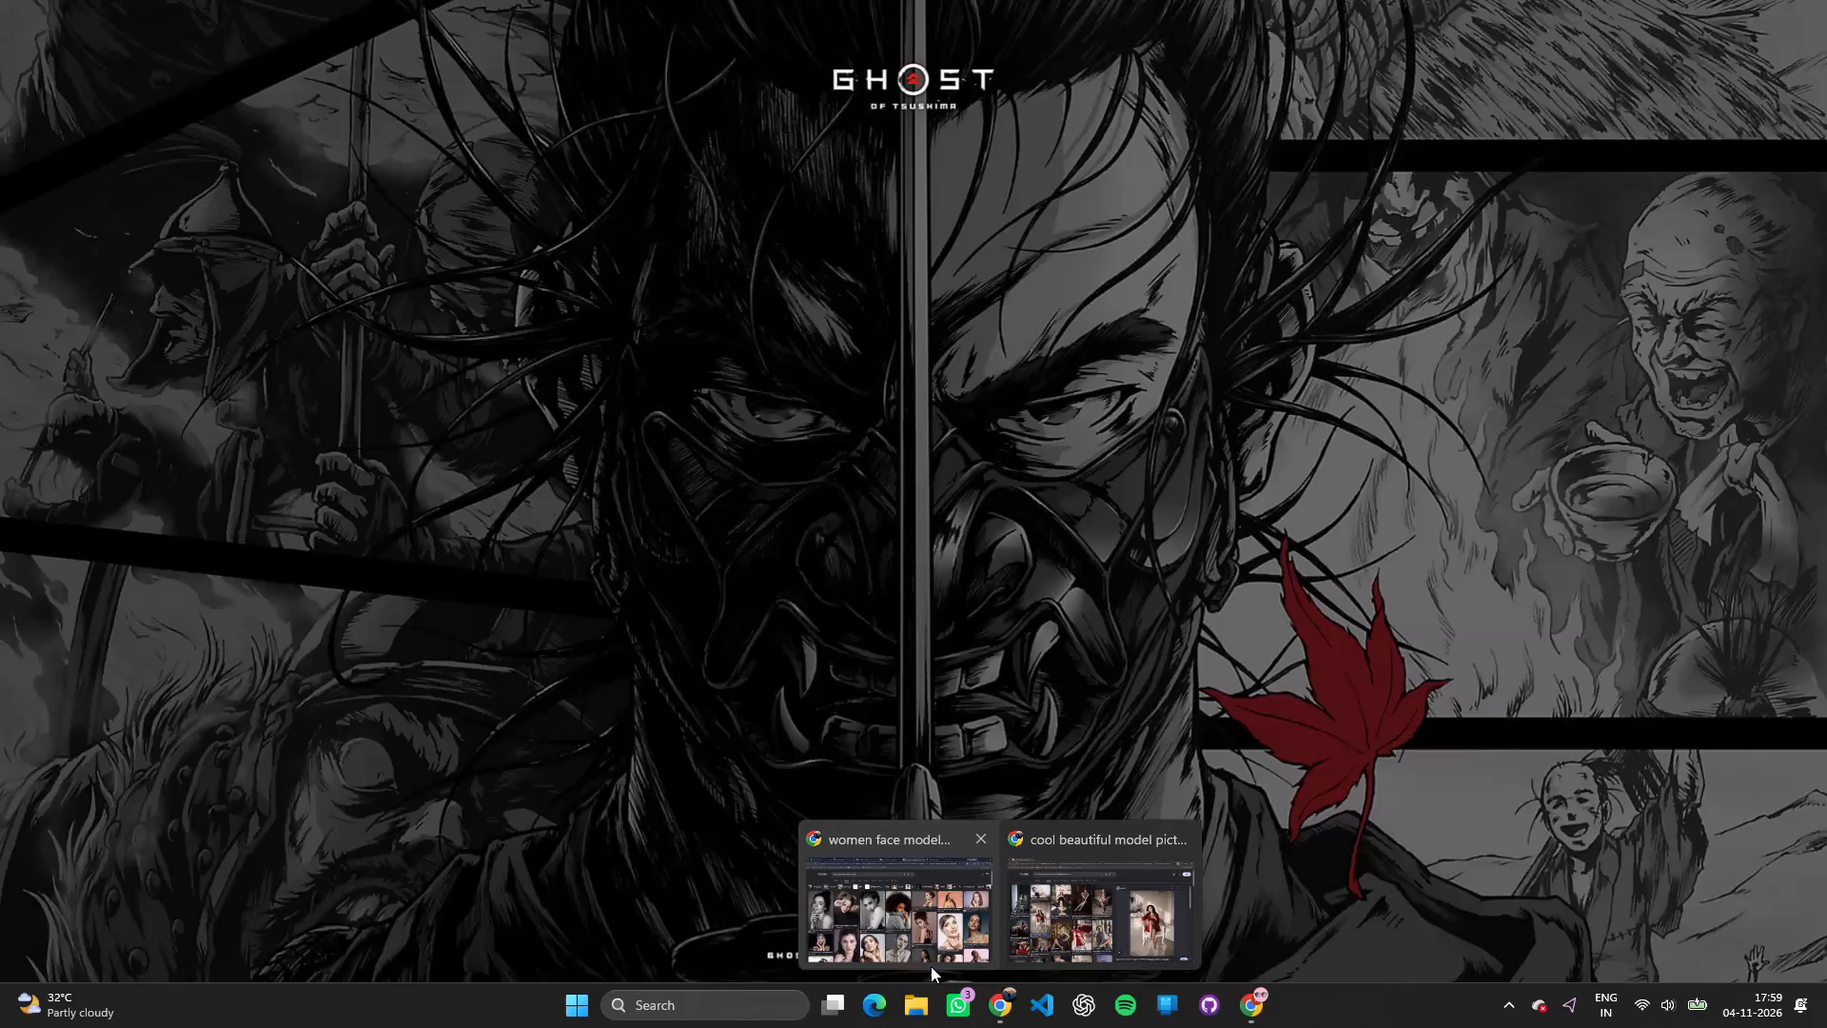
View the high-fashion woman poster reference in the simple model poster ideas results.
left_click(931, 966)
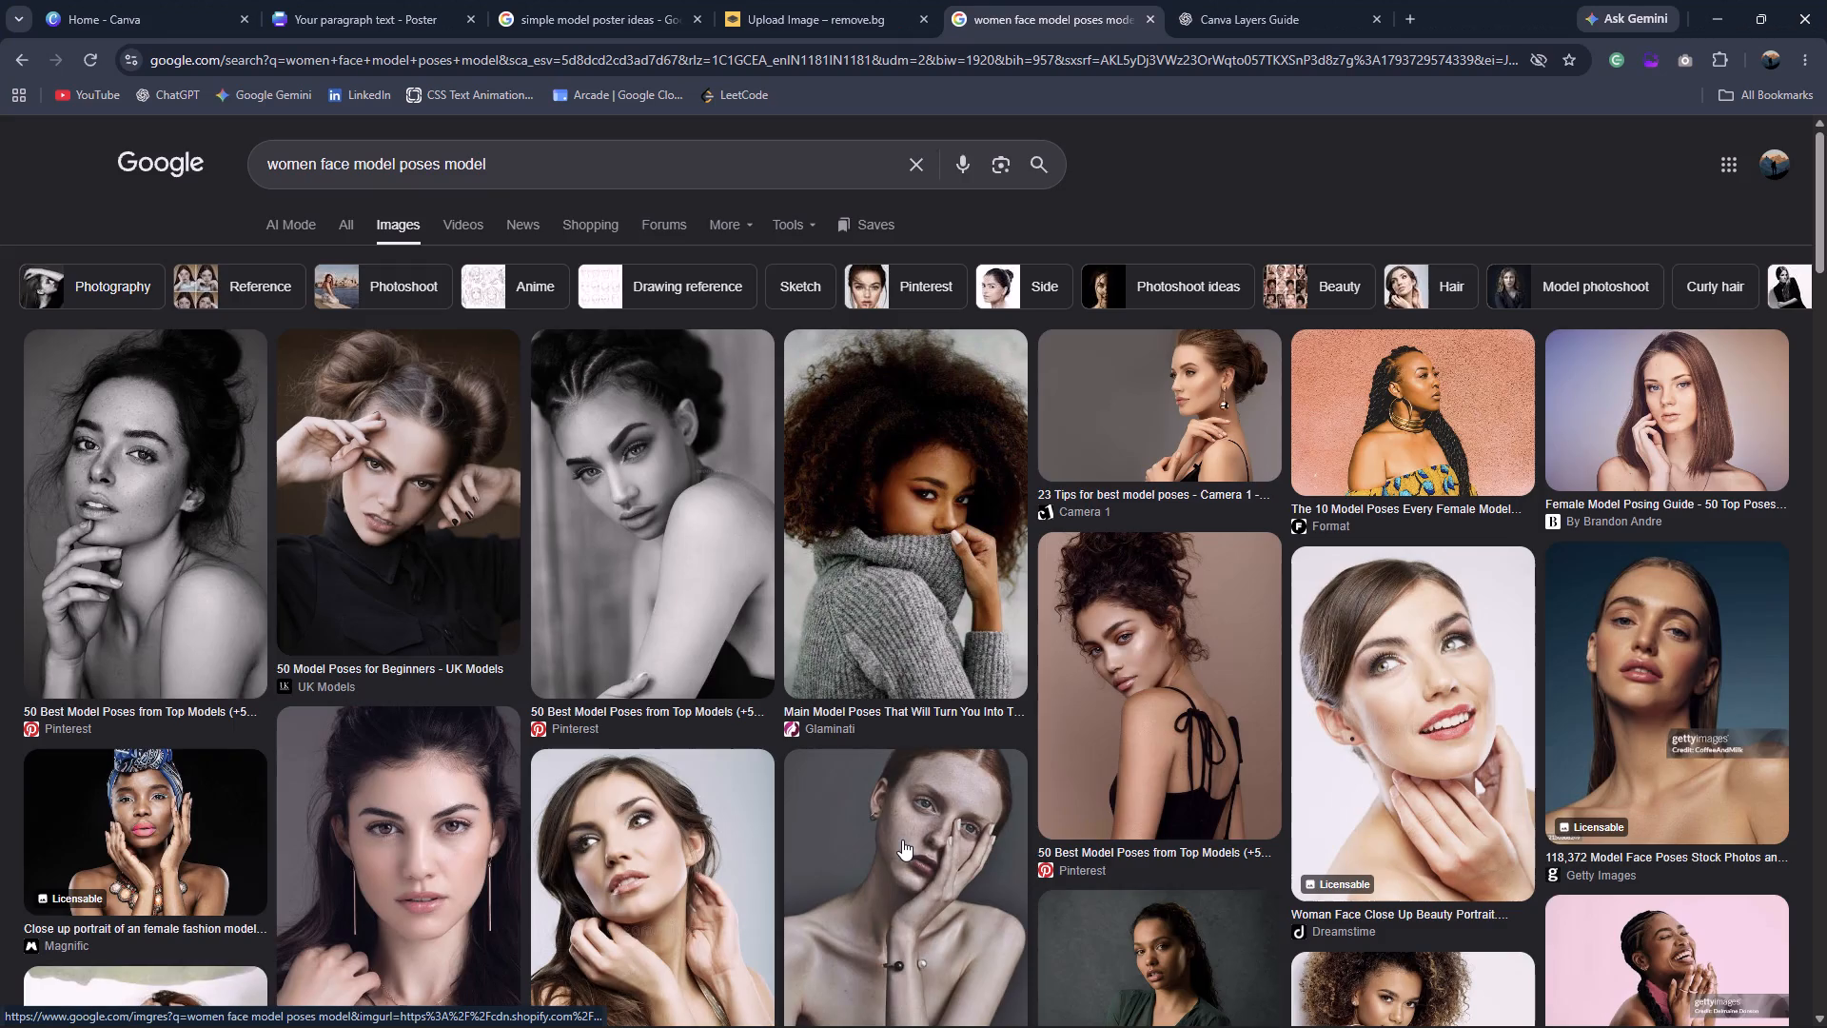
left_click(553, 0)
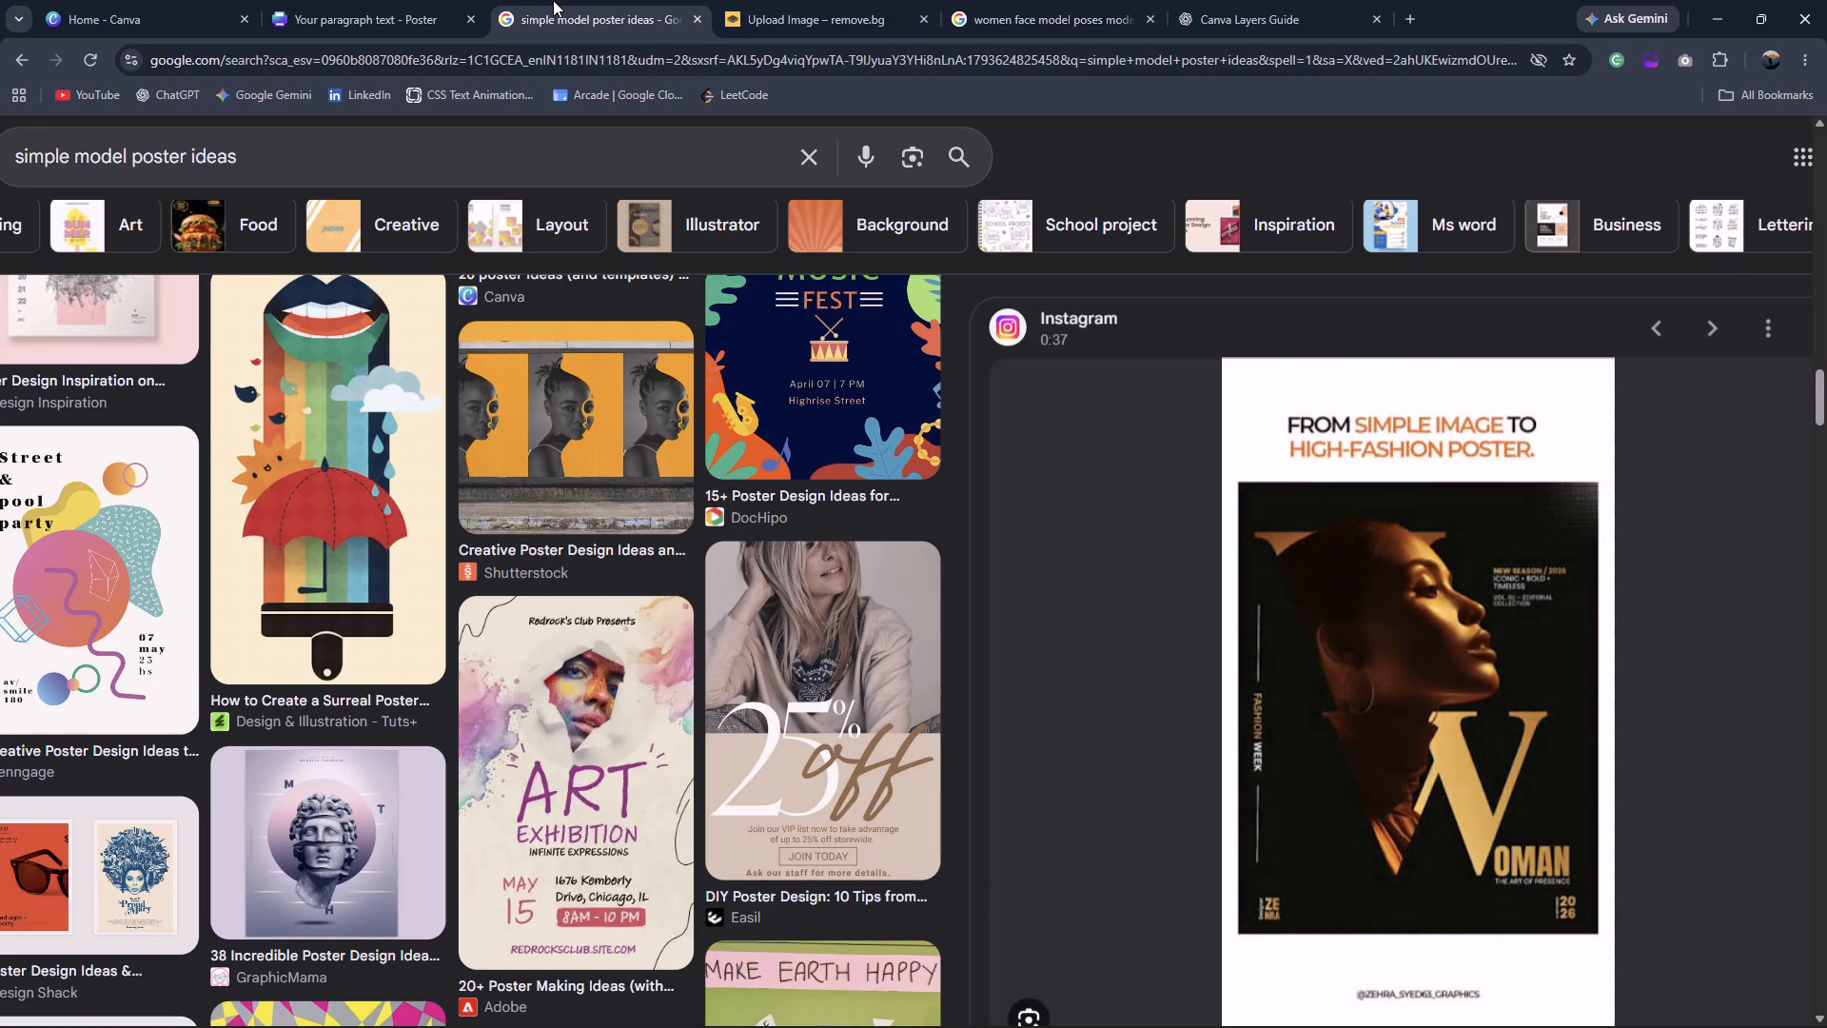
left_click(1248, 0)
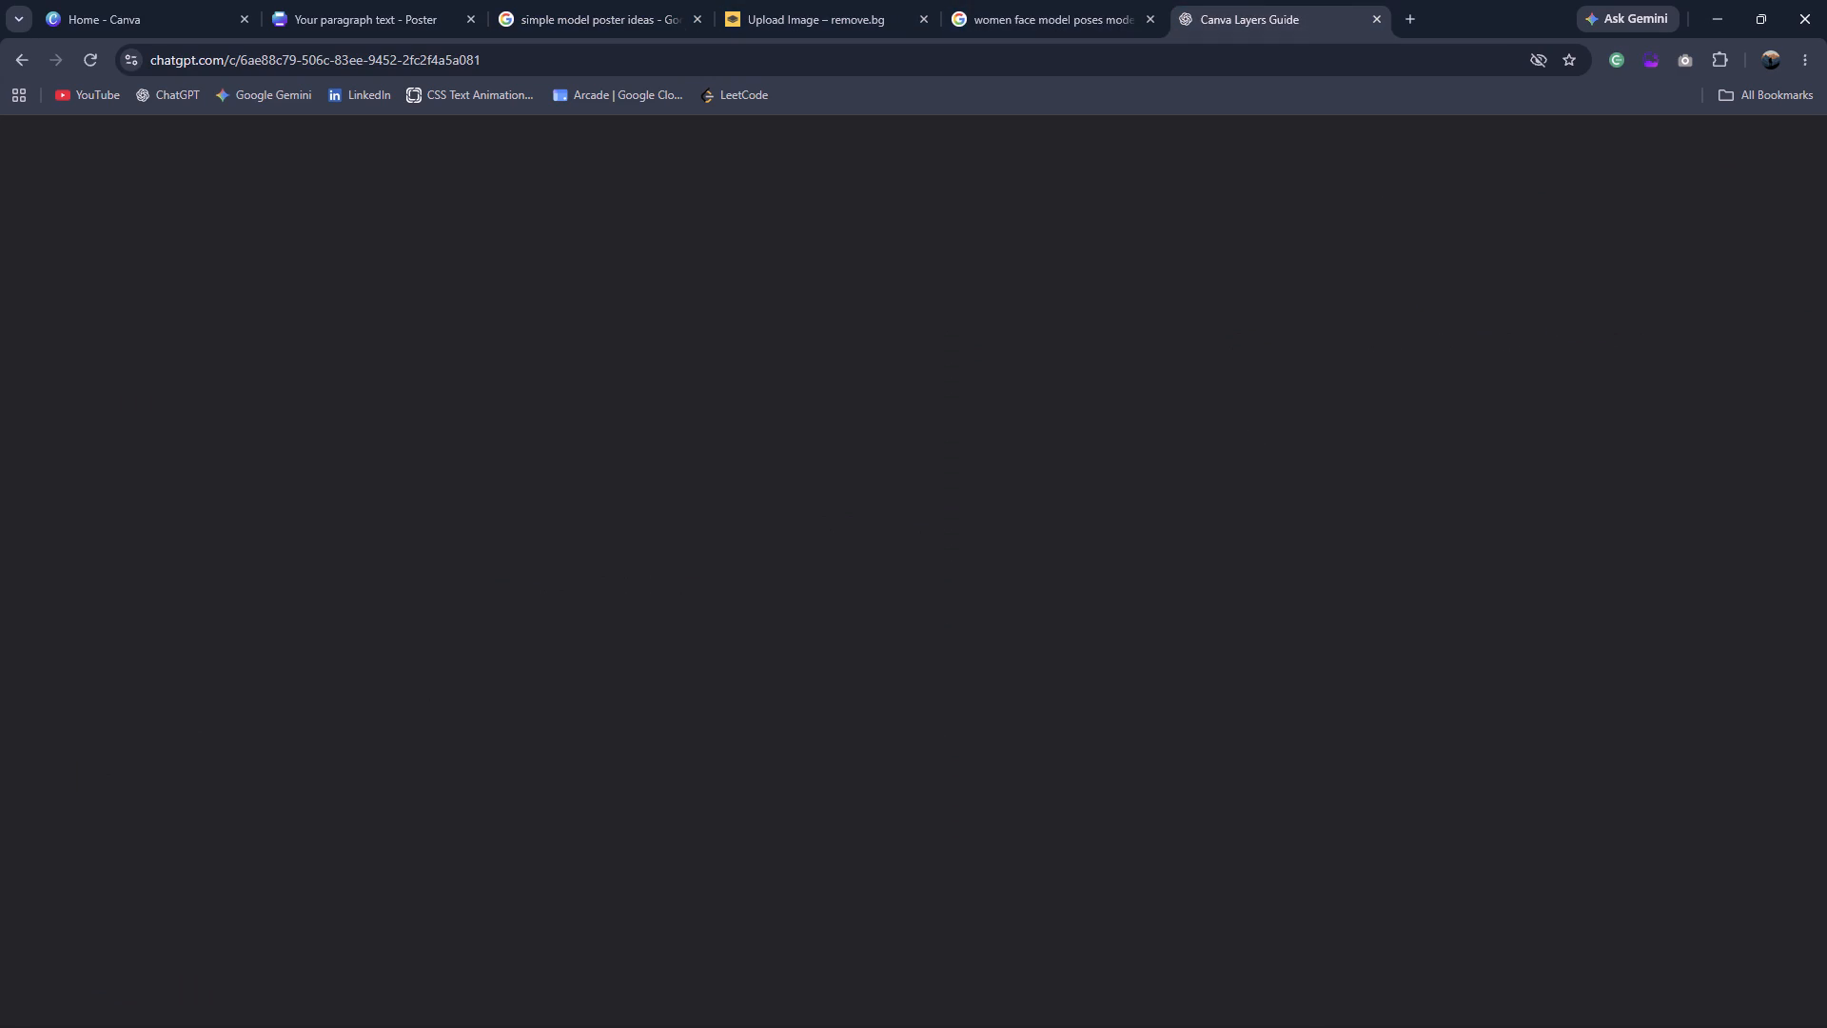
Browse the image results for women face model poses to look for a suitable portrait.
left_click(1086, 2)
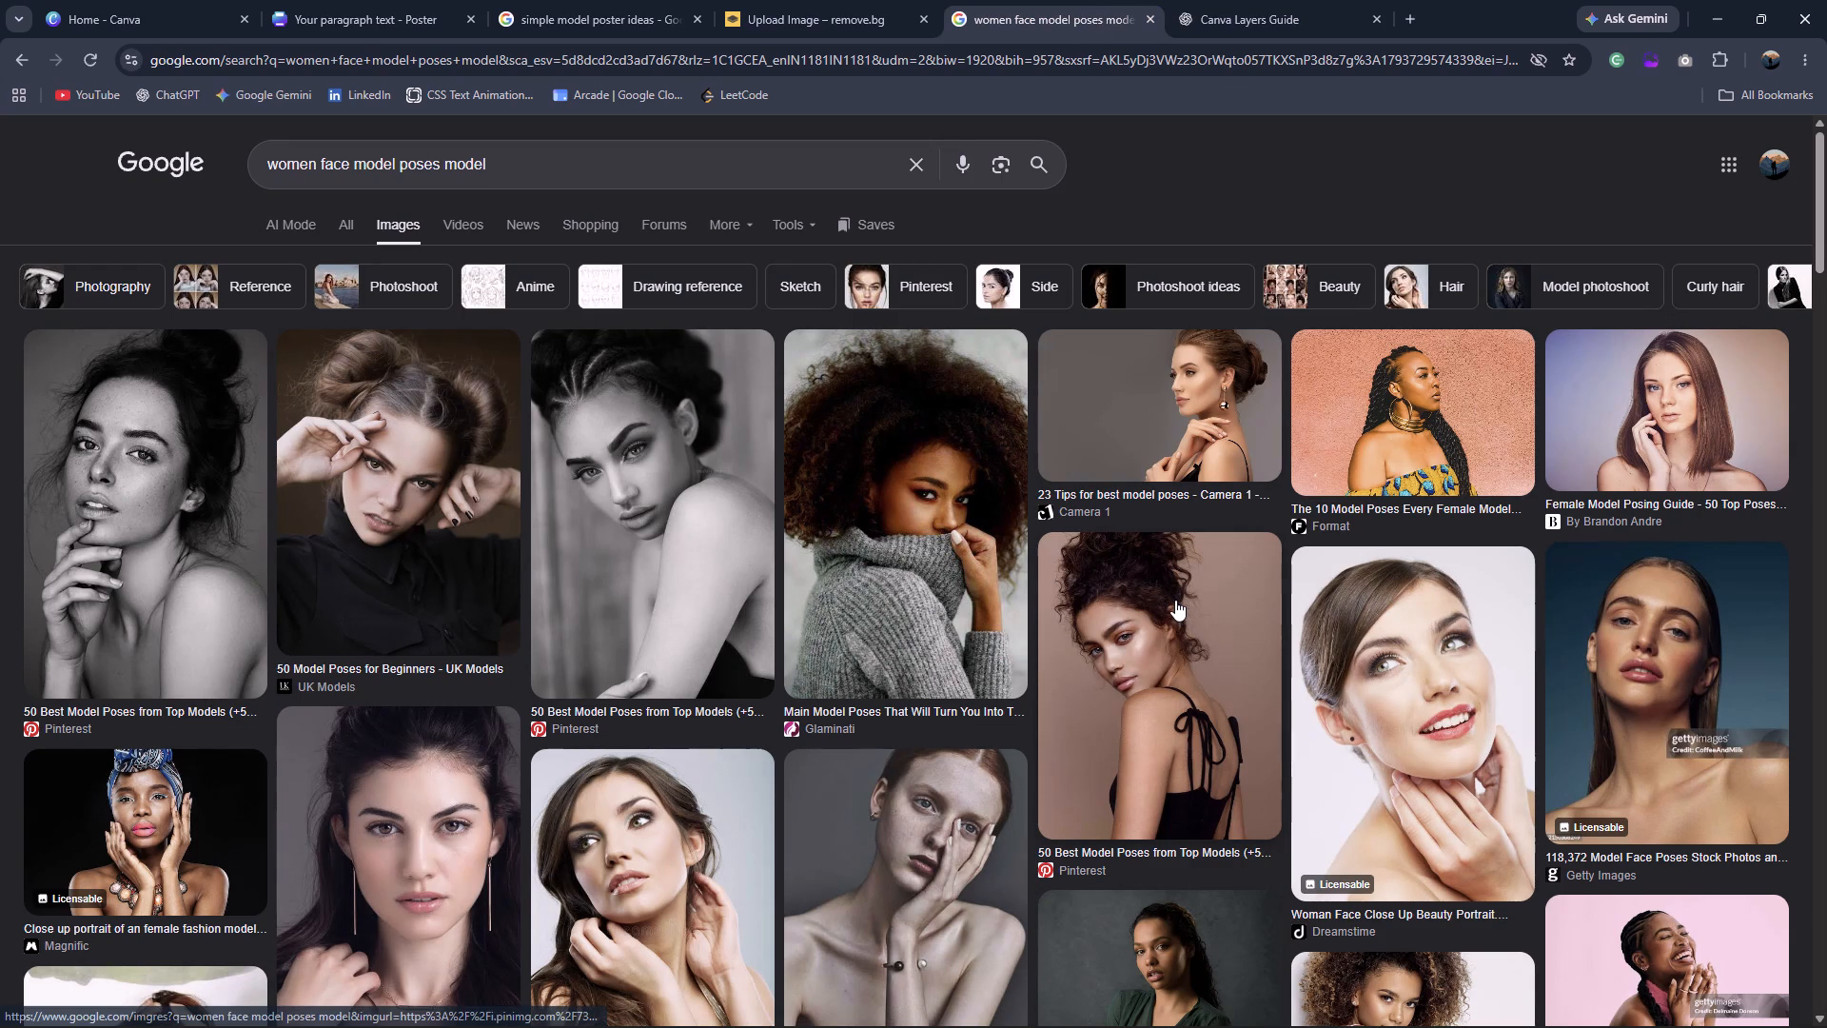
scroll(836, 705, "down", 1)
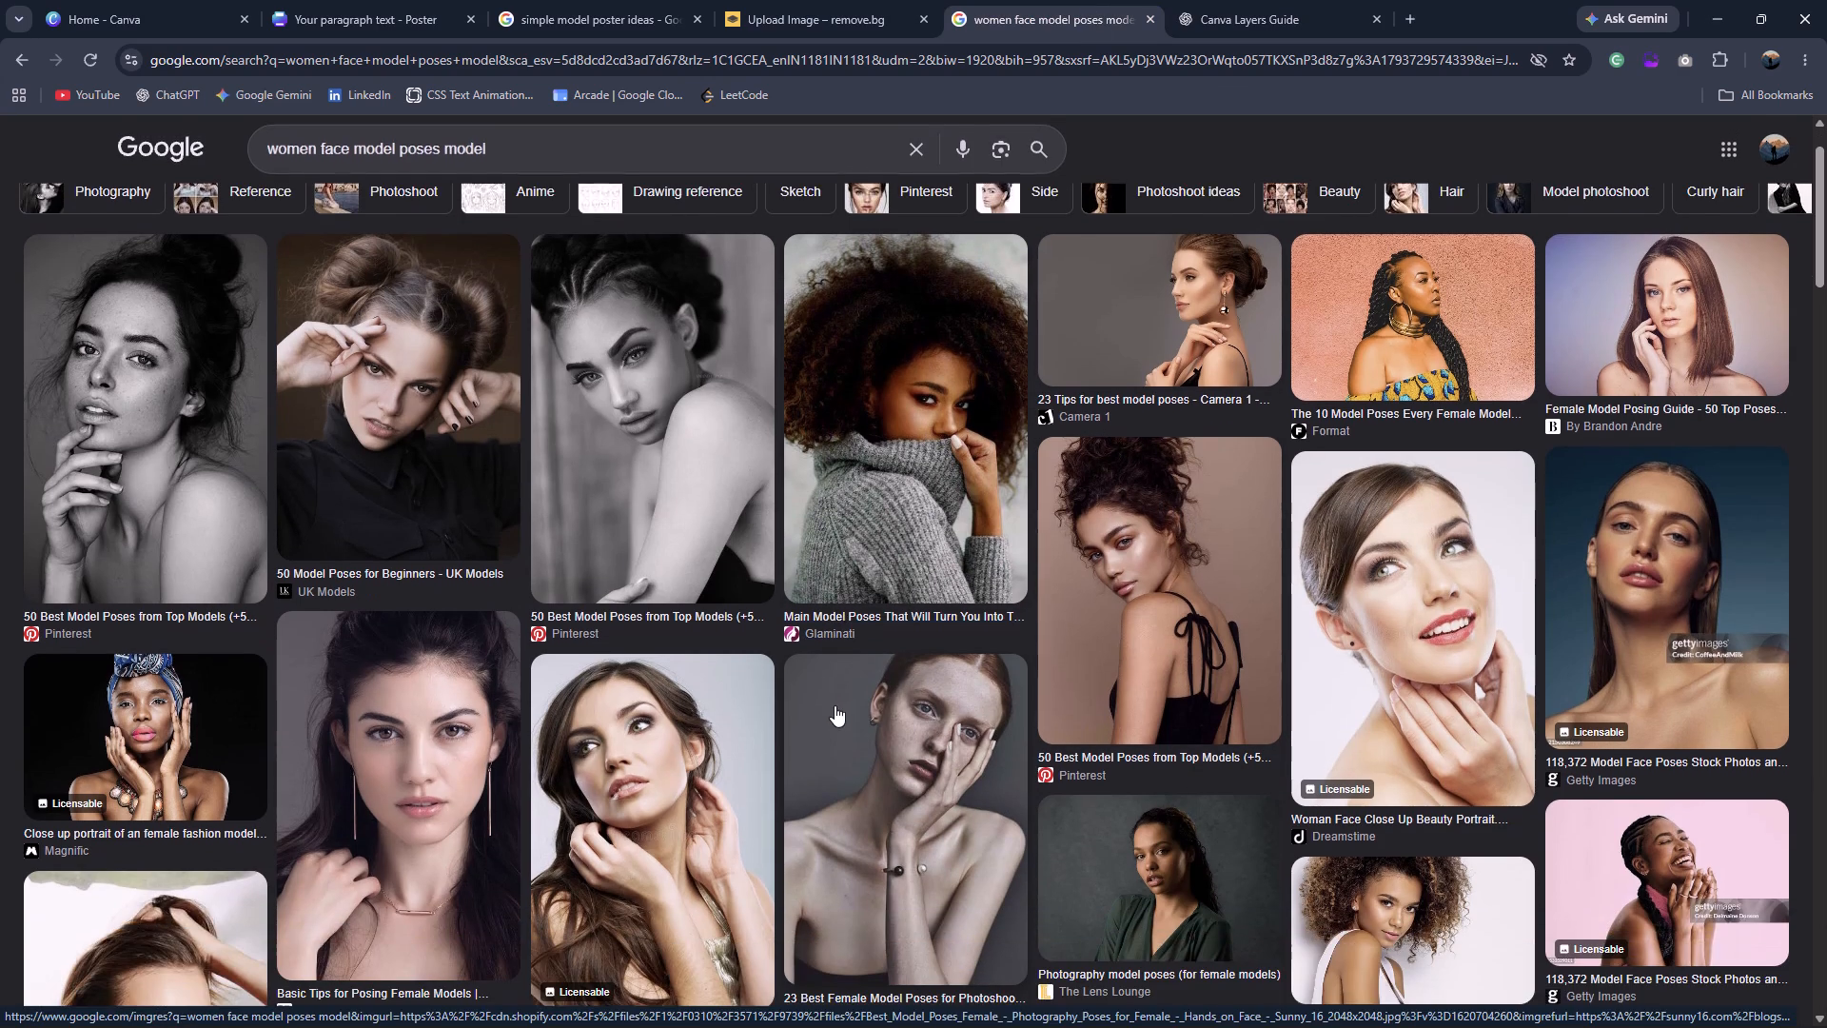
scroll(835, 705, "down", 8)
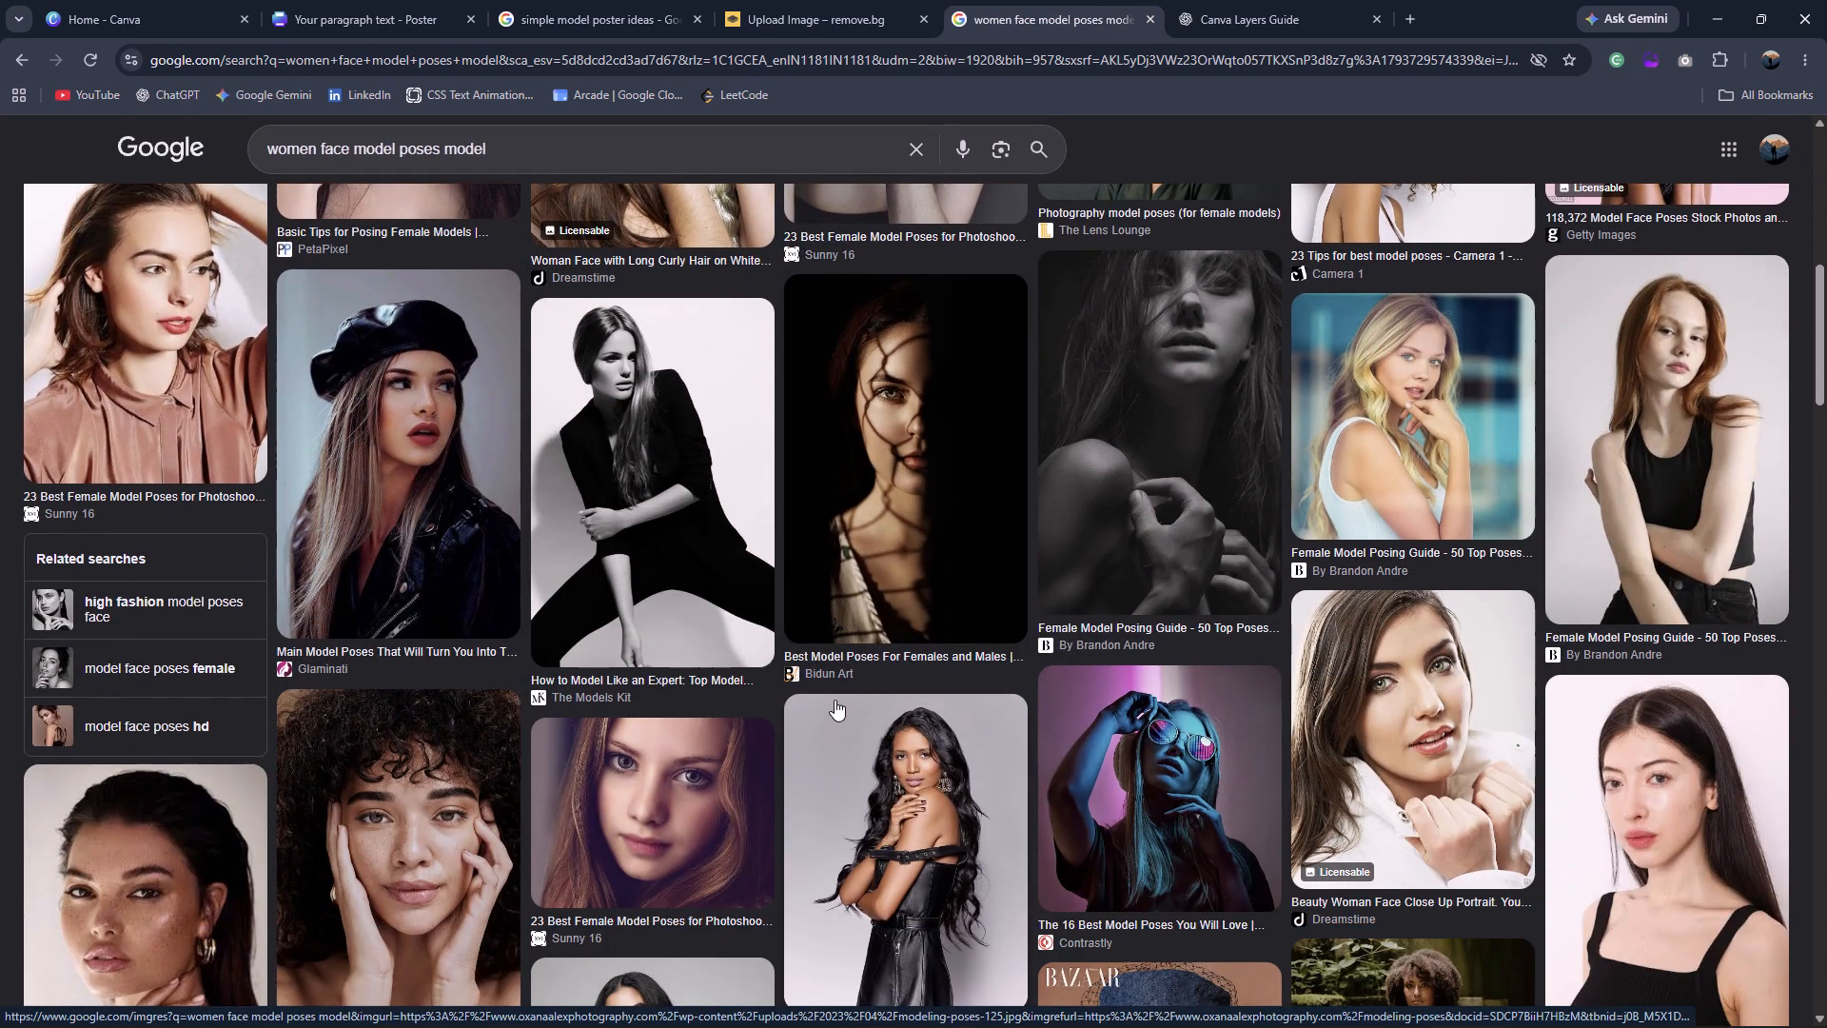
scroll(835, 697, "down", 7)
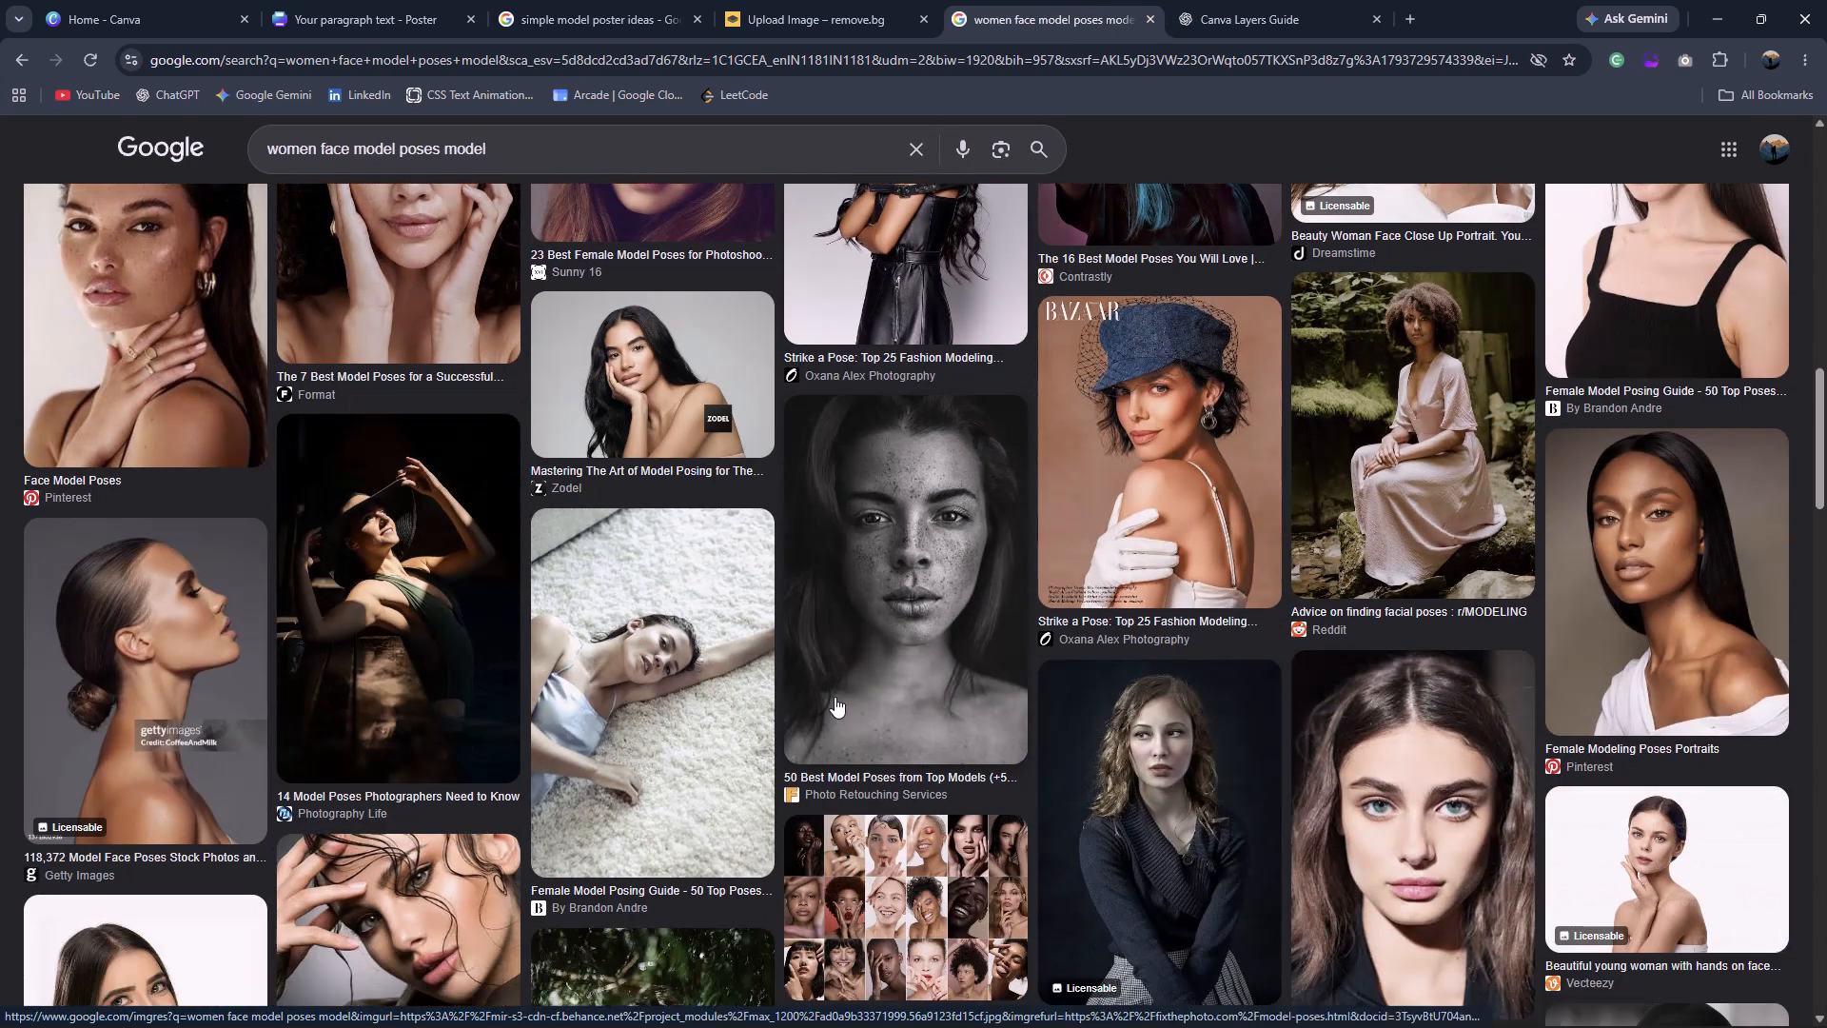
scroll(835, 696, "down", 13)
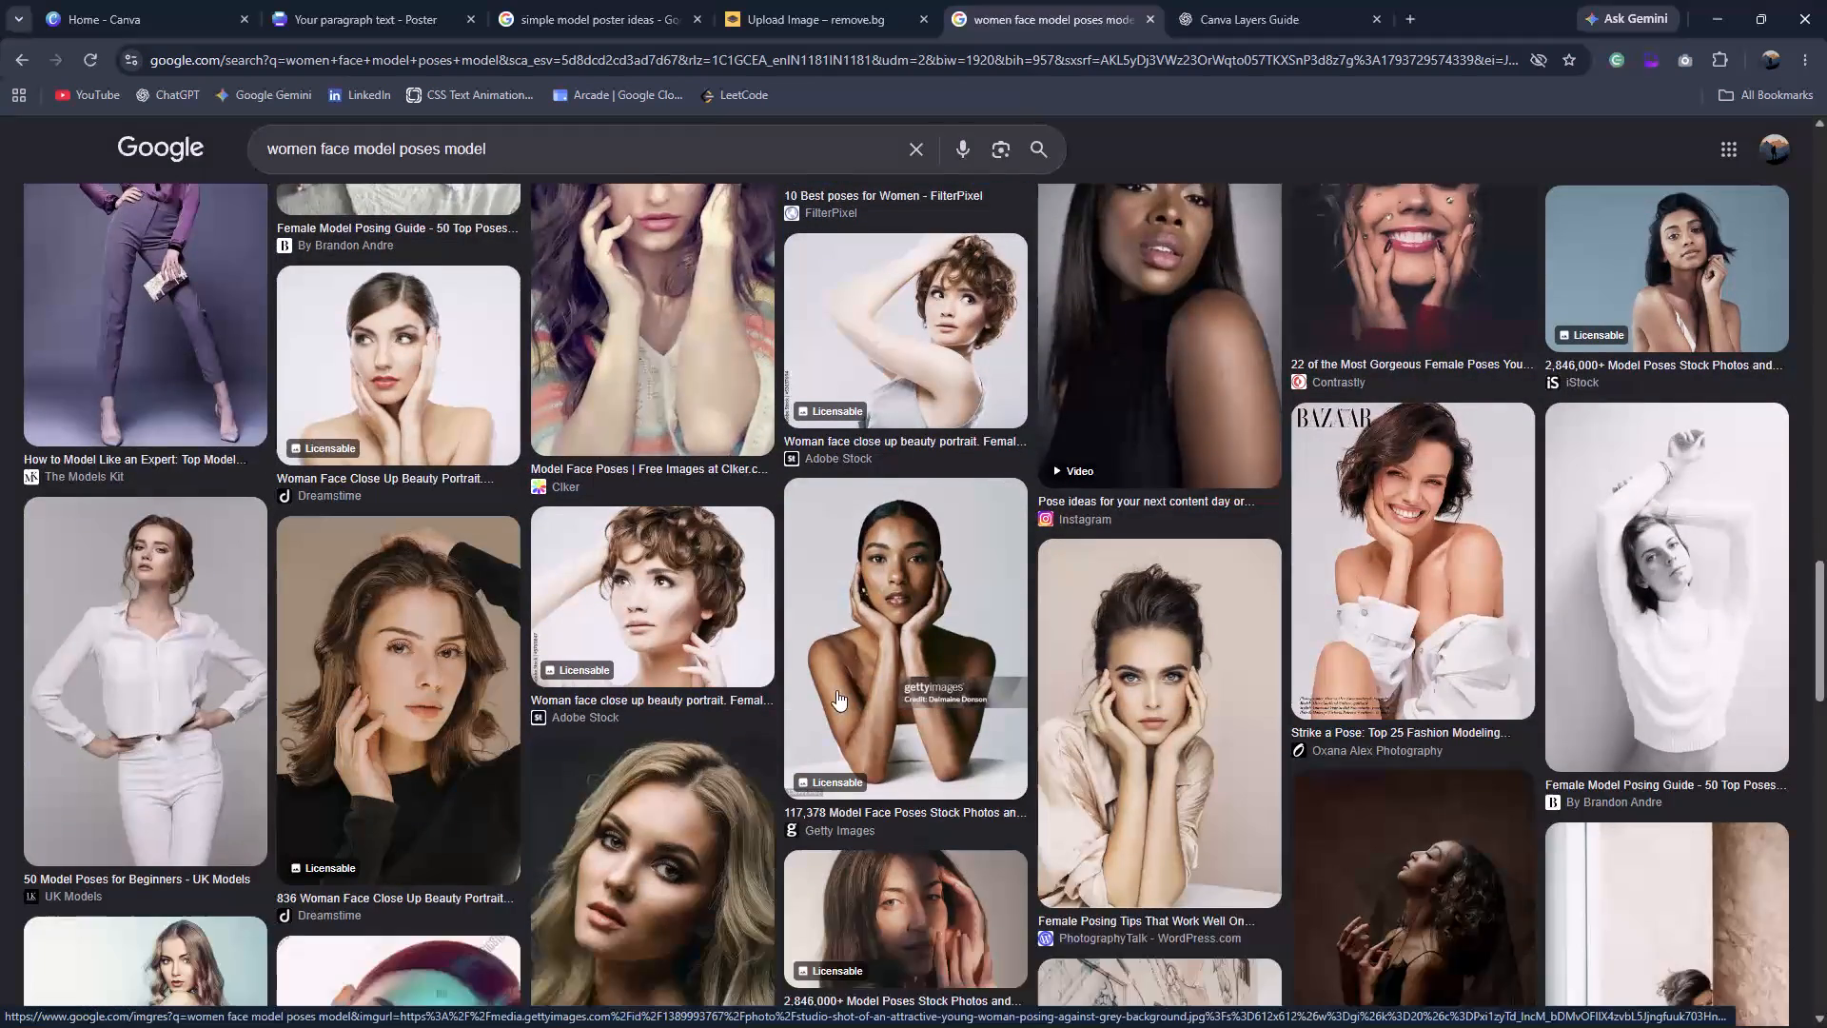
scroll(836, 689, "up", 19)
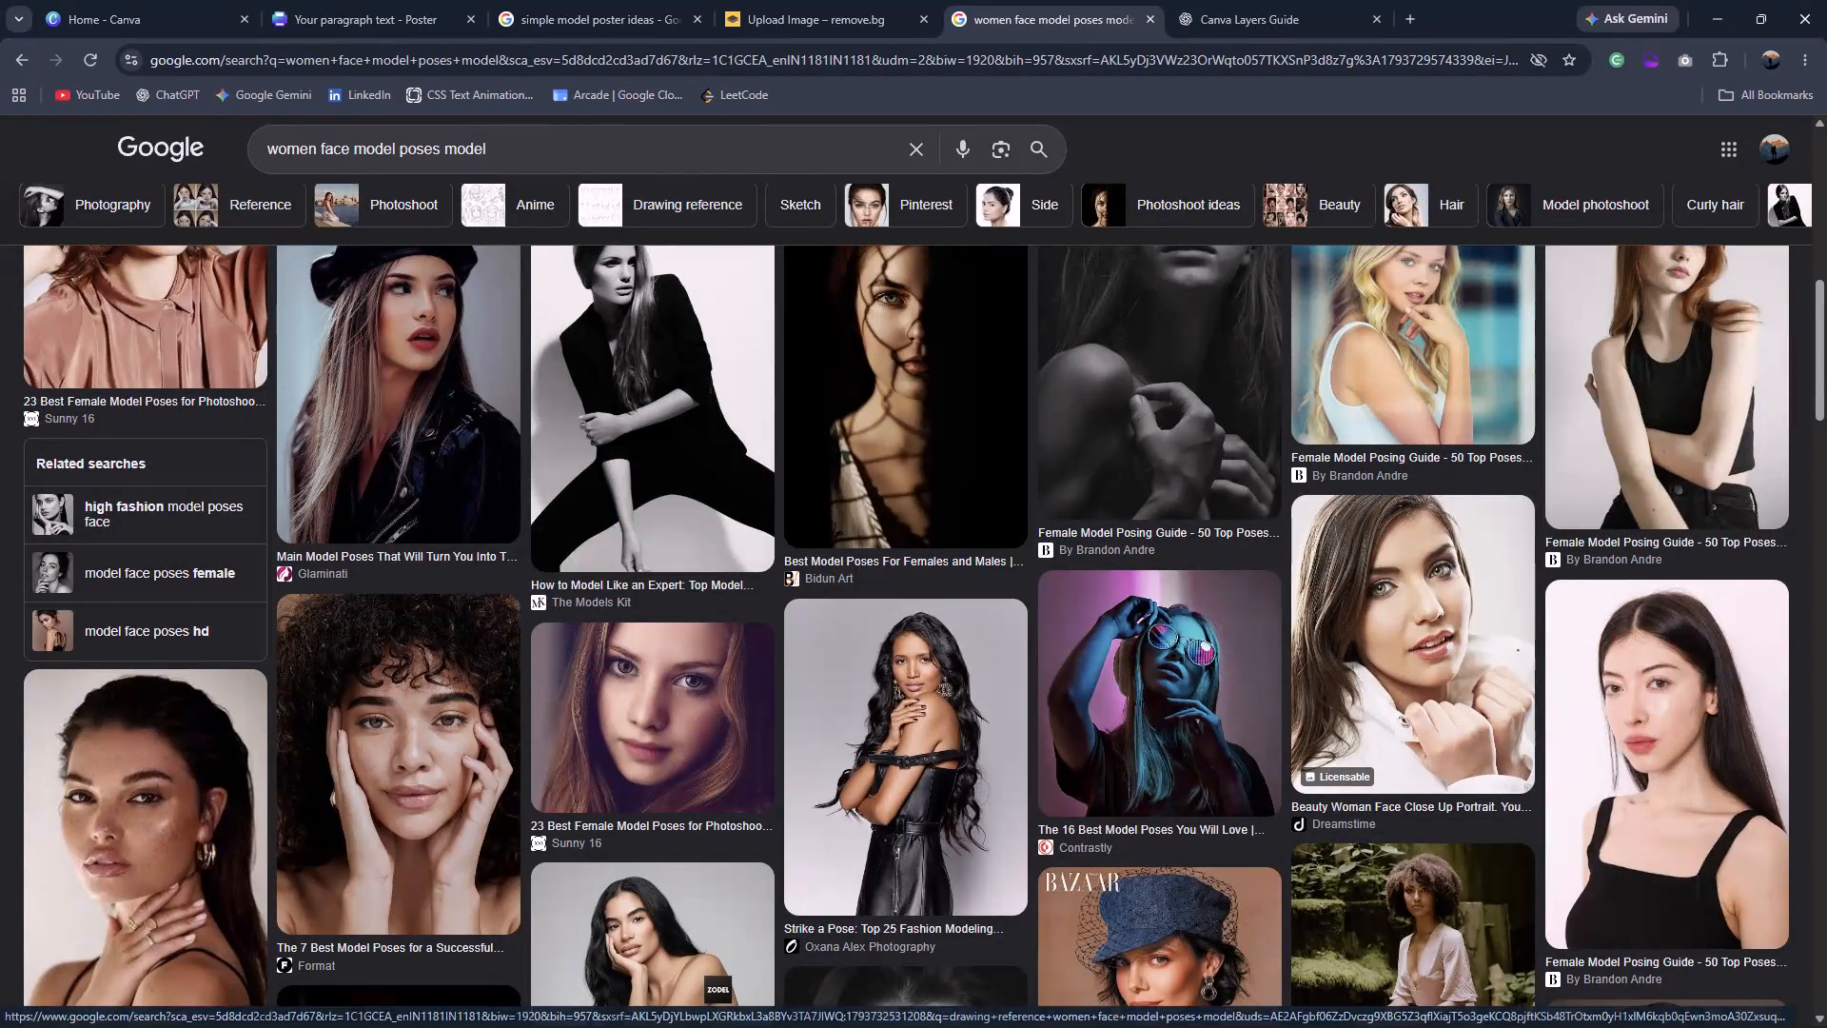
Extend the image search to "women face model poses model dark side angle".
left_click(619, 161)
key("space")
type("dark side angle")
key("Return")
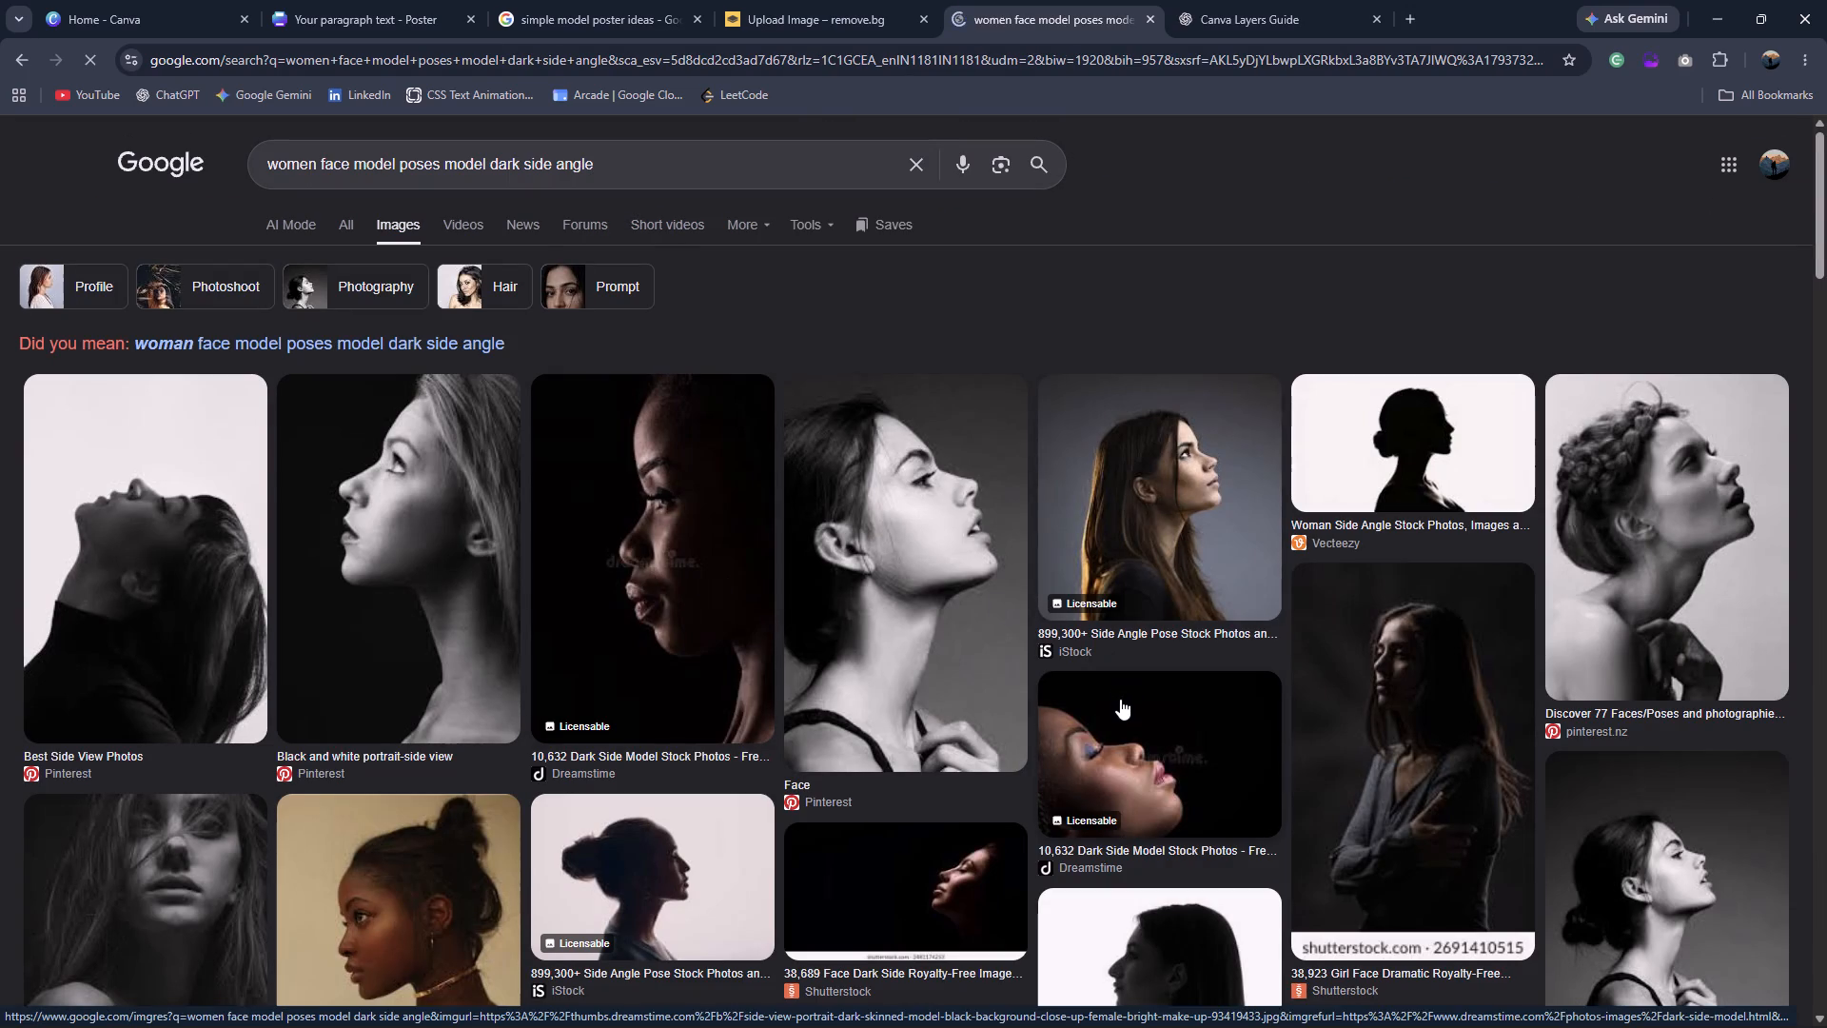
Preview the black-and-white "Face" side portrait from Pinterest and browse its related images and the surrounding results for alternatives.
left_click(940, 665)
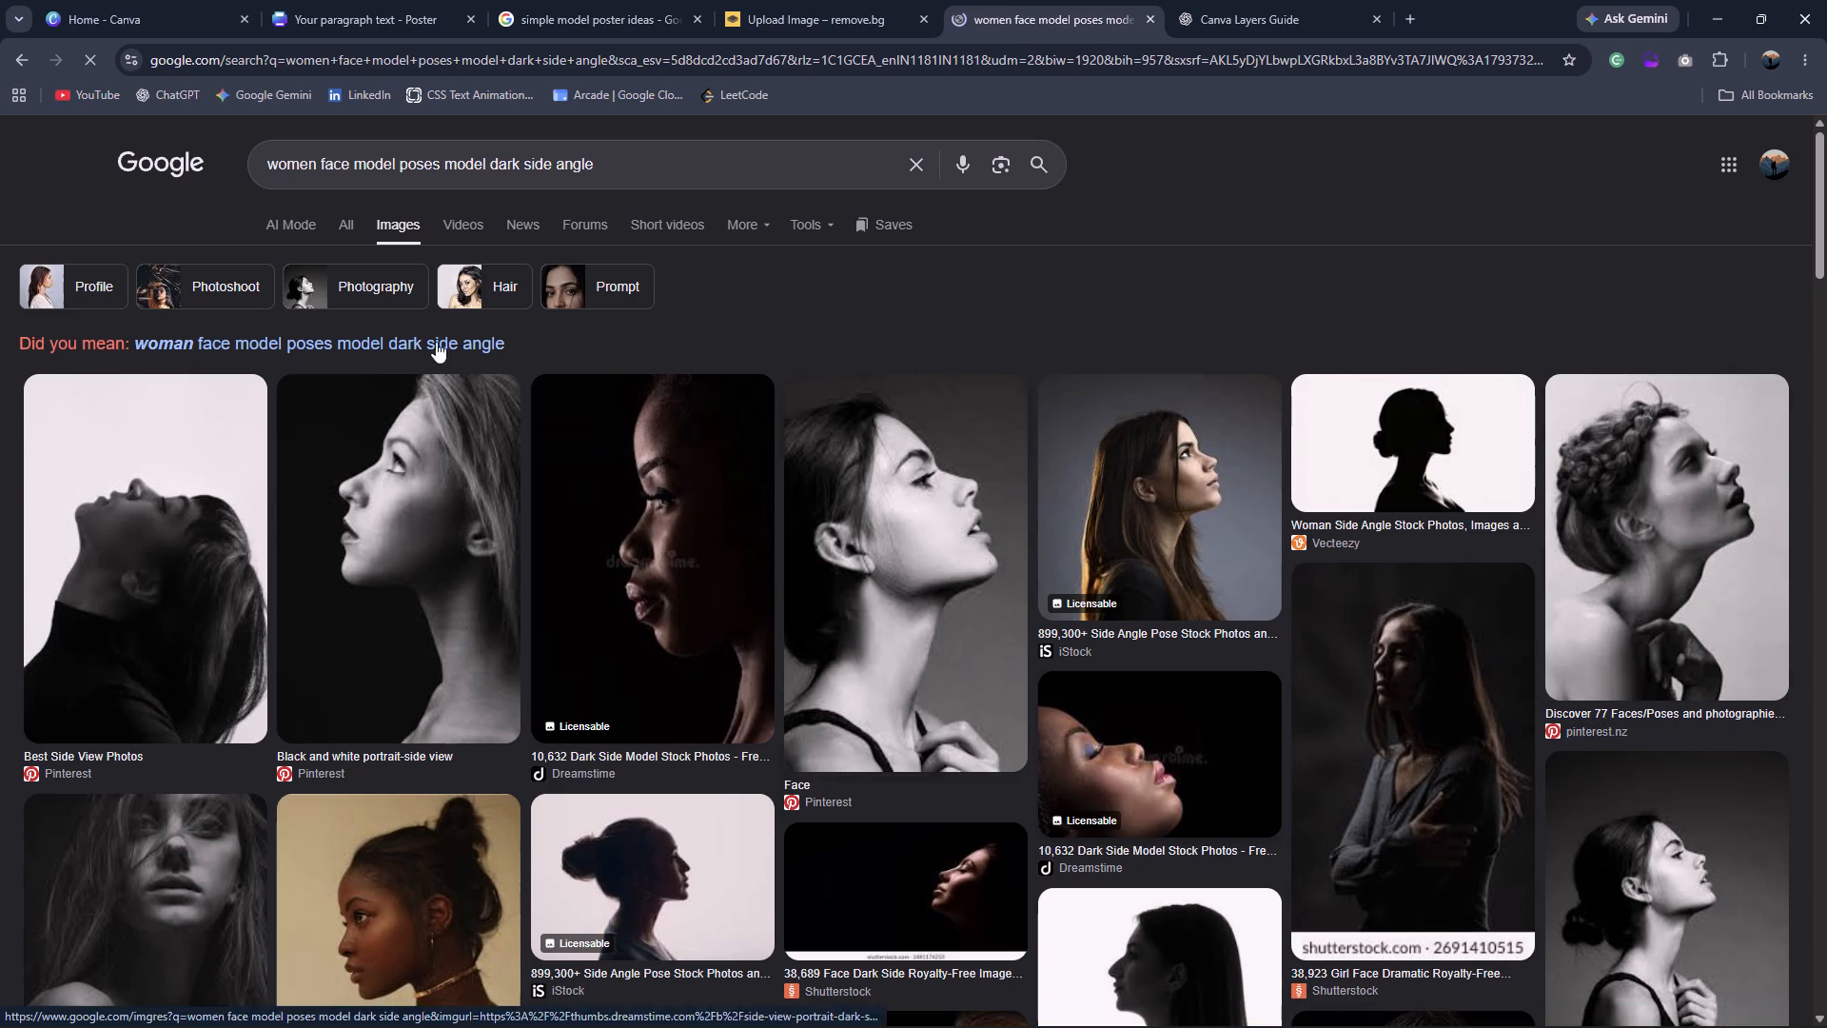
scroll(1172, 675, "down", 2)
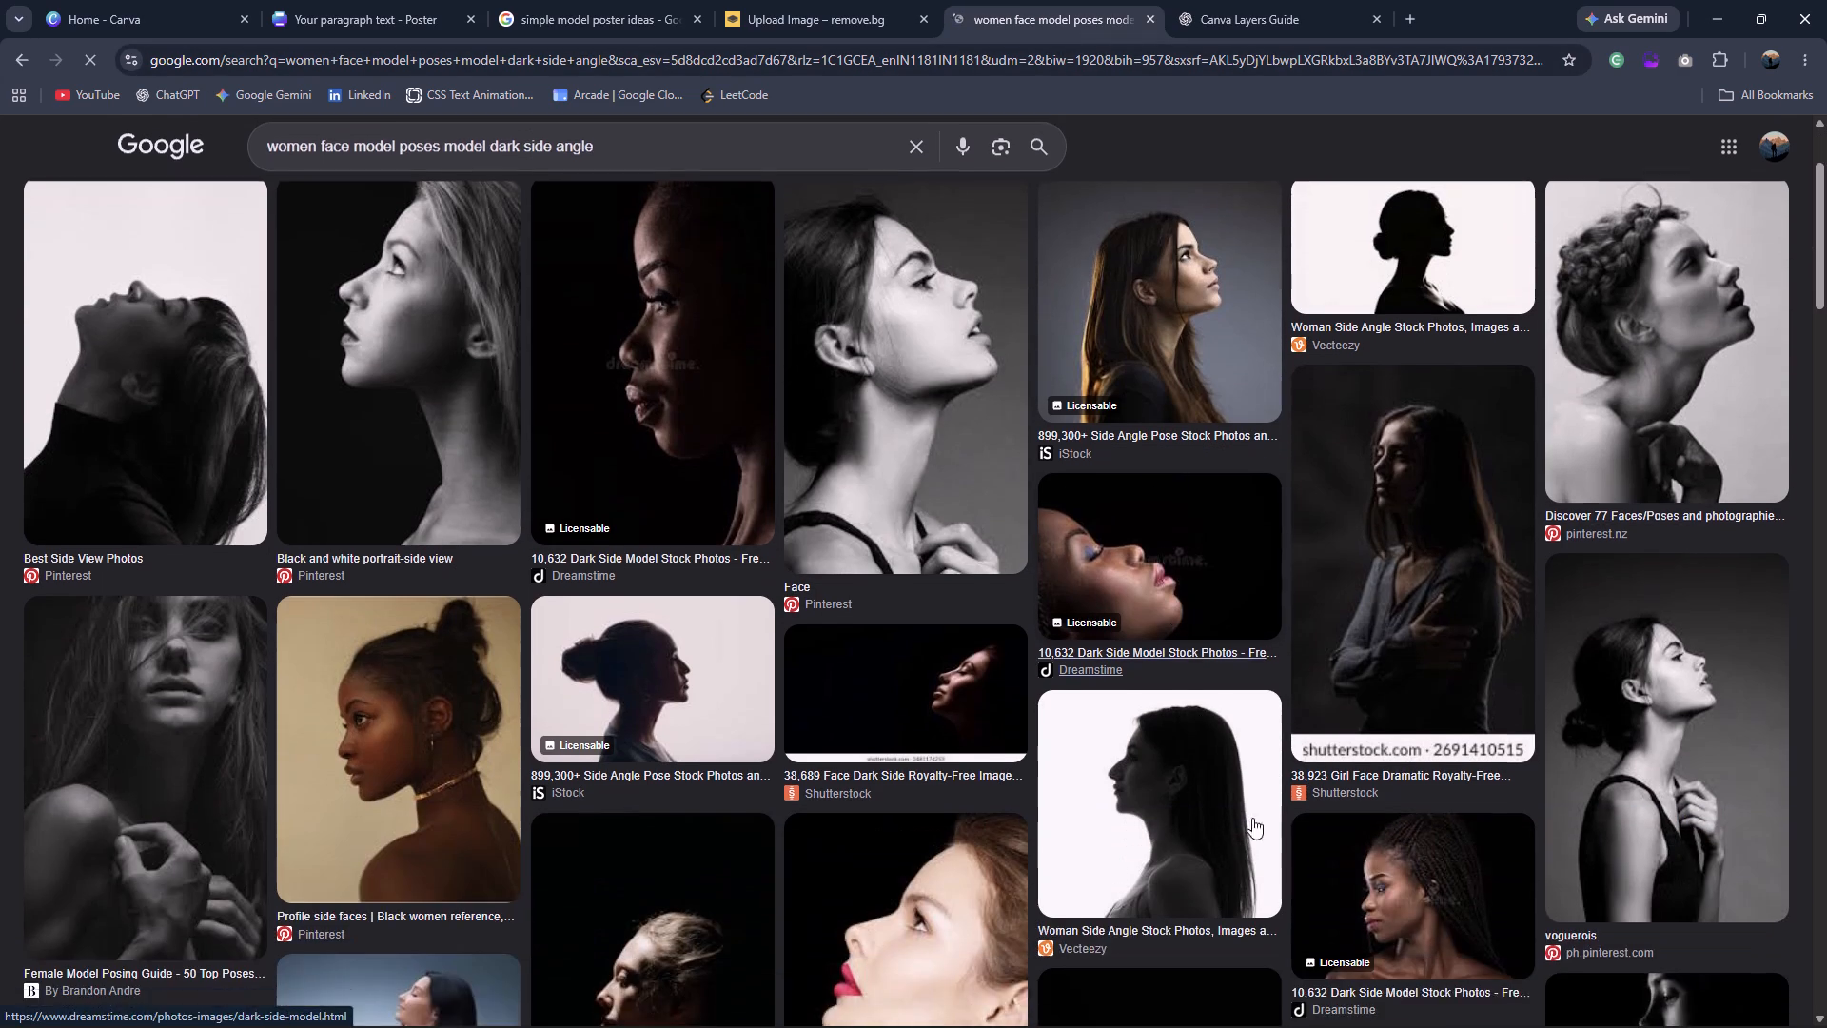
left_click(1672, 1027)
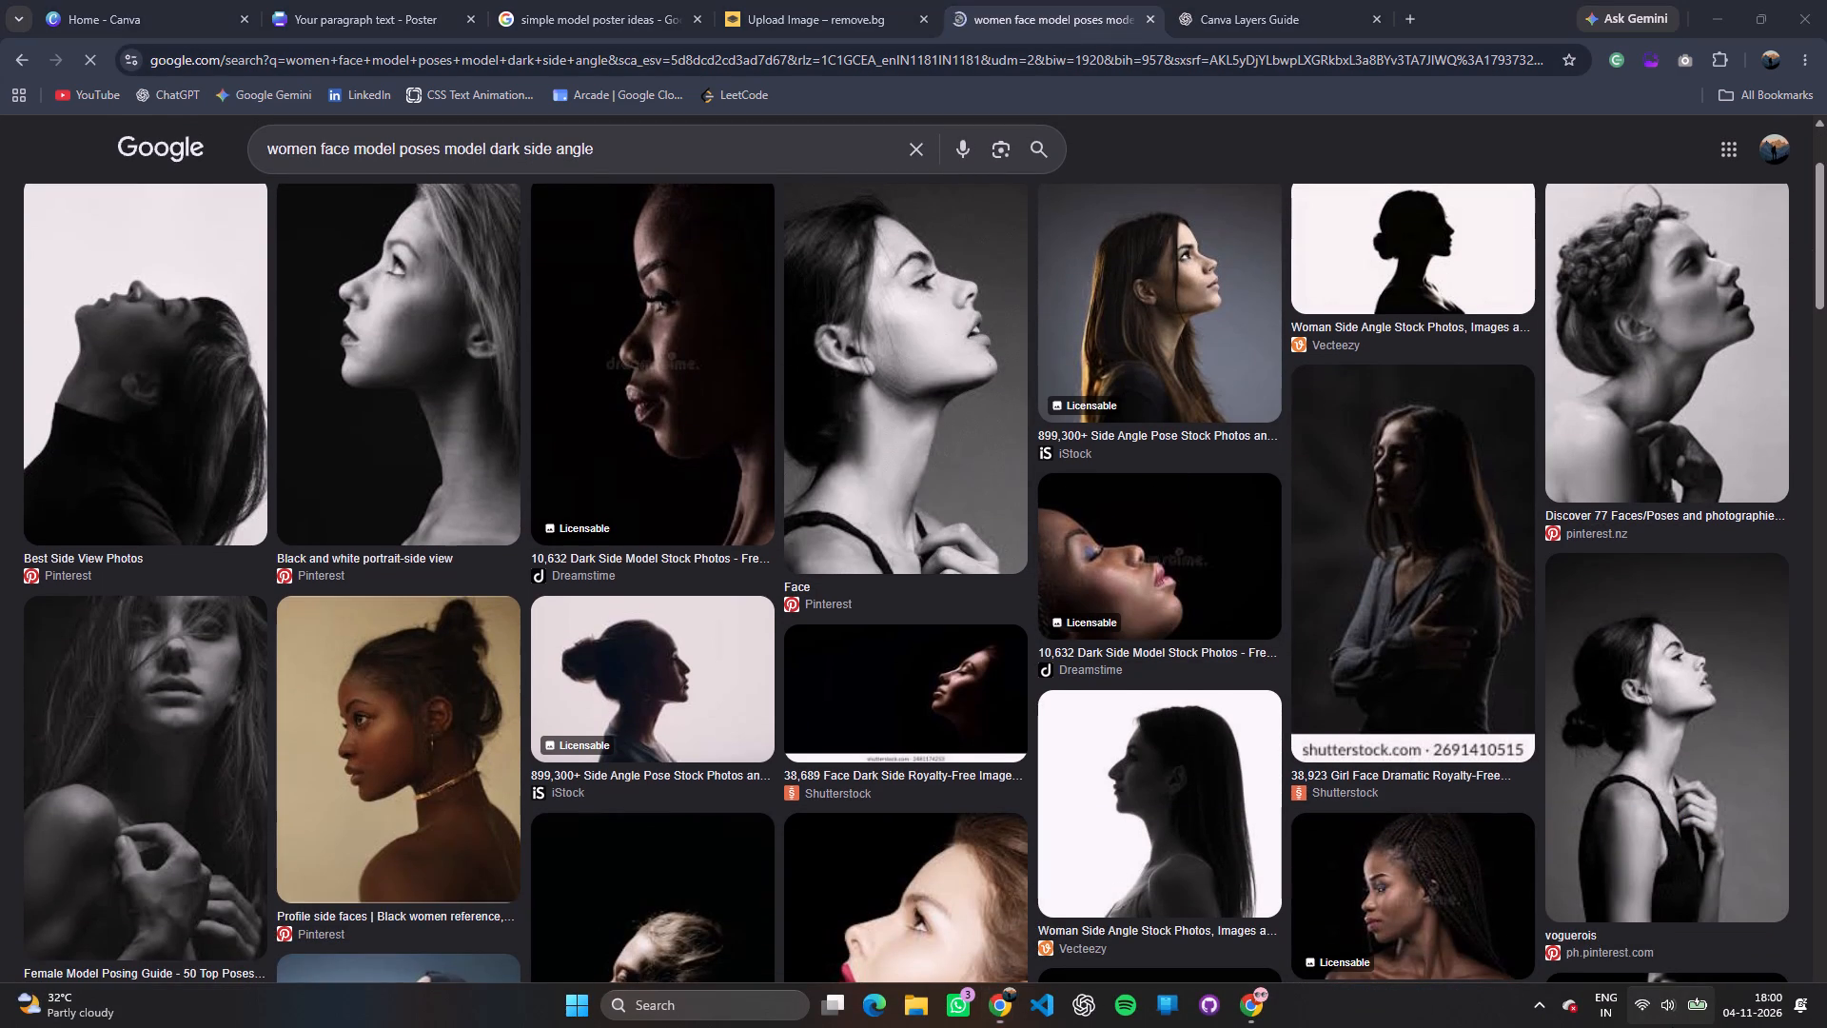
left_click(1671, 1012)
left_click(1671, 1012)
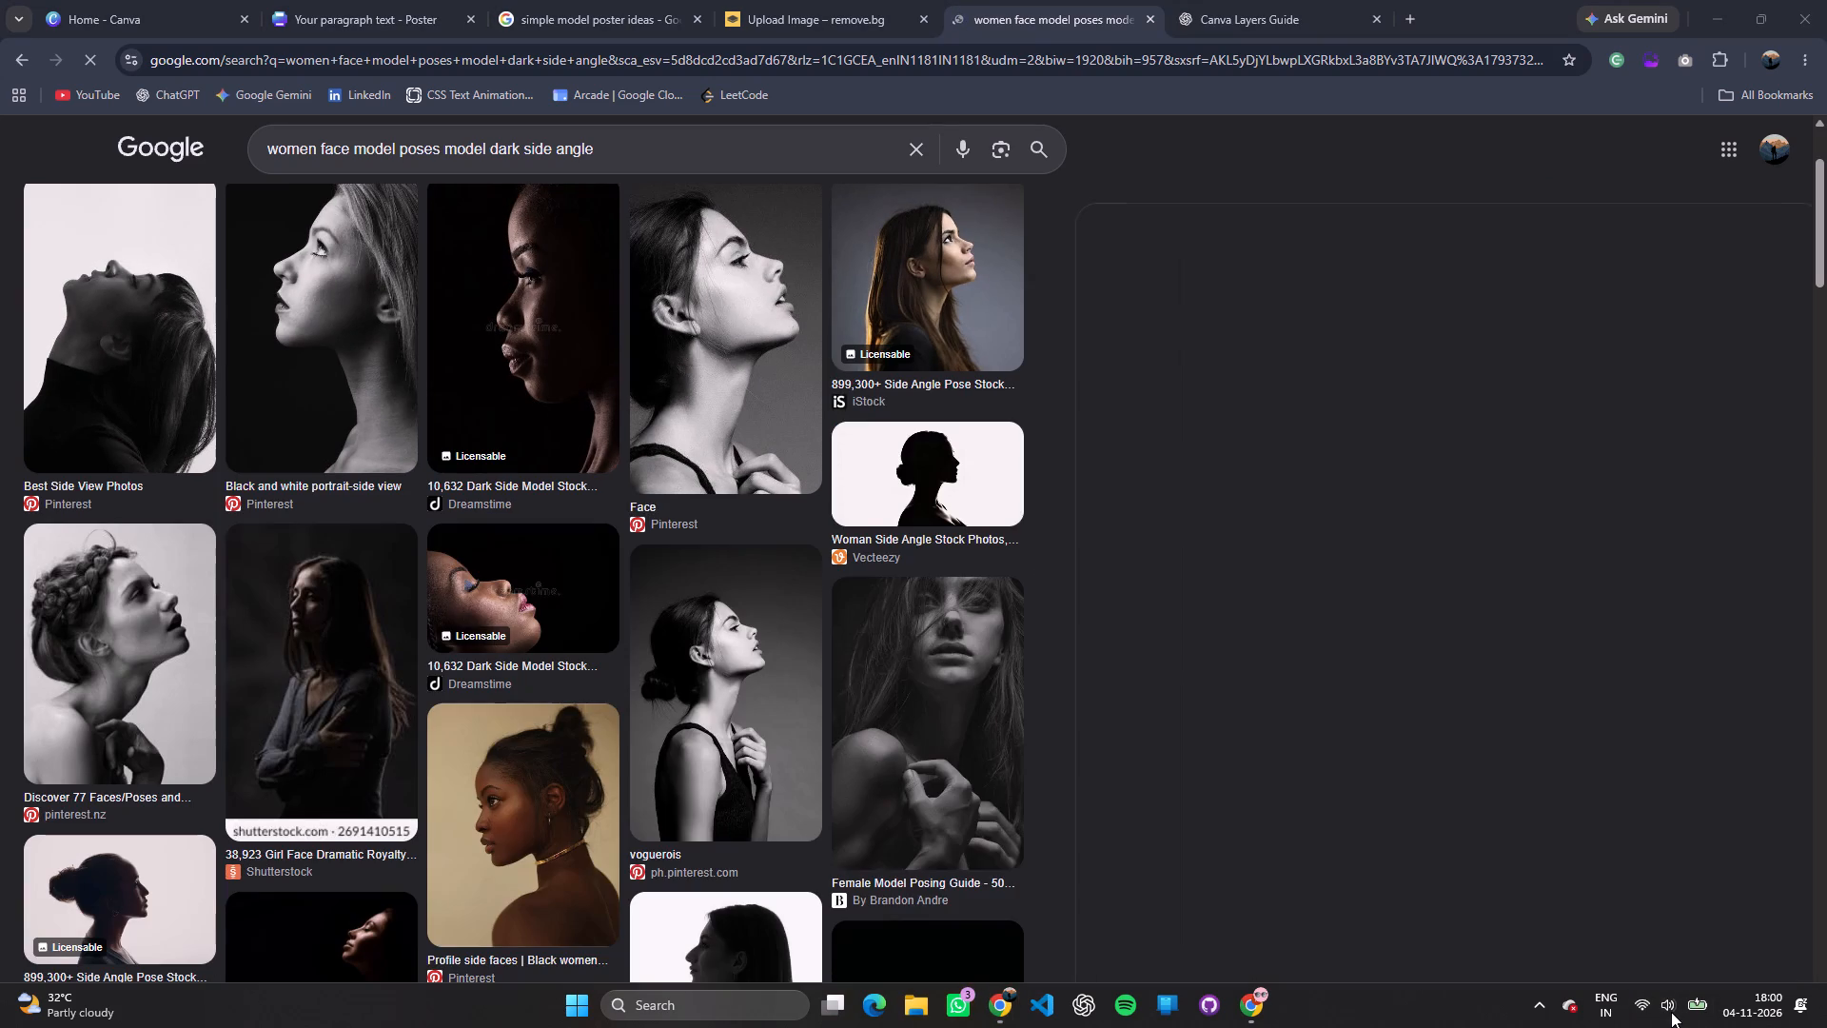
scroll(1625, 764, "down", 2)
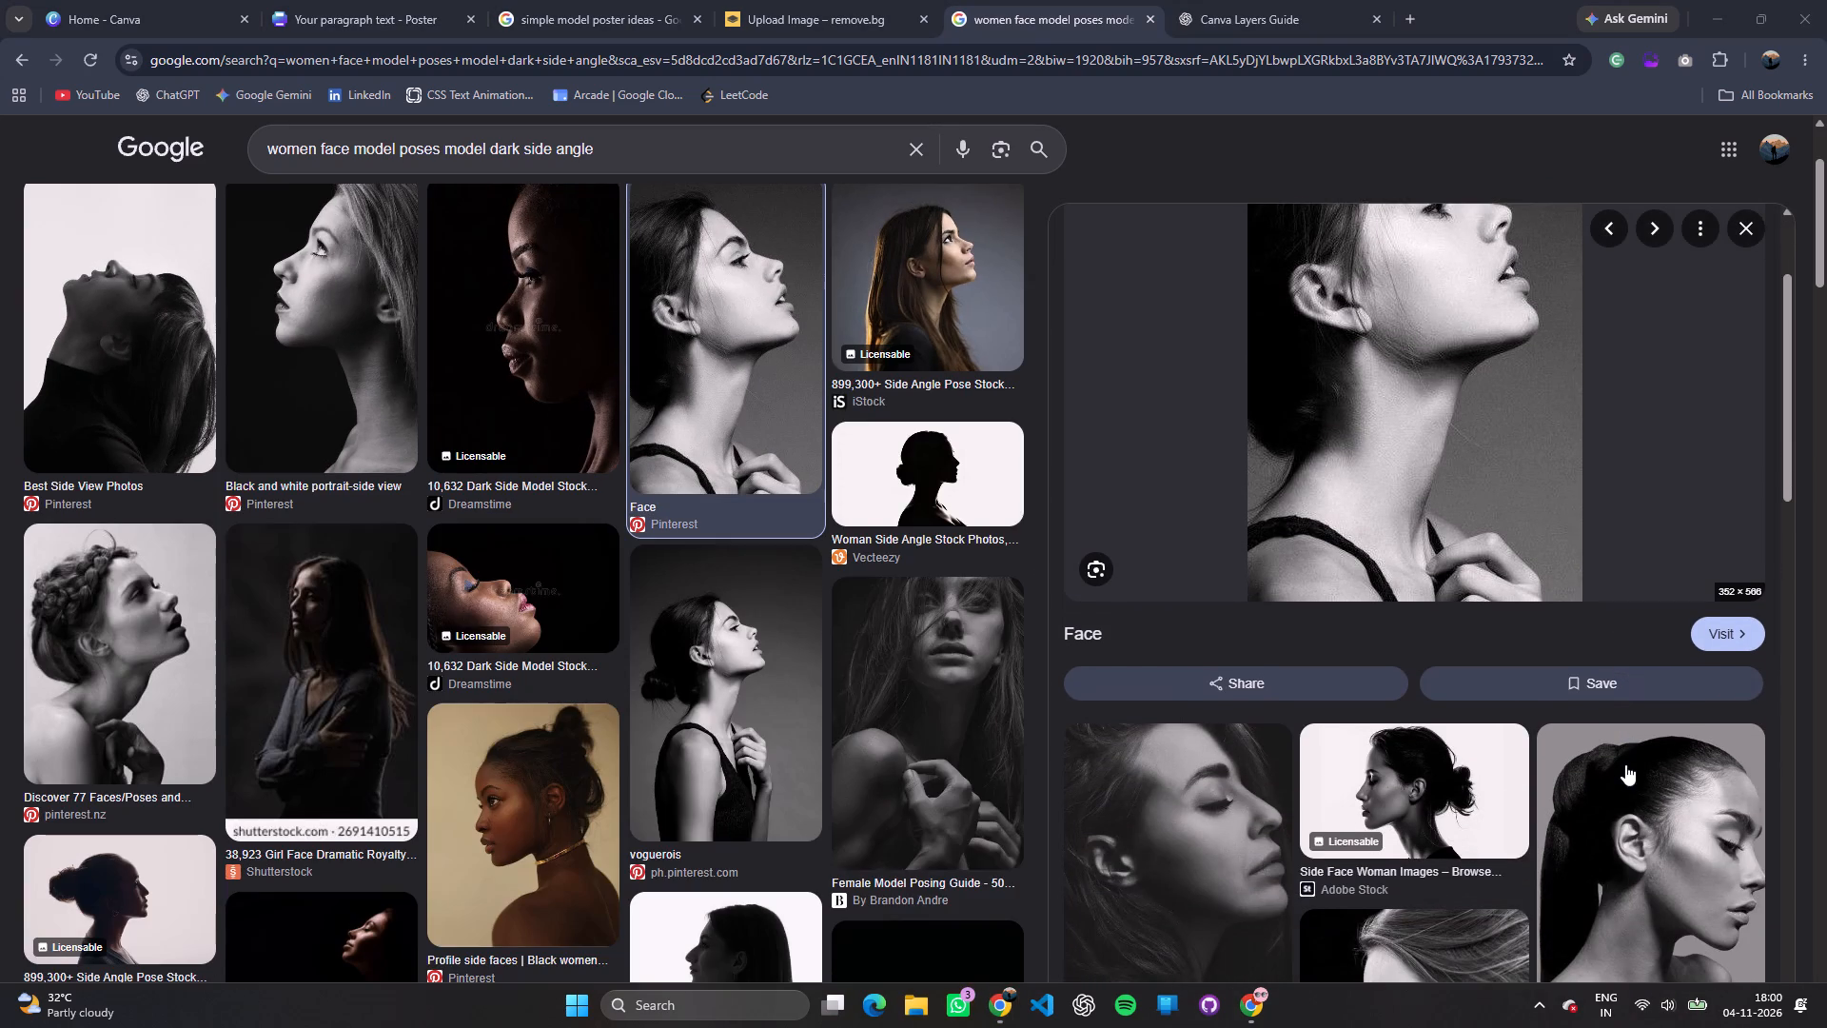
scroll(1625, 764, "down", 5)
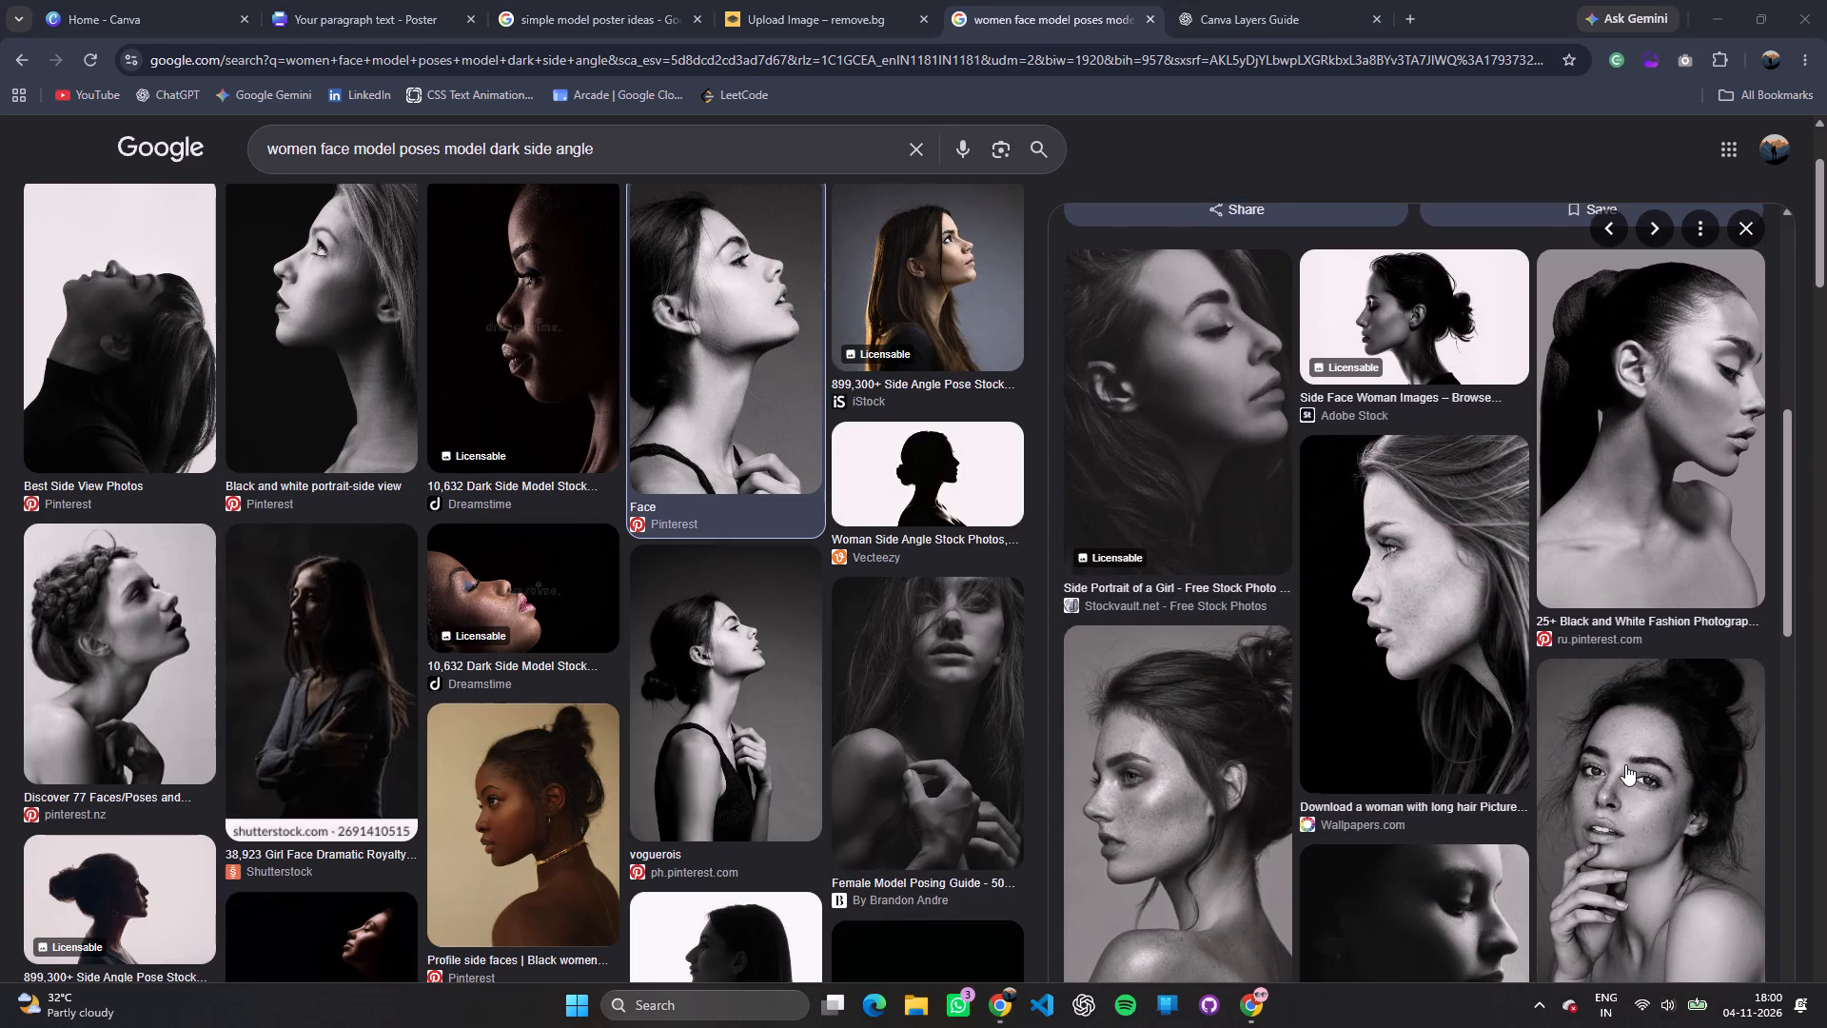
scroll(846, 642, "down", 5)
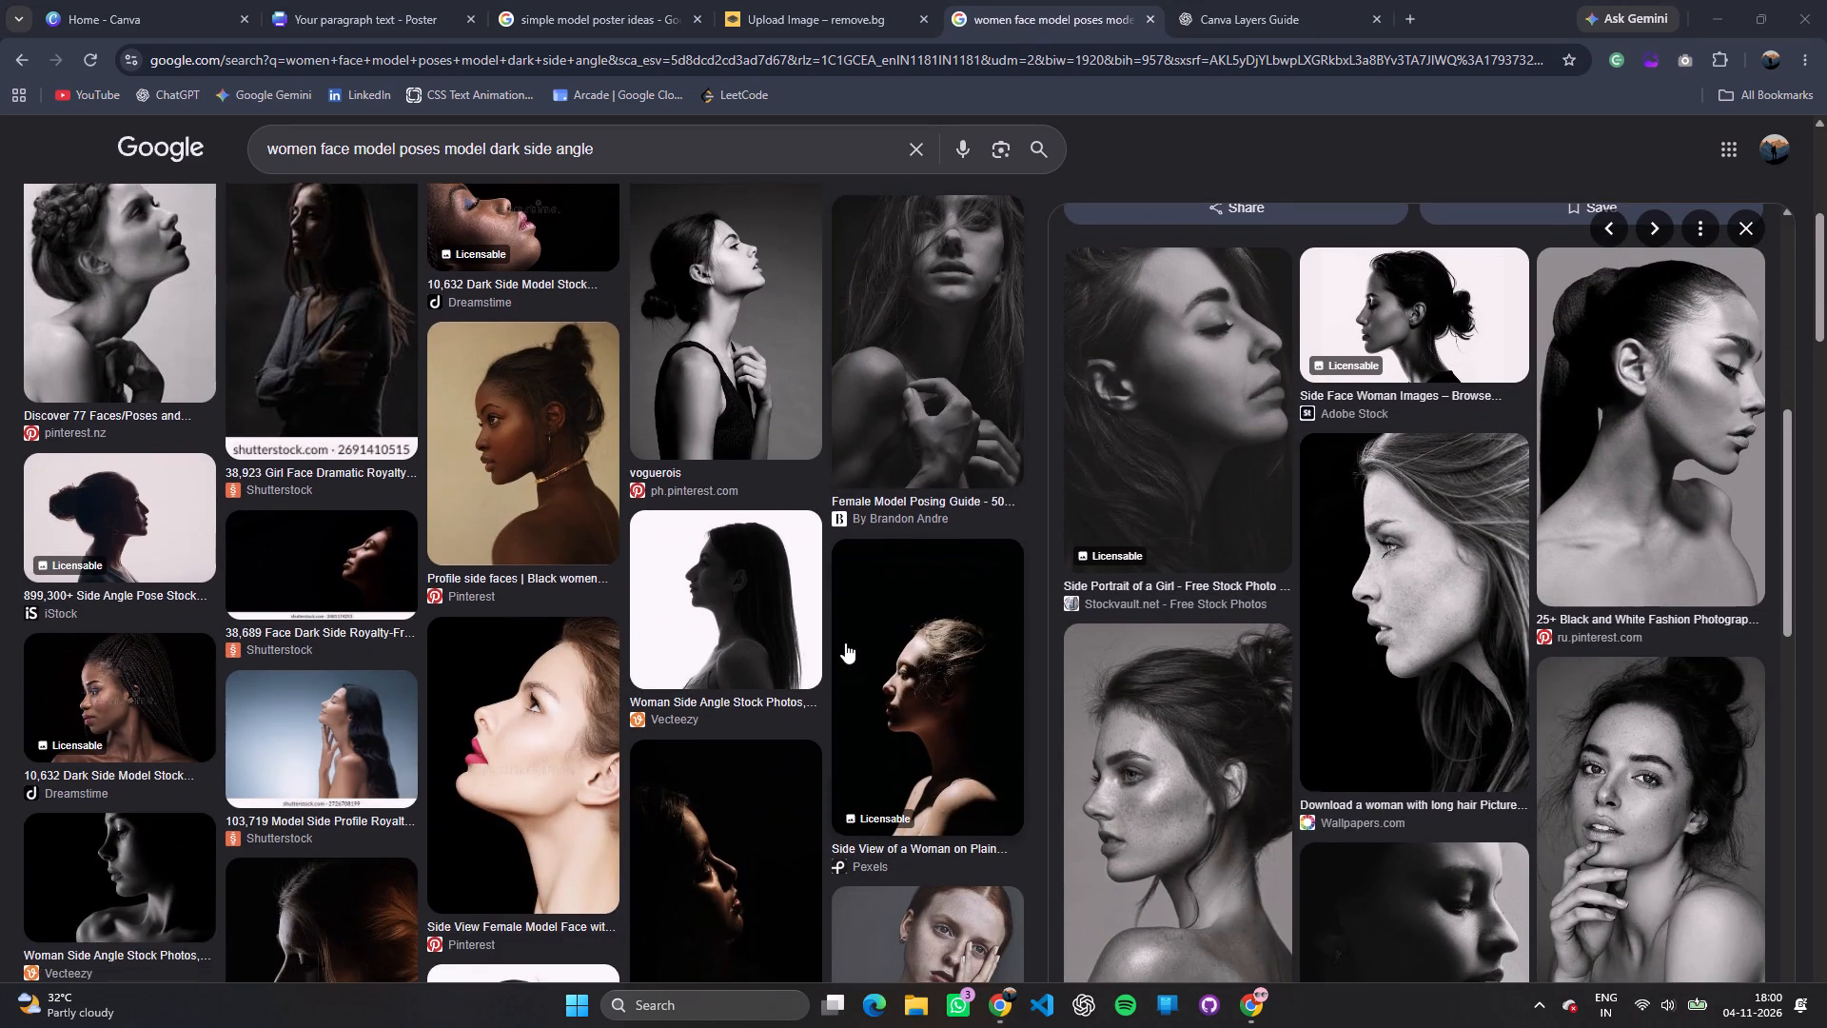
scroll(845, 642, "down", 1)
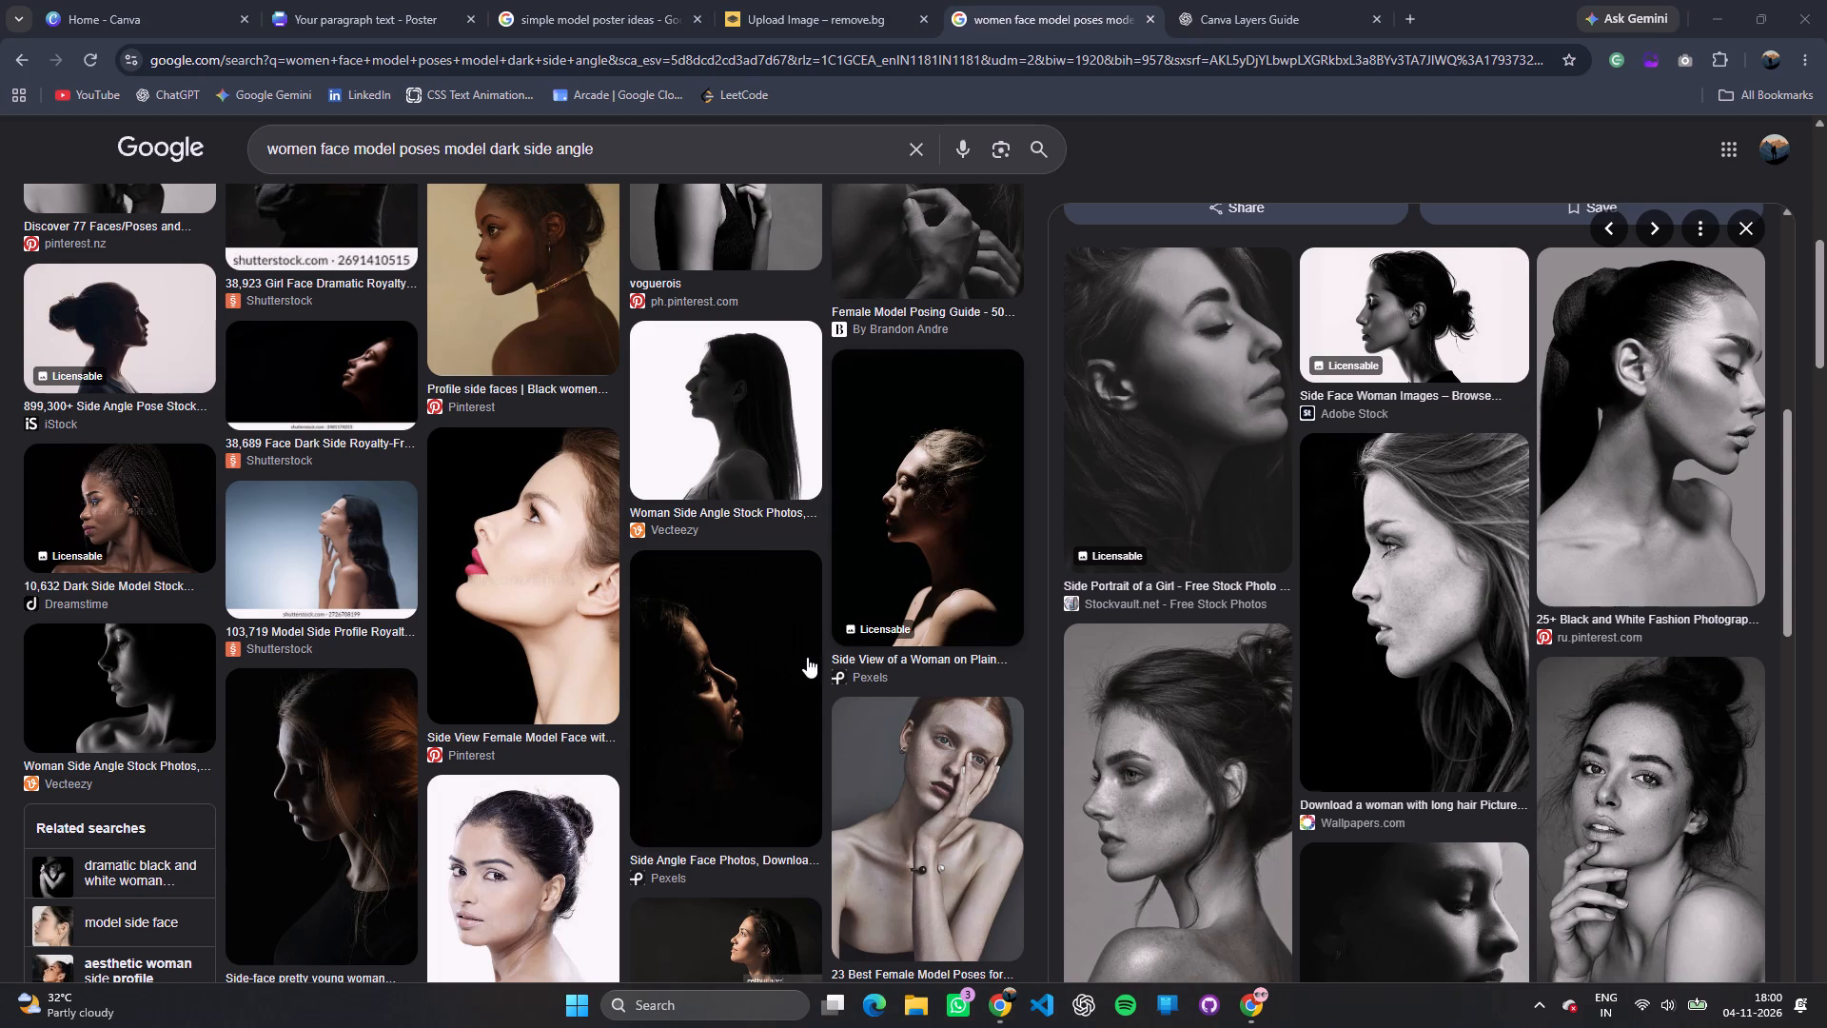
Preview the dark Pexels side-angle face photo, compare it with the high-fashion woman poster reference, and close the preview.
left_click(803, 658)
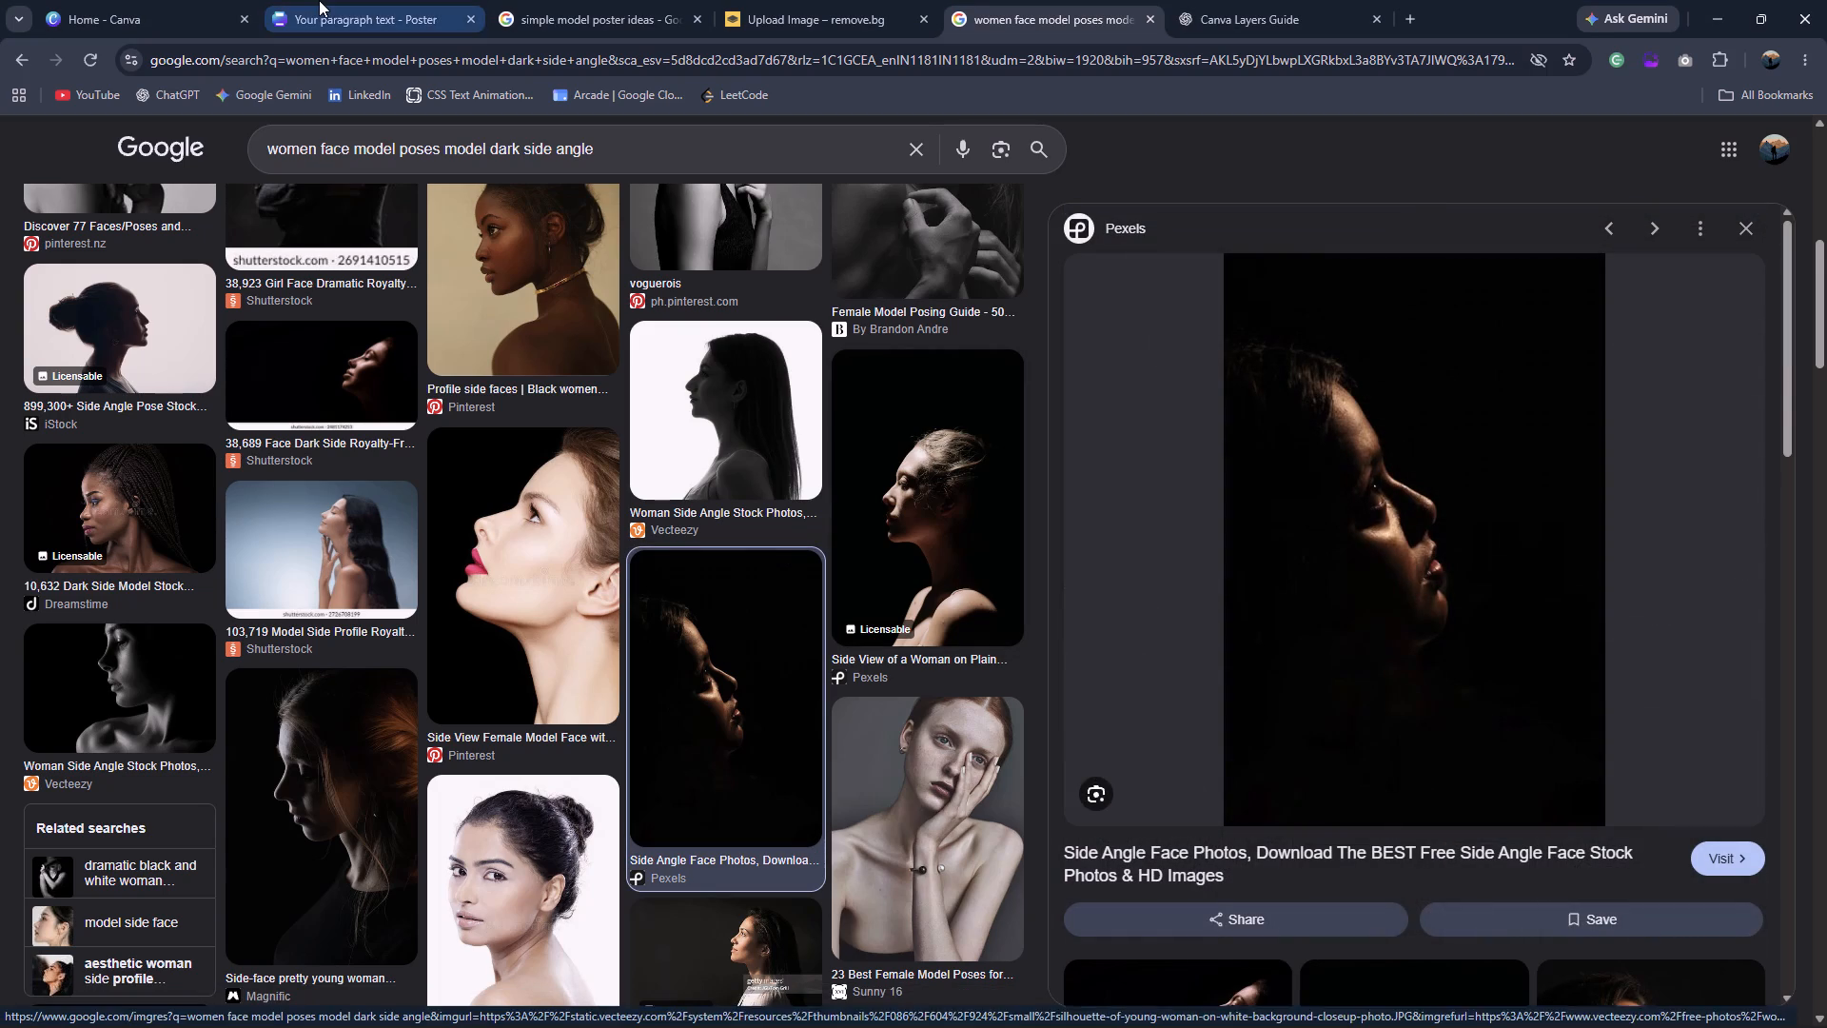
left_click(560, 26)
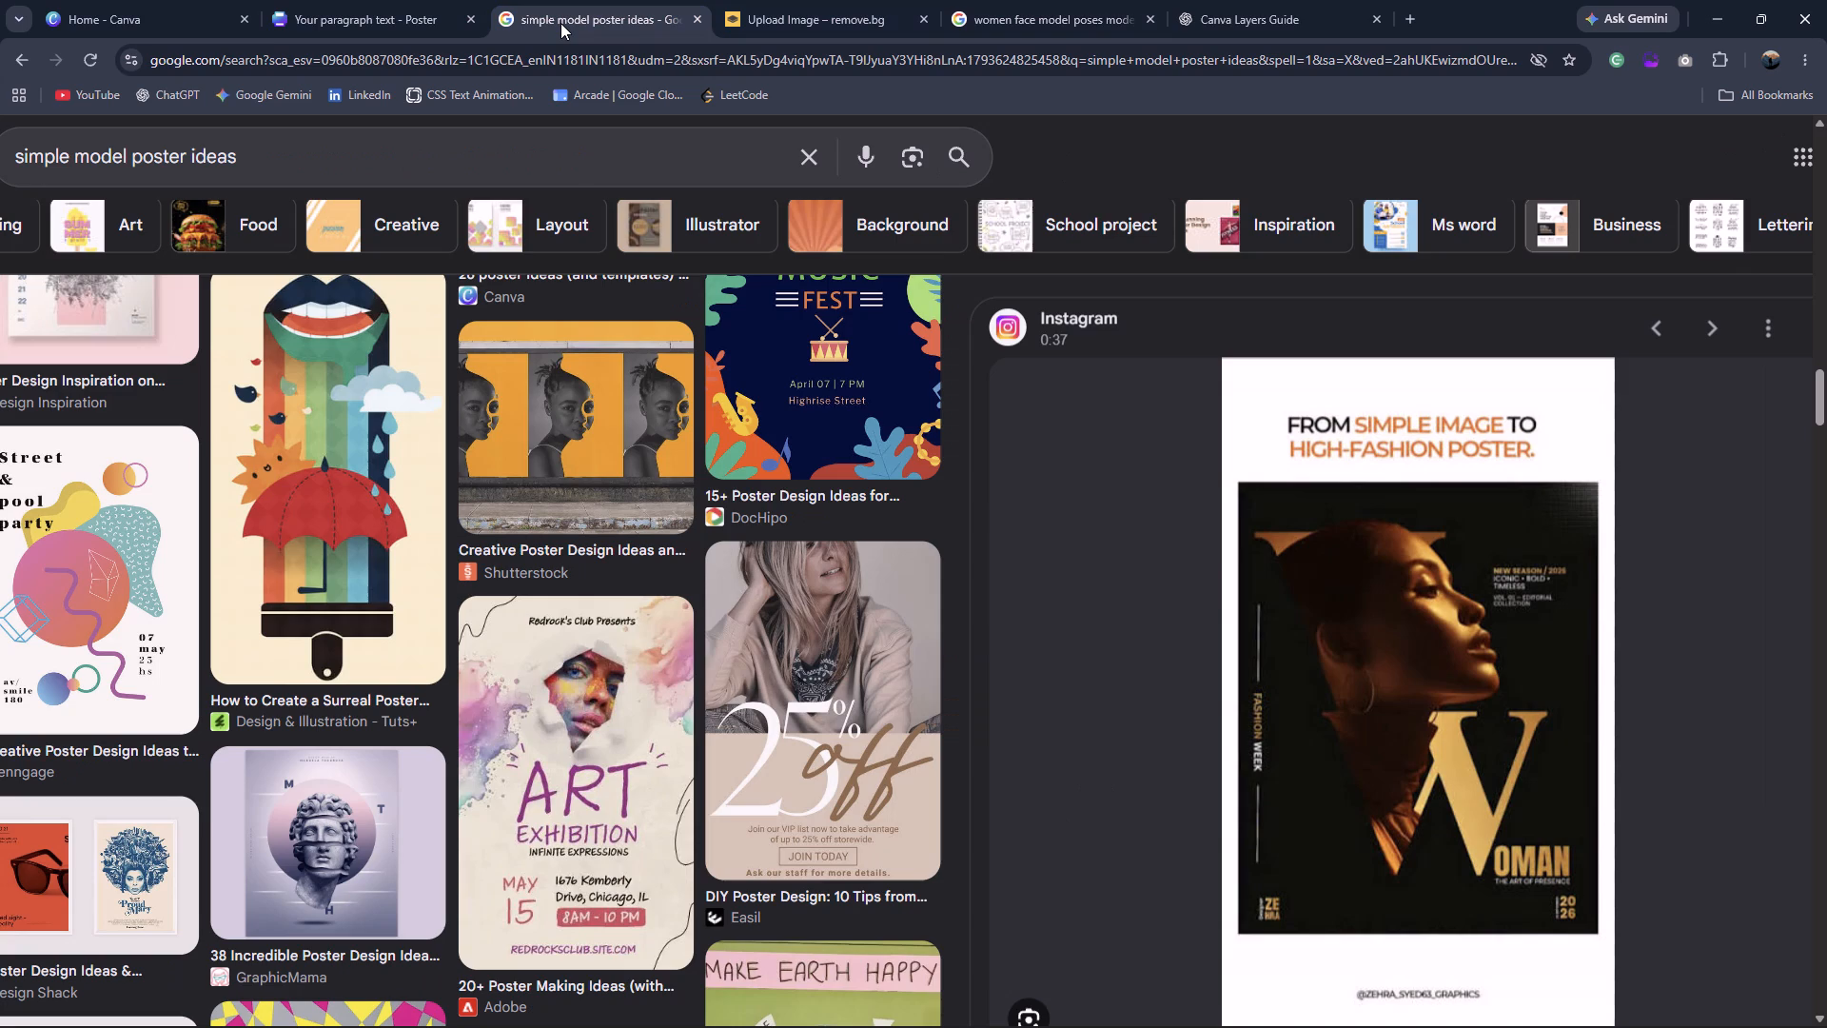
left_click(958, 0)
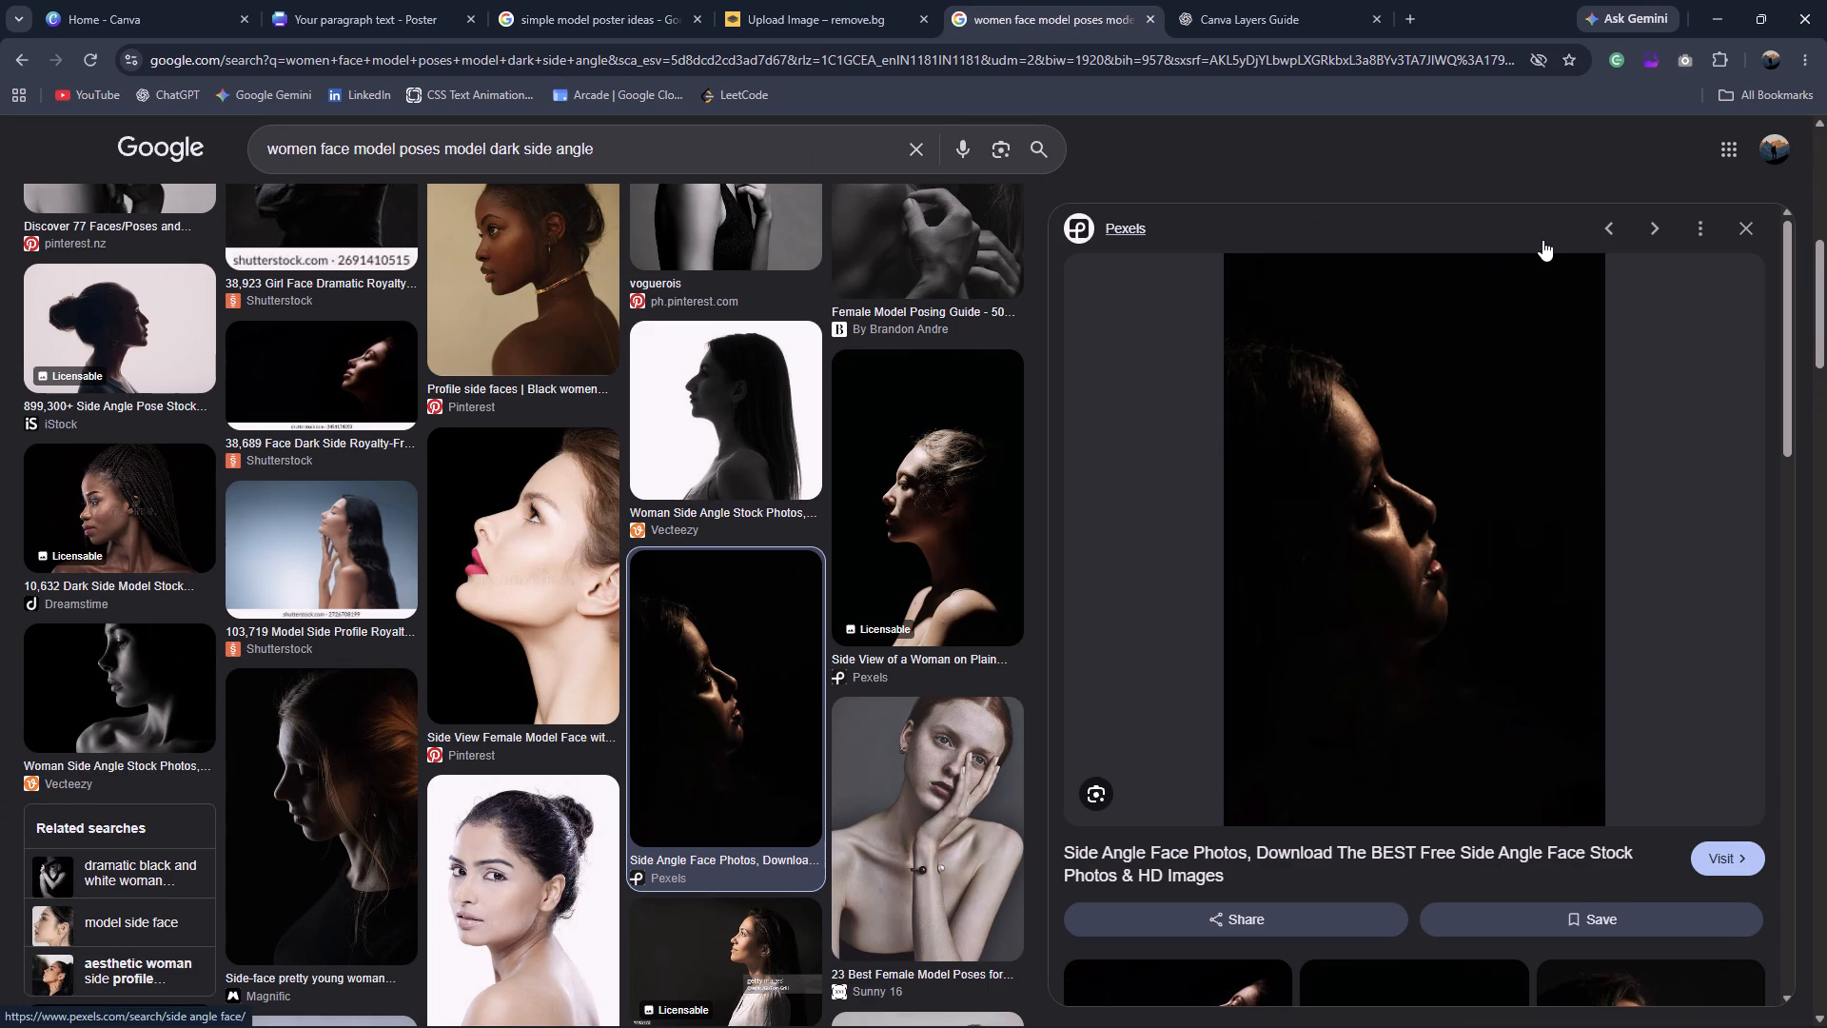
left_click(1759, 219)
Reopen the Pinterest "Face" side portrait near the start of the results and look through its related images.
scroll(1261, 419, "up", 2)
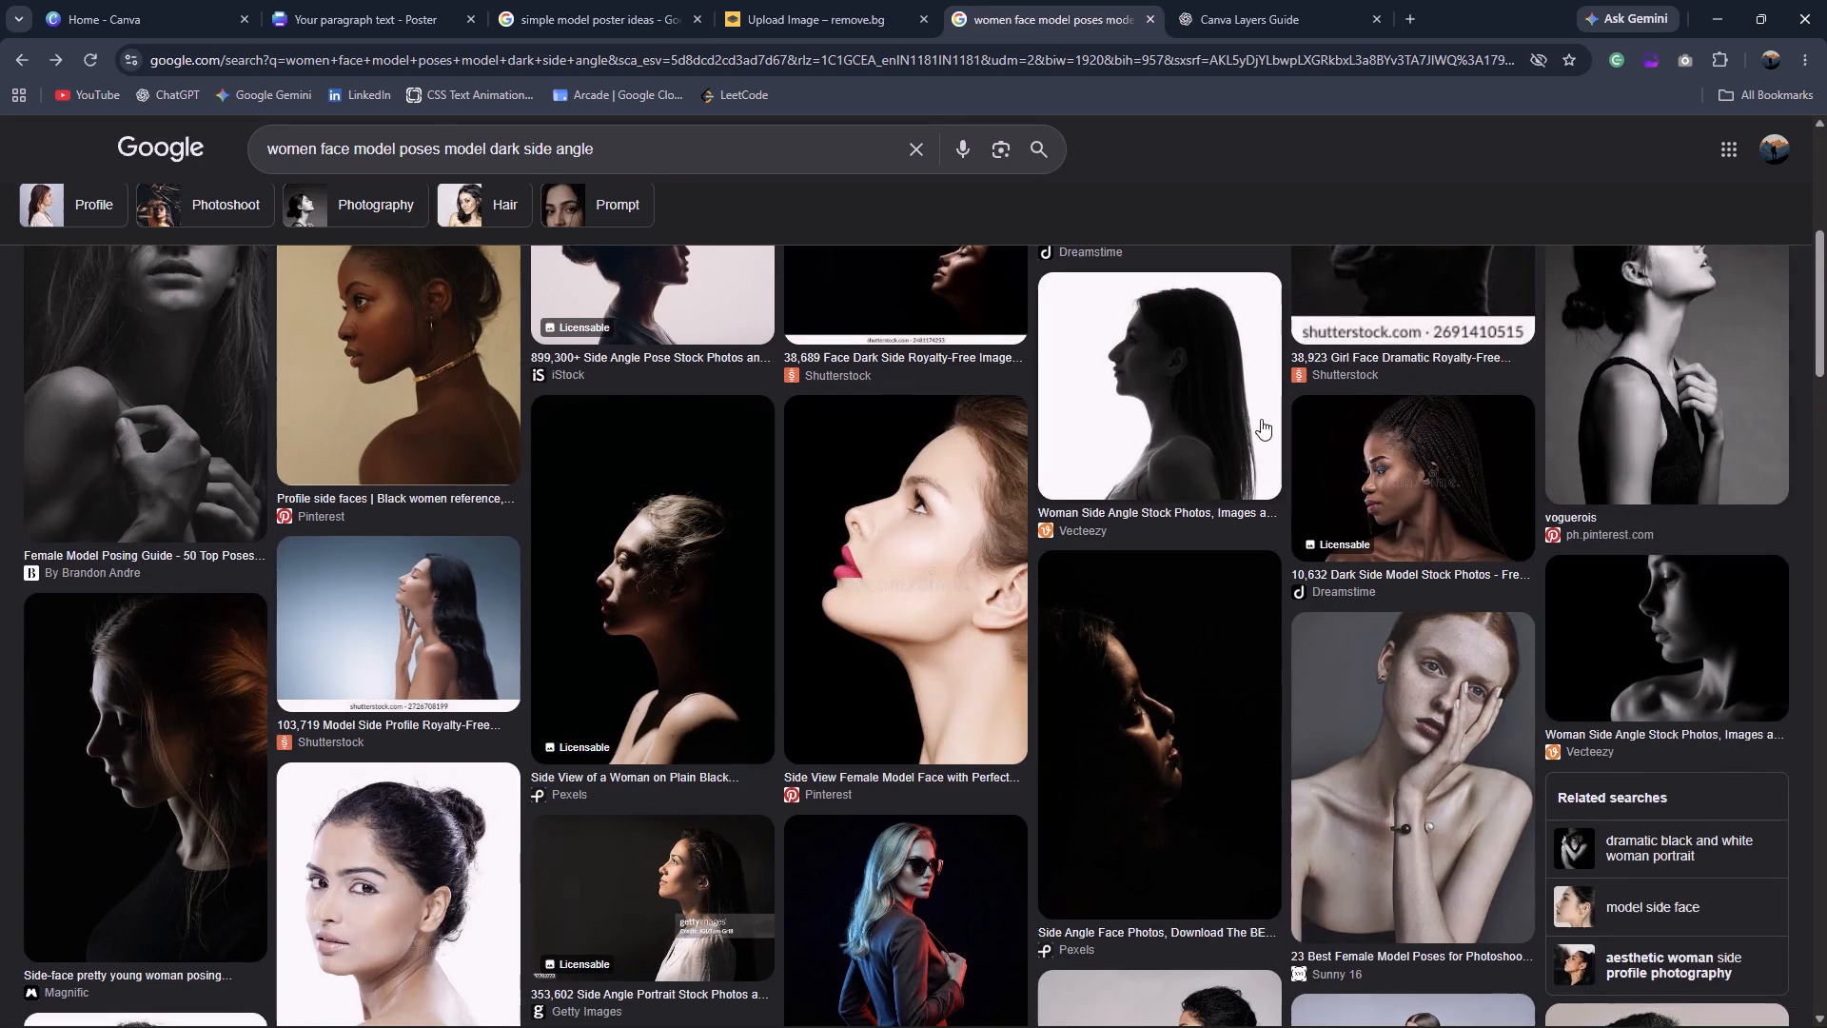
scroll(1261, 419, "up", 7)
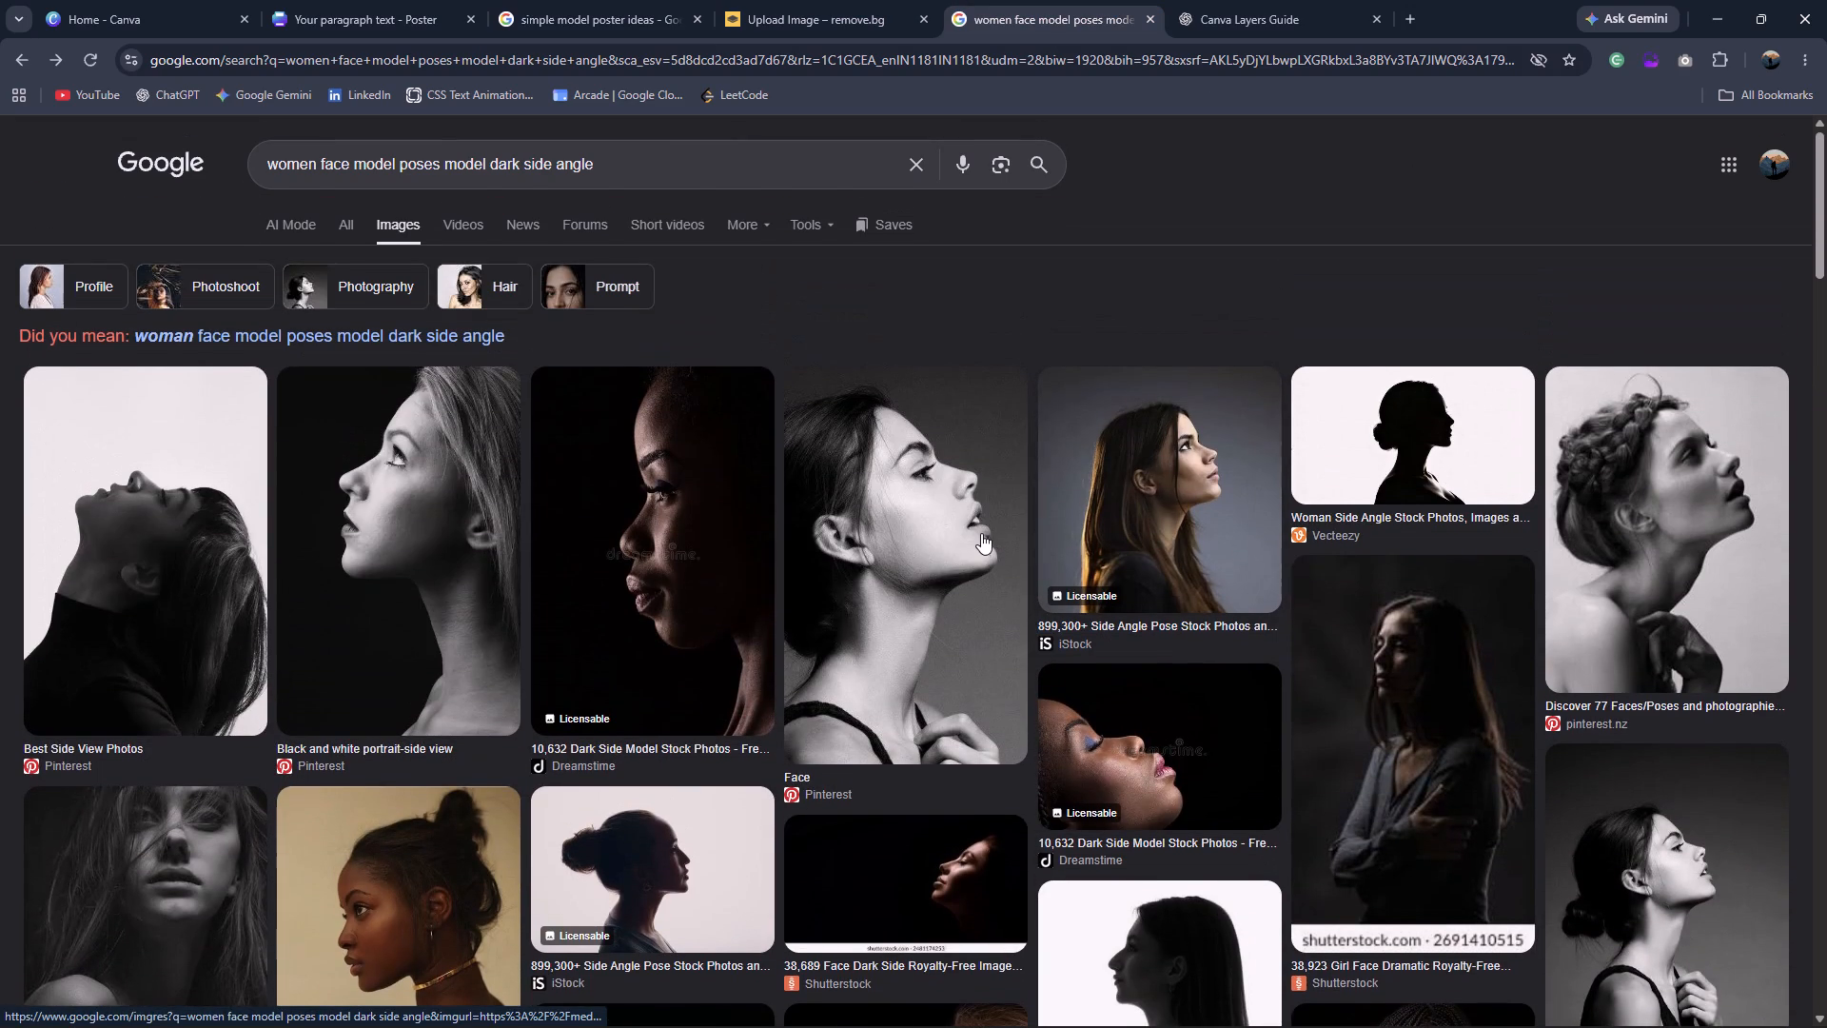
left_click(993, 533)
scroll(1339, 589, "down", 4)
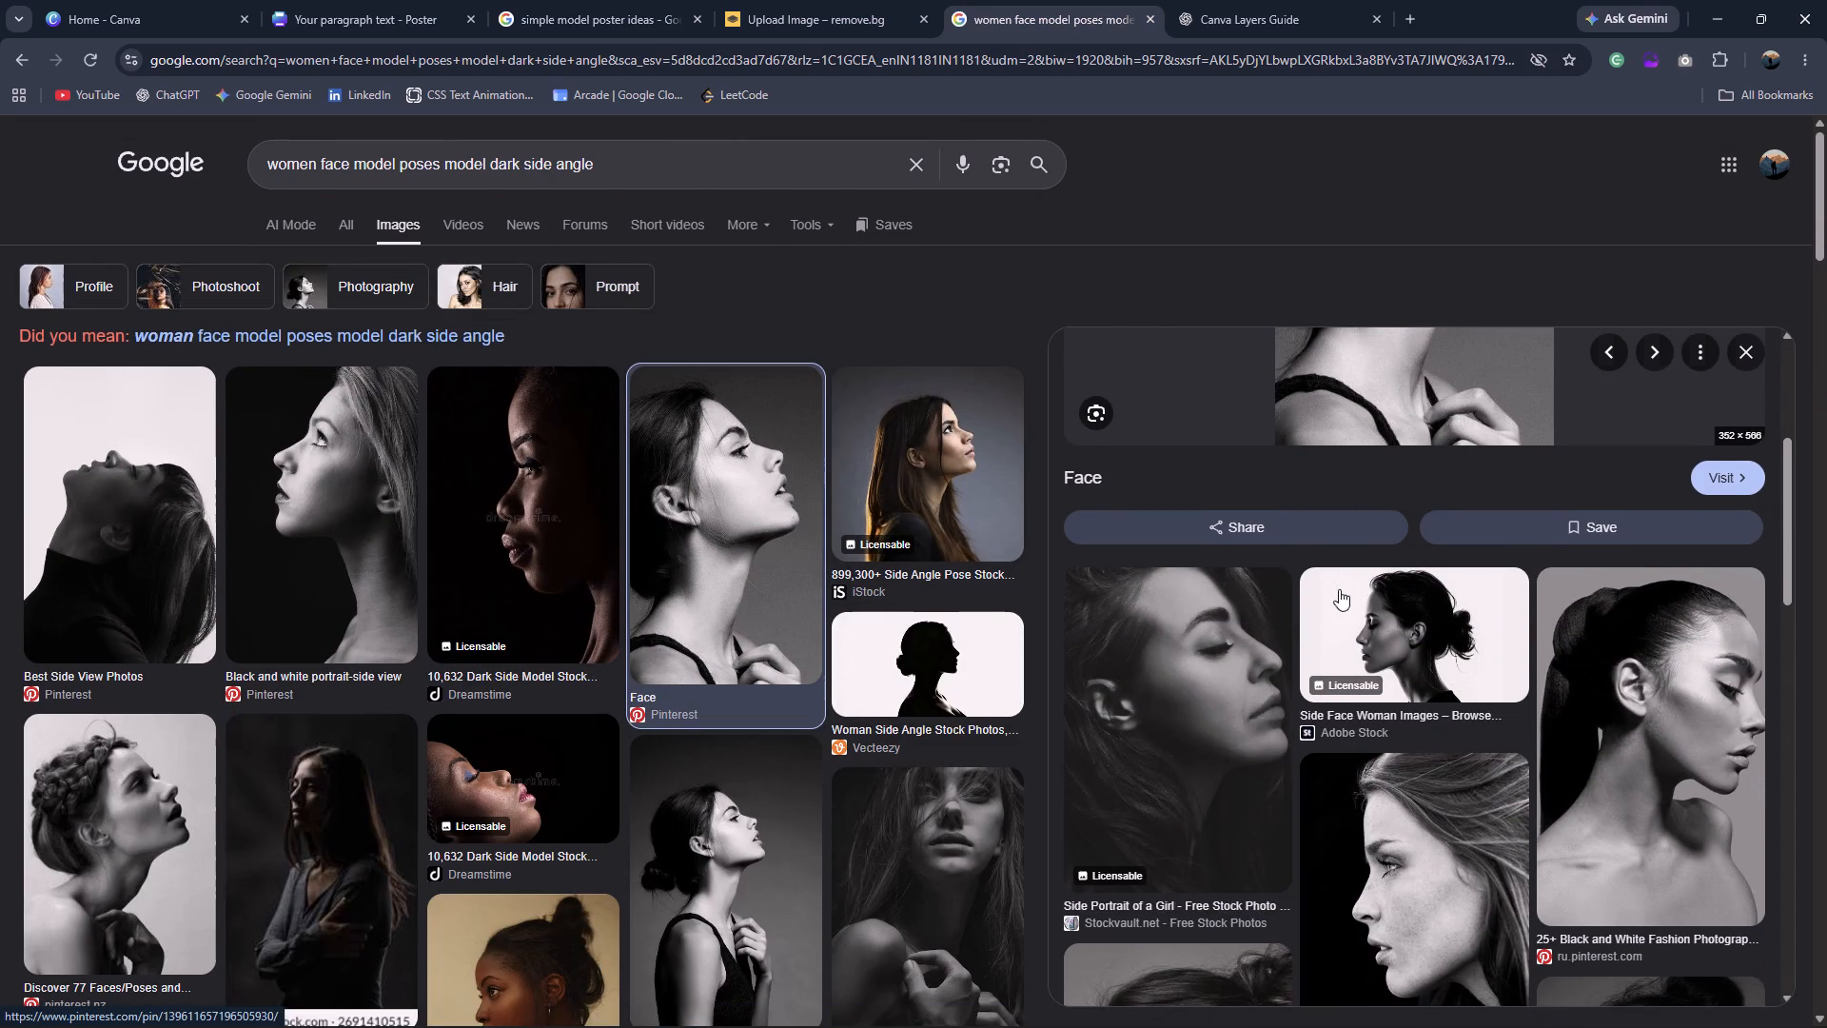
scroll(1439, 806, "down", 6)
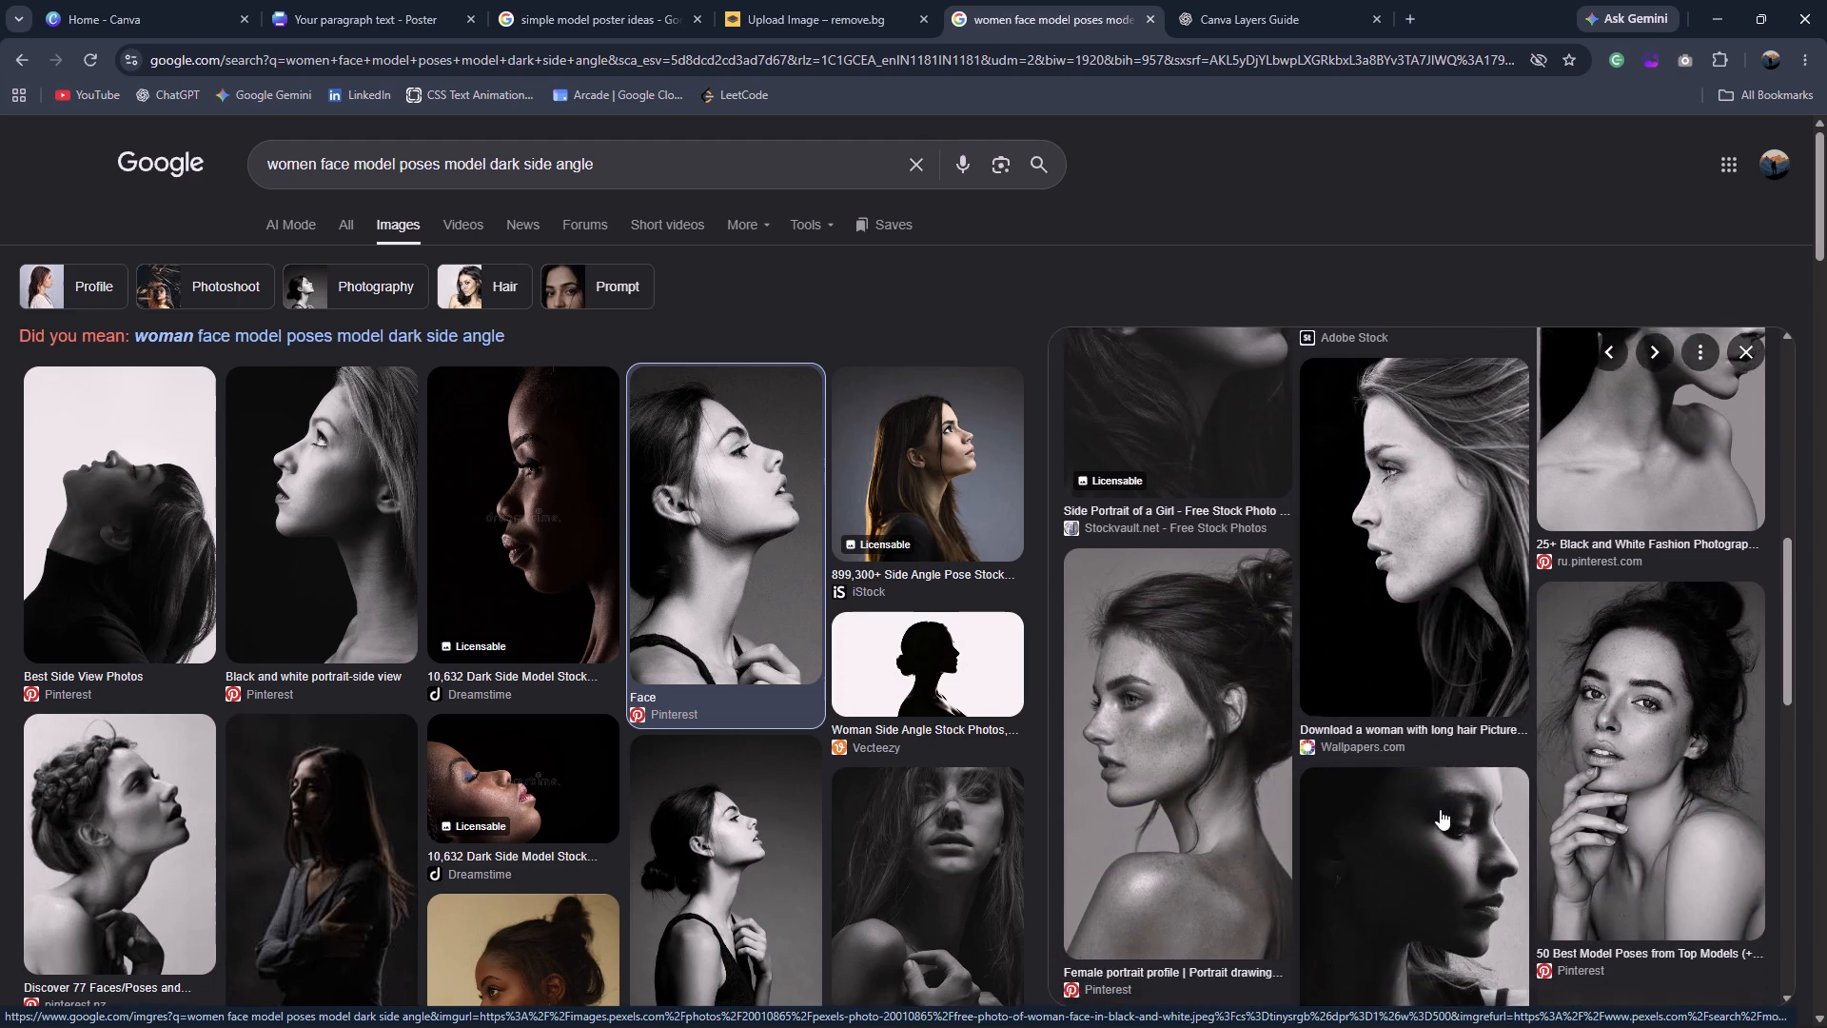
scroll(1440, 809, "down", 6)
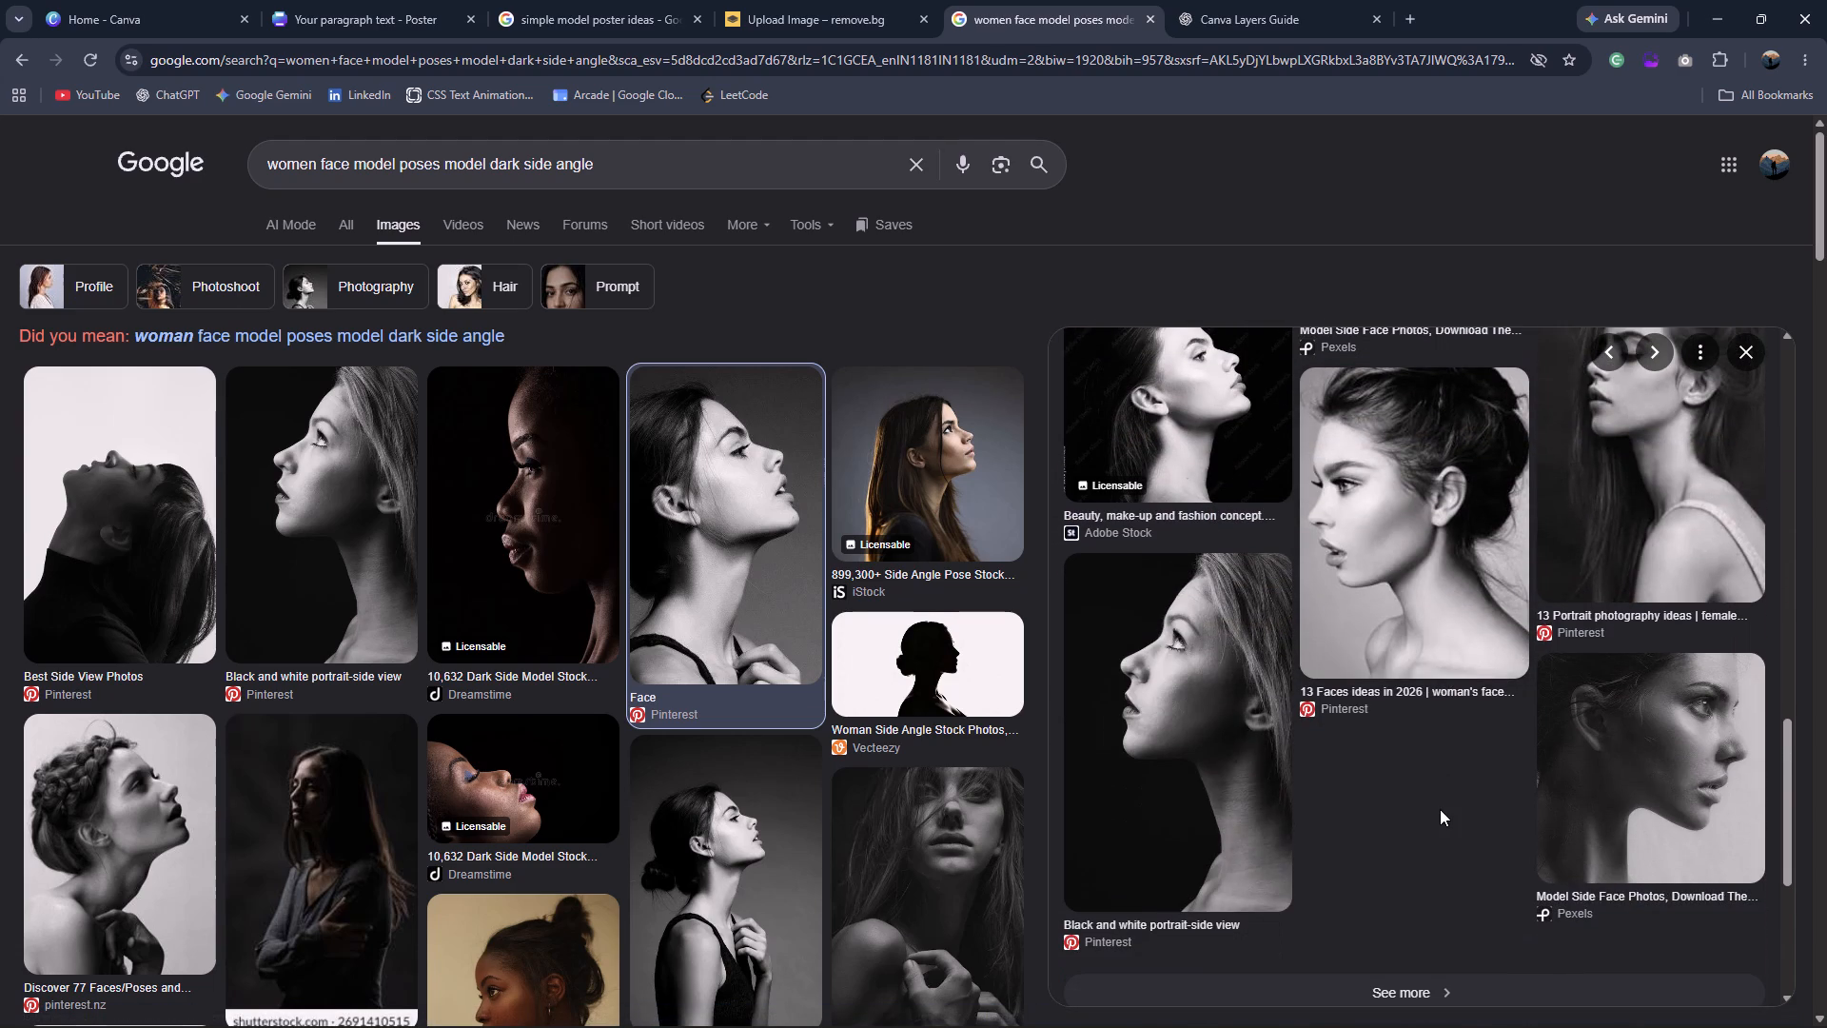
scroll(1440, 809, "down", 3)
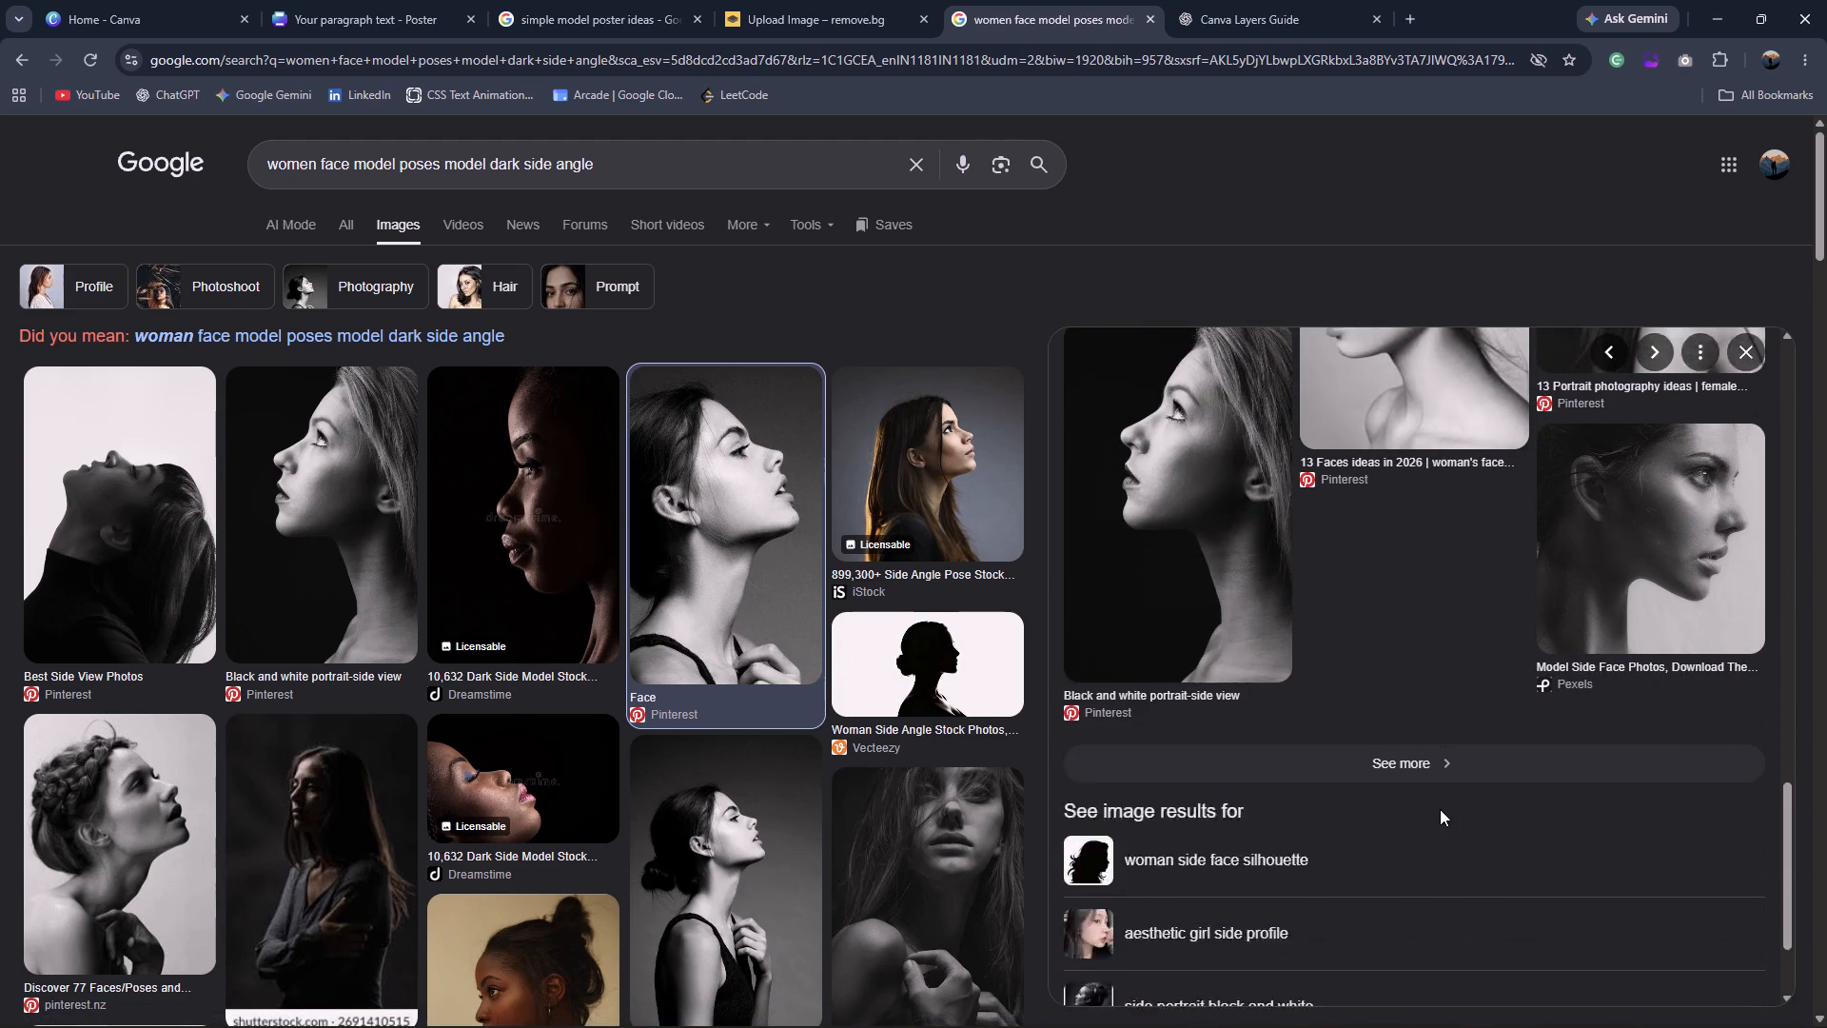
scroll(681, 804, "down", 8)
Browse further through the main image results for other dark side-profile portraits suited to the poster.
scroll(687, 796, "down", 8)
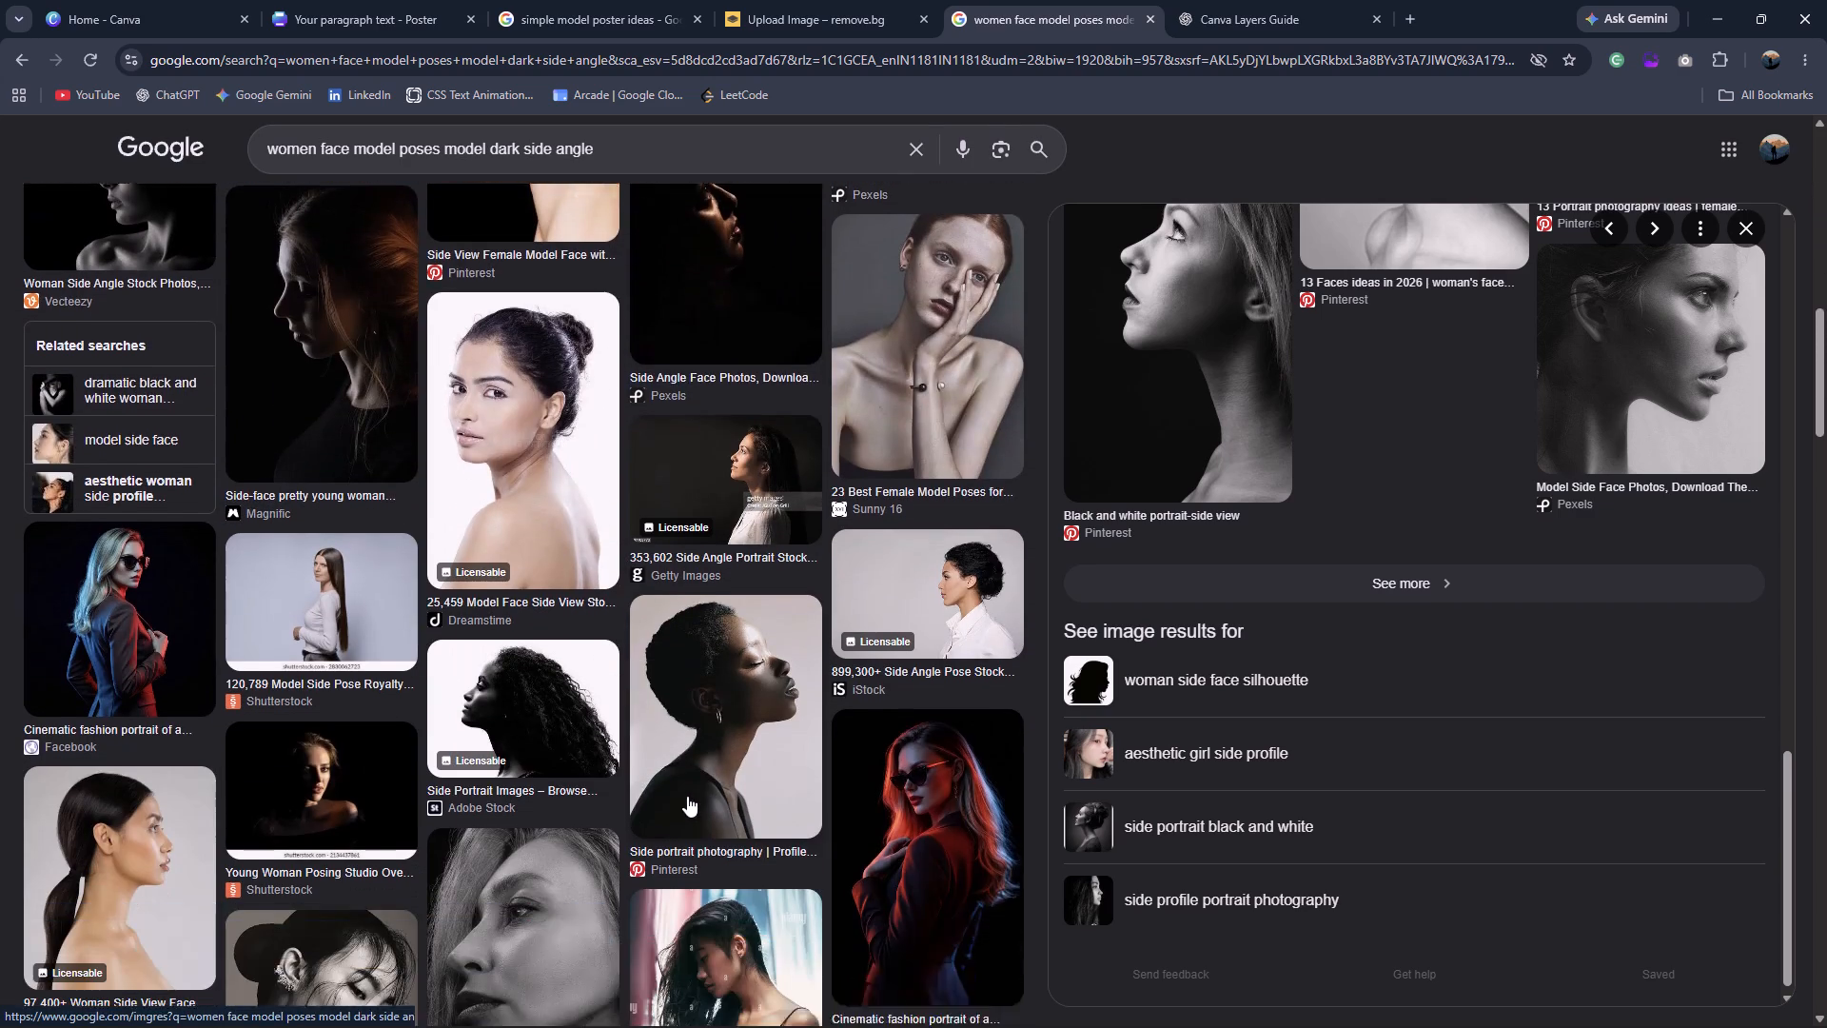
scroll(687, 796, "down", 6)
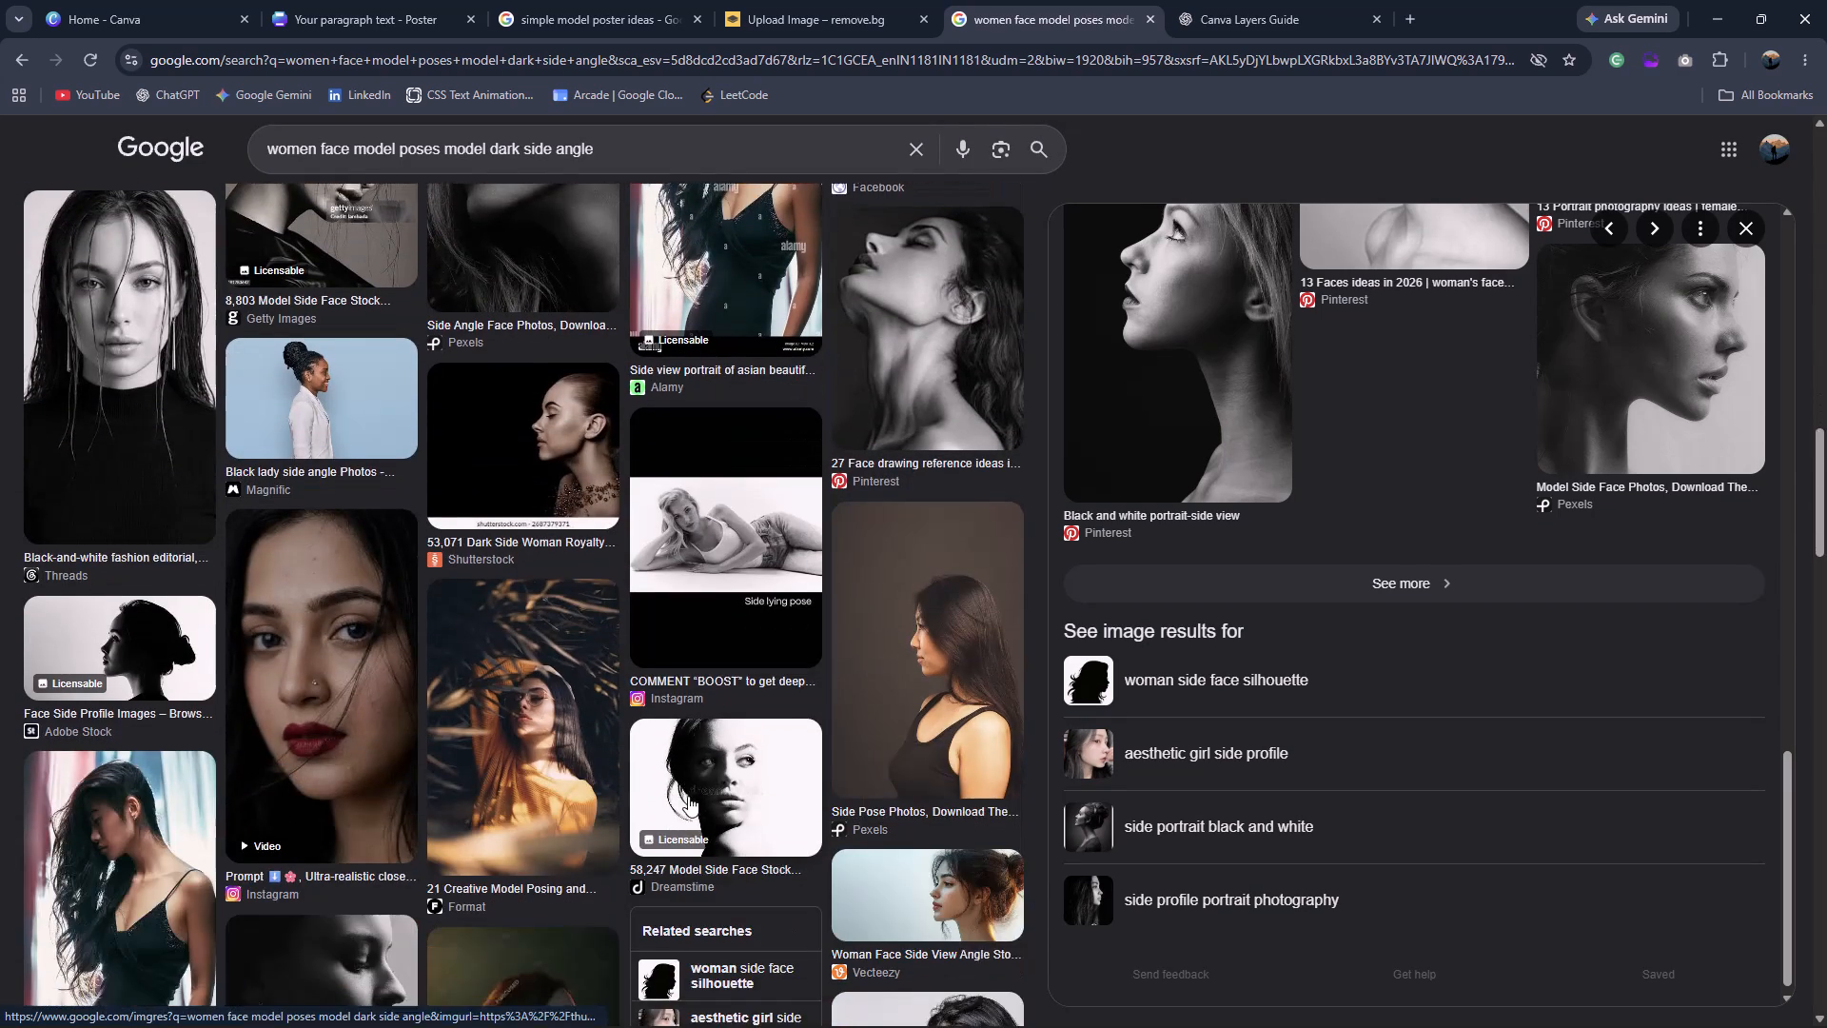
scroll(688, 796, "down", 8)
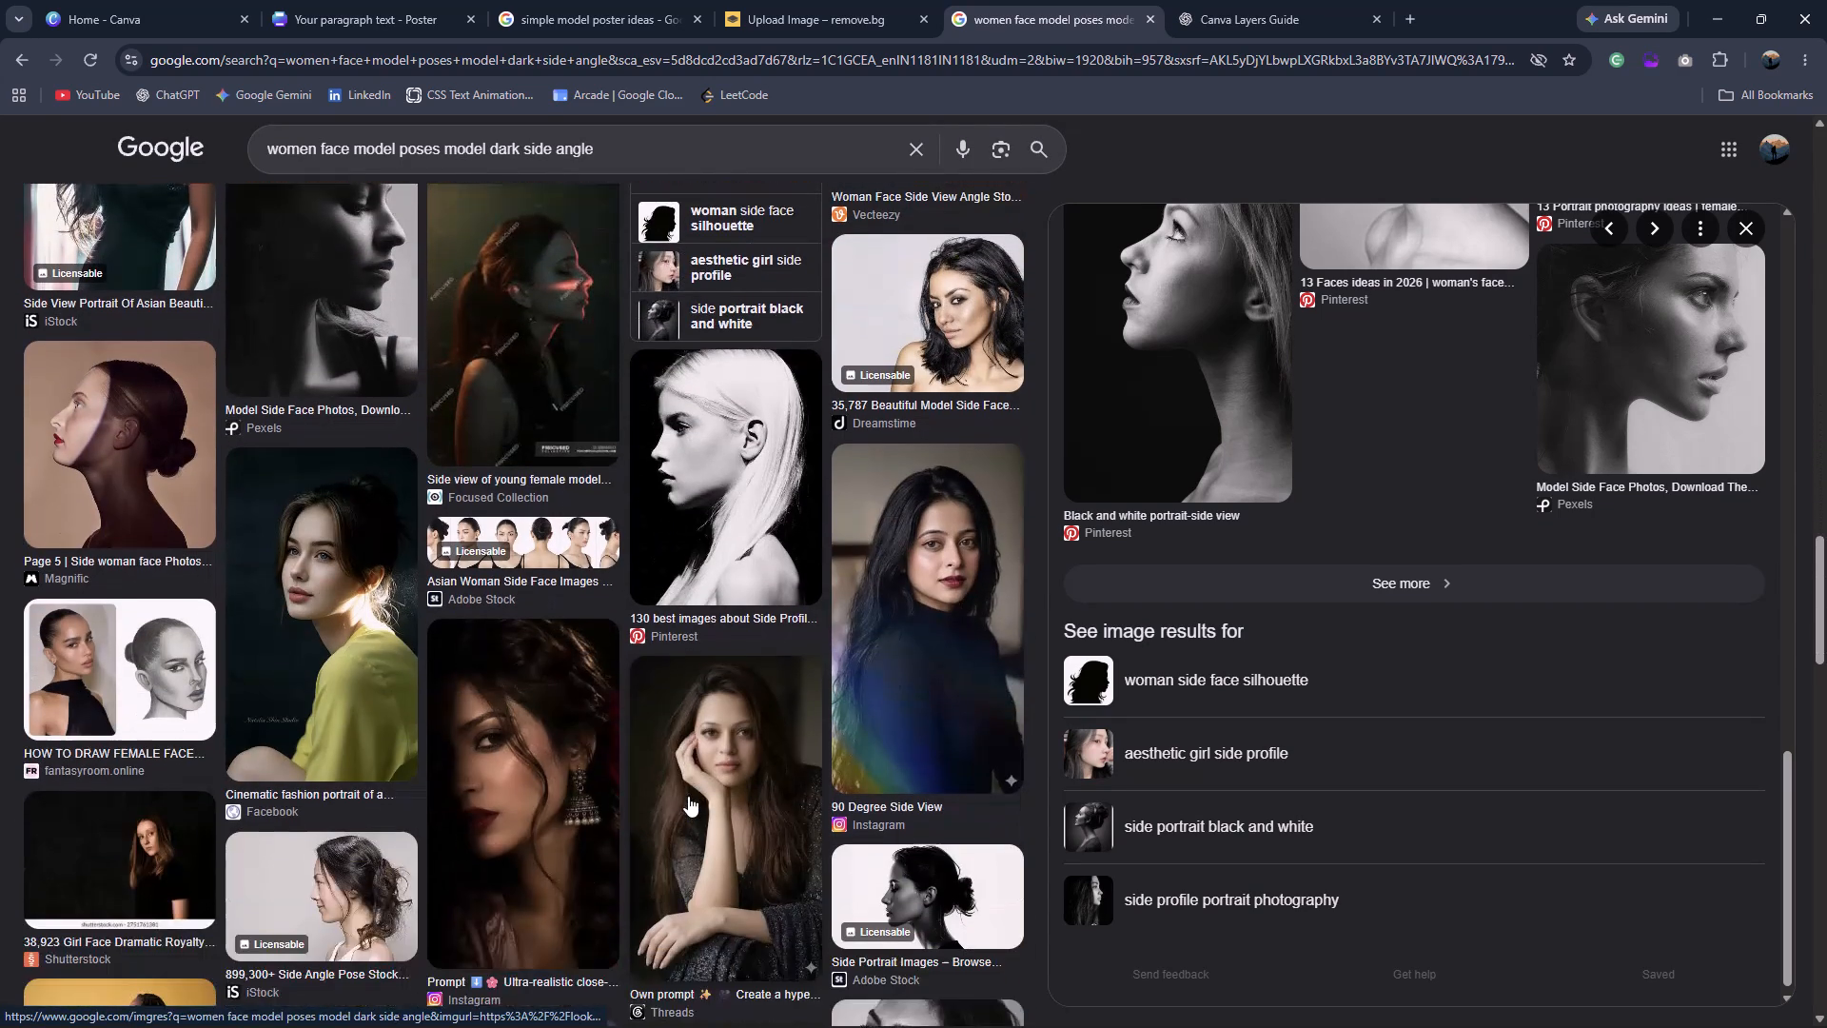
scroll(688, 796, "down", 10)
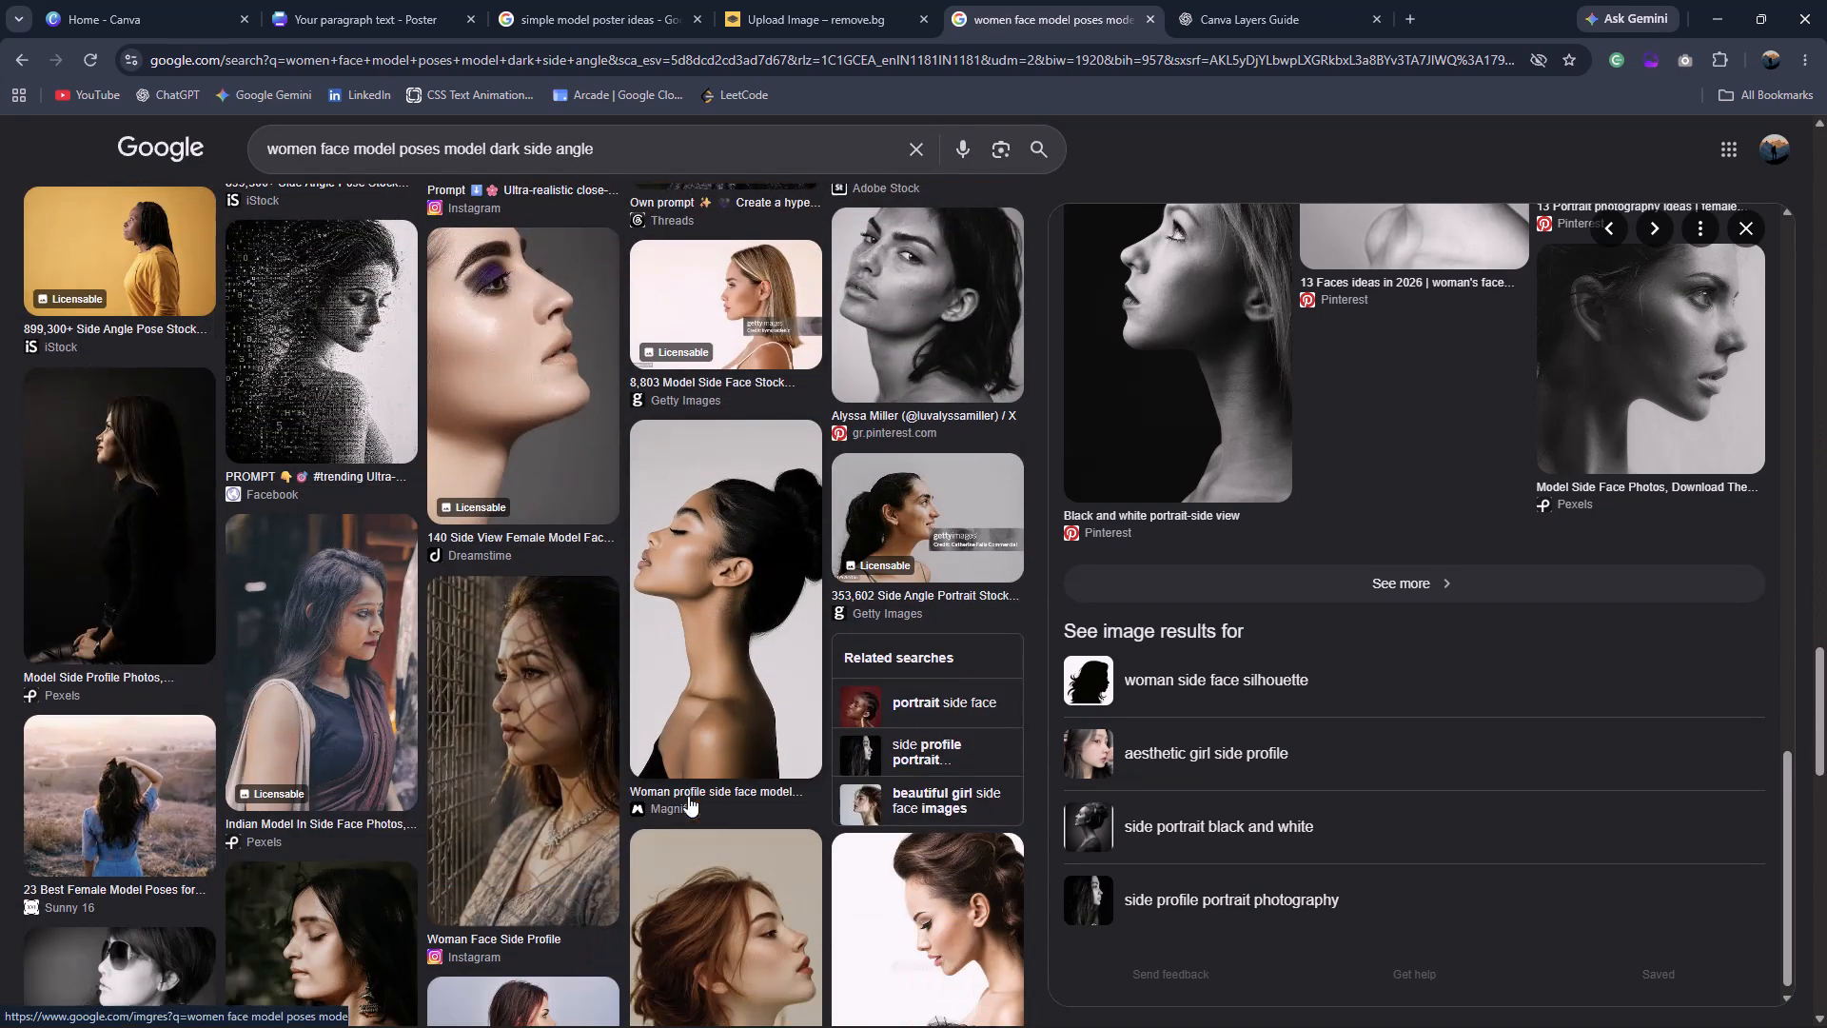
scroll(688, 796, "down", 4)
scroll(688, 795, "up", 7)
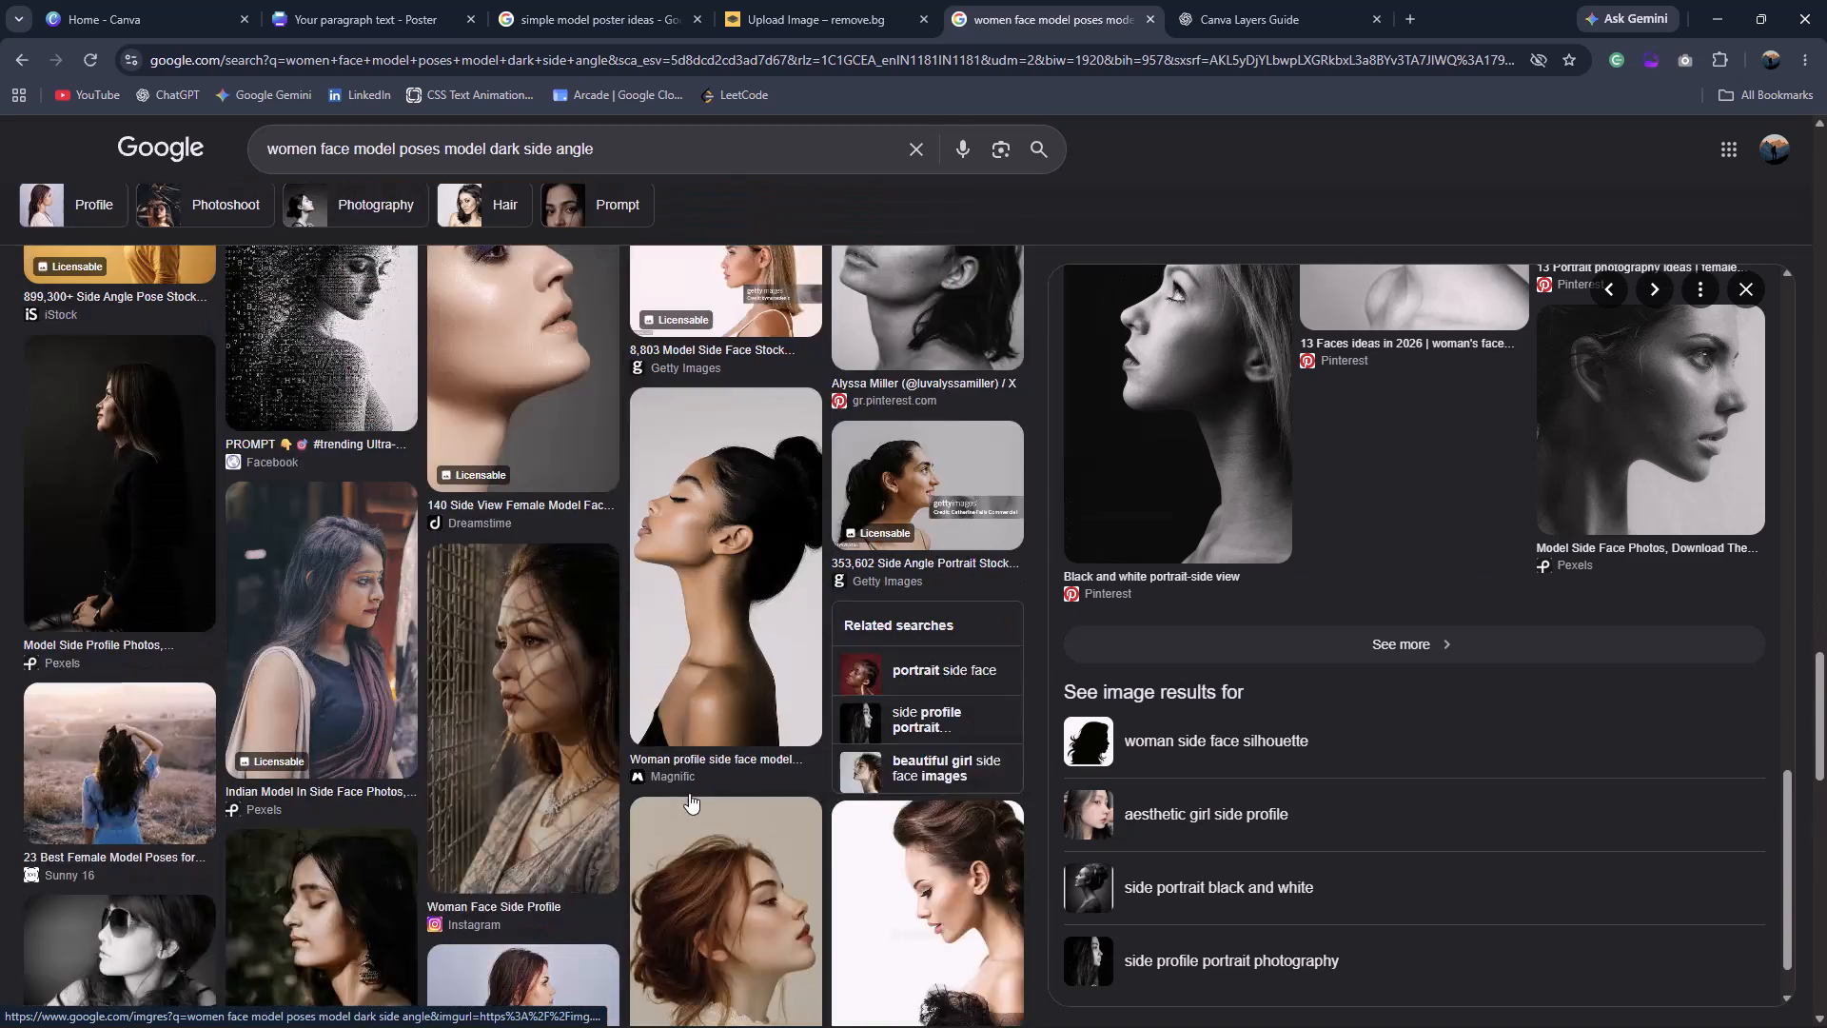
scroll(689, 793, "up", 16)
scroll(1169, 513, "up", 11)
Save the previewed black-and-white "Face" side-profile portrait as a PNG.
right_click(1295, 516)
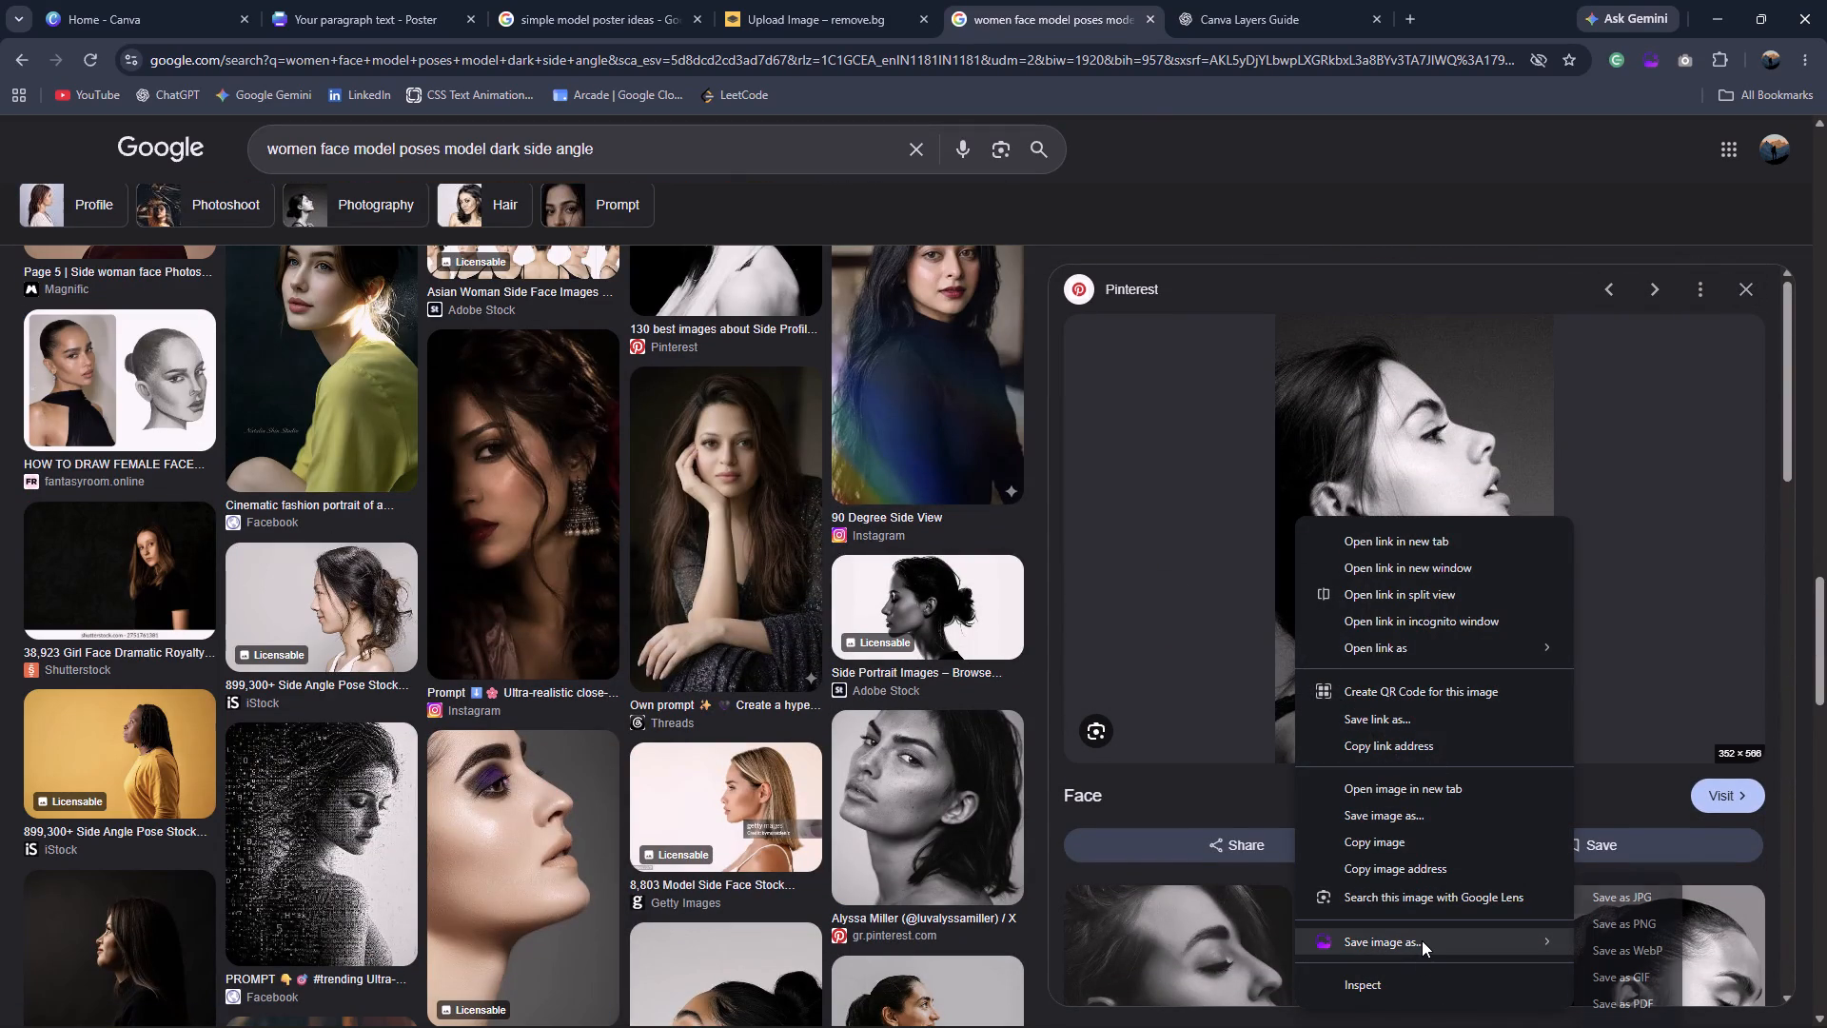
left_click(1642, 922)
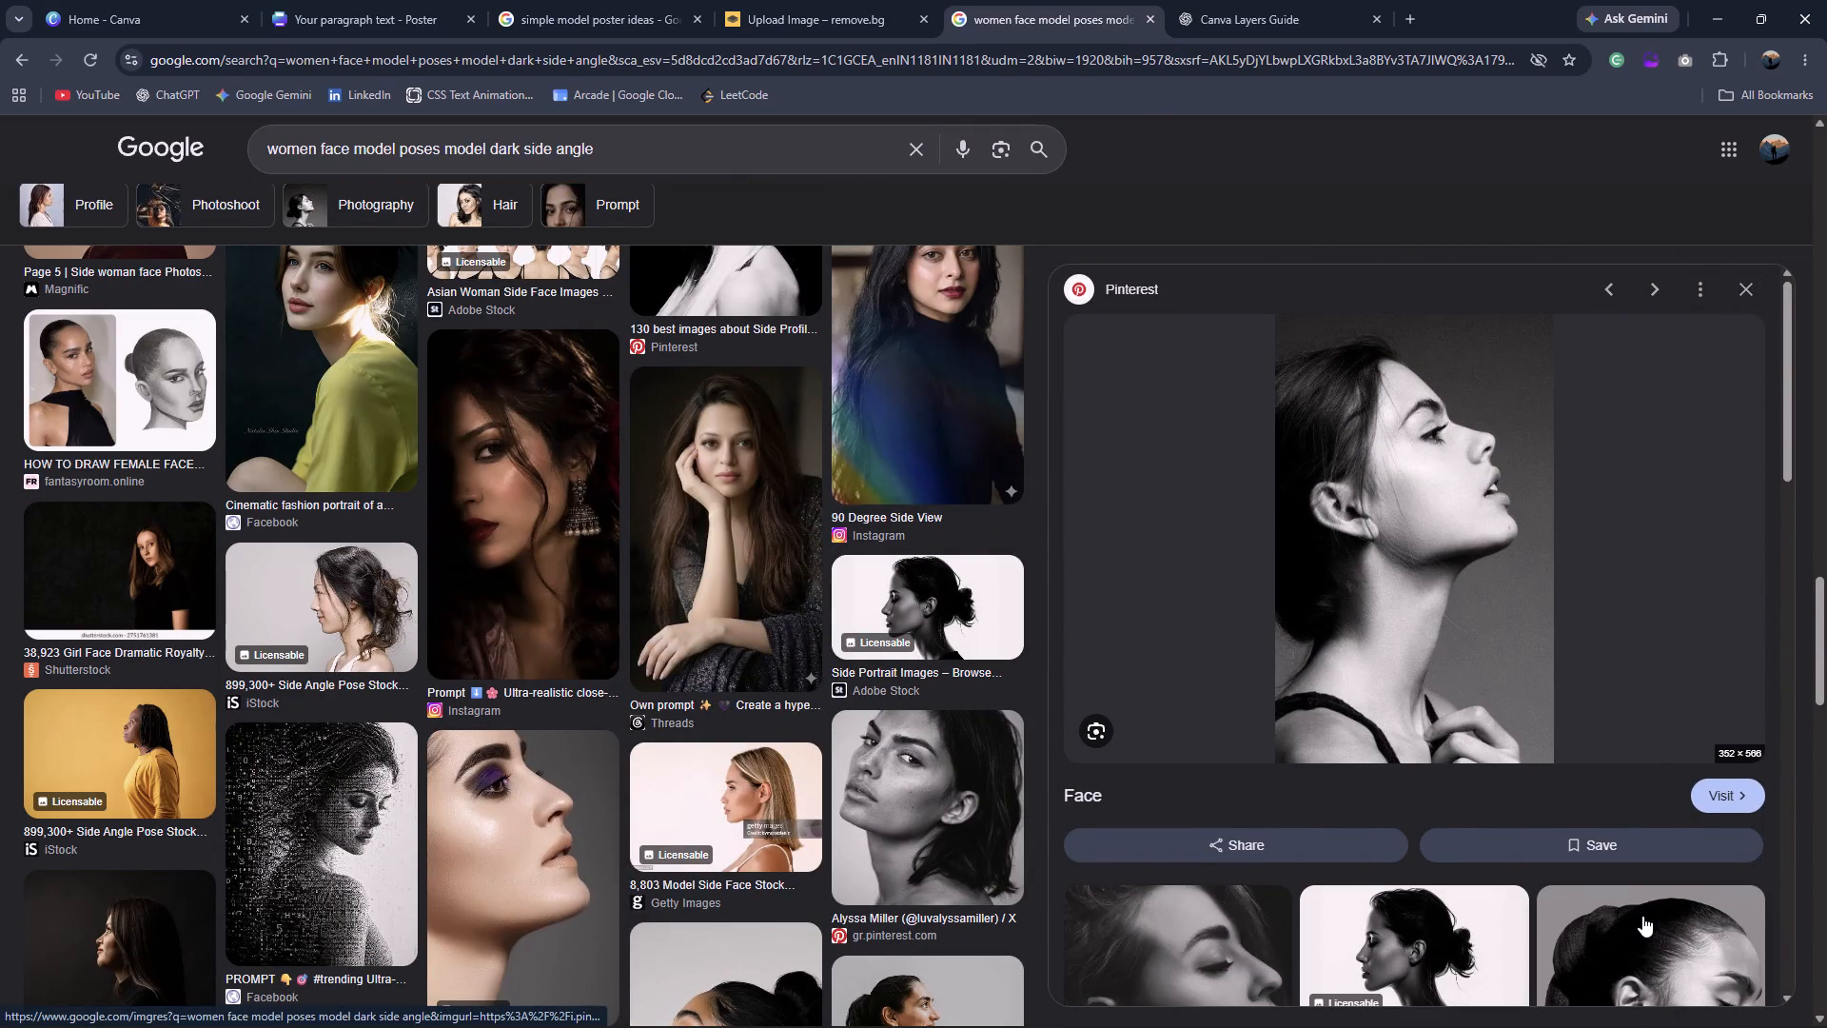
Switch to remove.bg and upload today's saved side-profile portrait from Downloads for background removal.
left_click(863, 2)
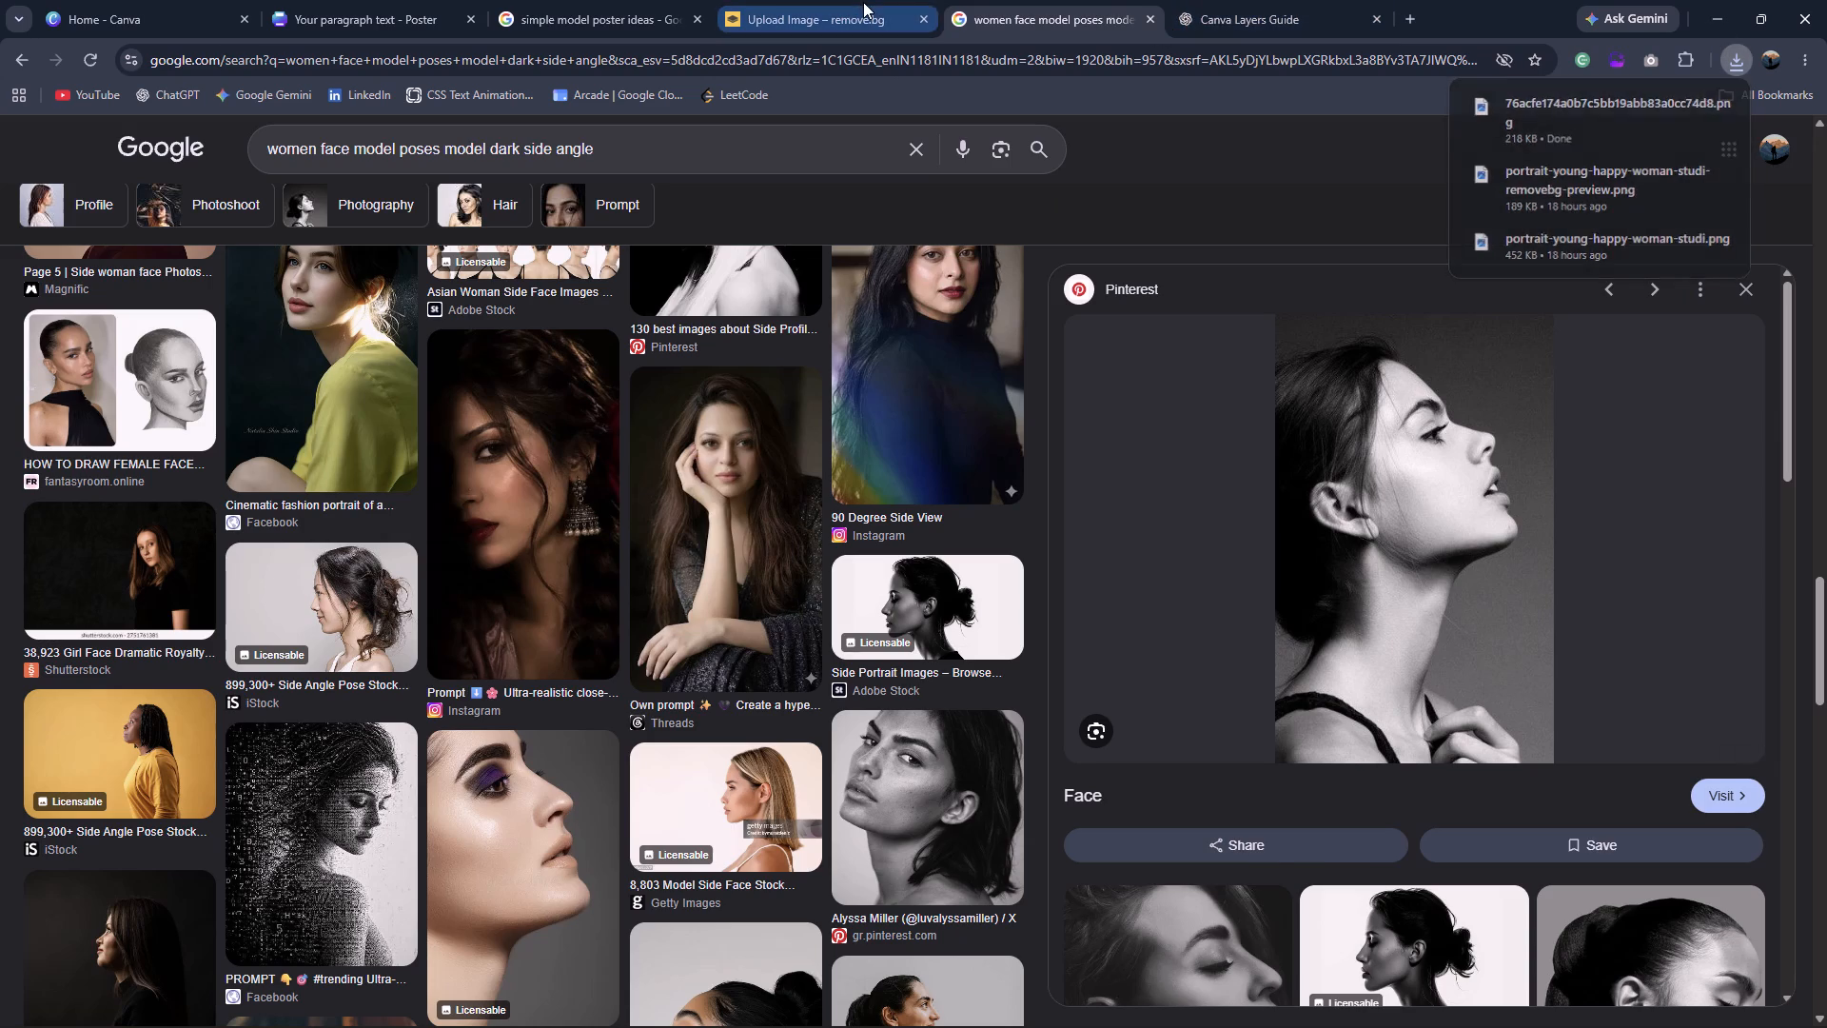
left_click(1227, 284)
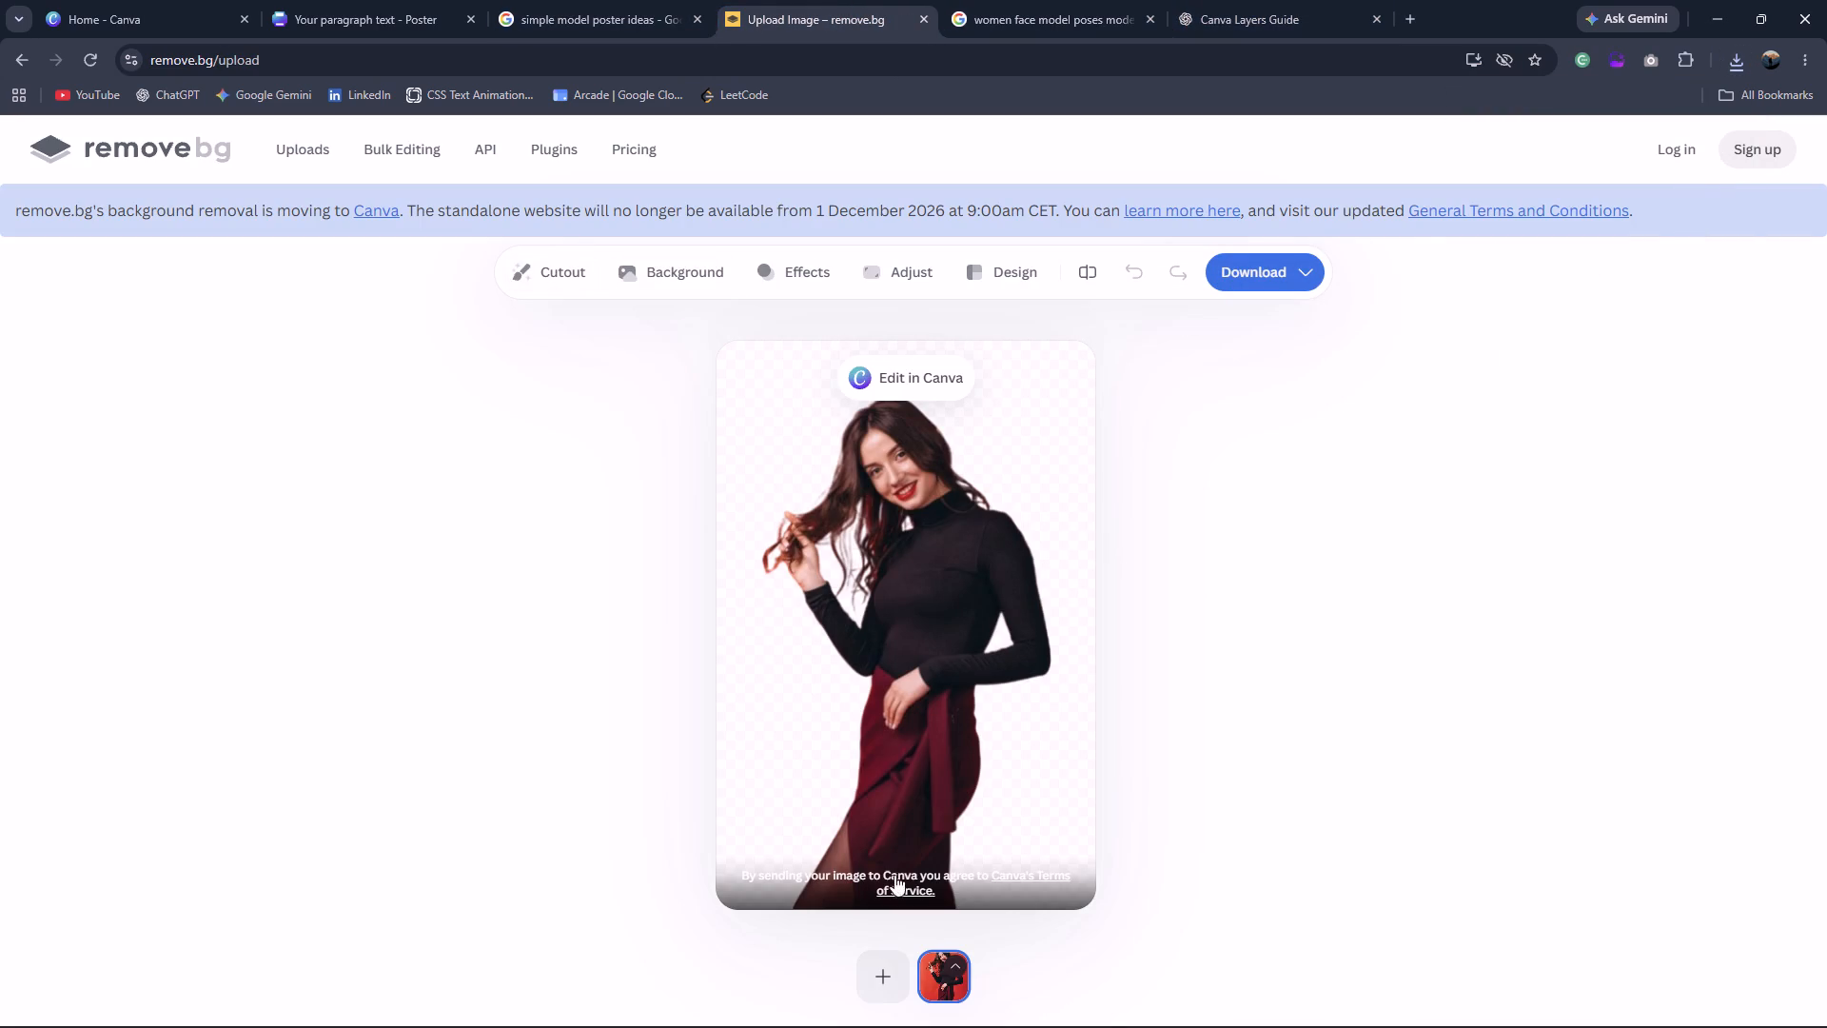
left_click(895, 961)
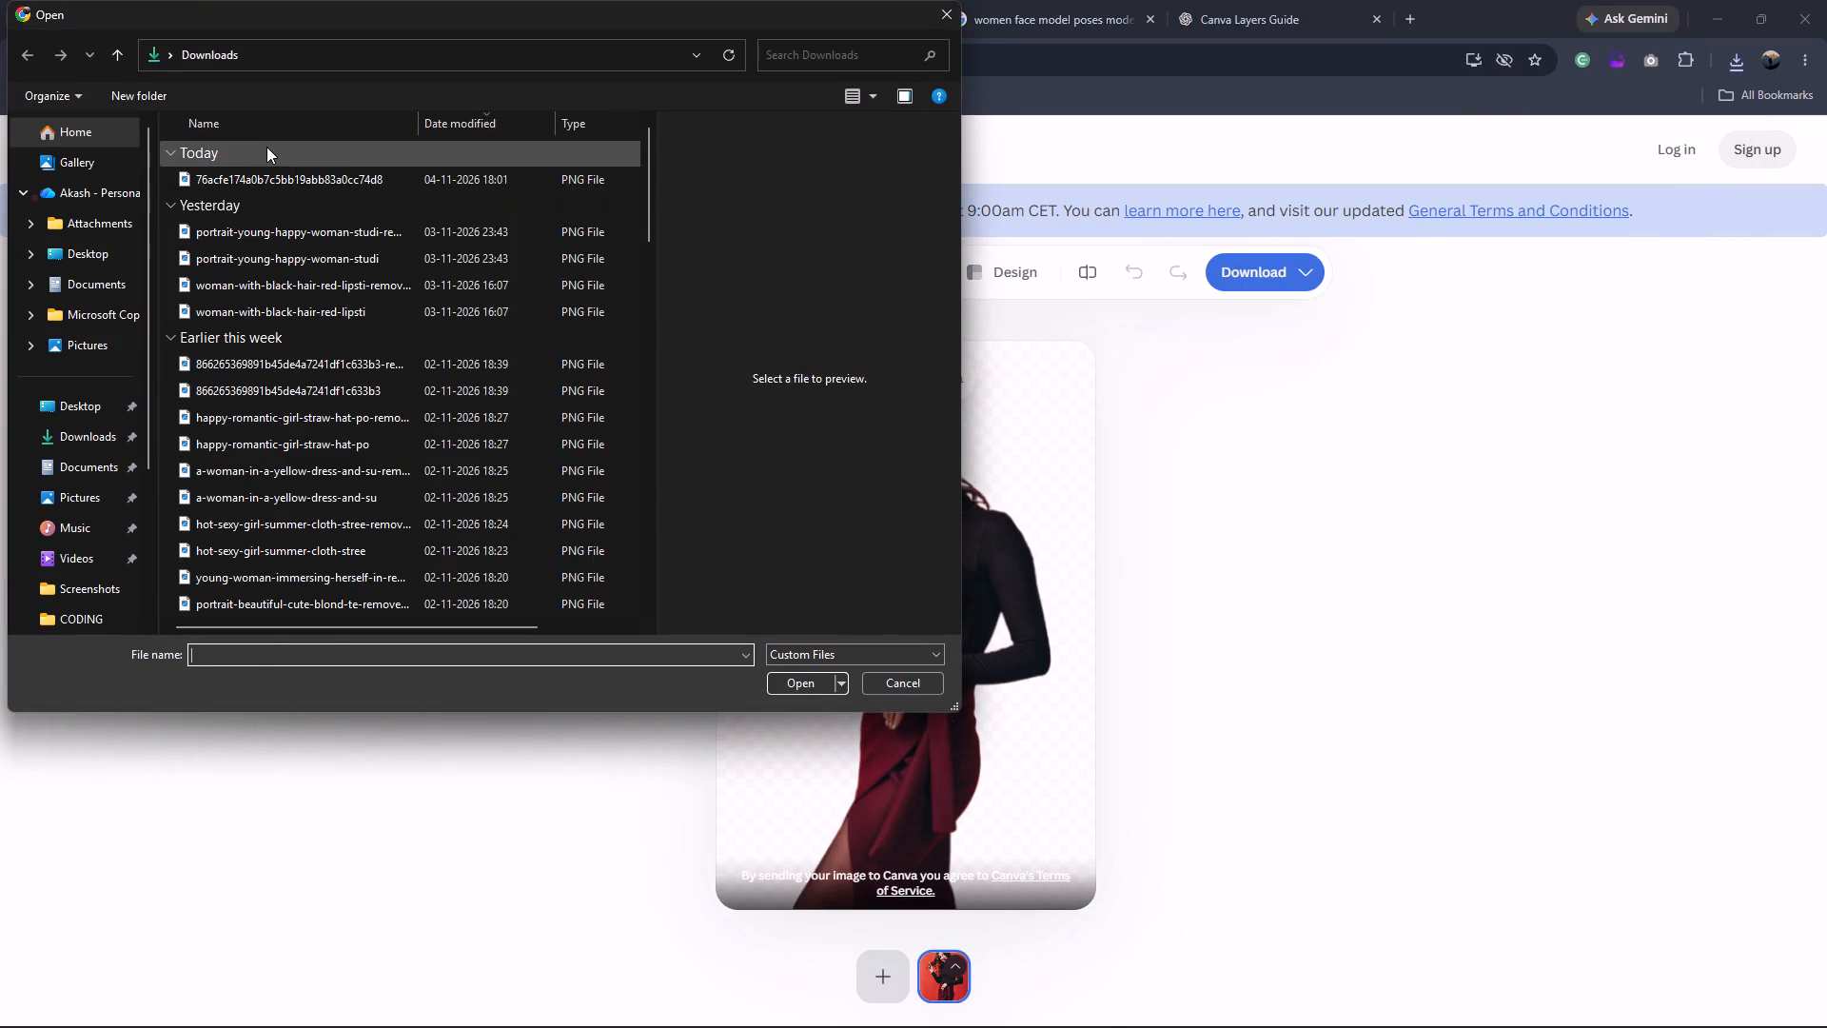
left_click(267, 168)
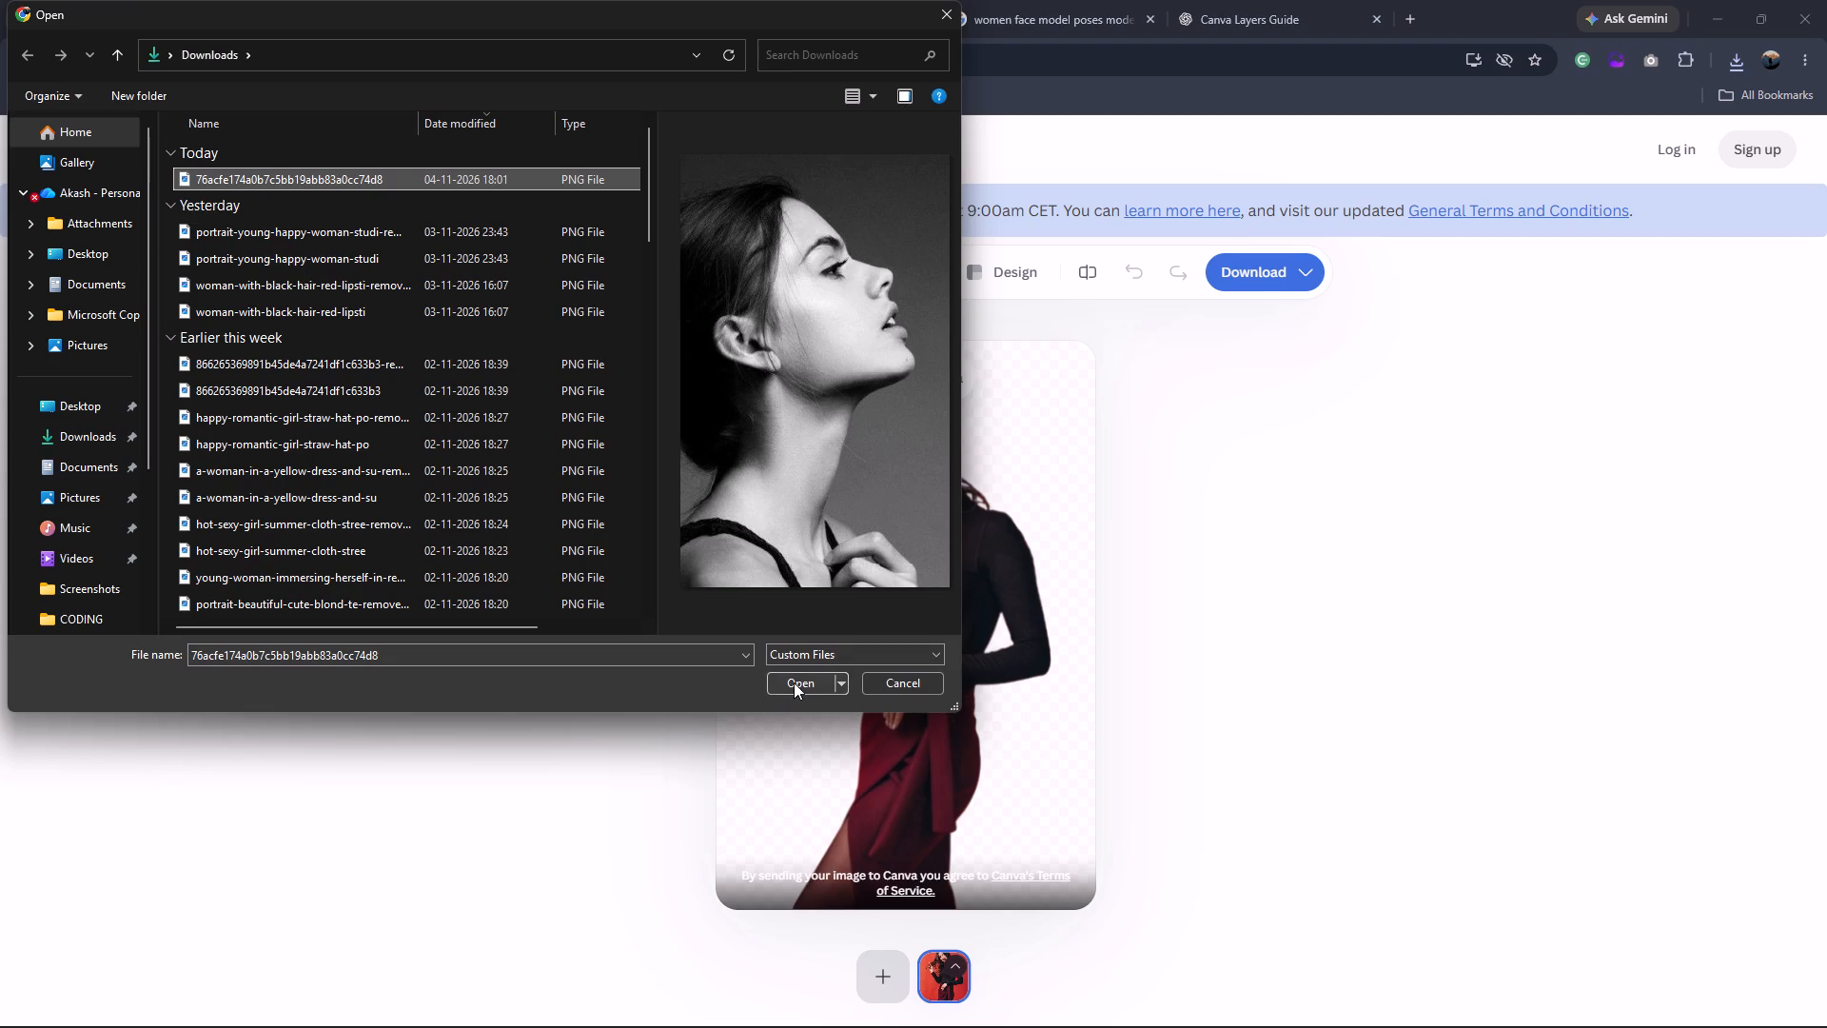
left_click(794, 682)
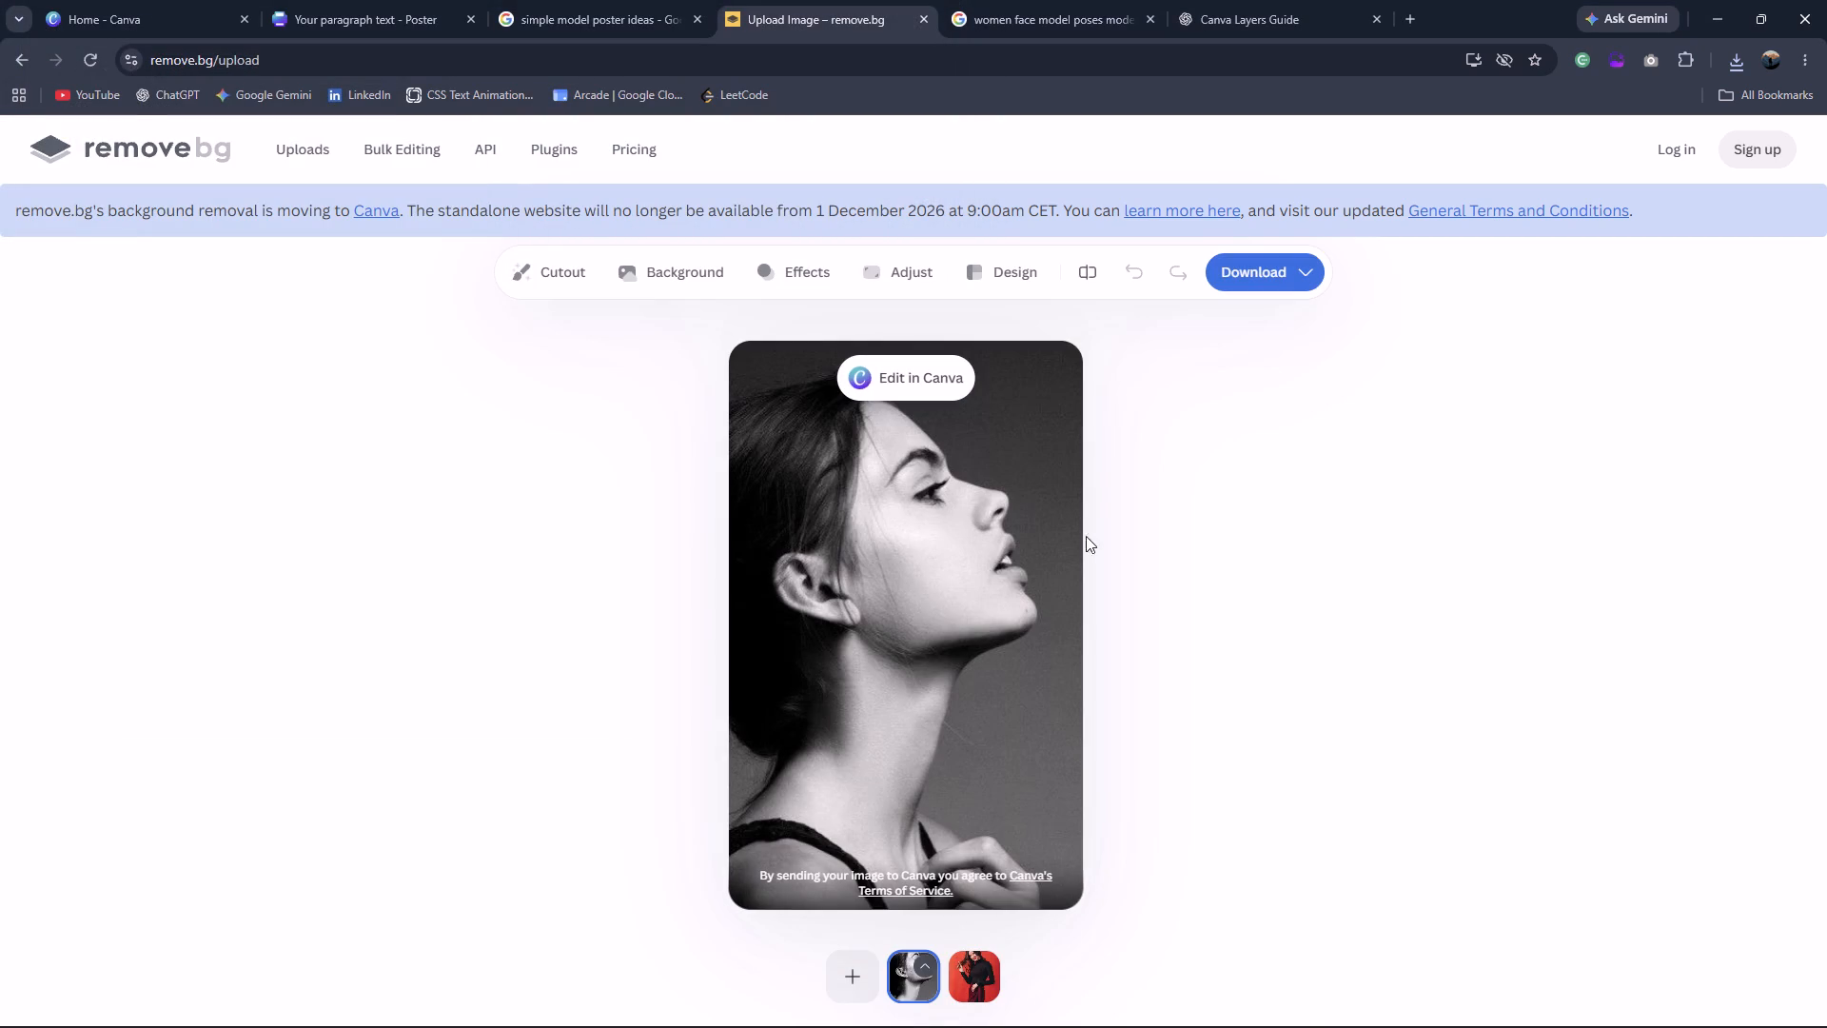
Download the background-free portrait in the free Preview 352 x 566 size.
left_click(1254, 272)
left_click(1286, 333)
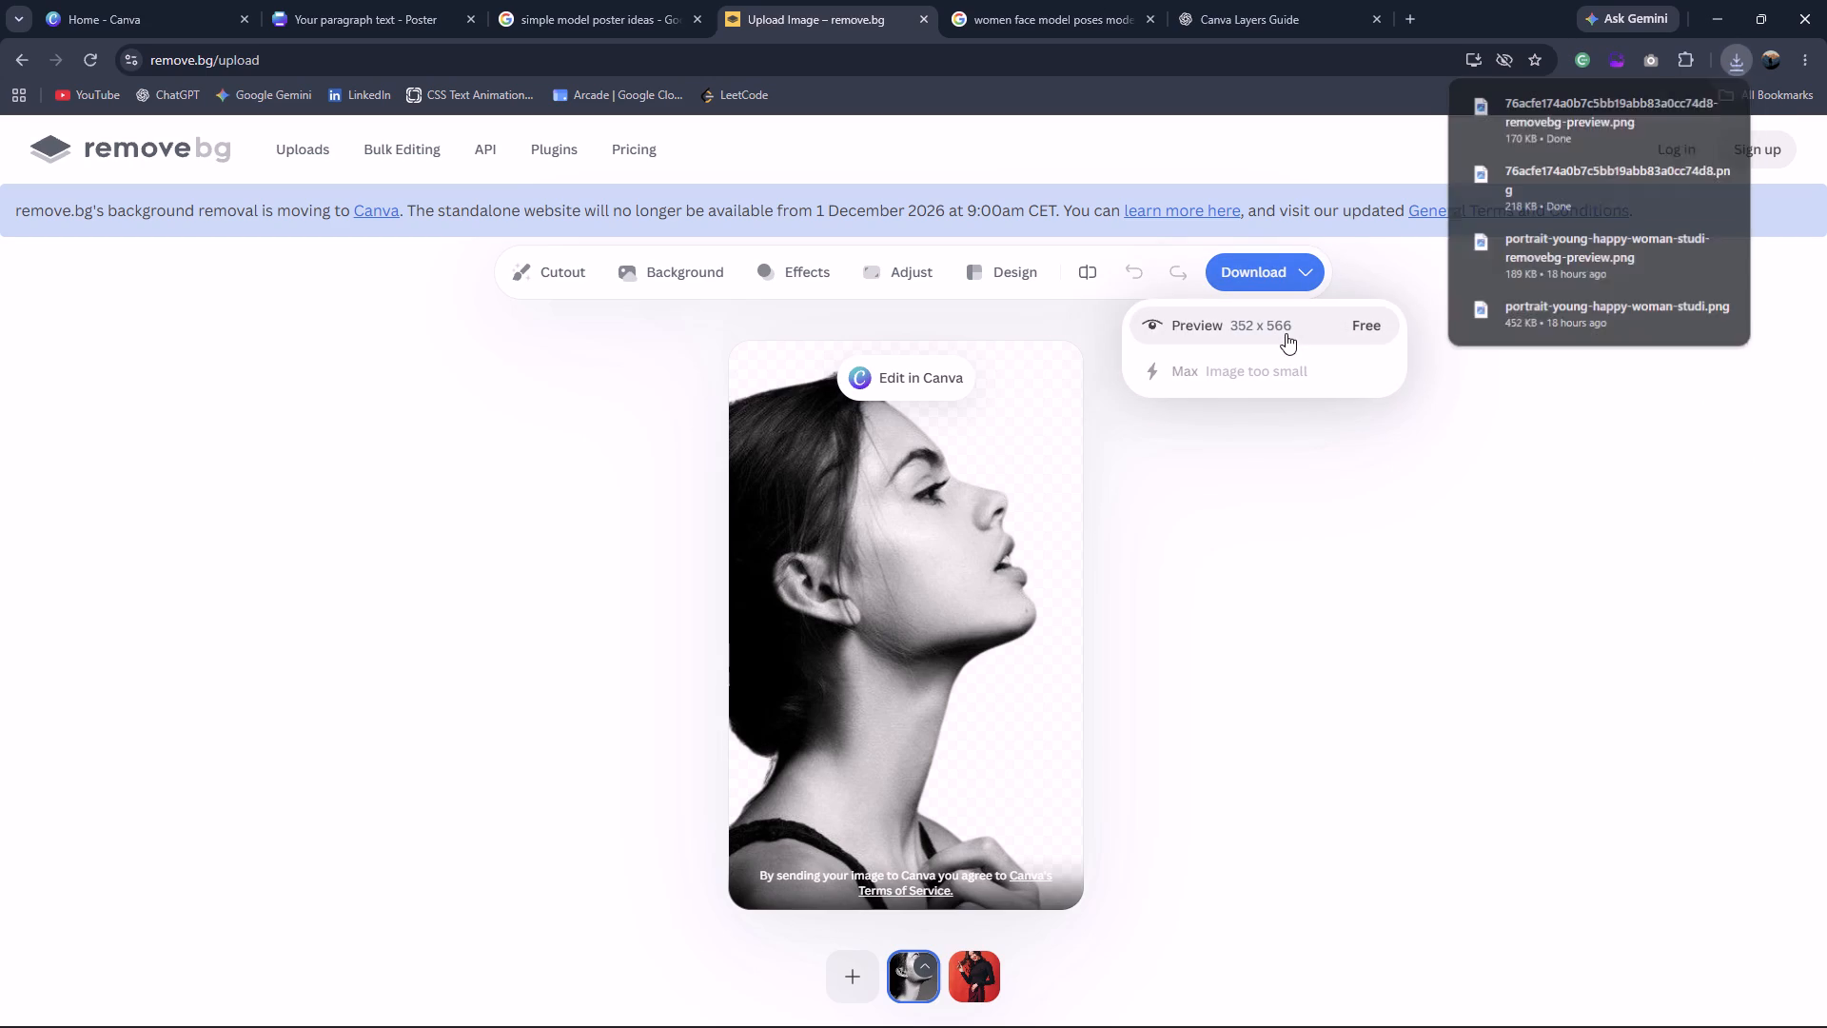
Switch to the Canva poster design and upload the portrait's removebg-preview file from Downloads.
left_click(322, 2)
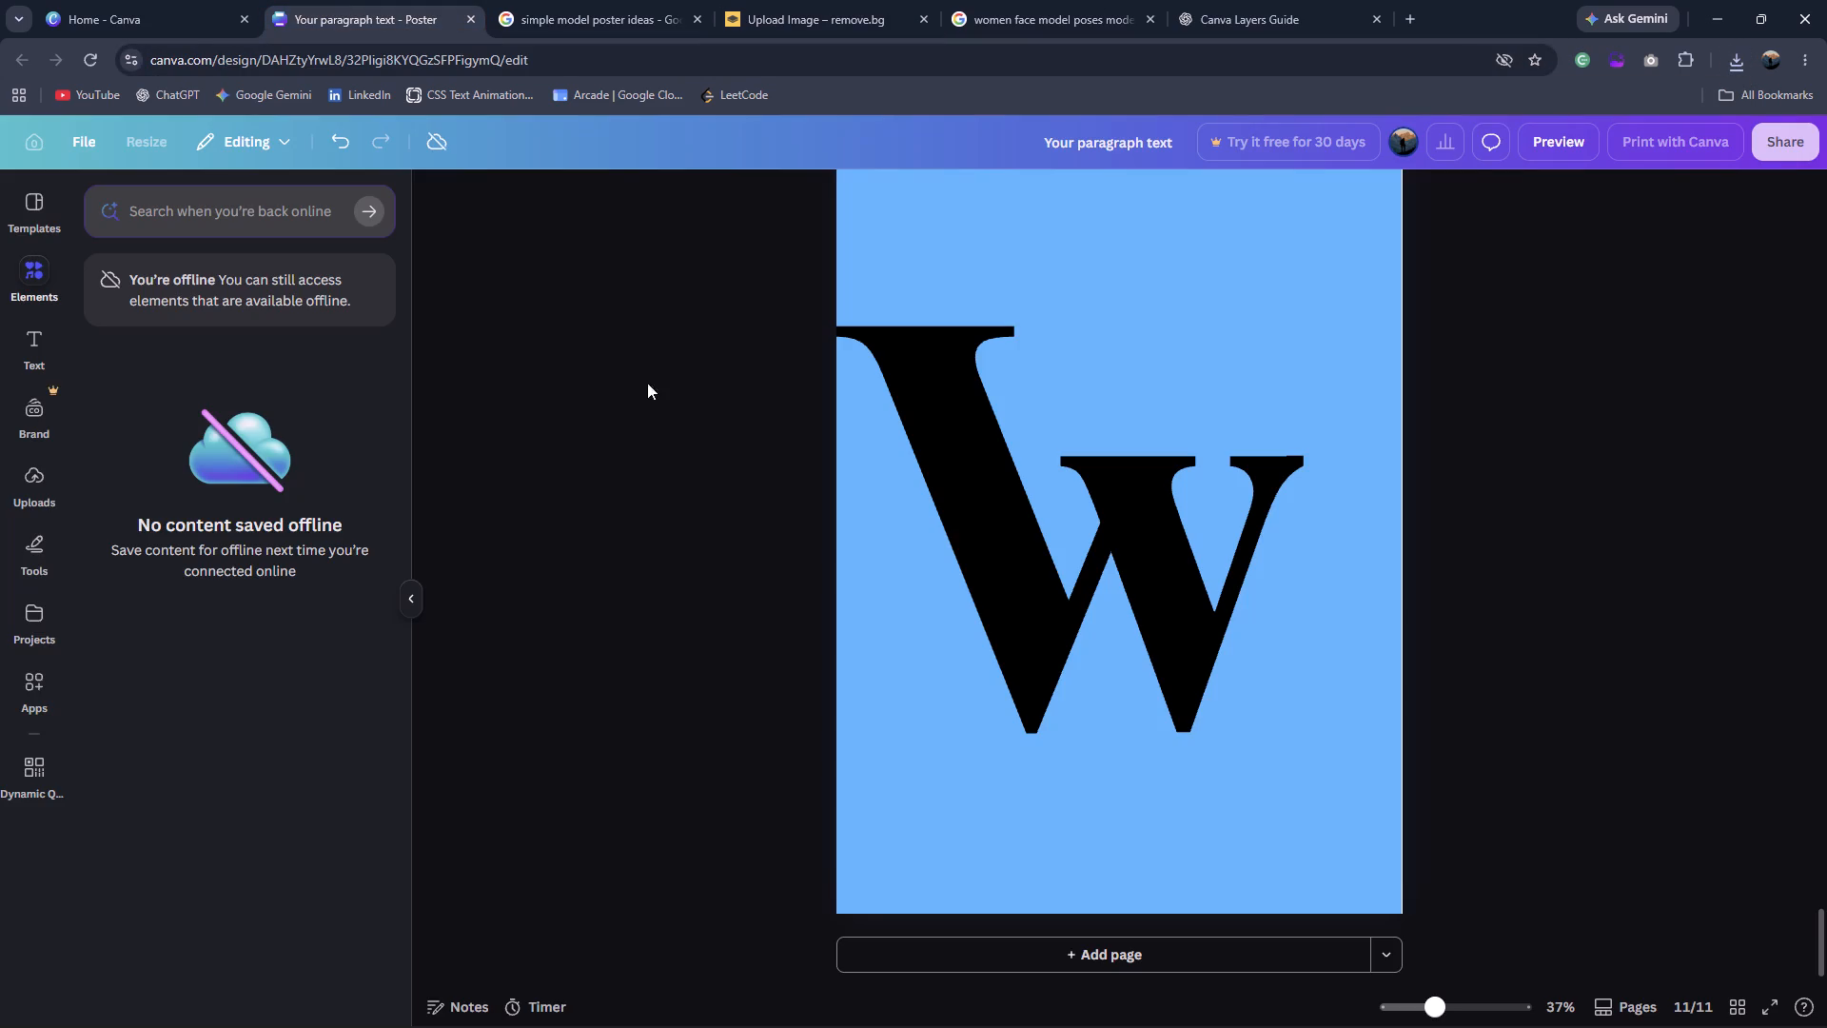
scroll(1017, 681, "up", 2)
scroll(1017, 681, "down", 2)
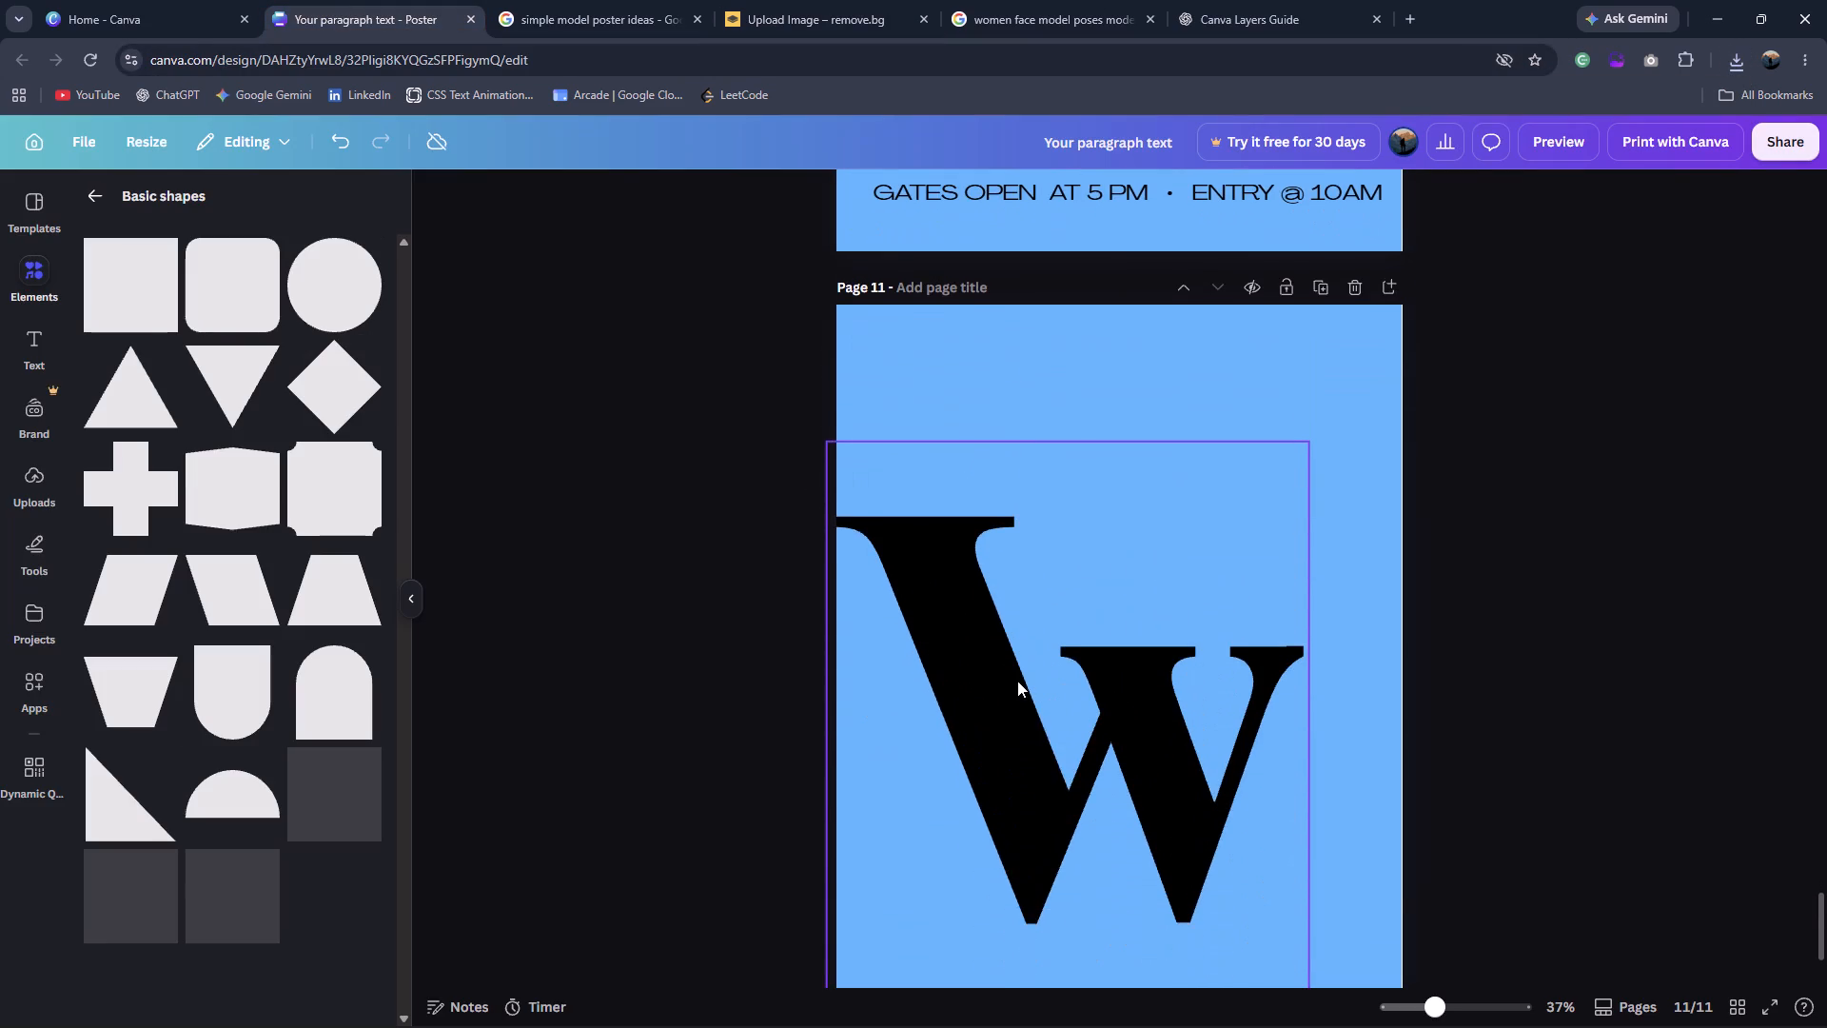
scroll(1017, 681, "up", 1)
scroll(1017, 681, "down", 1)
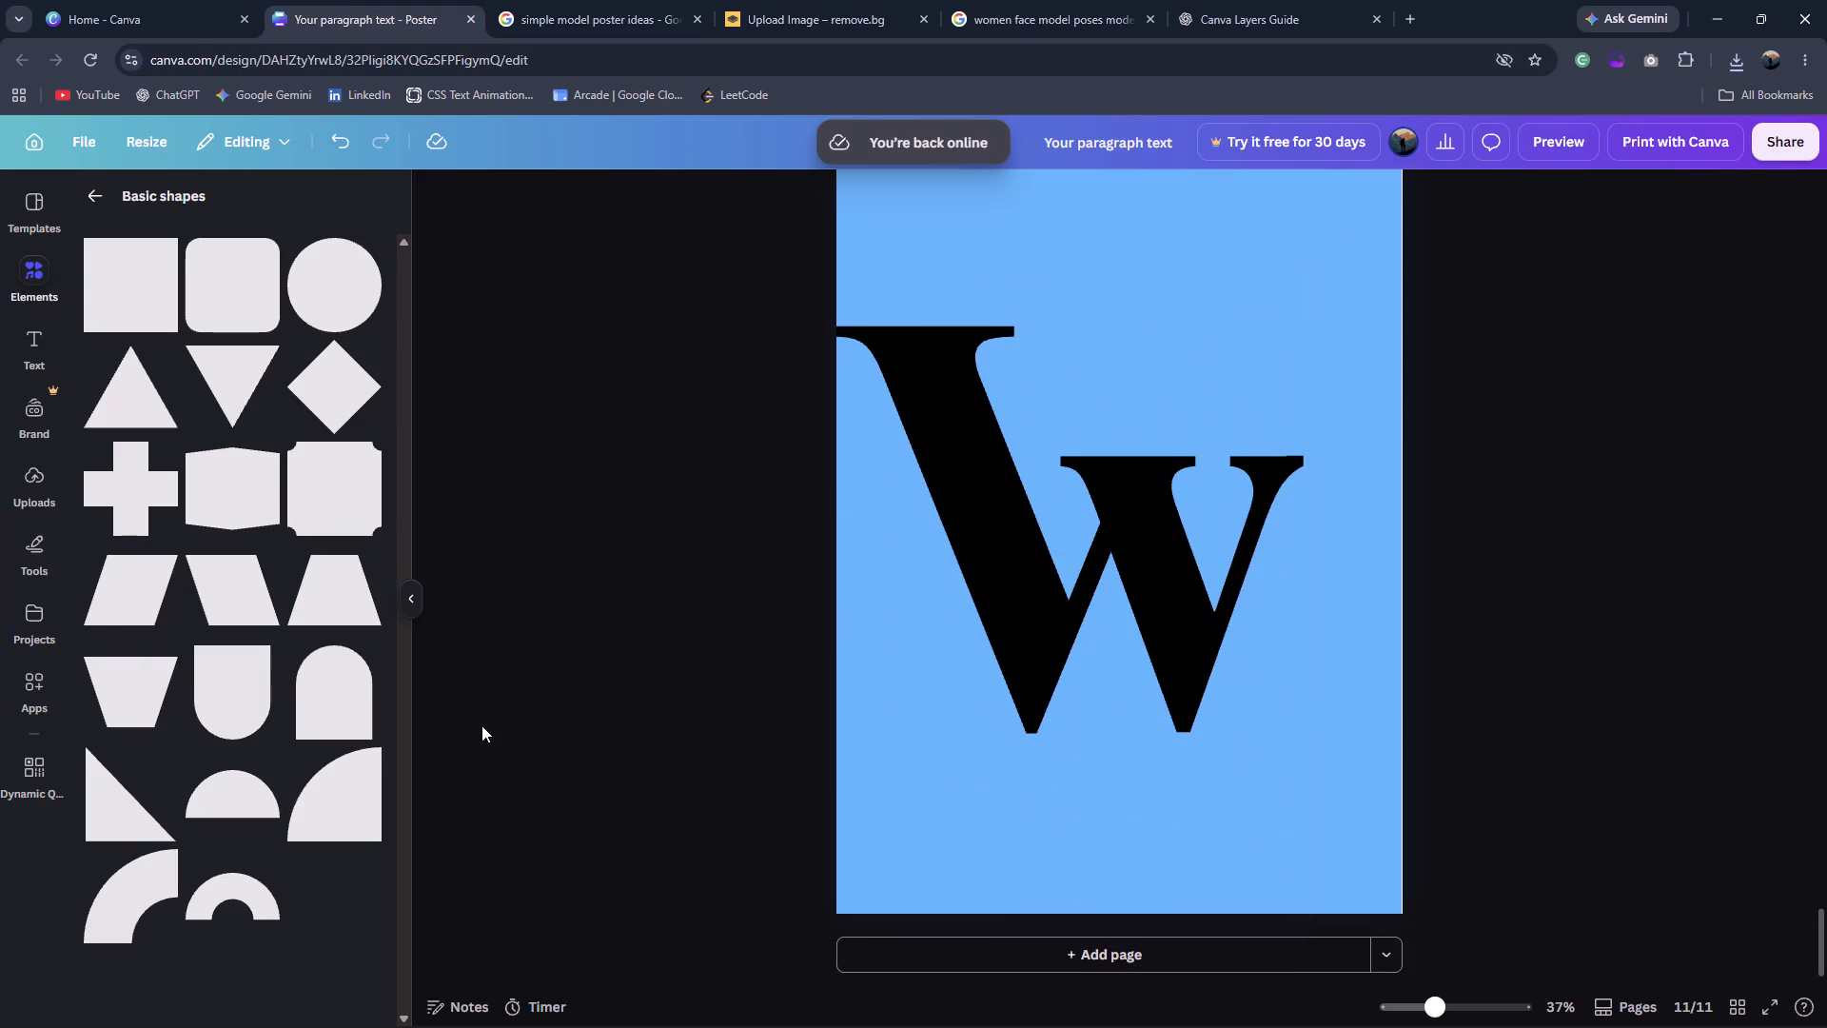
left_click(42, 504)
left_click(196, 278)
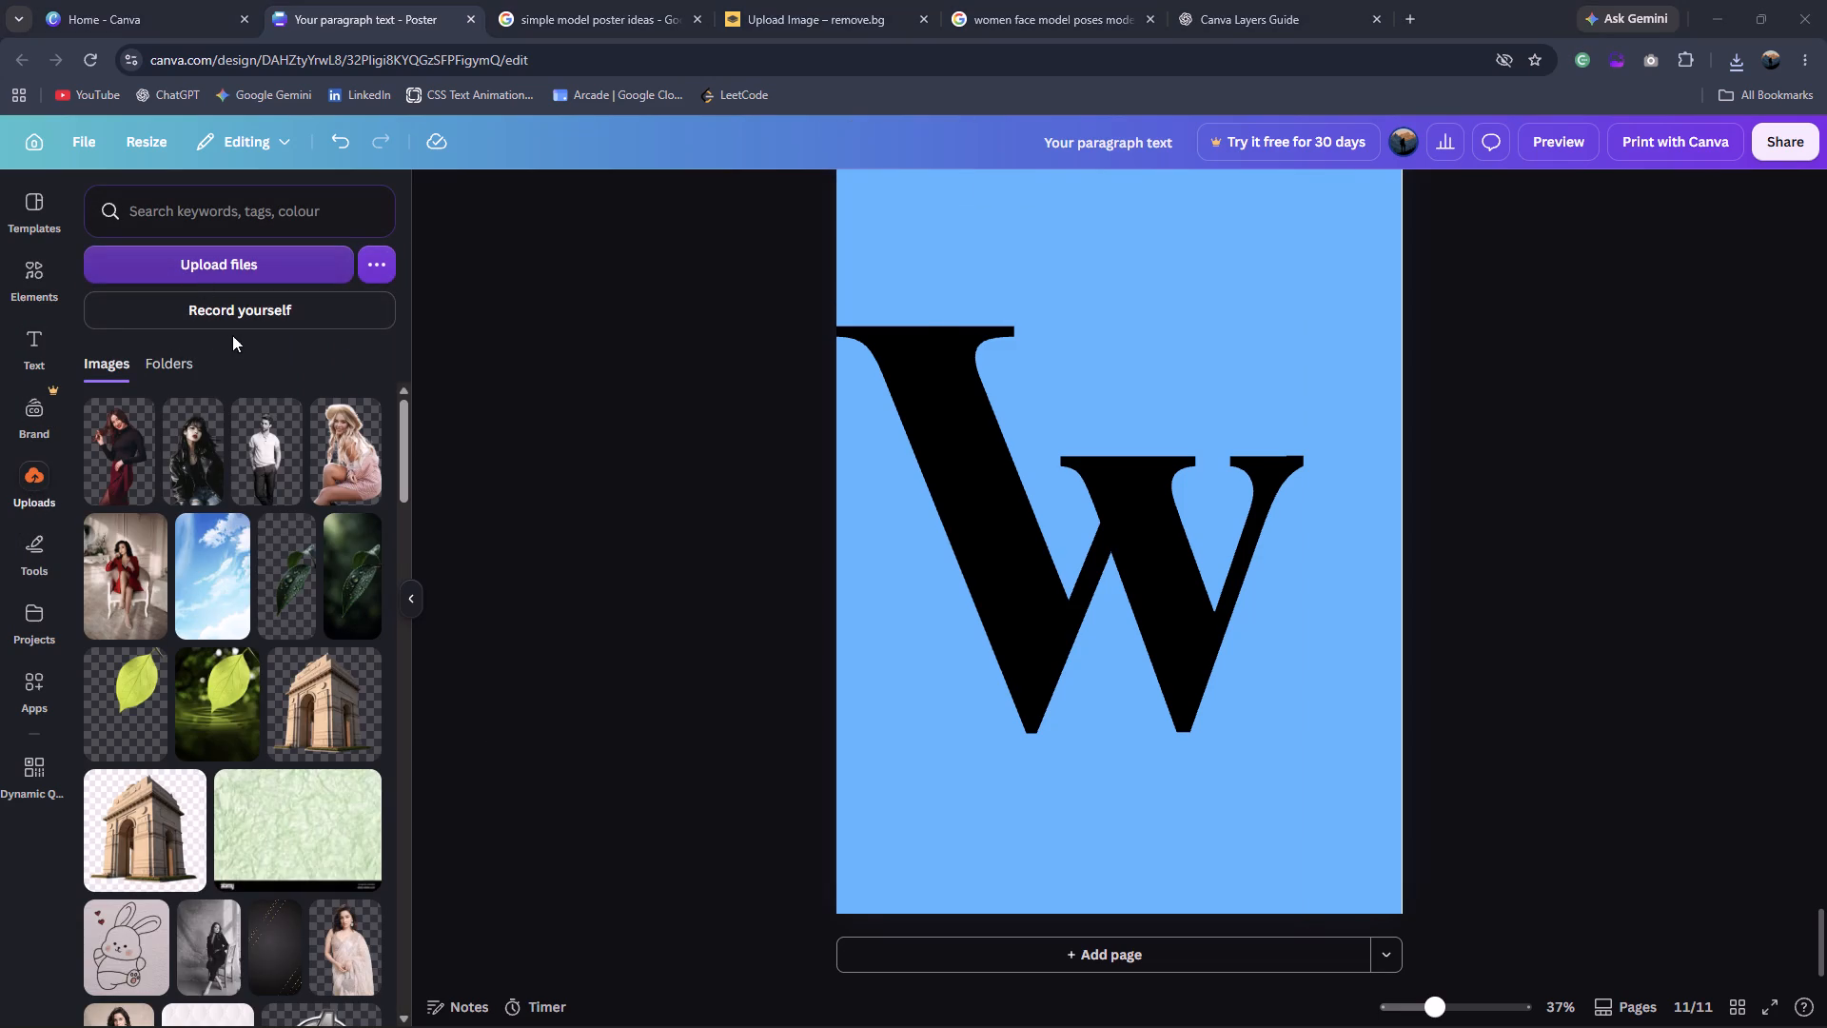
left_click(260, 177)
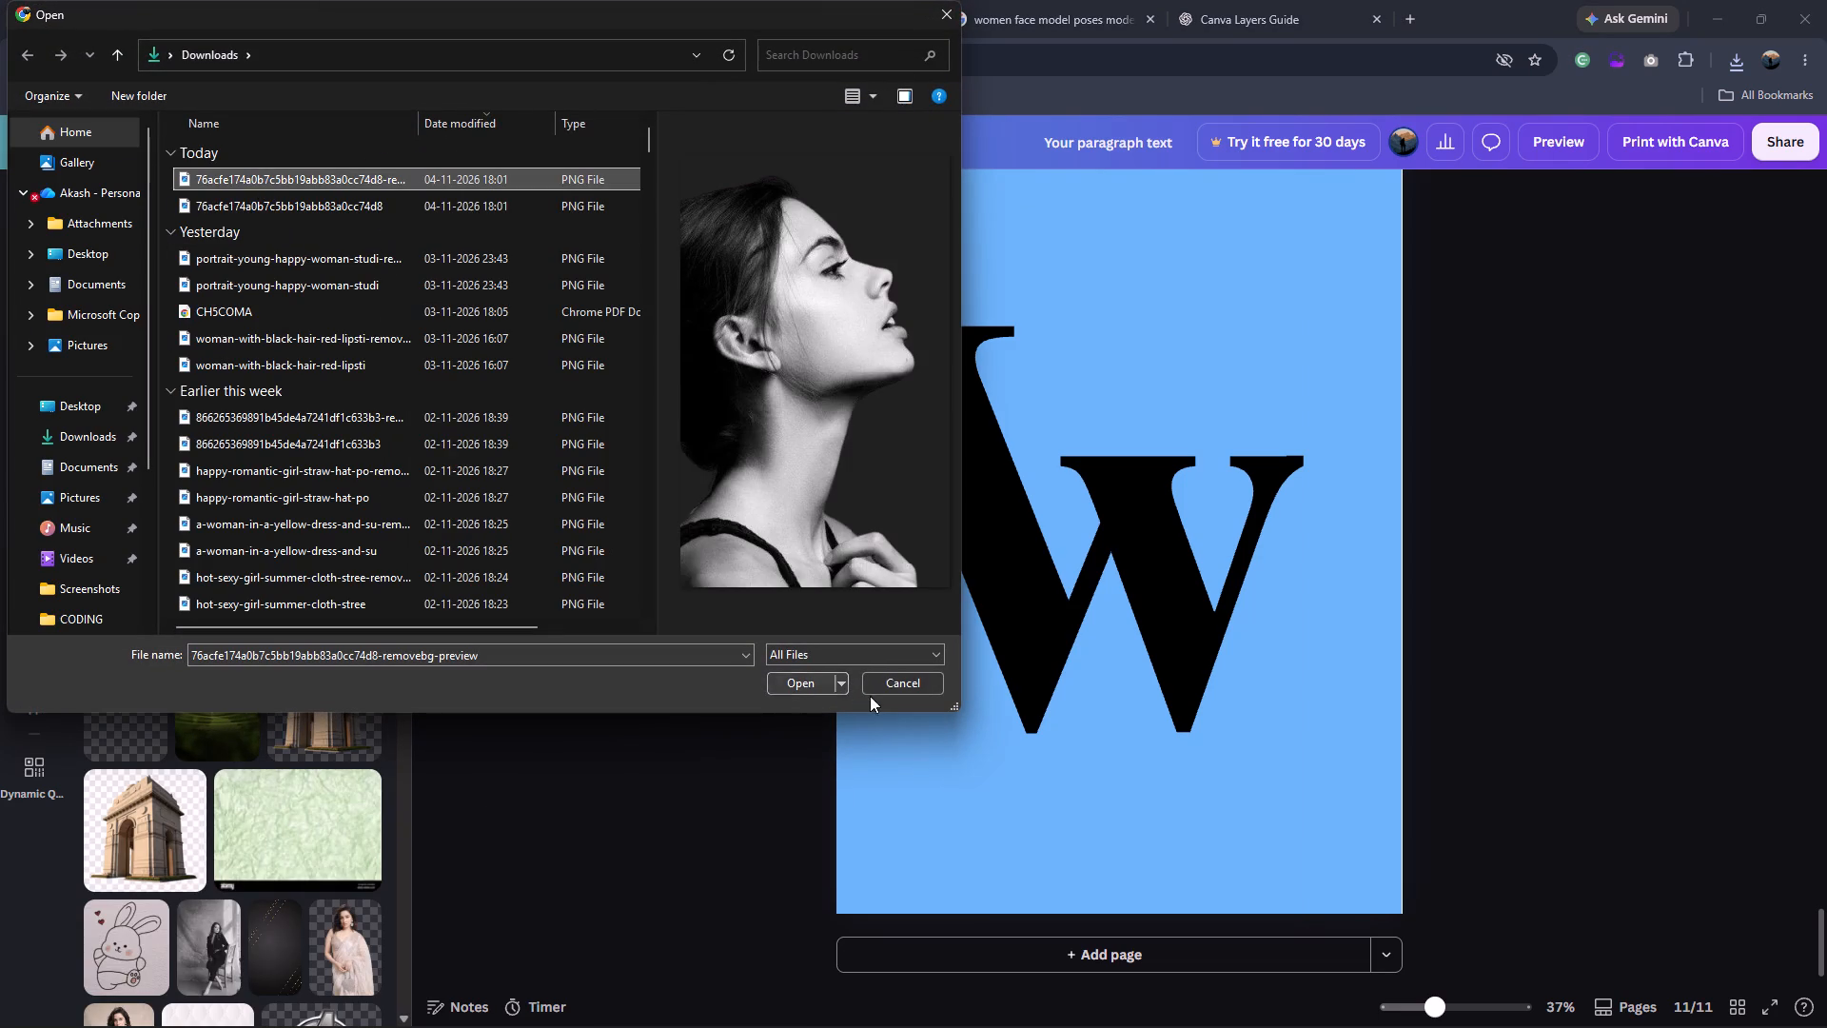
left_click(792, 689)
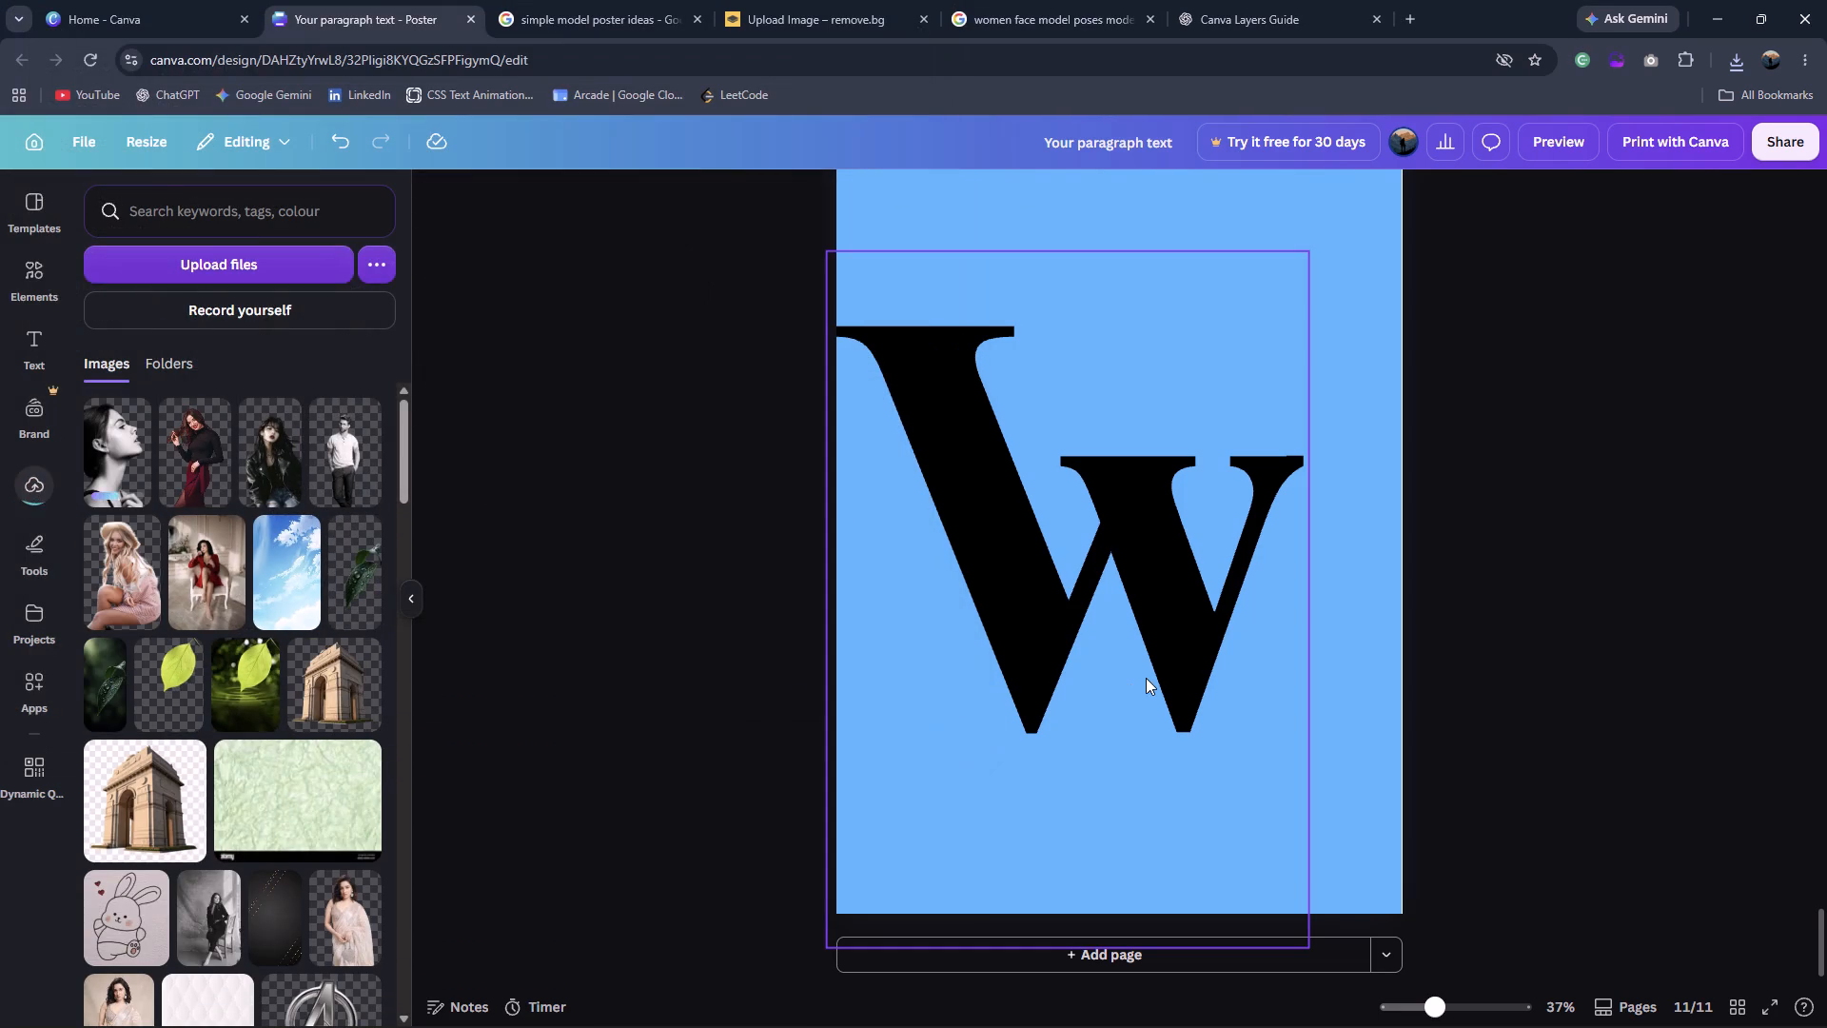
Place the uploaded side-profile cutout over the large W lettering on page 11 and select it.
left_click(122, 465)
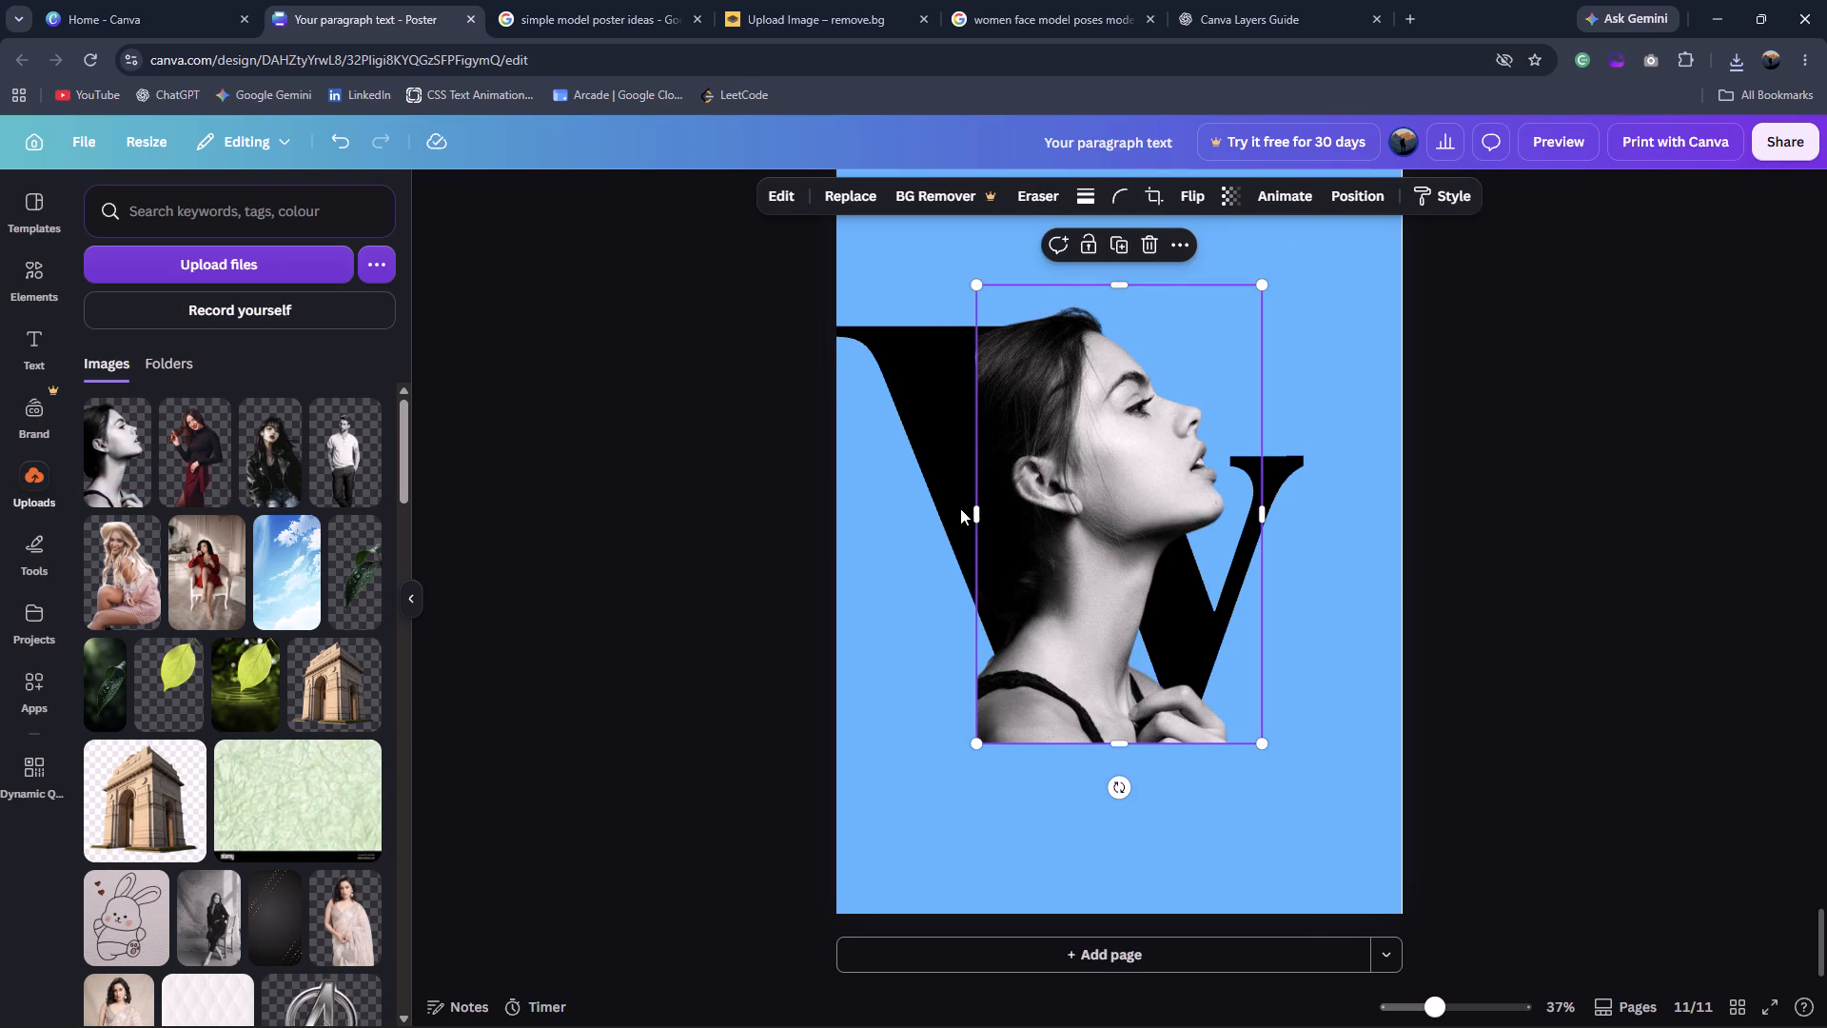
left_click(1087, 473)
Move the portrait cutout up and left to the page's left margin guide, checking its placement against the reference poster.
left_click_drag(1087, 473, 954, 393)
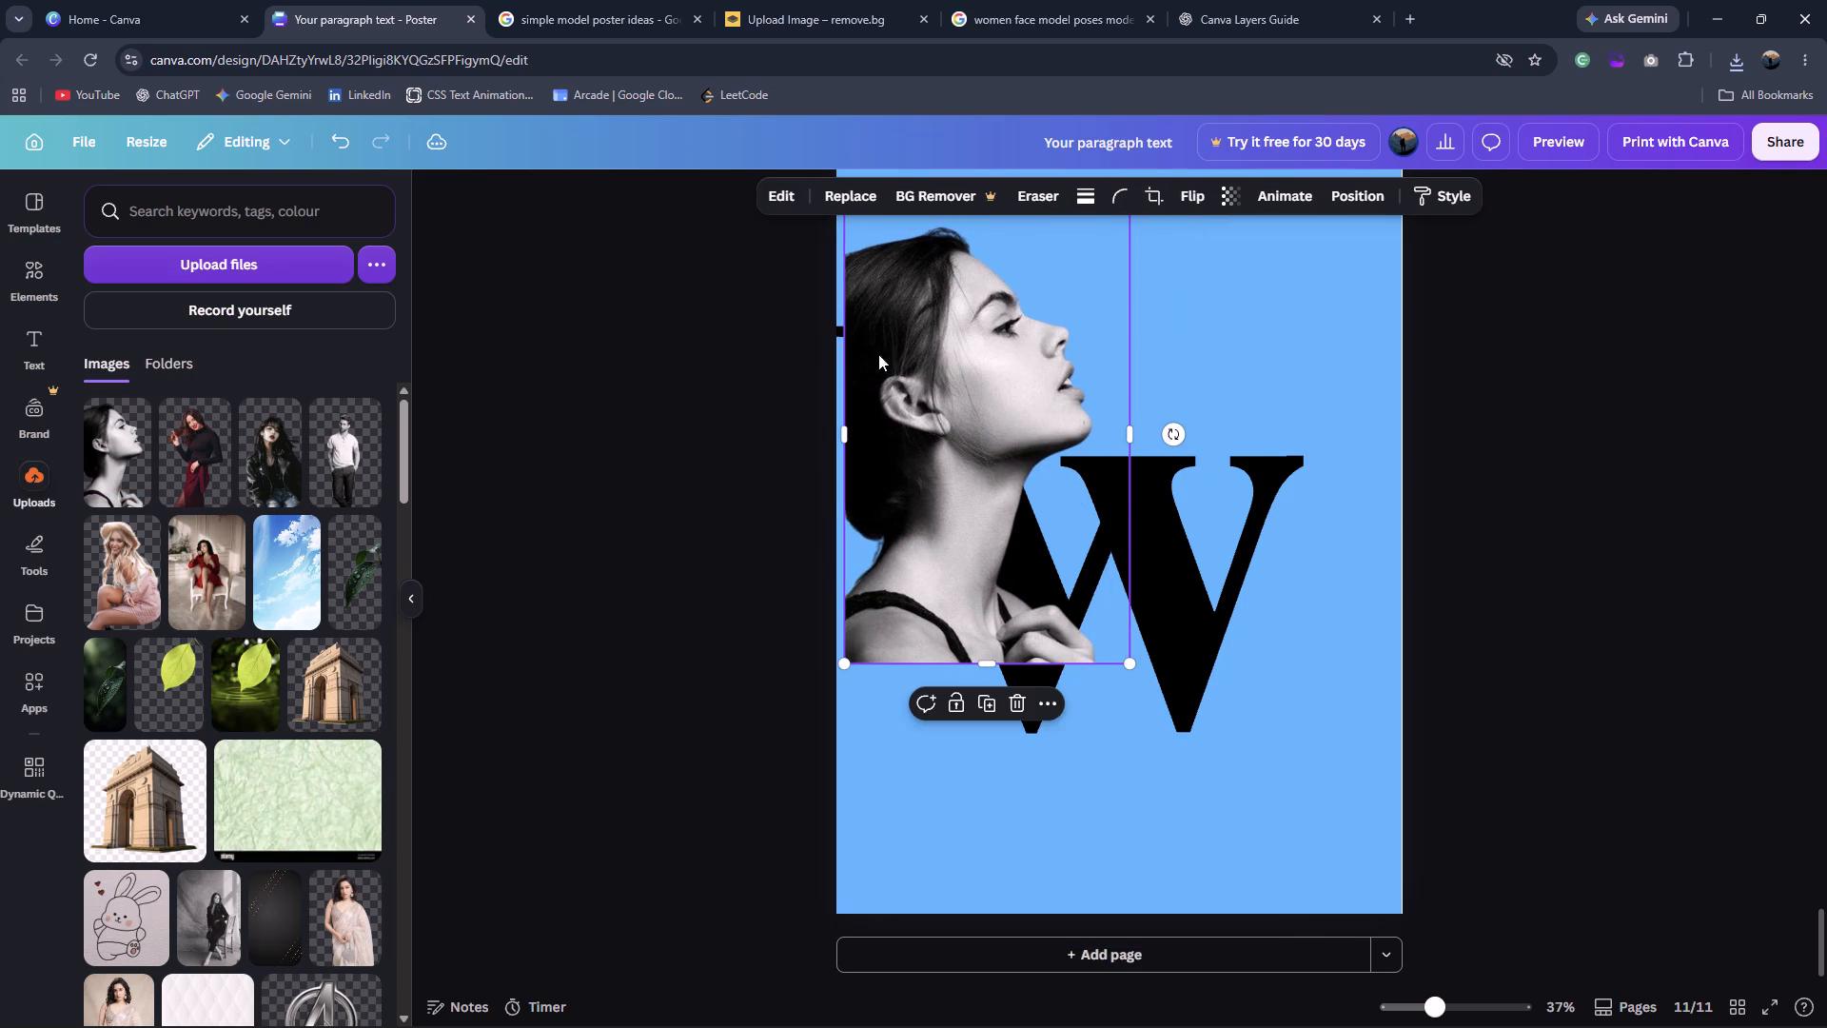
left_click(618, 18)
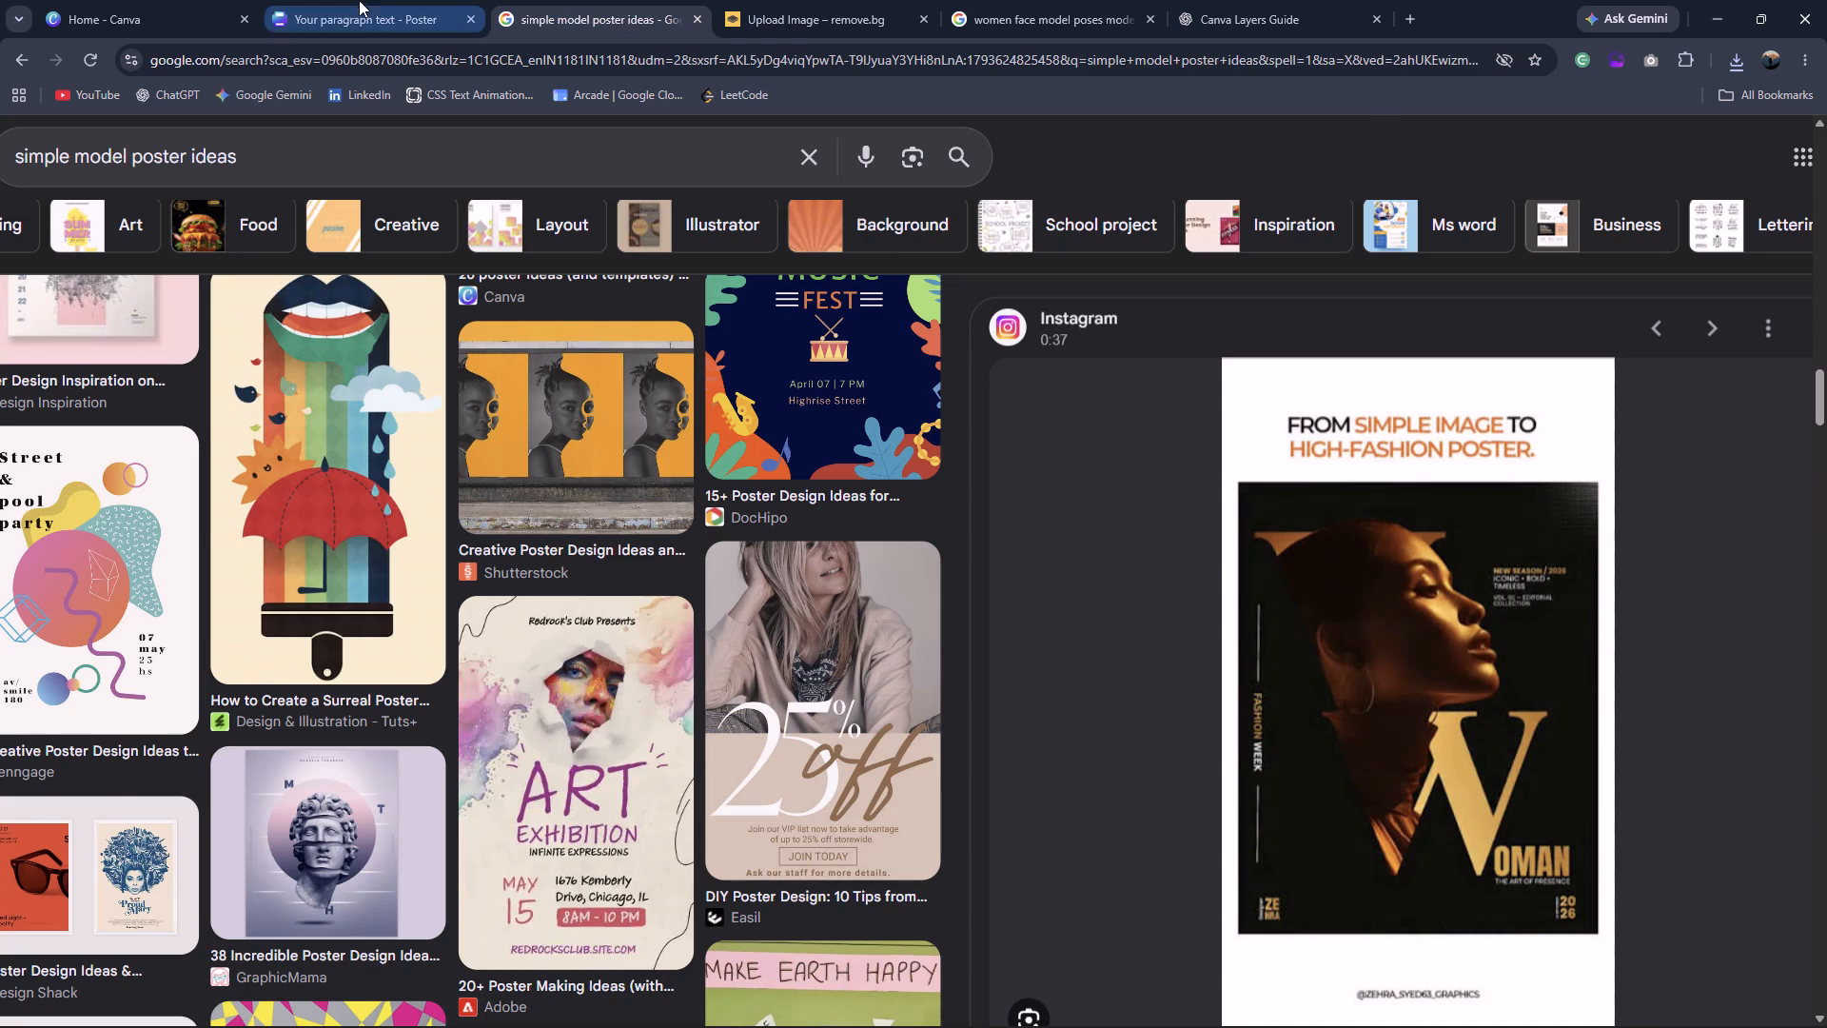
left_click(339, 0)
left_click_drag(968, 399, 1018, 423)
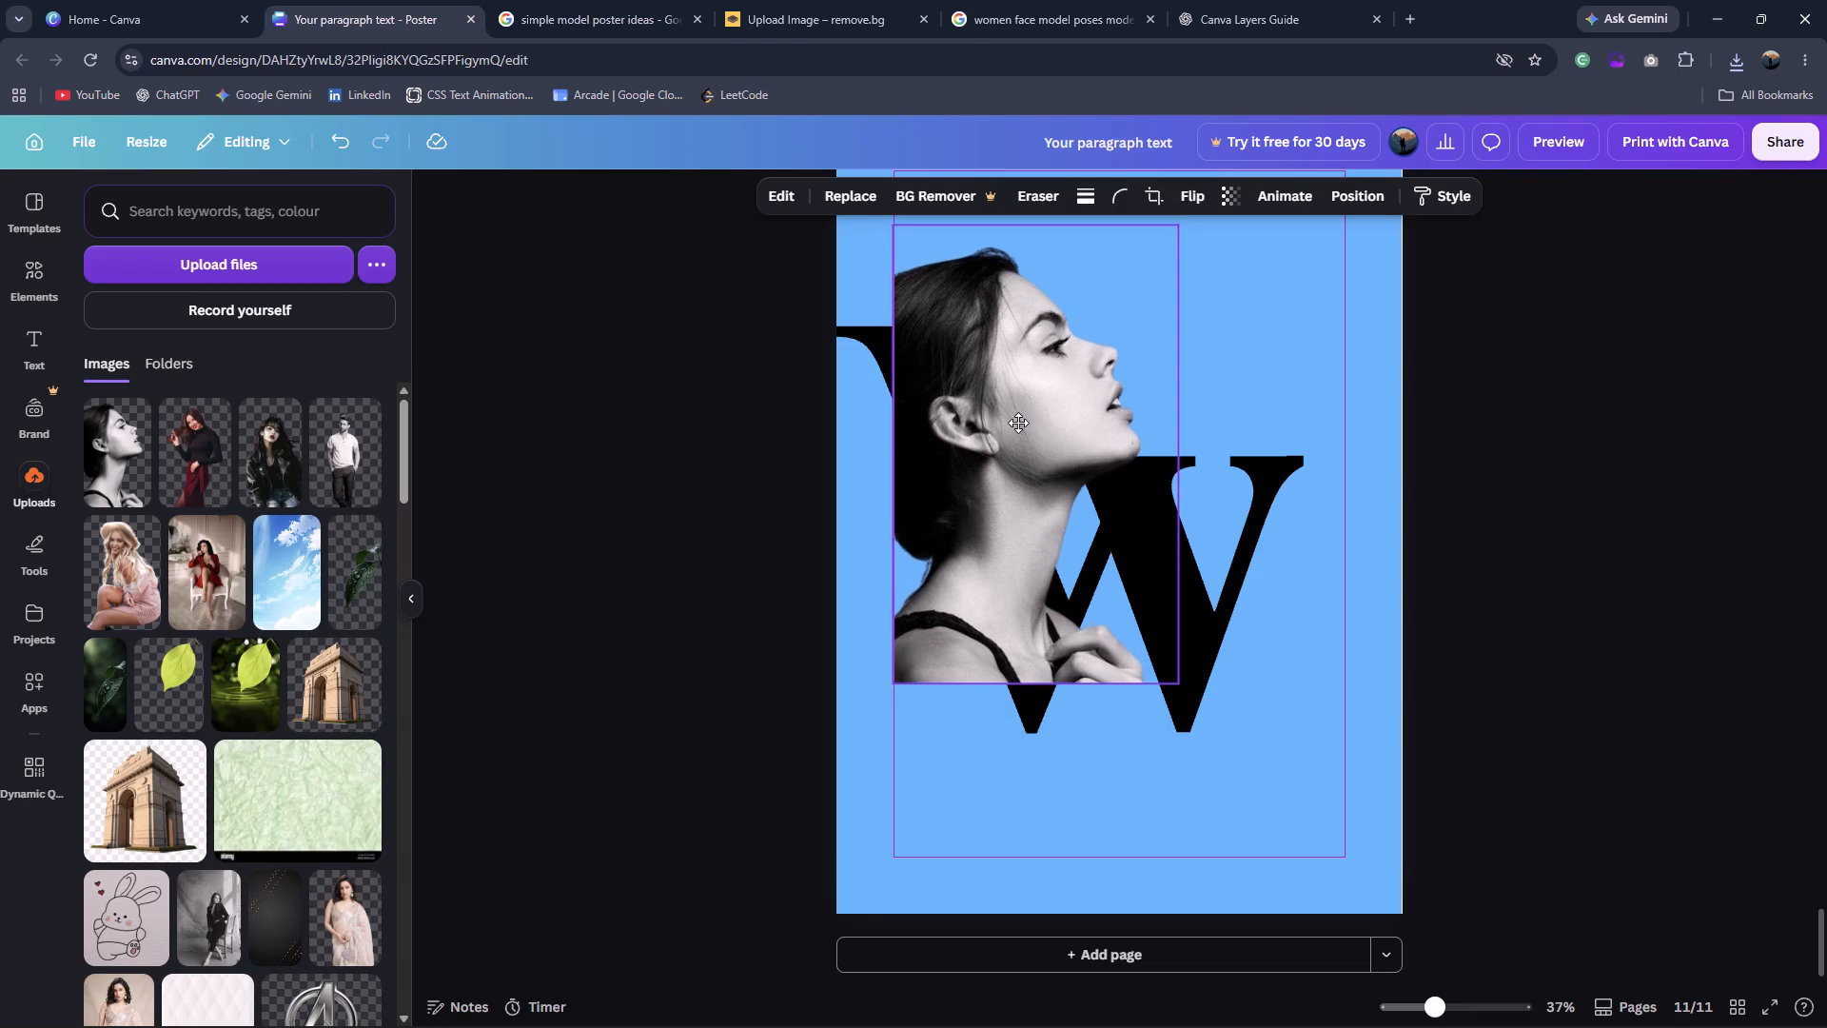
left_click_drag(1018, 423, 1019, 427)
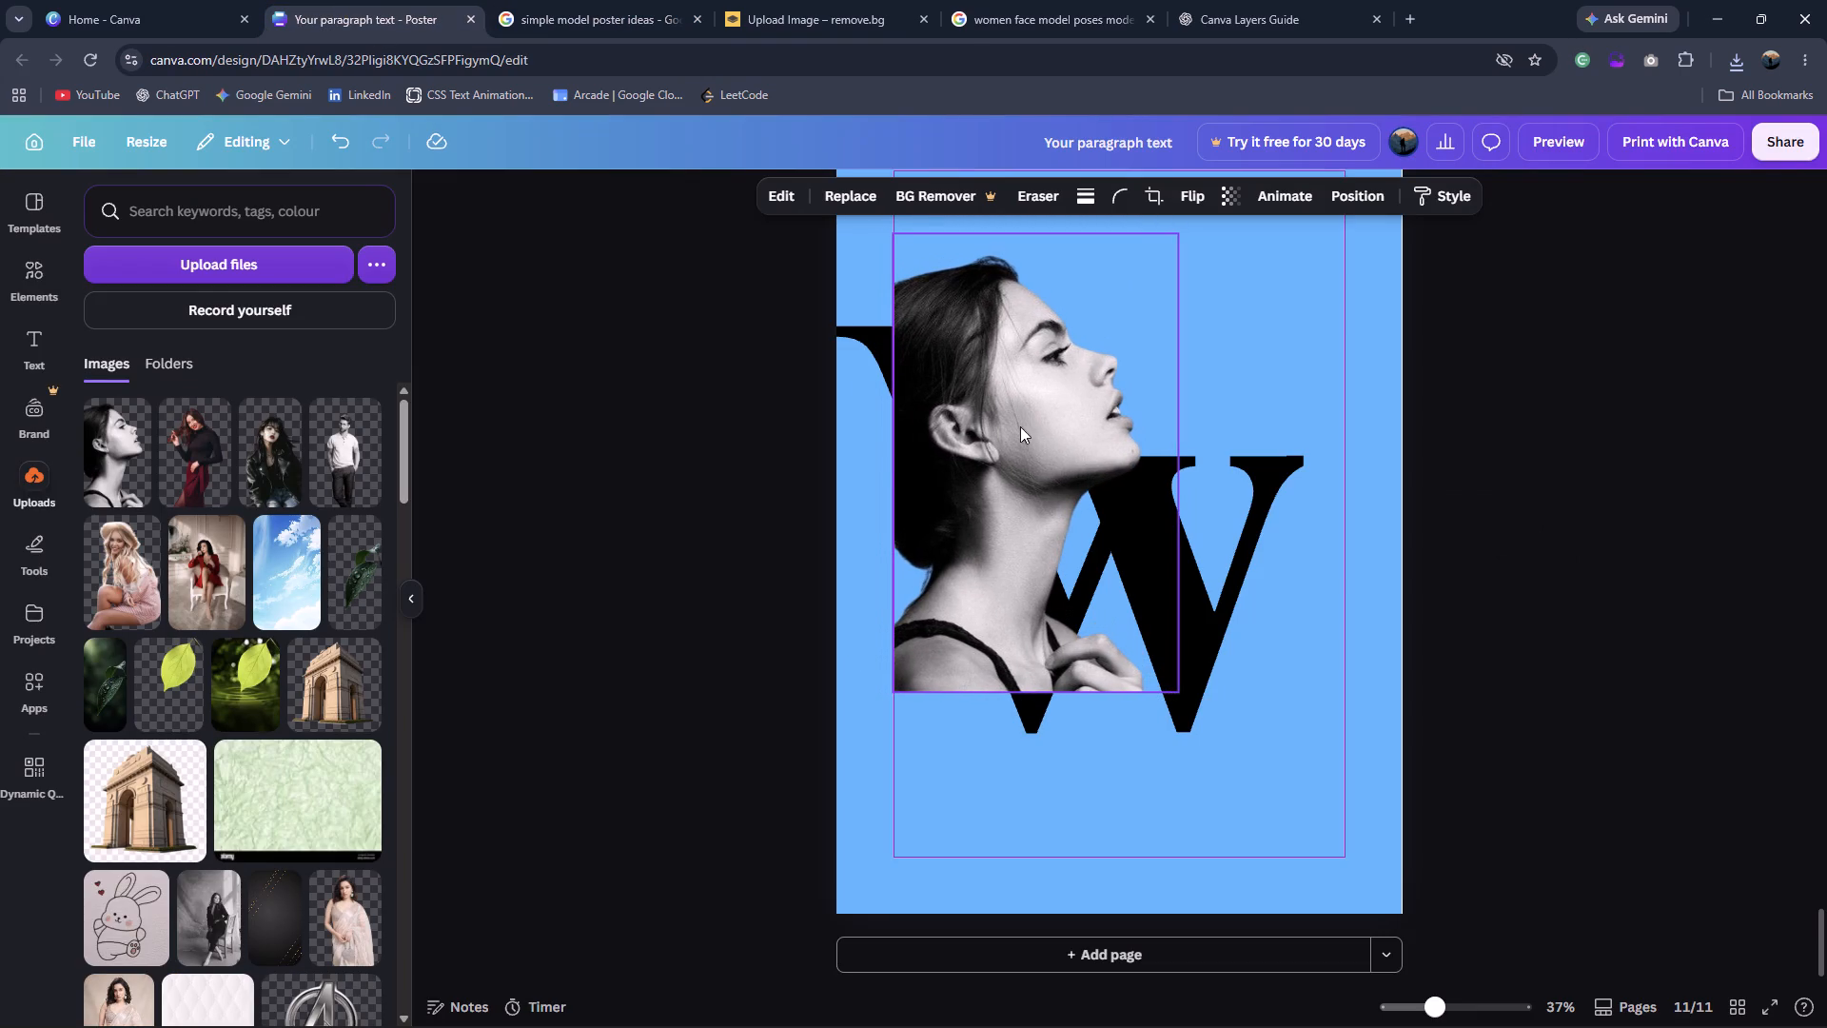
Enlarge the portrait to about 31.4 × 50.6 cm, reaching the page's bottom edge, using the reference poster for scale.
left_click(607, 0)
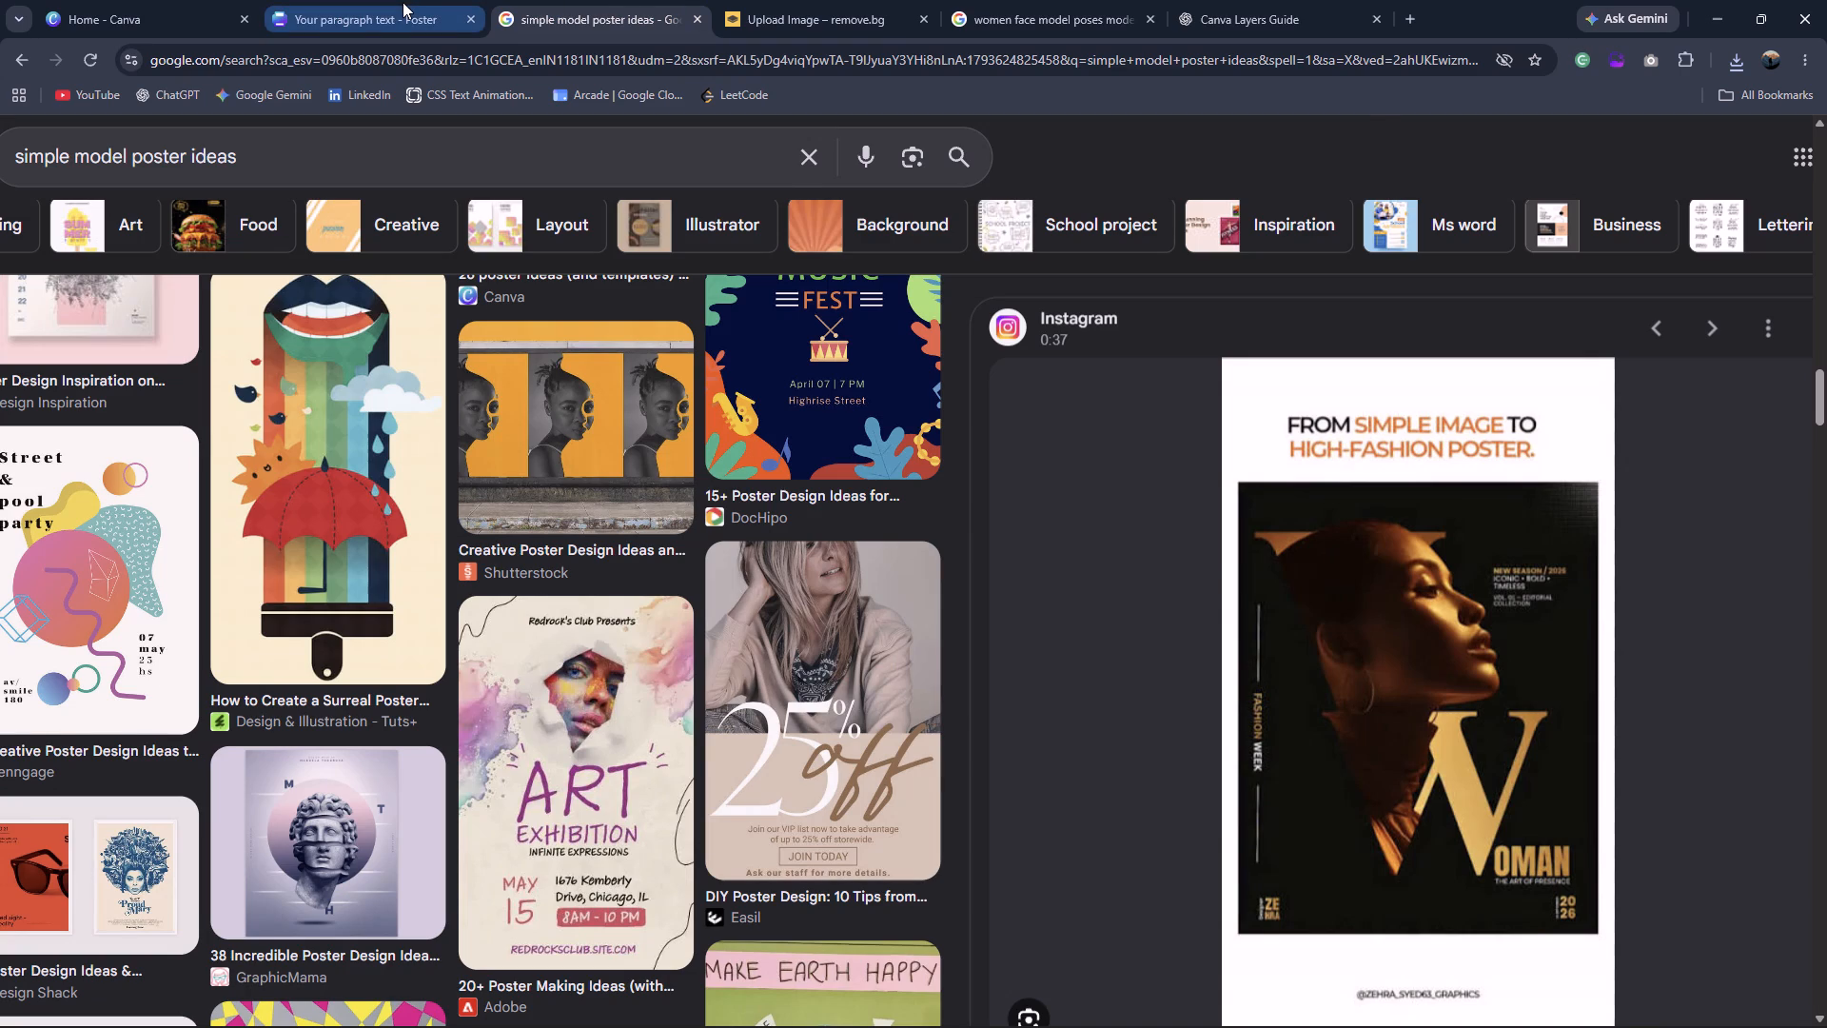
left_click(403, 2)
left_click_drag(1186, 684, 1381, 877)
left_click(569, 0)
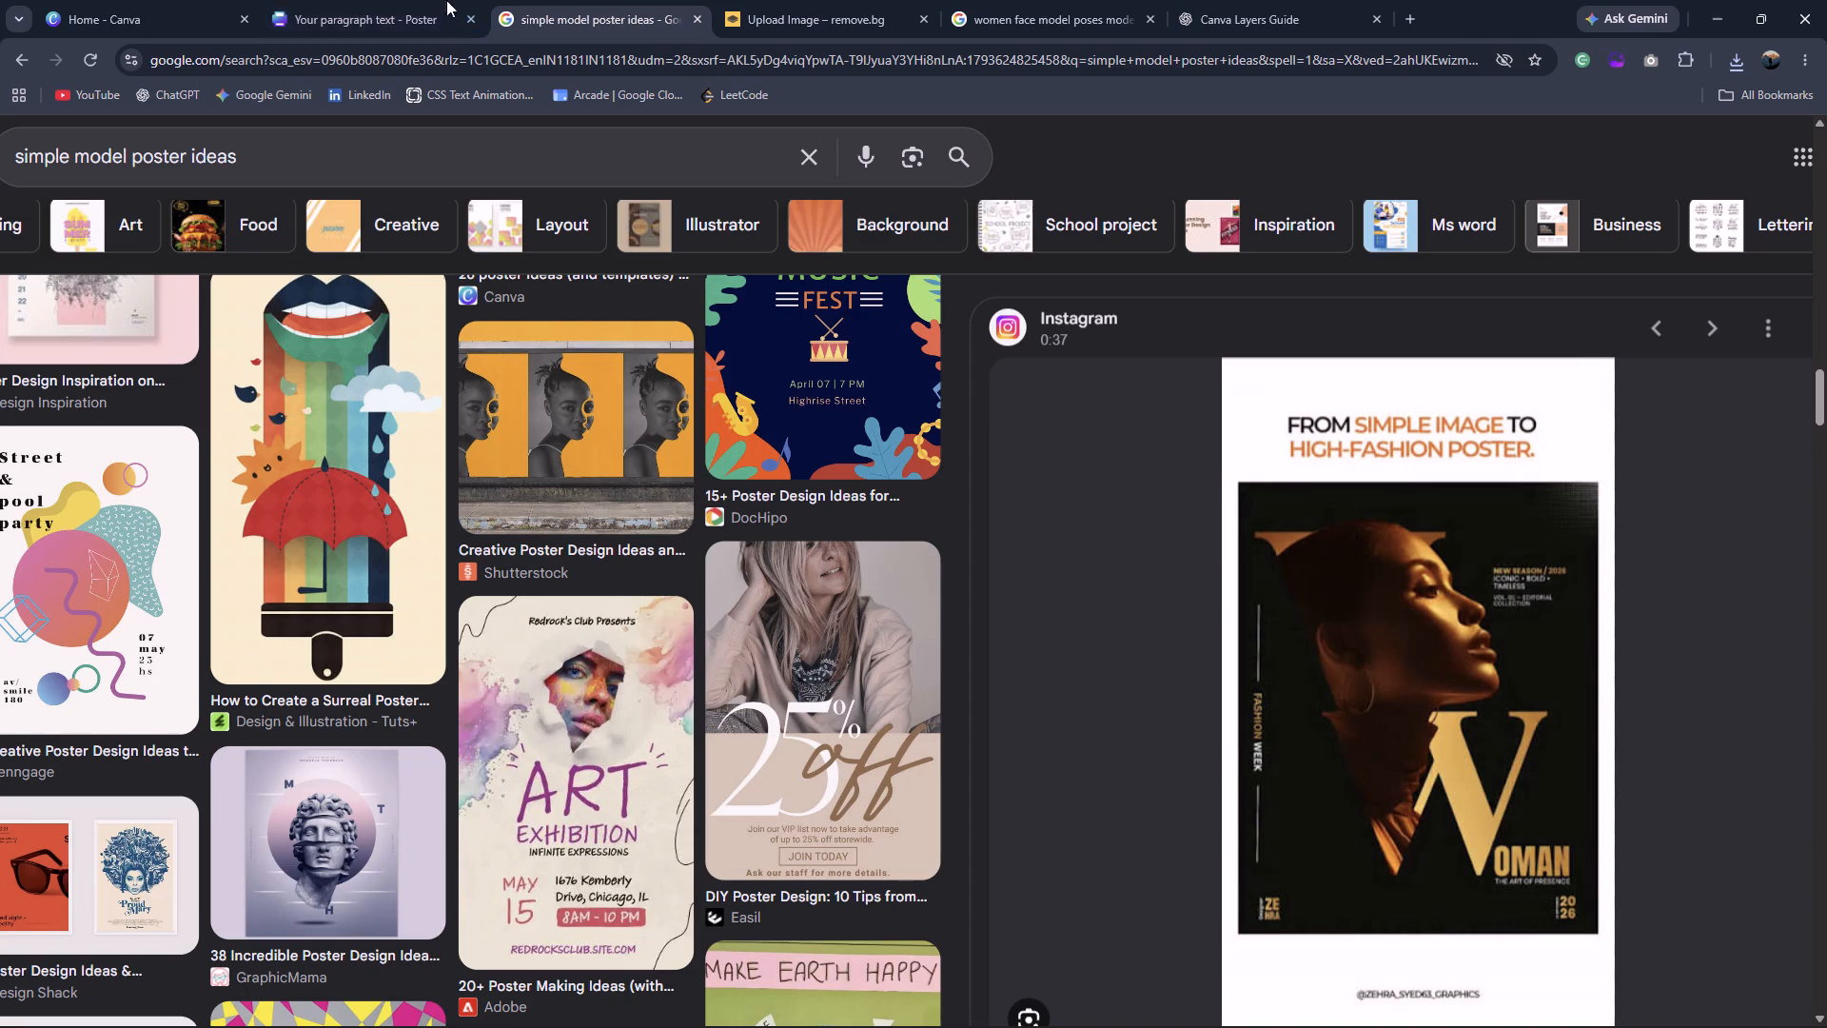
left_click(412, 0)
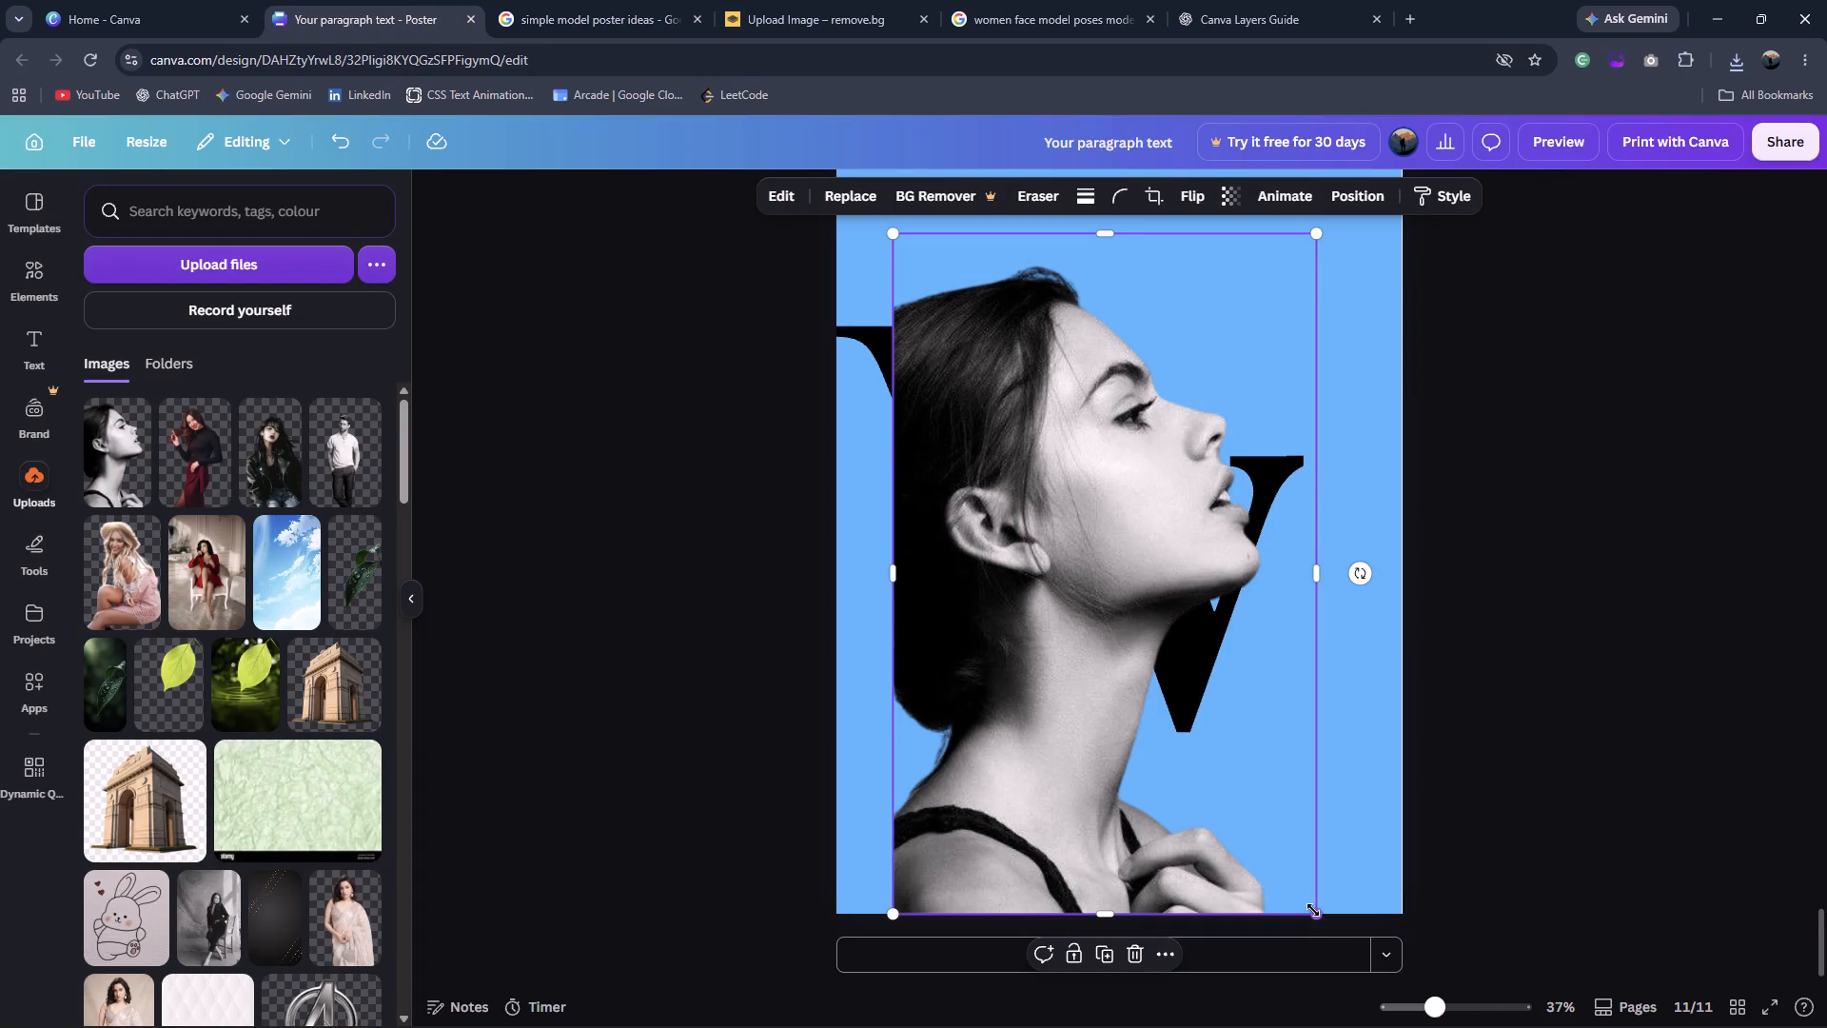
left_click(1313, 910)
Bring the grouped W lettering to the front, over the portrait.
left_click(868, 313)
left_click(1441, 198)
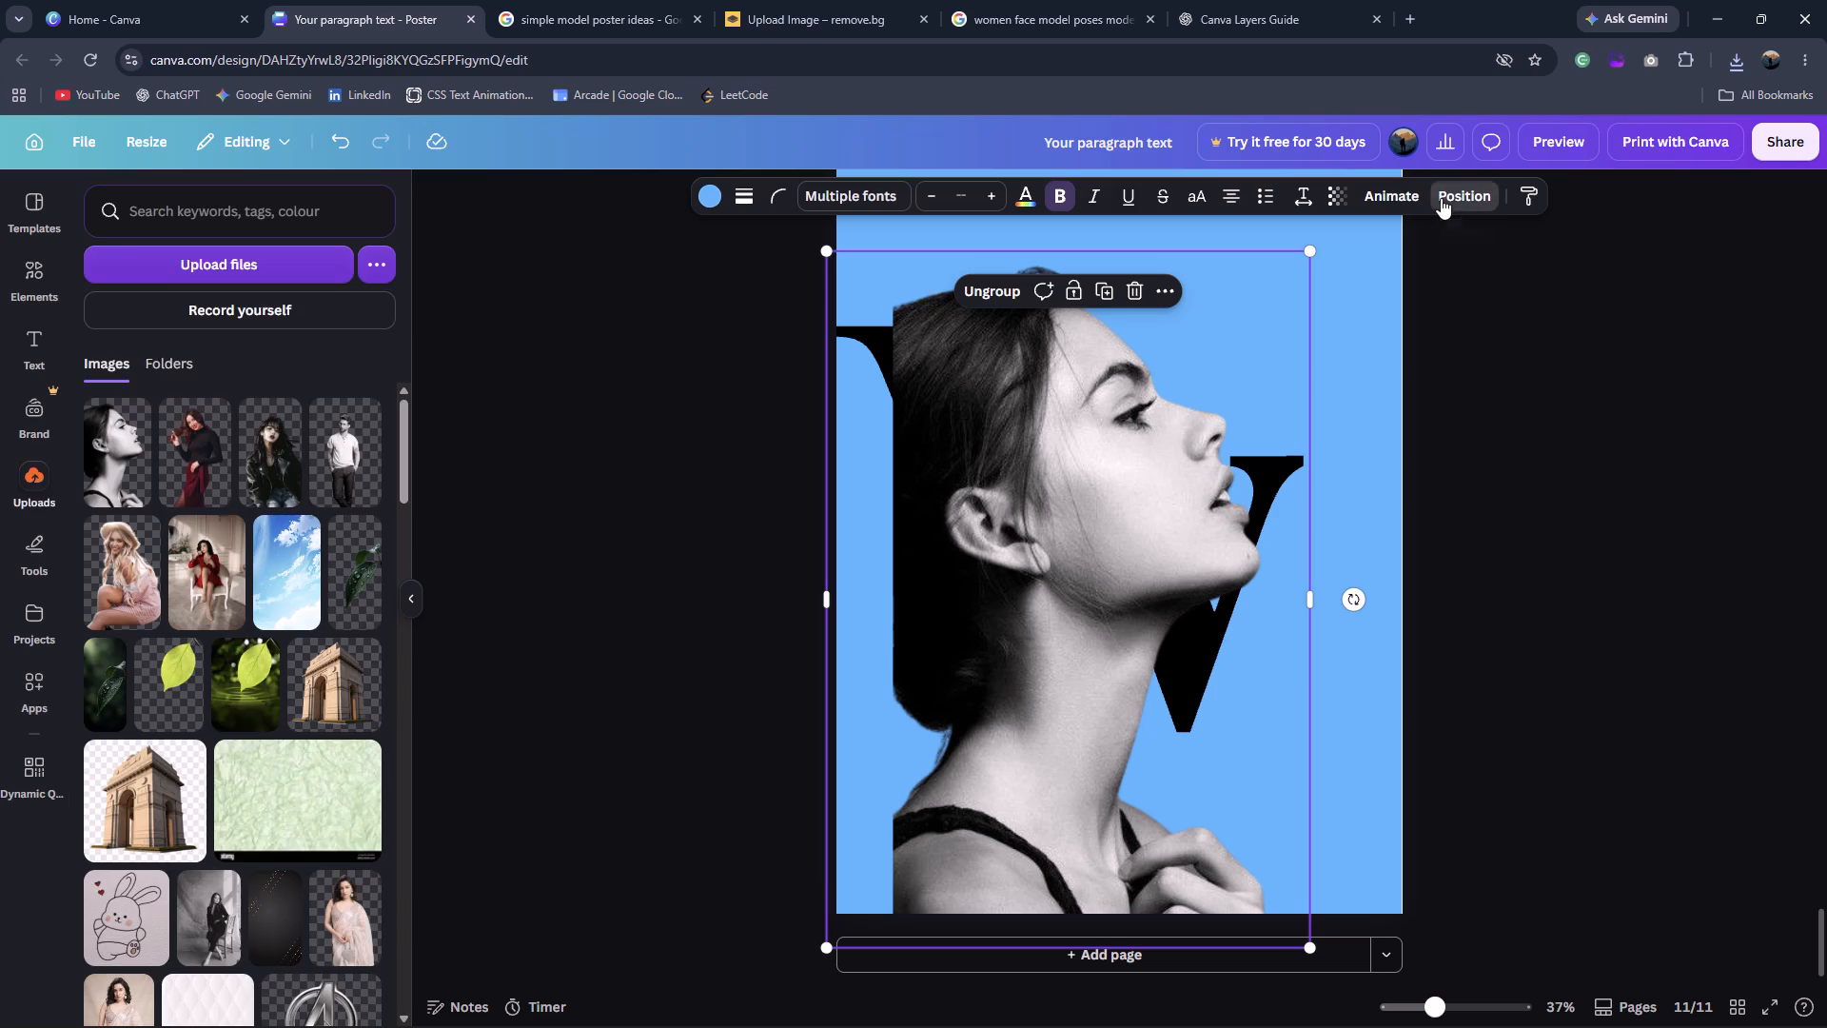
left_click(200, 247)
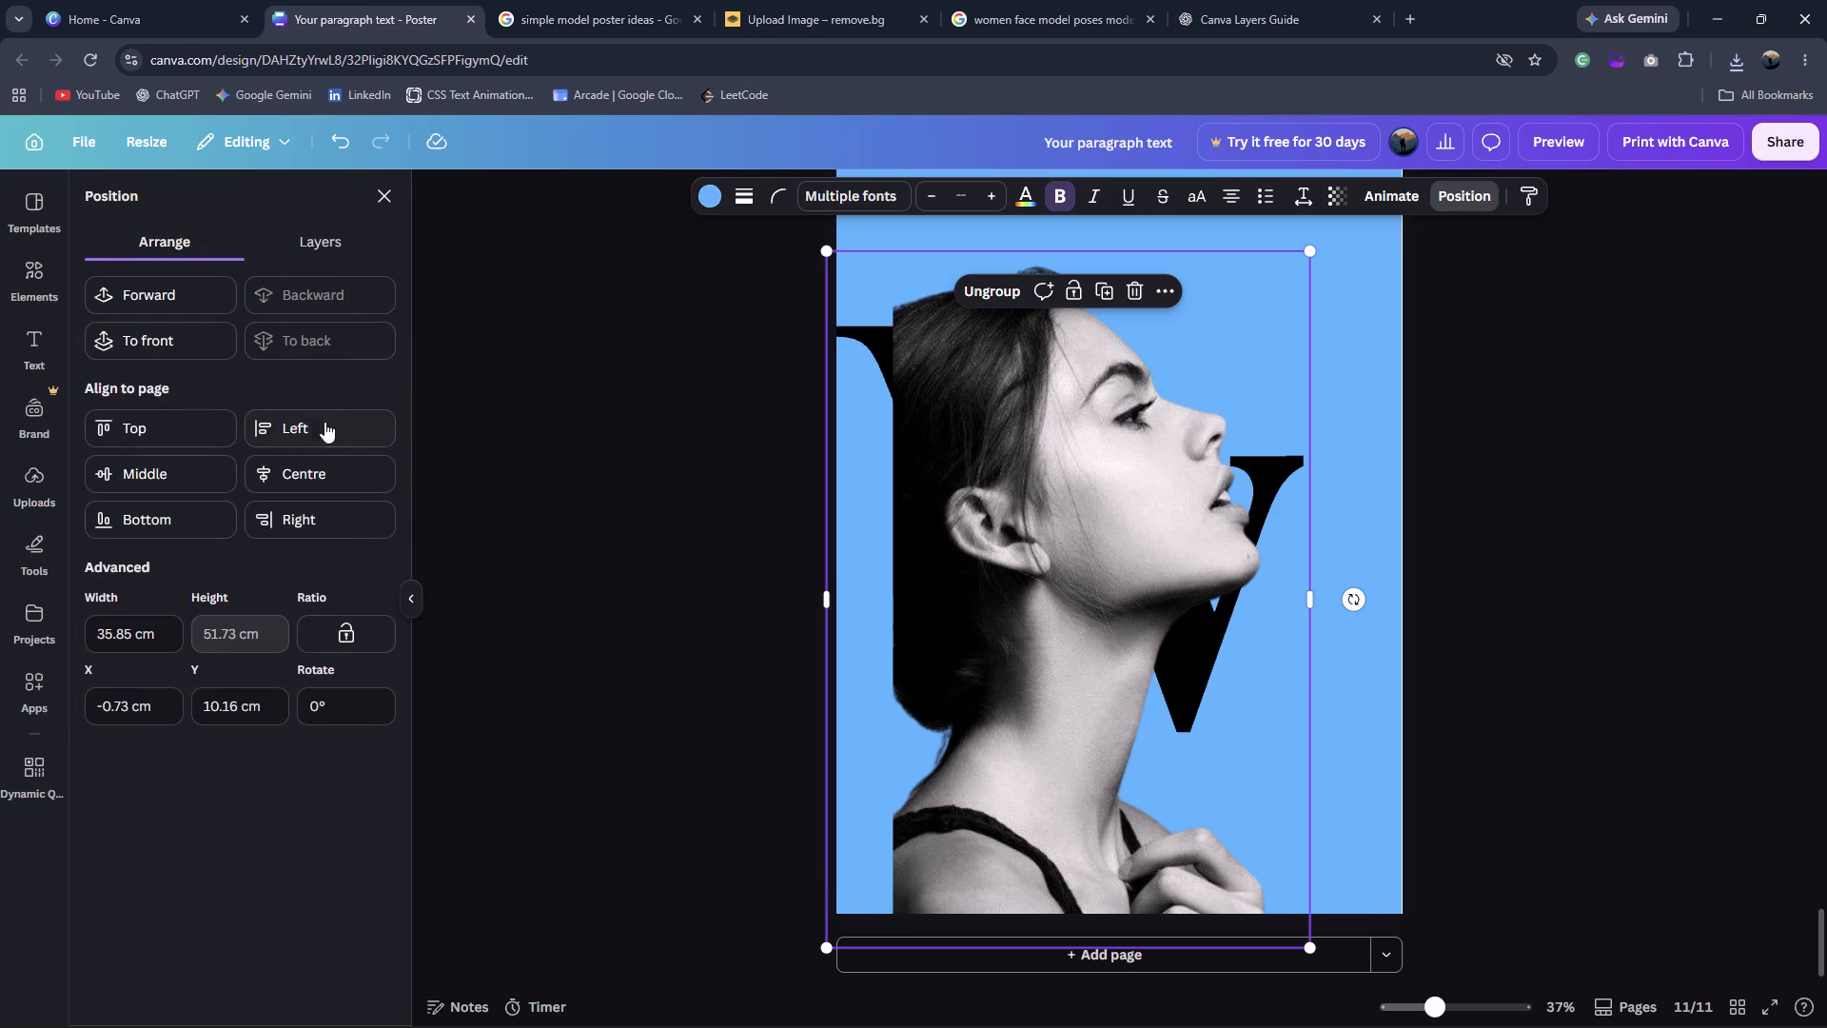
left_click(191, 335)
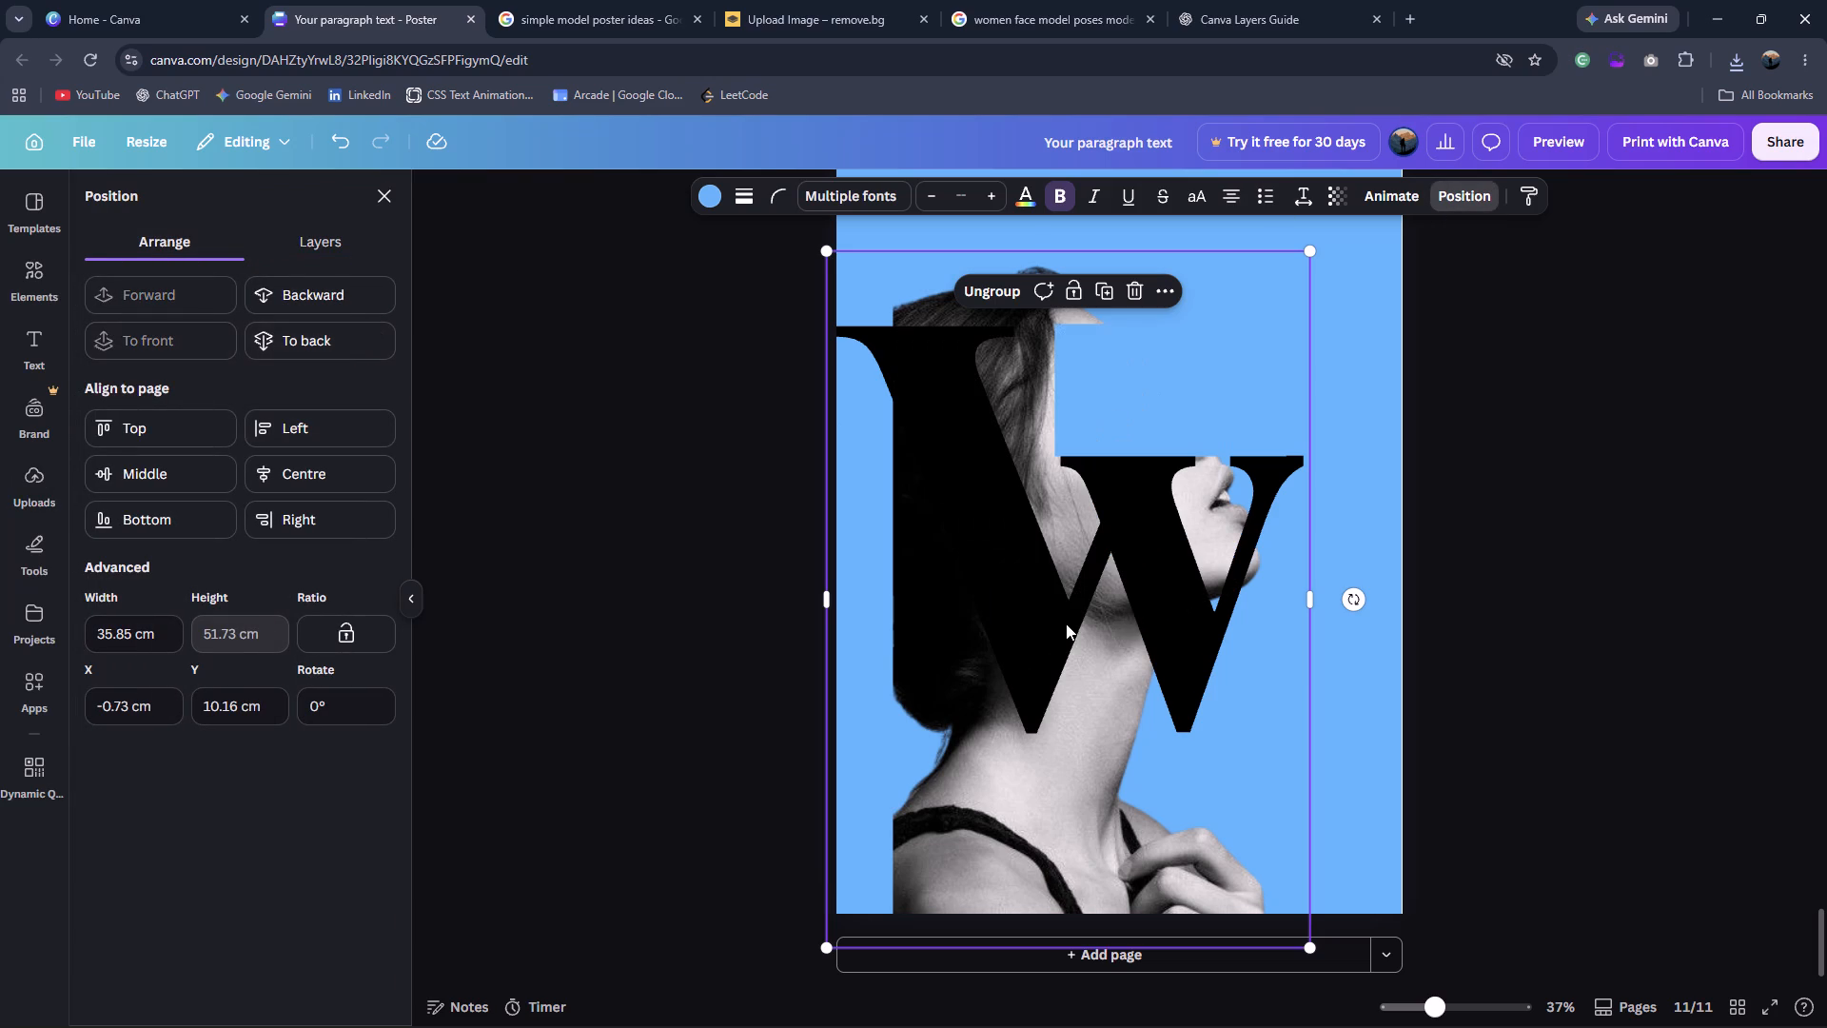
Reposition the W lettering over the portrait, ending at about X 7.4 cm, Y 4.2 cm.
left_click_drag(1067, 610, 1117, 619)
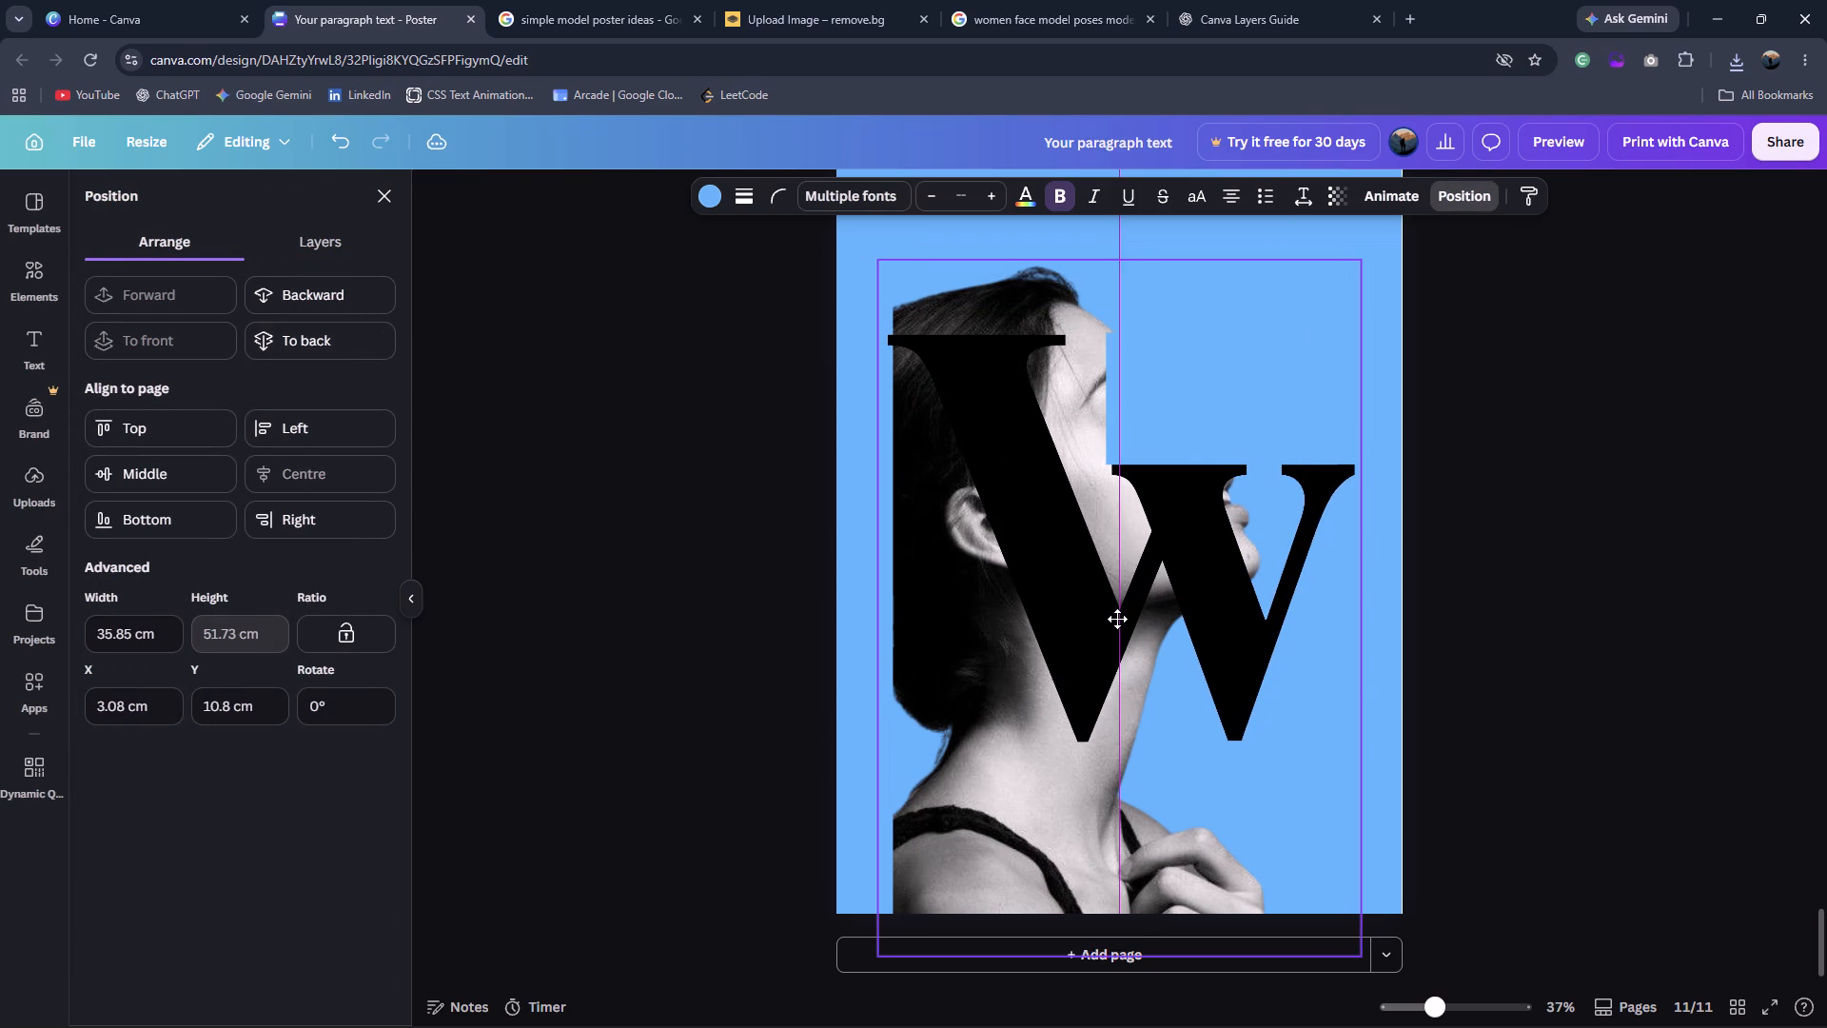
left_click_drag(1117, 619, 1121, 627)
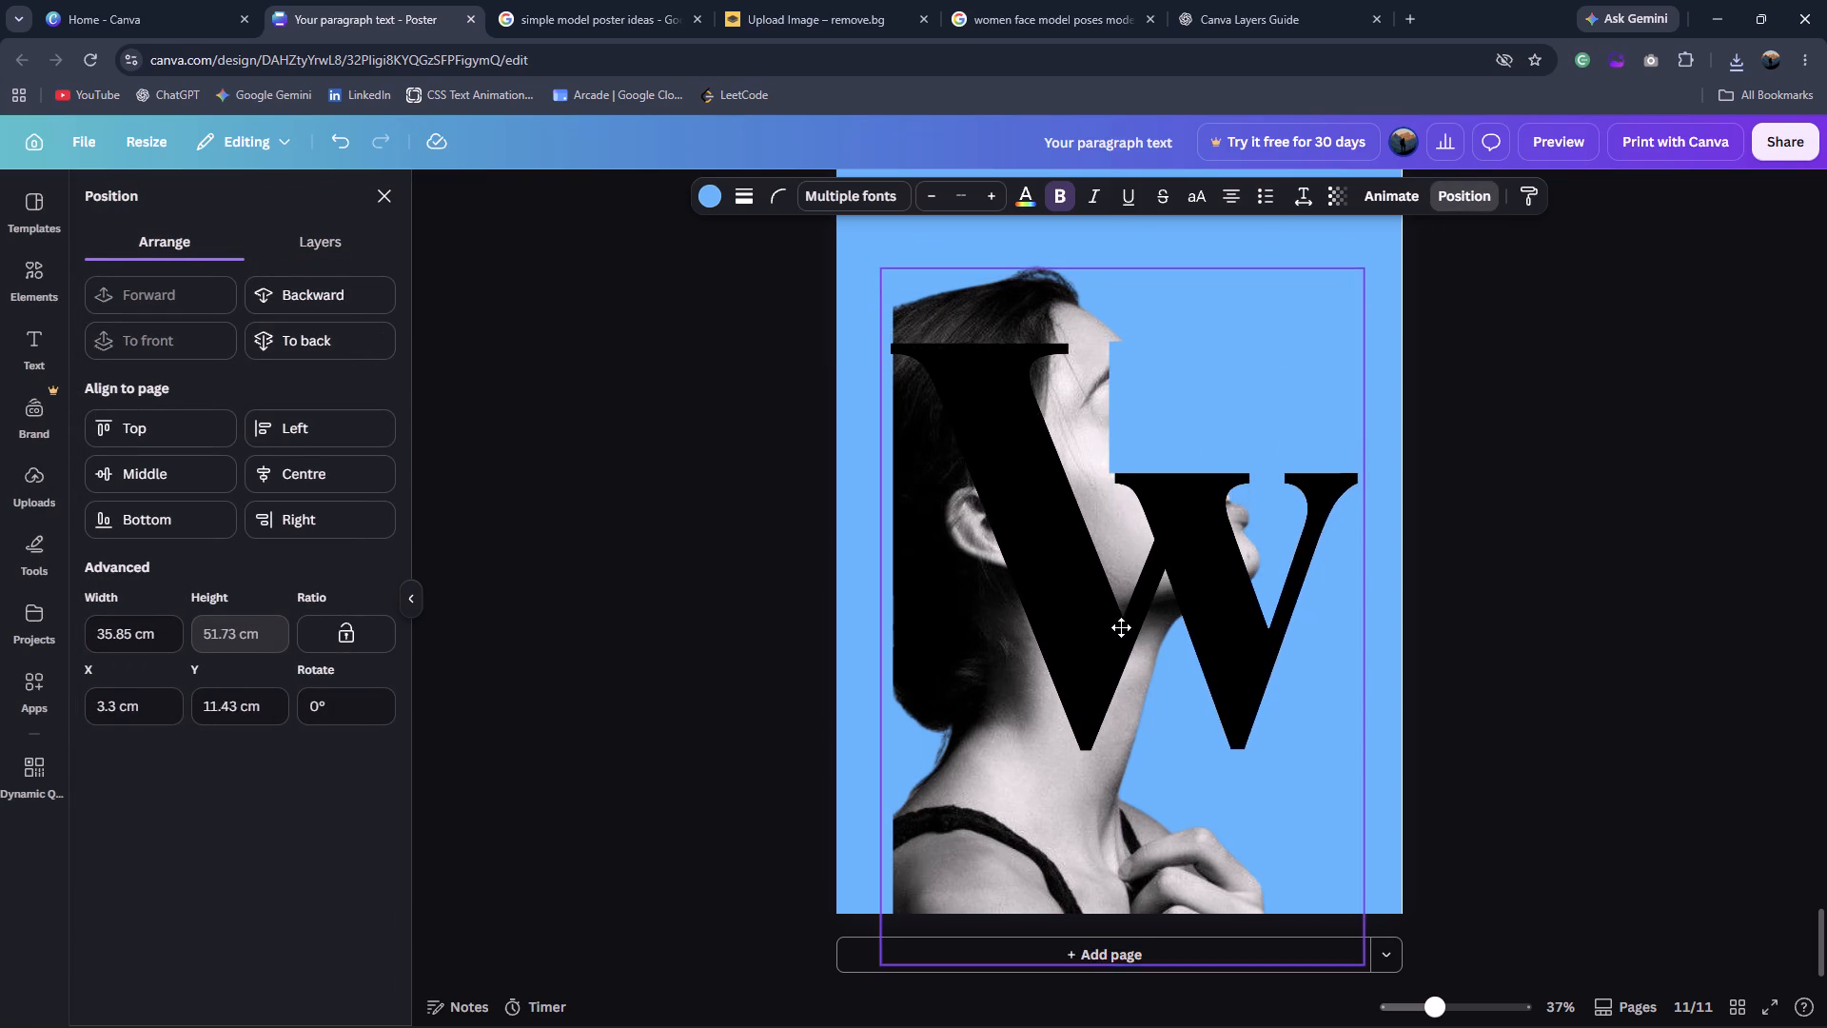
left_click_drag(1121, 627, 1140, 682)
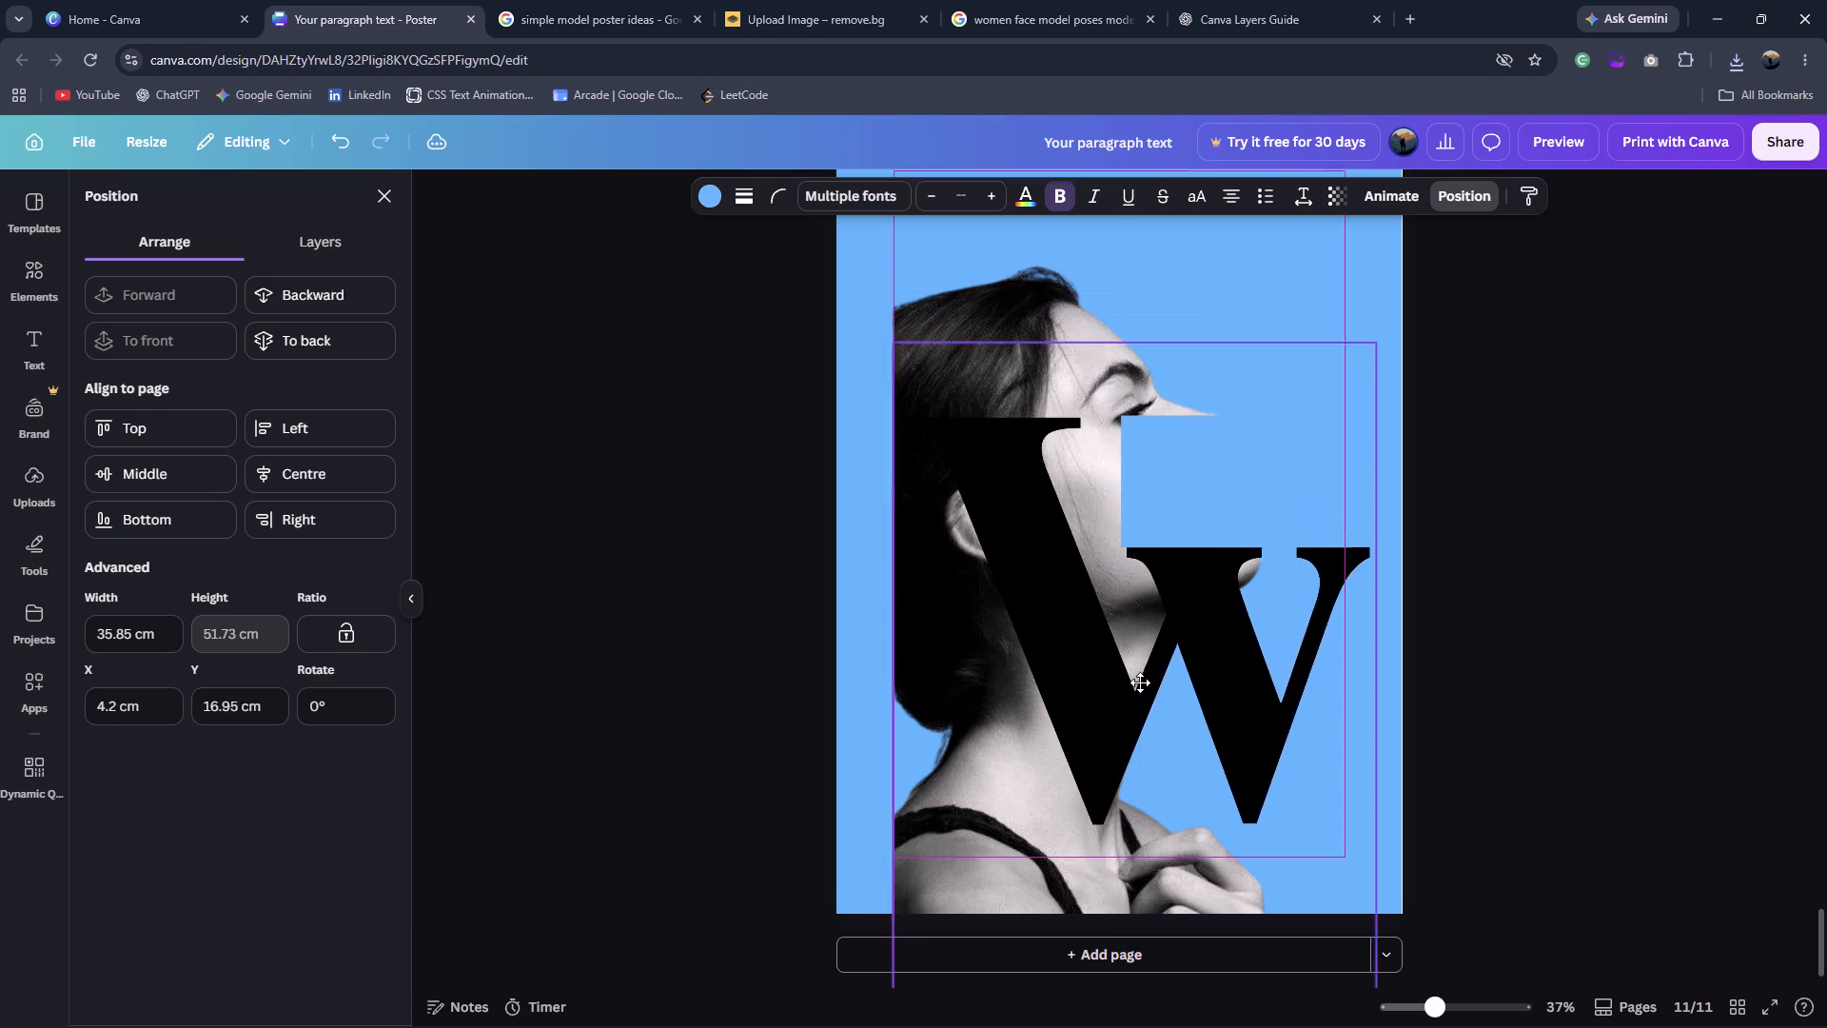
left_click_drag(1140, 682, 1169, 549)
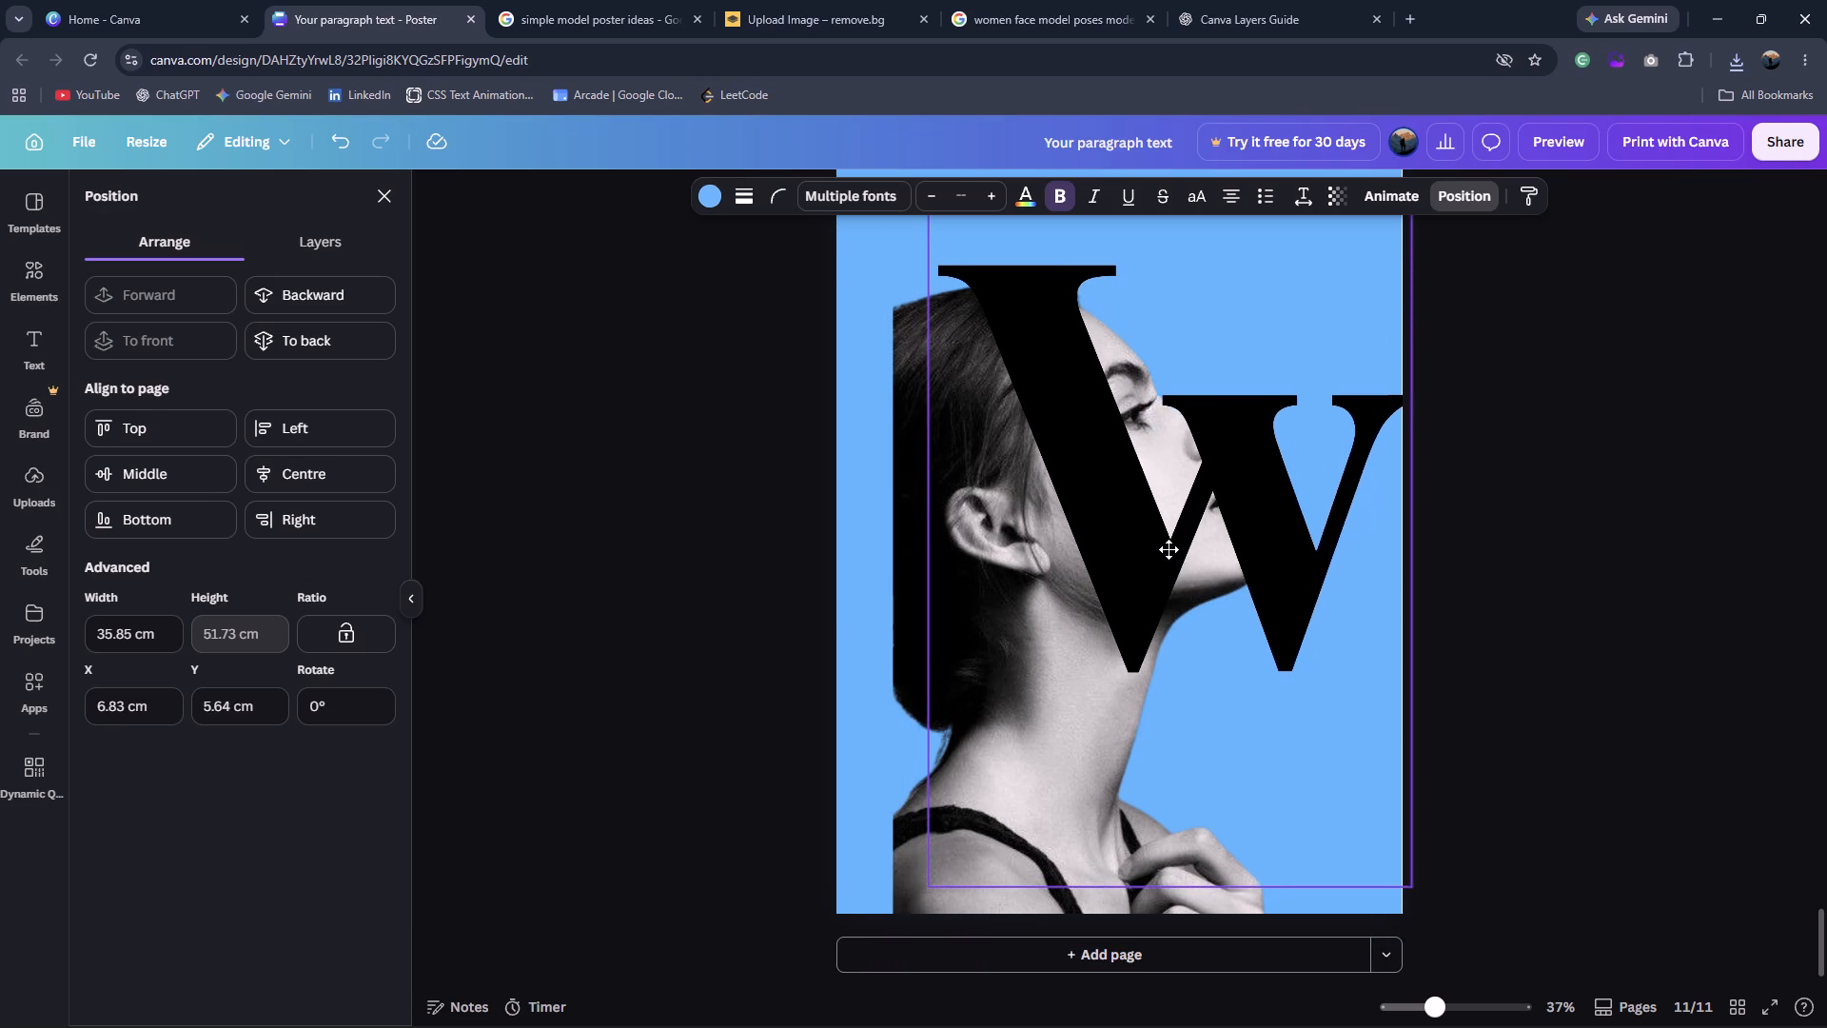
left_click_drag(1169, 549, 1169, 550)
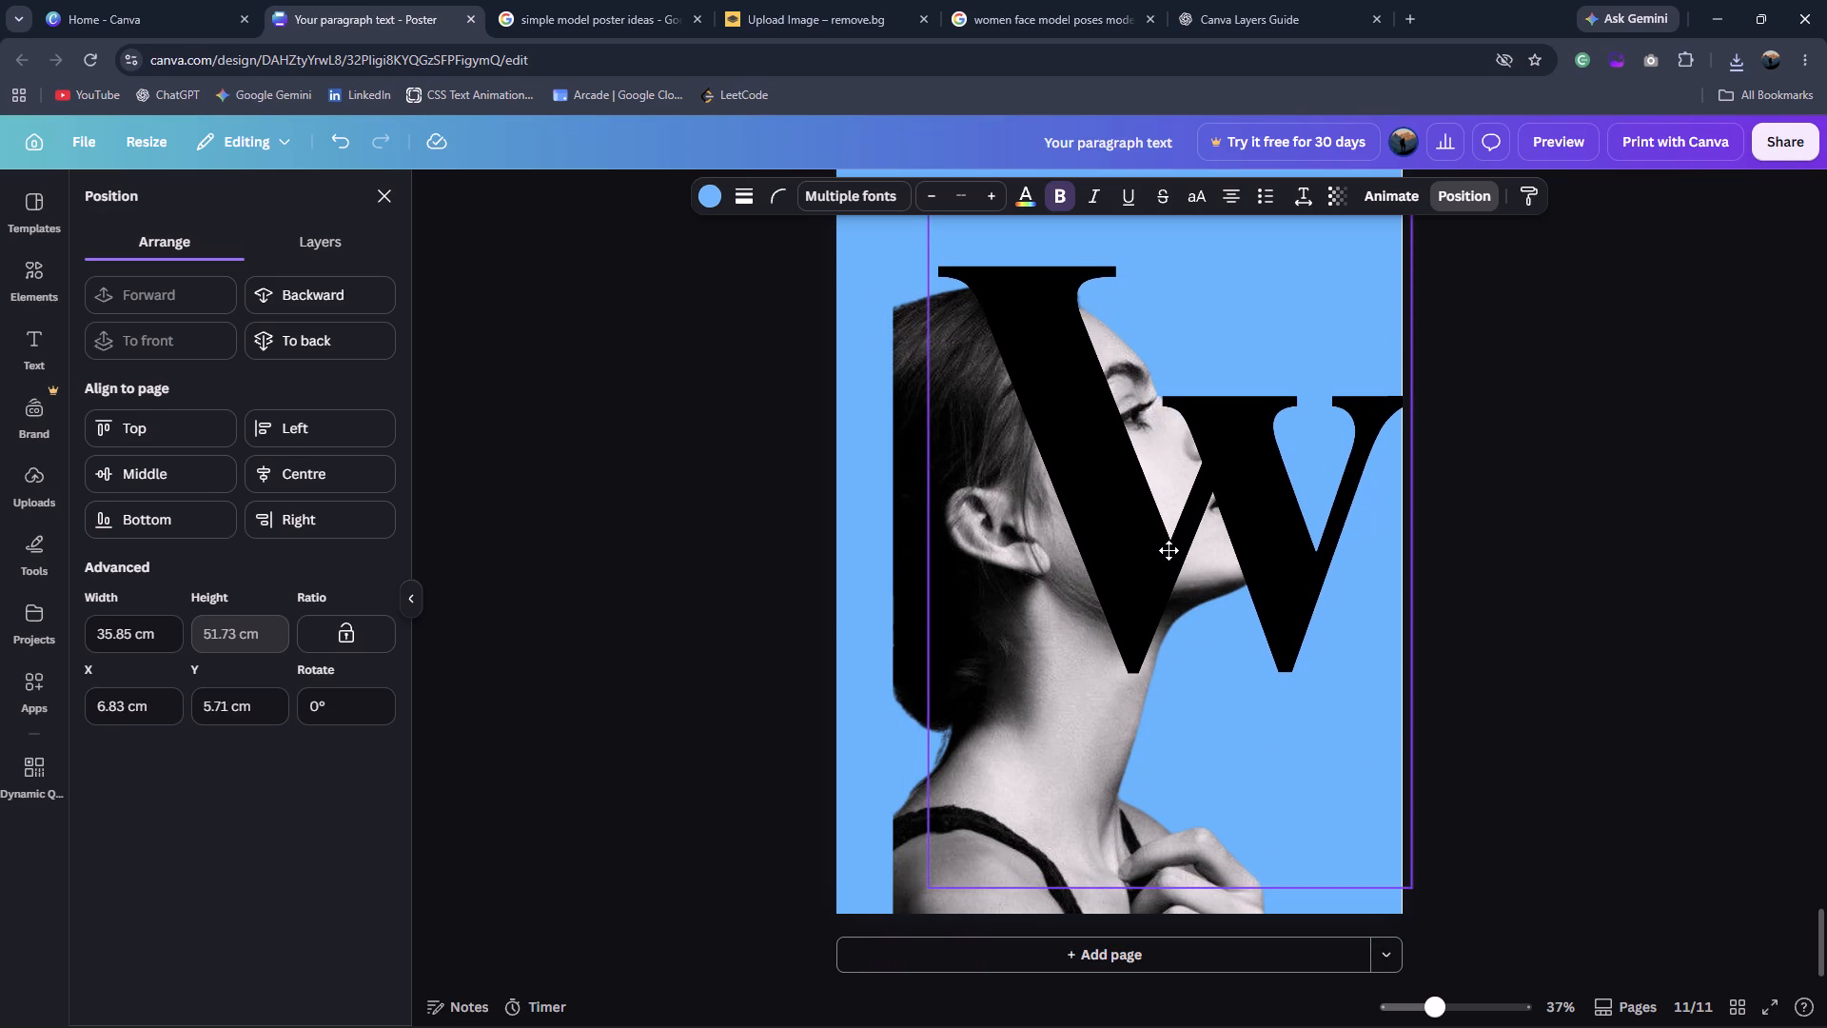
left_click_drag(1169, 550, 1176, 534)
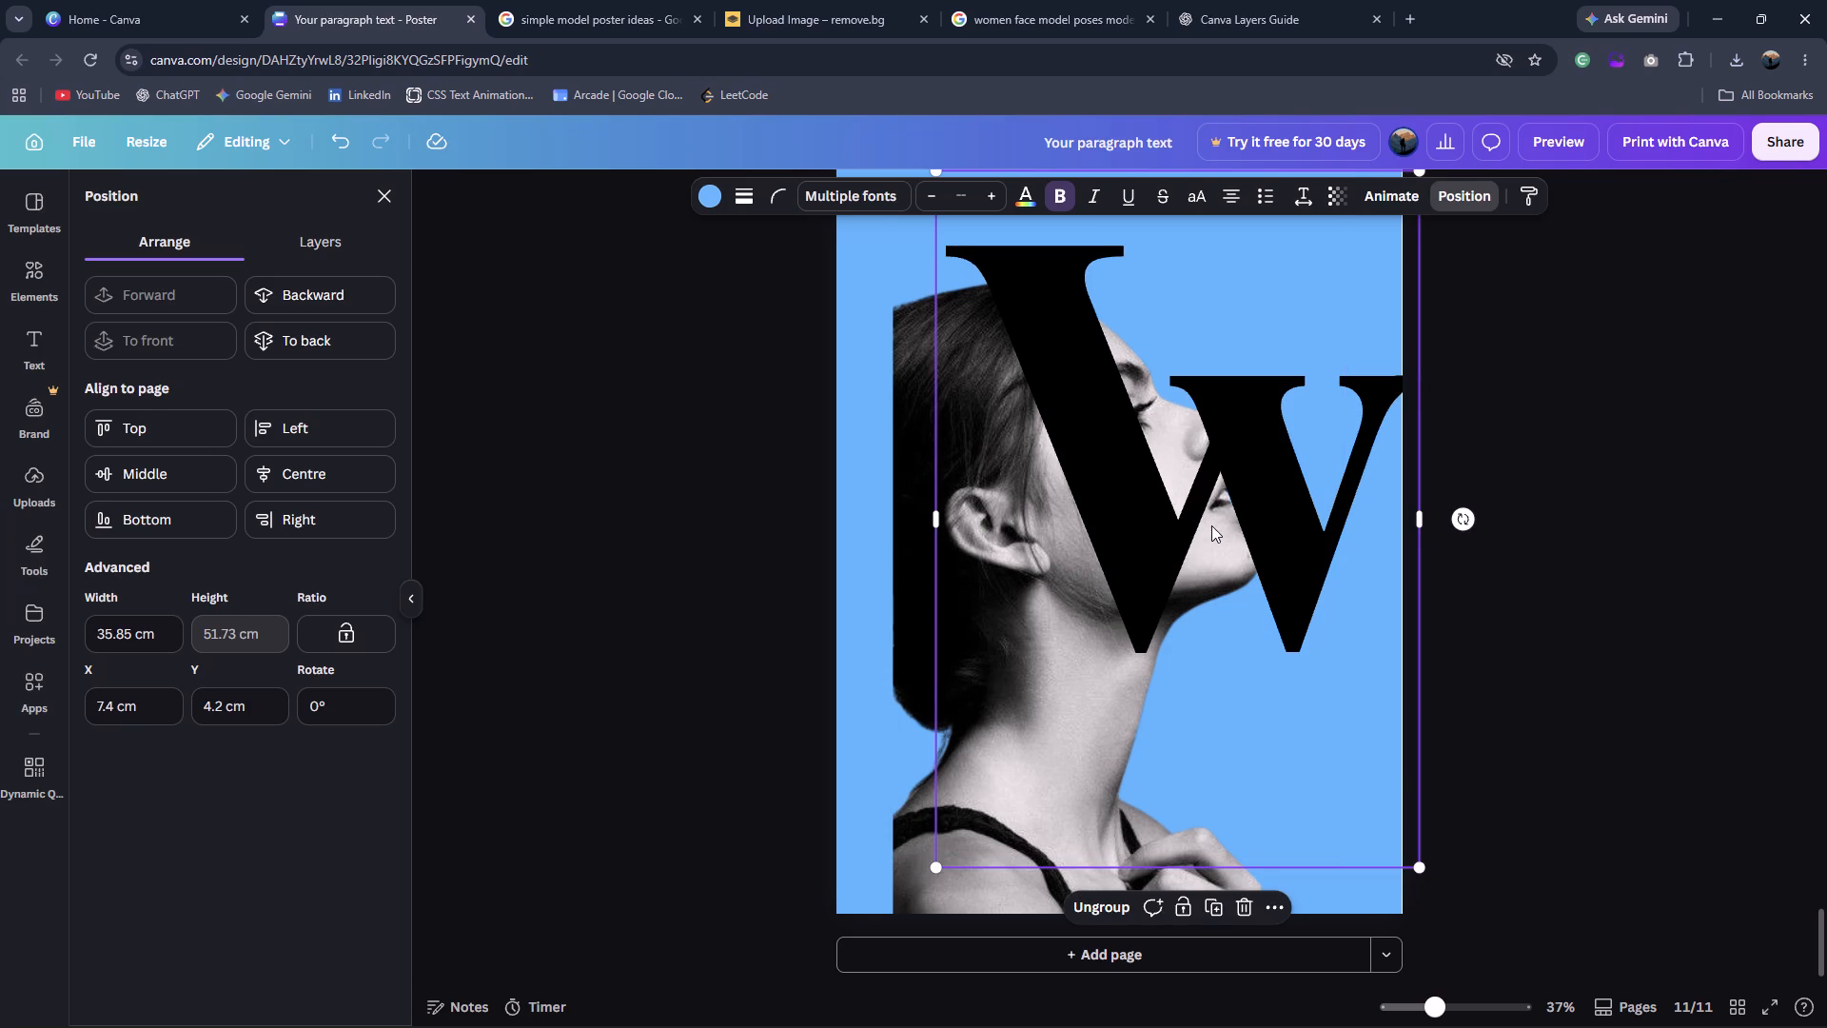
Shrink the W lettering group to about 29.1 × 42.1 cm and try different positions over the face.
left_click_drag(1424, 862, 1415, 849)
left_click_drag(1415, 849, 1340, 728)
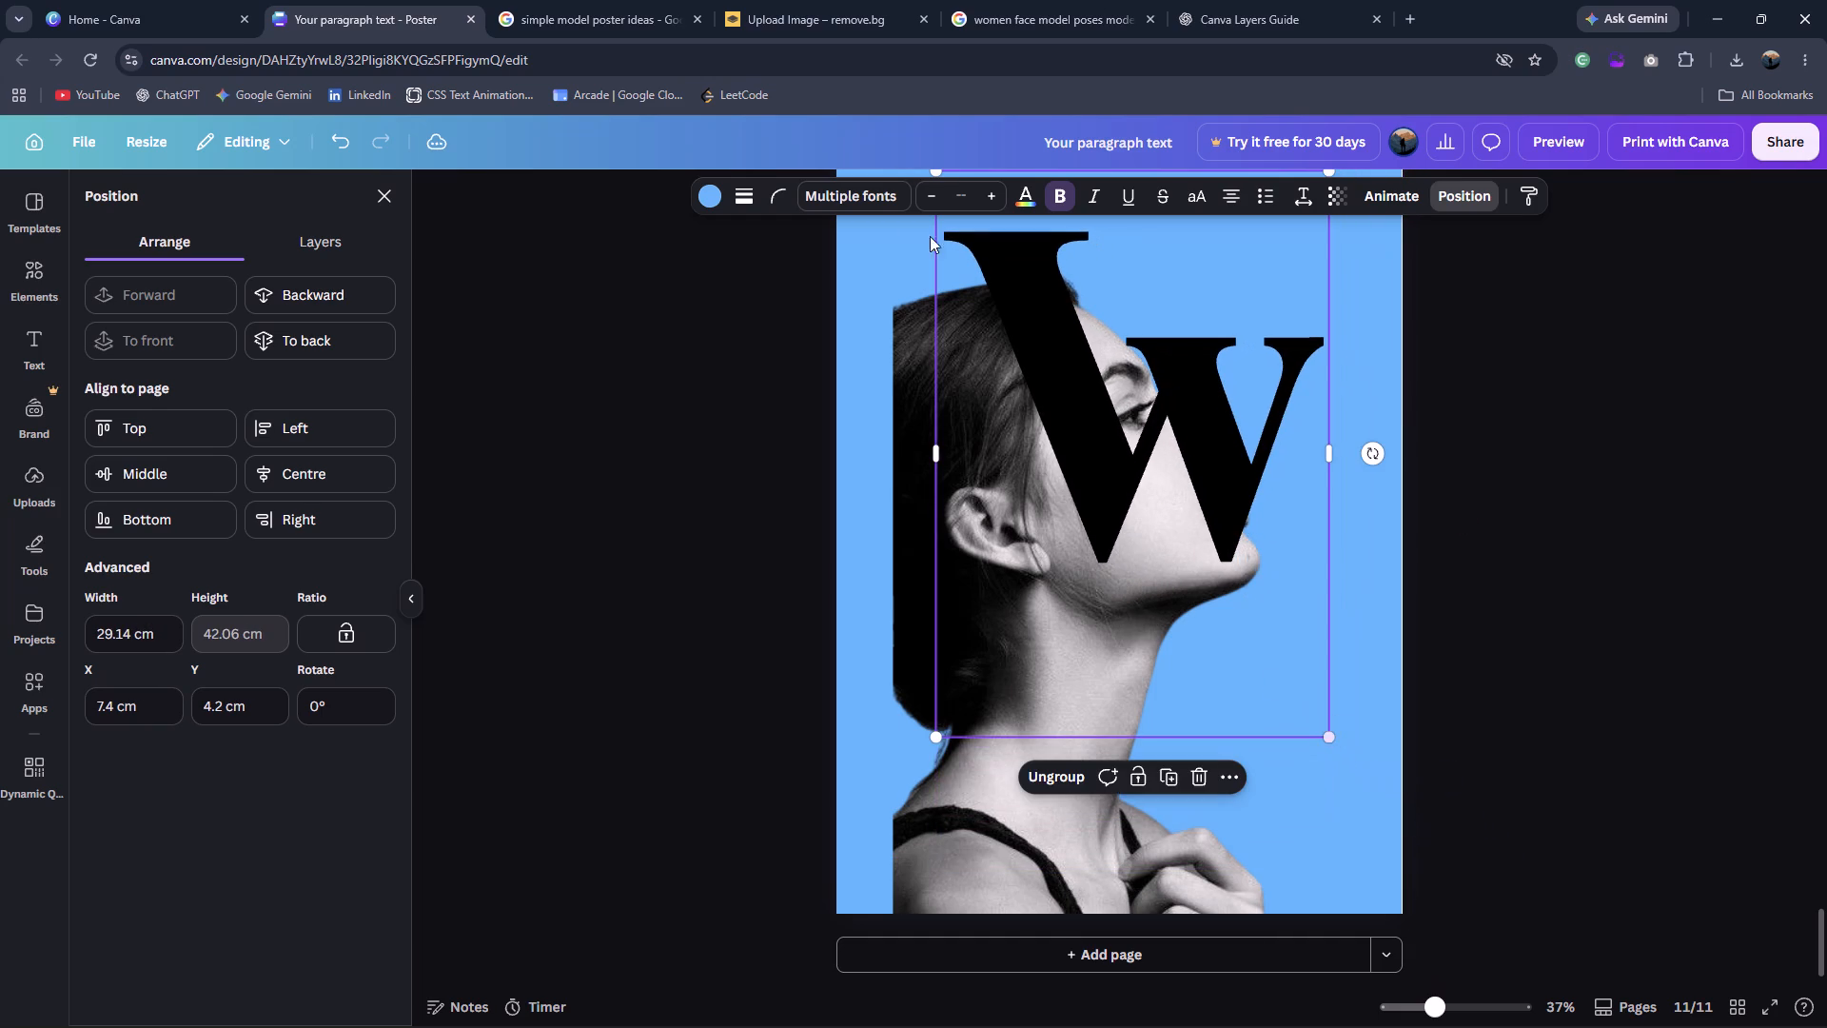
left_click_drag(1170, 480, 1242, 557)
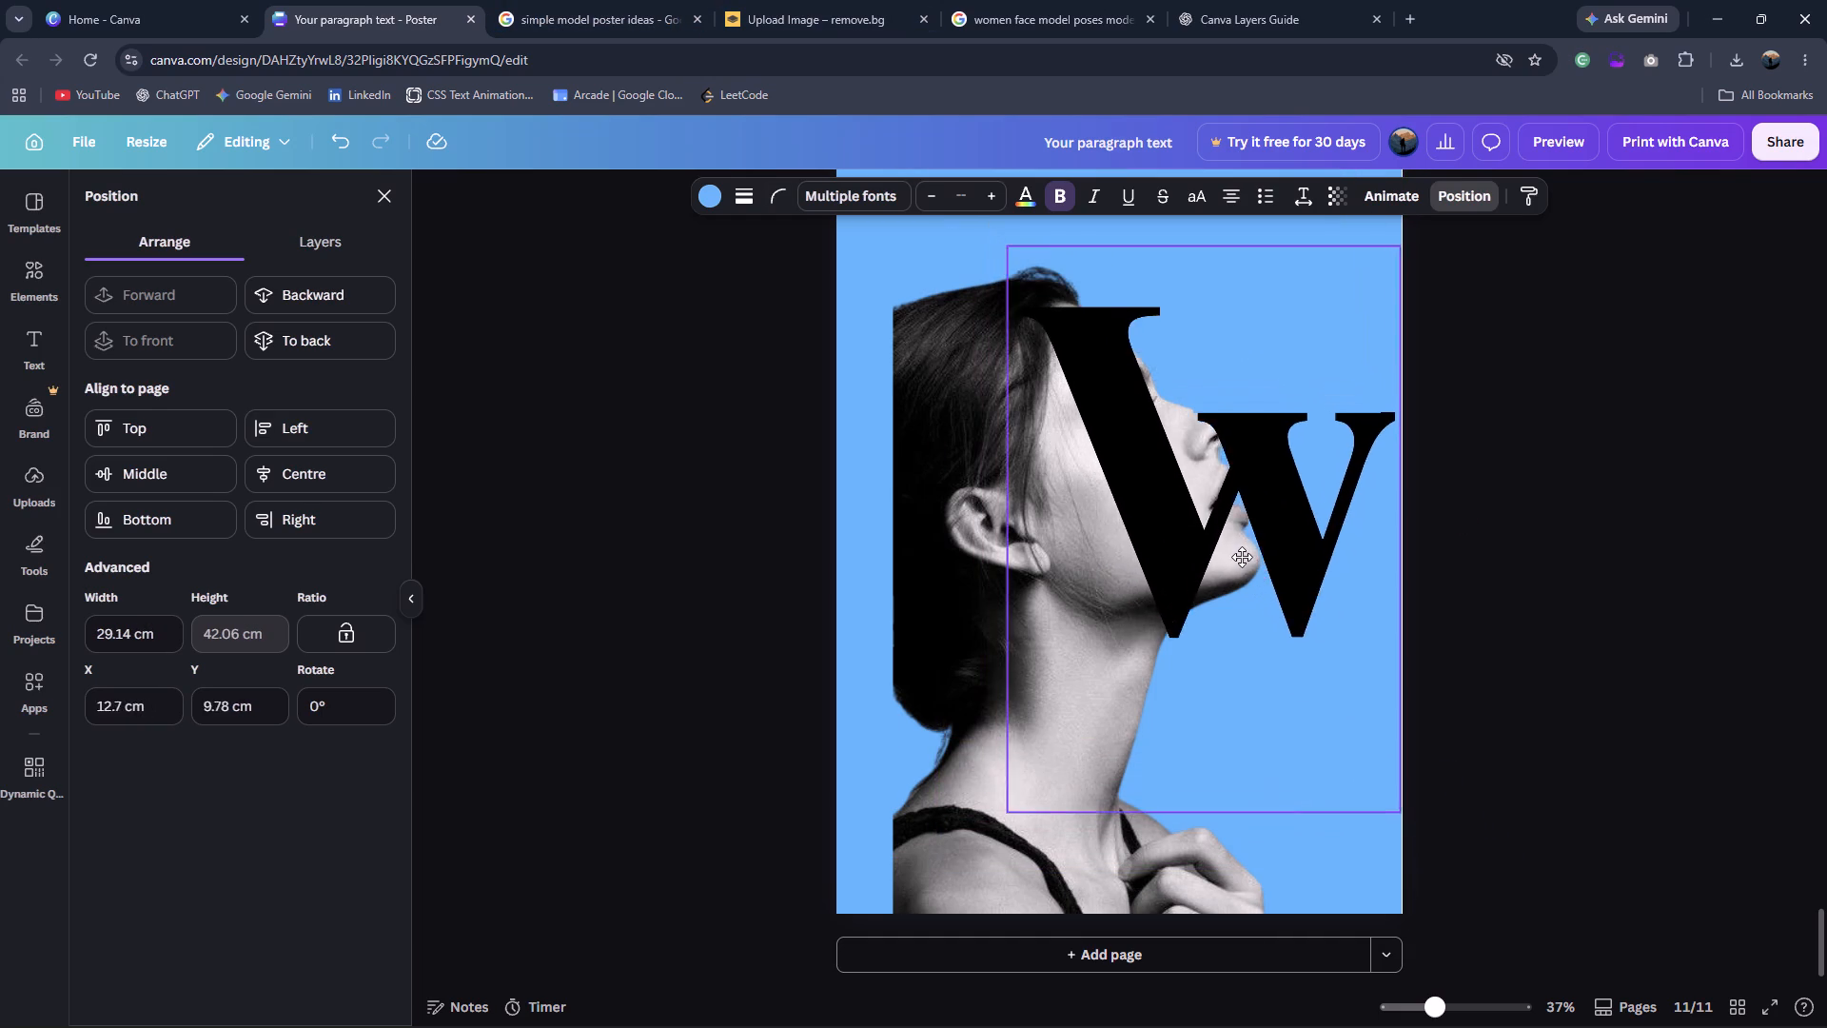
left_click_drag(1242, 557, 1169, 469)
Following the reference poster, enlarge the W lettering to about 43.2 × 62.3 cm and place it at X 0 cm, Y about 7.7 cm.
left_click(632, 0)
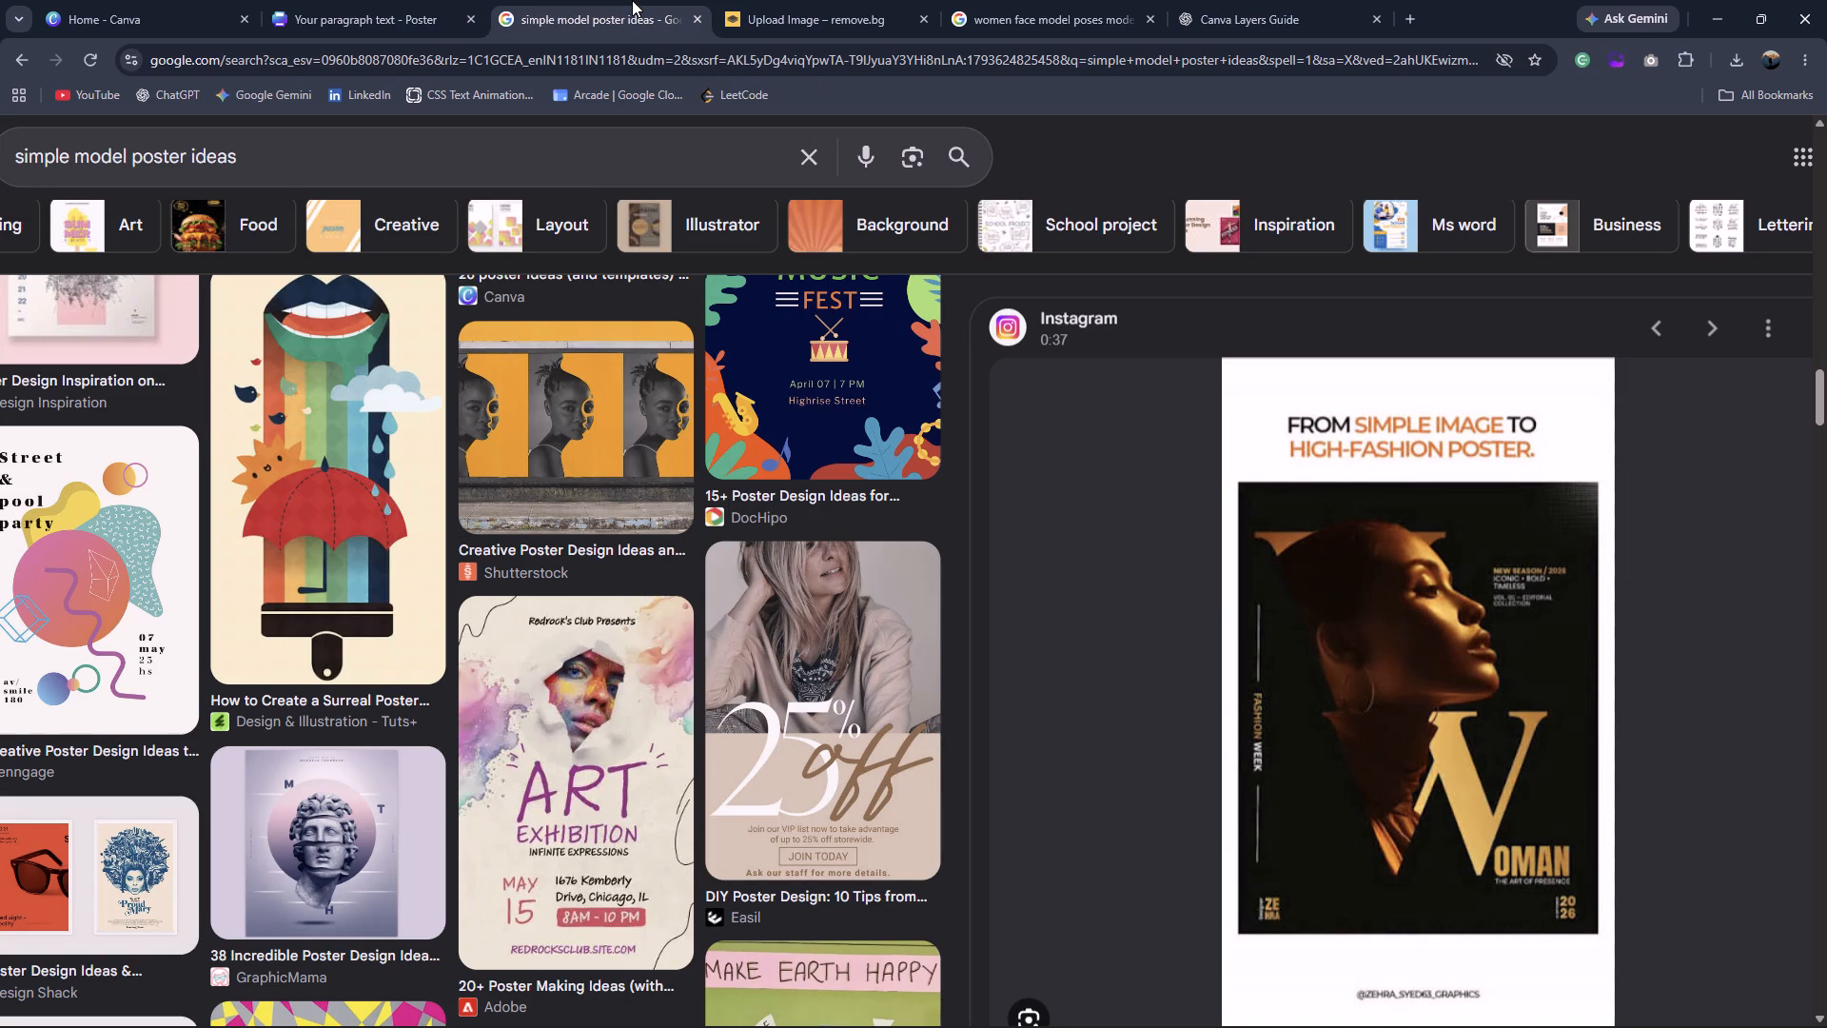
left_click(418, 0)
left_click_drag(1105, 408, 1157, 733)
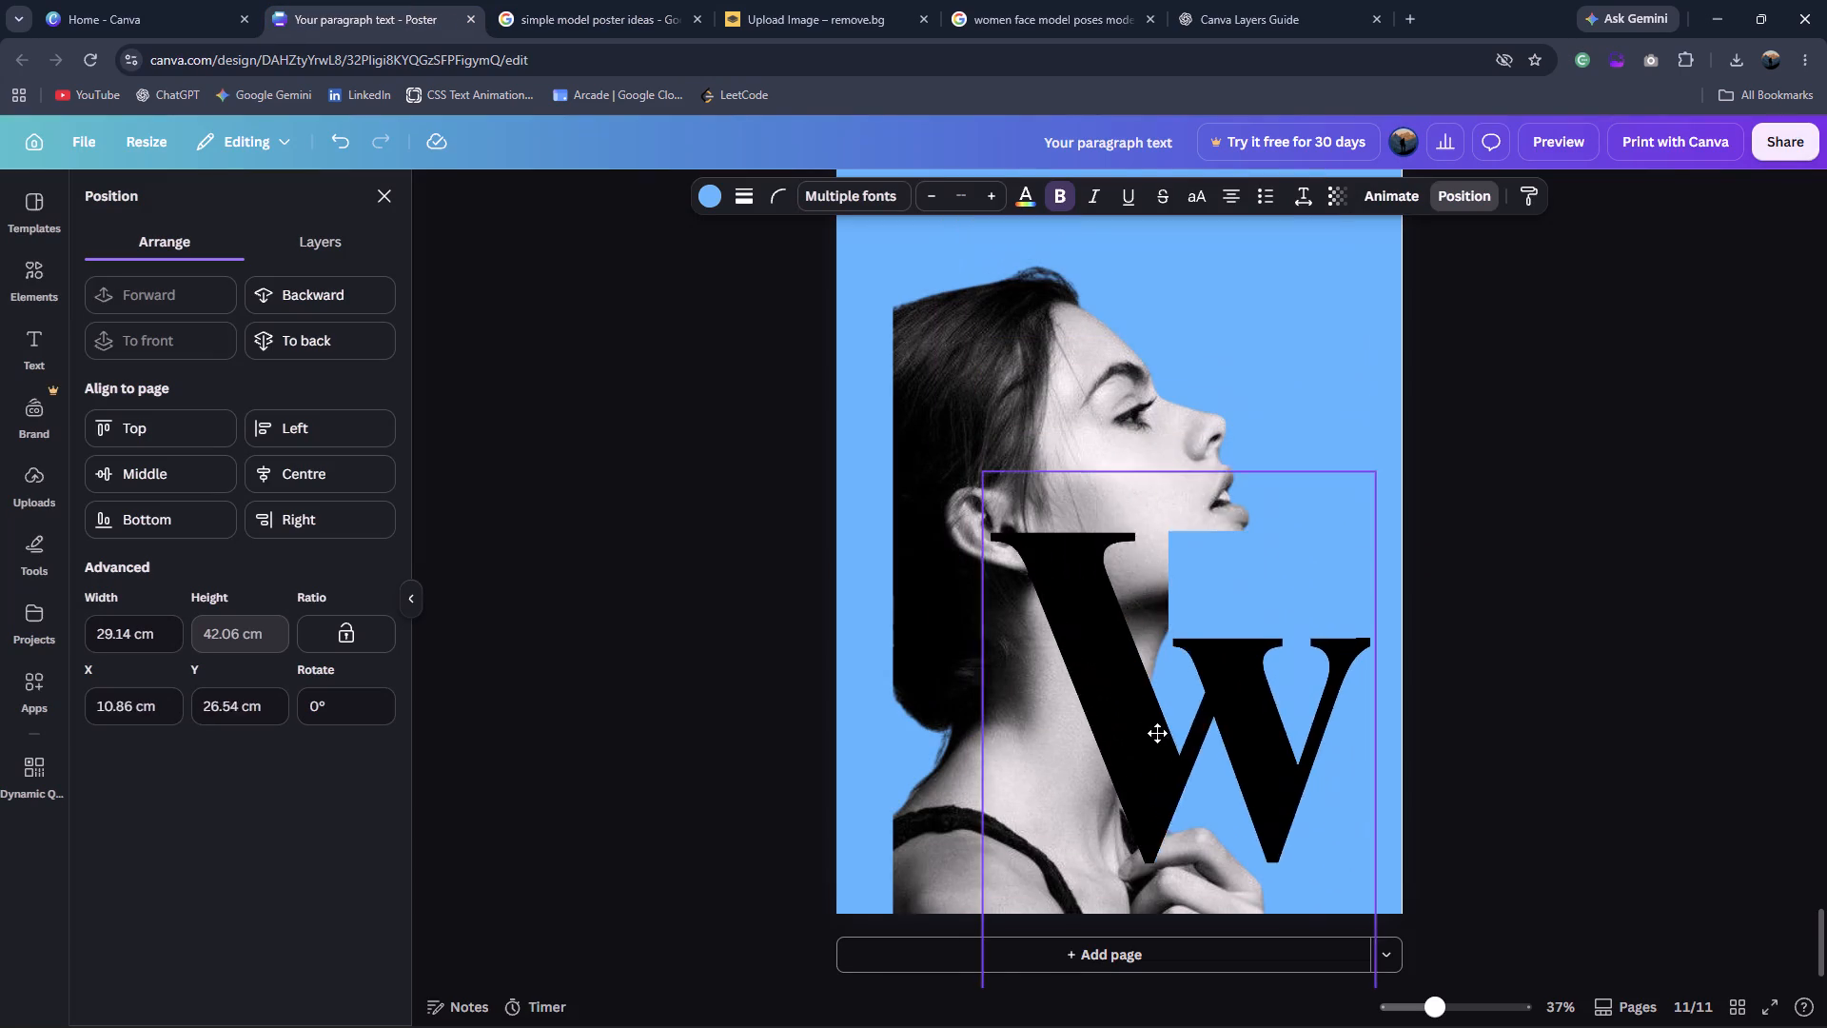
left_click_drag(1157, 733, 1195, 791)
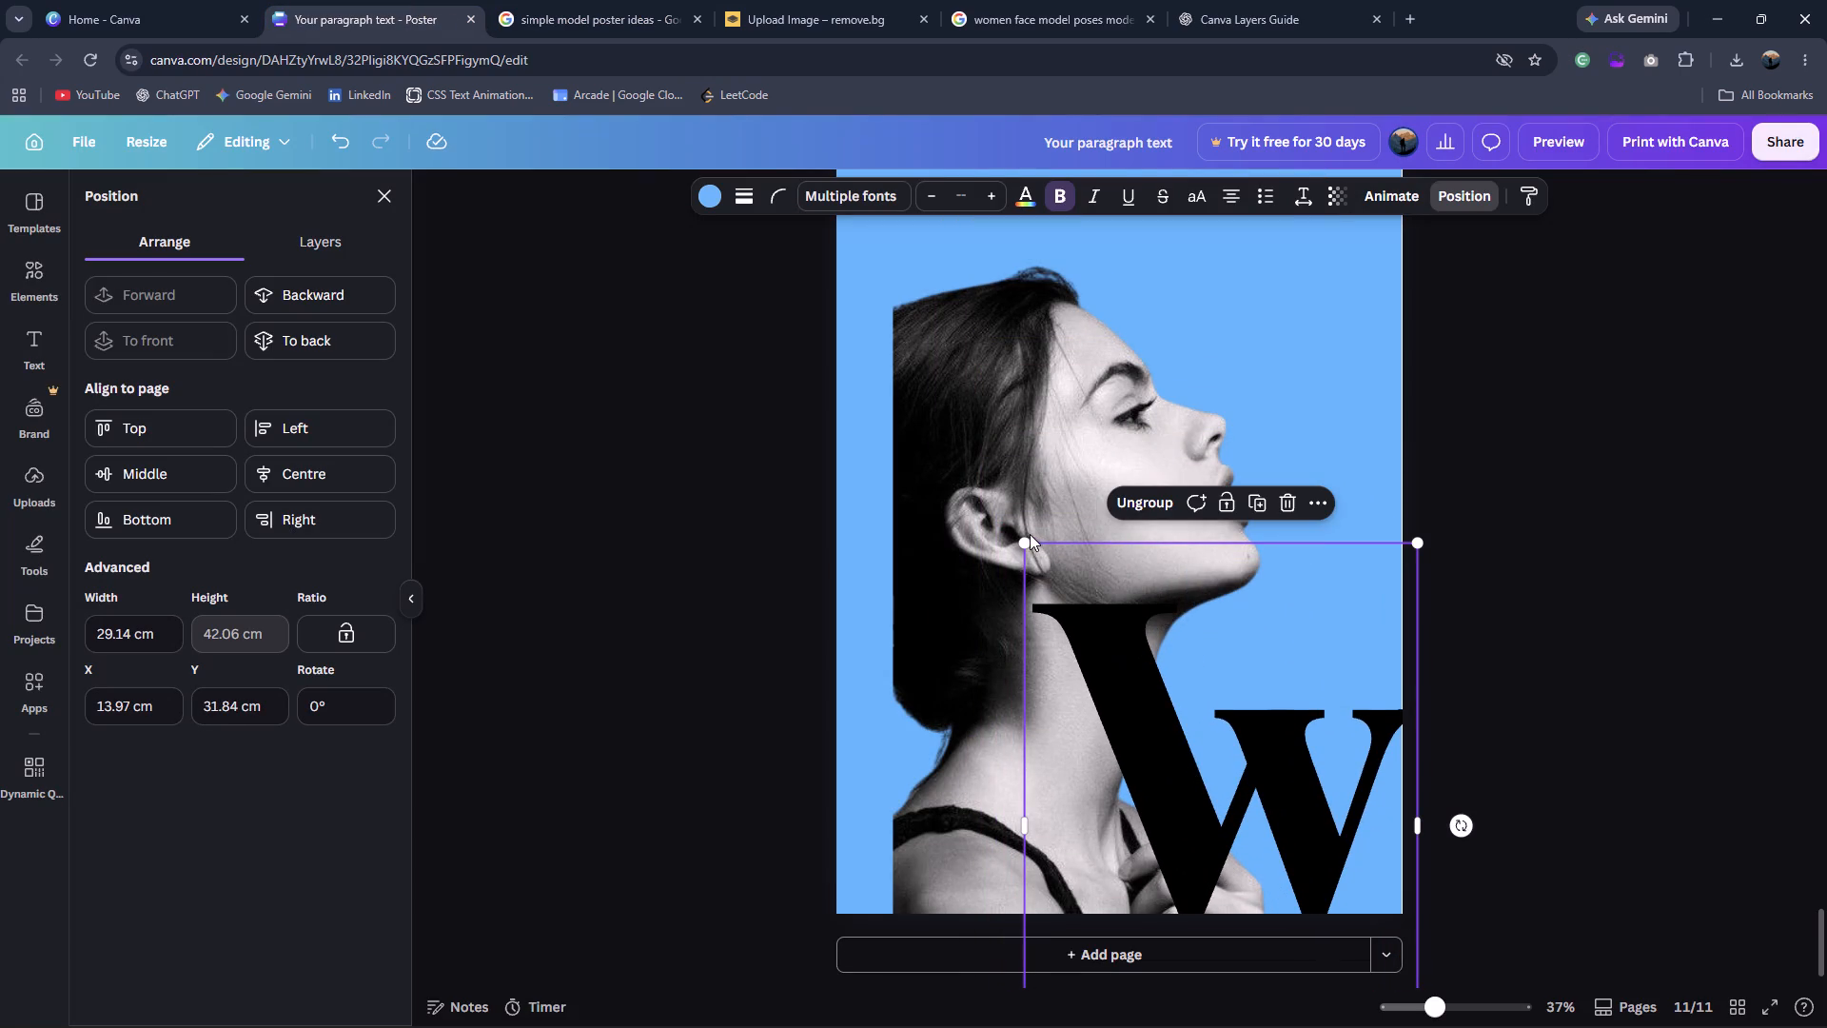
left_click_drag(1026, 537, 847, 225)
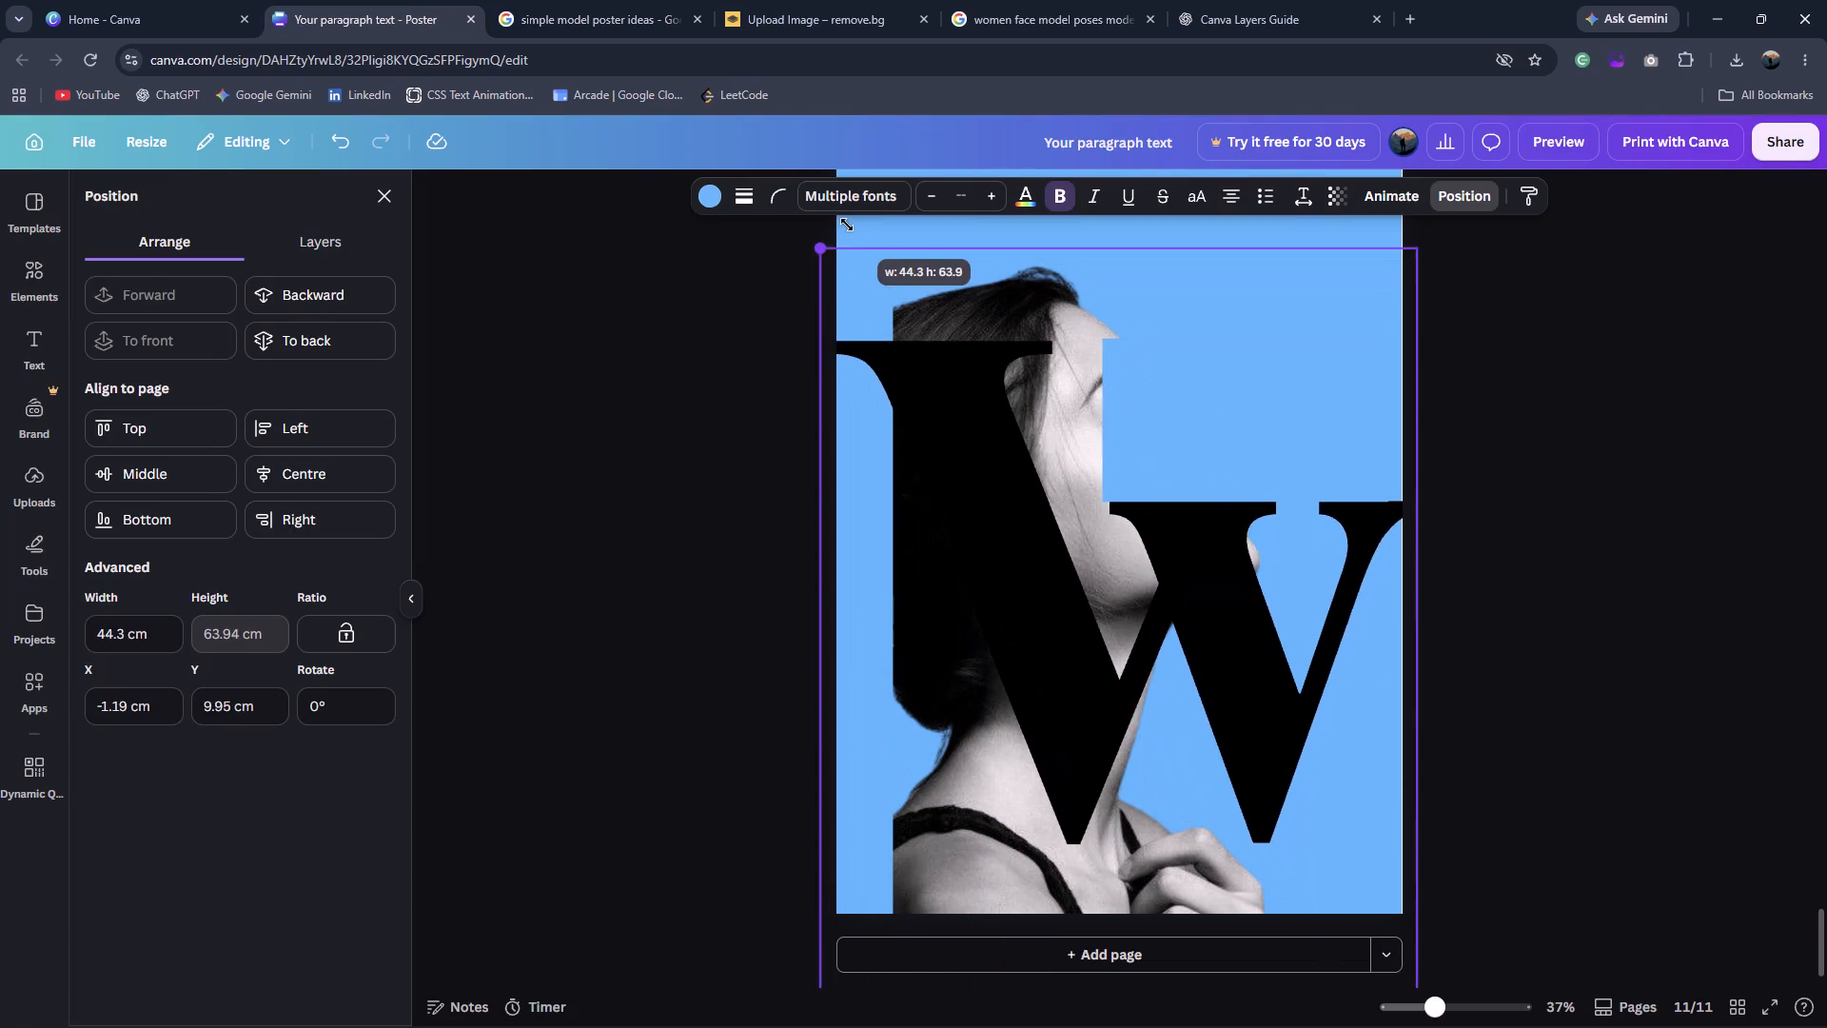
left_click_drag(847, 225, 870, 241)
left_click_drag(1192, 612, 1161, 564)
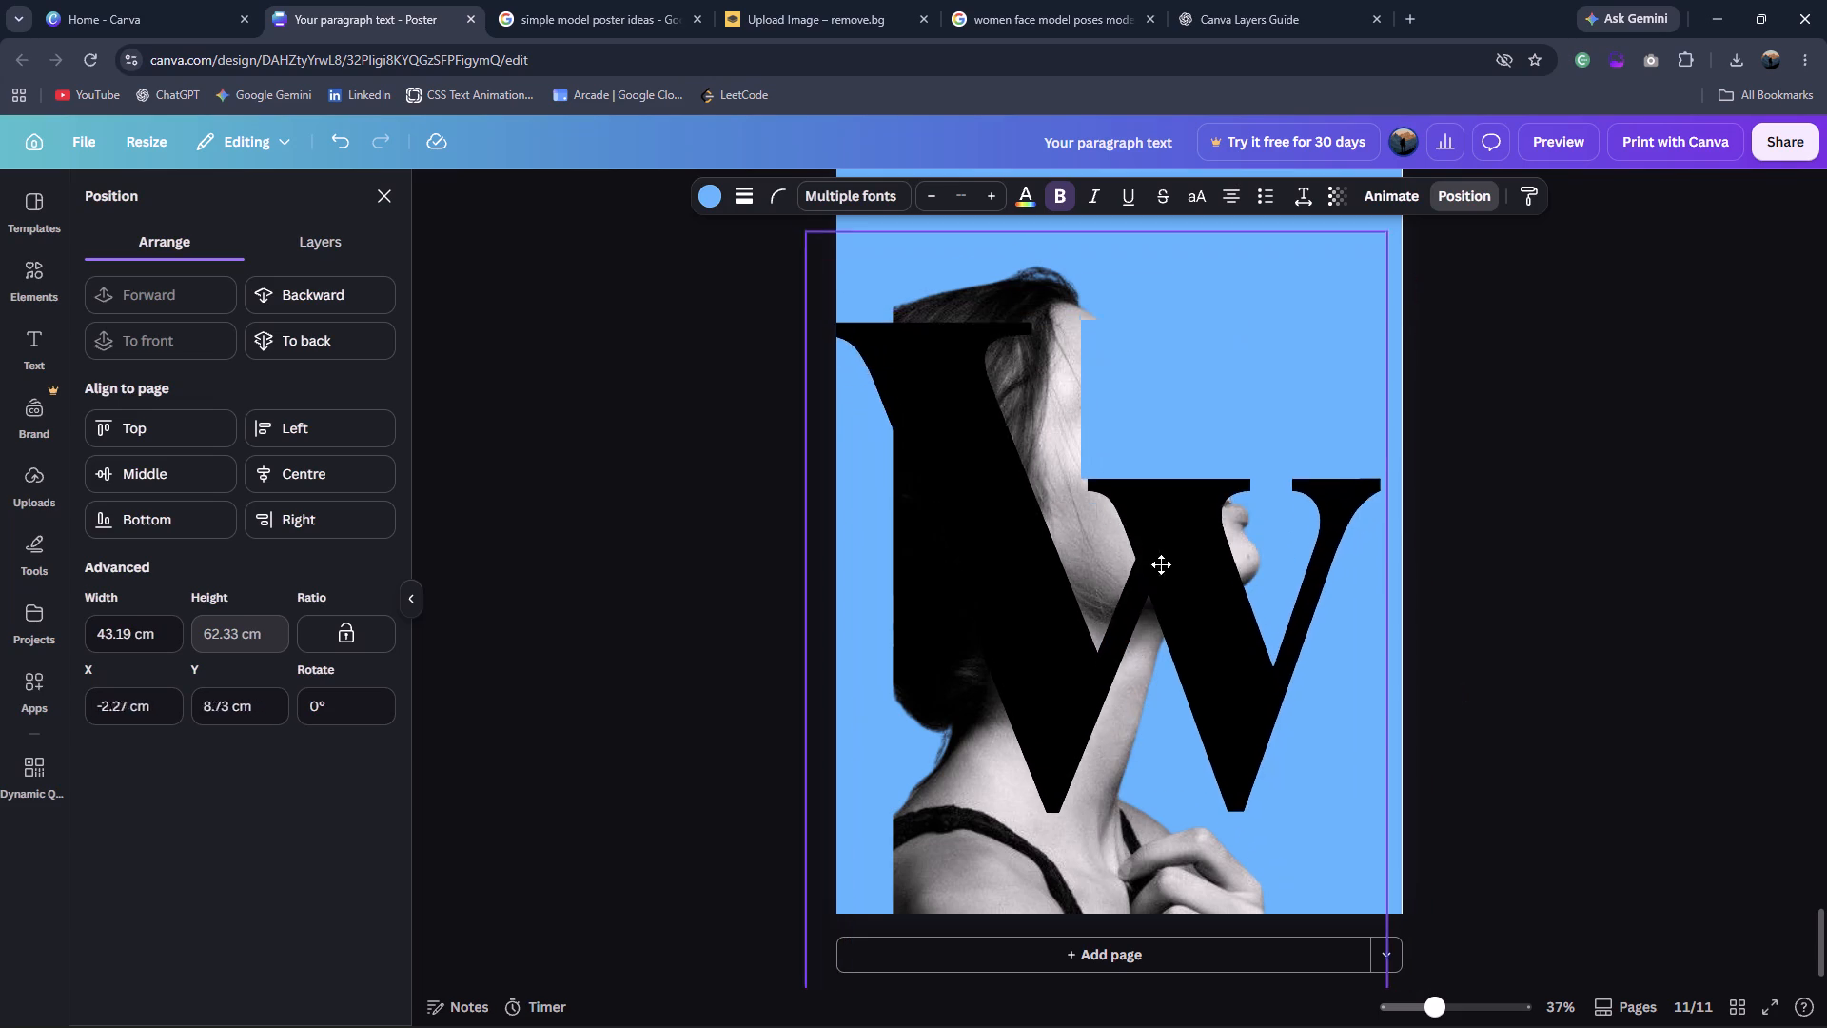
left_click_drag(1161, 564, 1199, 561)
Following the reference poster, send the W lettering behind the portrait and shift it to about X -4.3 cm, Y 8.9 cm.
left_click(693, 8)
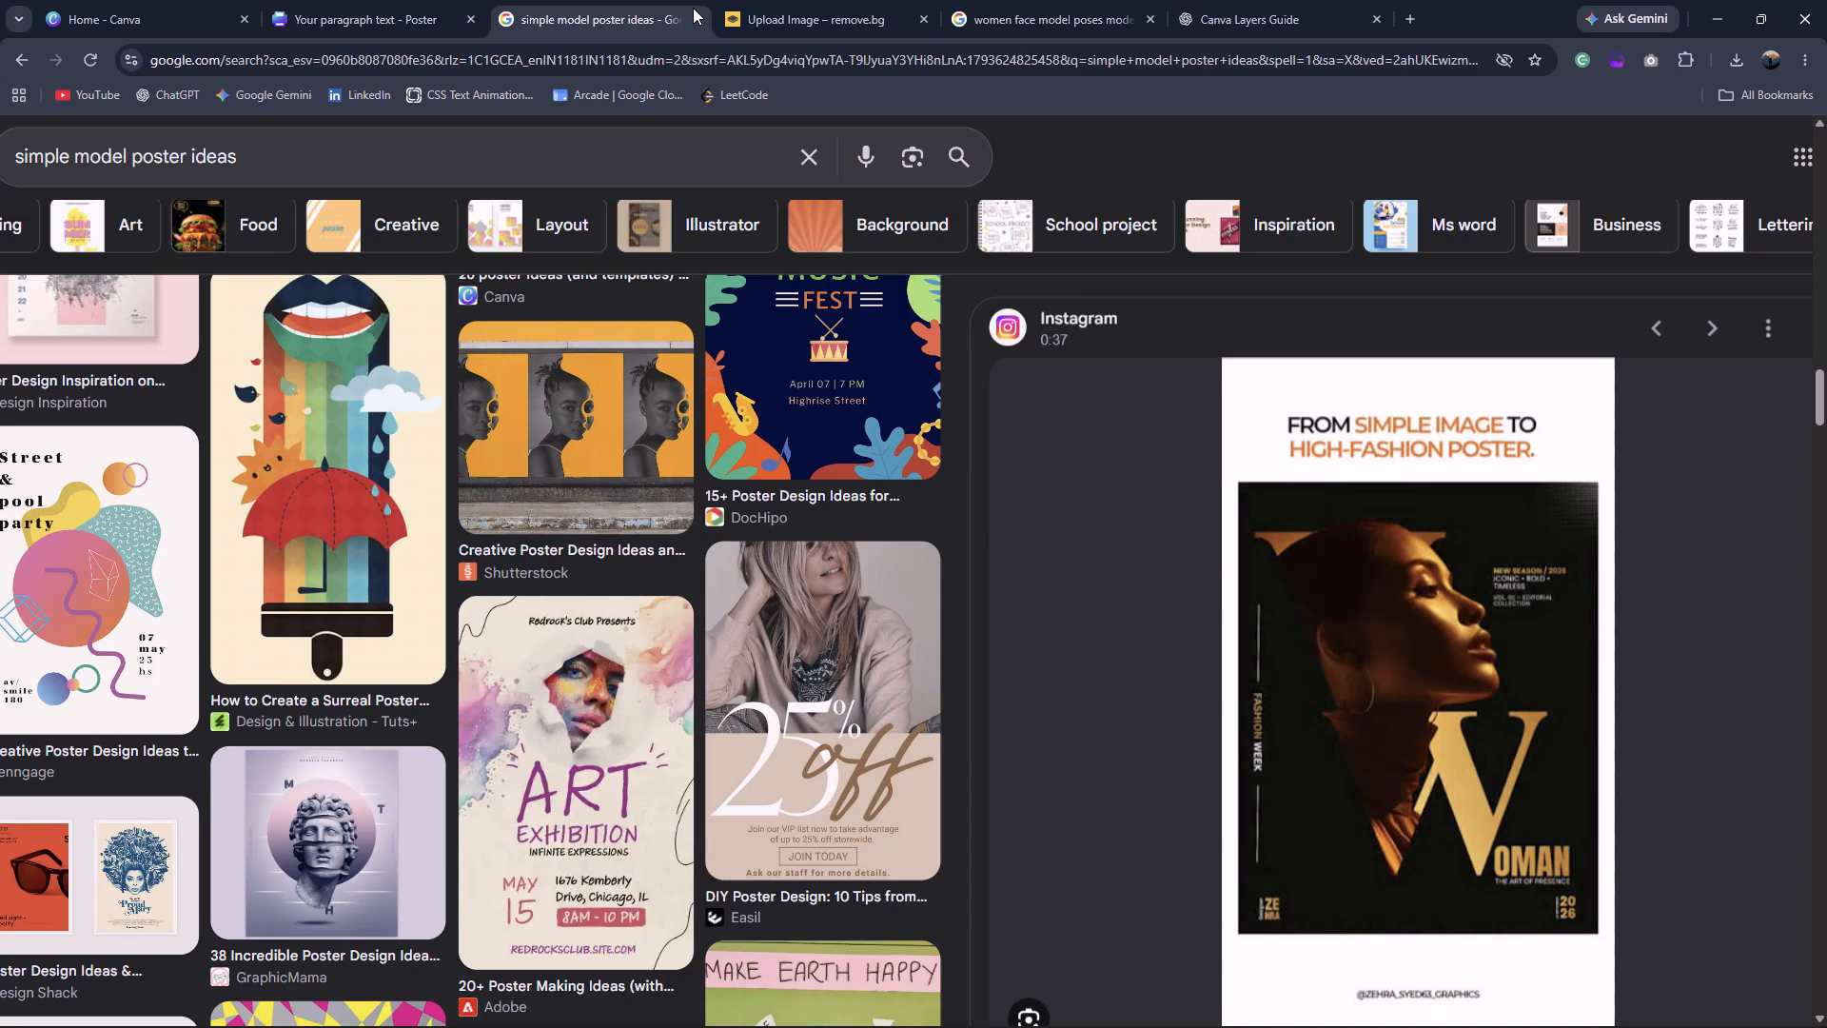
left_click(464, 0)
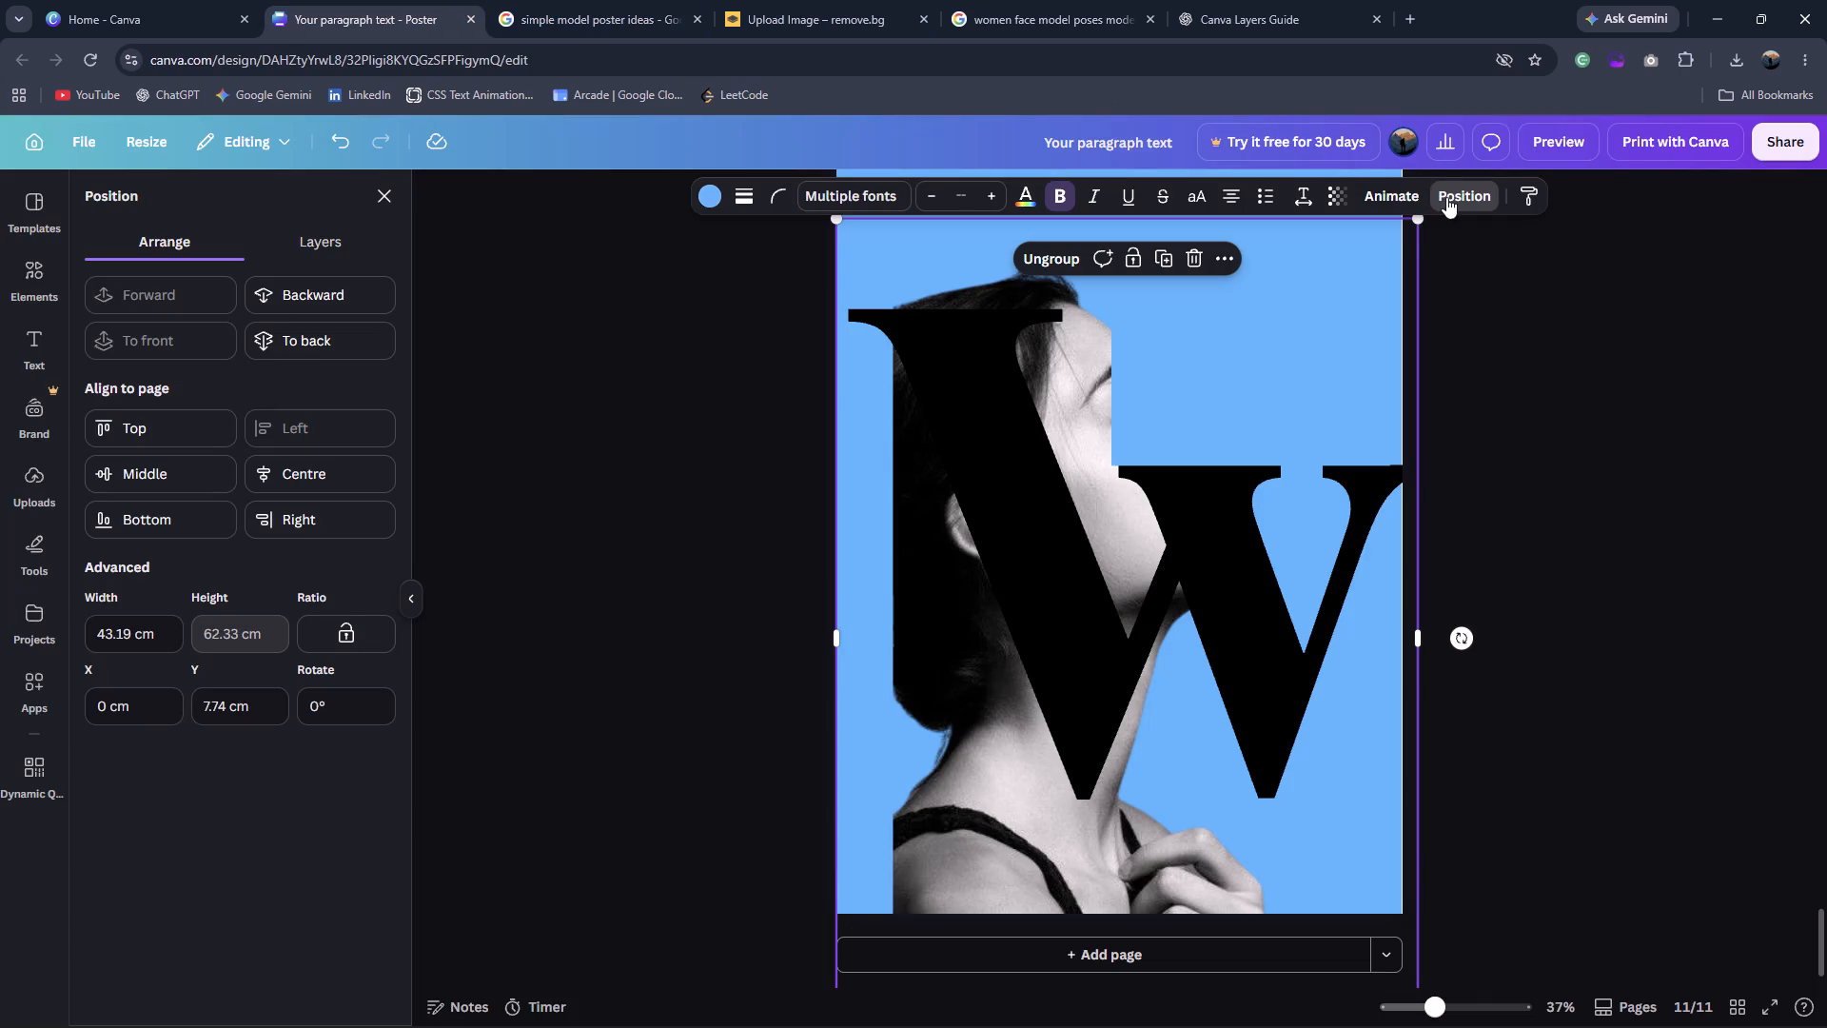
left_click(352, 337)
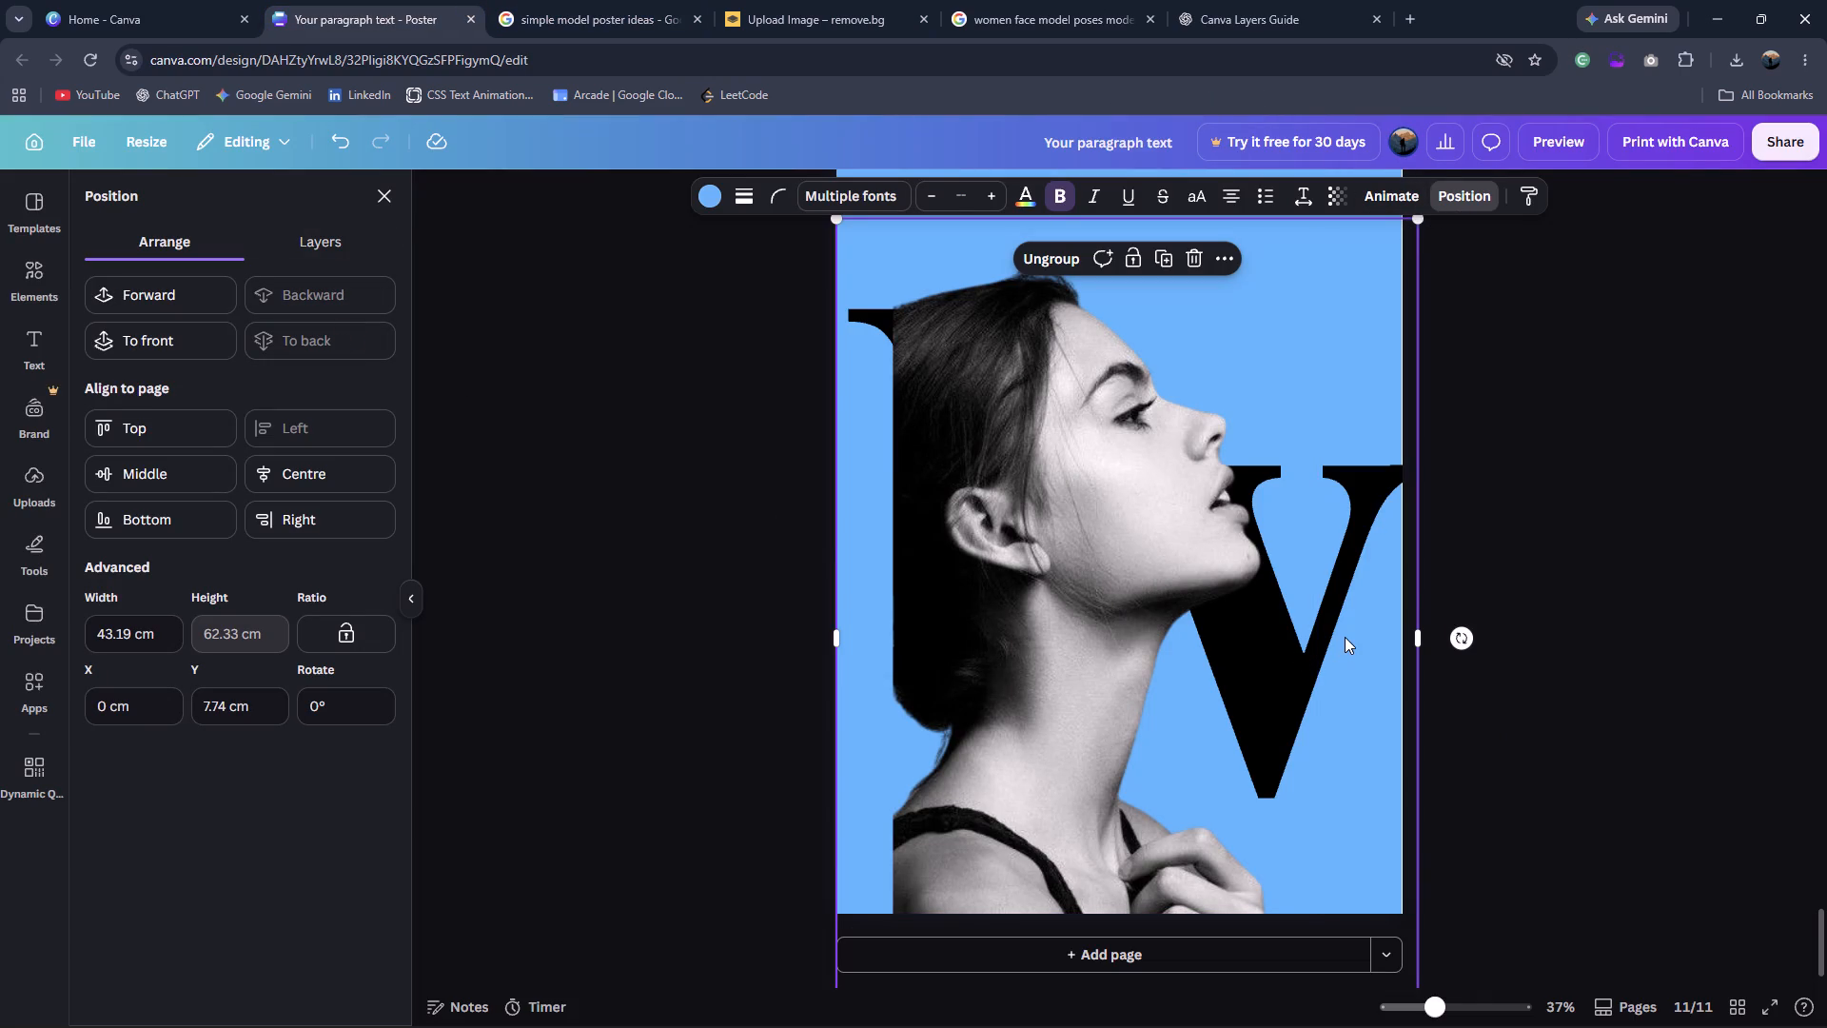
left_click_drag(1345, 637, 1297, 636)
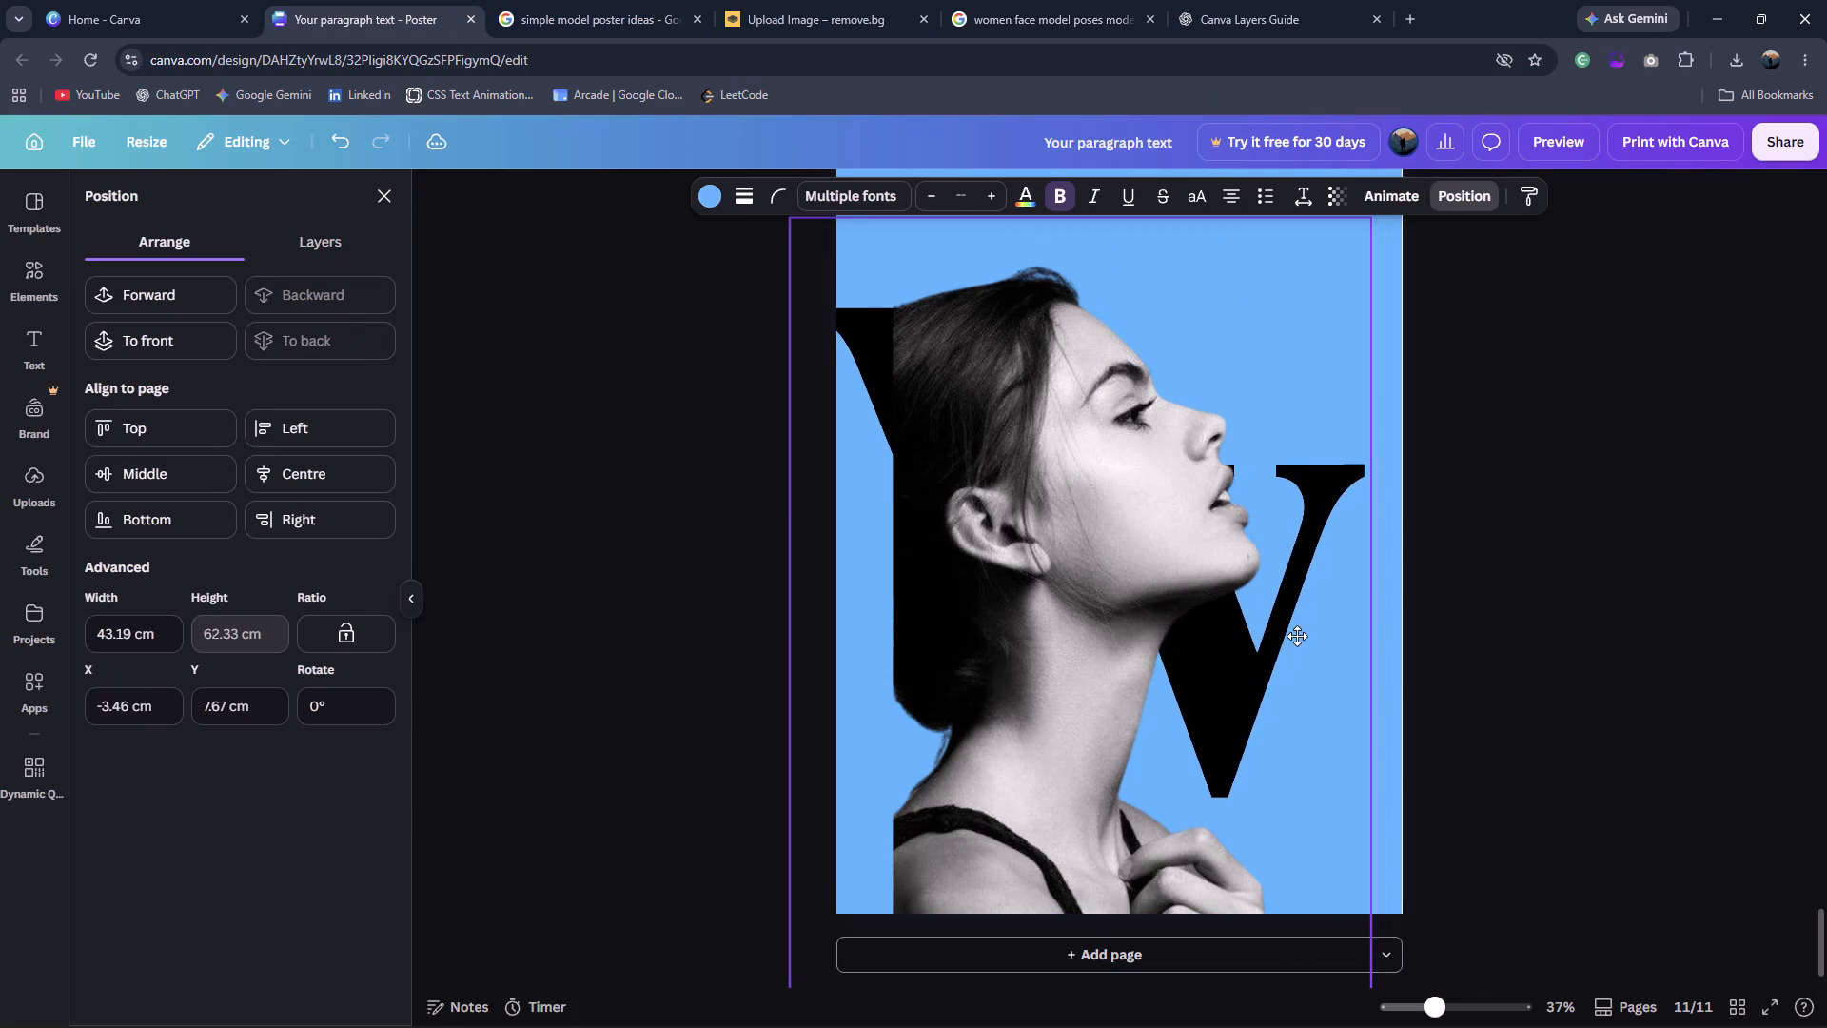
left_click_drag(1297, 636, 1287, 652)
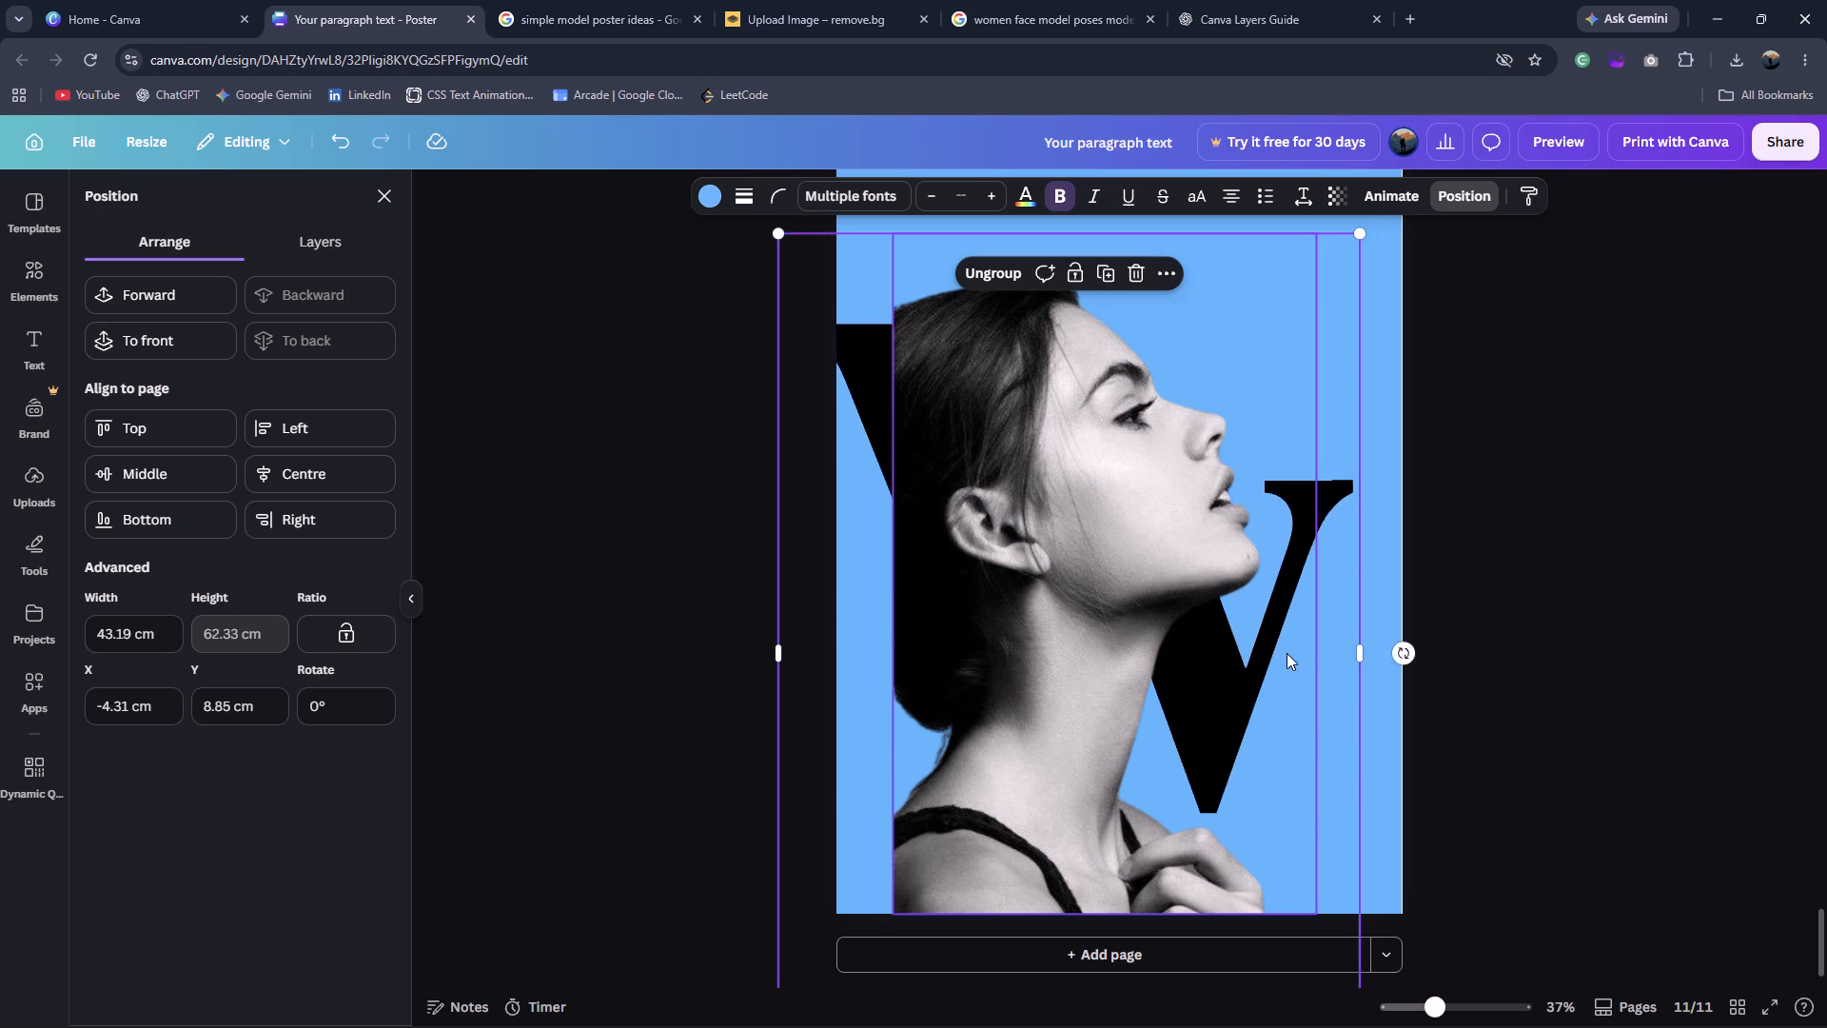
Shift the portrait horizontally over the W to about X 4.8 cm, keeping it at the page bottom, and compare with the reference poster.
left_click_drag(1179, 651, 1134, 652)
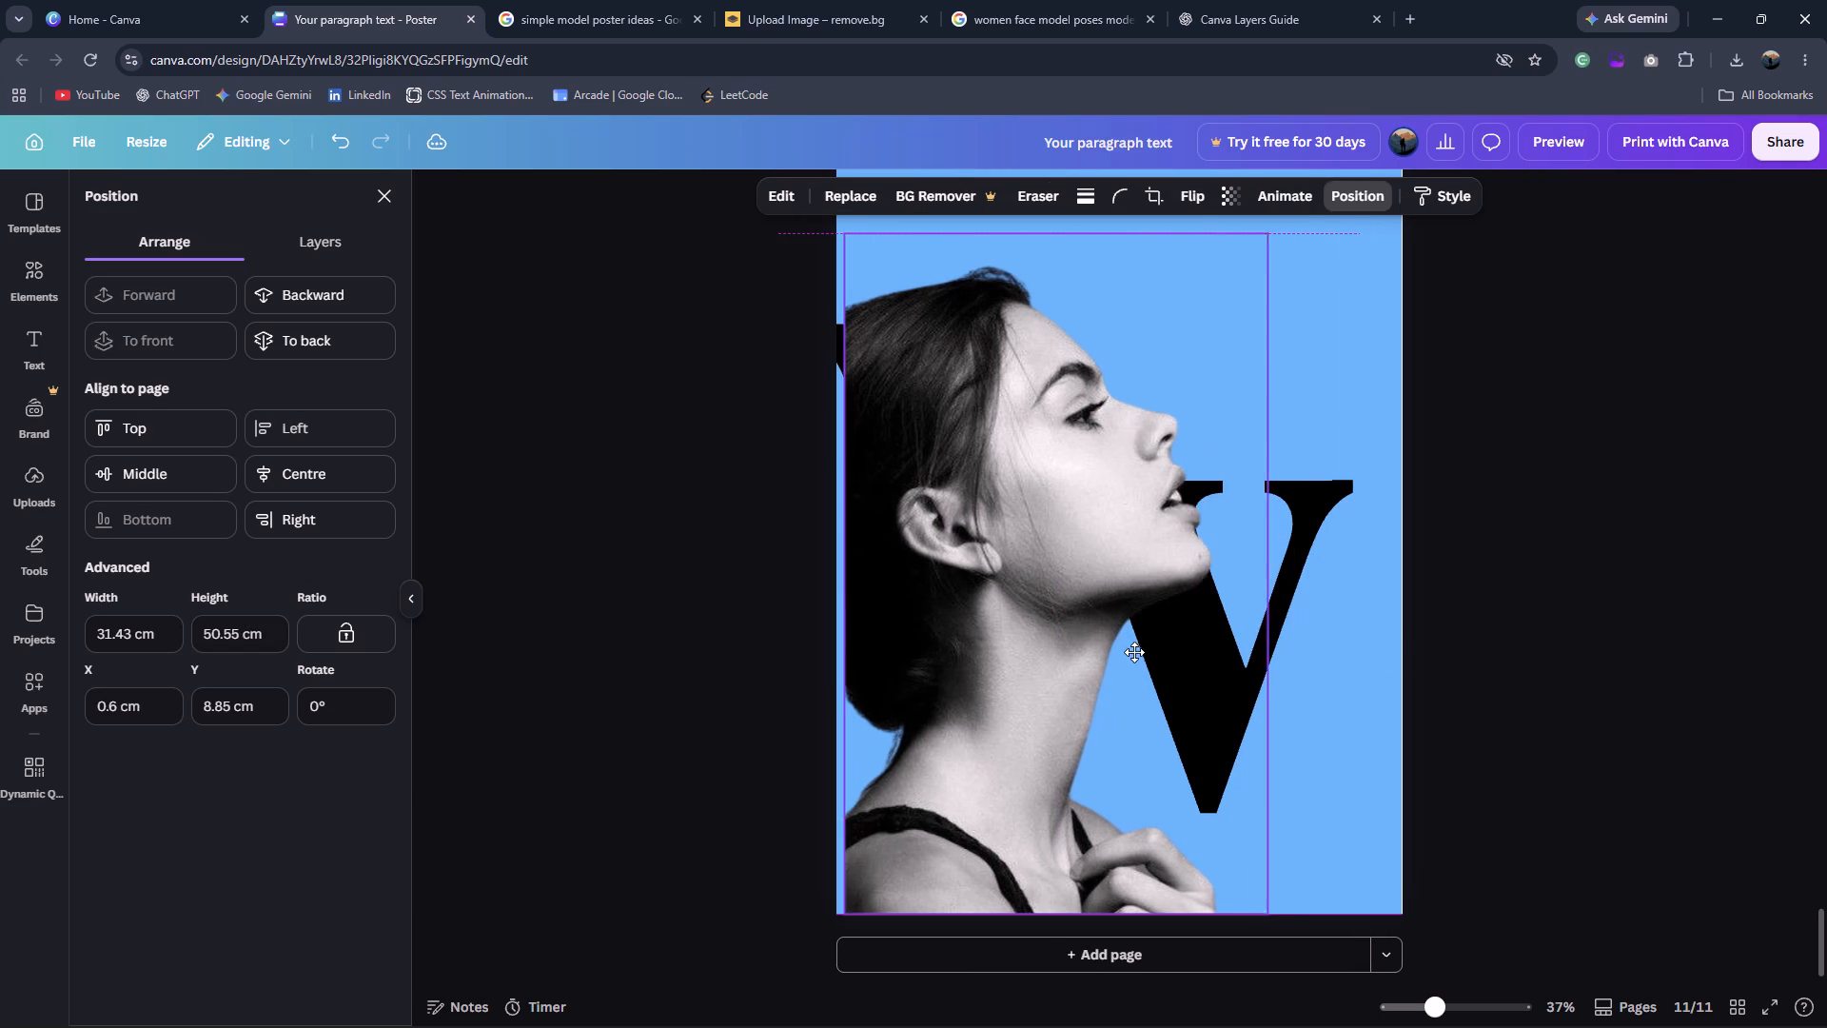
left_click_drag(1134, 652, 1148, 652)
left_click_drag(1147, 647, 1190, 650)
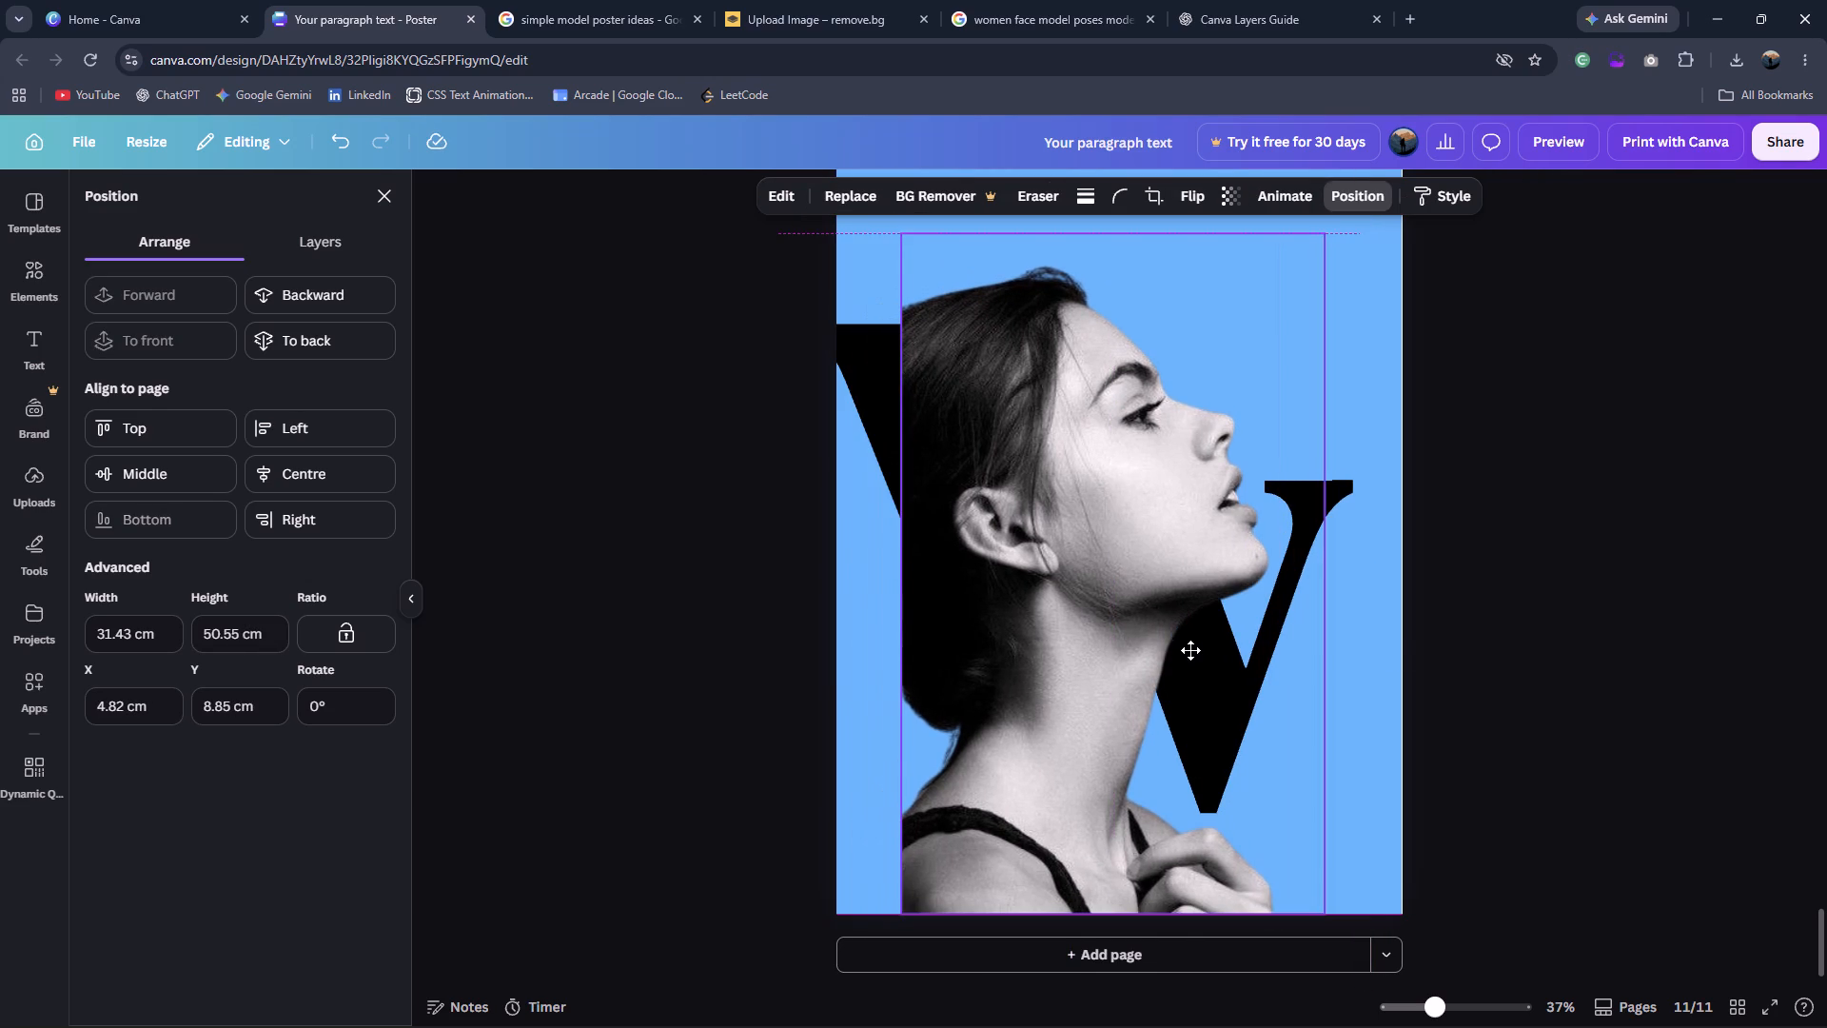
left_click_drag(1190, 650, 1190, 652)
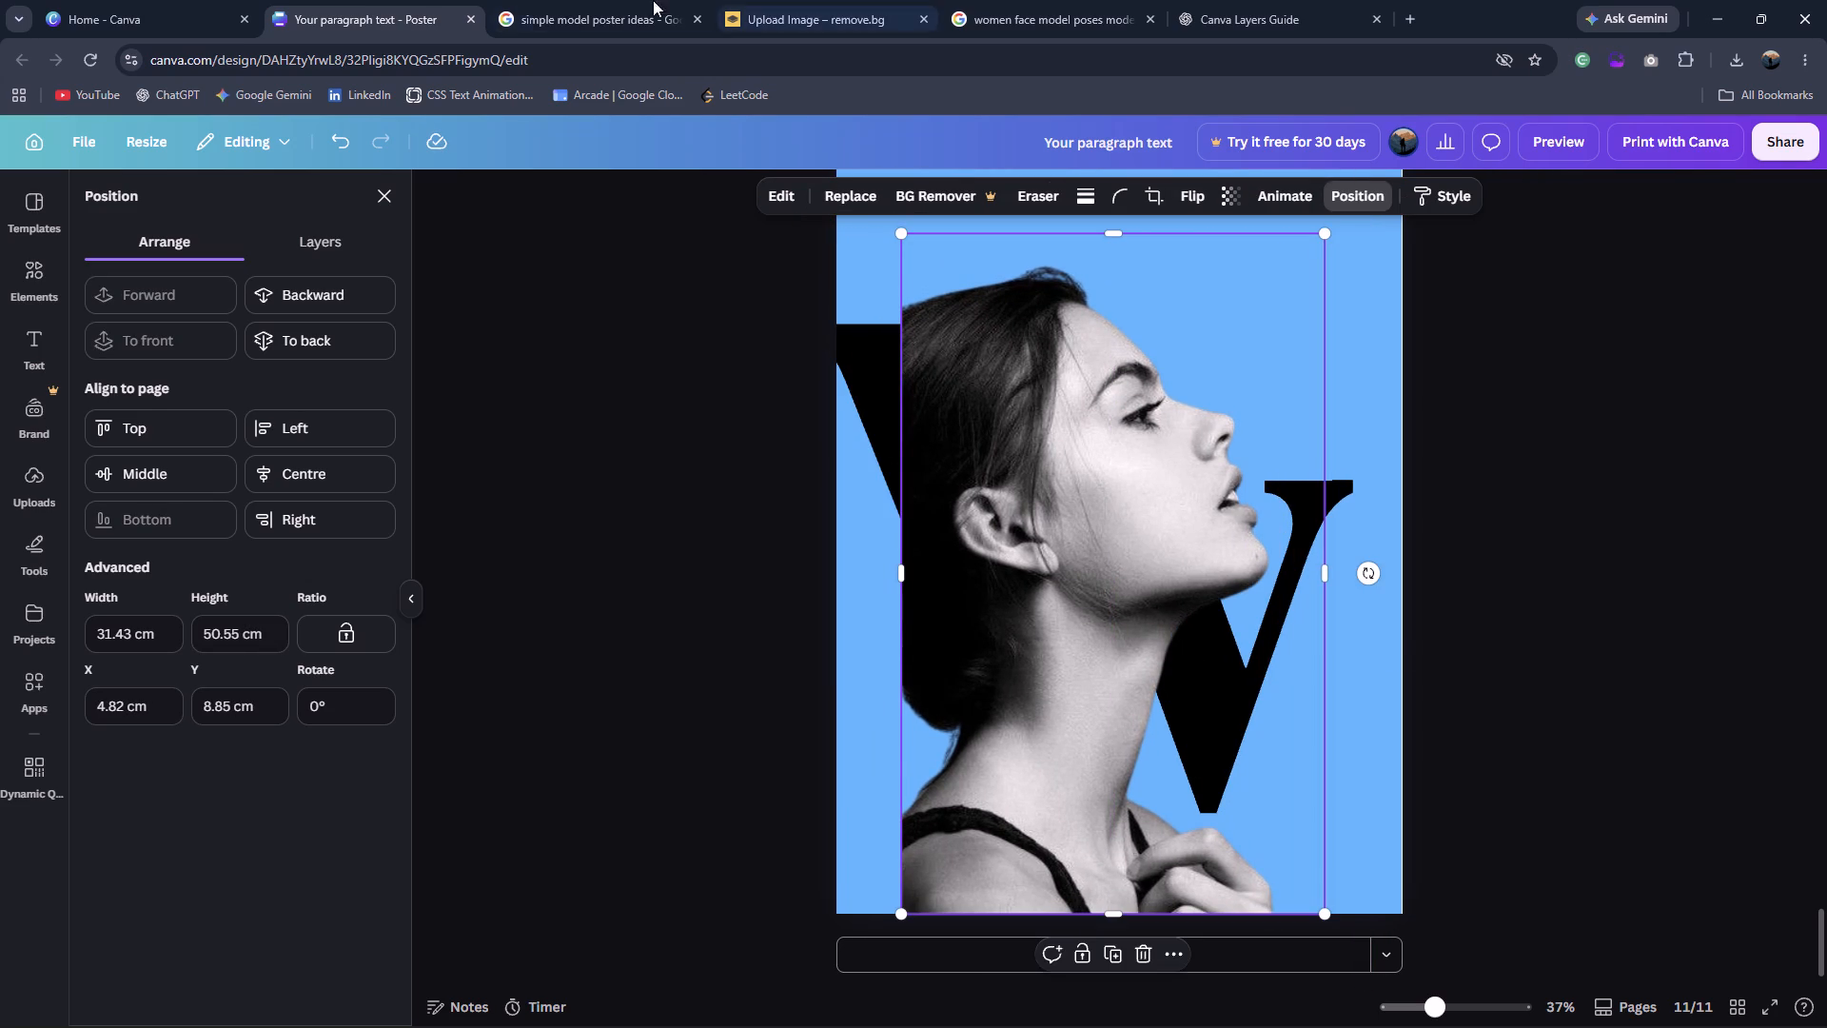
left_click(417, 0)
left_click(599, 0)
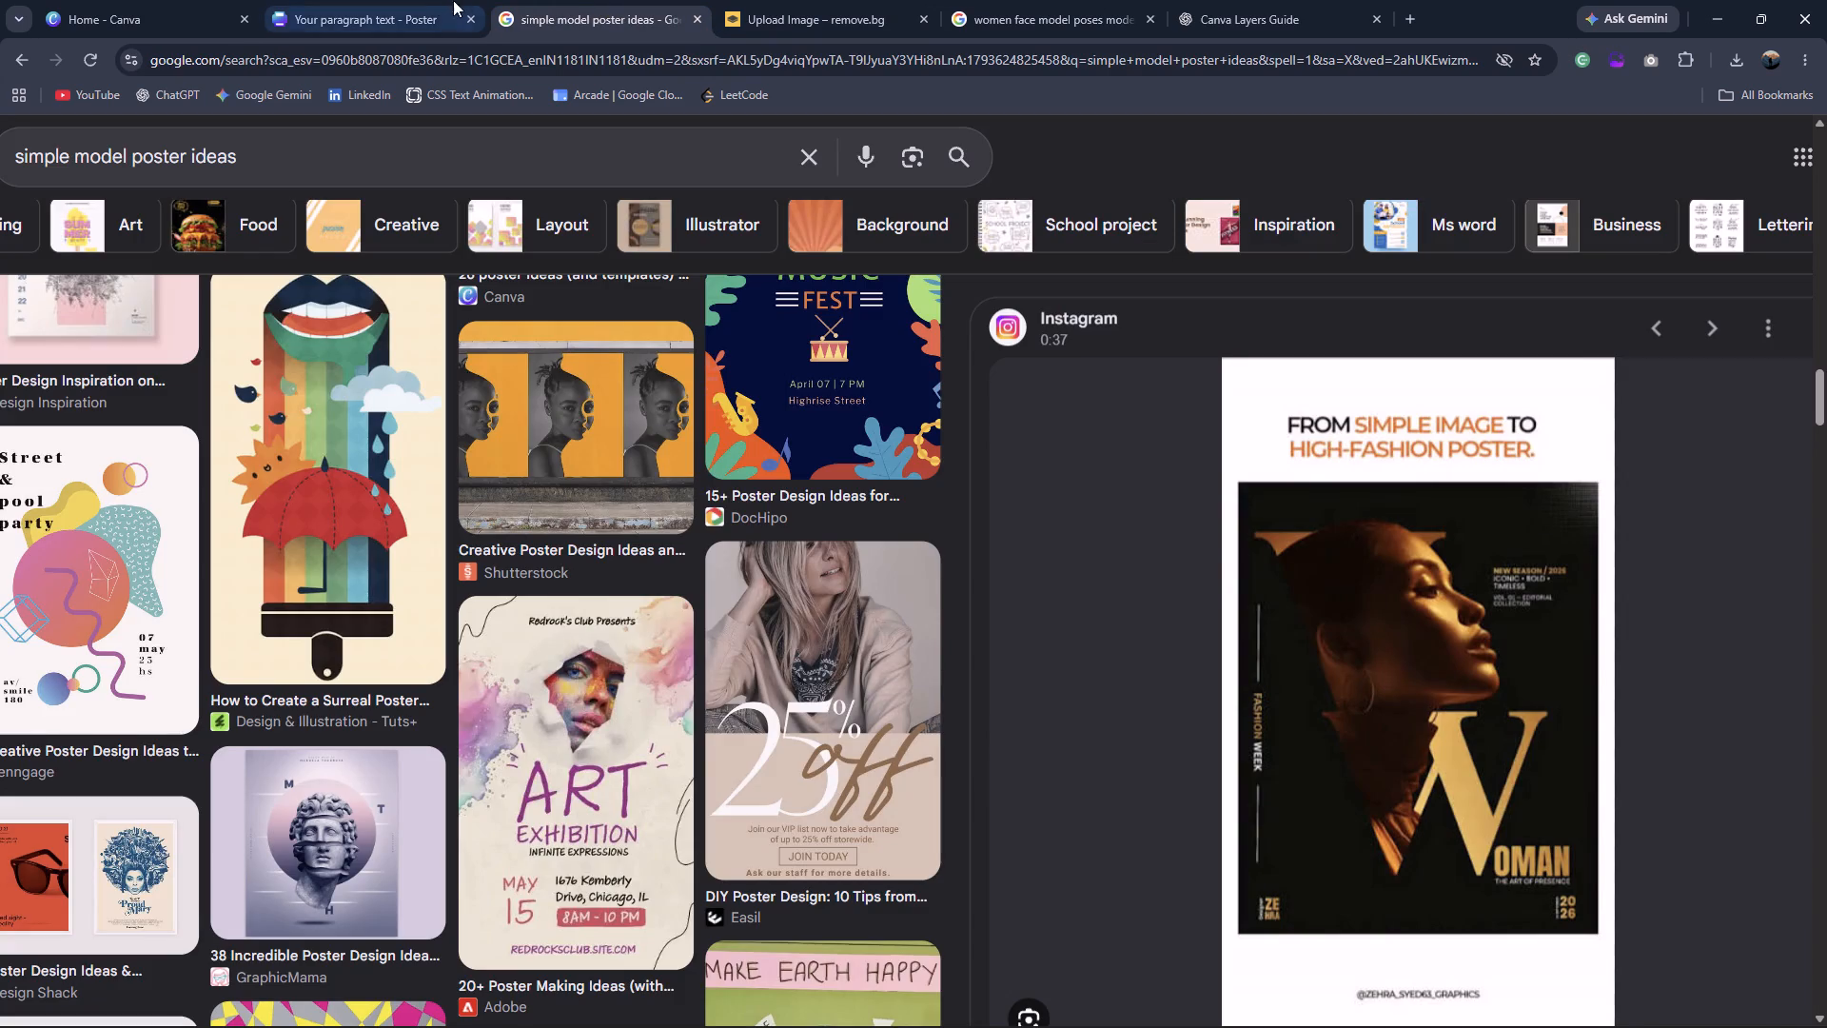
left_click(437, 0)
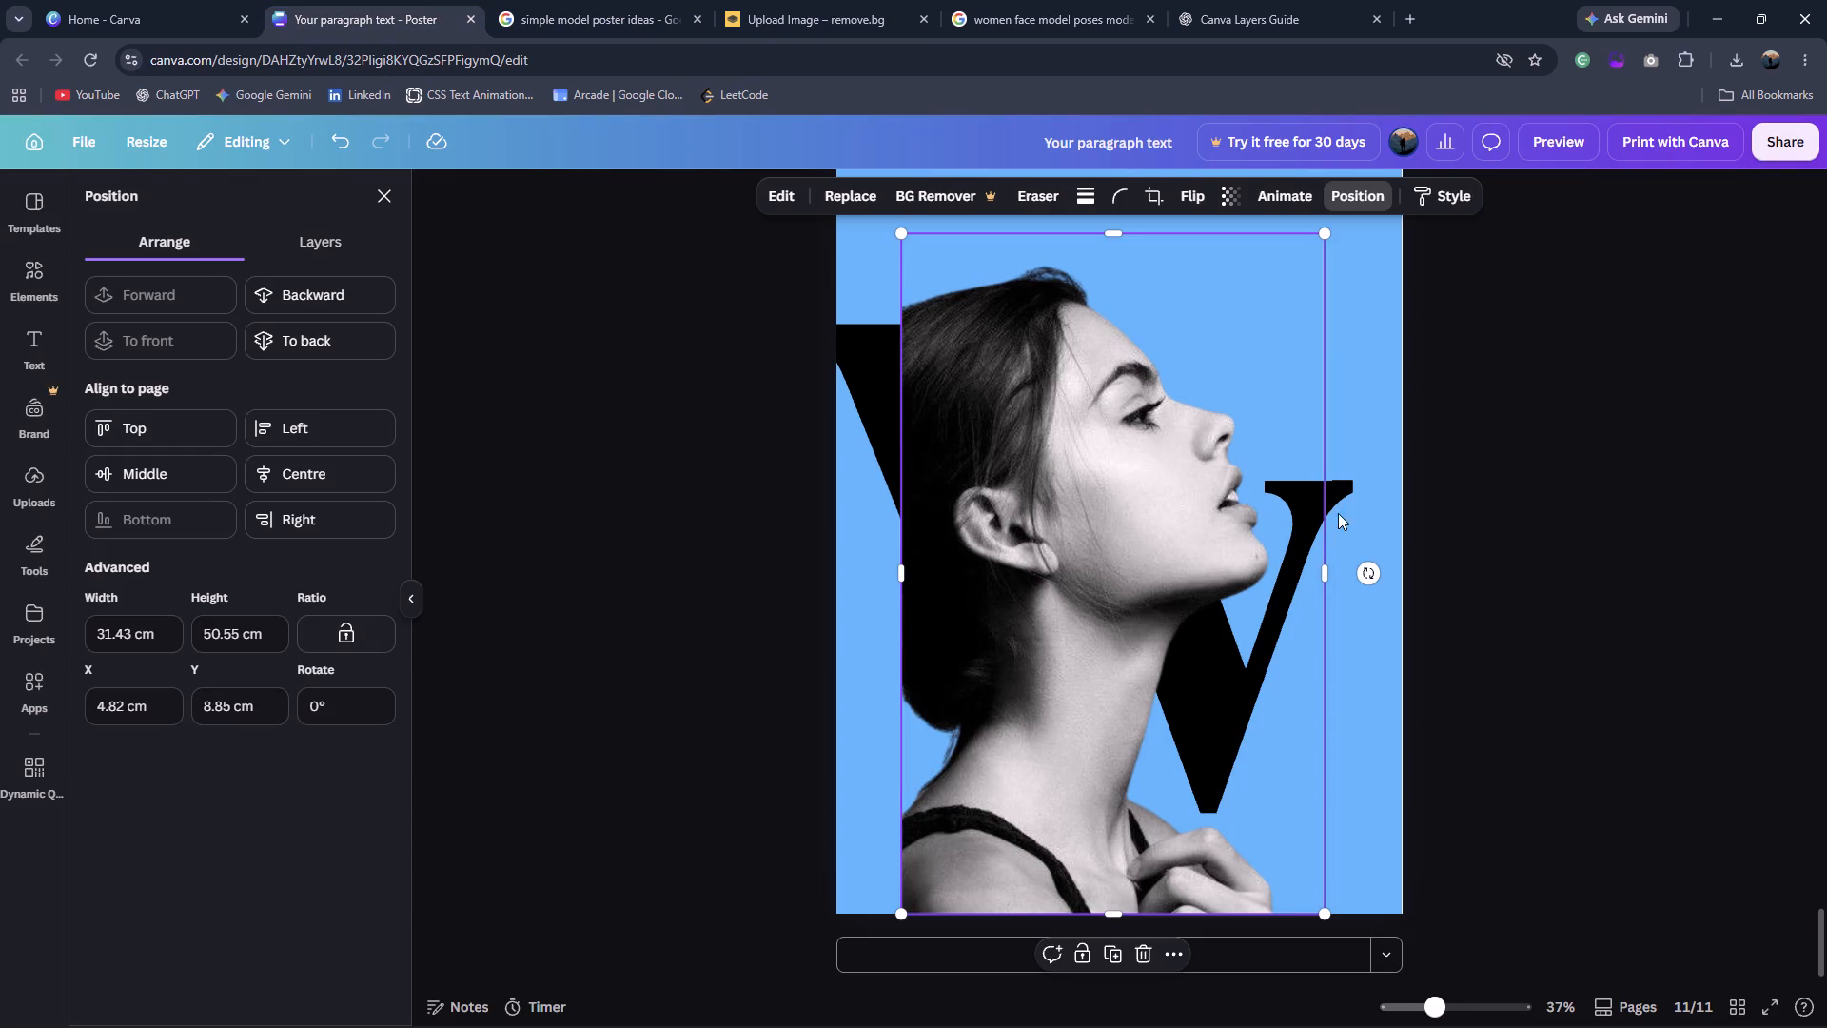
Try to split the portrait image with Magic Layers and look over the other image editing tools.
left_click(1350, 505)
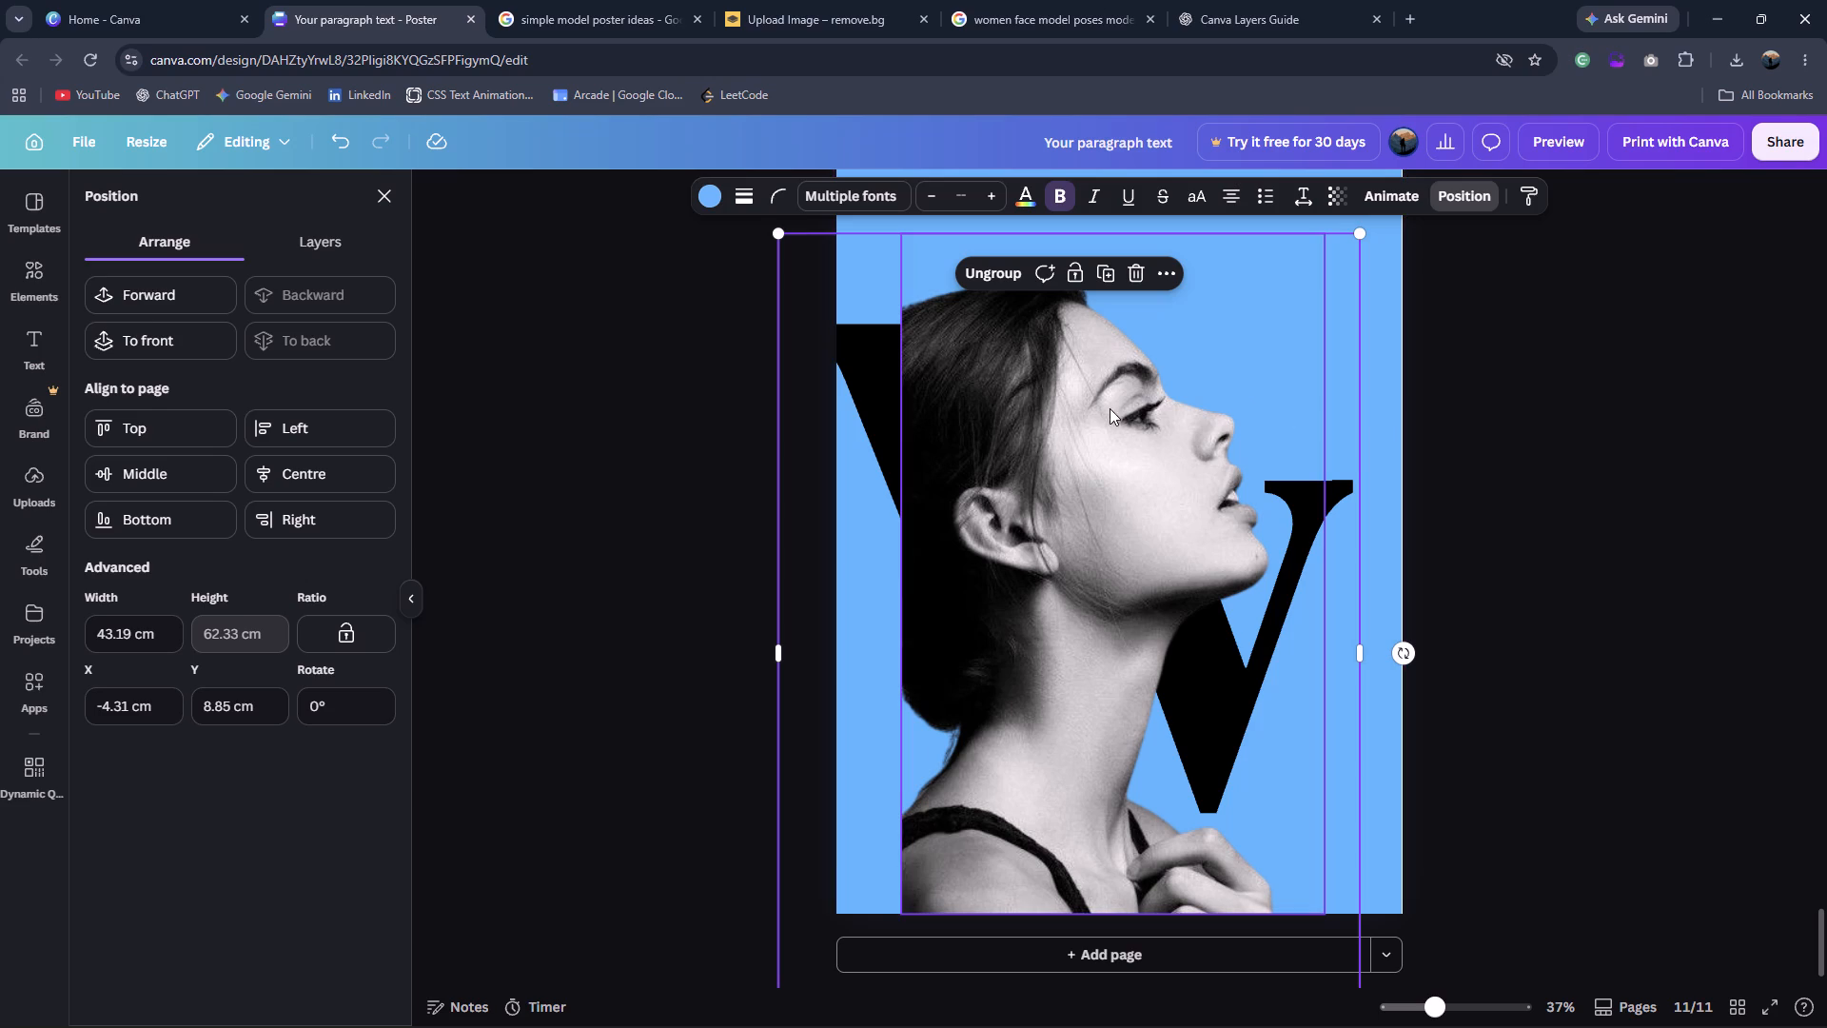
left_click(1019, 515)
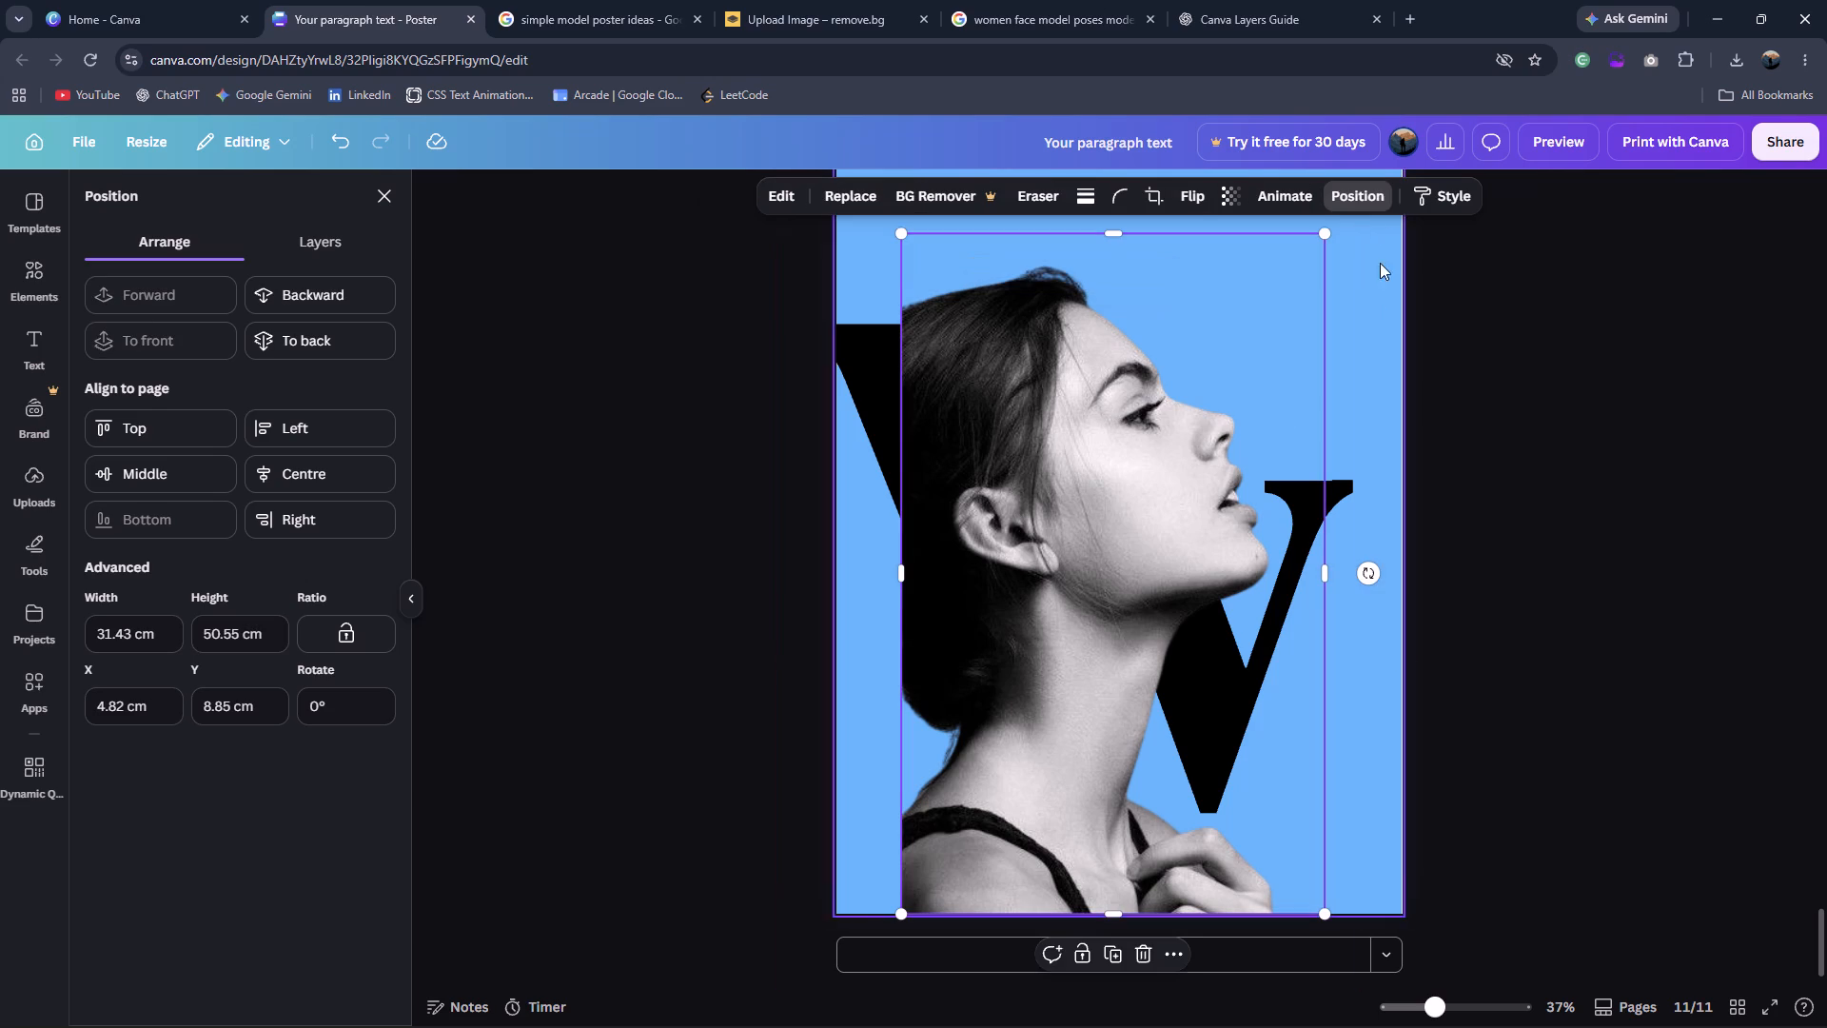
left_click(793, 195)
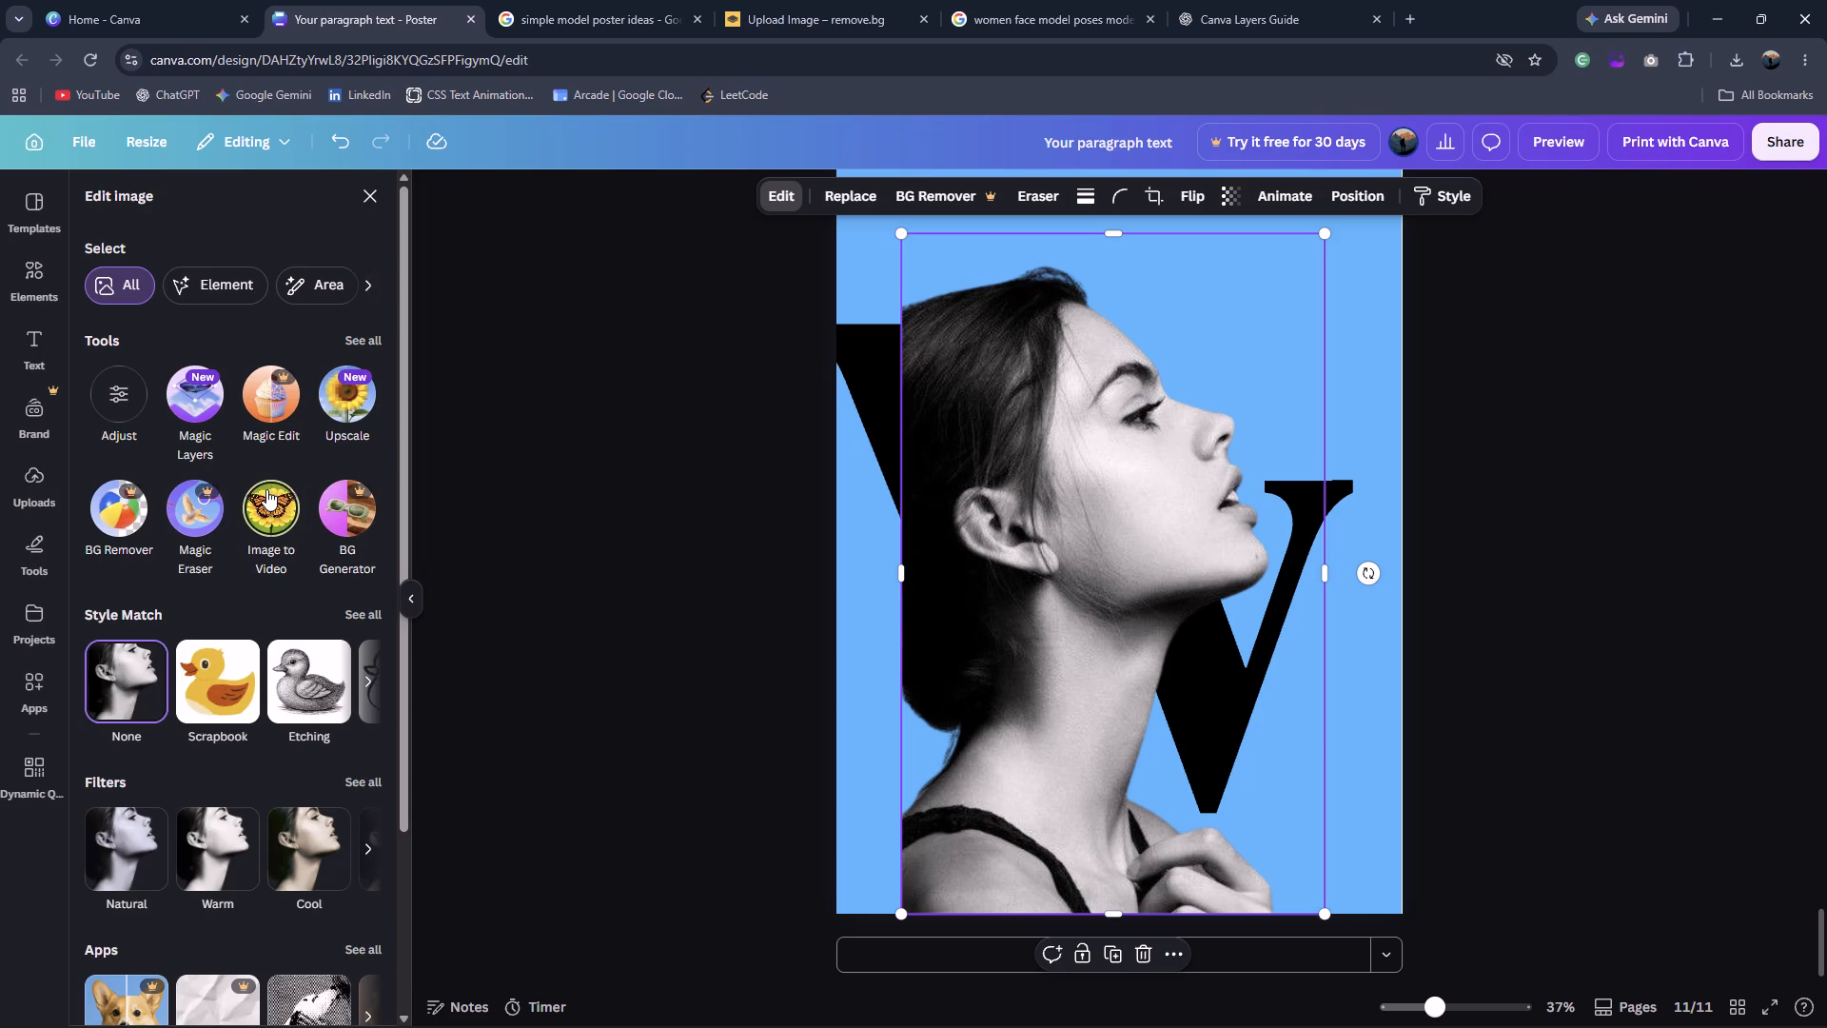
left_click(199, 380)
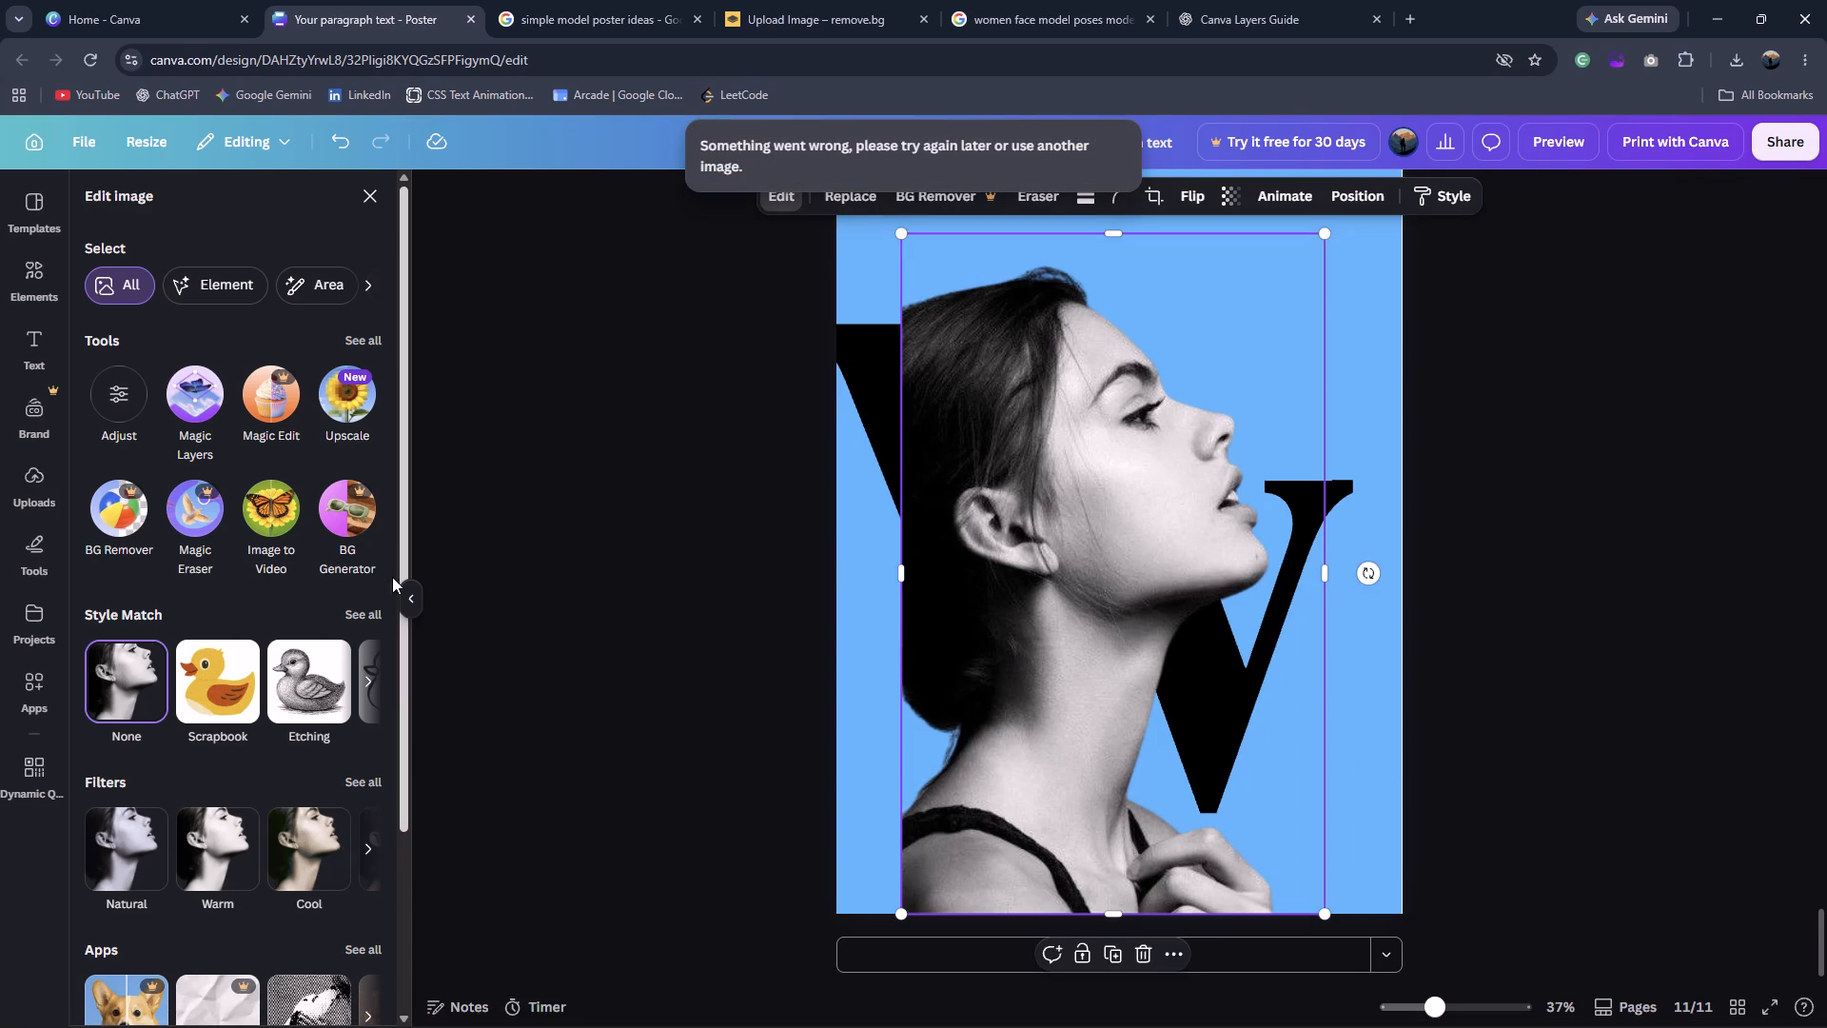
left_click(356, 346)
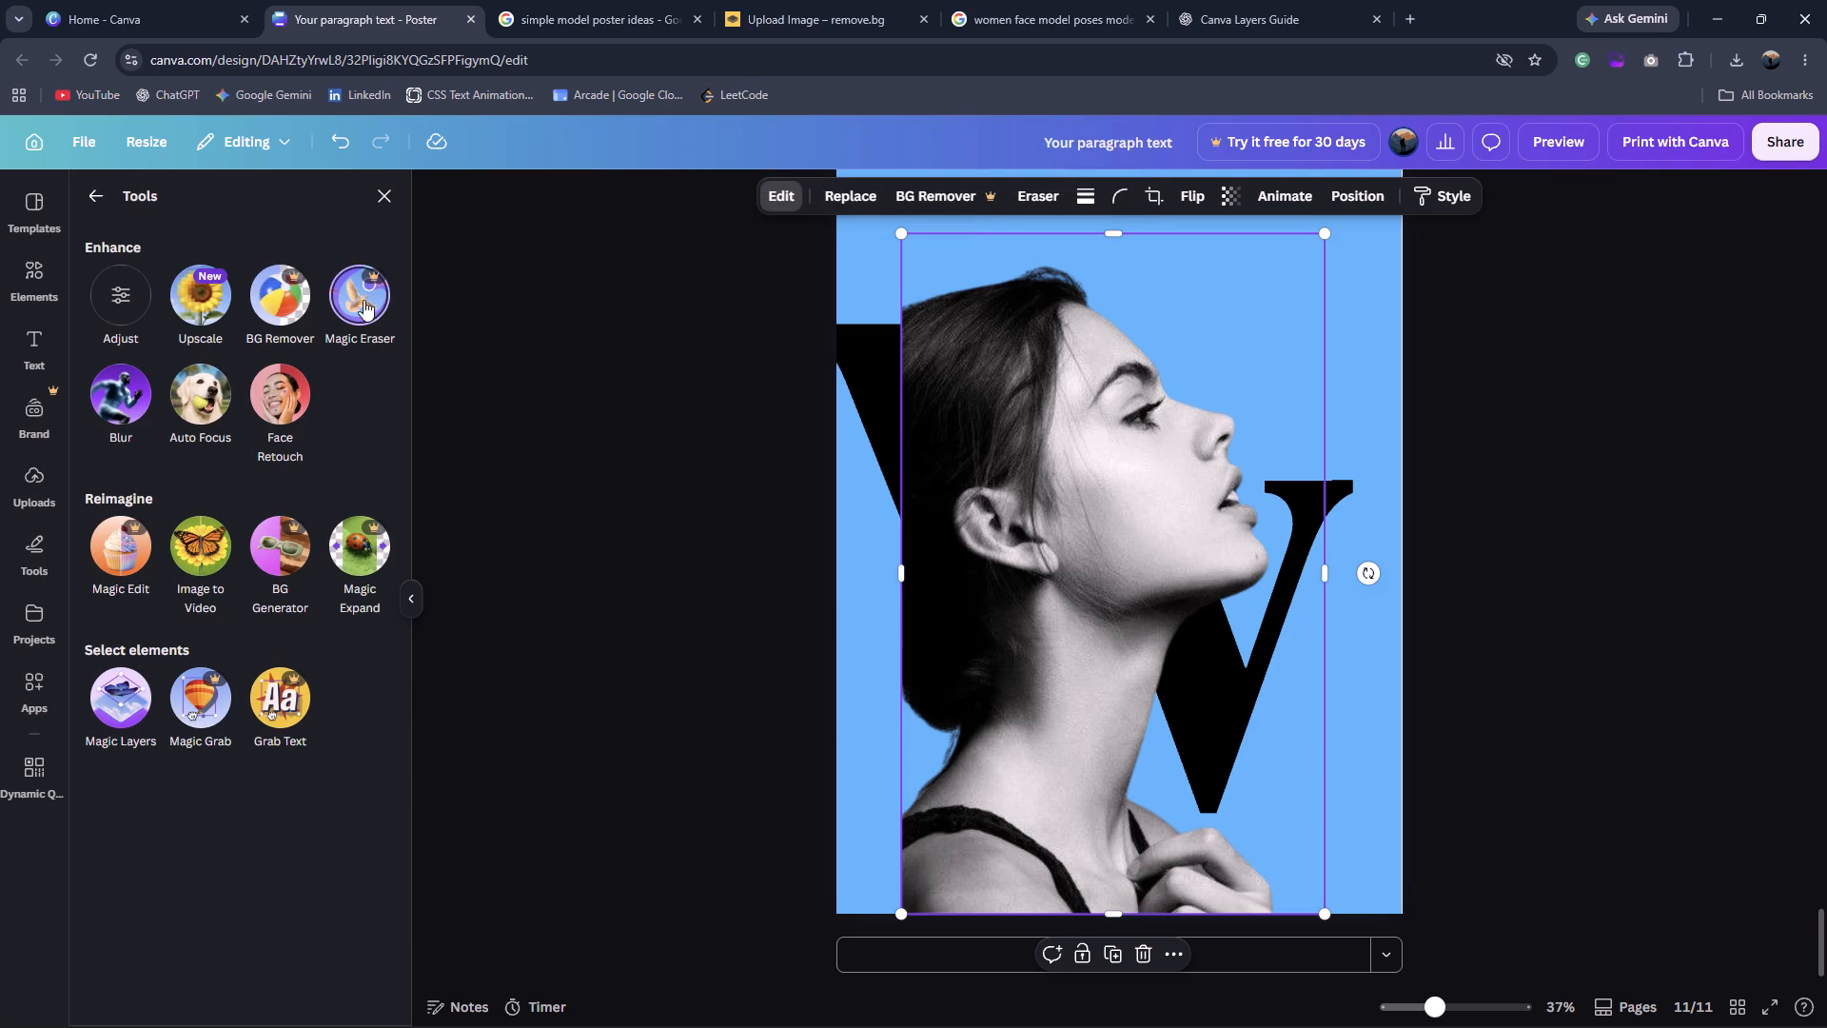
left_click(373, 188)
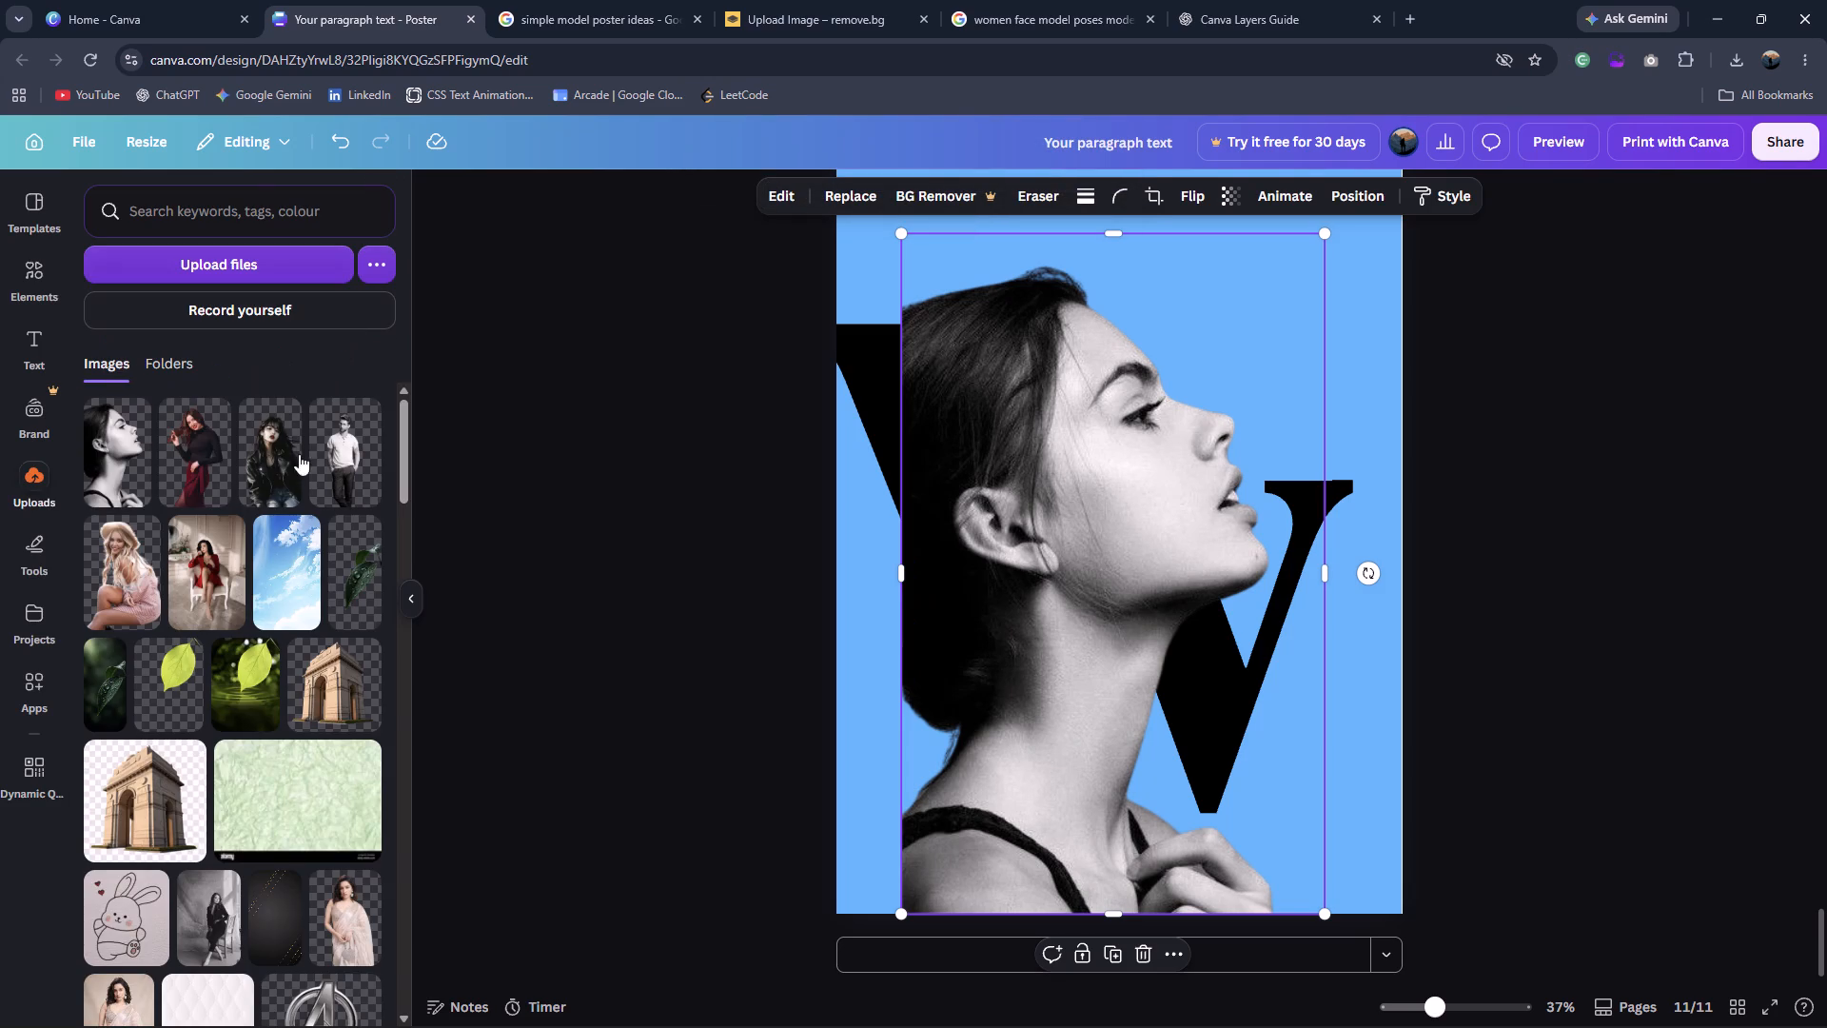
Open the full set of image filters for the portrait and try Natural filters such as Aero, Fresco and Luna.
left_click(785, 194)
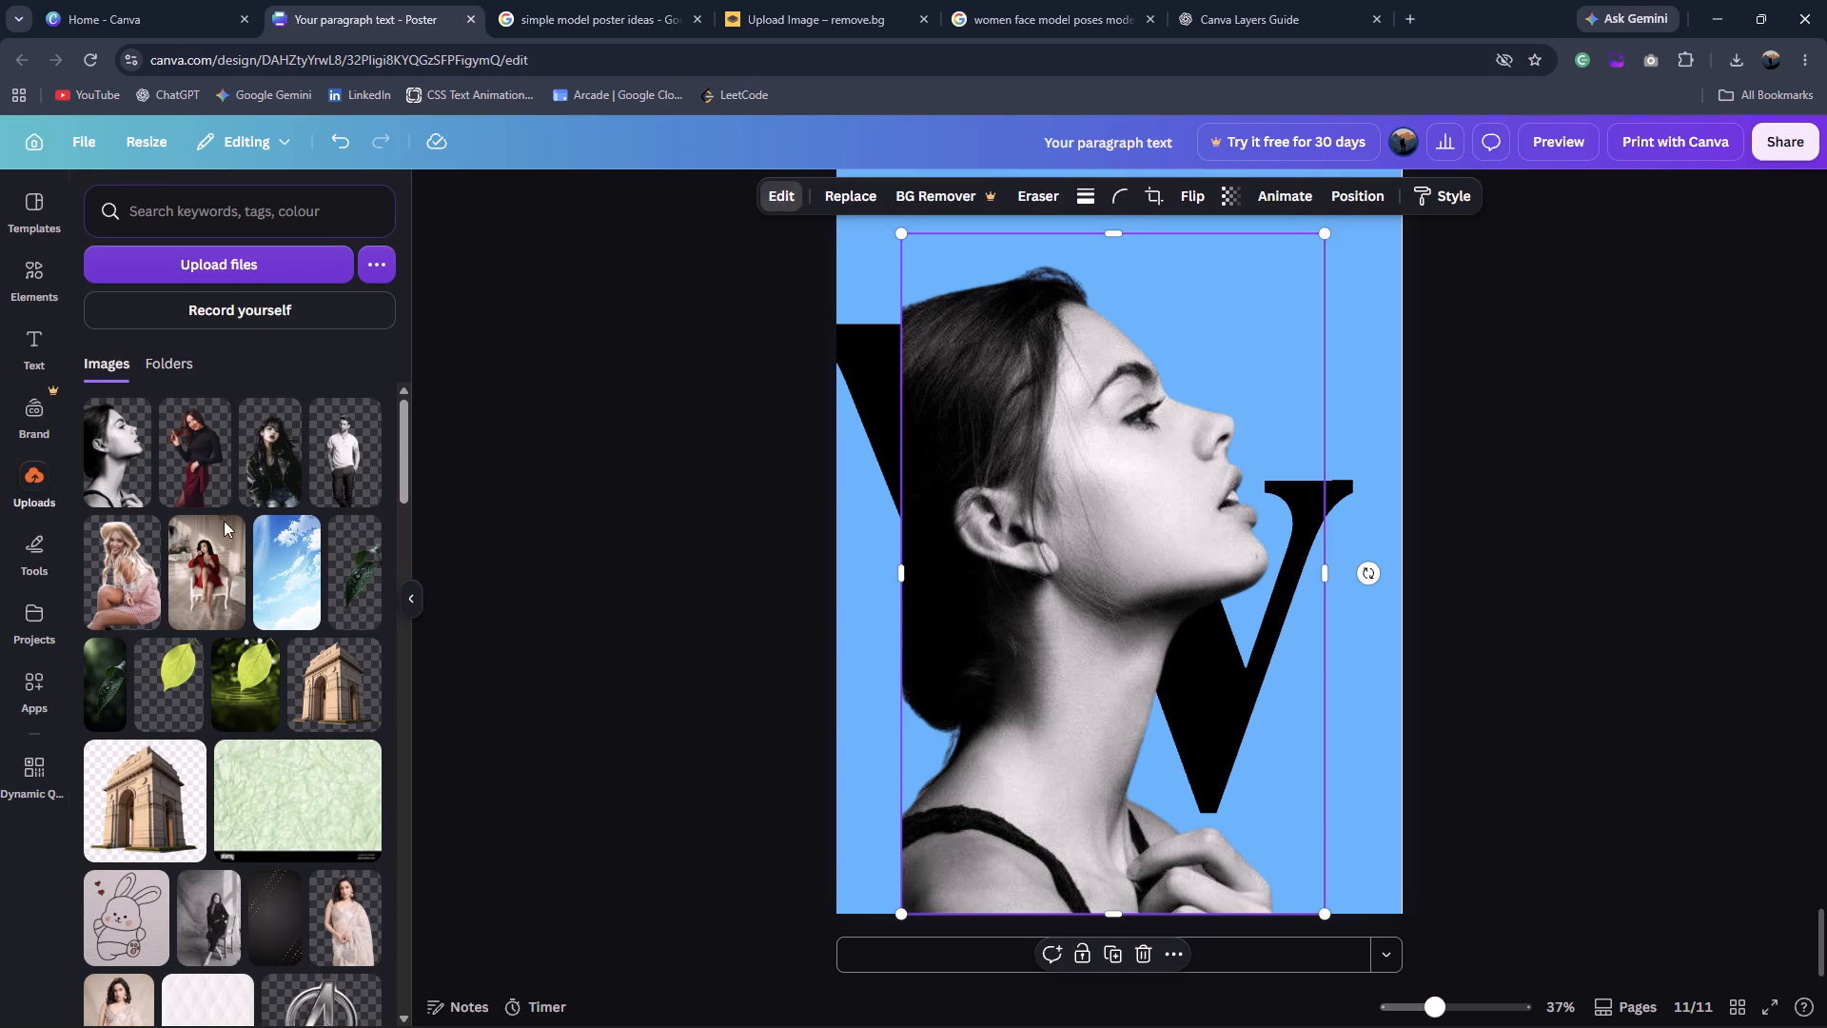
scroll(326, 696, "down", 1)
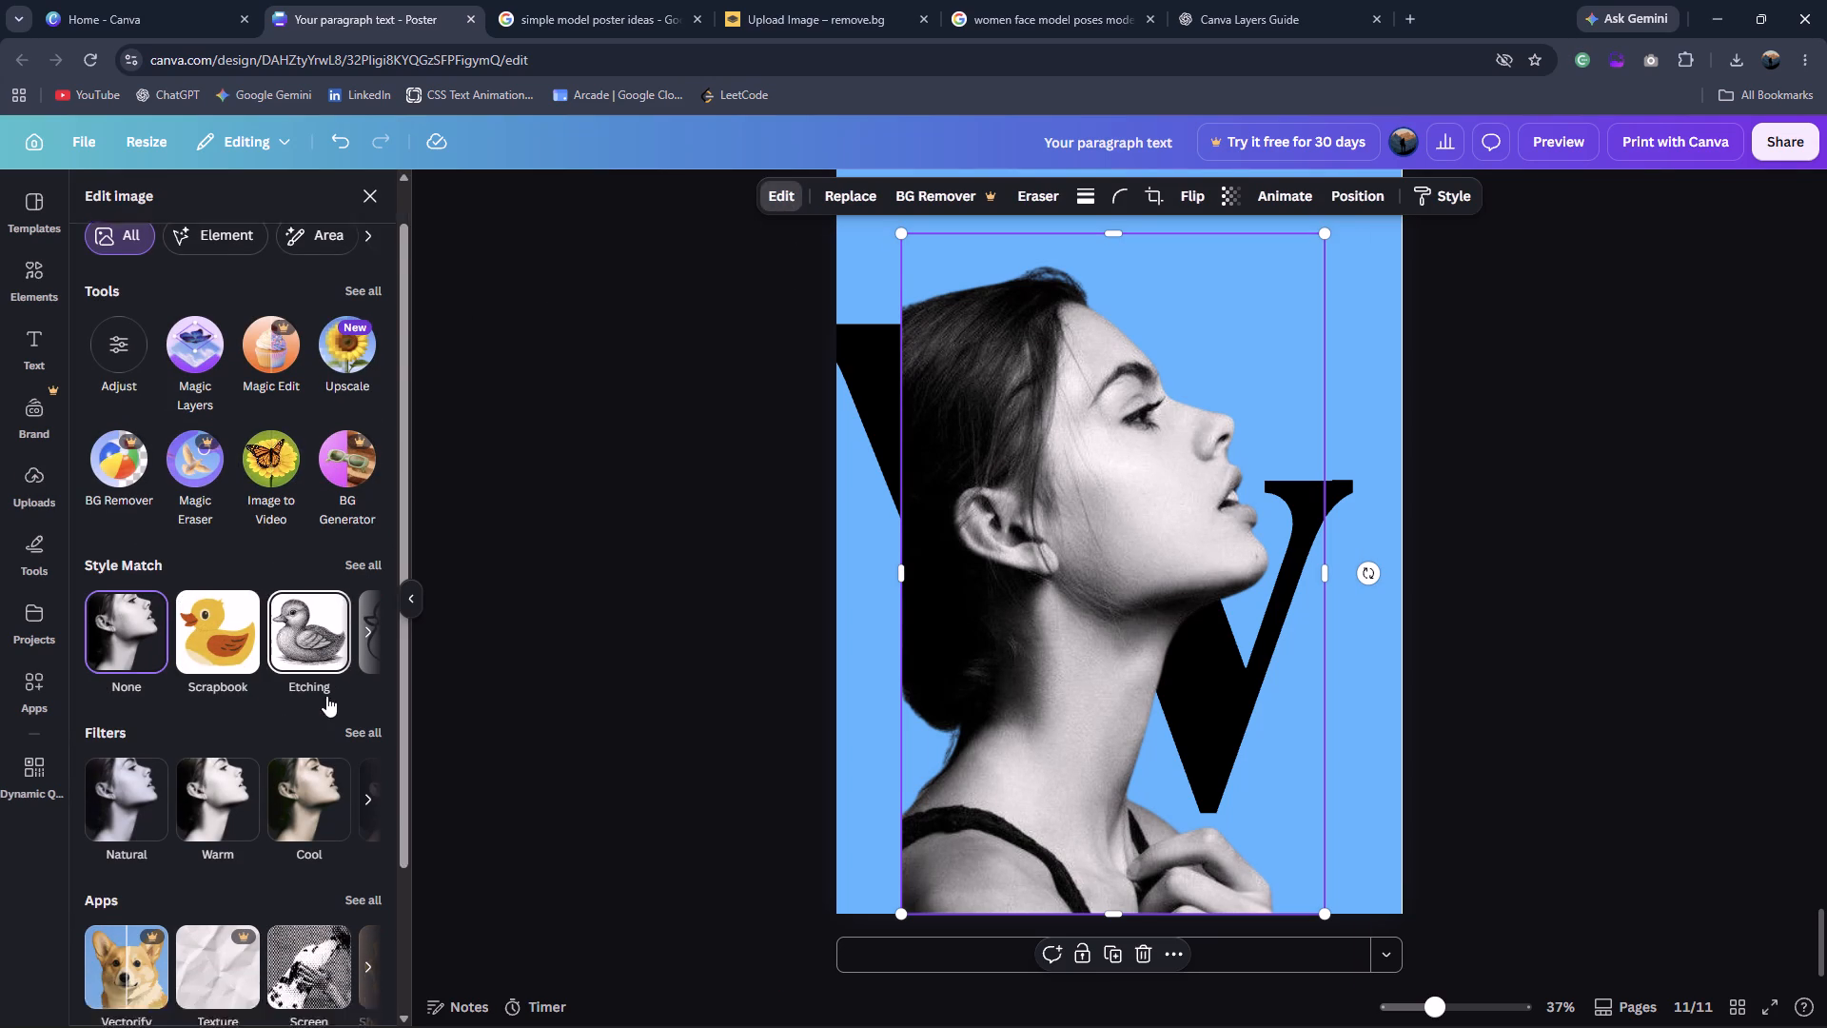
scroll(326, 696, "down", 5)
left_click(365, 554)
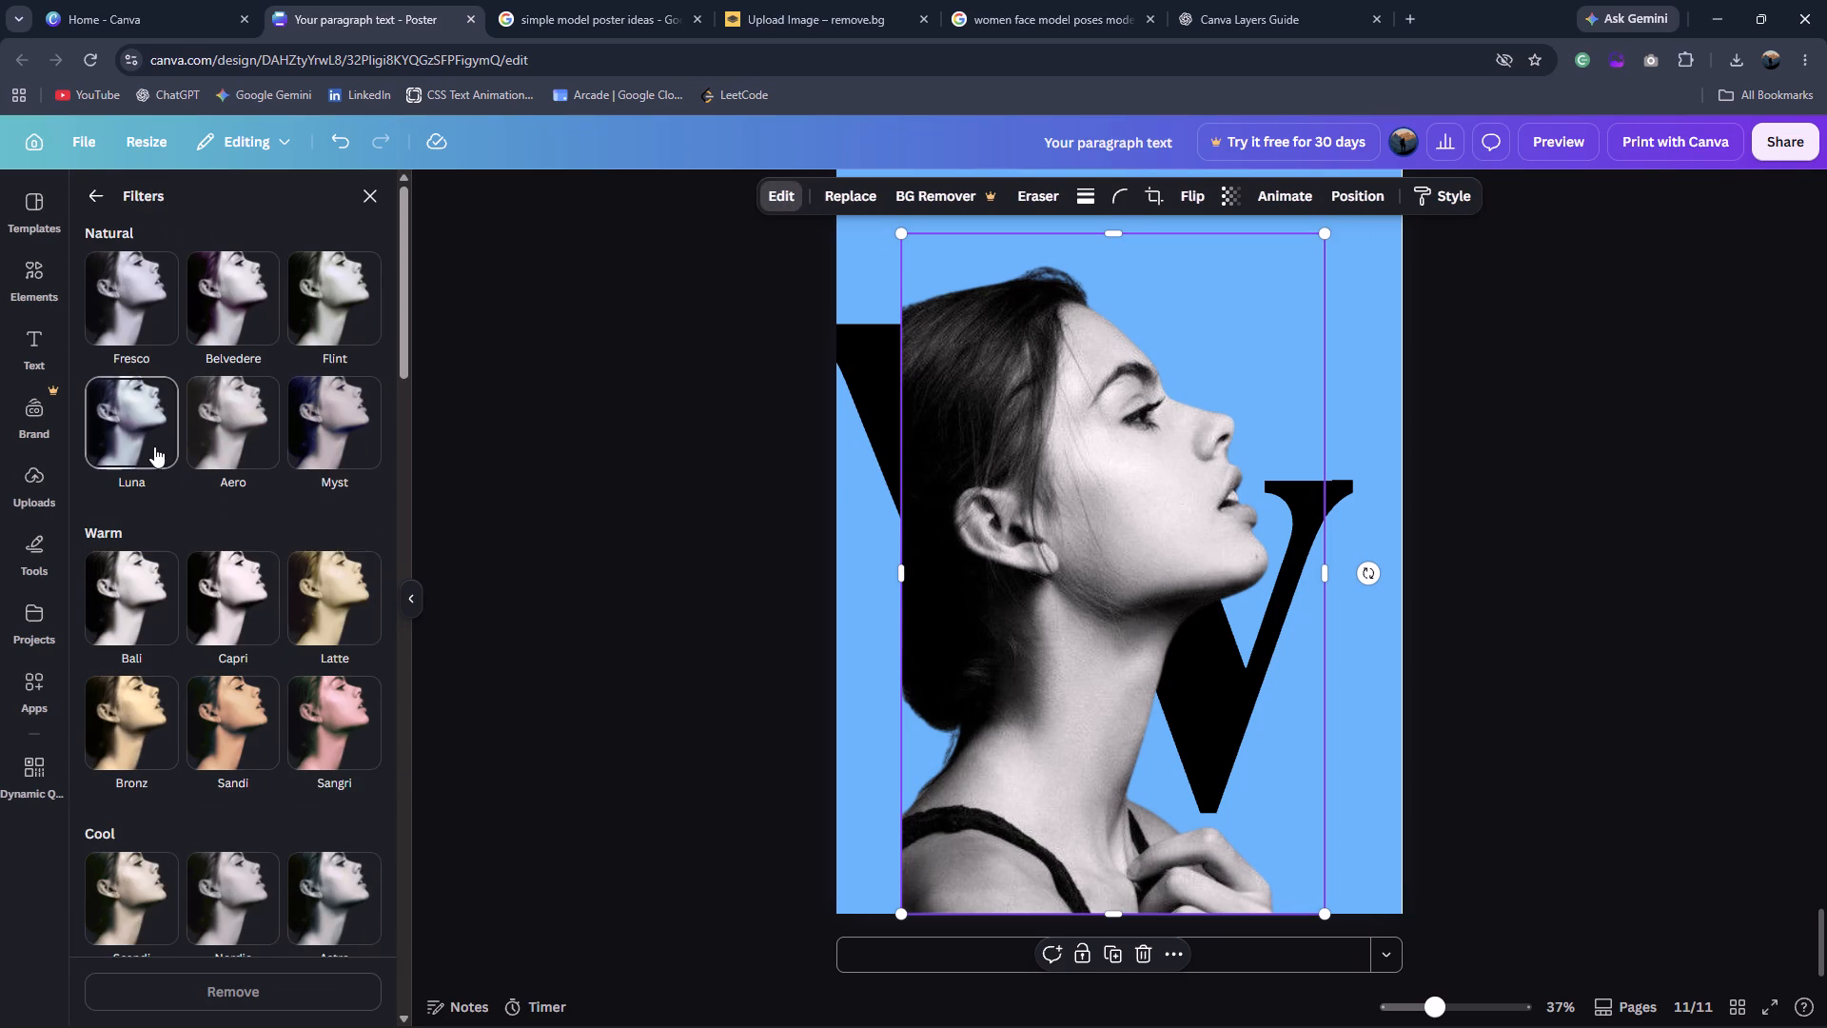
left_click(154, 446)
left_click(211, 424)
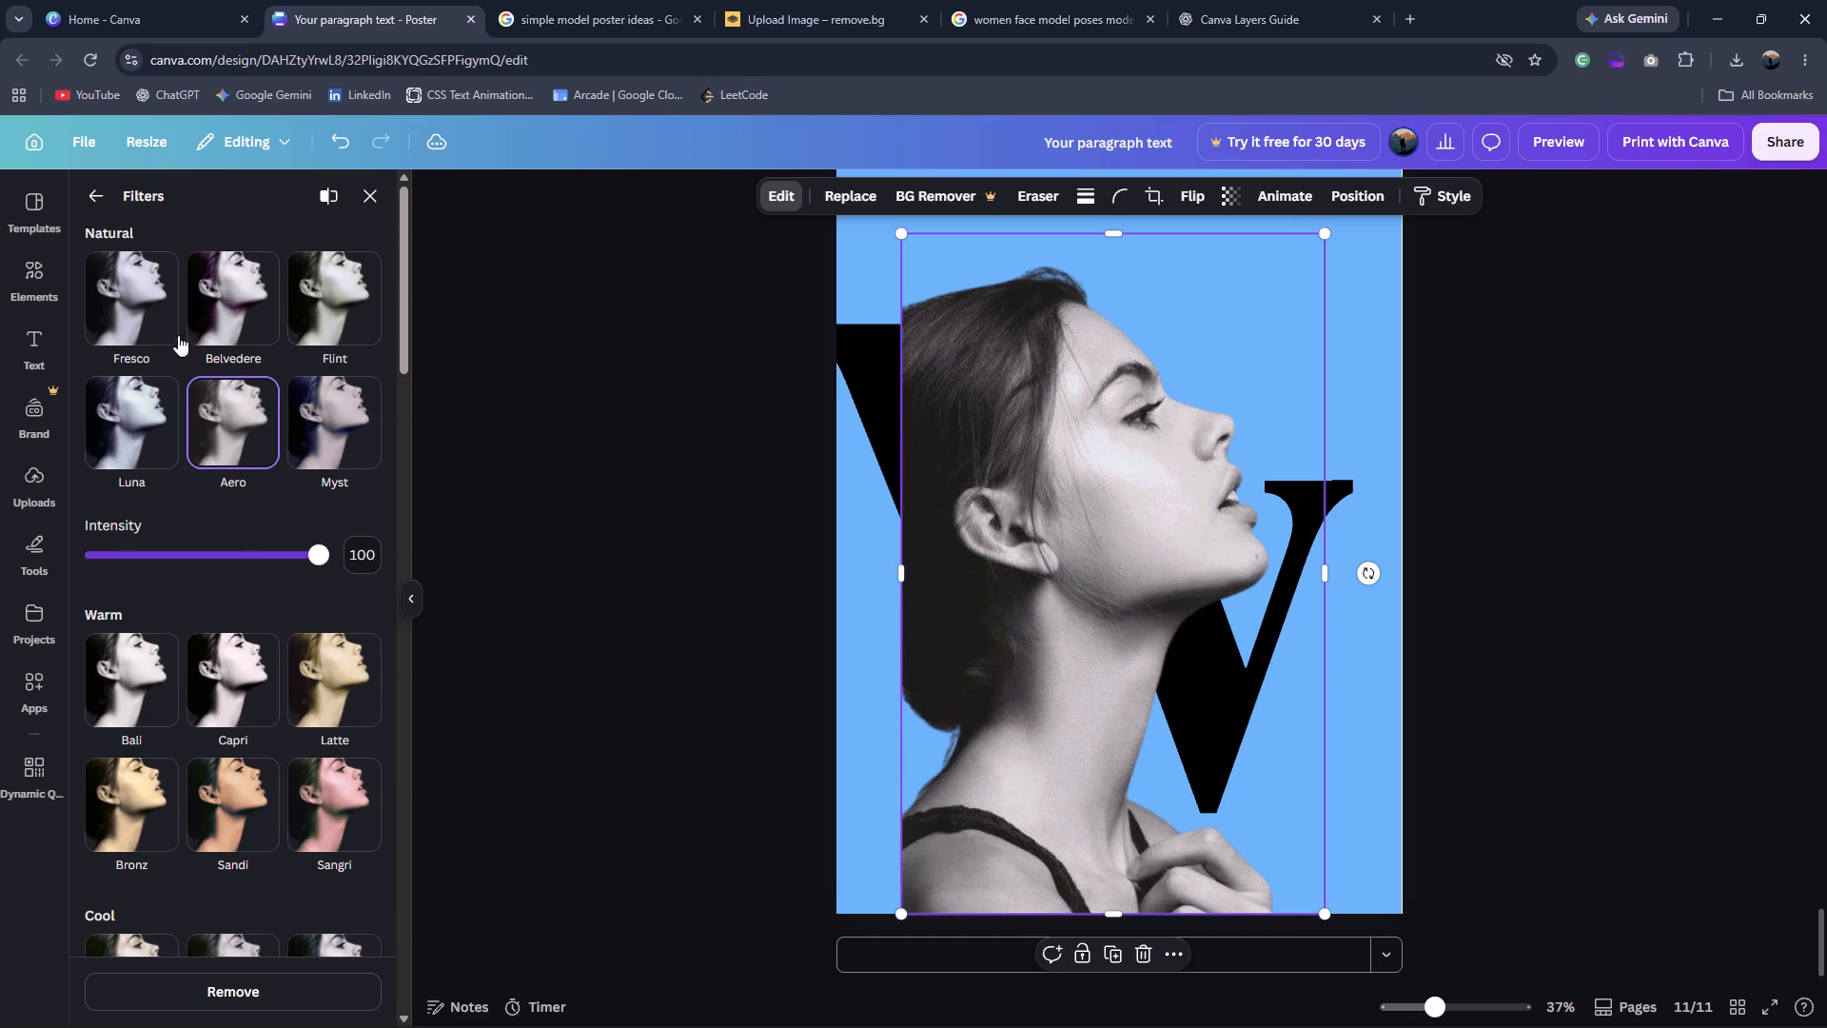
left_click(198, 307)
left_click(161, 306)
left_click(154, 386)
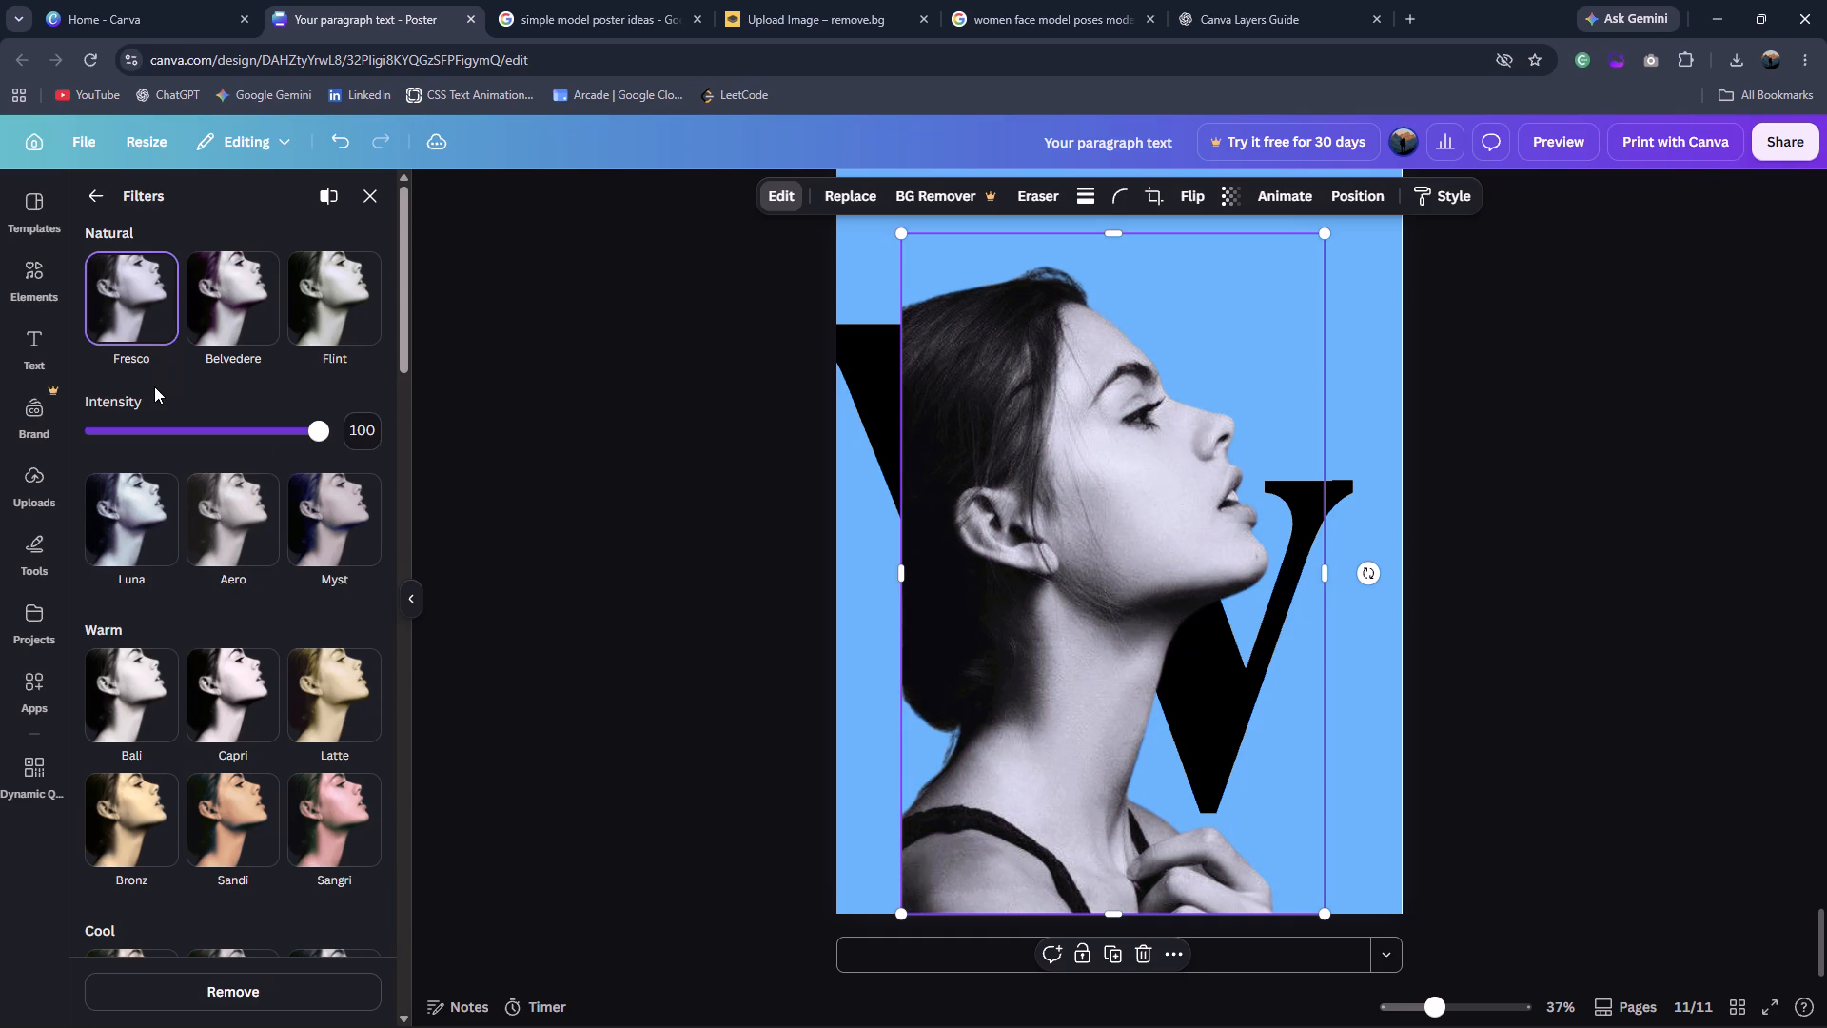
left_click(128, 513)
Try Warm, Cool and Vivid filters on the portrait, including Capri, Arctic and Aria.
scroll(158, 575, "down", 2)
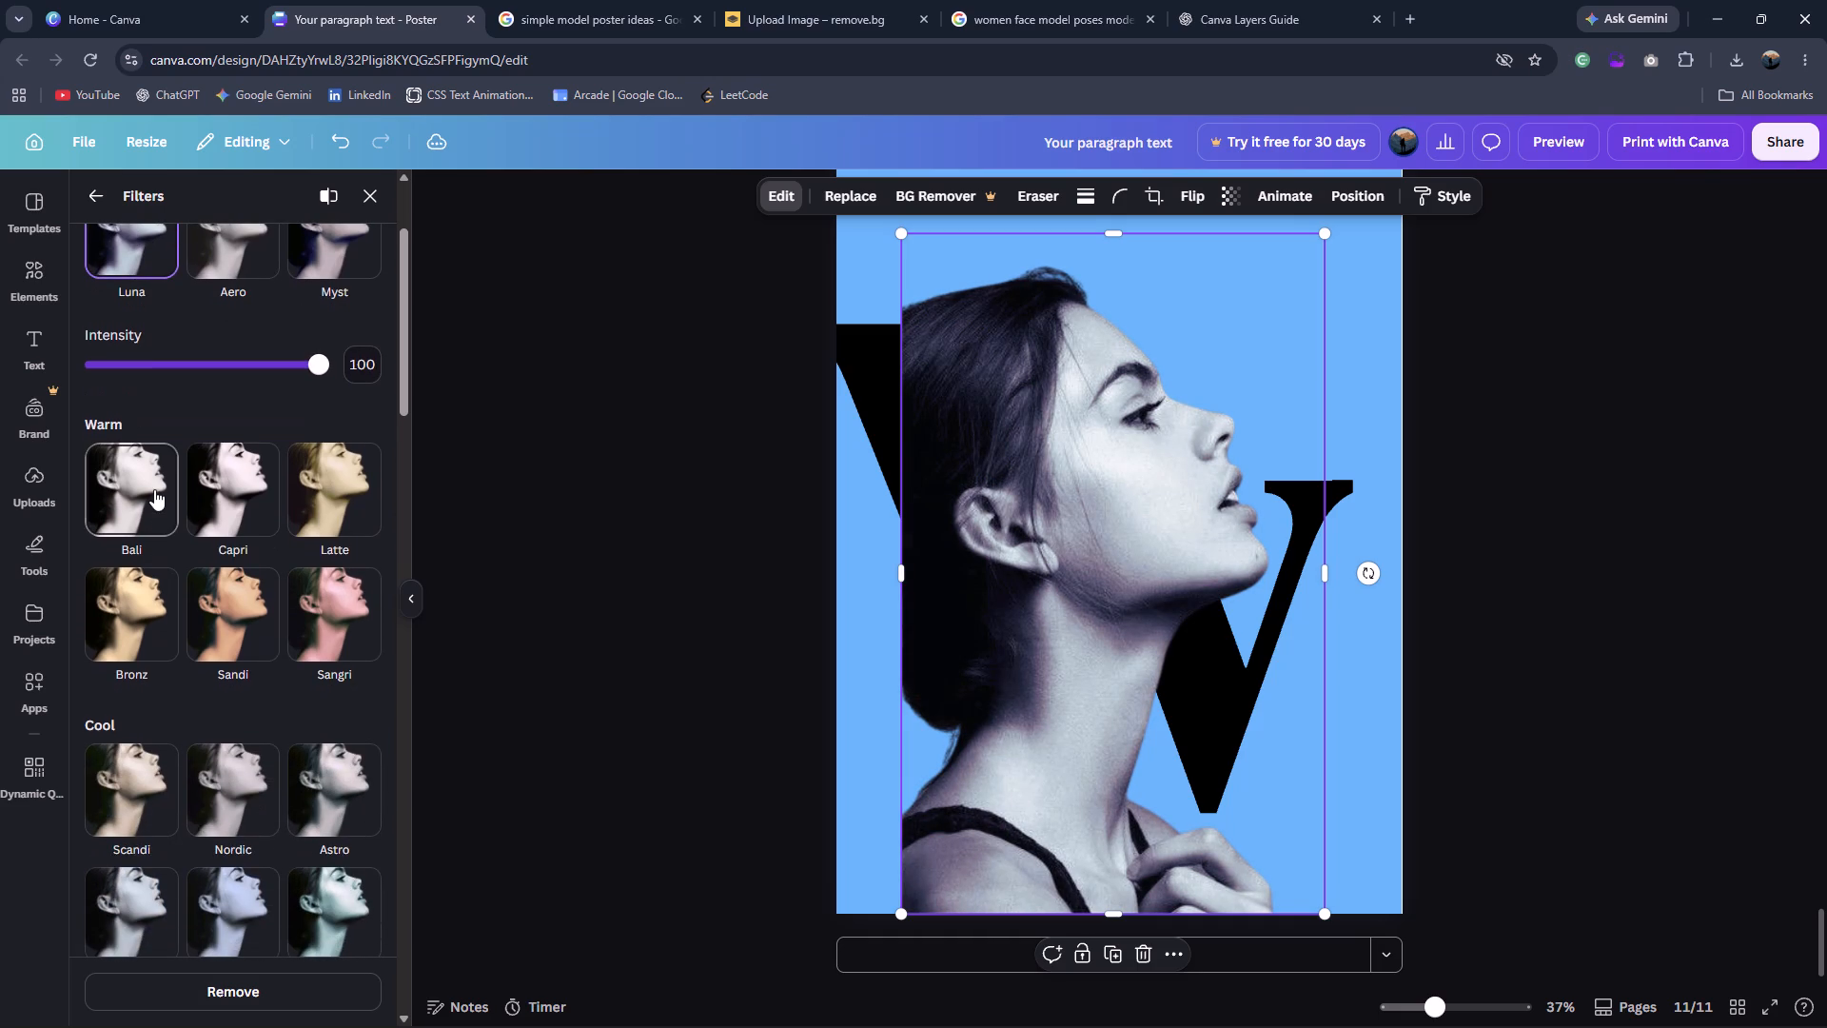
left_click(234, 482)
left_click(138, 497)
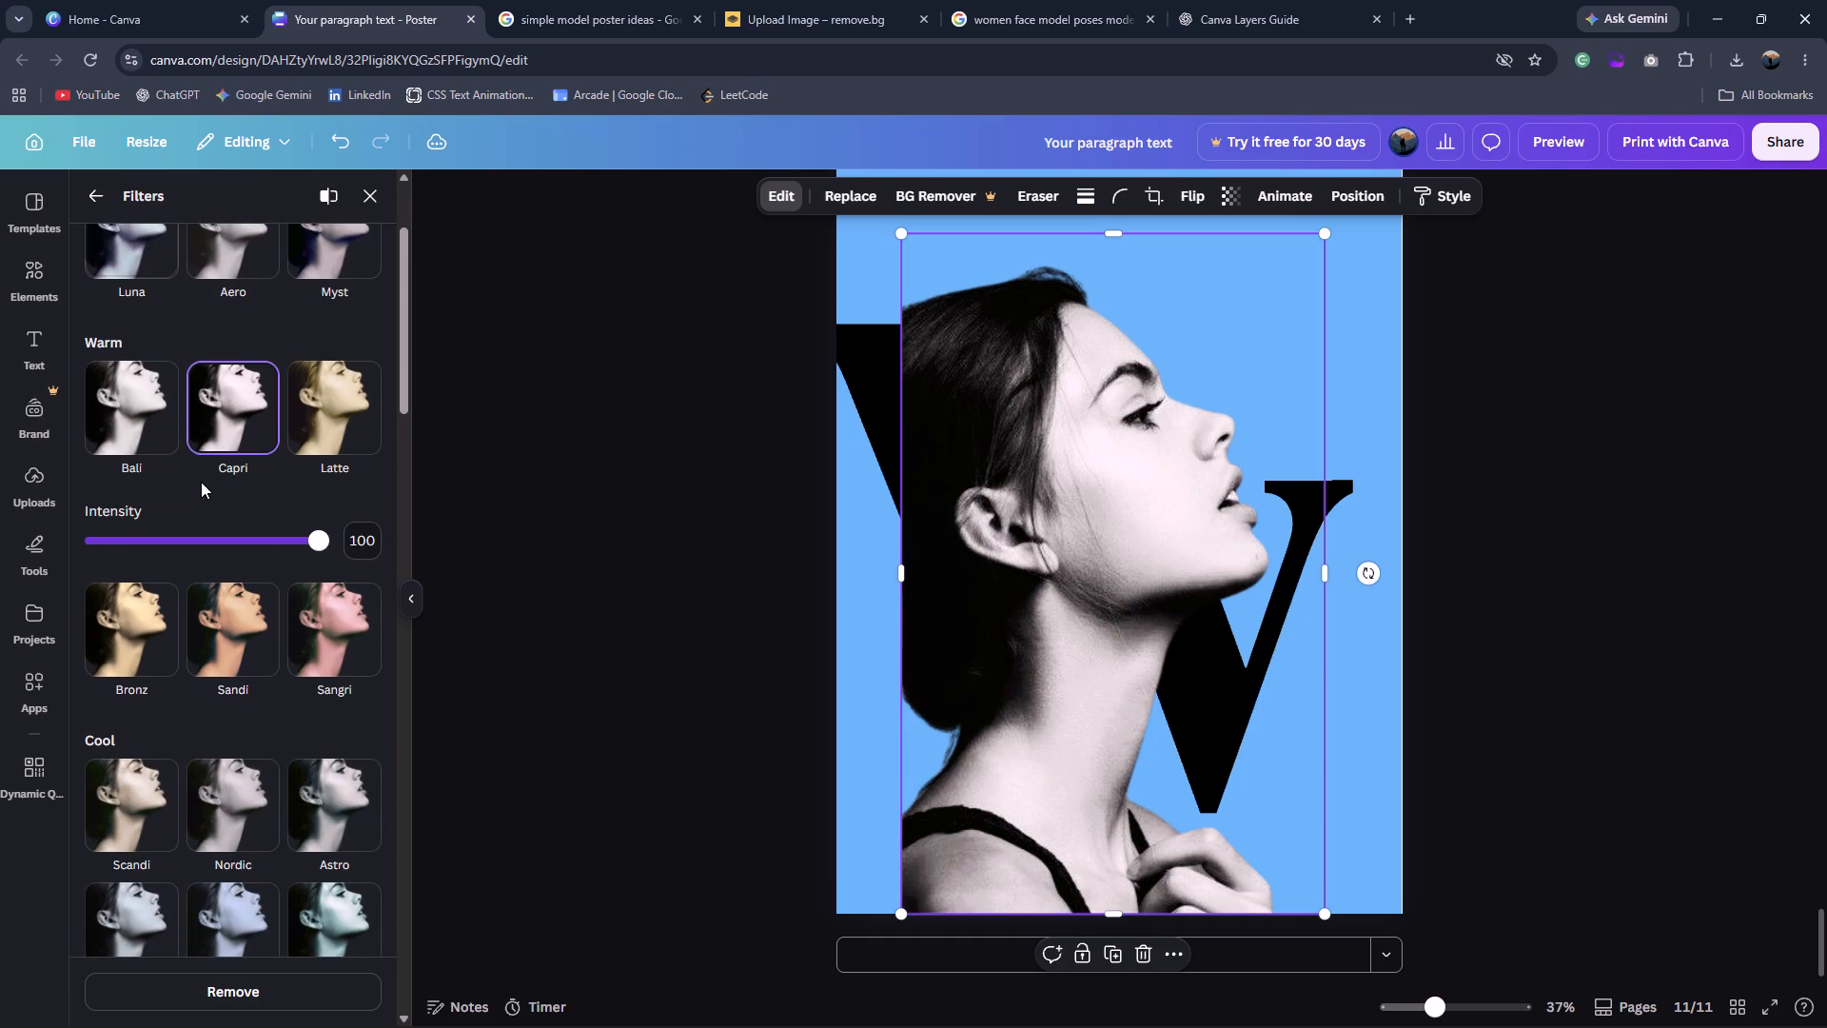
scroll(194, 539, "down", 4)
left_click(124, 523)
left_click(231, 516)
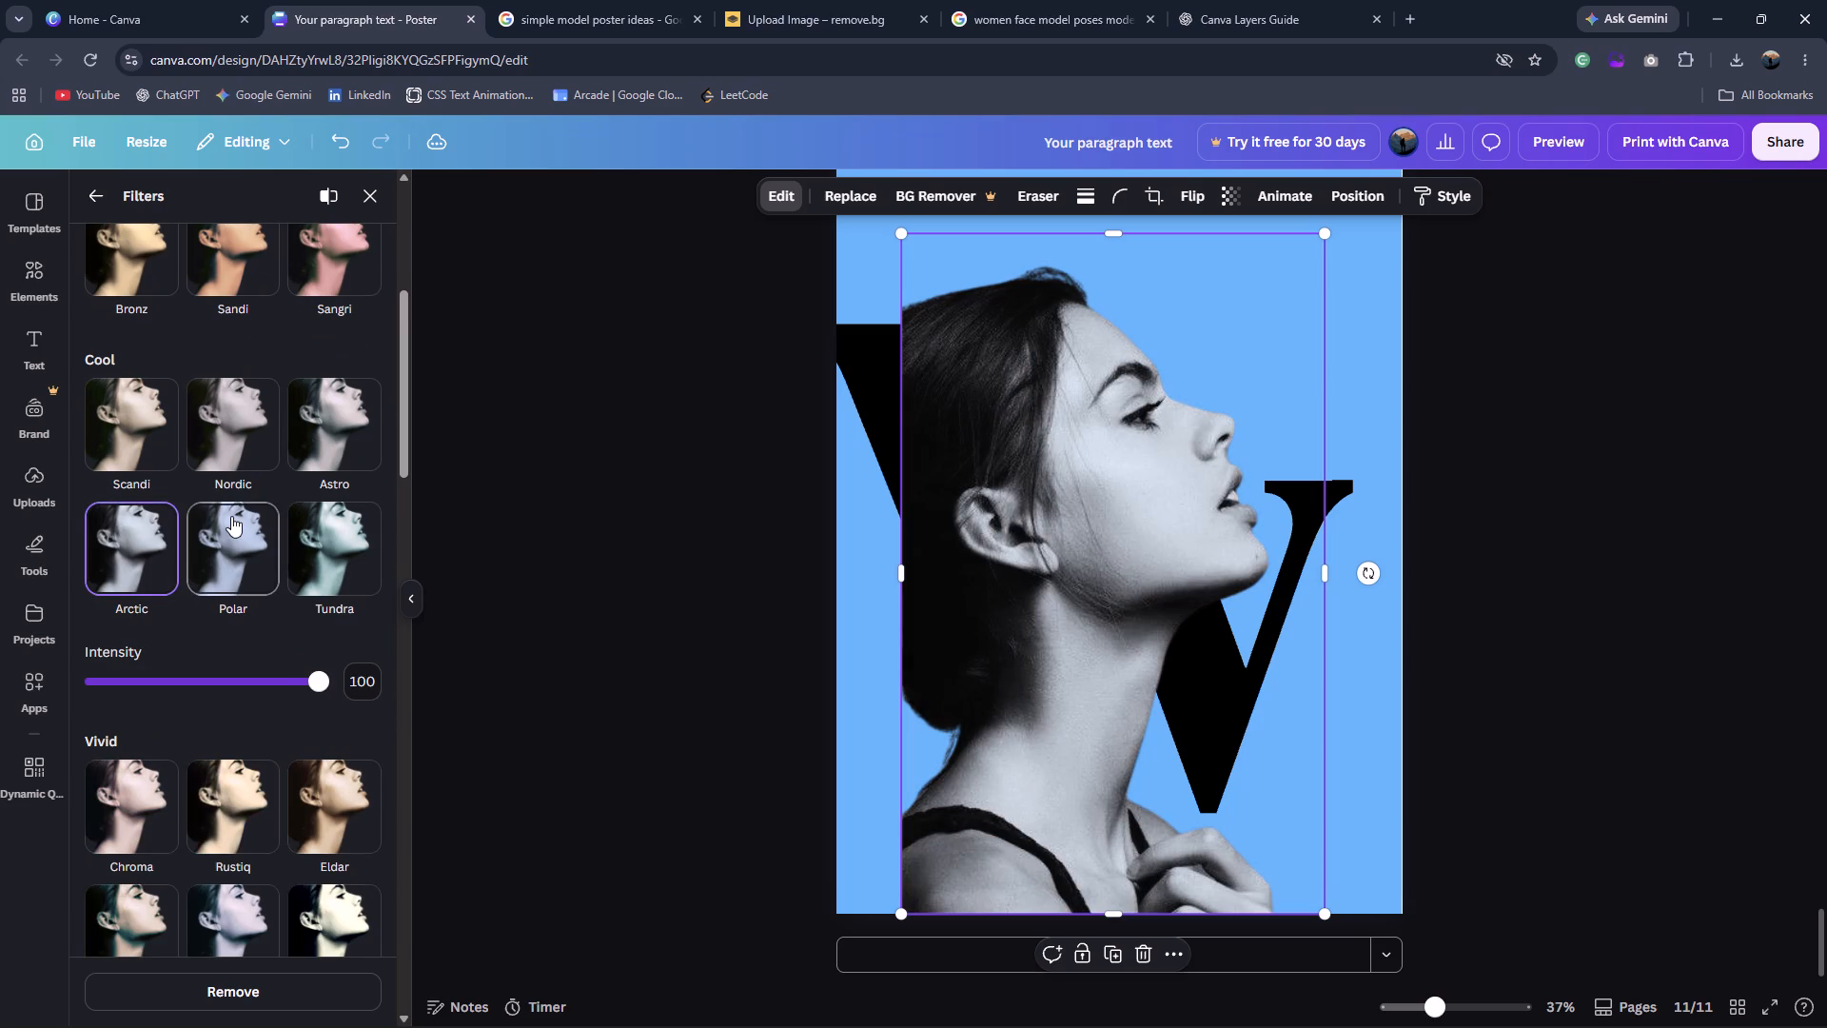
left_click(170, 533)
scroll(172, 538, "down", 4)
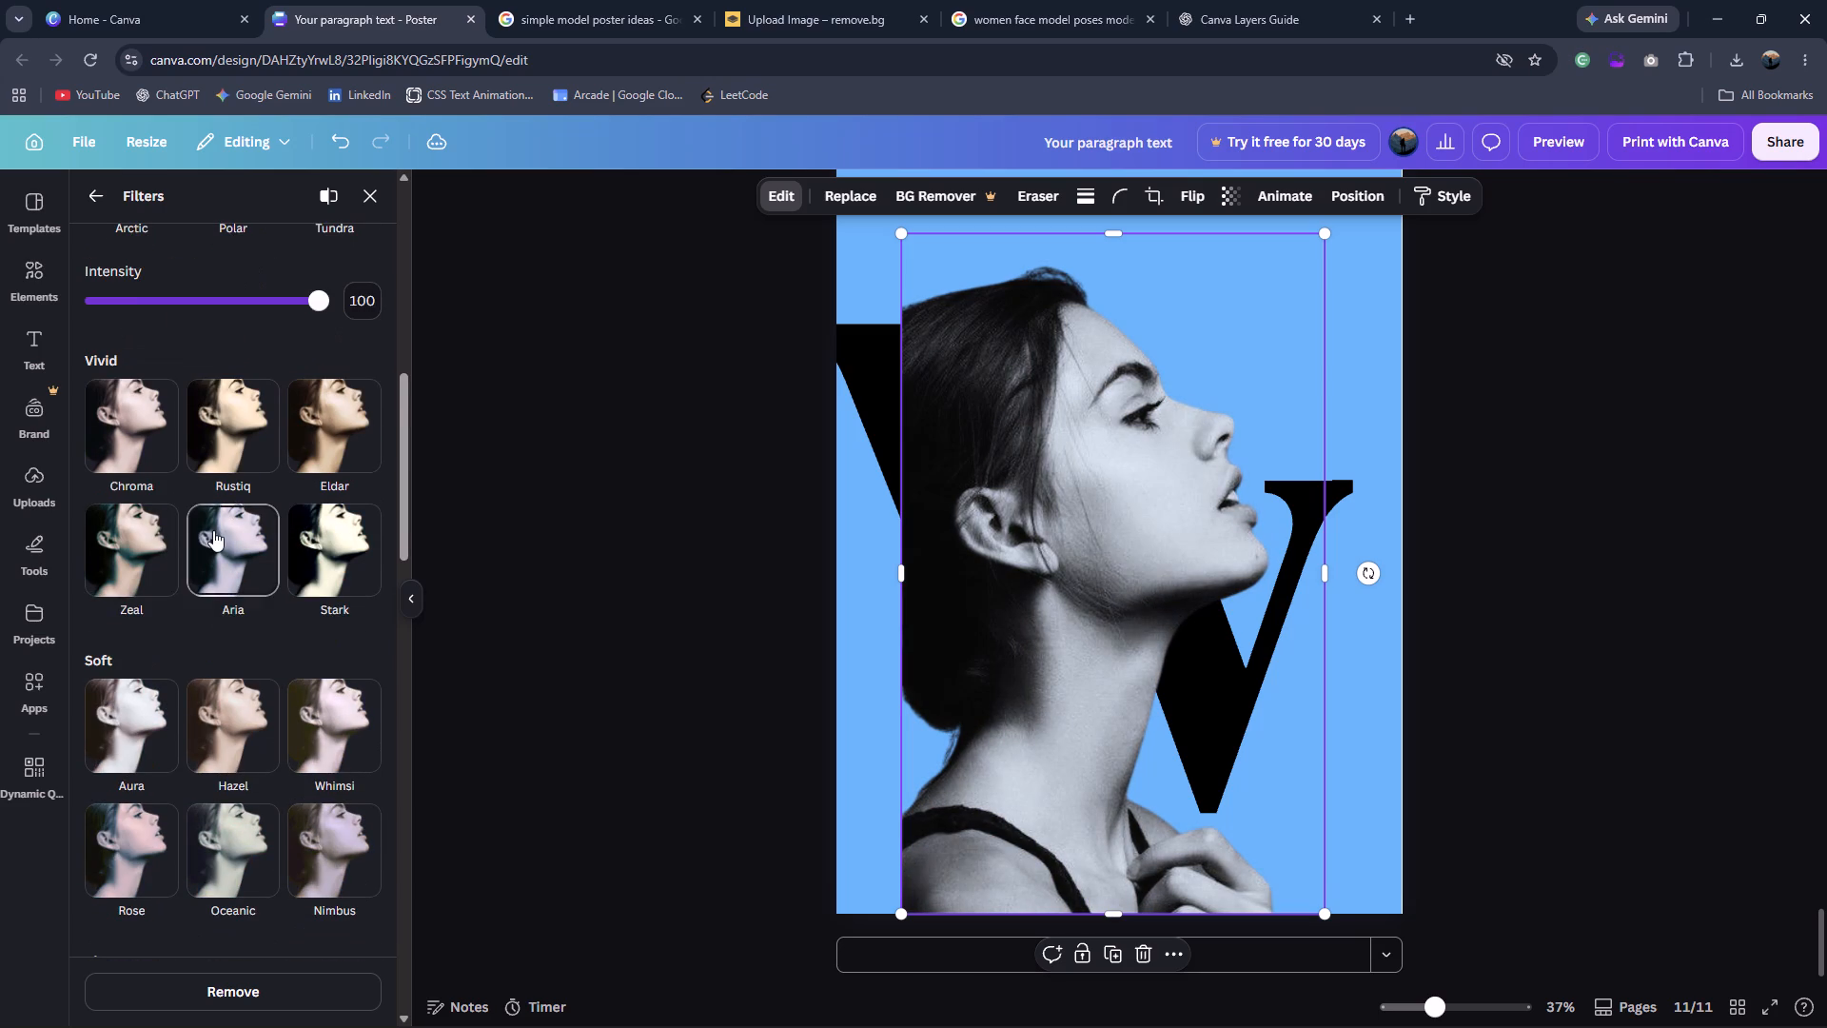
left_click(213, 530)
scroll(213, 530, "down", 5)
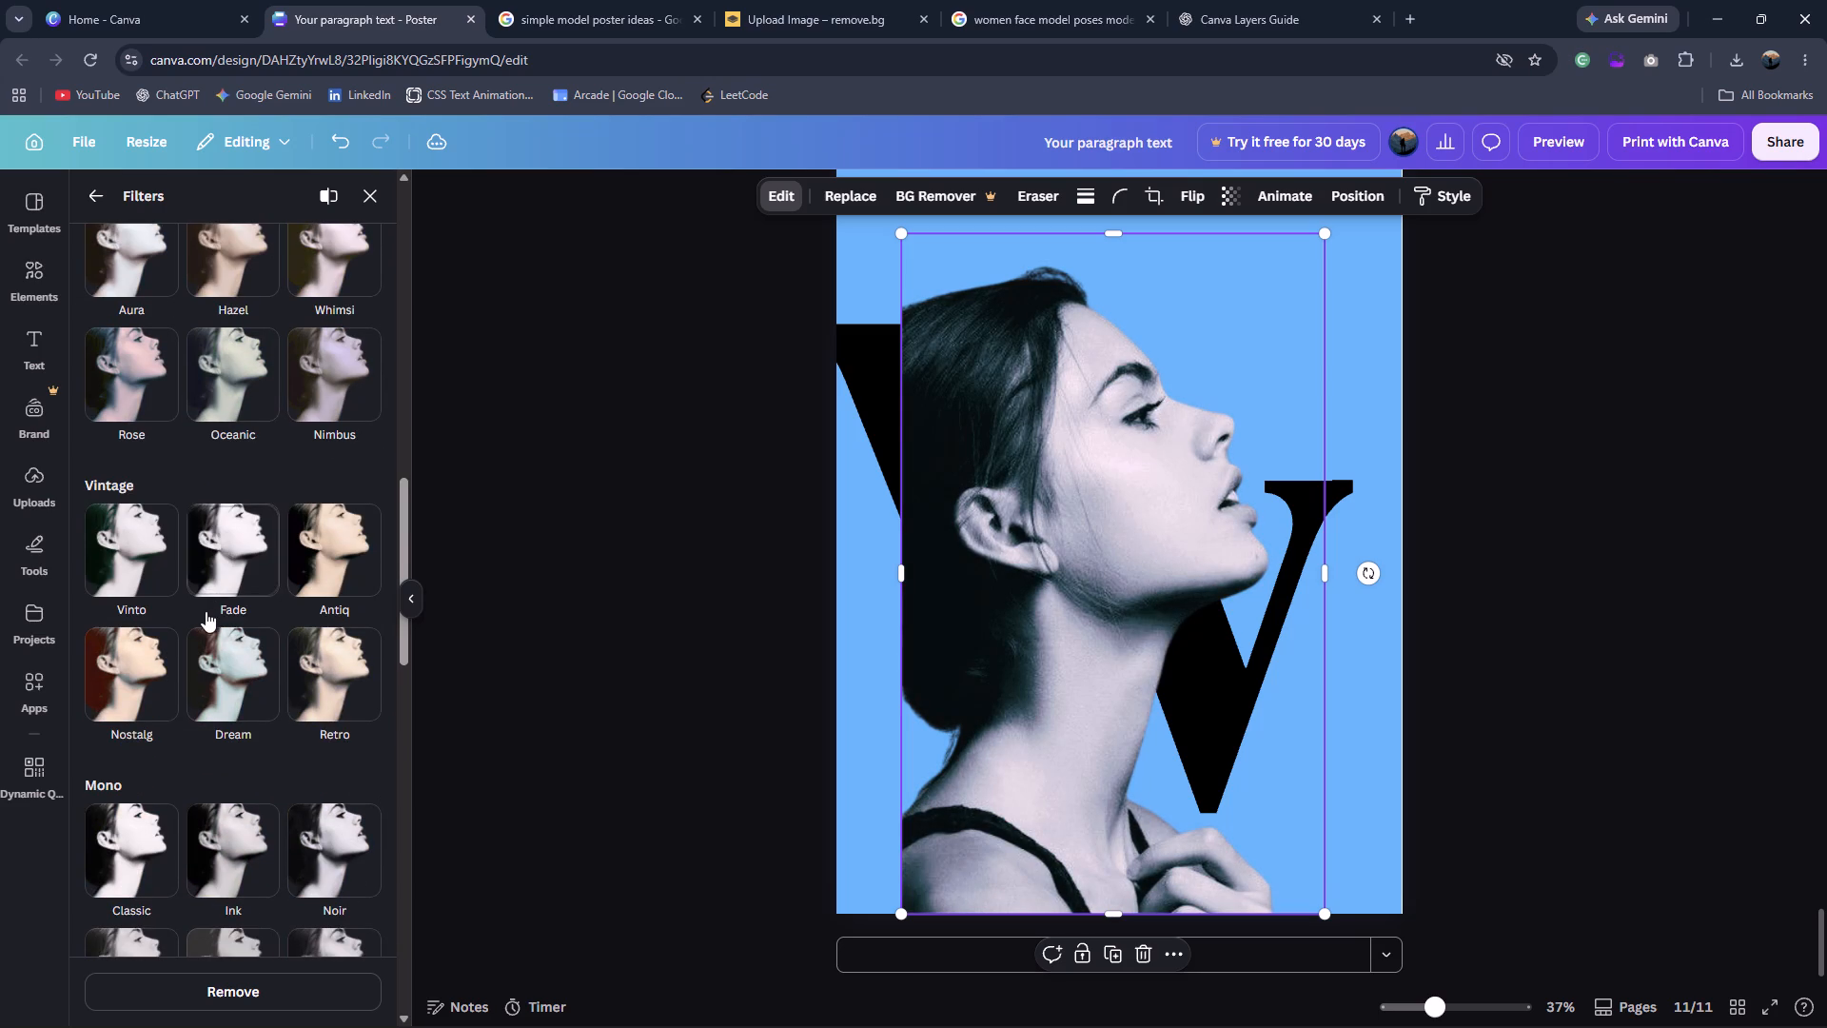
Compare the Mono filters on the portrait and apply Noir at intensity 100.
scroll(206, 612, "down", 4)
left_click(162, 506)
left_click(207, 484)
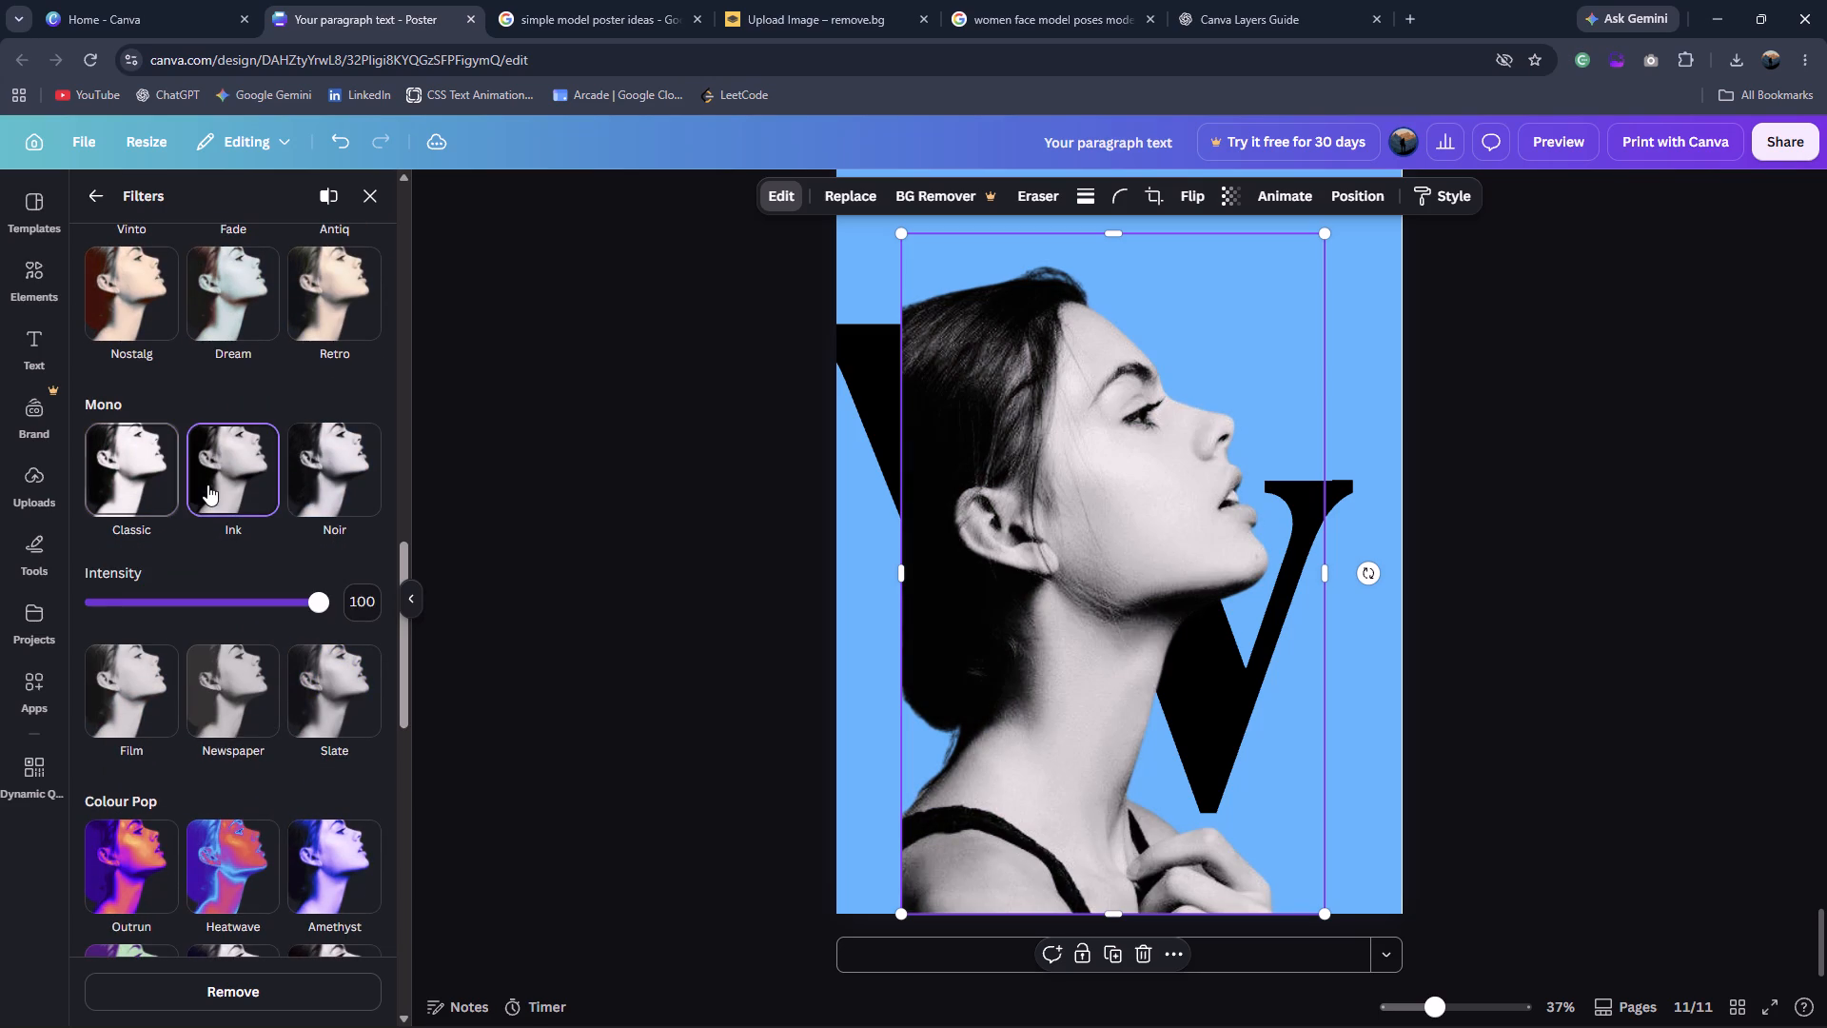
left_click(296, 467)
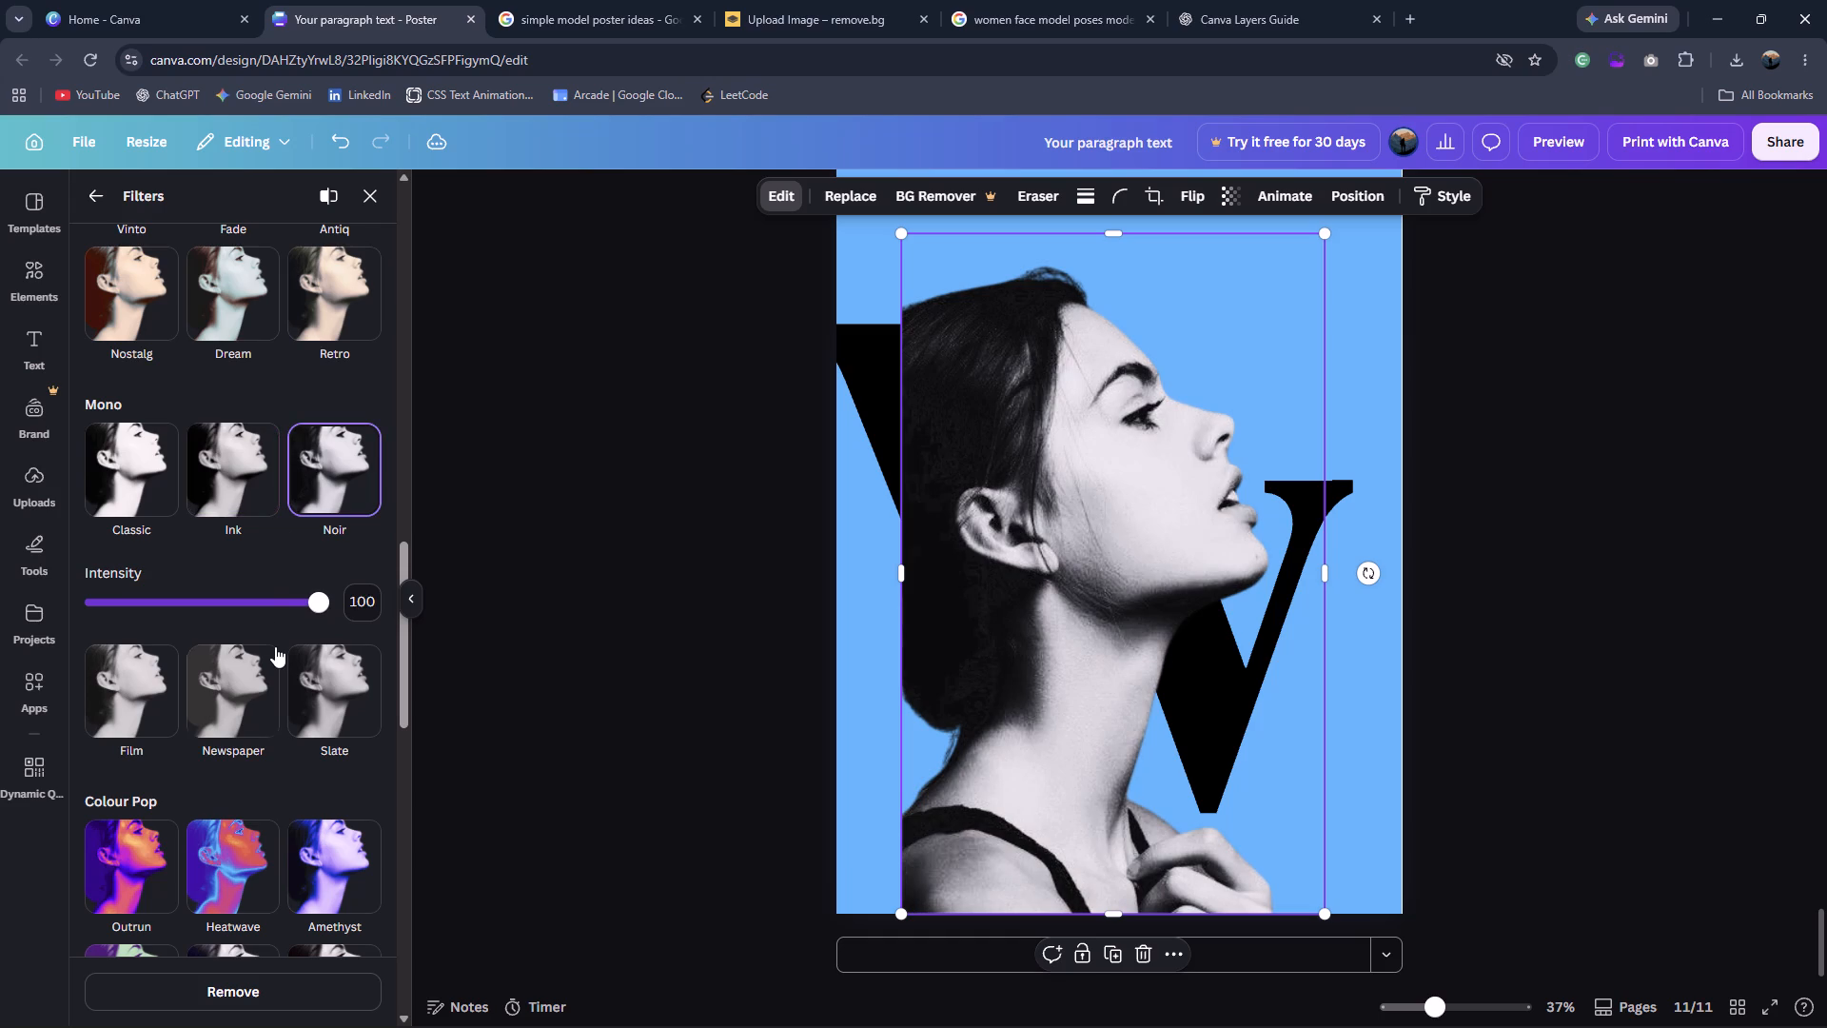
left_click(484, 479)
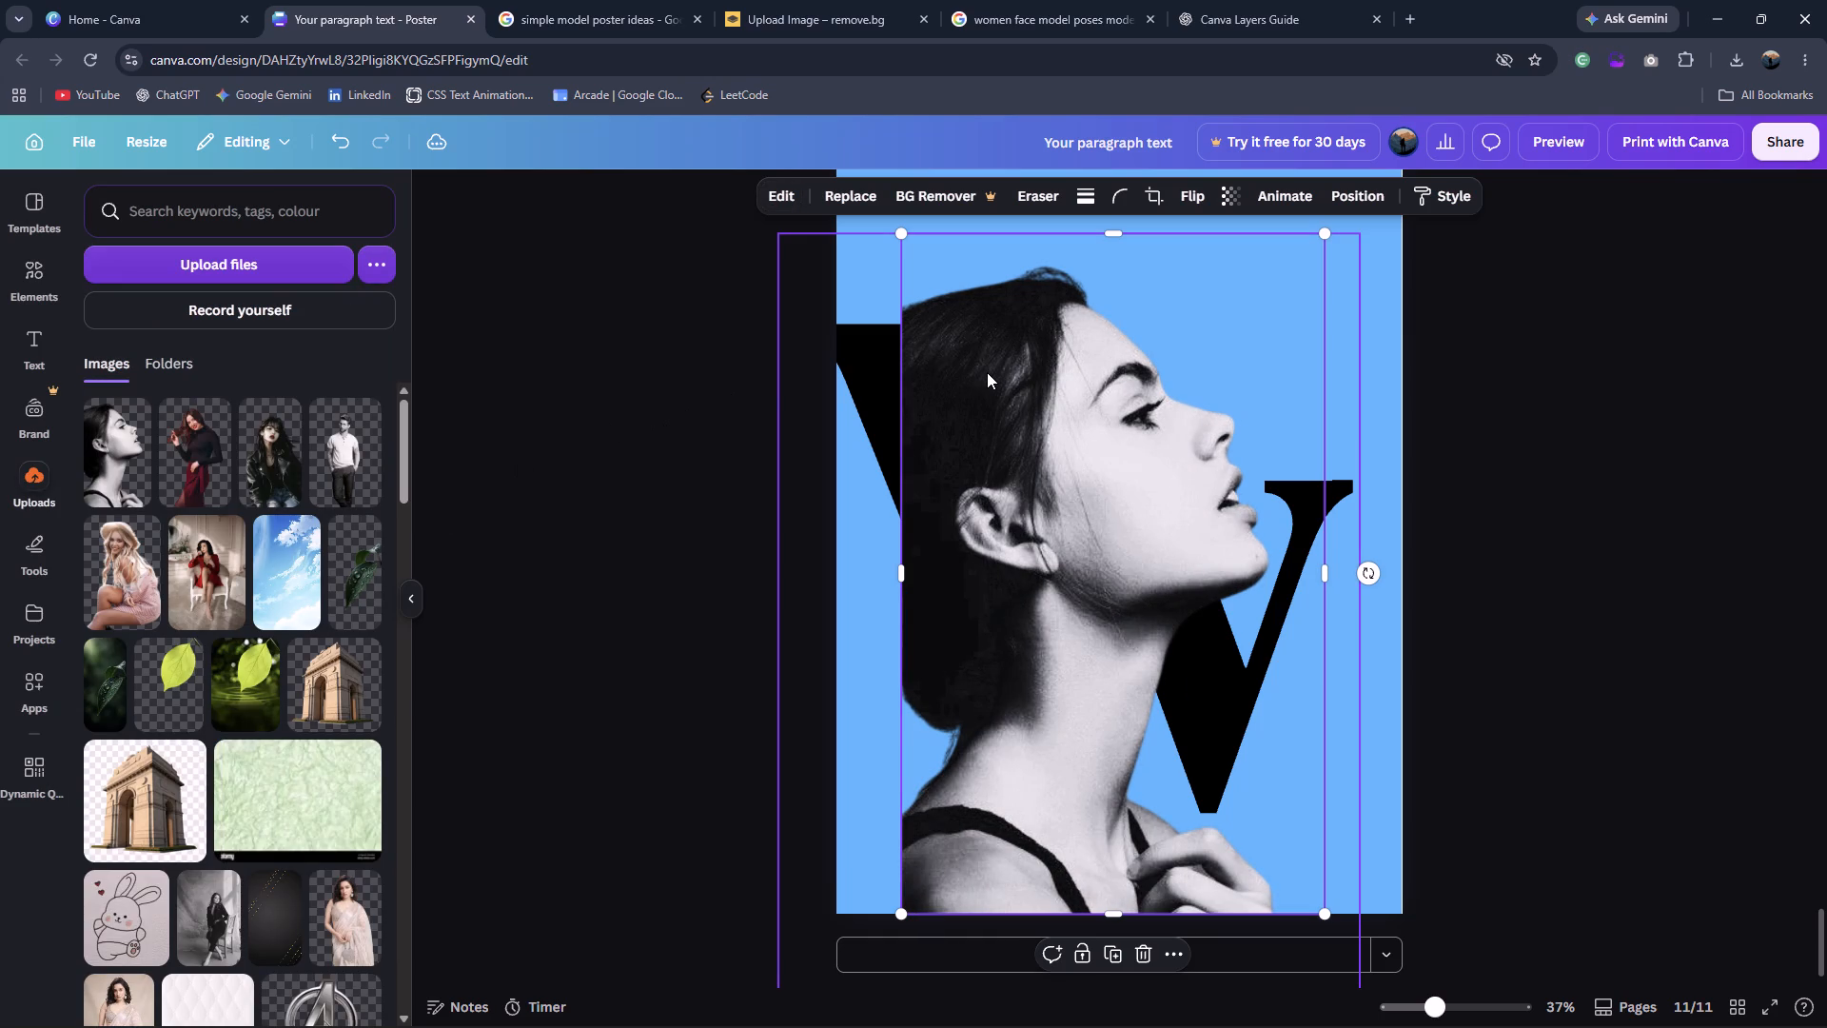
Check the reference poster and shrink the portrait proportionally to about 27 × 44 cm, keeping its upper-left corner in place.
left_click(656, 0)
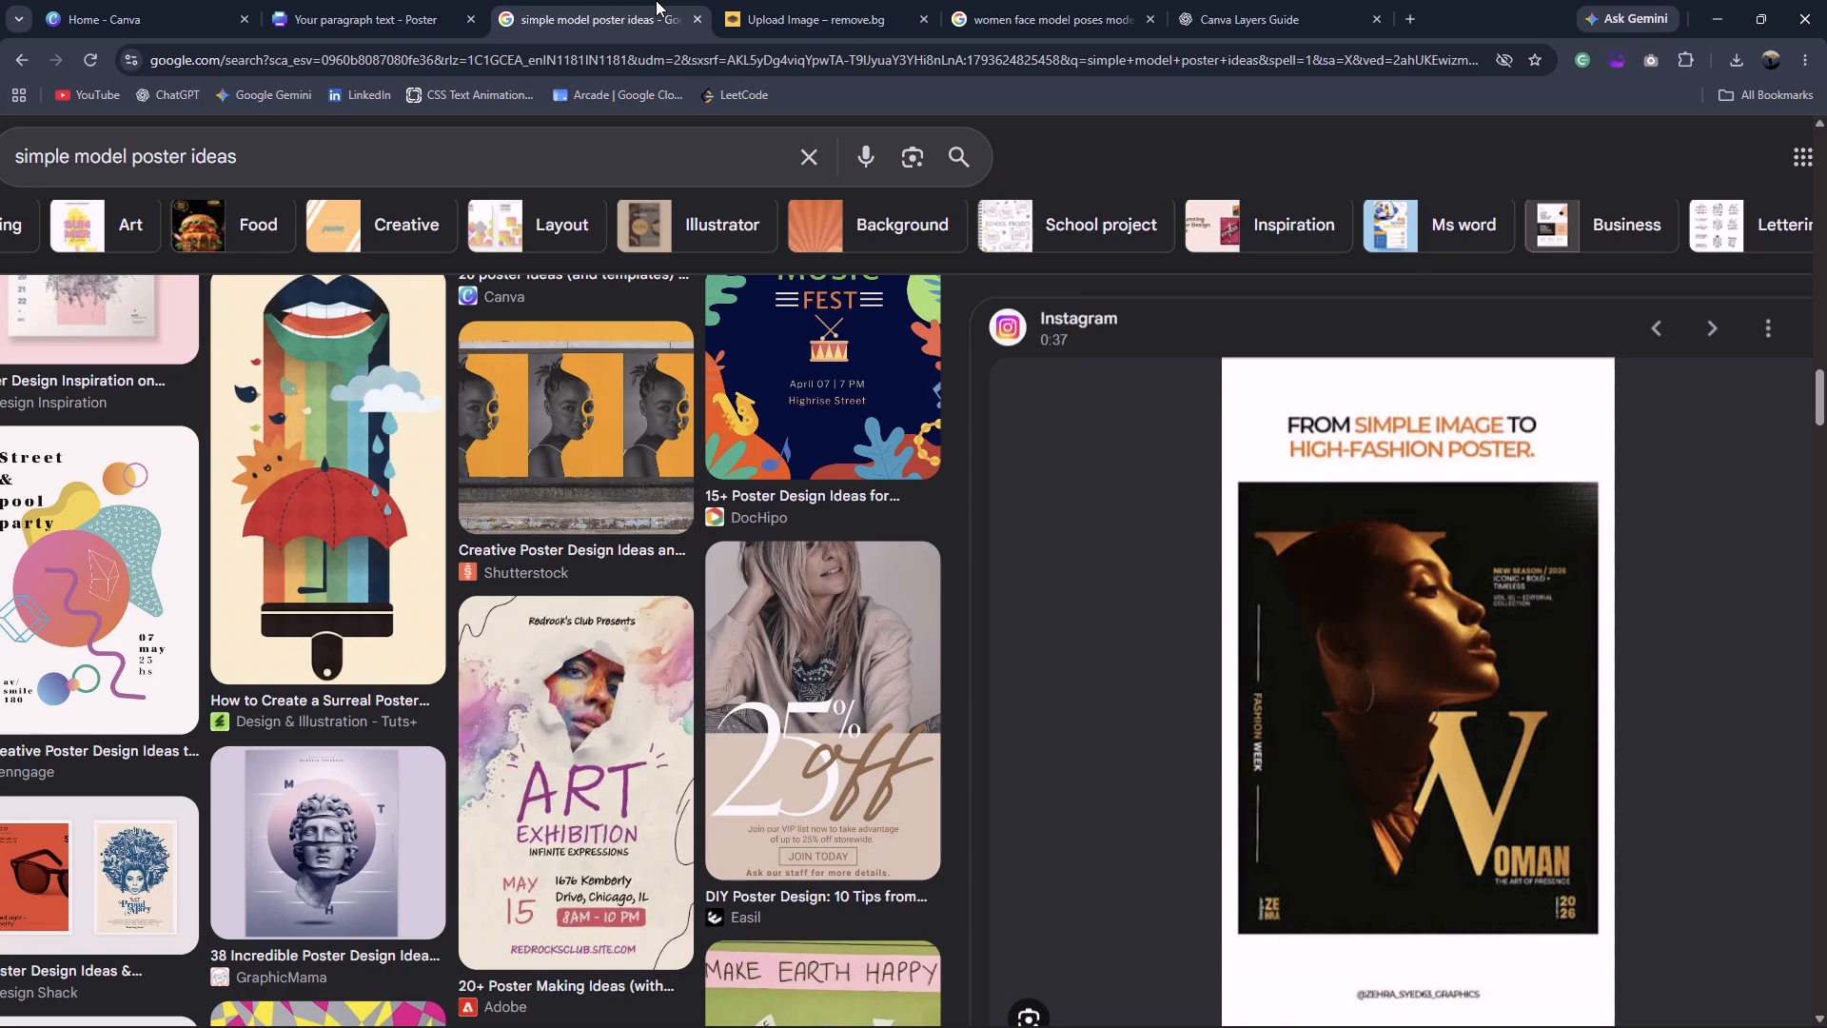
left_click(403, 0)
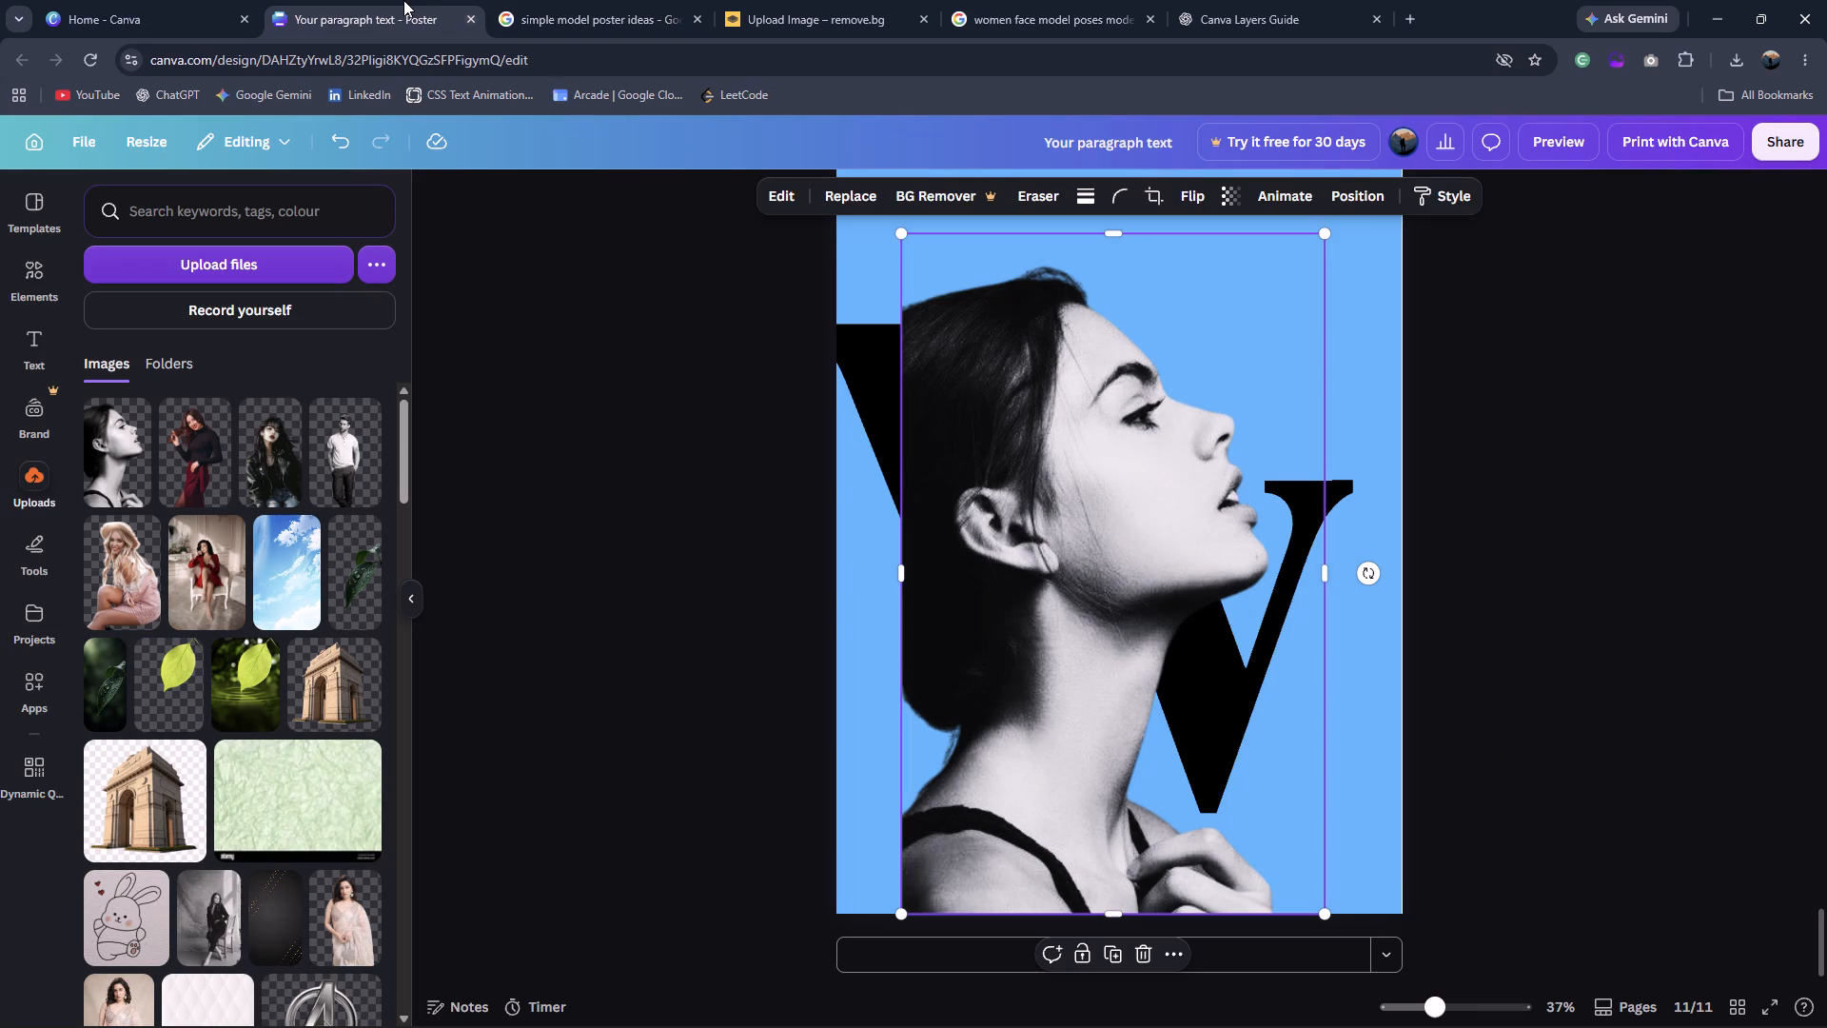
left_click_drag(1326, 914, 1257, 819)
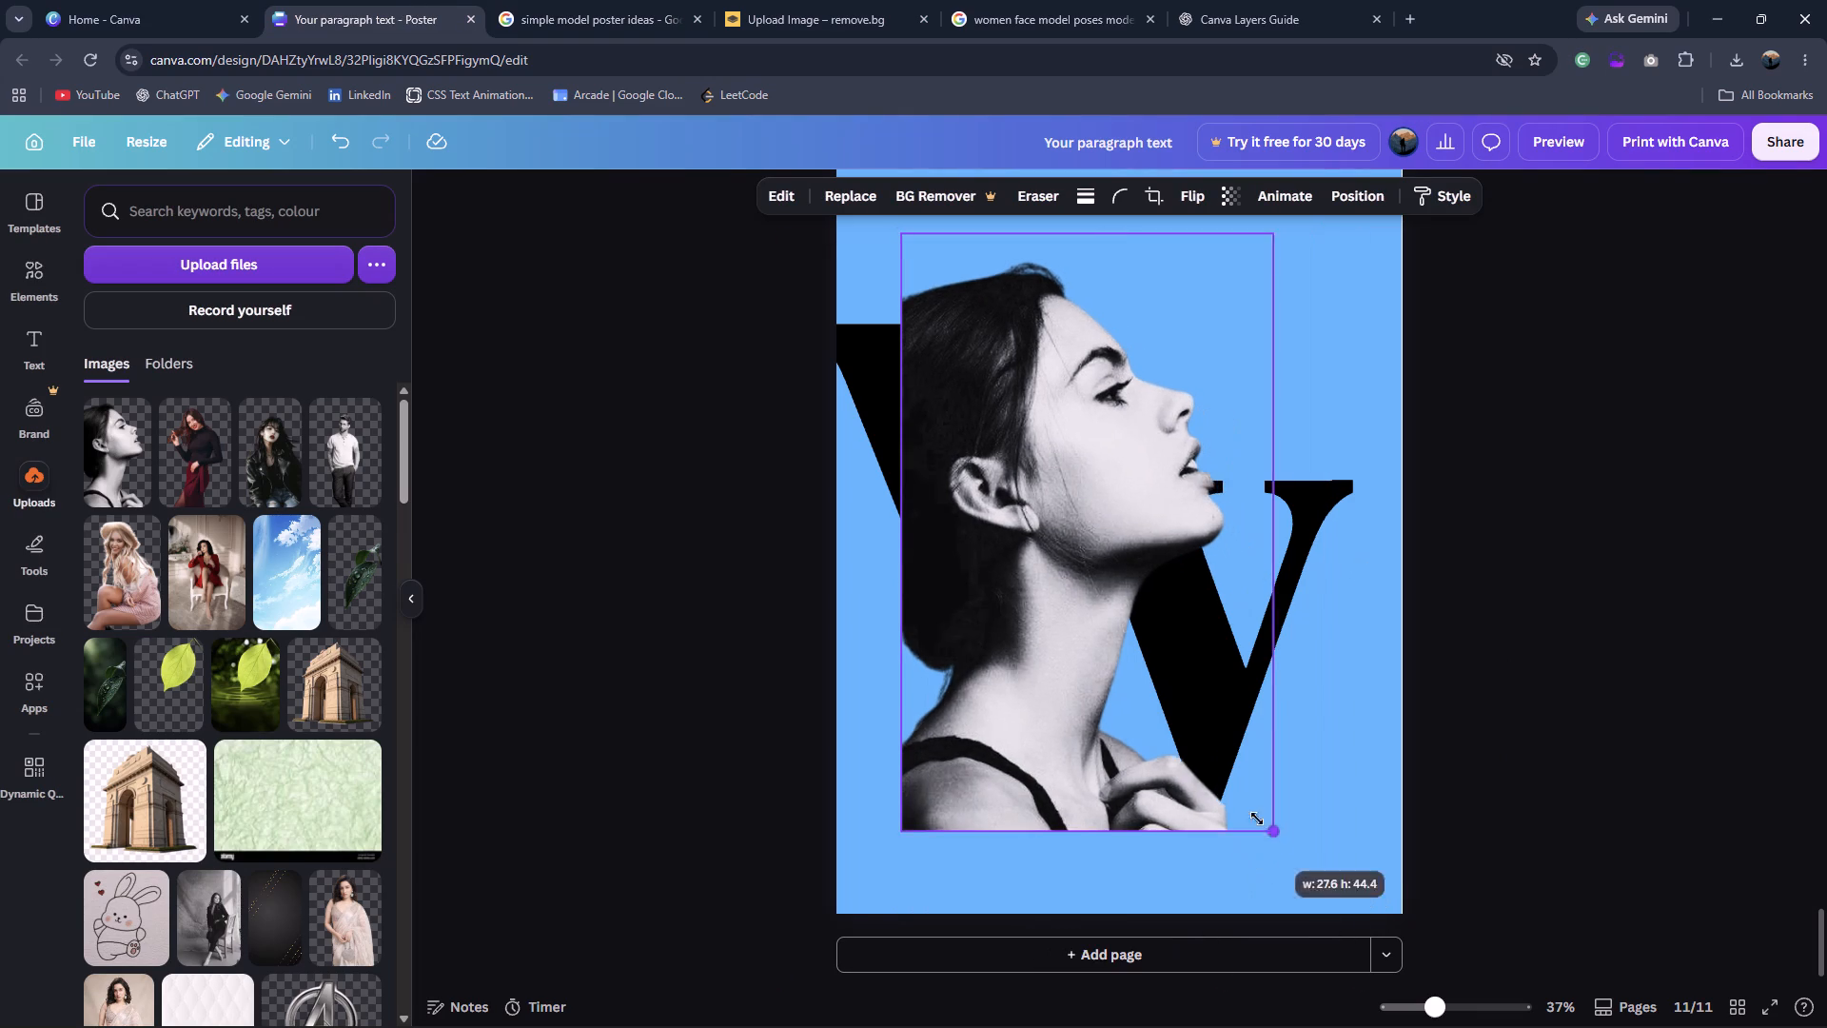
left_click_drag(1257, 819, 1271, 818)
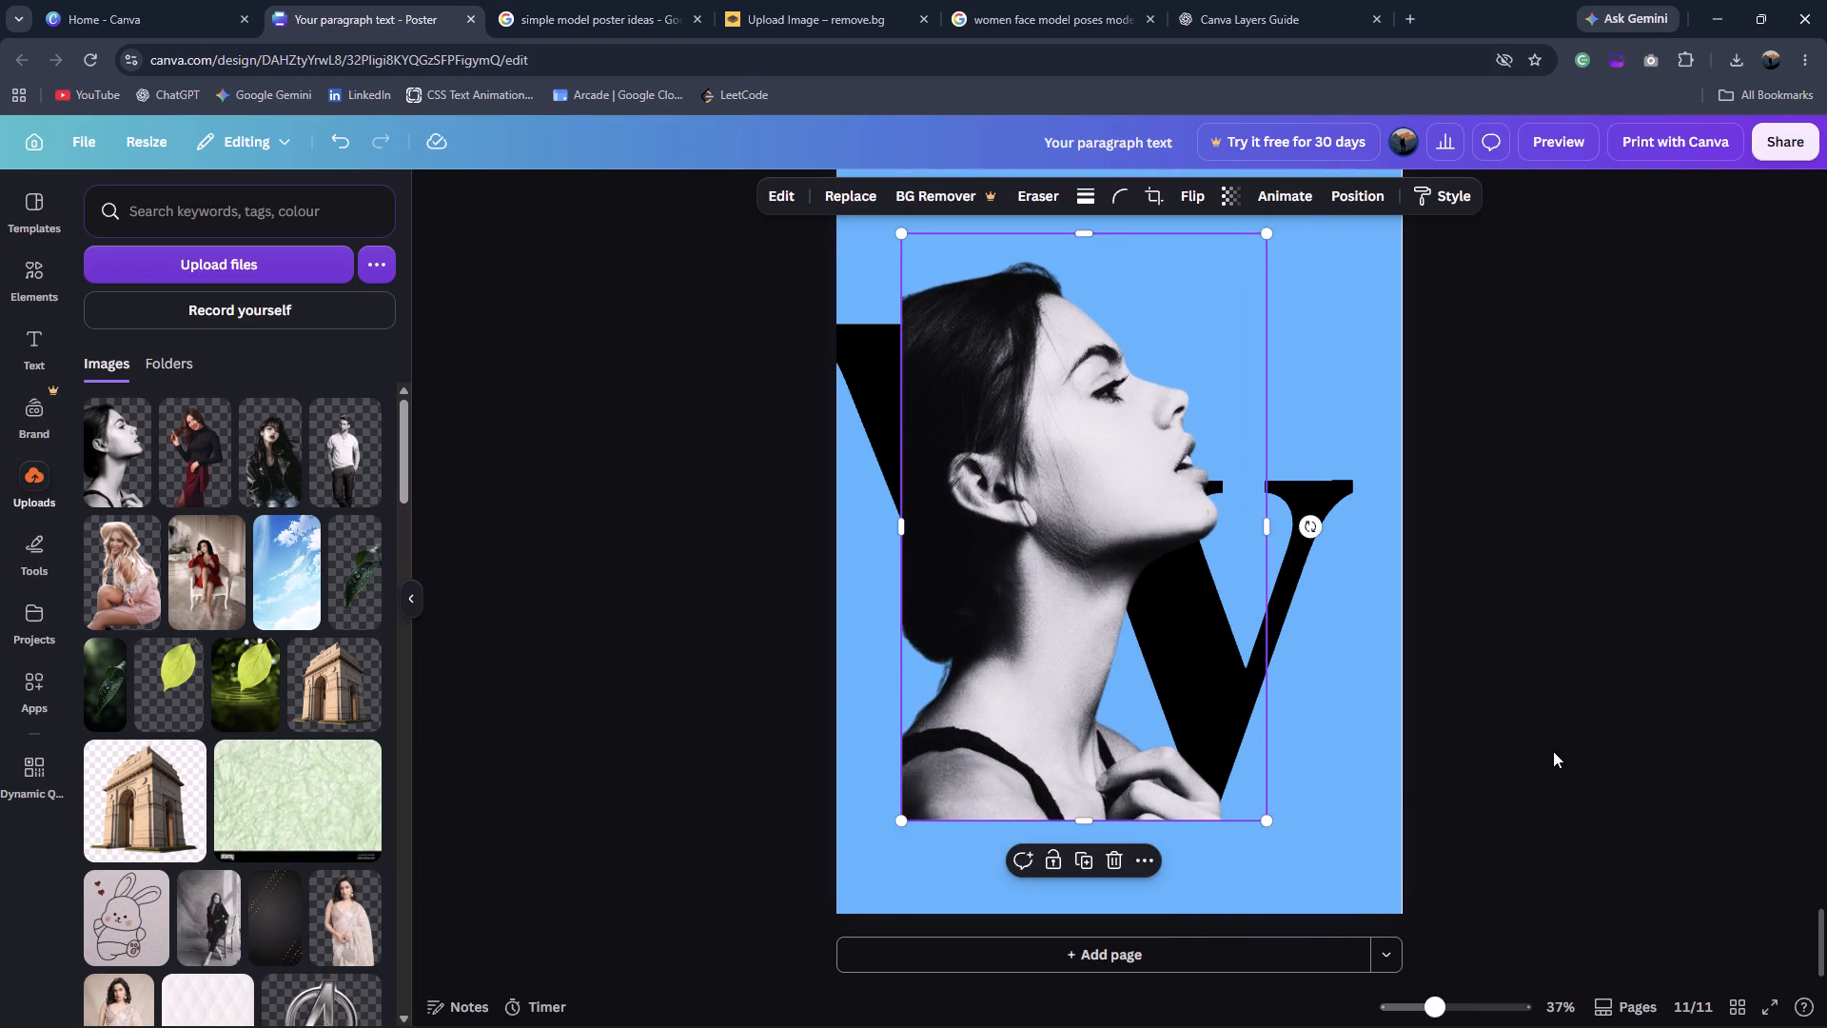
left_click(1553, 751)
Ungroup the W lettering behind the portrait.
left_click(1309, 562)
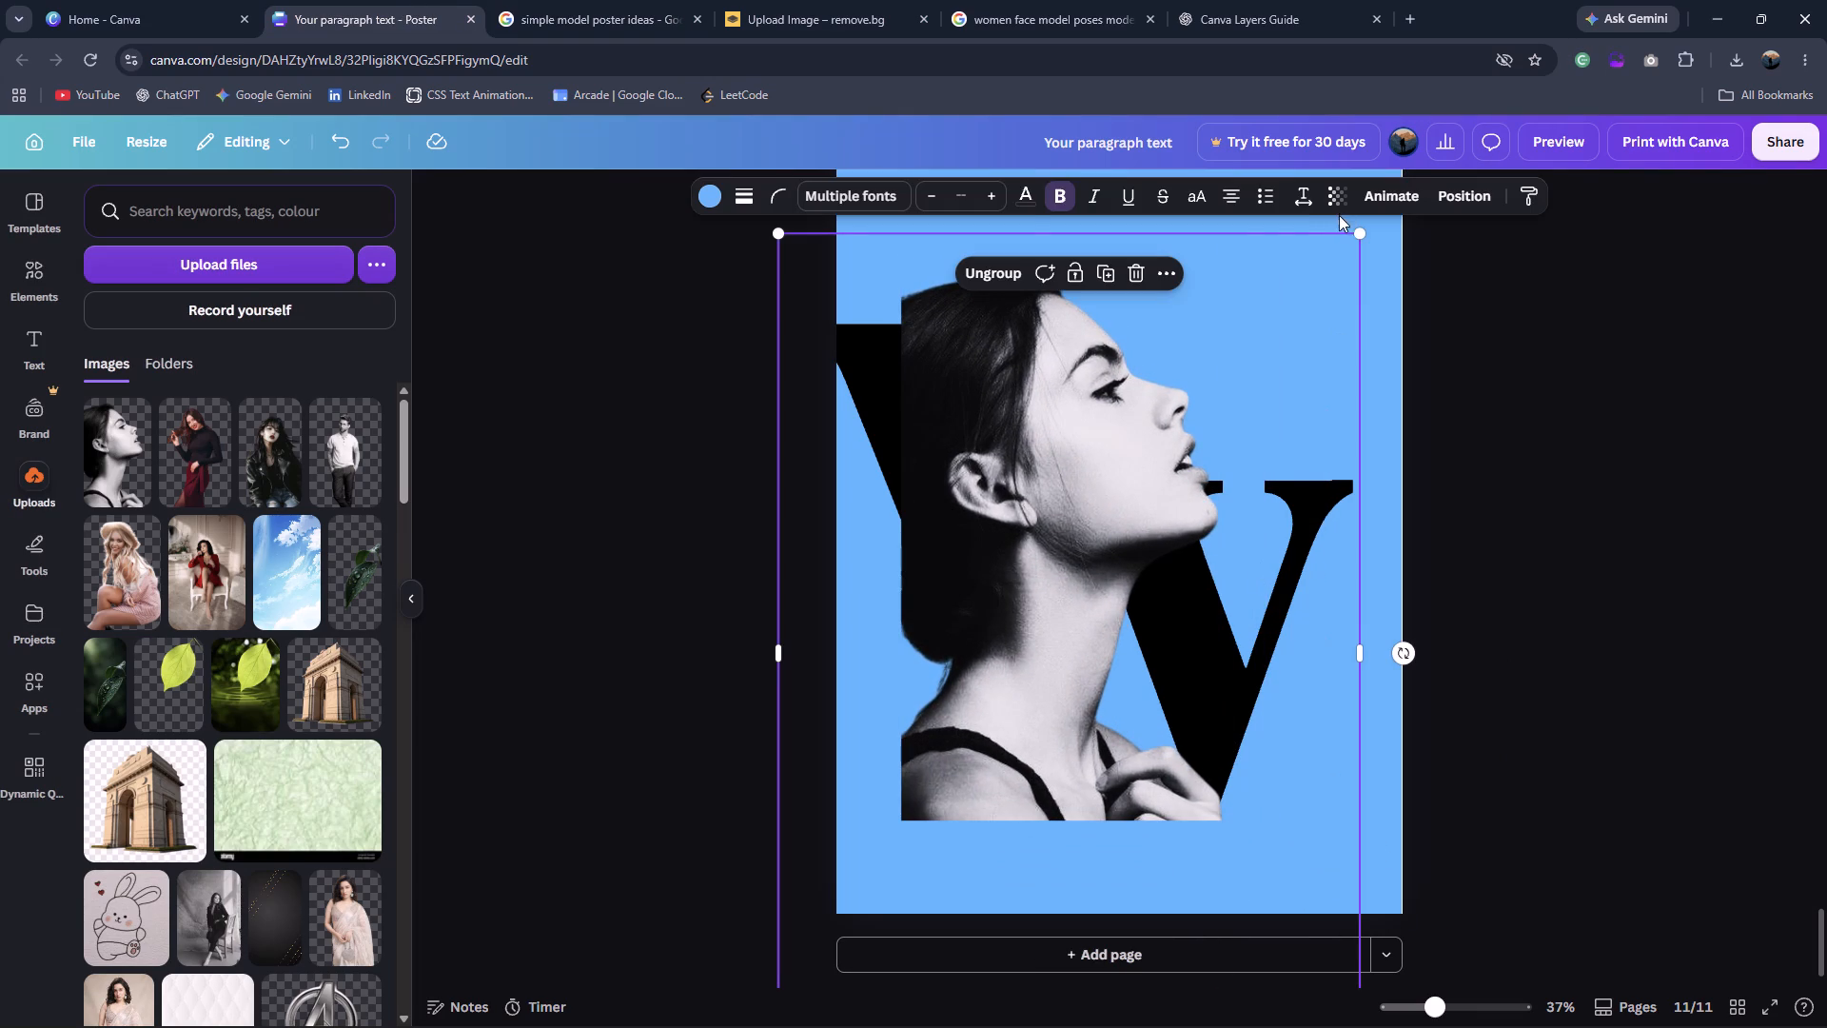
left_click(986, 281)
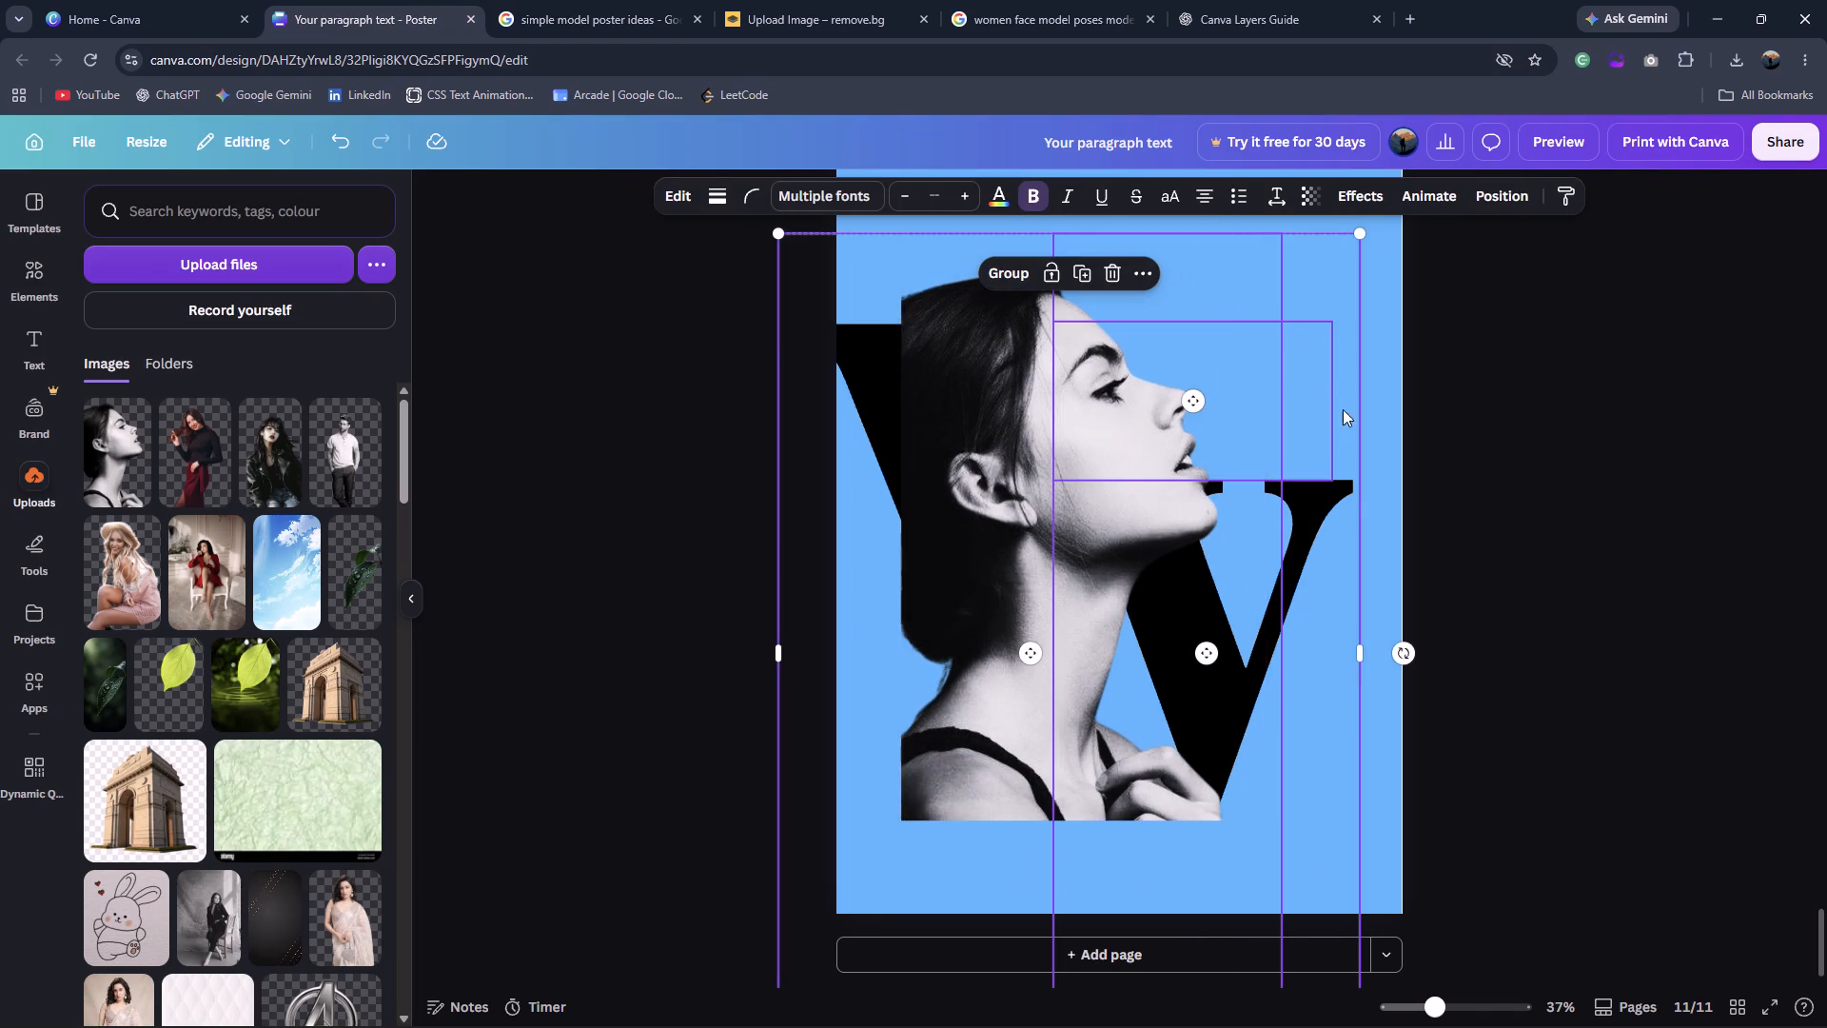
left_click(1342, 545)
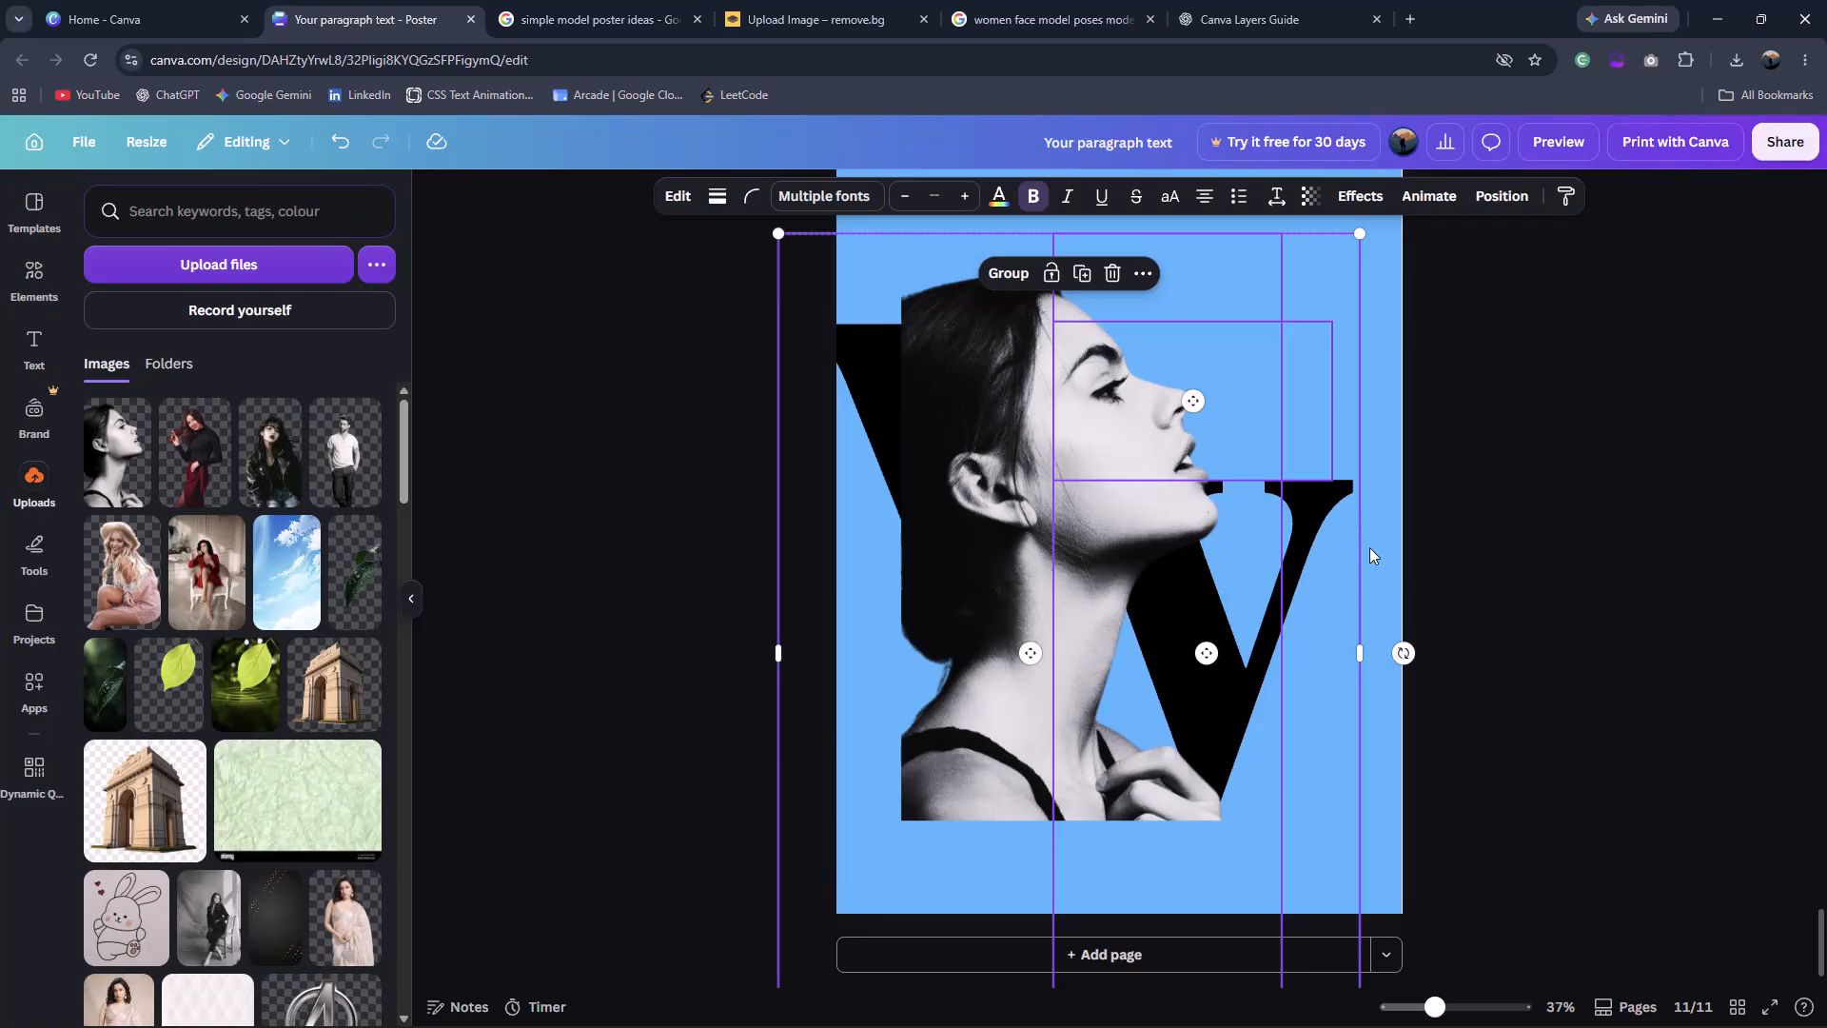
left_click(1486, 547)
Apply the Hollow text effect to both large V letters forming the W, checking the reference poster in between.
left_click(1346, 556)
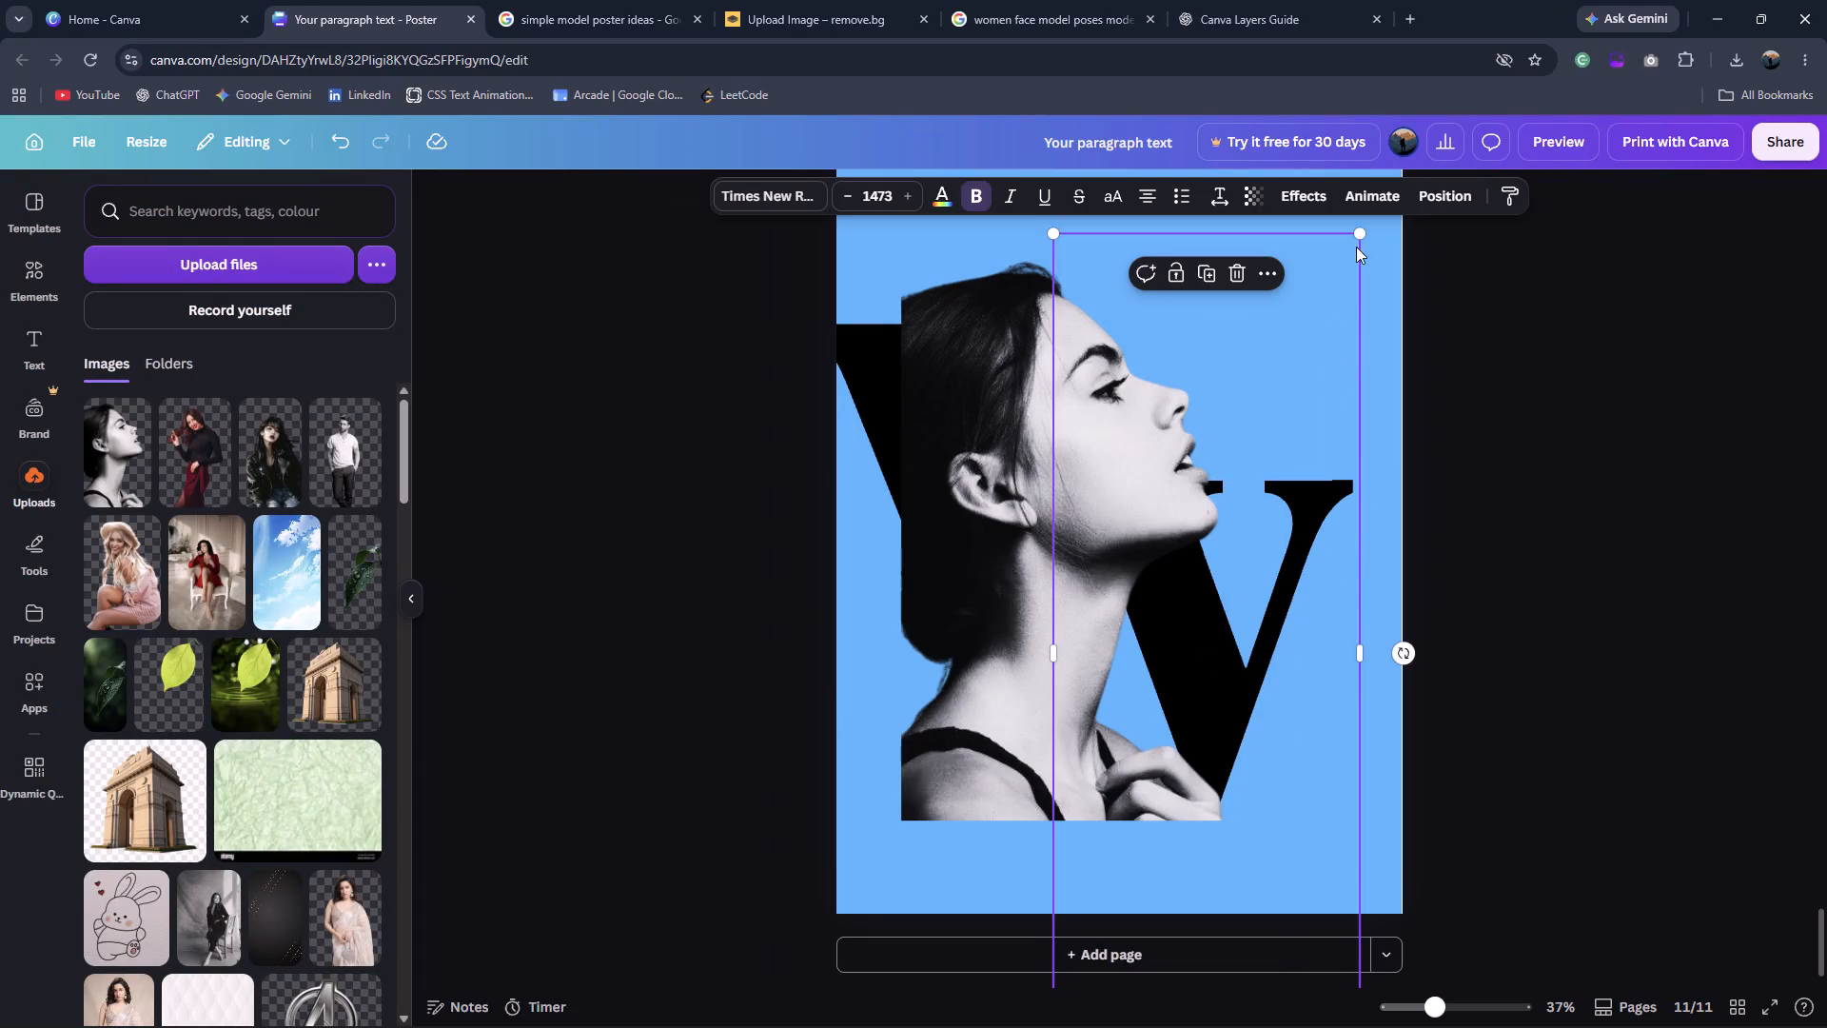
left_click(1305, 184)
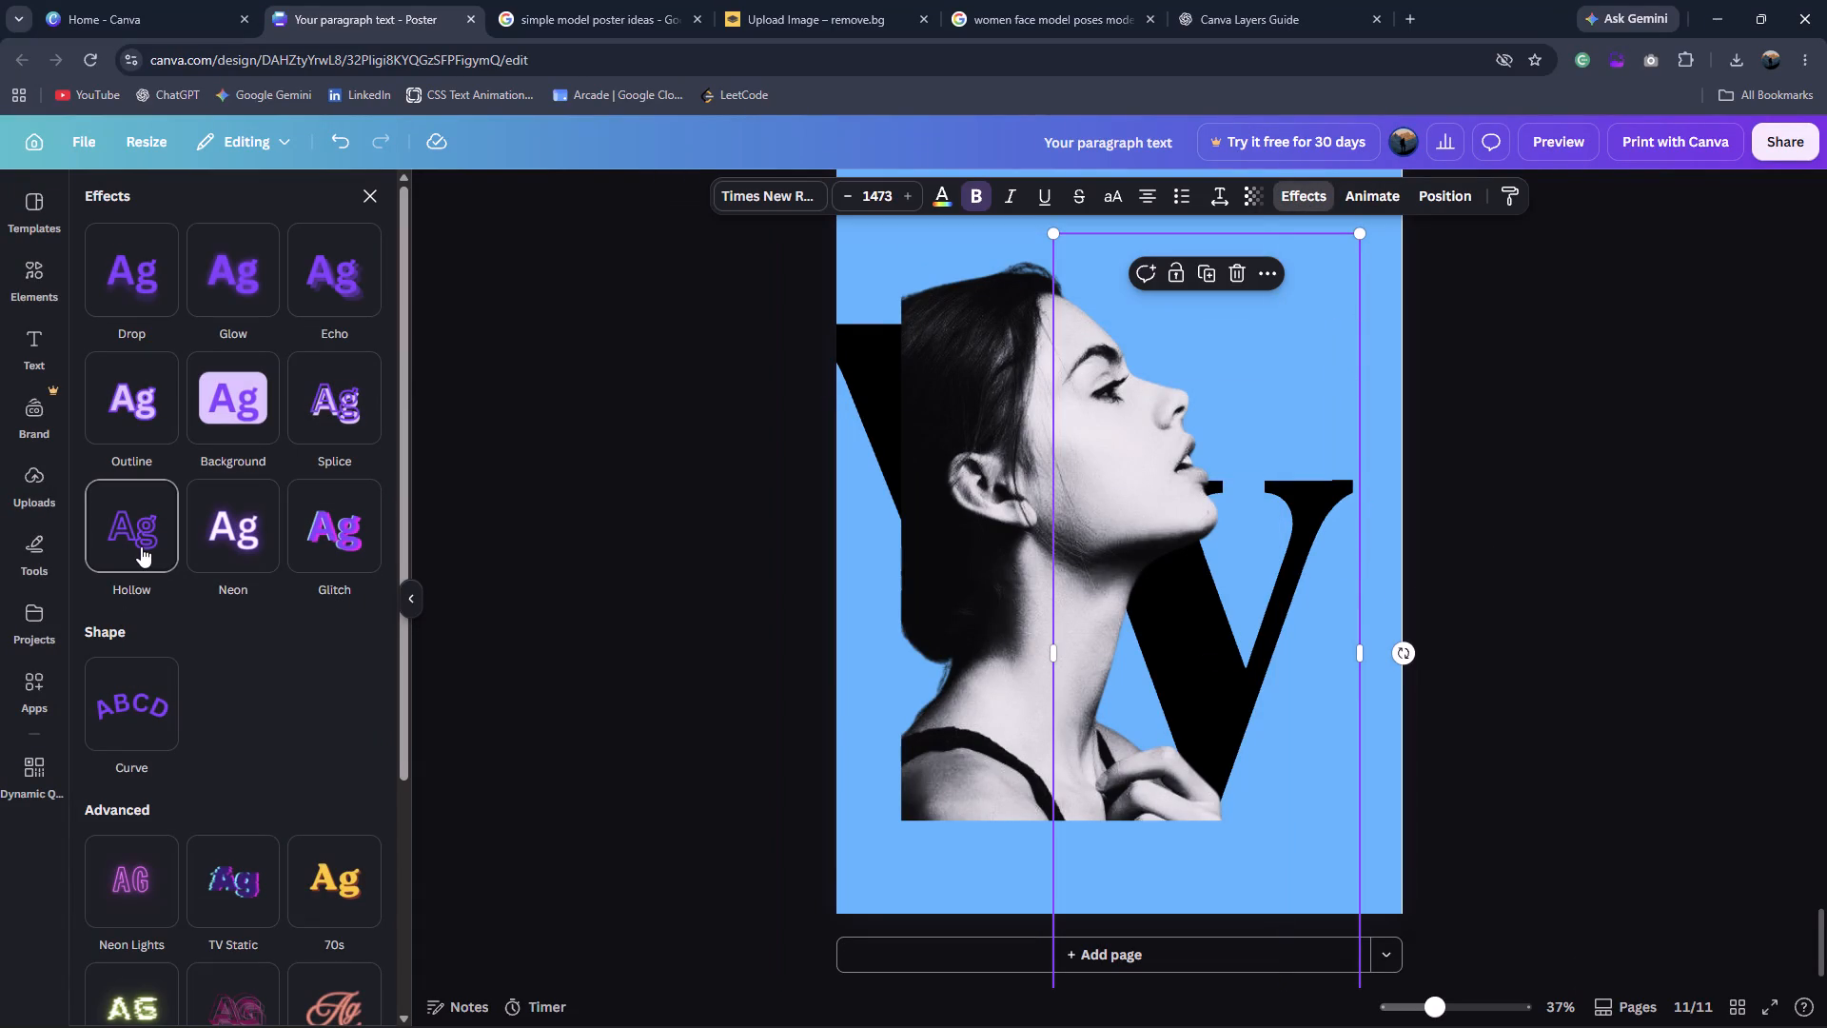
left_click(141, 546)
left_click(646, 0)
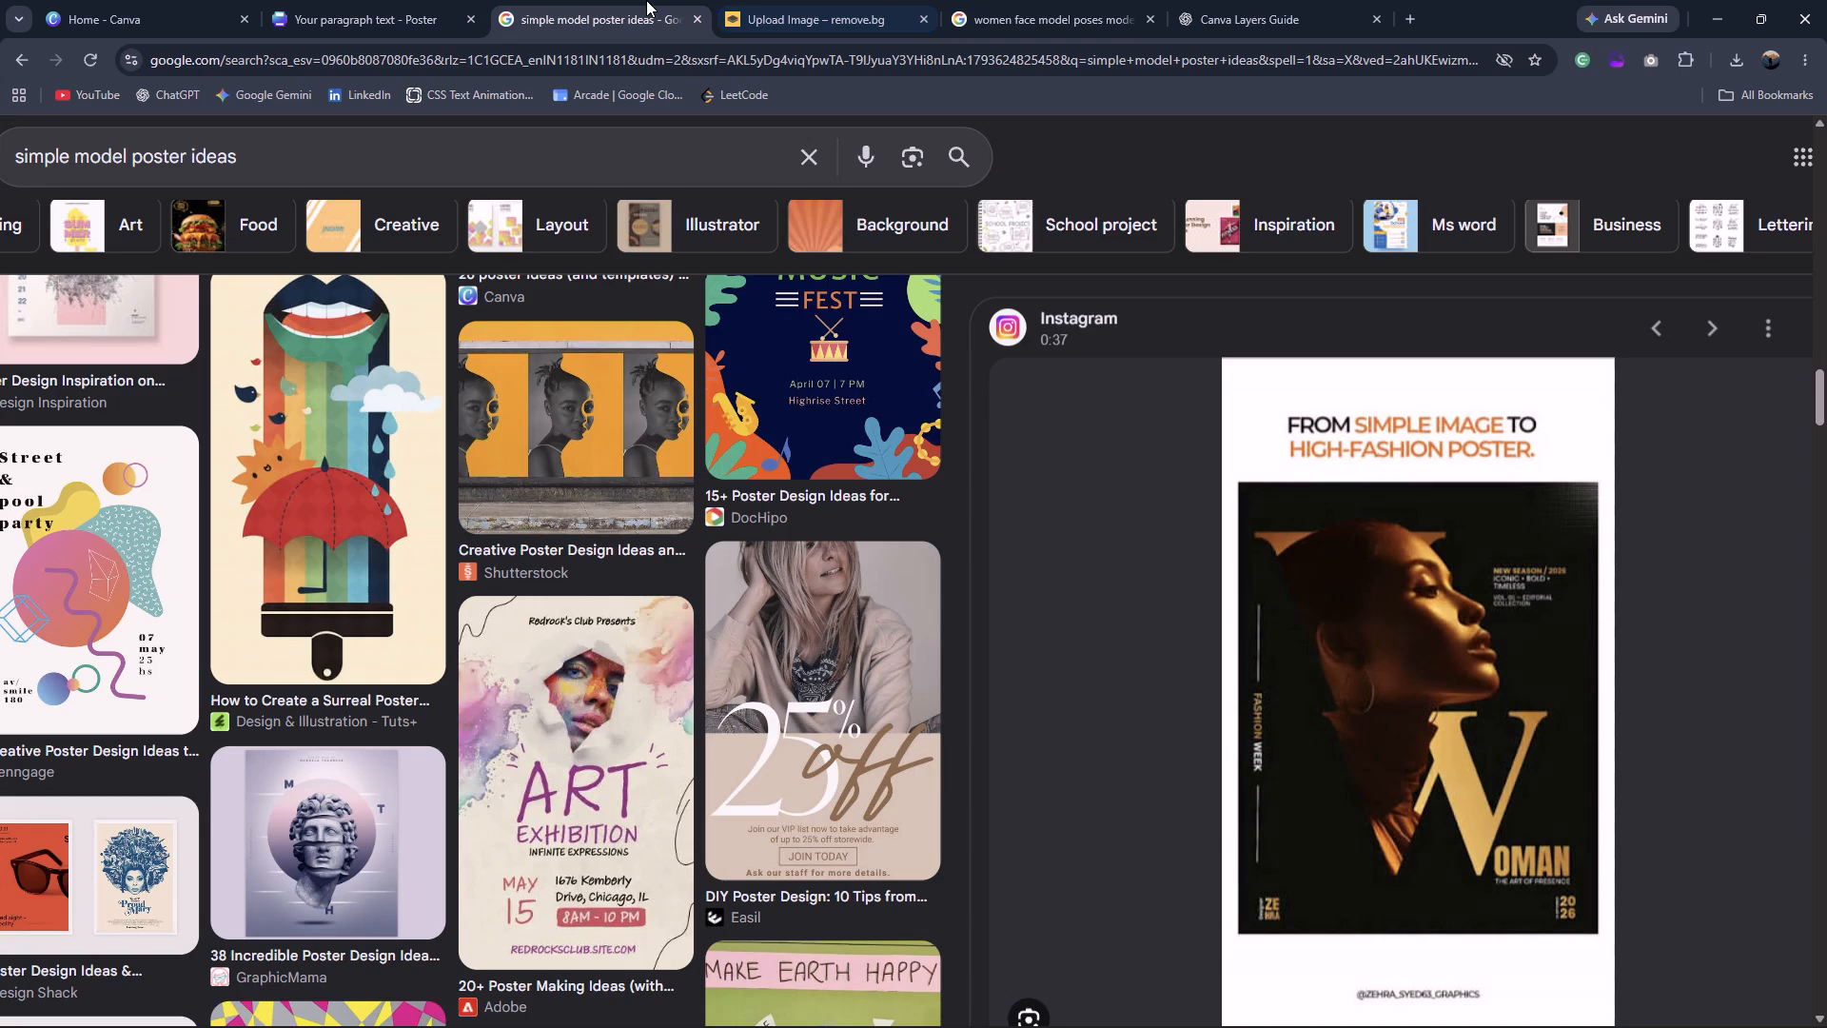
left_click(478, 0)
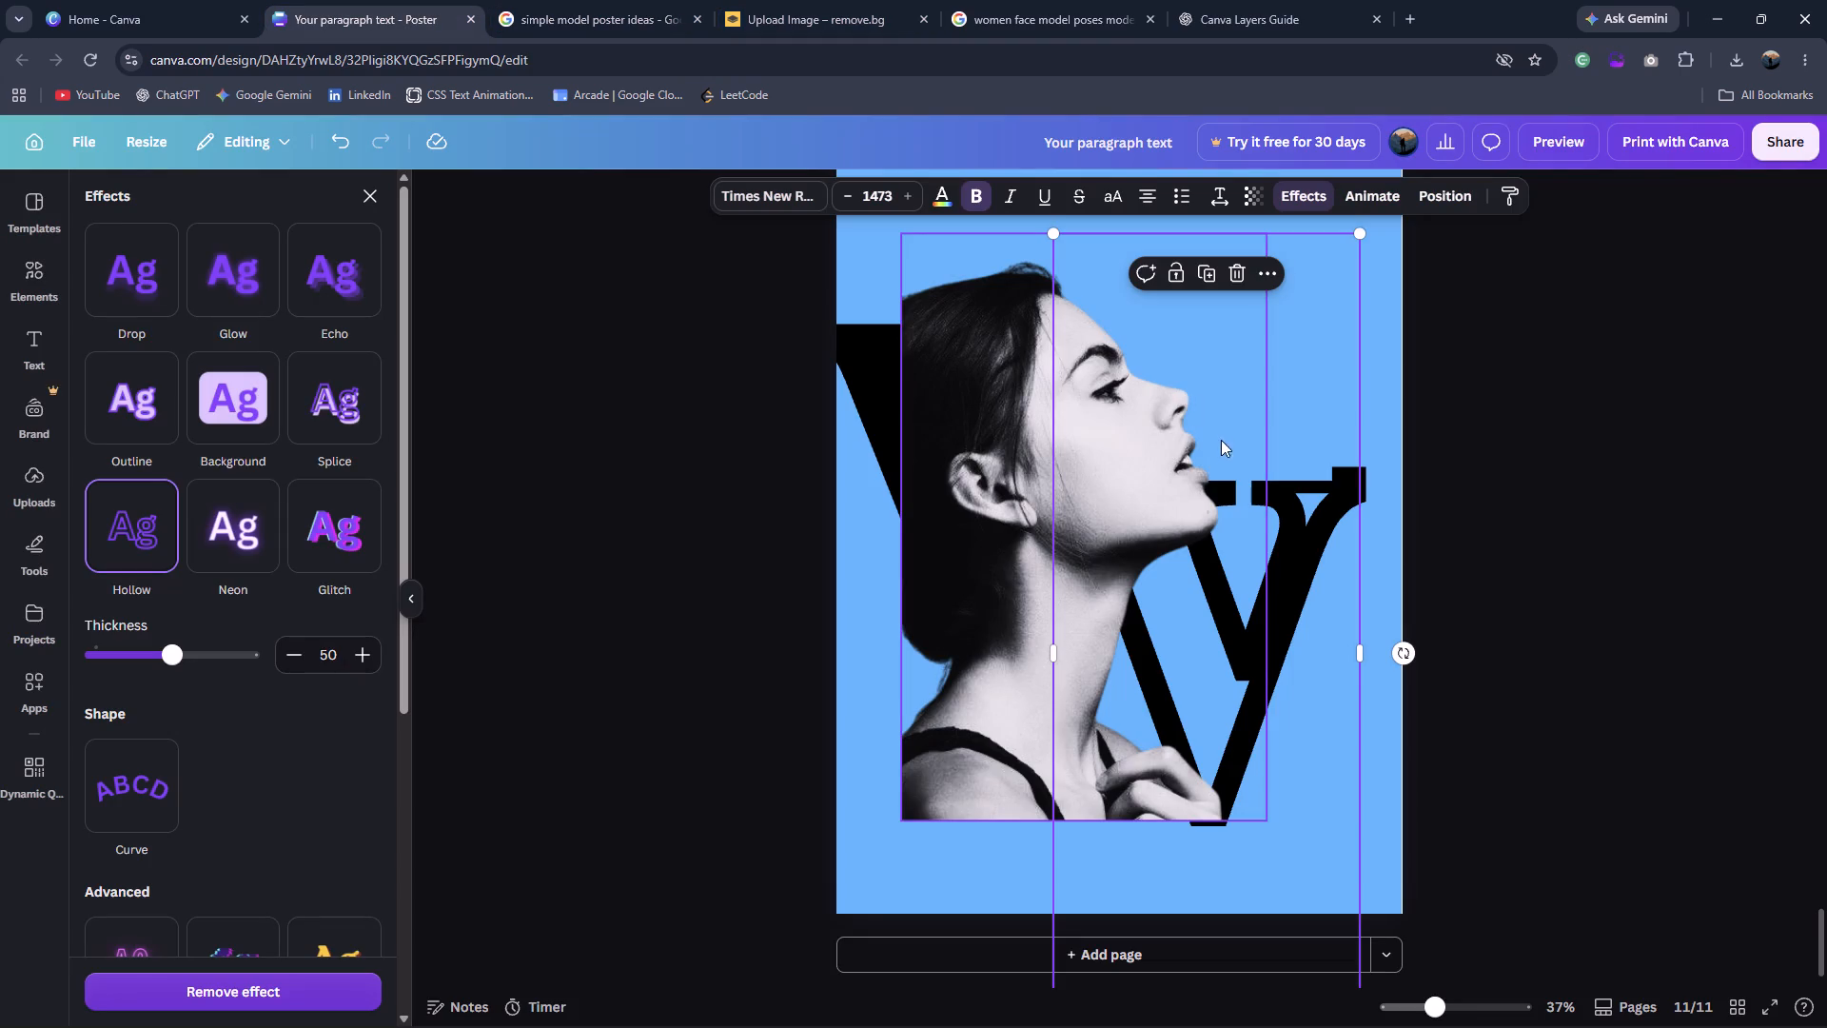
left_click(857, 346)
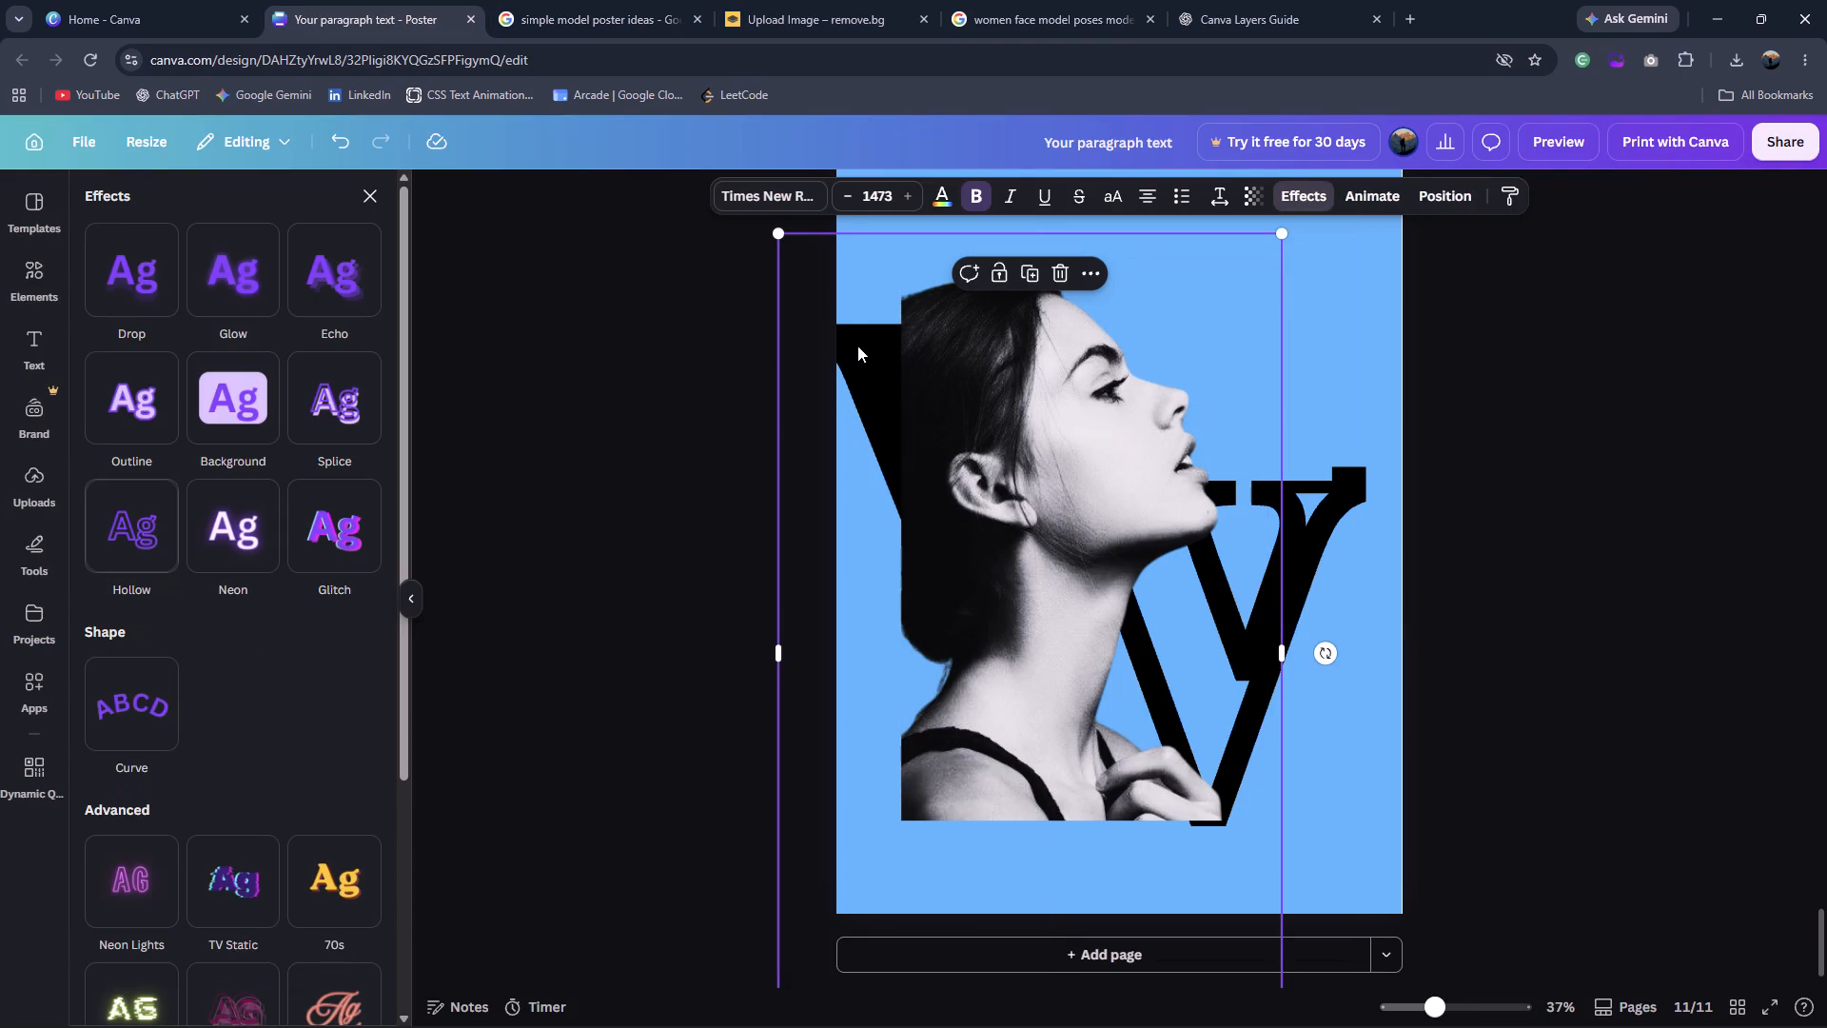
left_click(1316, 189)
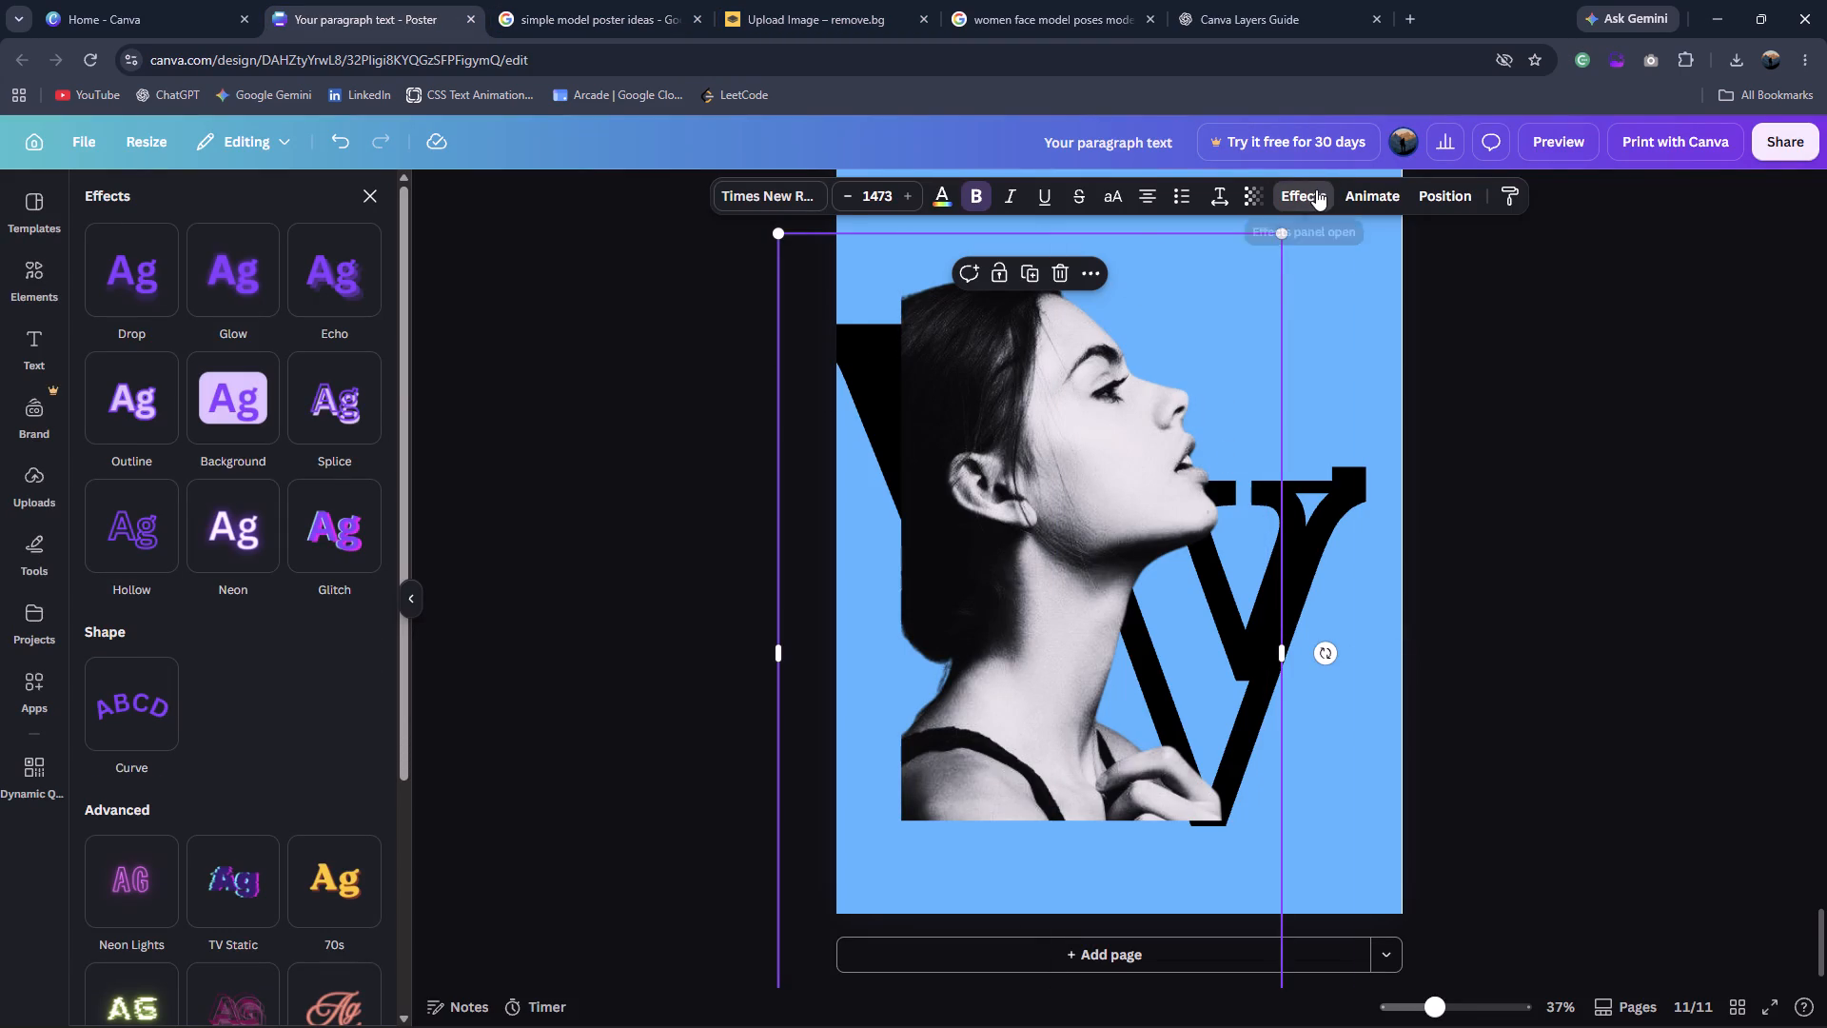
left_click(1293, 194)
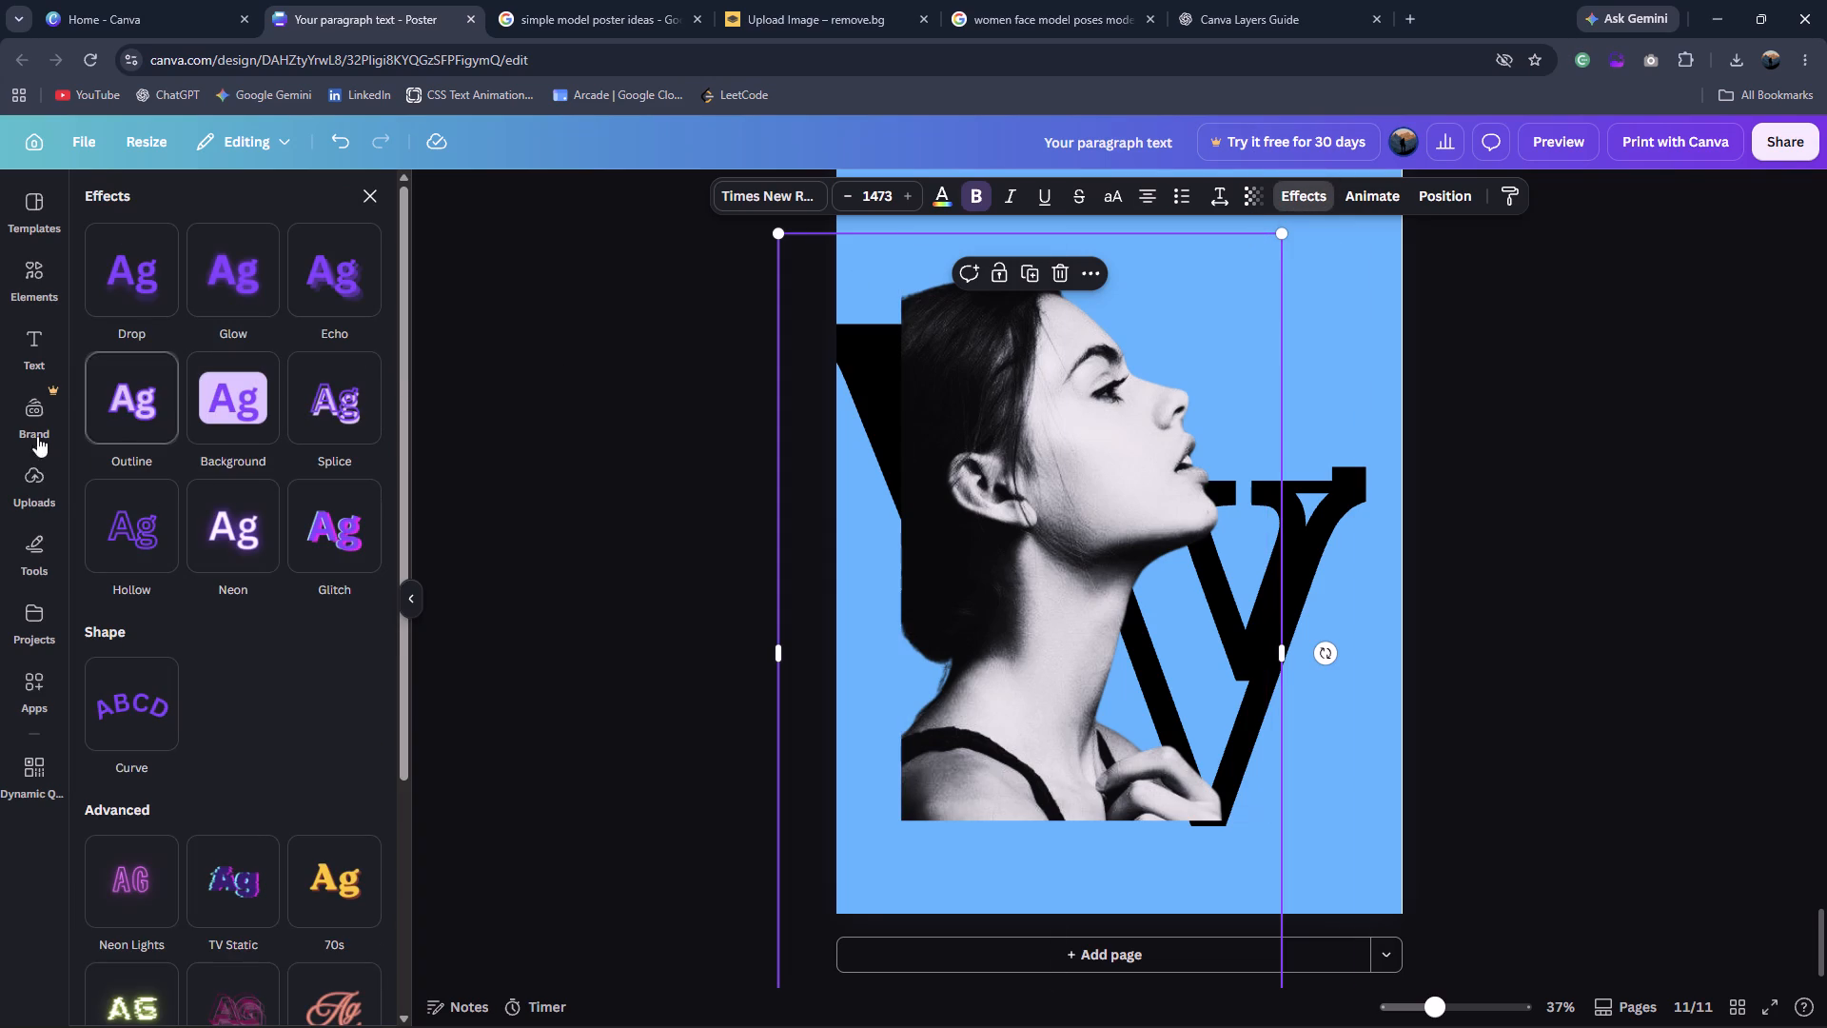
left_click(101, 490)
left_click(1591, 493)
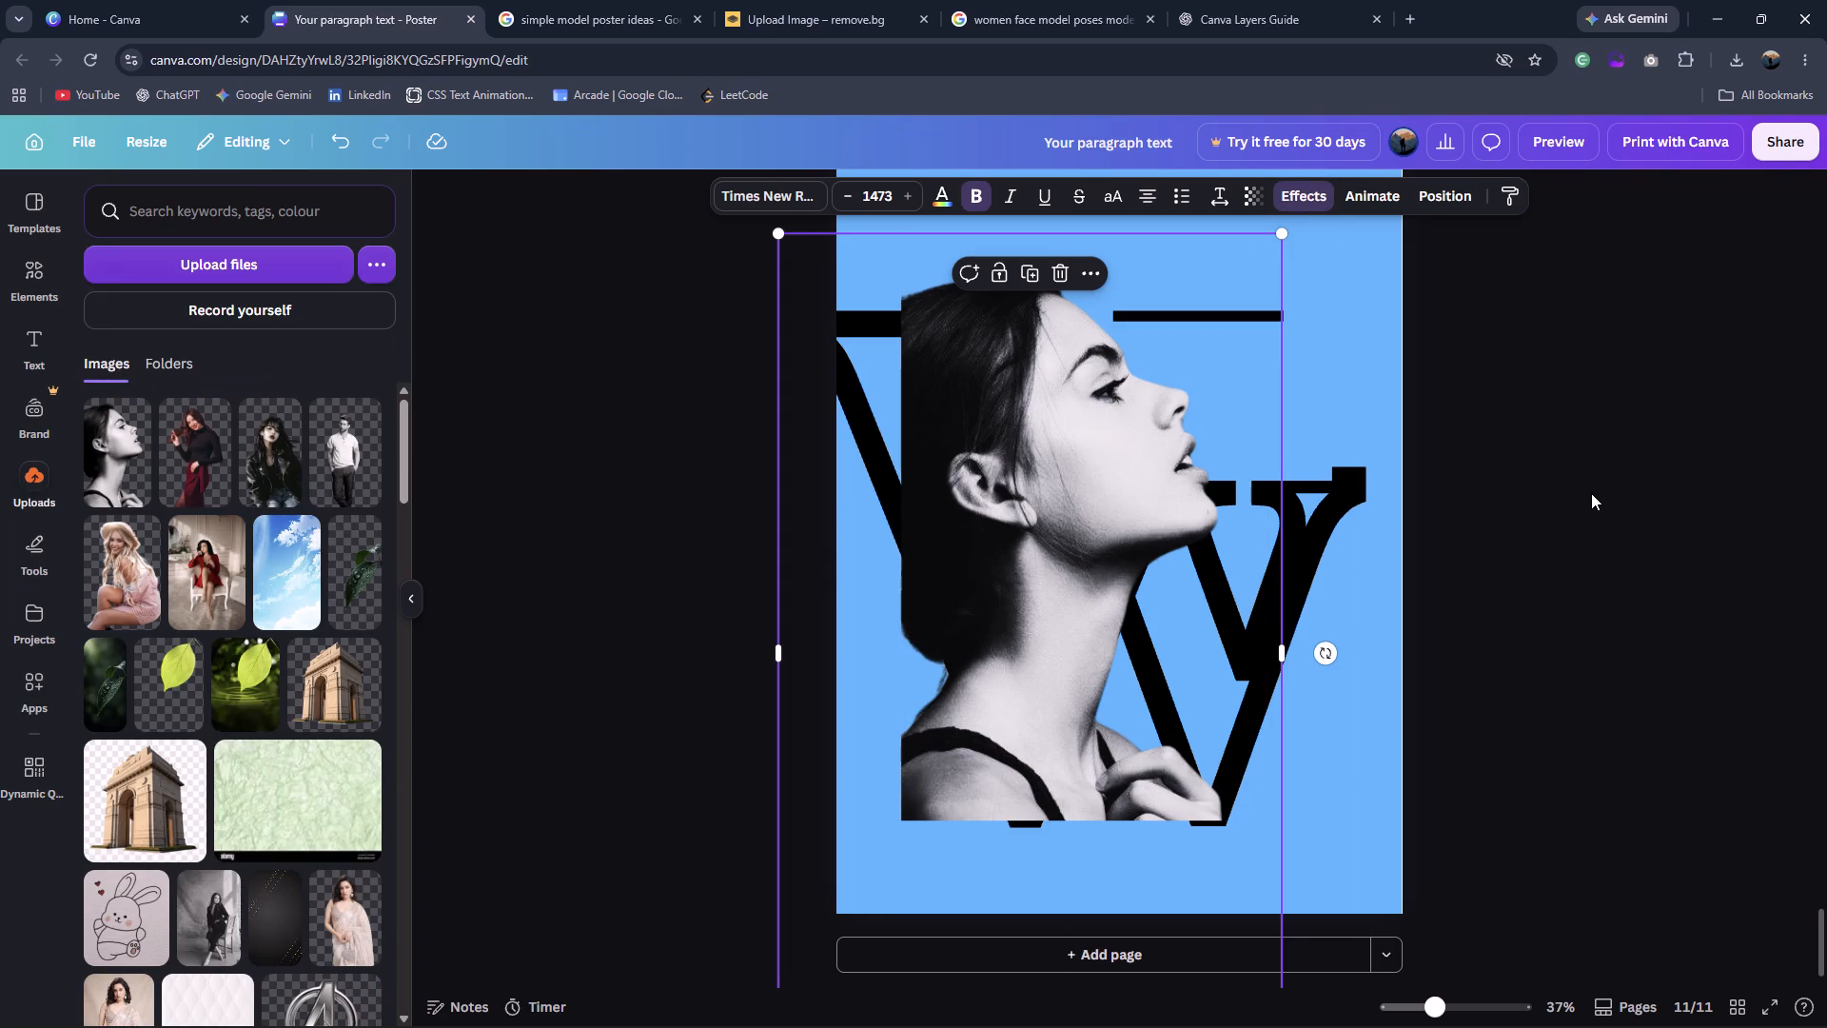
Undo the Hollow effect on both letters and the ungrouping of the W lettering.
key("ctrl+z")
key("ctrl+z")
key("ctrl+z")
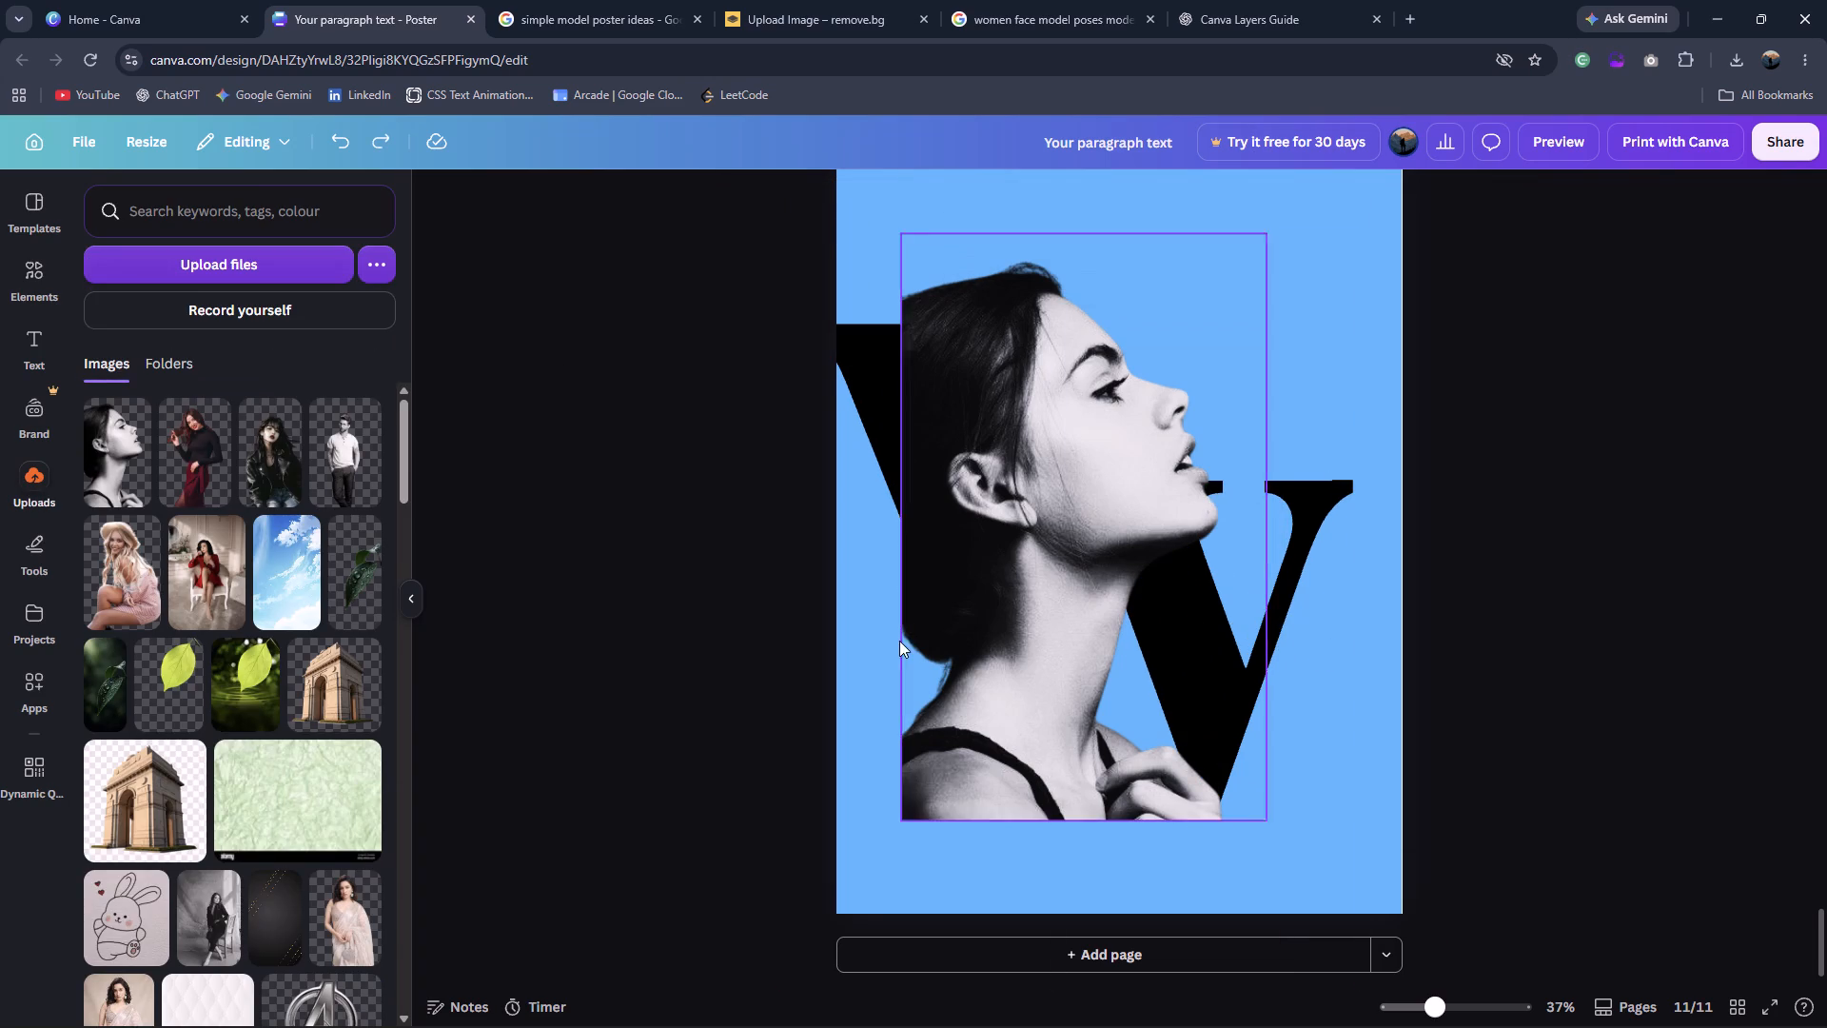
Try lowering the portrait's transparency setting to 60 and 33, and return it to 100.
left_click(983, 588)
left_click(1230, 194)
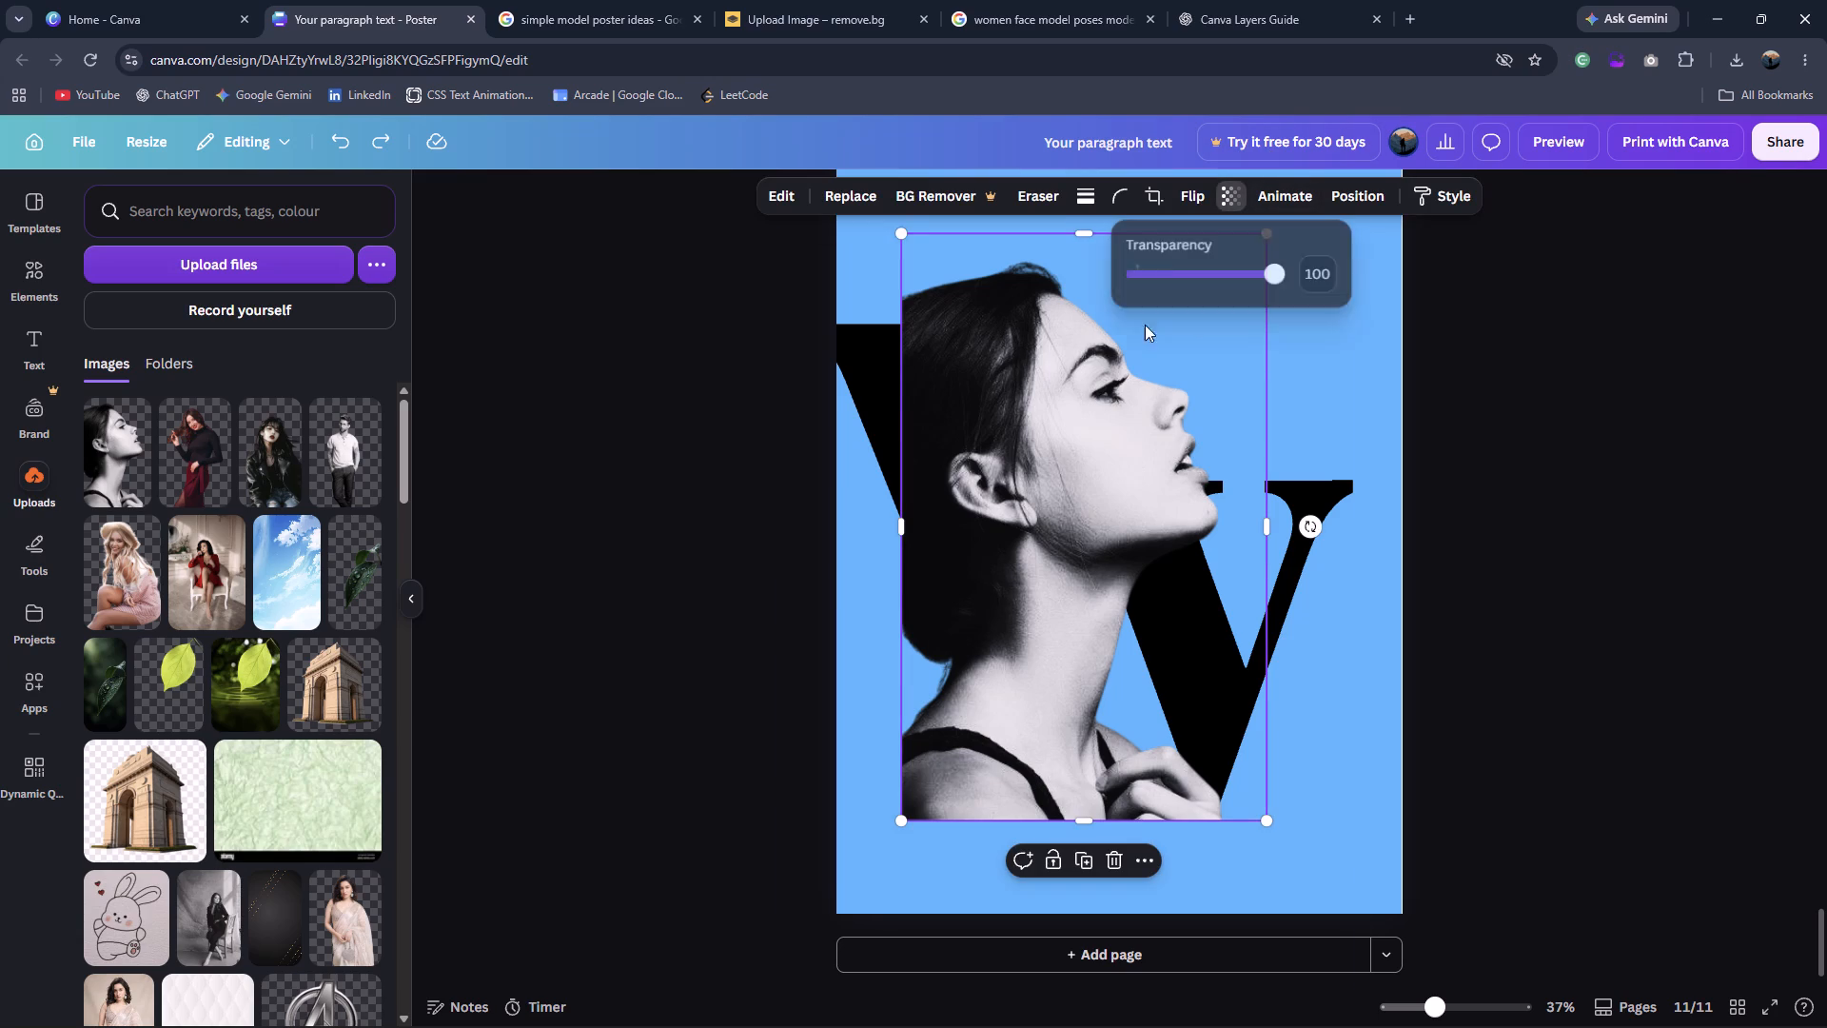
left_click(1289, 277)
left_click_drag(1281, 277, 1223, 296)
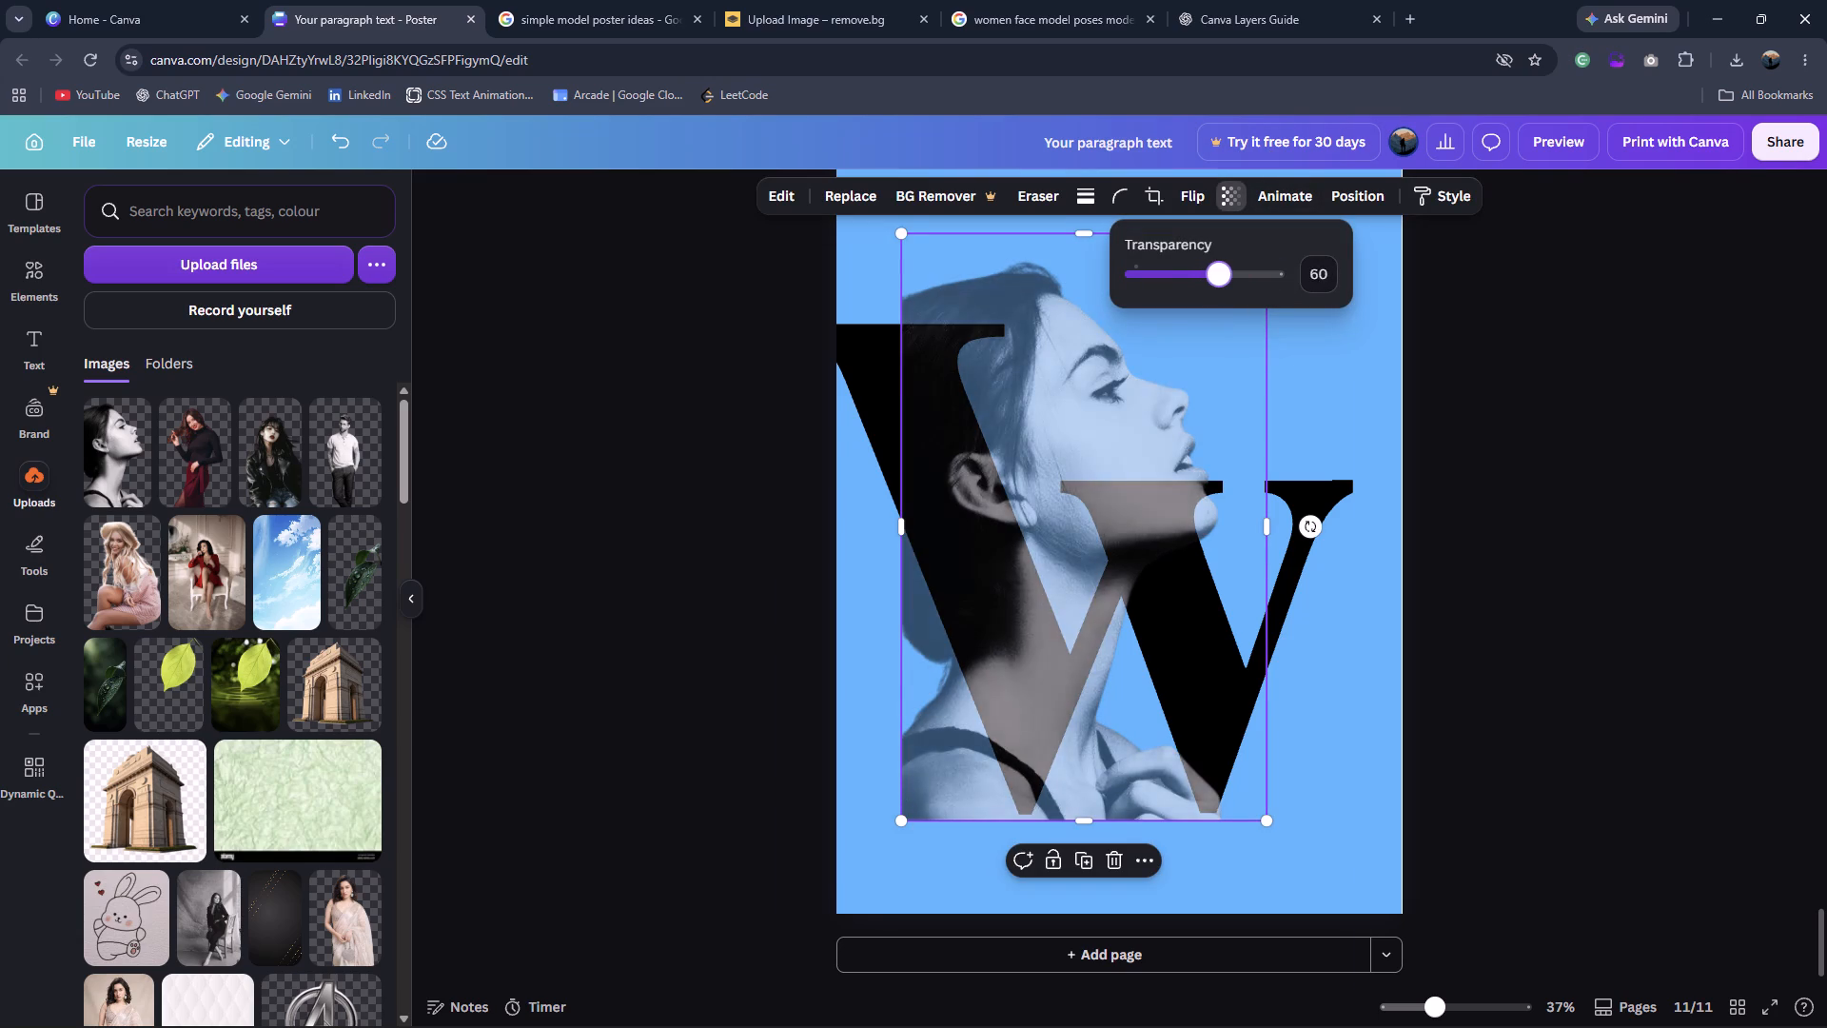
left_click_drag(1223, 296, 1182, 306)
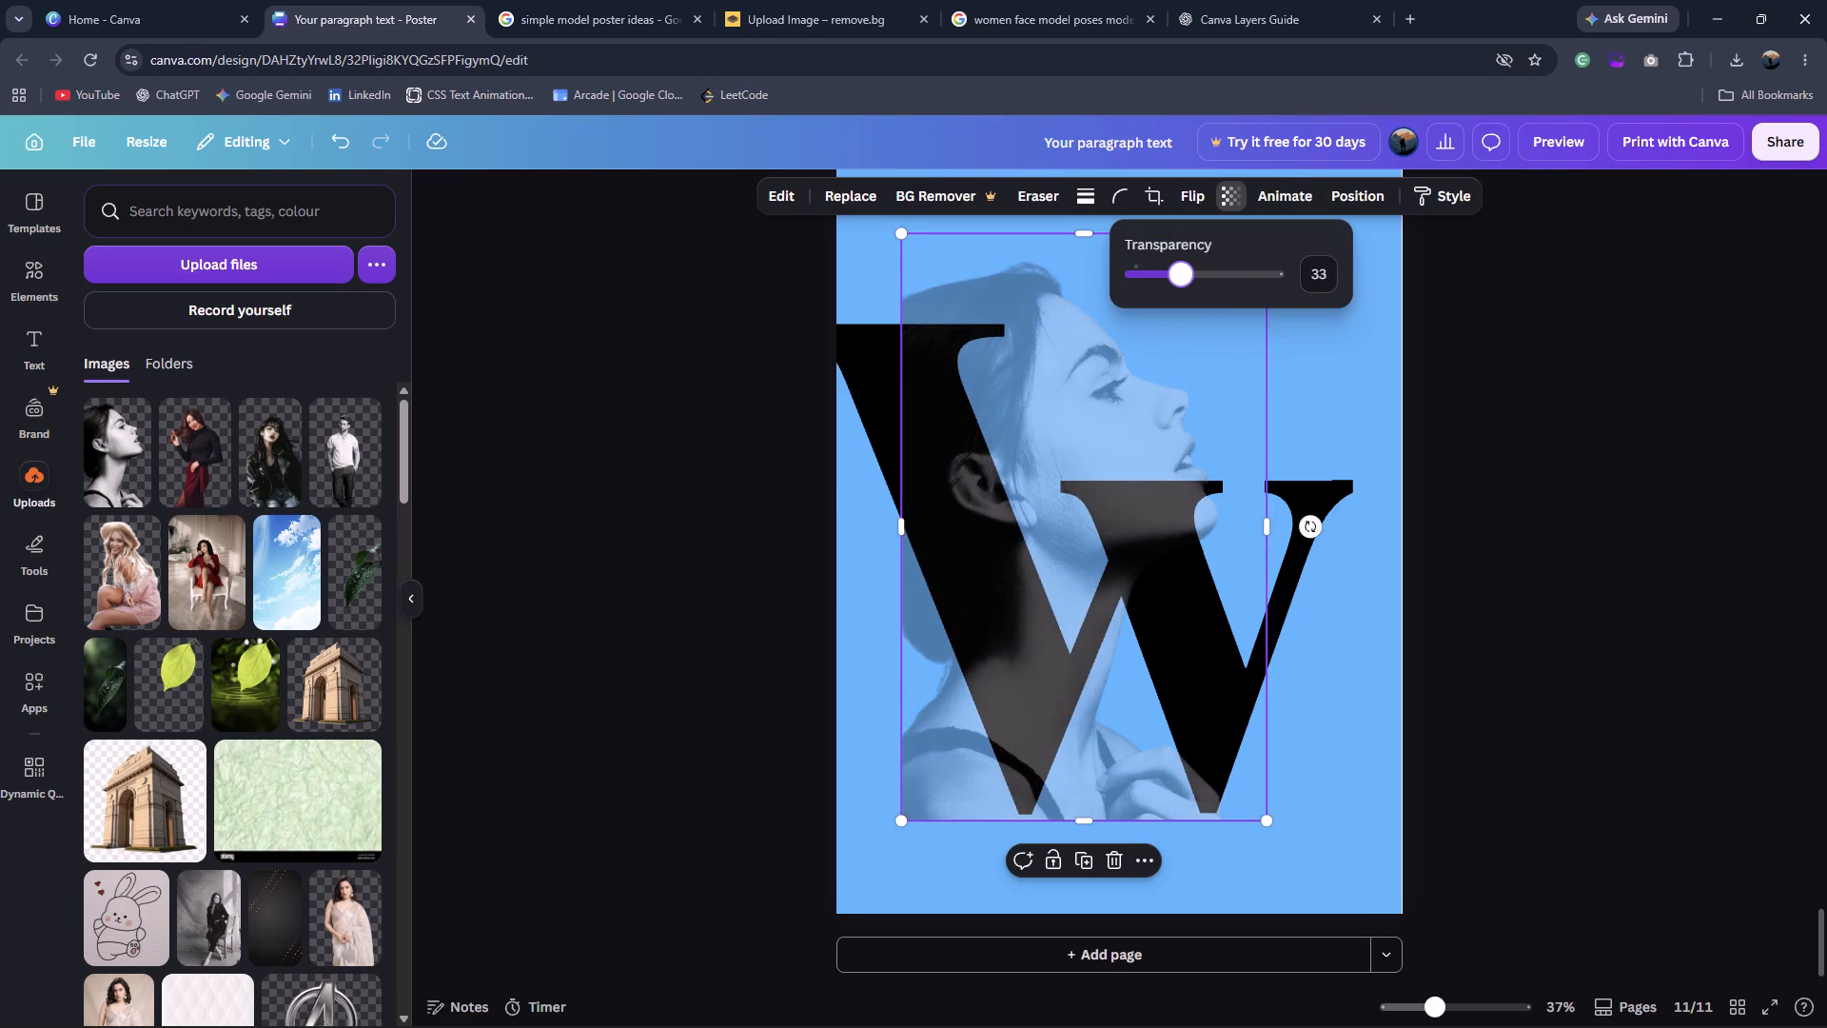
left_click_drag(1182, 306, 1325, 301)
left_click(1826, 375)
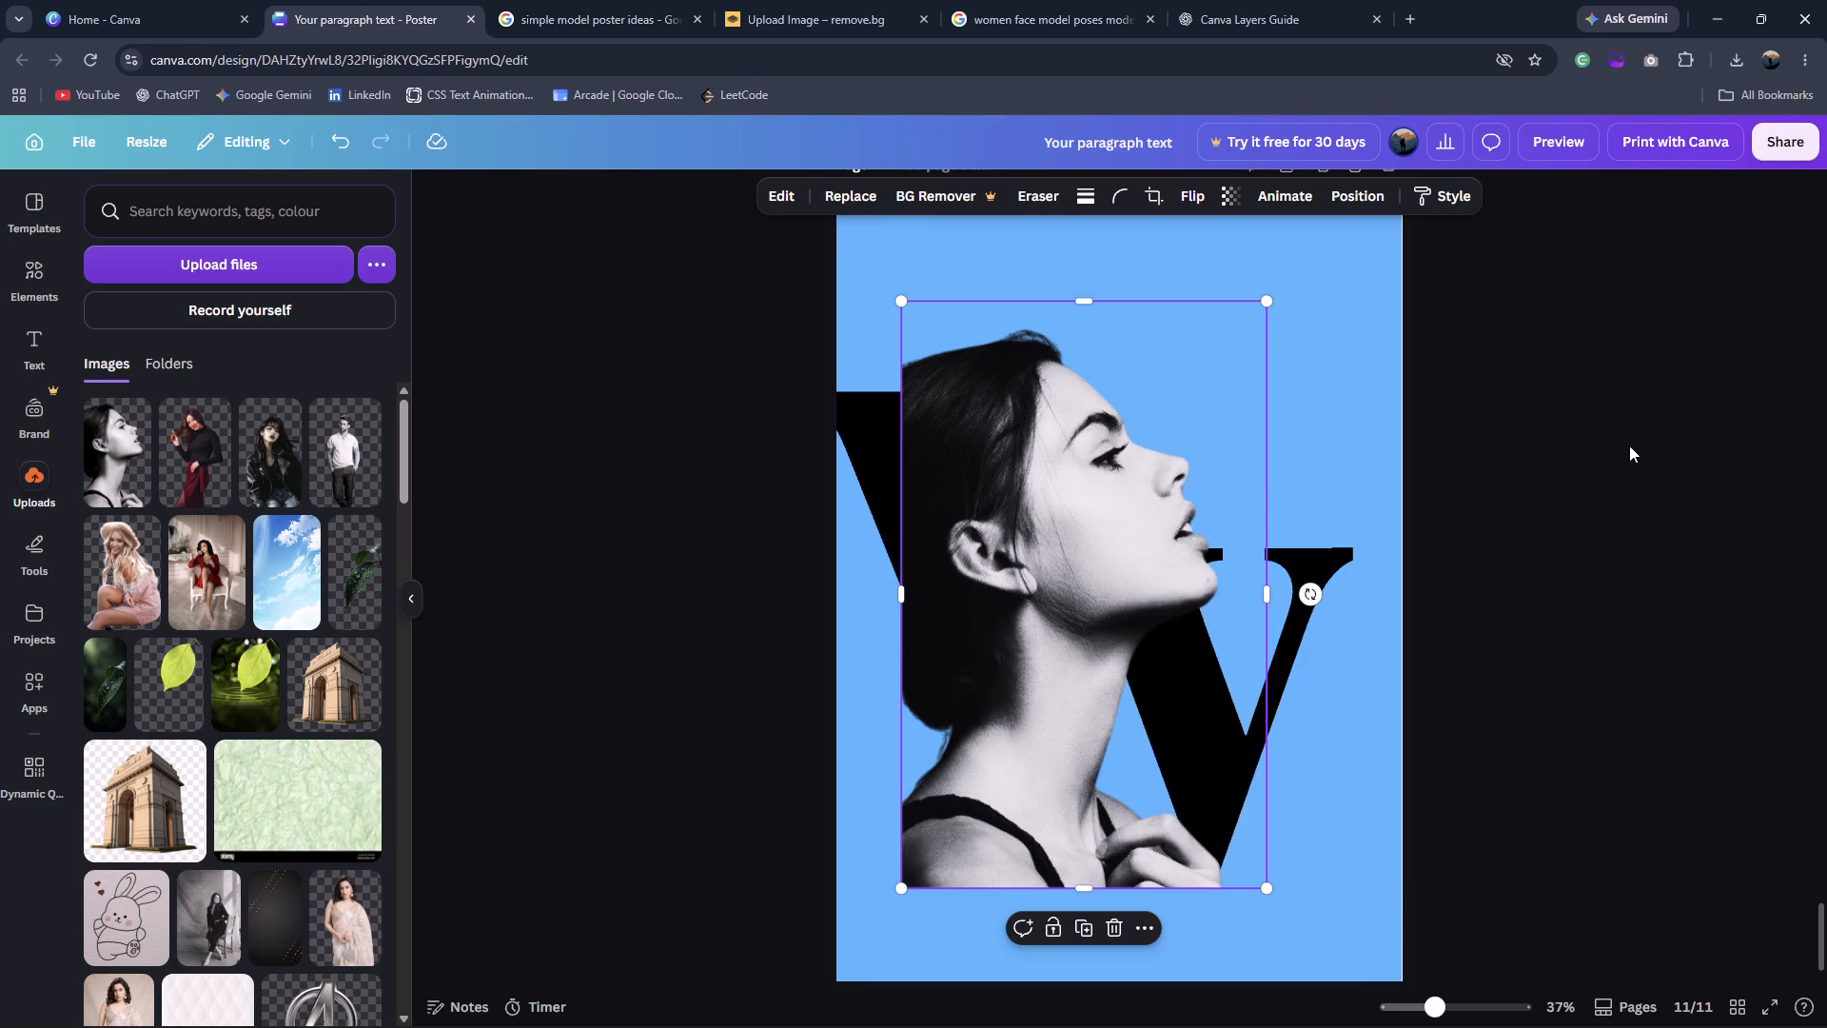
Check the reference poster and fill the page 11 background with the default black-to-grey gradient.
left_click(624, 12)
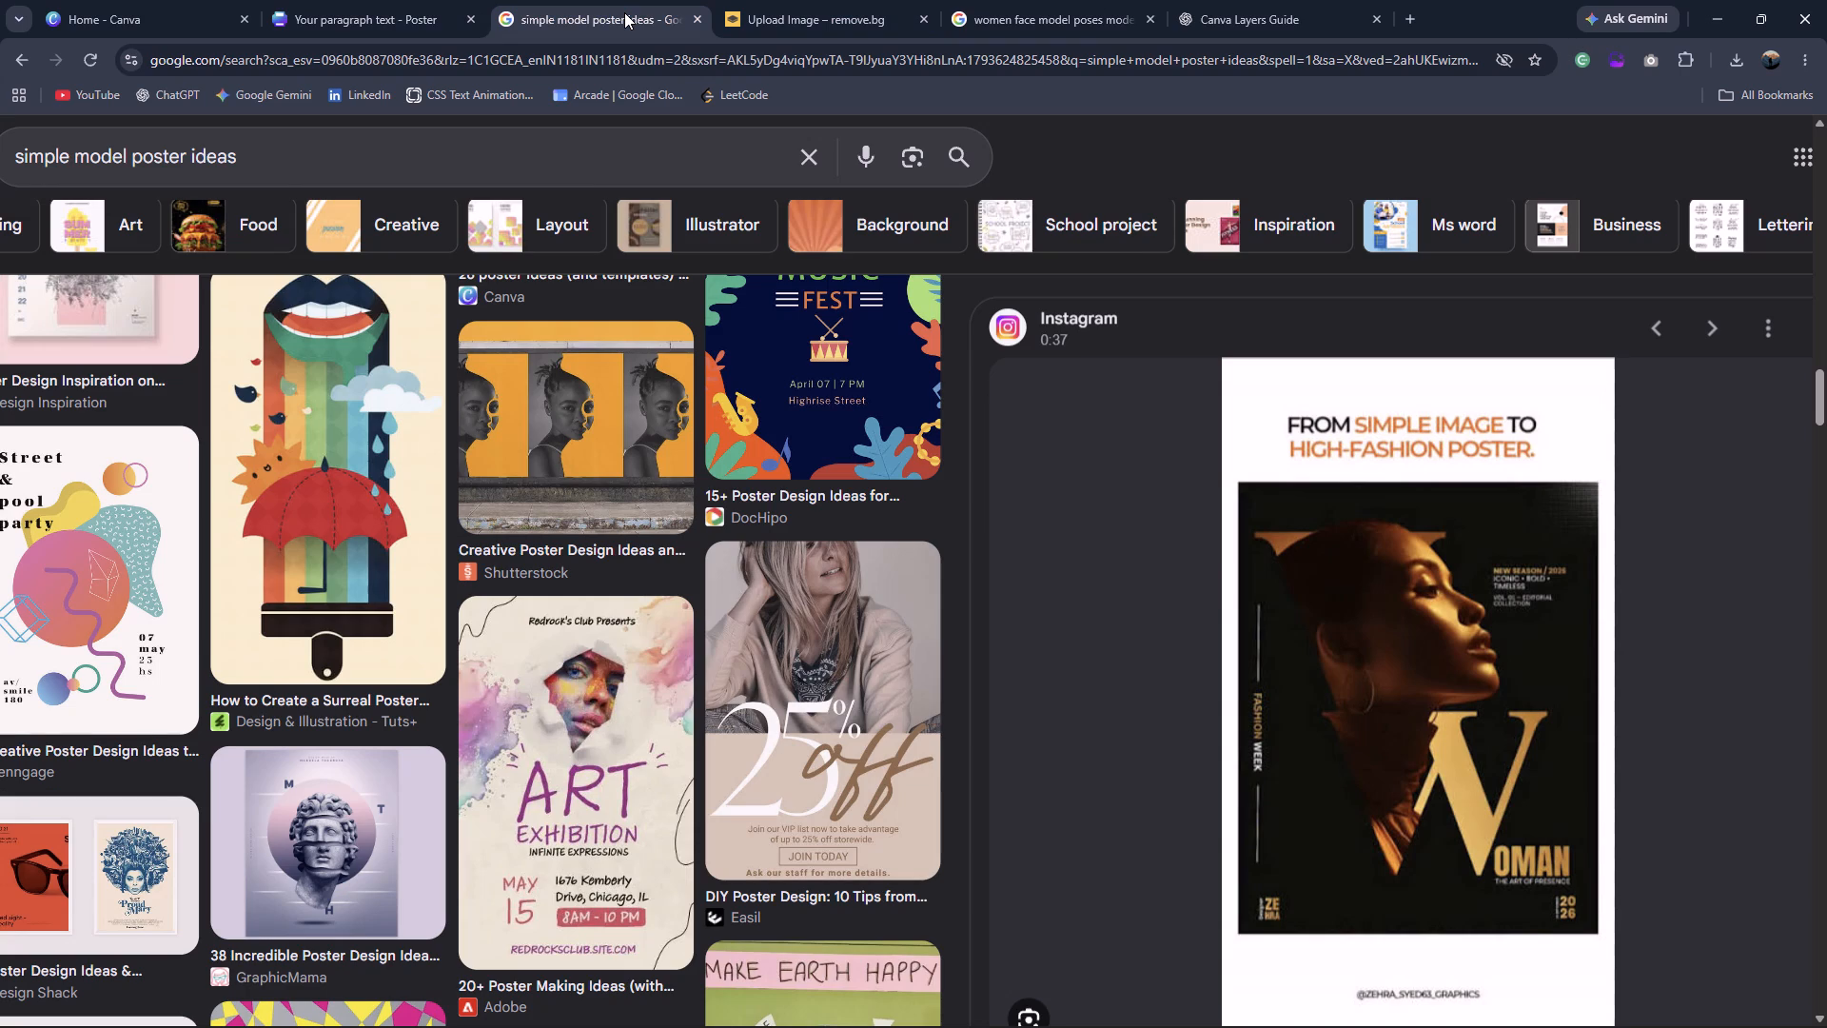
left_click(356, 0)
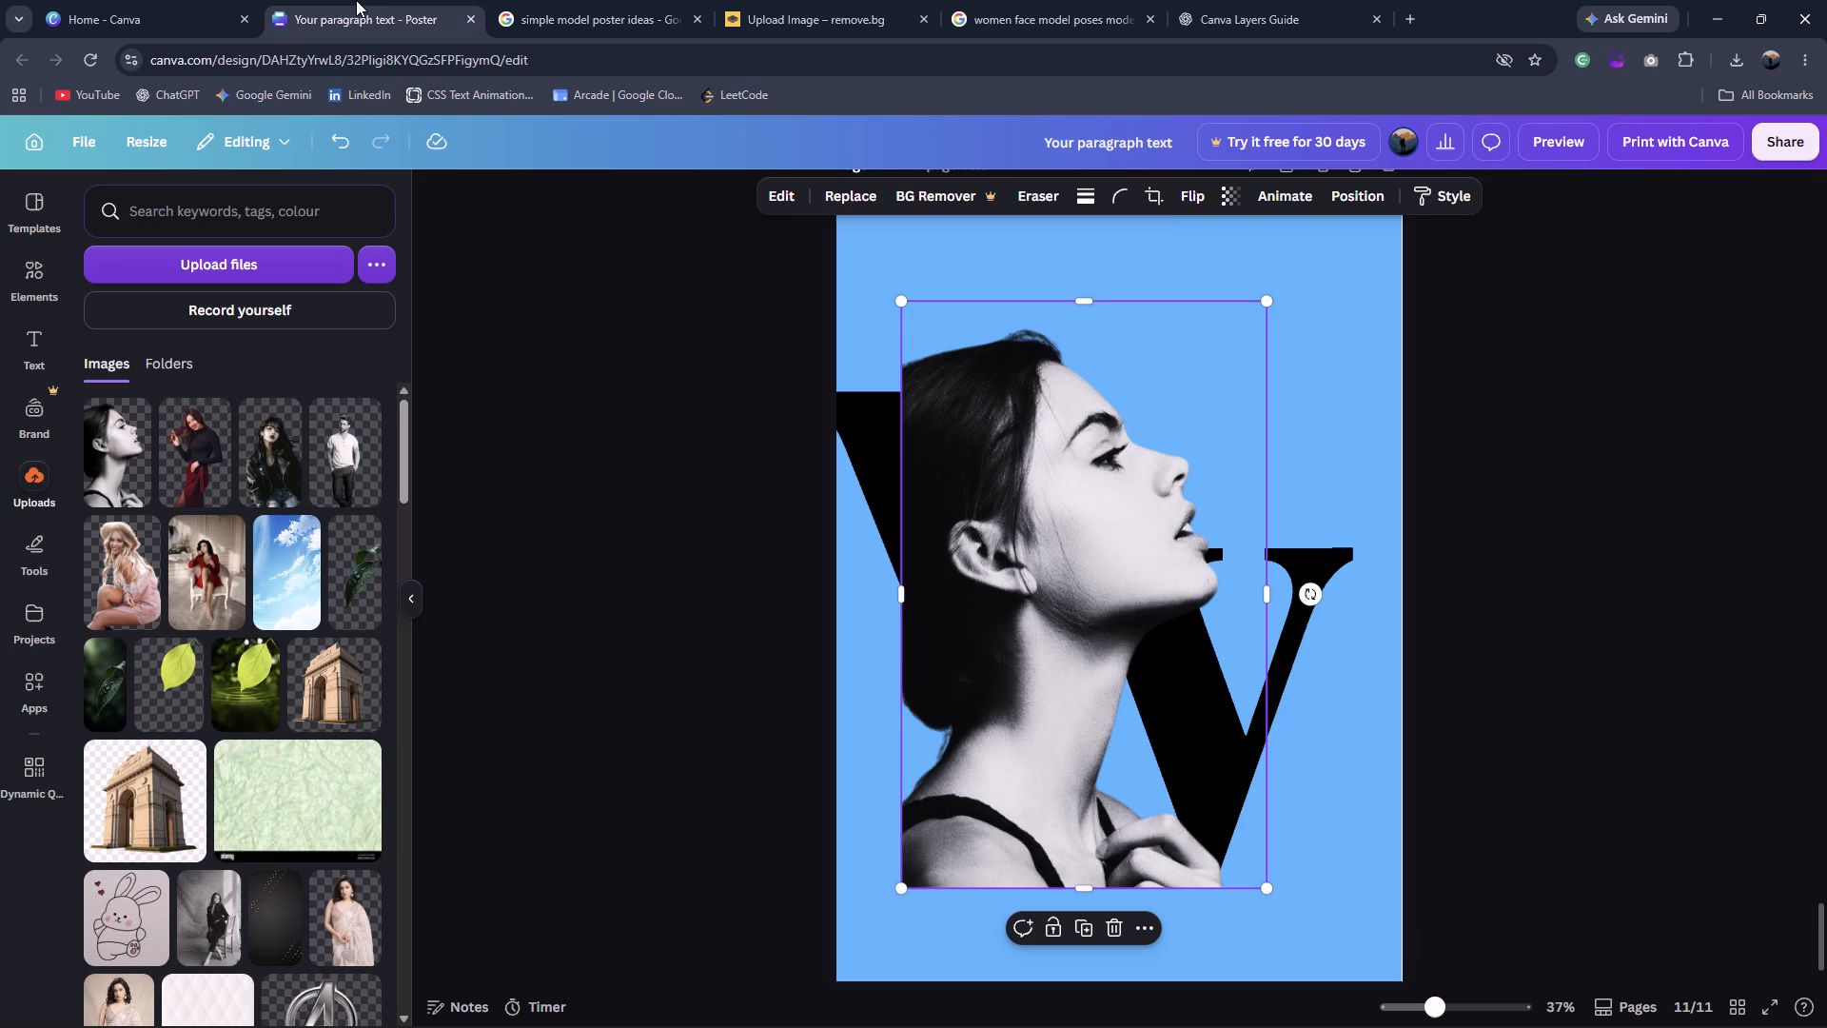
left_click(1308, 269)
left_click(1335, 234)
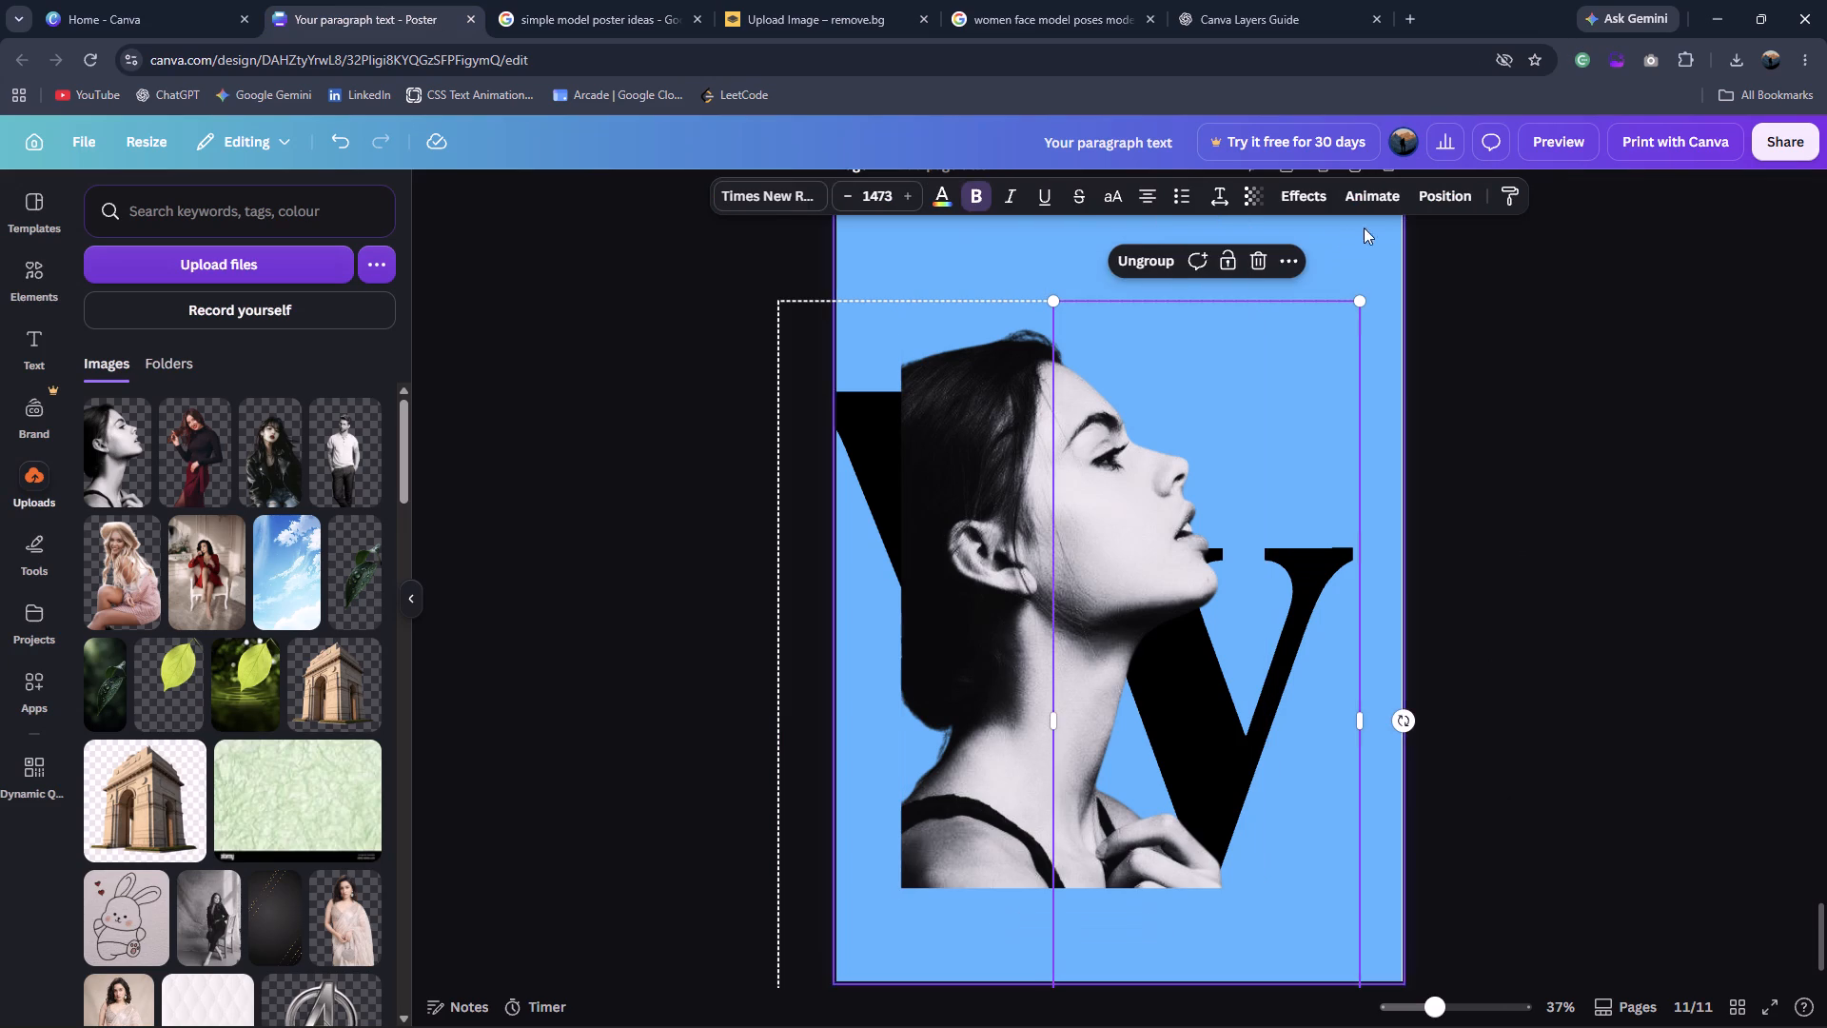
left_click(1601, 370)
scroll(1597, 373, "up", 2)
left_click(1253, 439)
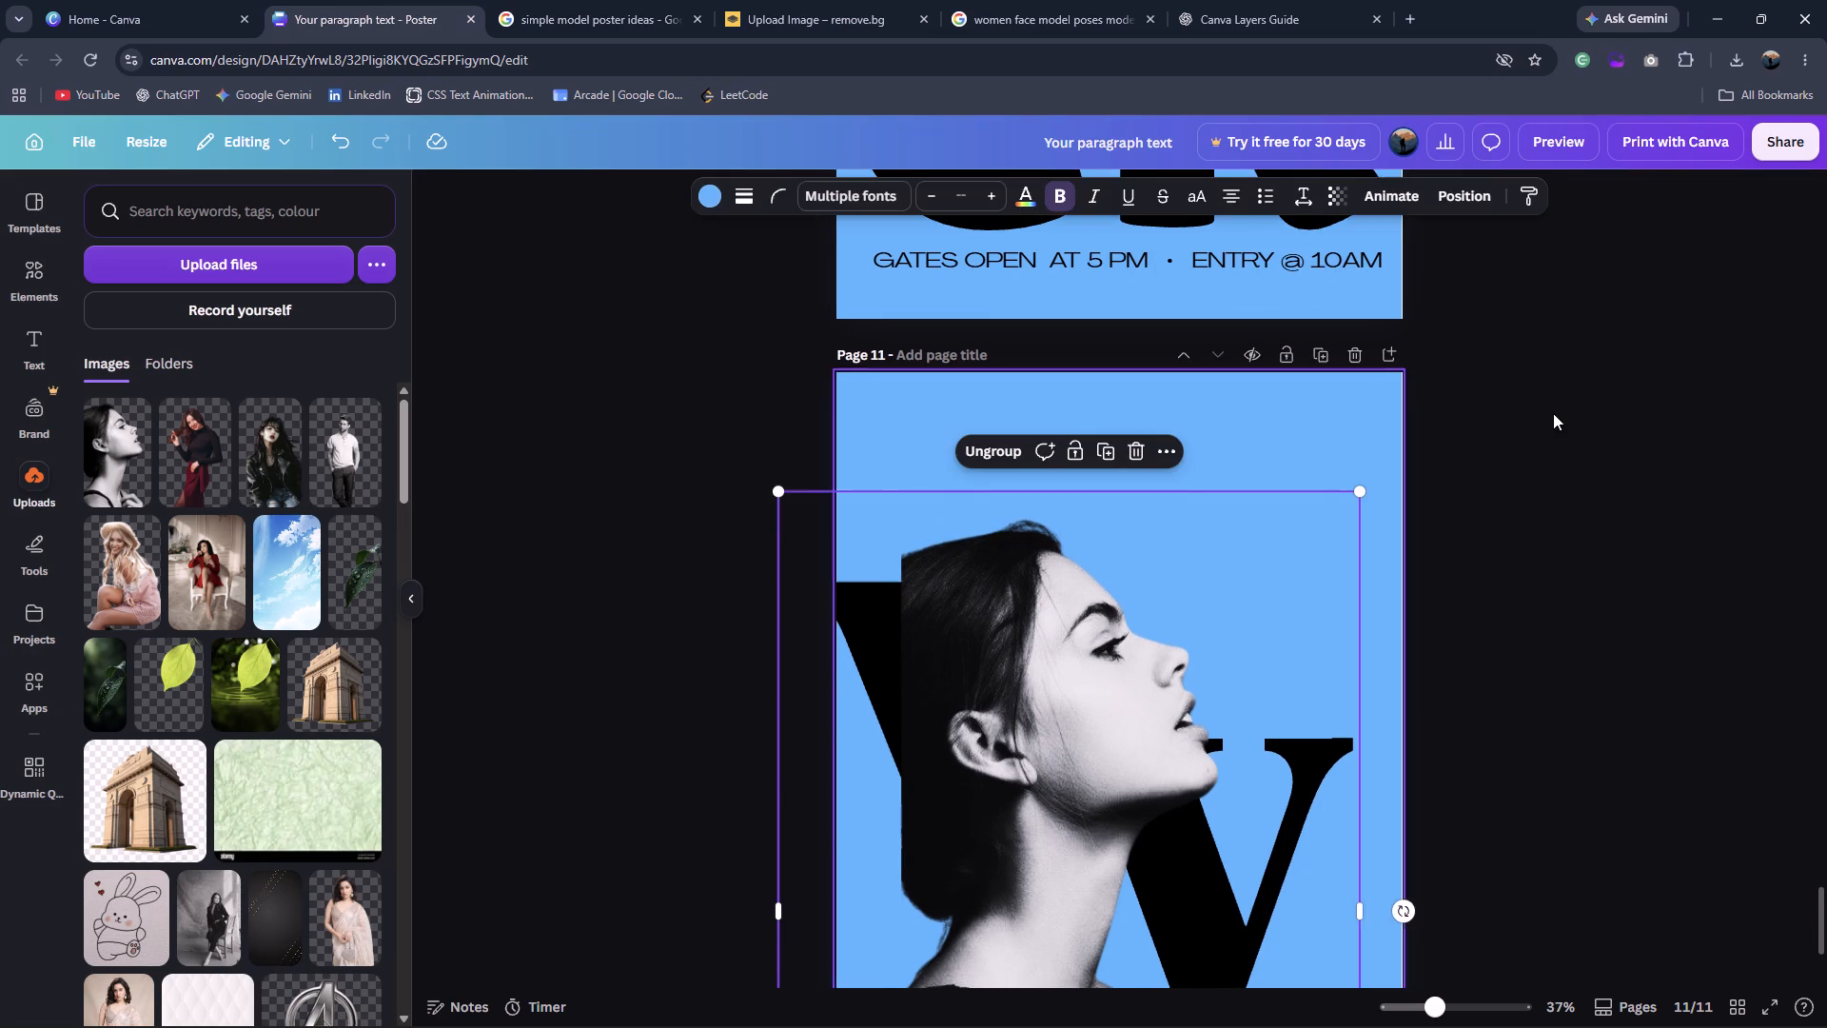
left_click(1553, 413)
left_click(1356, 401)
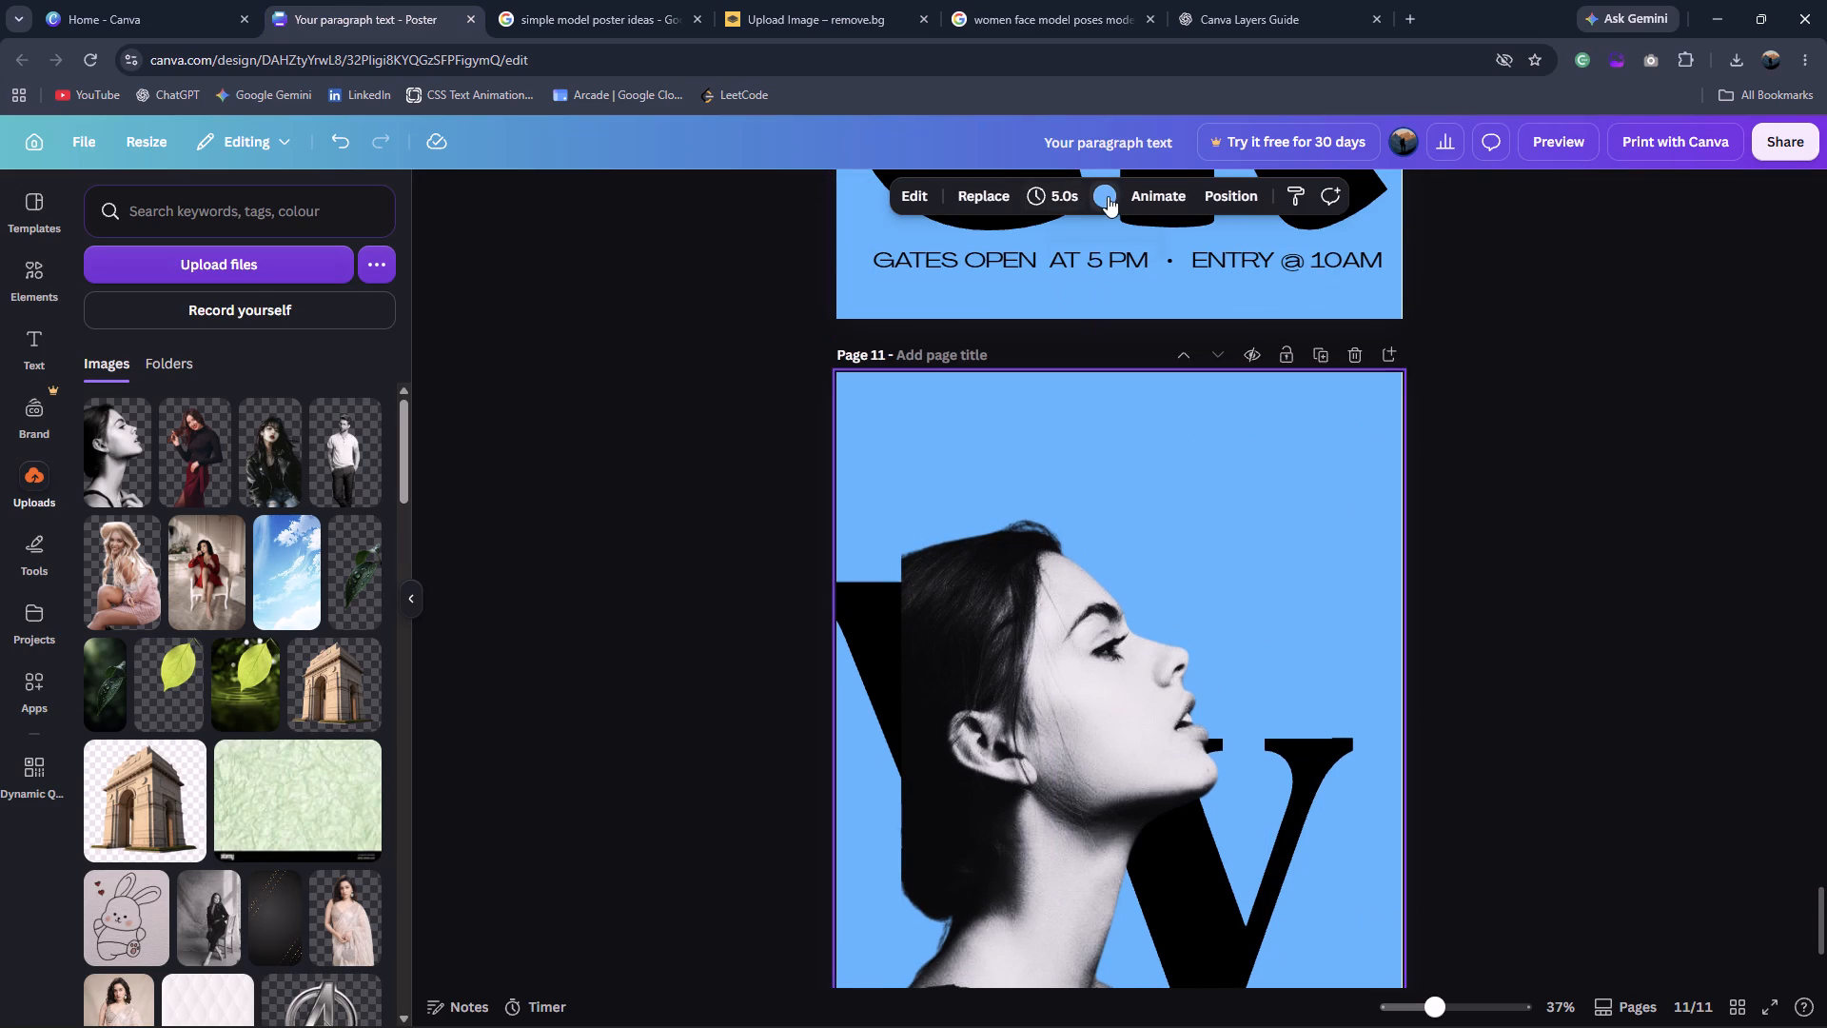
left_click(1108, 196)
scroll(208, 708, "down", 8)
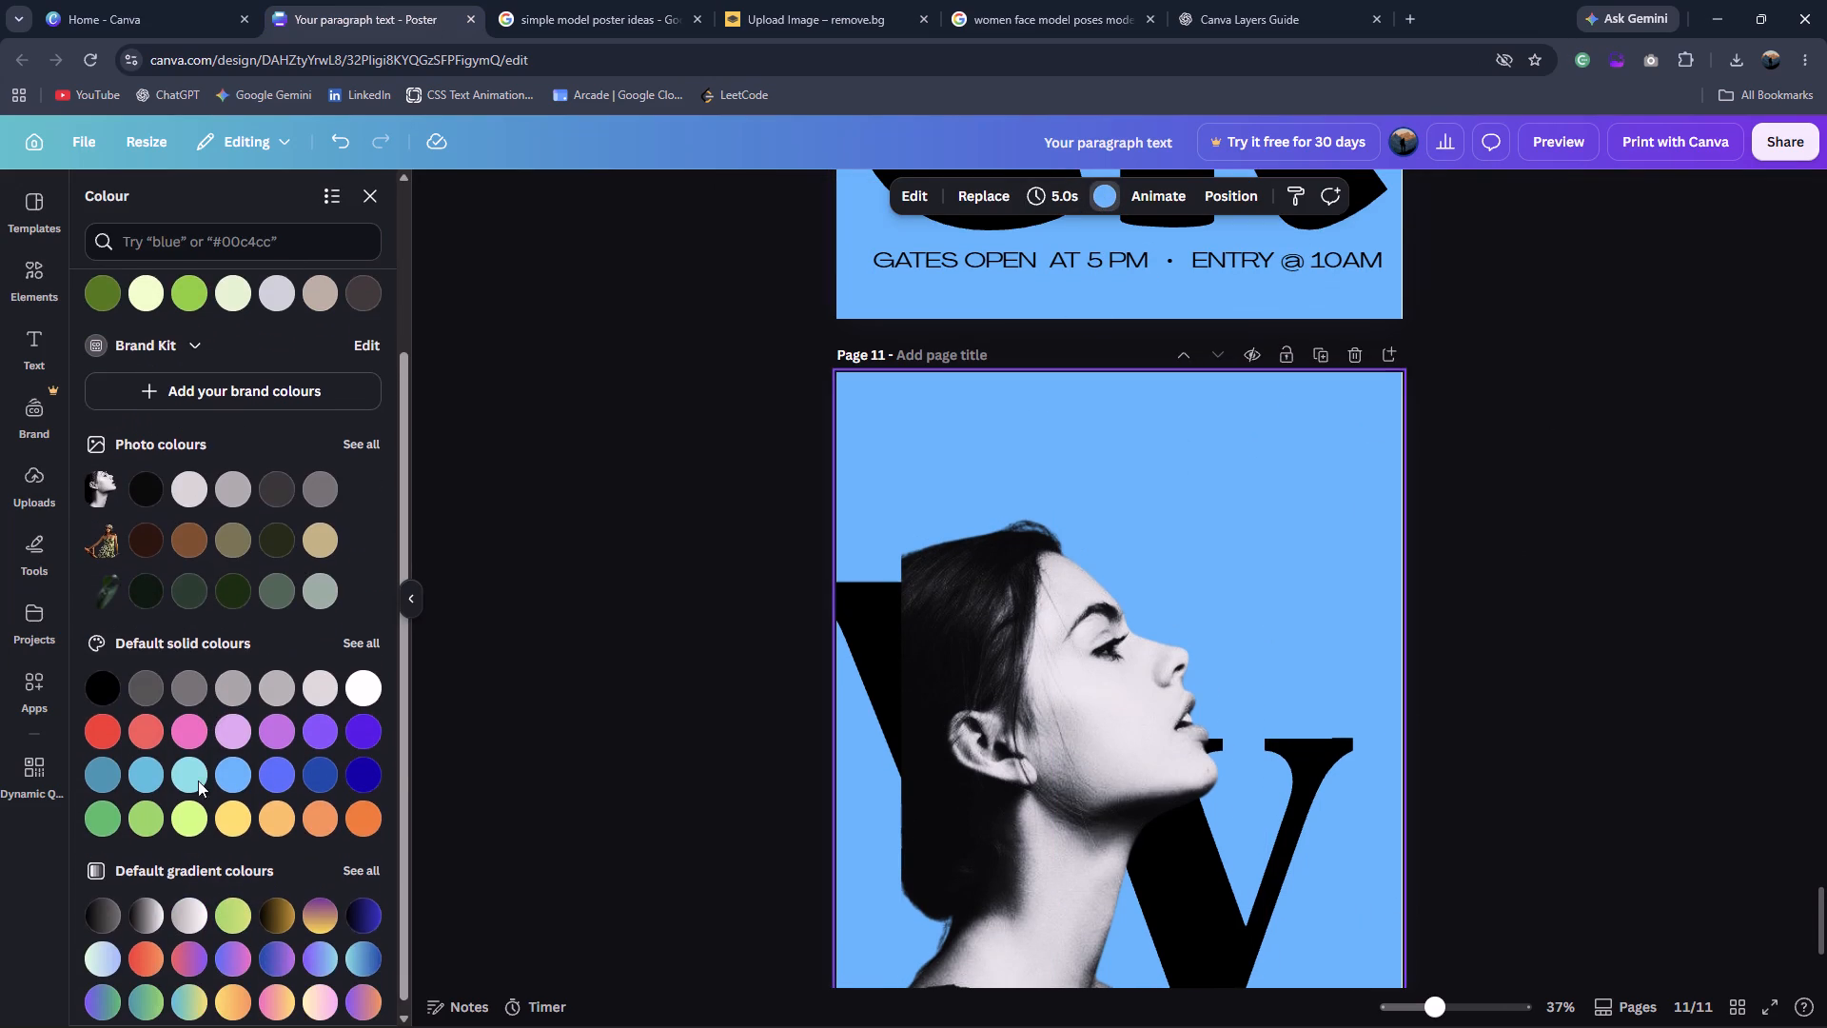
left_click(88, 914)
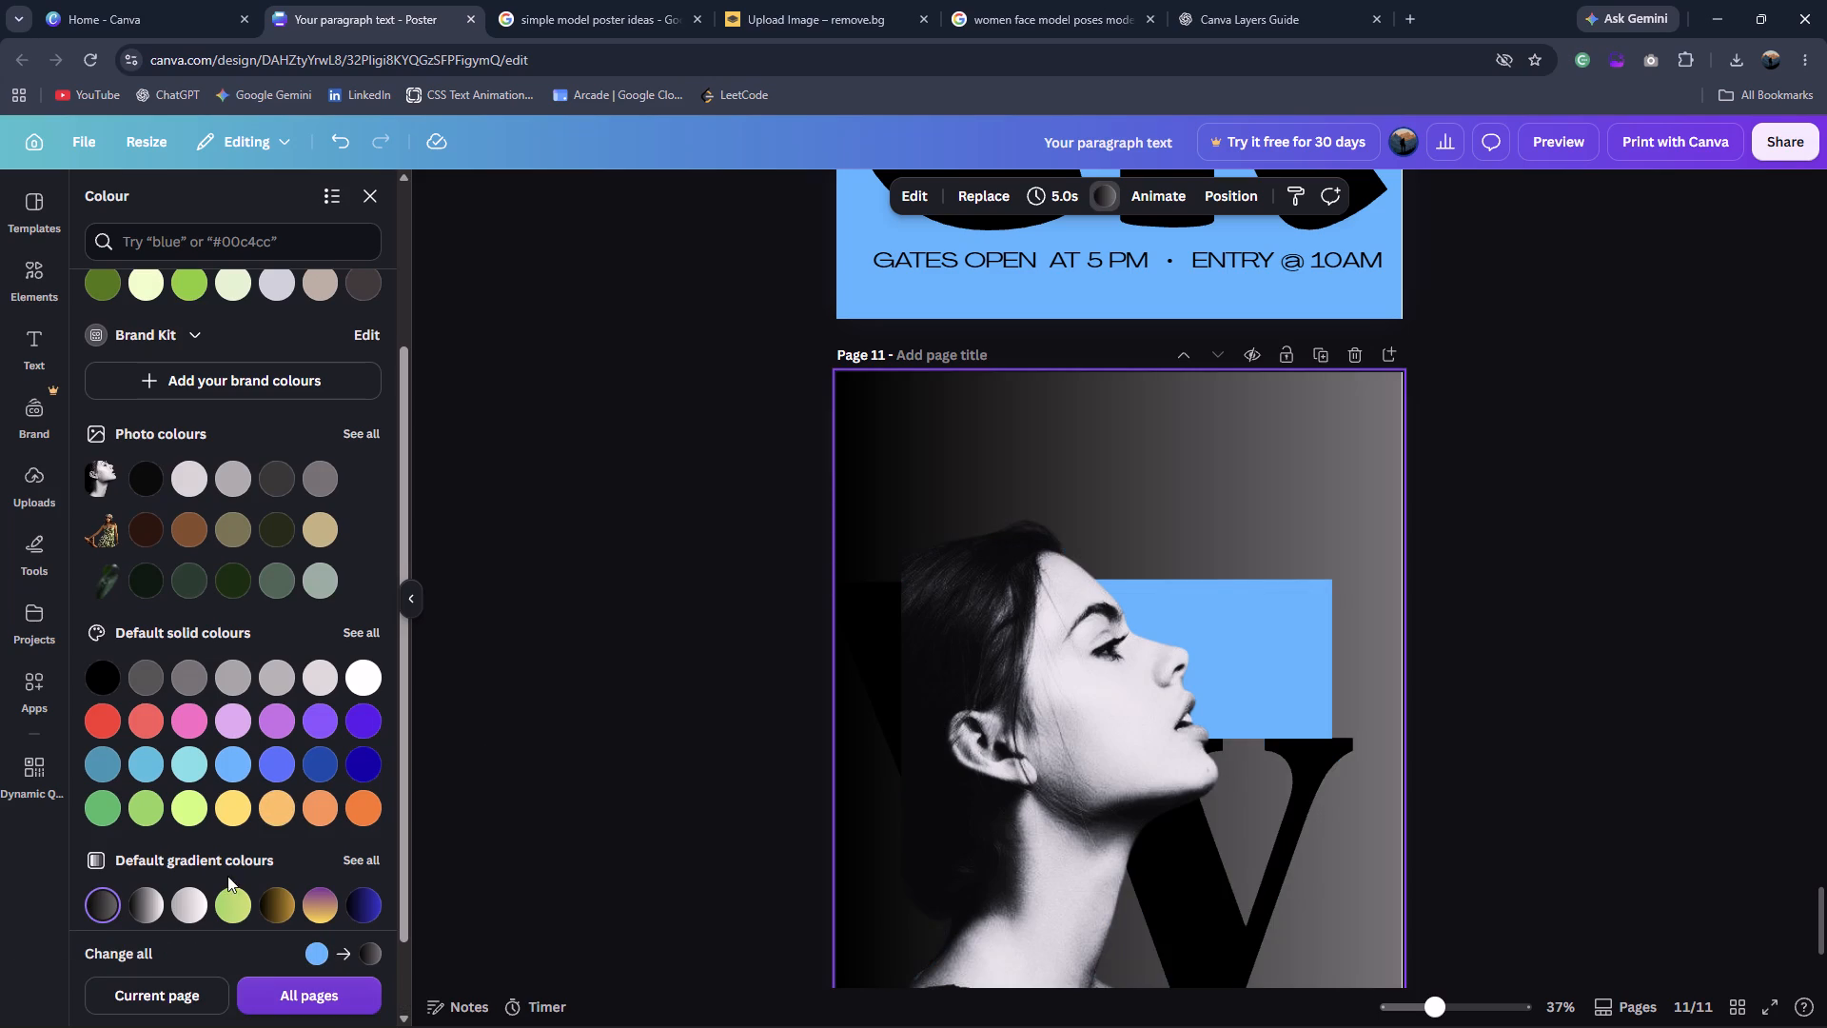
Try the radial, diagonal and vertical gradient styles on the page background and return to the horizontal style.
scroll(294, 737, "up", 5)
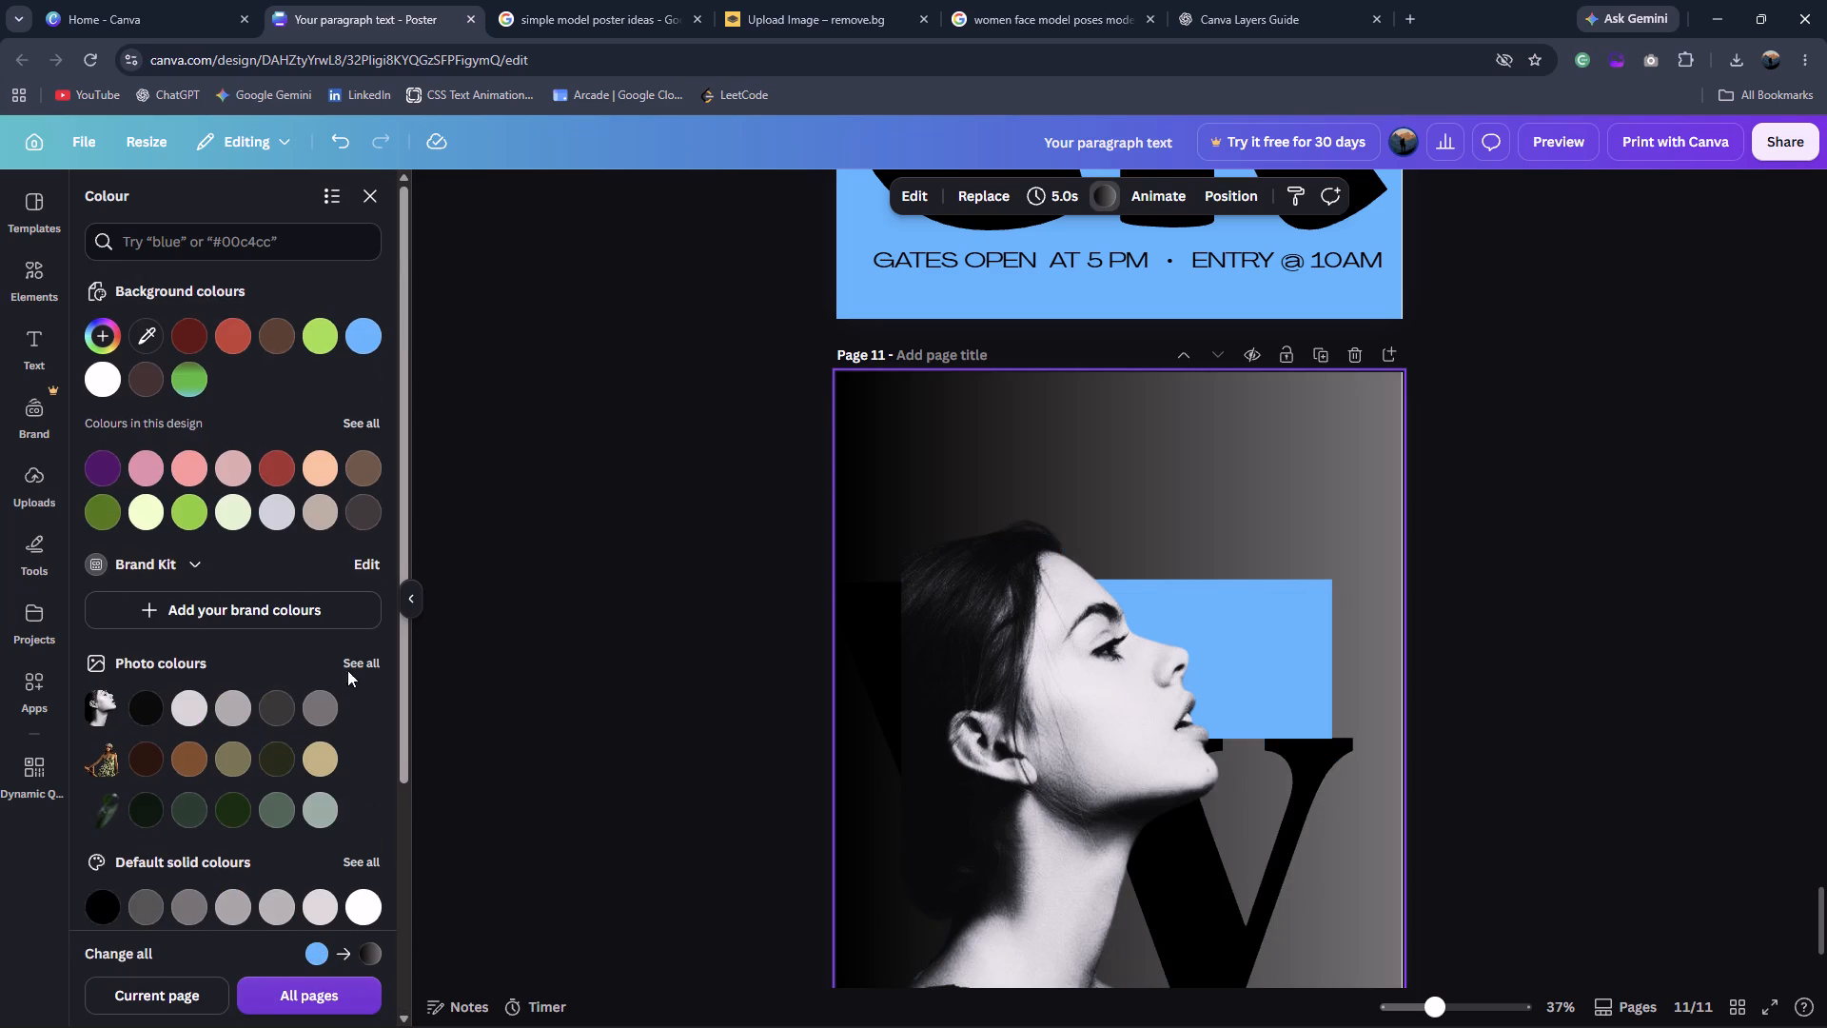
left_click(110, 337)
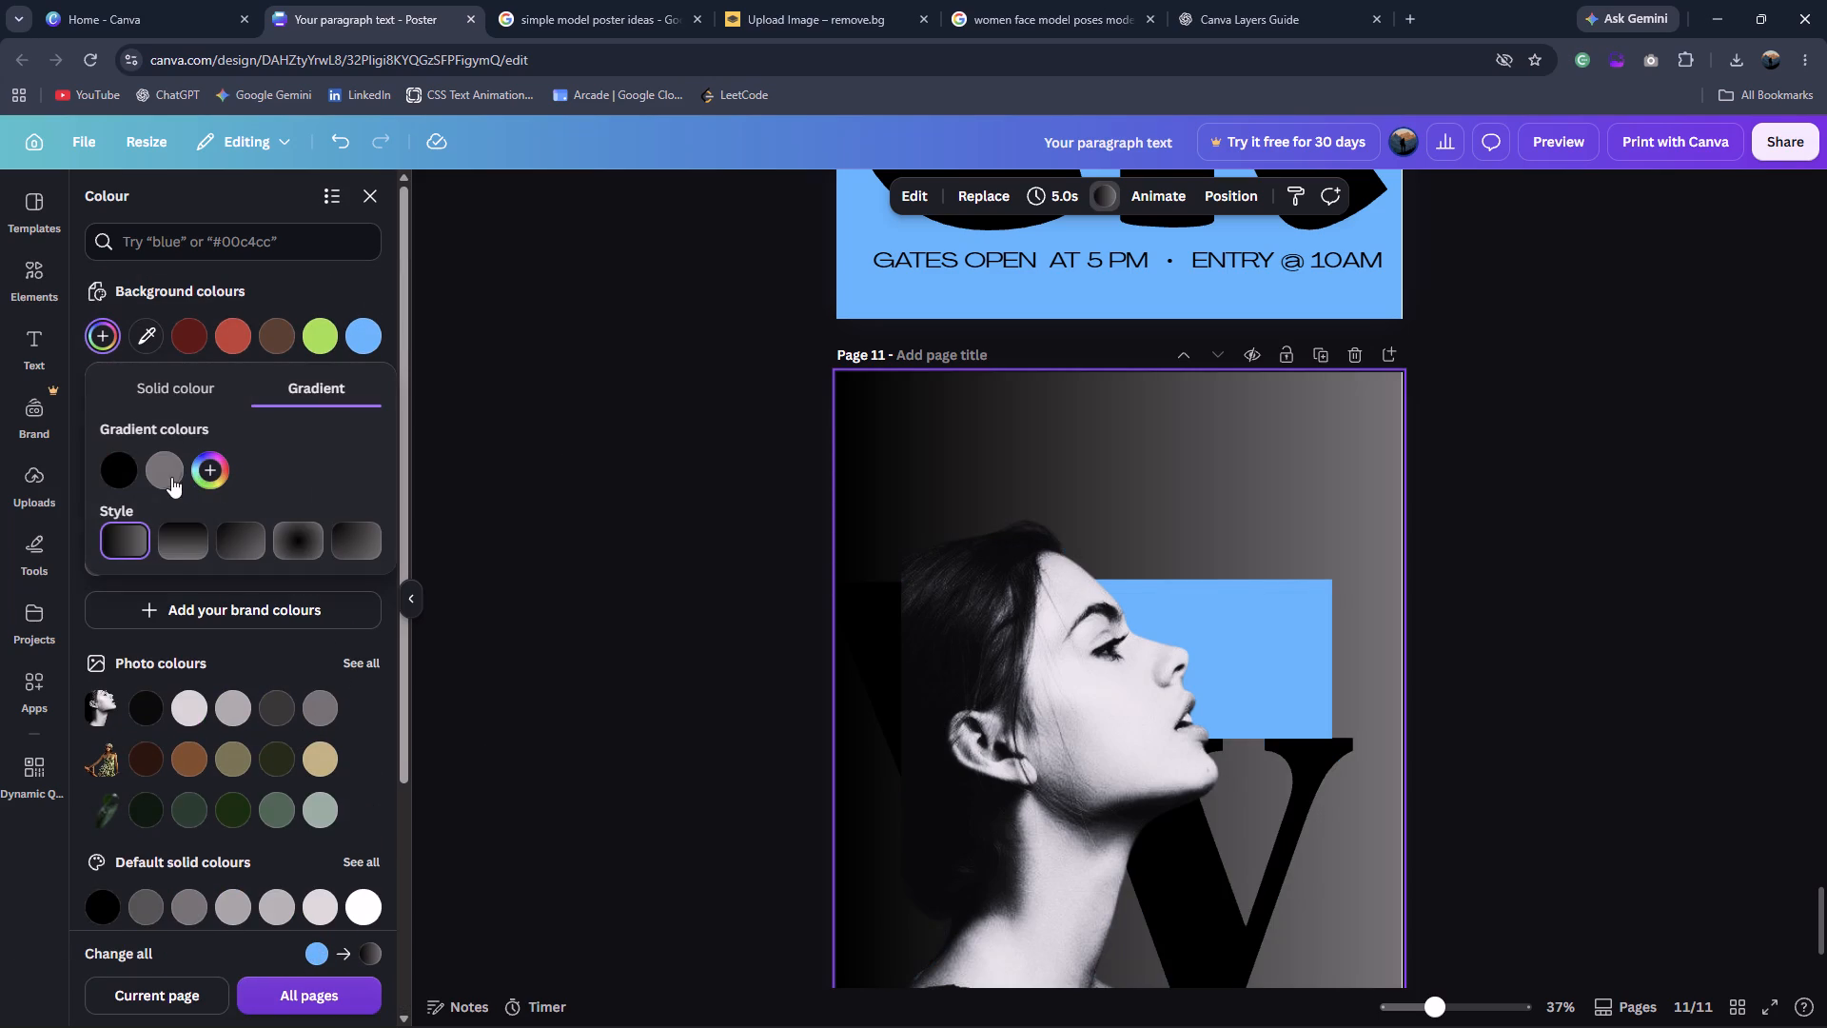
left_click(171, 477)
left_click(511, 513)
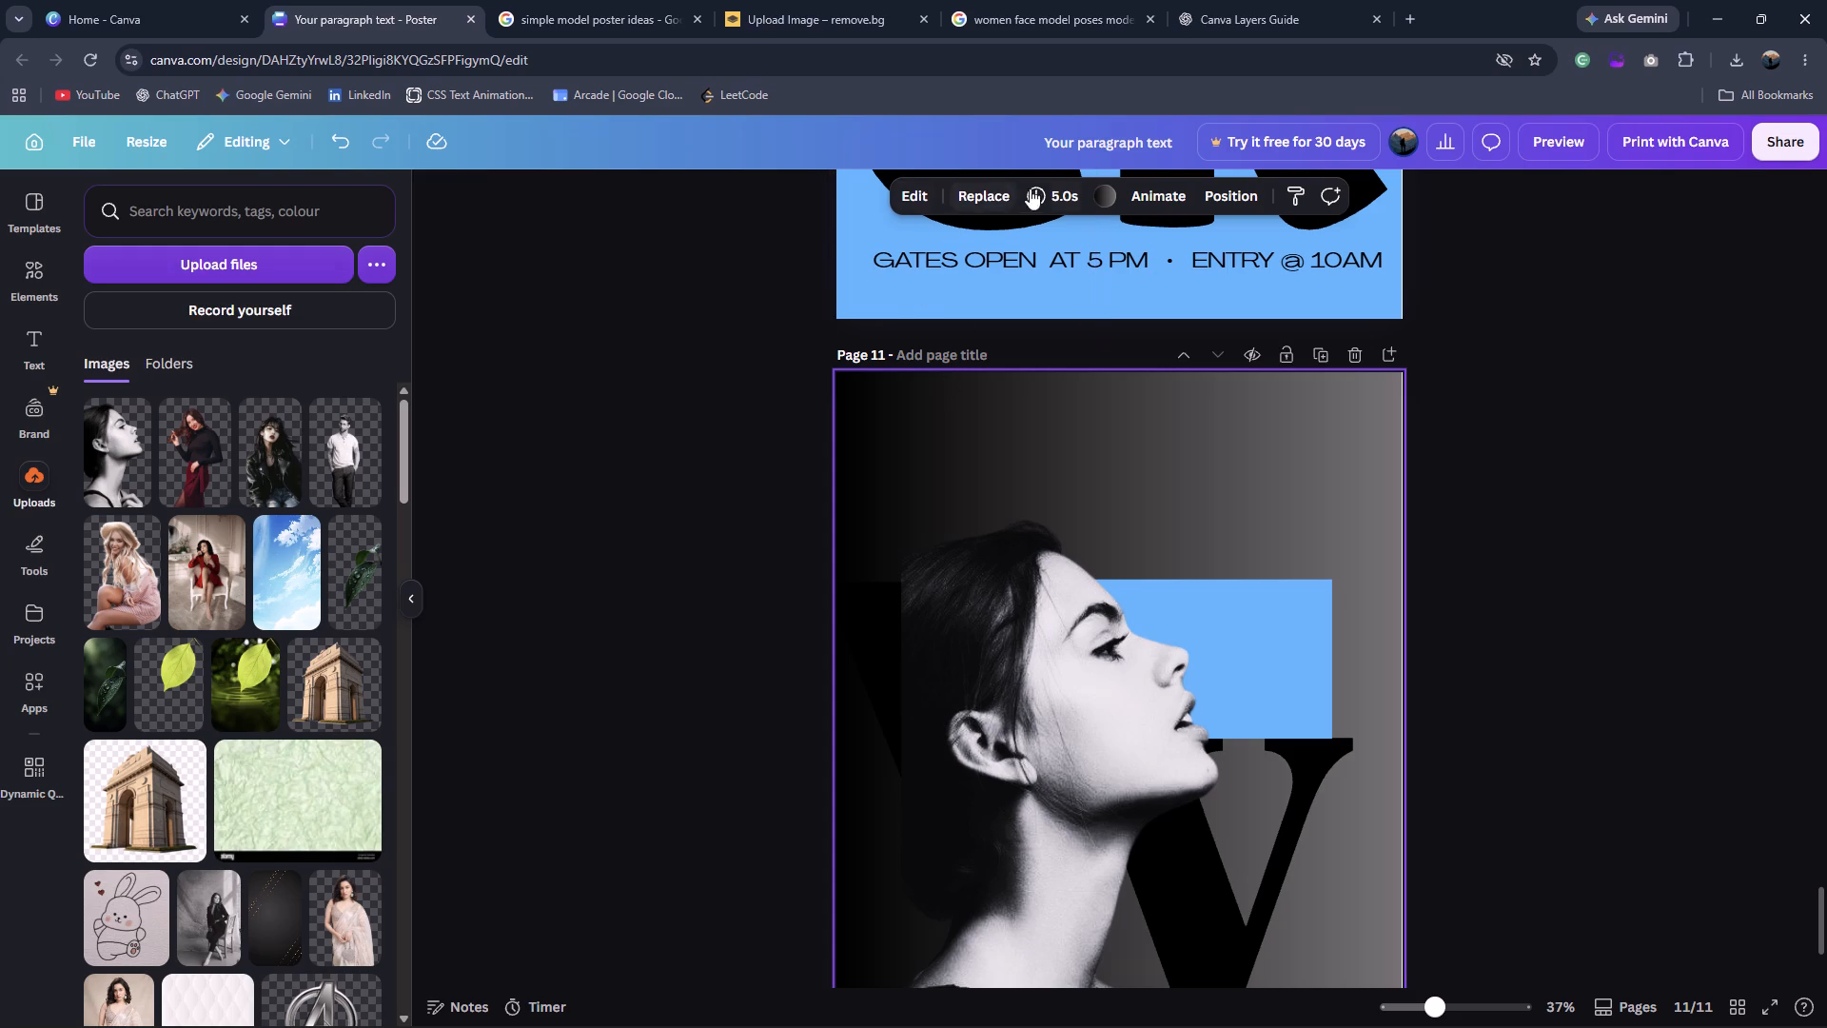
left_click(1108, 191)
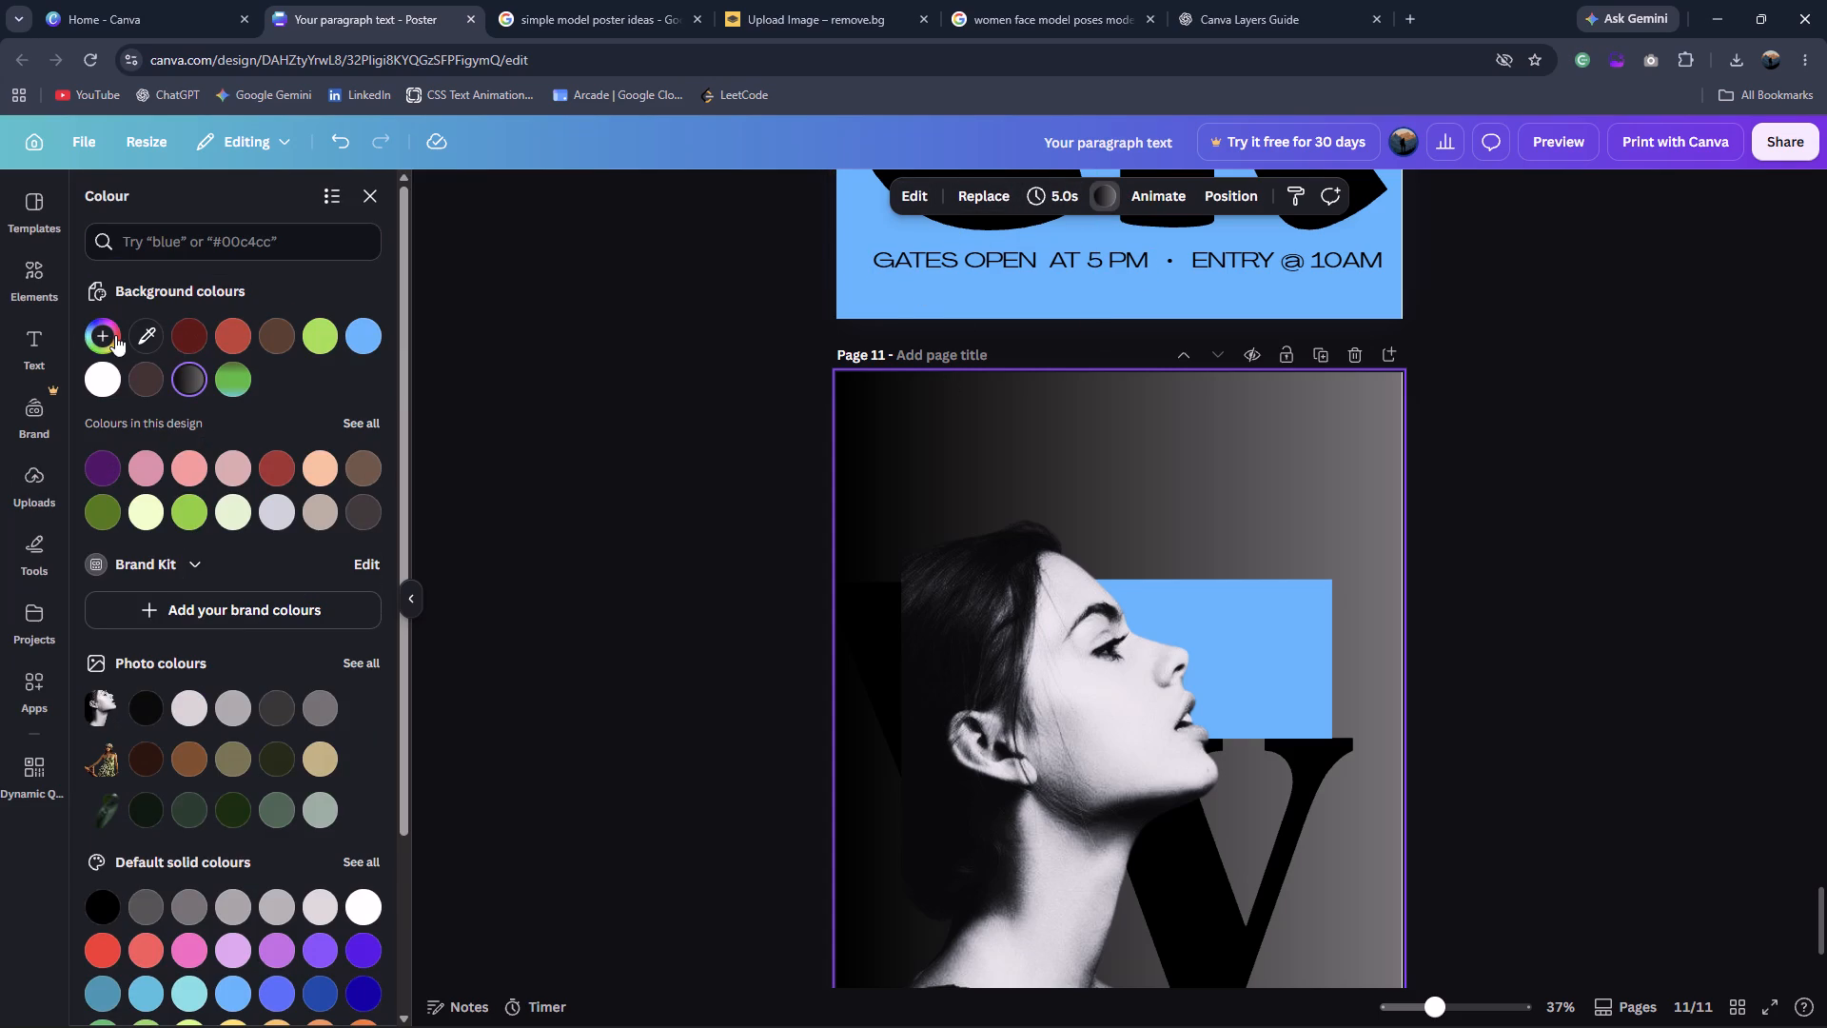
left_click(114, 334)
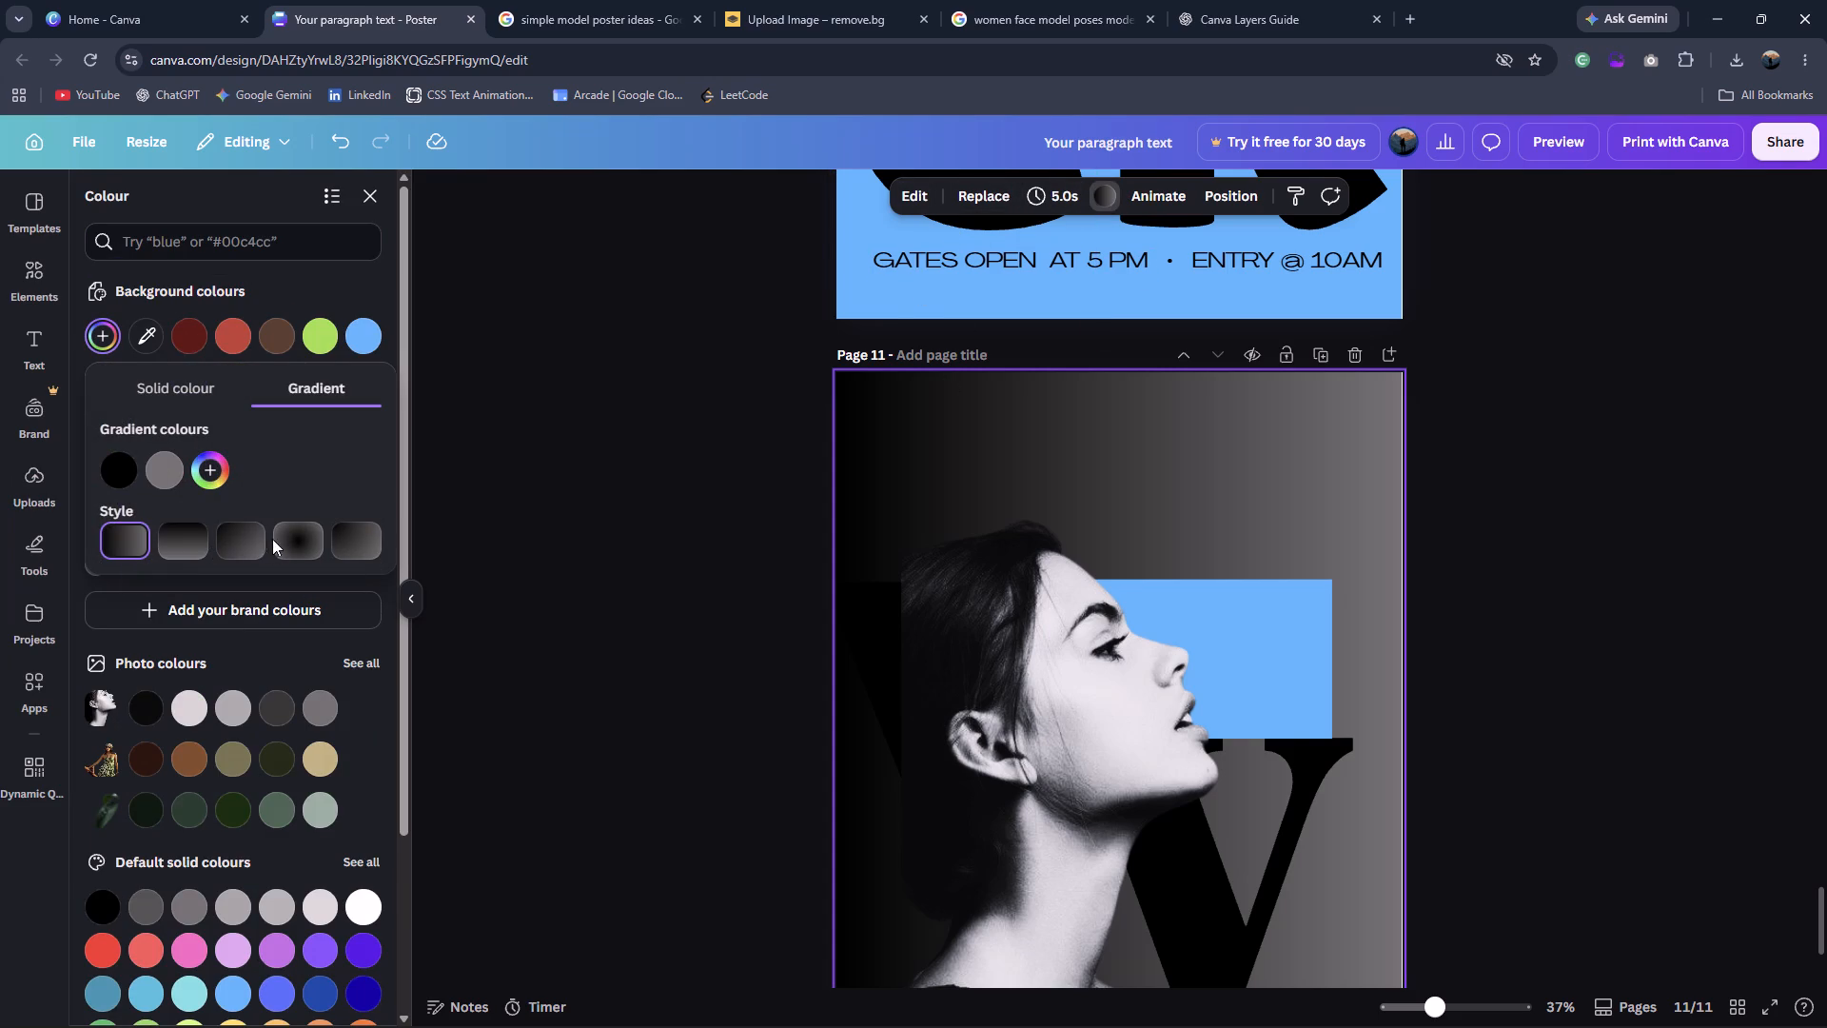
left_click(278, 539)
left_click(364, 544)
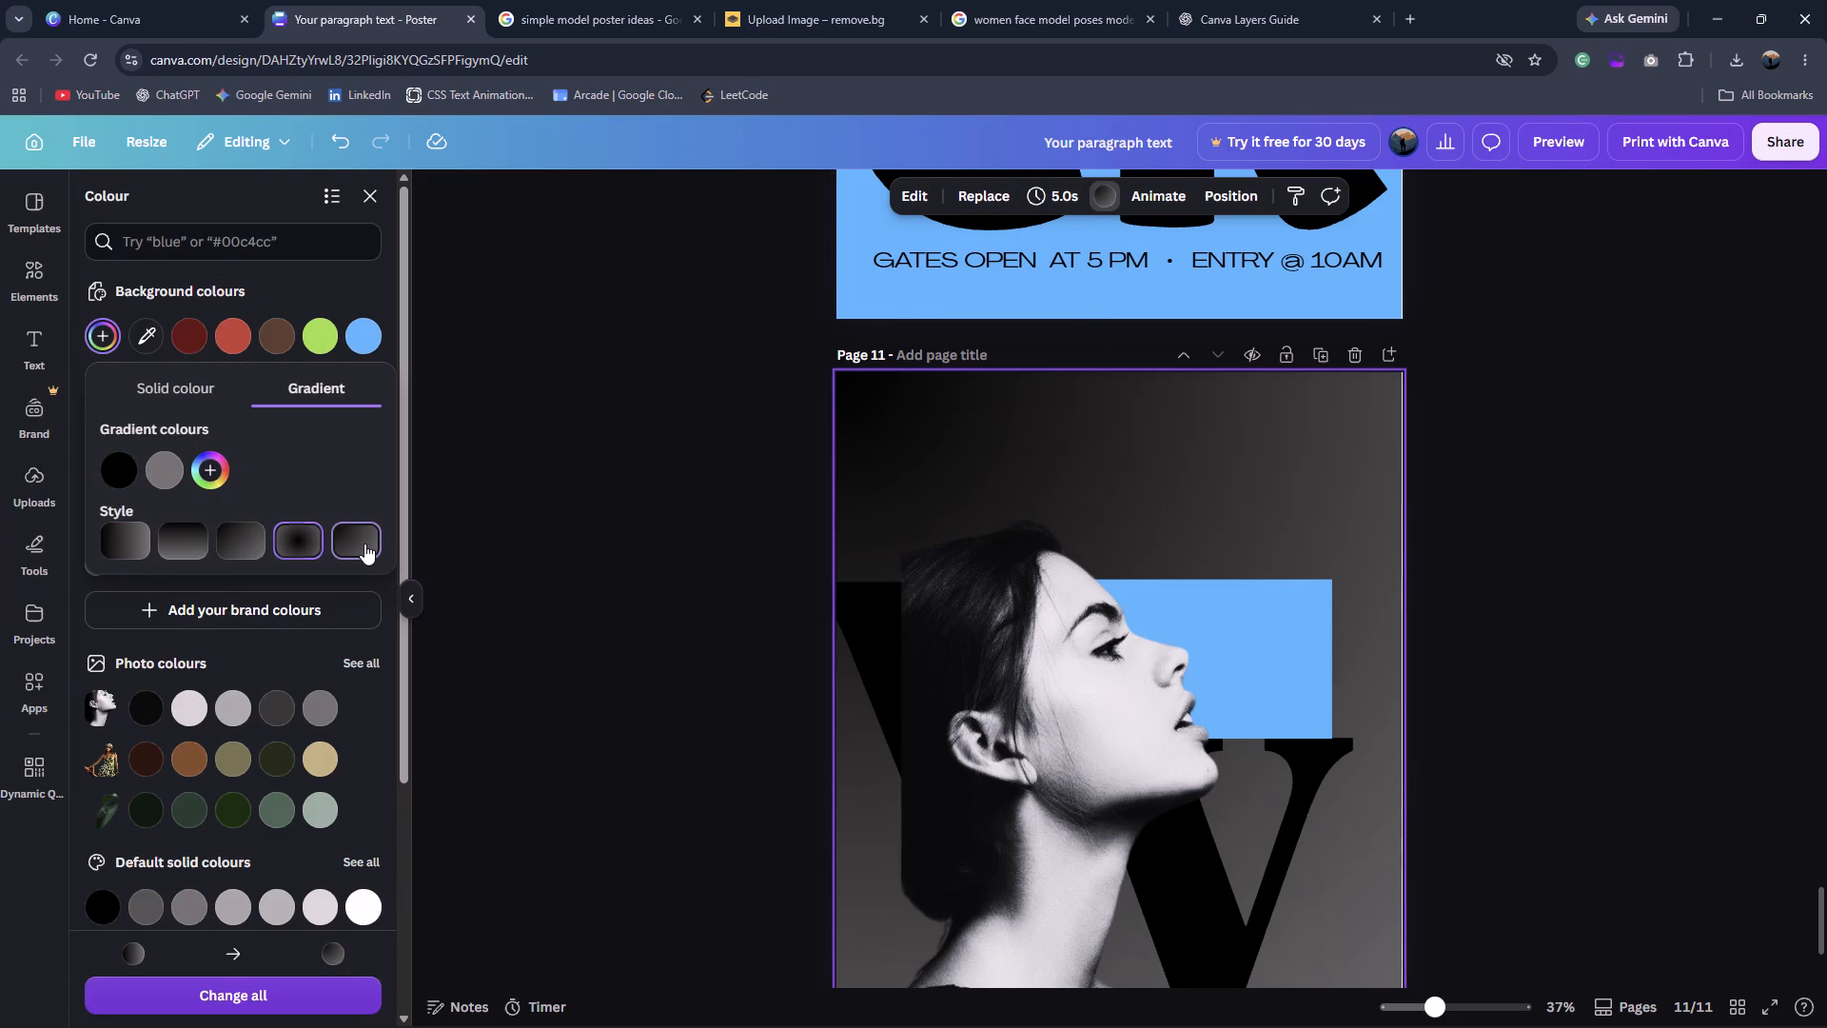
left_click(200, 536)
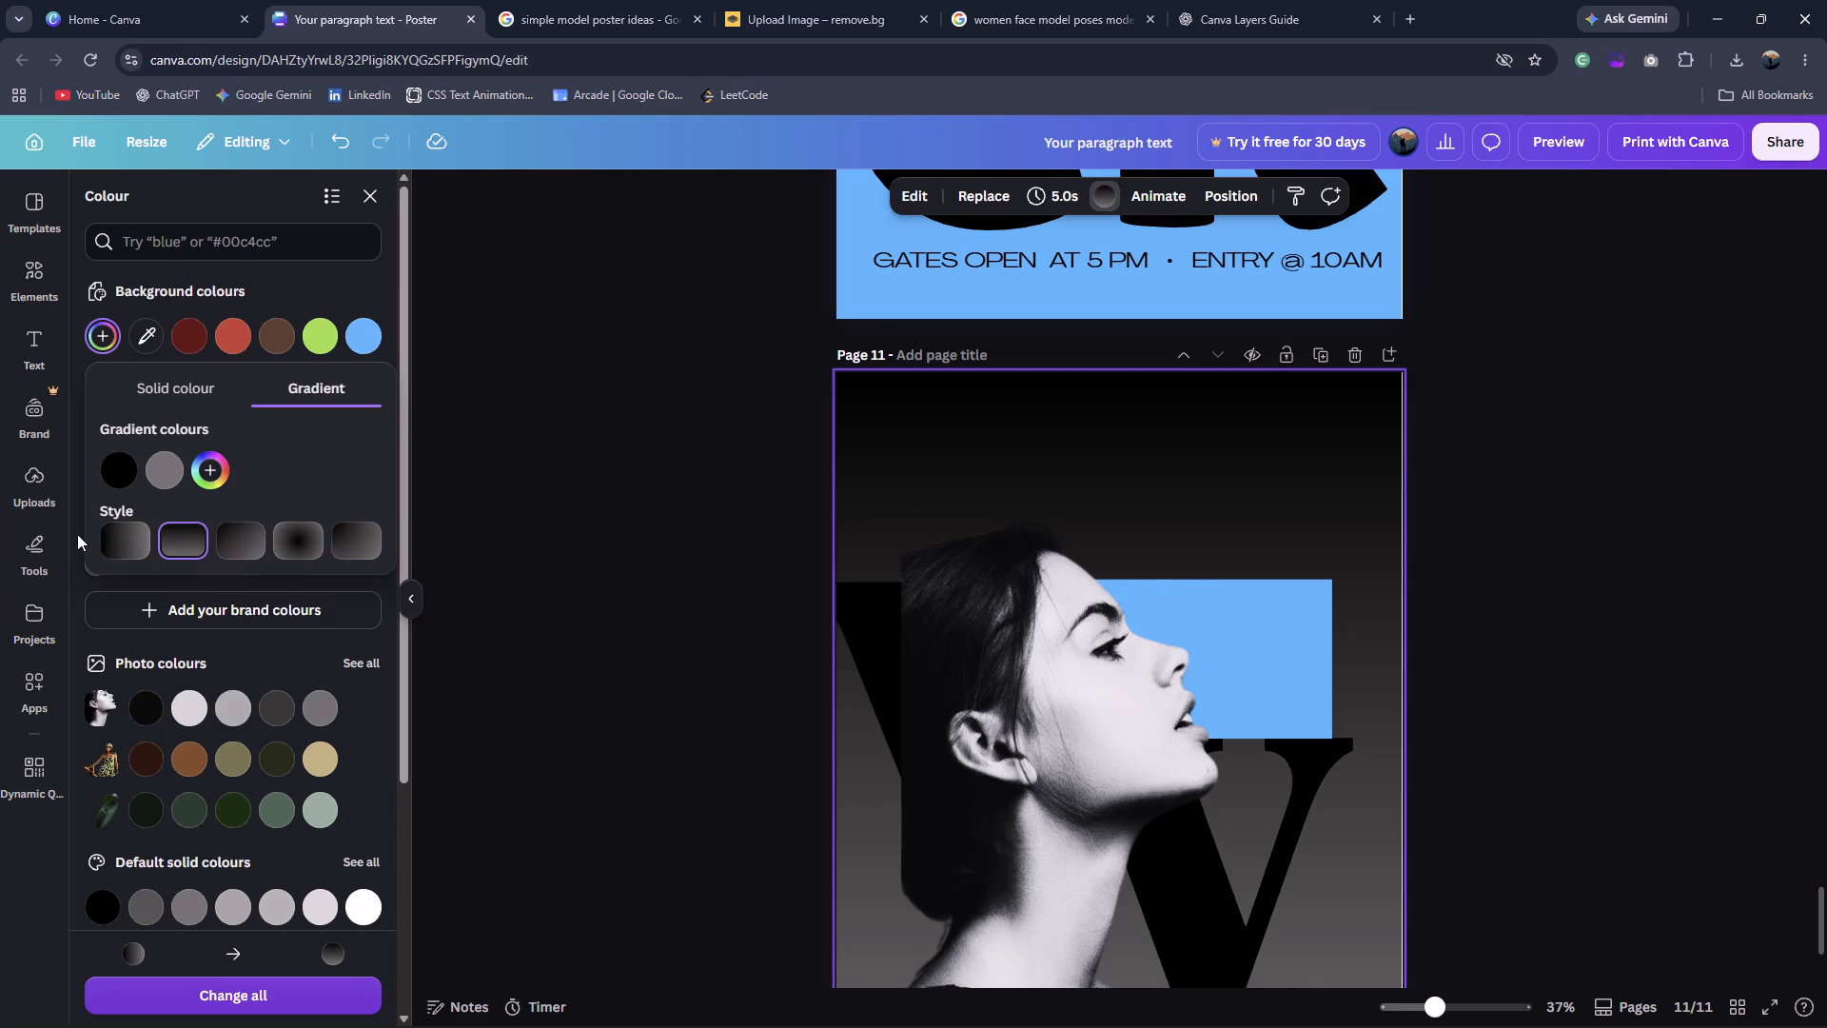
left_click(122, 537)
Darken the grey end of the page background gradient to #292626.
left_click(166, 468)
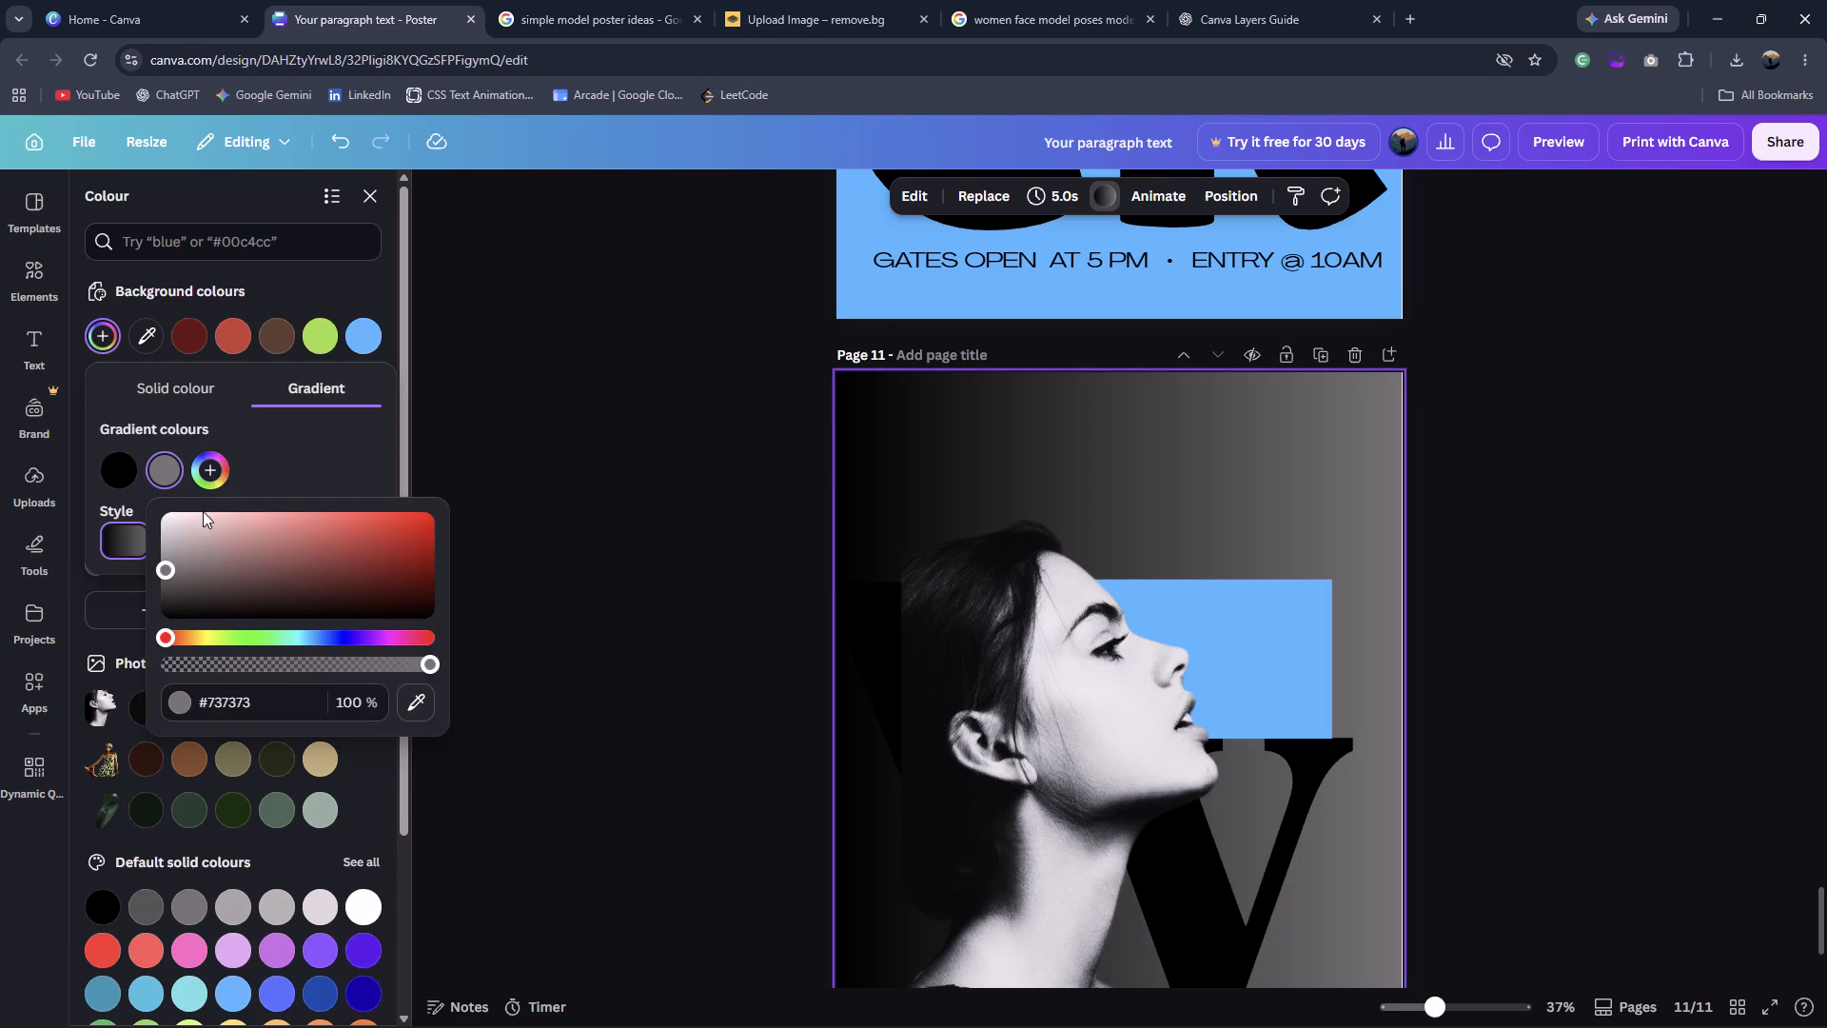
left_click_drag(173, 569, 185, 603)
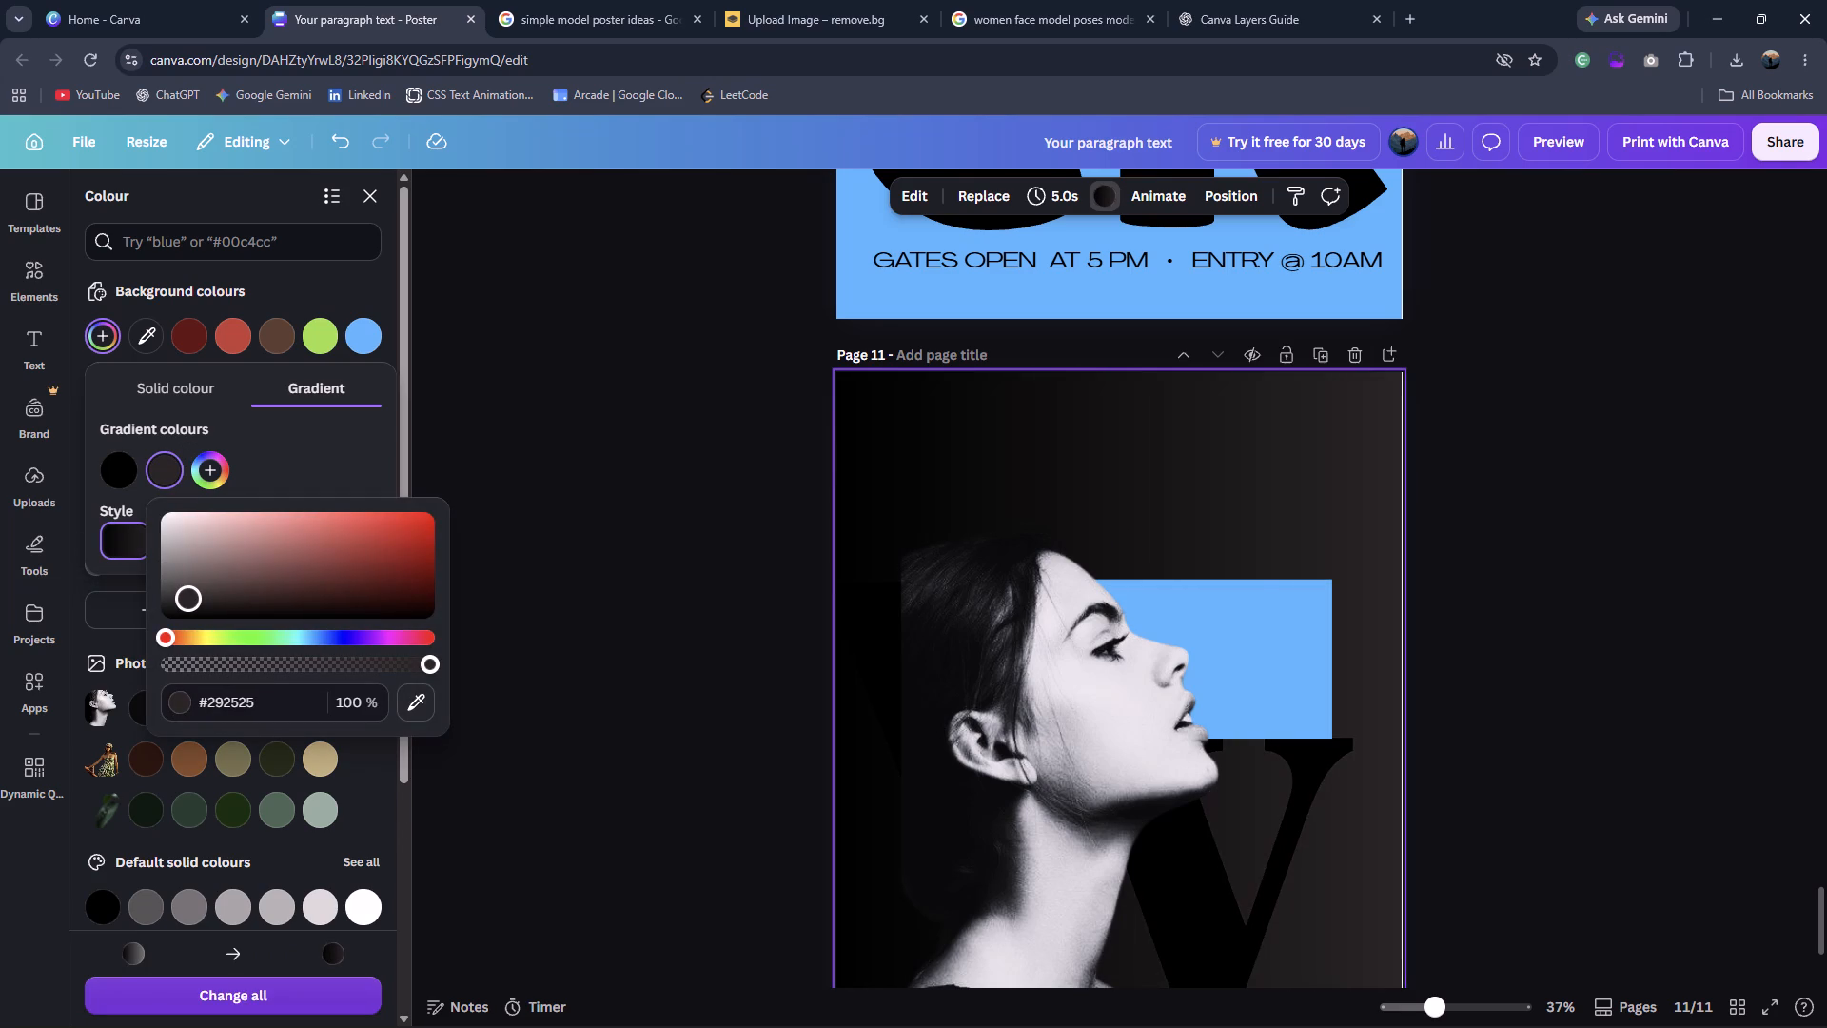
left_click_drag(185, 603, 179, 602)
left_click_drag(179, 602, 179, 601)
double_click(495, 462)
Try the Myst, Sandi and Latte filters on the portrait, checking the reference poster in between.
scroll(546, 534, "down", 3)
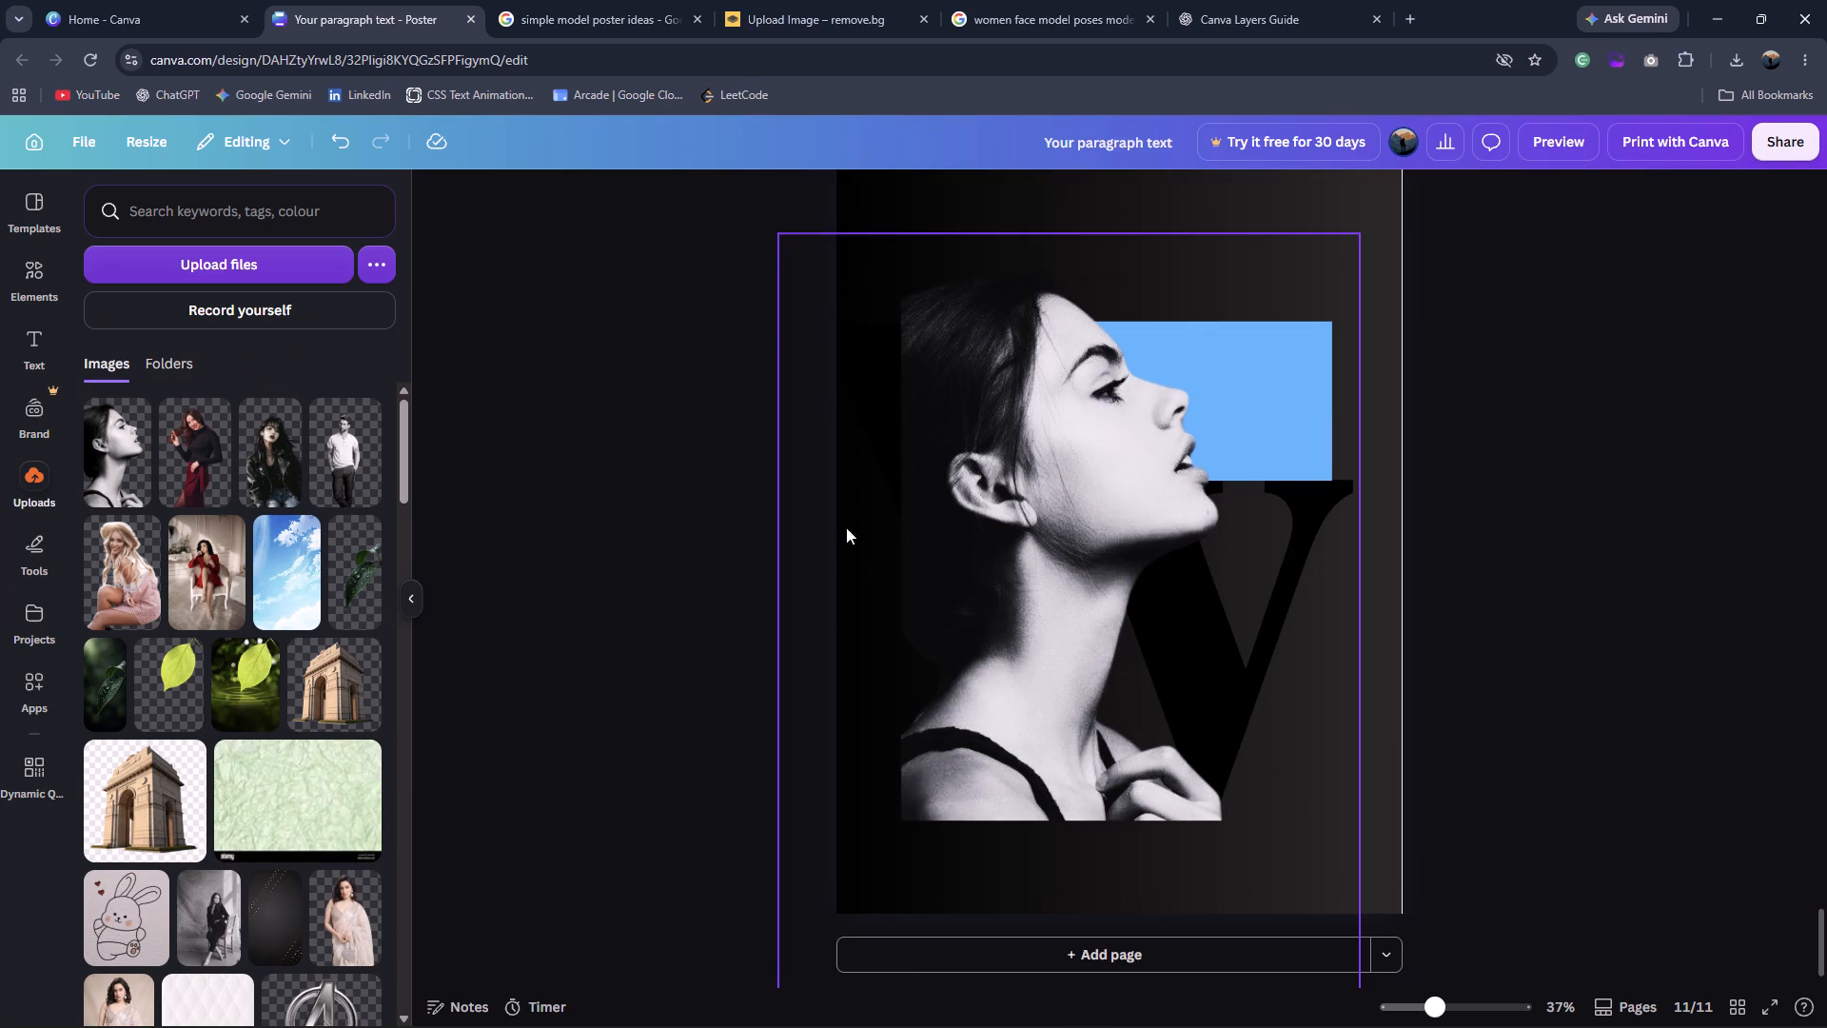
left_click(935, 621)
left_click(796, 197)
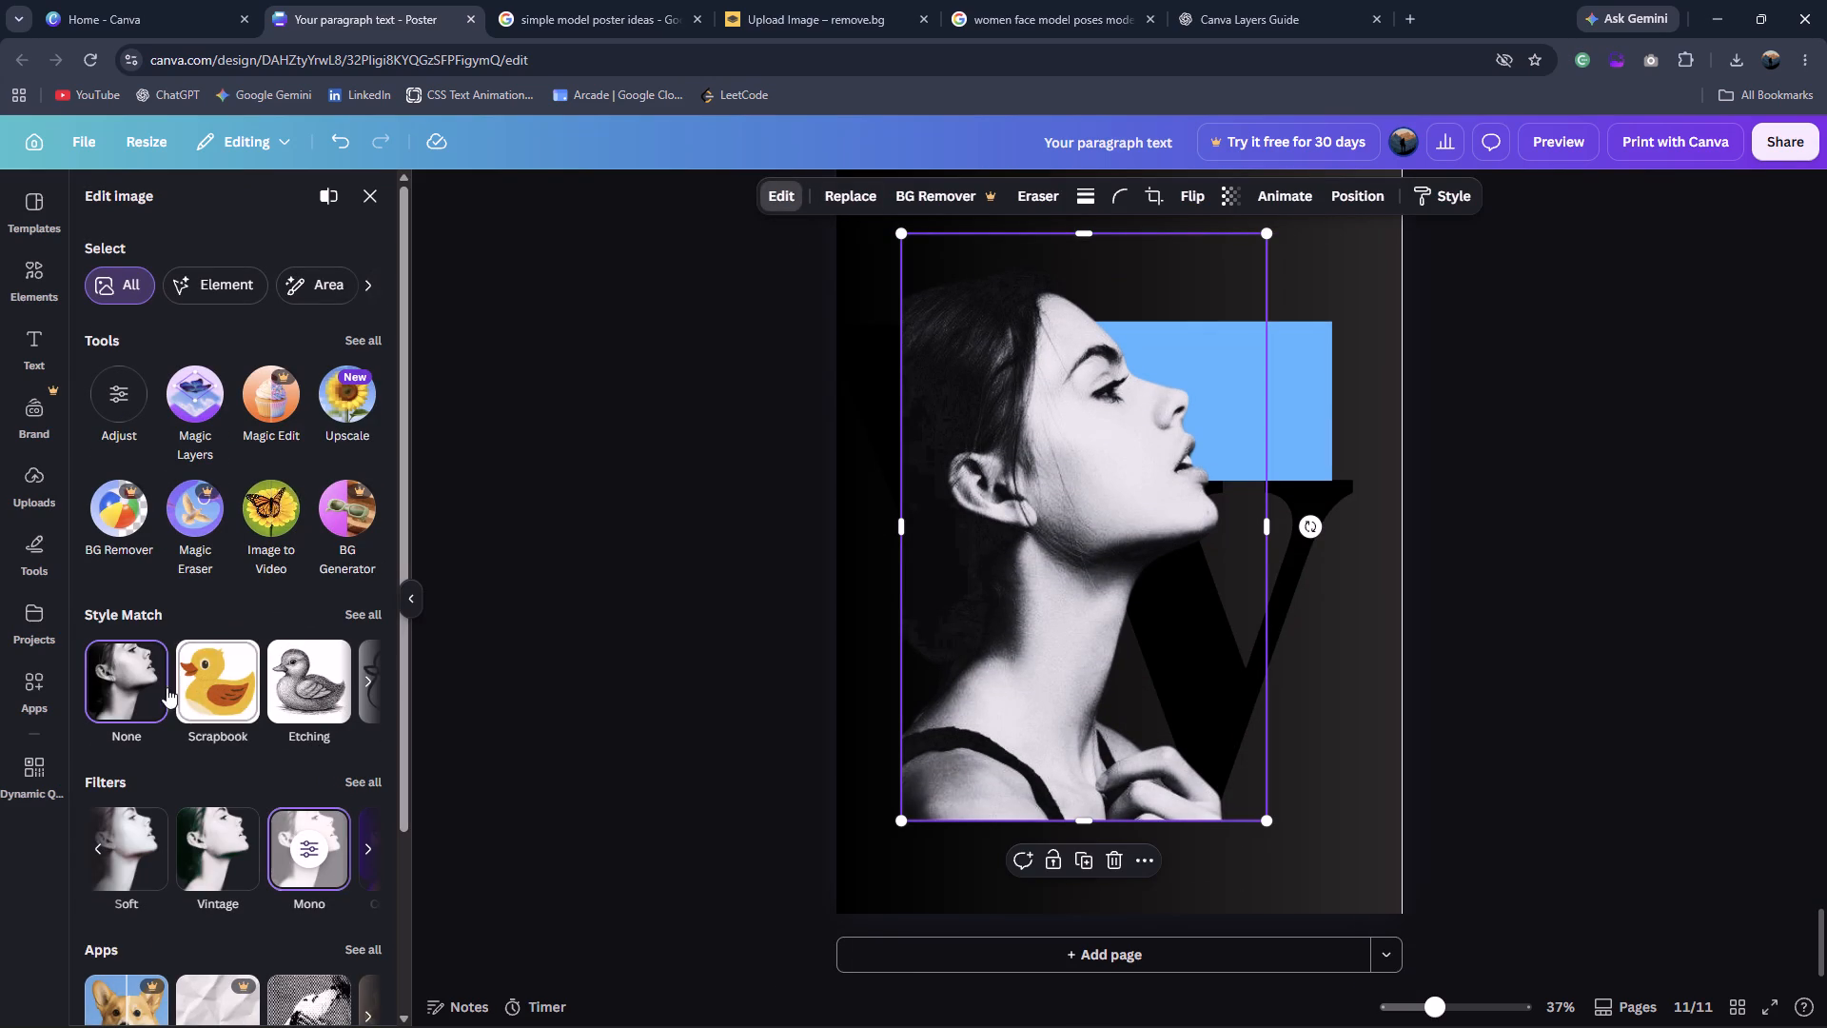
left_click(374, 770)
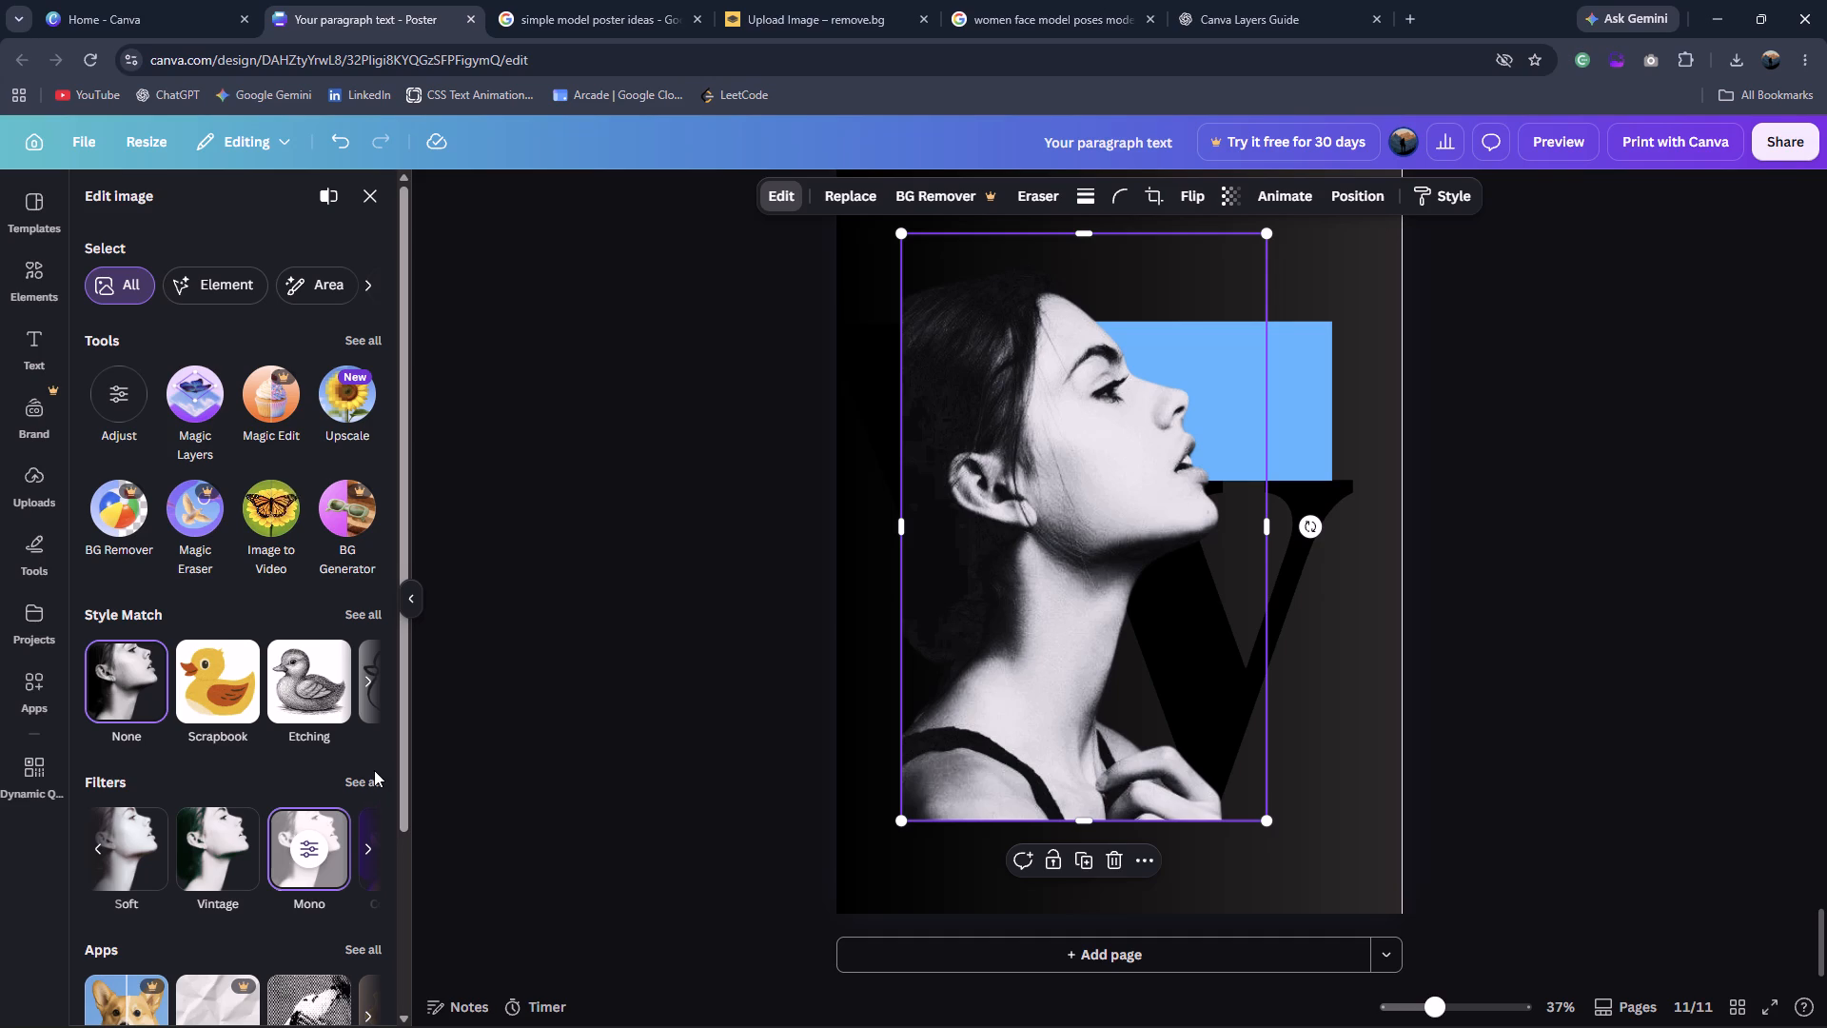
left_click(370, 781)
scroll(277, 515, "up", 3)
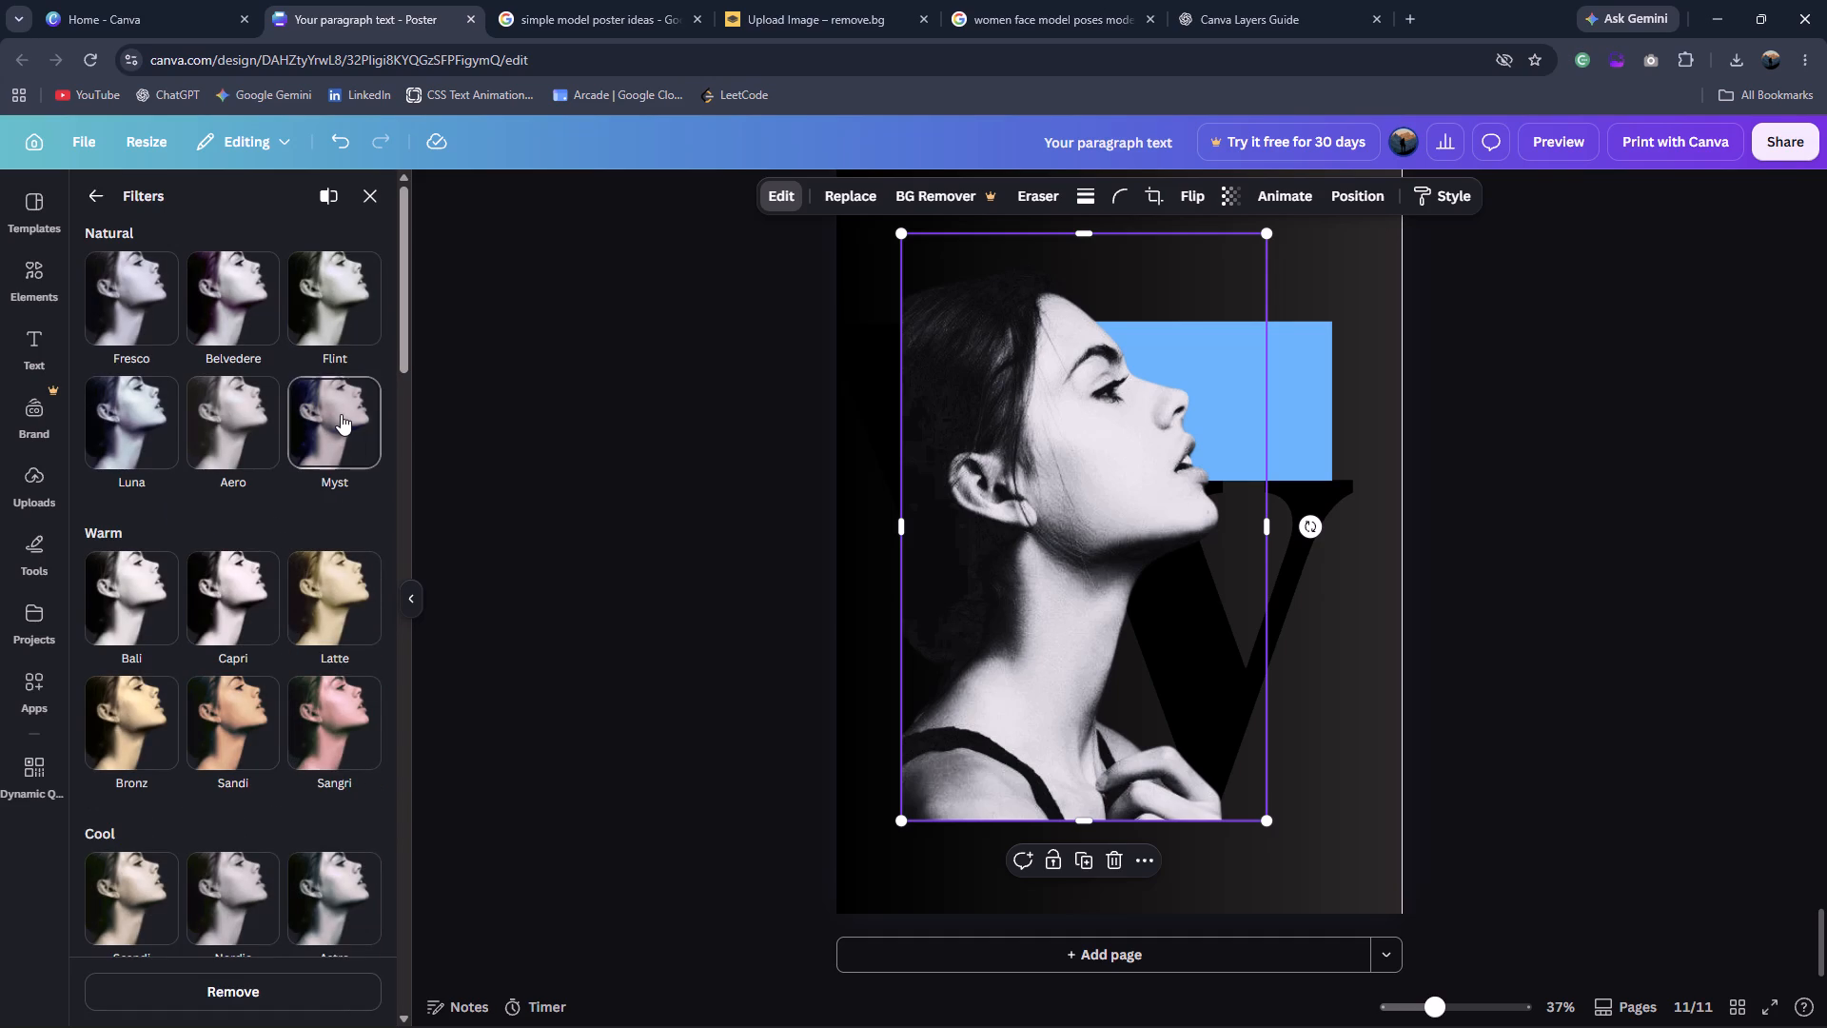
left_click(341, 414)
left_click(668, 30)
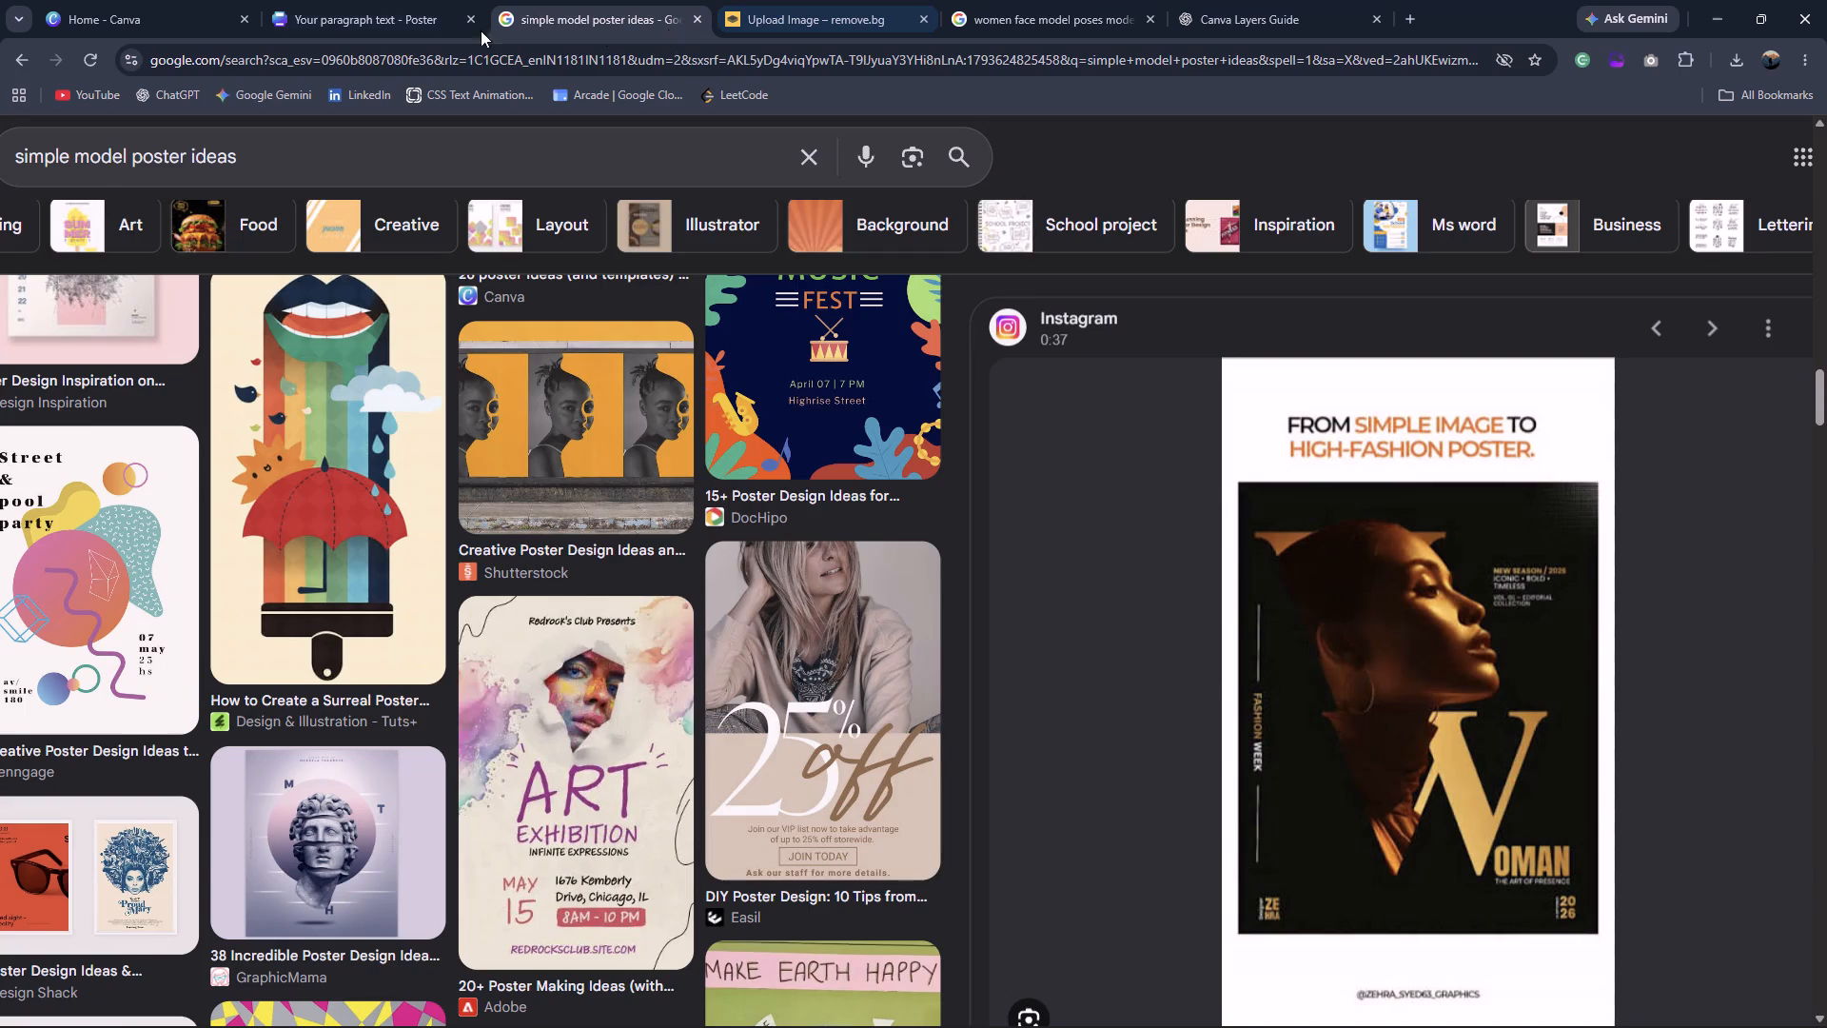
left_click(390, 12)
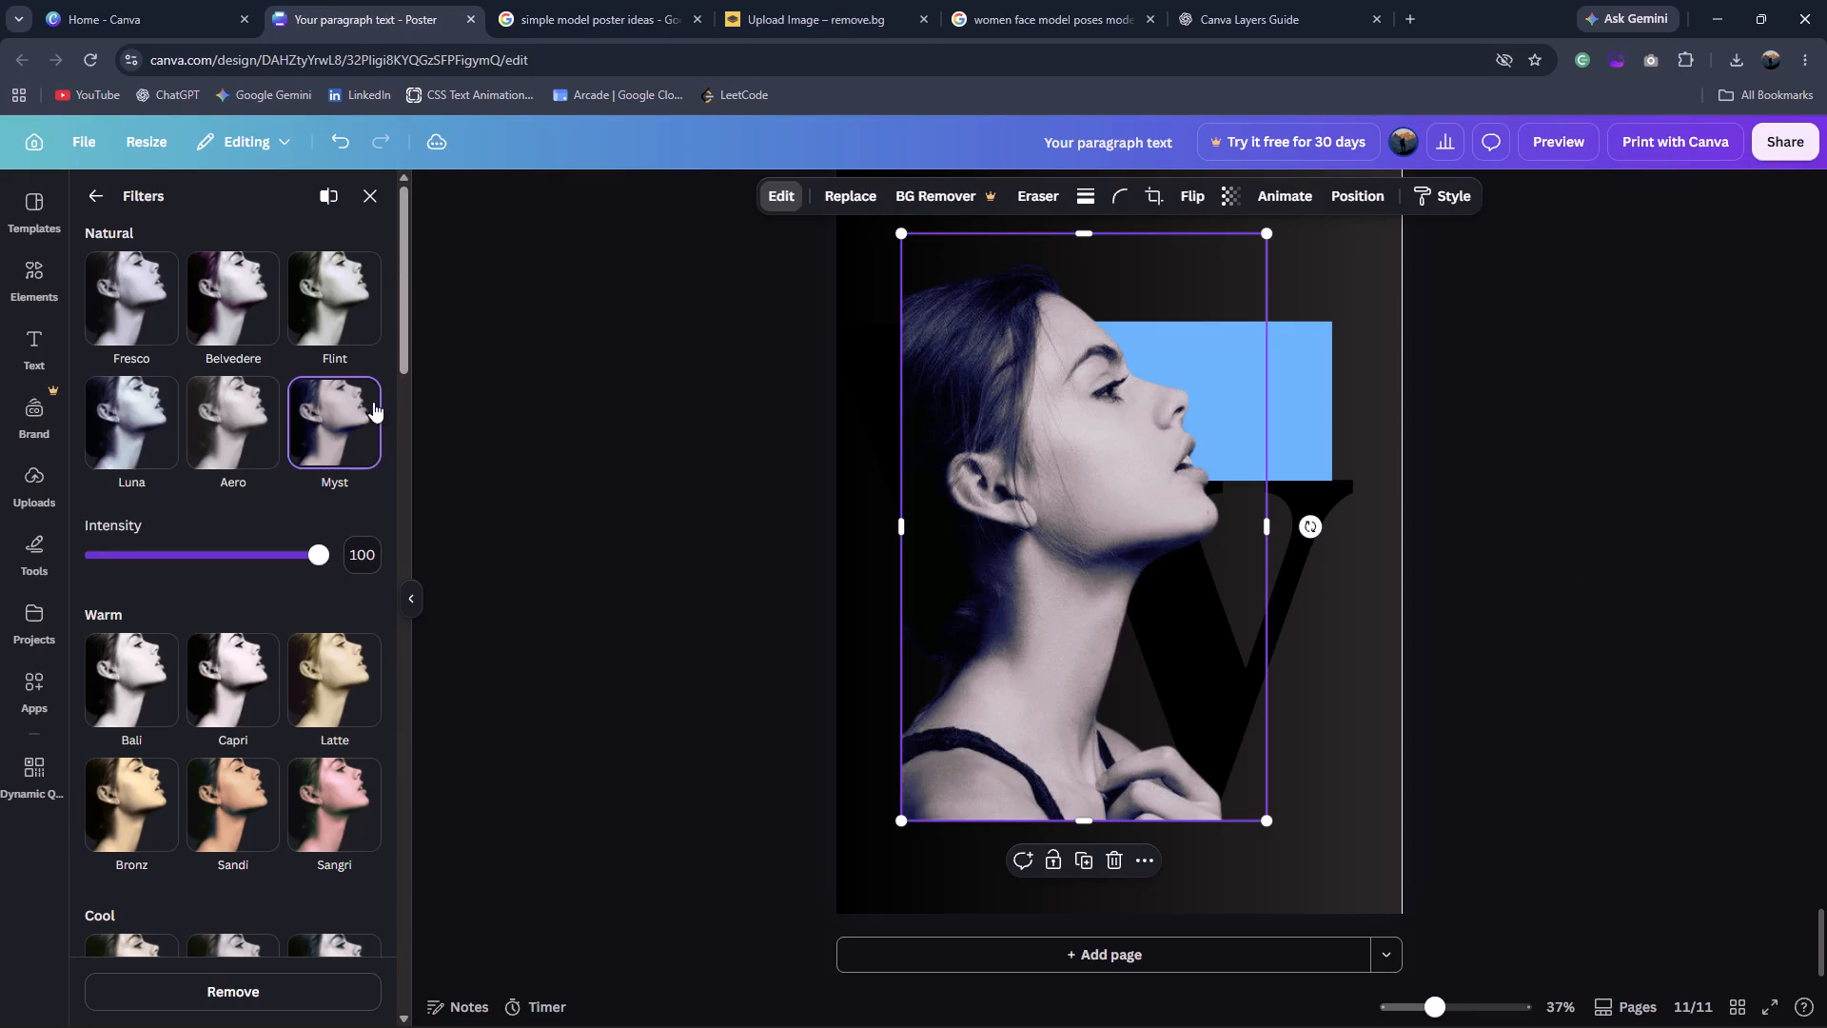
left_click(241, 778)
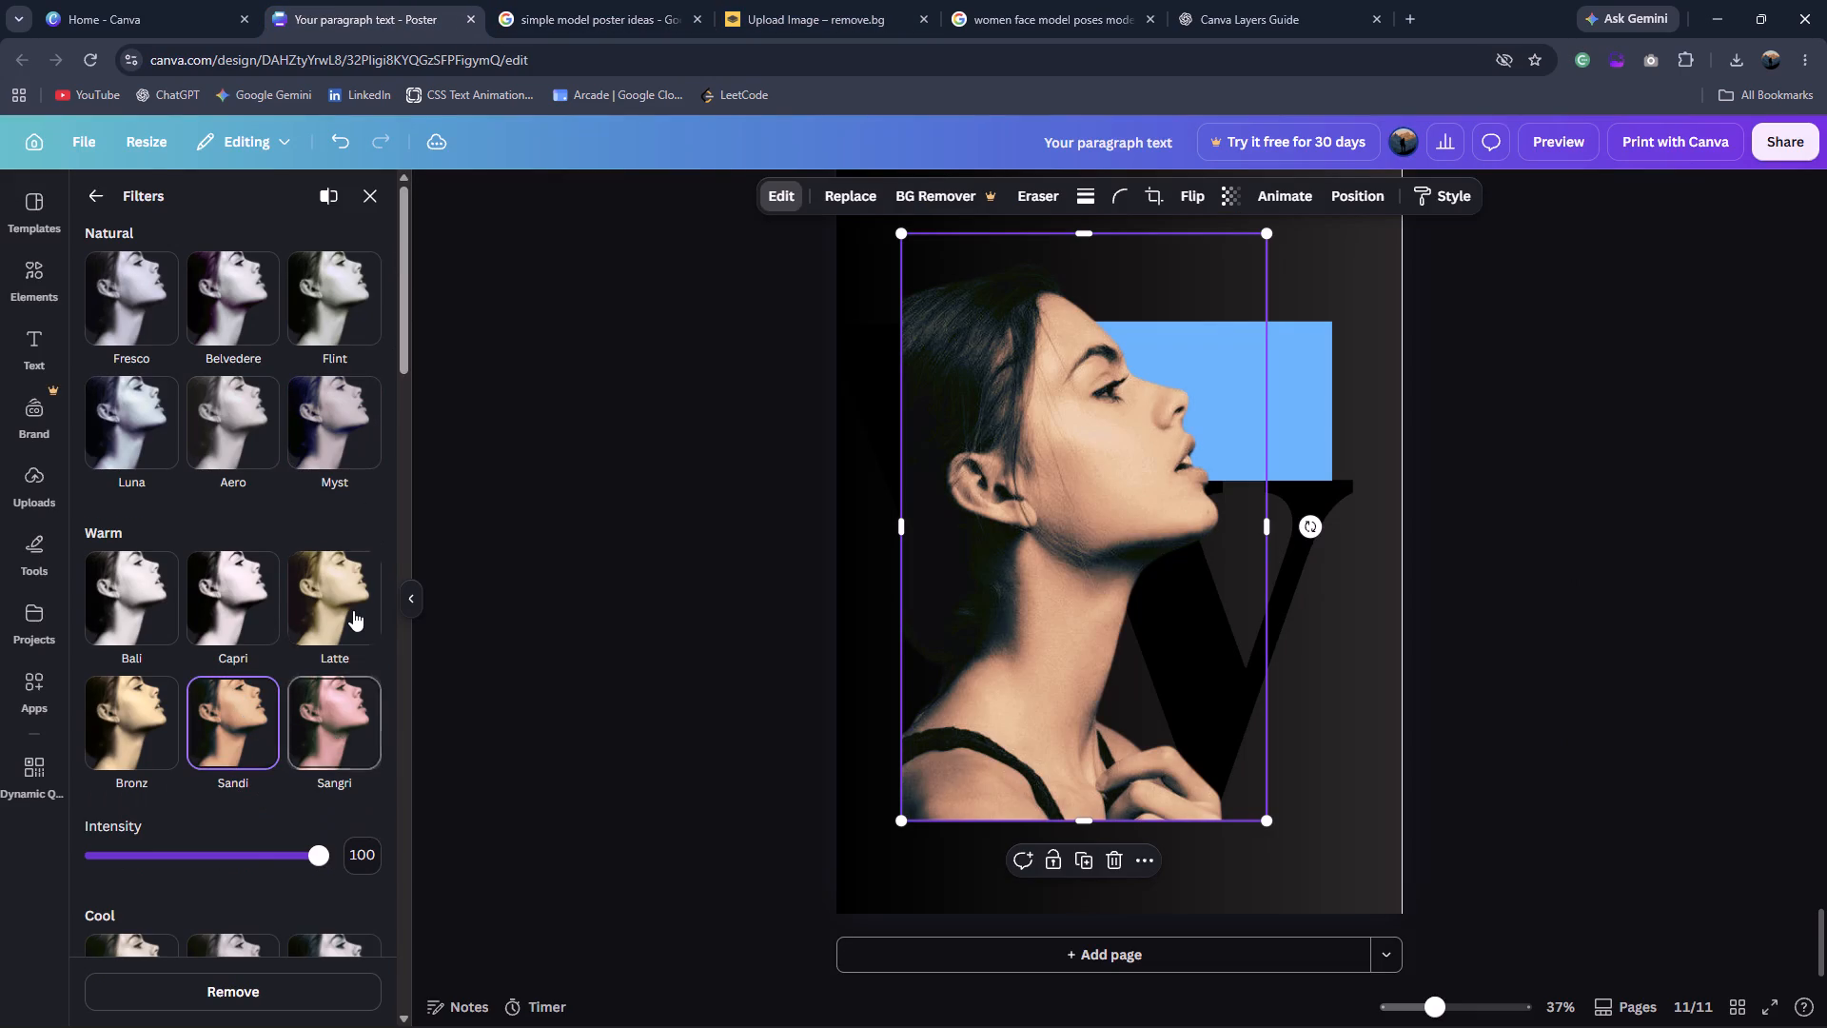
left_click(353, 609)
Apply the Antiq vintage filter to the portrait and set its intensity to 33.
scroll(350, 623, "down", 3)
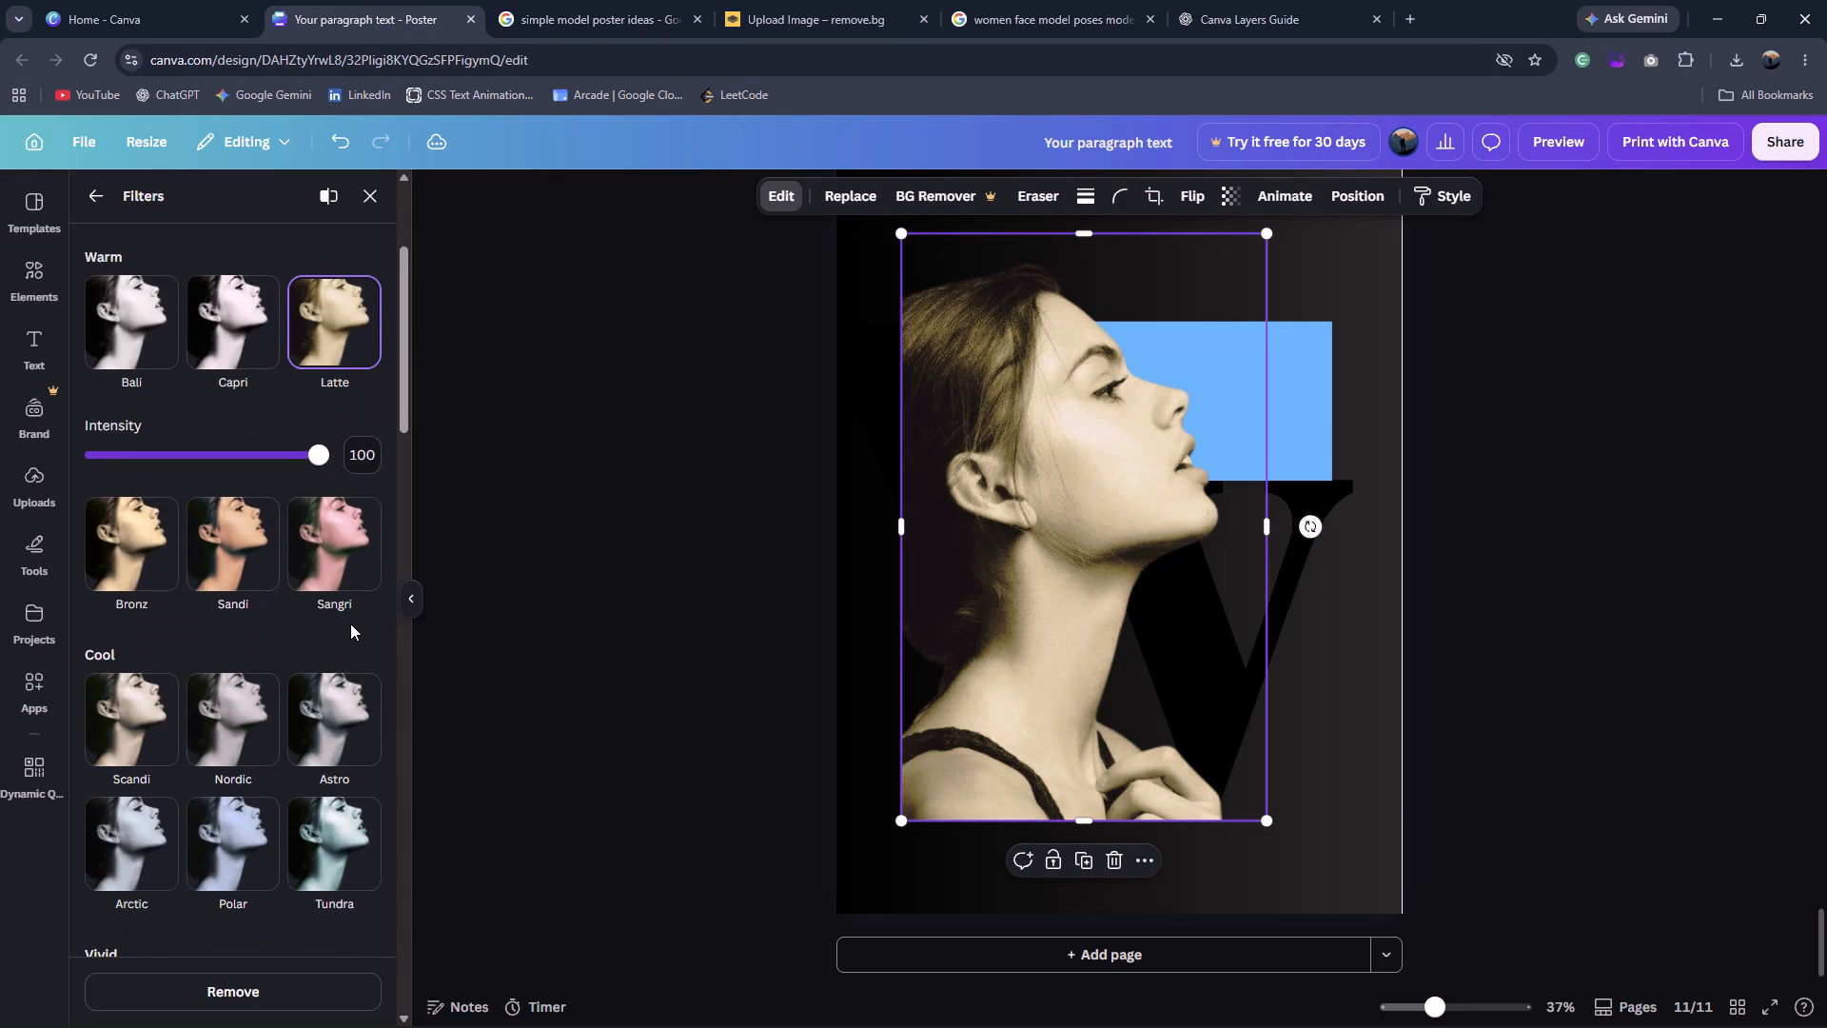
scroll(350, 623, "down", 6)
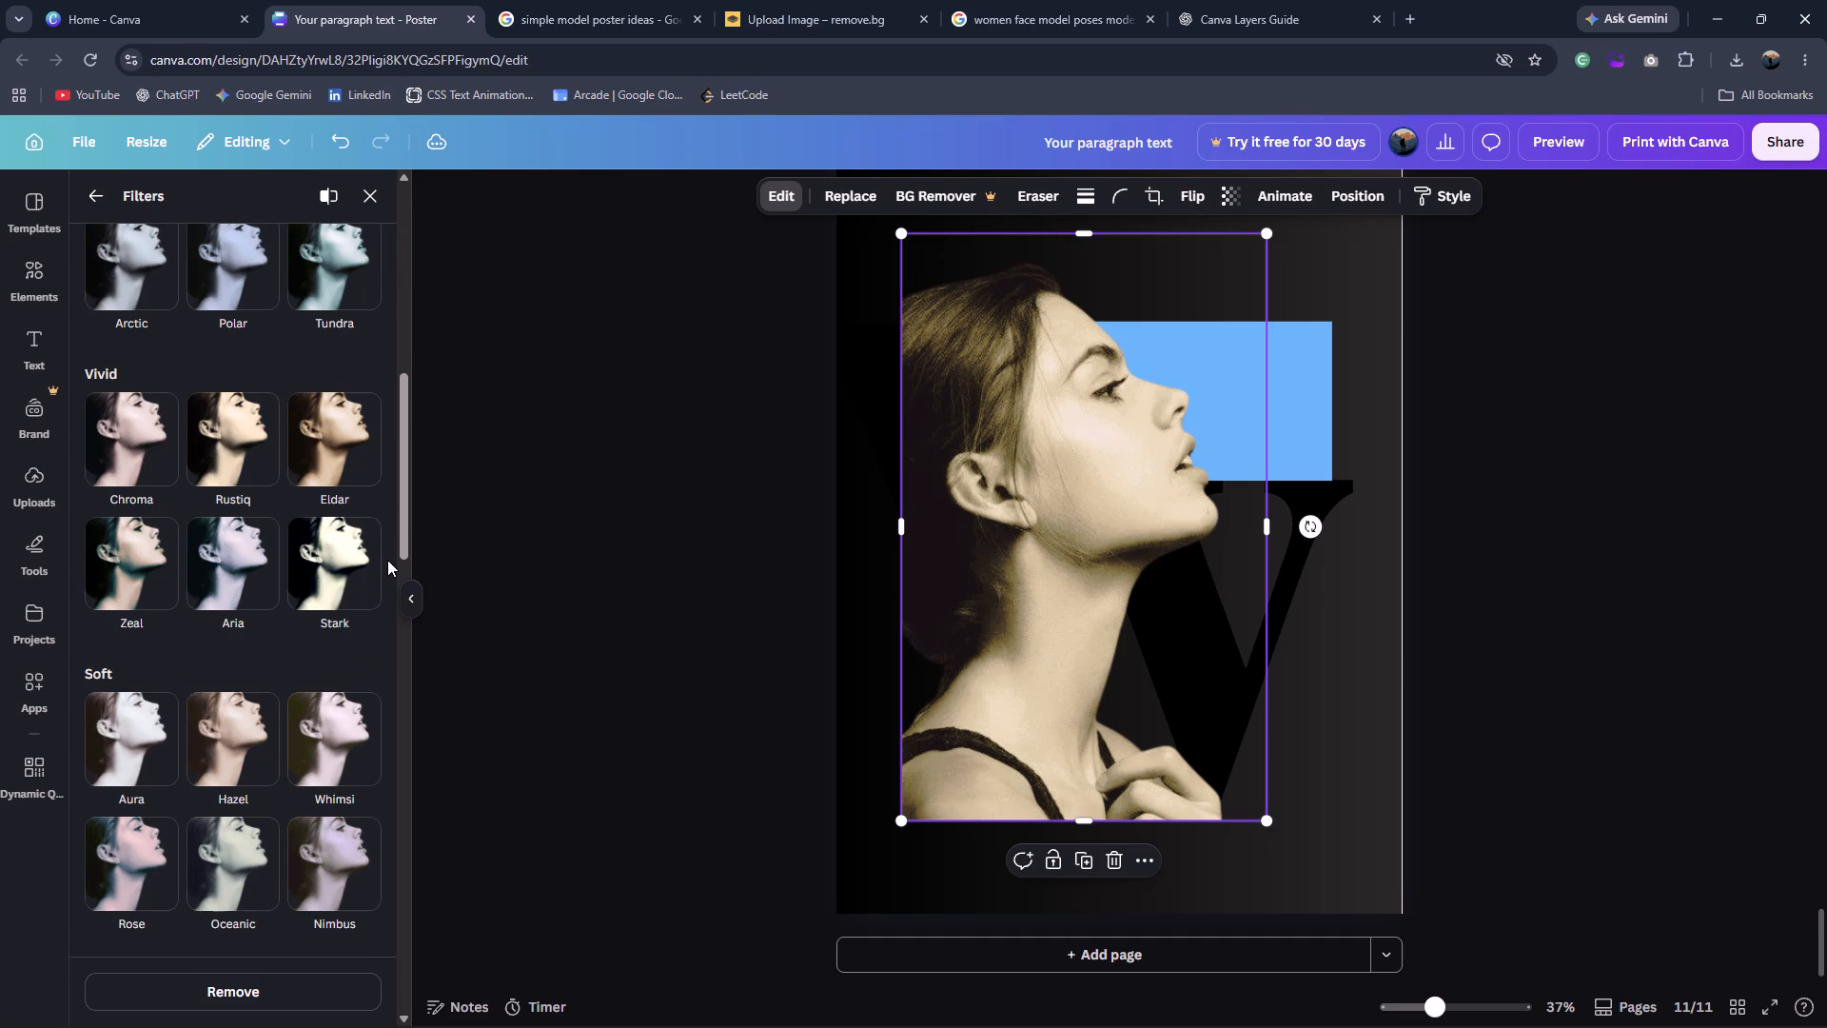
scroll(324, 645, "down", 3)
left_click(339, 732)
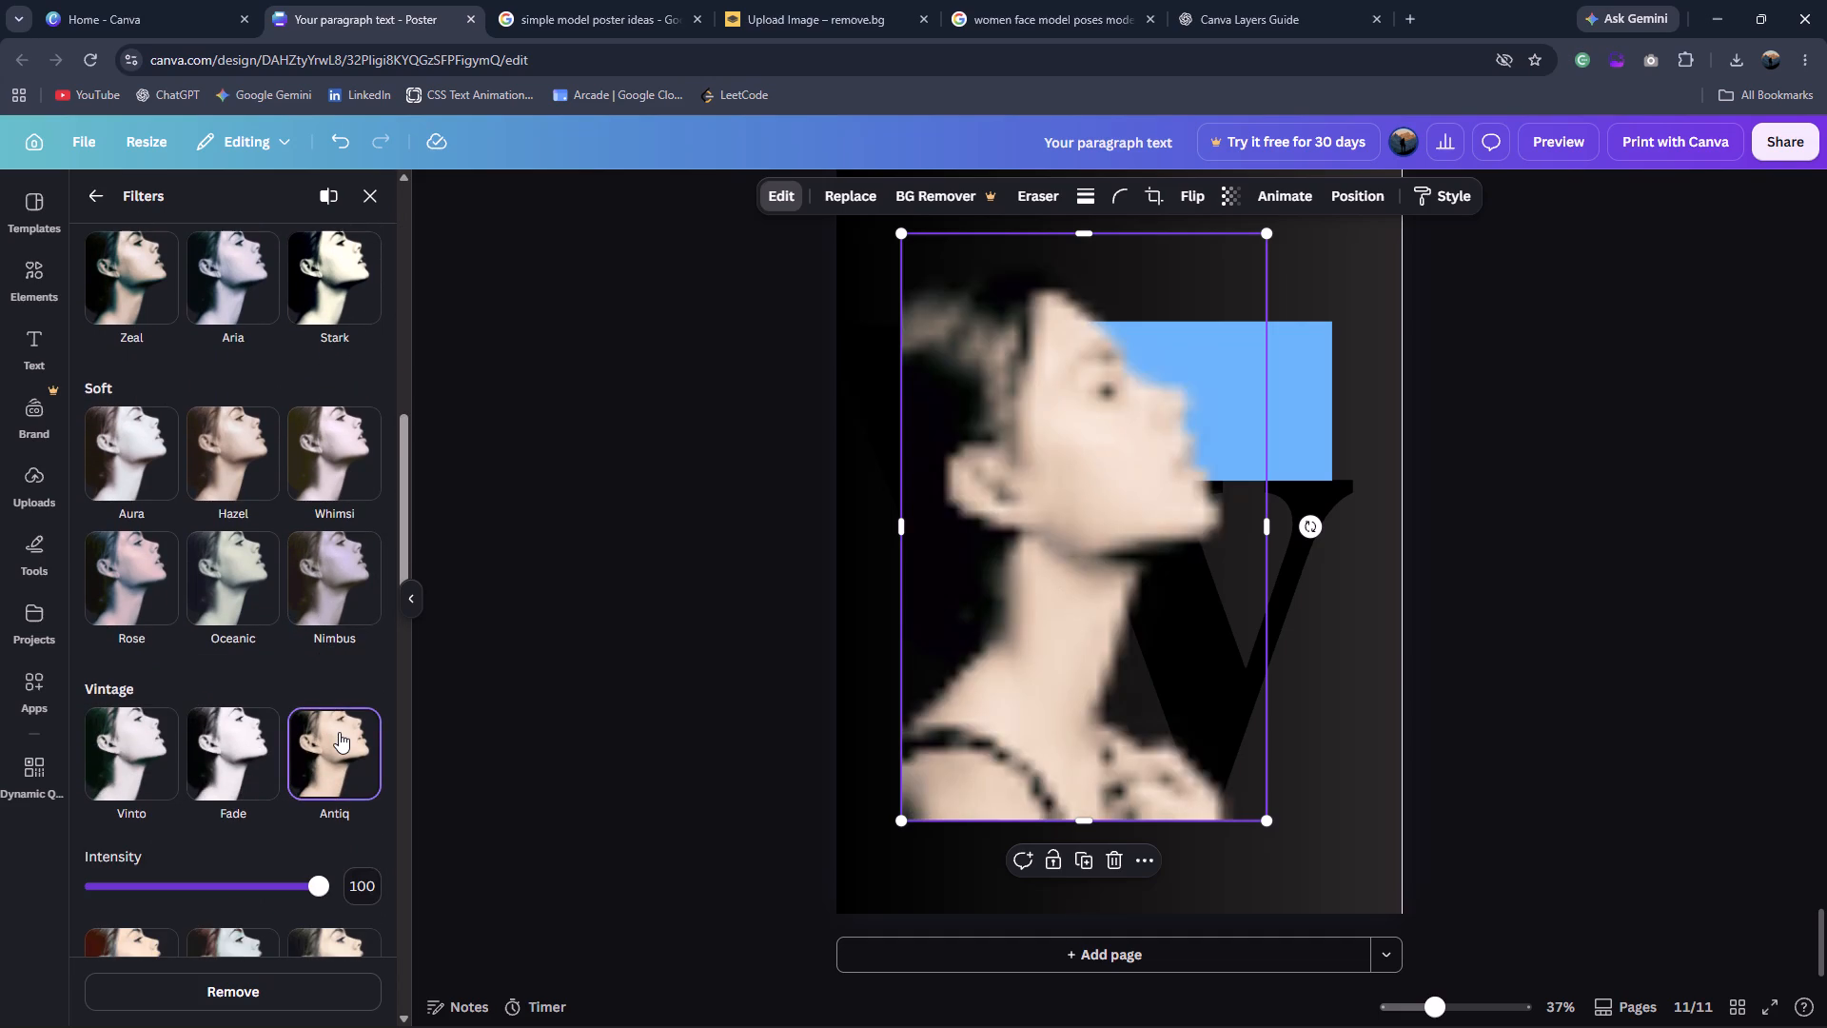
scroll(259, 803, "down", 3)
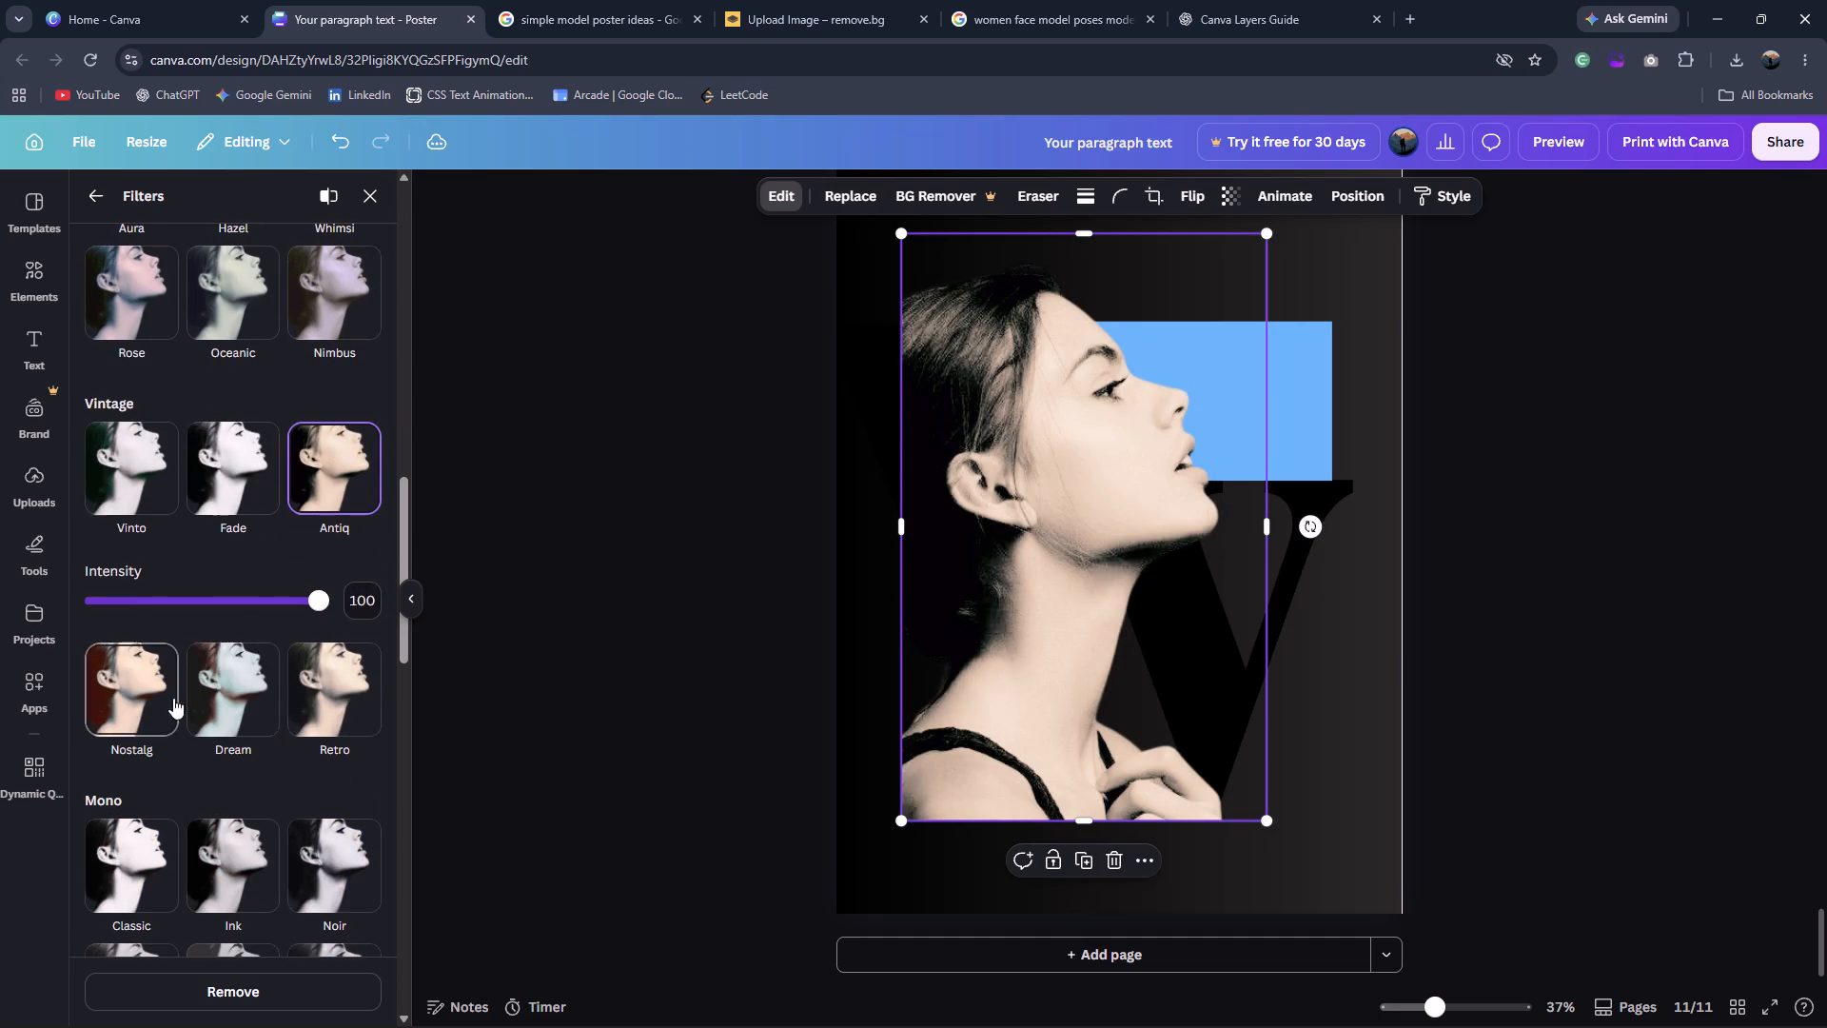
scroll(291, 688, "down", 2)
left_click_drag(324, 407, 301, 411)
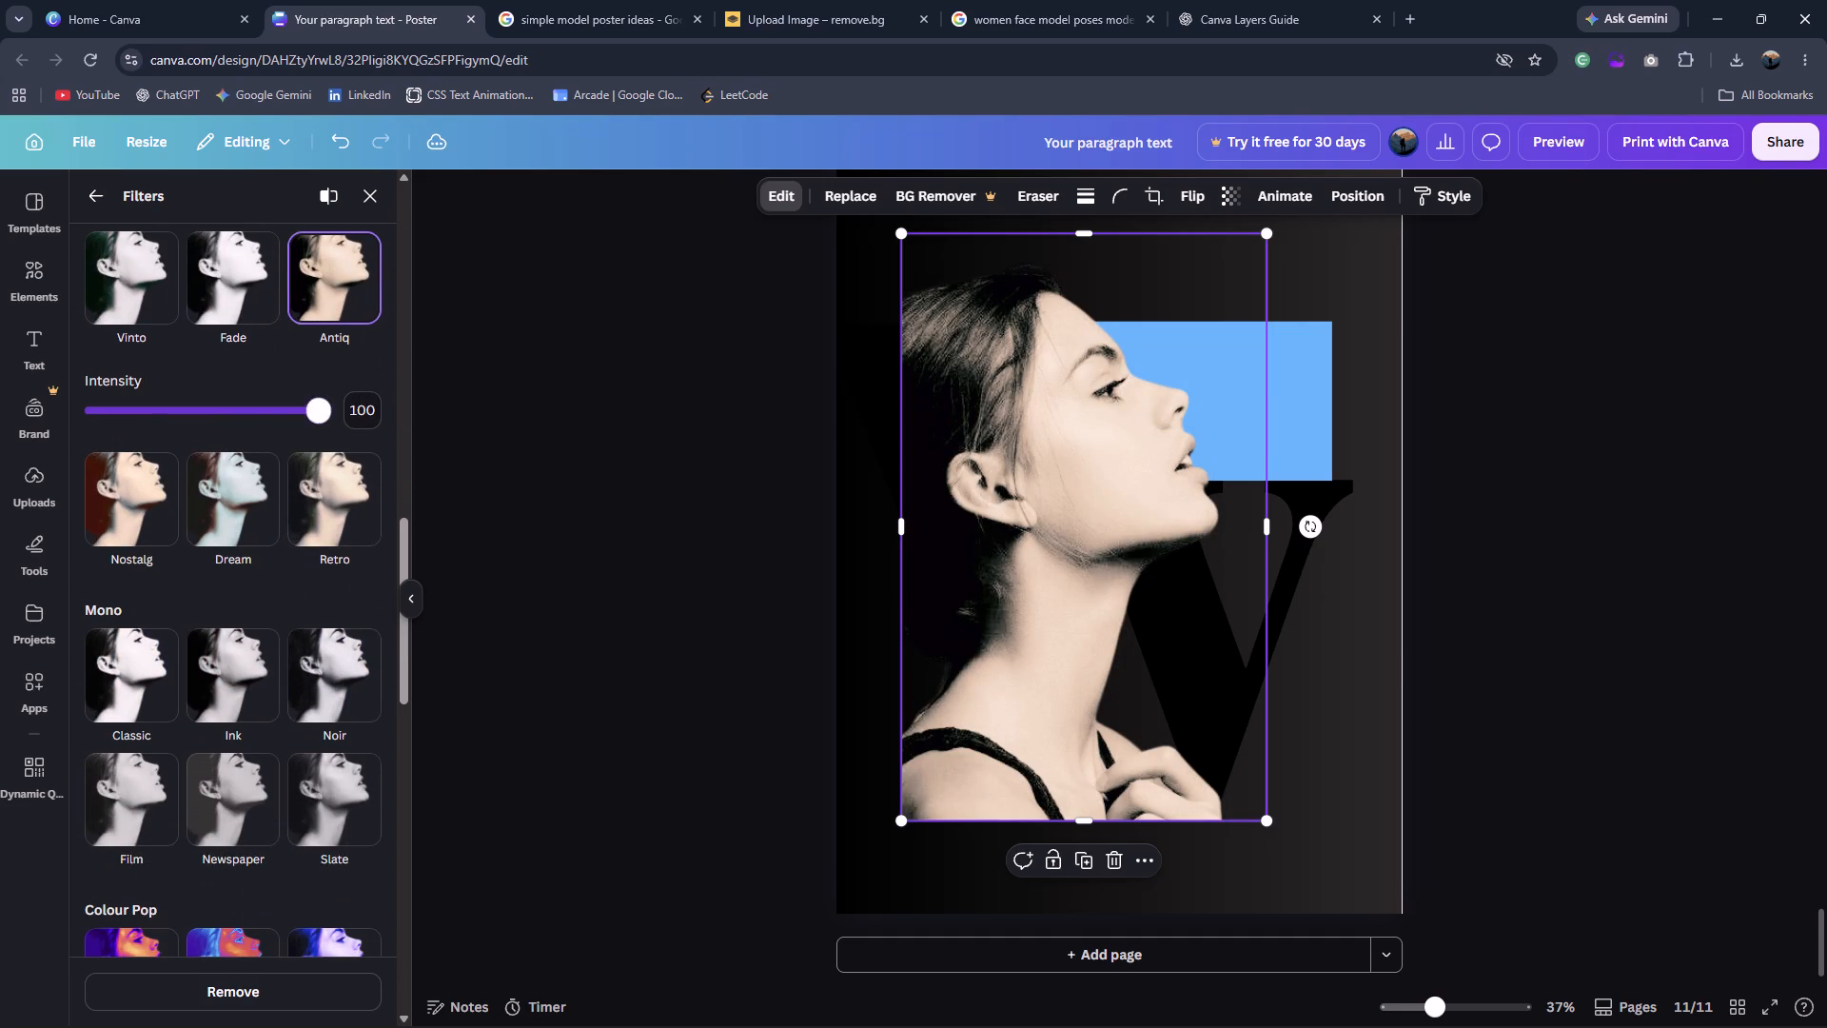
left_click_drag(301, 411, 168, 429)
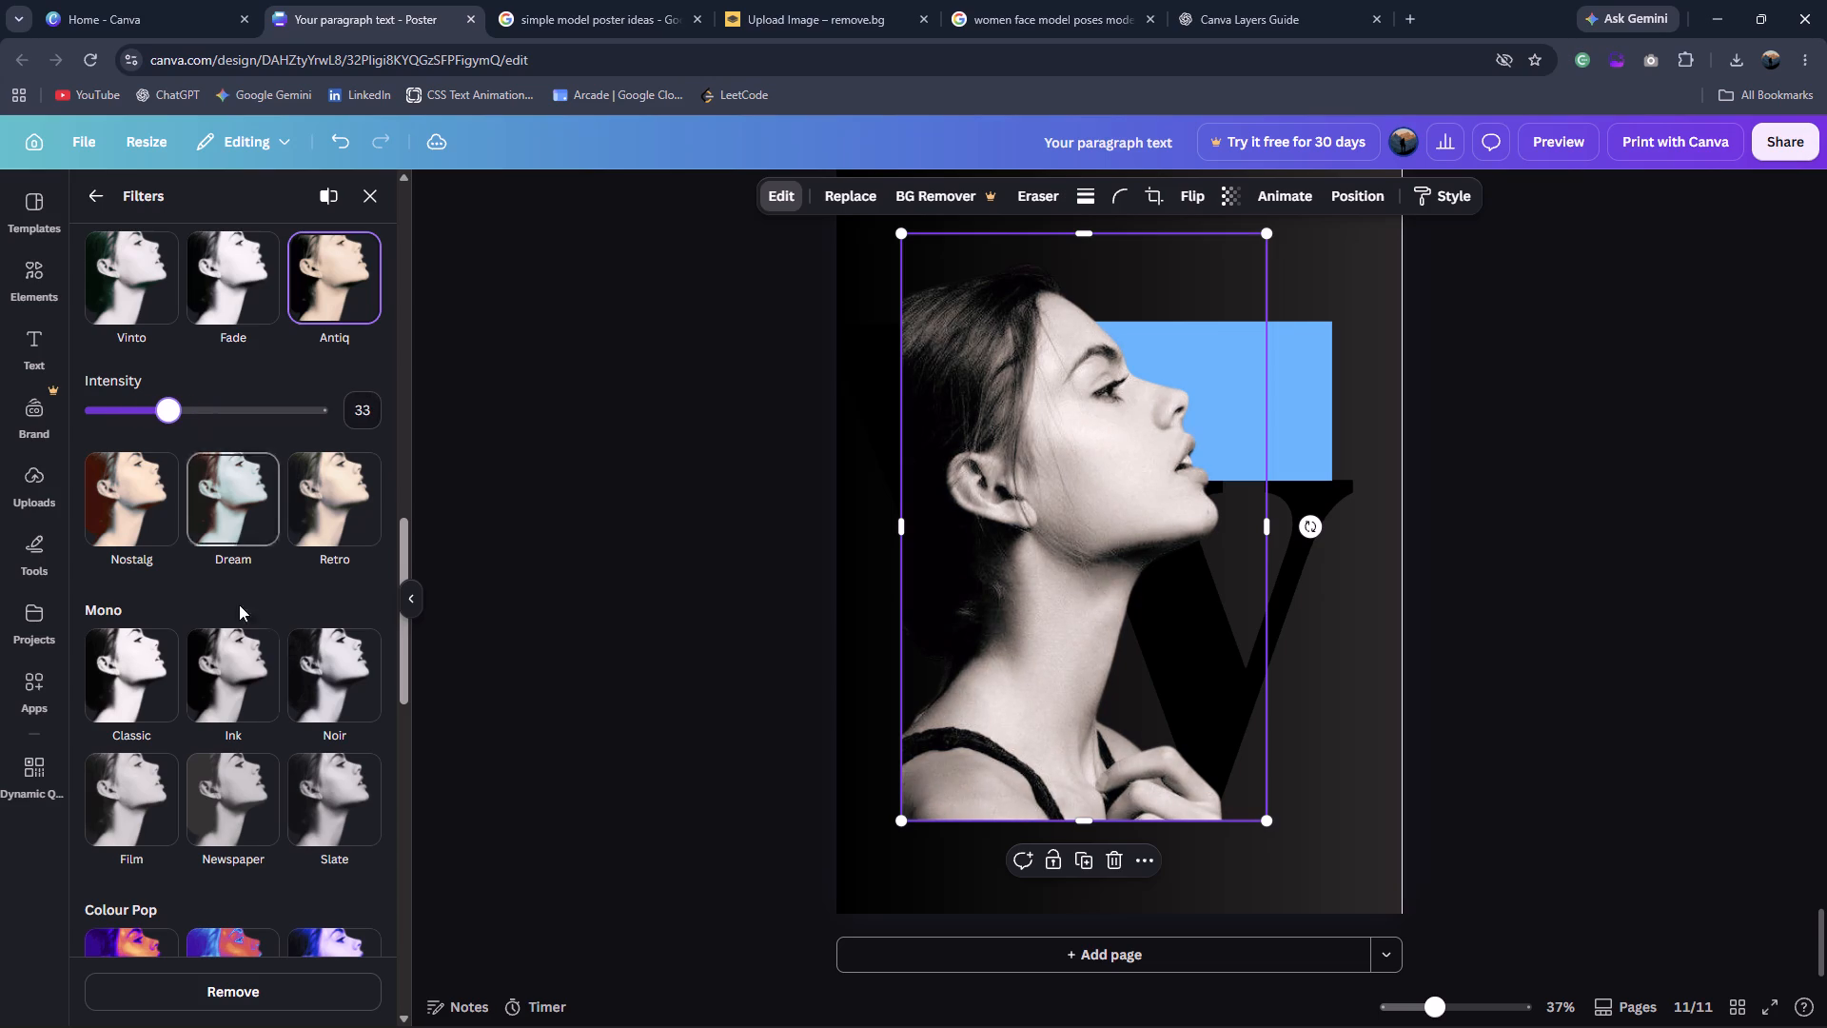
Try the Ink mono filter on the portrait, then apply the Retro vintage filter at intensity 23.
left_click(248, 660)
left_click(285, 657)
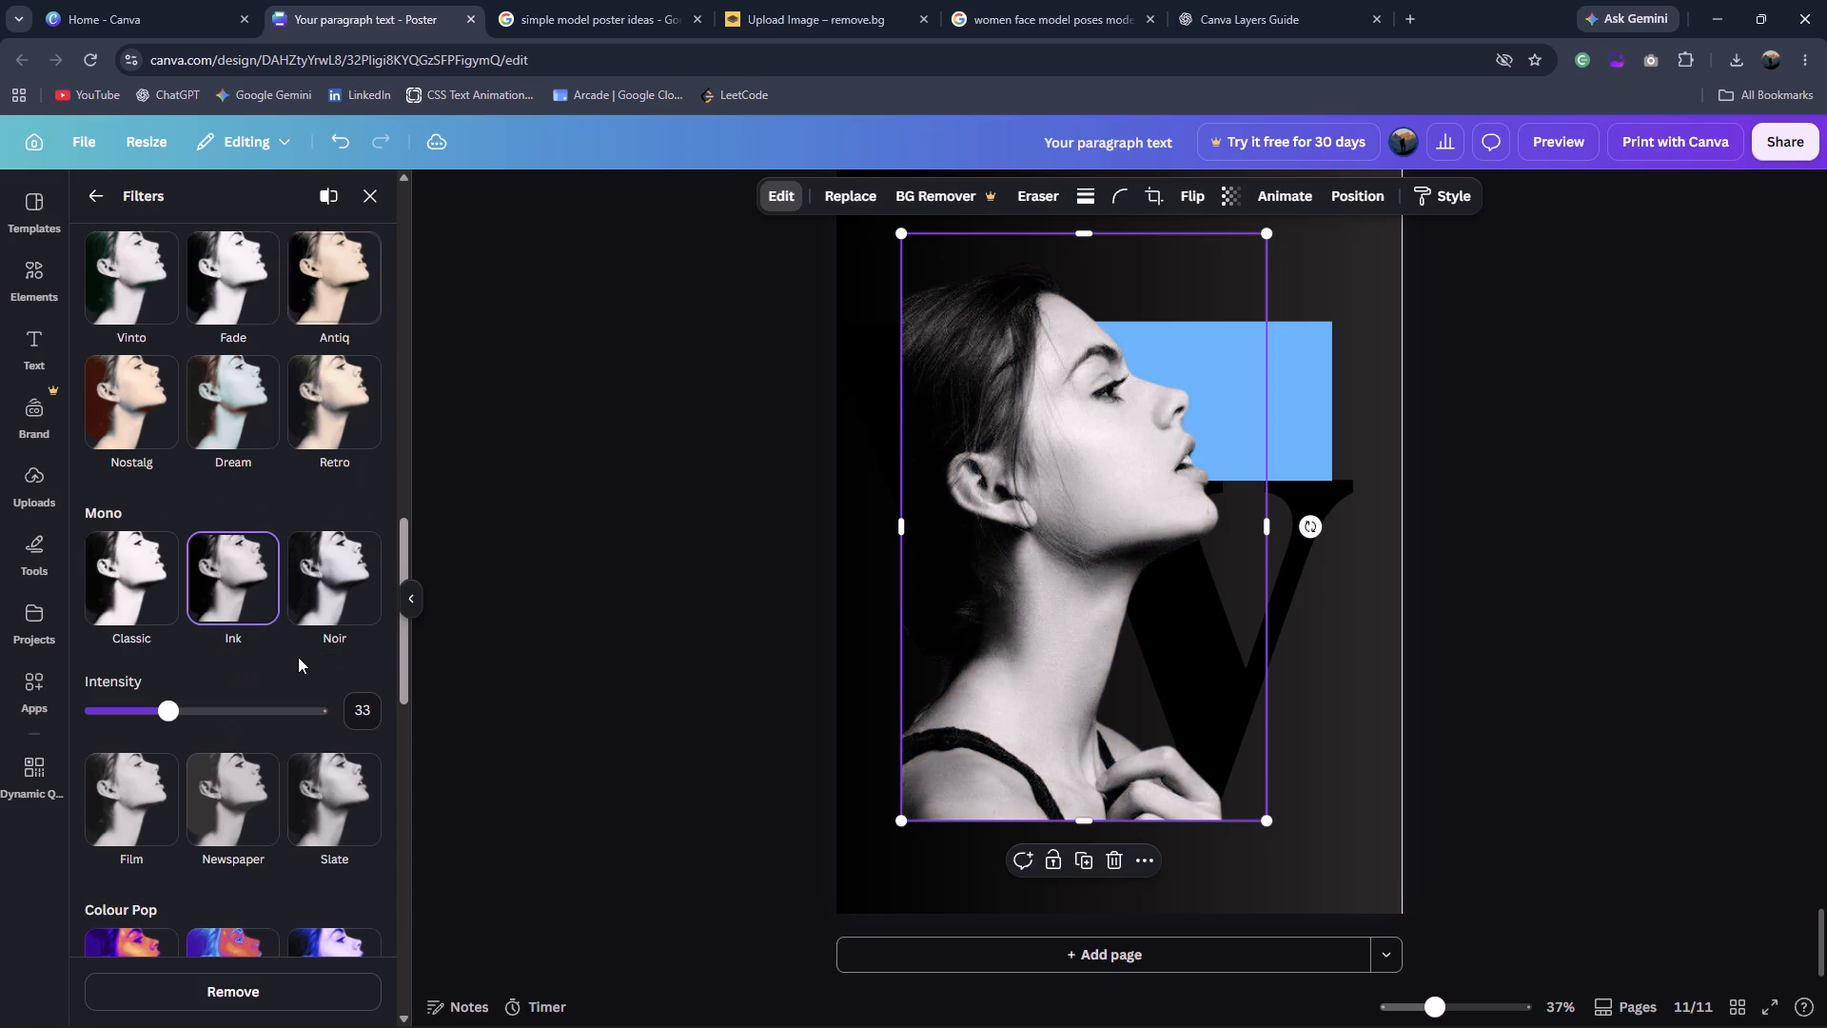
left_click(314, 419)
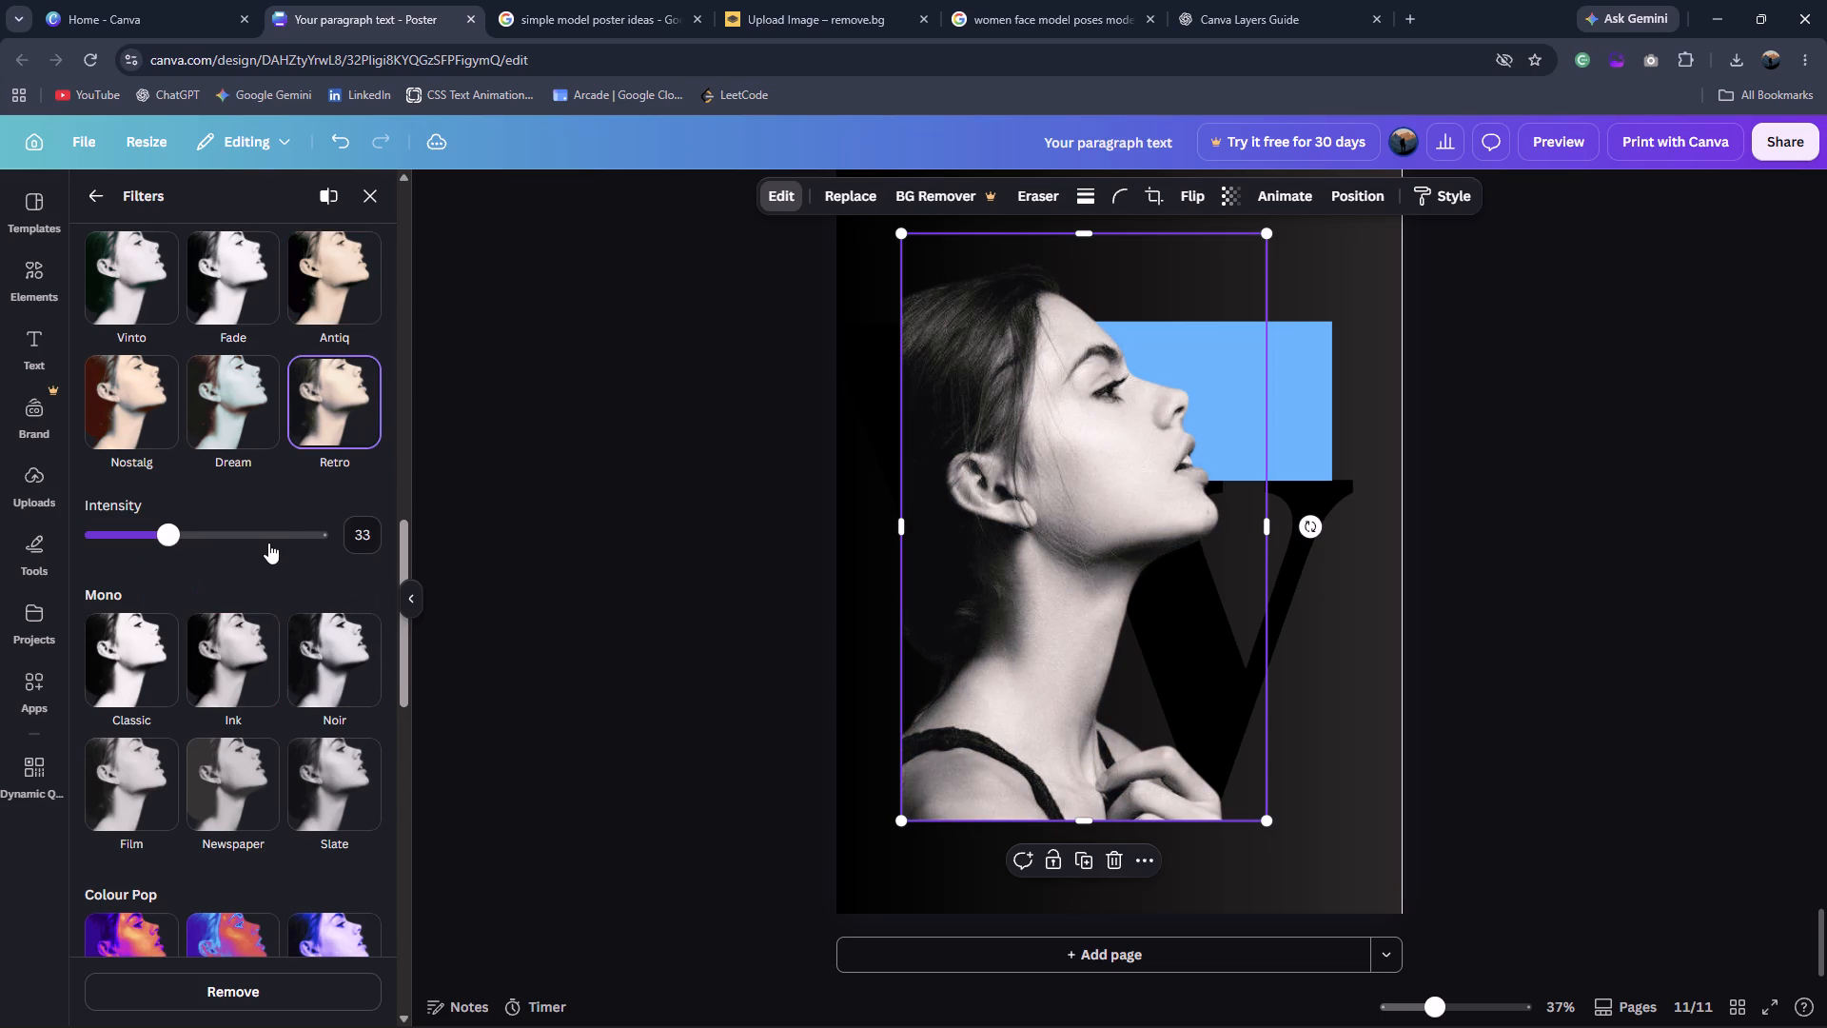
left_click_drag(173, 539, 275, 532)
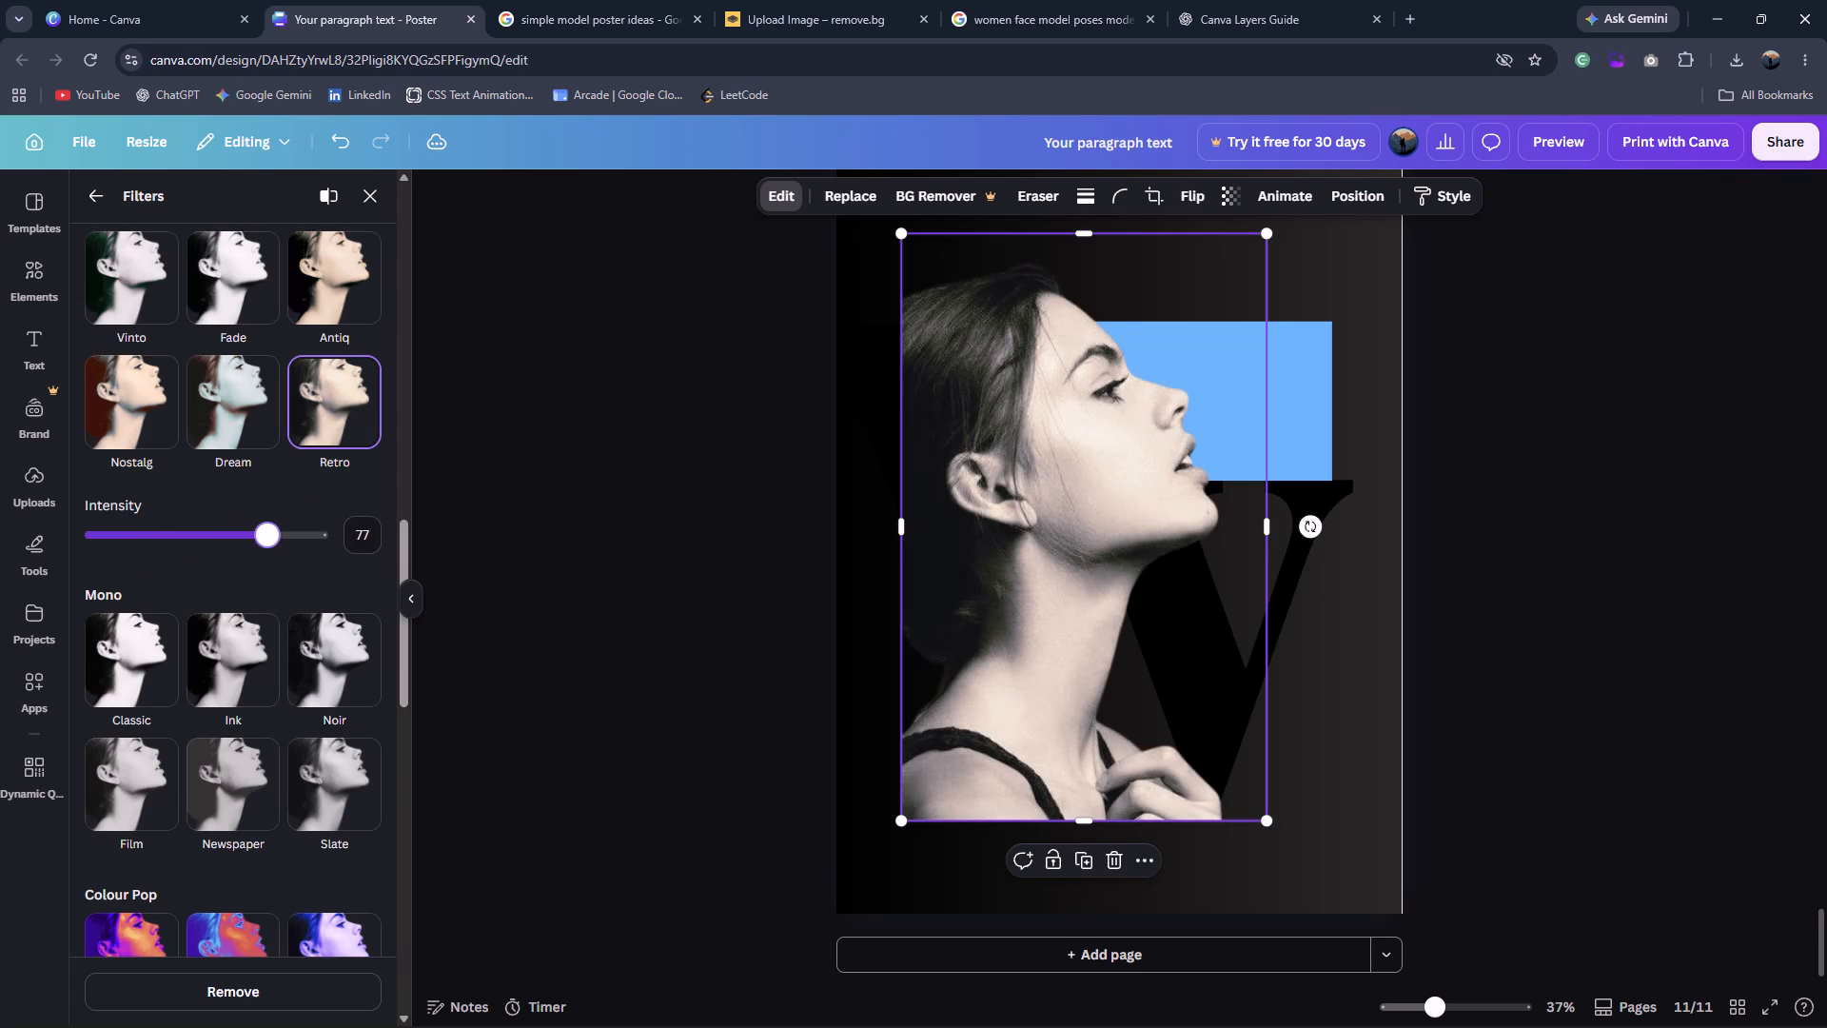
left_click_drag(275, 532, 144, 550)
left_click(383, 567)
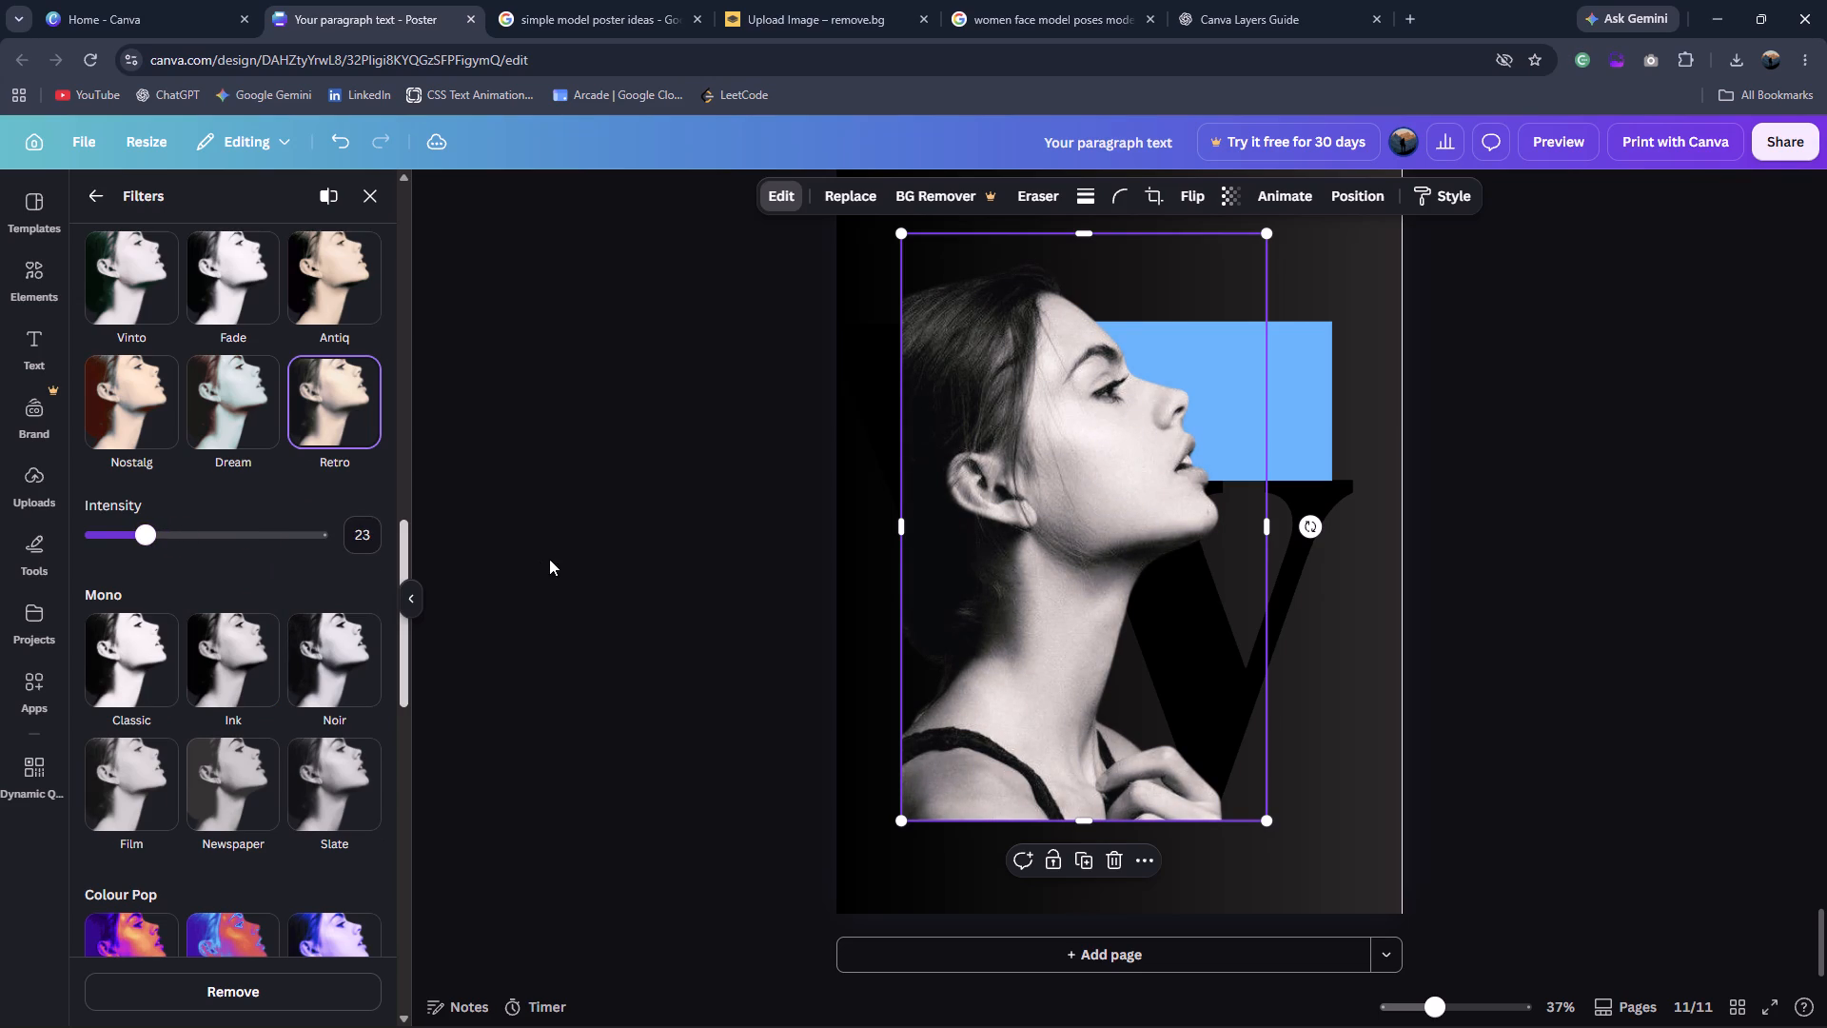
left_click(549, 559)
left_click(619, 549)
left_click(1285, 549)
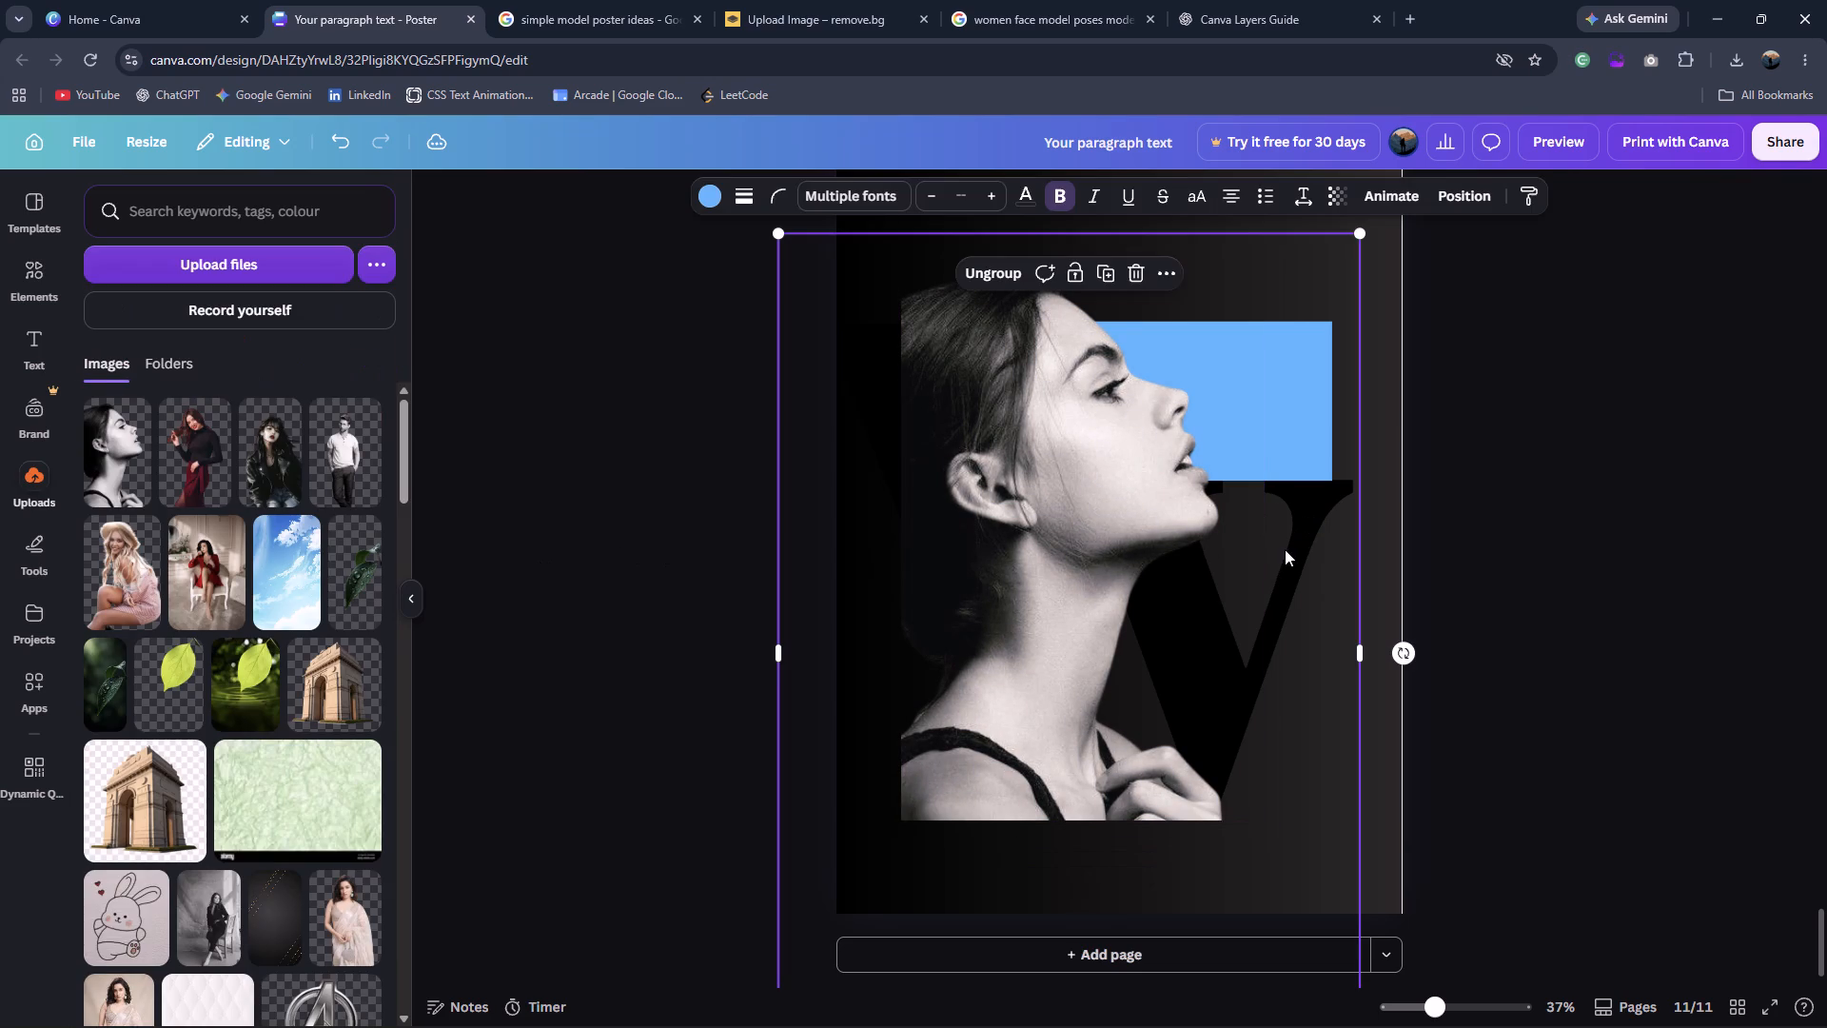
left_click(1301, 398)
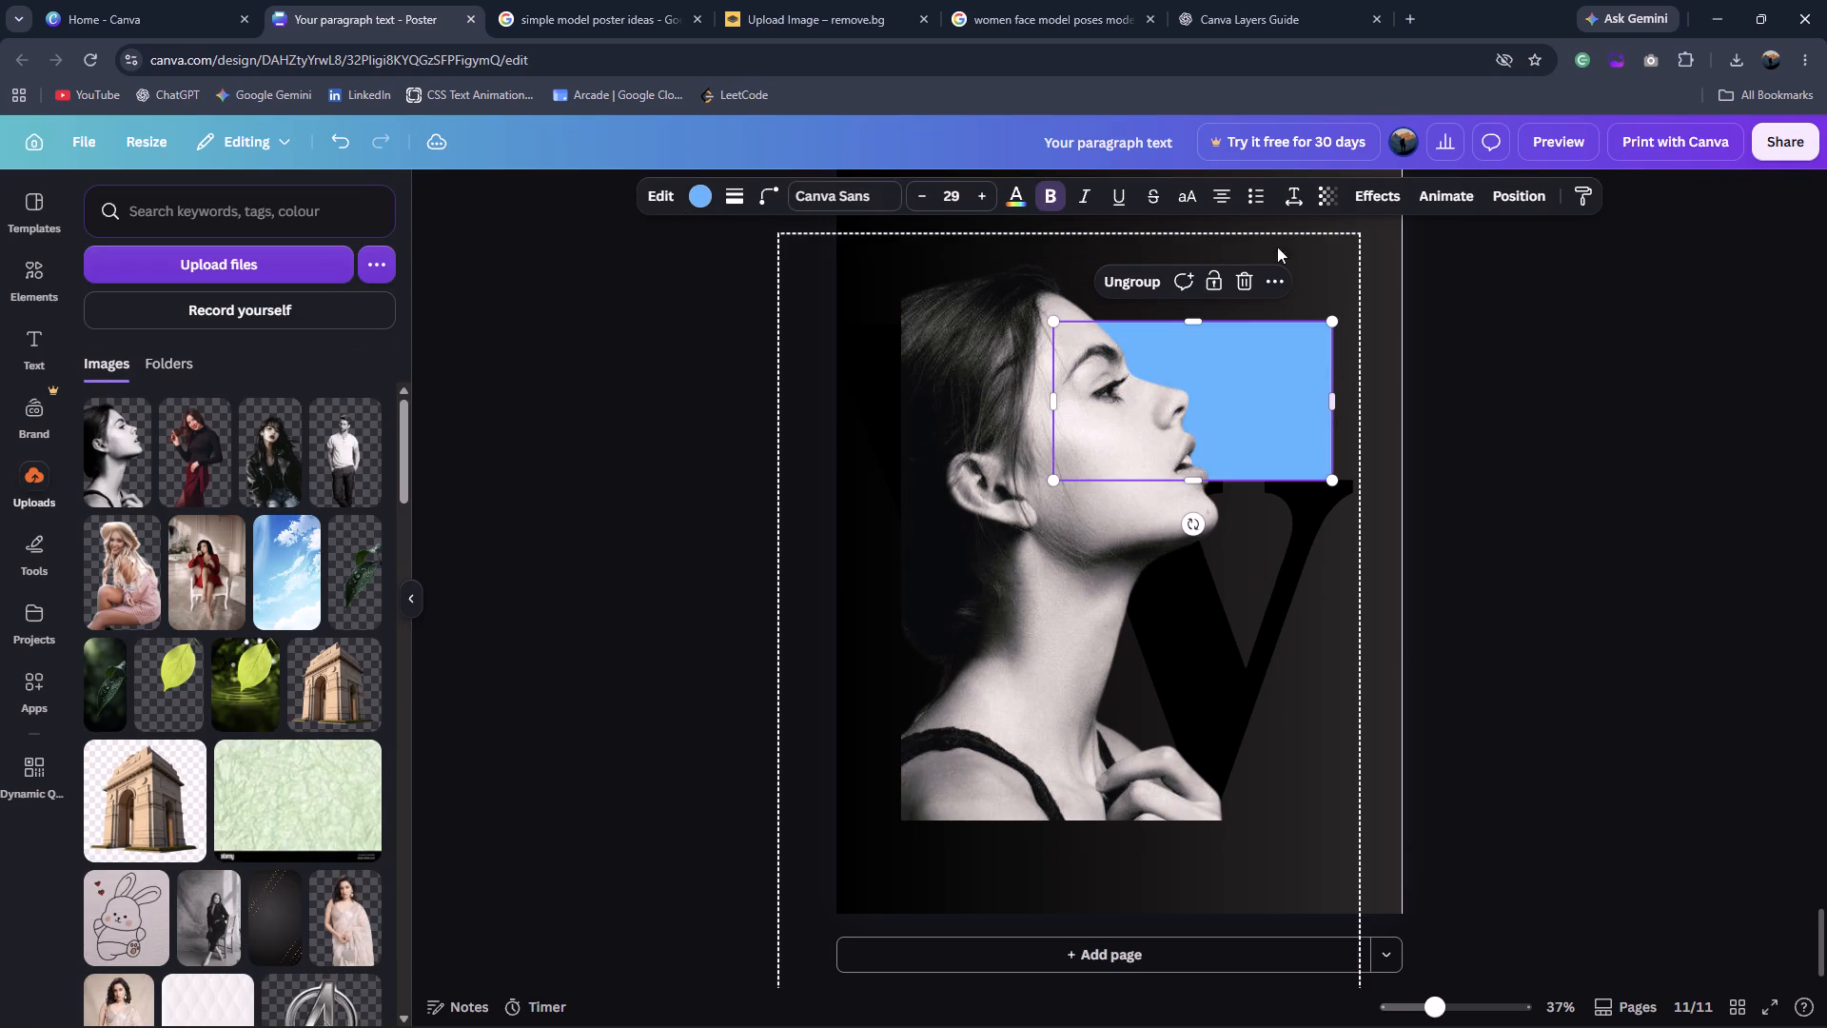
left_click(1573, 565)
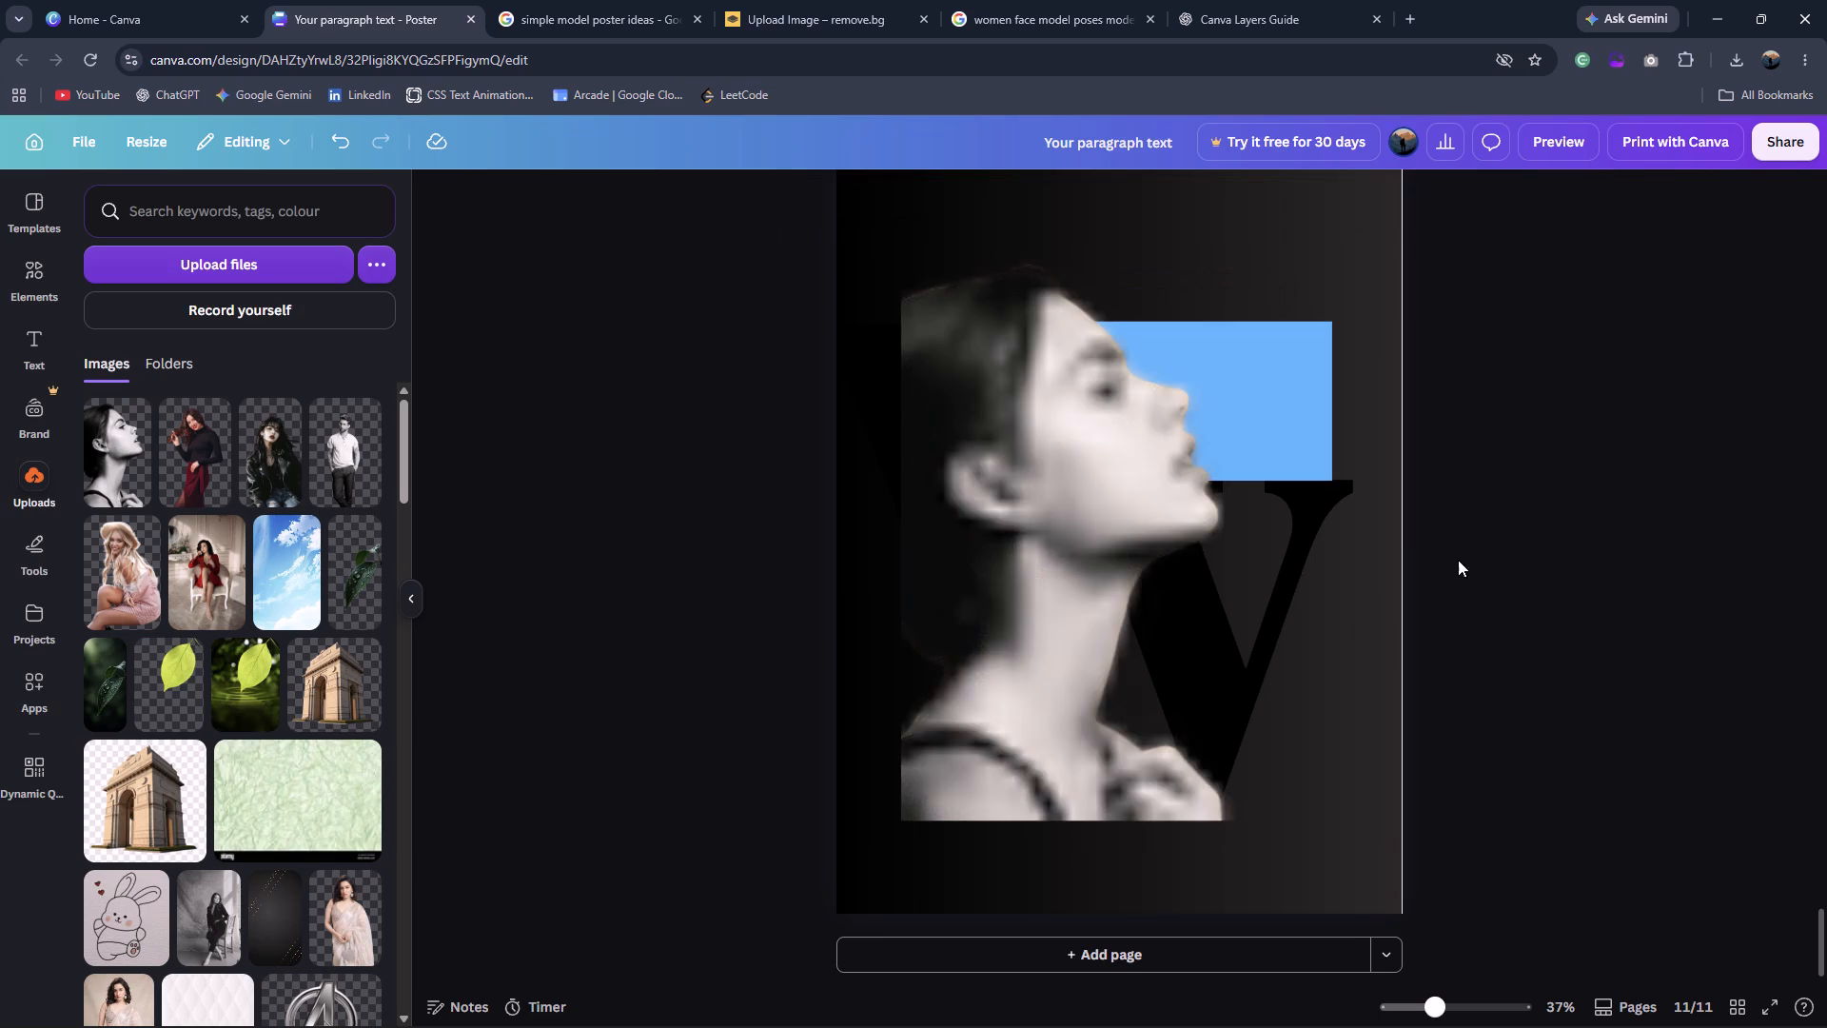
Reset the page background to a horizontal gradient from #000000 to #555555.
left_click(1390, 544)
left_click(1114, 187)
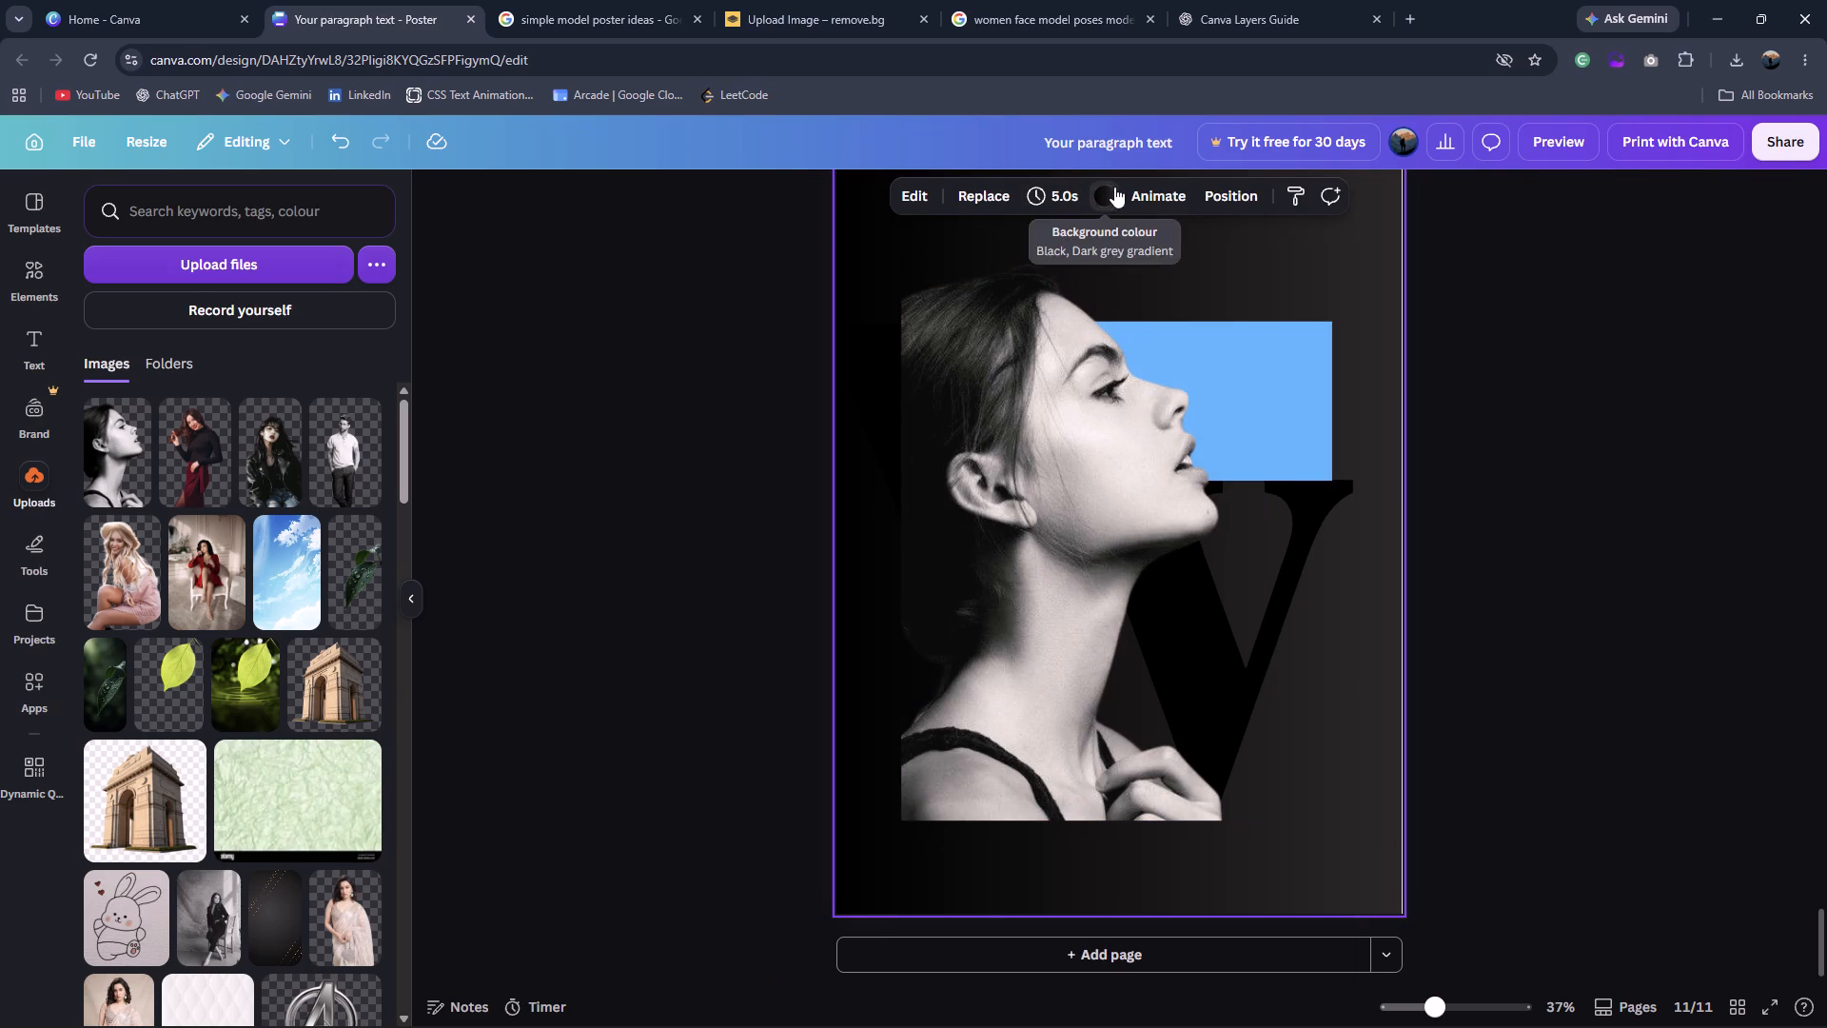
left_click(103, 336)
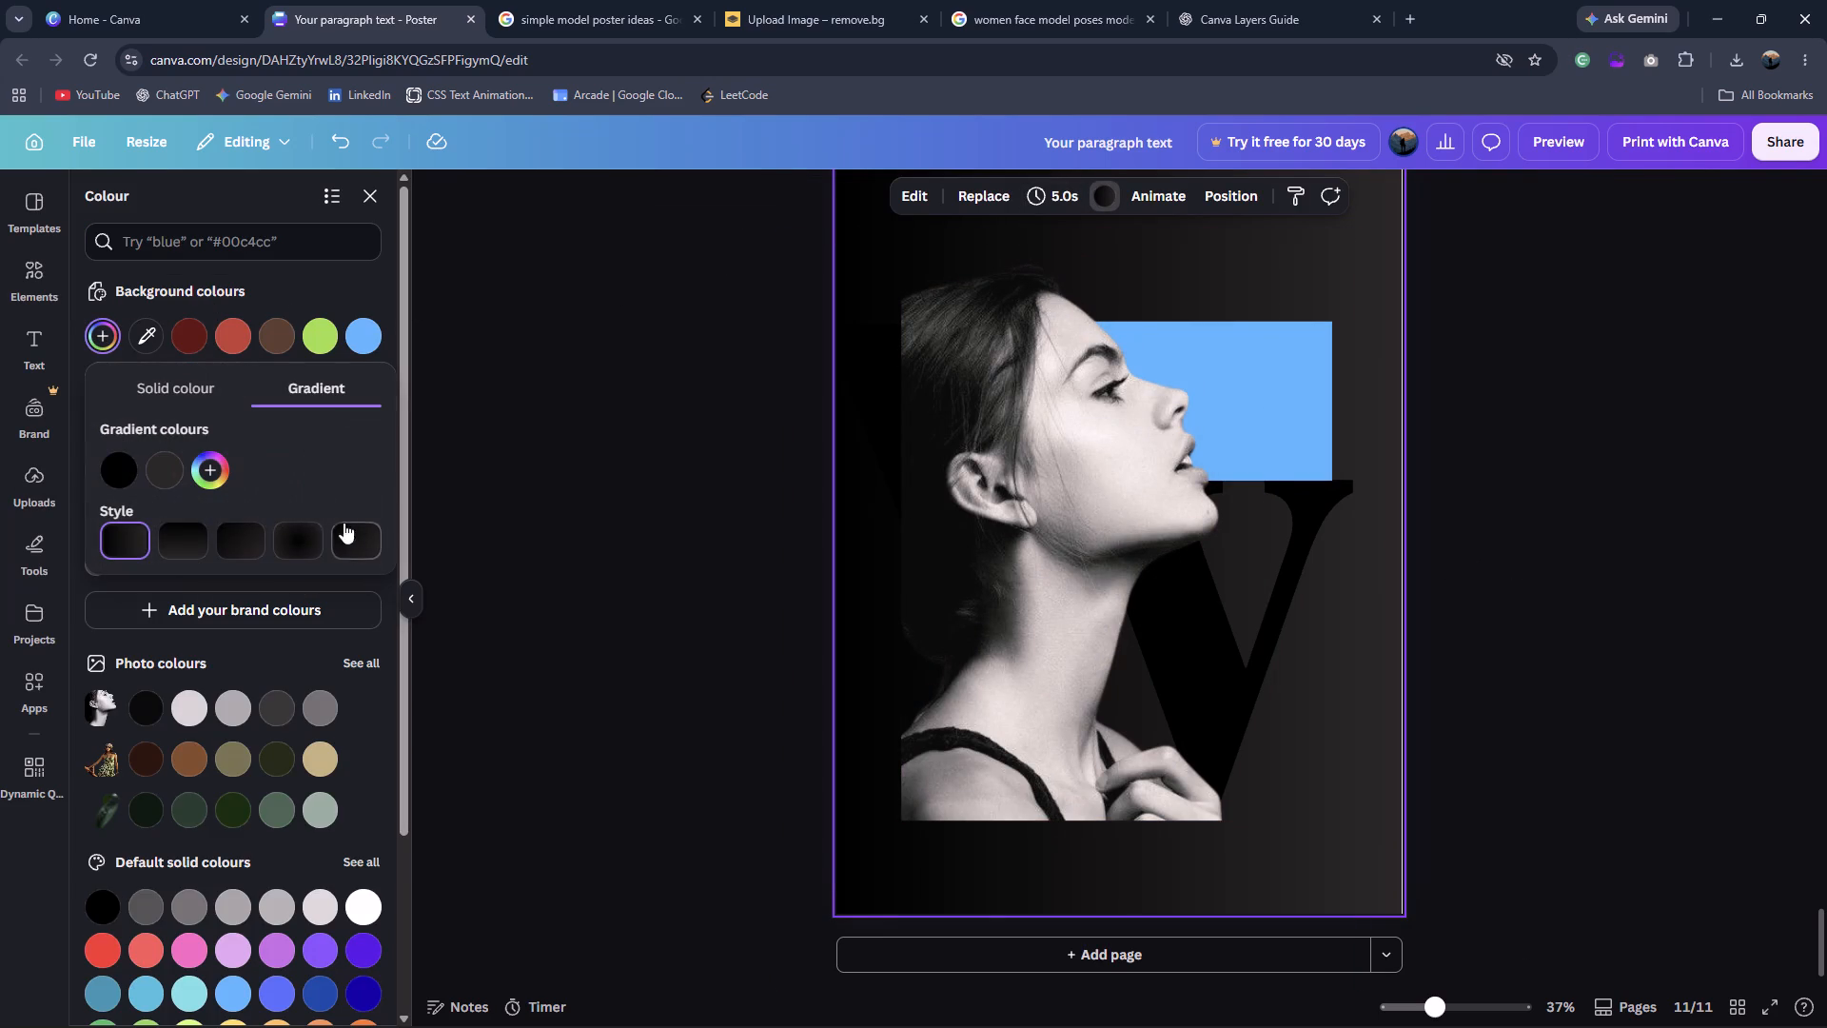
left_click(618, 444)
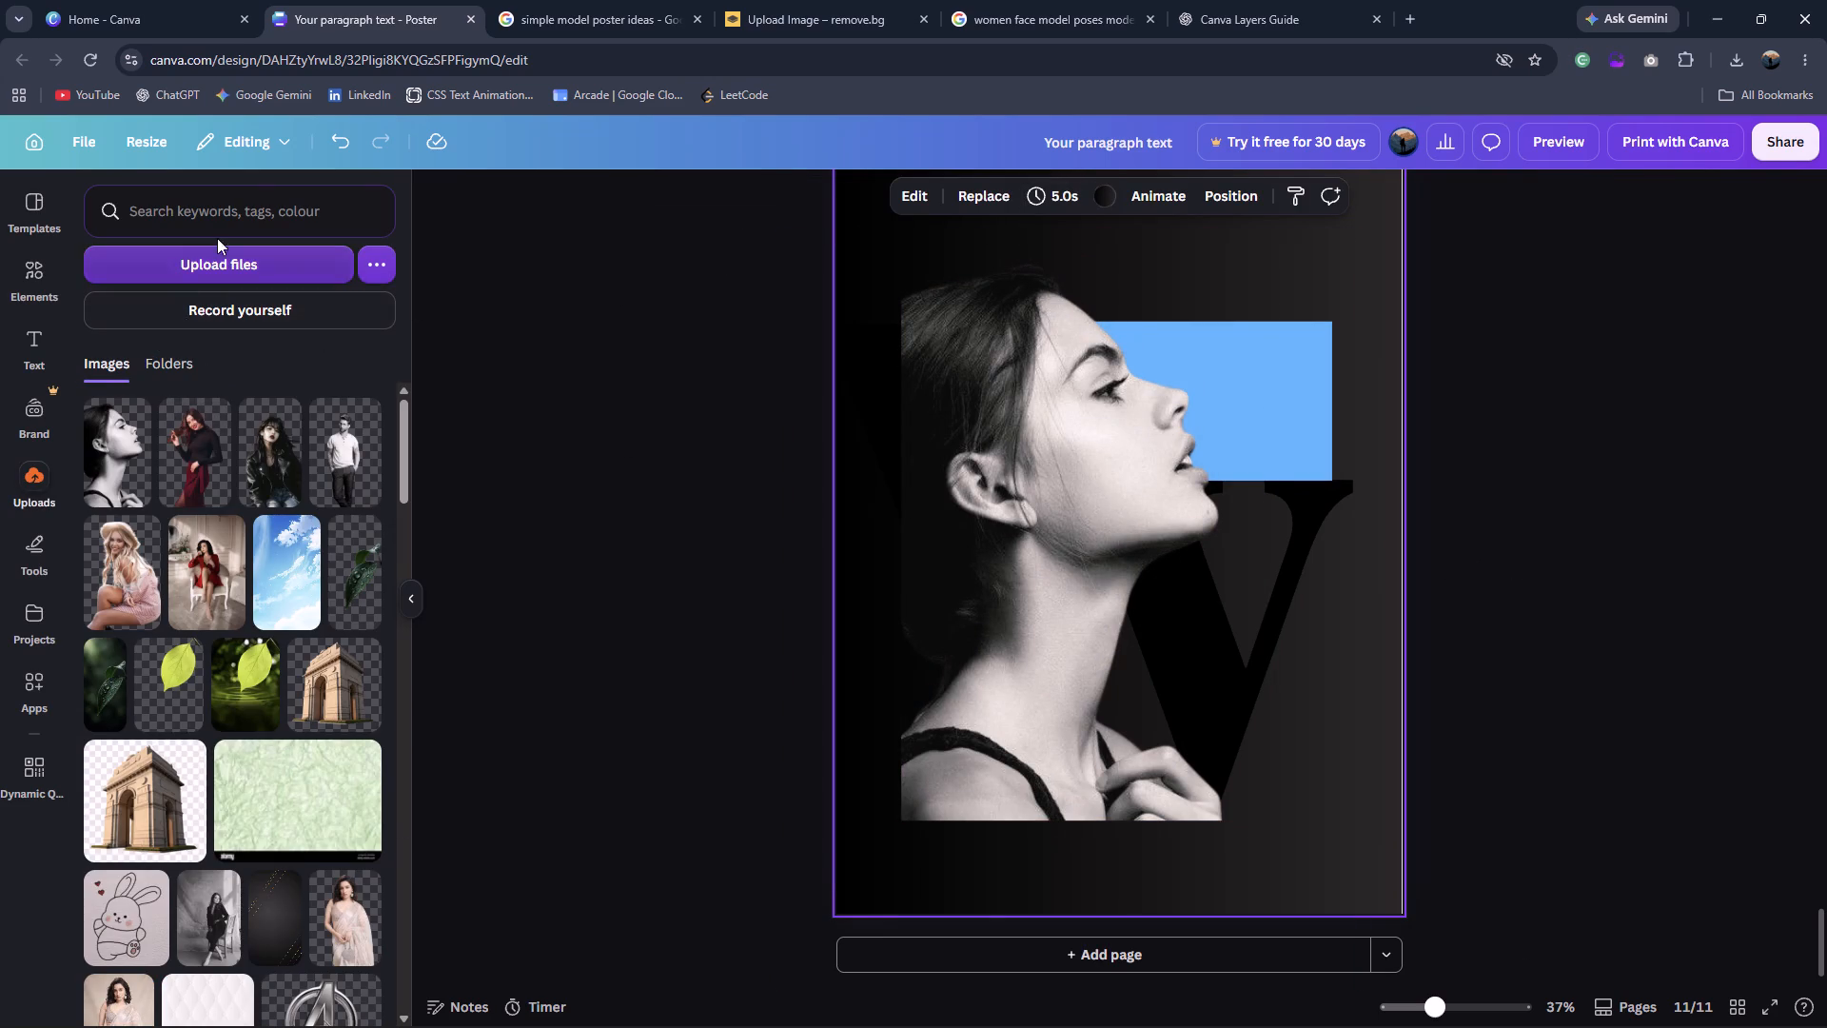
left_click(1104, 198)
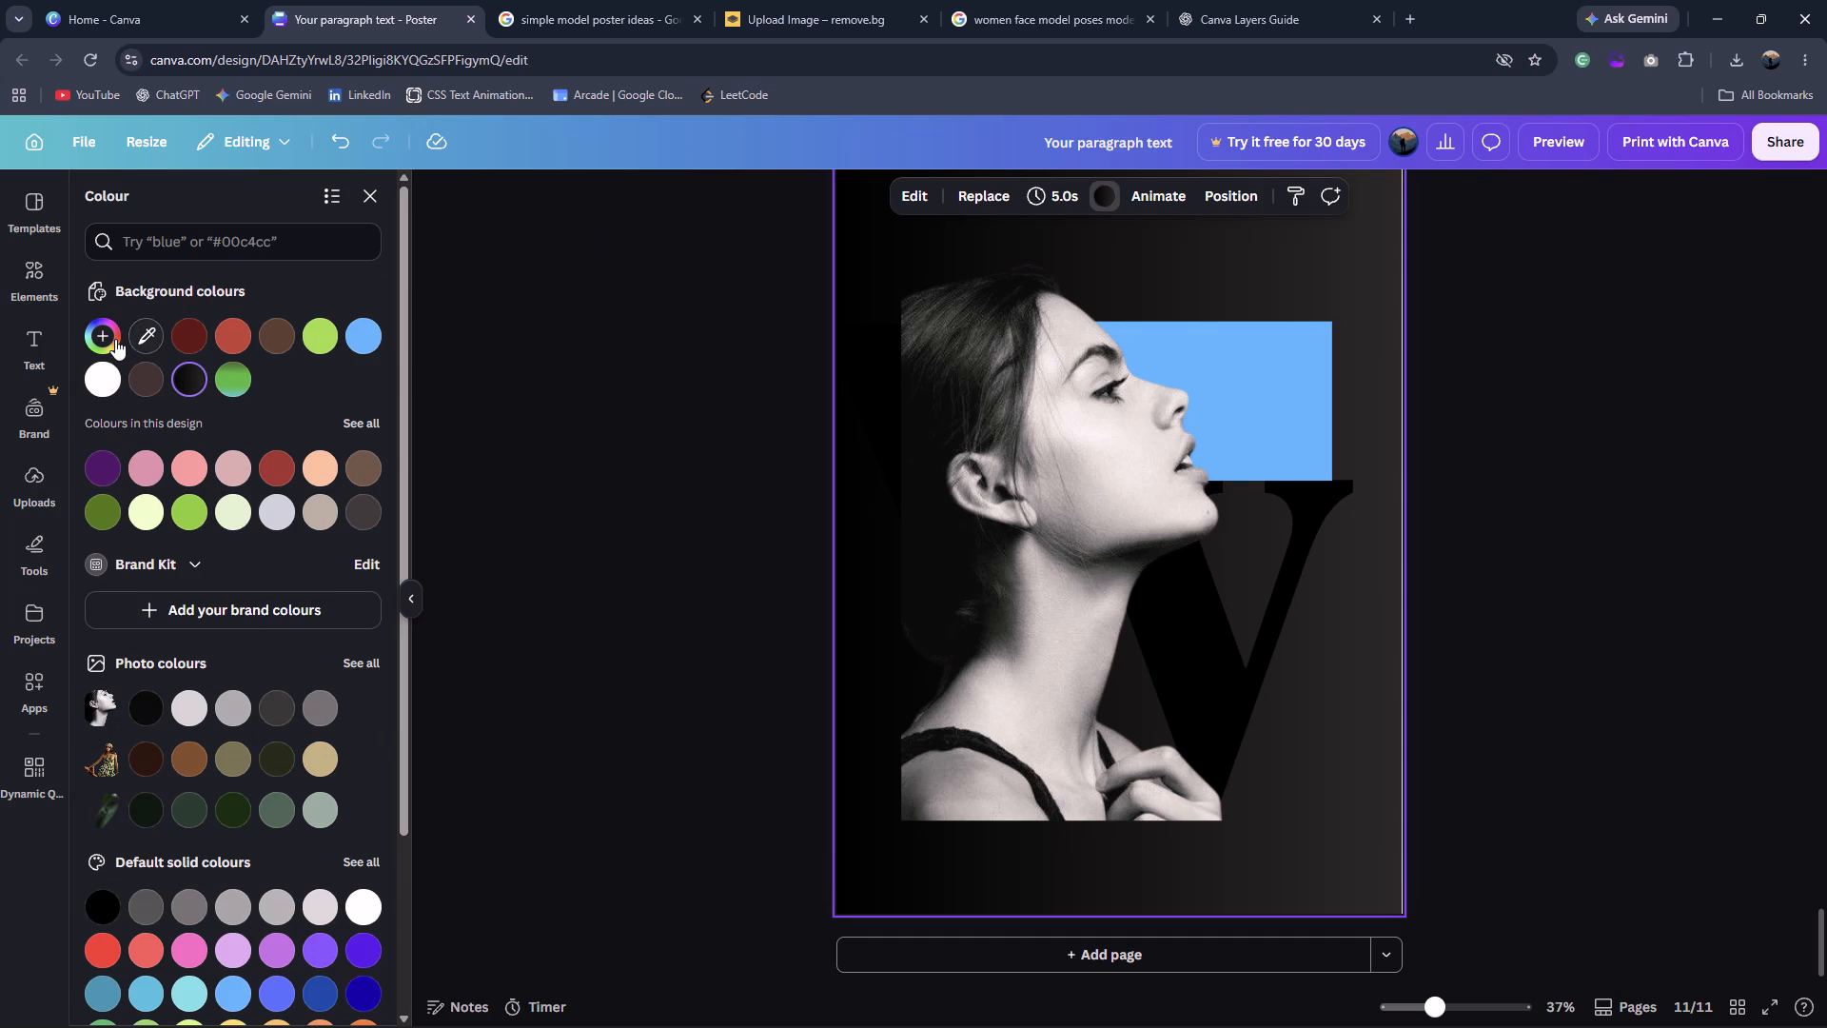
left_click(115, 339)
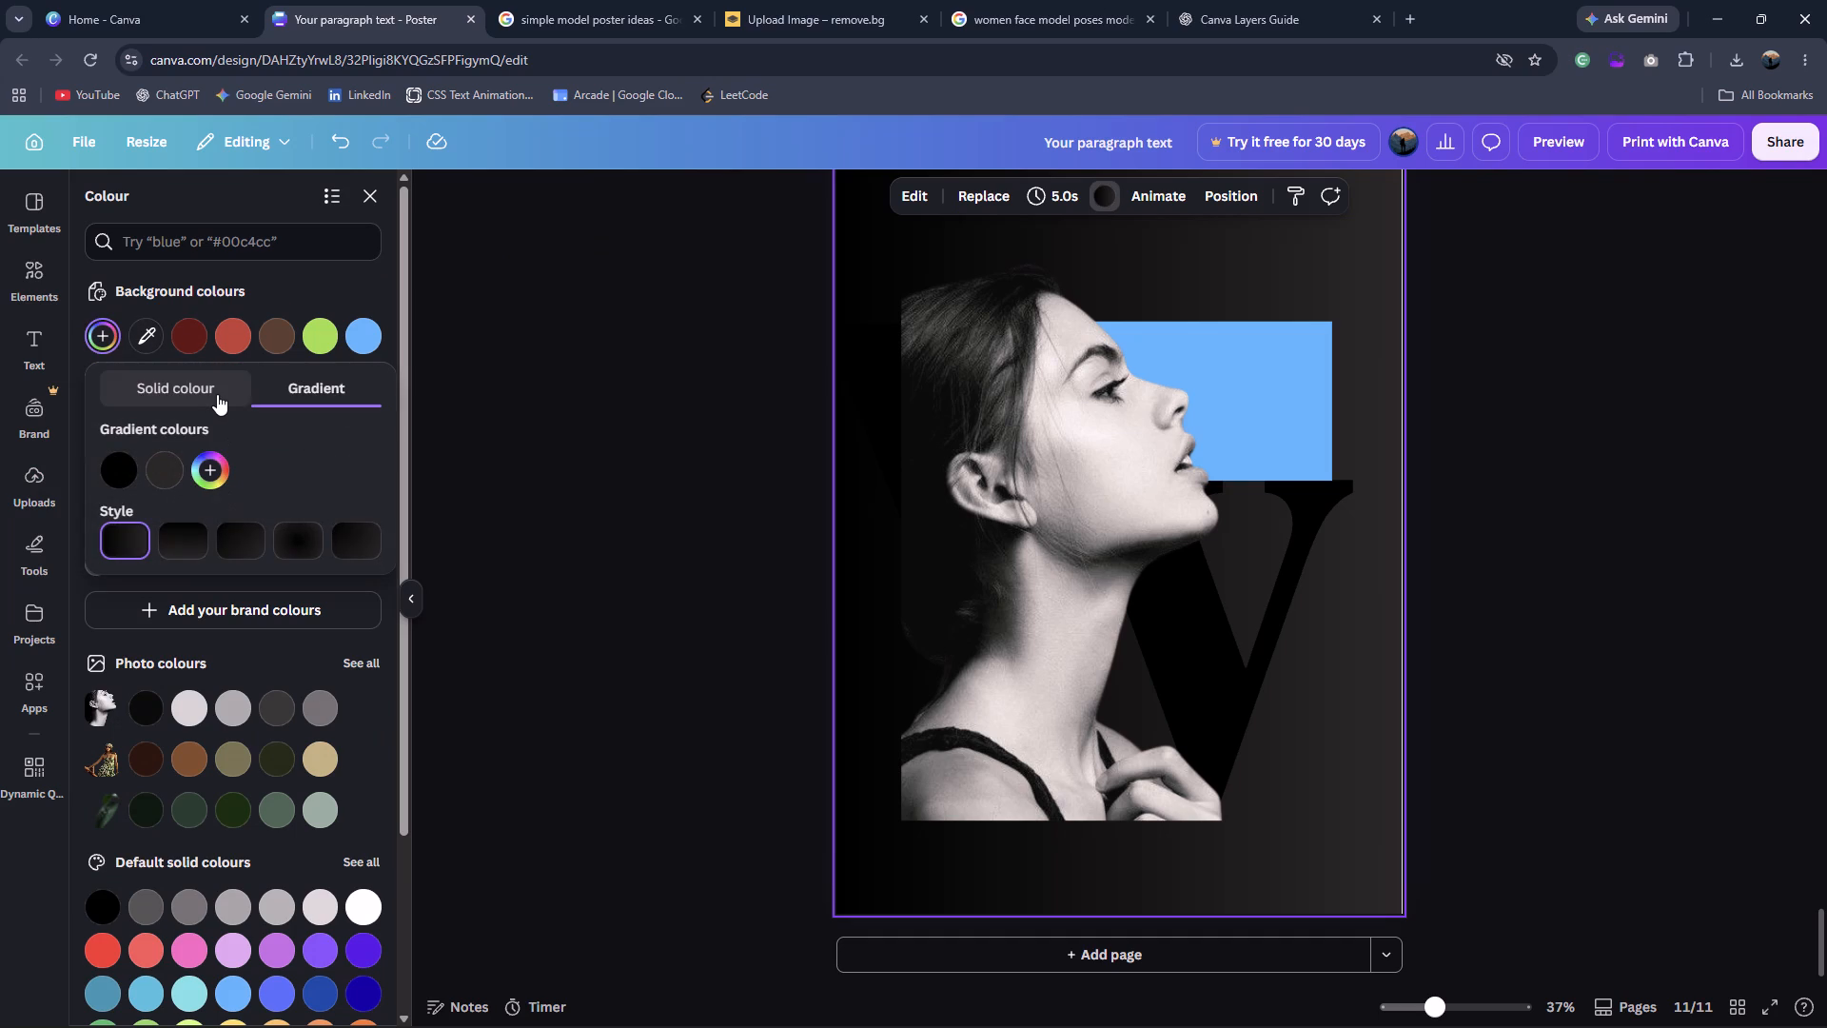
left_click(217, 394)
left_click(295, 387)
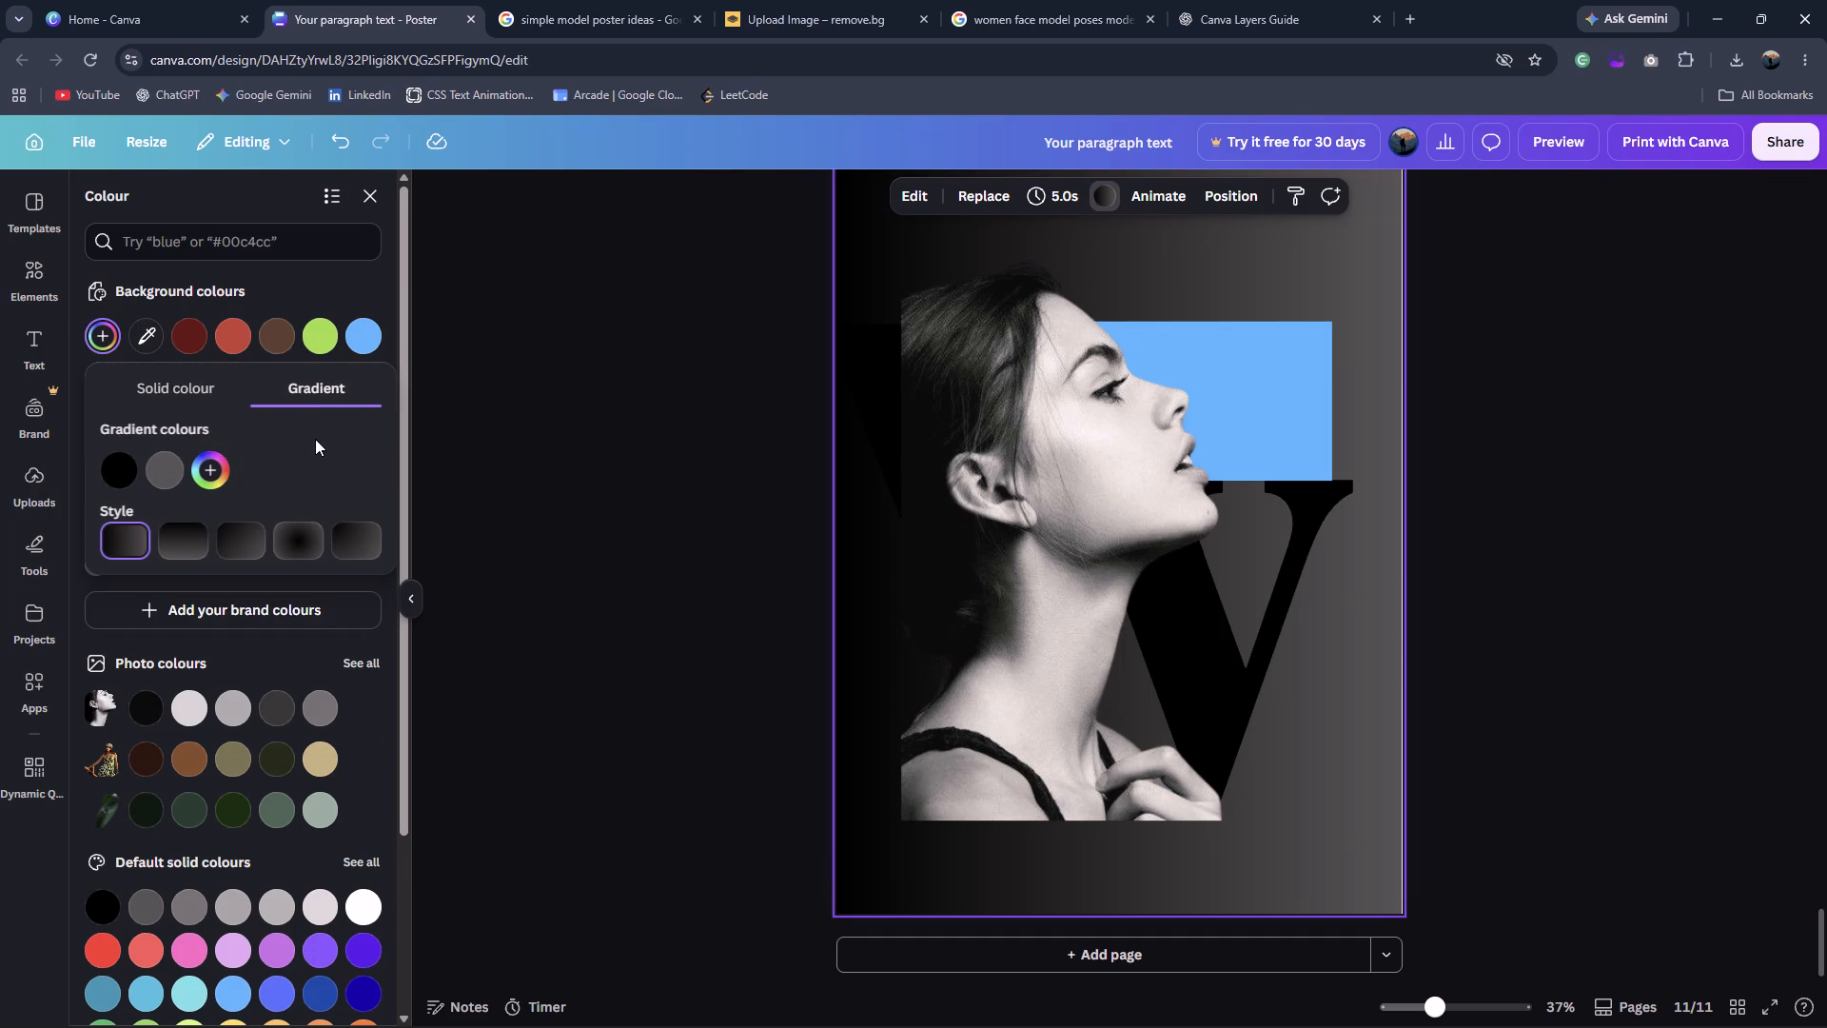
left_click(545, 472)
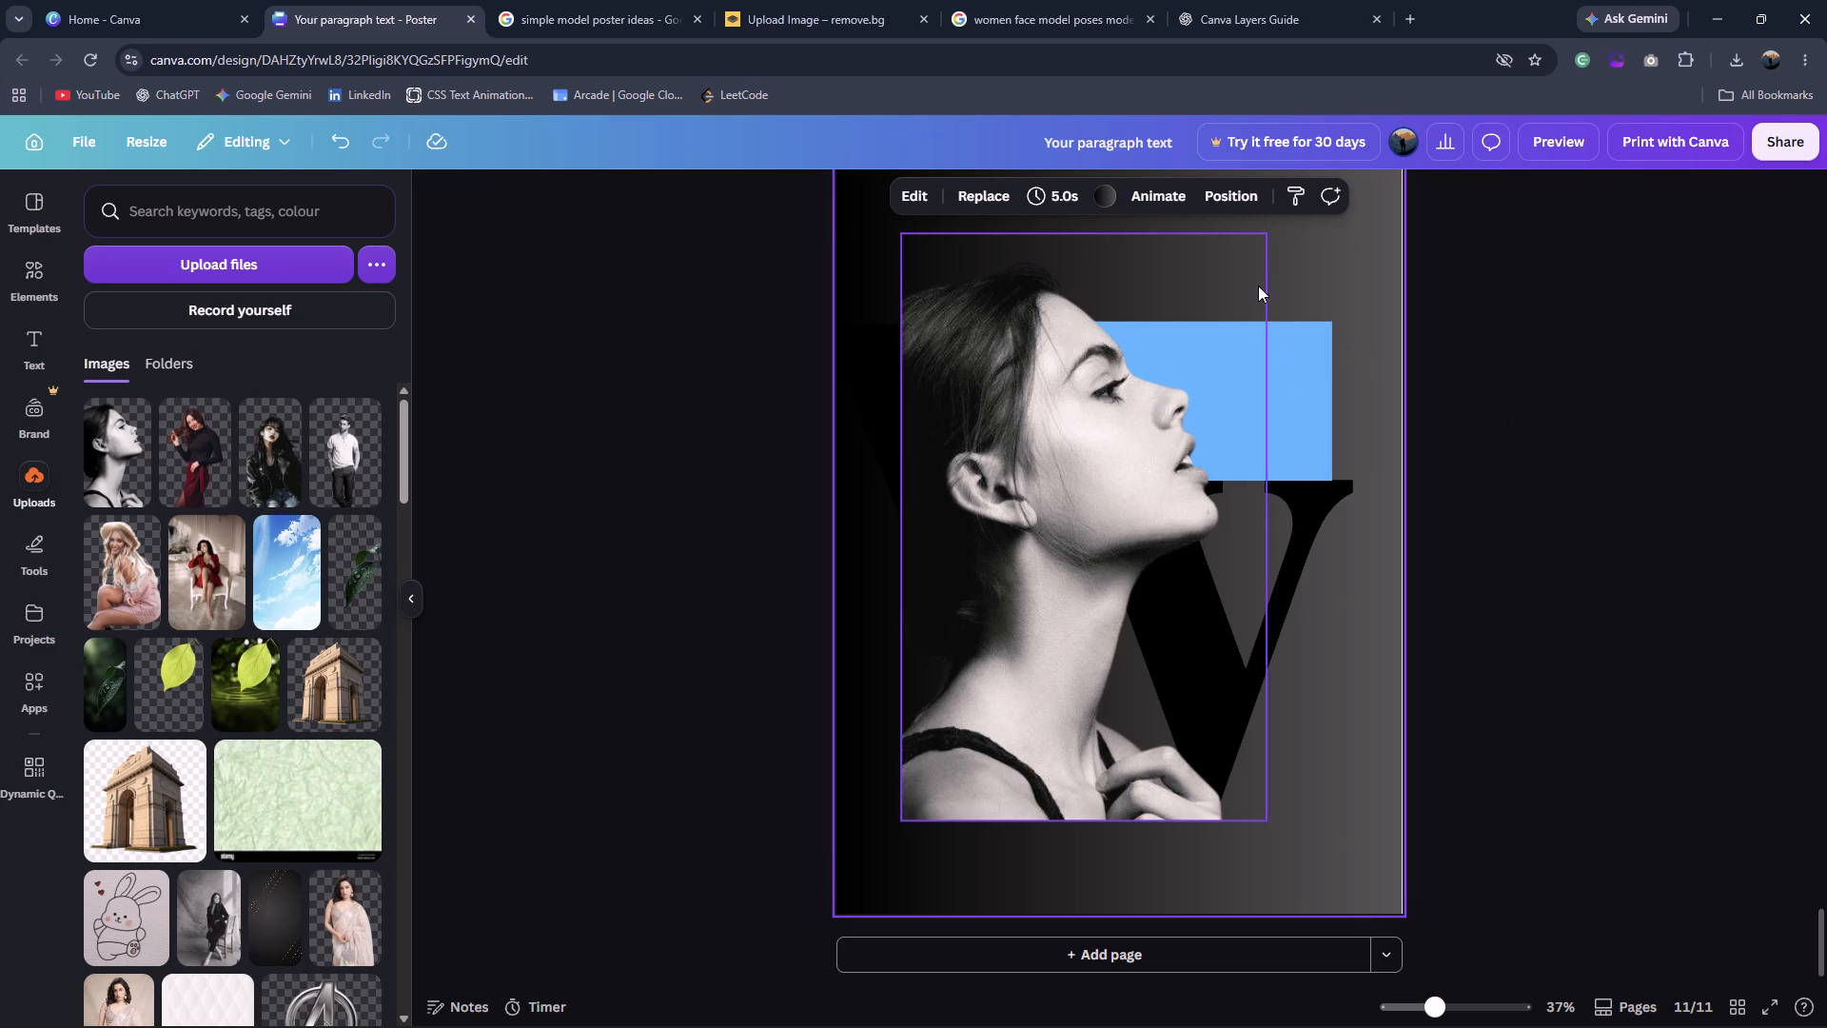
Ungroup the blue rectangle from the W lettering.
left_click(1337, 434)
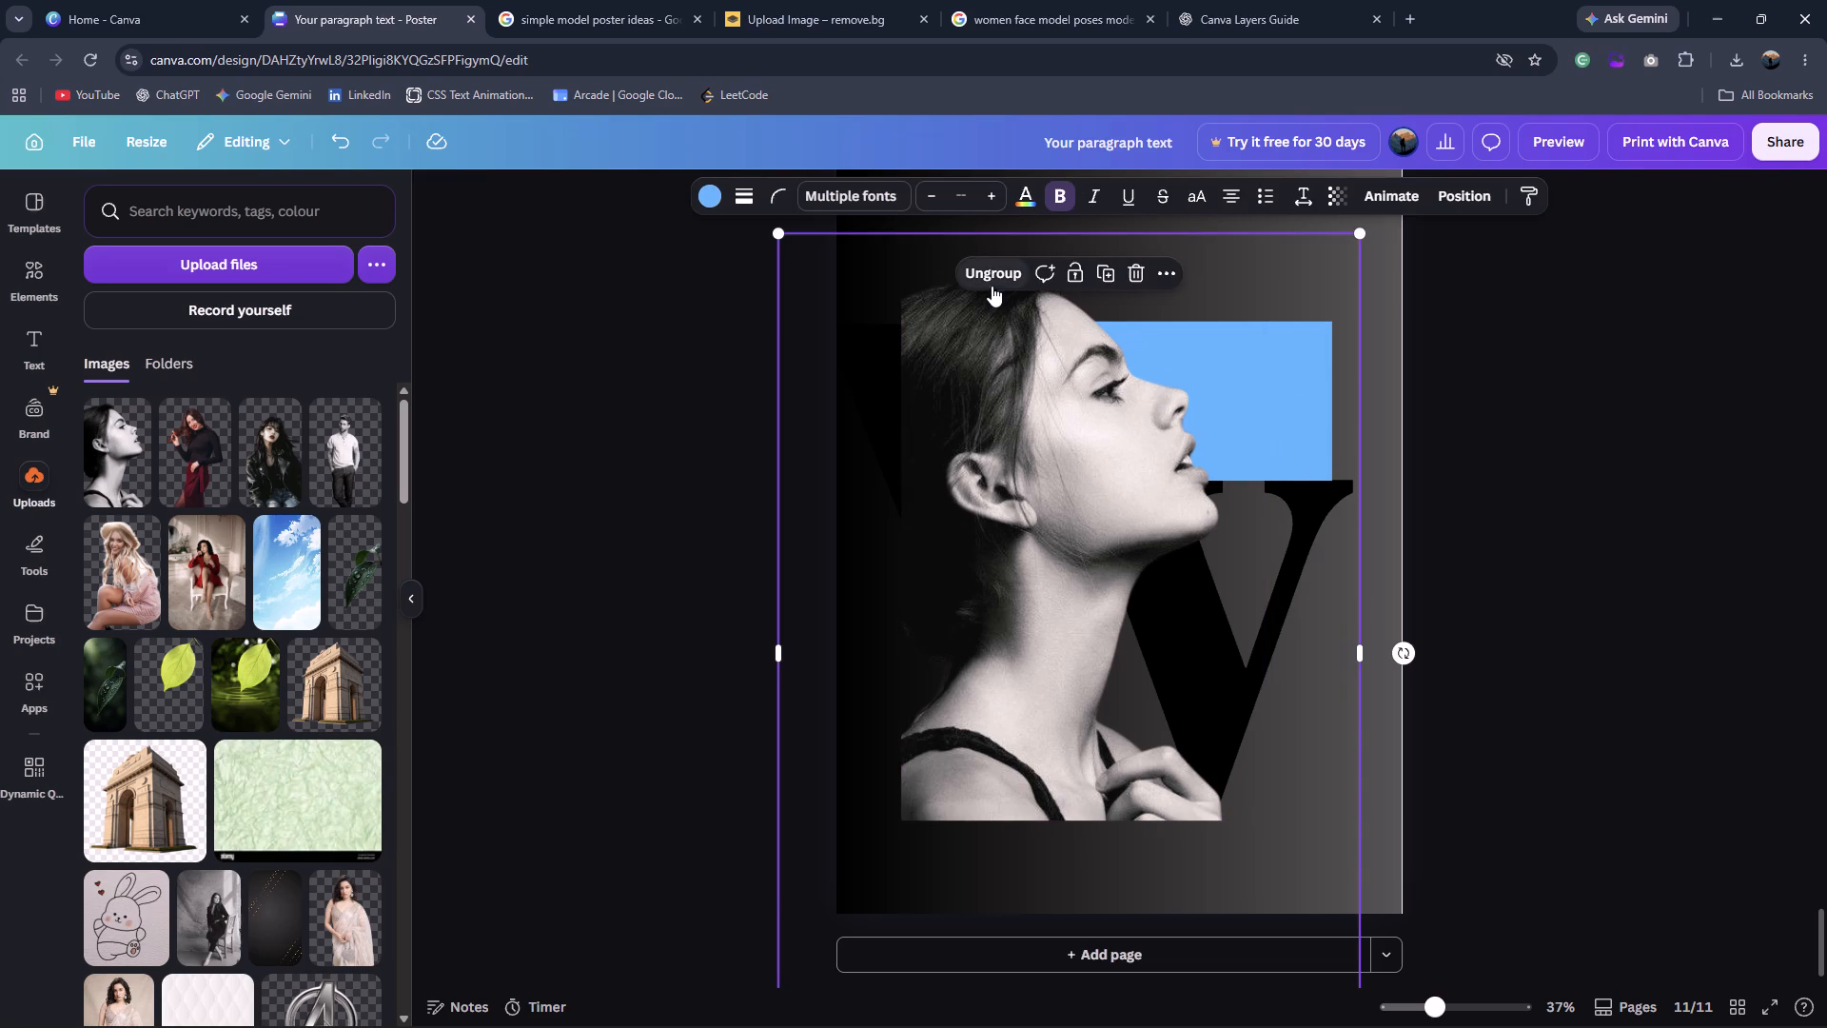
left_click(992, 280)
left_click(1533, 371)
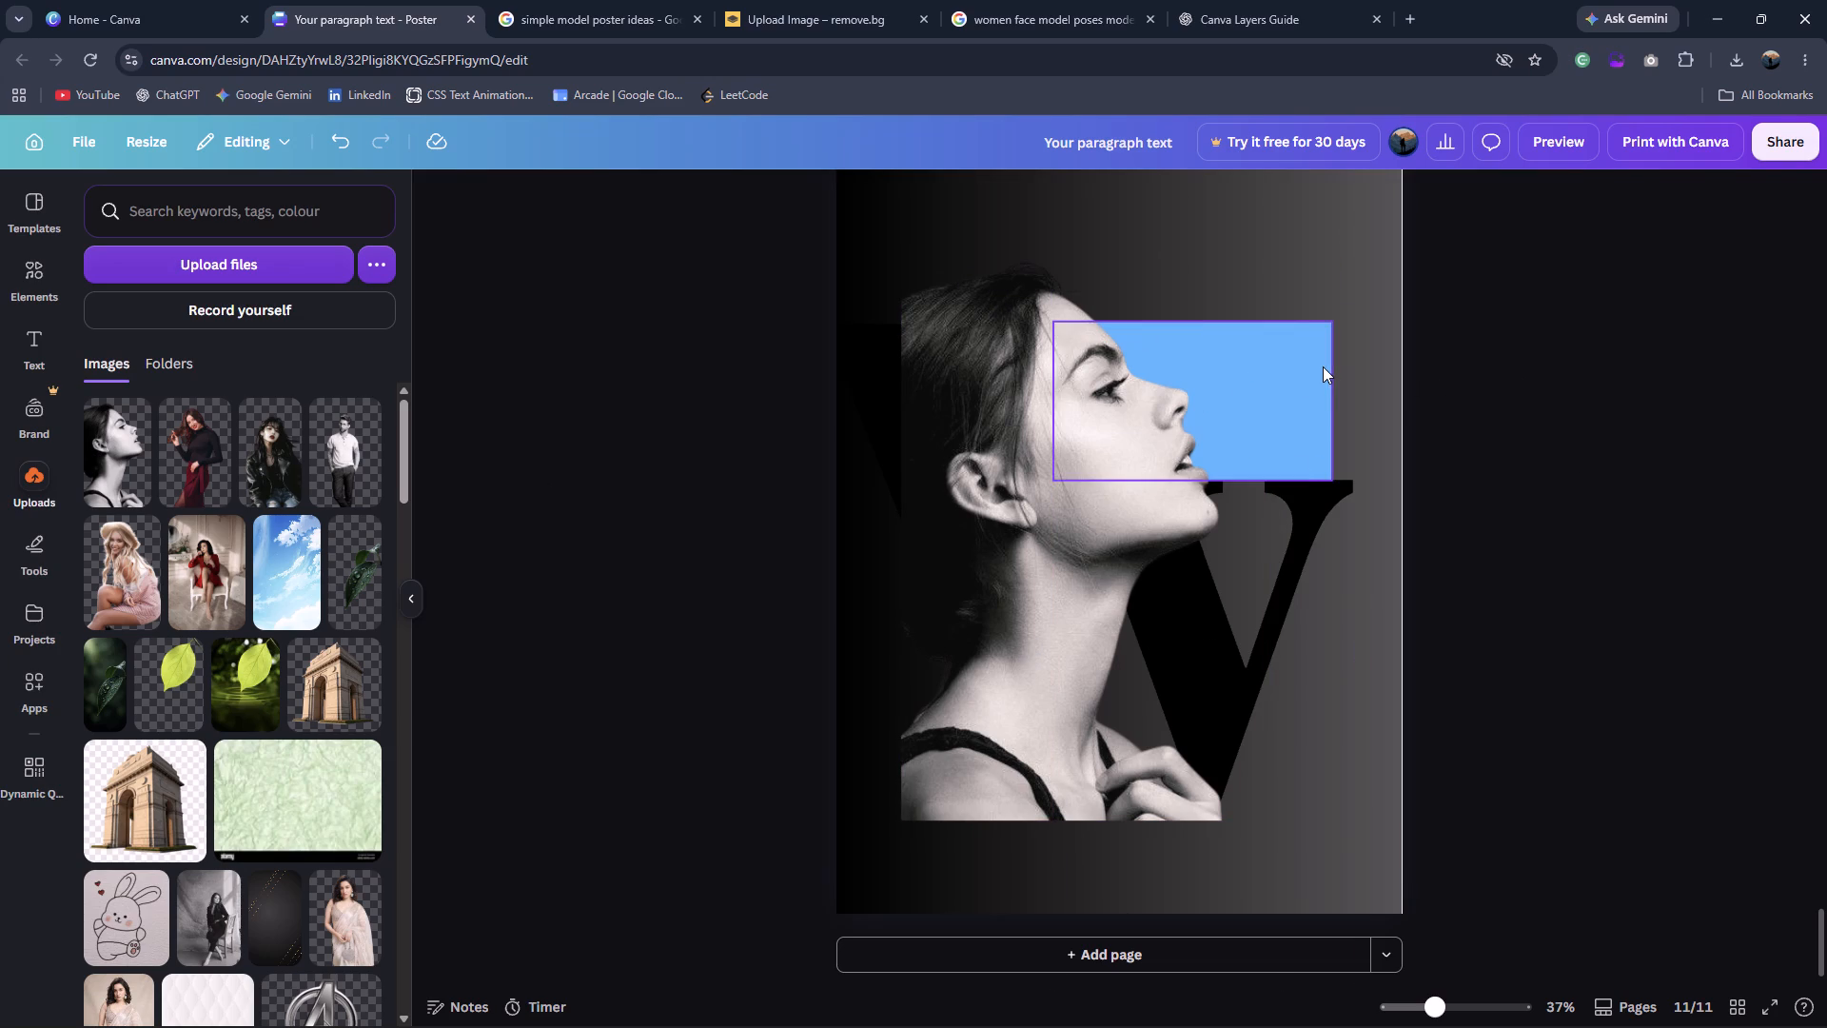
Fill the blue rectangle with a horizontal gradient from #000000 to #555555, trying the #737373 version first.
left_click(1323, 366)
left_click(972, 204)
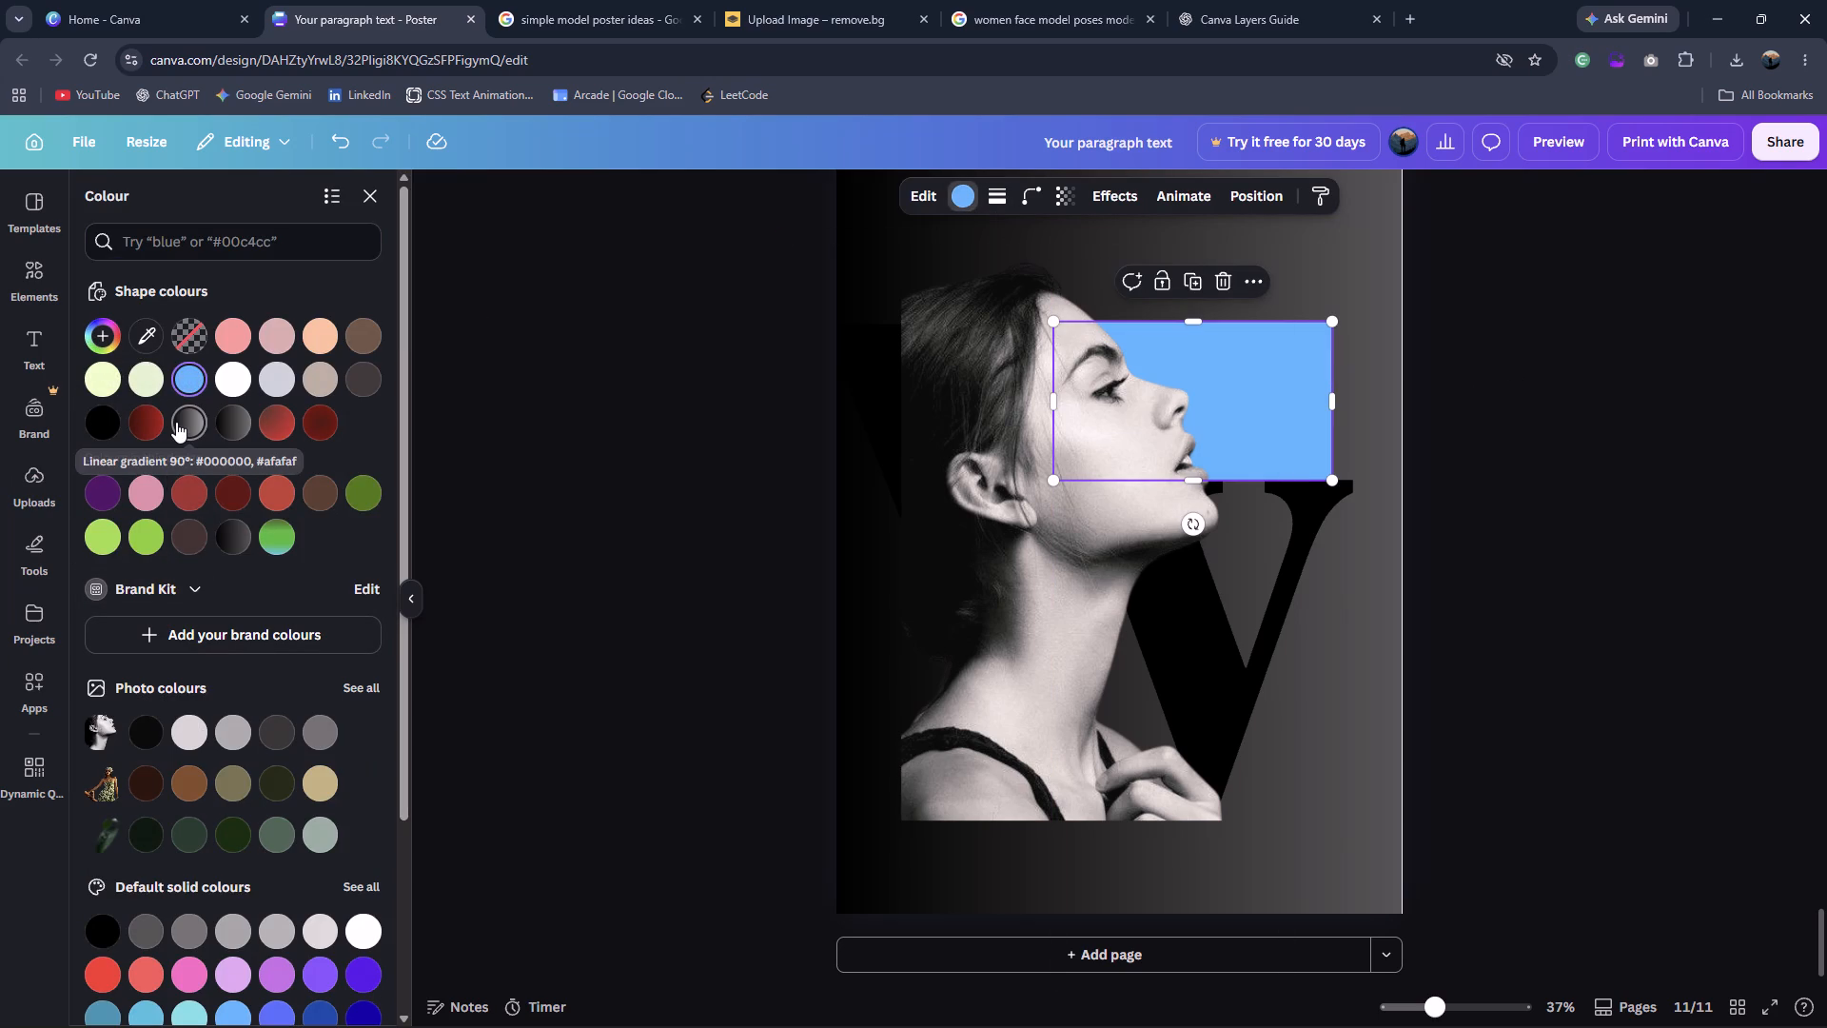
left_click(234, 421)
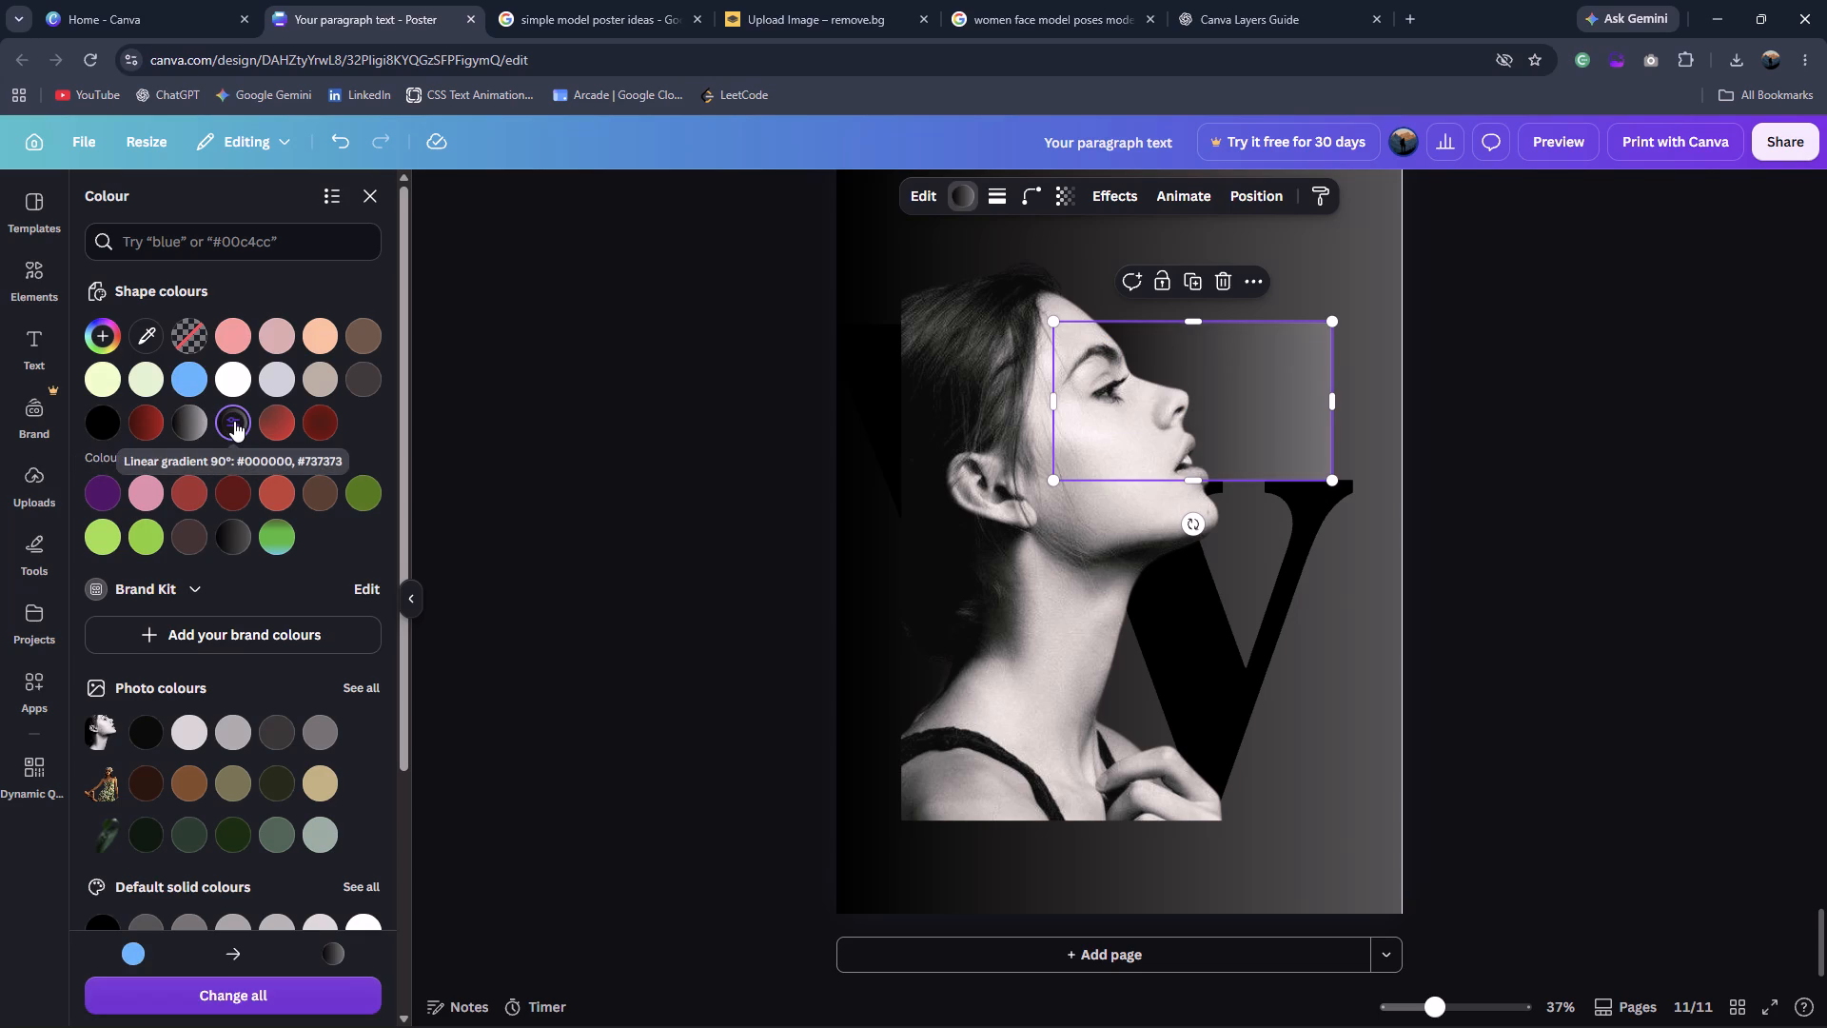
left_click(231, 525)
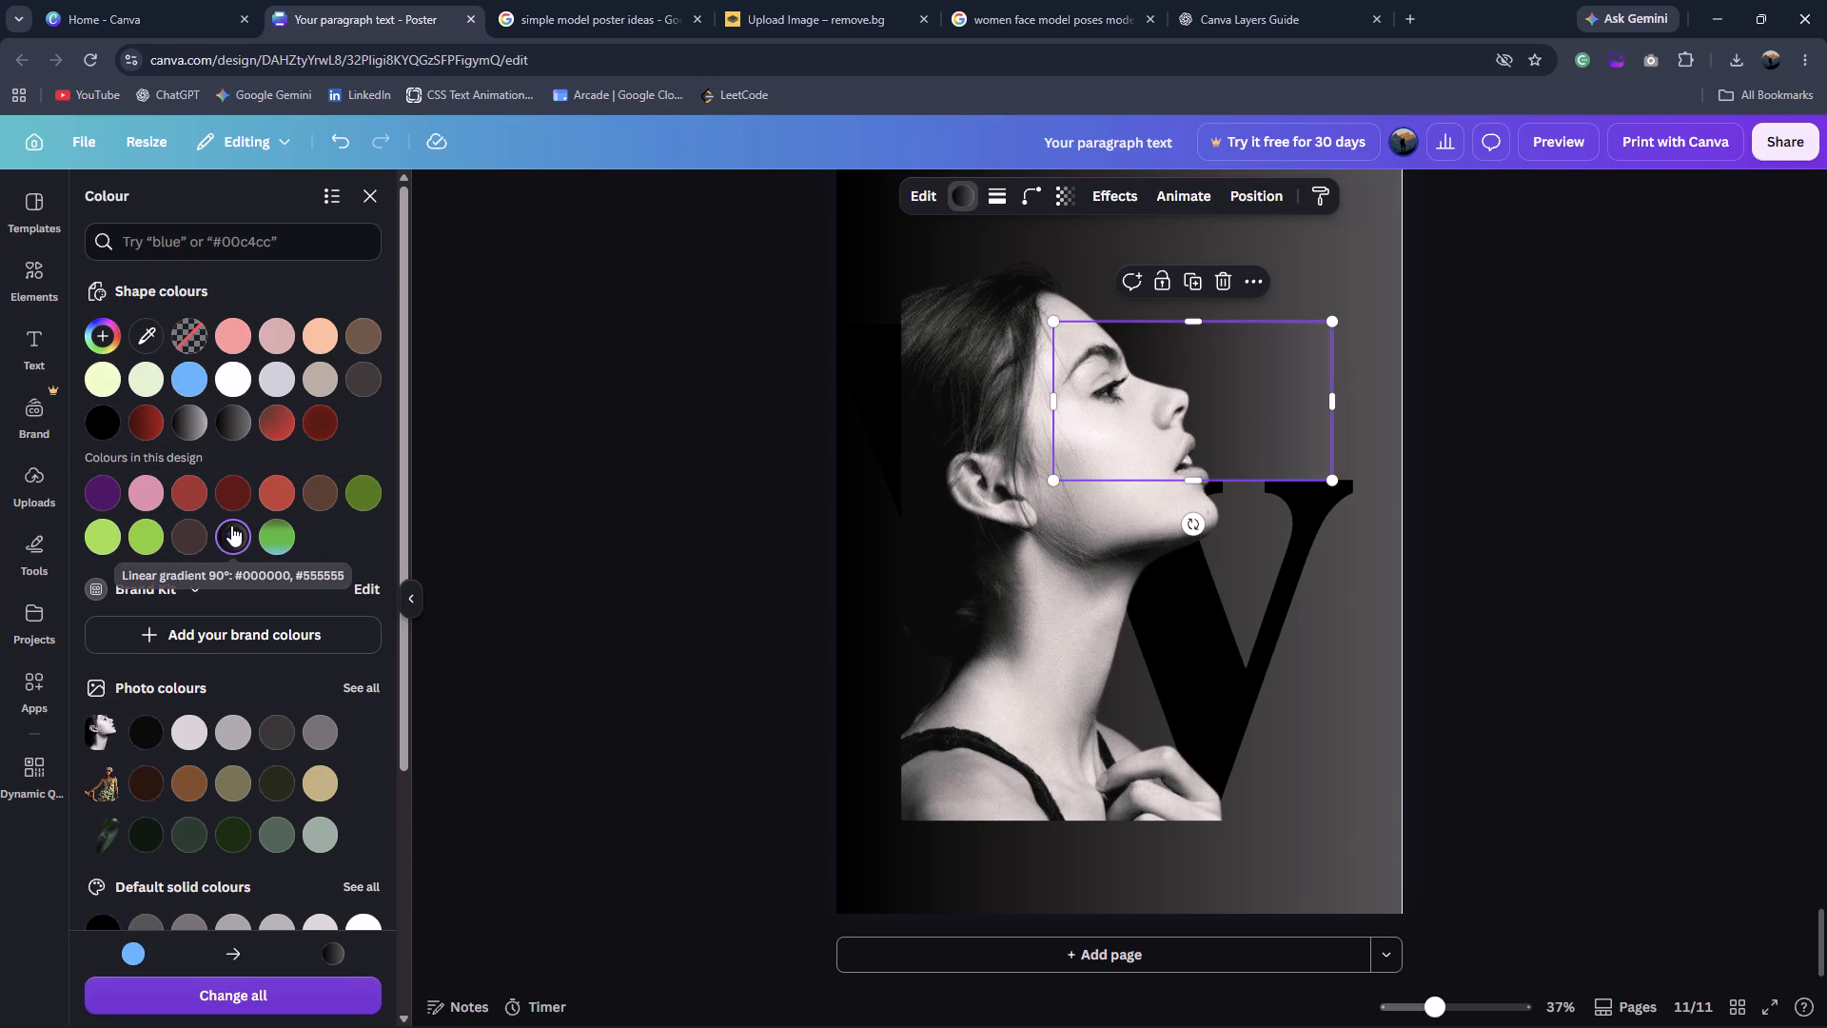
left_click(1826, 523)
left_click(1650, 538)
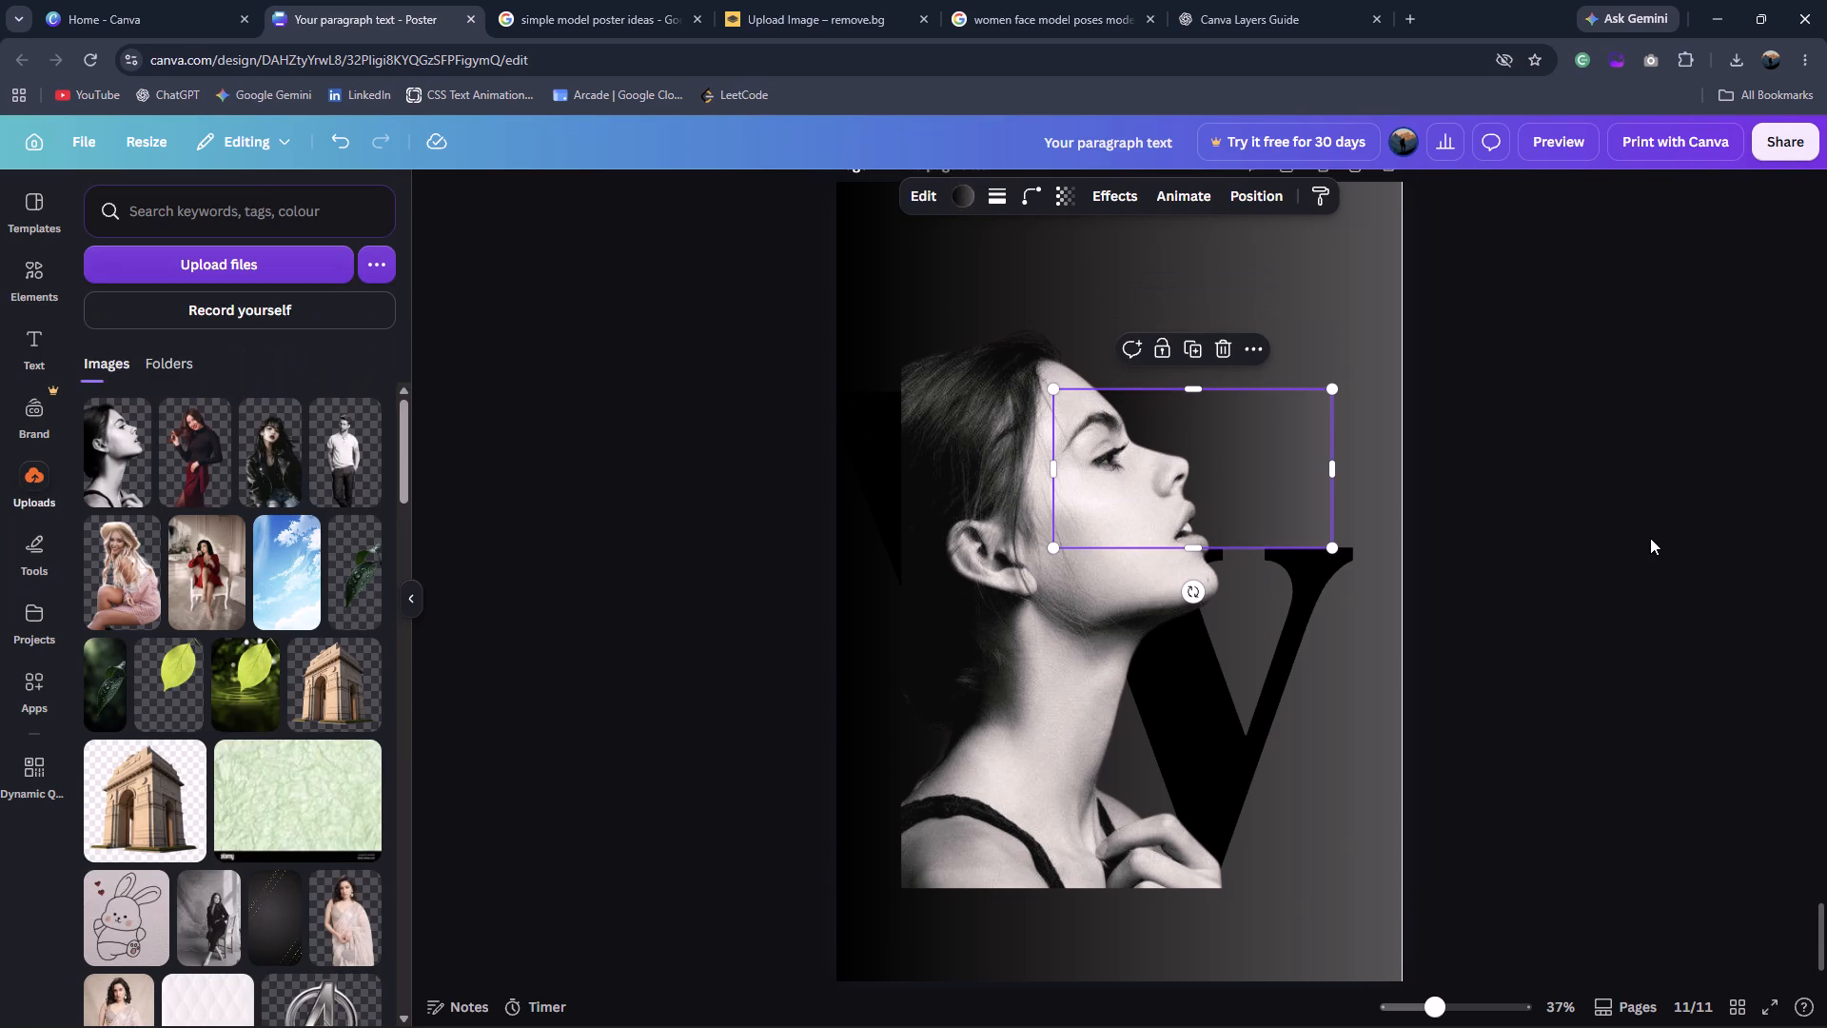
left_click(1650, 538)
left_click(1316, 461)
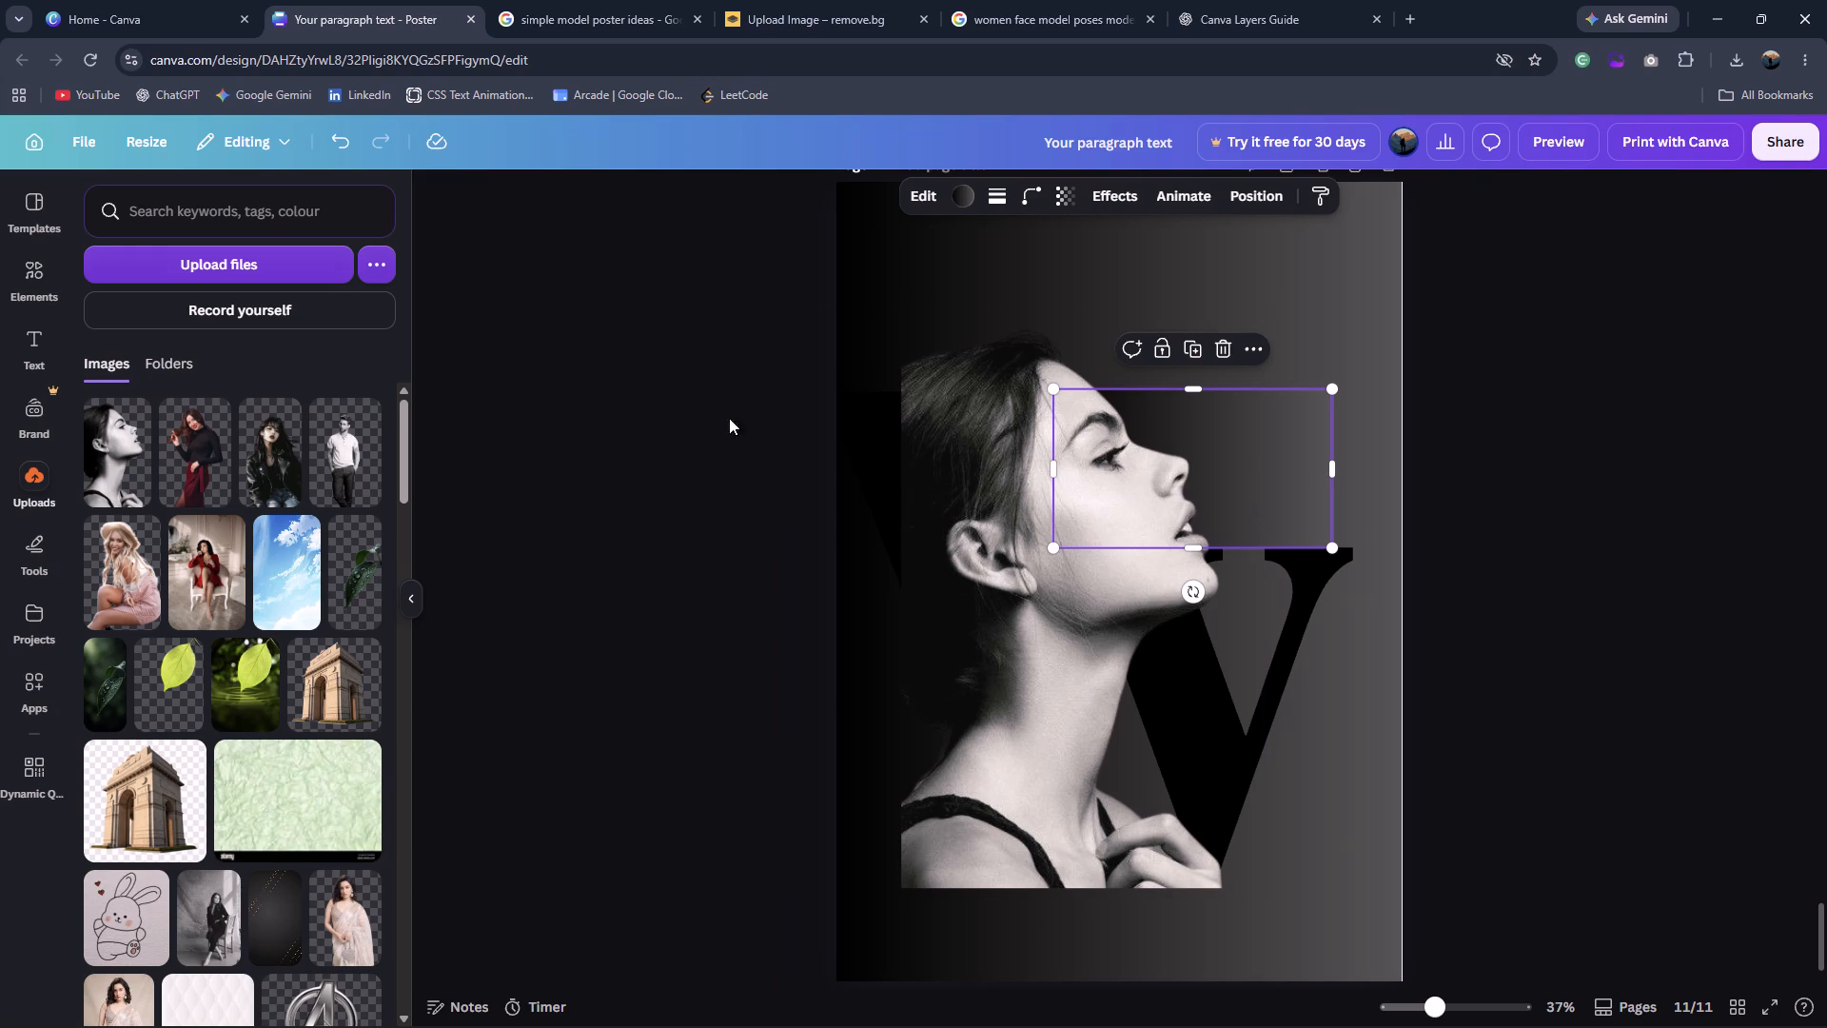
Refill the rectangle starting from solid black with a horizontal black-to-grey gradient, and darken its grey end.
left_click(973, 200)
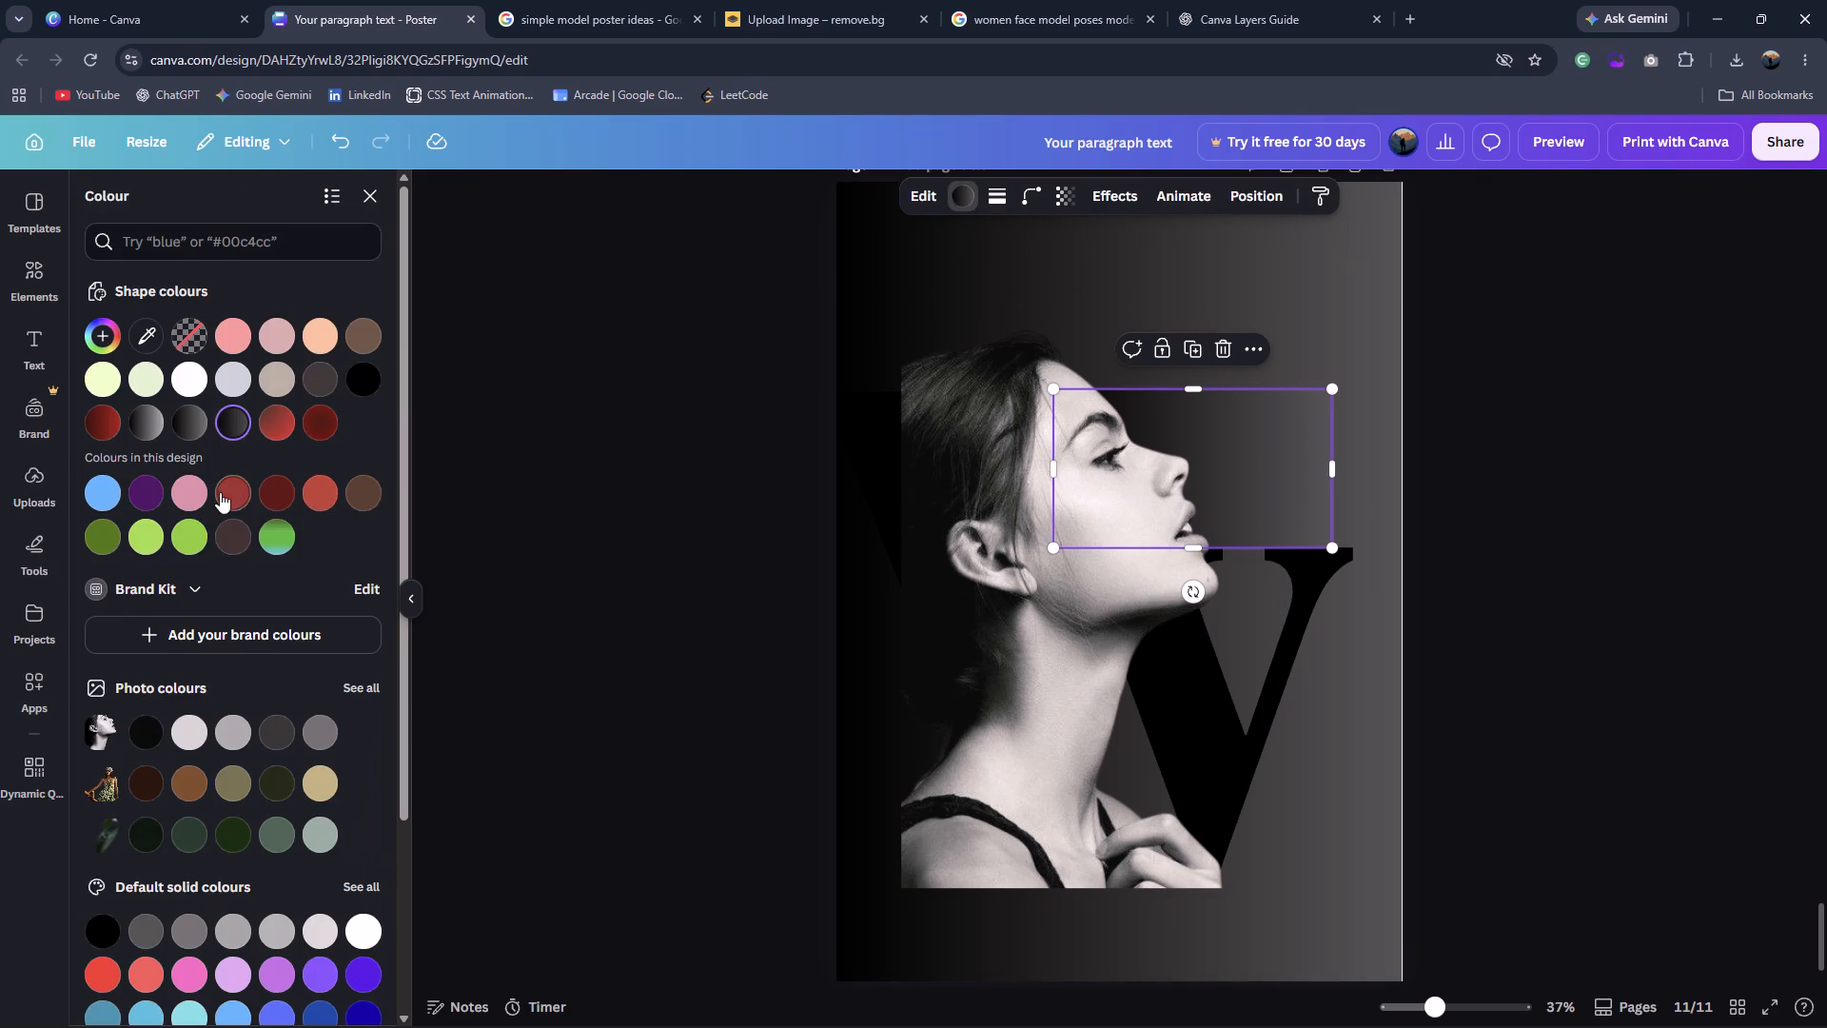
left_click(354, 368)
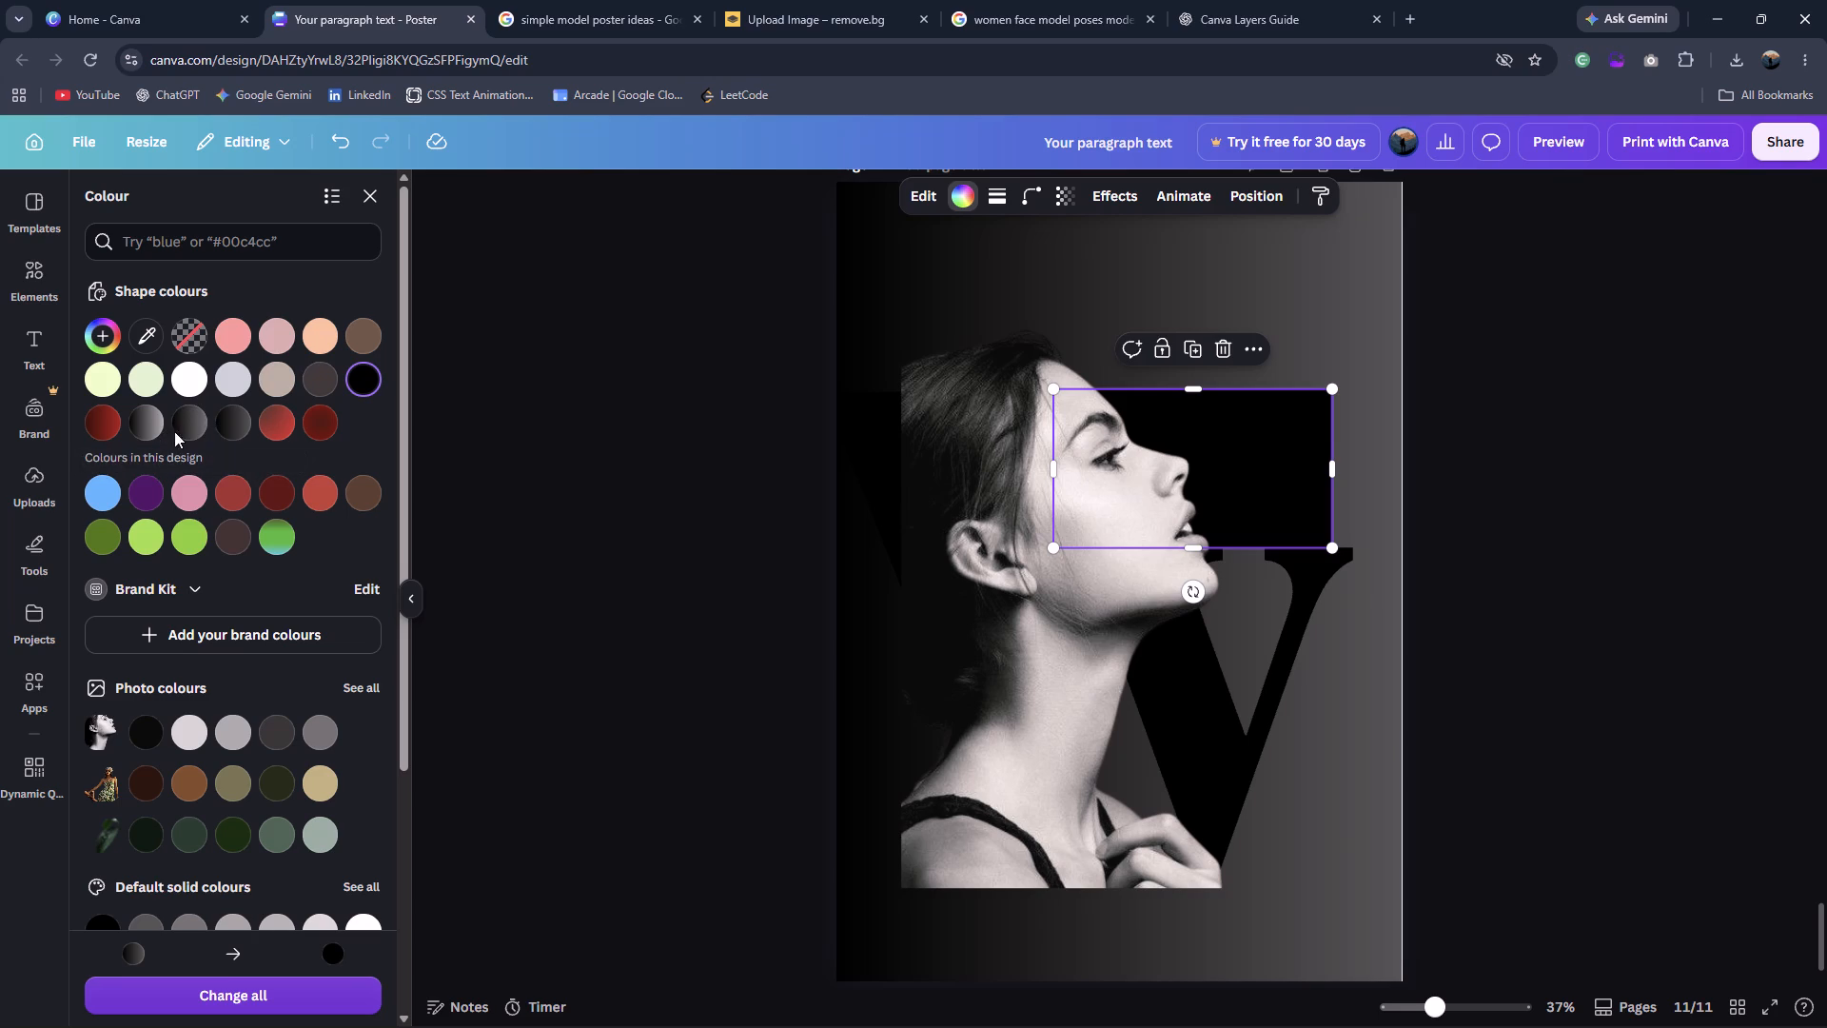
left_click(110, 338)
left_click(305, 389)
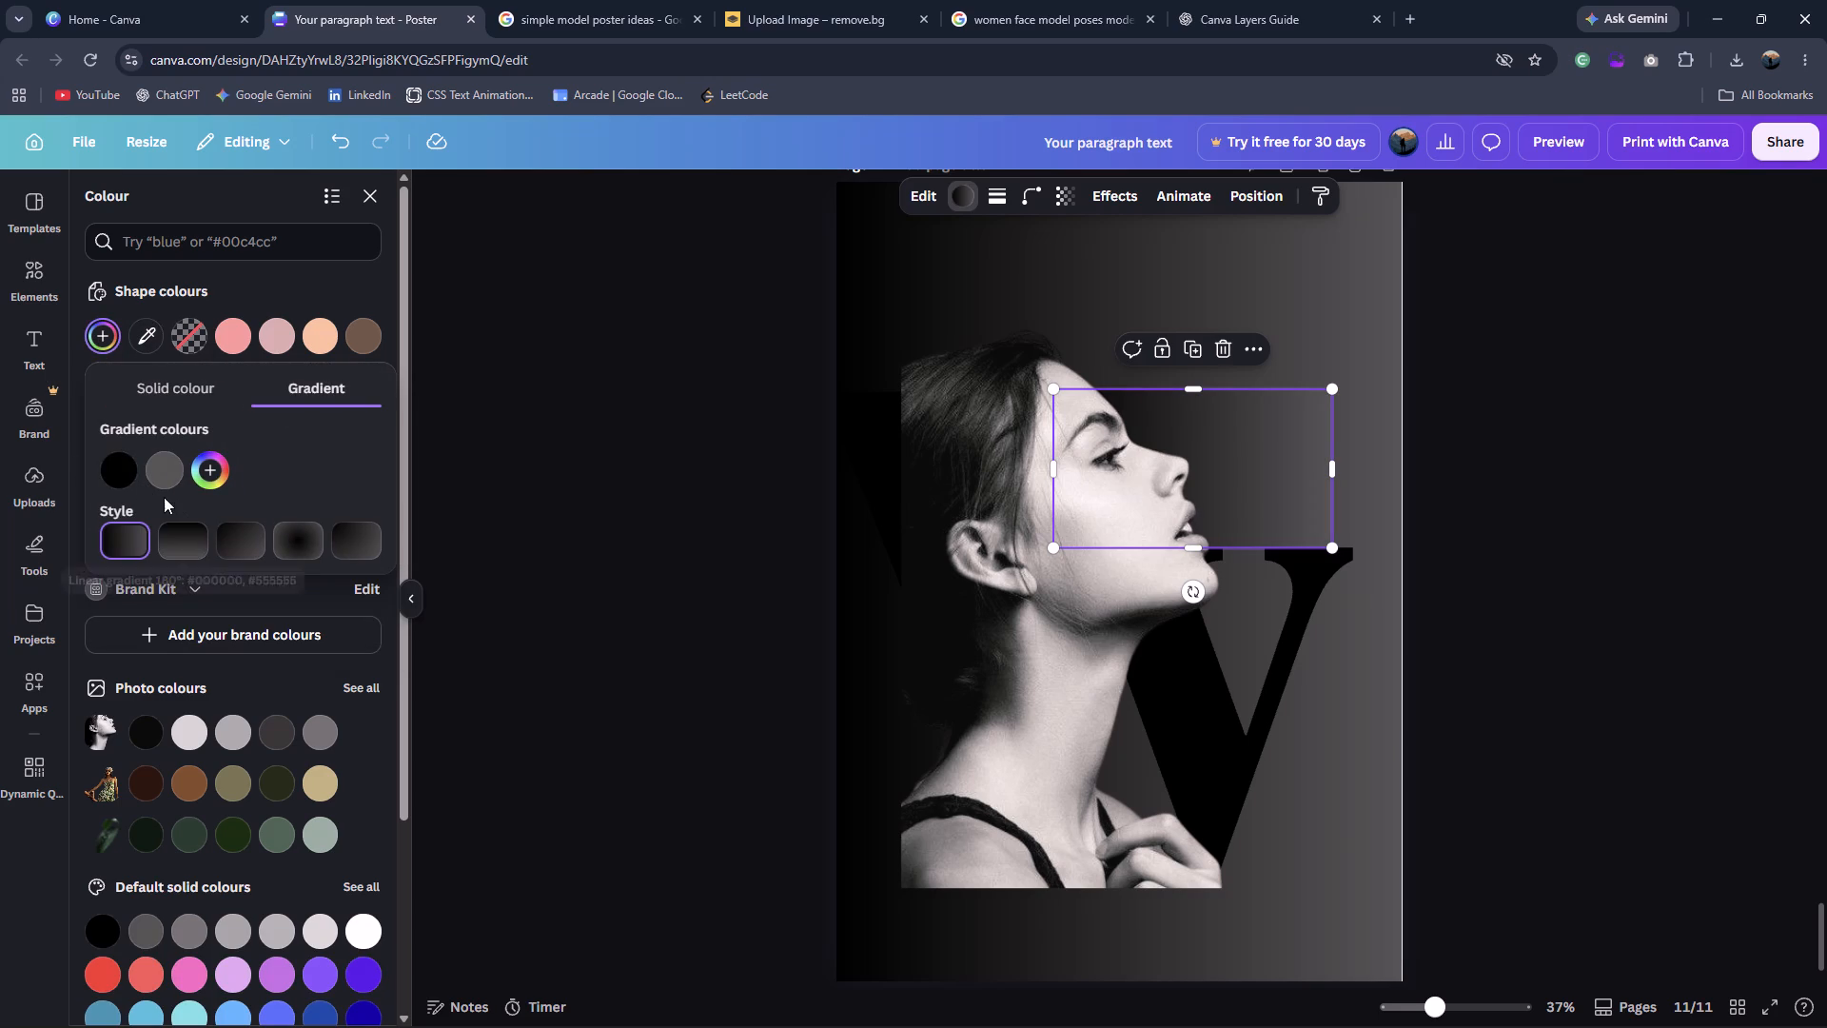
left_click(136, 476)
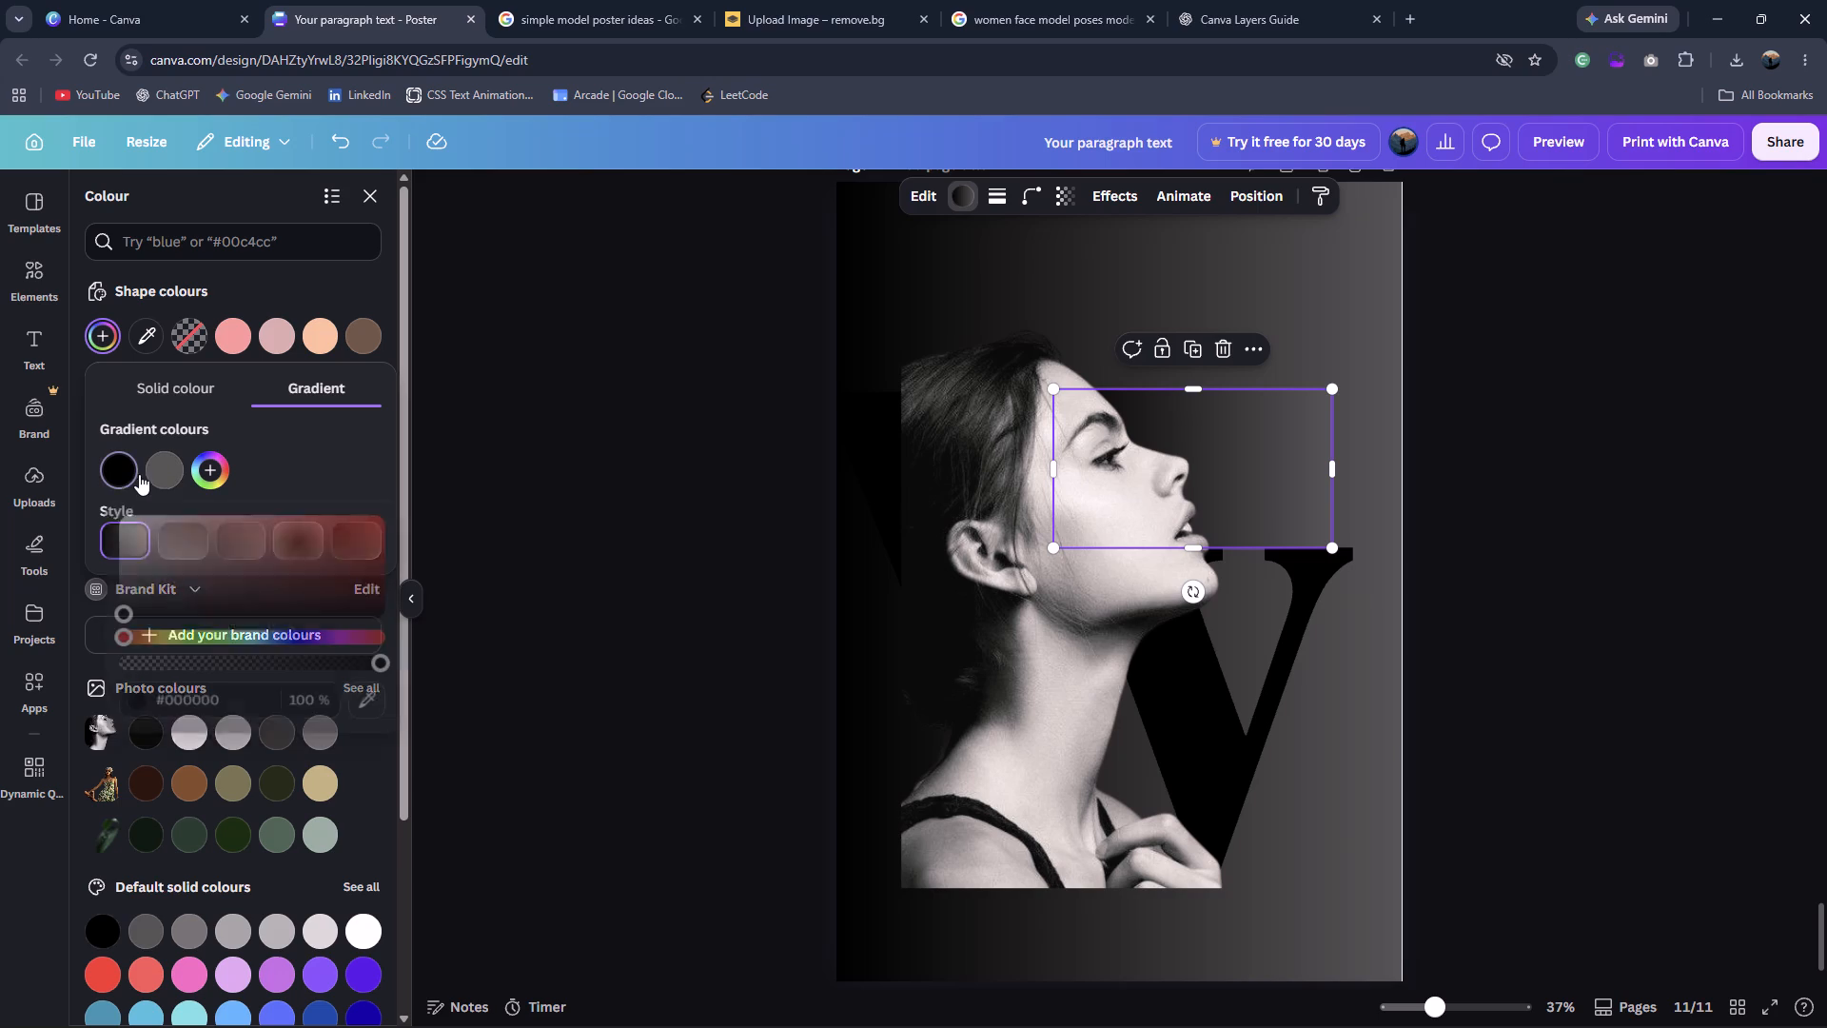
left_click(163, 476)
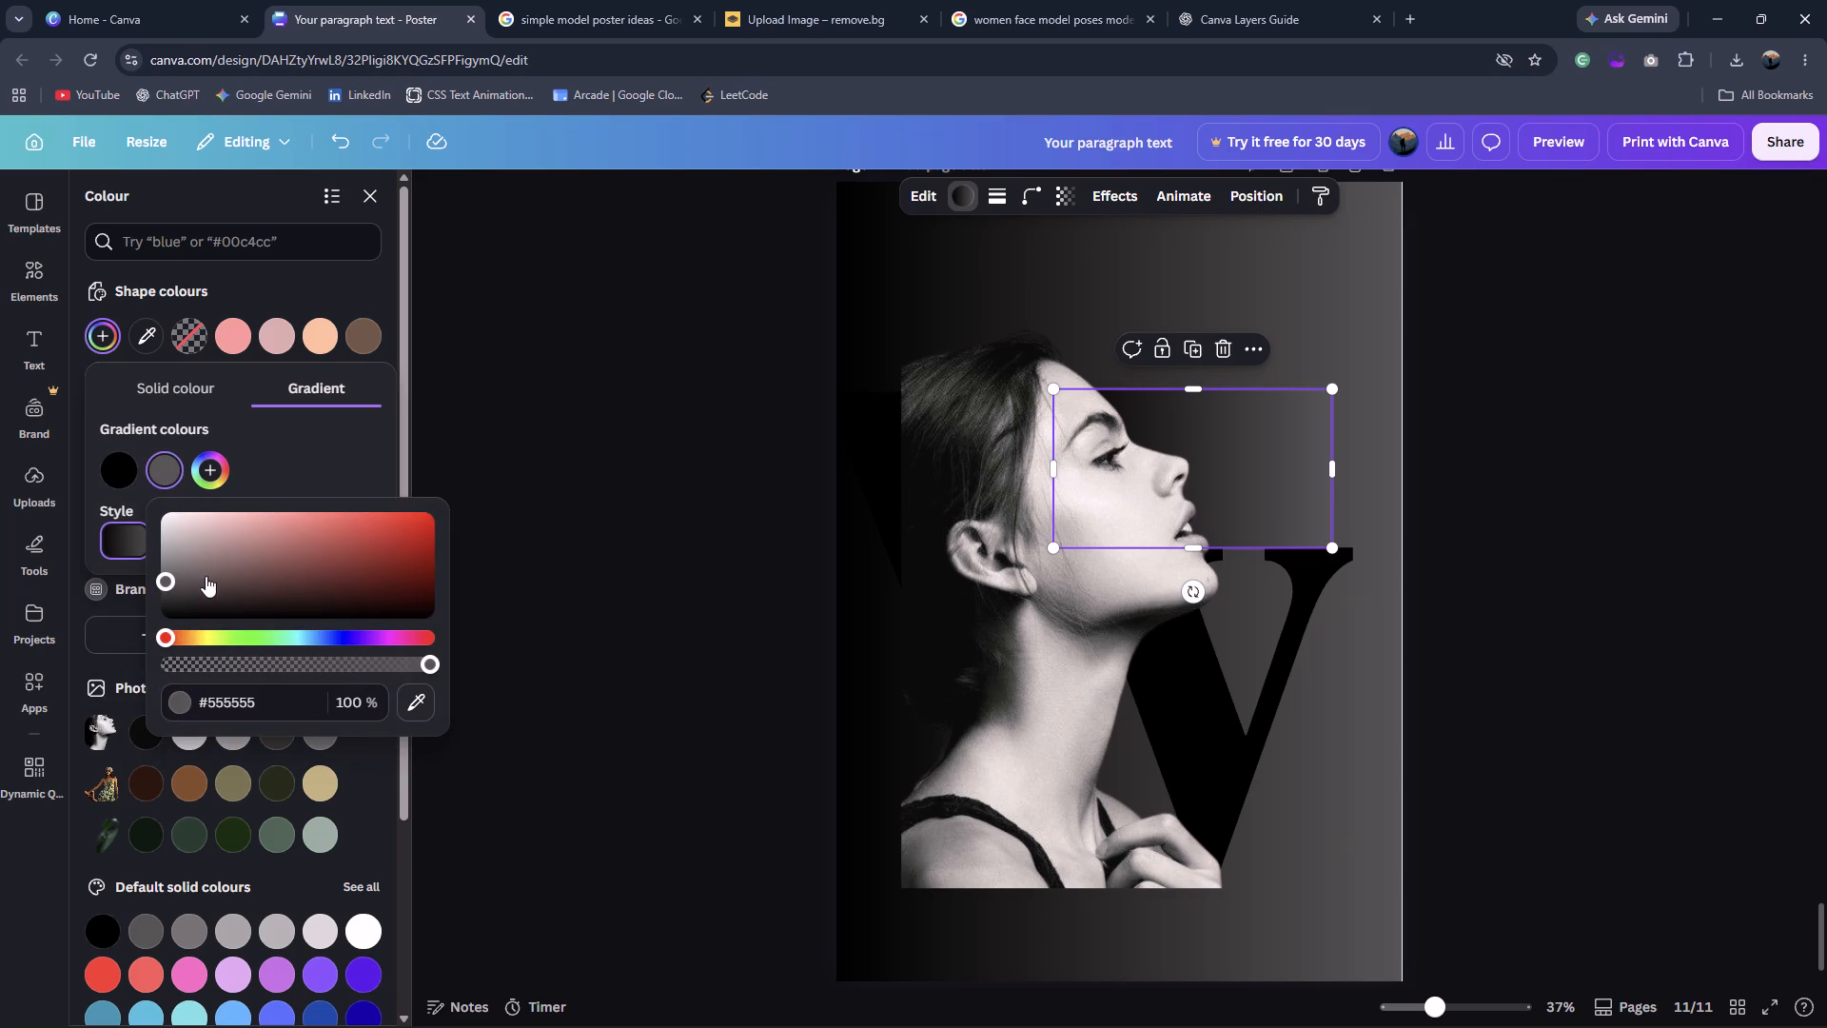
left_click_drag(203, 589, 119, 596)
triple_click(648, 480)
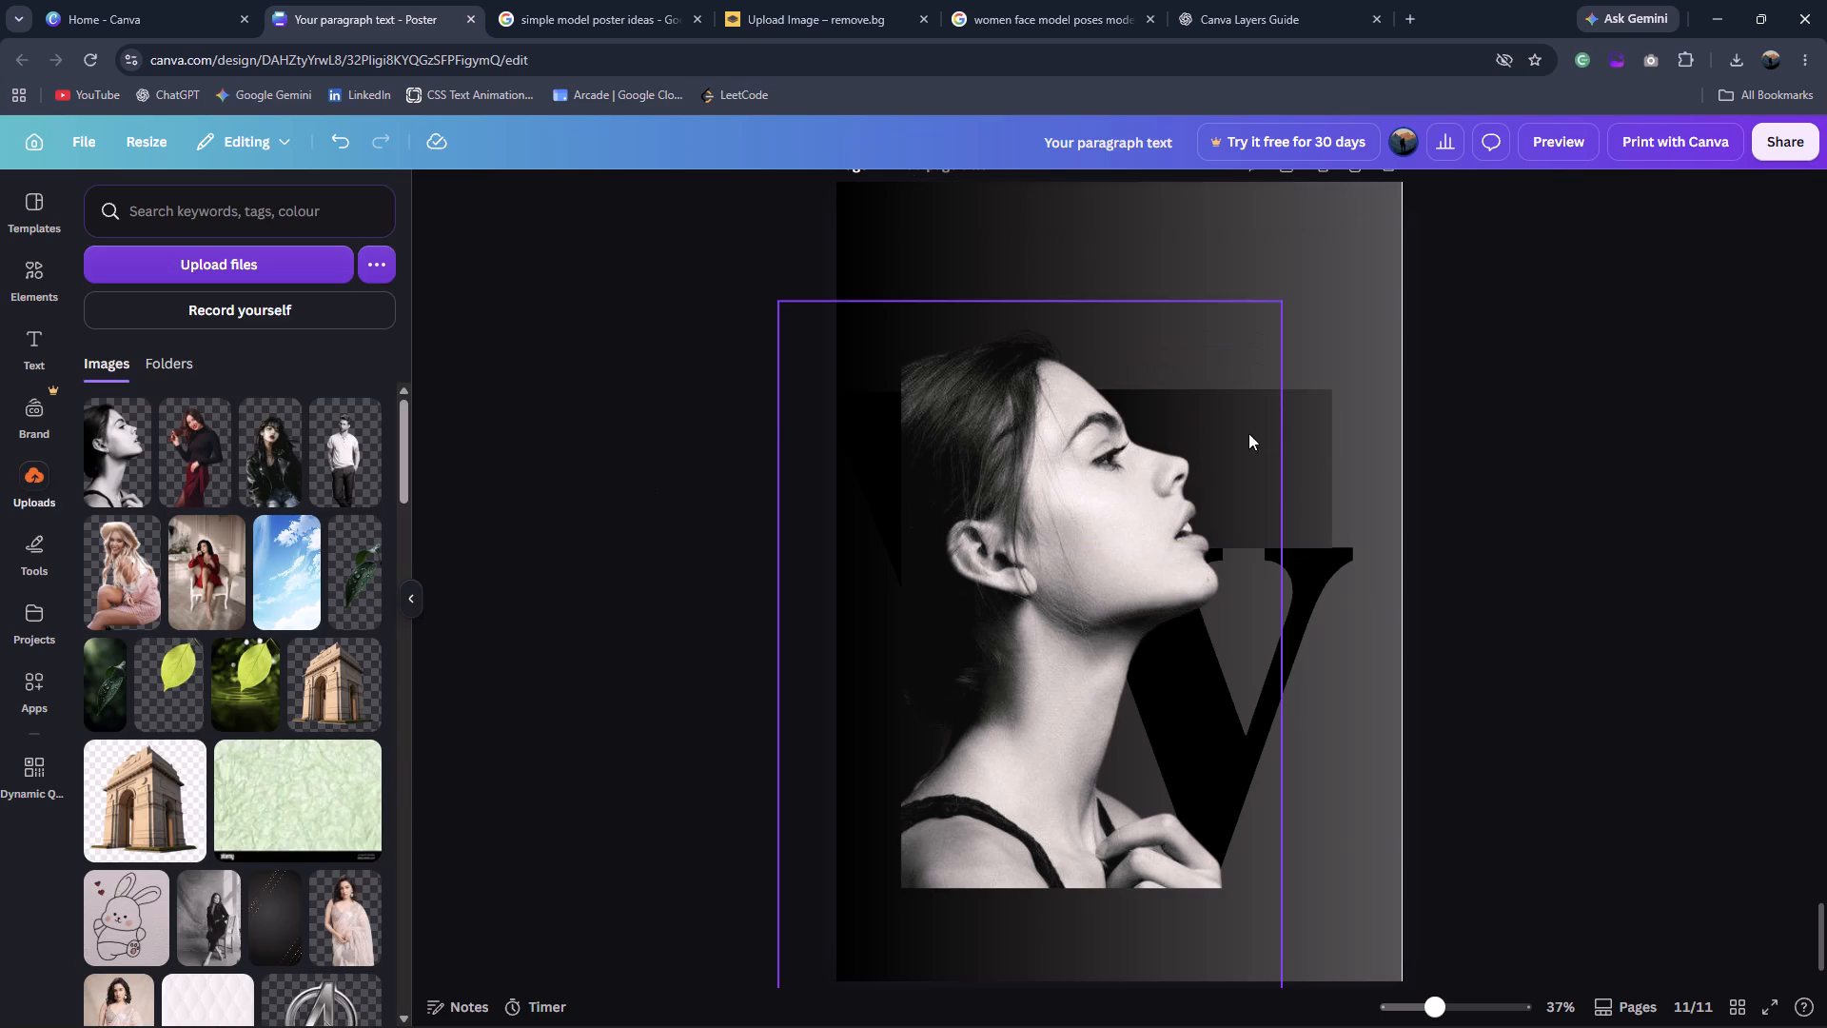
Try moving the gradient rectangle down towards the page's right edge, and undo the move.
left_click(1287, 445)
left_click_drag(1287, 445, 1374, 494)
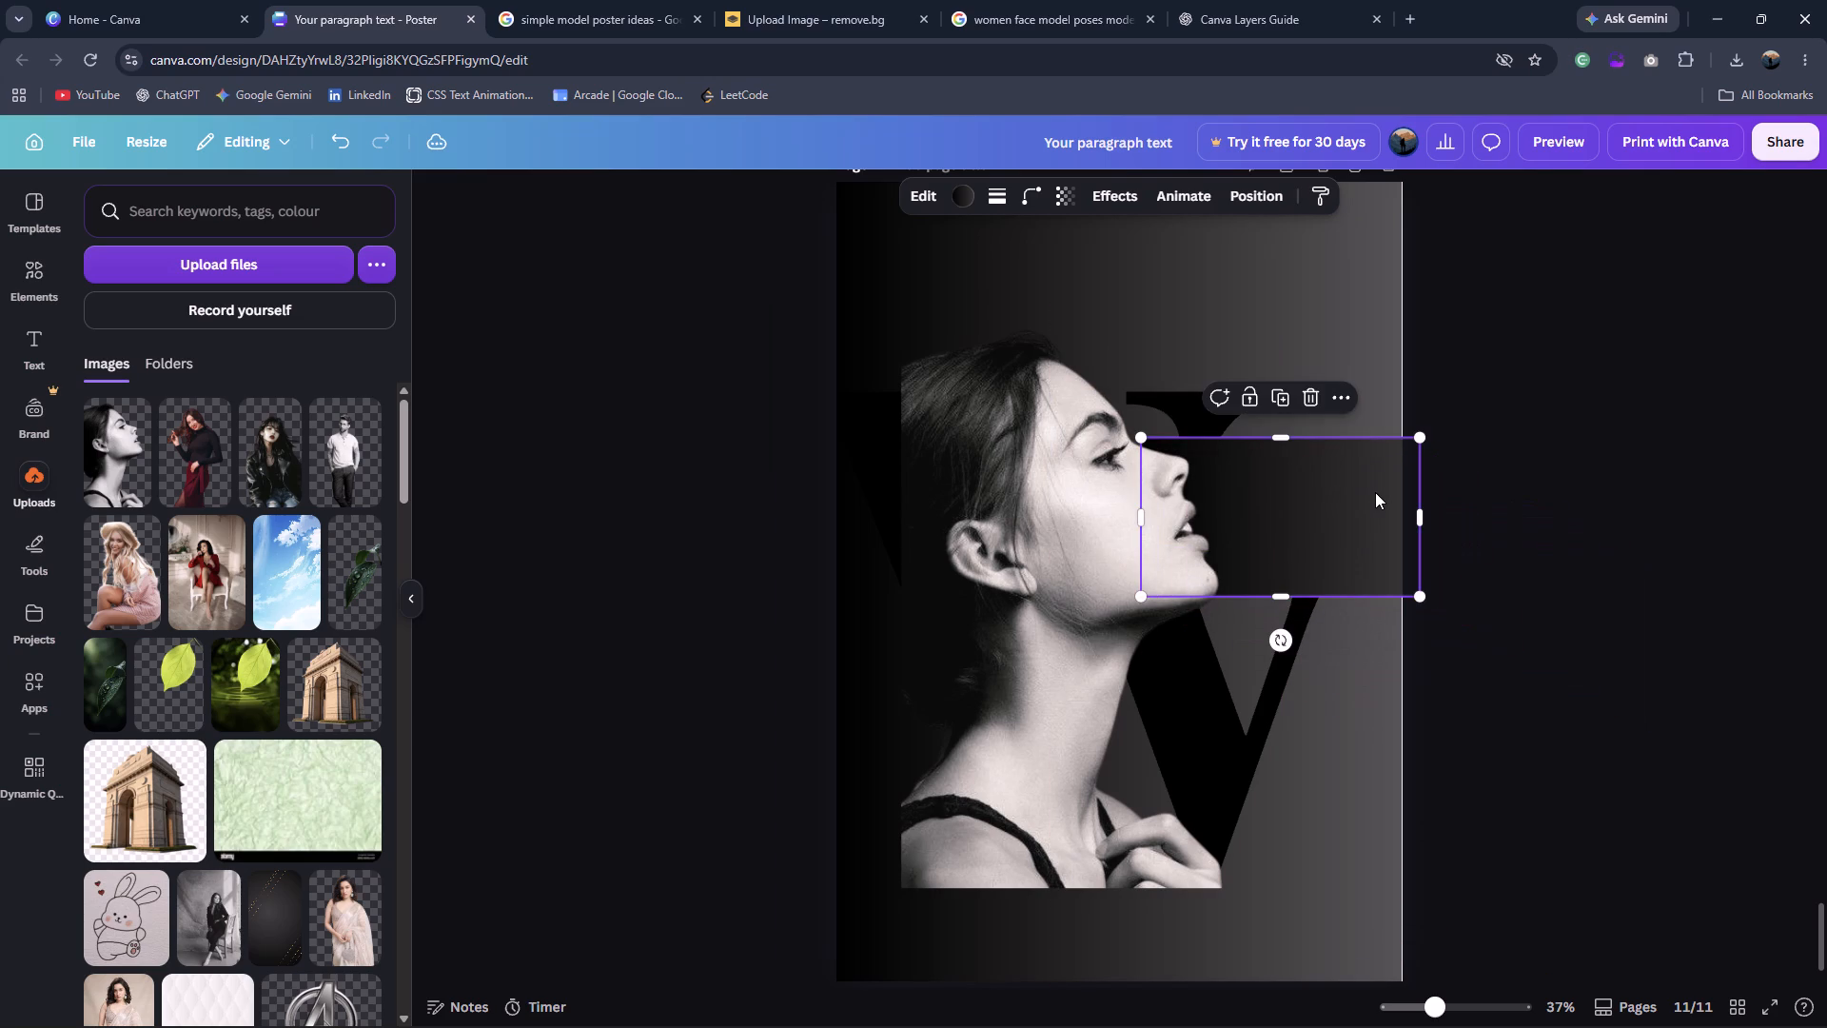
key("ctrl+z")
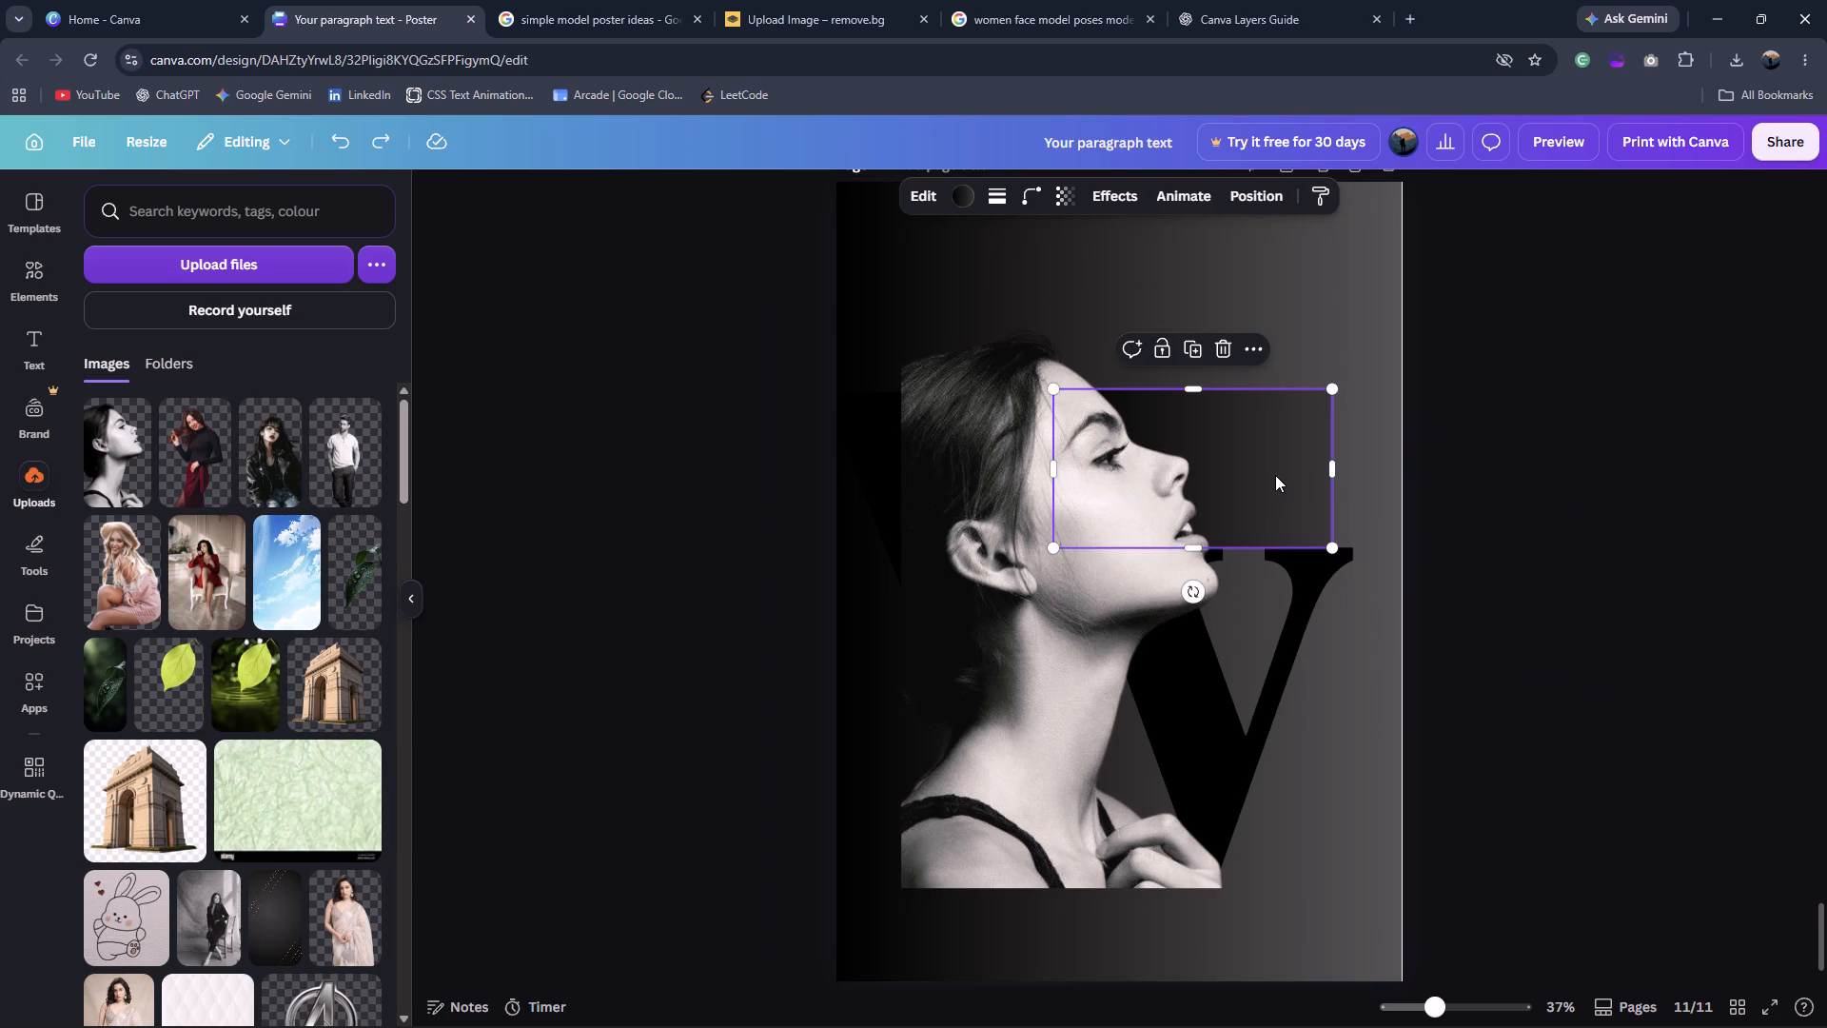
Change the grey end of the page background's gradient to a very dark red, #241212, keeping the black start.
left_click(1383, 754)
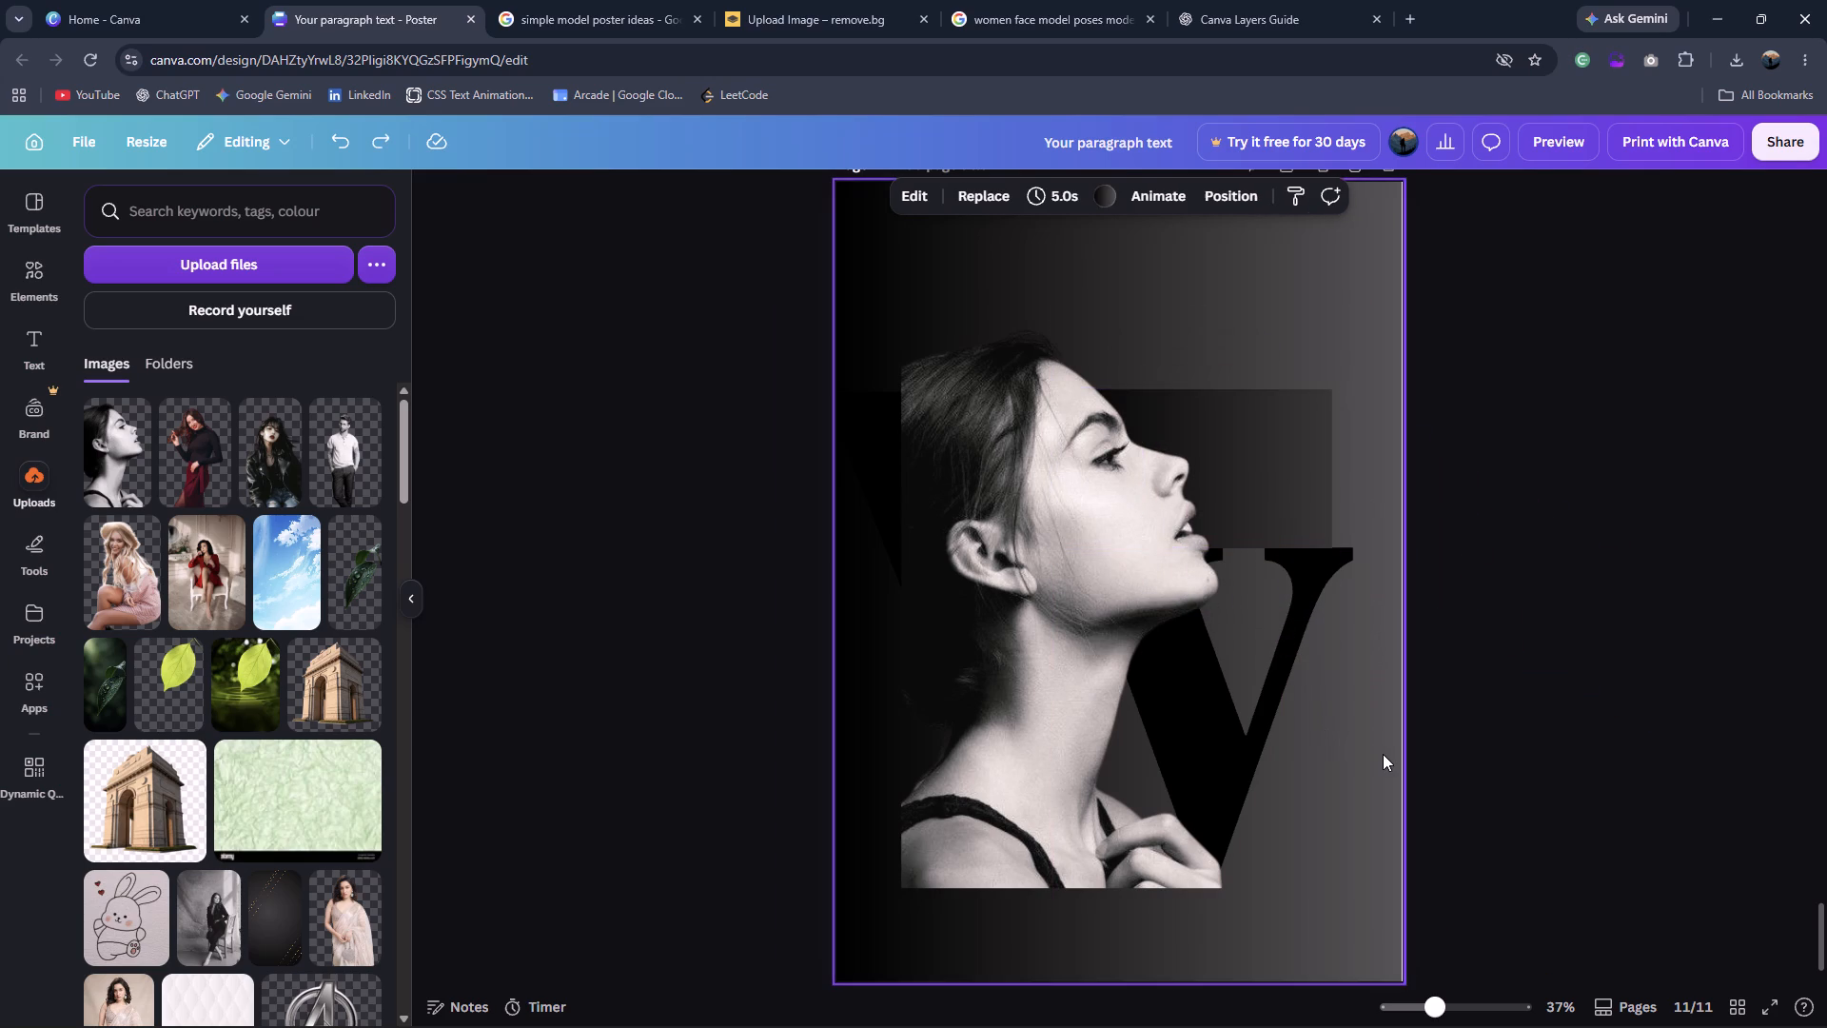
left_click(1105, 202)
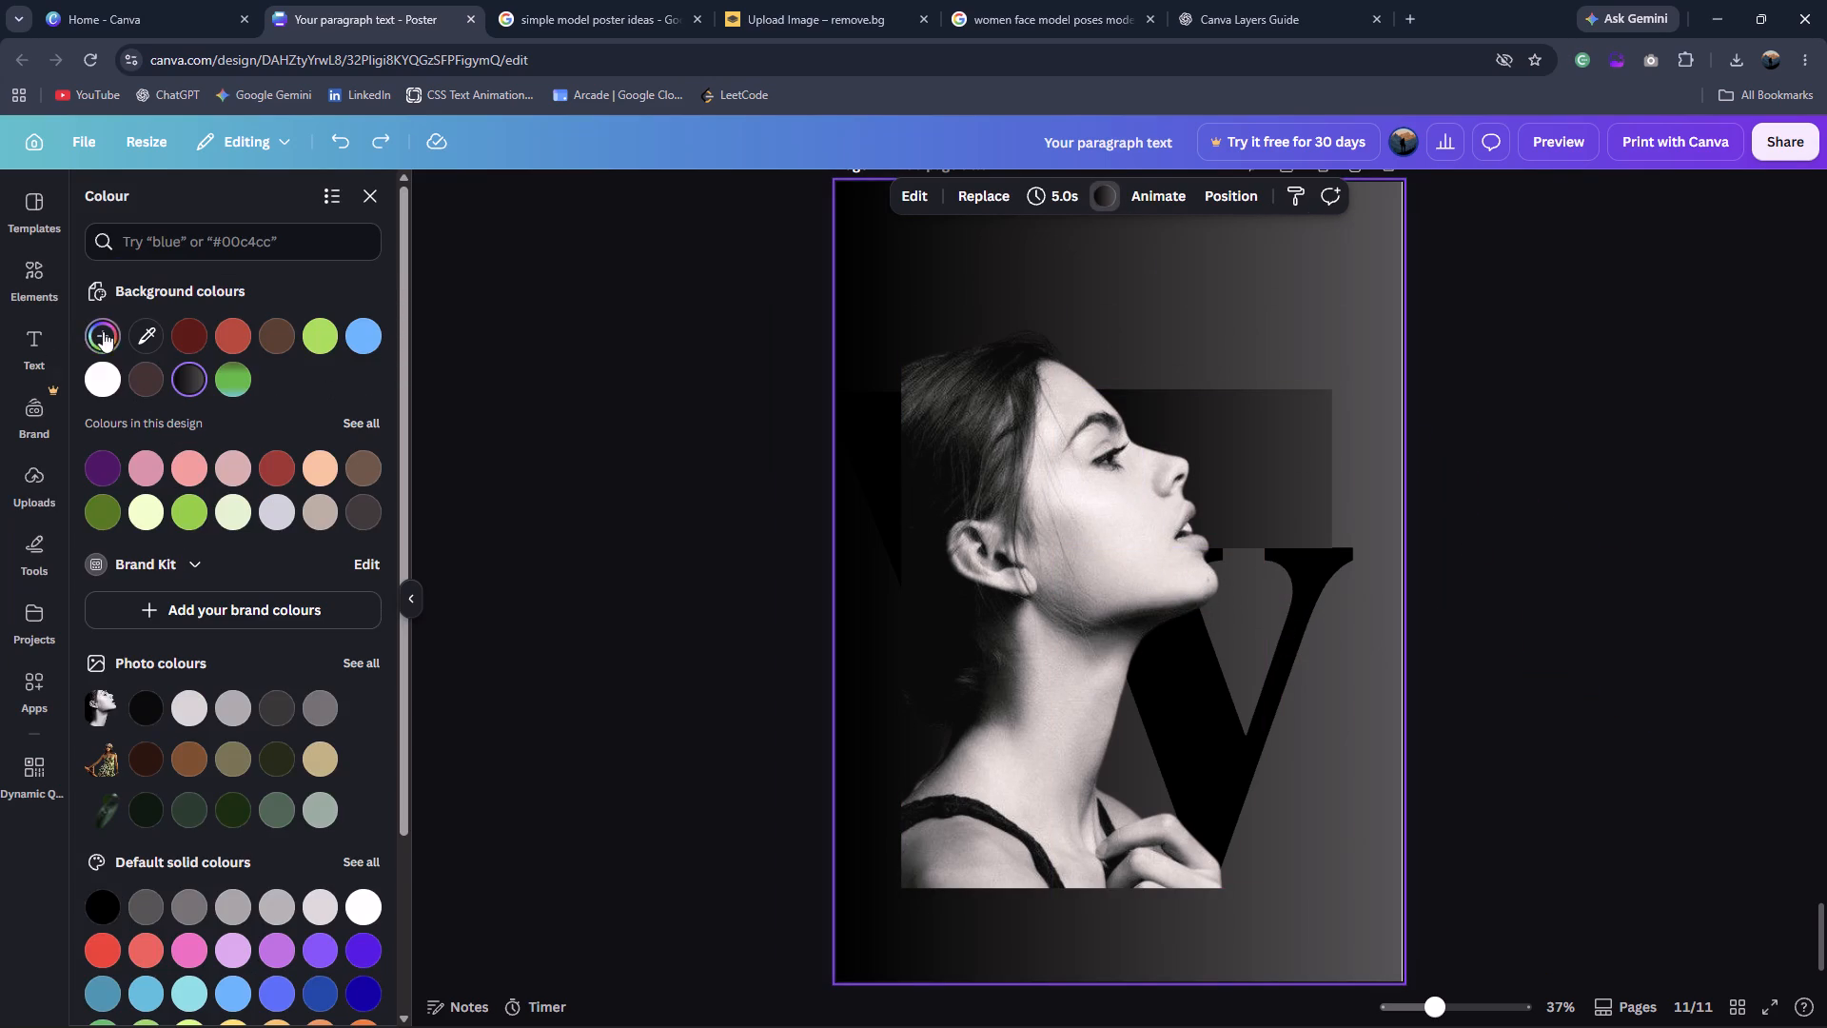
left_click(103, 331)
left_click(159, 465)
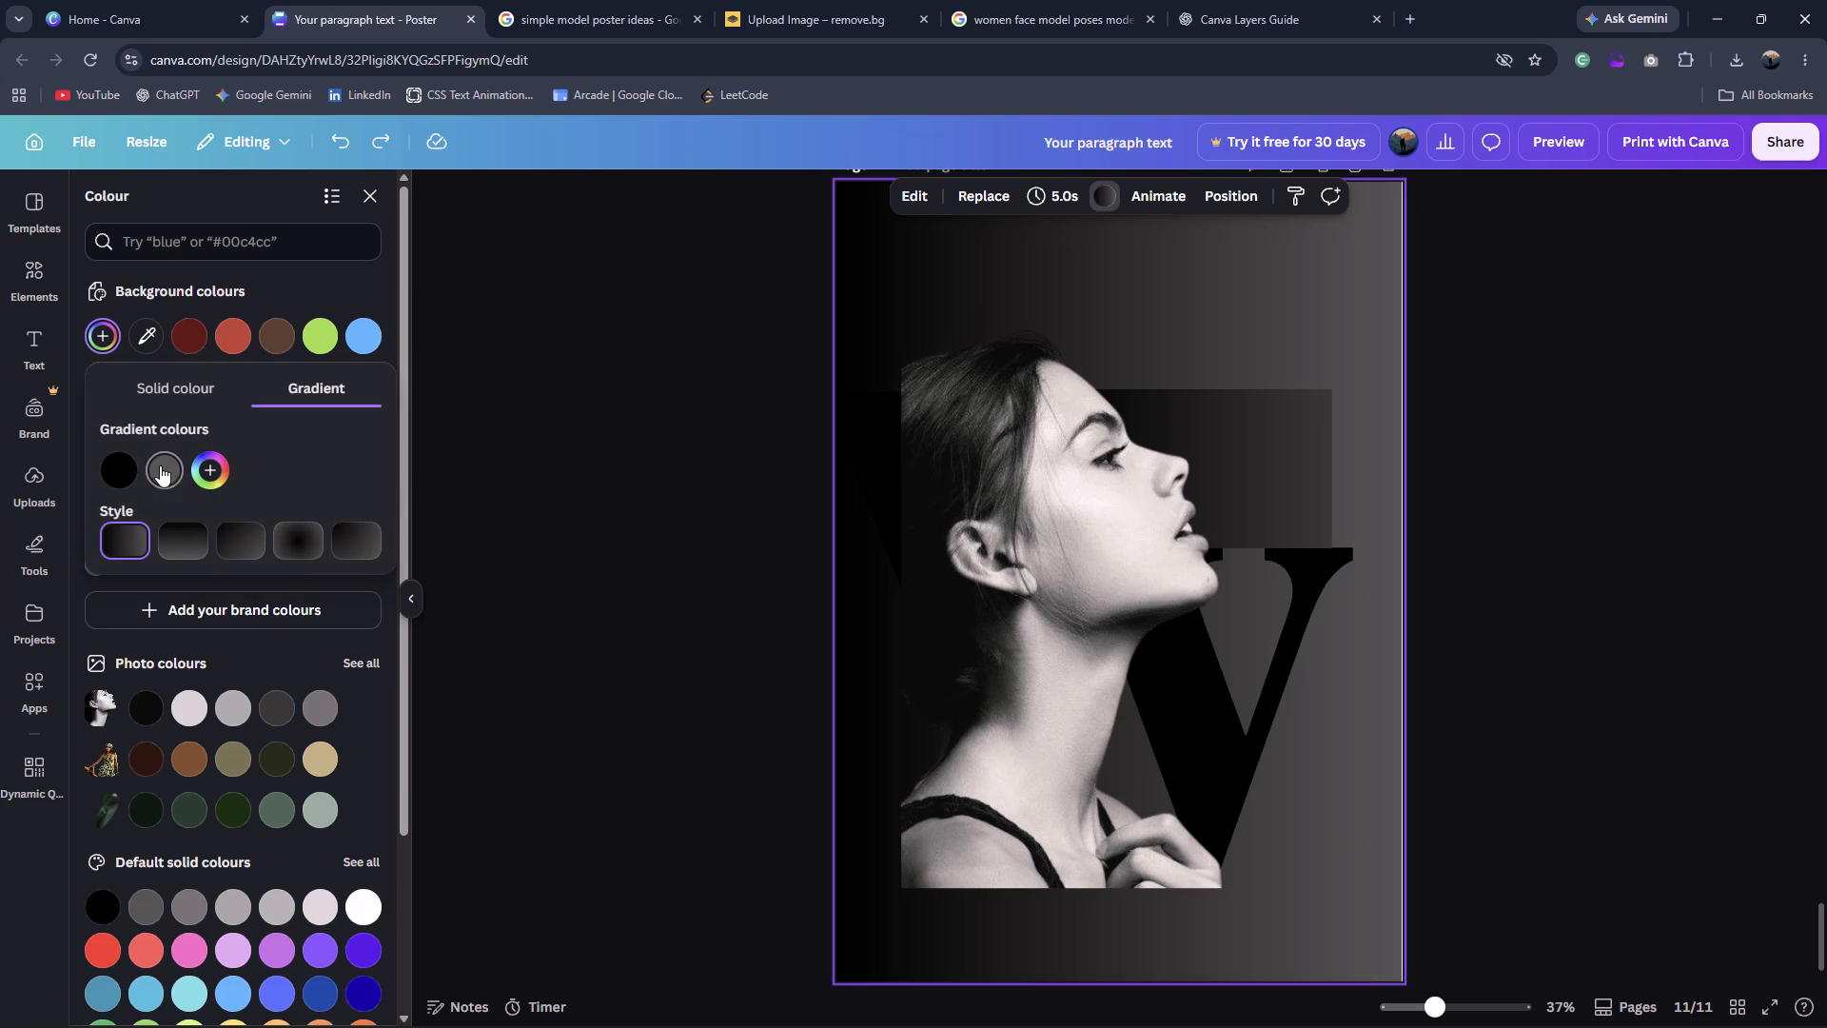
left_click_drag(161, 570, 238, 584)
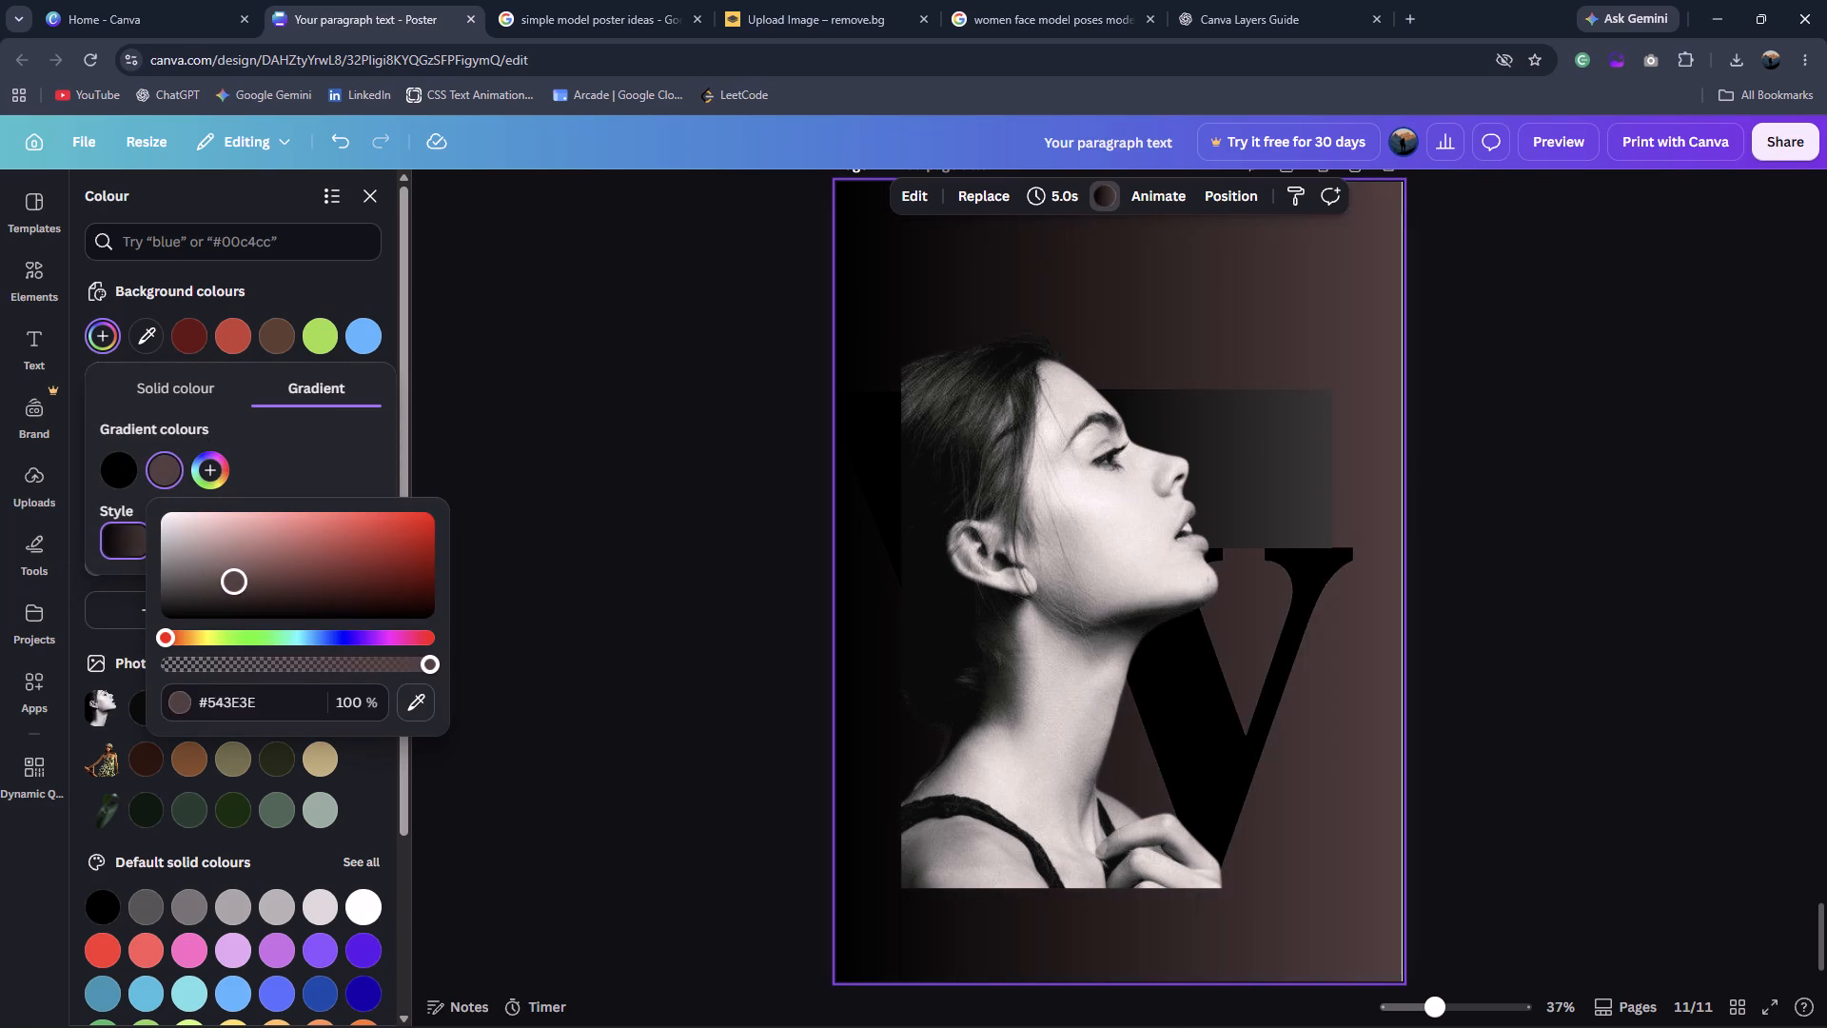
left_click_drag(238, 584, 332, 590)
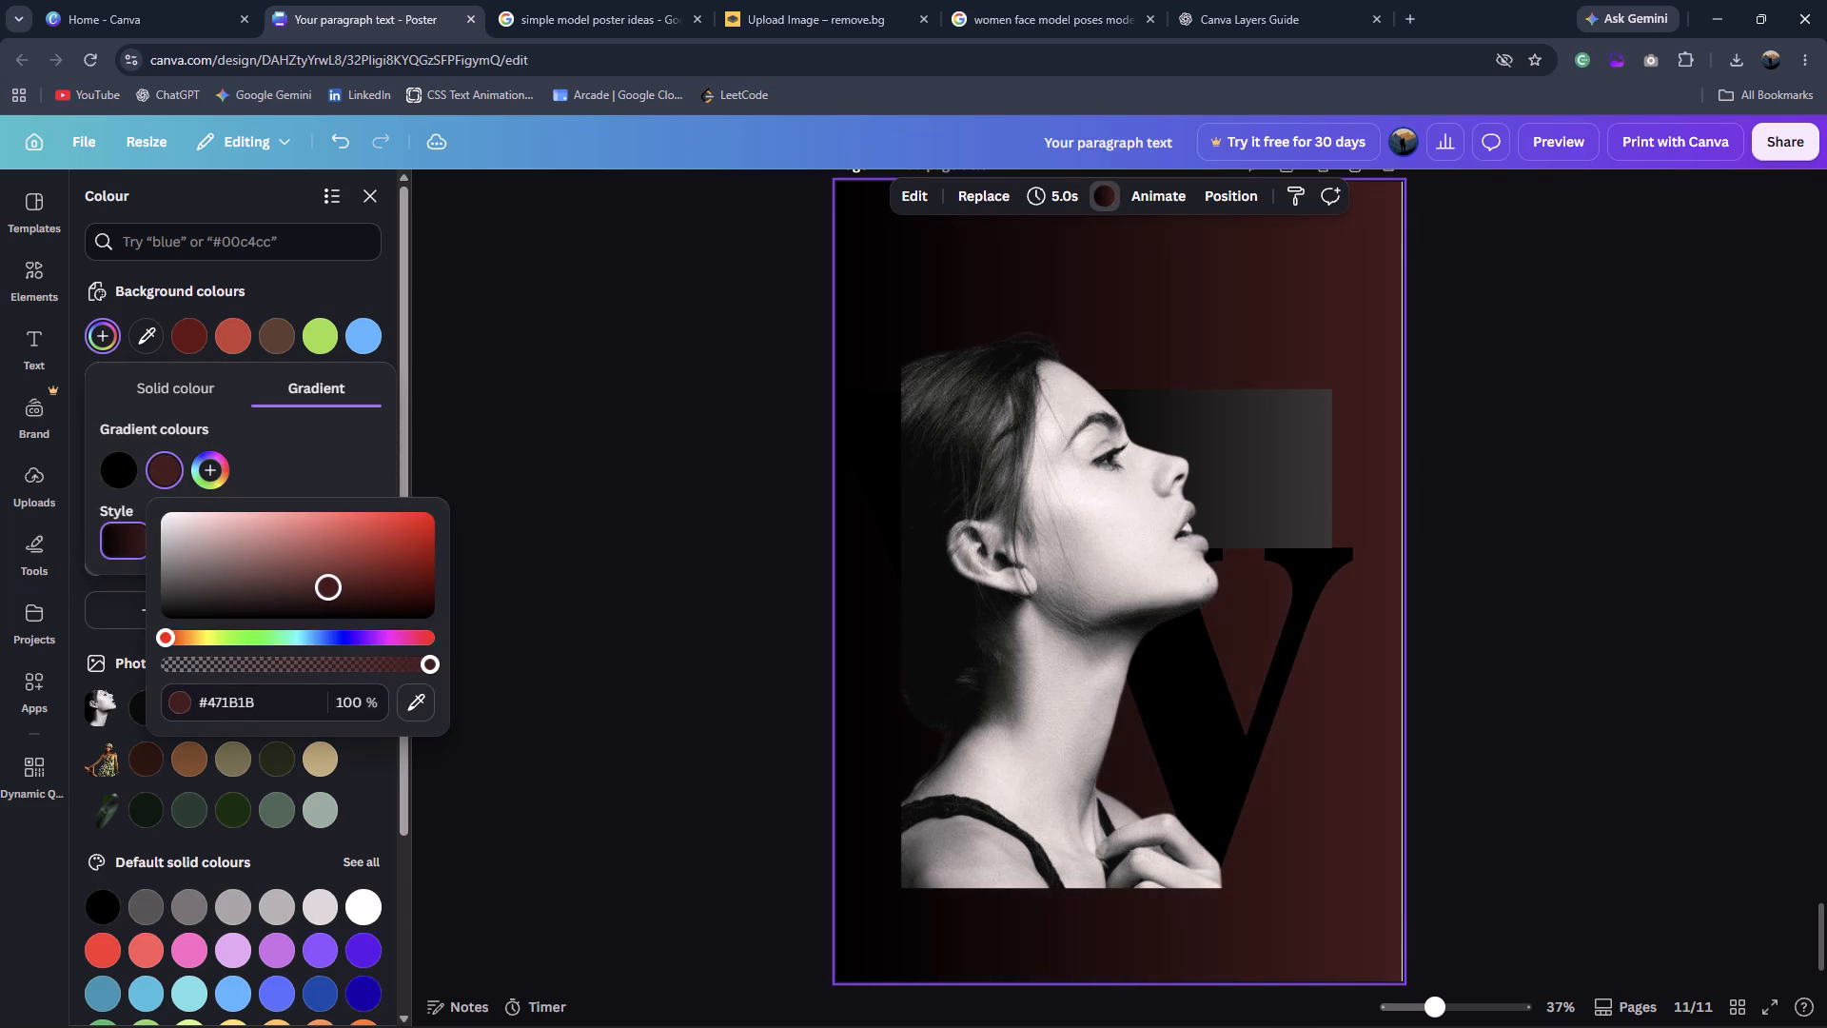
left_click_drag(332, 590, 307, 602)
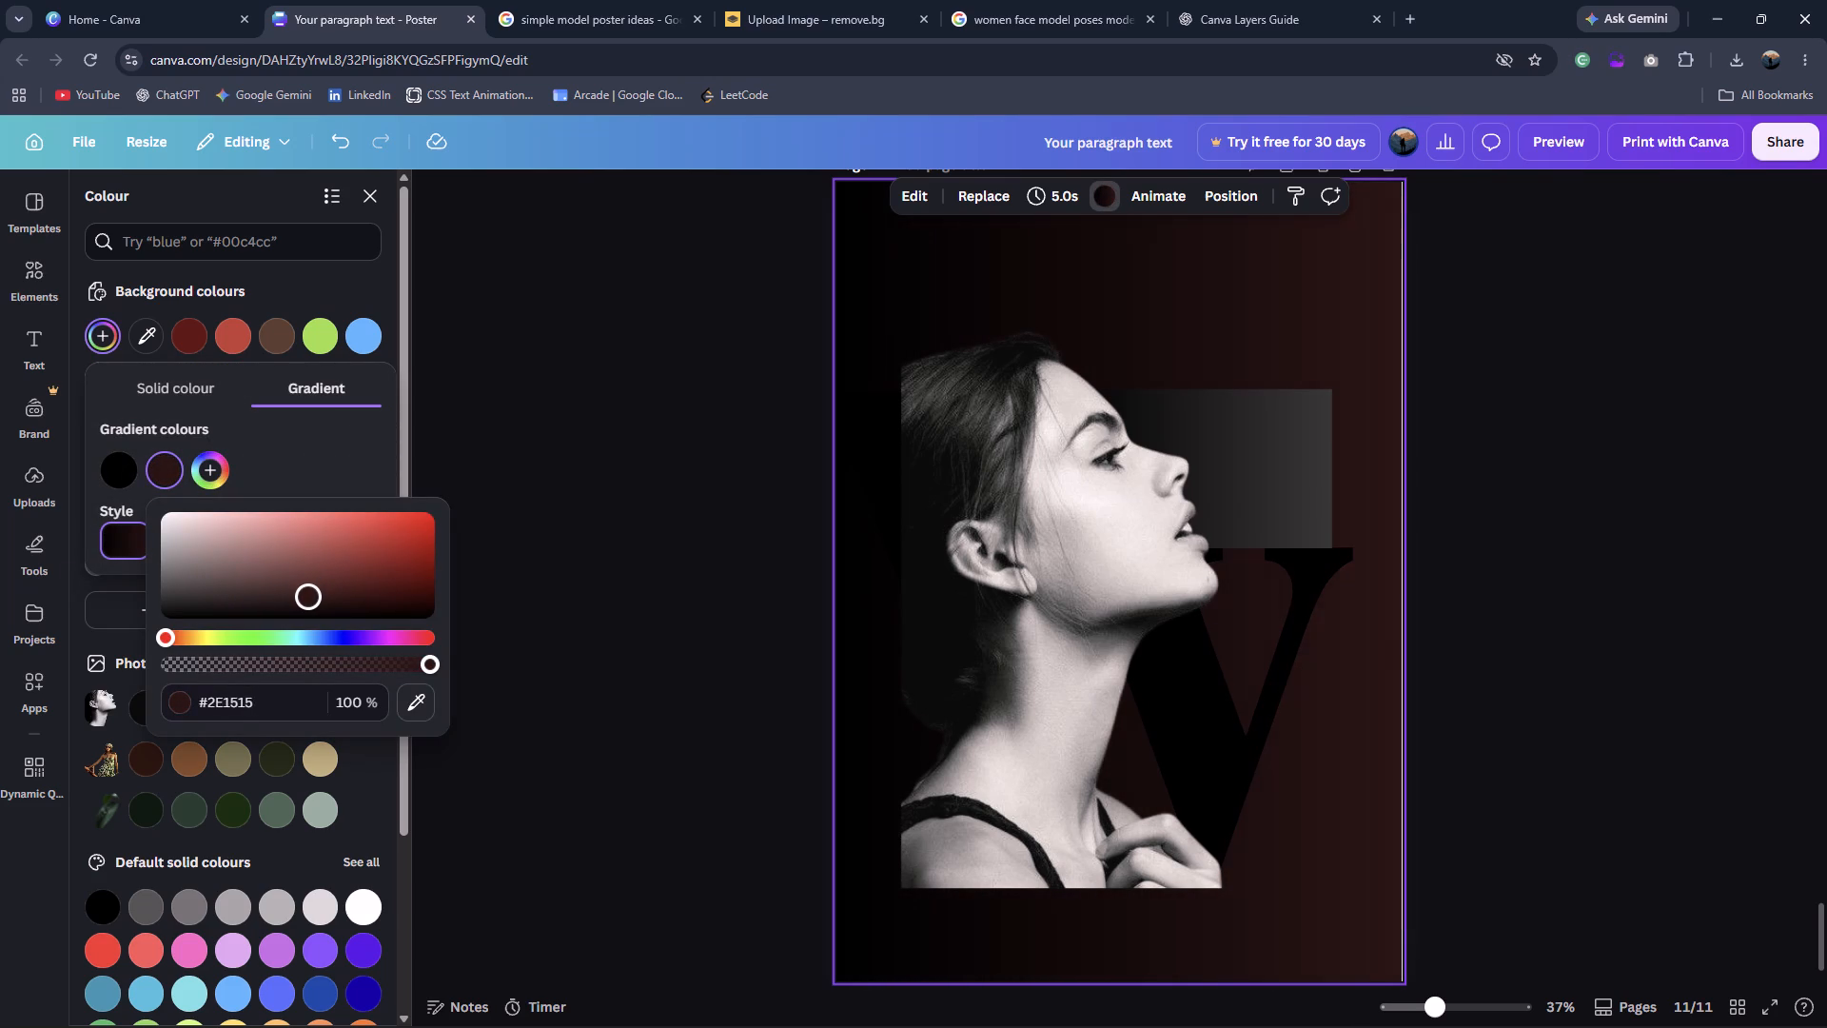
left_click_drag(307, 602, 301, 603)
left_click(650, 511)
left_click(650, 511)
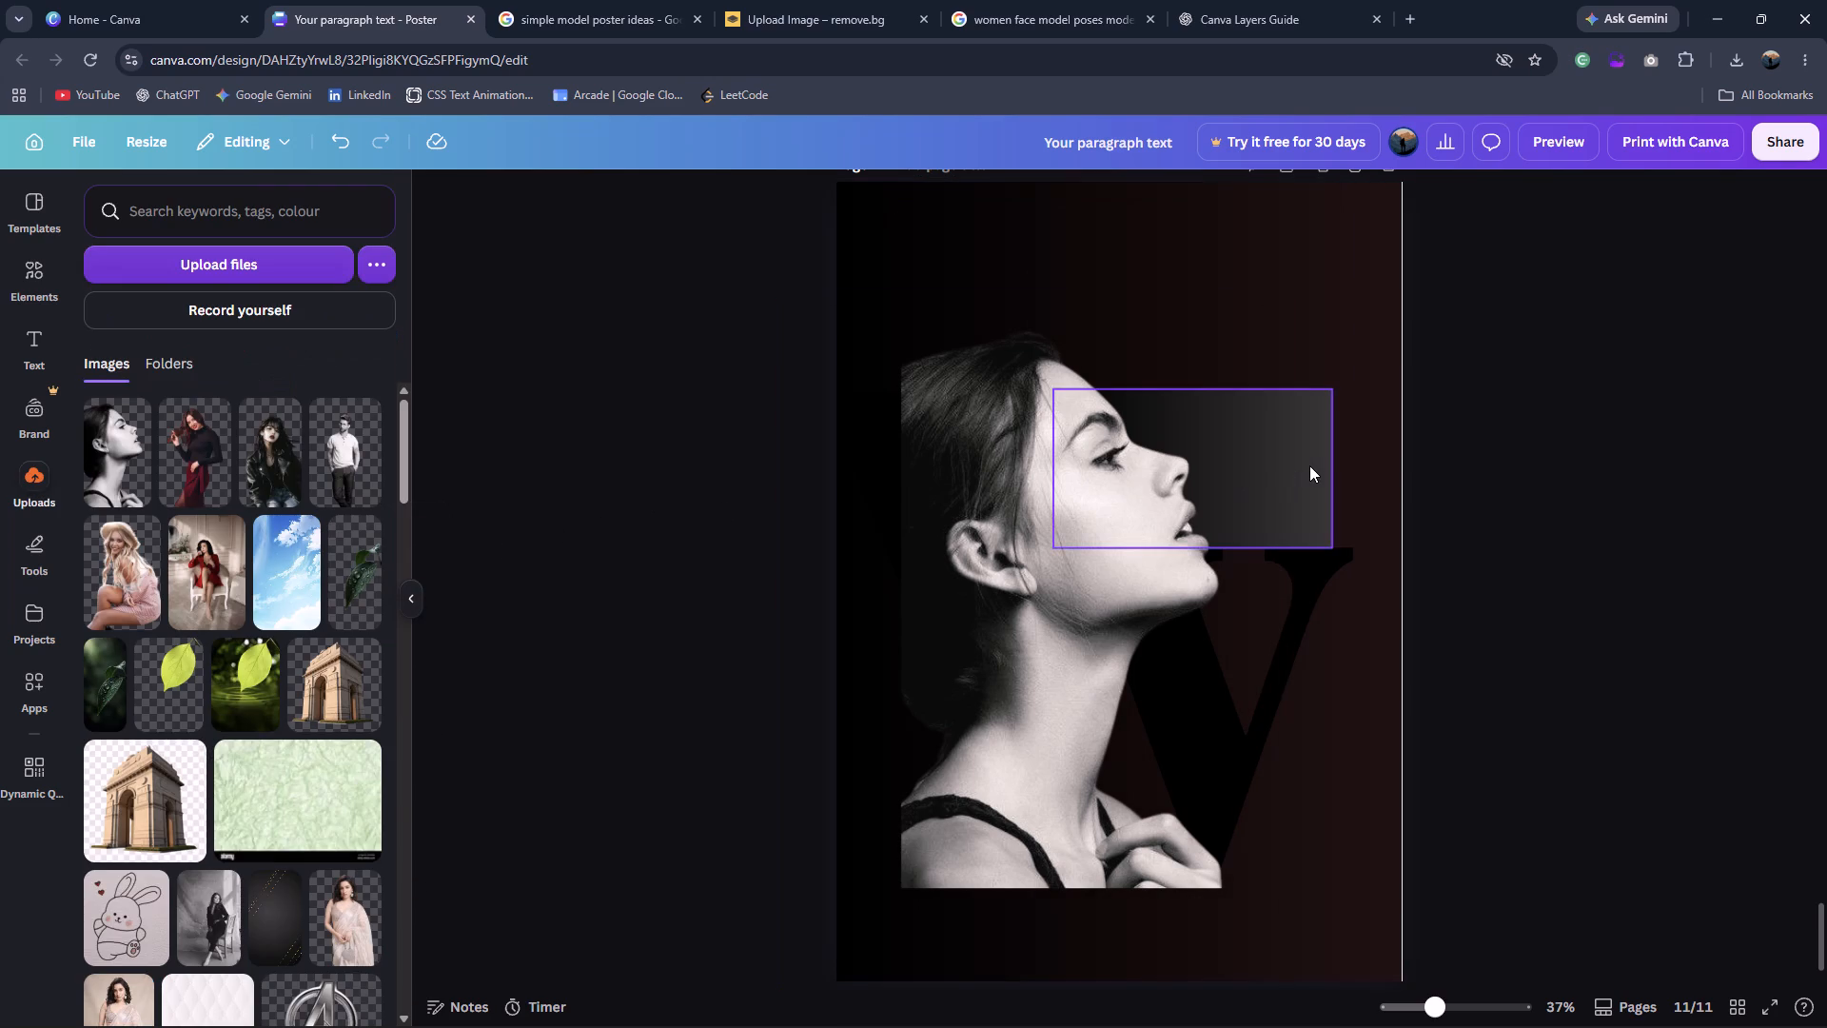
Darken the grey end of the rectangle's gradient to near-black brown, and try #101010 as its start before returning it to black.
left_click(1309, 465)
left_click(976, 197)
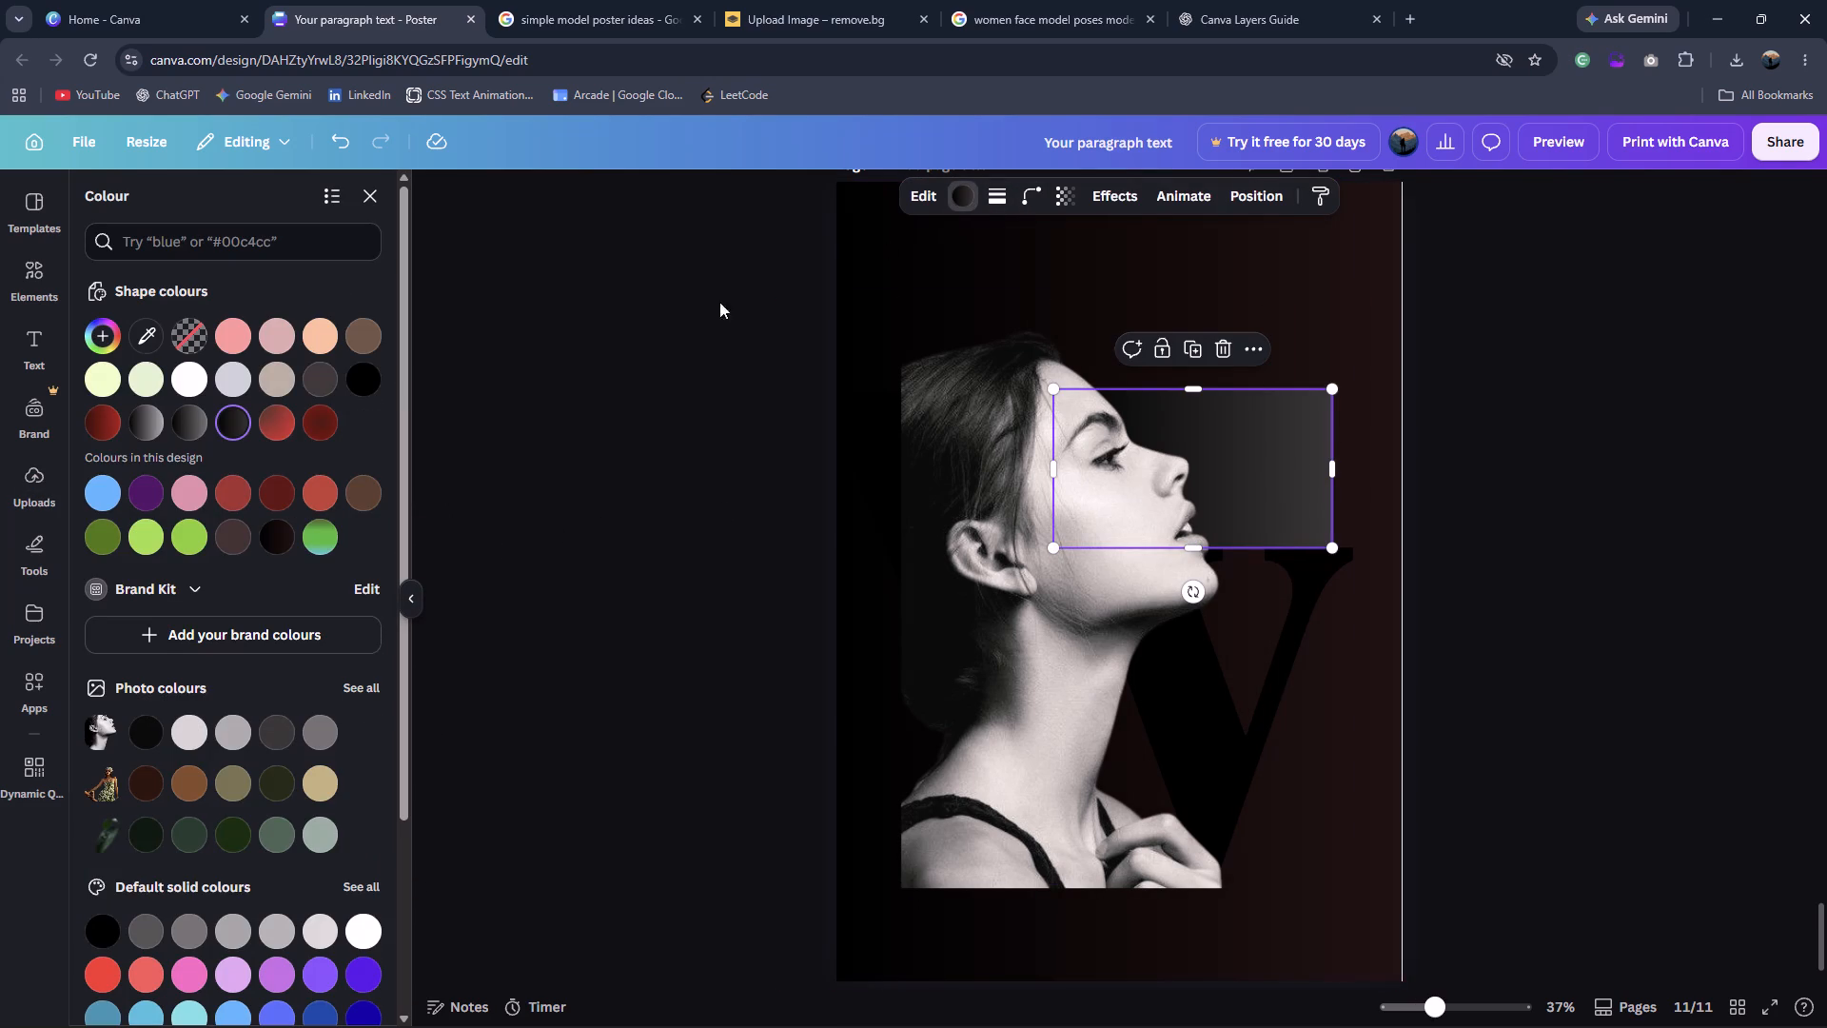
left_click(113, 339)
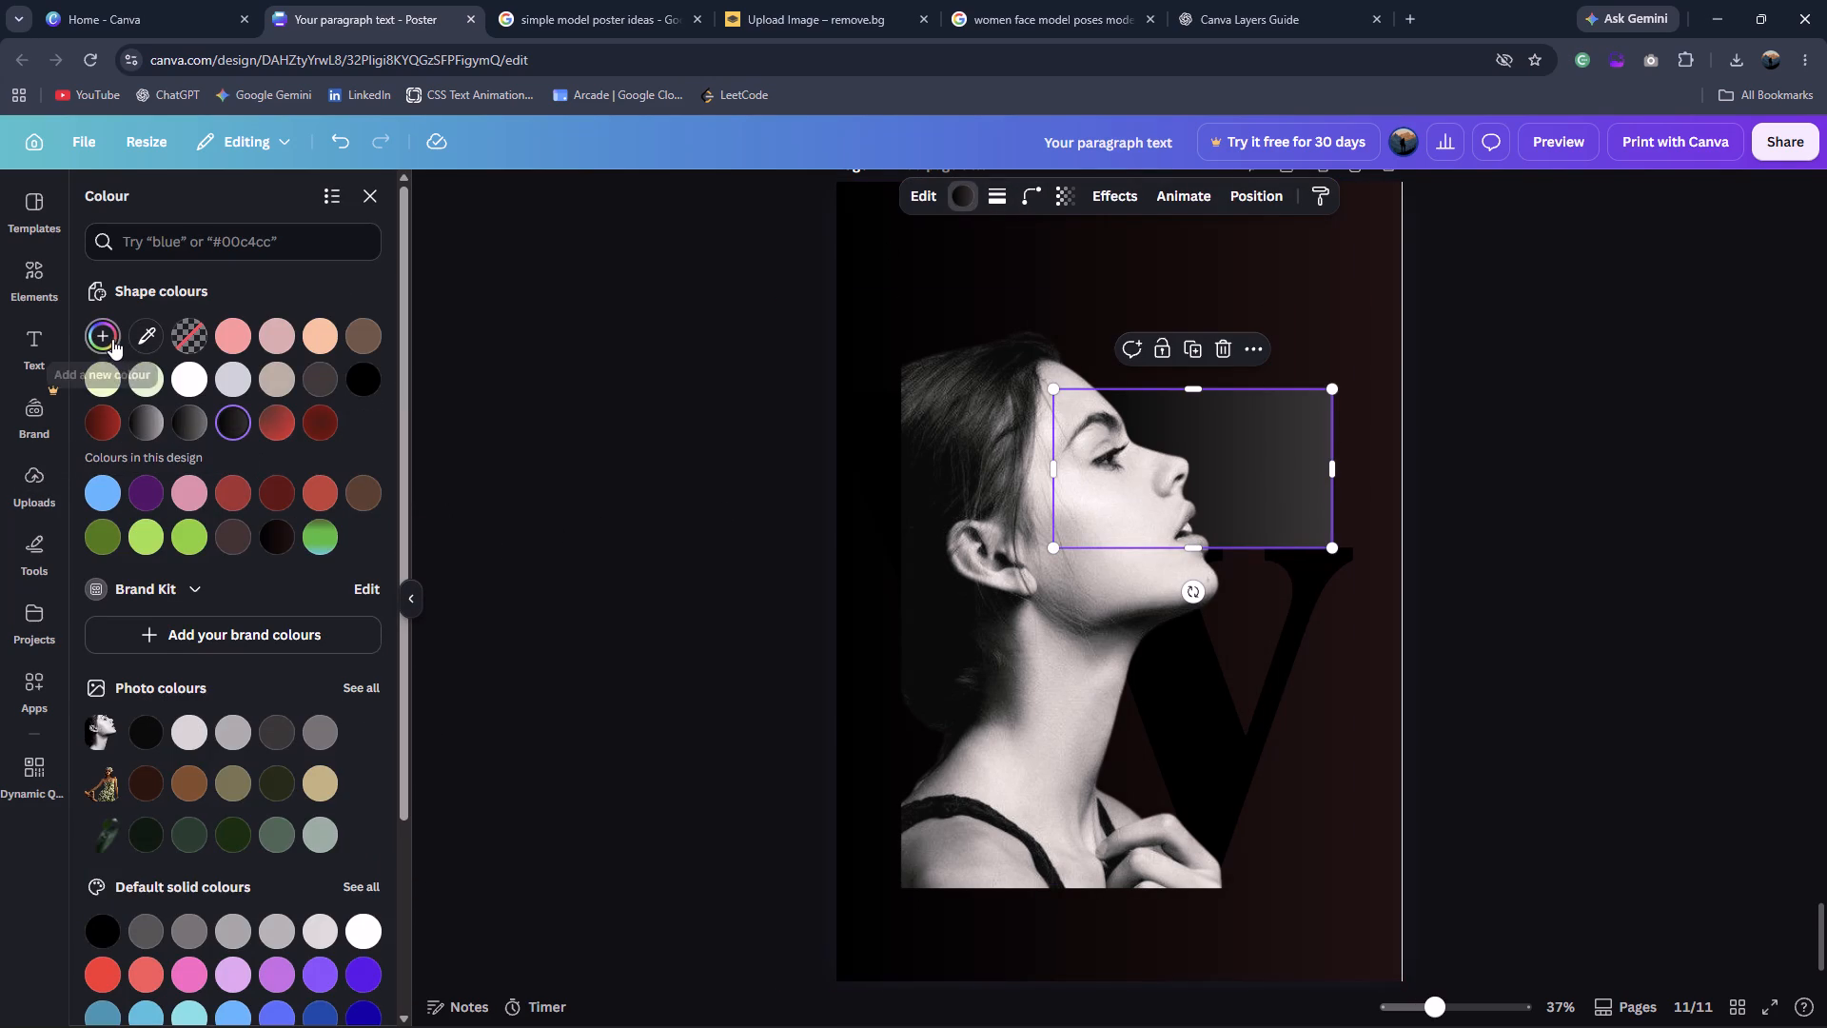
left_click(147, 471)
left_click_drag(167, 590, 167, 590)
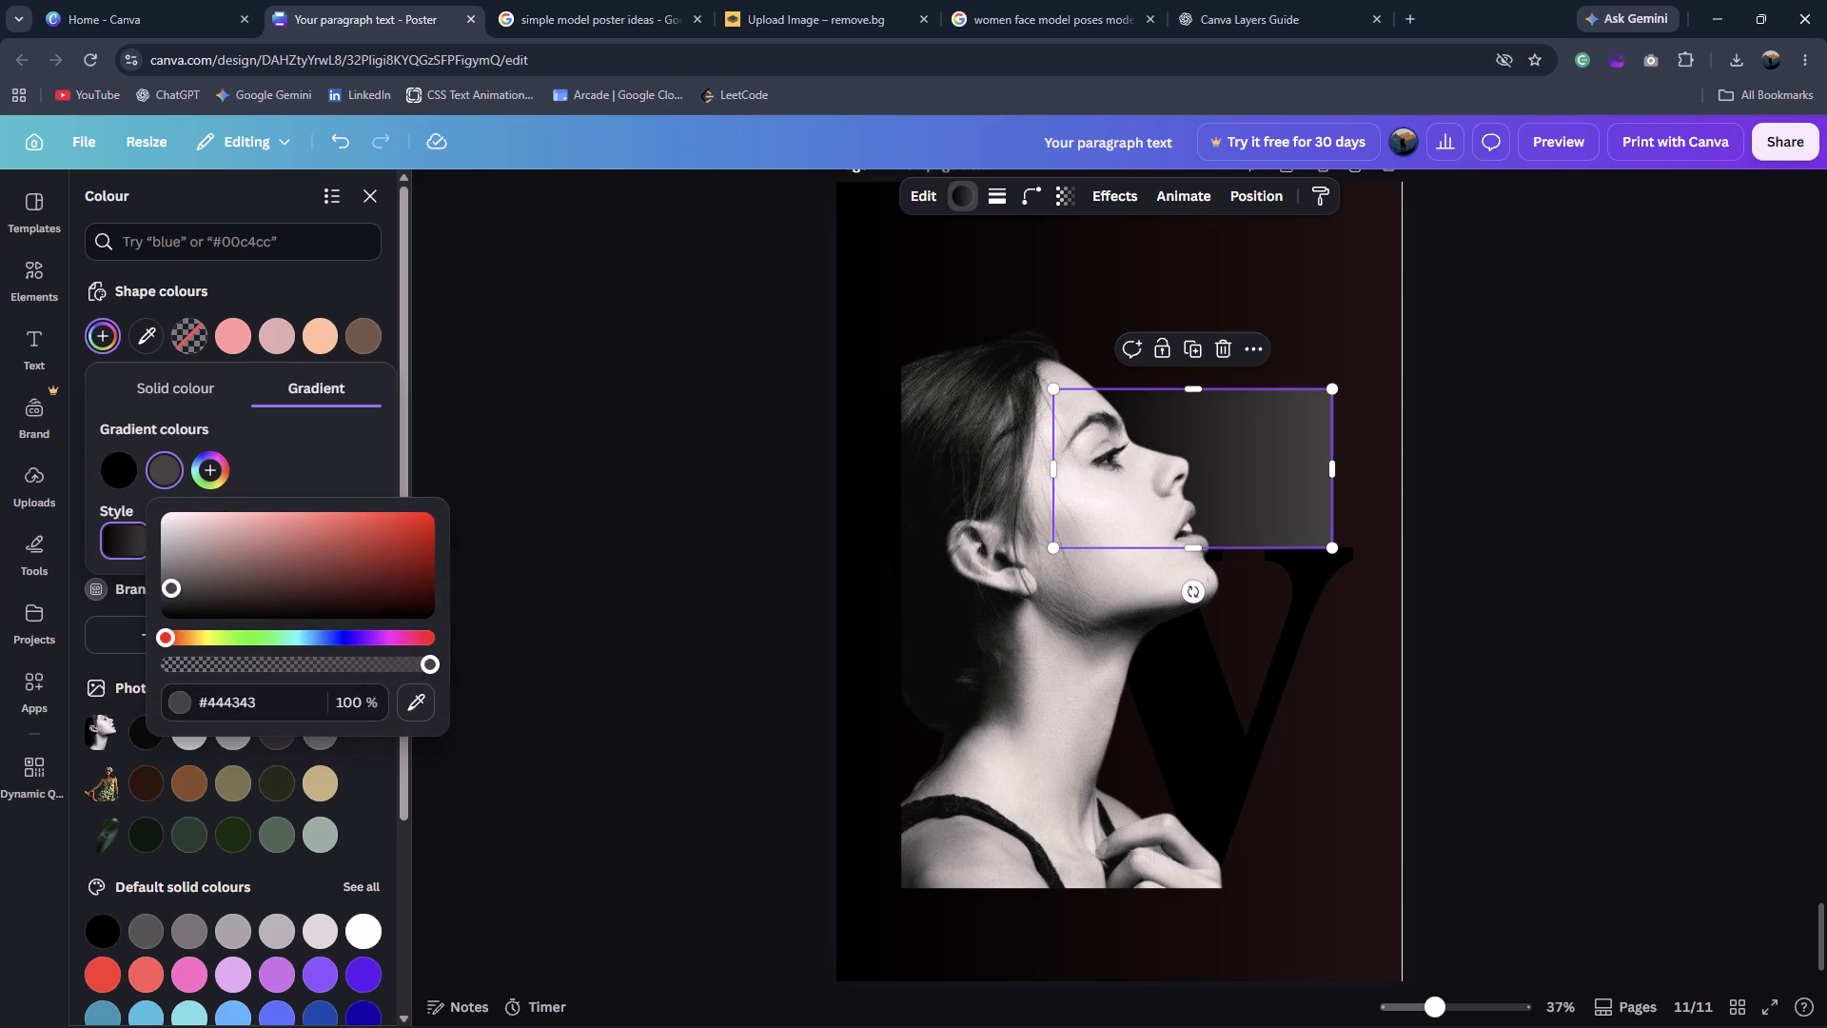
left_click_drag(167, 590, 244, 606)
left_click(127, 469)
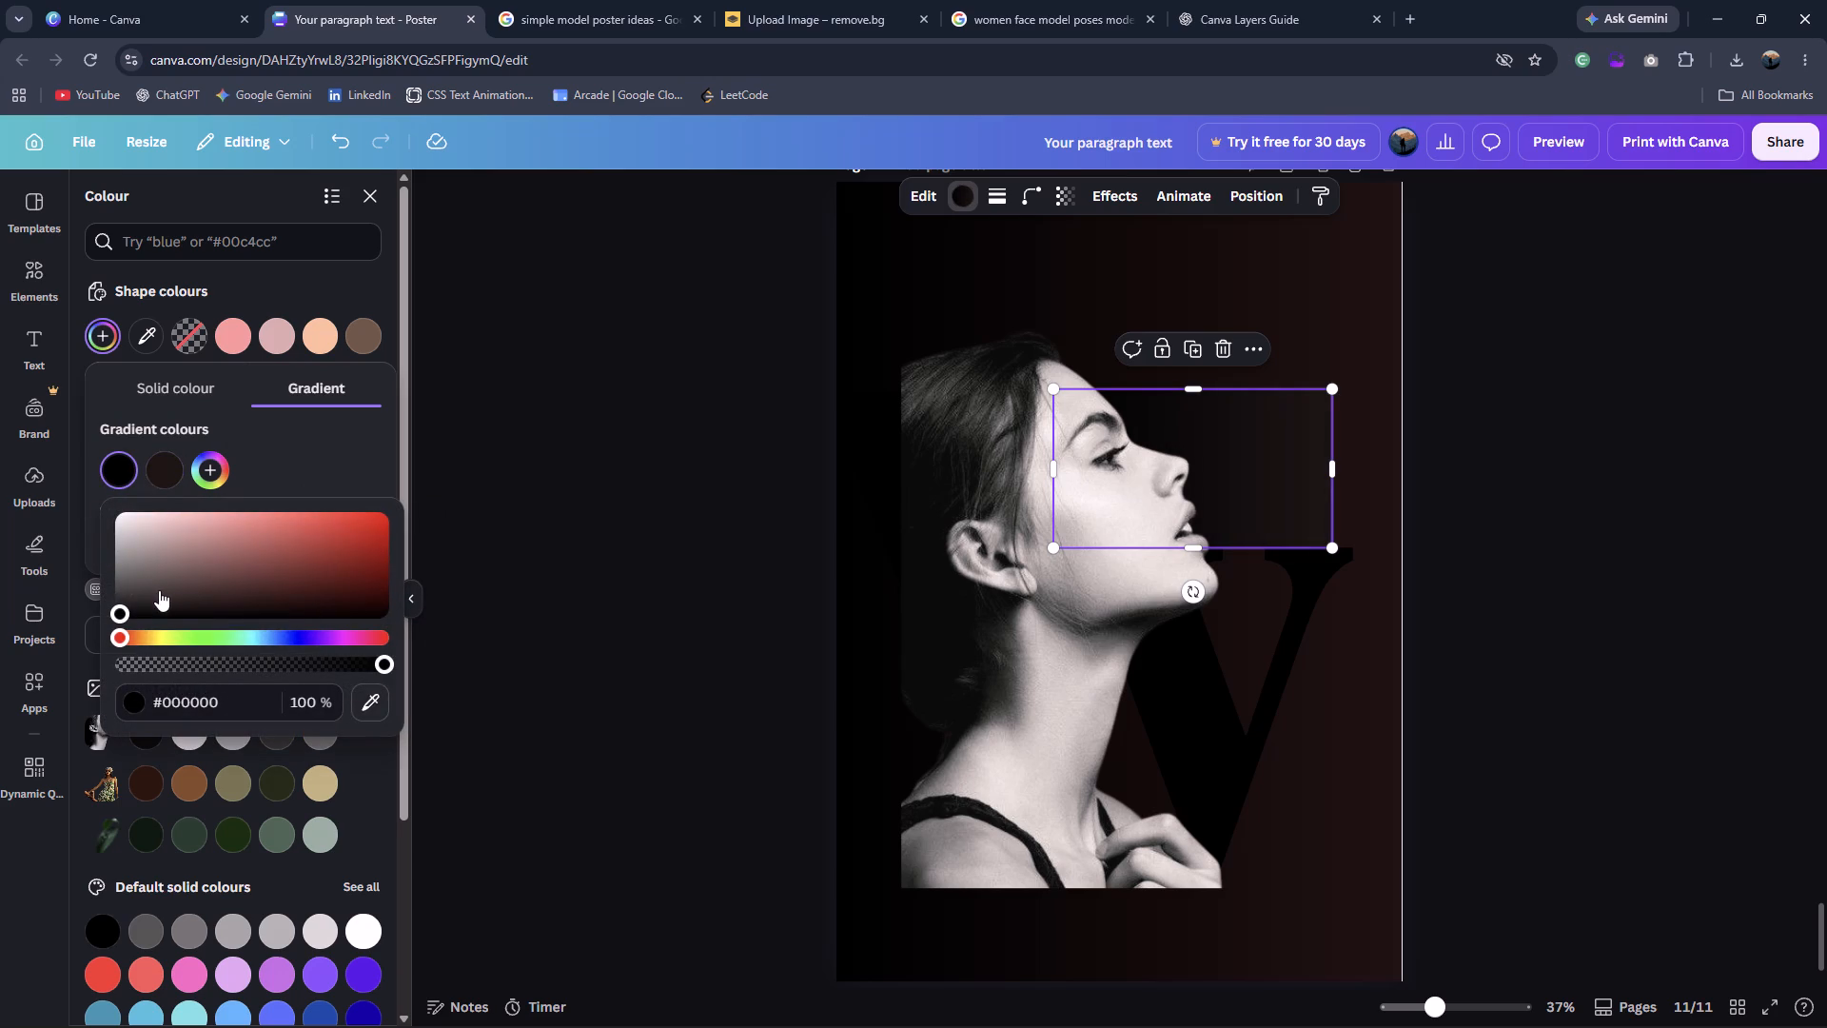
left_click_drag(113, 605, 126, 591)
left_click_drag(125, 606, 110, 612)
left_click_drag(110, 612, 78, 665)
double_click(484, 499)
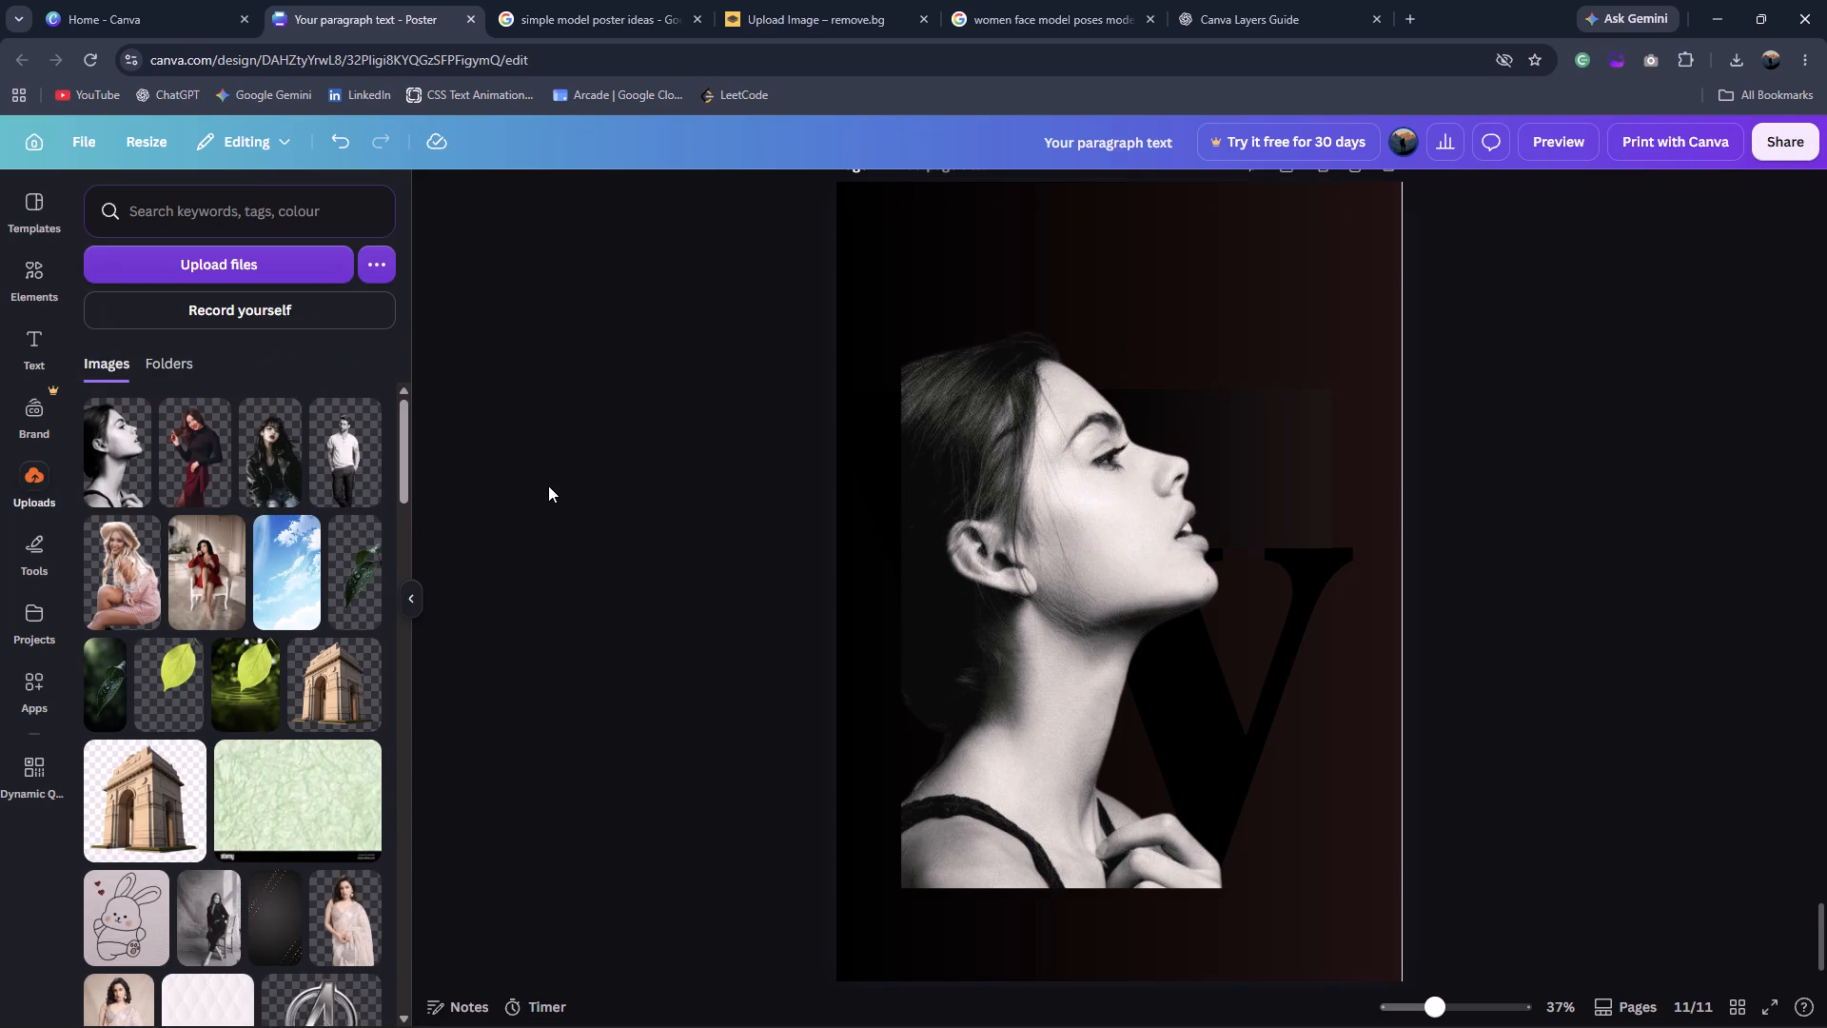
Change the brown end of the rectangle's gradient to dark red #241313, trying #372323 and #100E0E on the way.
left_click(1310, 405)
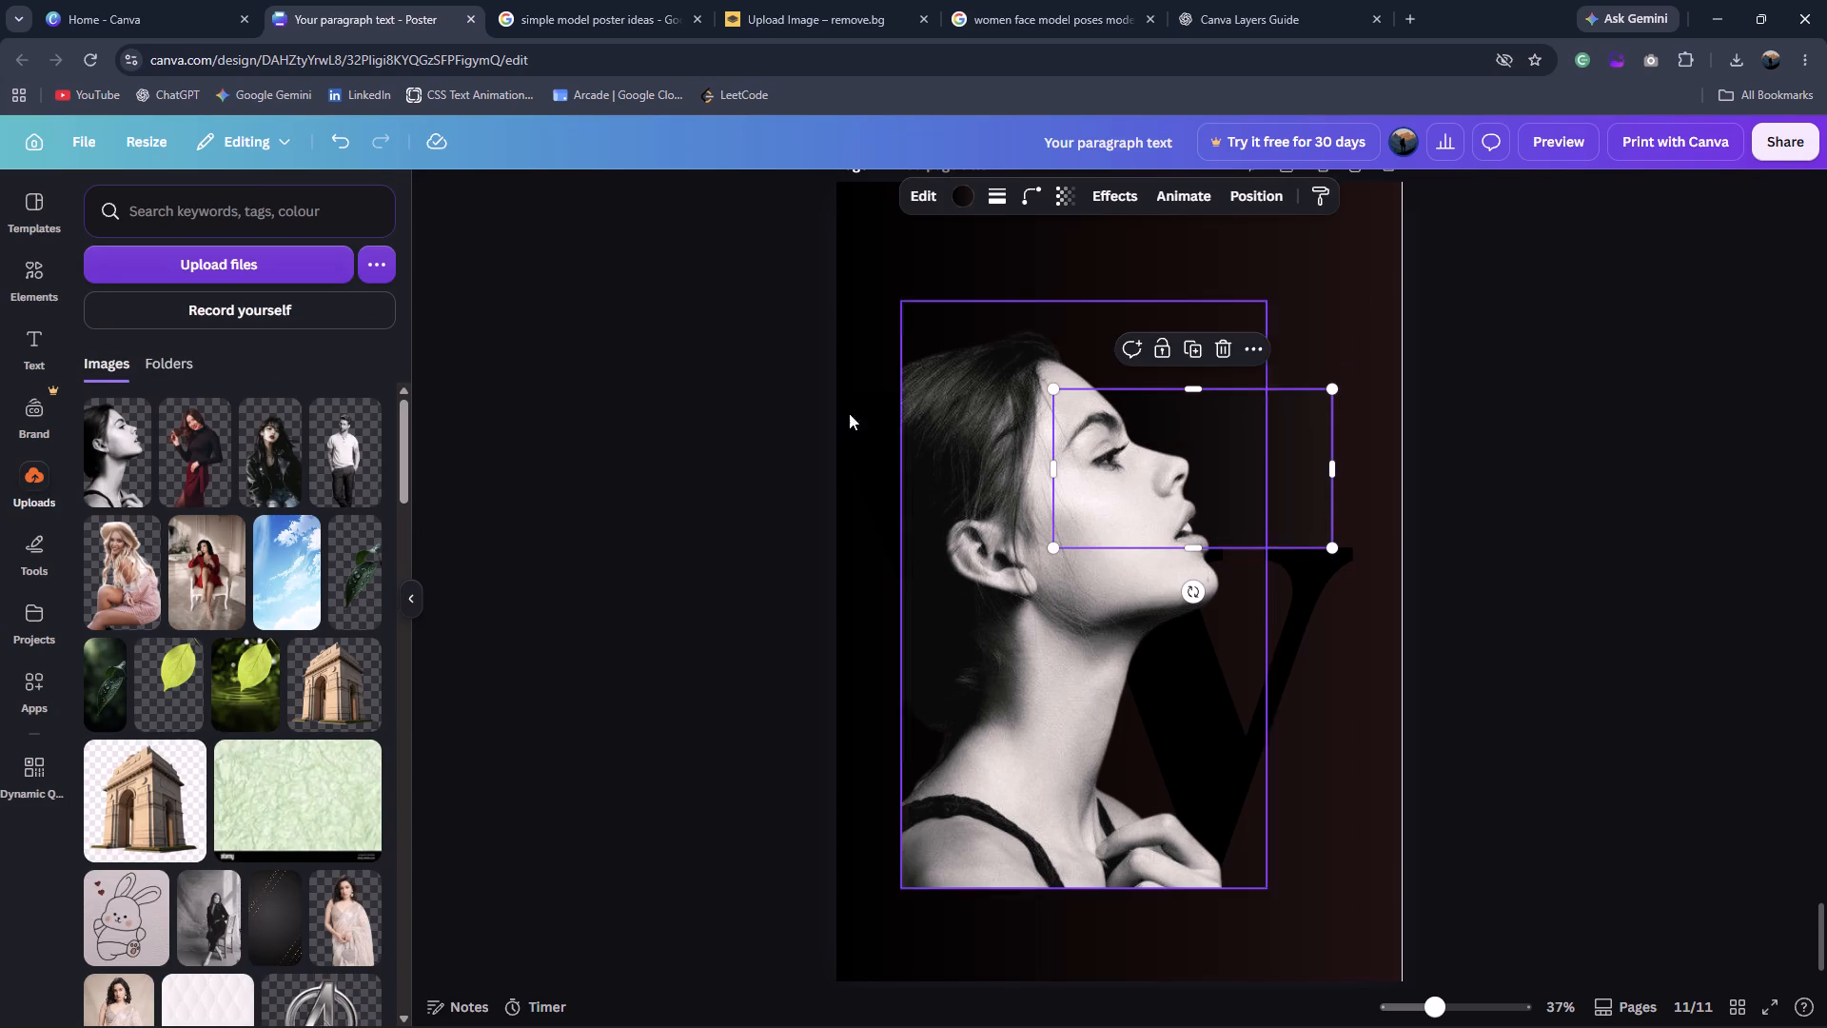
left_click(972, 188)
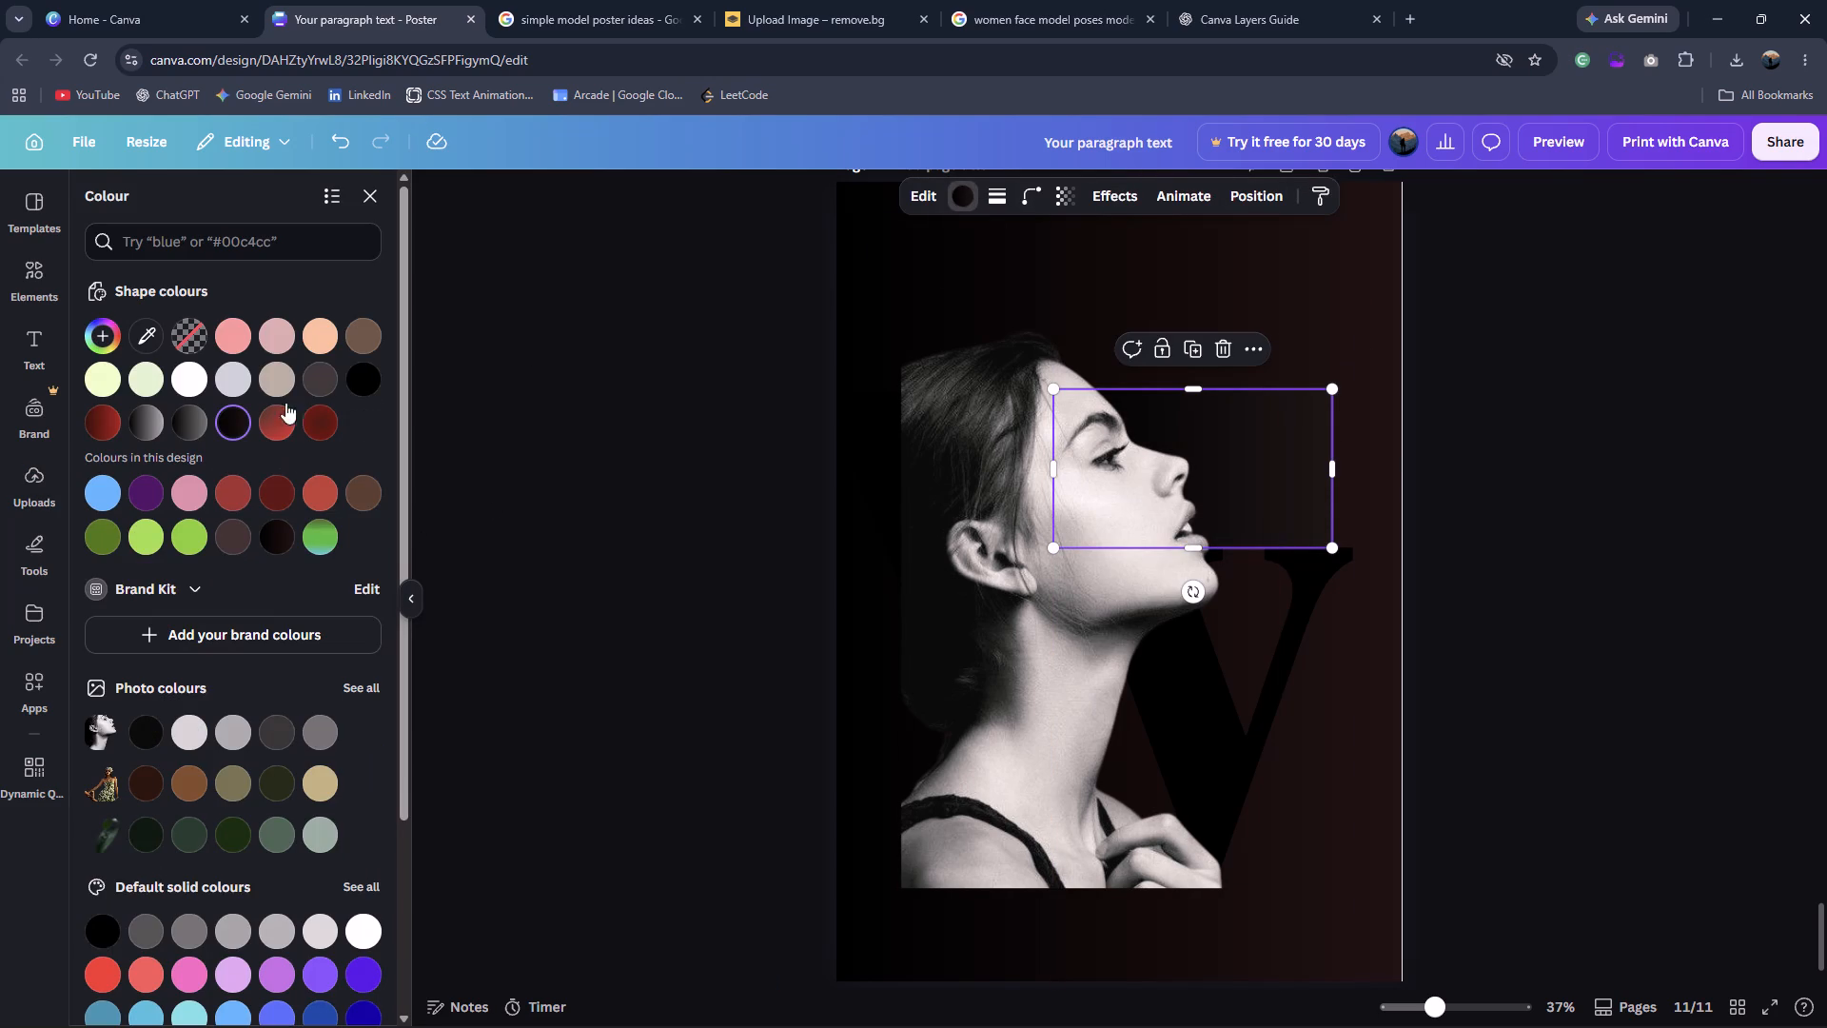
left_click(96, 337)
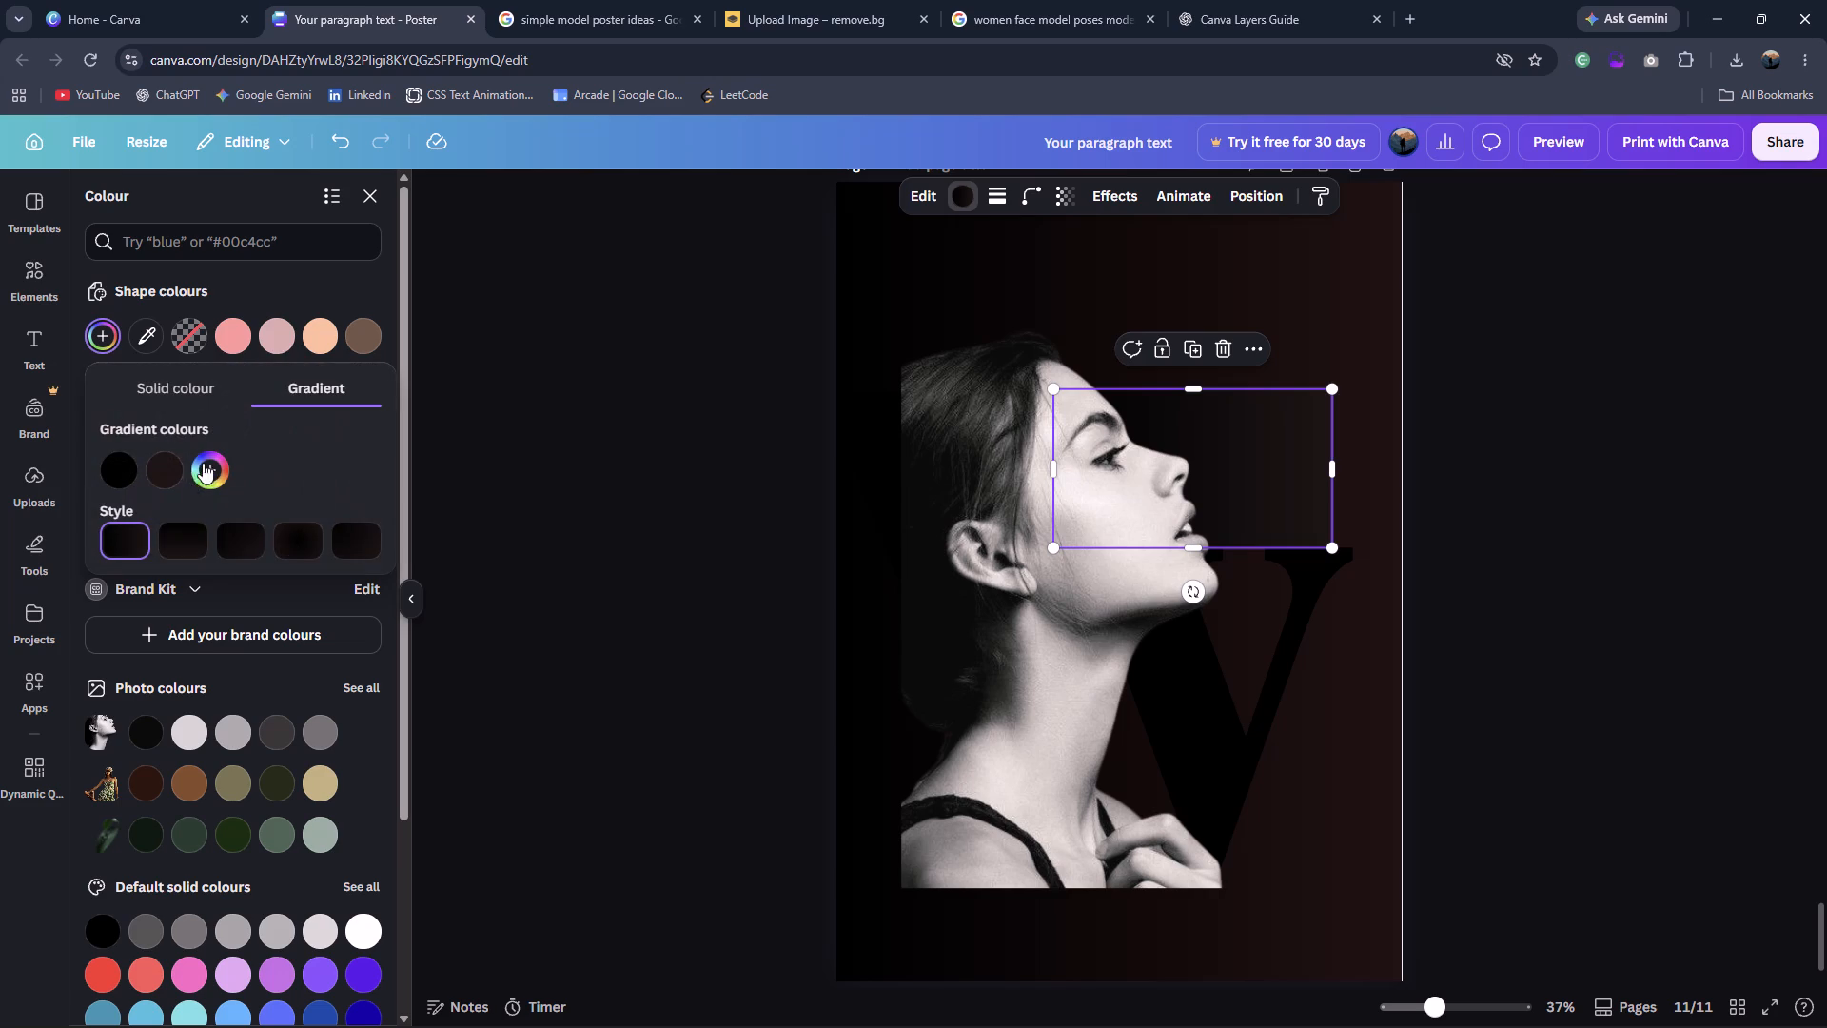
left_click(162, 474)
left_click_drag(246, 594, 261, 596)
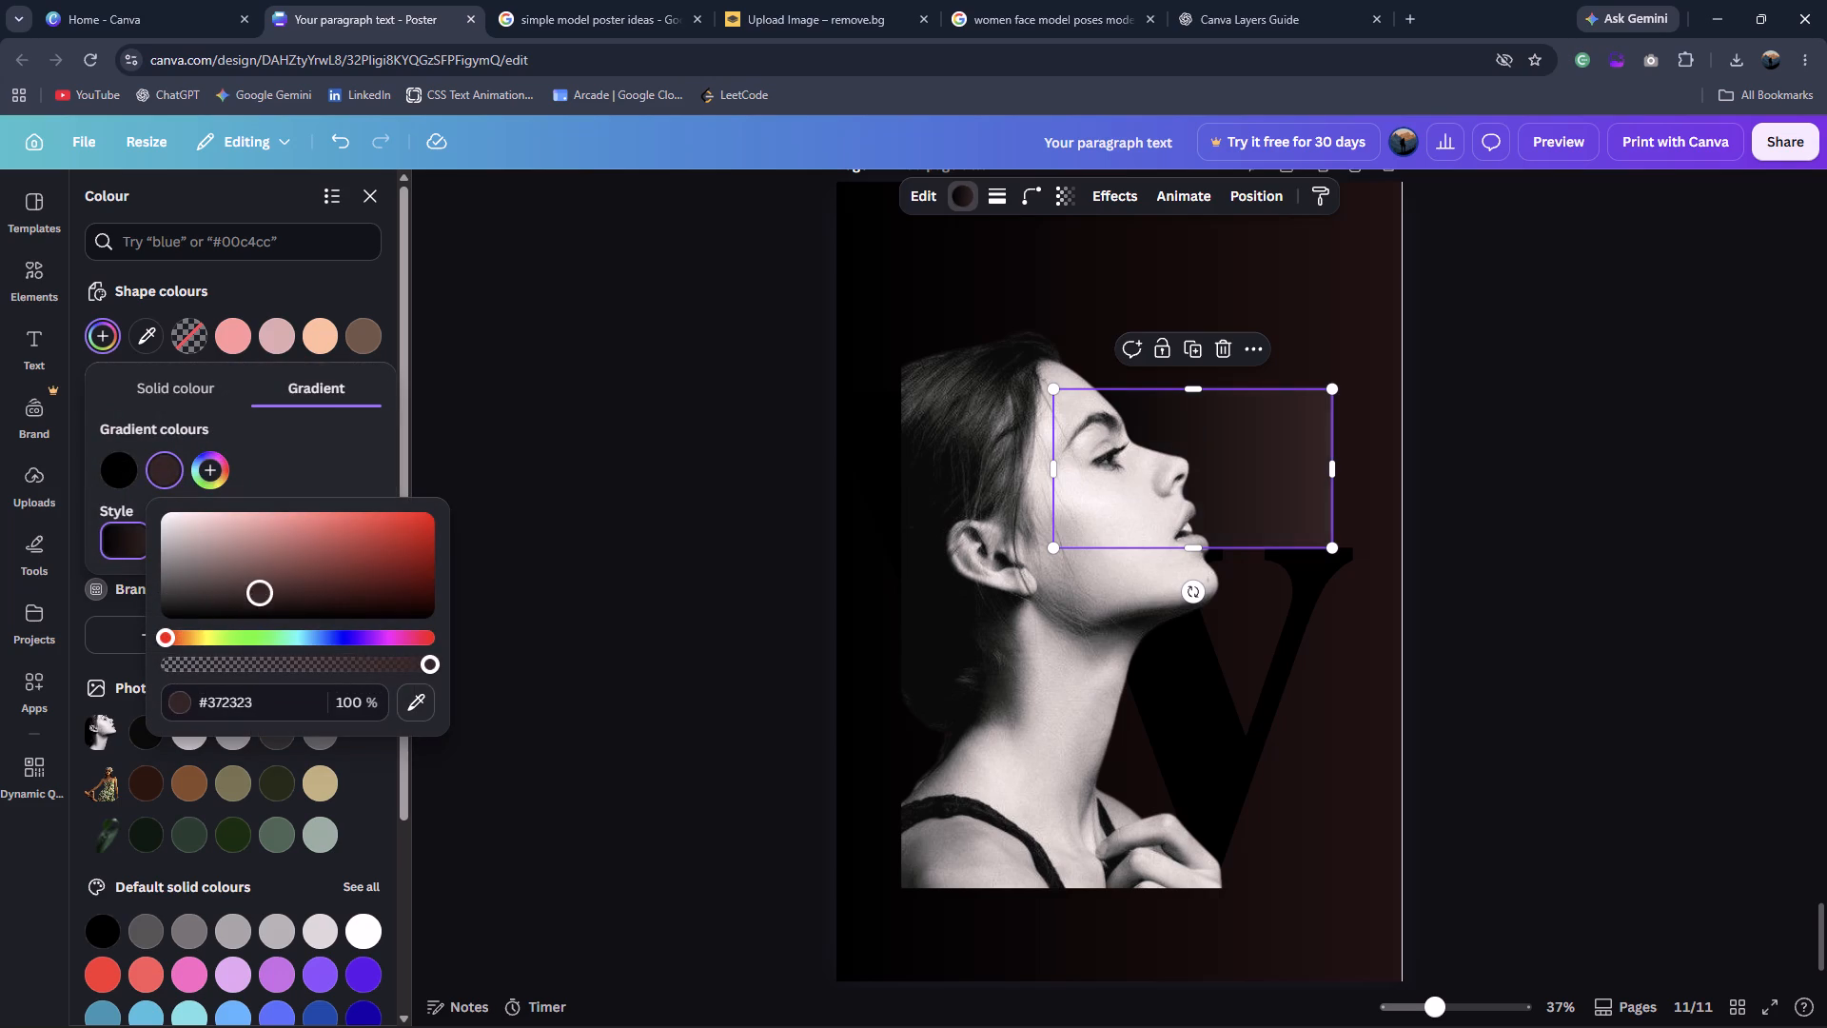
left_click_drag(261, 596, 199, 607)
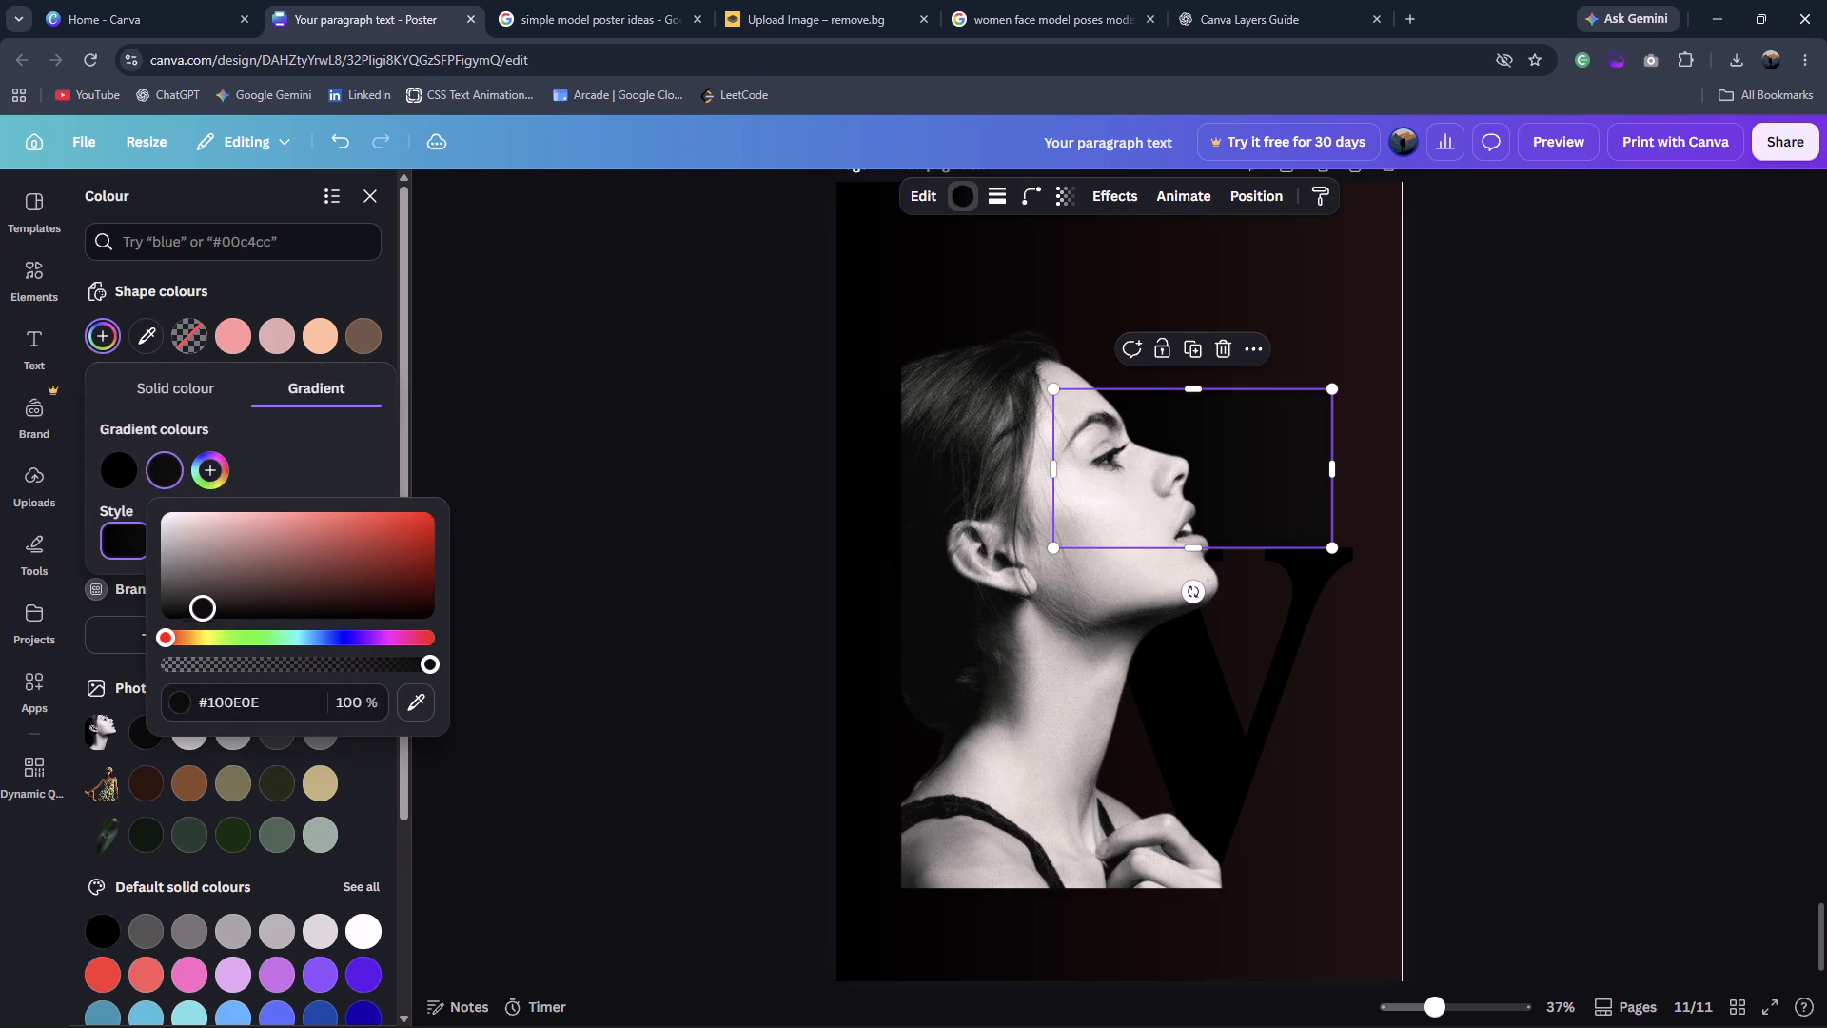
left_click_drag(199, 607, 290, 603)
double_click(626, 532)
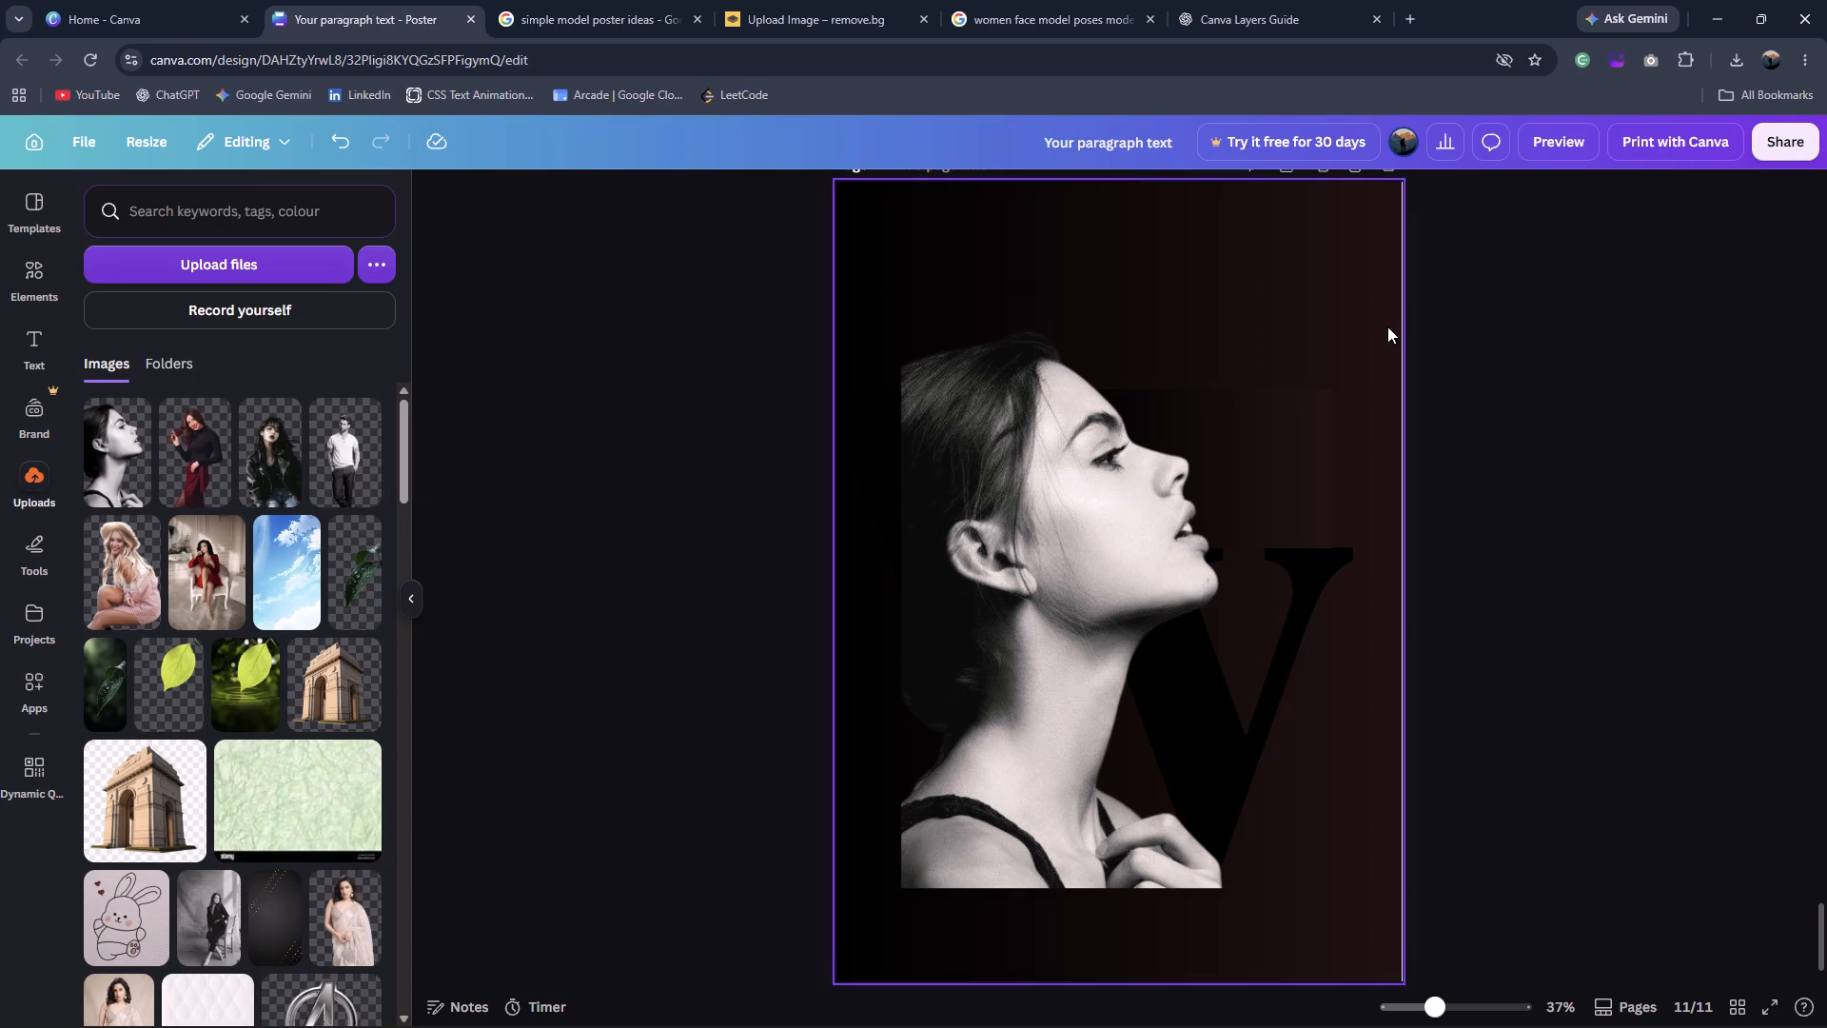
Copy the hex code of the dark red end colour, #241212, from the page background's gradient.
left_click(1387, 326)
left_click(1114, 201)
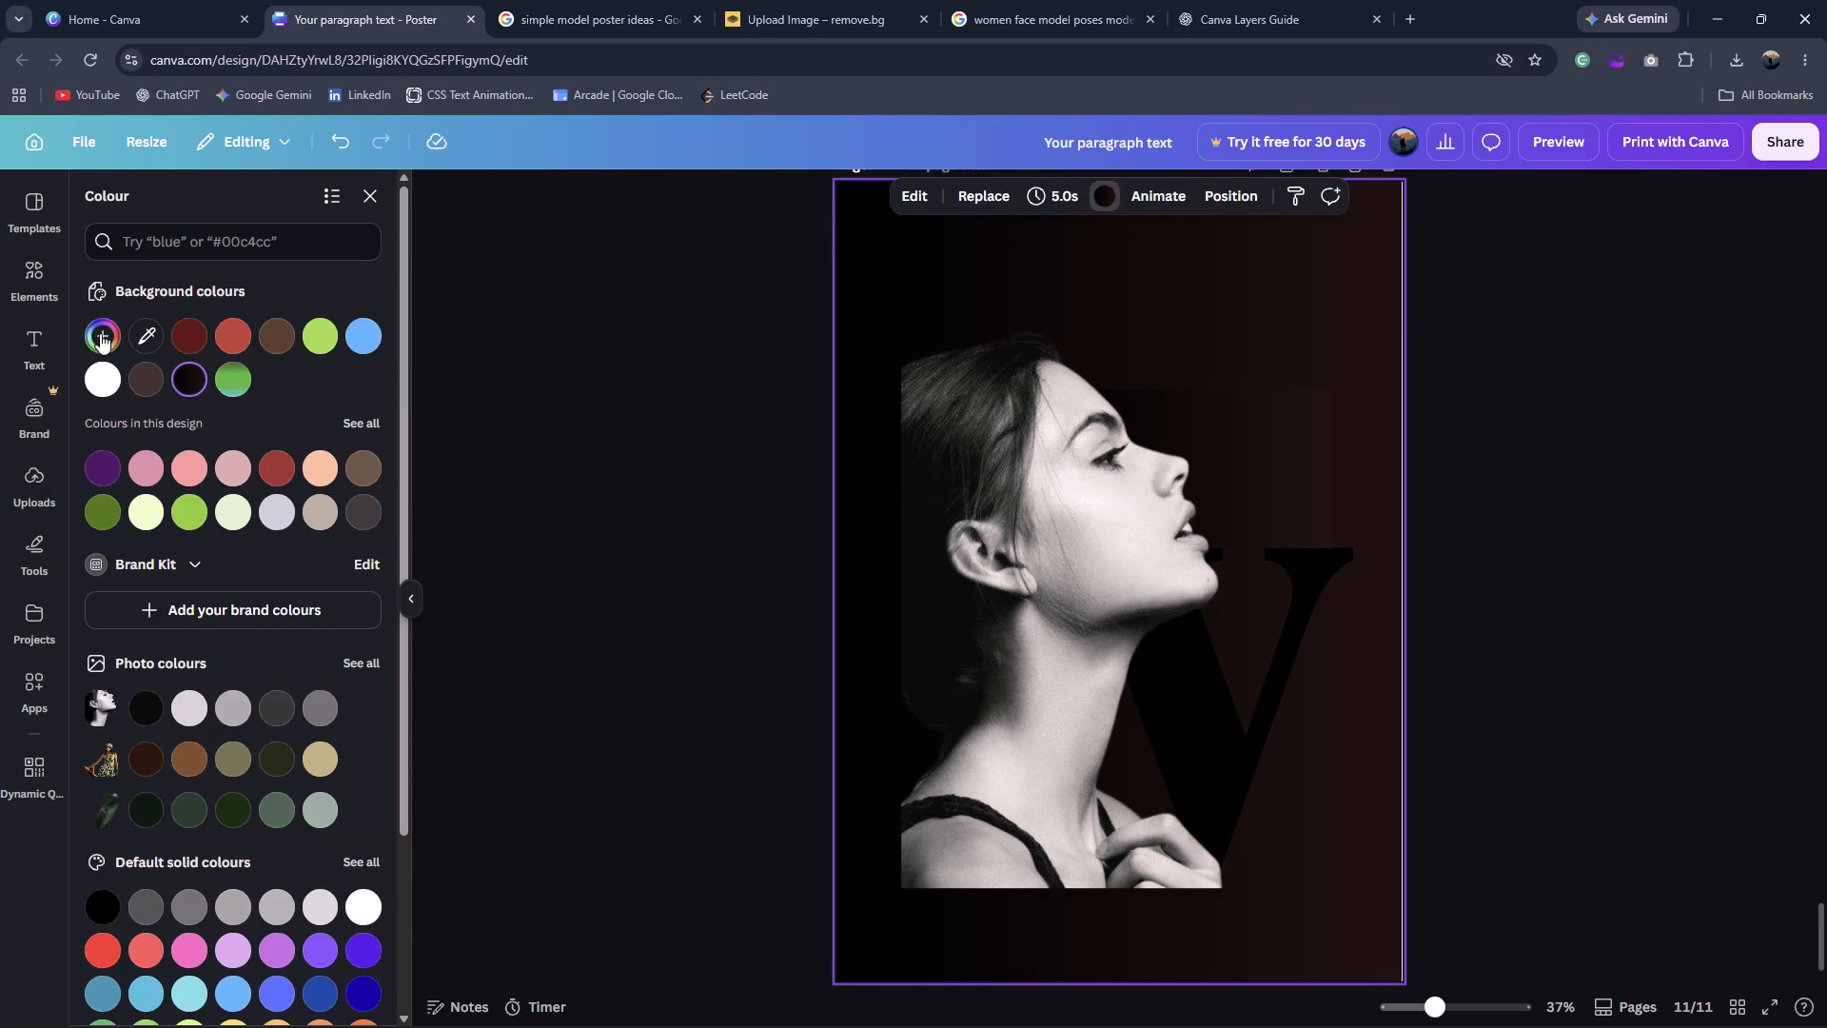
left_click(100, 333)
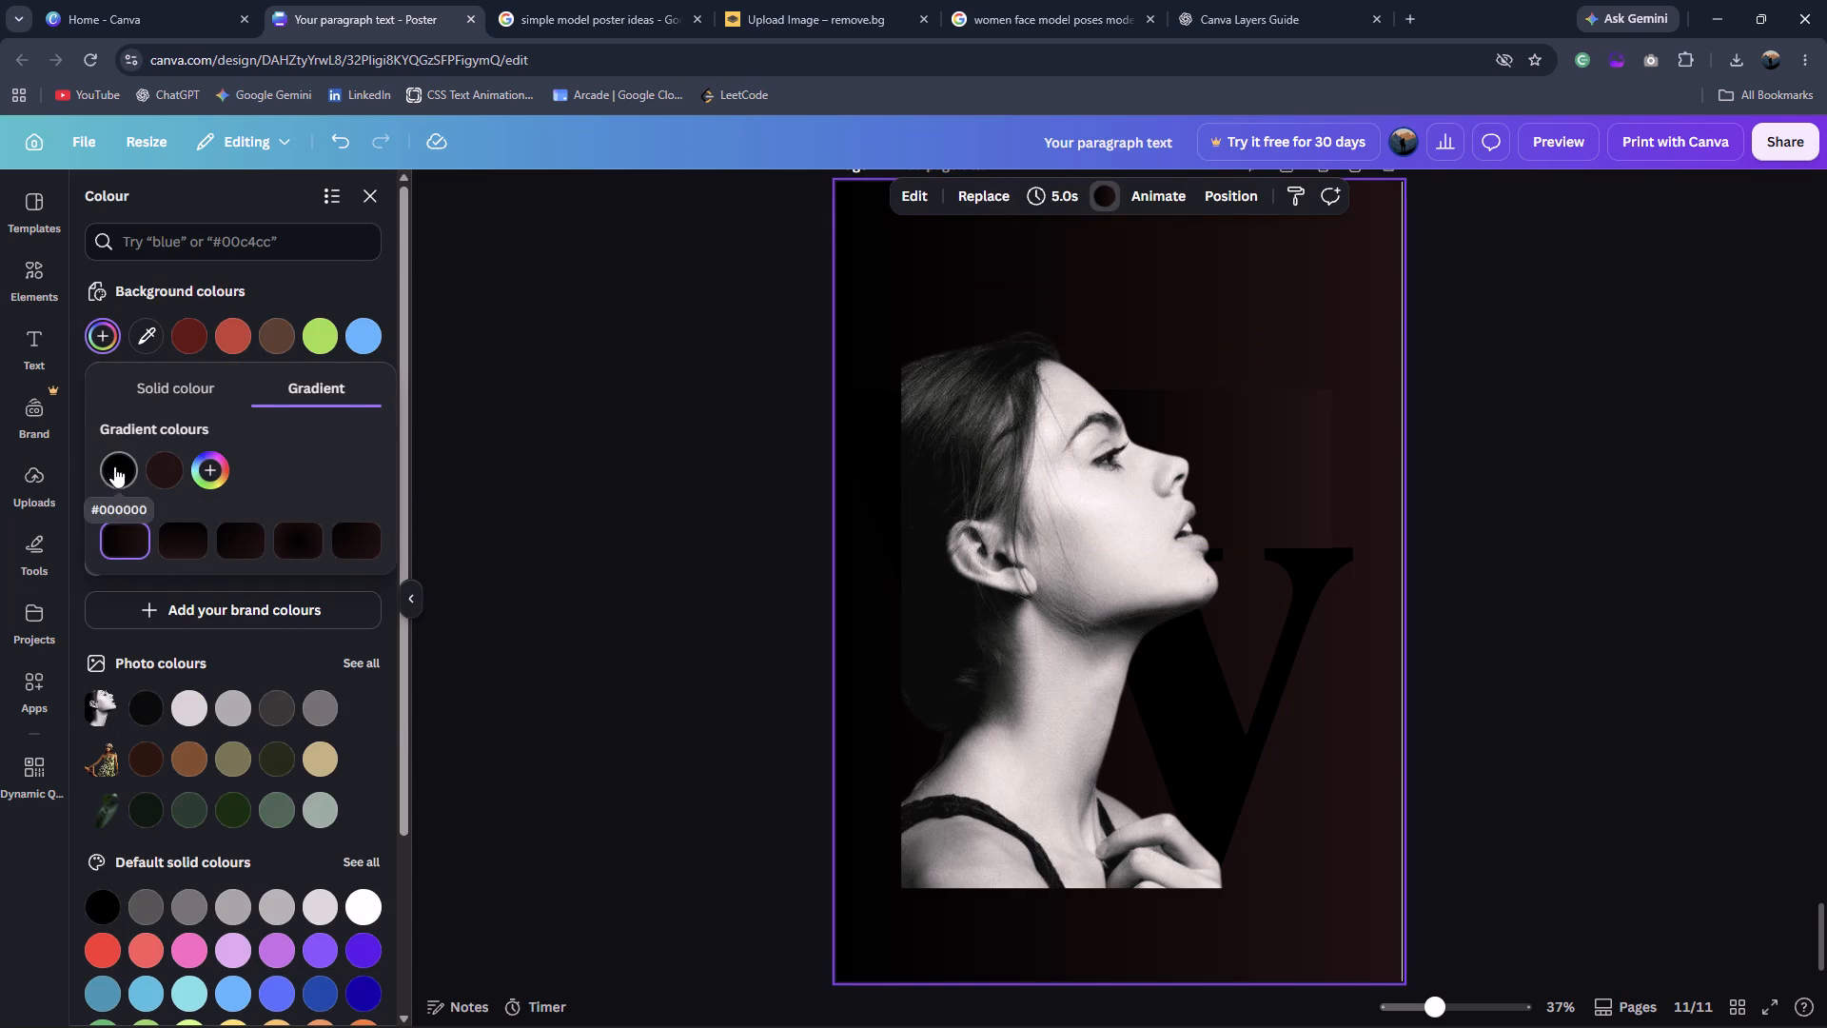
left_click(167, 466)
left_click(285, 711)
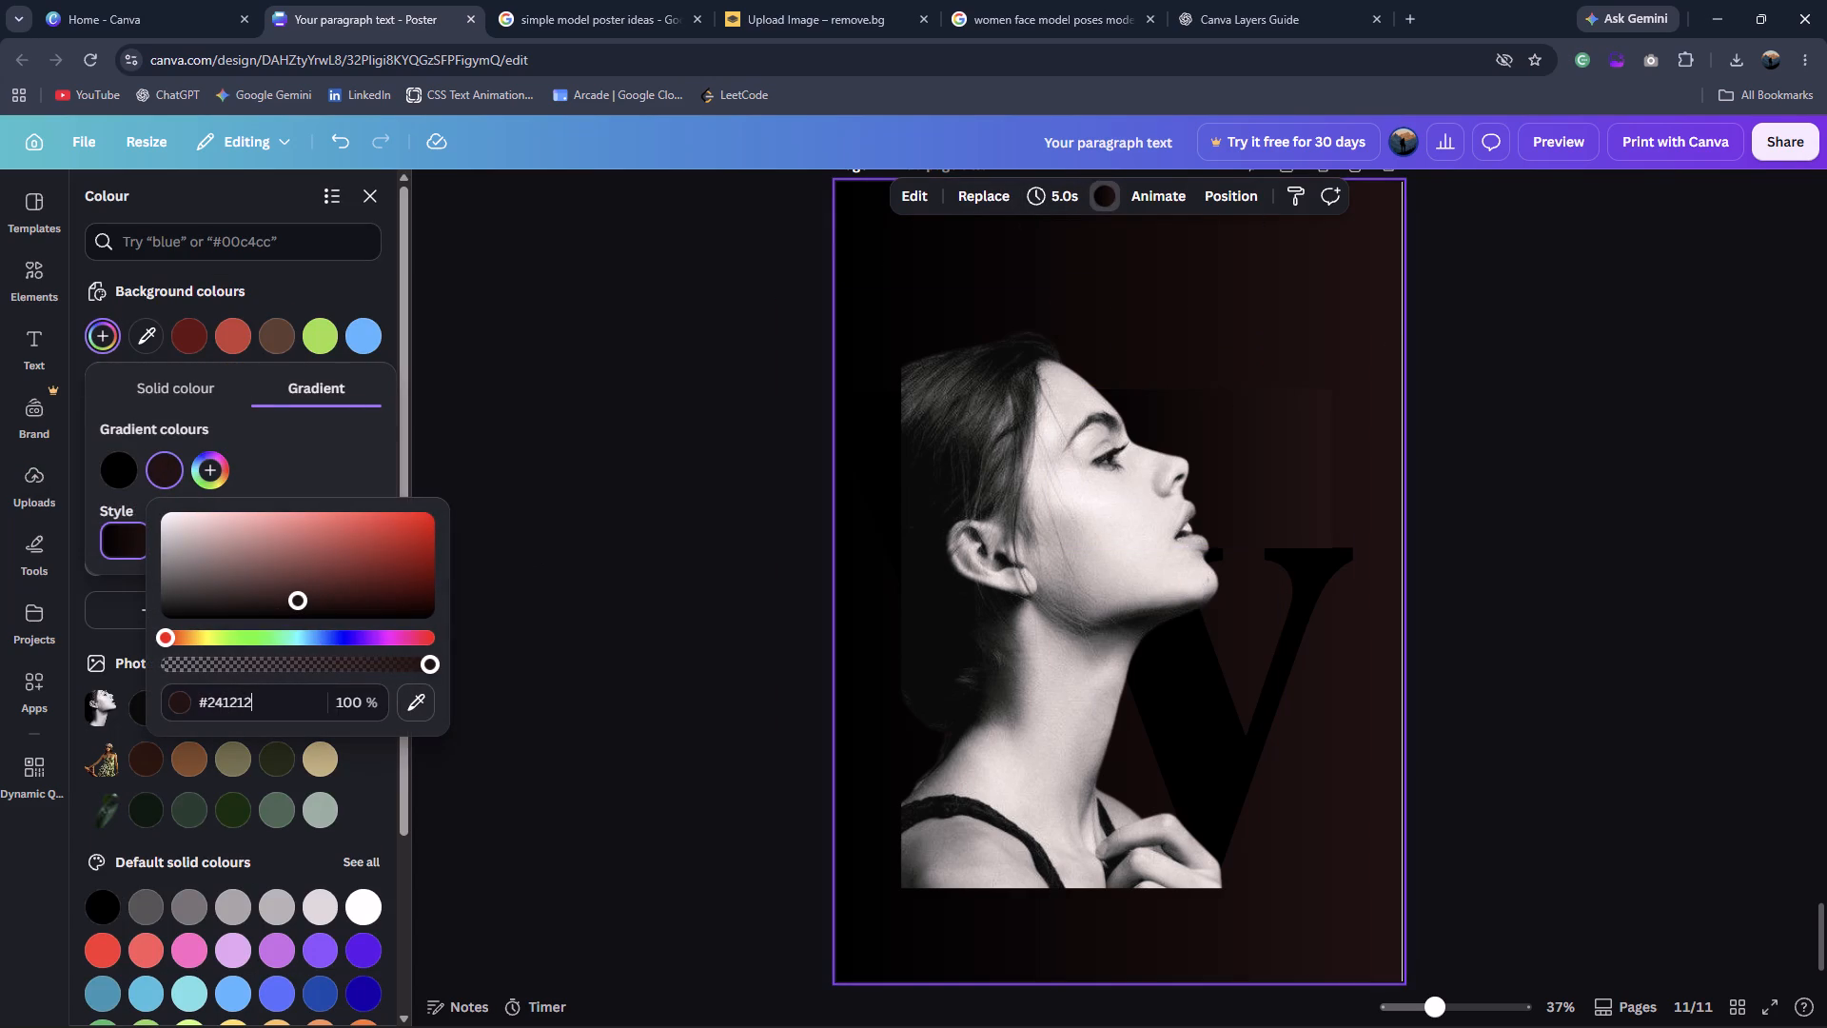
key("ctrl+c")
left_click(636, 636)
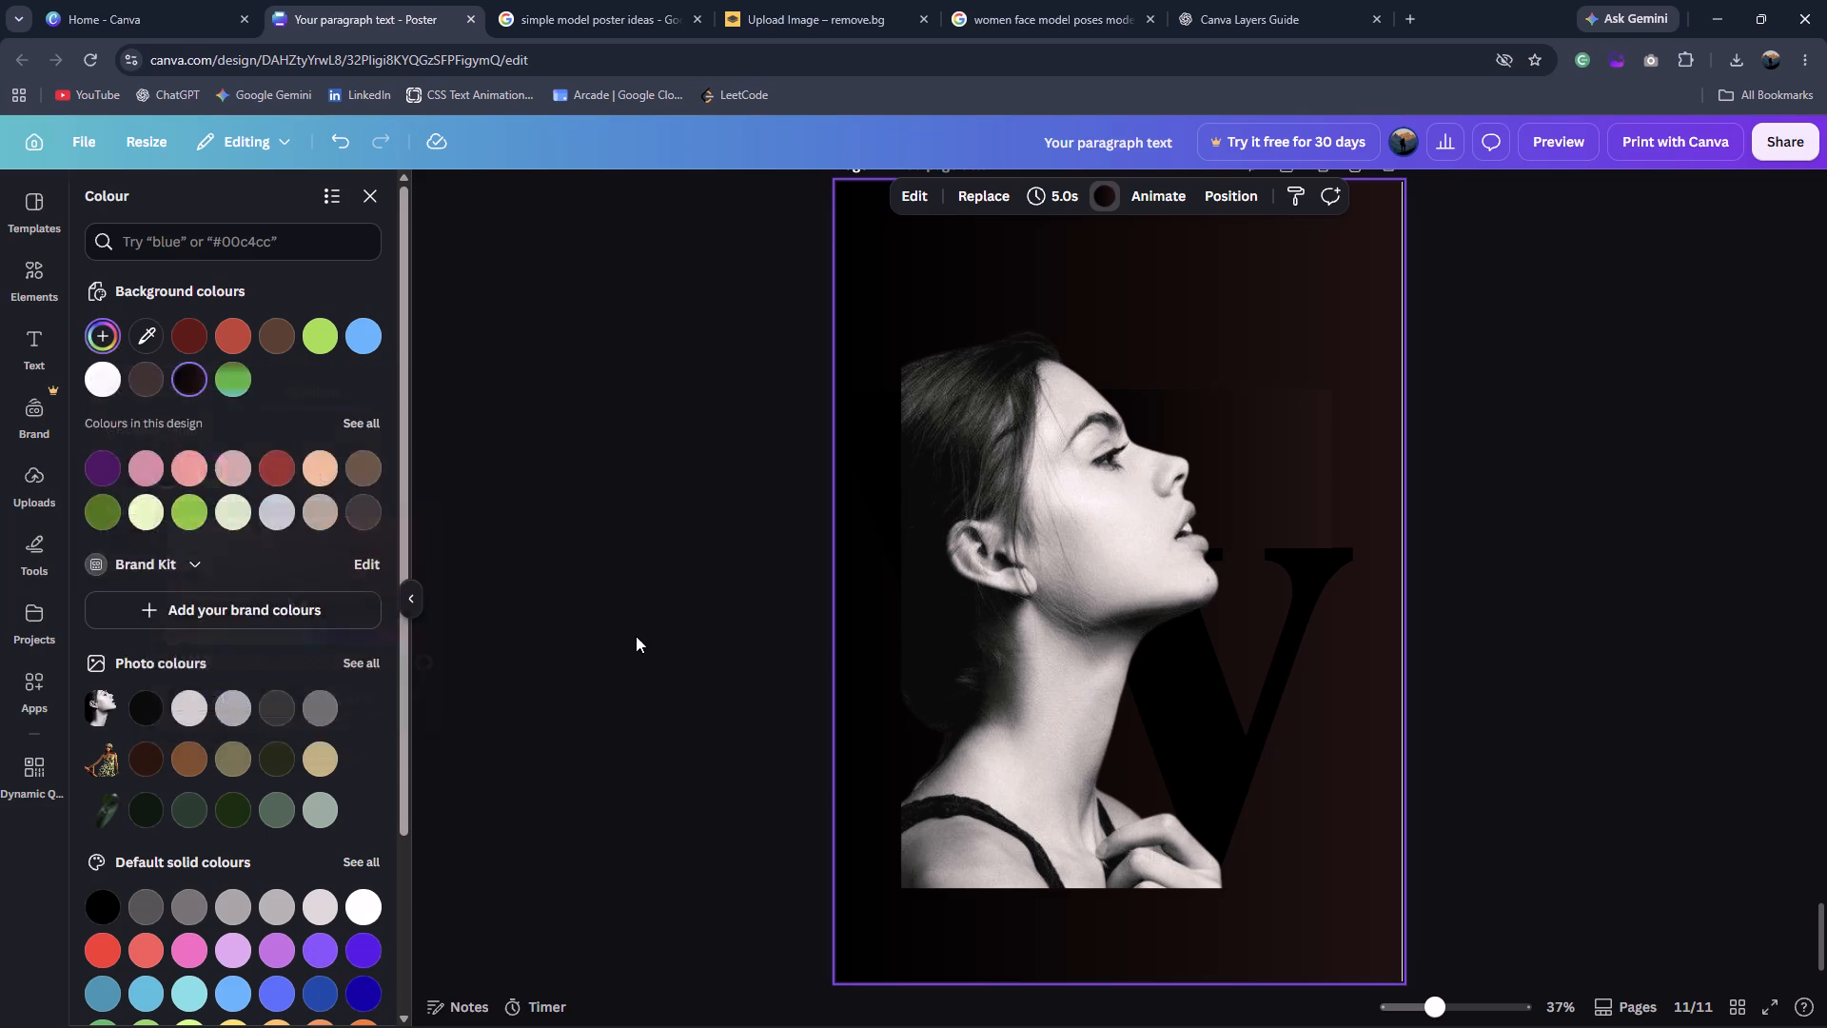
left_click(1114, 184)
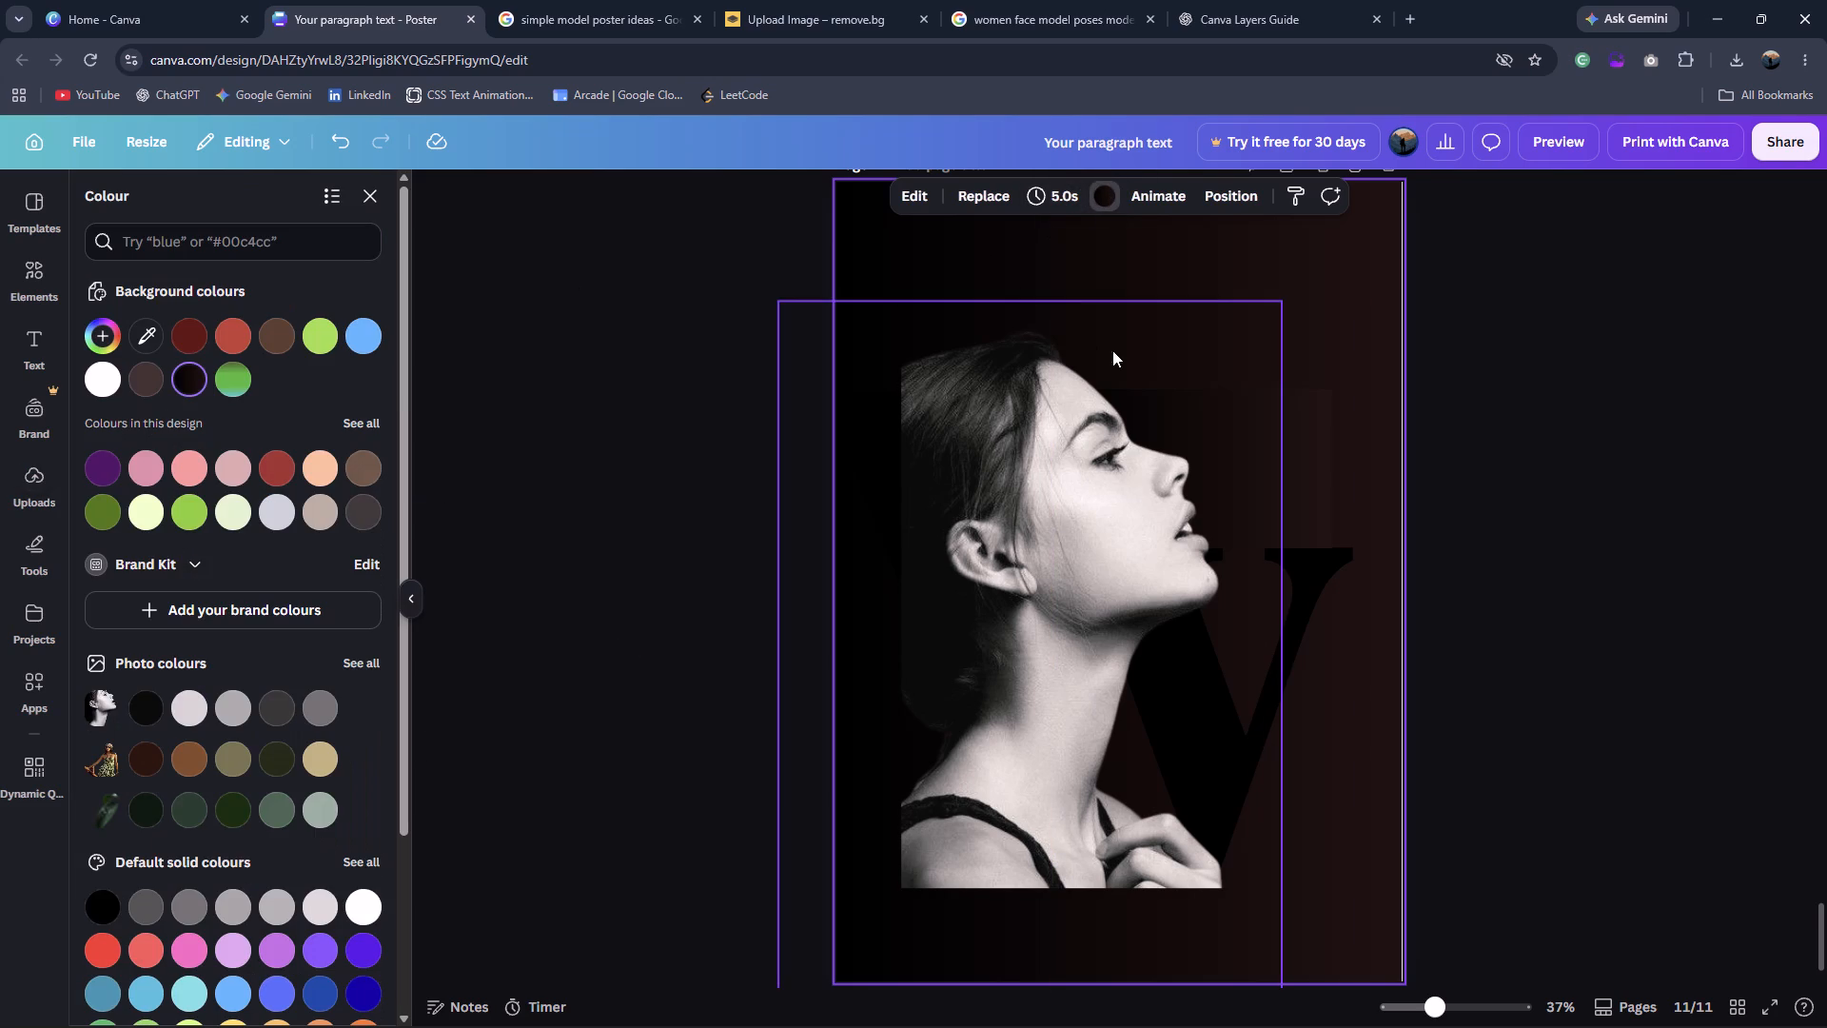
Paste #241212 as the end colour of the rectangle's gradient so it matches the background.
left_click(1278, 439)
left_click(971, 192)
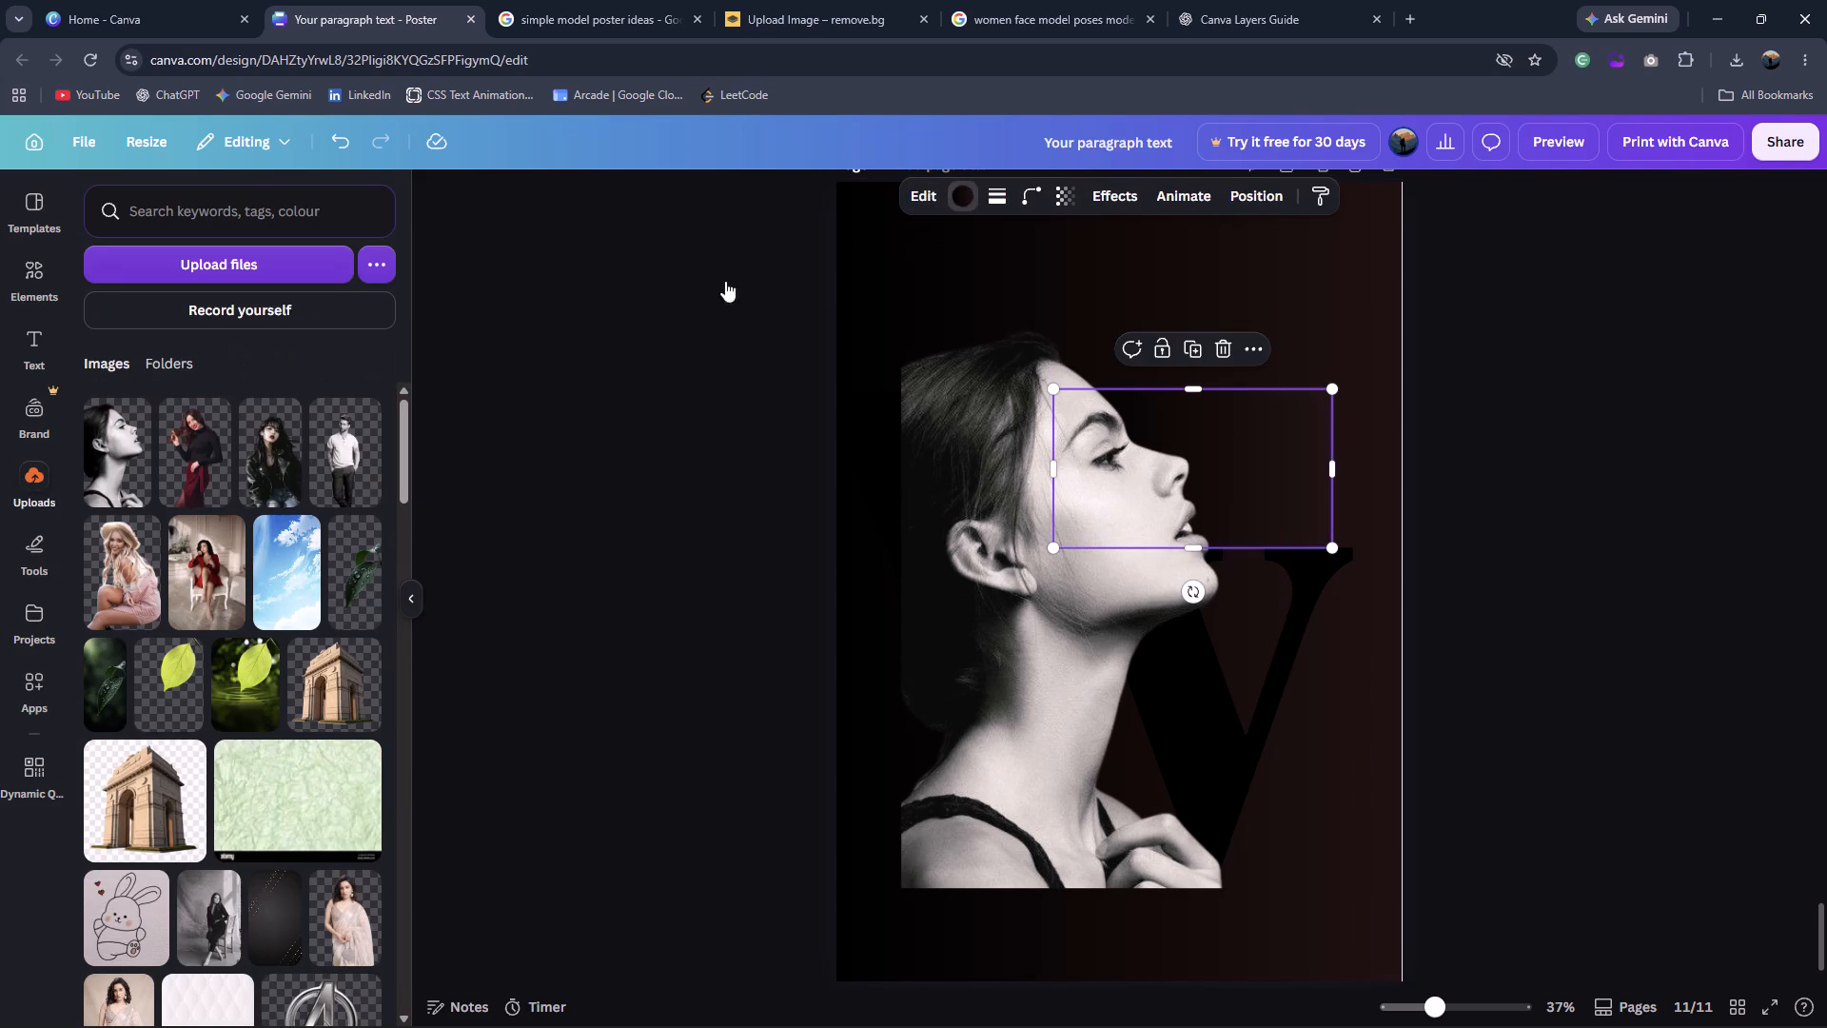
left_click(973, 198)
left_click(116, 333)
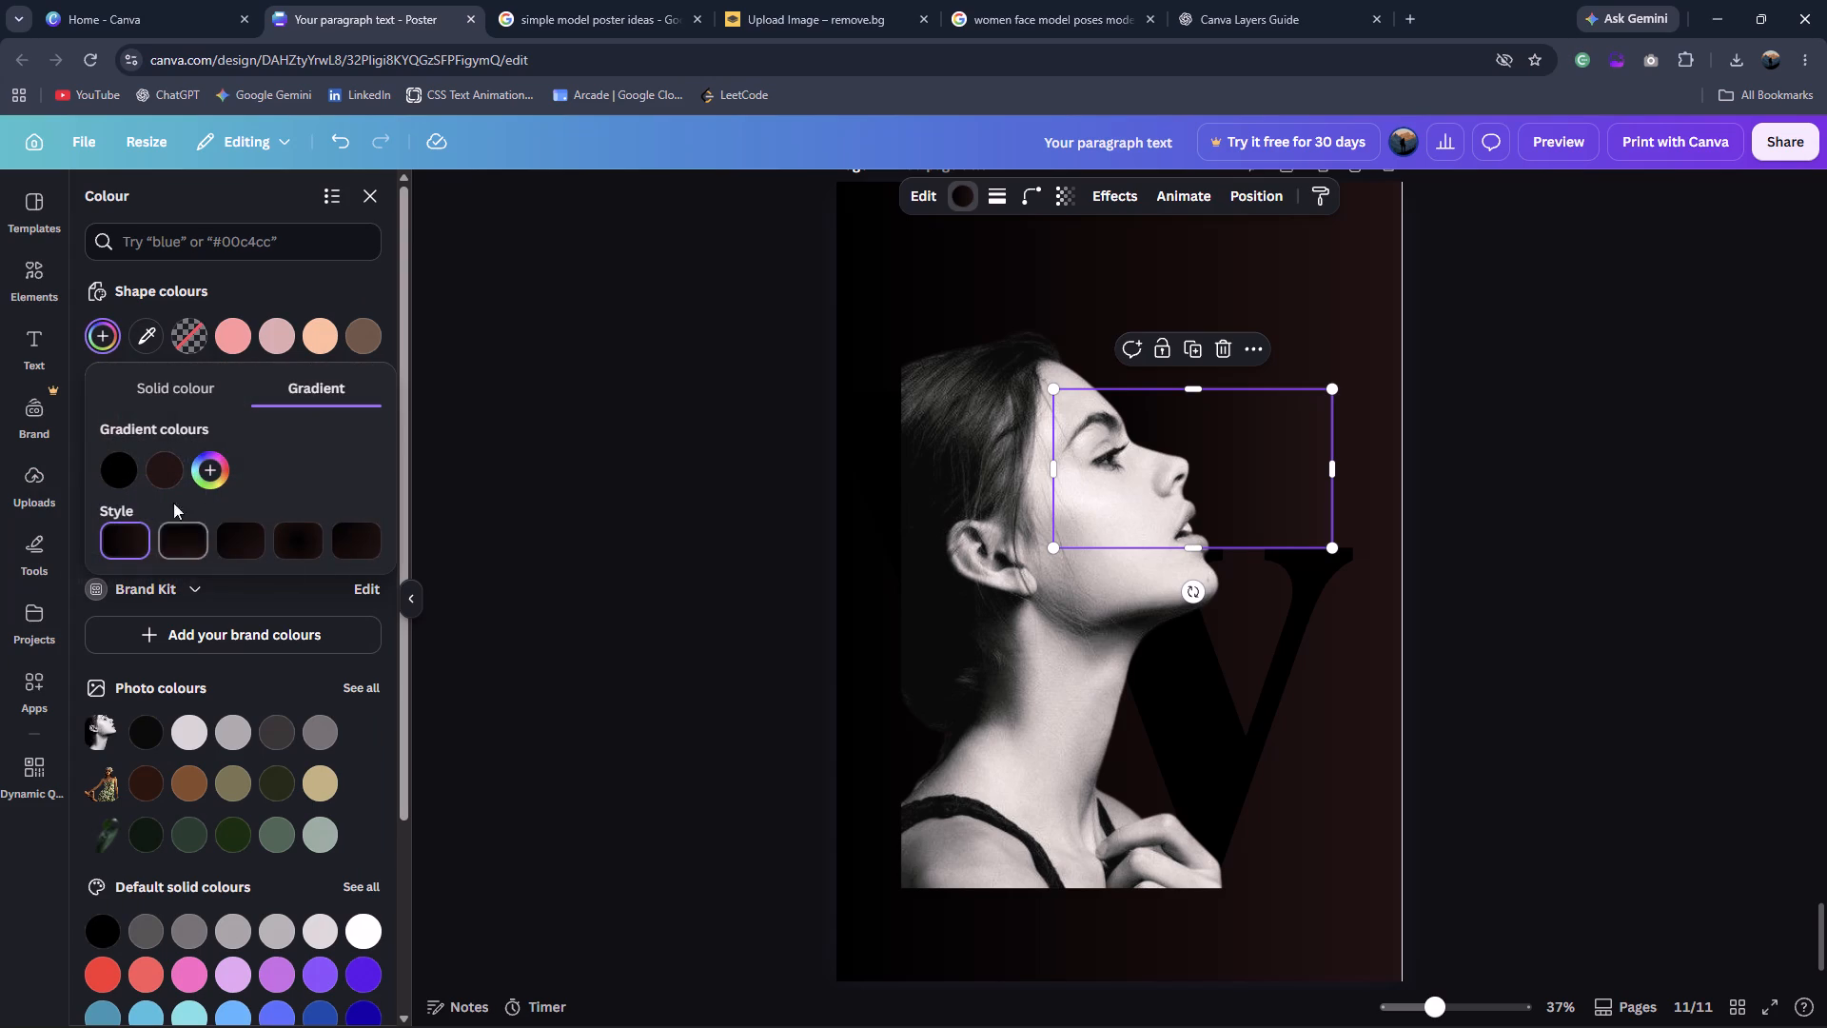
left_click(150, 465)
left_click(252, 695)
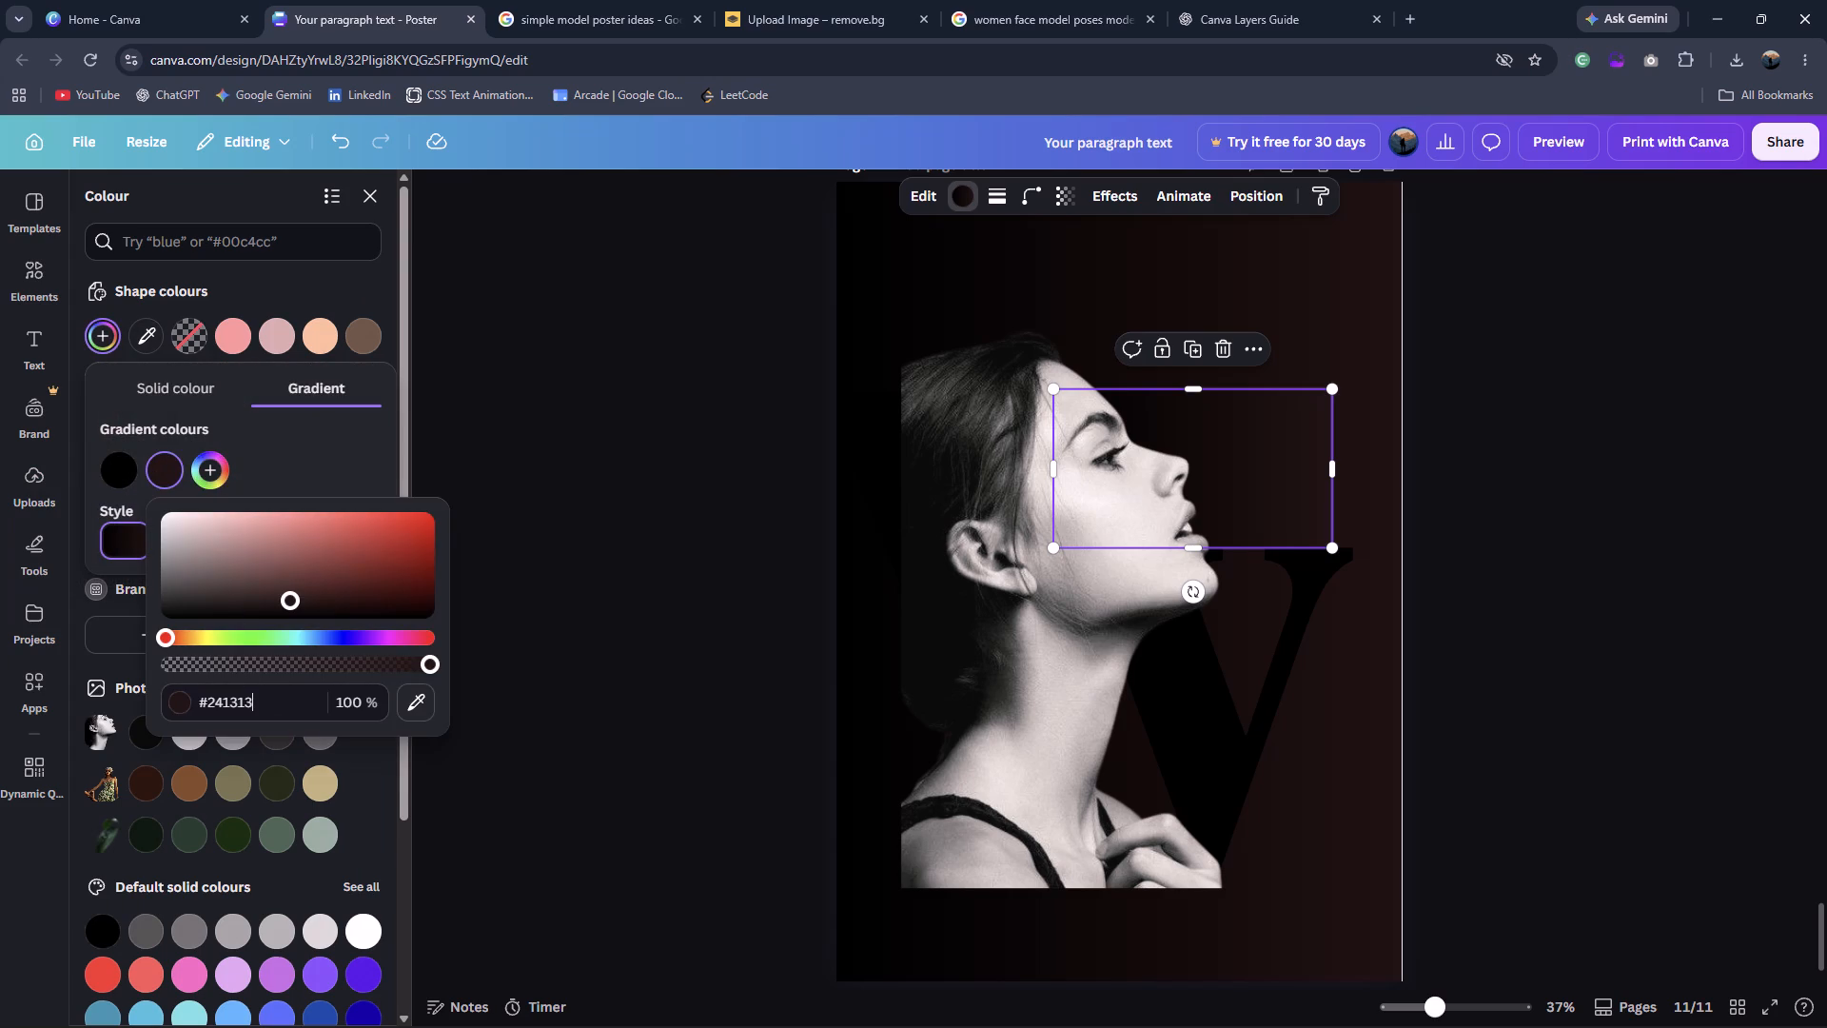
key("ctrl+v")
double_click(659, 620)
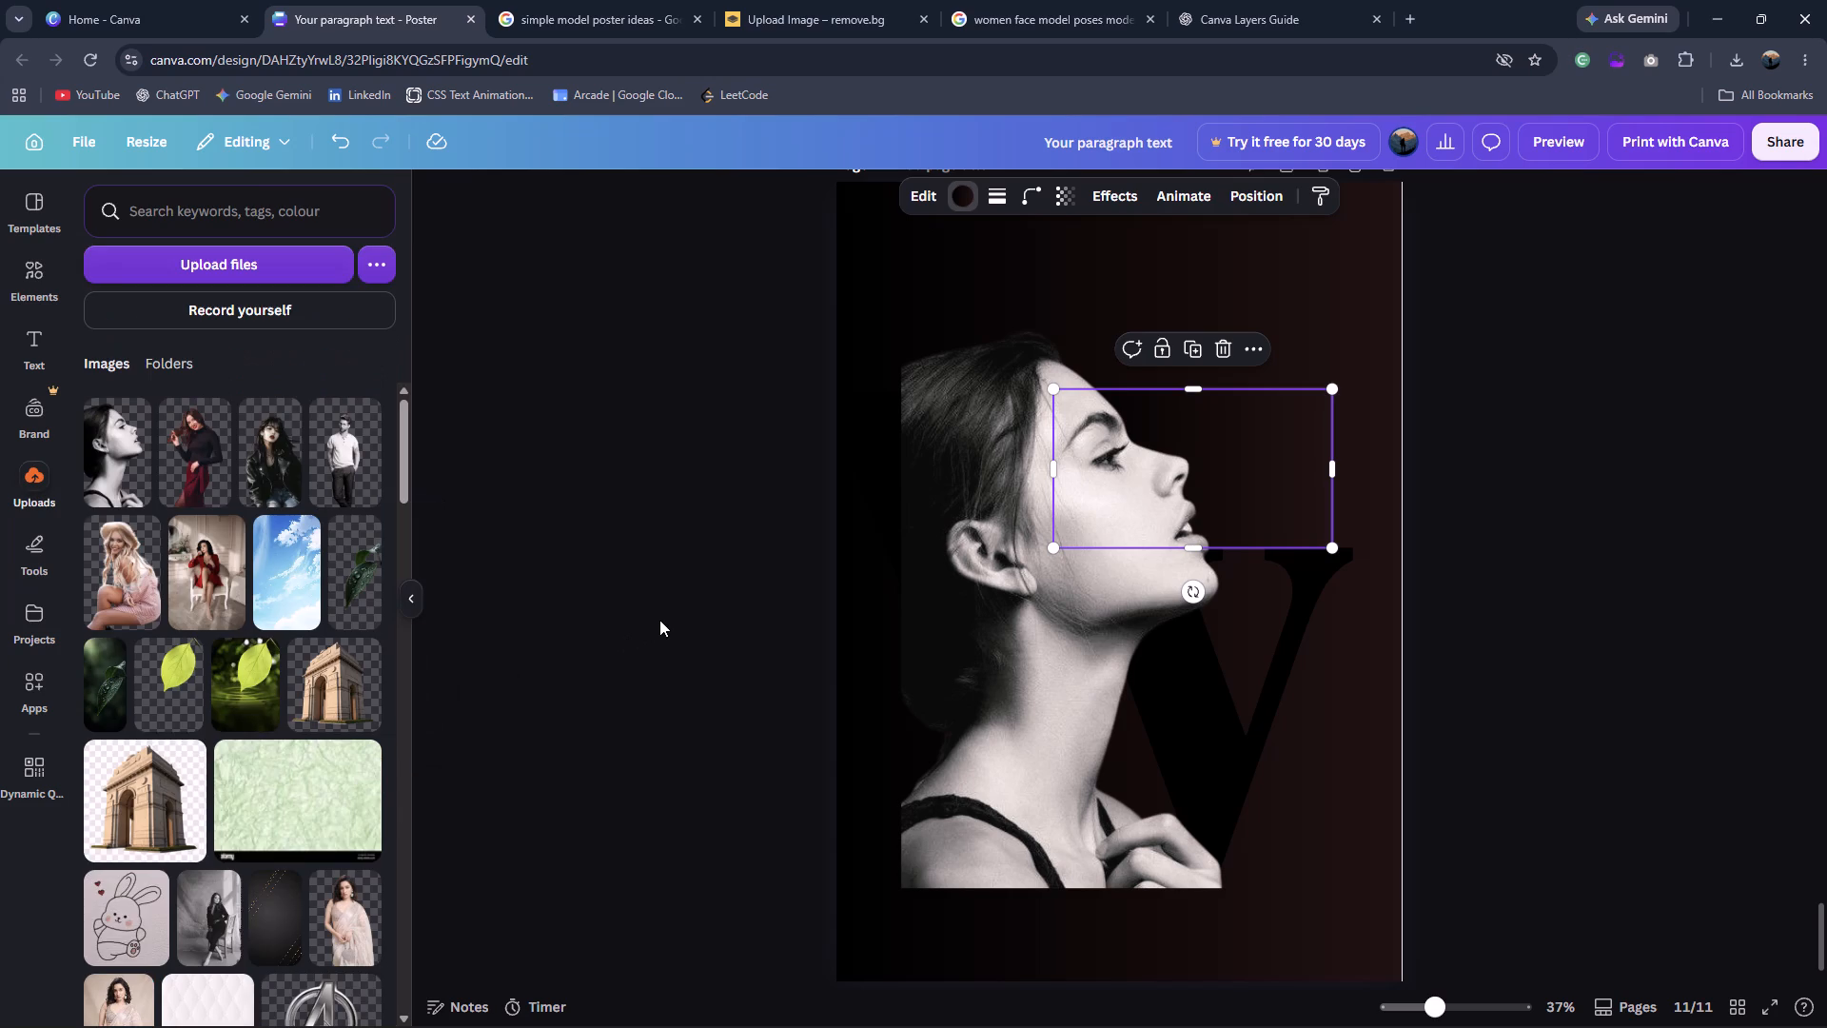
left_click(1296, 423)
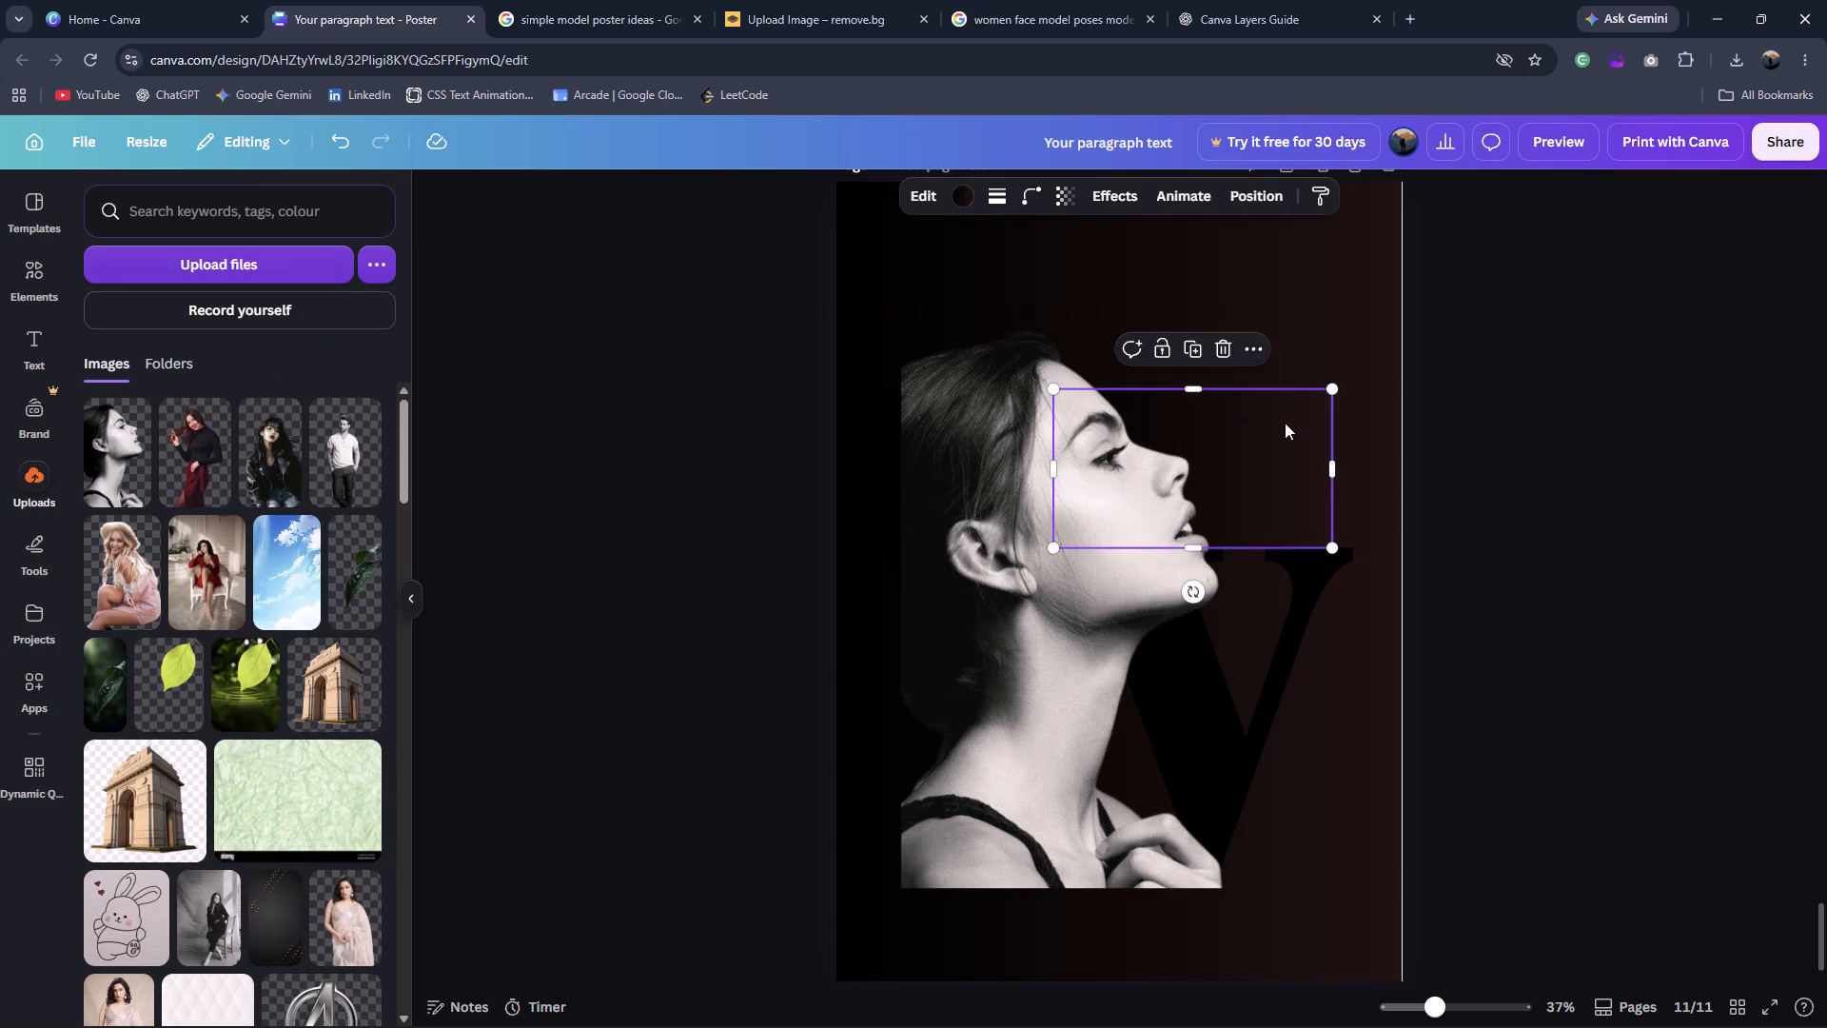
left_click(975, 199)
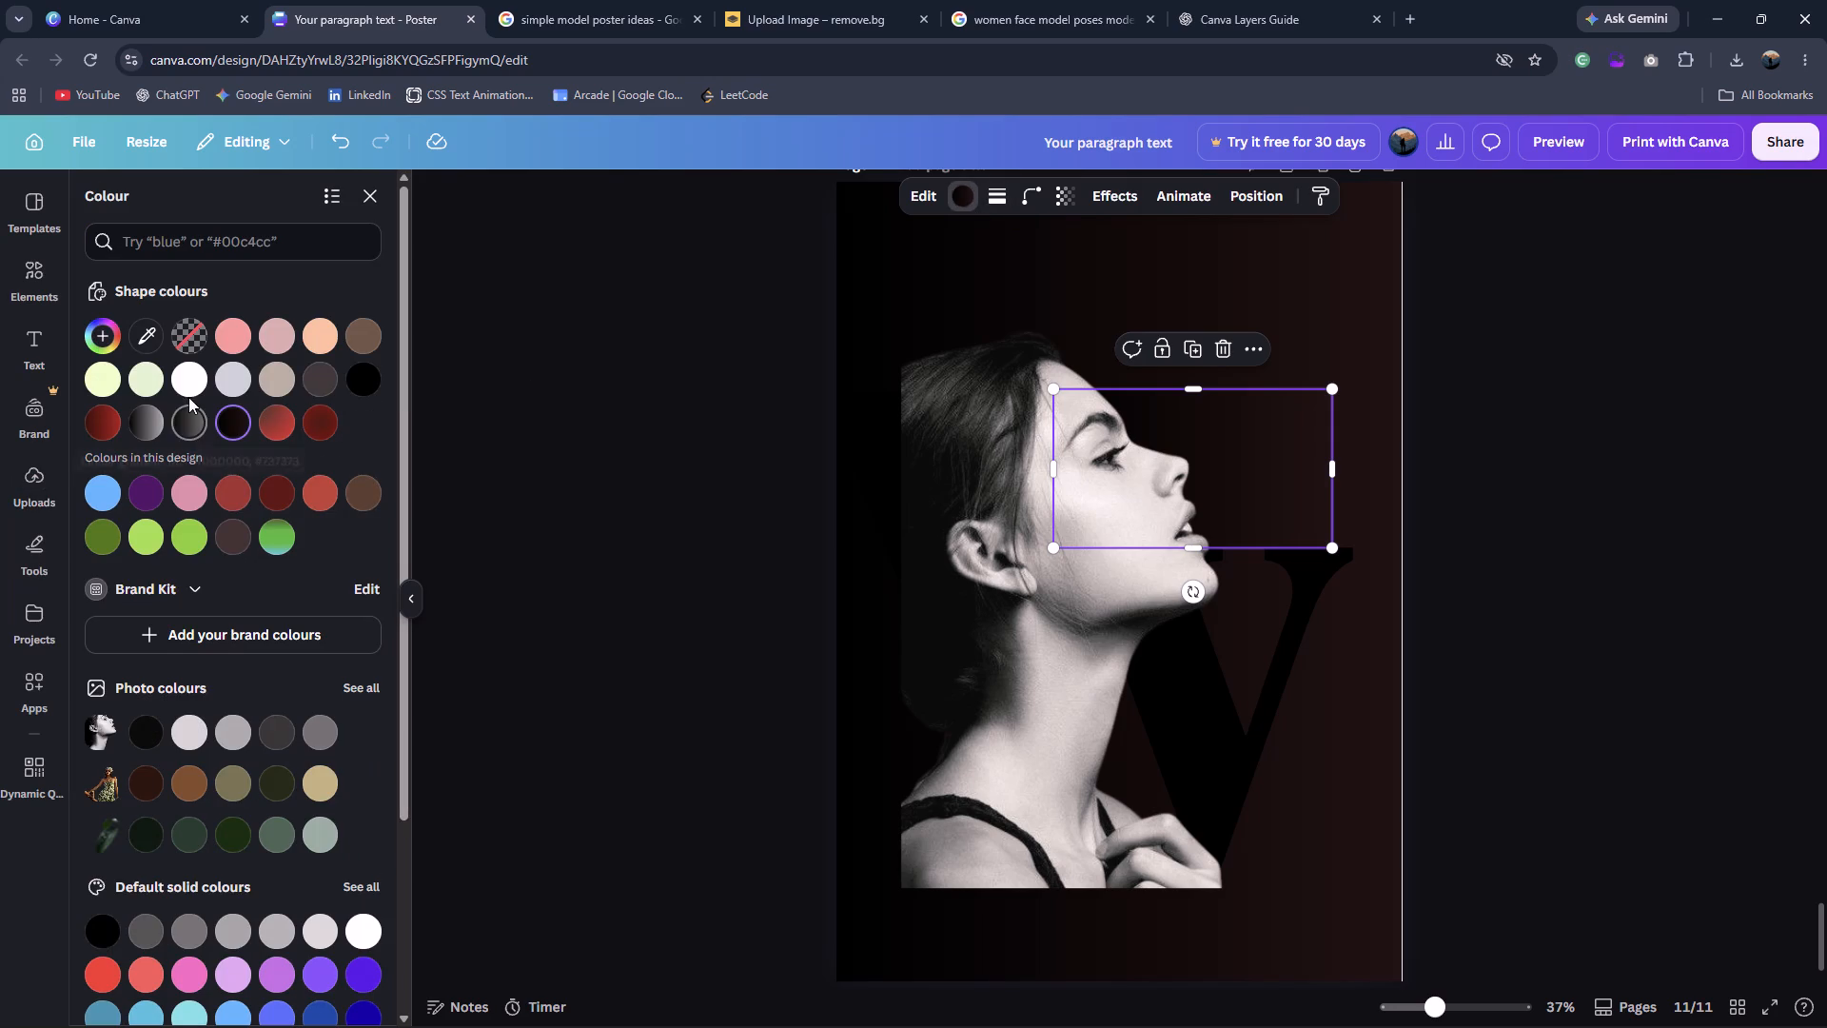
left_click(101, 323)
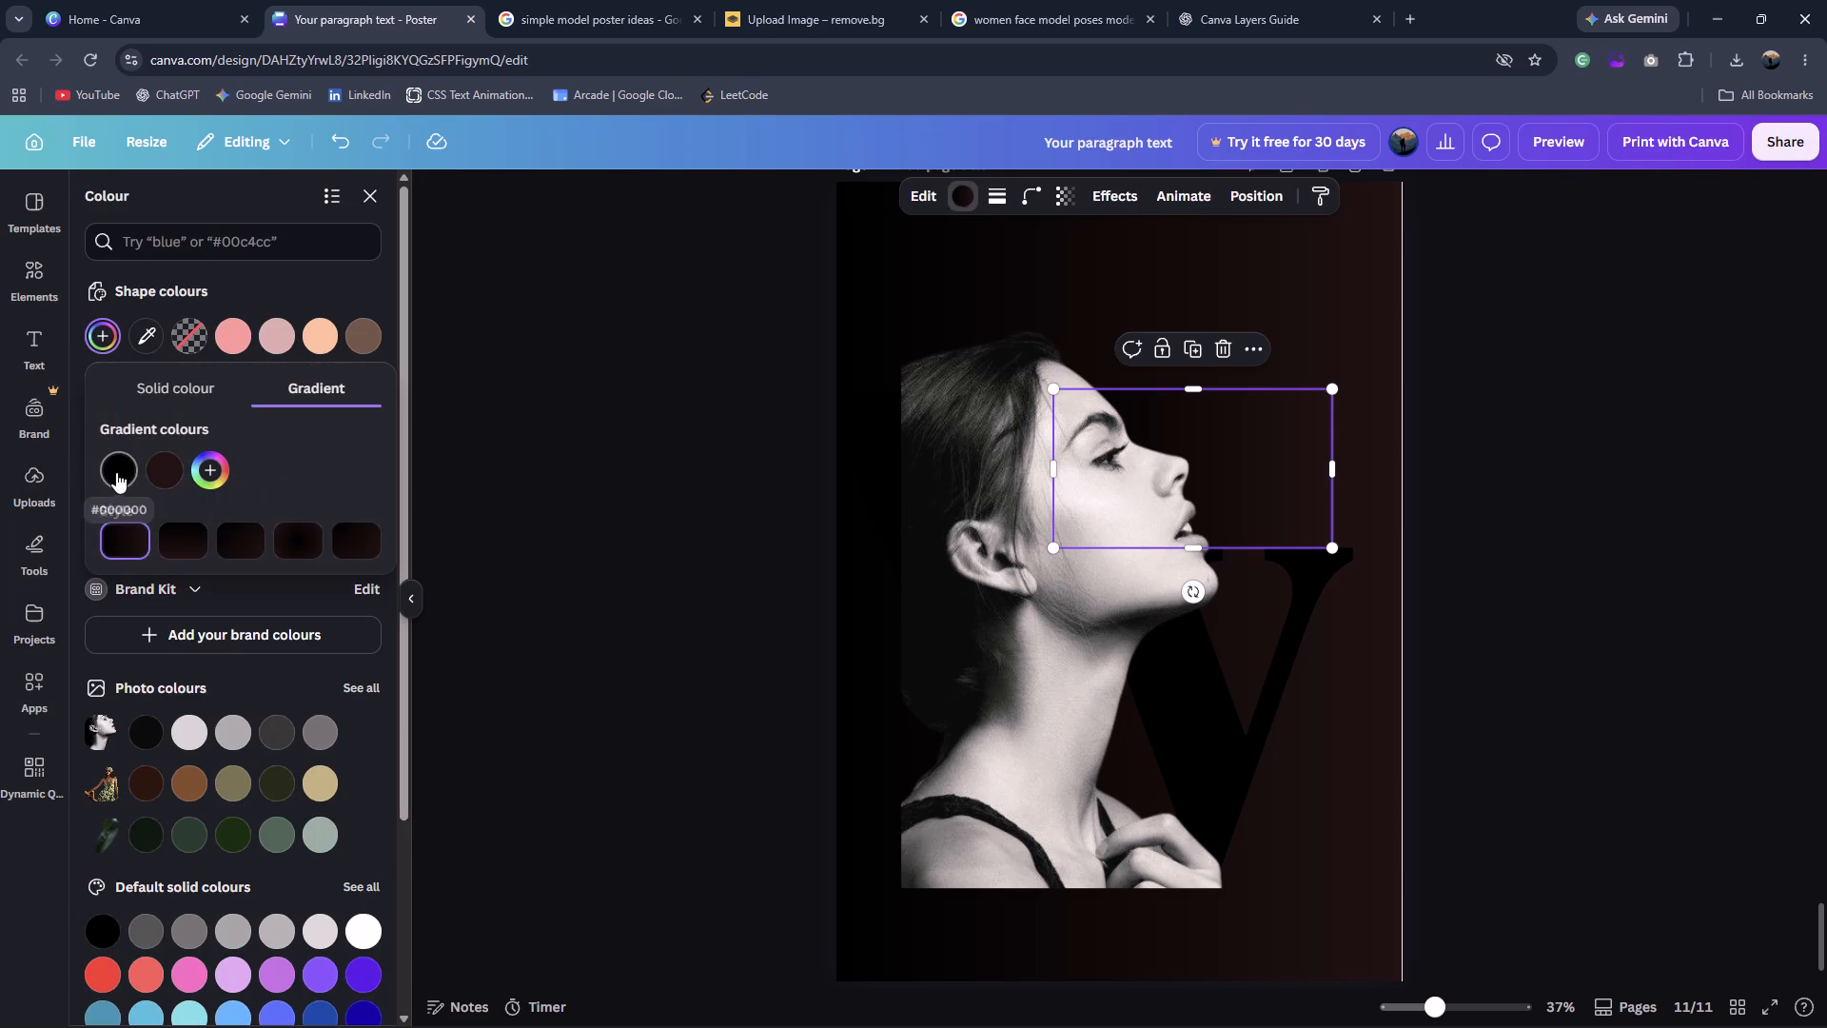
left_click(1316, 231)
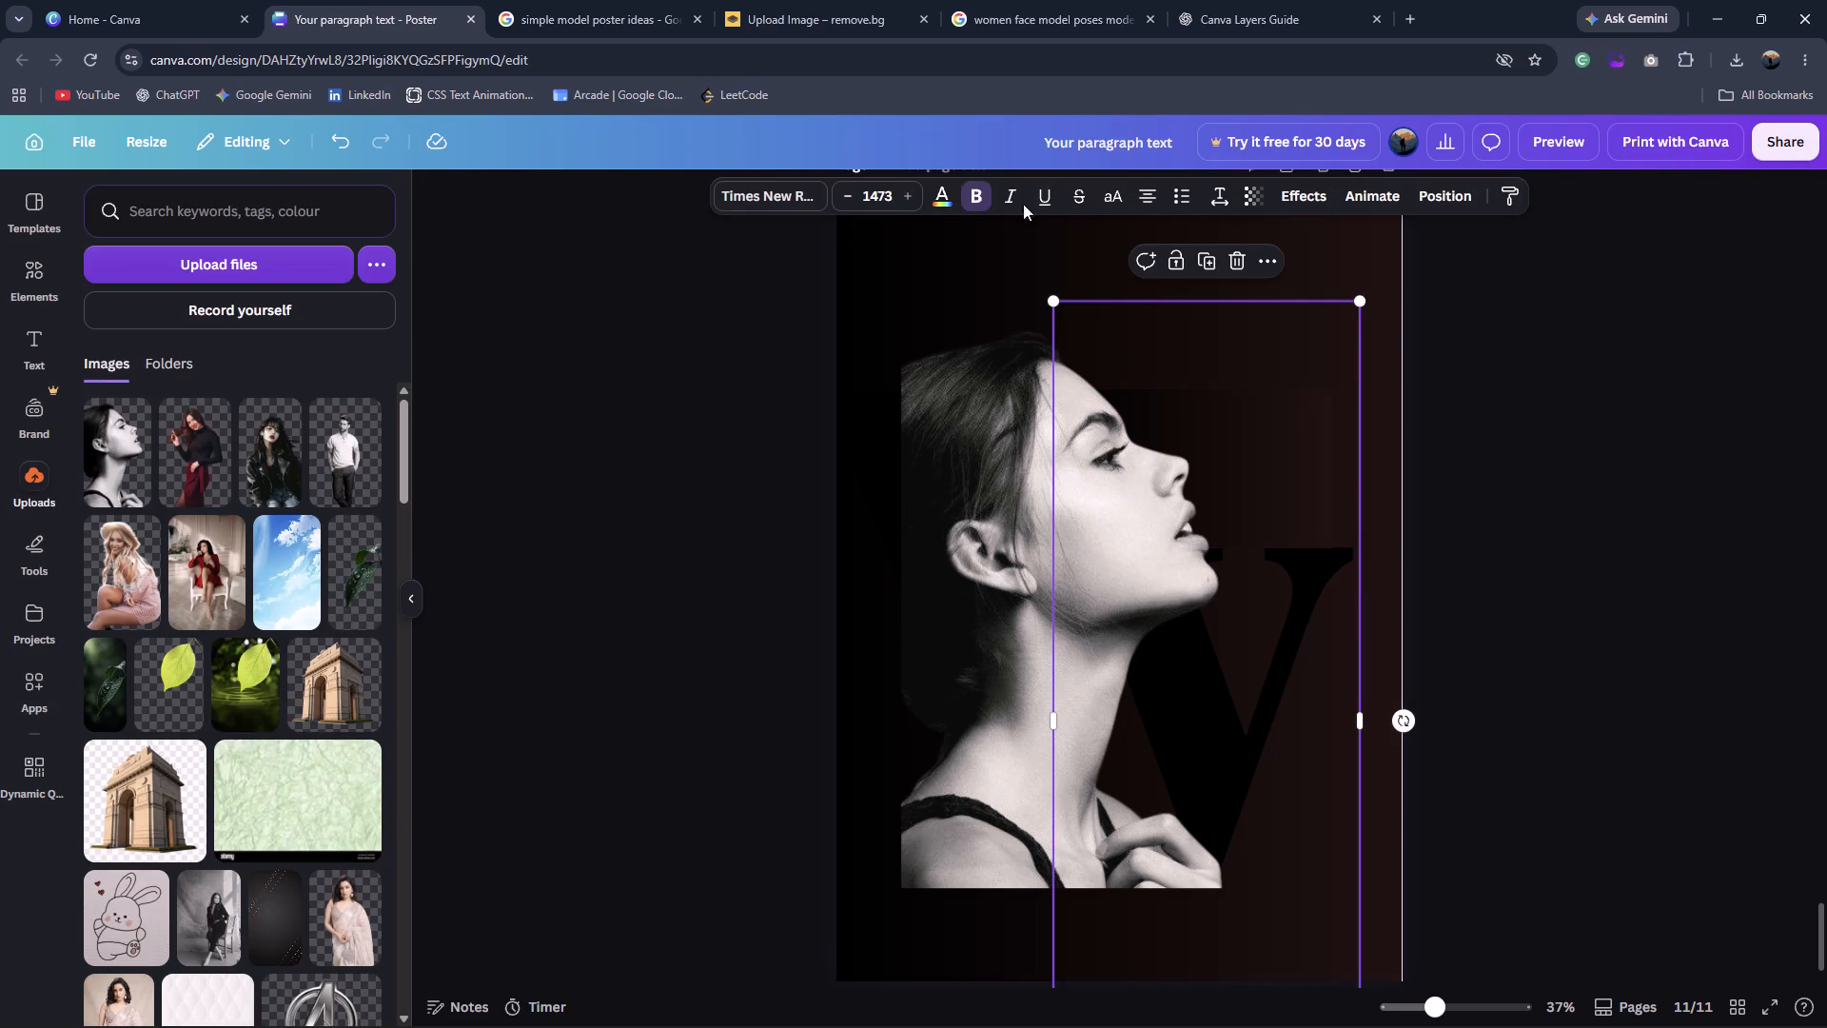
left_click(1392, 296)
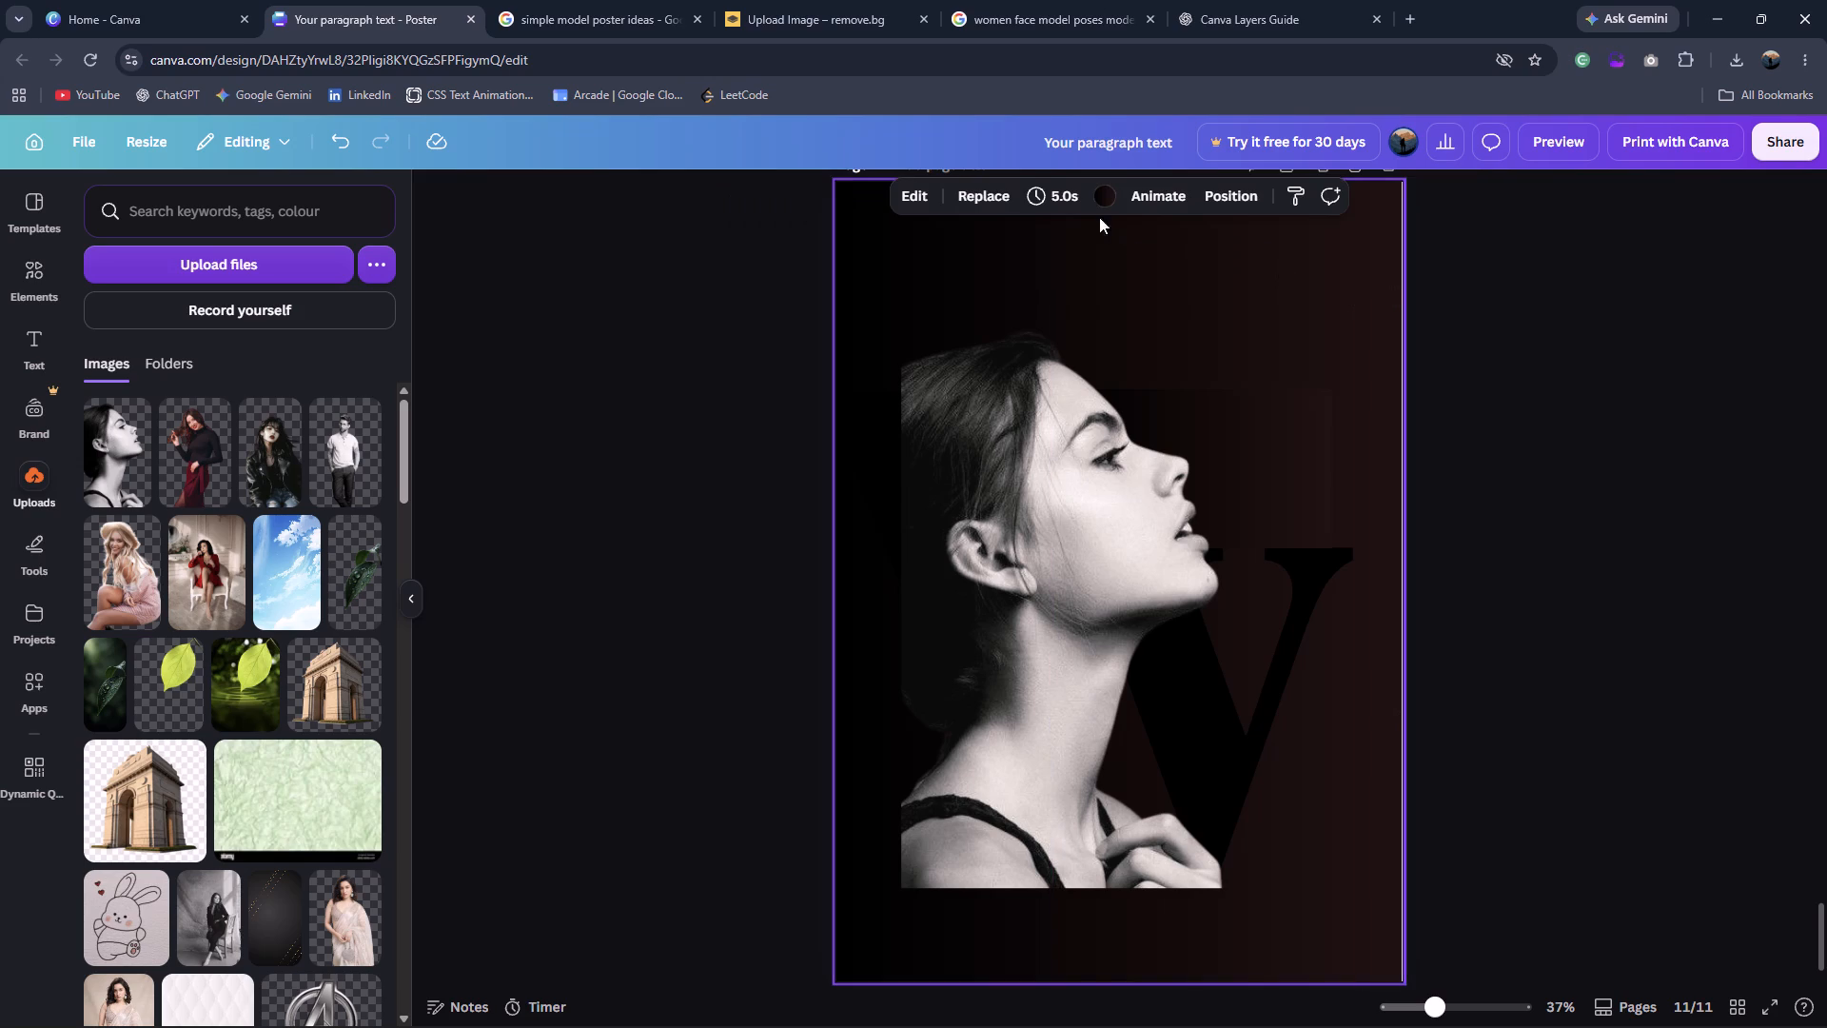
Copy the hex code of the black start colour, #000000, from the page background's gradient.
left_click(1106, 198)
left_click(91, 338)
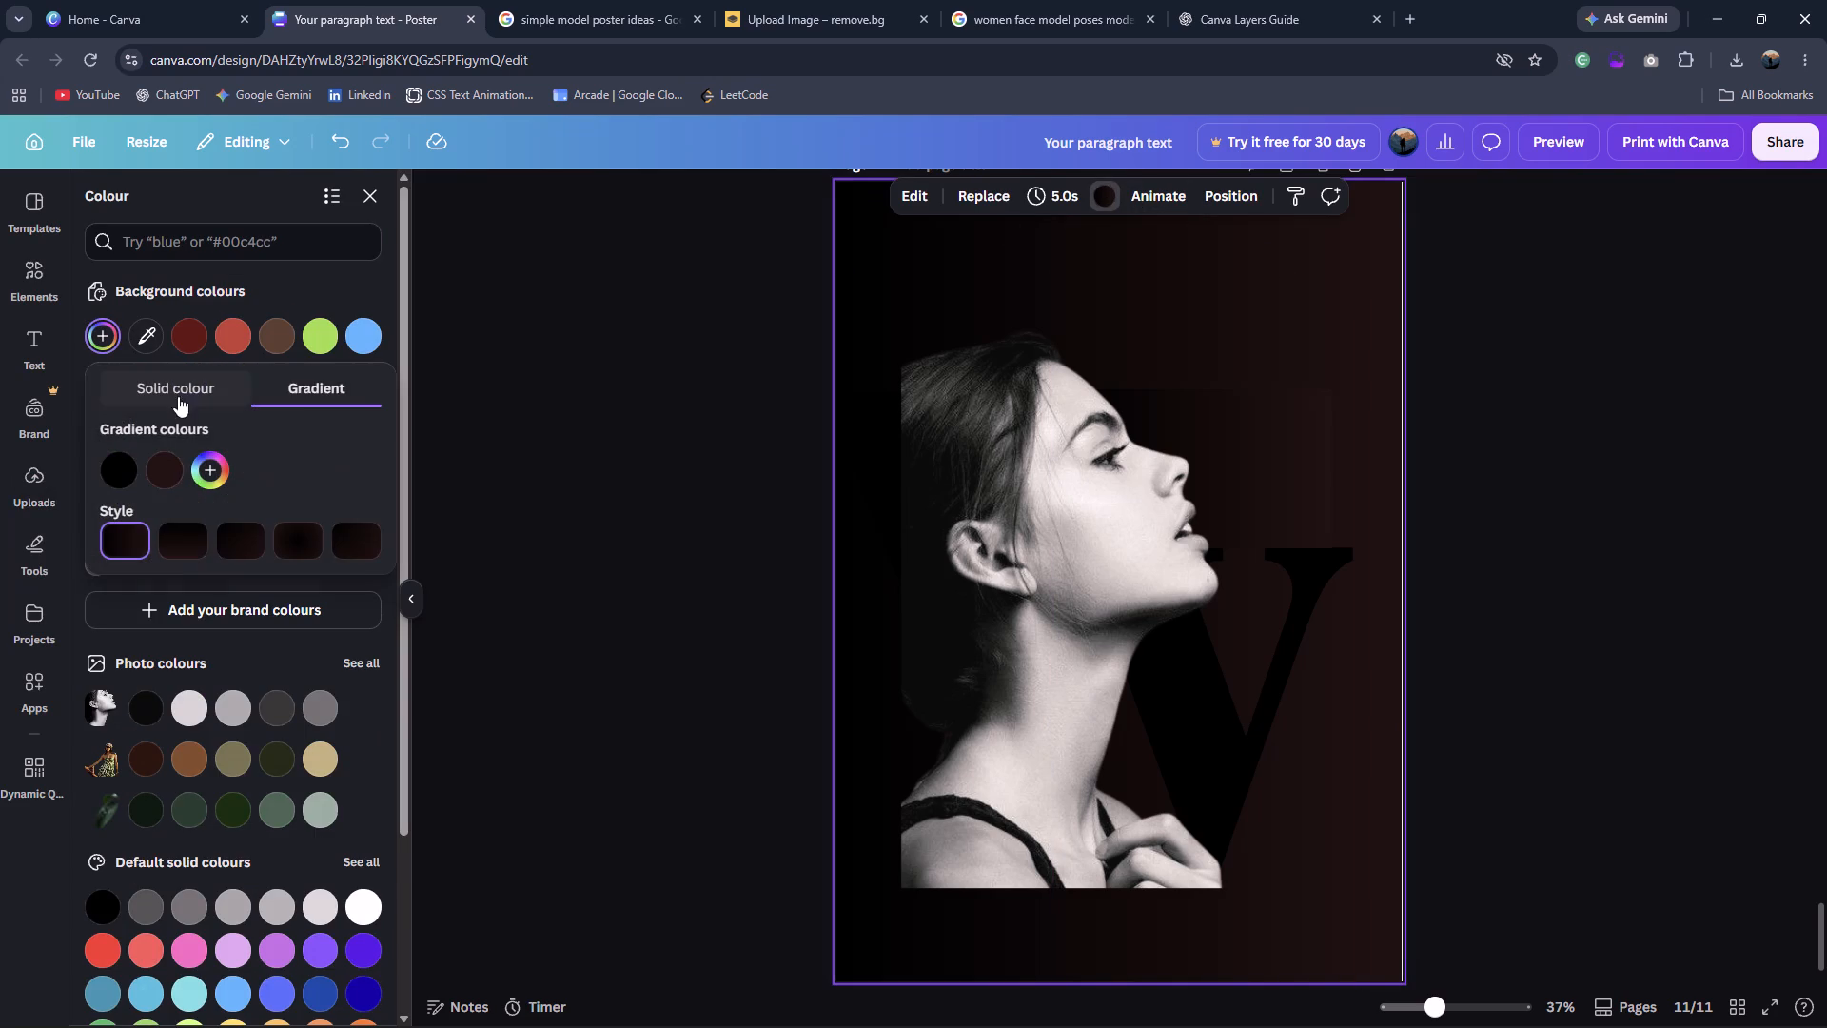
left_click(128, 475)
left_click(242, 694)
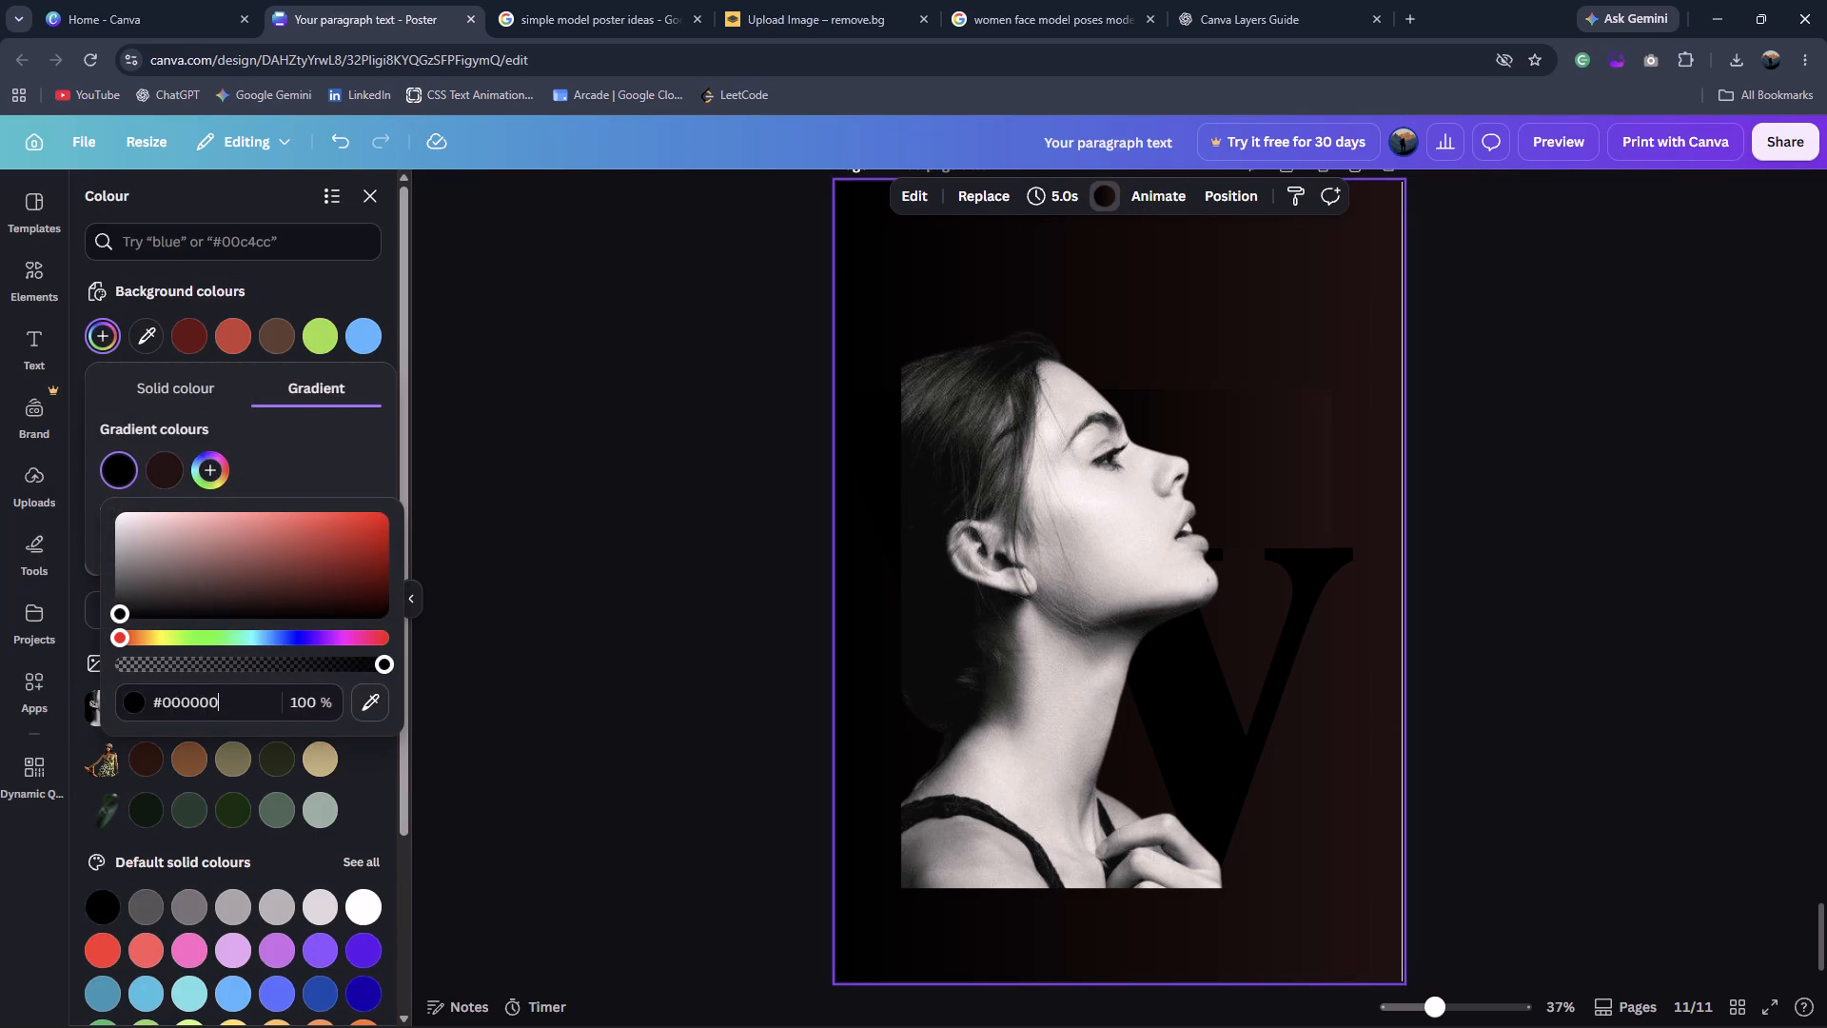
key("ctrl+c")
left_click(482, 687)
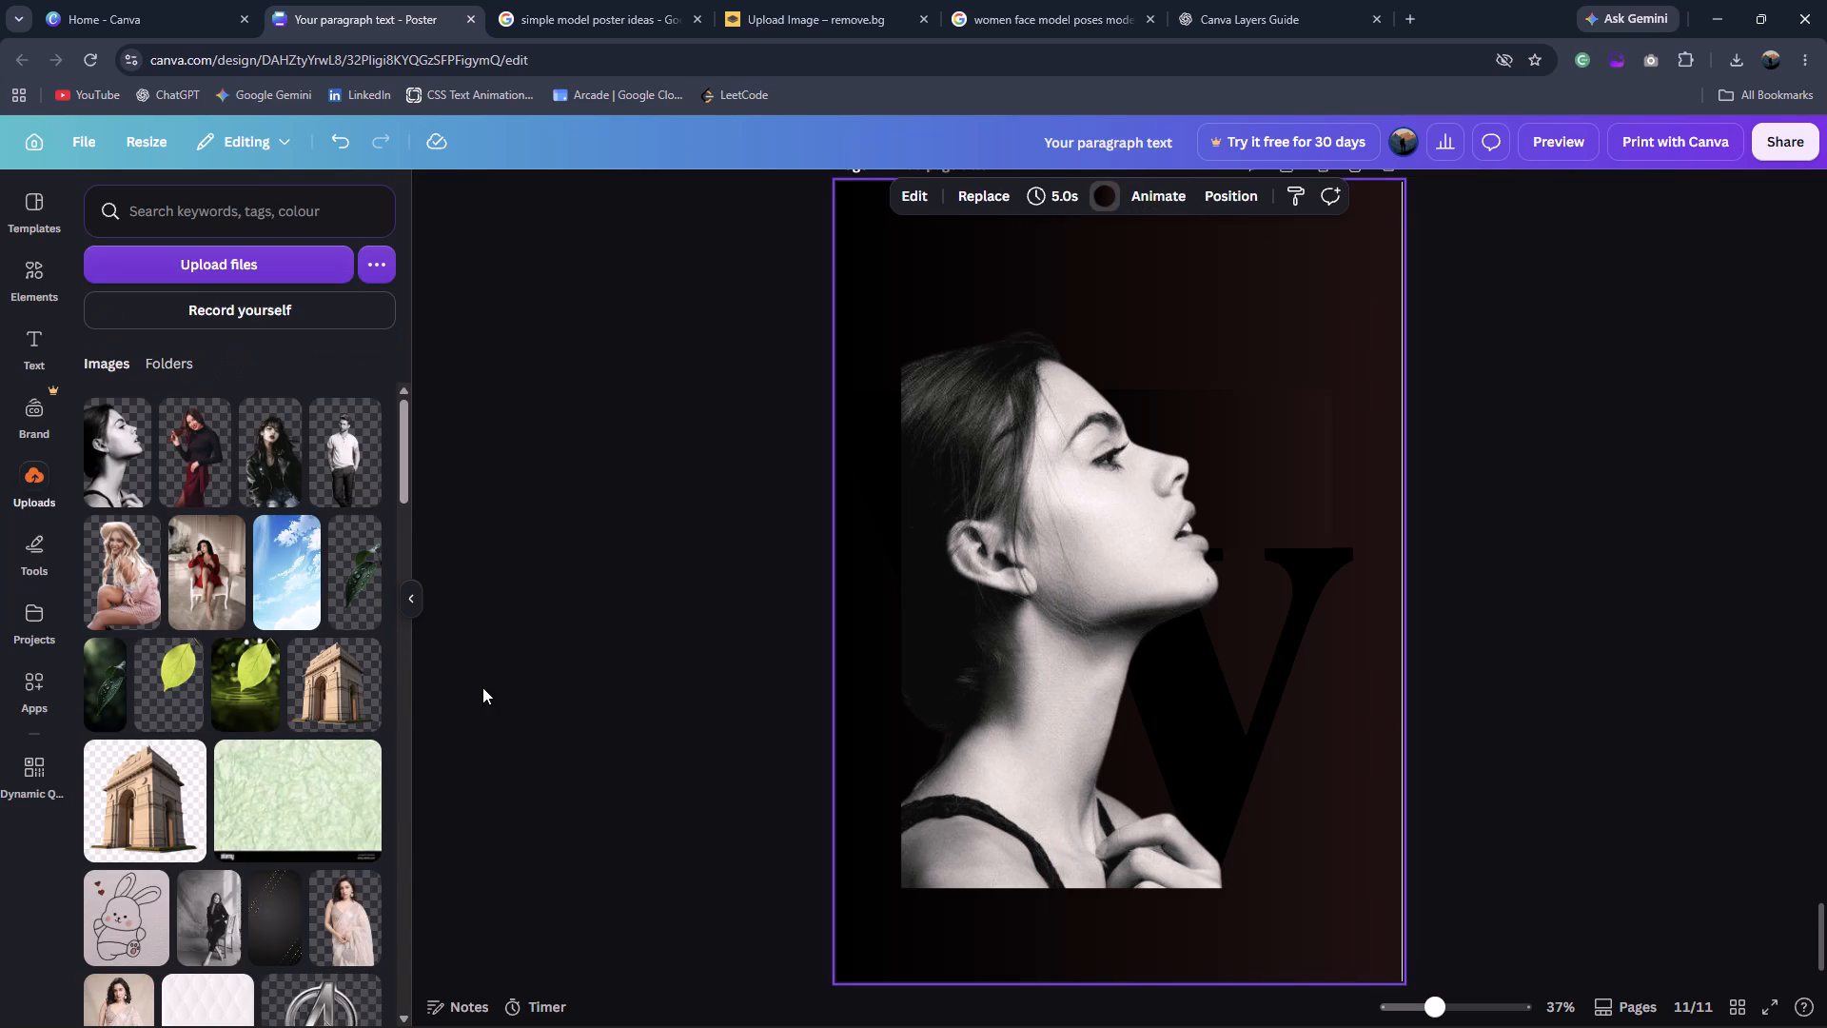
Paste #000000 as the start colour of the rectangle's gradient so it matches the background.
left_click(1118, 205)
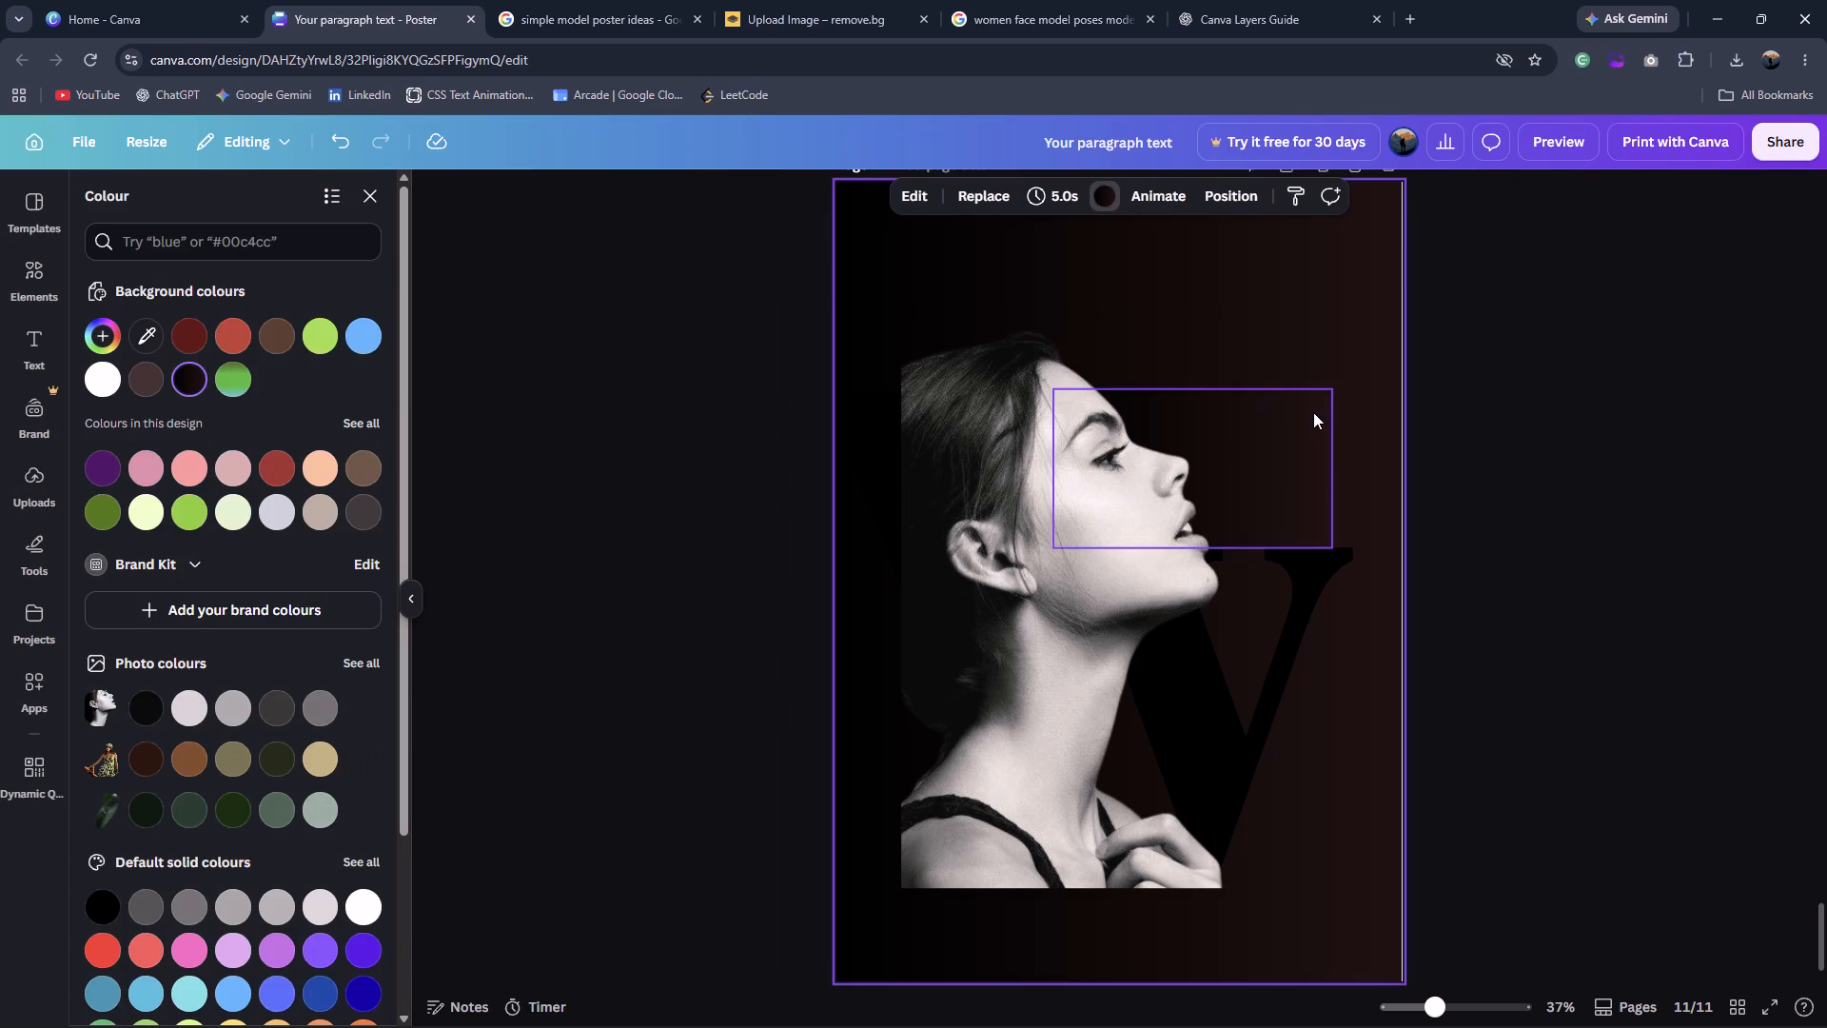
left_click(1312, 412)
left_click(954, 203)
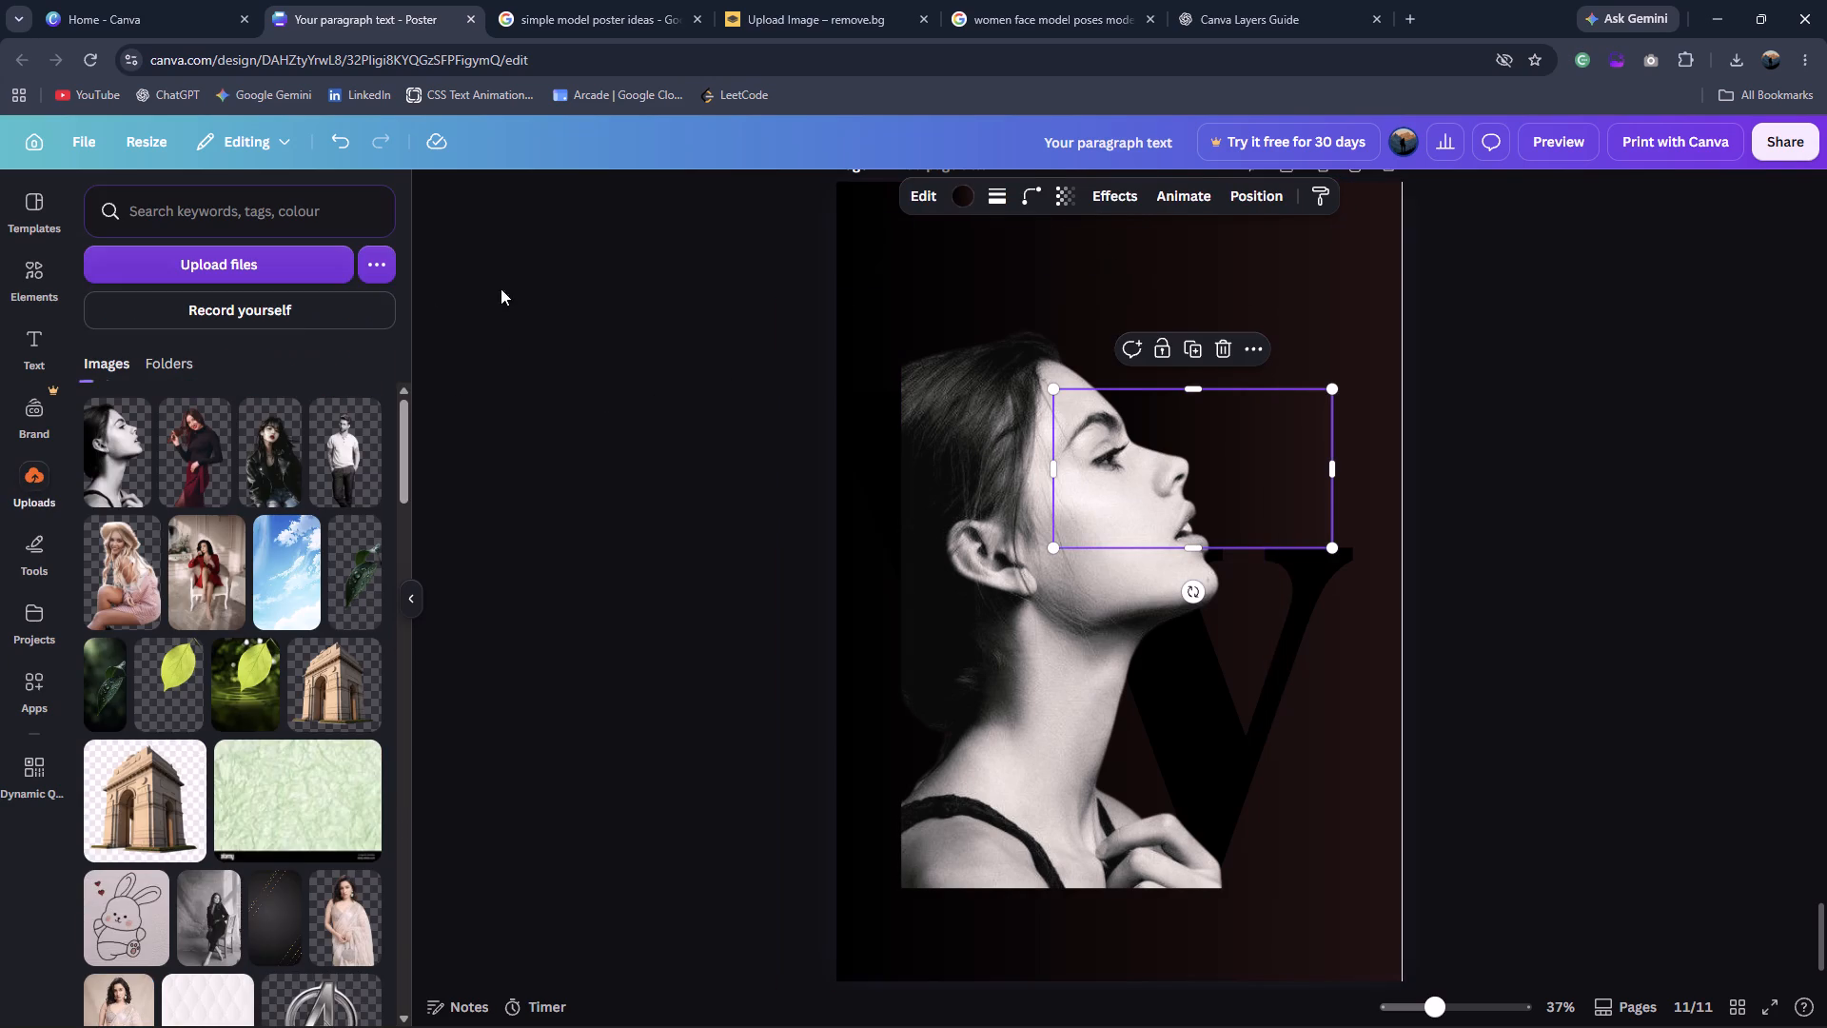
left_click(964, 197)
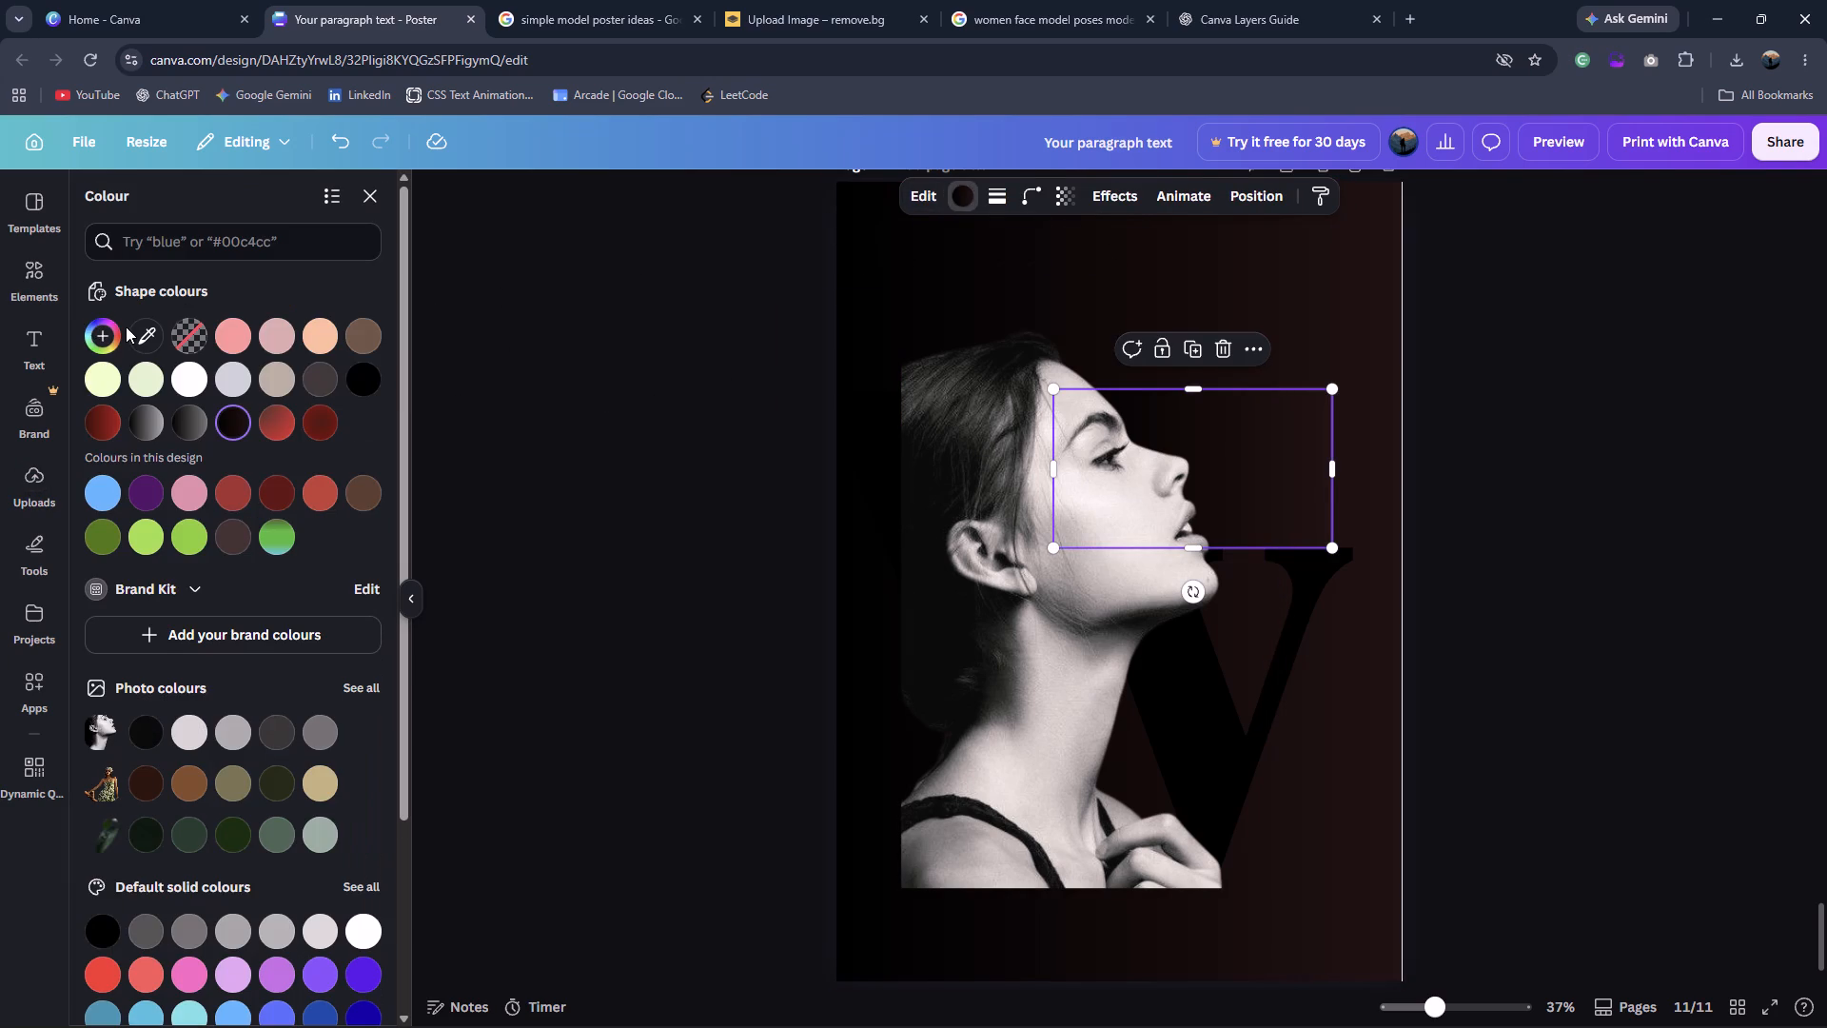
left_click(99, 328)
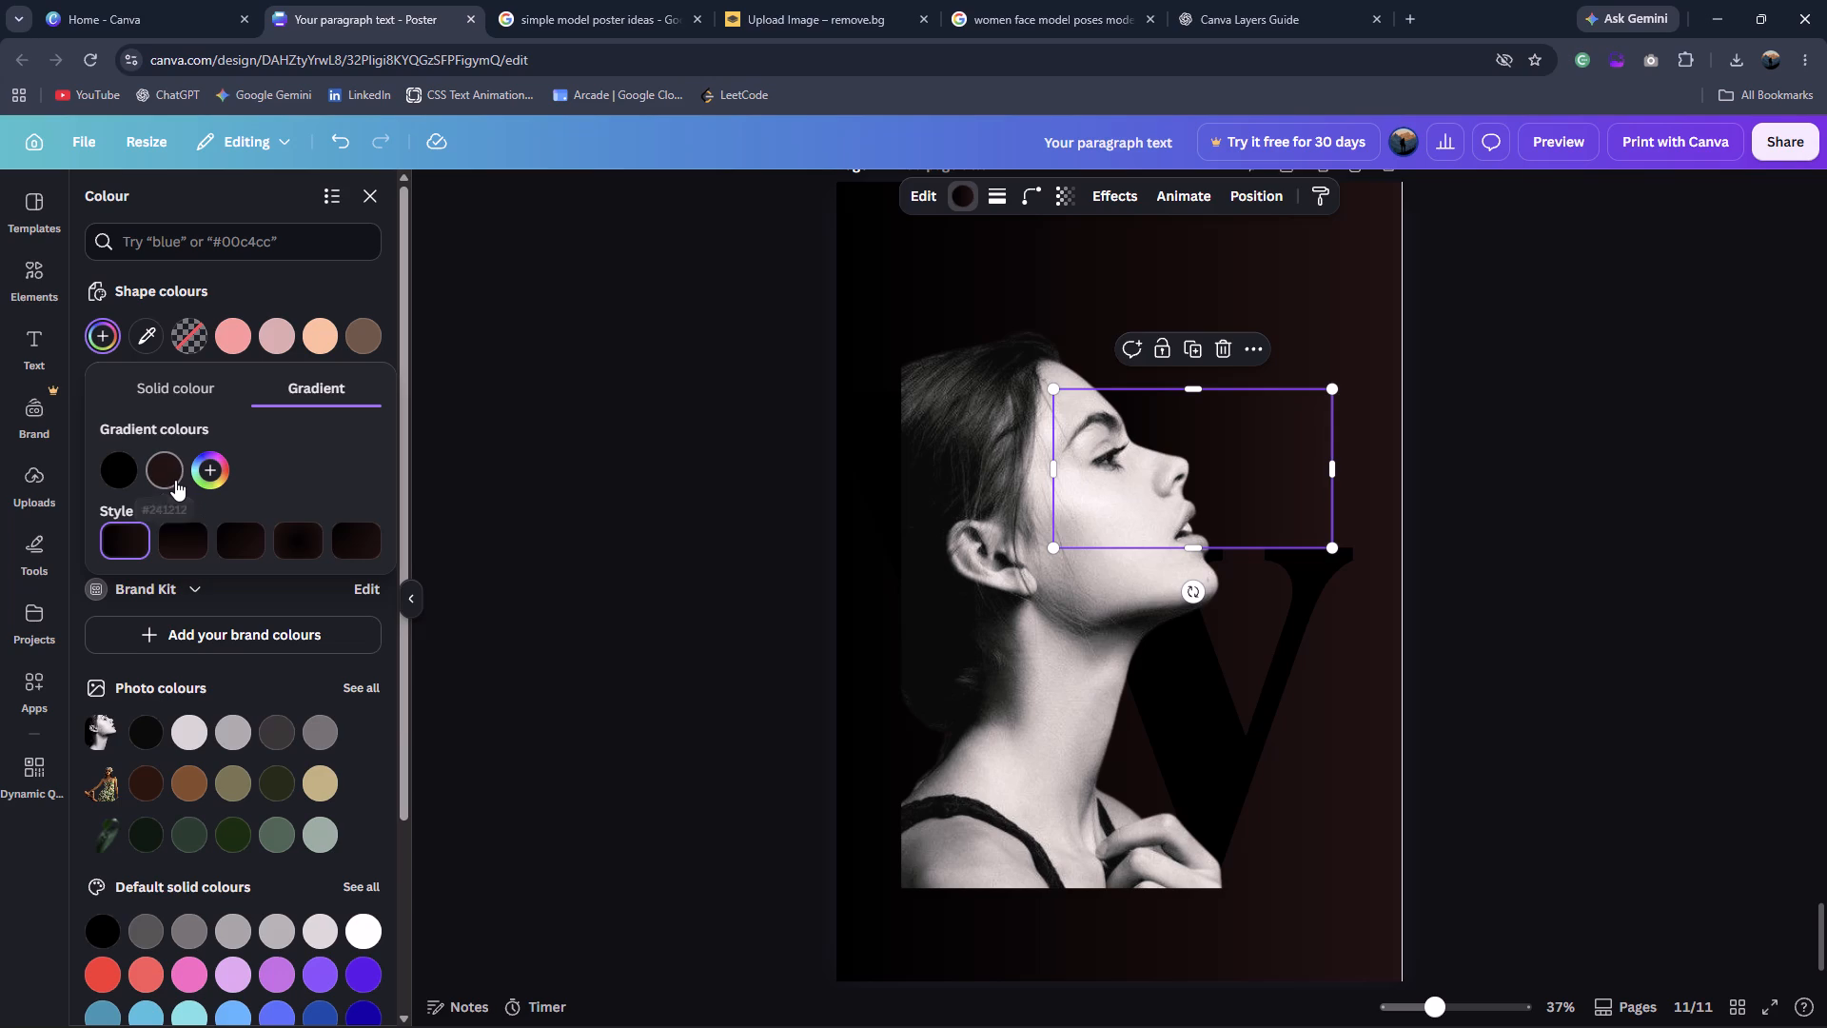
left_click(175, 480)
left_click(115, 476)
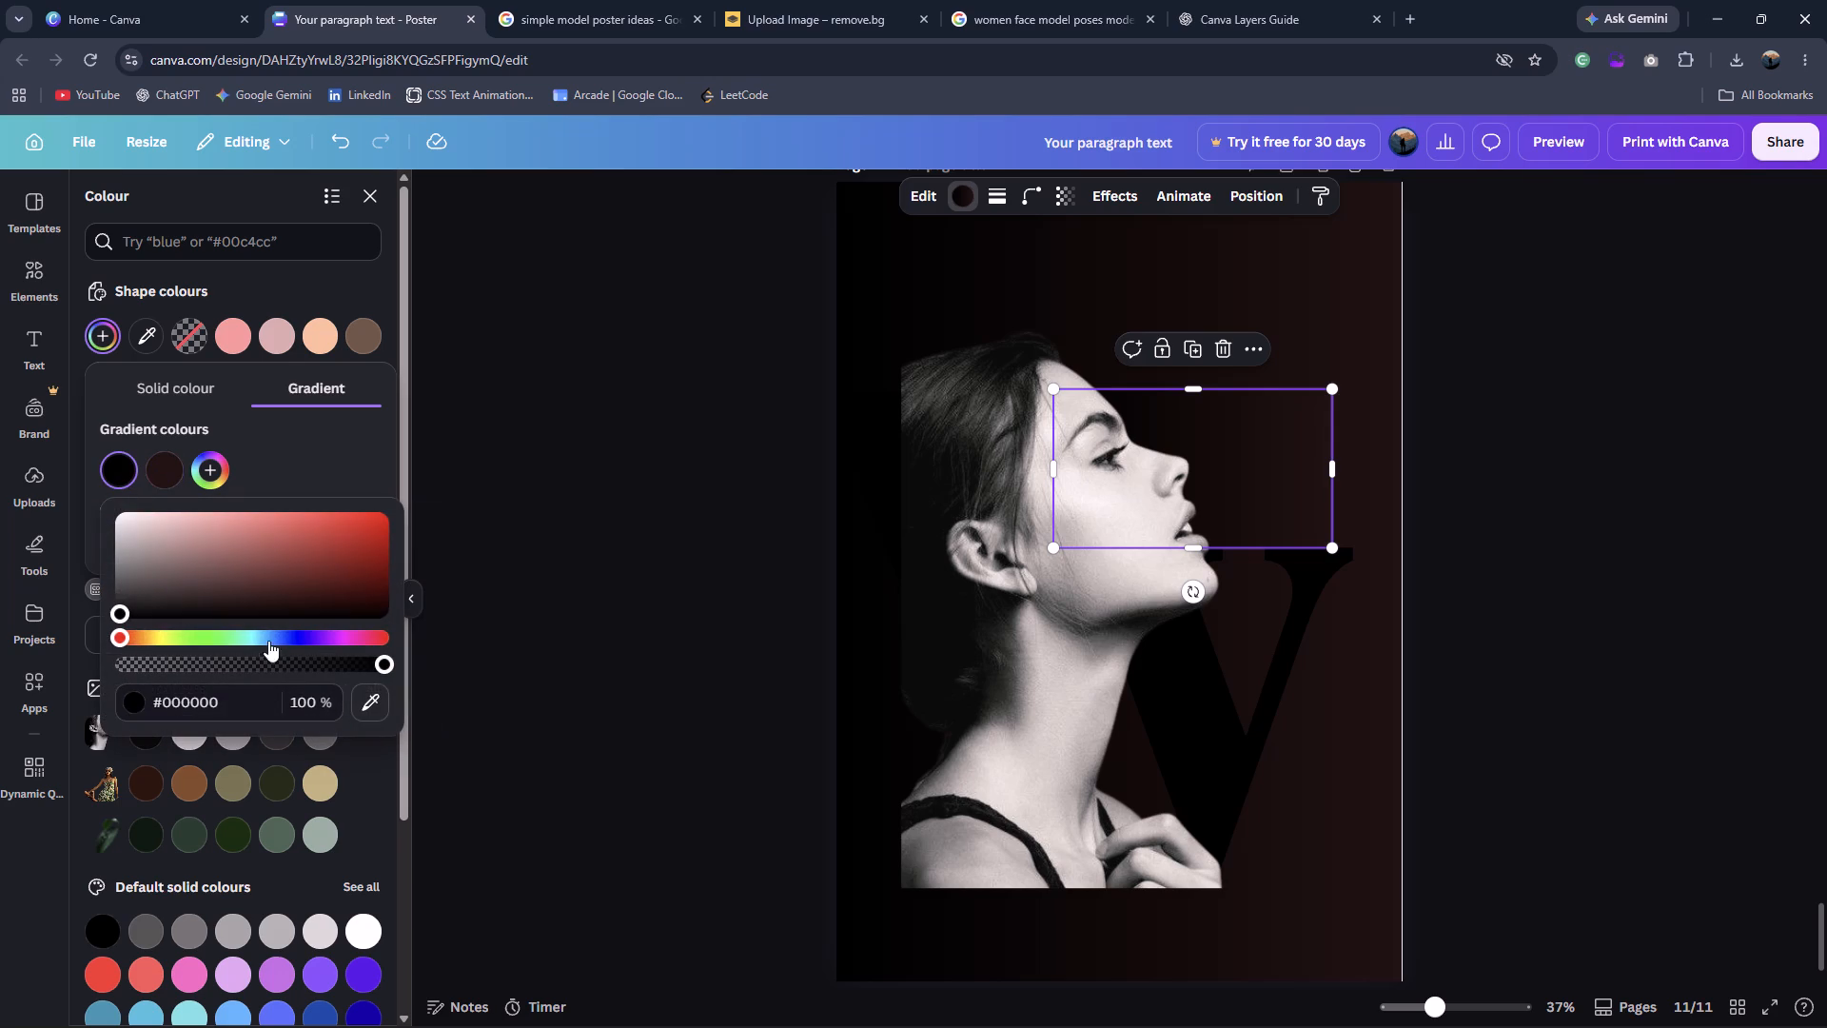
left_click(264, 685)
key("ctrl+v")
triple_click(566, 694)
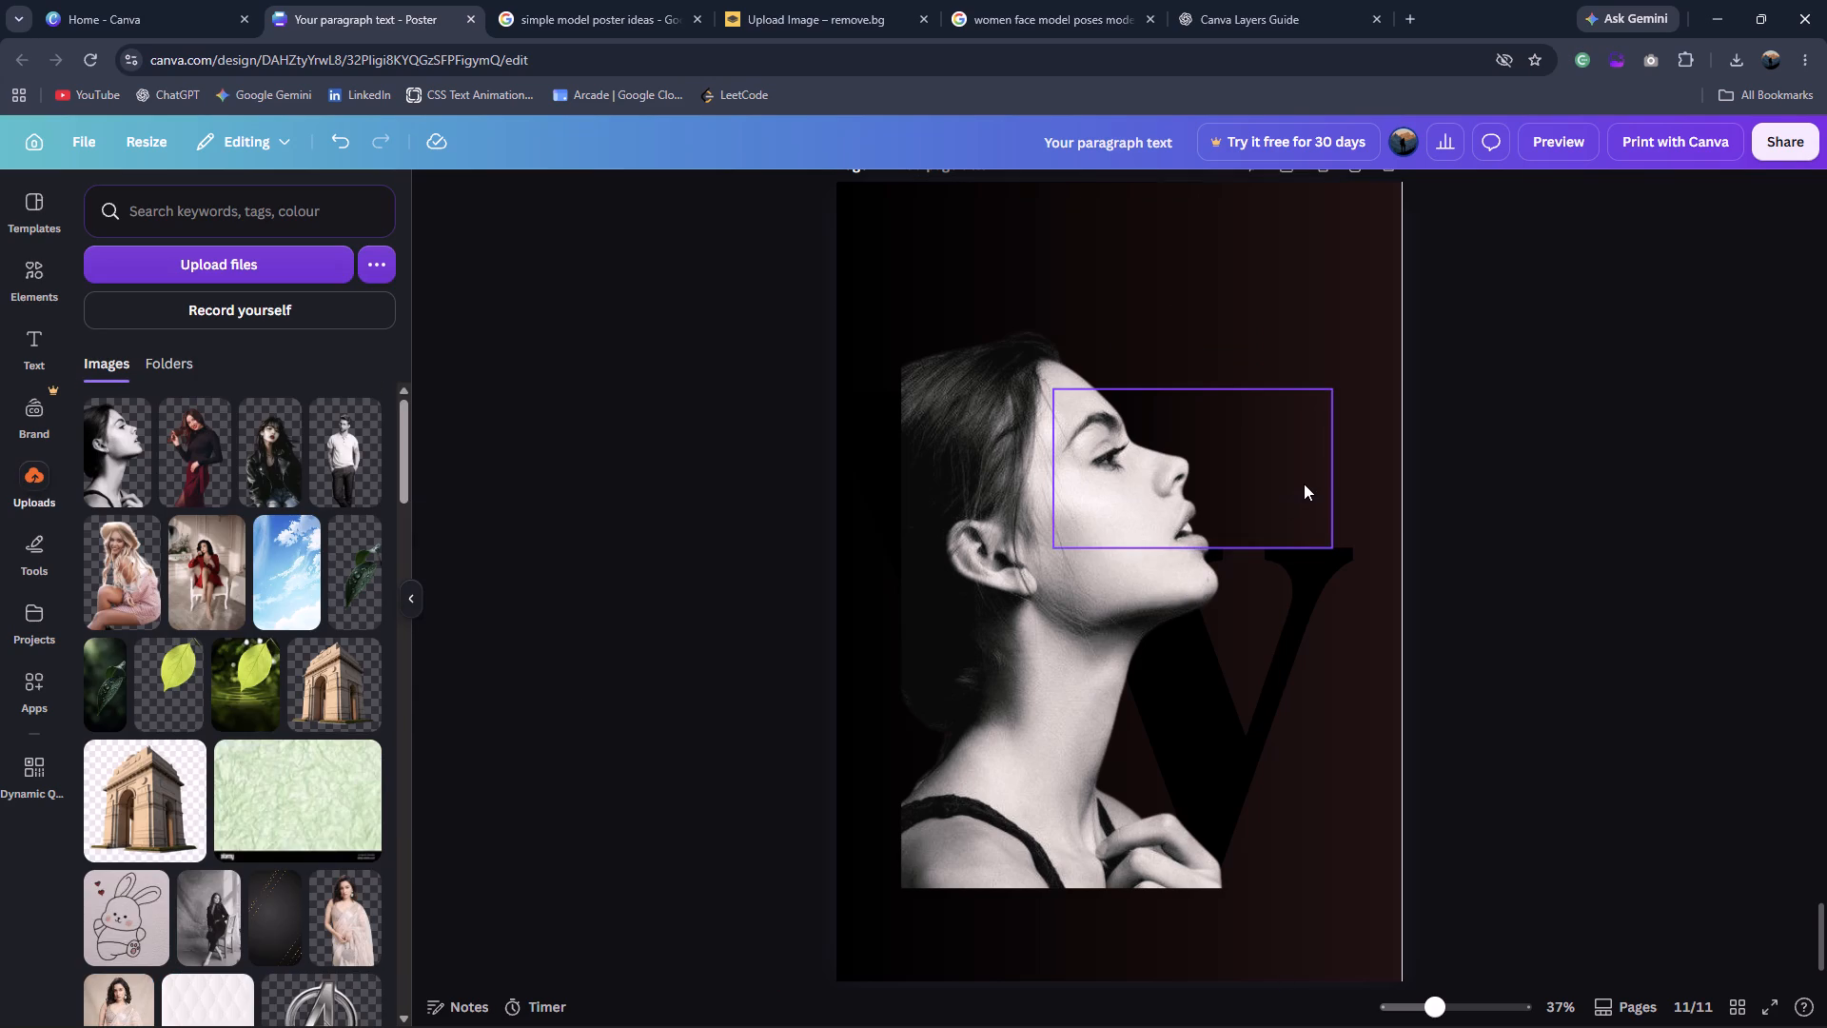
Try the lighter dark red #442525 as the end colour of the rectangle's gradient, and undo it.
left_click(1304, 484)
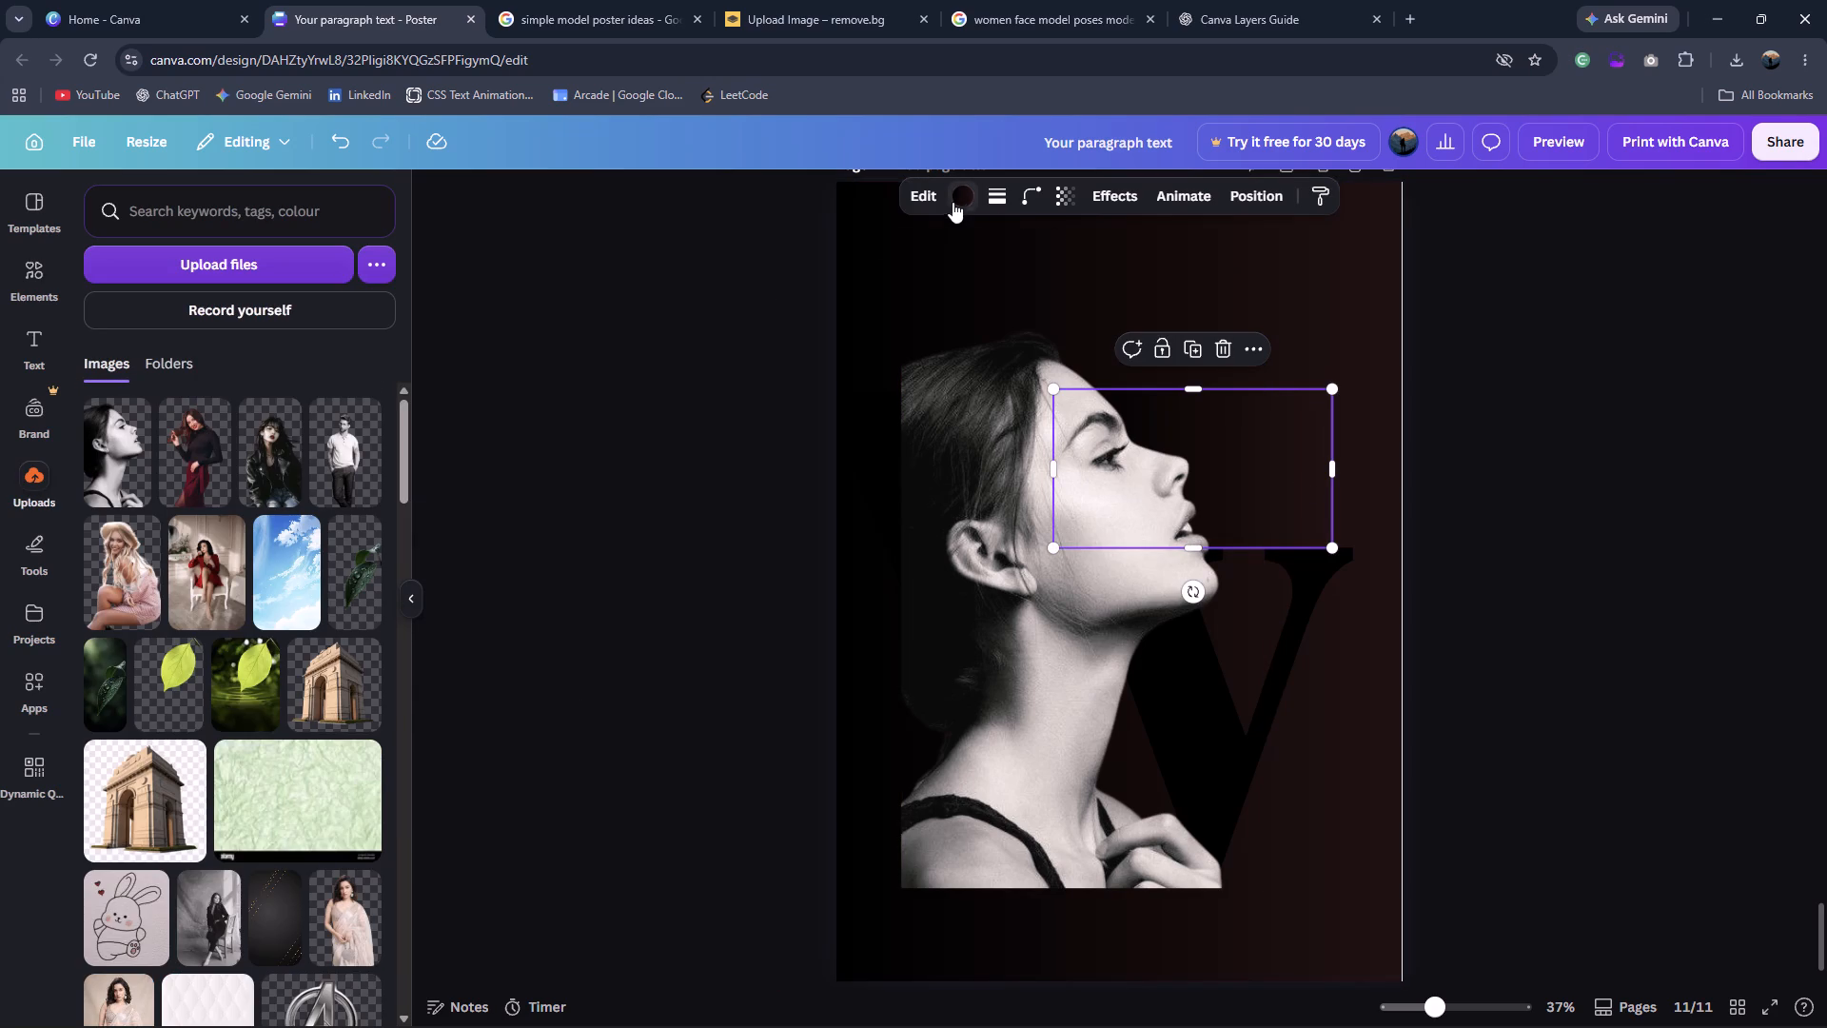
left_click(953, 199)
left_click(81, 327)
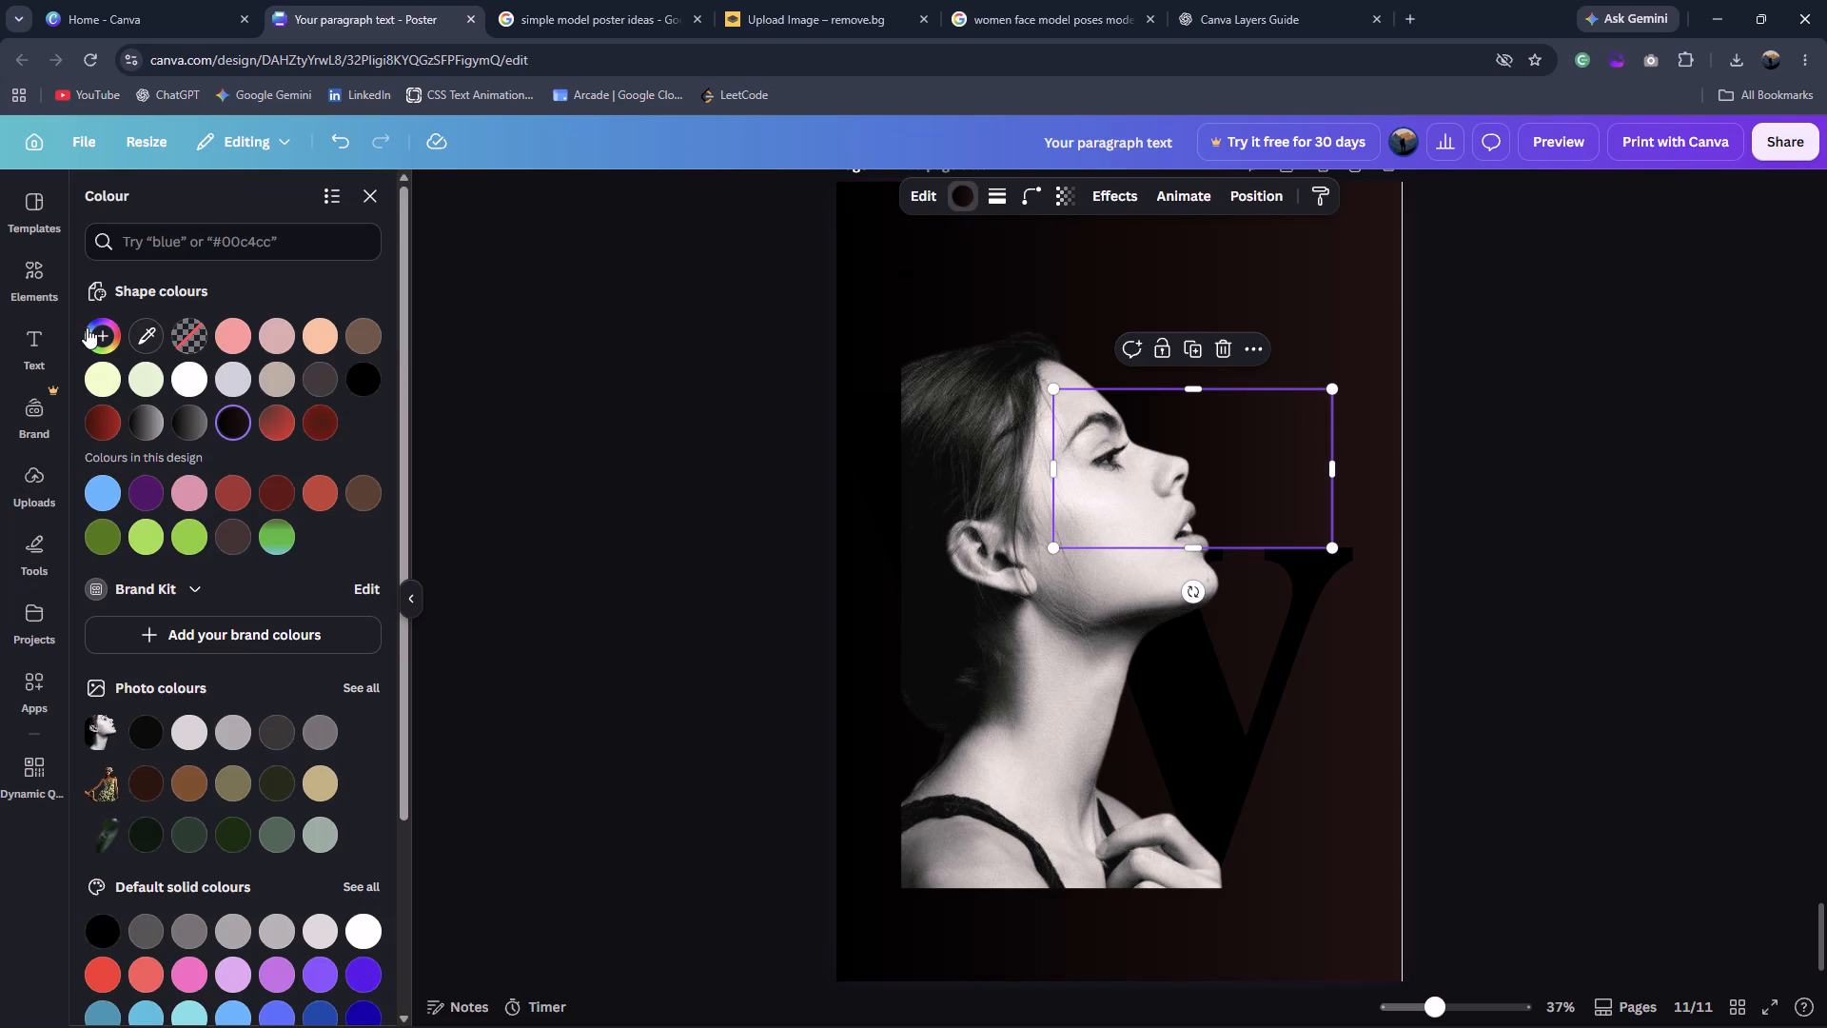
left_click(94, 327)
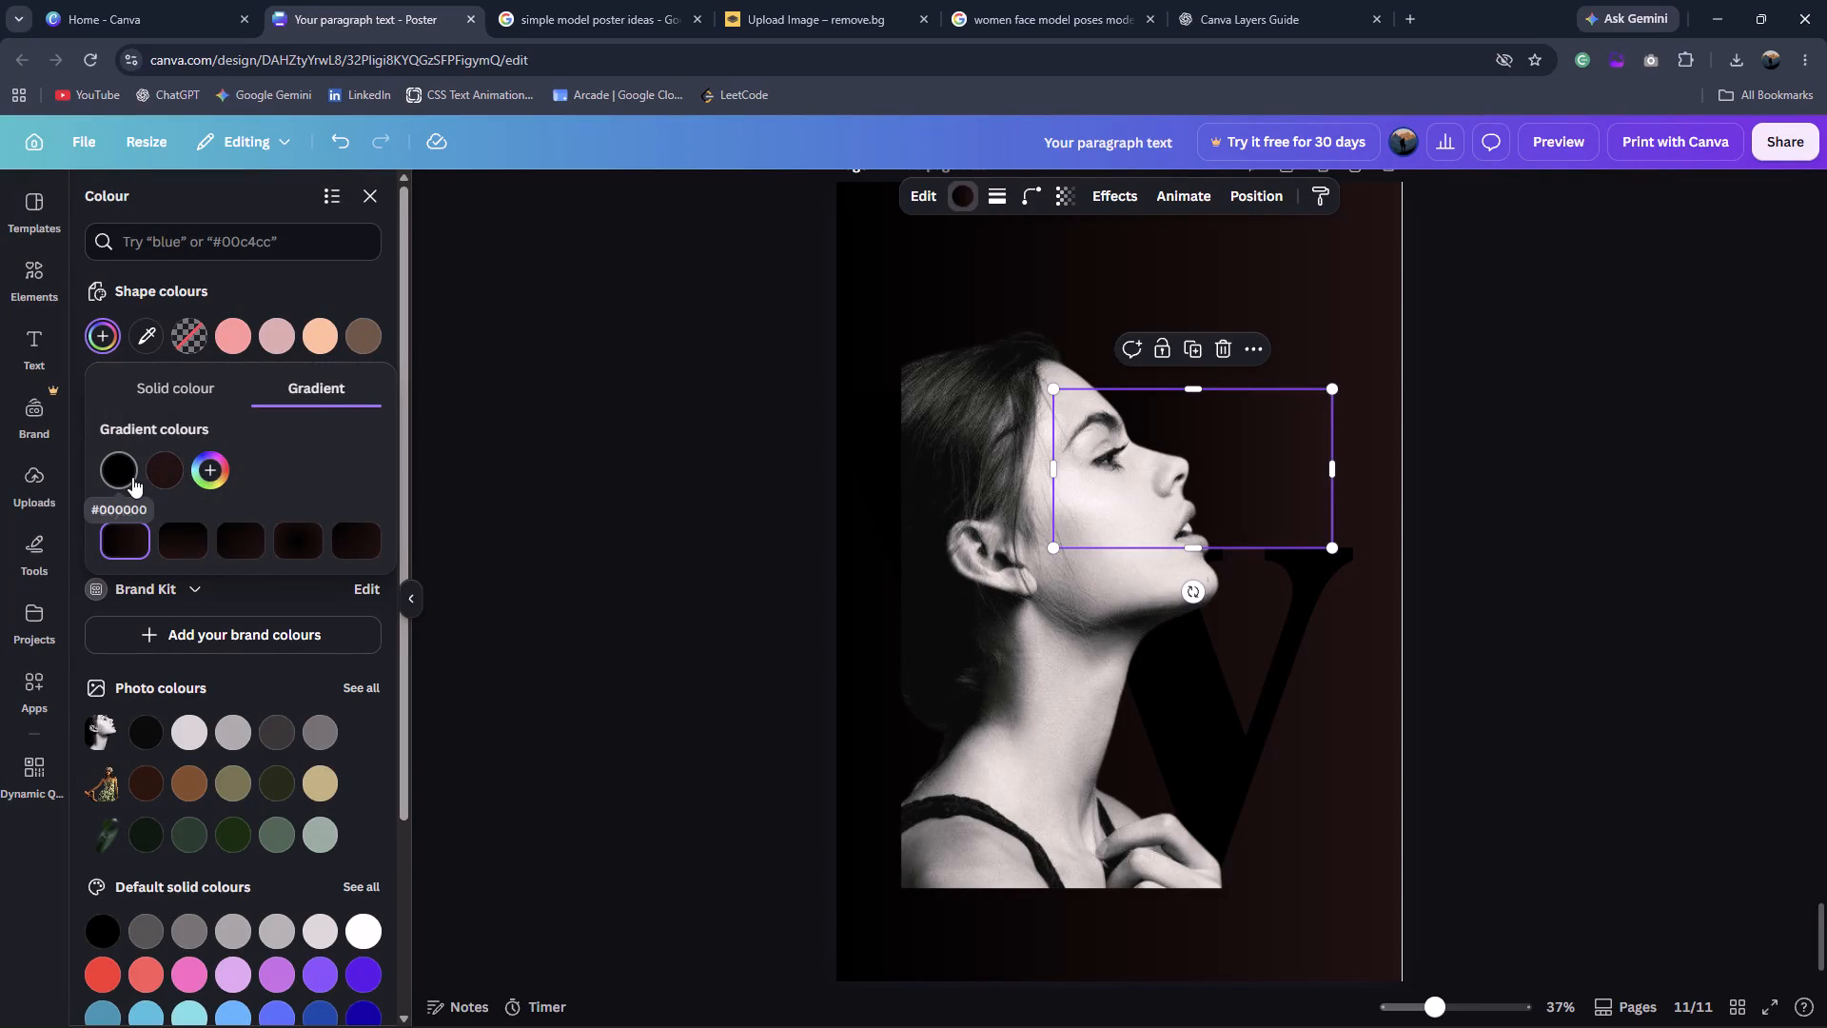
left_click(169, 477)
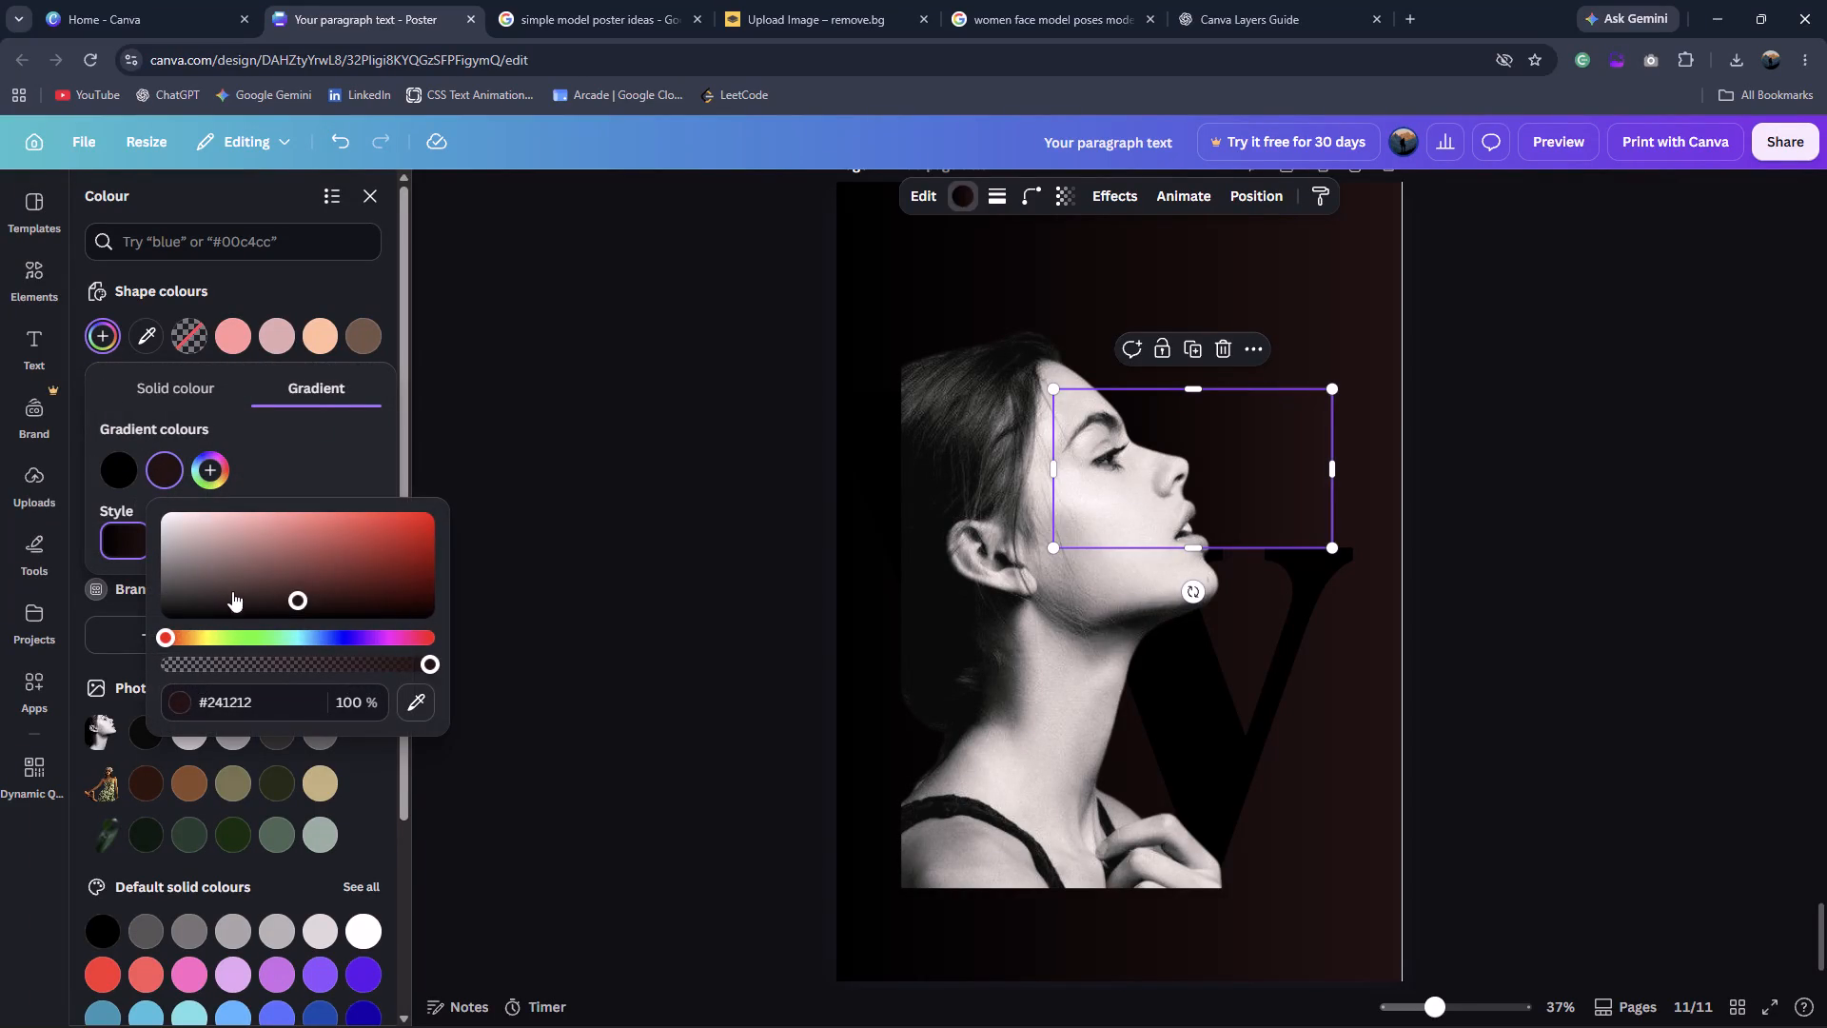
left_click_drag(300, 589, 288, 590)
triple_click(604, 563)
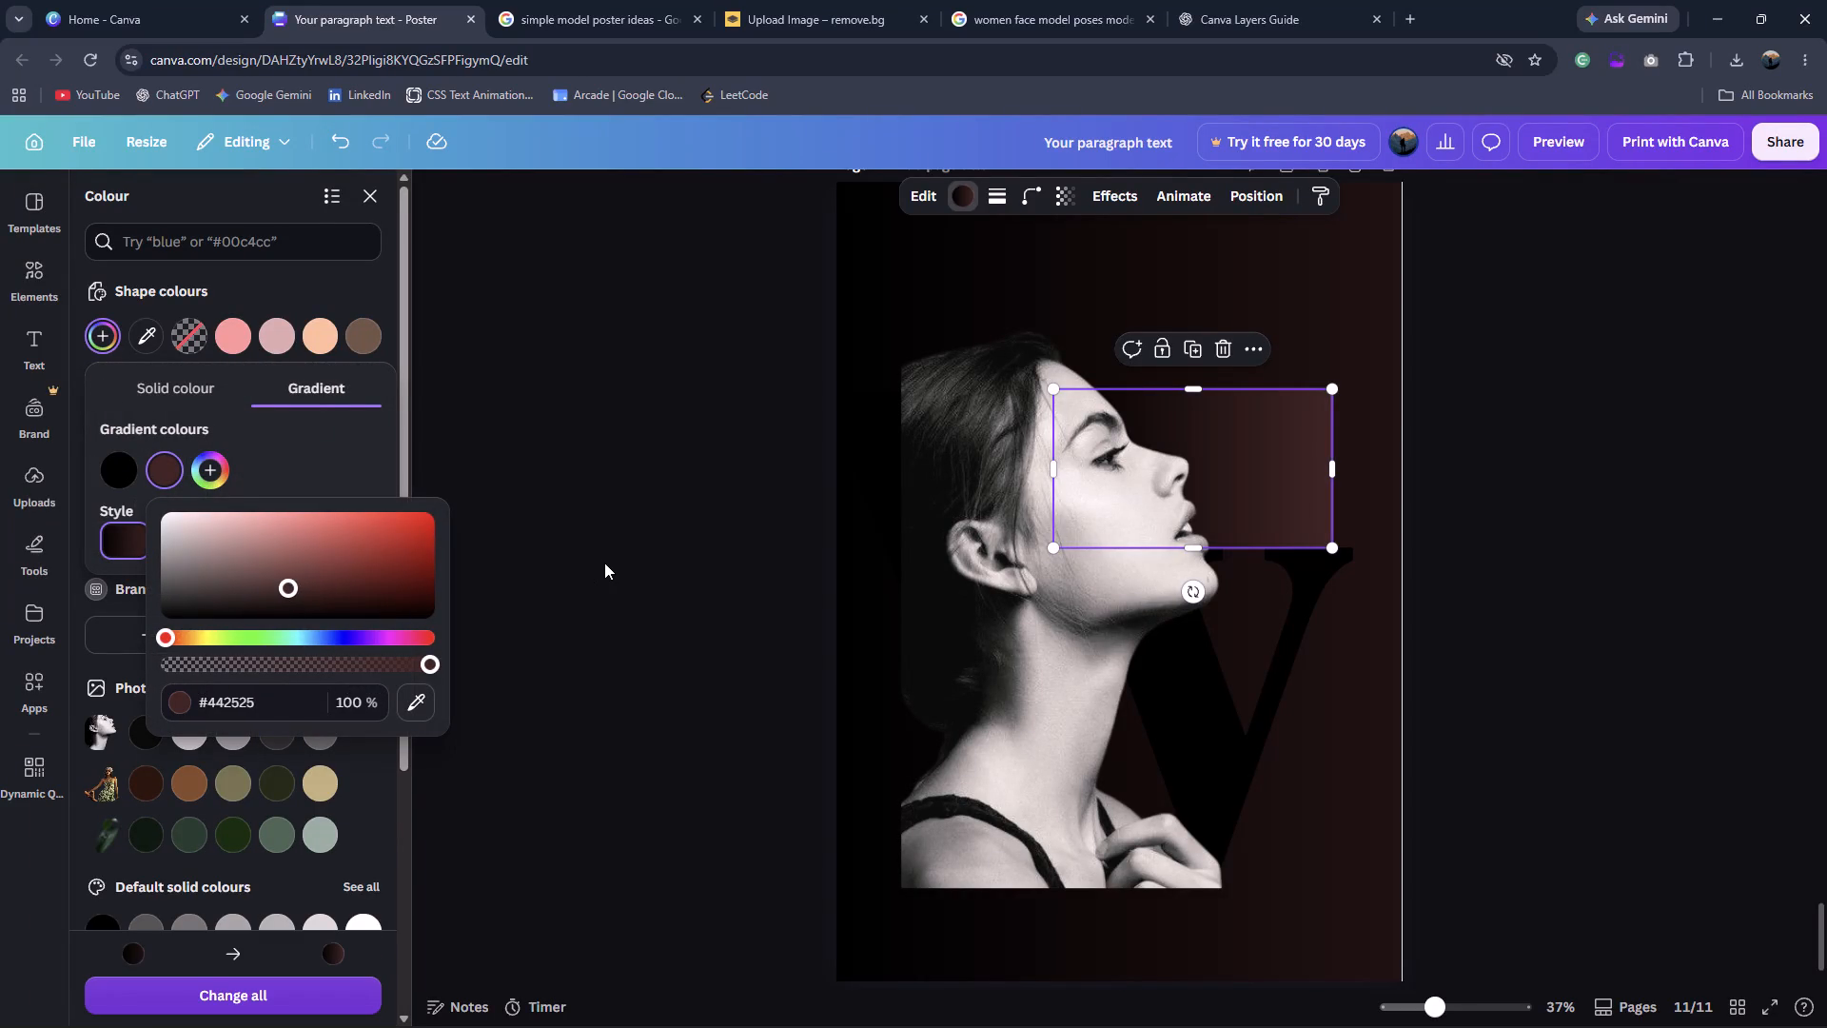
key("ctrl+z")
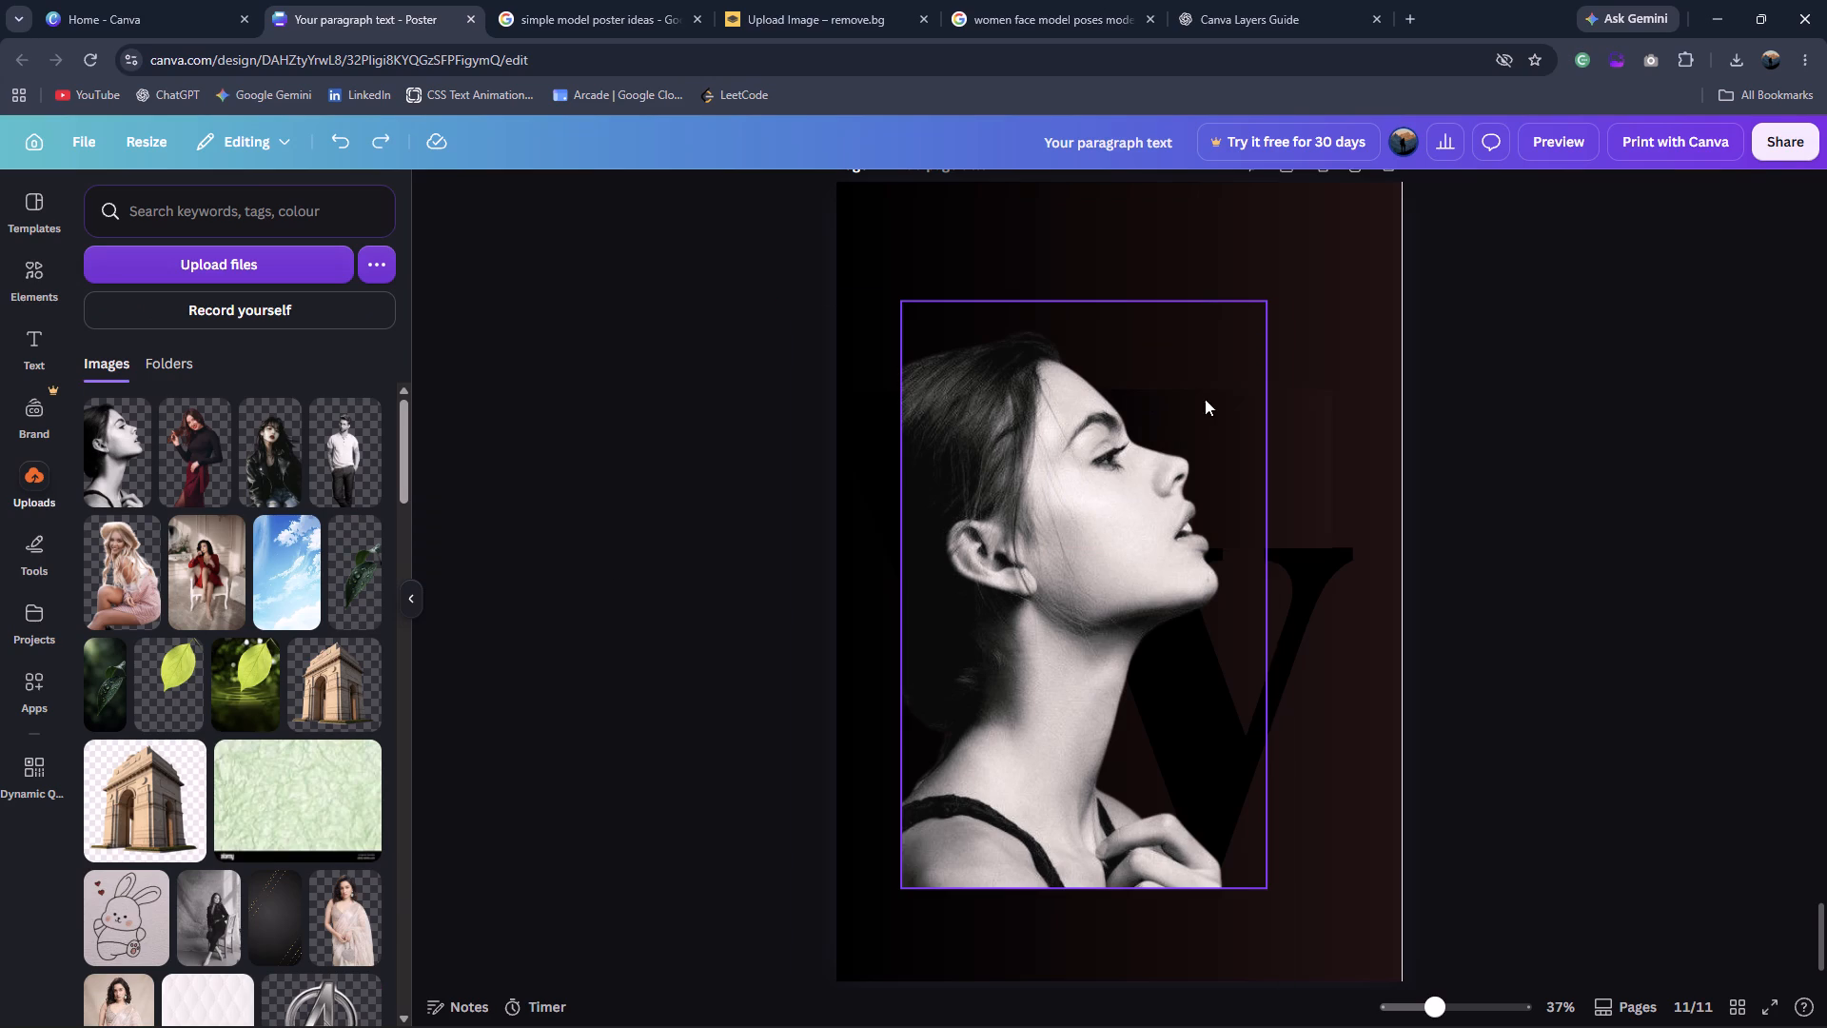
Nudge the rectangle beside the woman's face slightly upward, keeping its horizontal position.
left_click(1282, 419)
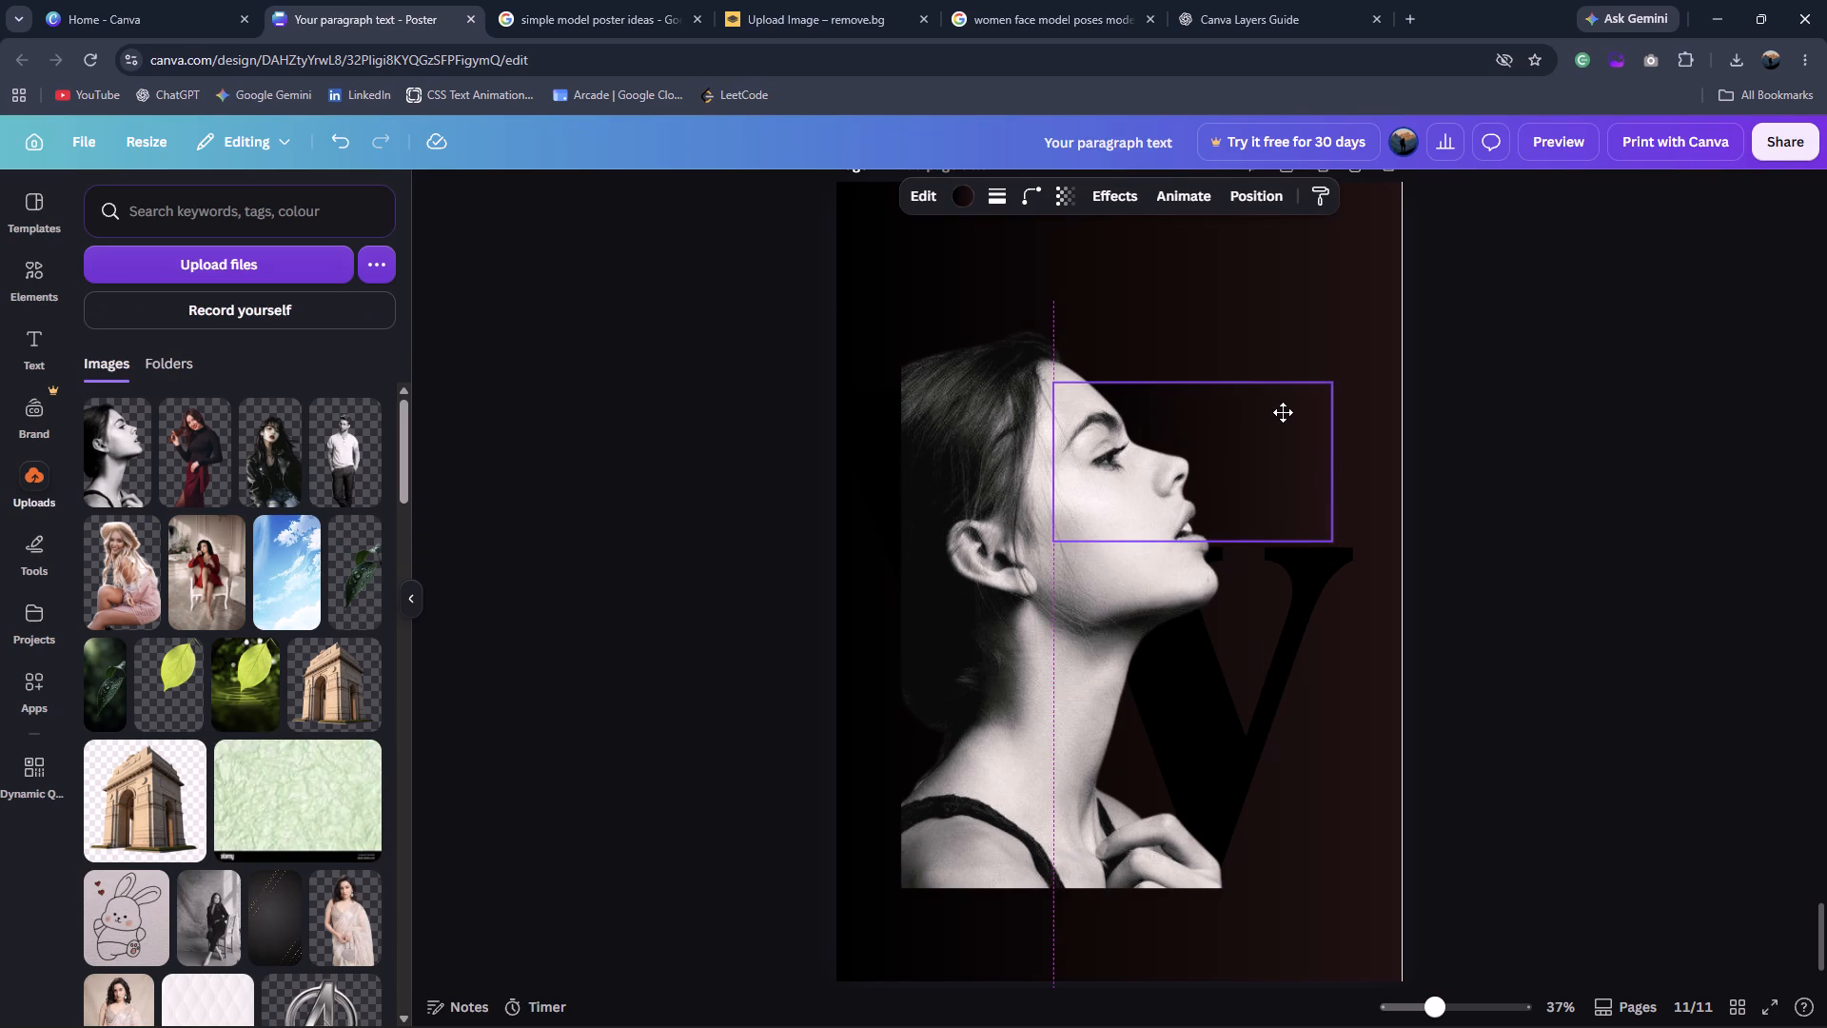
left_click(1543, 470)
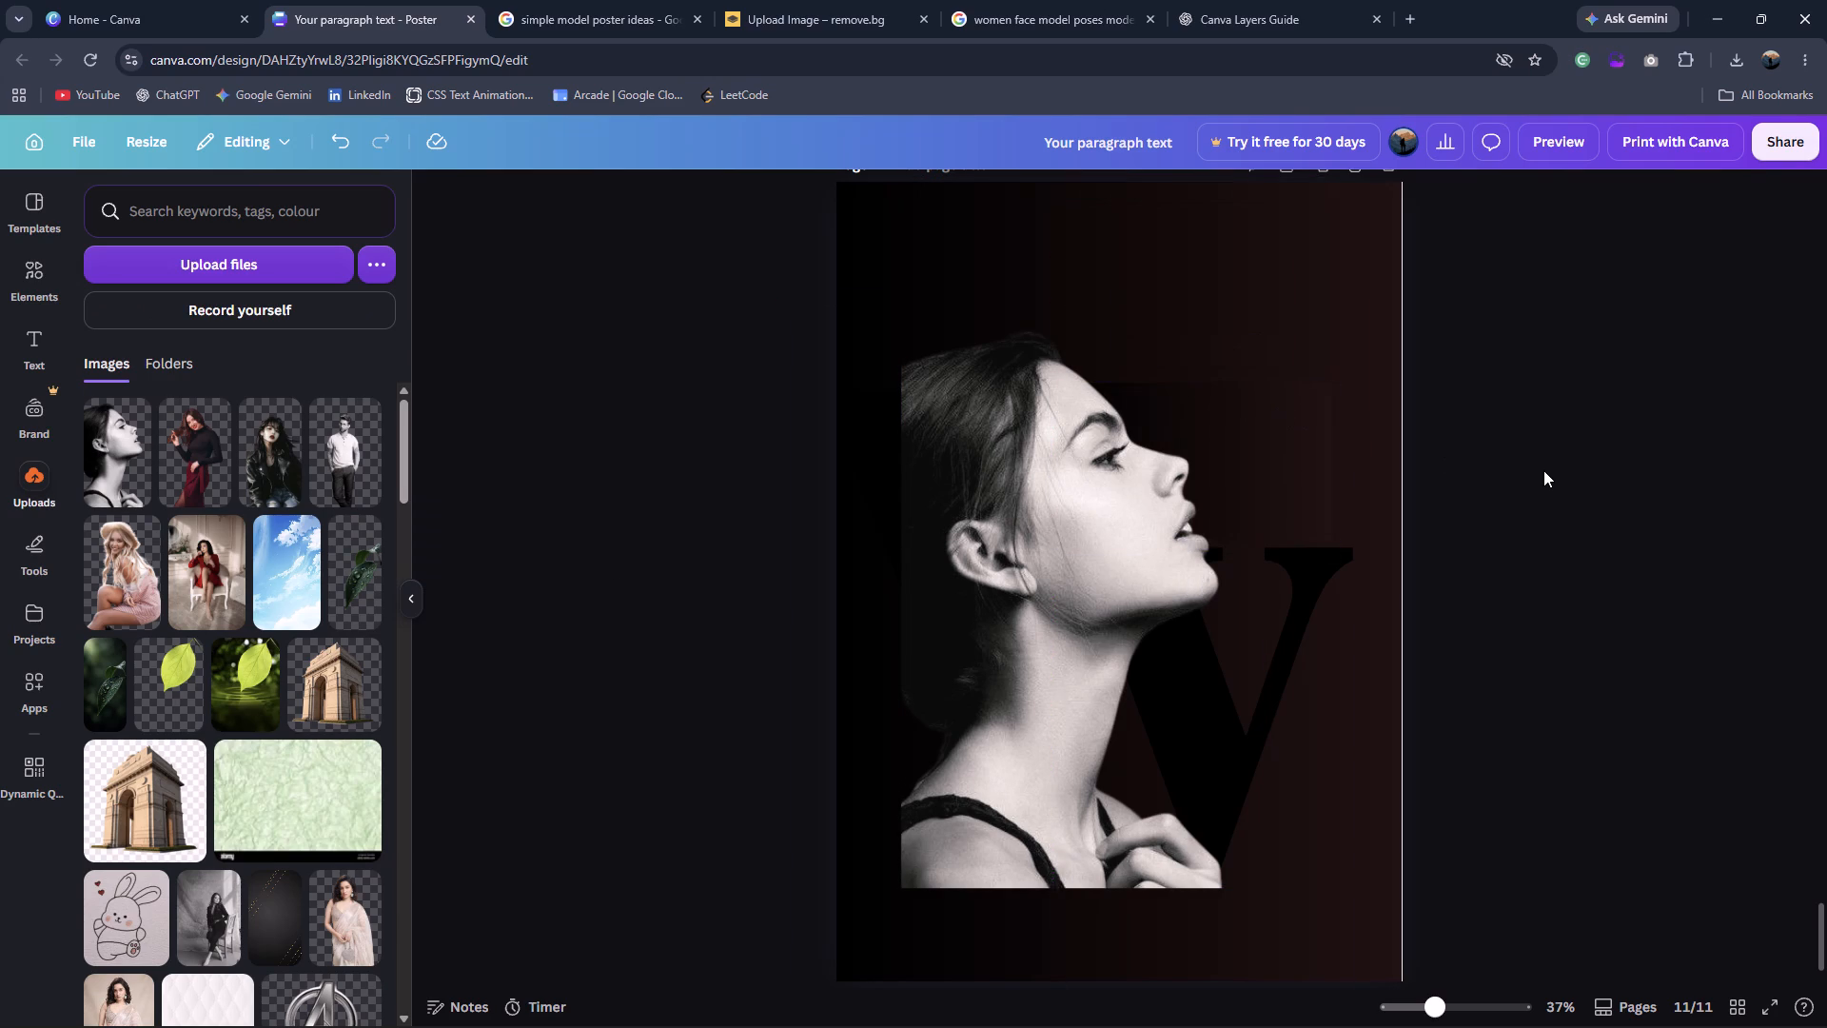
left_click(1294, 473)
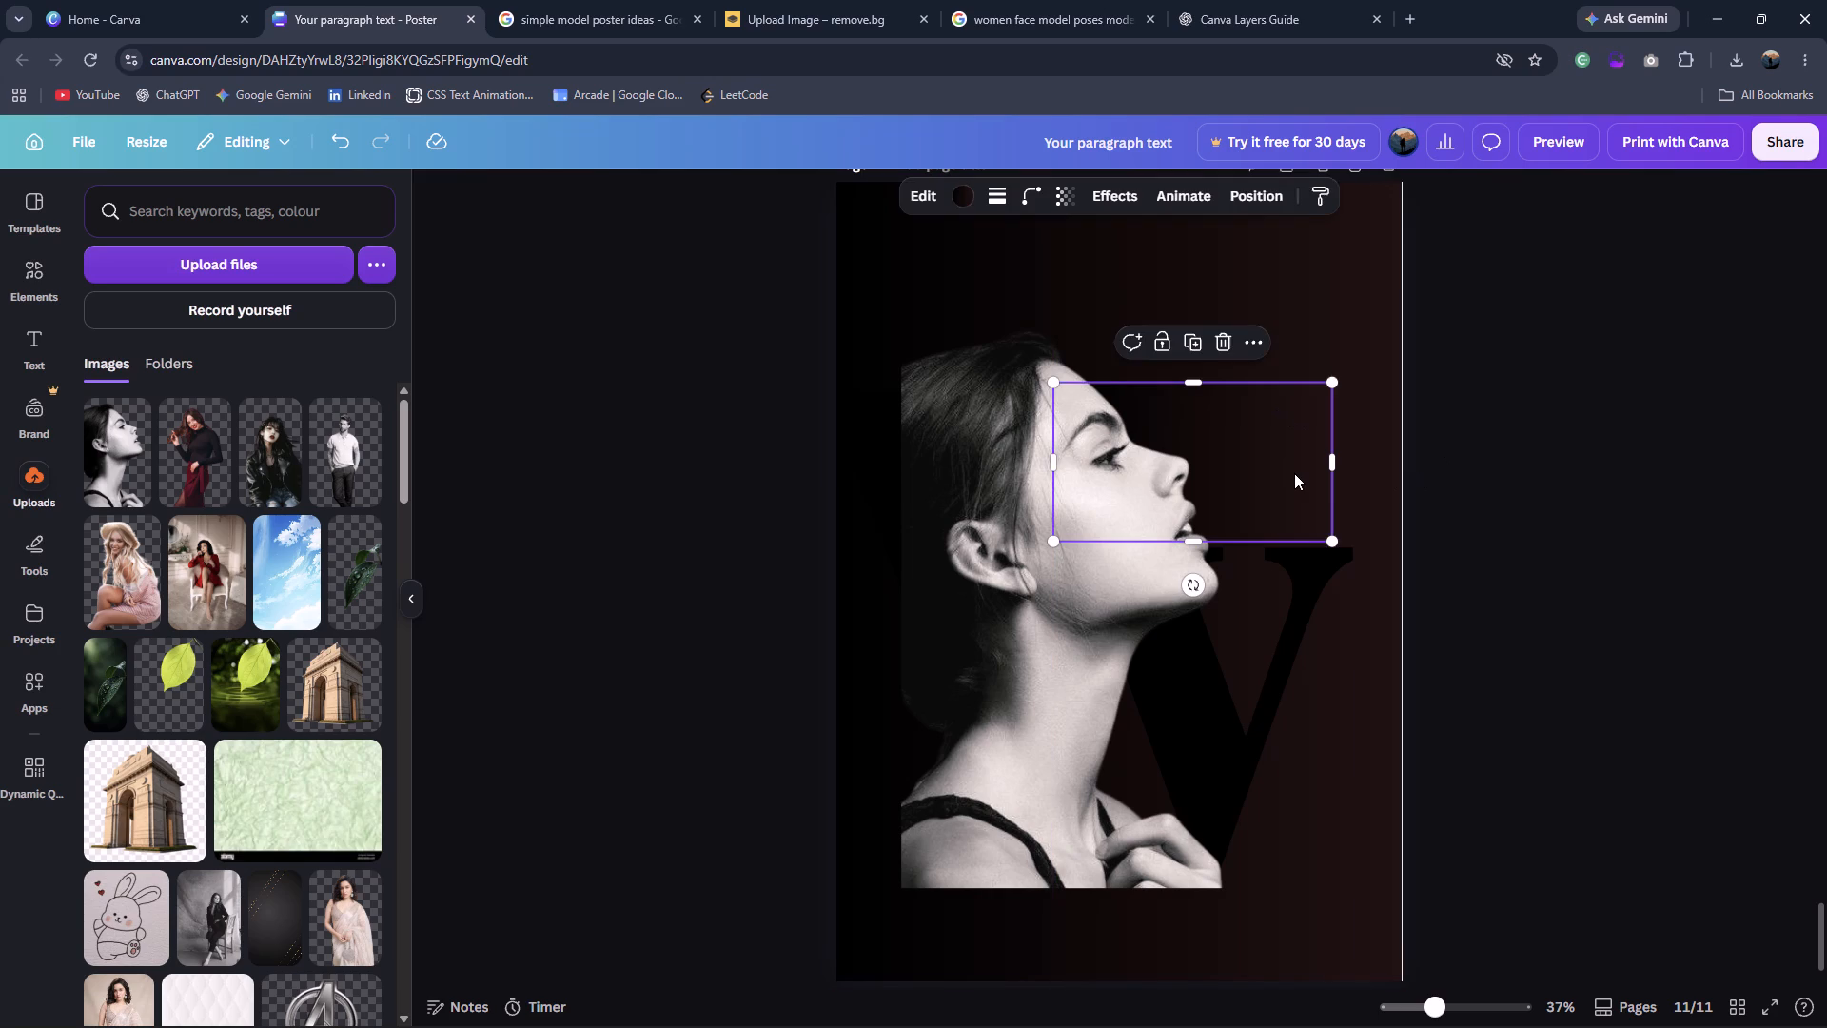
left_click(1721, 460)
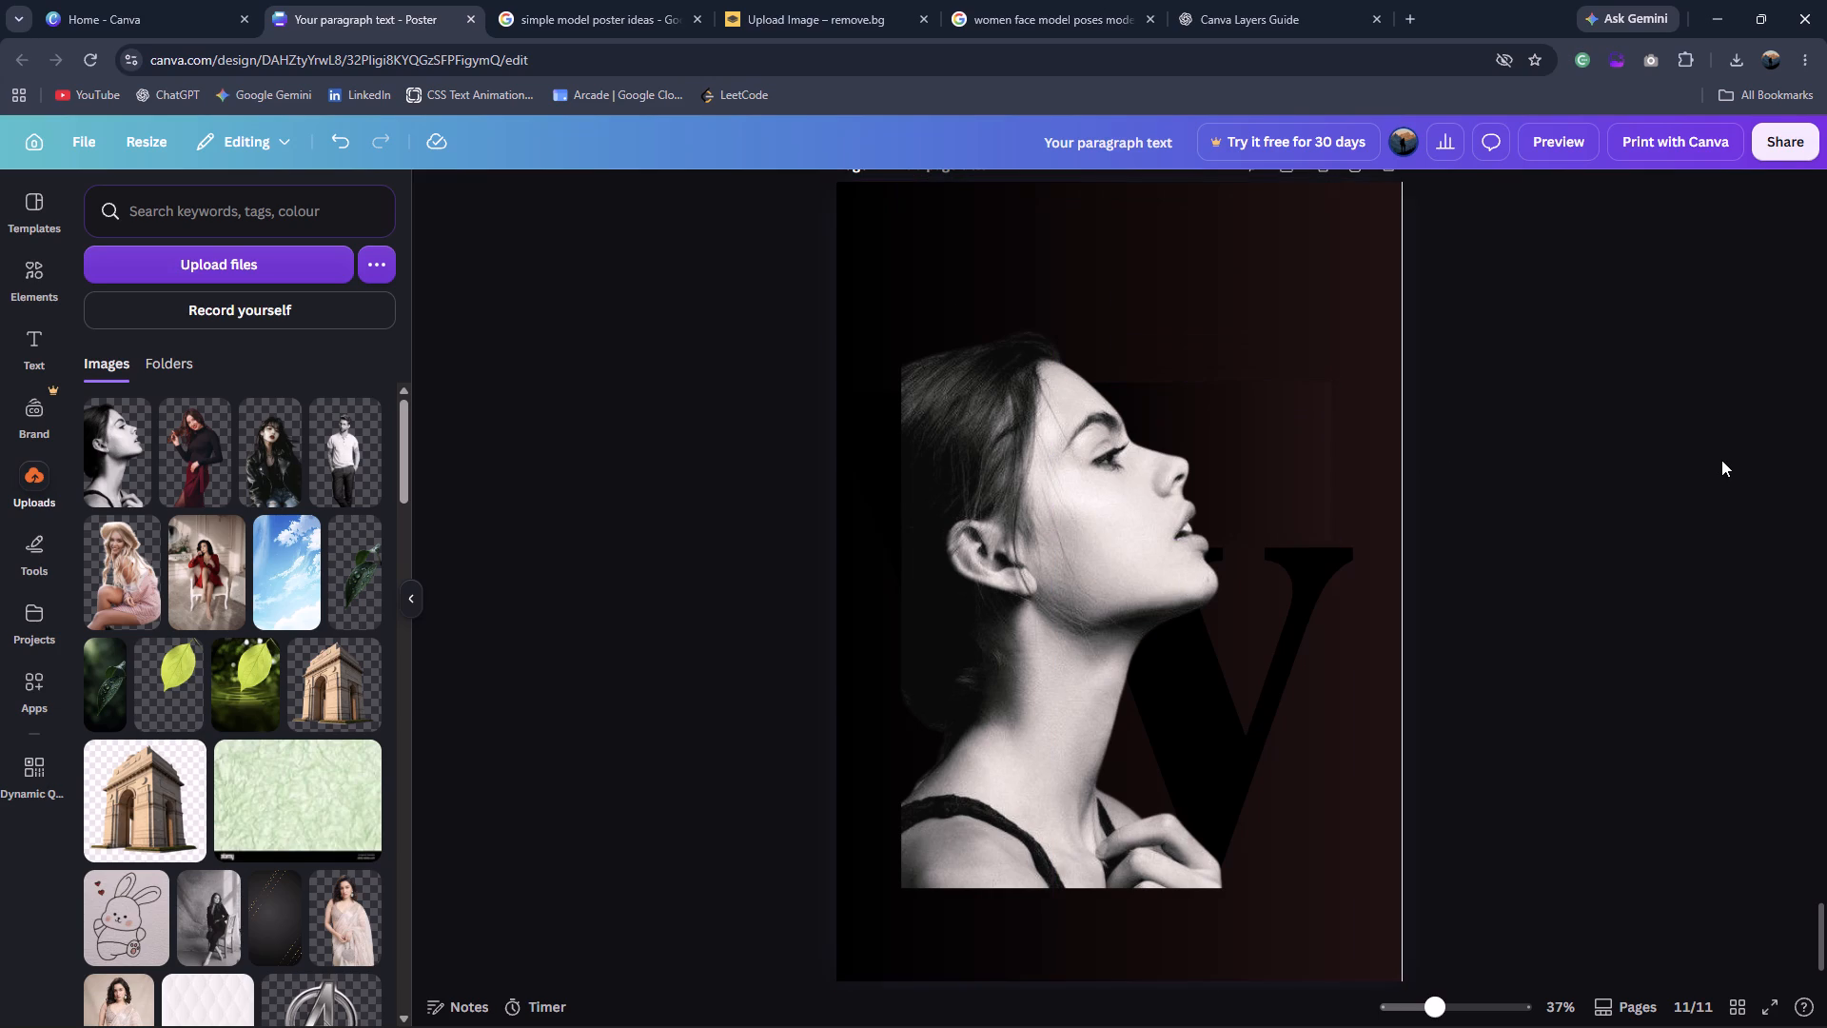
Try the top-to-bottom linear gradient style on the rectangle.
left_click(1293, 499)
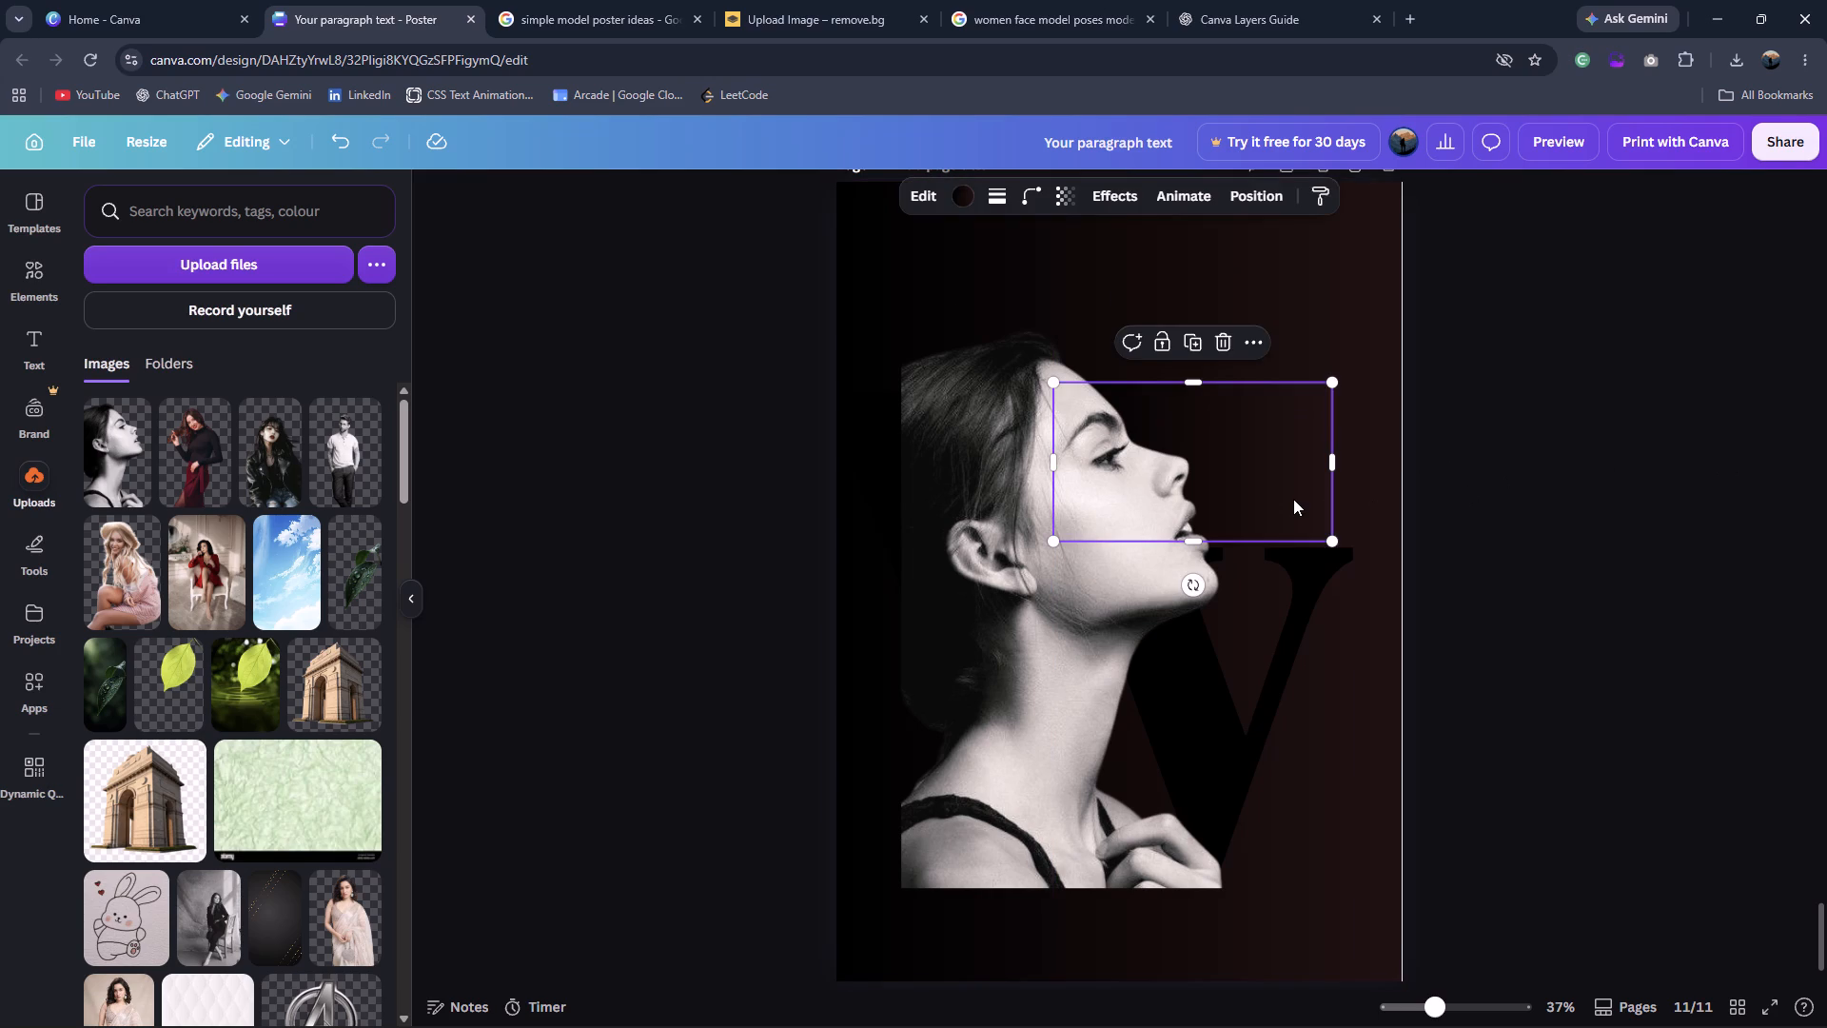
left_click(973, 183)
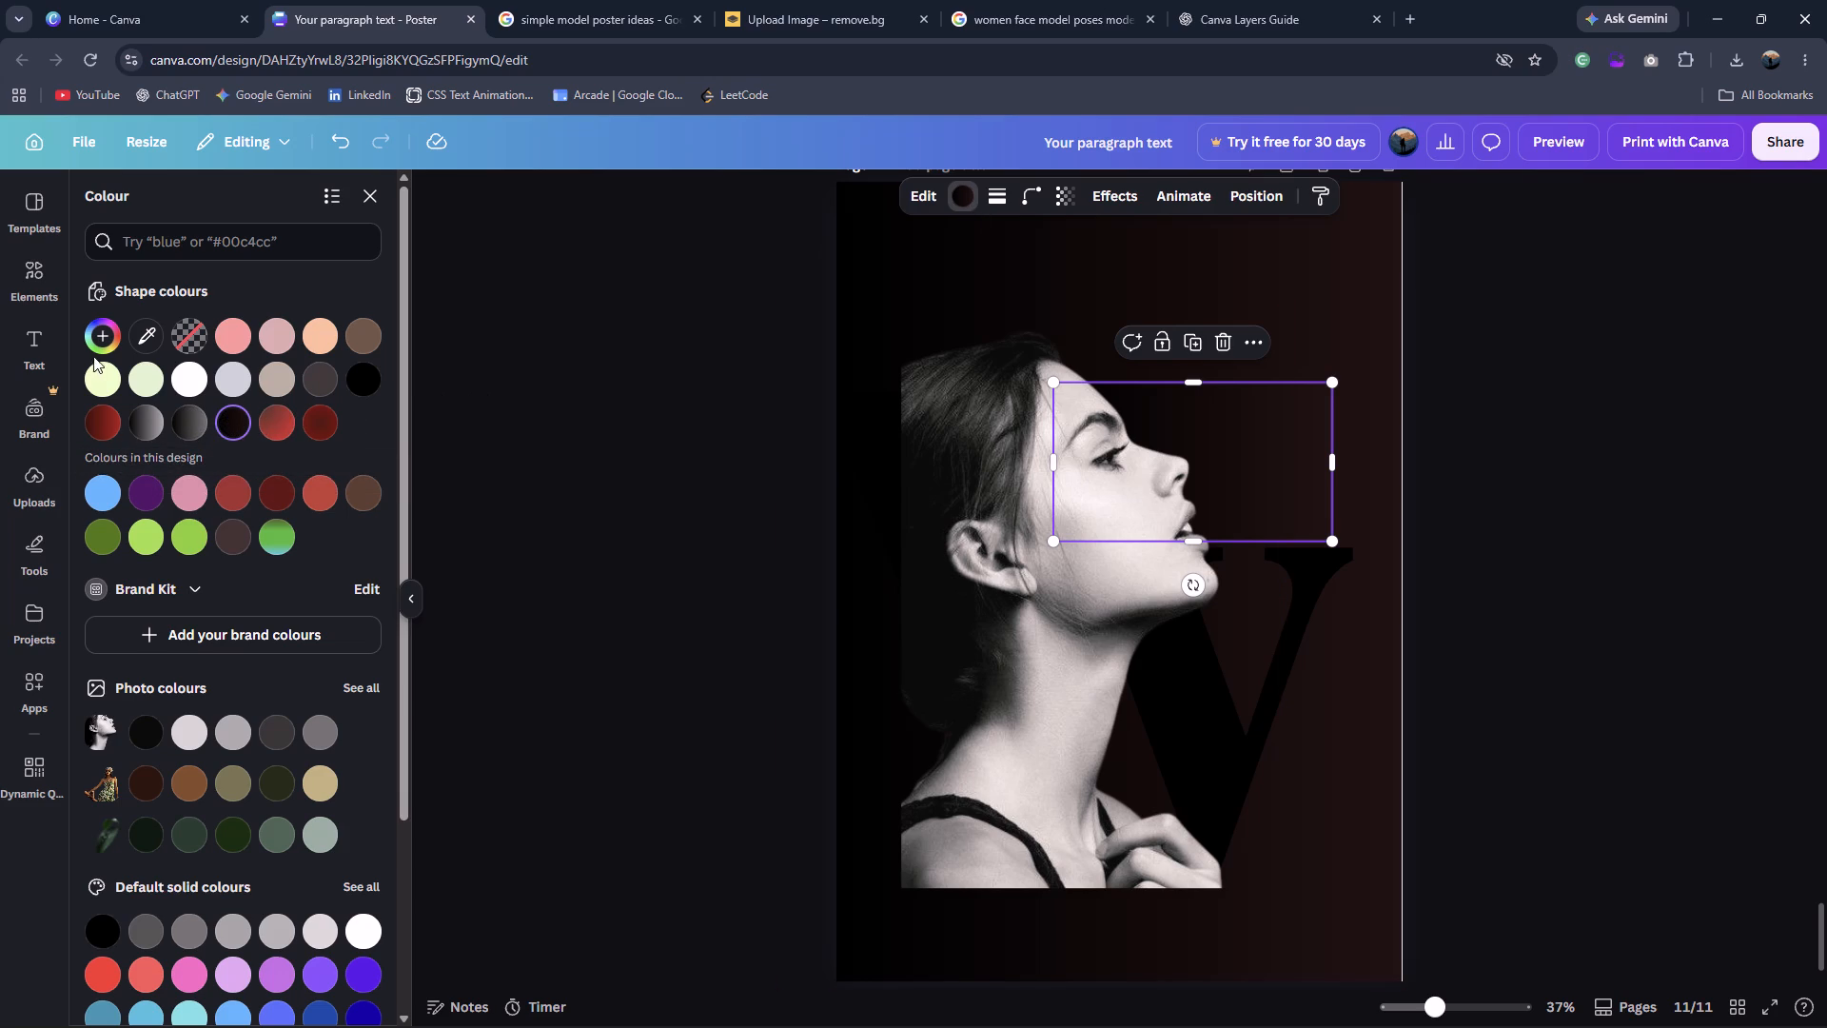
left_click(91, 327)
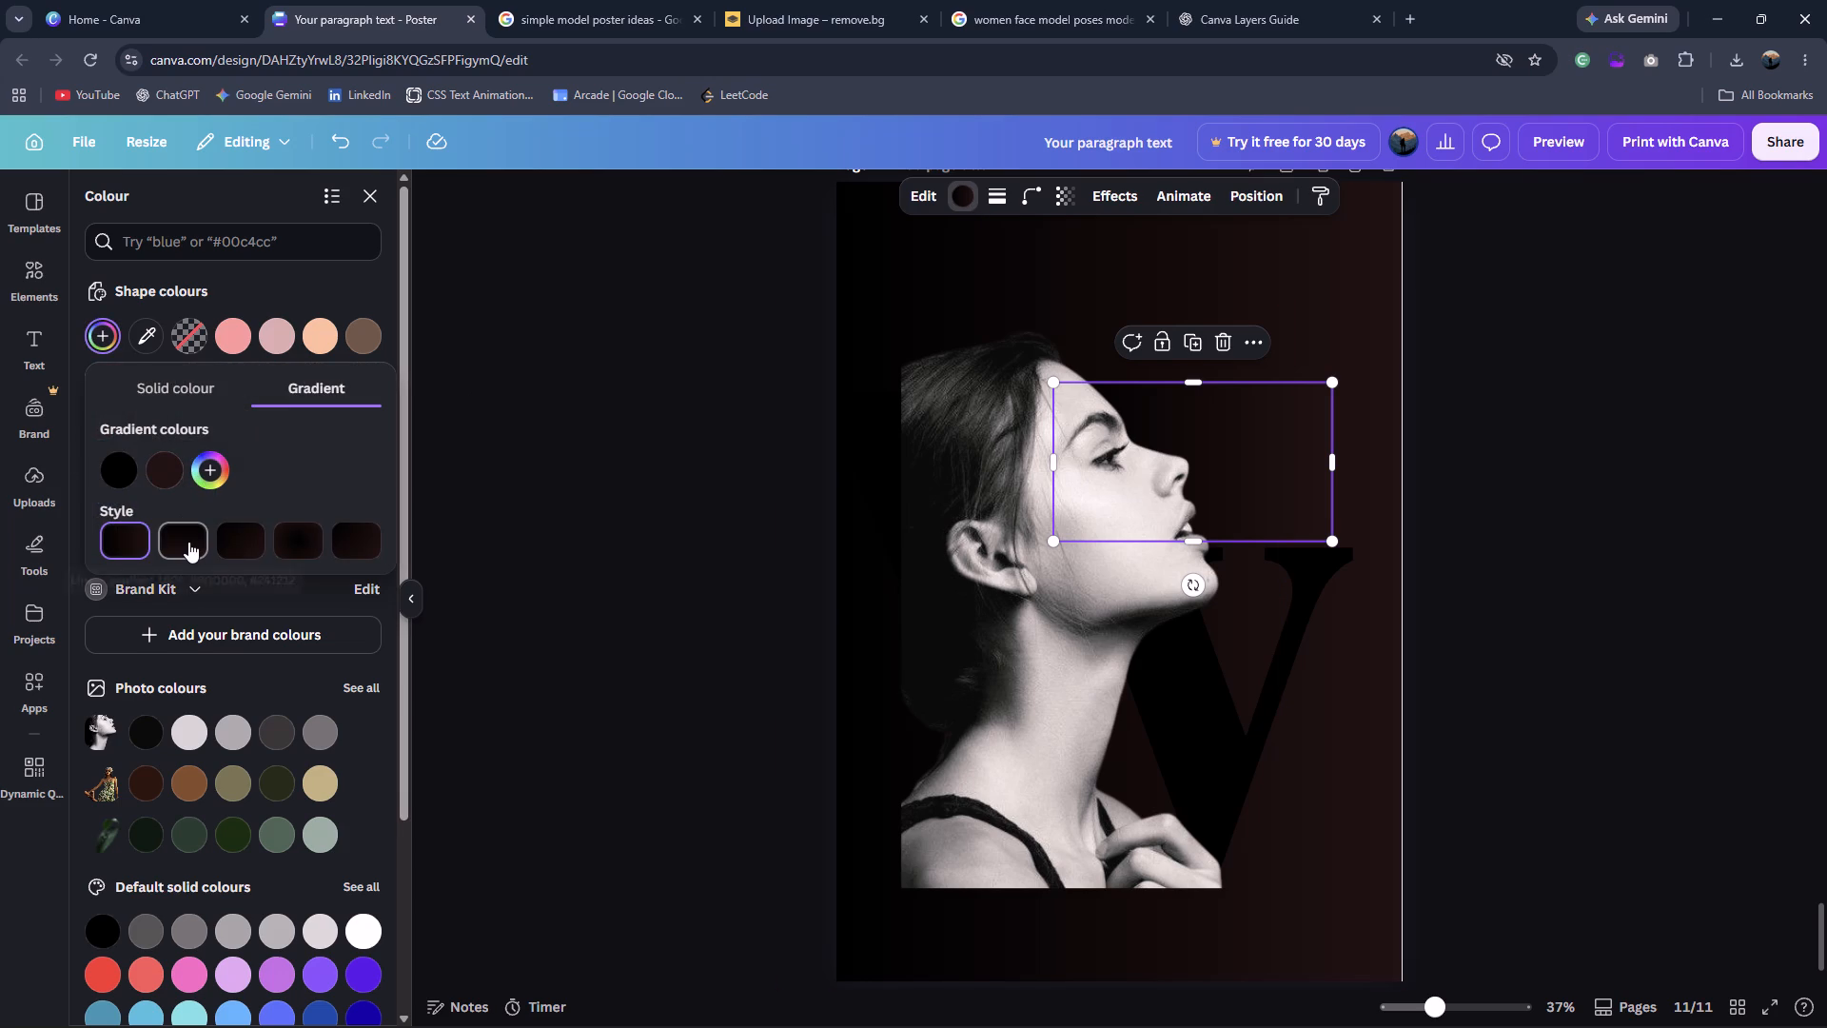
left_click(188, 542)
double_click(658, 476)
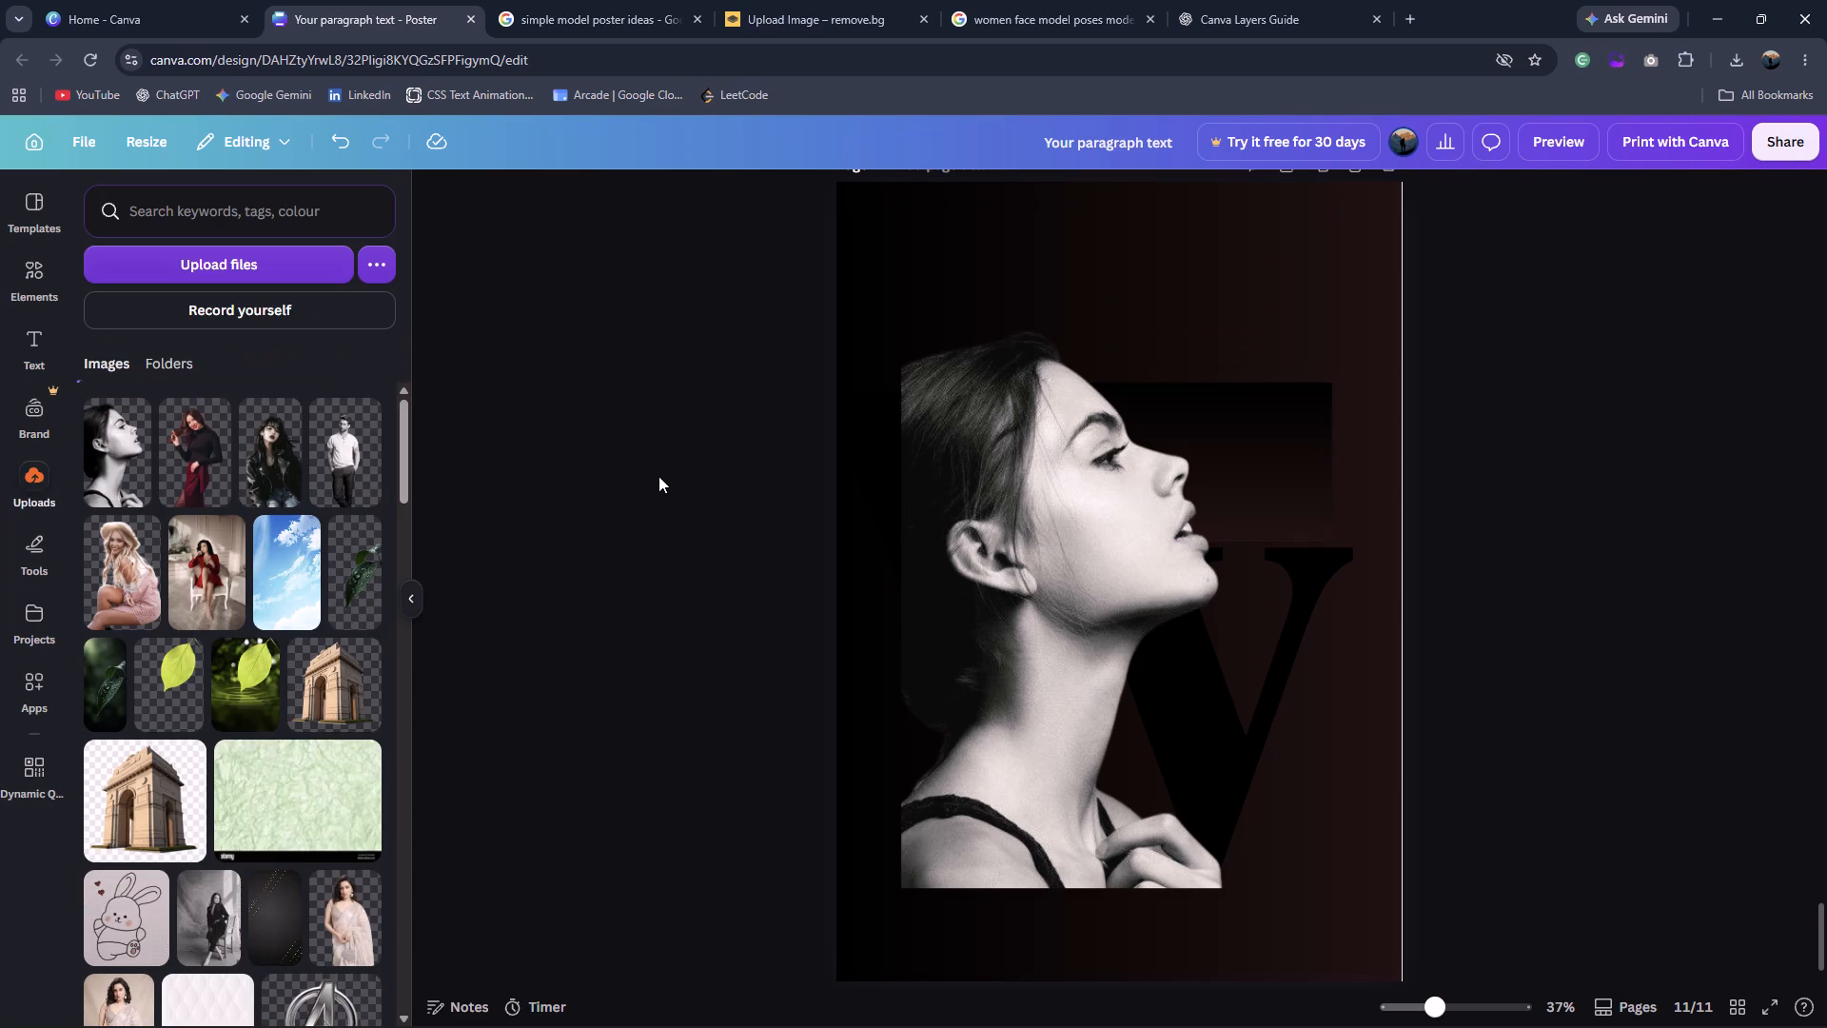
Change the rectangle's gradient to the third style, running diagonally from black to dark red.
left_click(1313, 445)
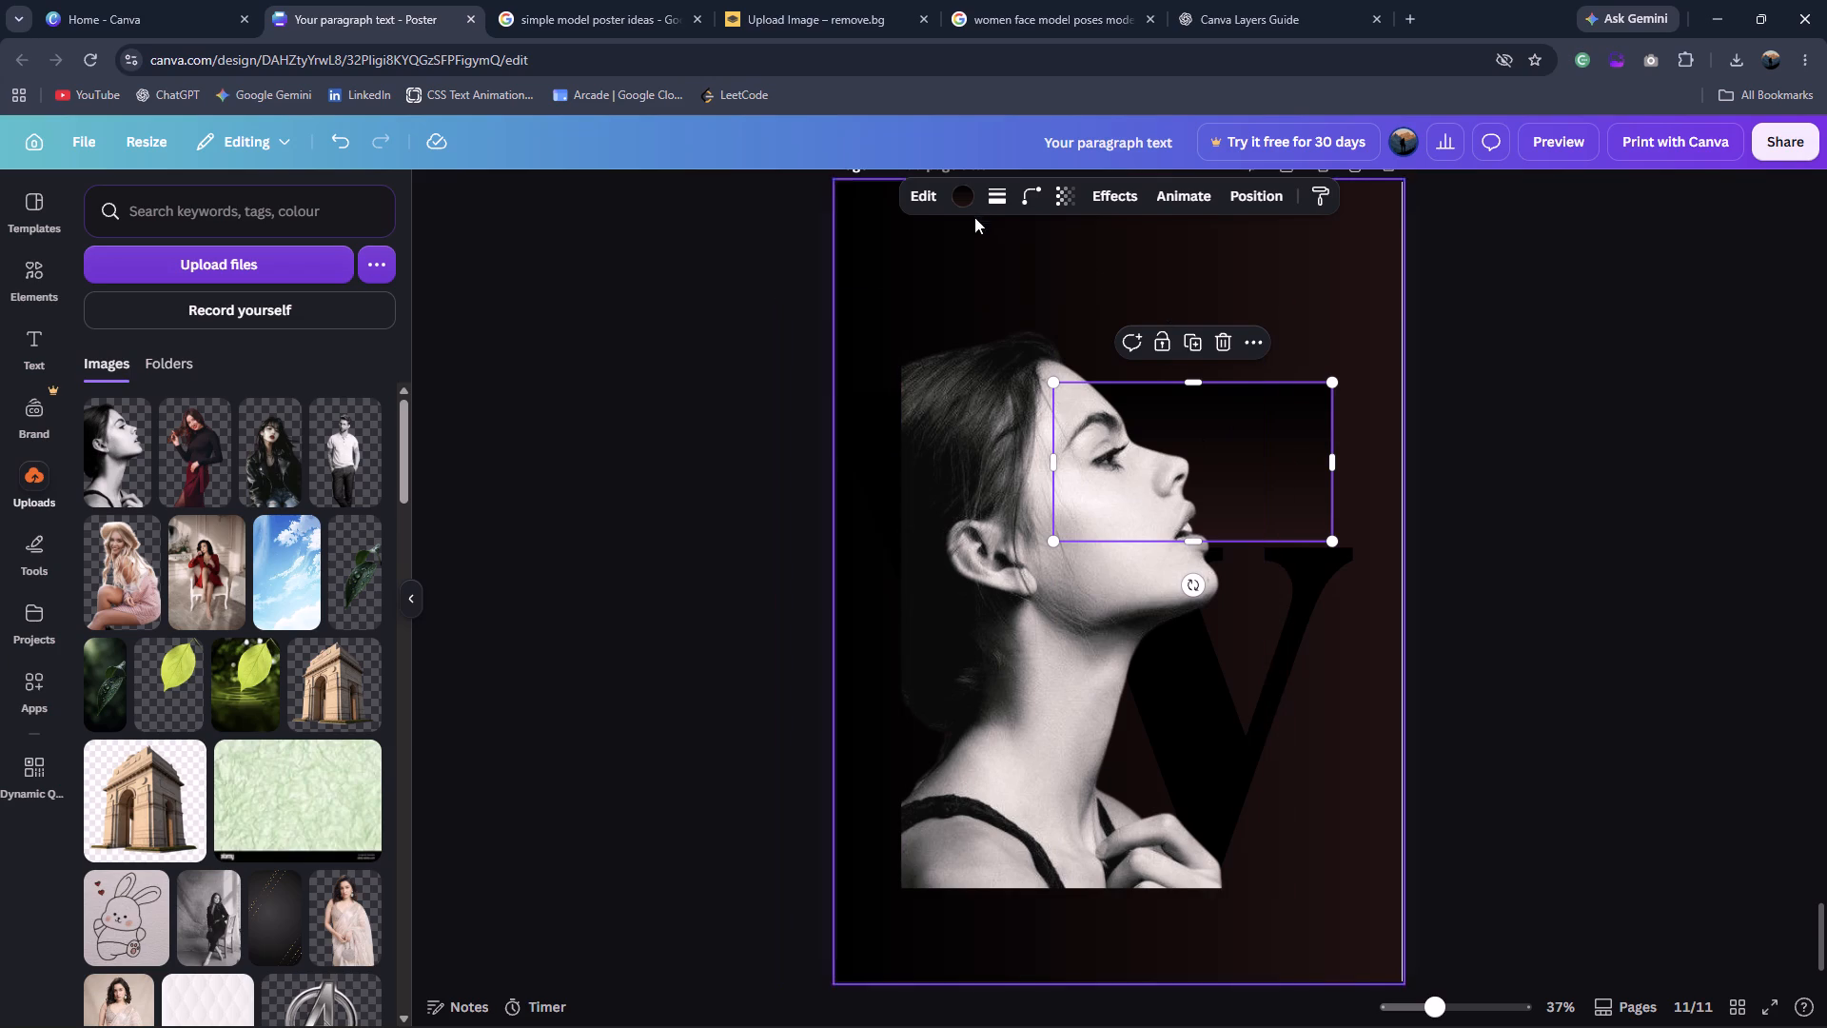
left_click(969, 205)
left_click(116, 342)
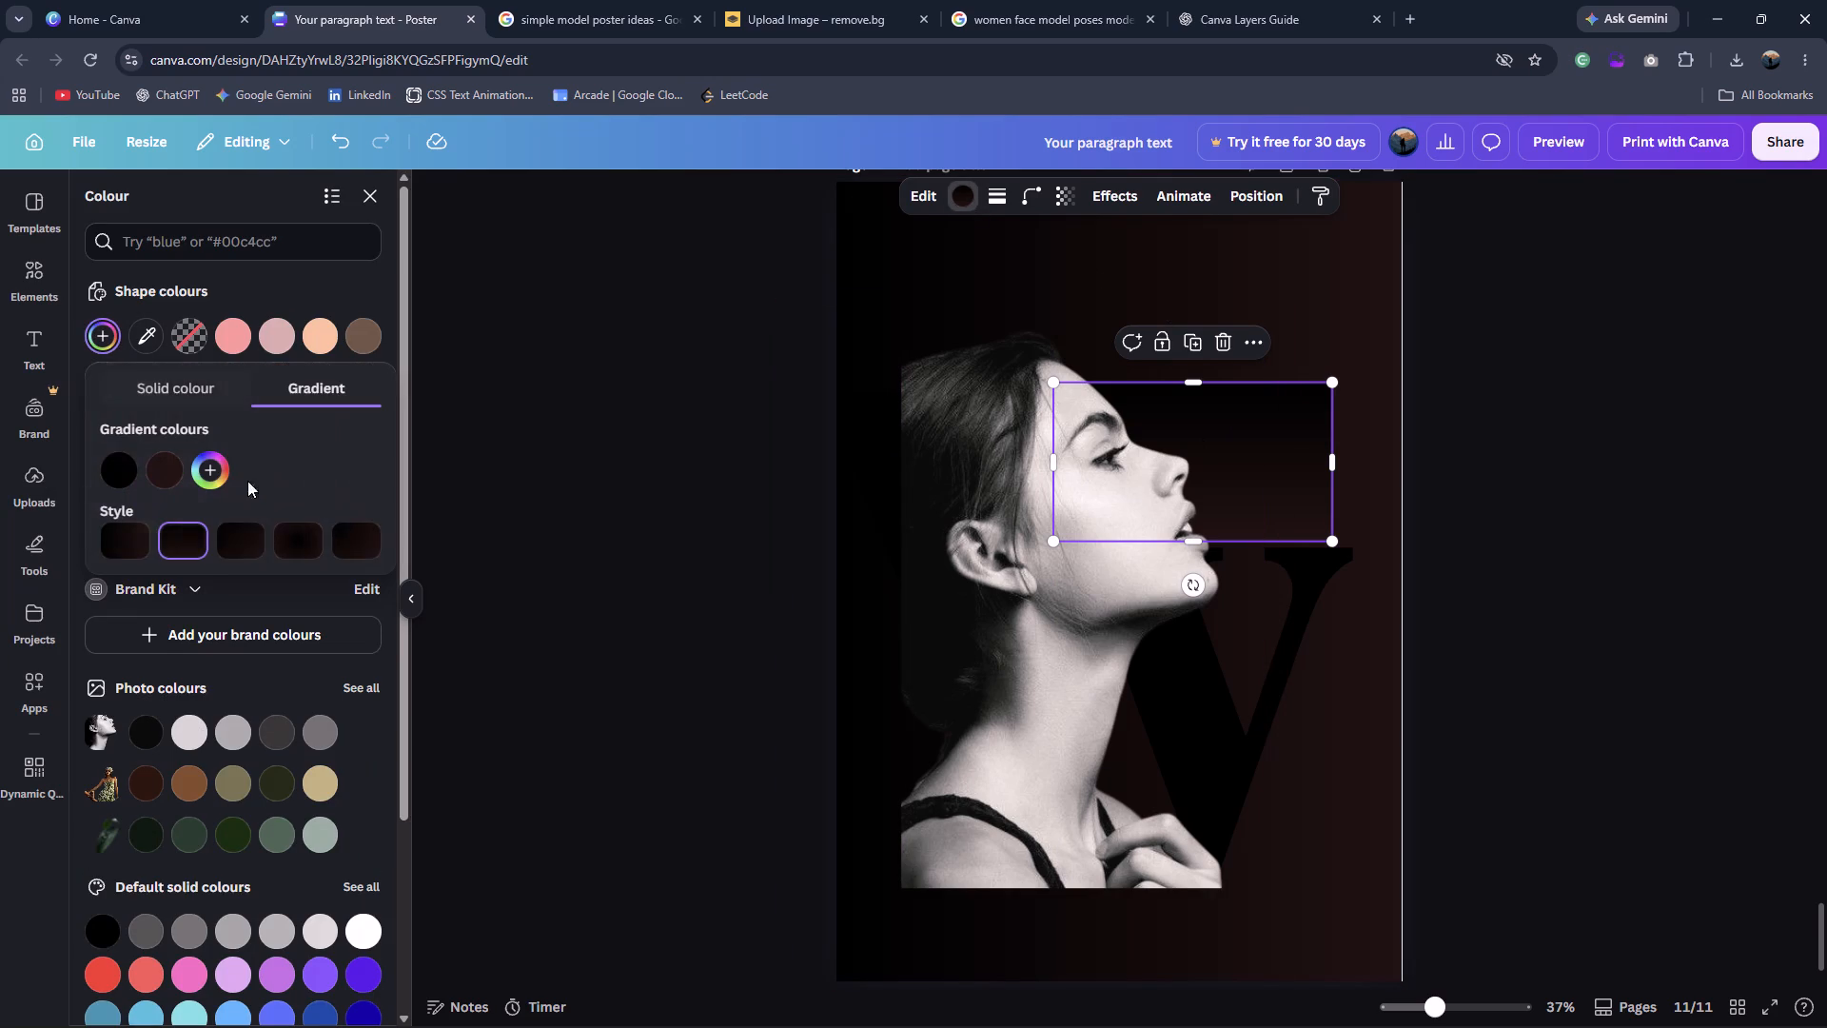
left_click(253, 528)
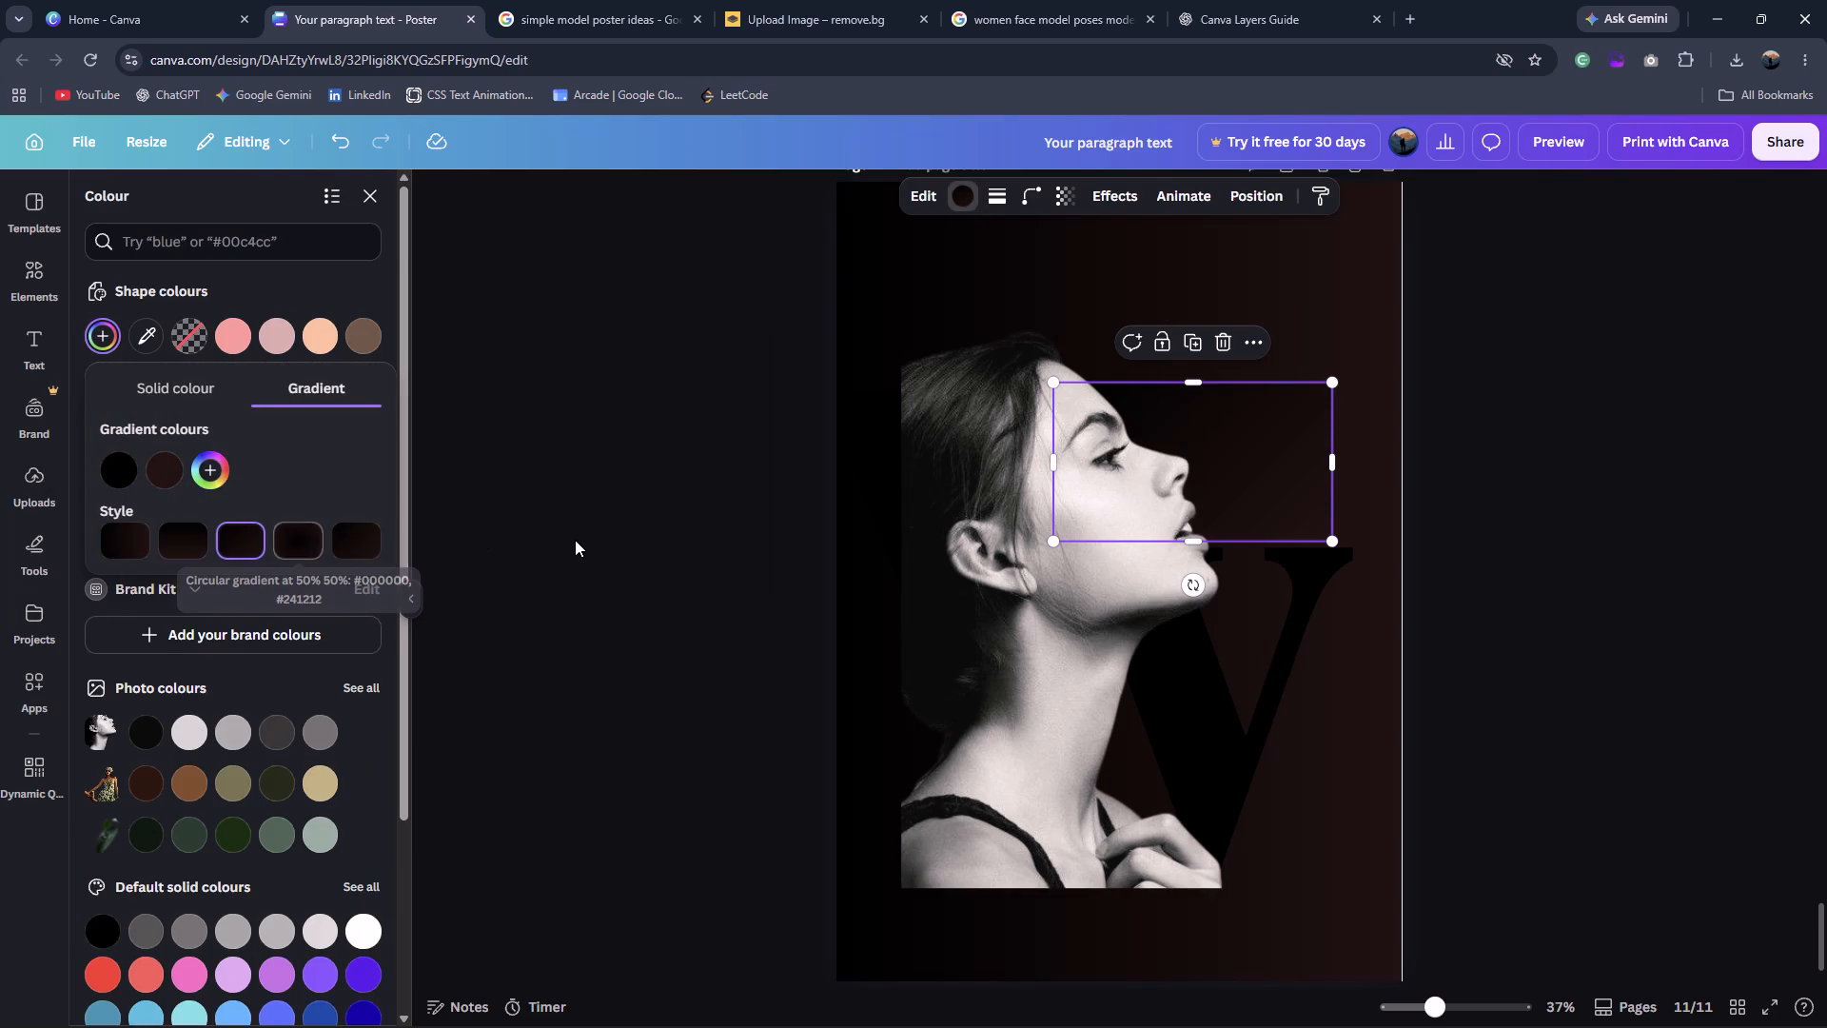
double_click(578, 540)
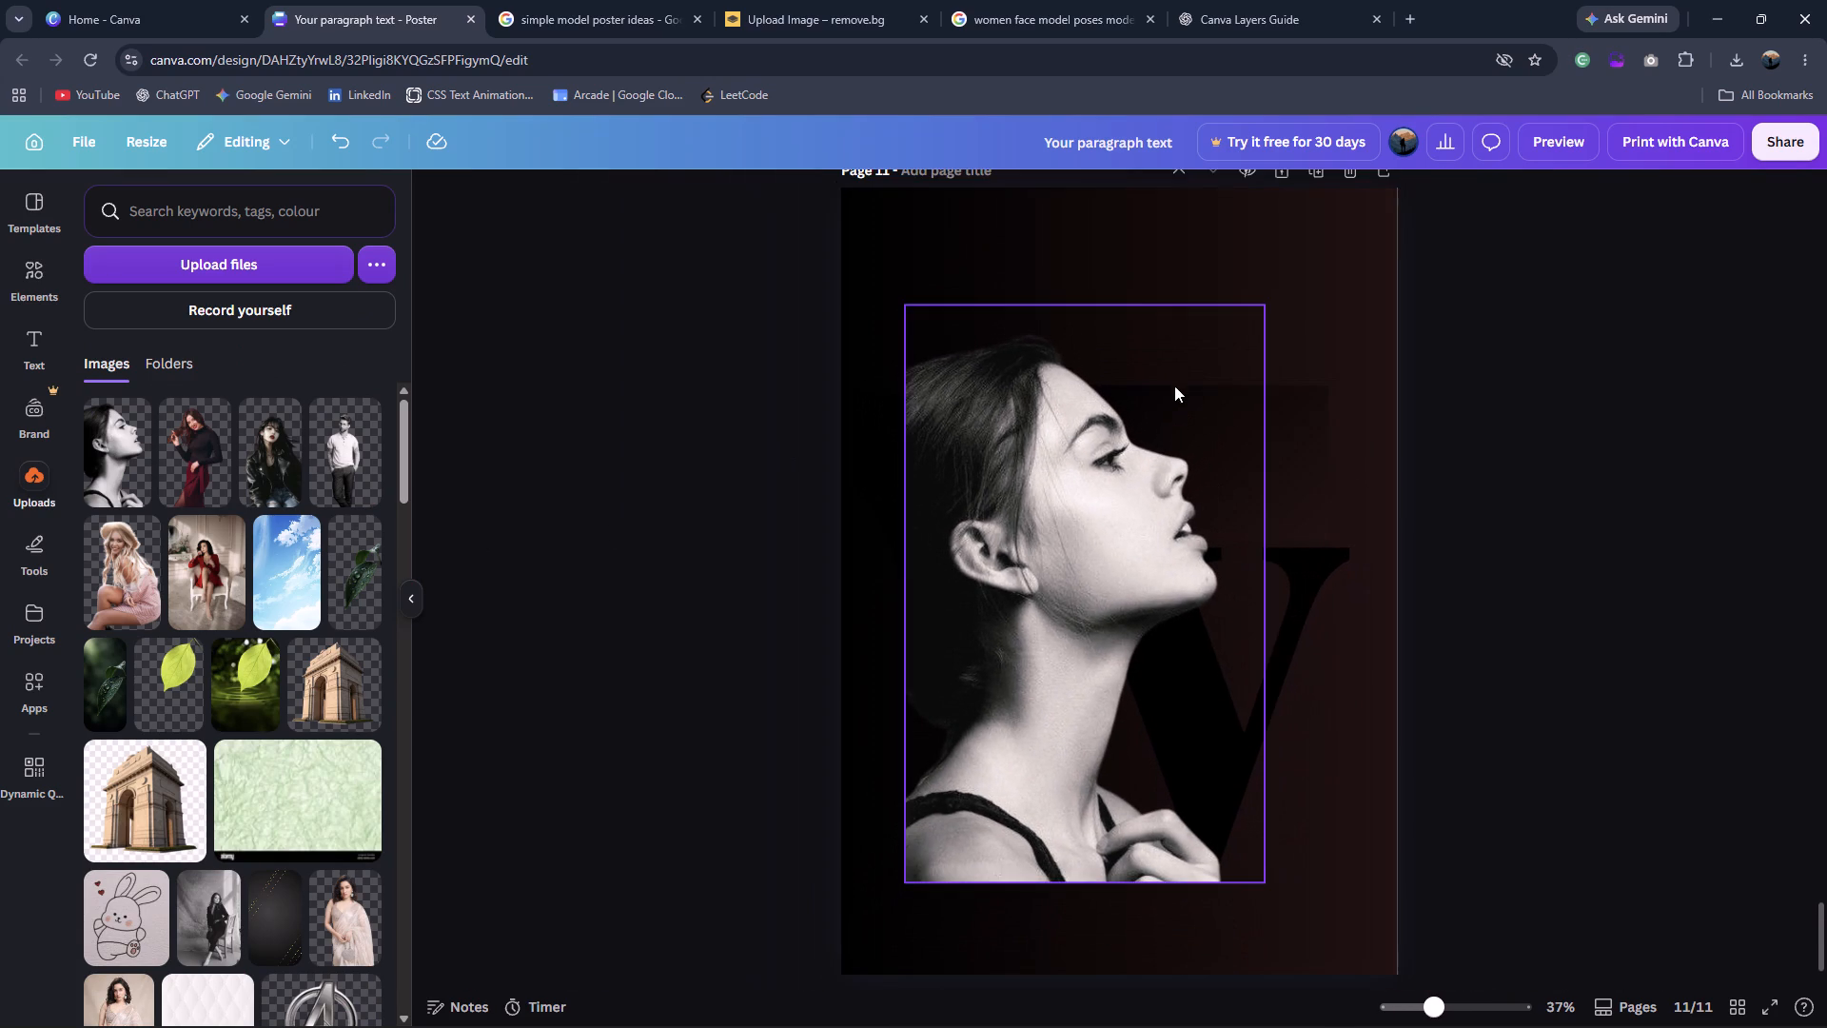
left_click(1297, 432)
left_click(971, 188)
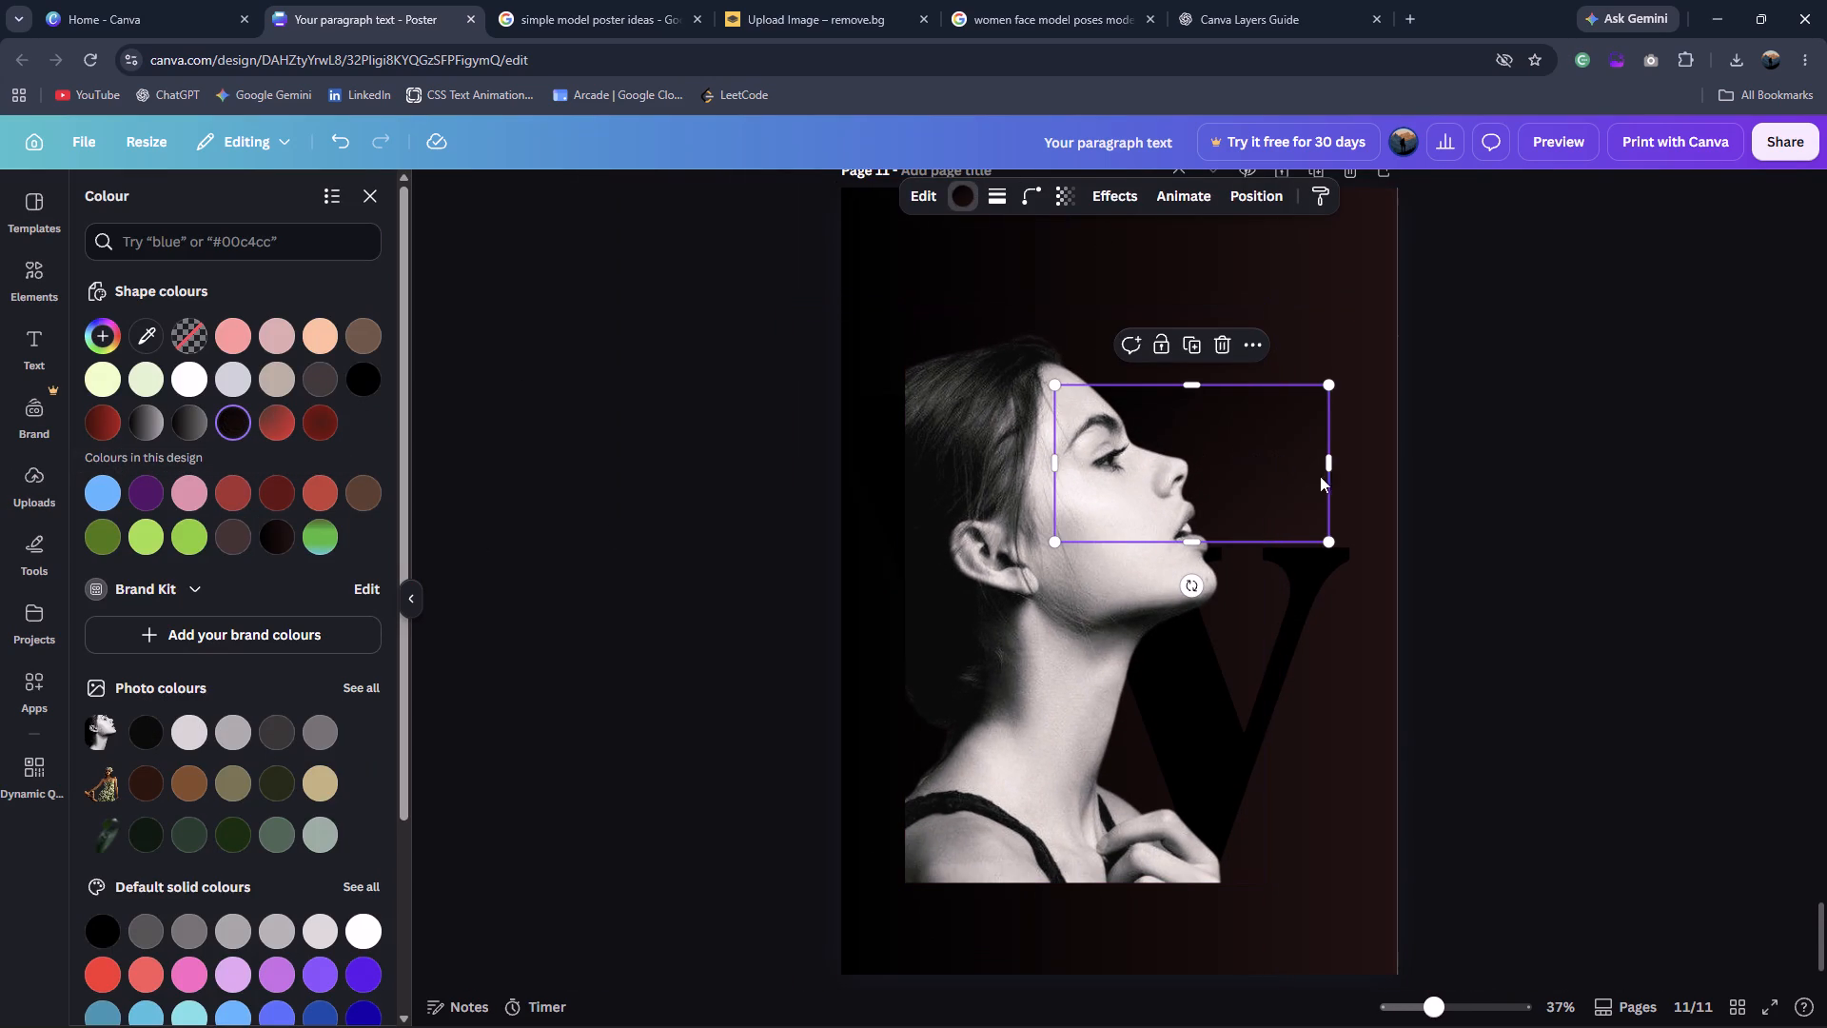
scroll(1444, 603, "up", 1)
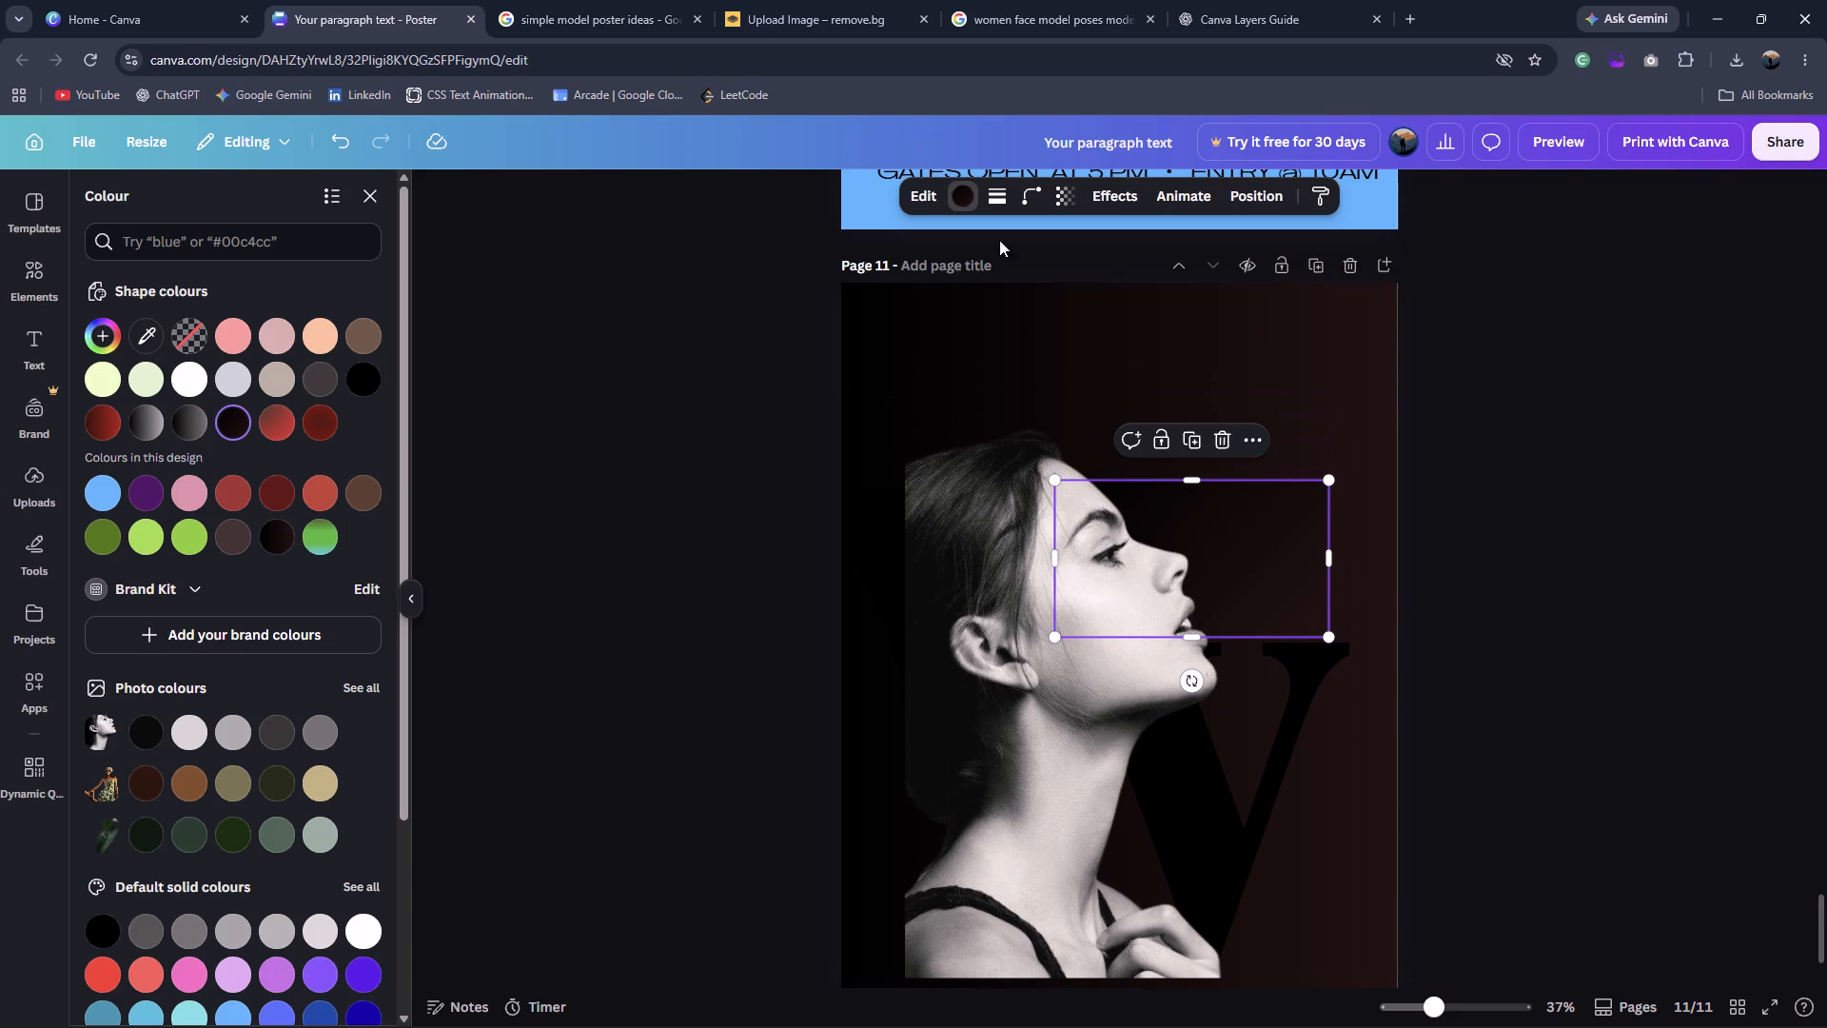
Check the reference poster, and darken the end colour of the page background's gradient to #170C0C.
left_click(515, 0)
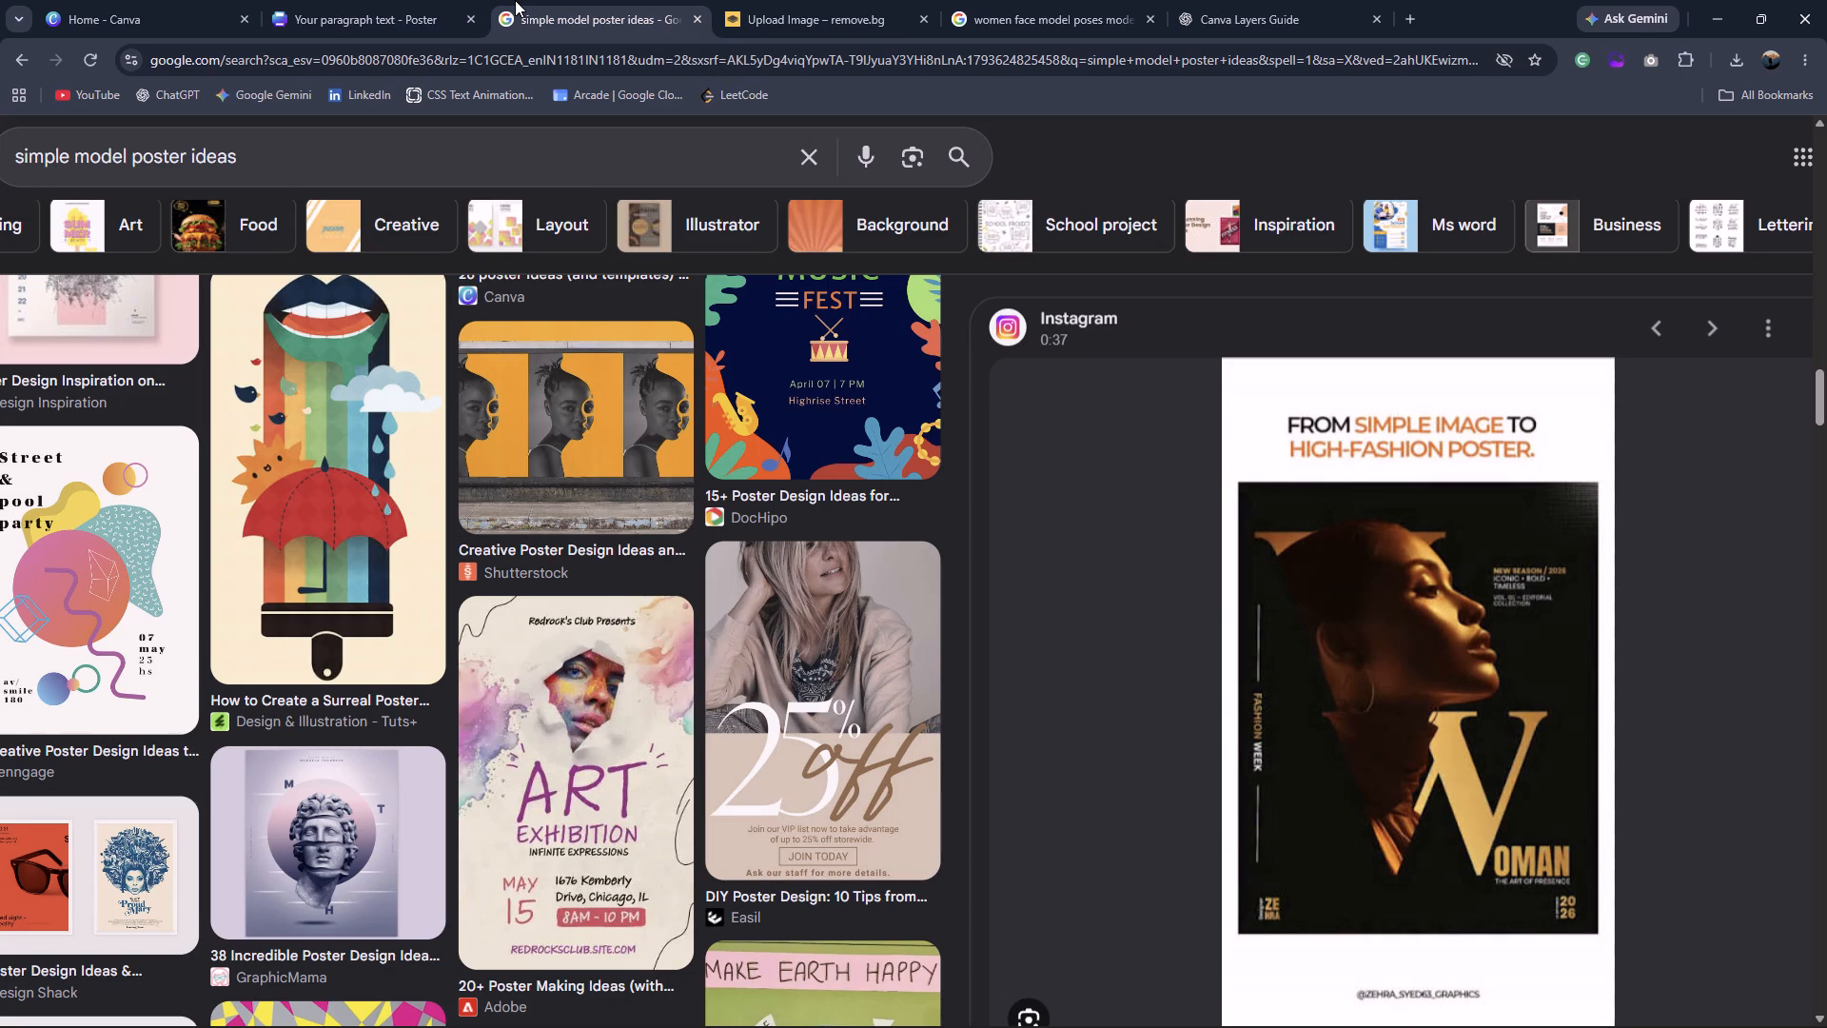
left_click(402, 0)
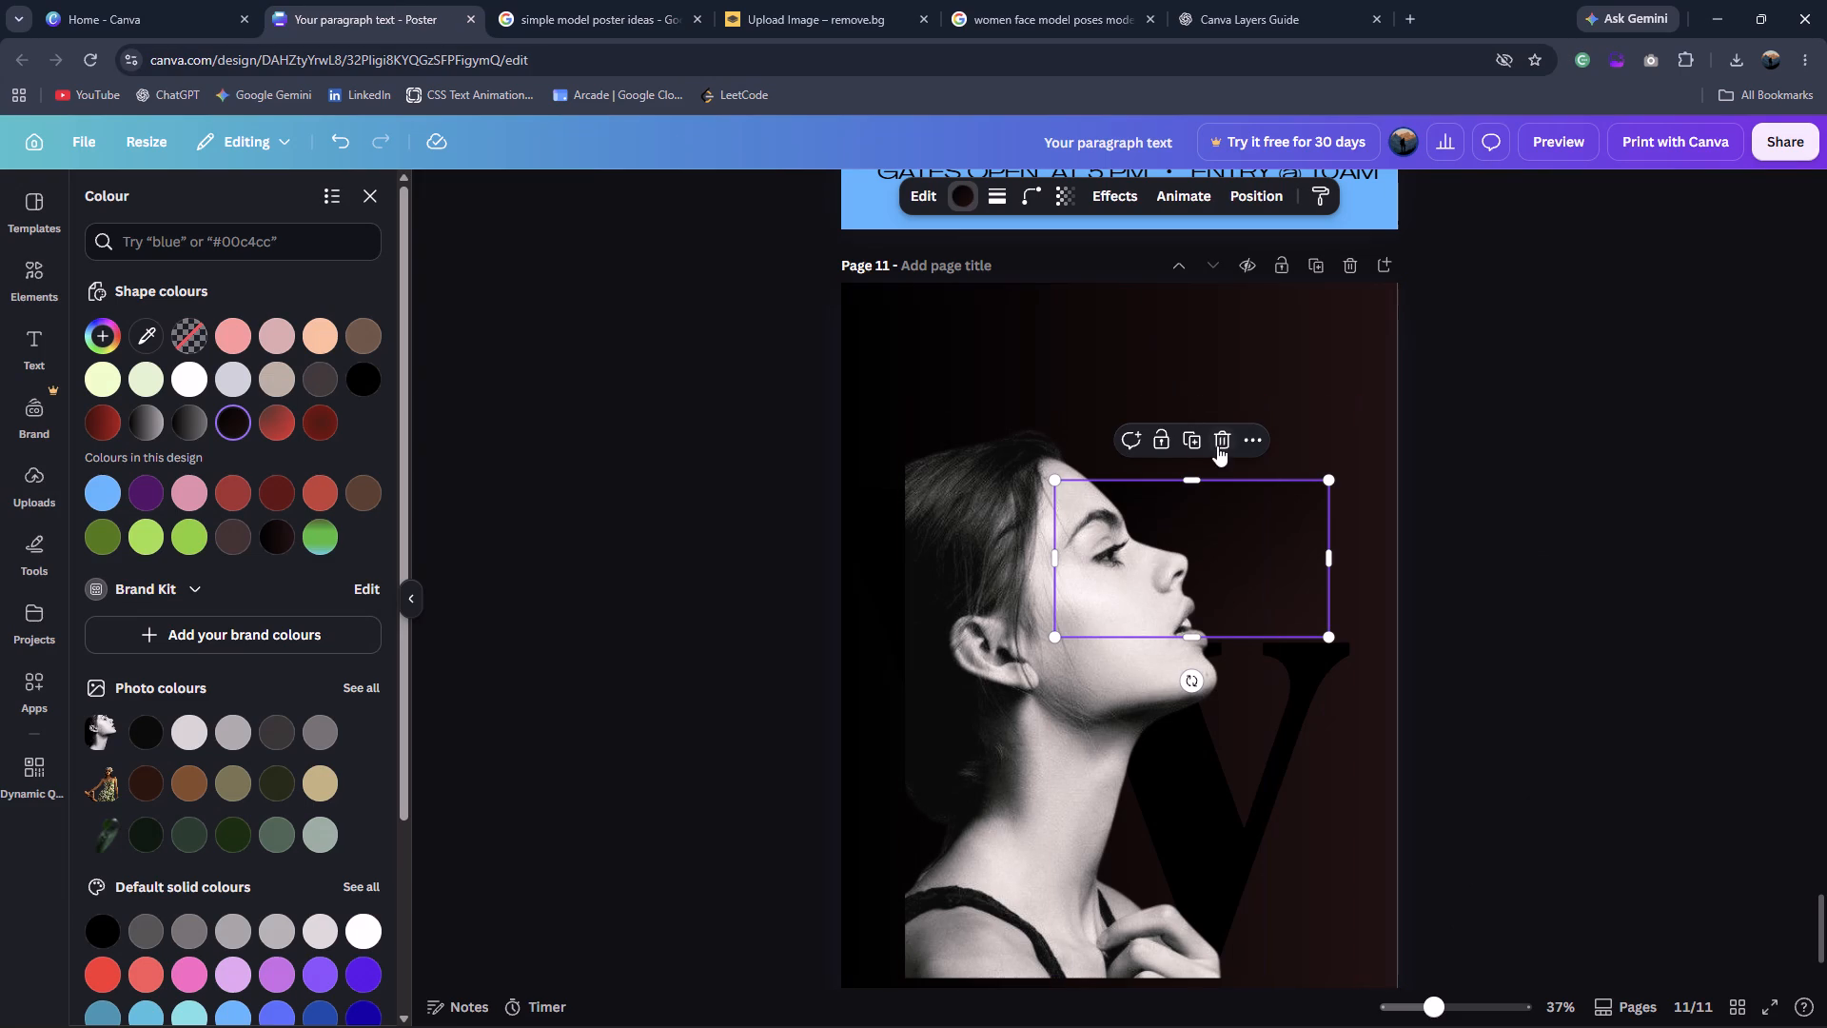
left_click(1280, 289)
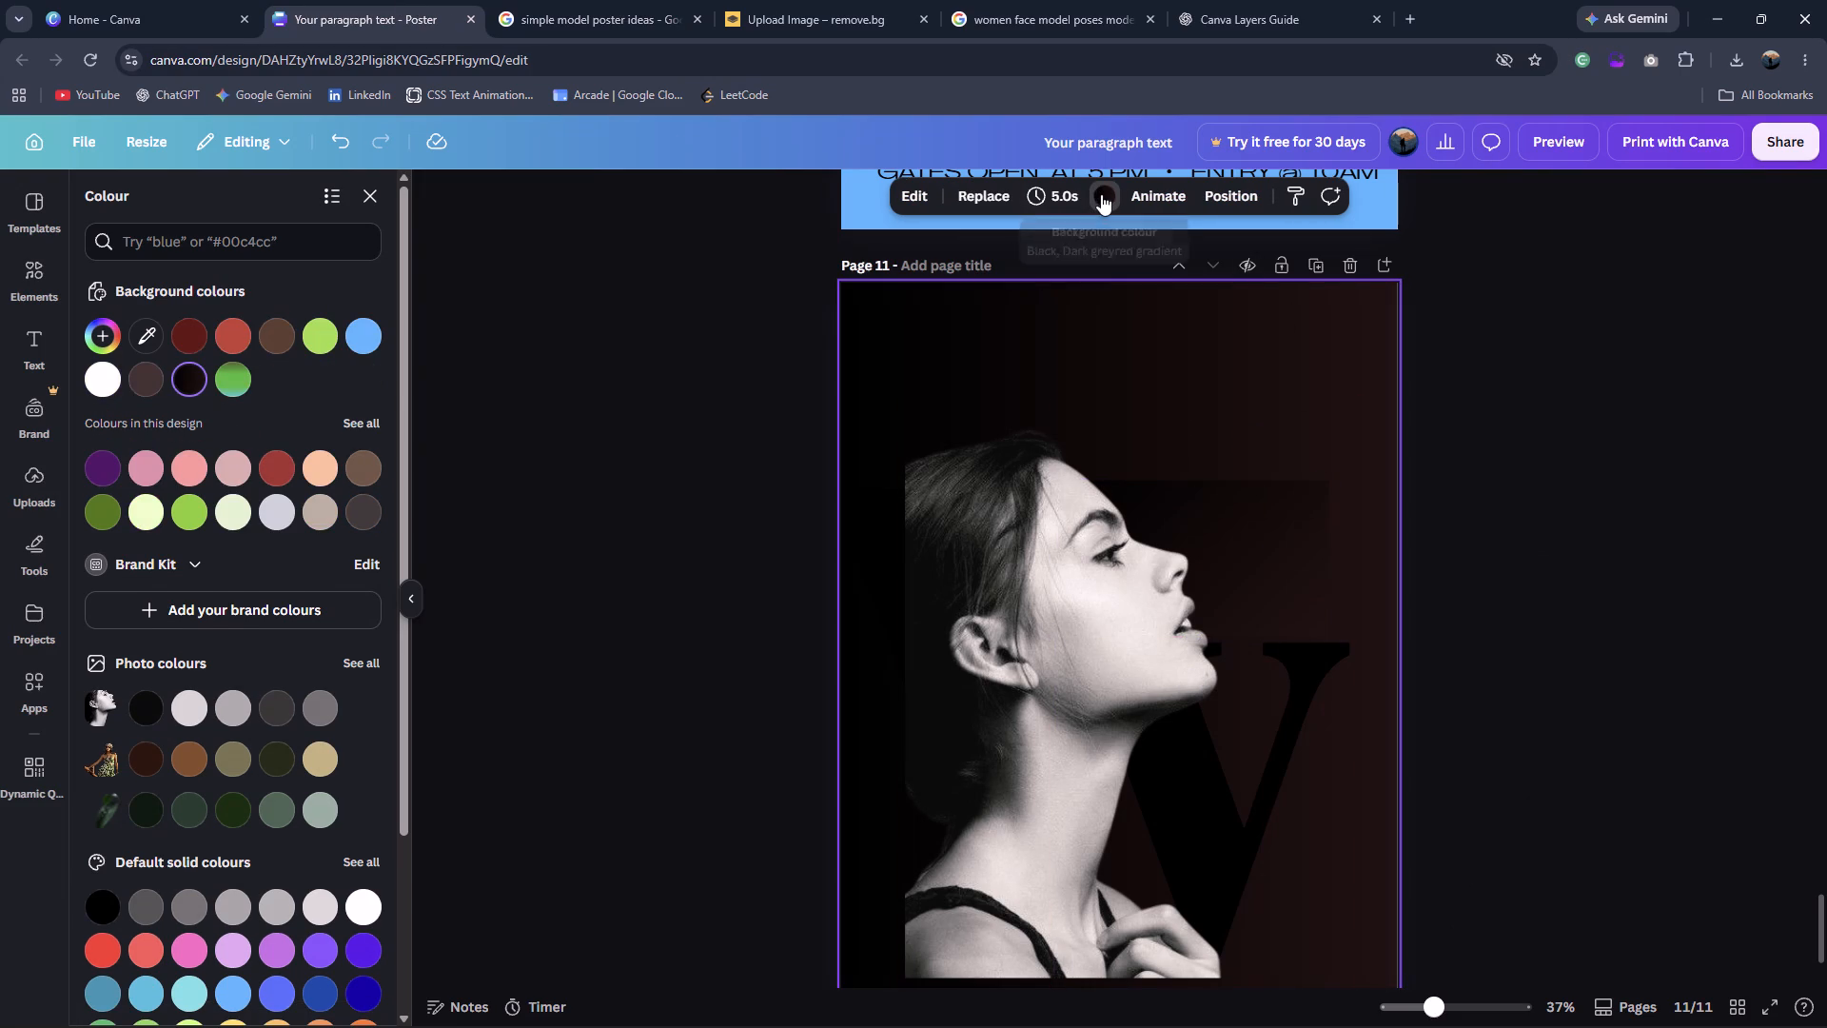
left_click(1101, 194)
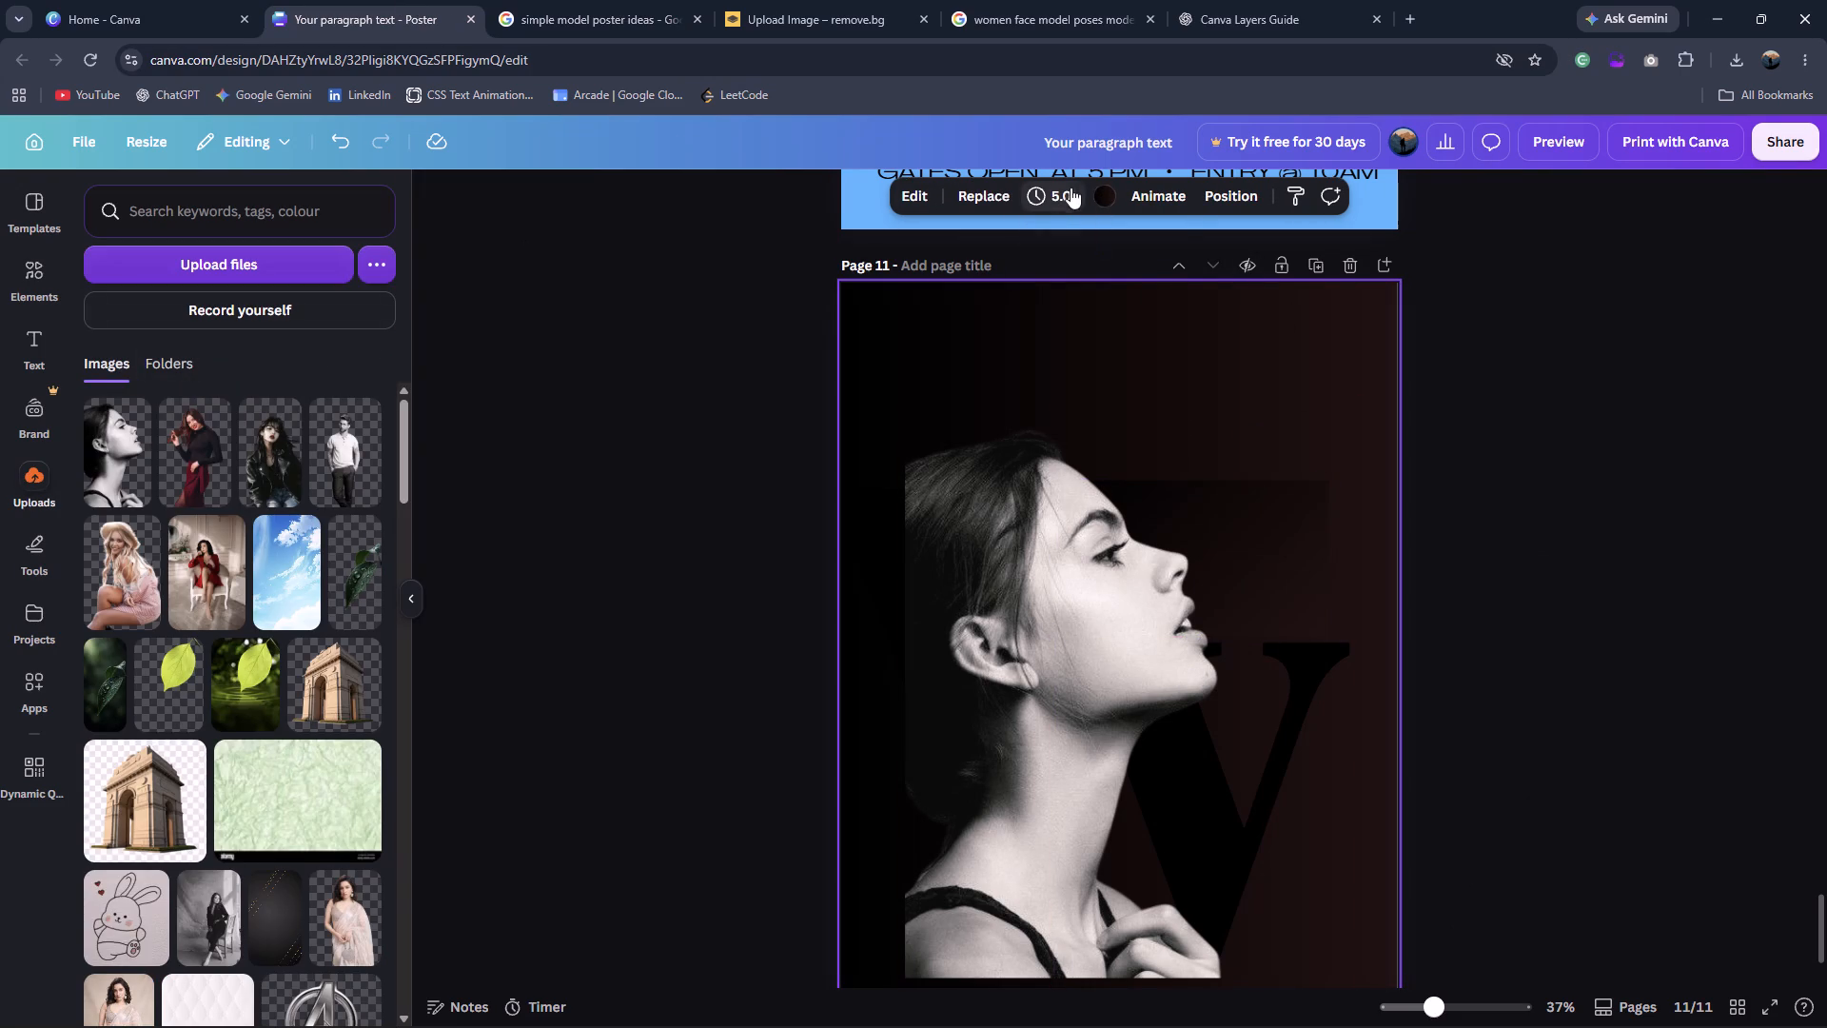
left_click(1094, 183)
left_click(103, 336)
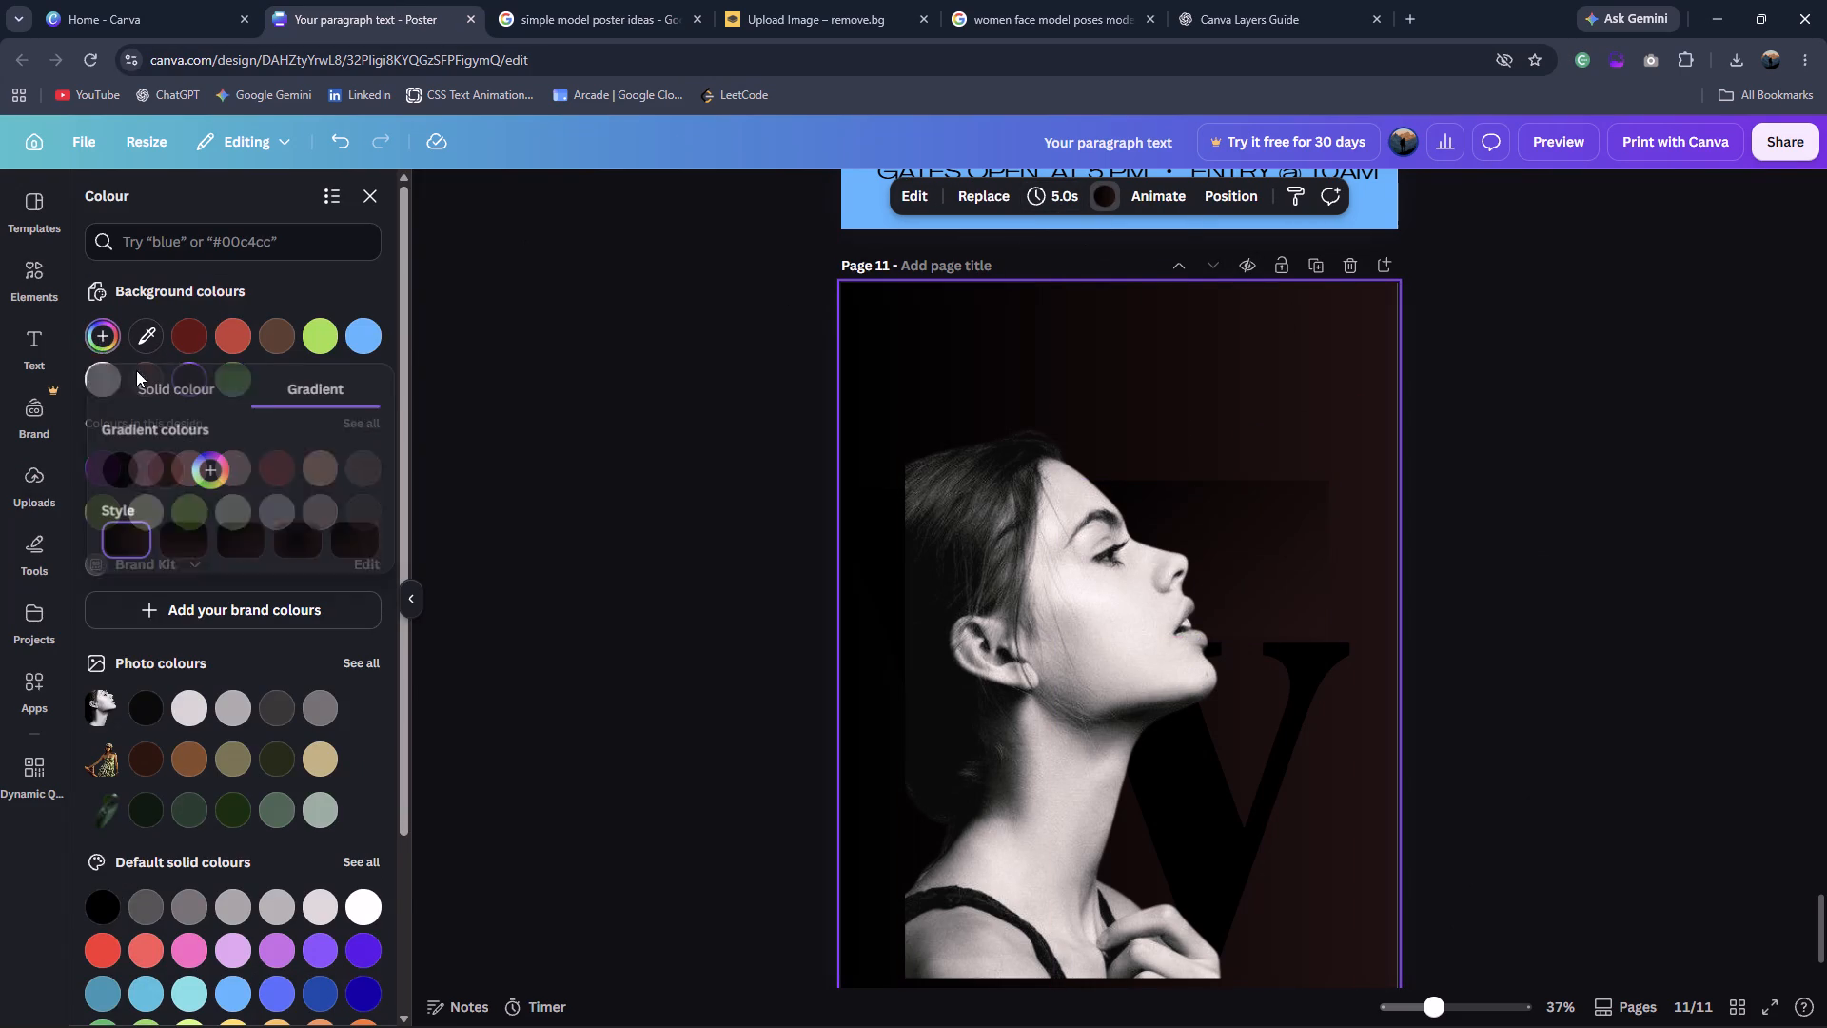
left_click(170, 461)
left_click_drag(293, 594, 296, 608)
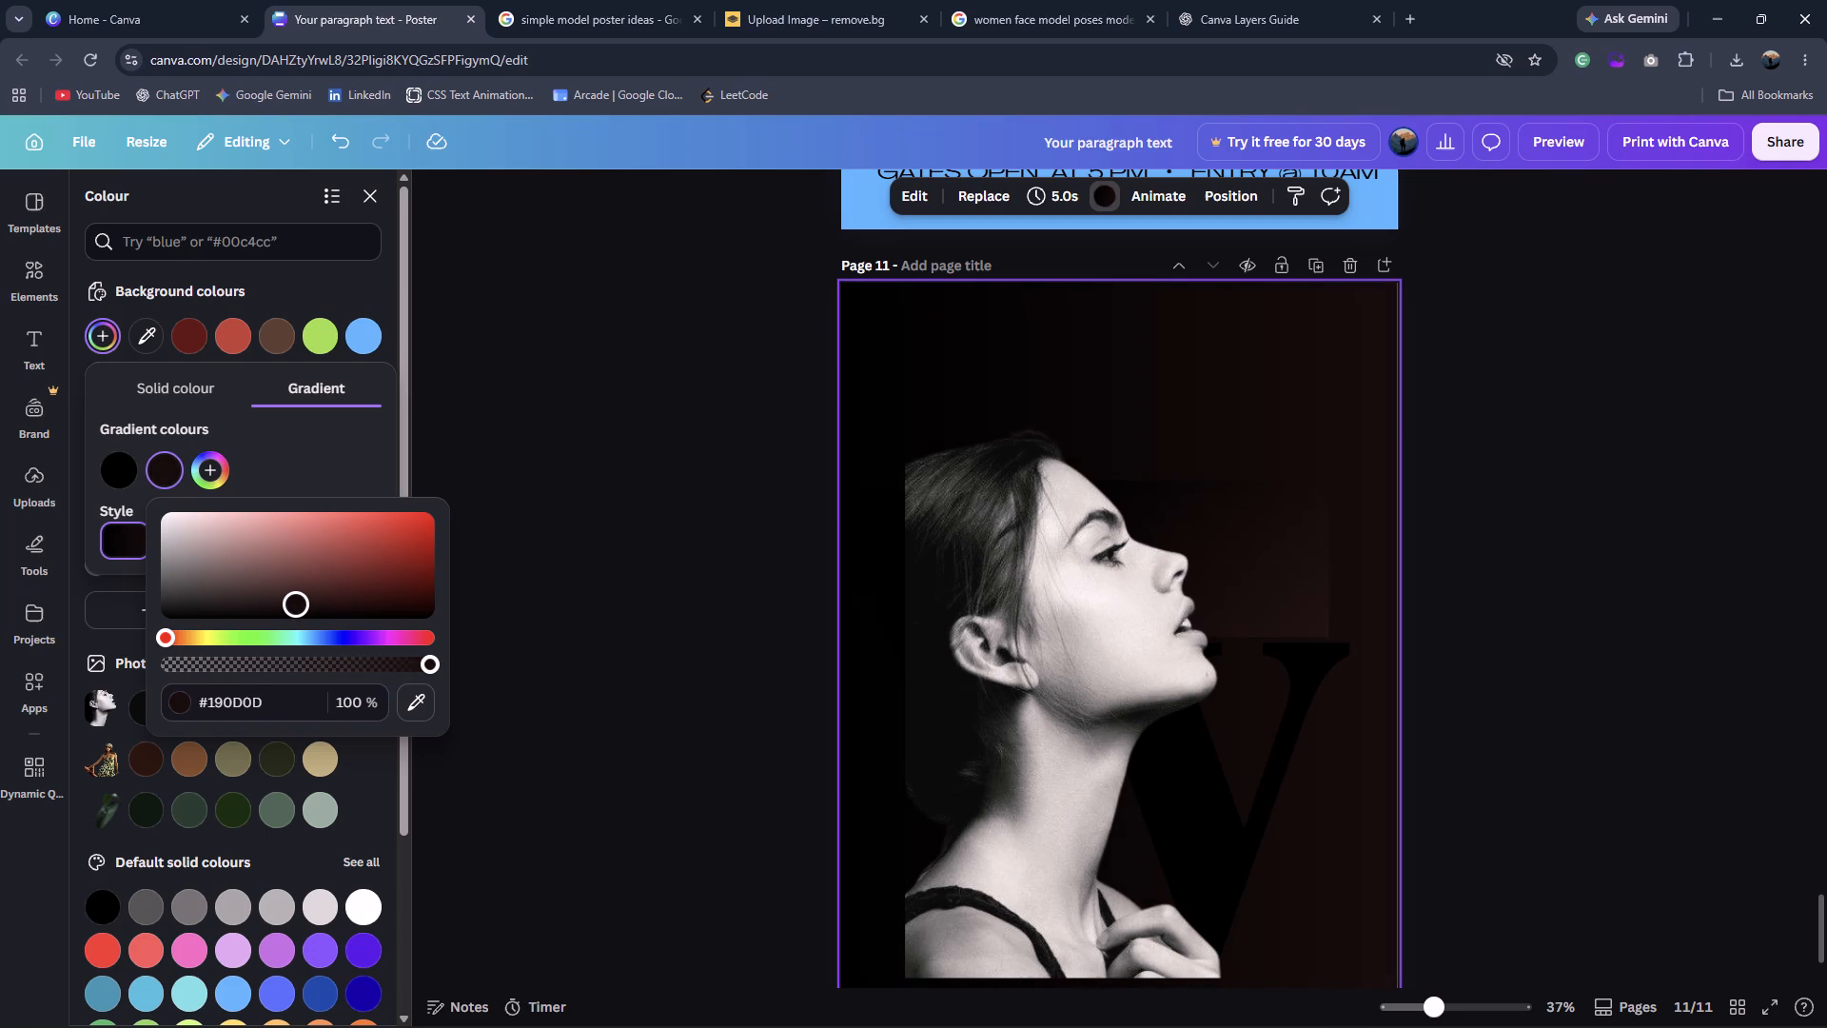
left_click_drag(296, 608, 296, 609)
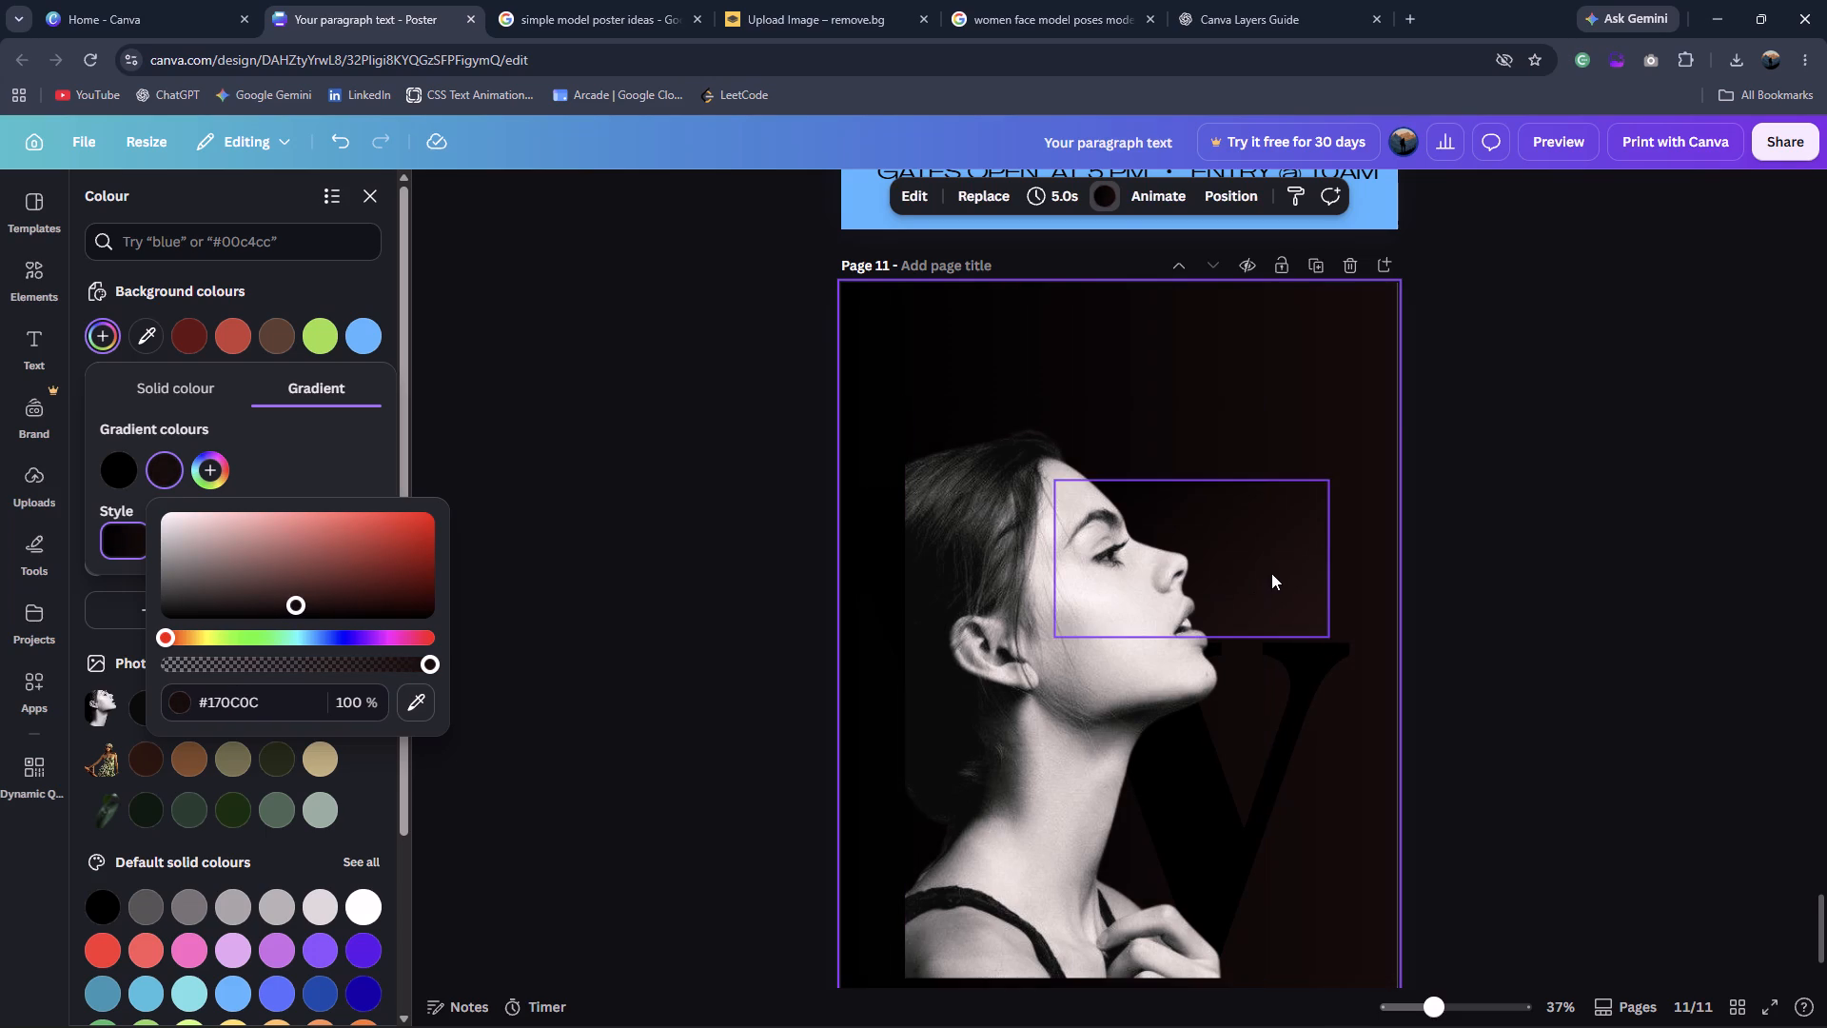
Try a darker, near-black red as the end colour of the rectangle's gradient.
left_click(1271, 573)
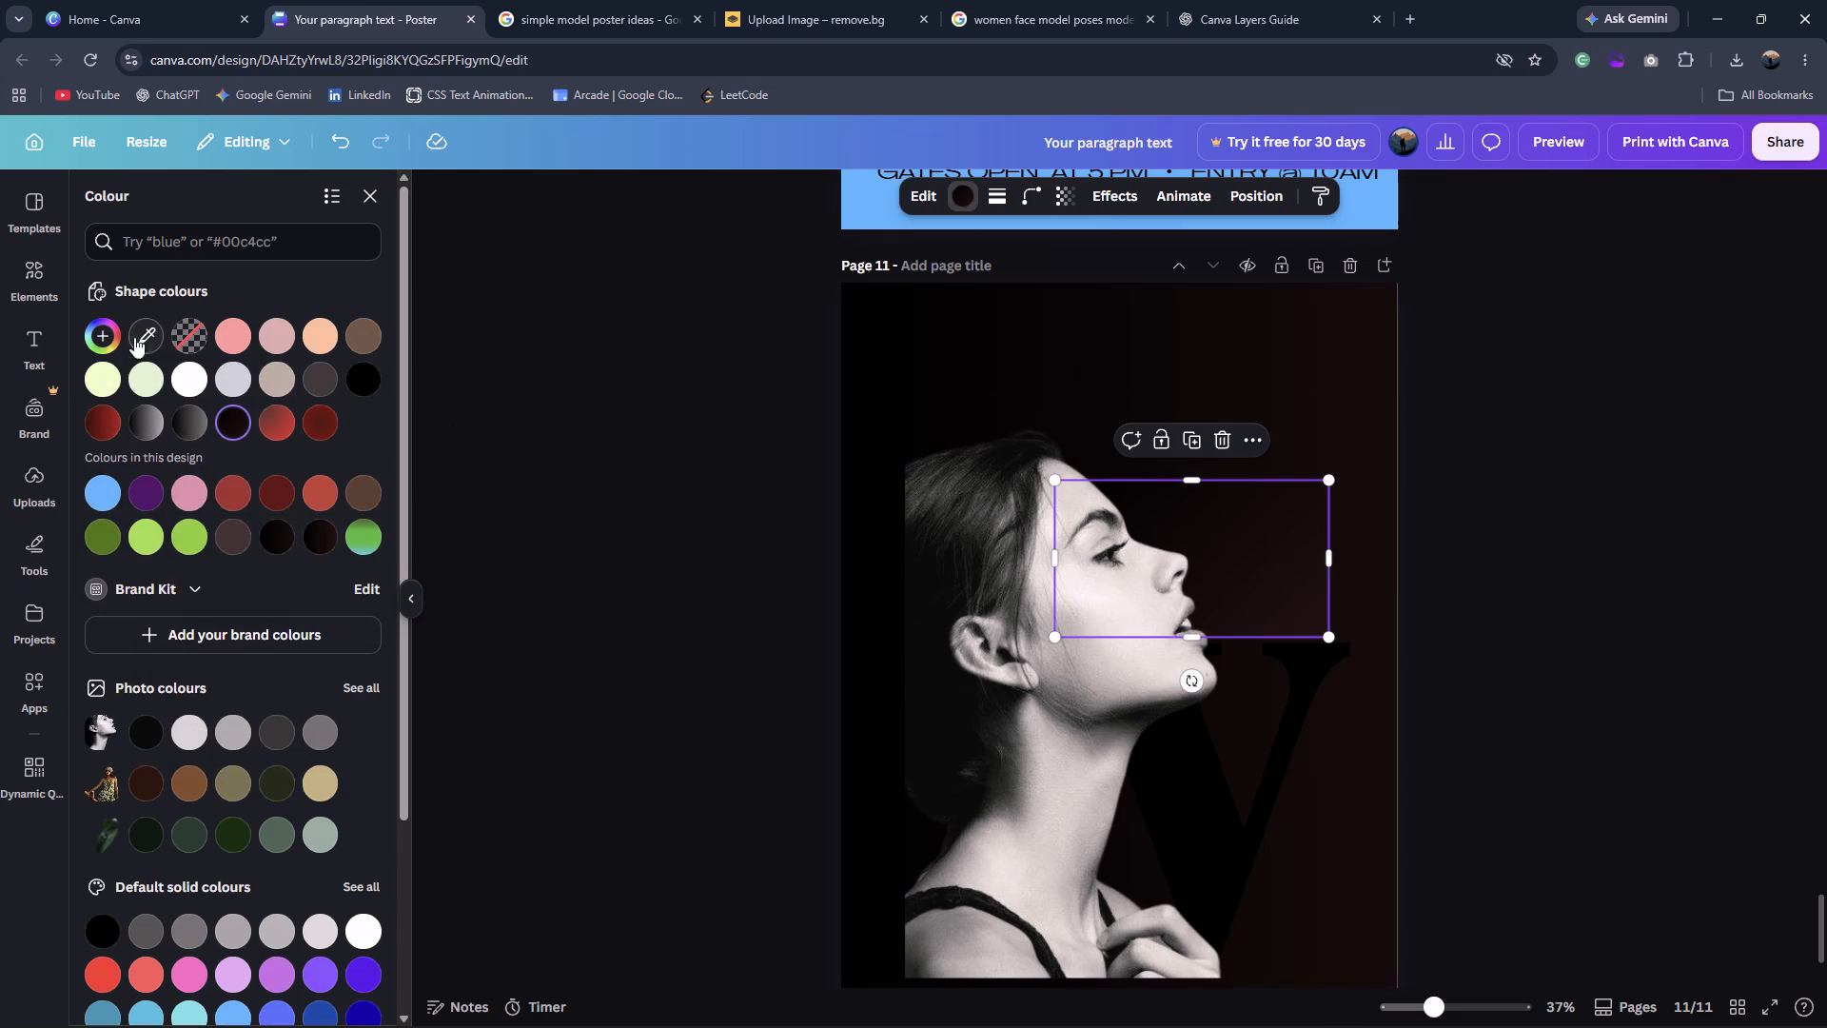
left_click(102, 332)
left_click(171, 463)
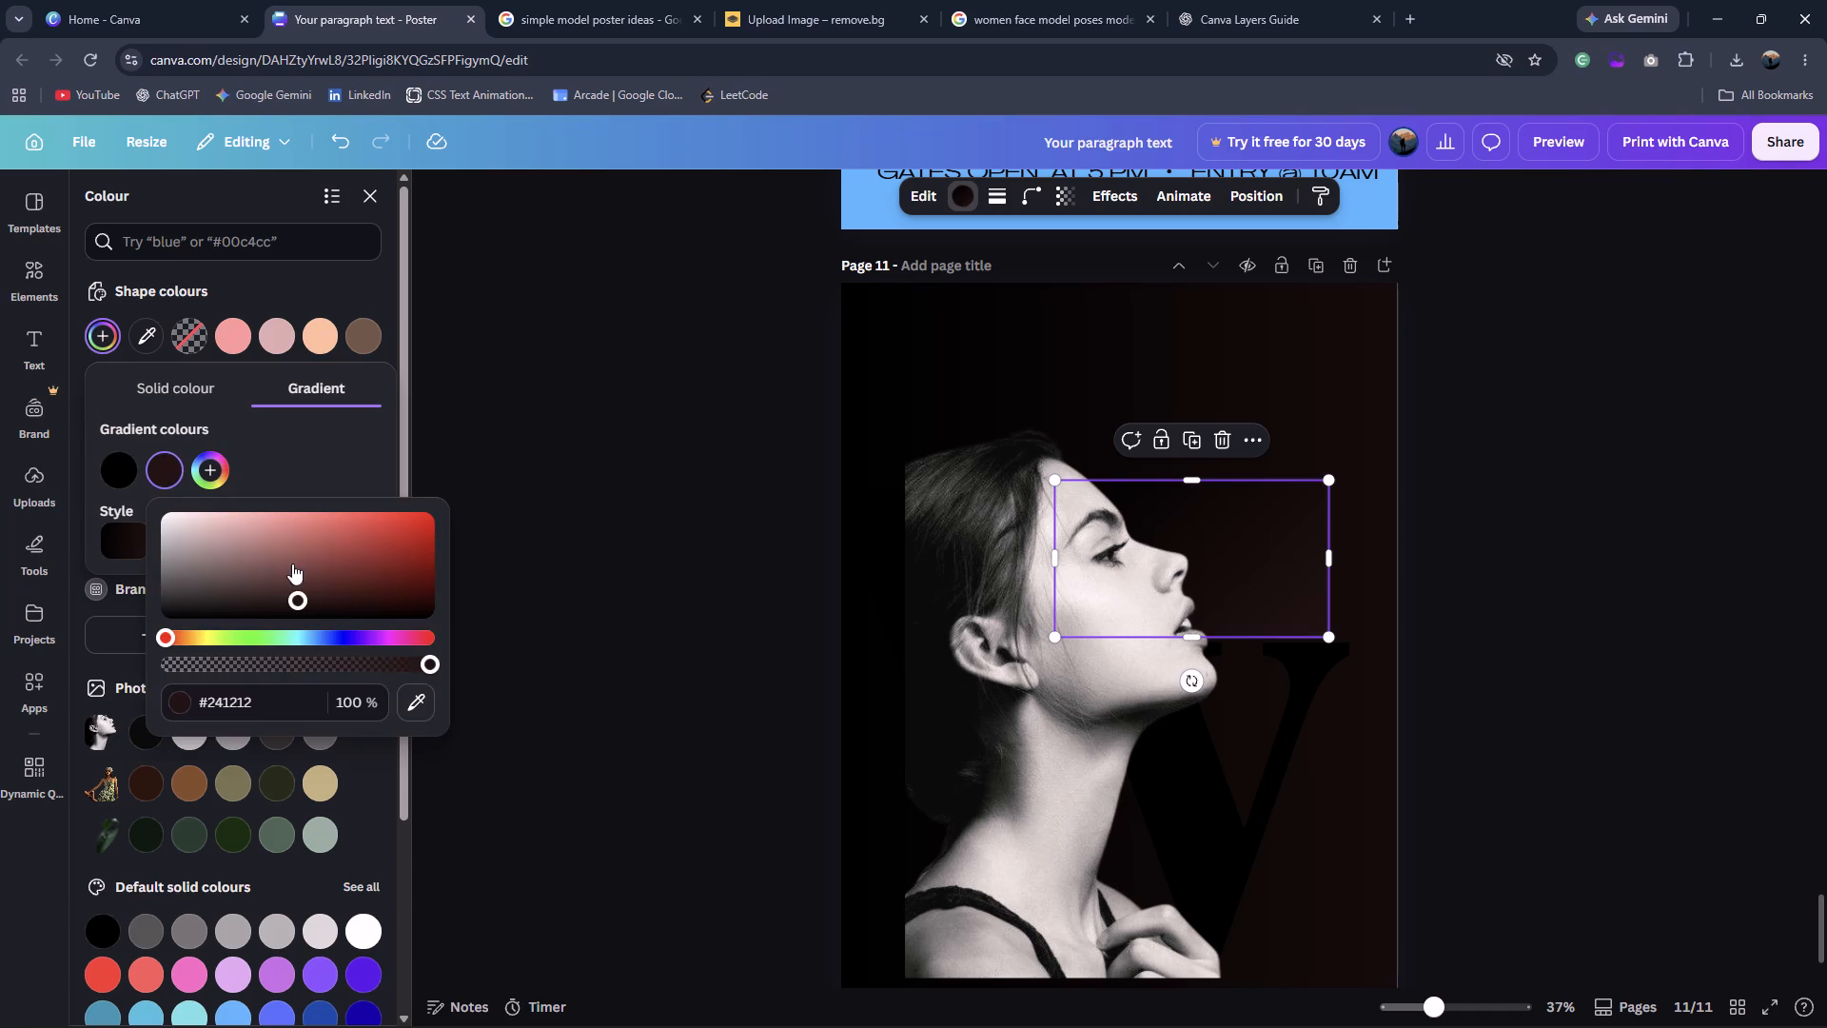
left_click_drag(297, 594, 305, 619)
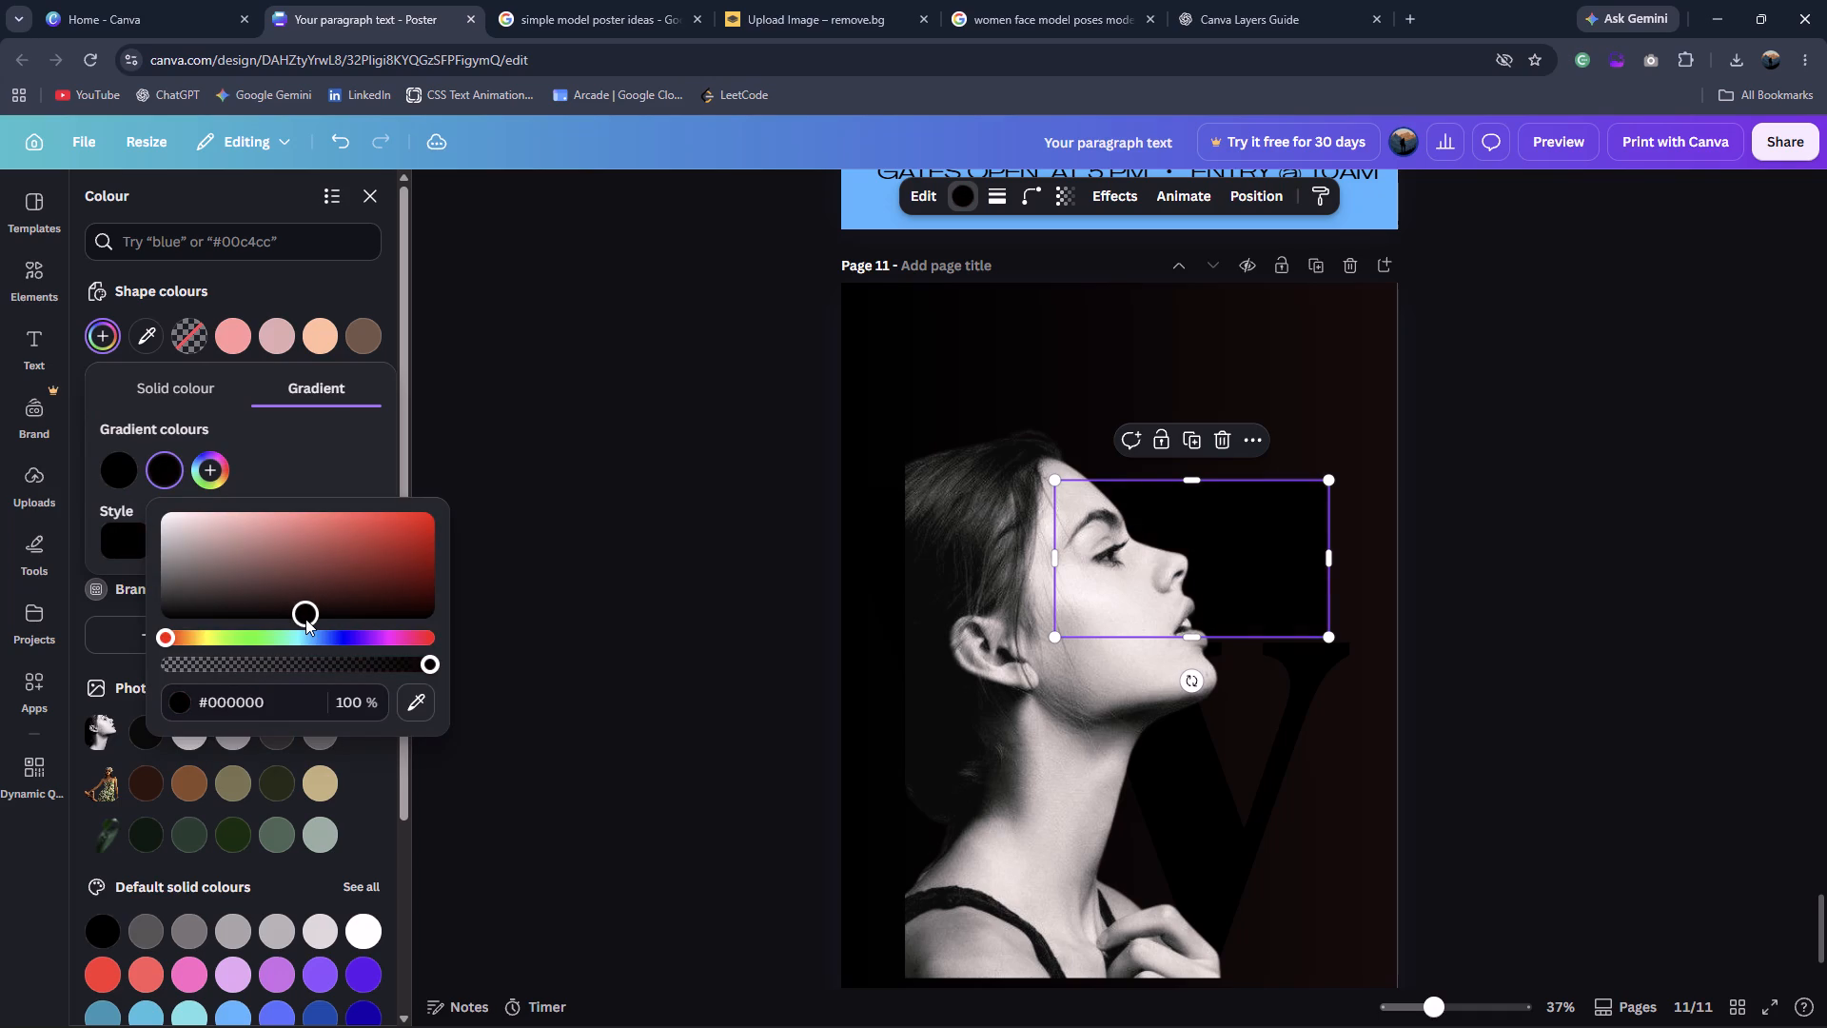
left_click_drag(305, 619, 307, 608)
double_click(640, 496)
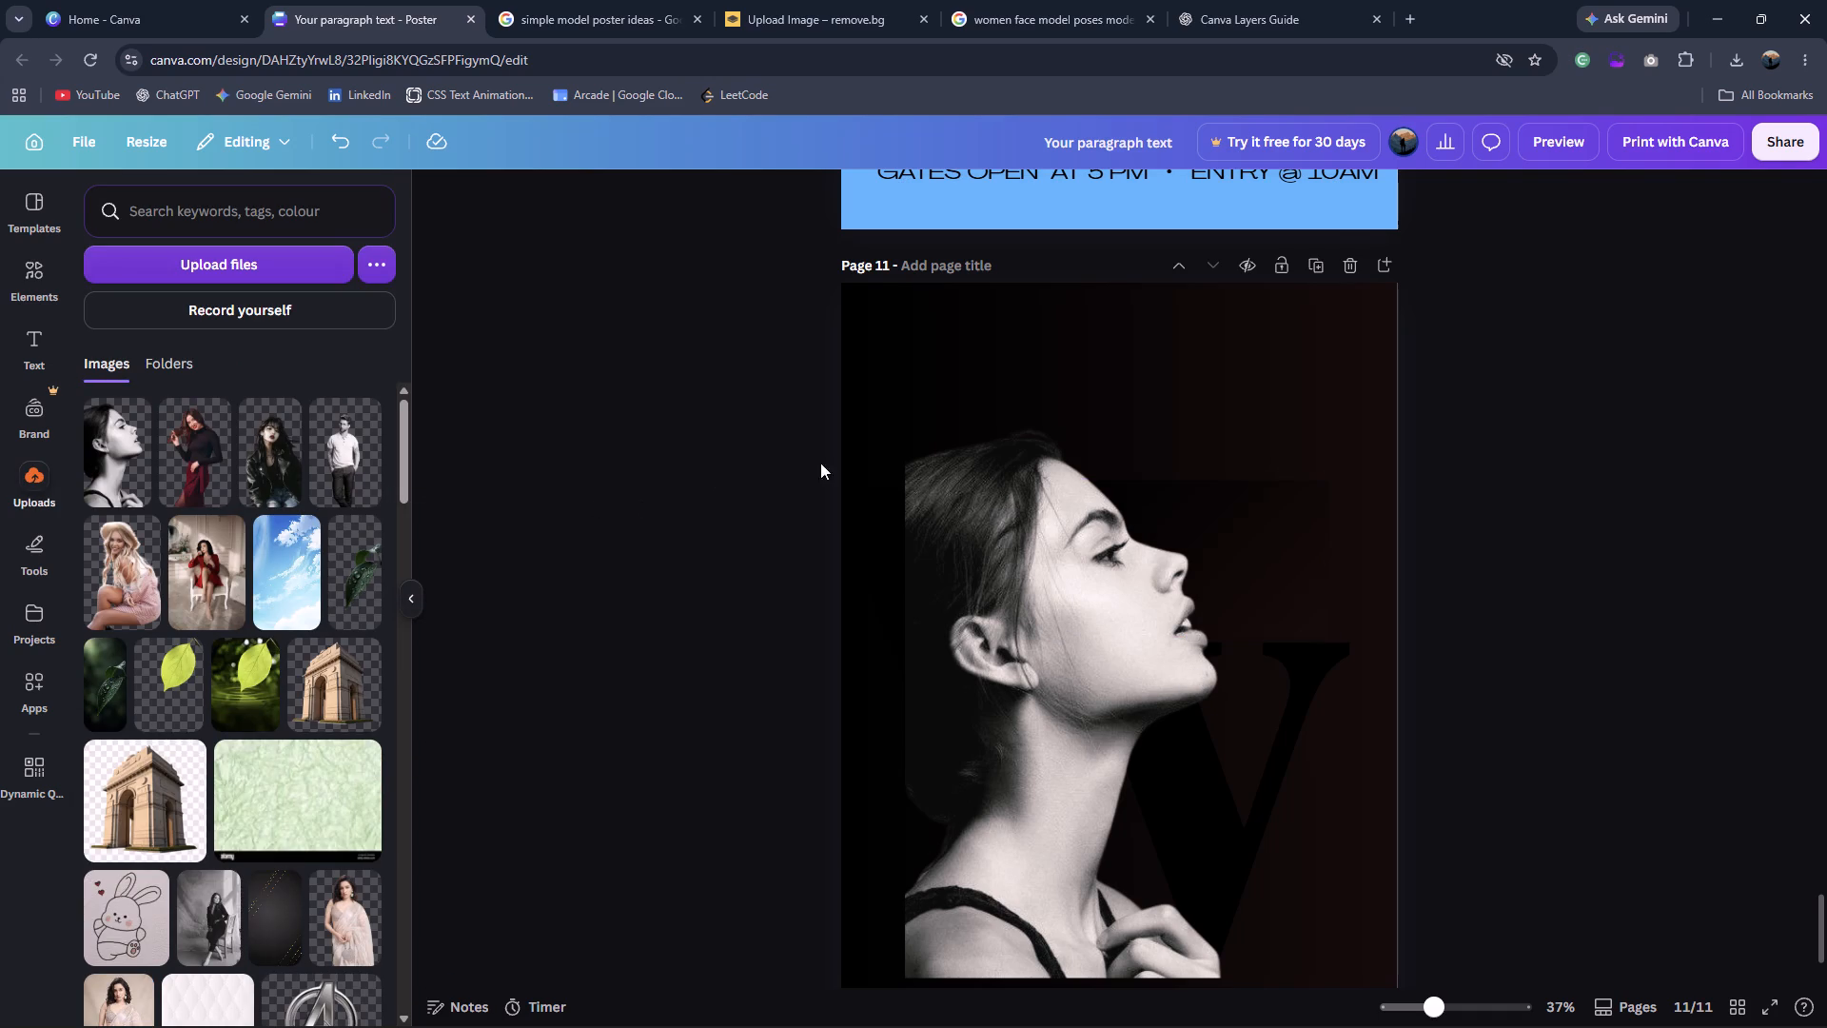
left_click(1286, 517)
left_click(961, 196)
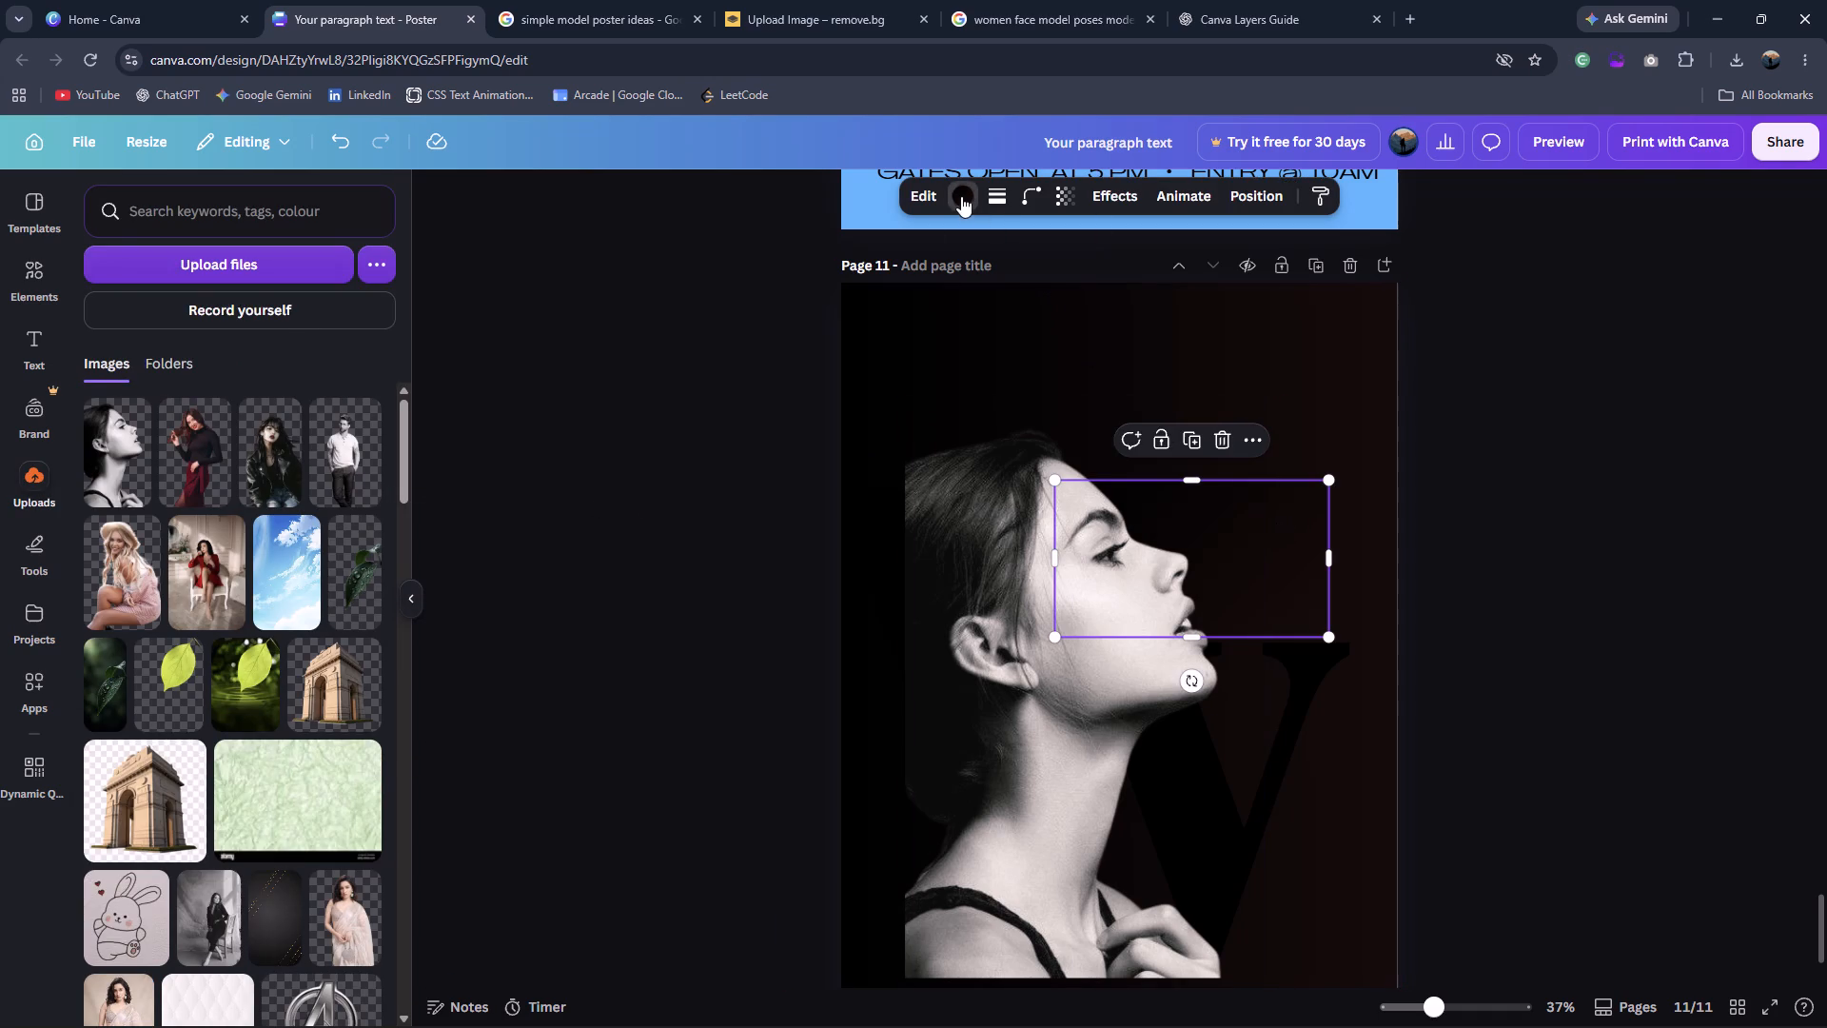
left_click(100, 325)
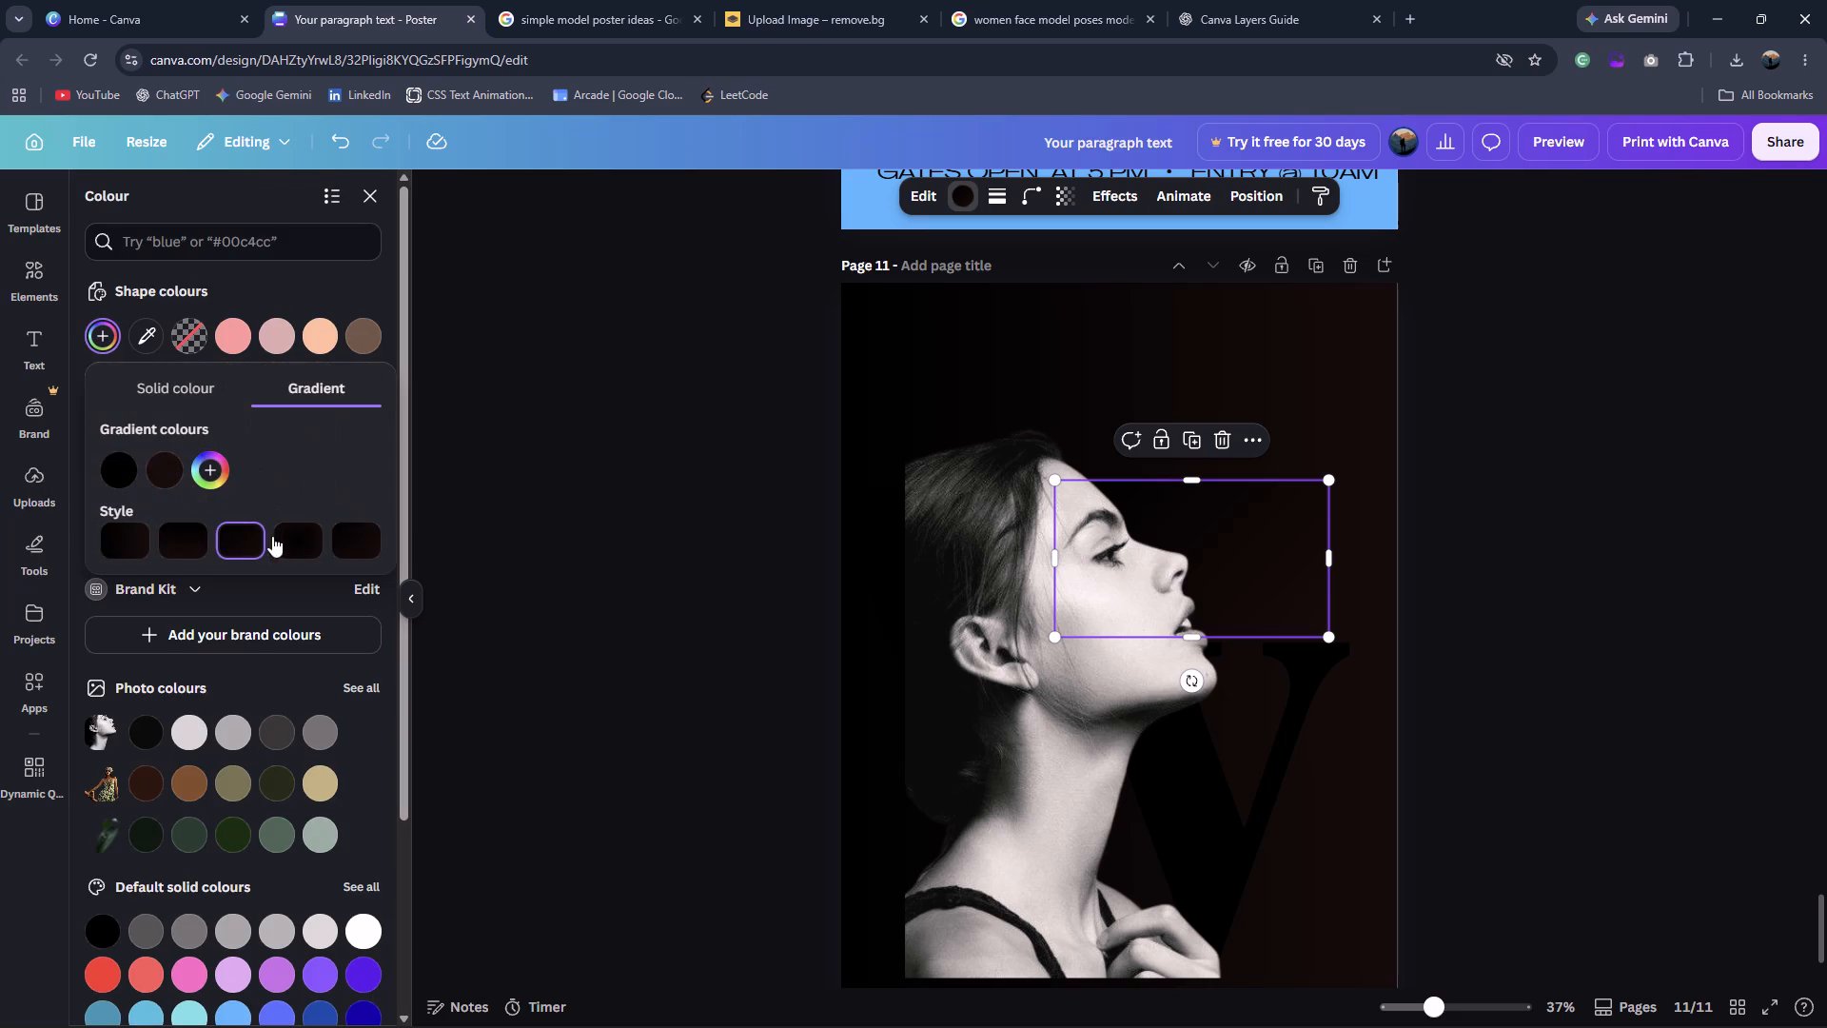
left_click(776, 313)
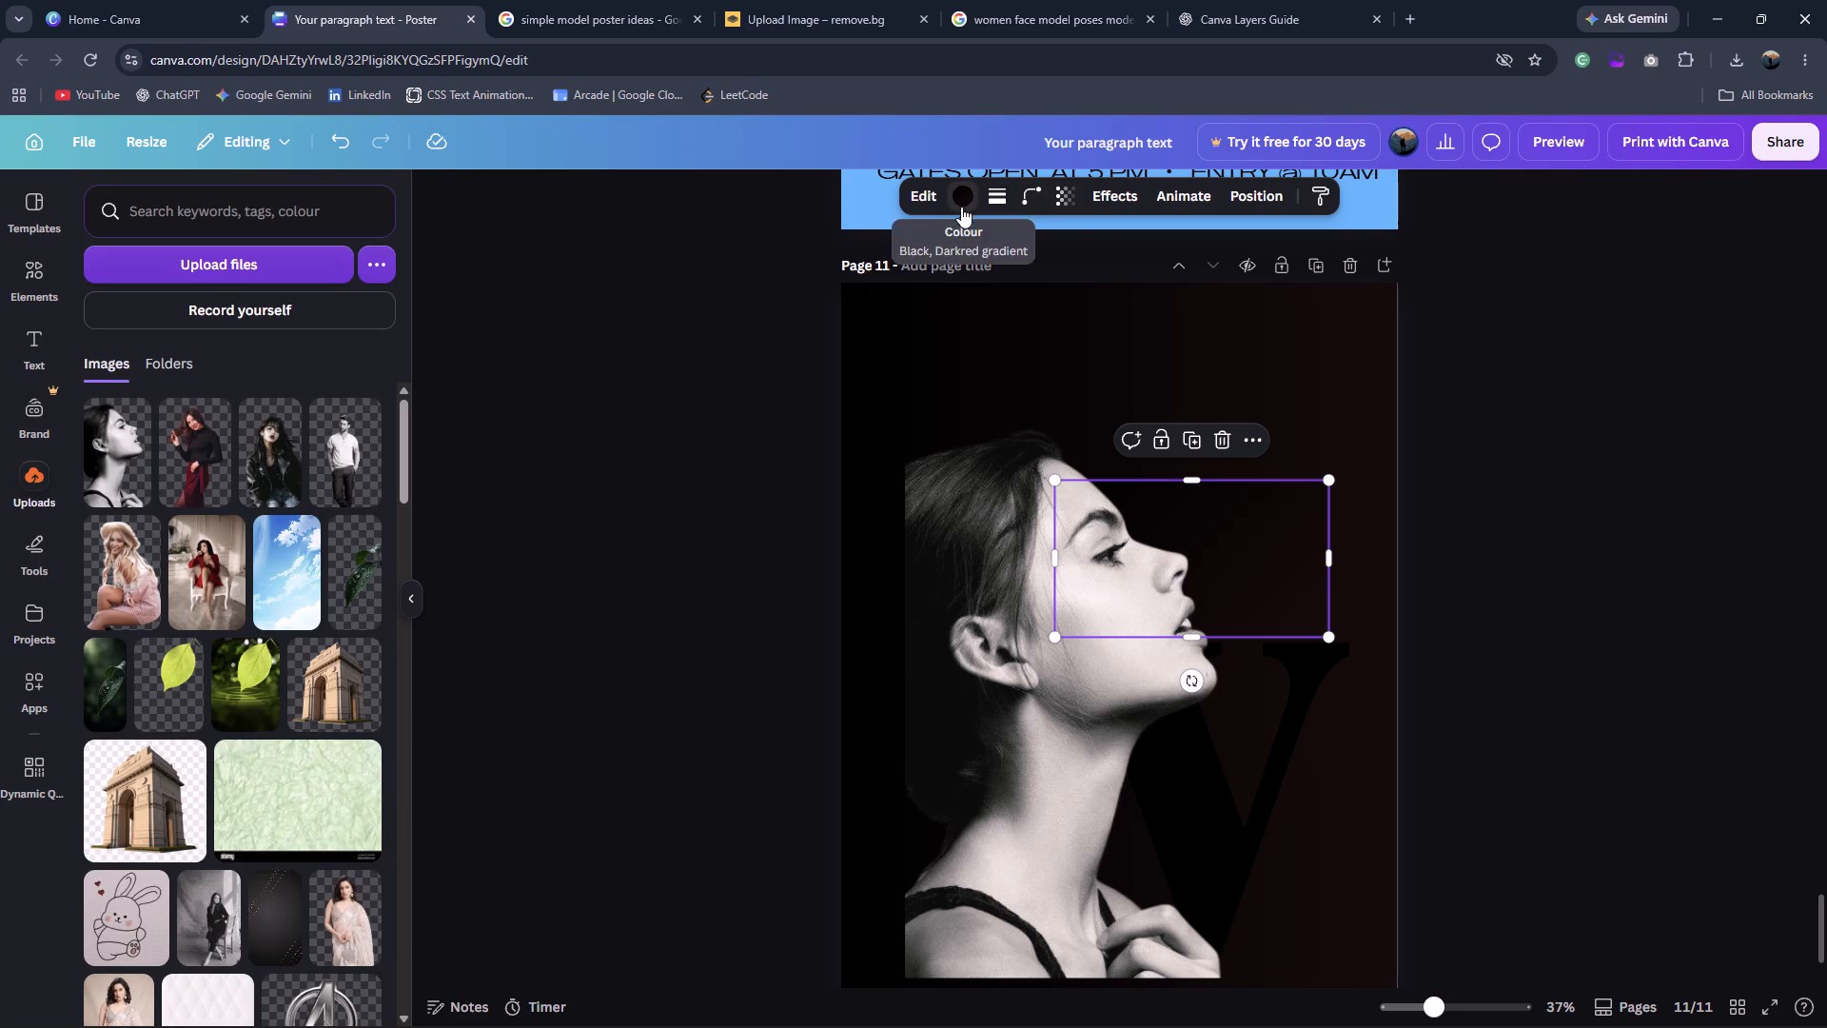
Copy the background gradient's end colour #170C0C and apply it as the end colour of the rectangle's gradient.
left_click(1048, 315)
left_click(1103, 191)
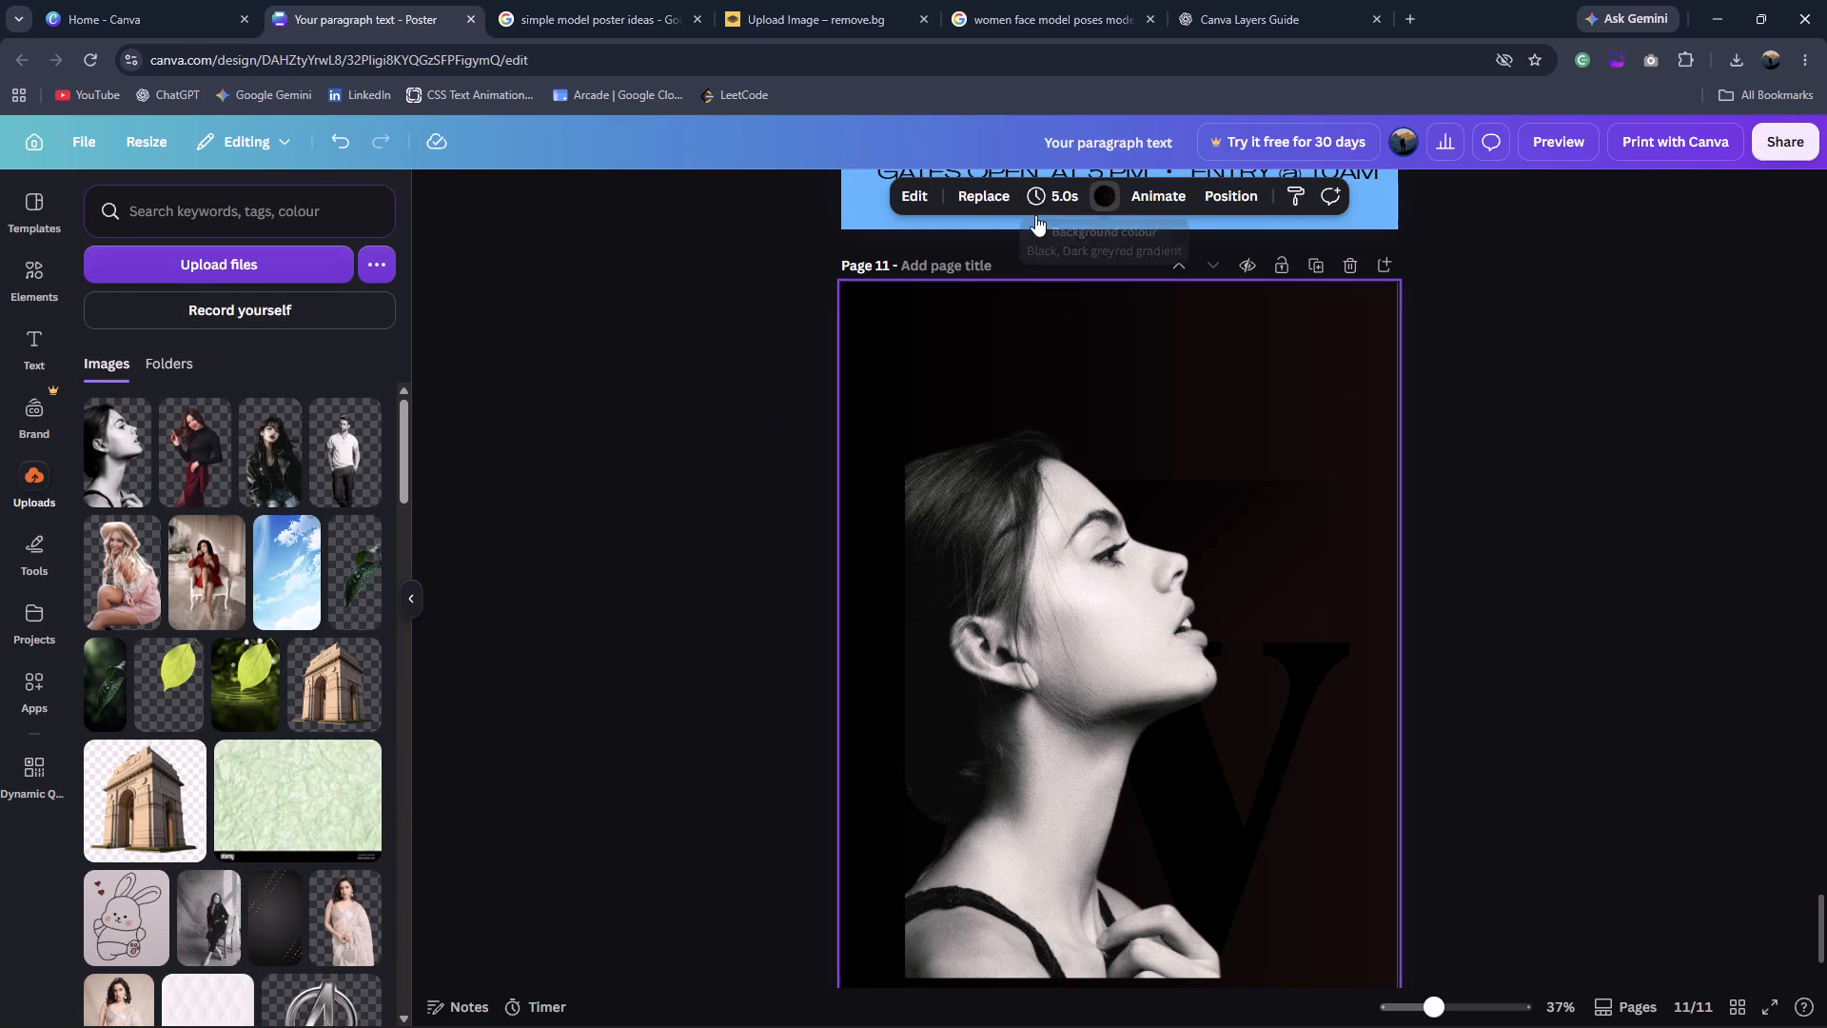
left_click(106, 341)
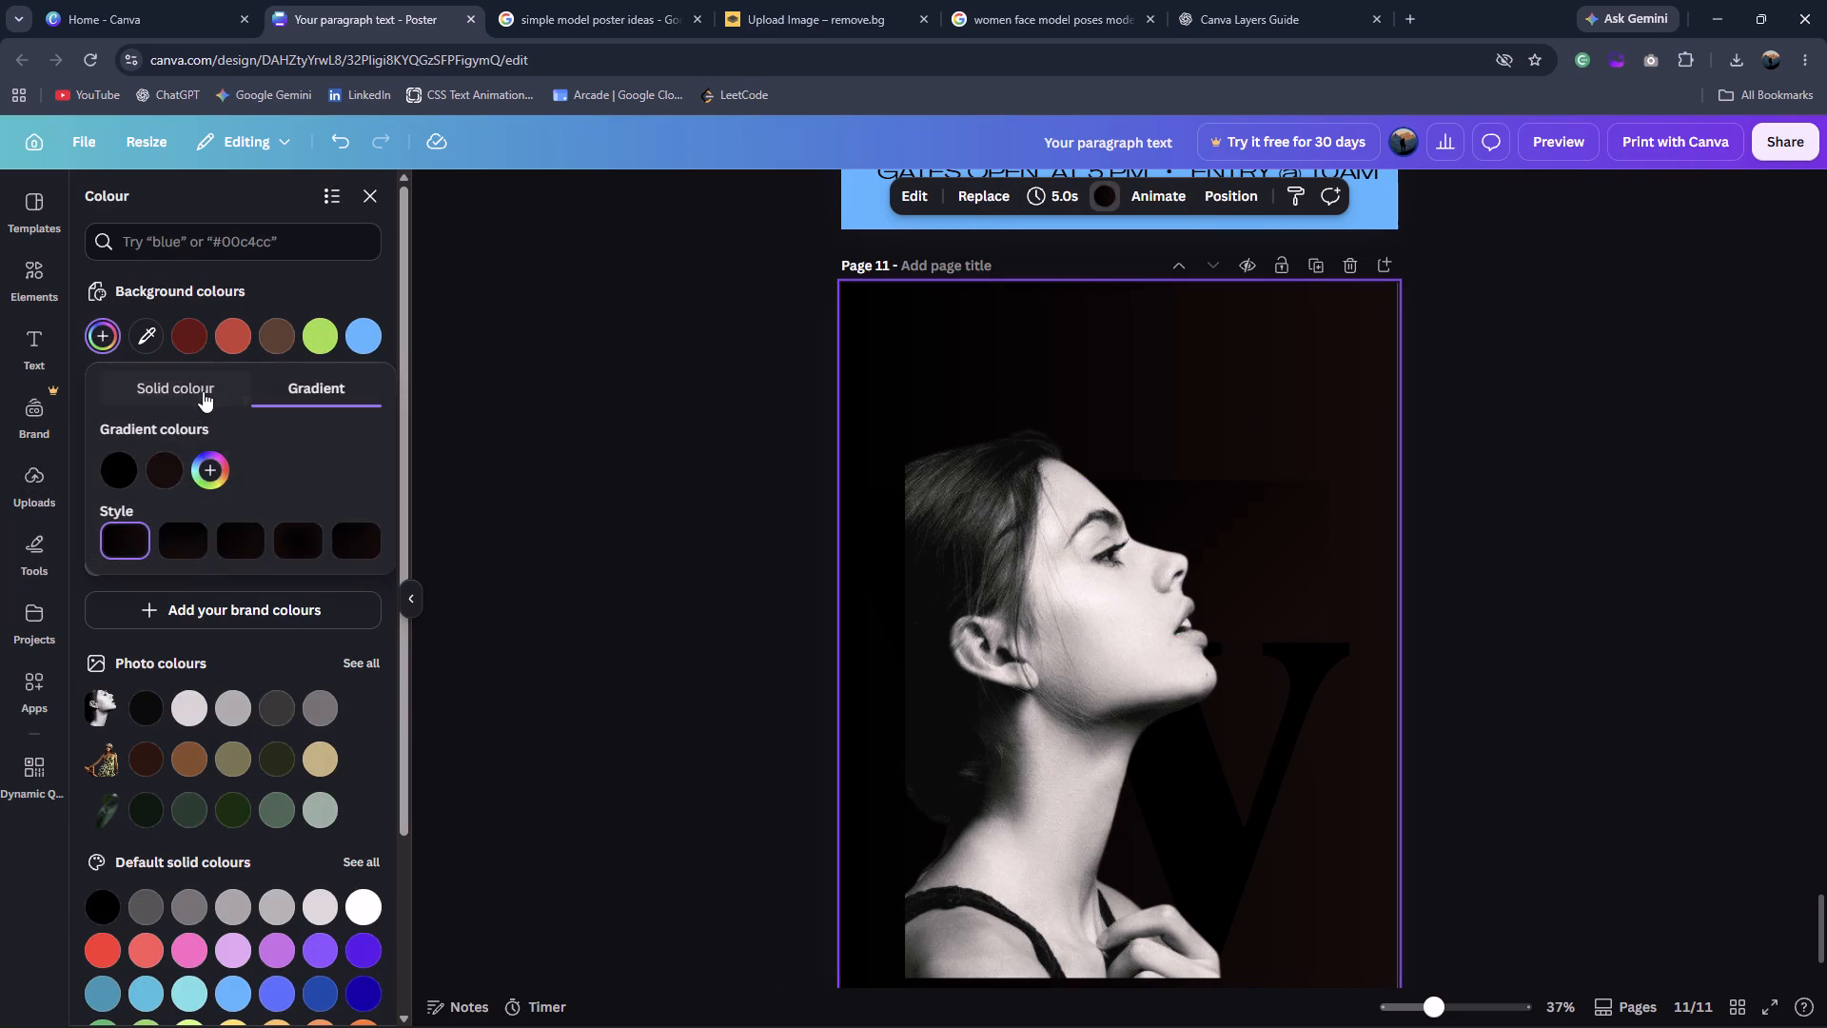
left_click(176, 464)
left_click(289, 702)
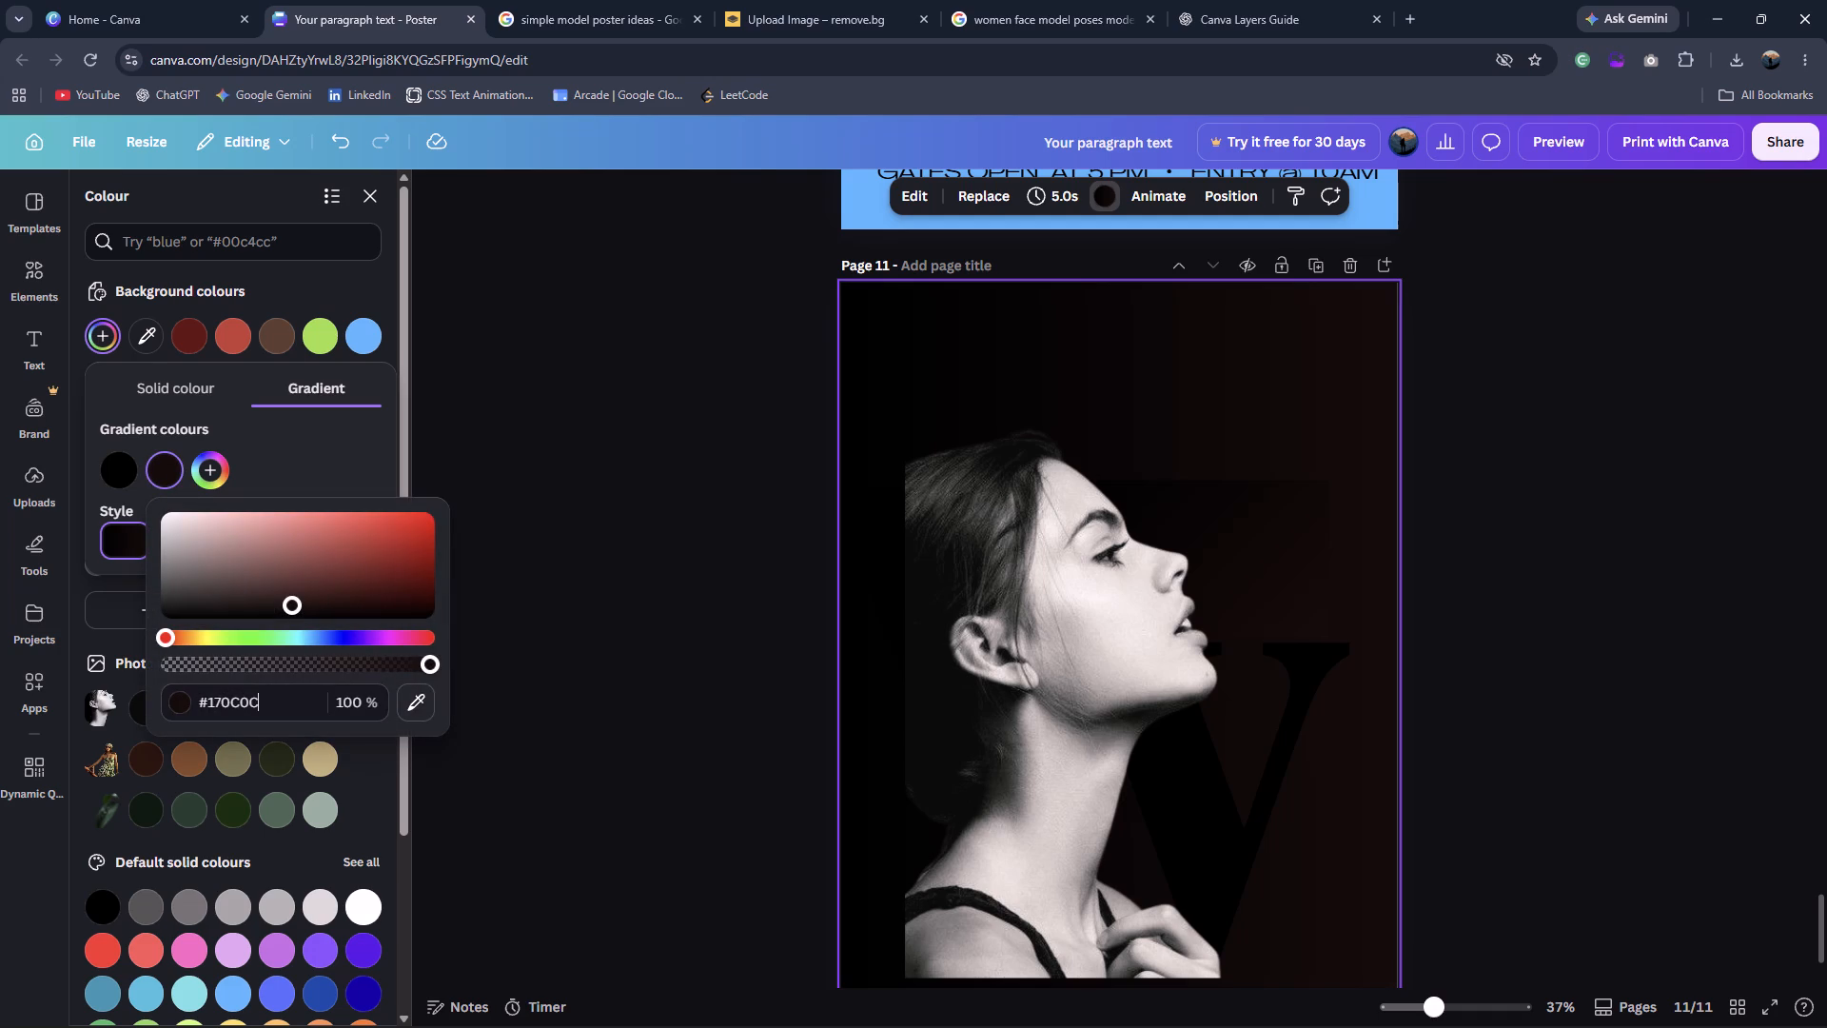
key("ctrl+c")
left_click(578, 659)
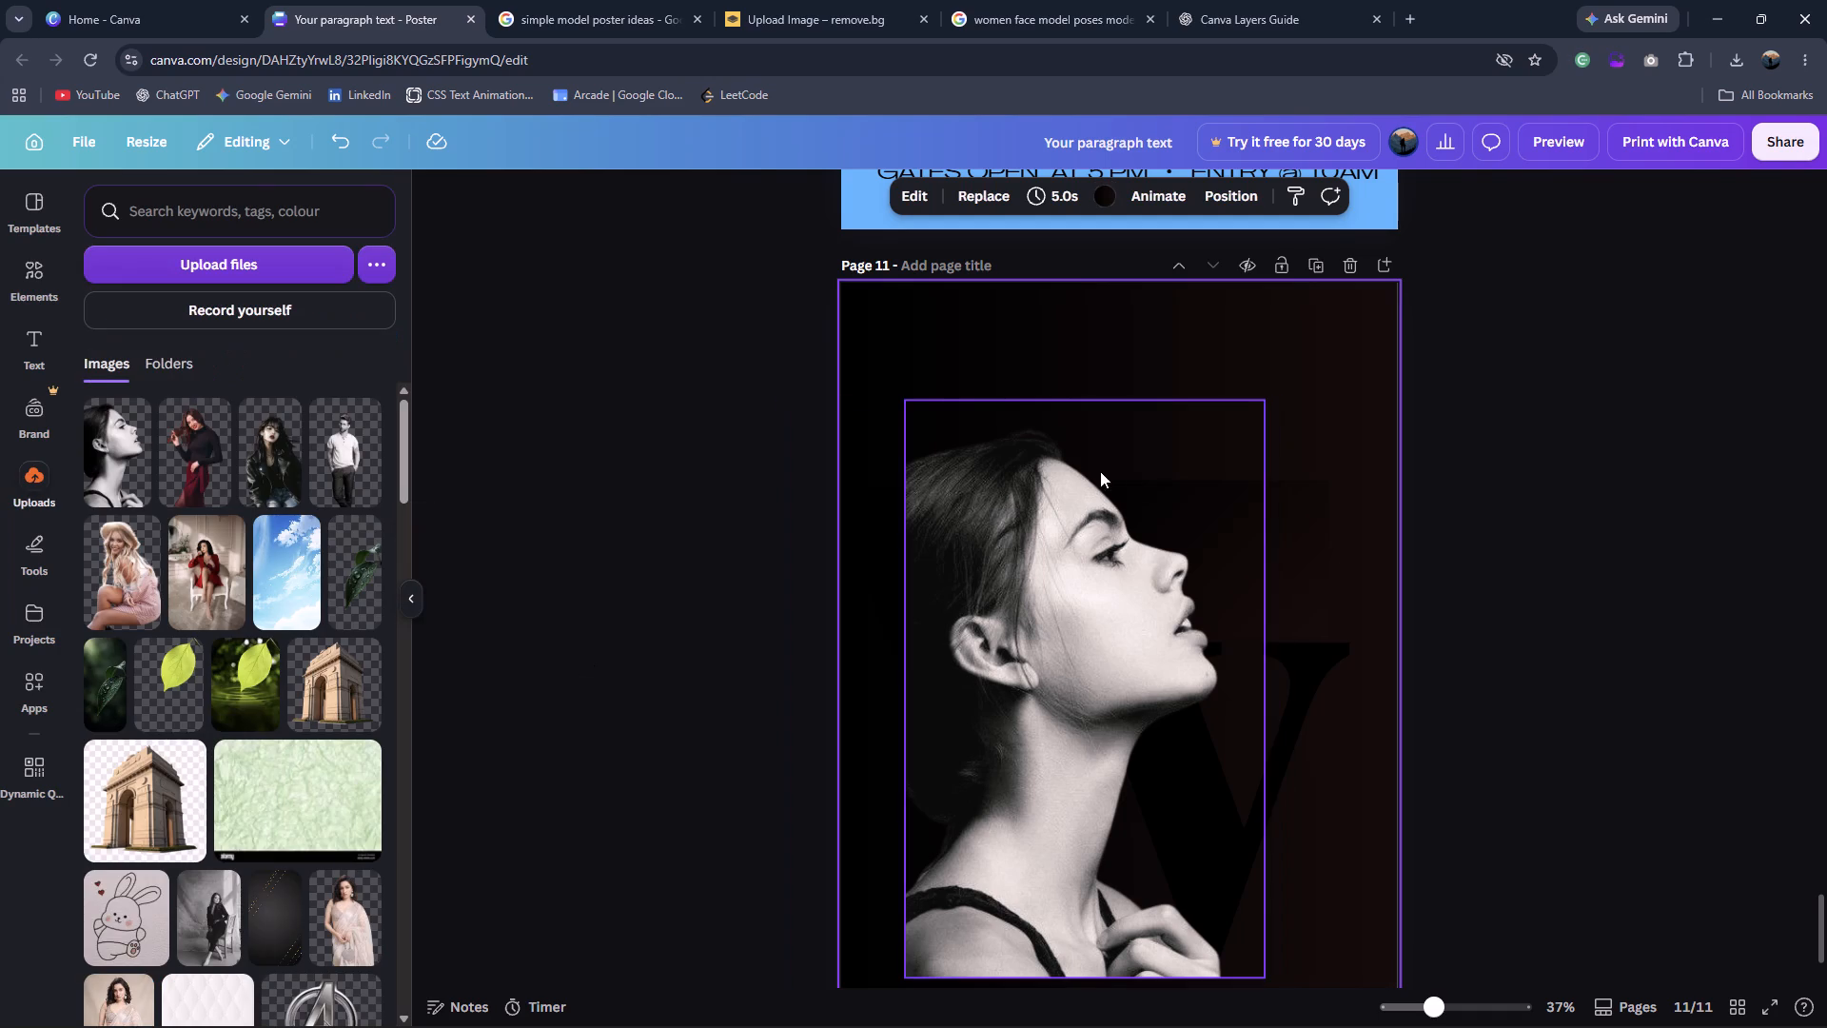
left_click(1281, 539)
left_click(962, 206)
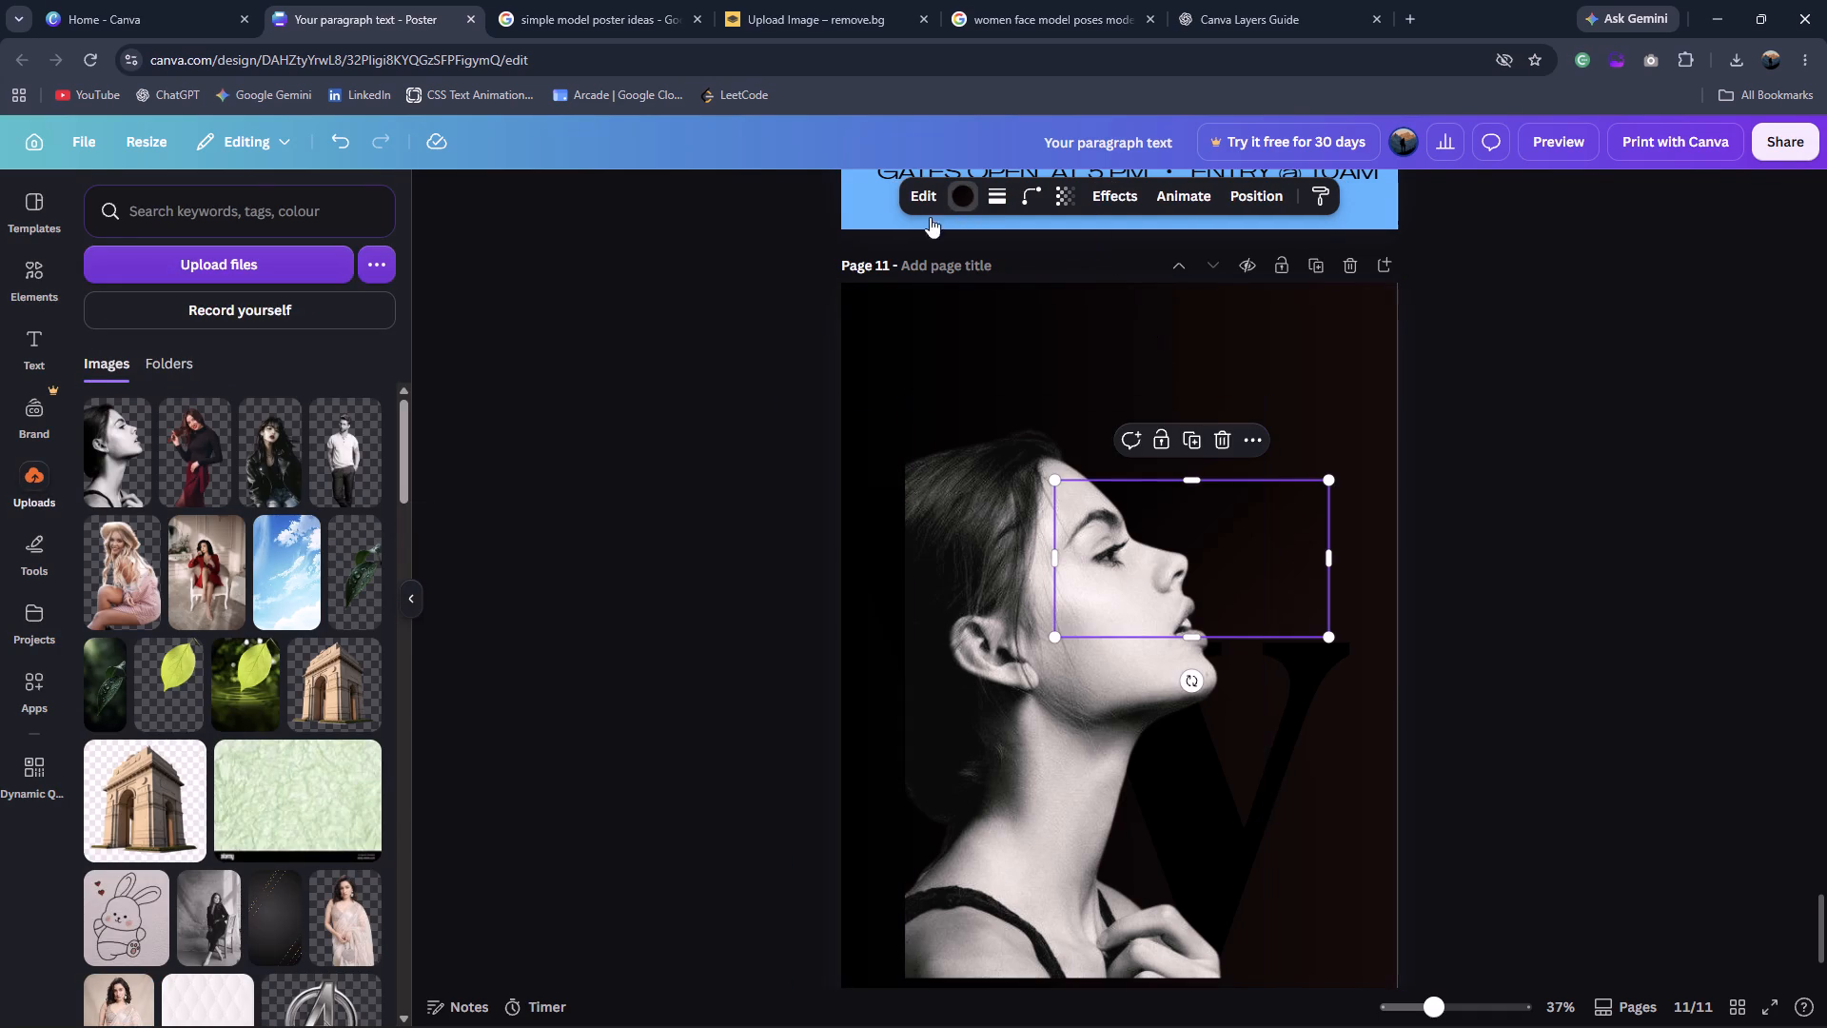
left_click(87, 337)
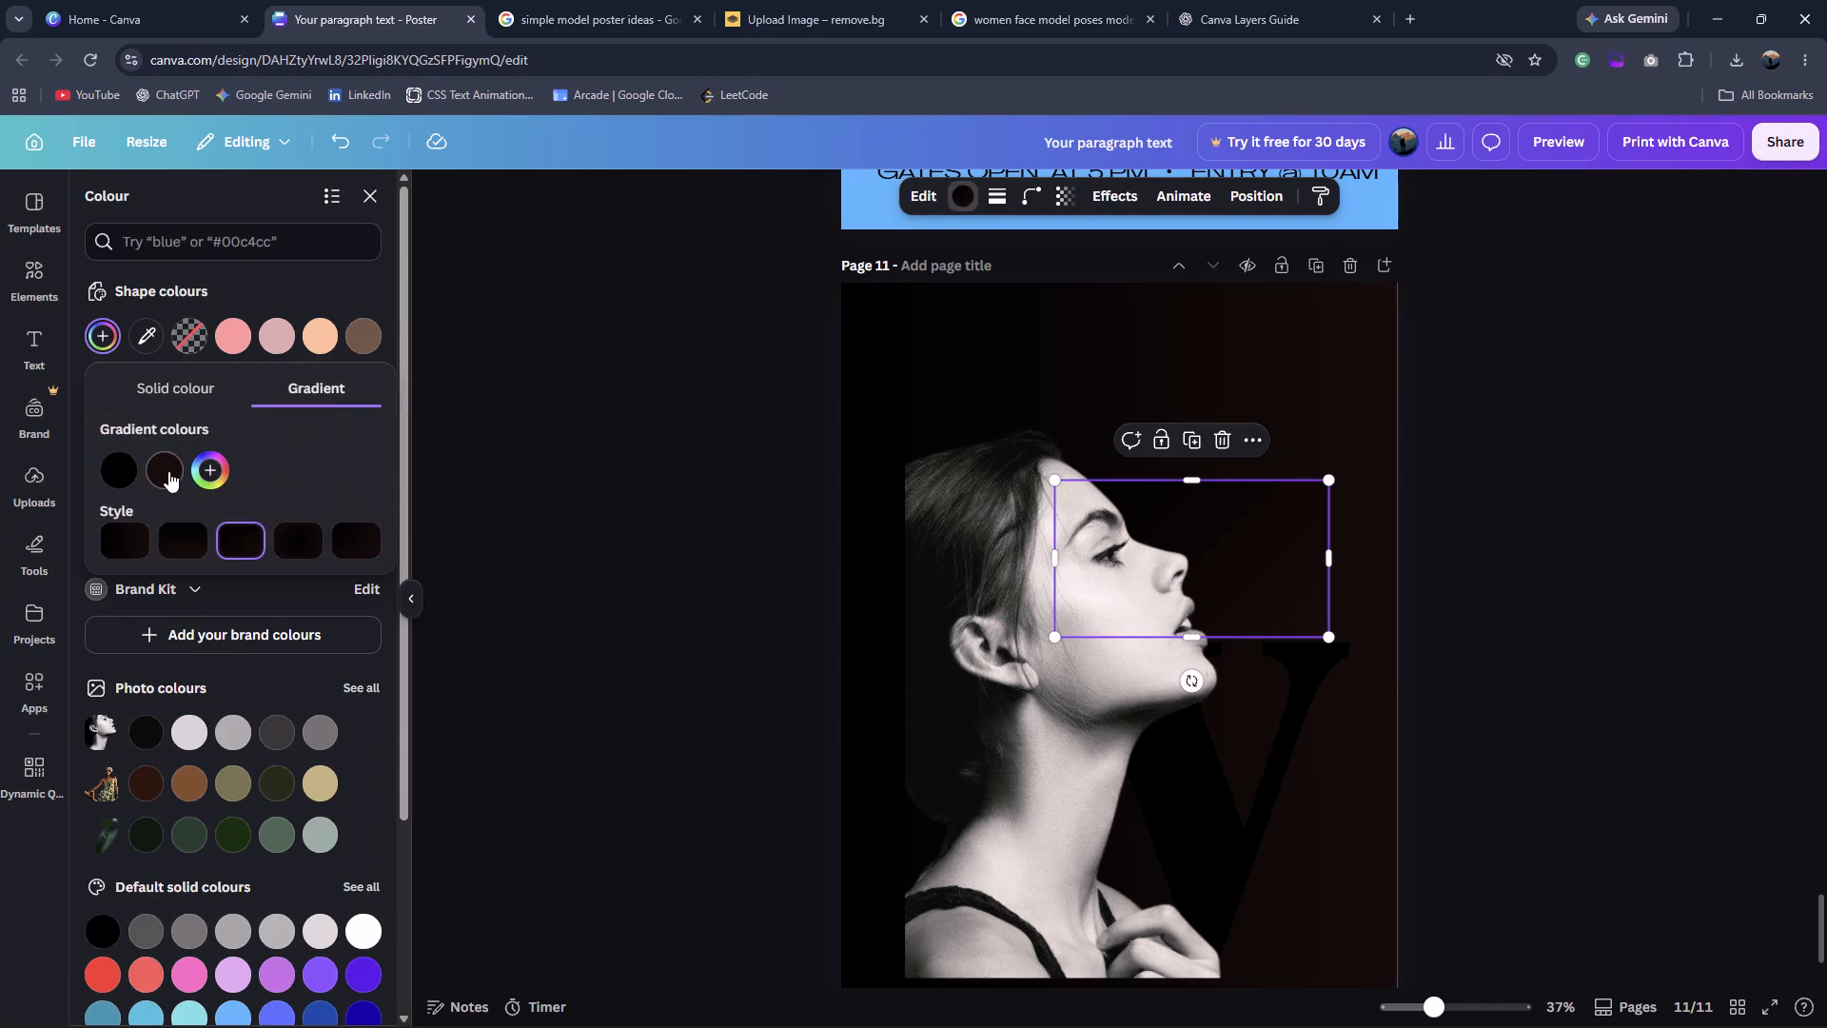
left_click(168, 471)
left_click(287, 694)
key("ctrl+v")
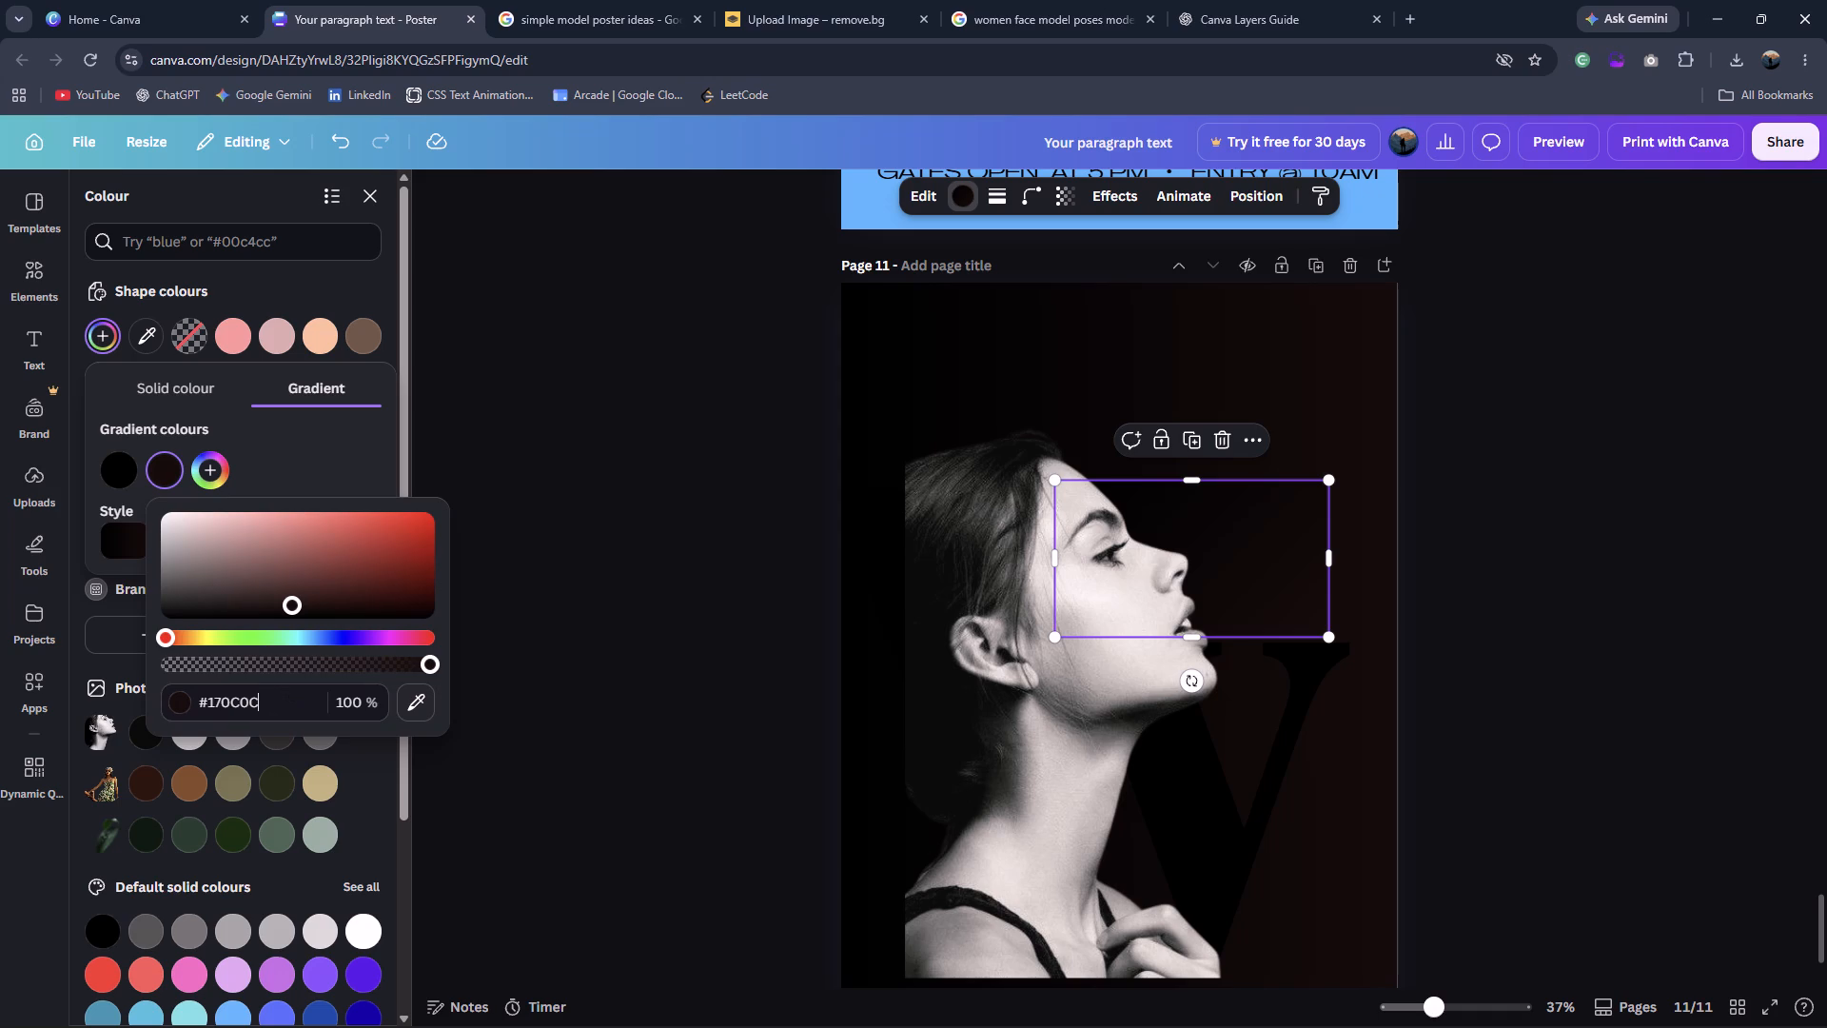
double_click(733, 697)
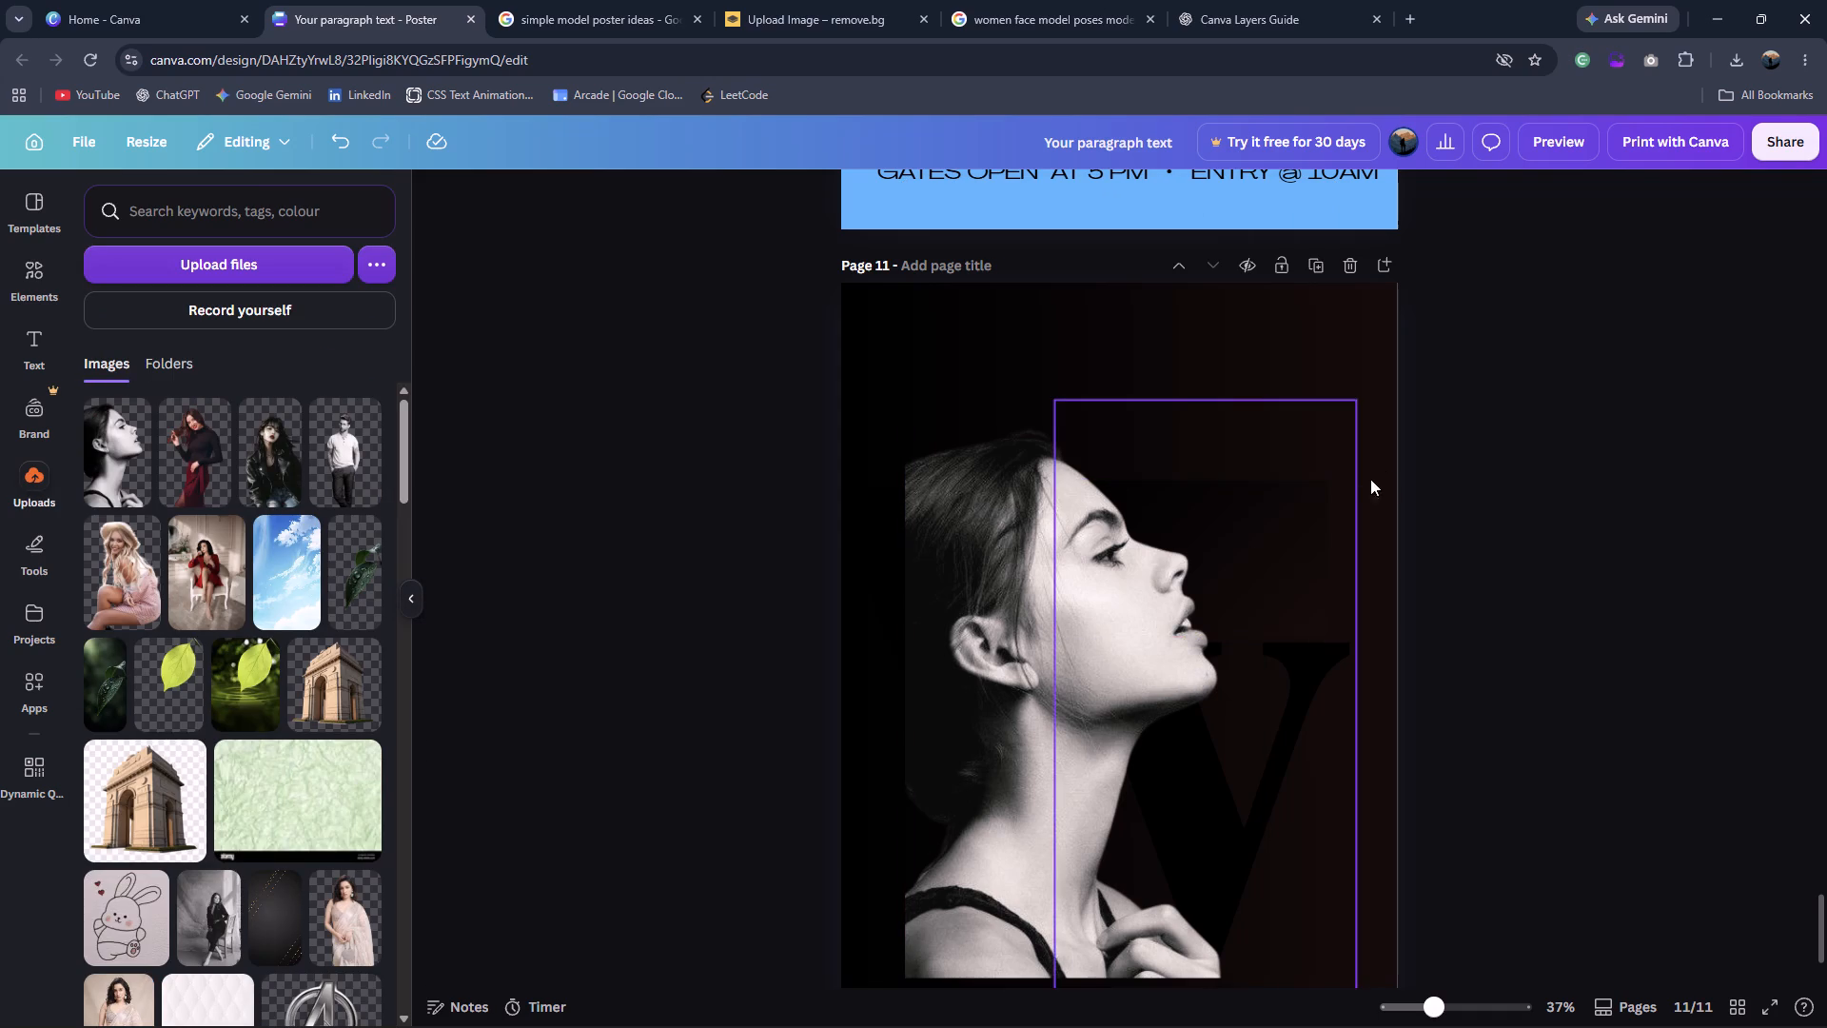
Adjust the page background gradient's end colour through several dark shades, settling on #120A0A.
left_click(1327, 508)
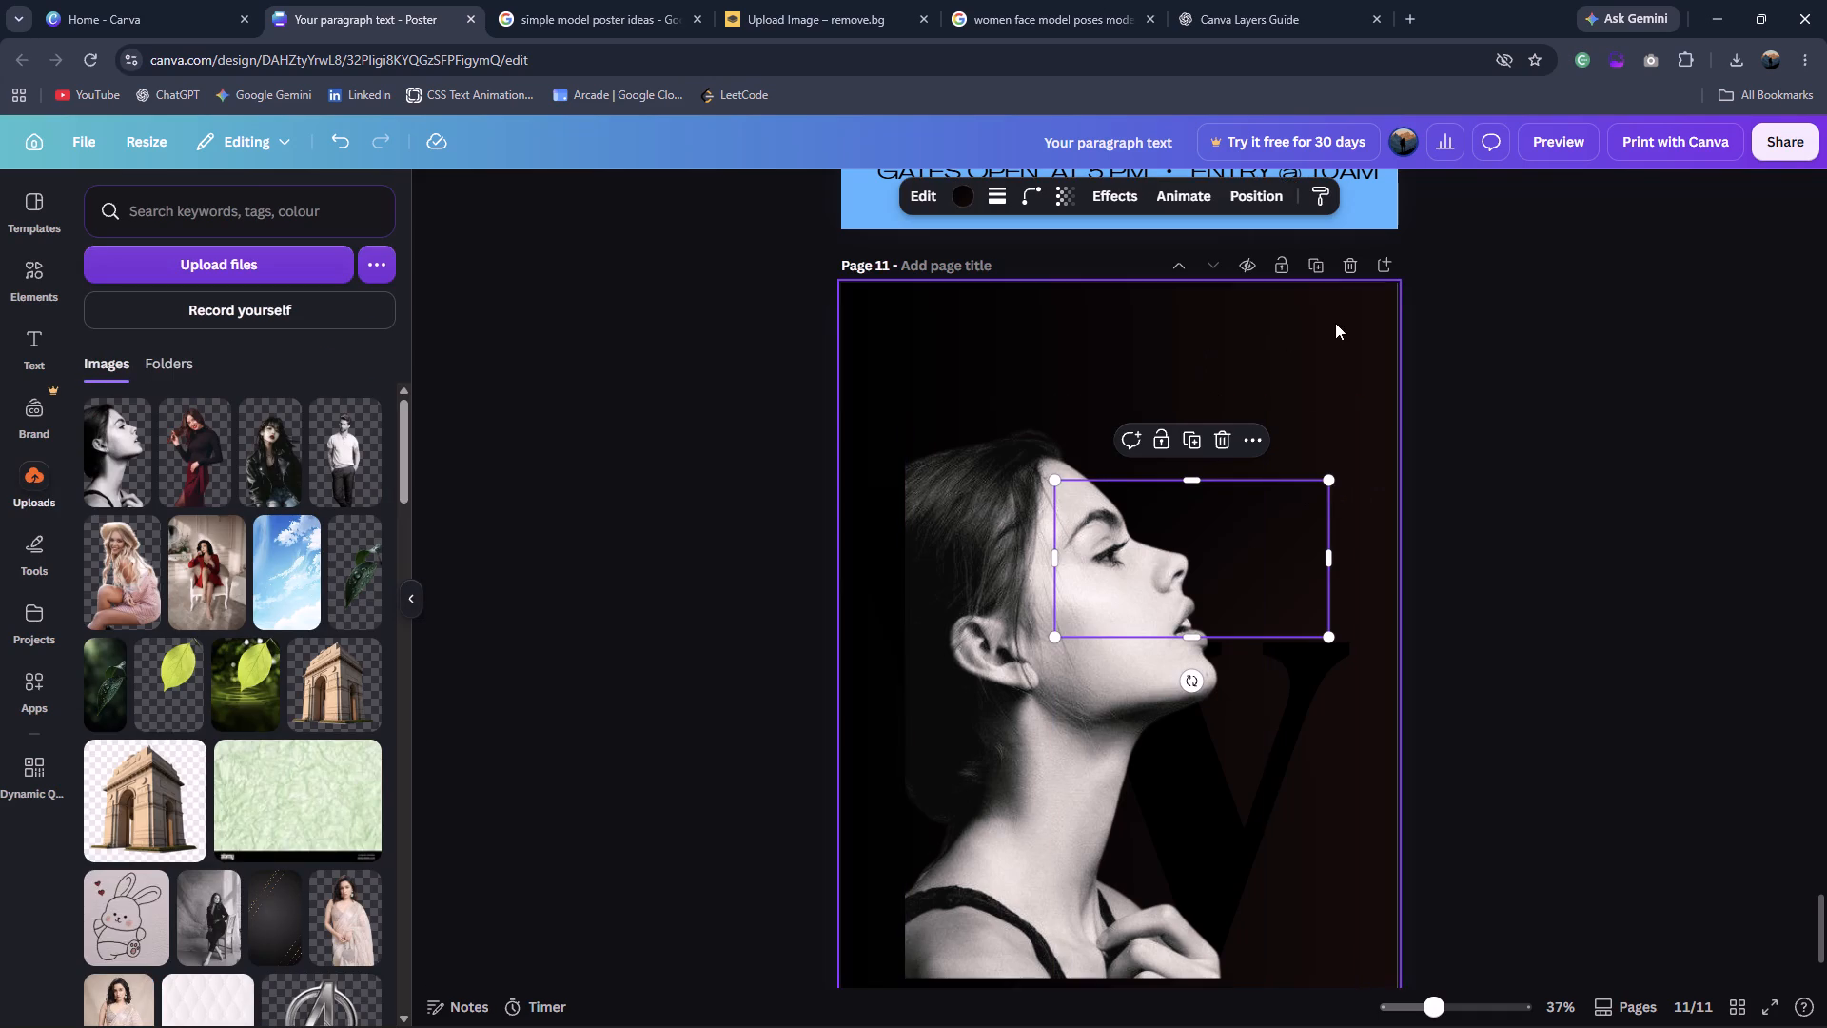
left_click(1289, 316)
left_click(1100, 203)
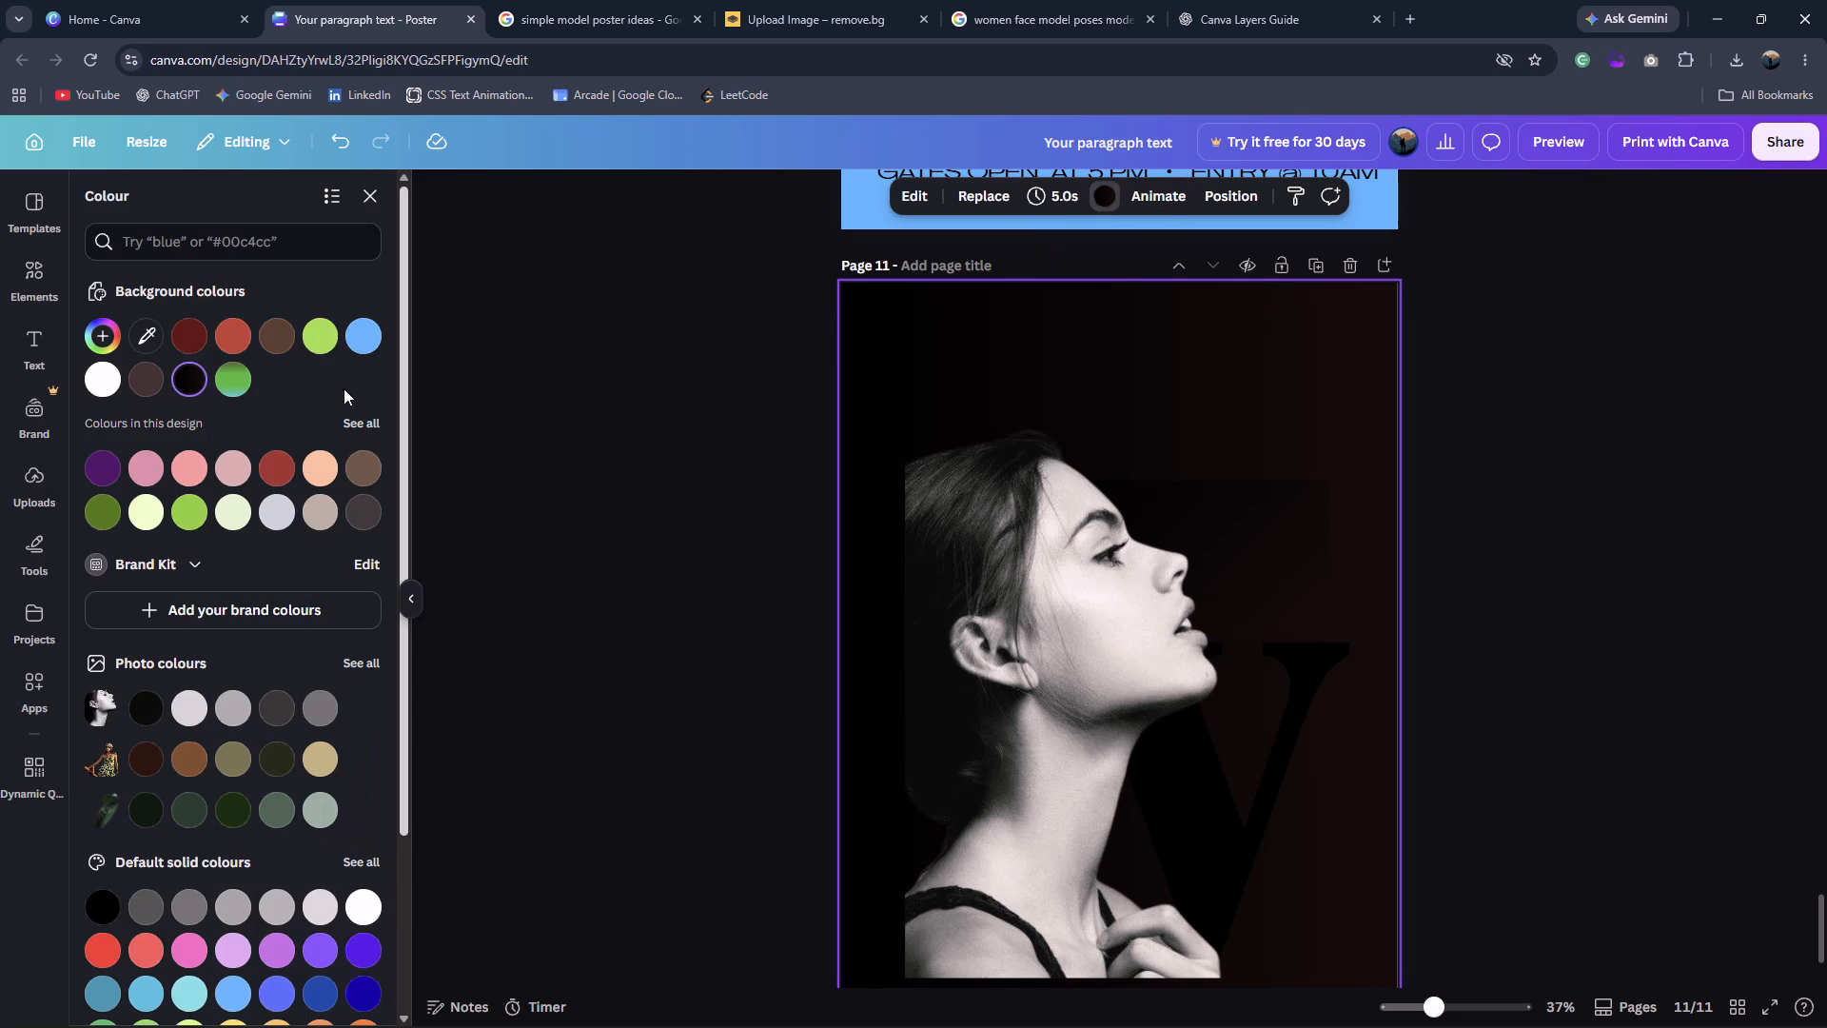
left_click(117, 342)
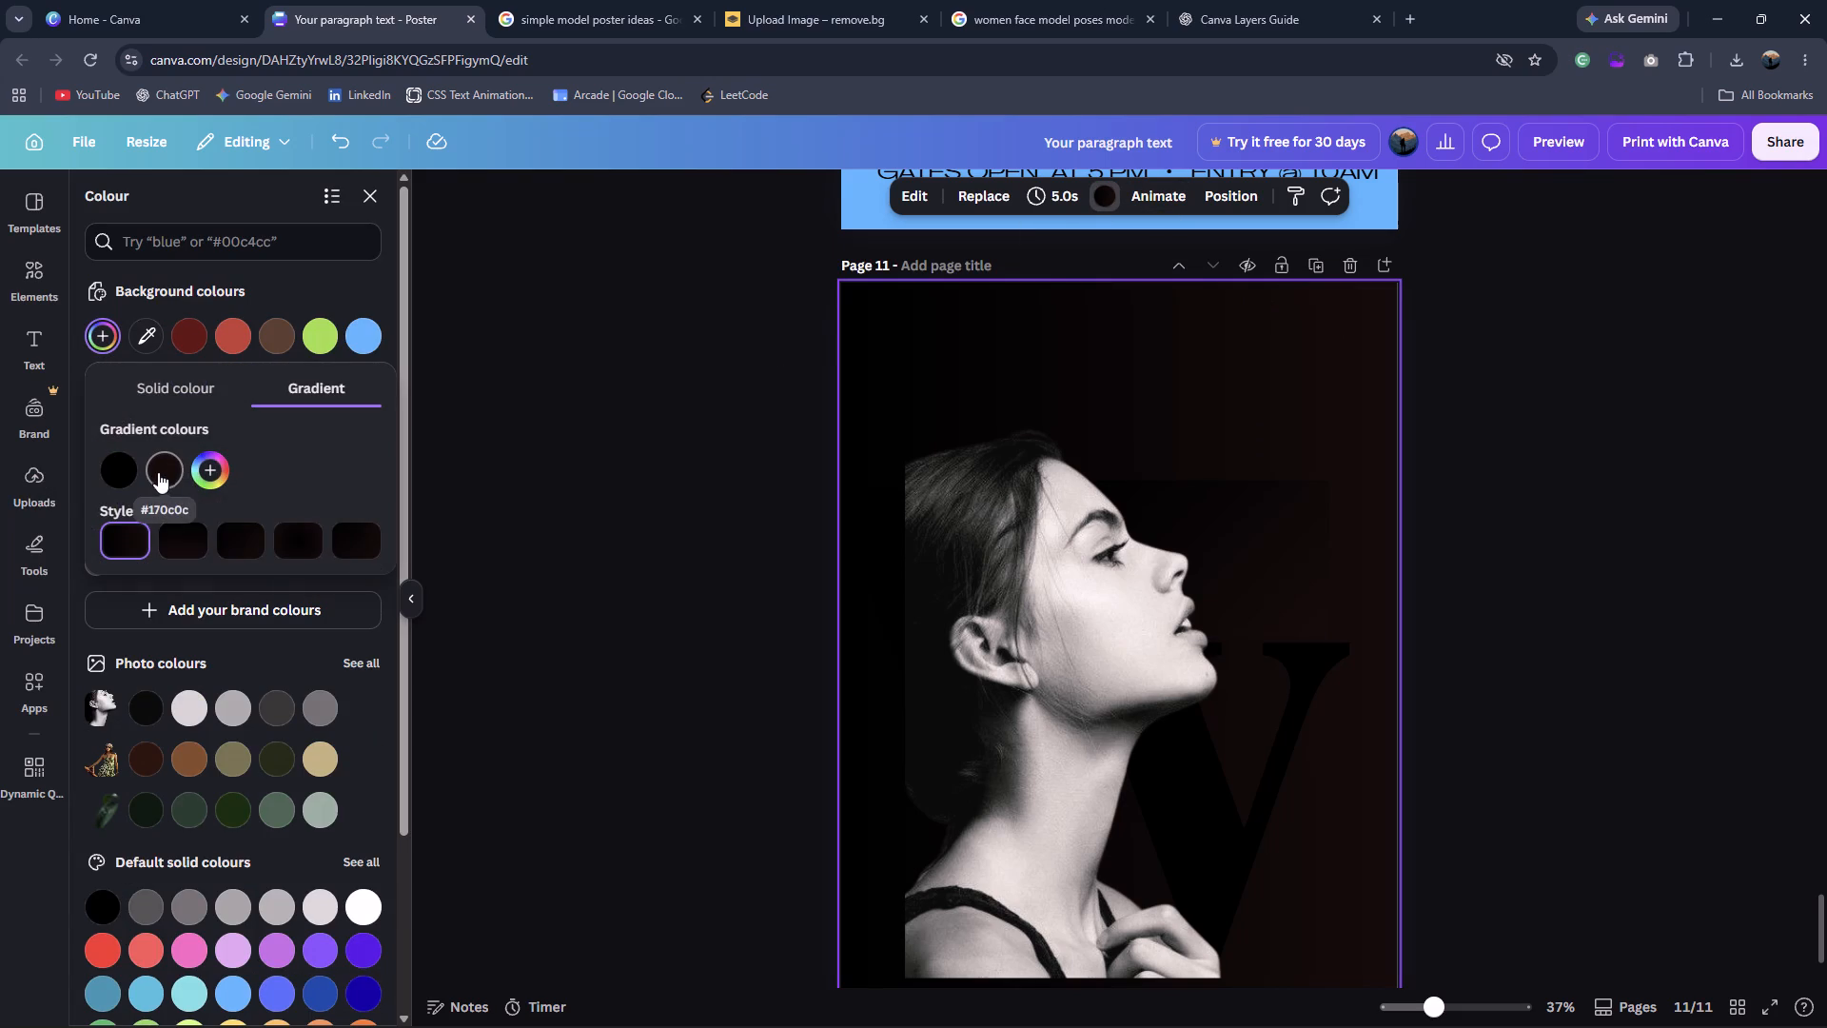
left_click(157, 473)
left_click_drag(294, 602, 293, 628)
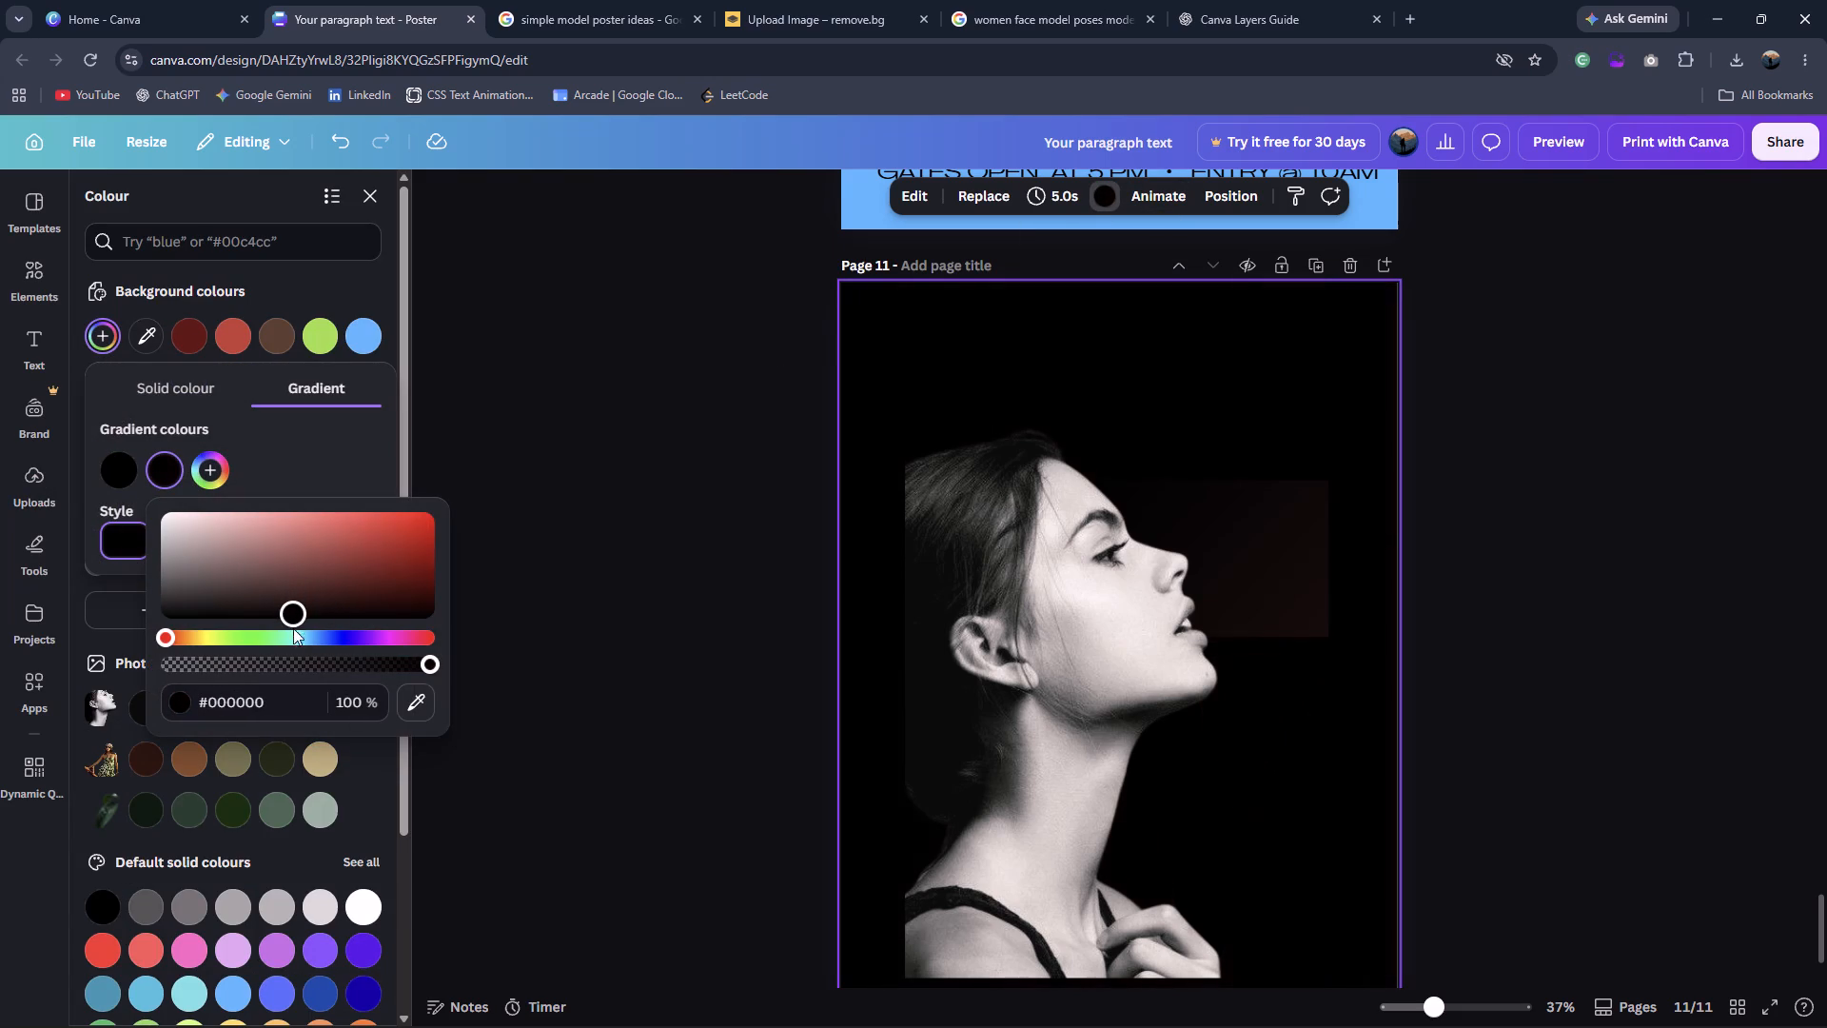
left_click_drag(293, 628, 291, 606)
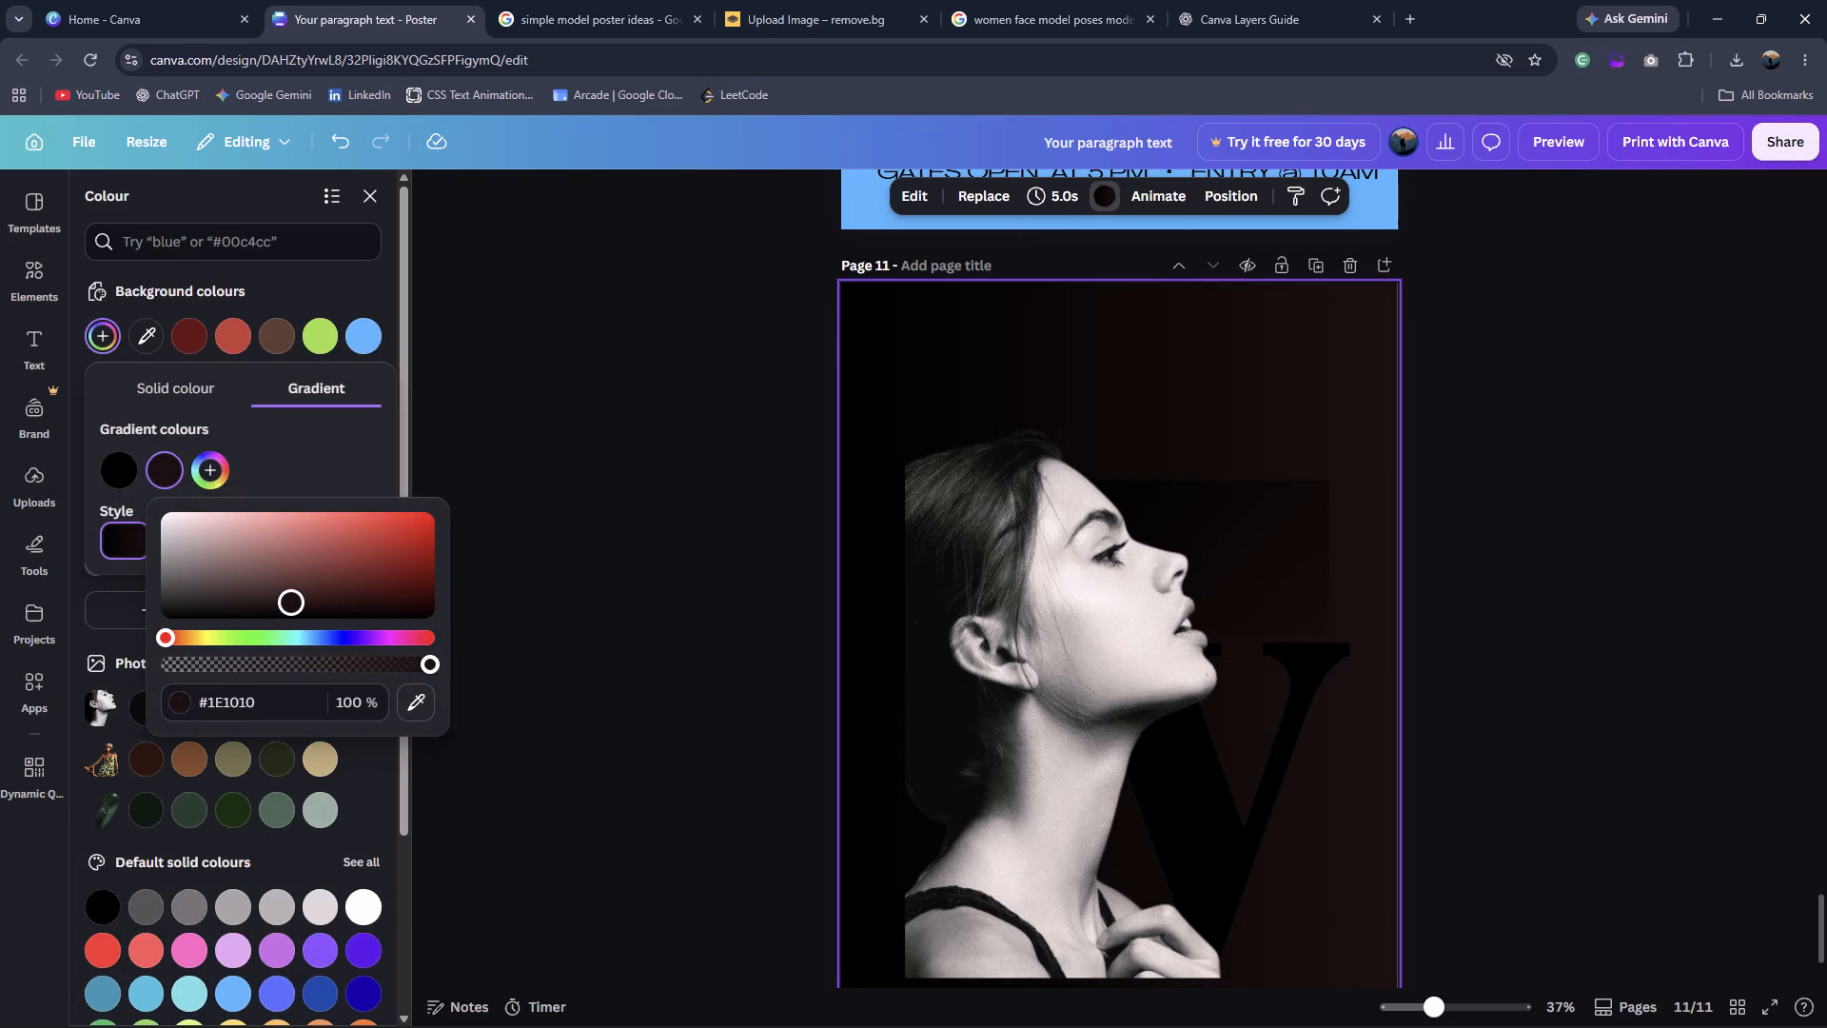
left_click_drag(291, 606, 291, 611)
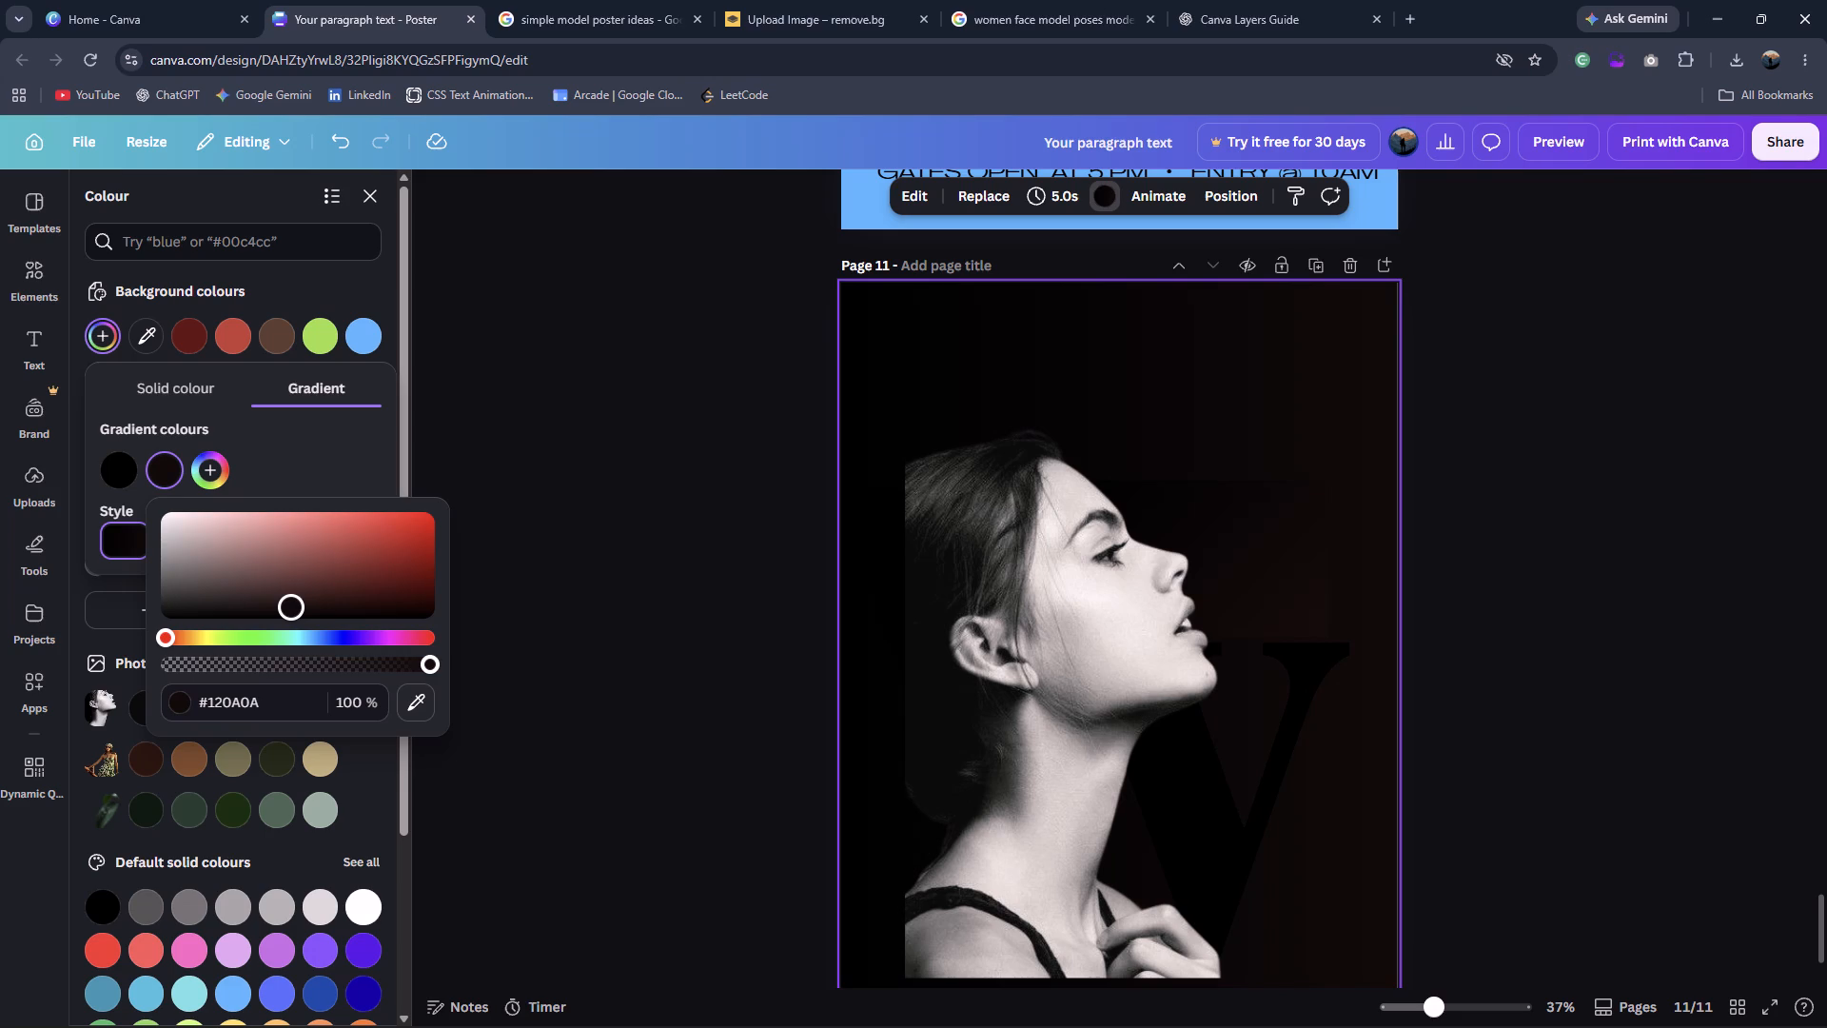
left_click_drag(291, 611, 290, 613)
left_click_drag(290, 613, 290, 606)
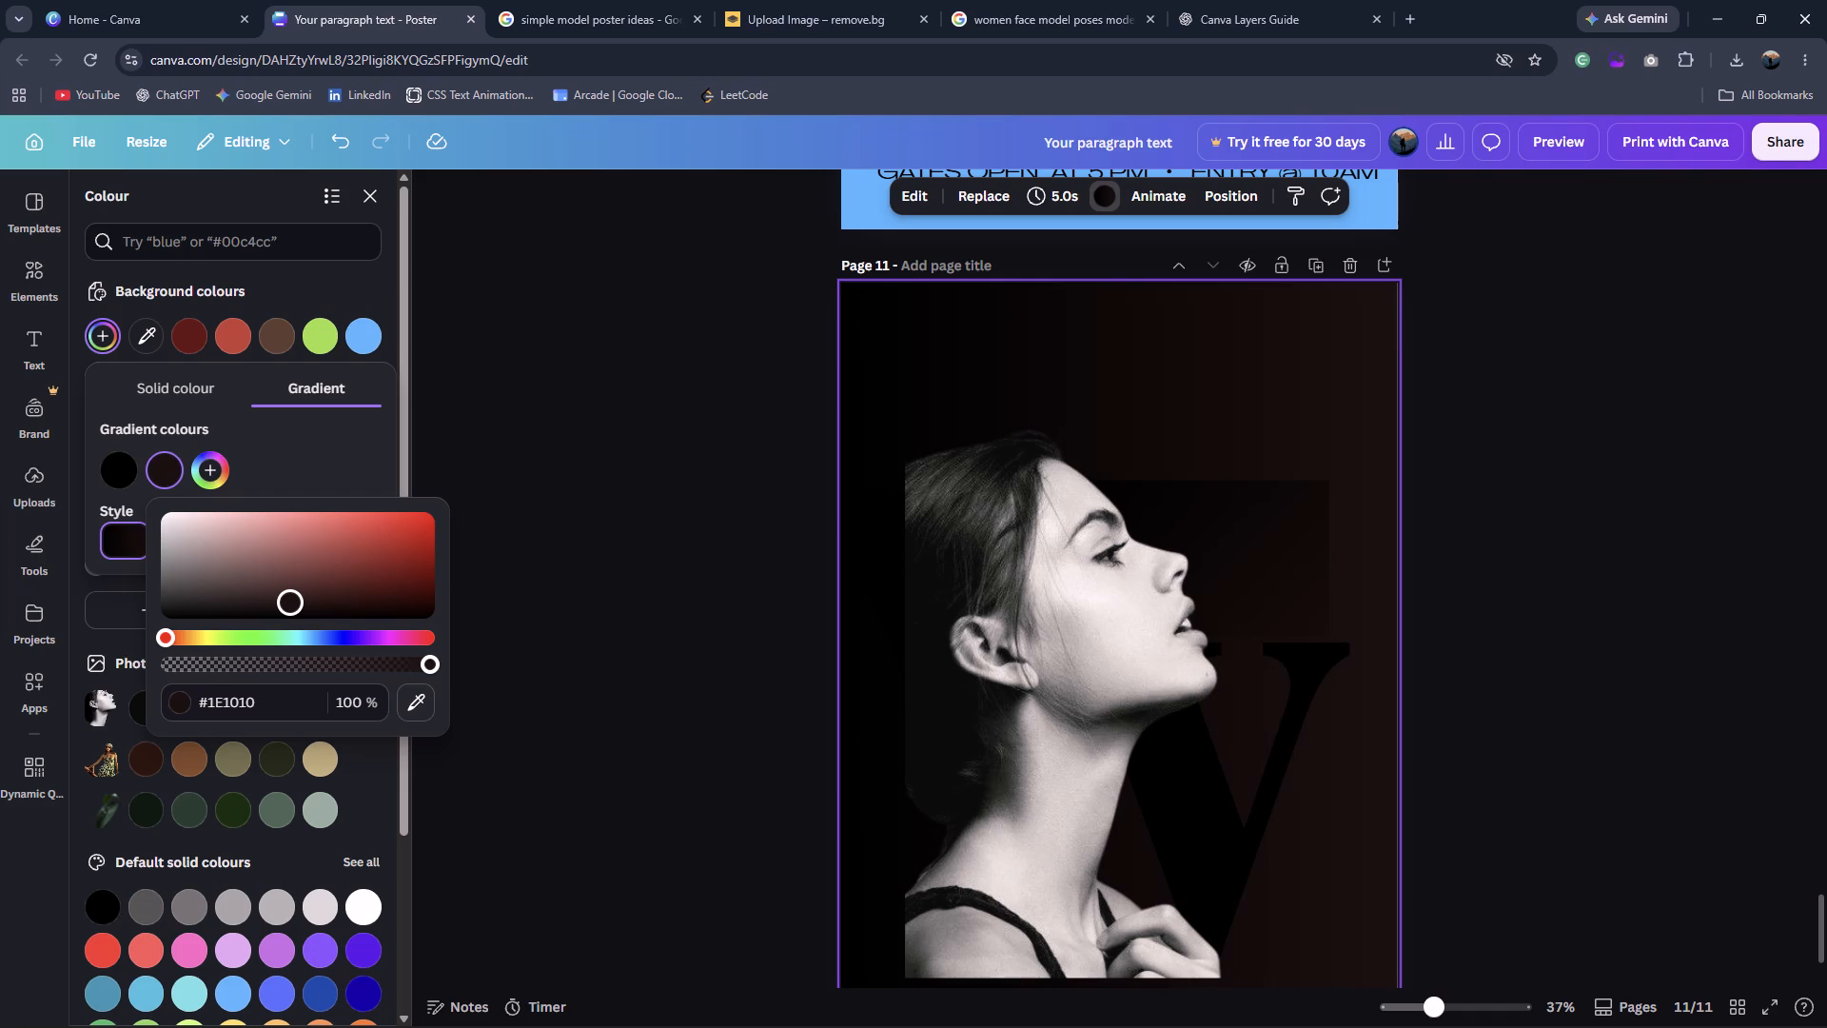
left_click_drag(290, 606, 289, 611)
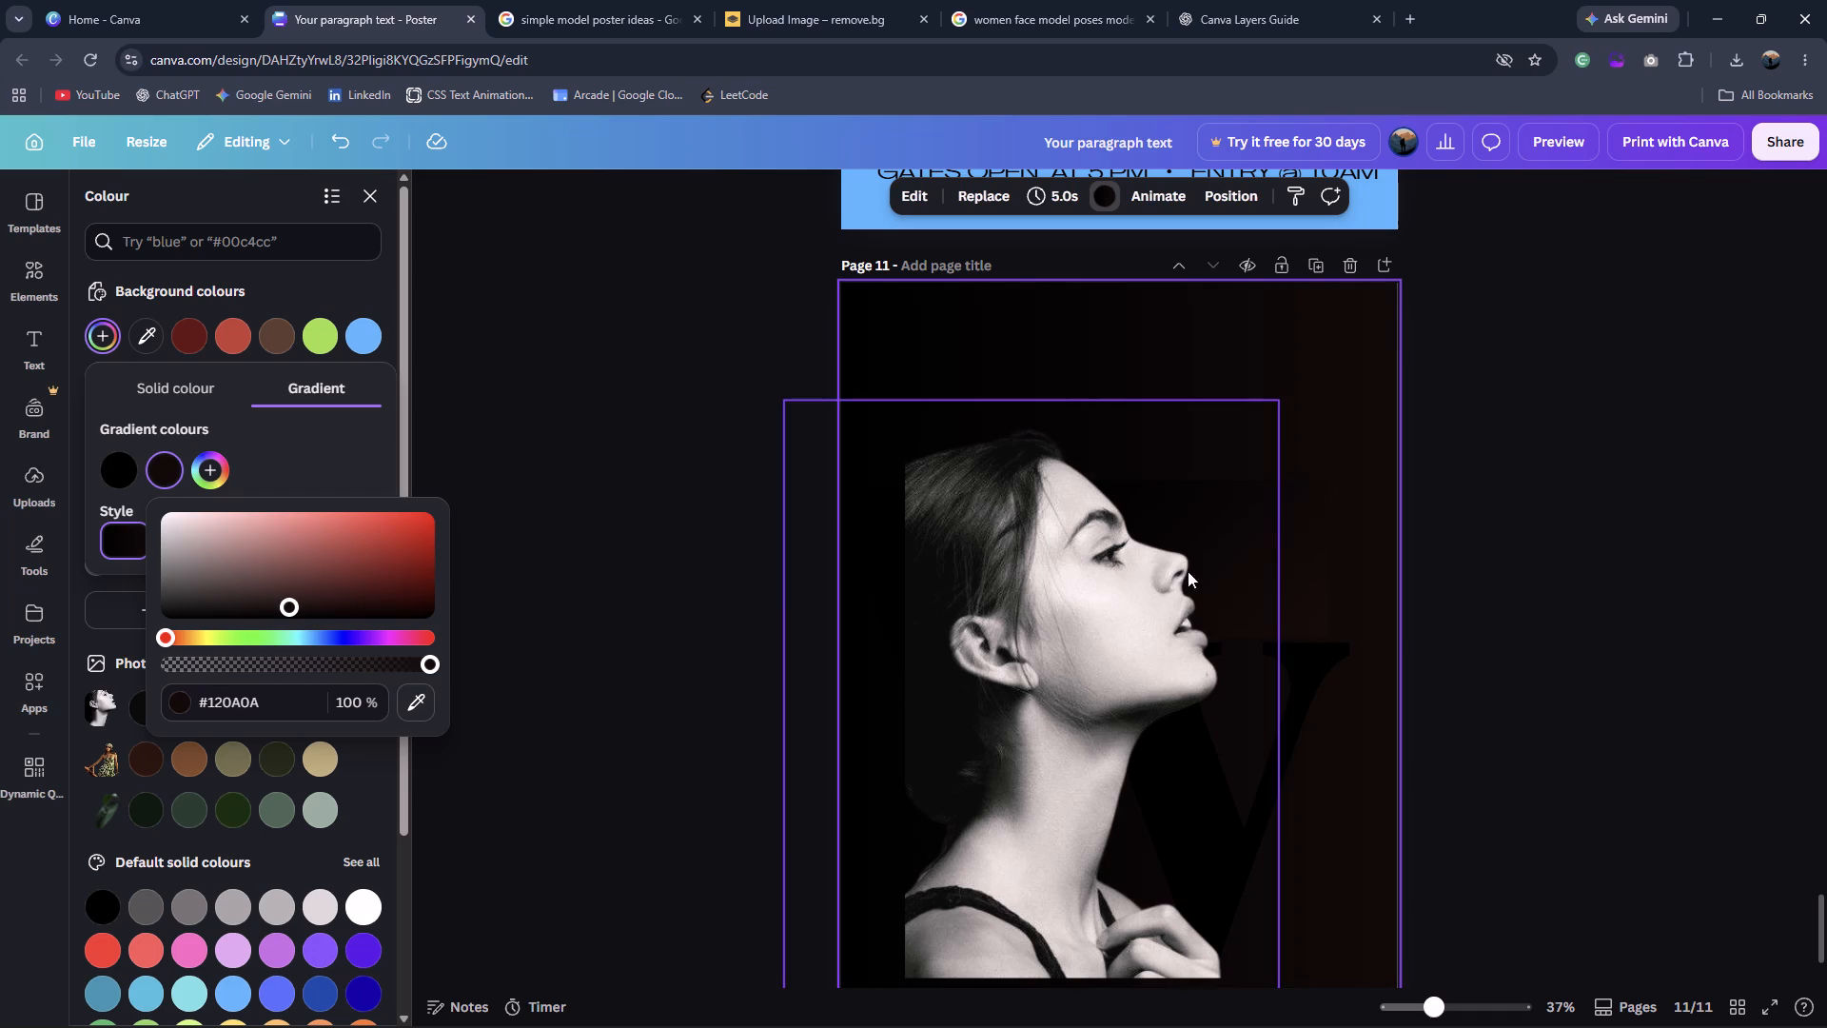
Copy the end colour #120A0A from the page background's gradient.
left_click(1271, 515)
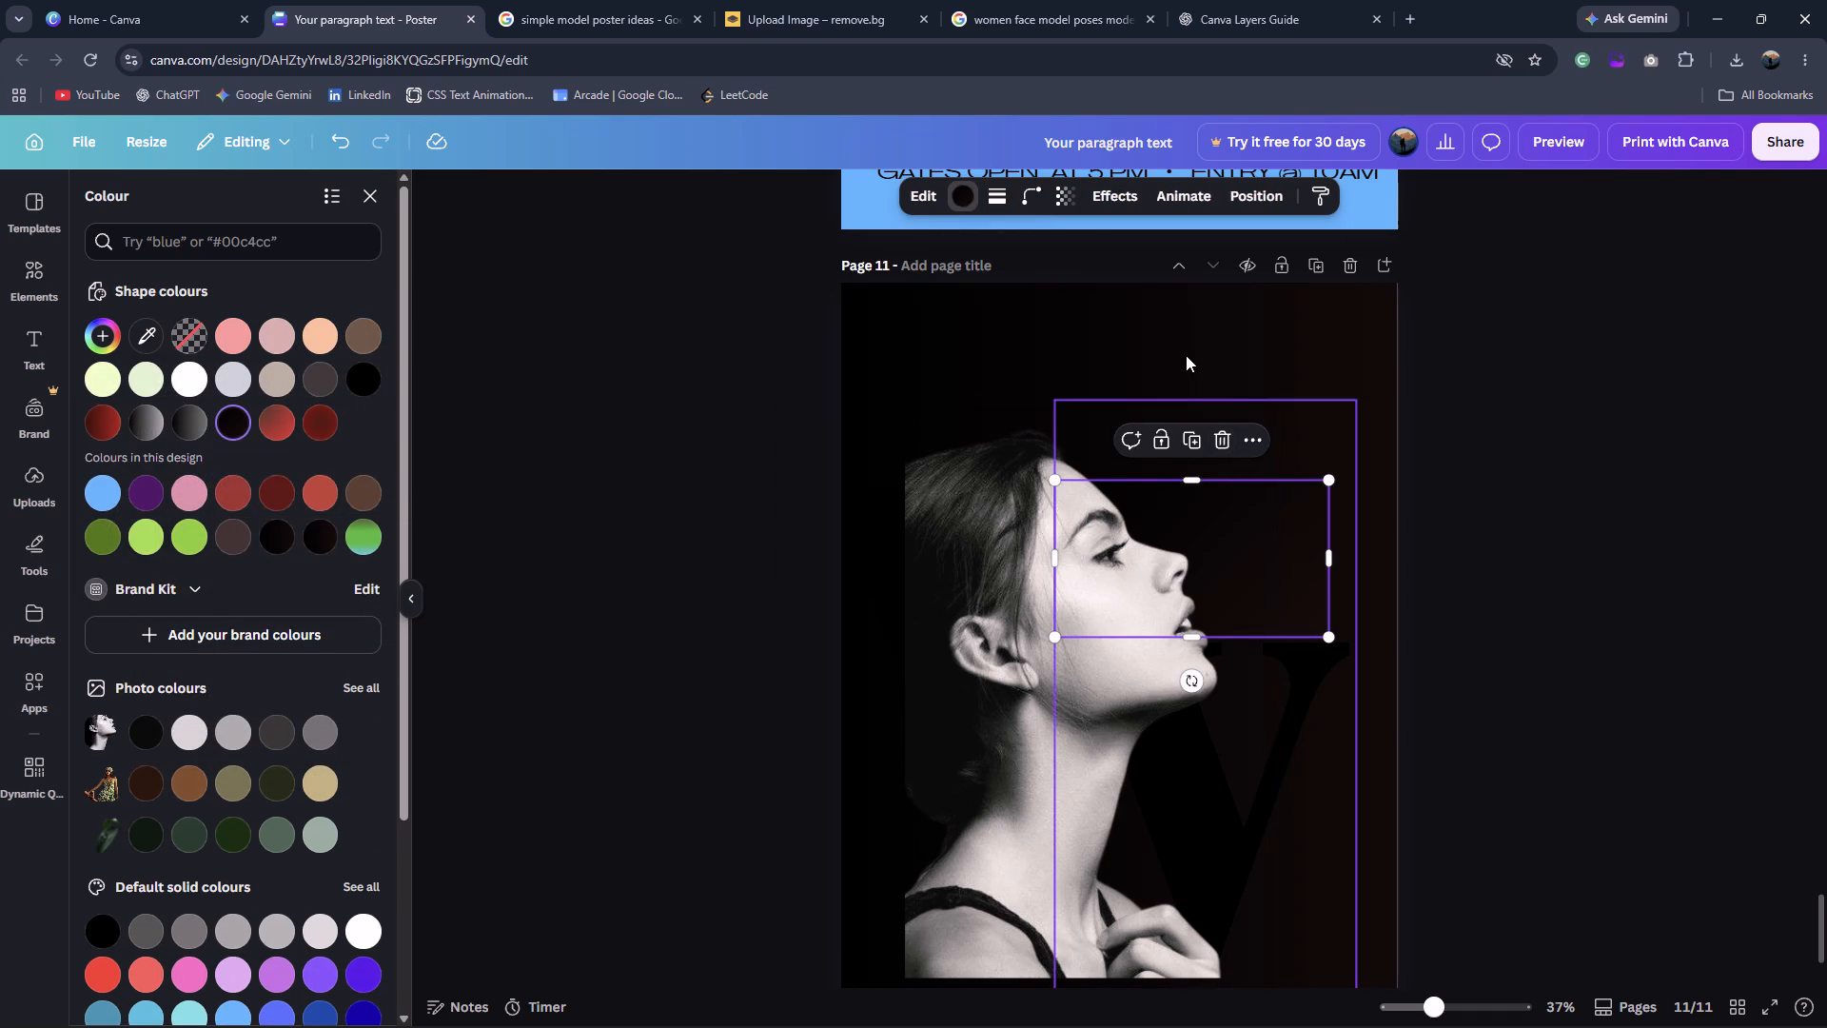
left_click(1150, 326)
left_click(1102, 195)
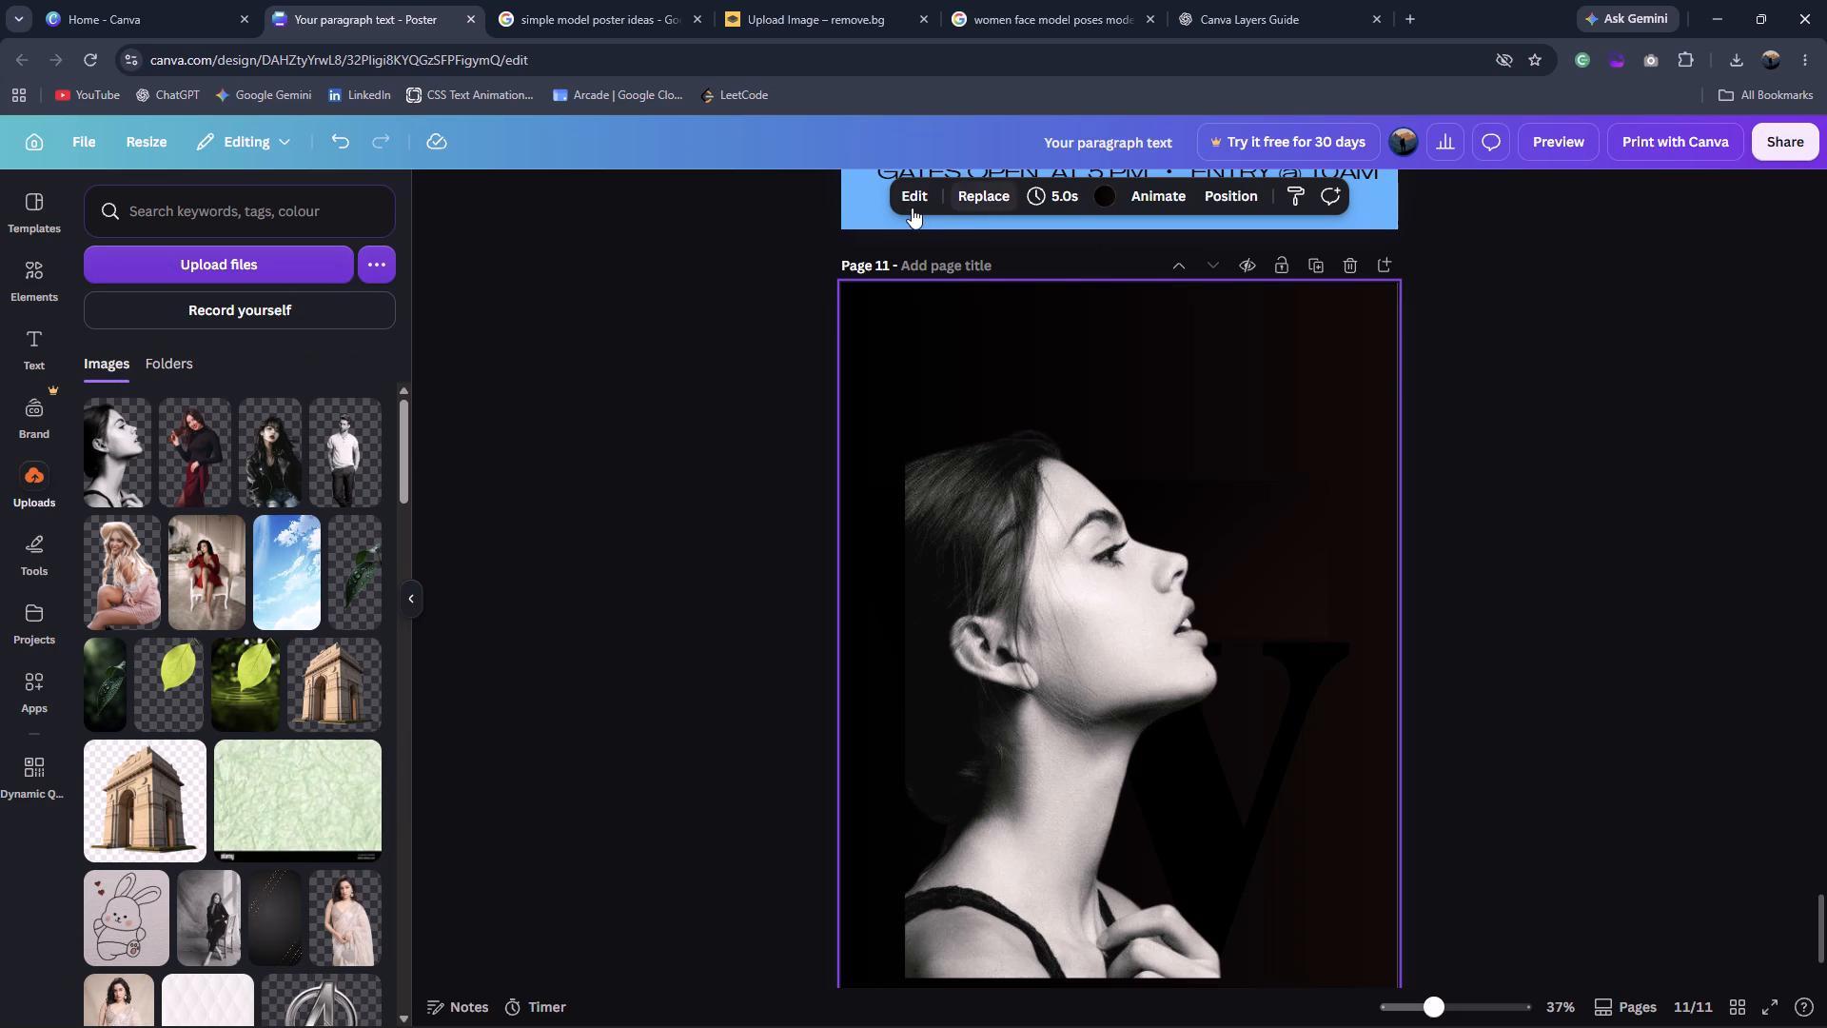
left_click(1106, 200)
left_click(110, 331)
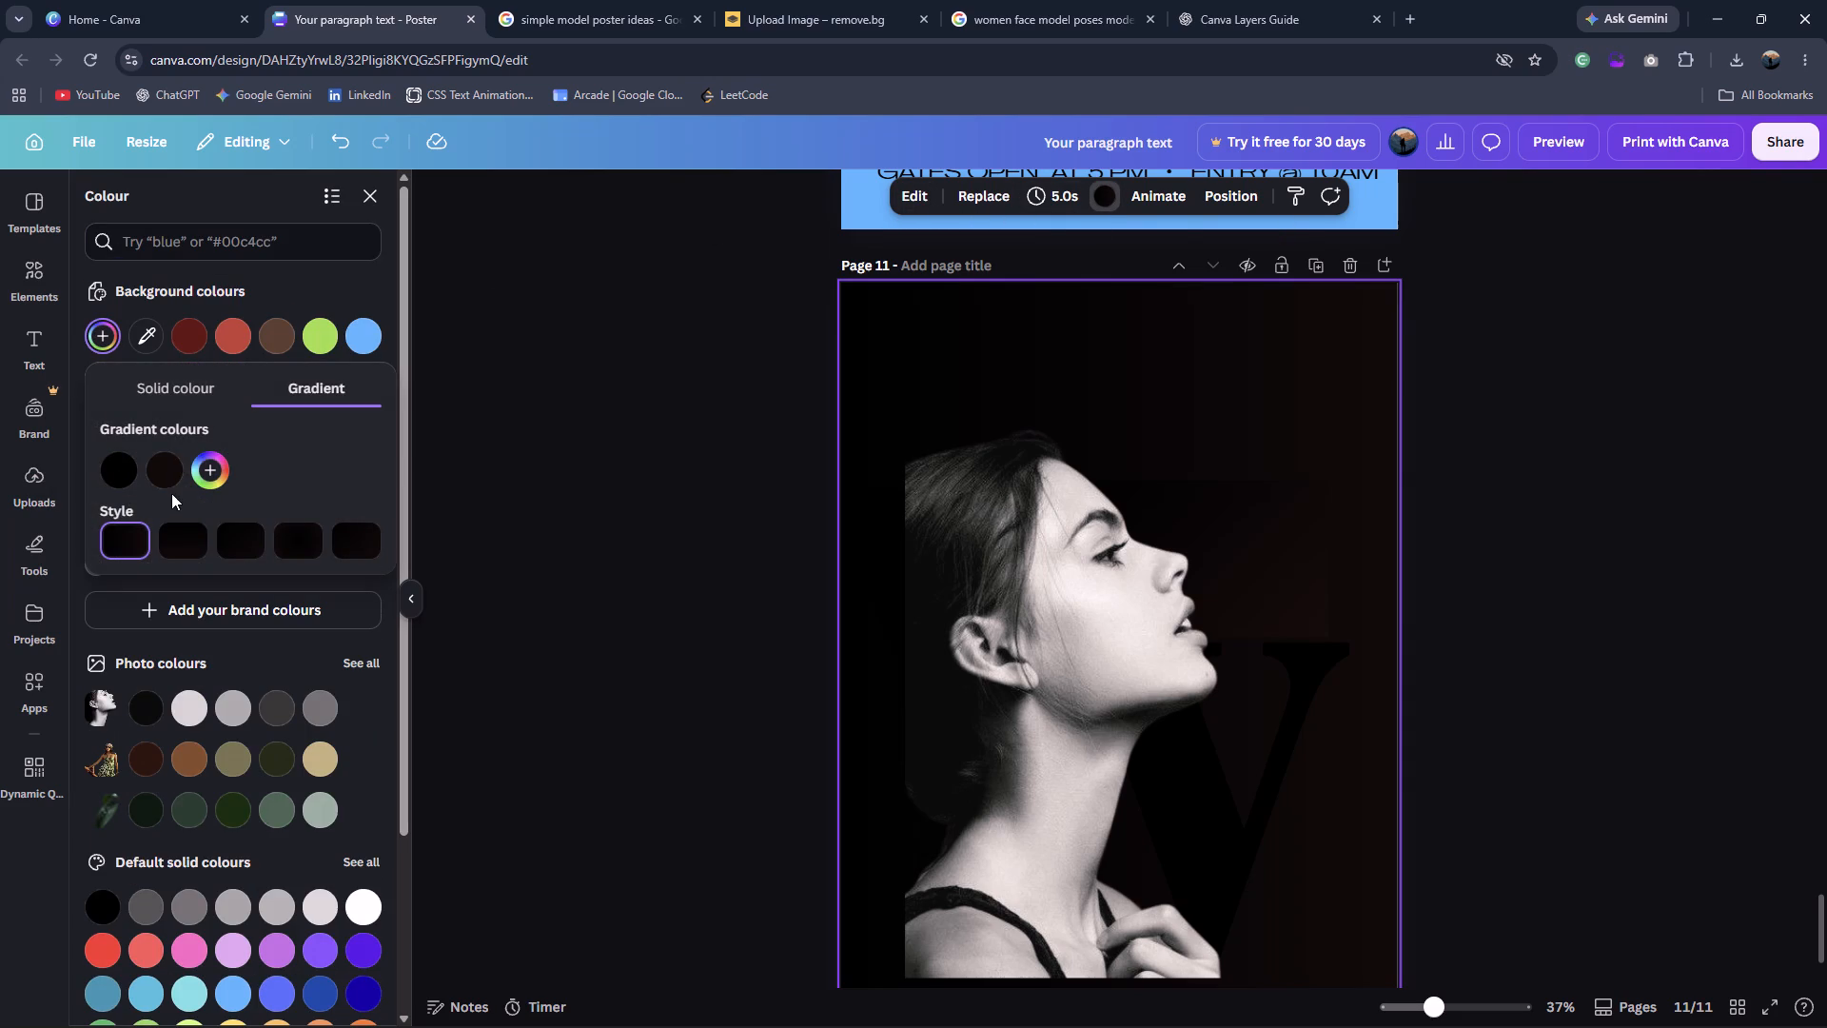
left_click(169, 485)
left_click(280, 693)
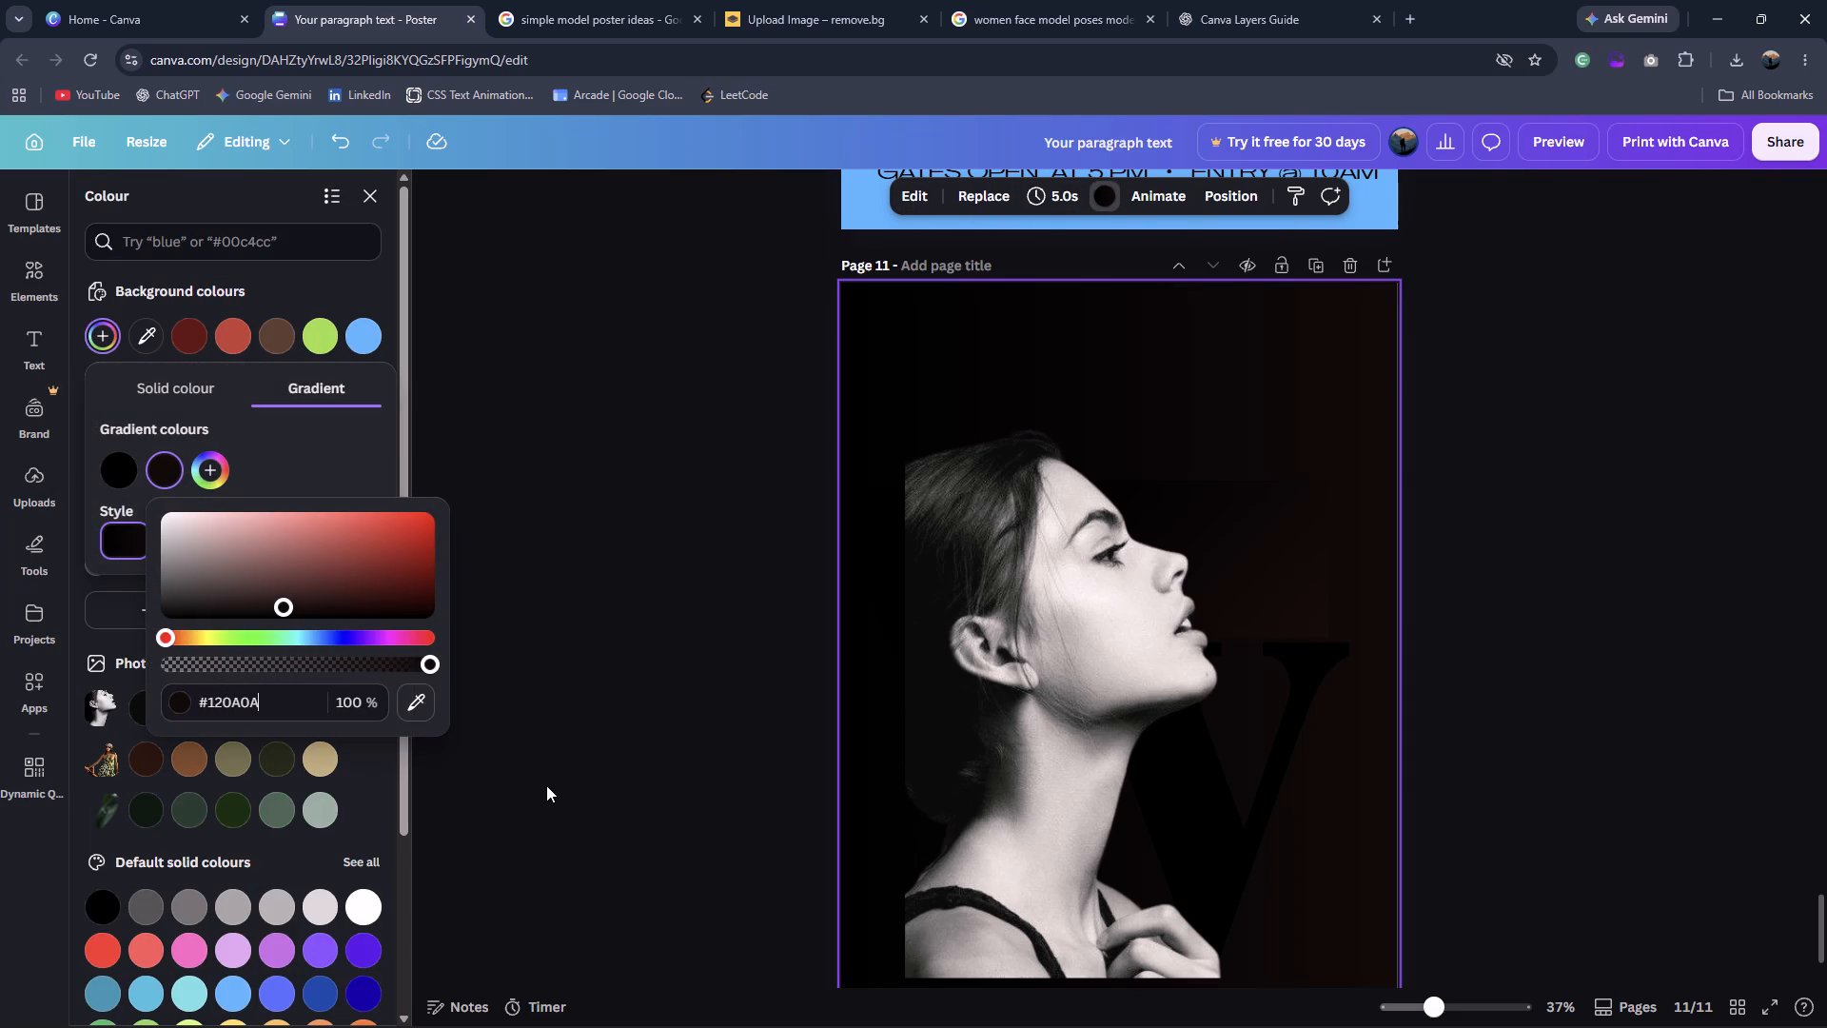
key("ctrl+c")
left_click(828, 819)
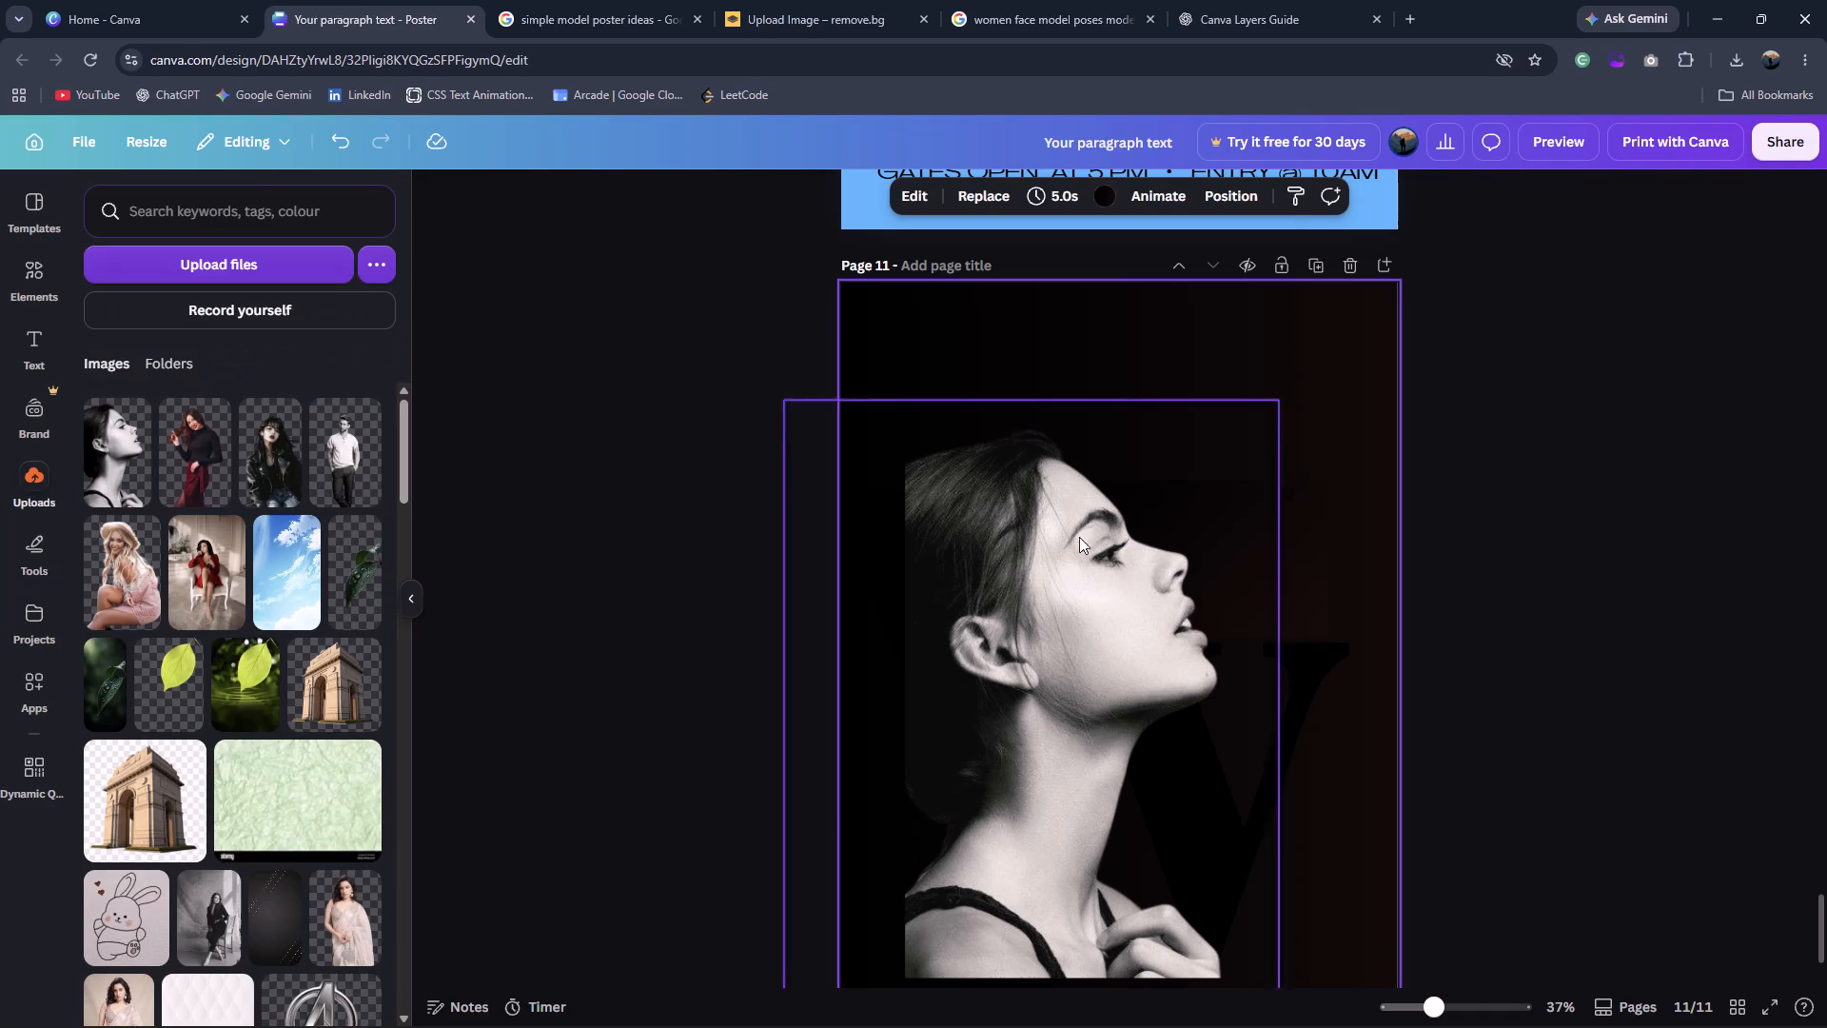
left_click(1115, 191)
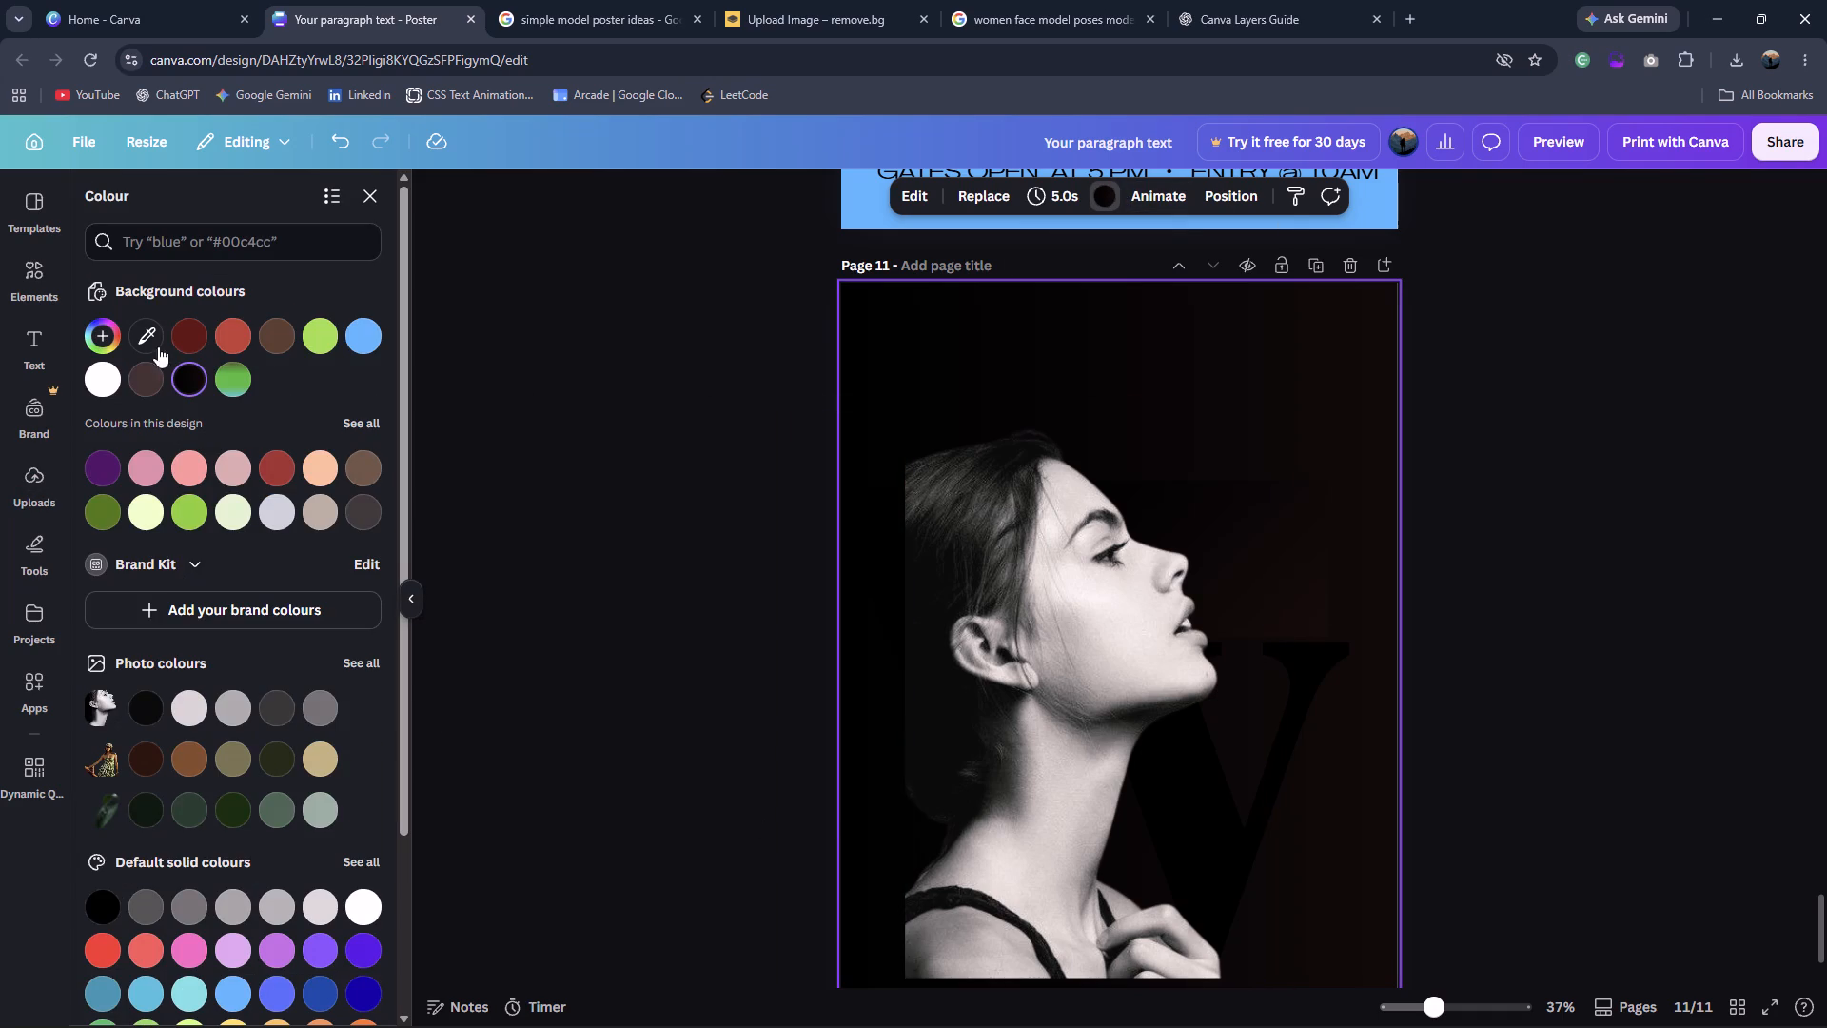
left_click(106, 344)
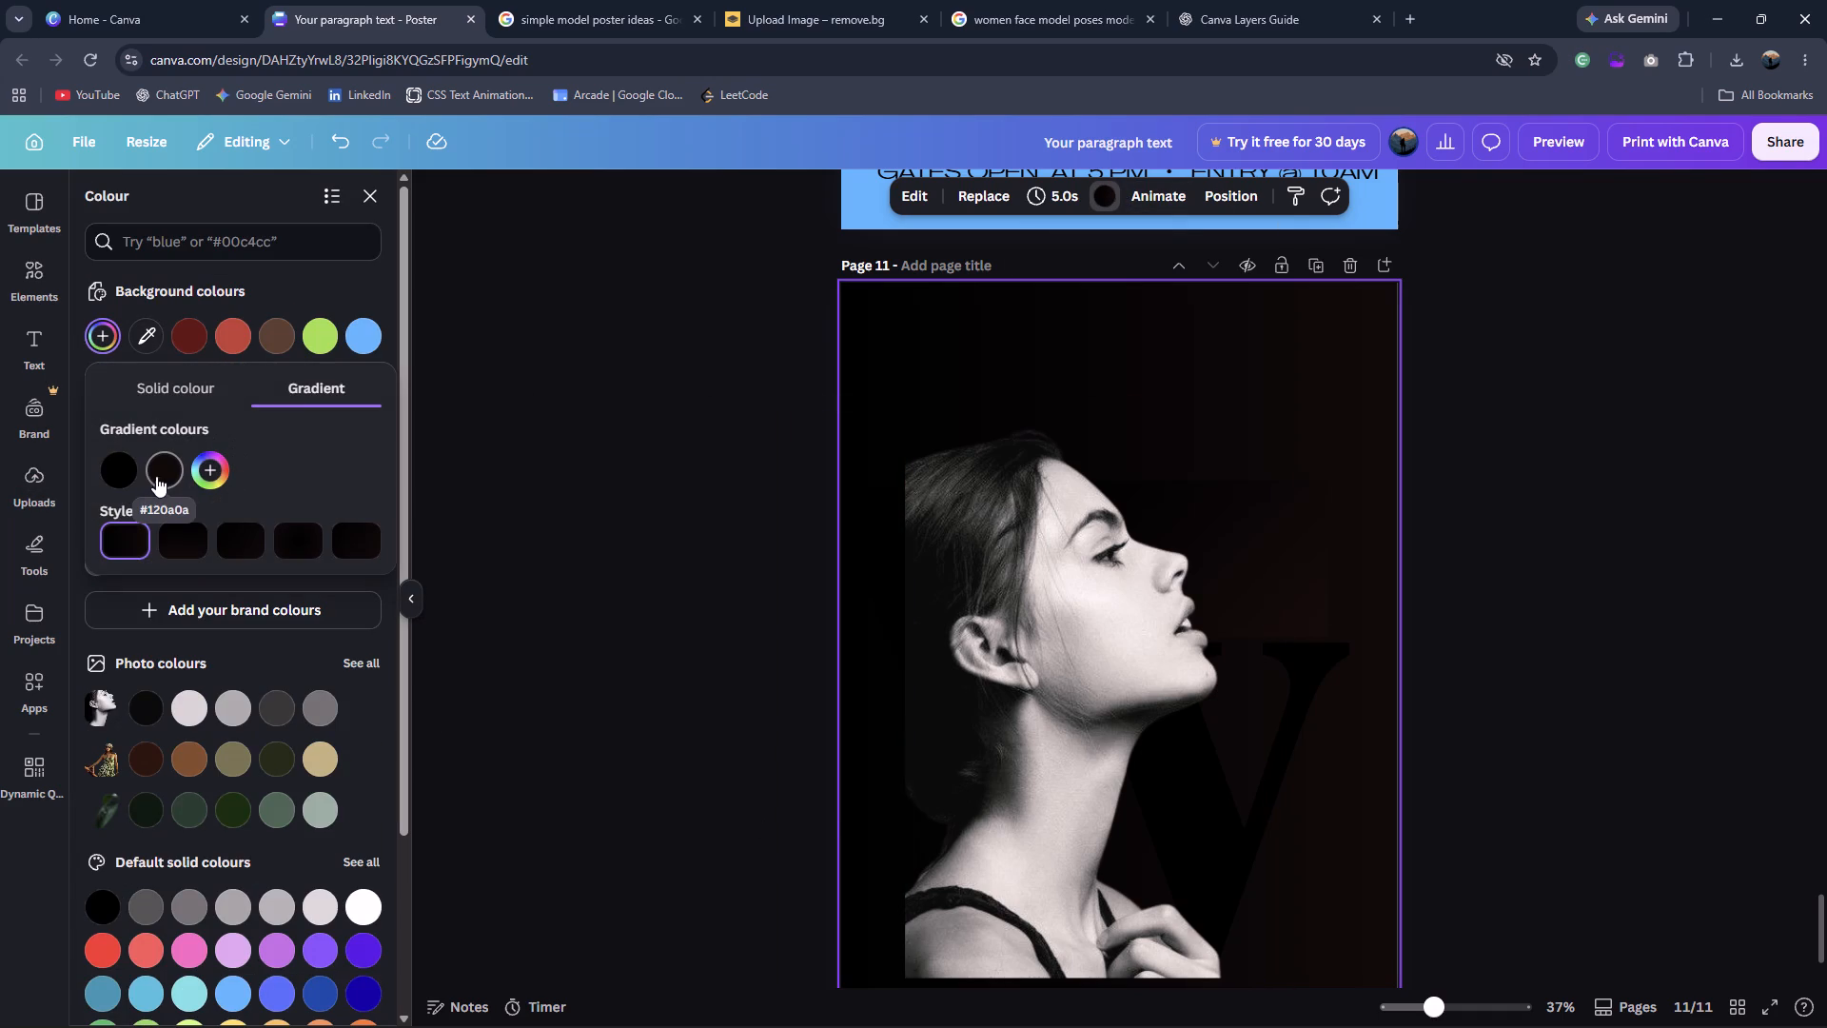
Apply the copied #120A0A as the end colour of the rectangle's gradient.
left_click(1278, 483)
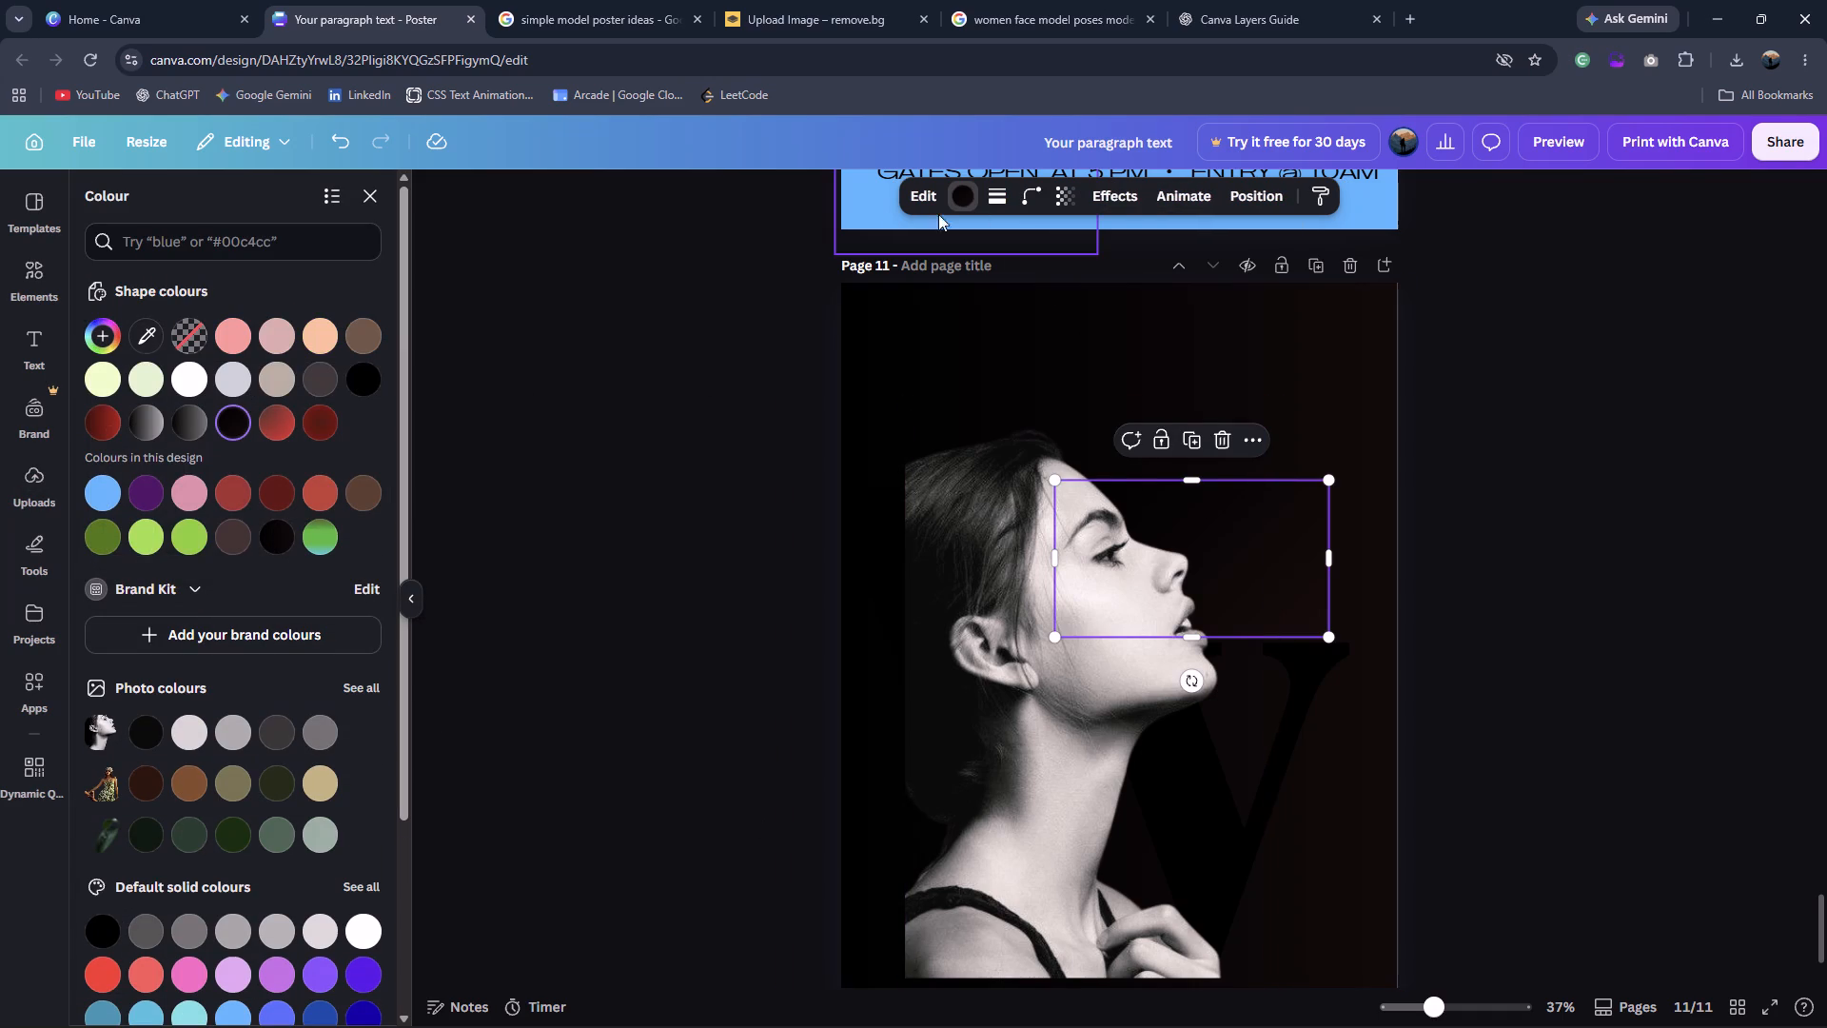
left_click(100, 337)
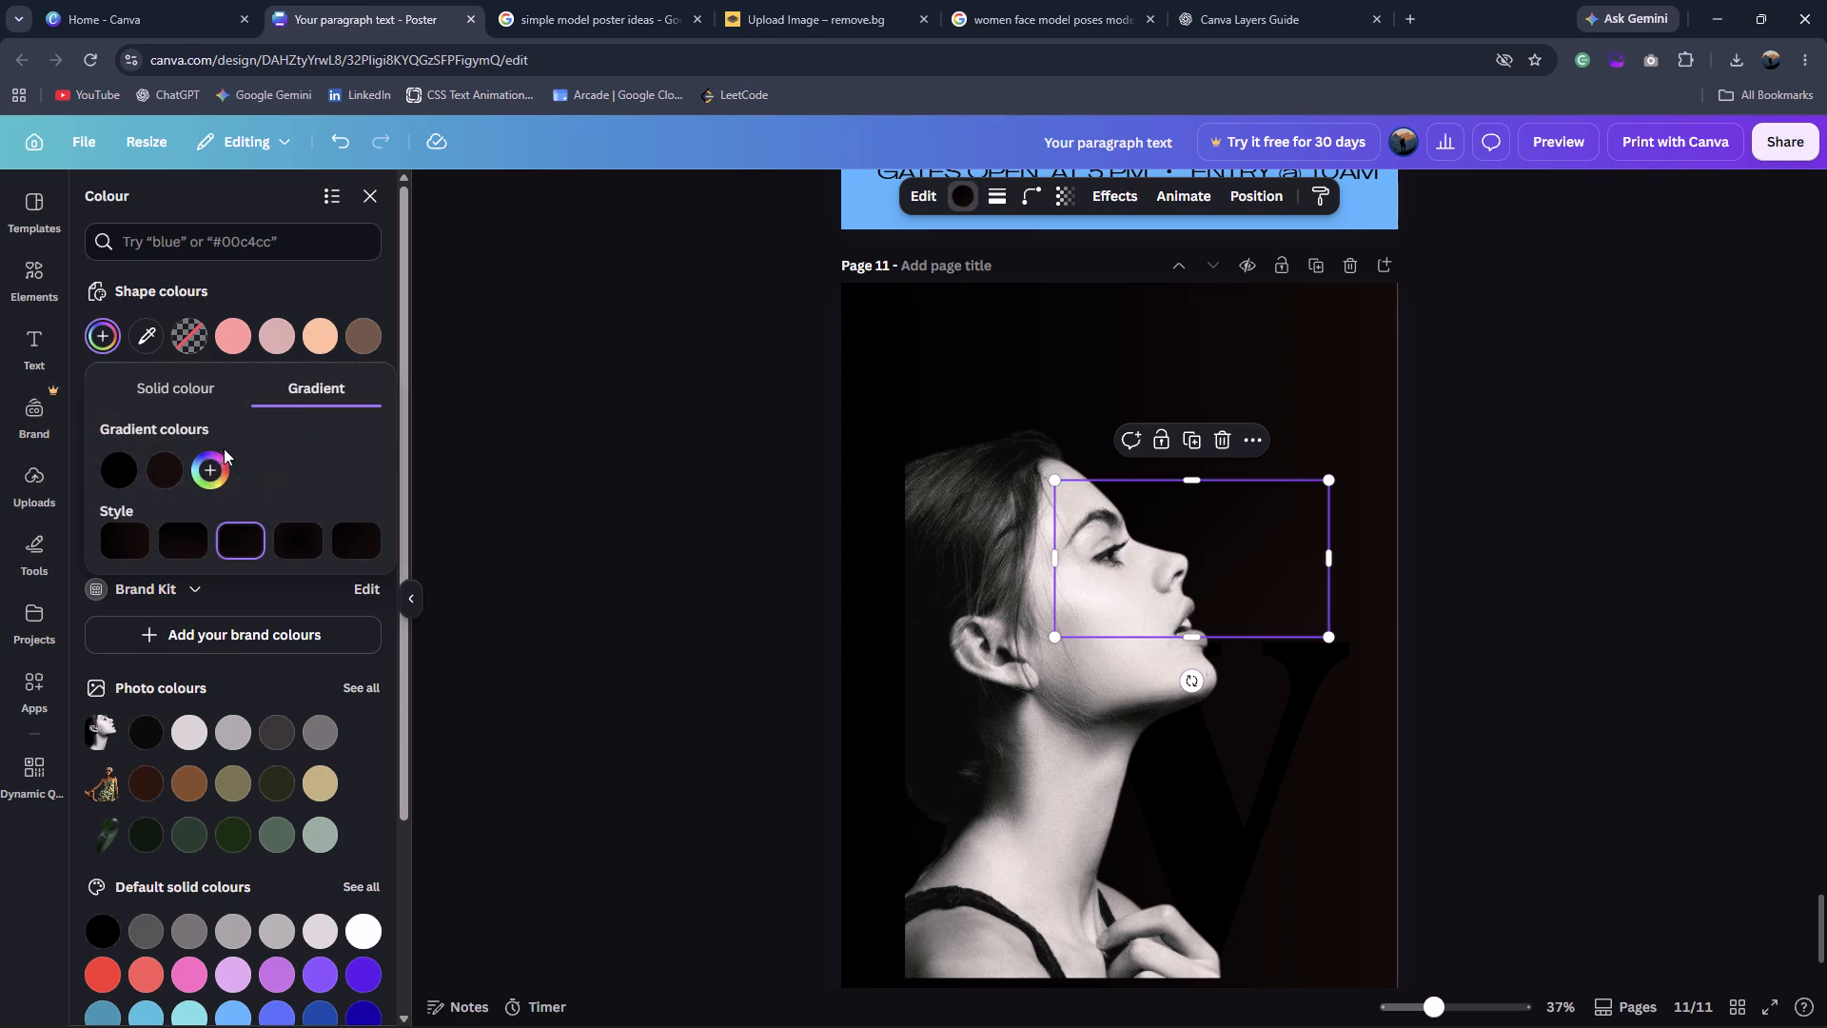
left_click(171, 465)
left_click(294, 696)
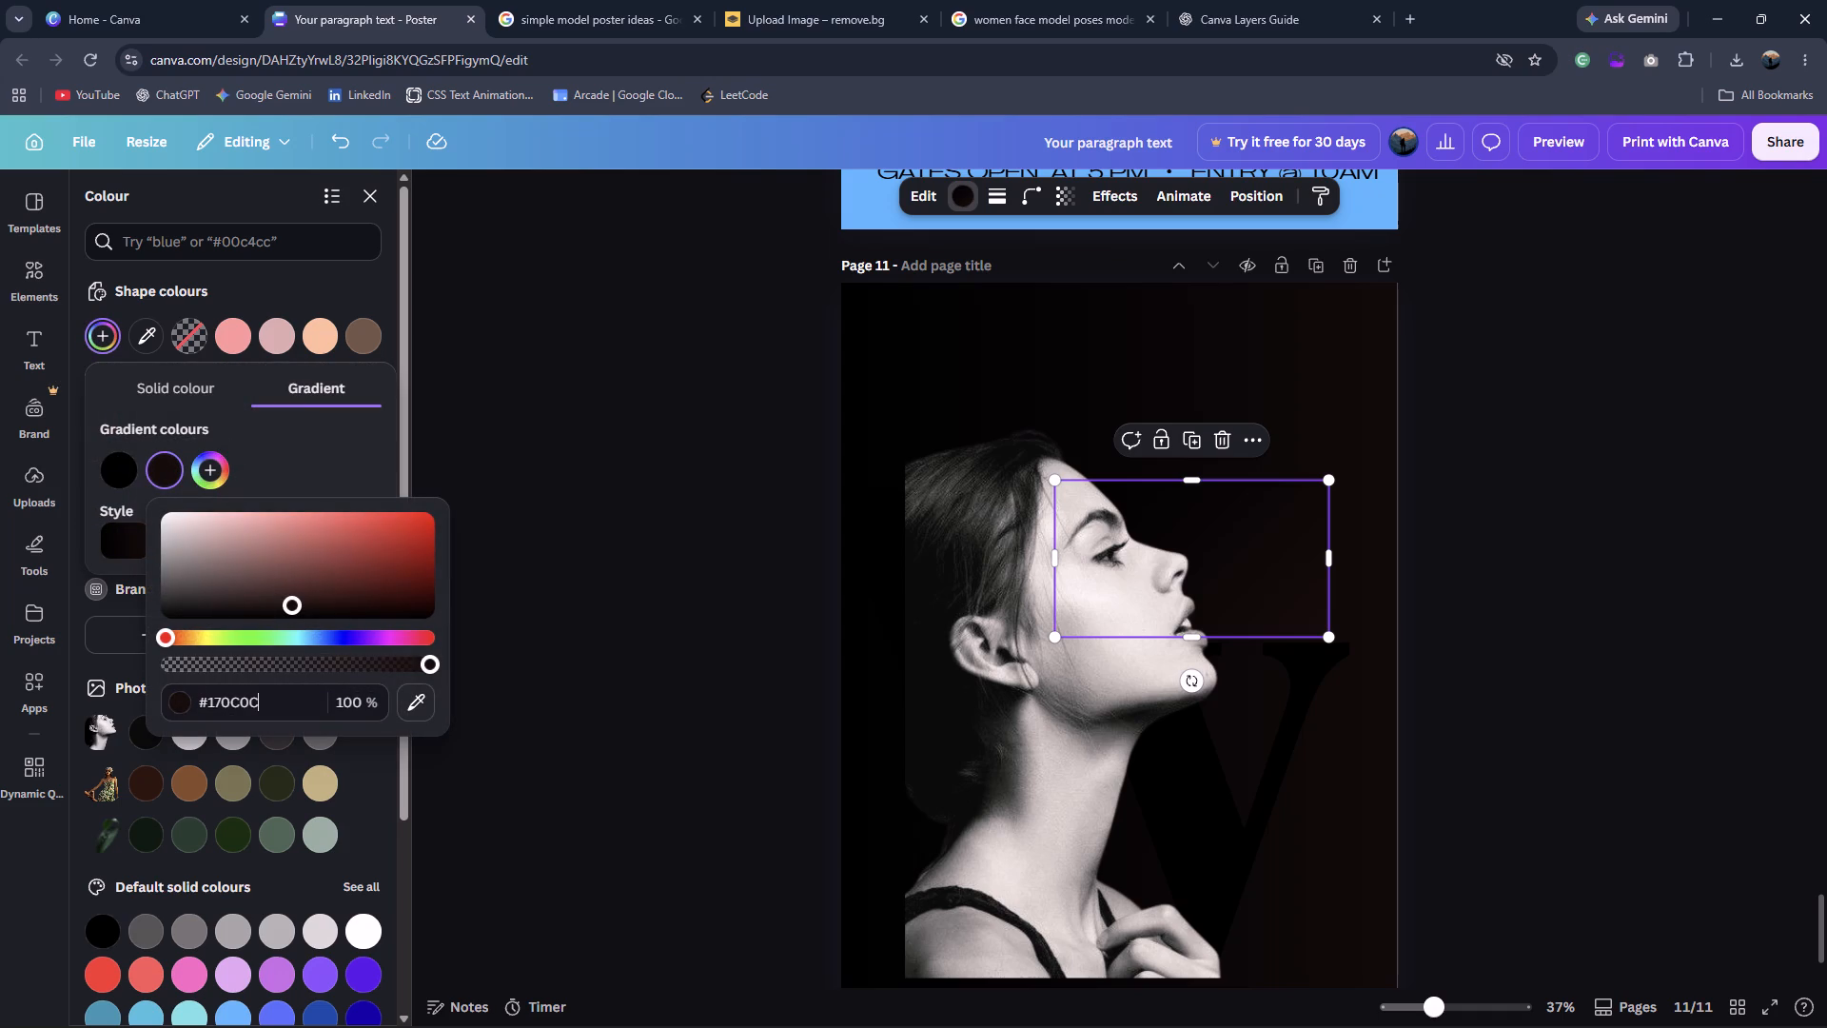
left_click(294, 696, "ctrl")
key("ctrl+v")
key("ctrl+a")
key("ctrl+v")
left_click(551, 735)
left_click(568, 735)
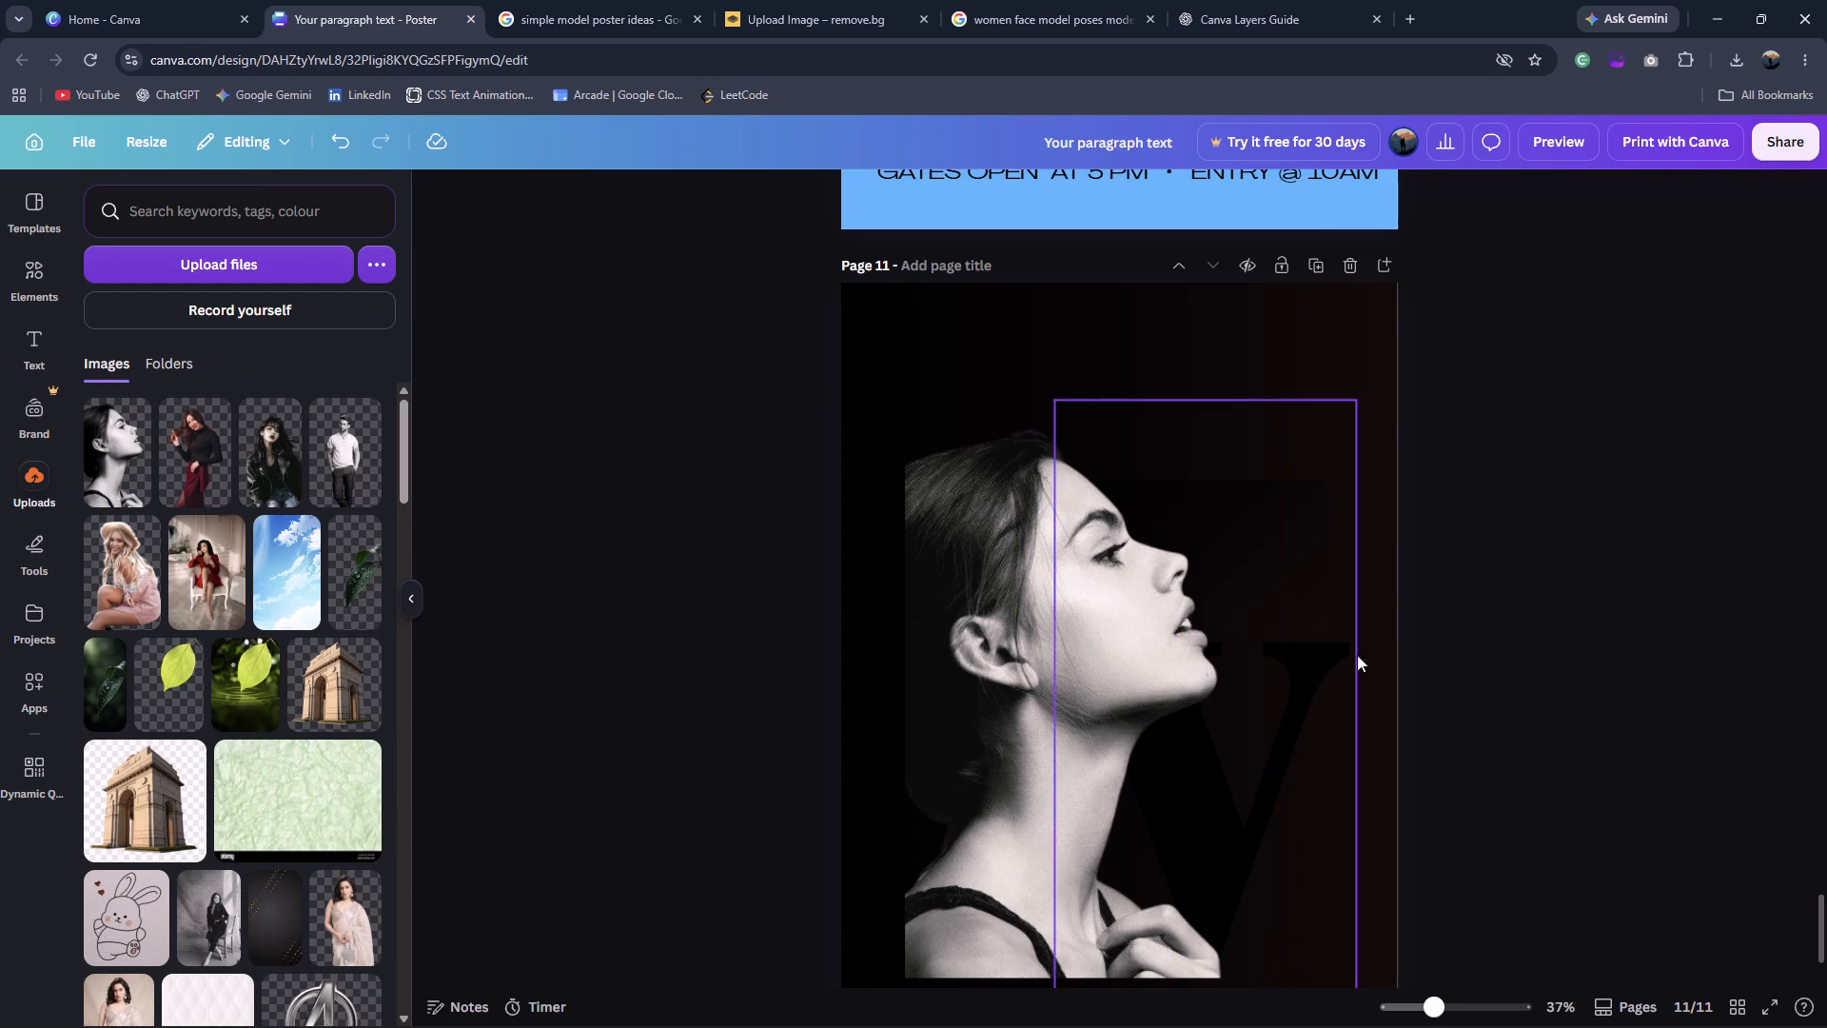
Review the blend between rectangle and background, and darken the end colour of the page background's gradient to black.
scroll(1745, 569, "down", 2)
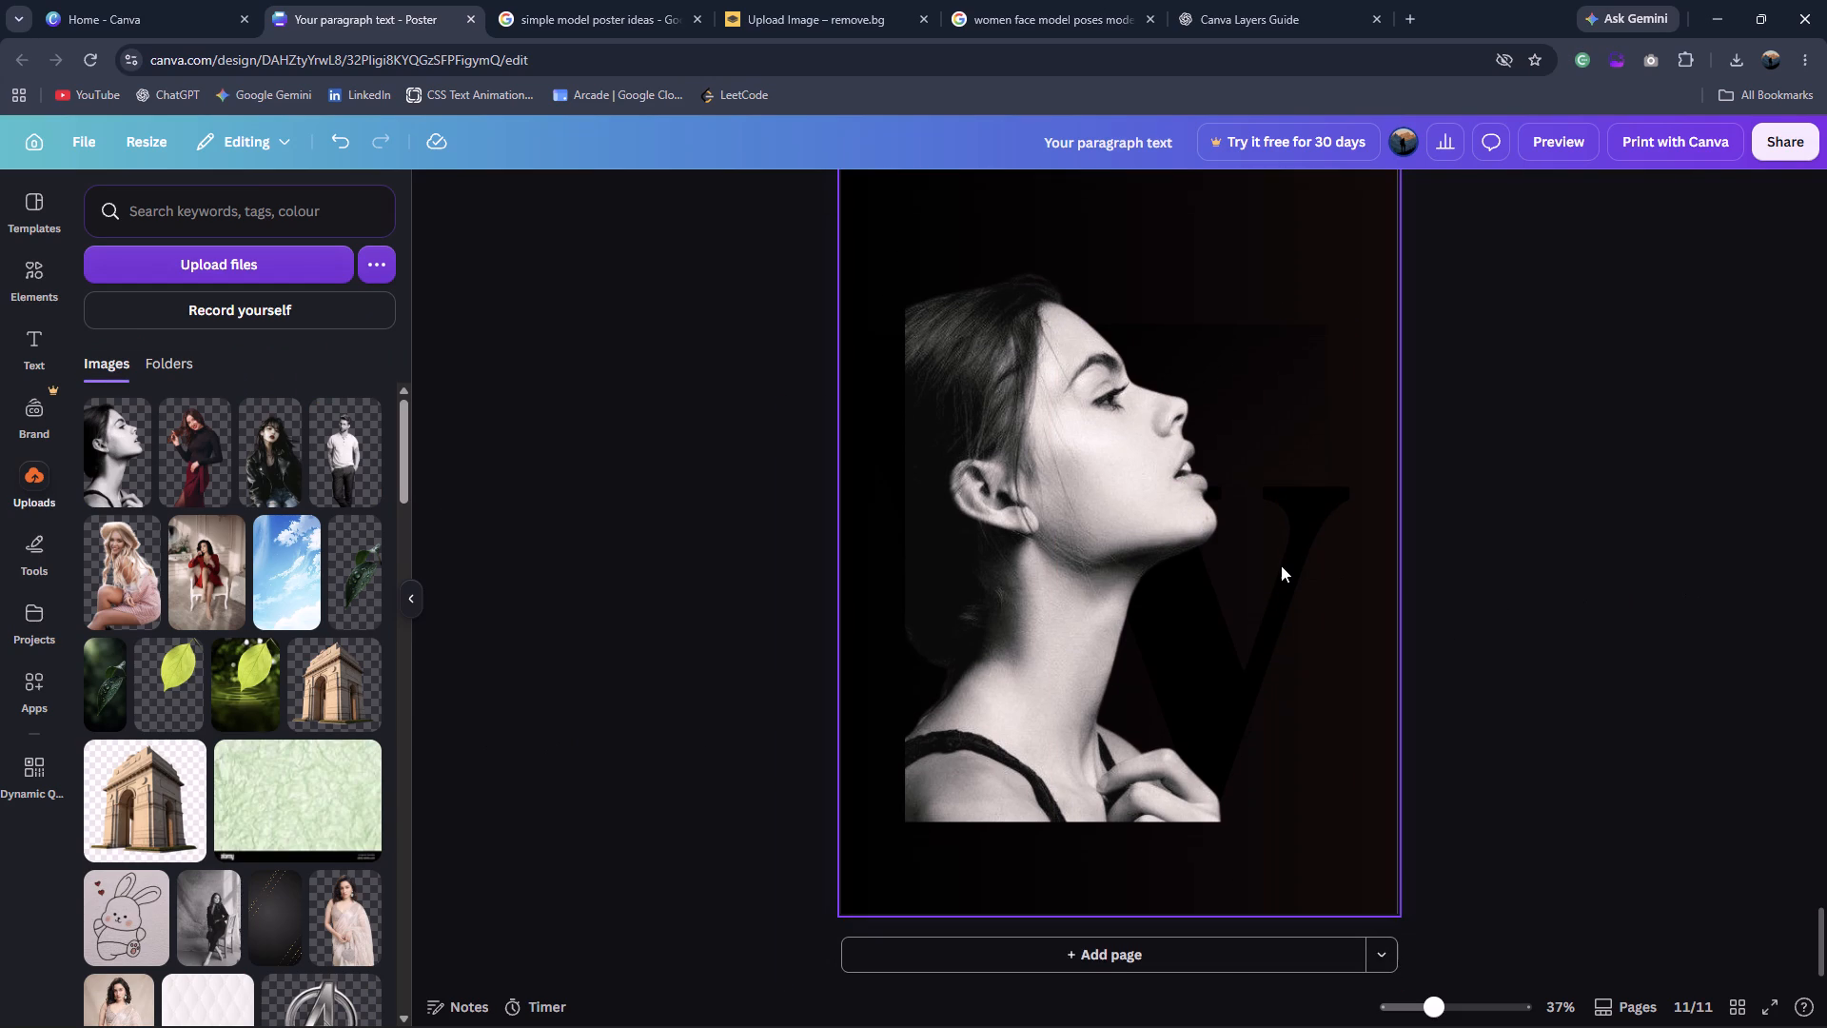
left_click(1282, 565)
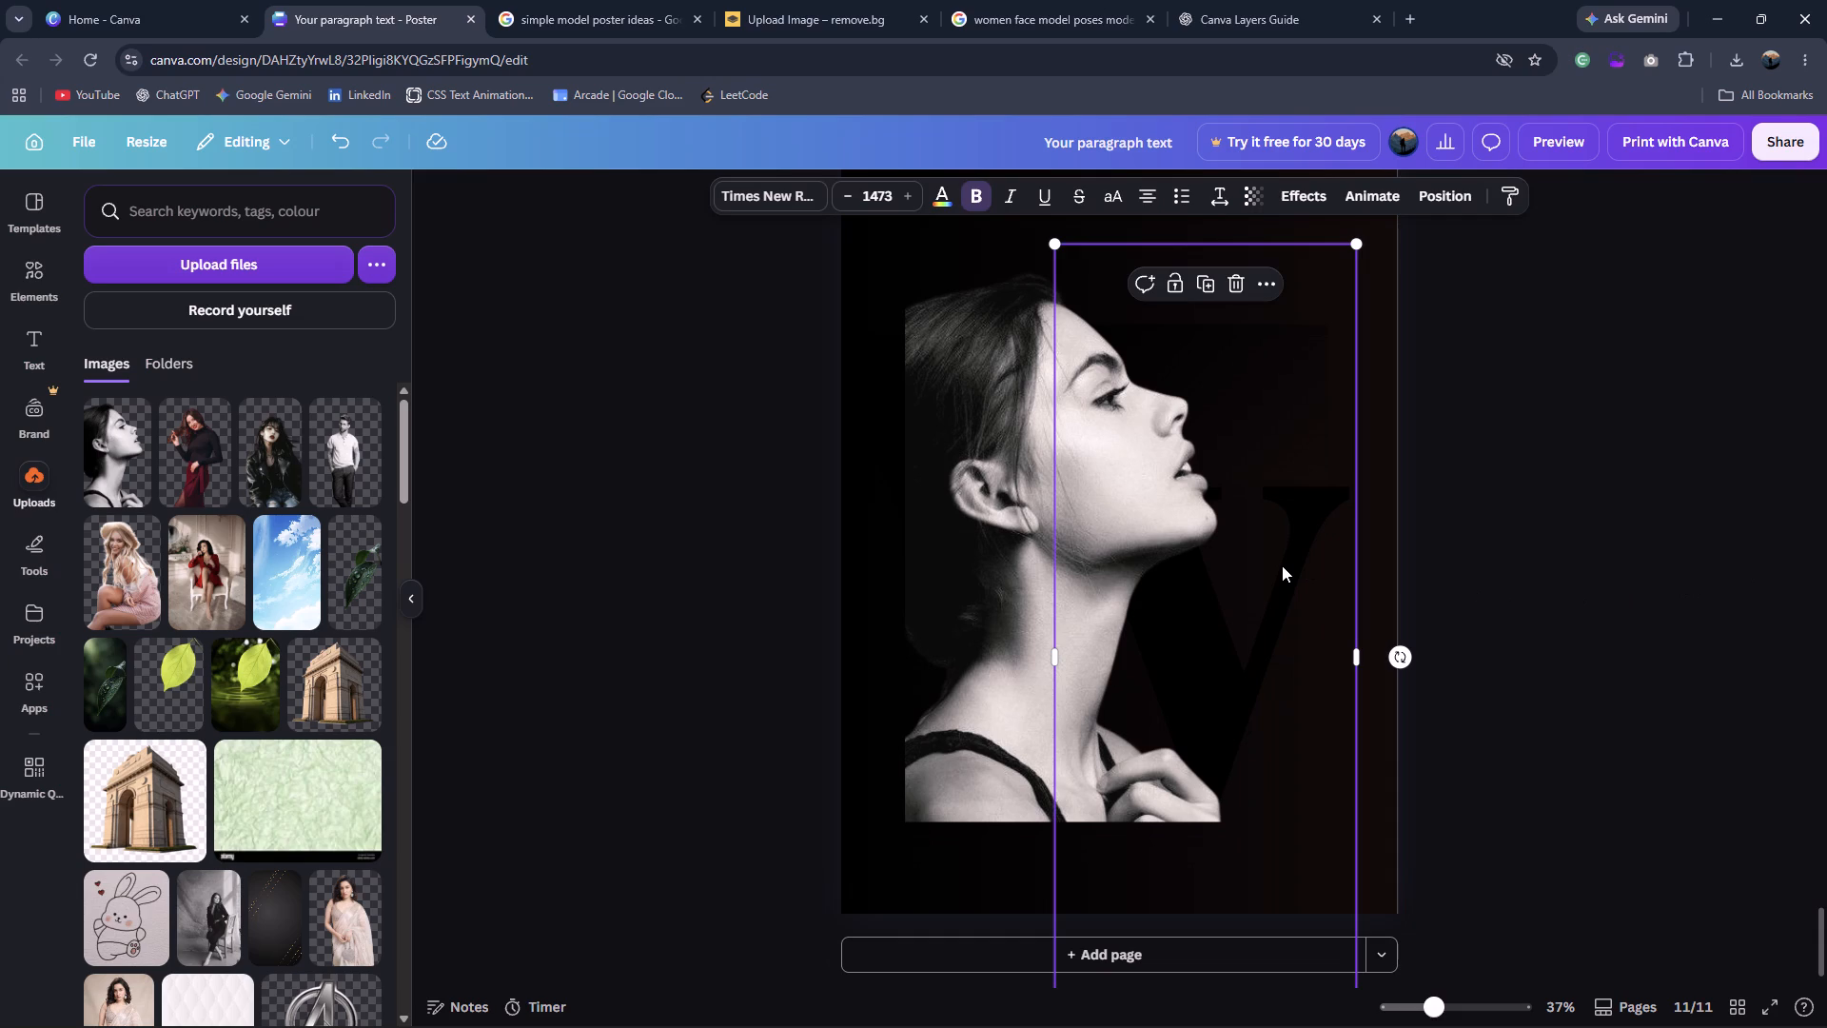
left_click(1667, 368)
scroll(1615, 421, "up", 1)
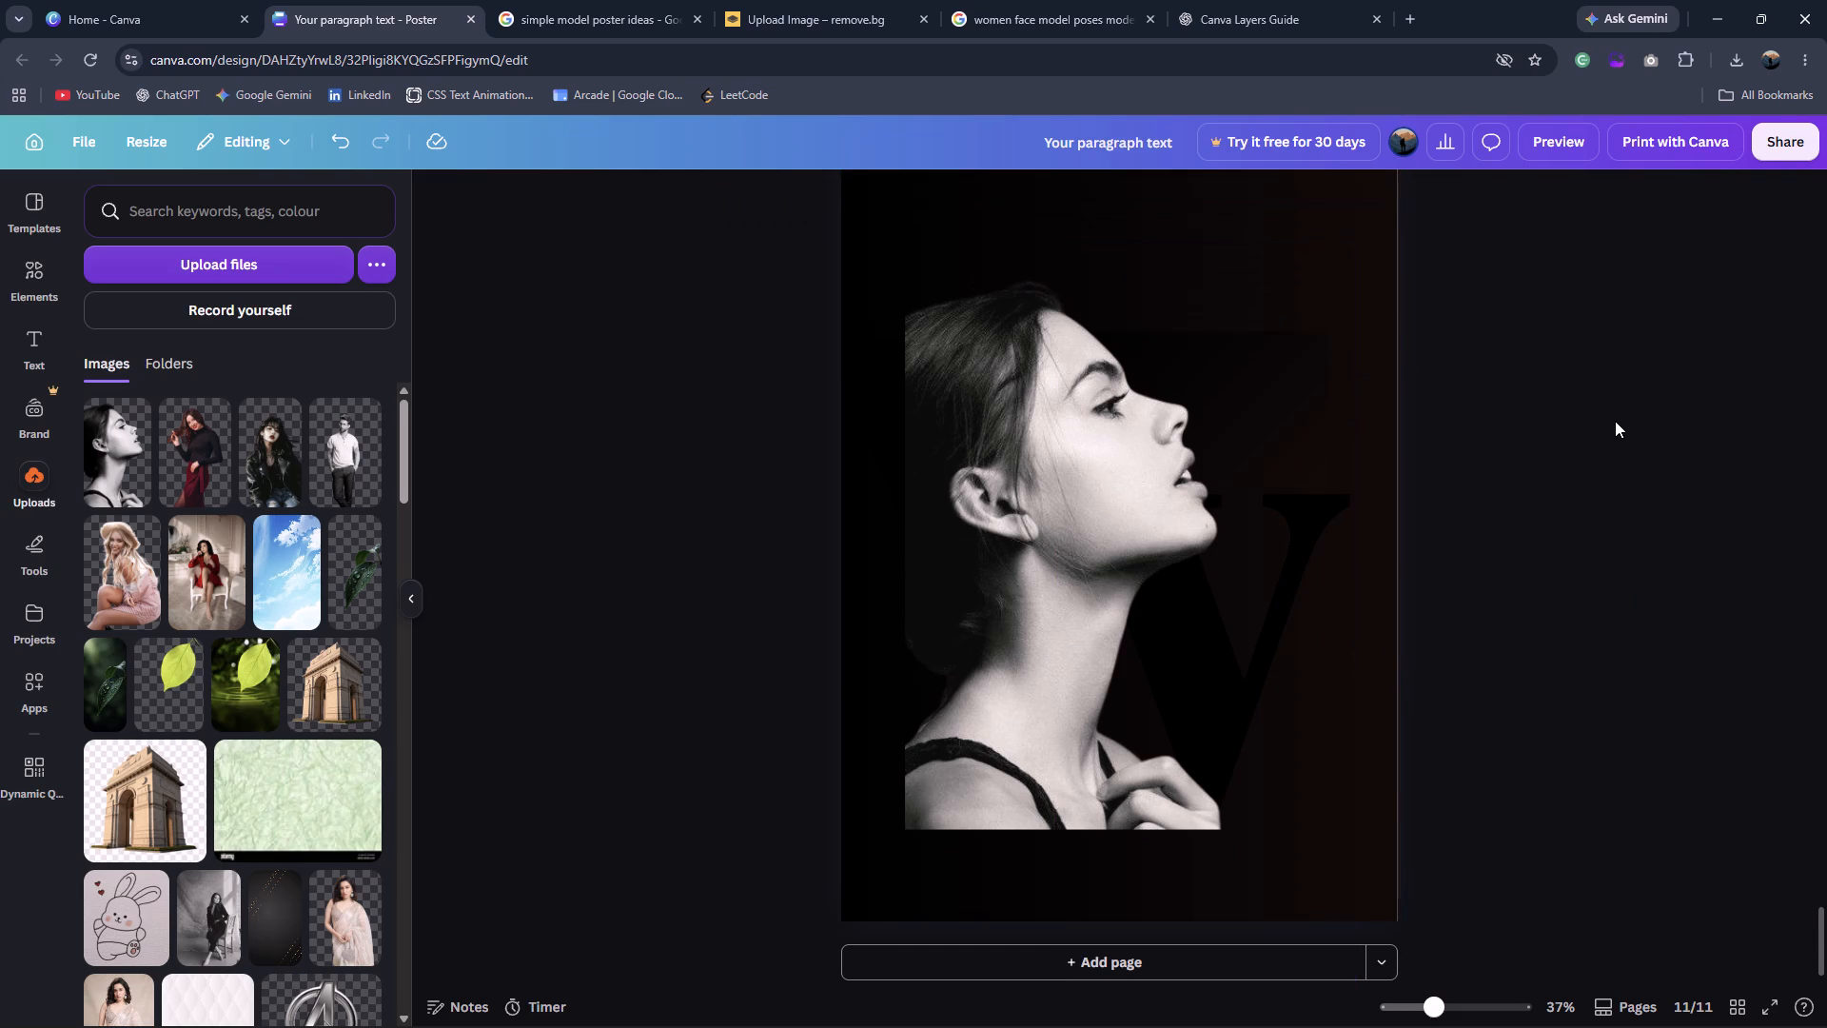
left_click(1297, 442)
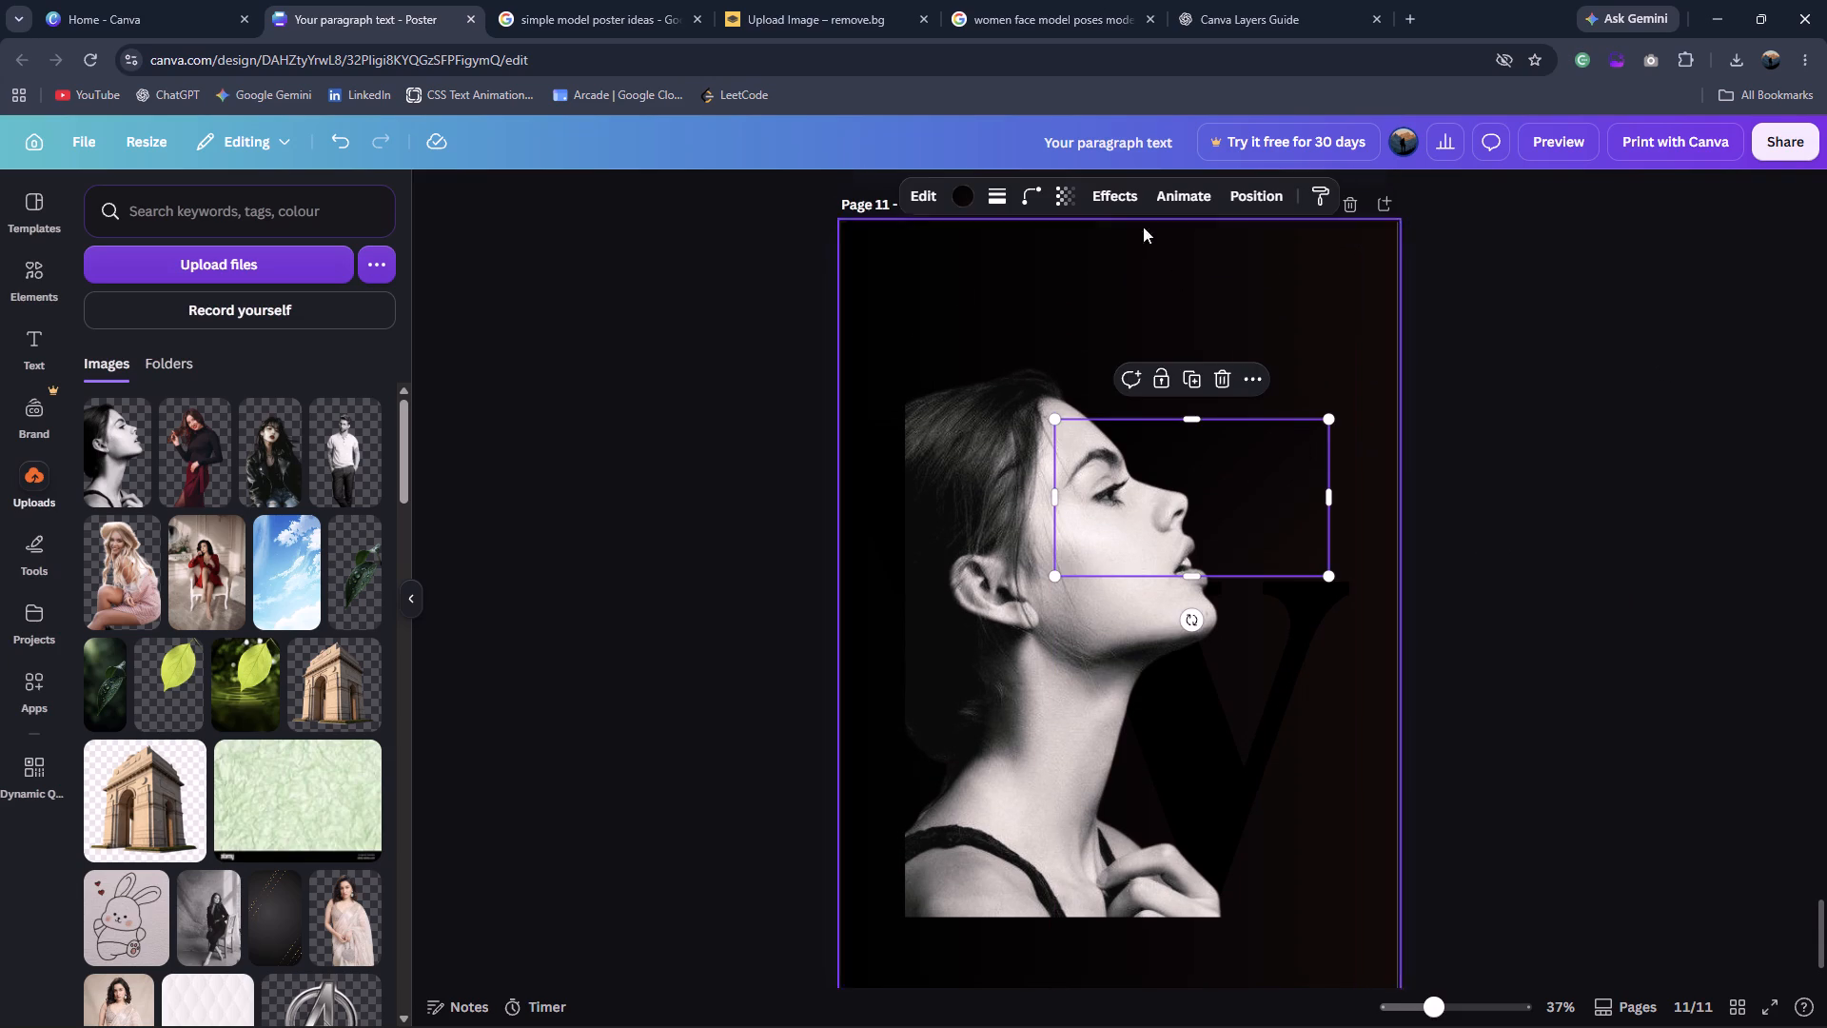
left_click(1253, 263)
left_click(1105, 188)
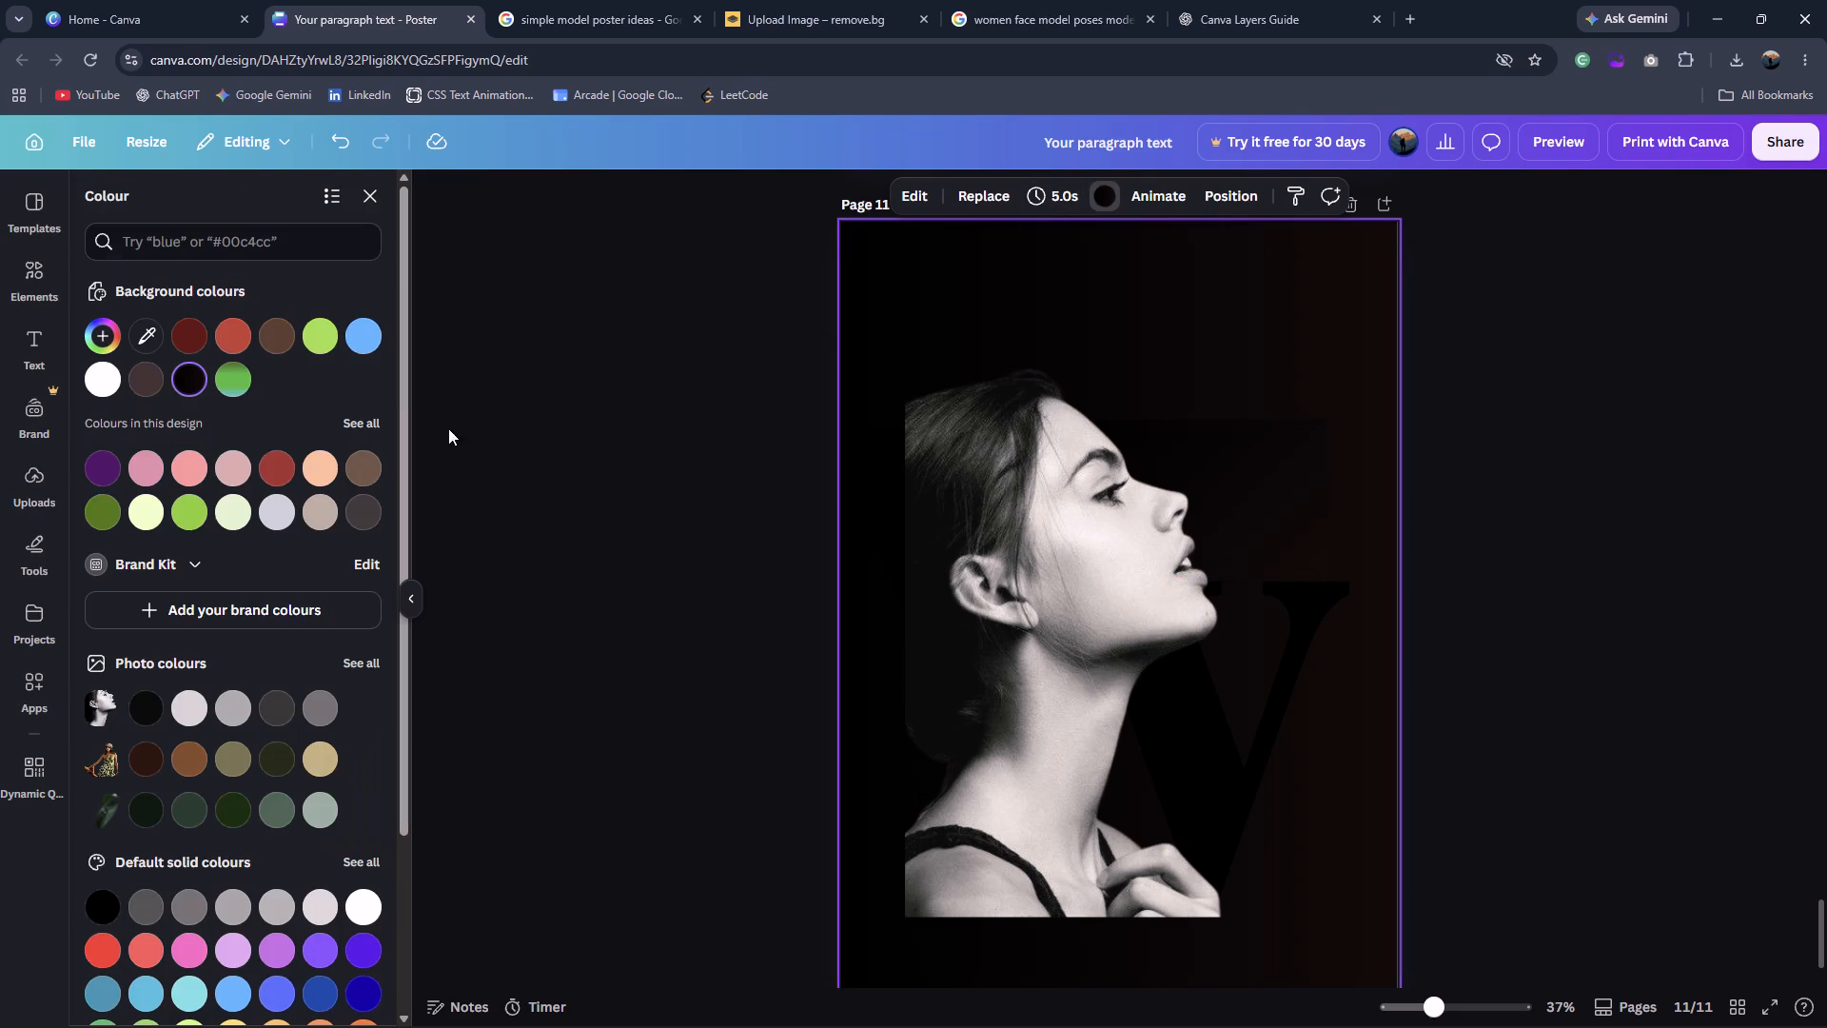
left_click(104, 349)
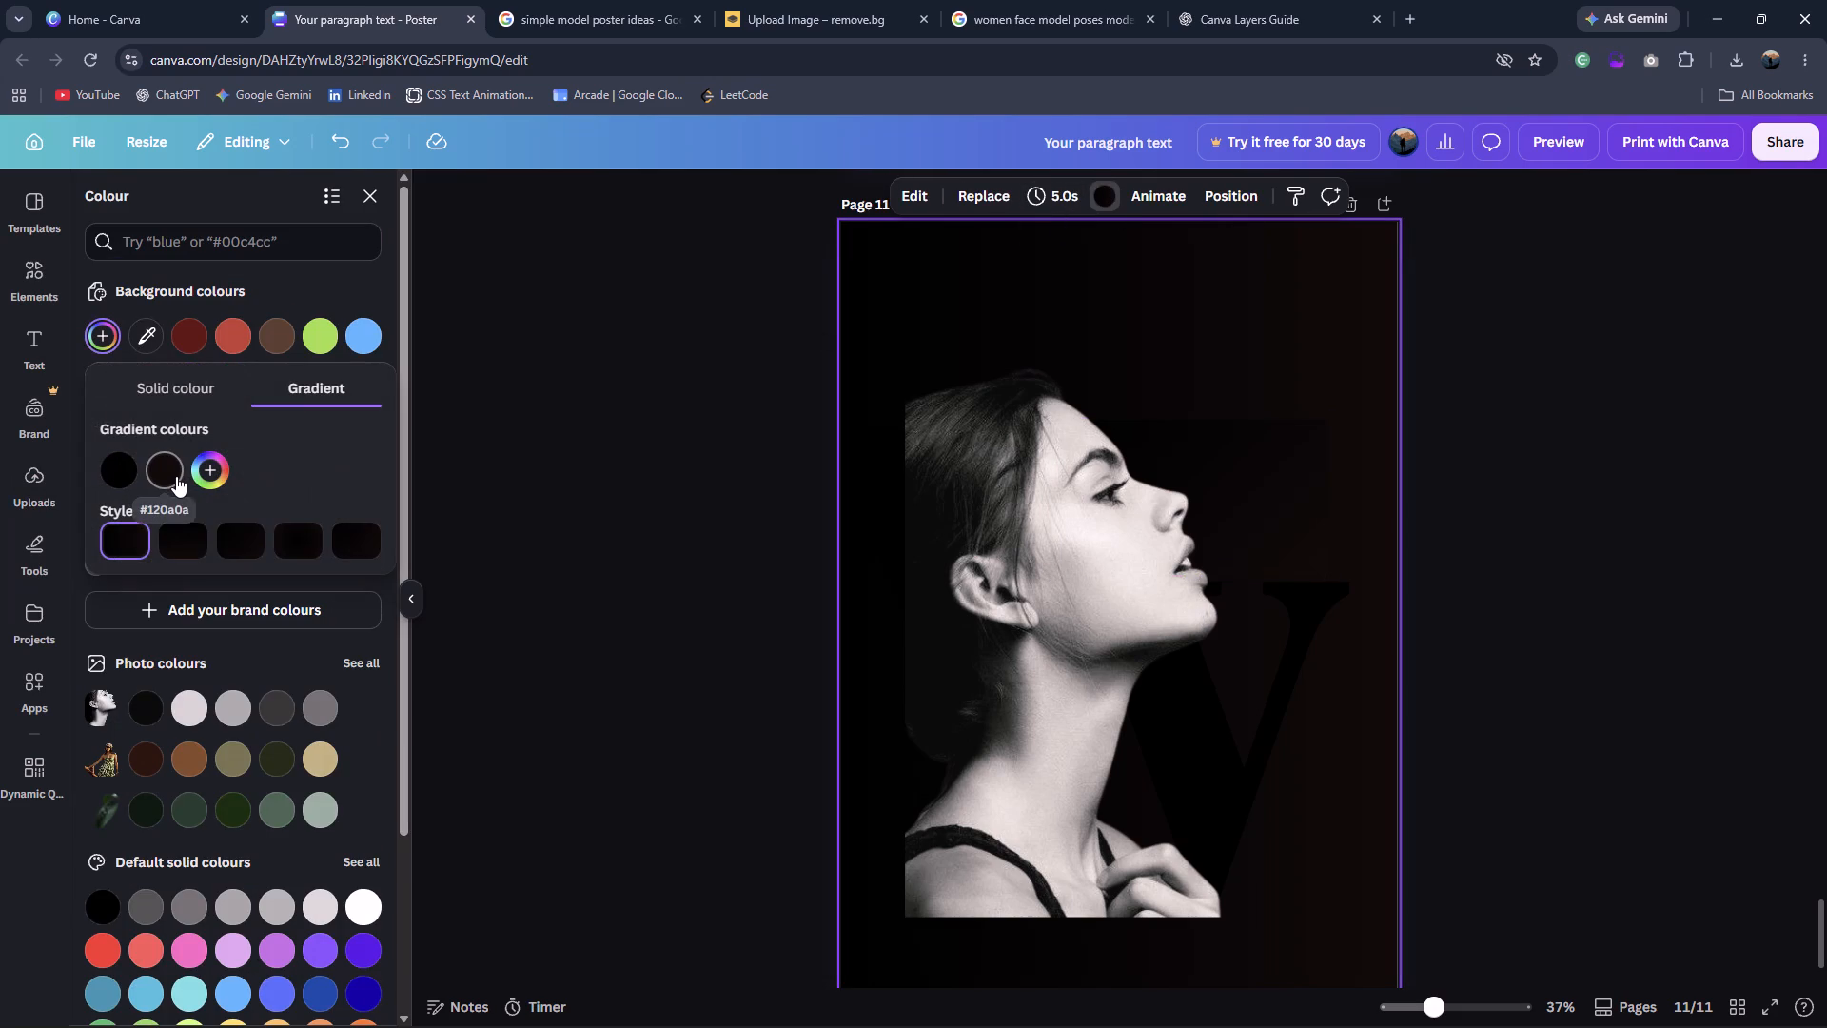
left_click(176, 476)
left_click_drag(280, 603, 276, 619)
double_click(604, 521)
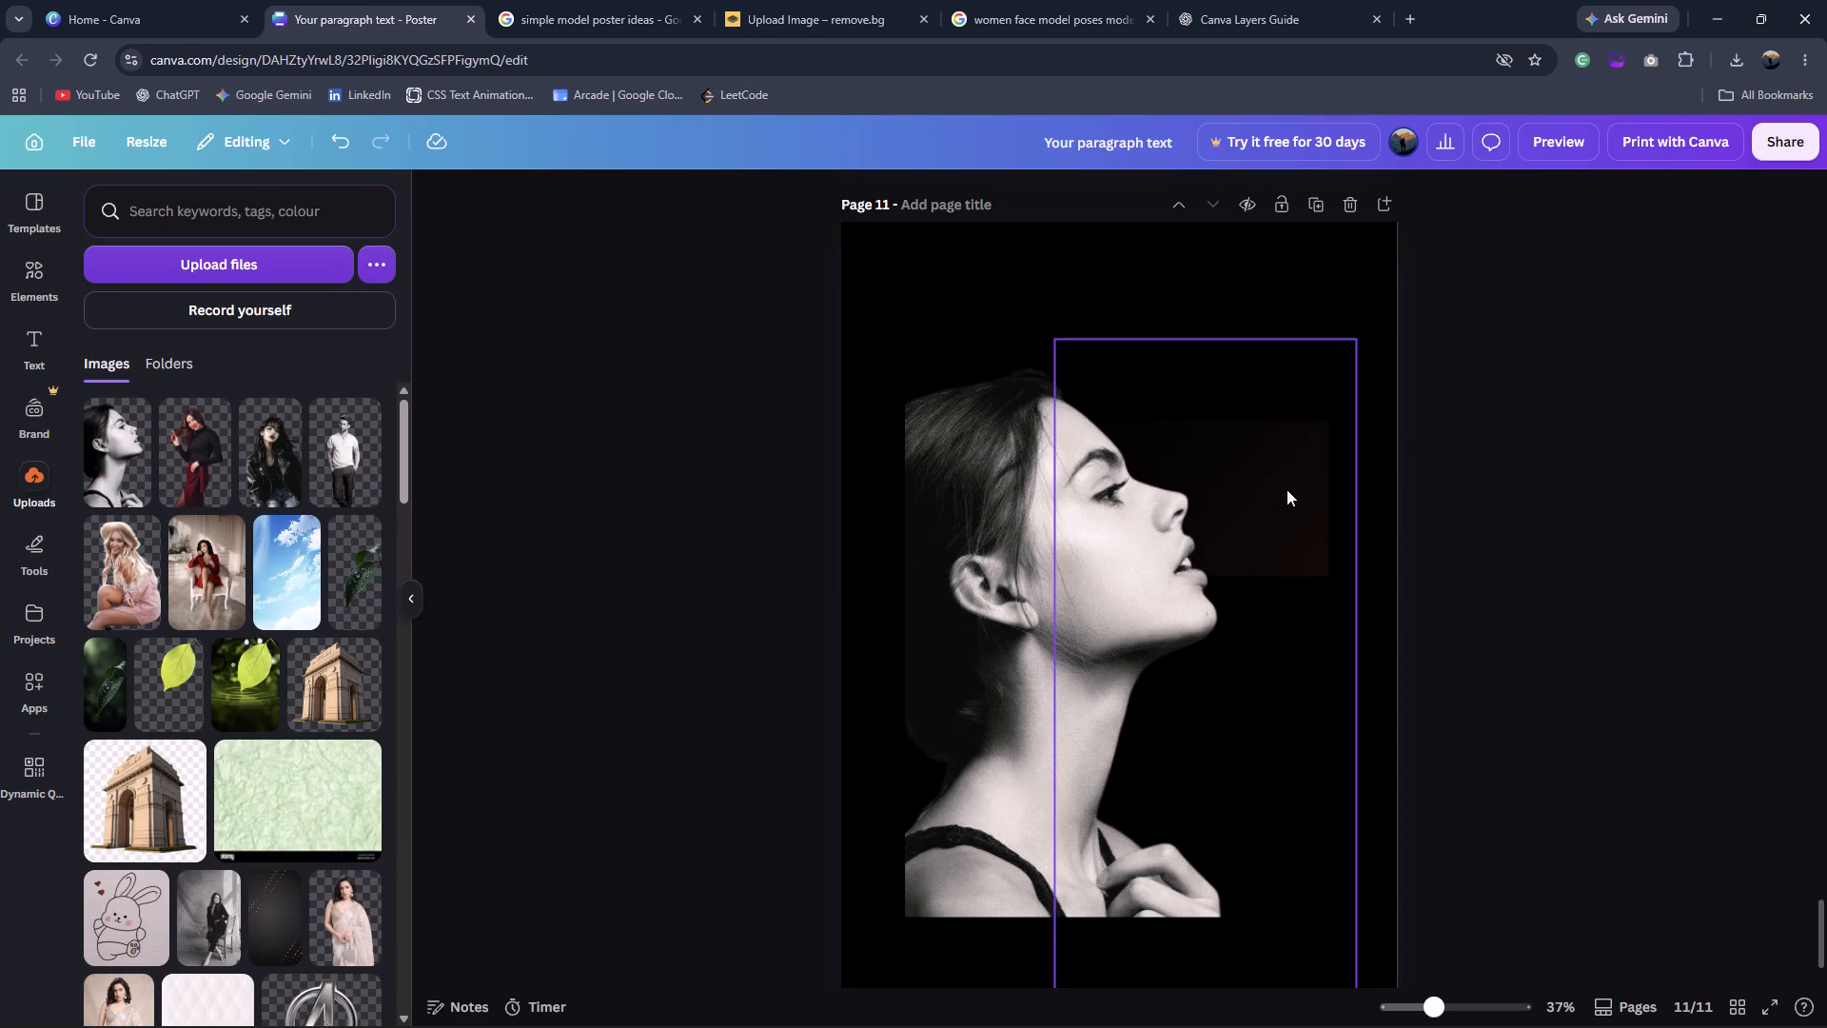
Set the end colour of the rectangle's gradient to black, #000000, to match the page background.
left_click(1287, 489)
left_click(963, 180)
left_click(970, 197)
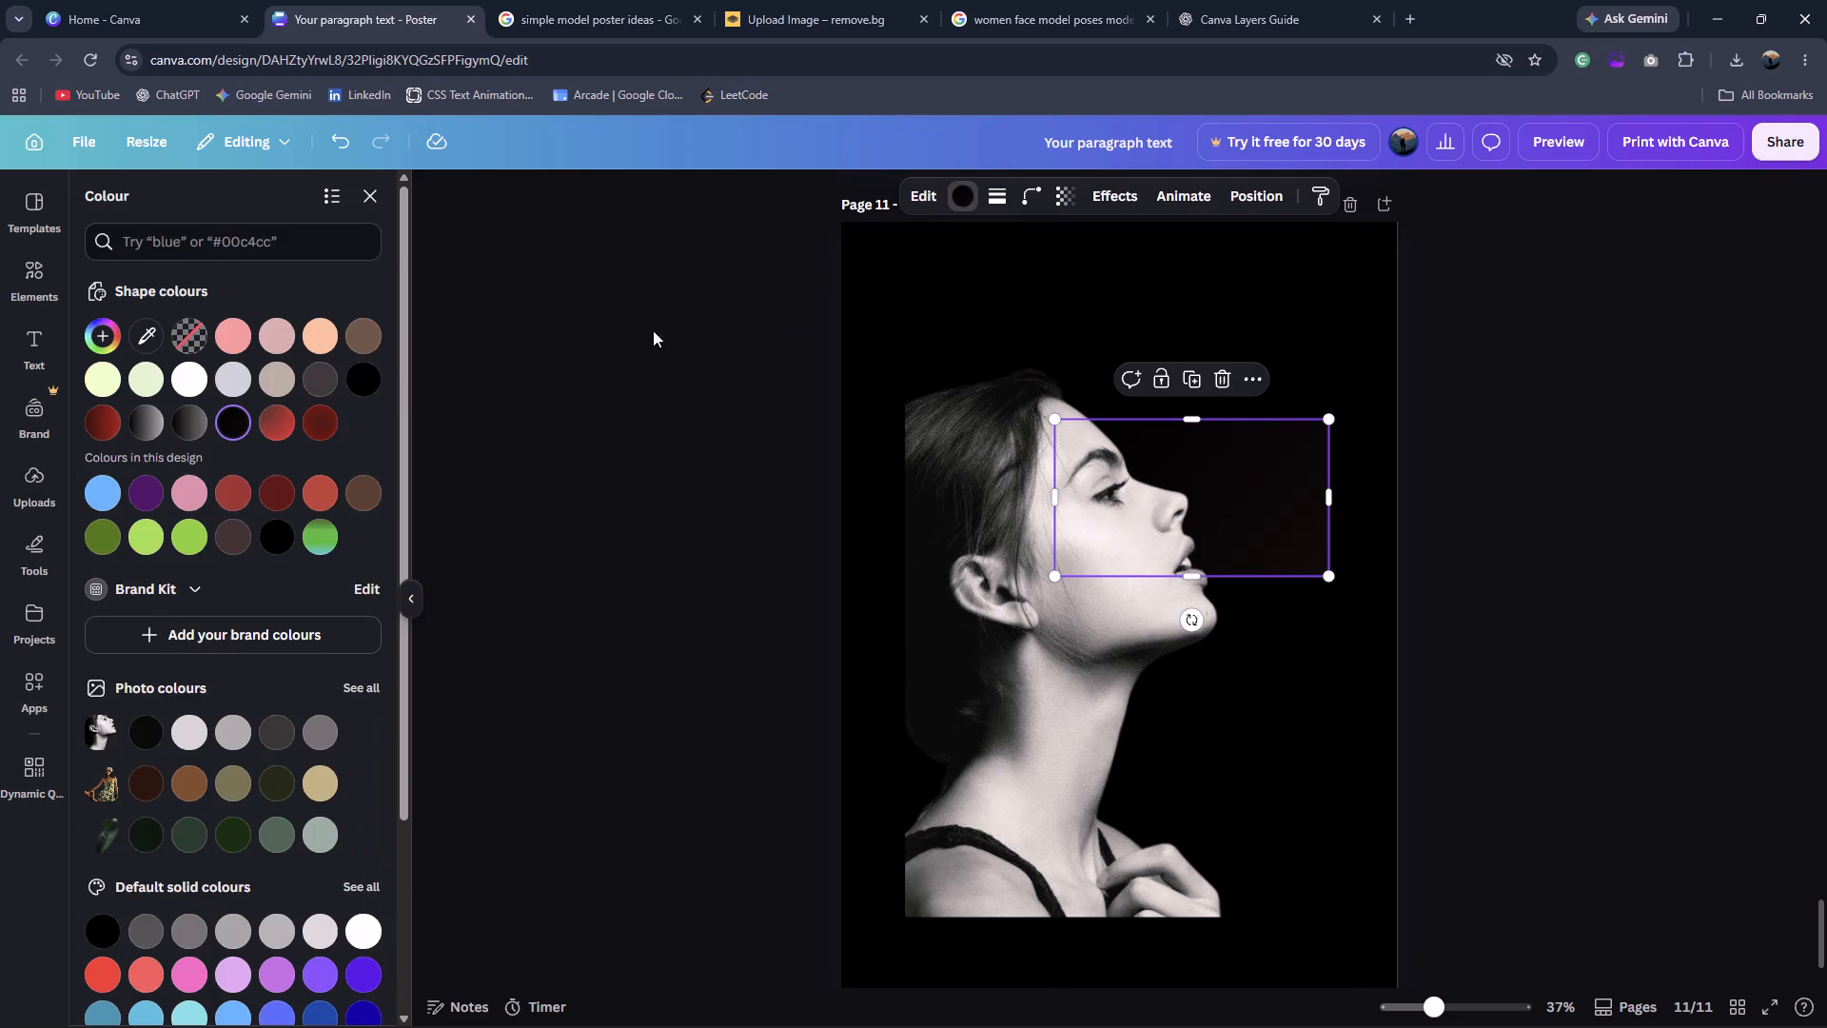
left_click(106, 332)
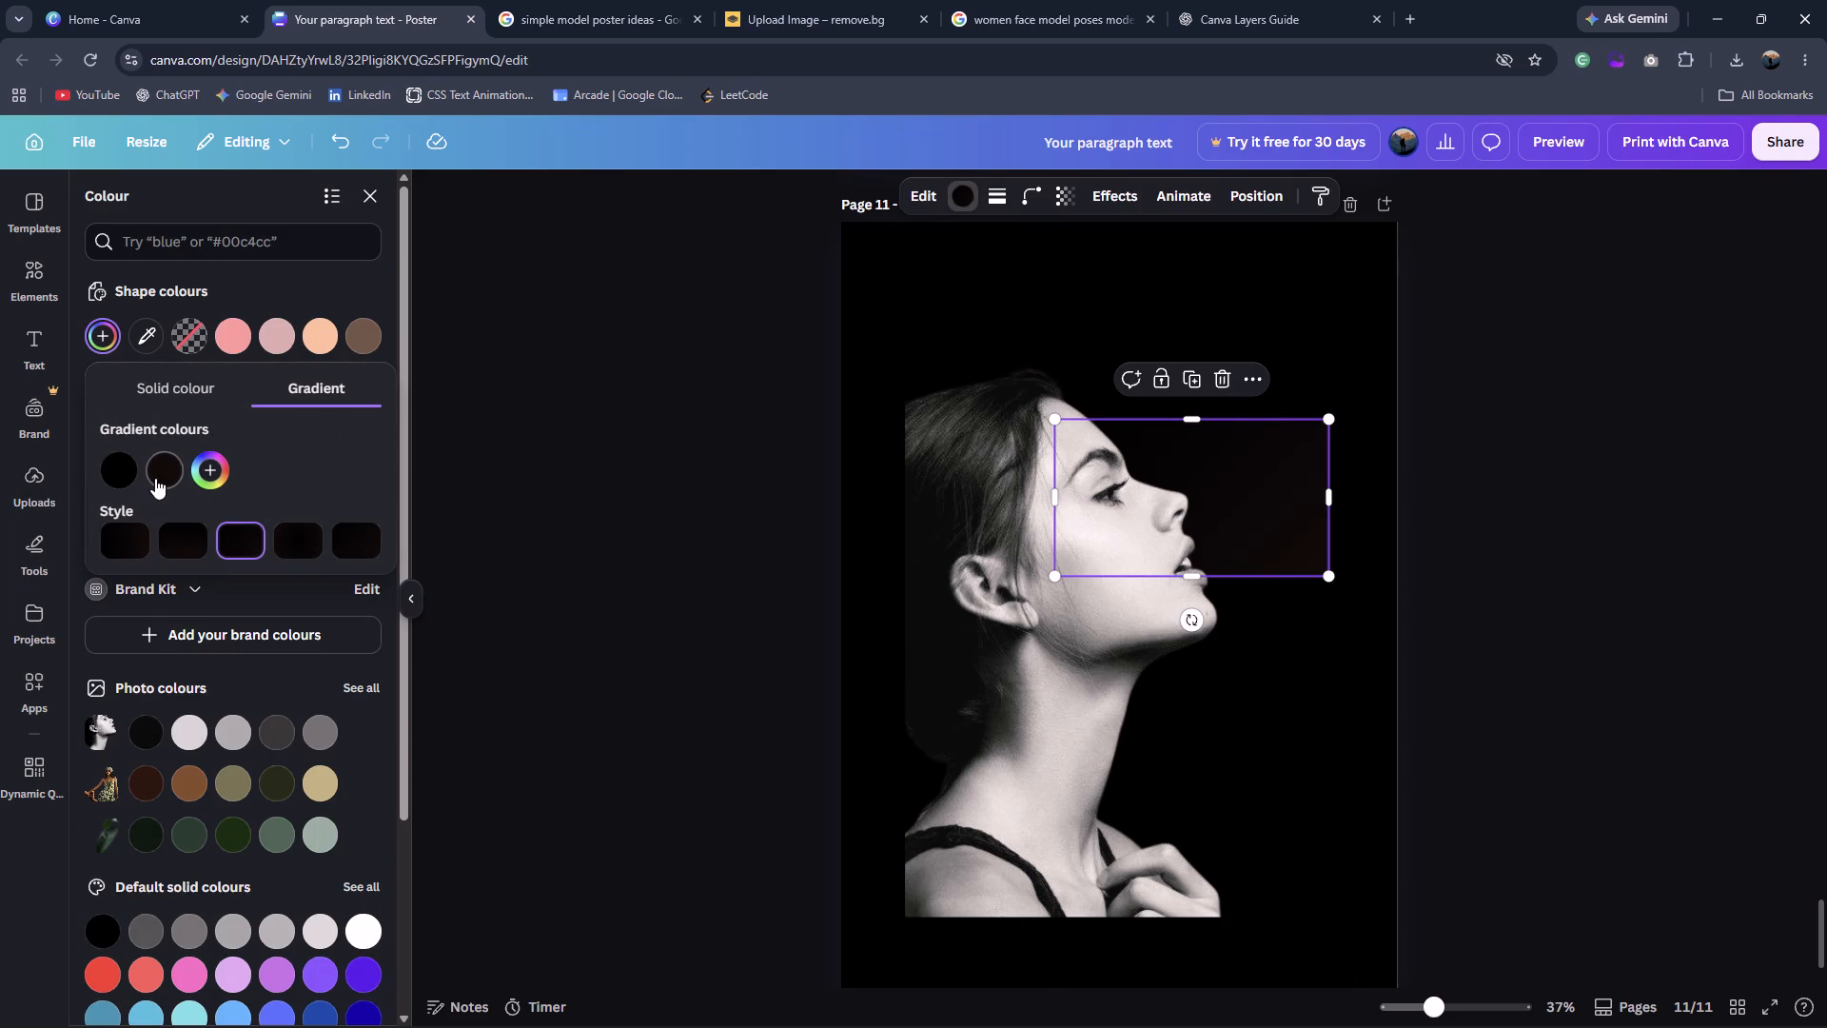
left_click(155, 478)
left_click_drag(280, 606, 282, 629)
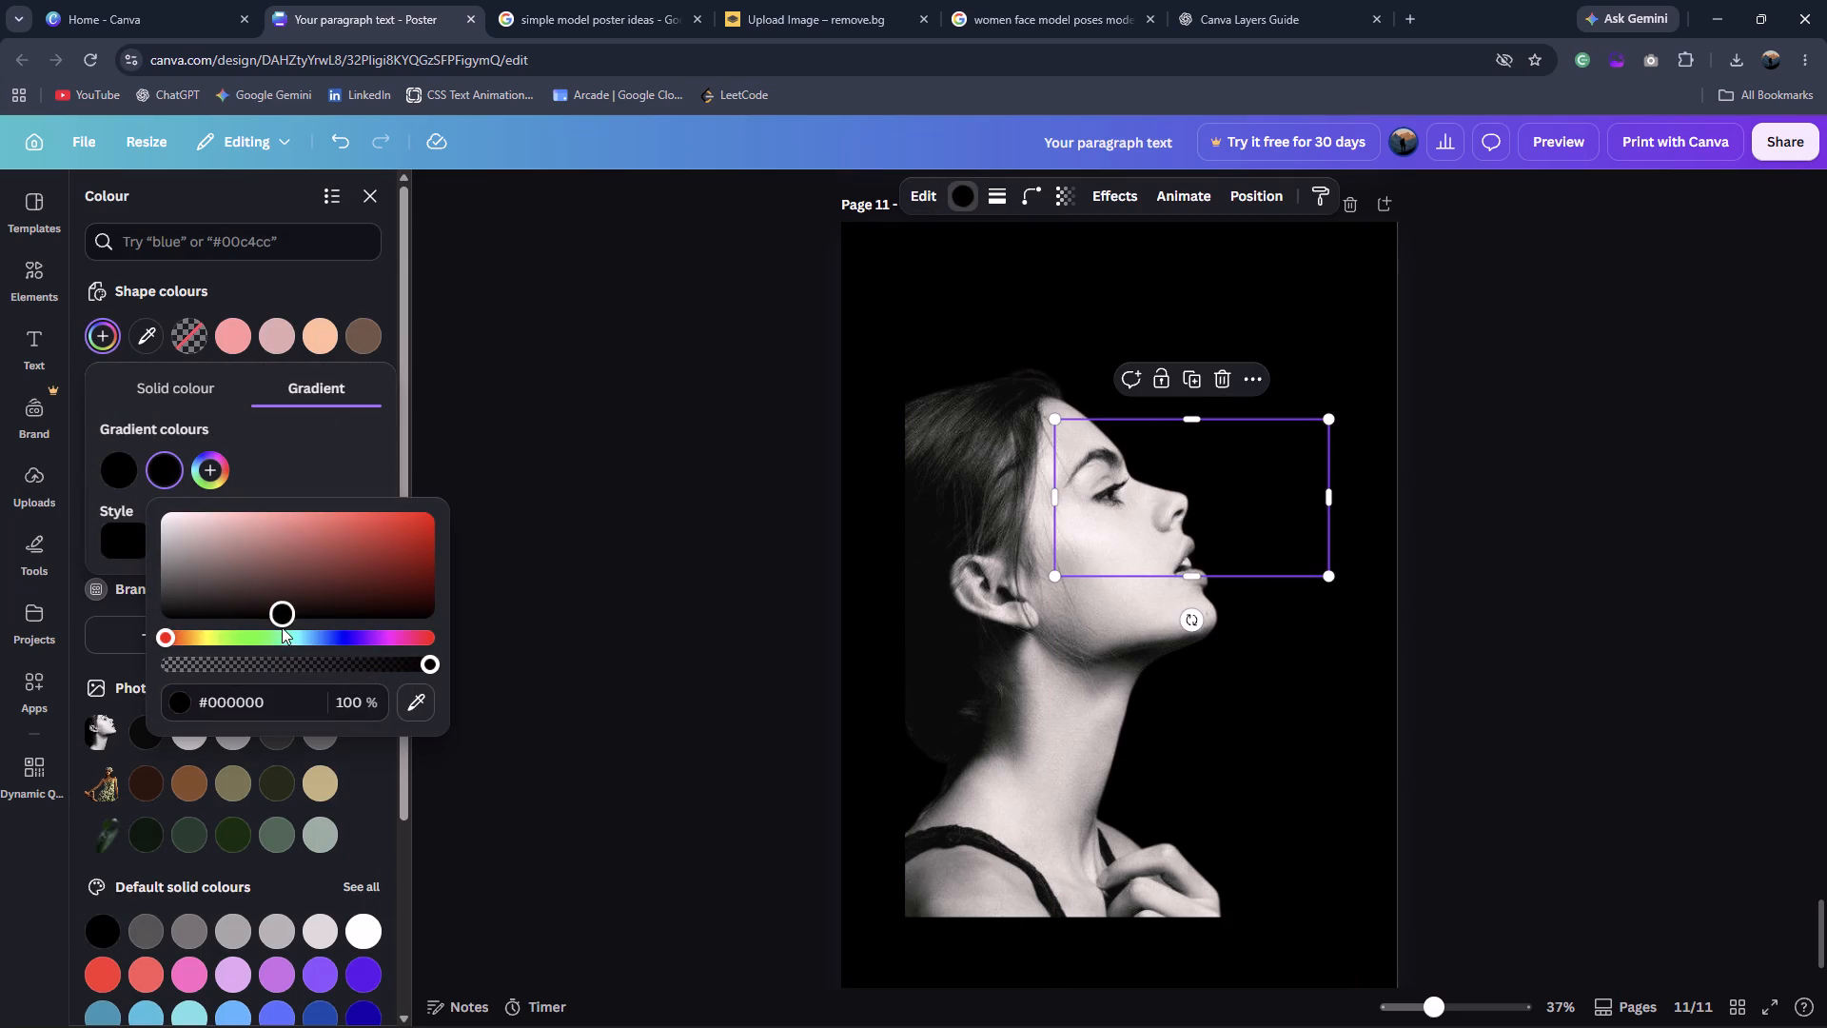
triple_click(622, 591)
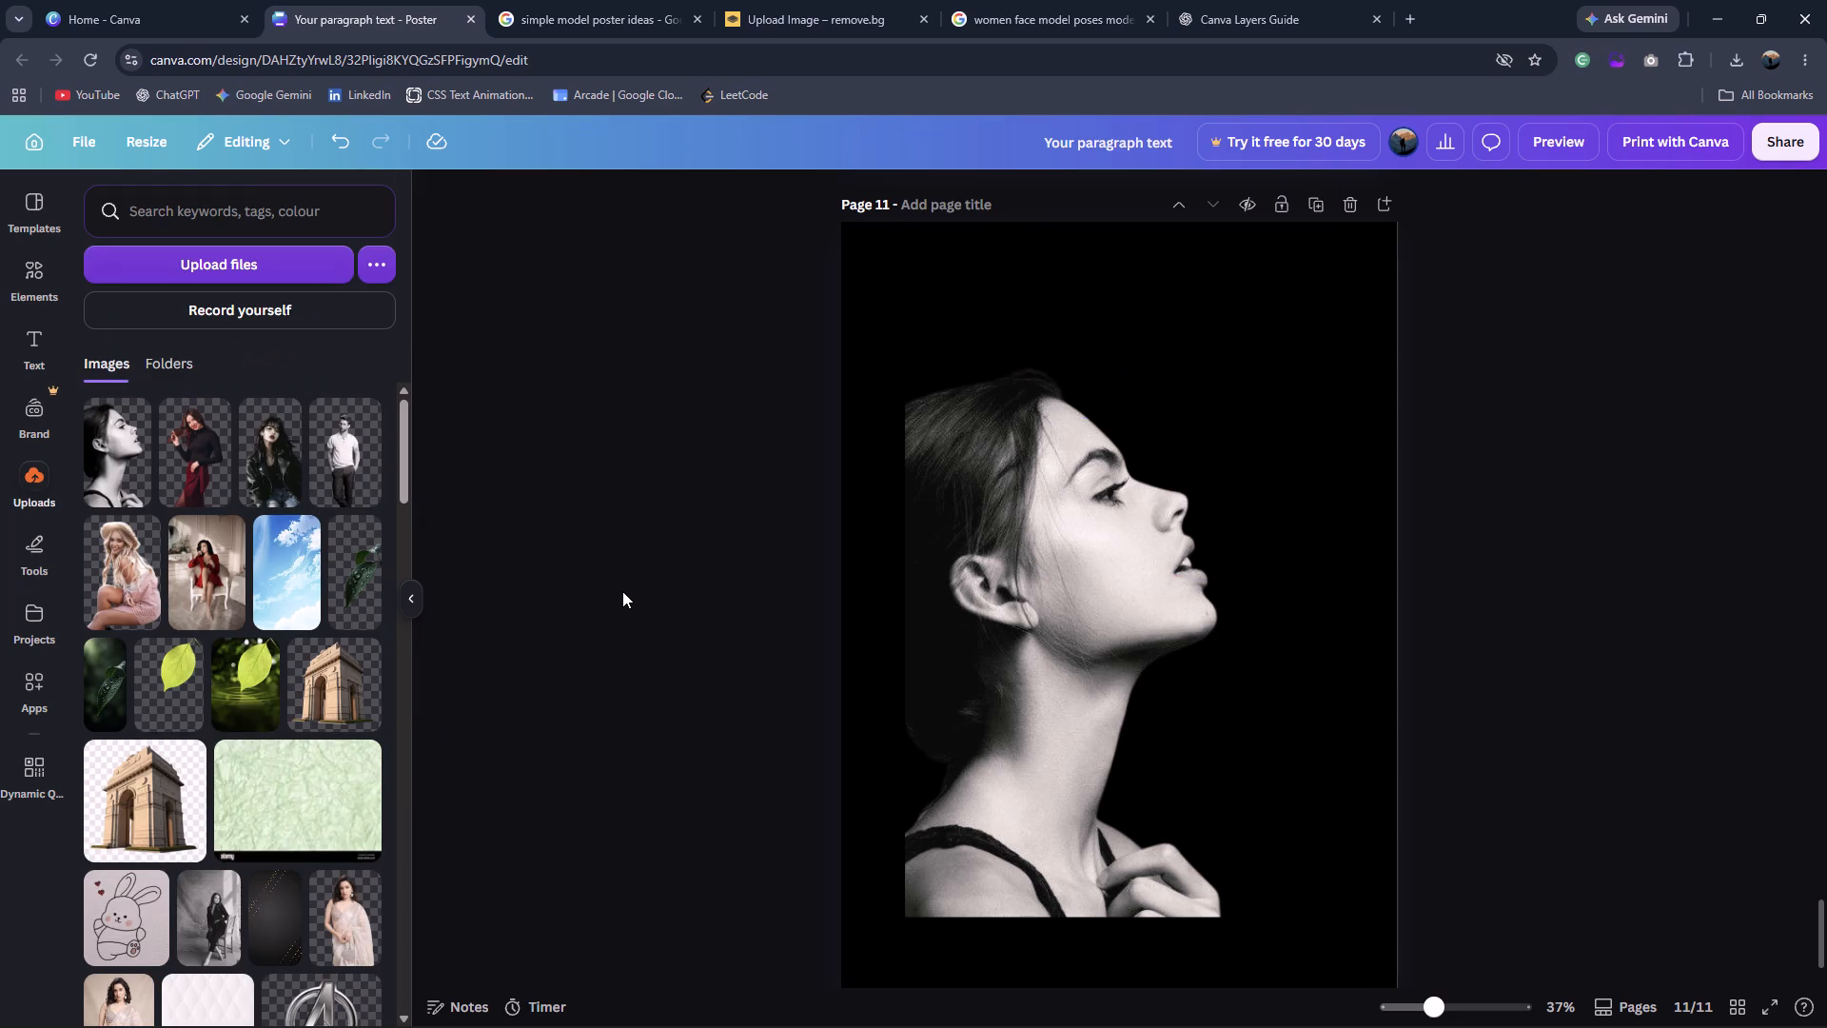
Select both black lettering pieces behind the portrait, check the reference poster, and apply the default green-to-yellow gradient as their text colour.
scroll(894, 628, "down", 2)
scroll(908, 627, "up", 2)
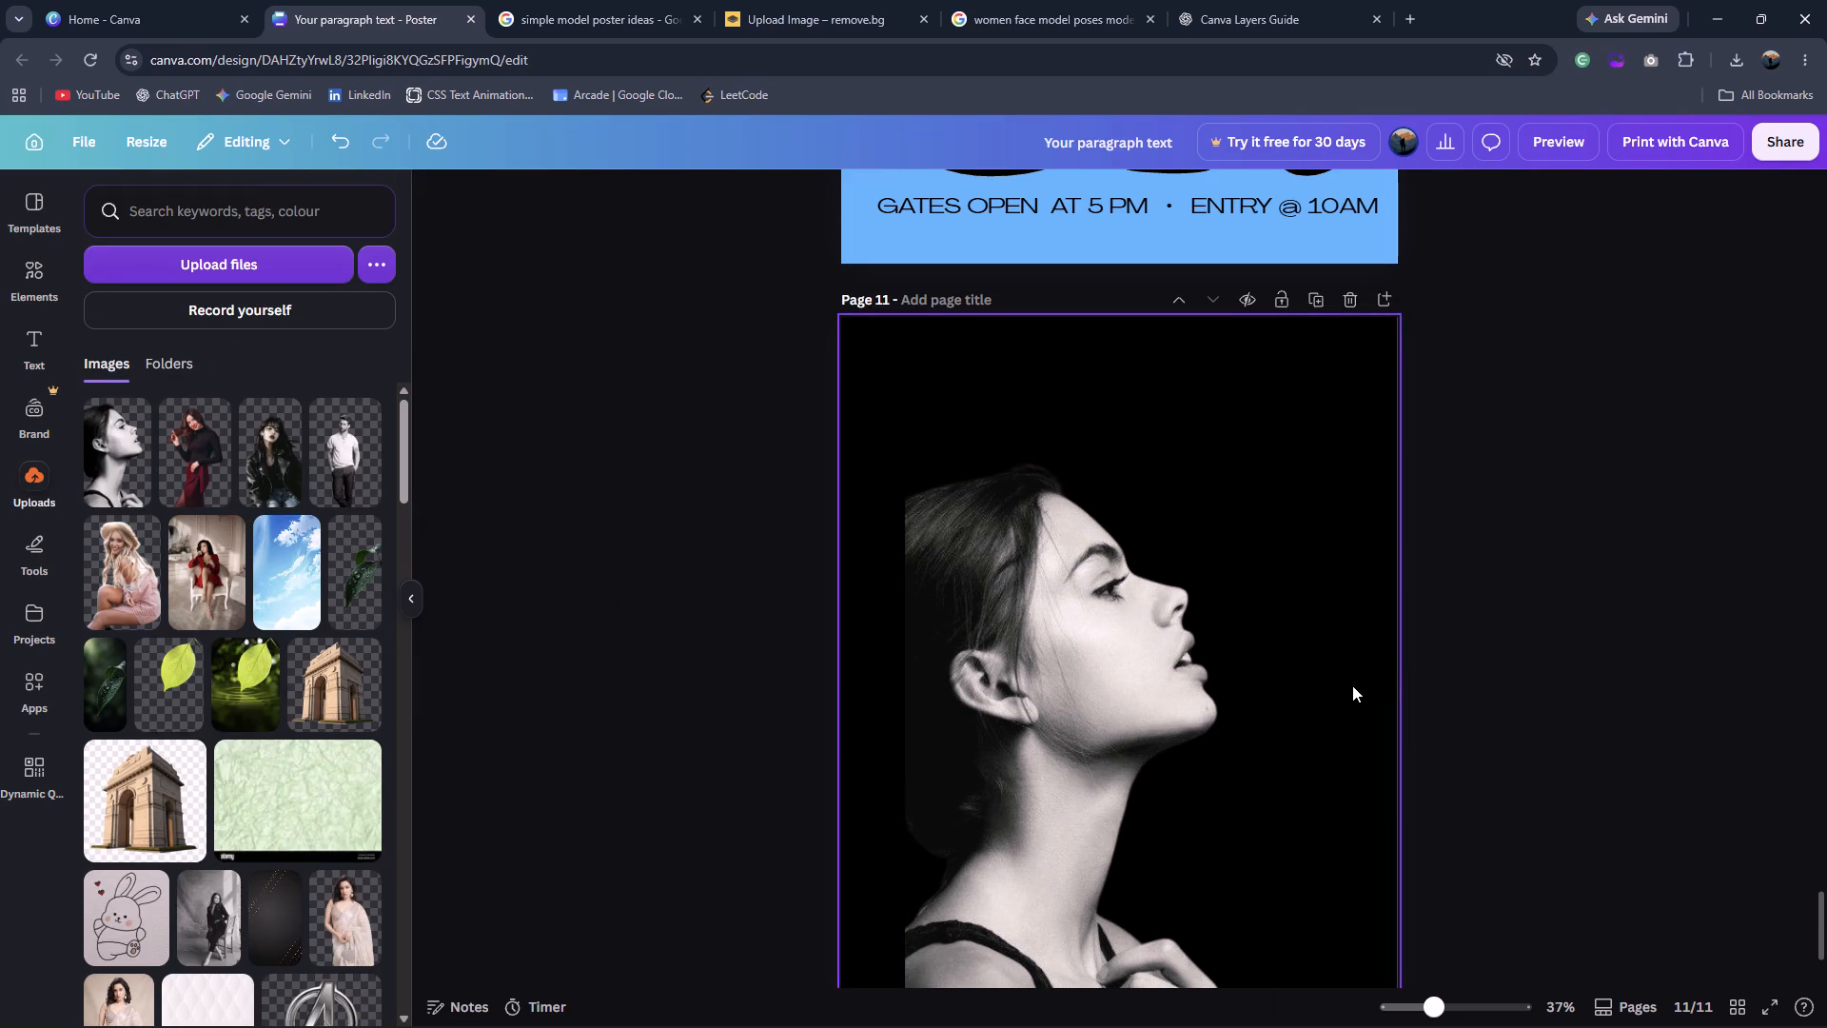
left_click(1328, 691)
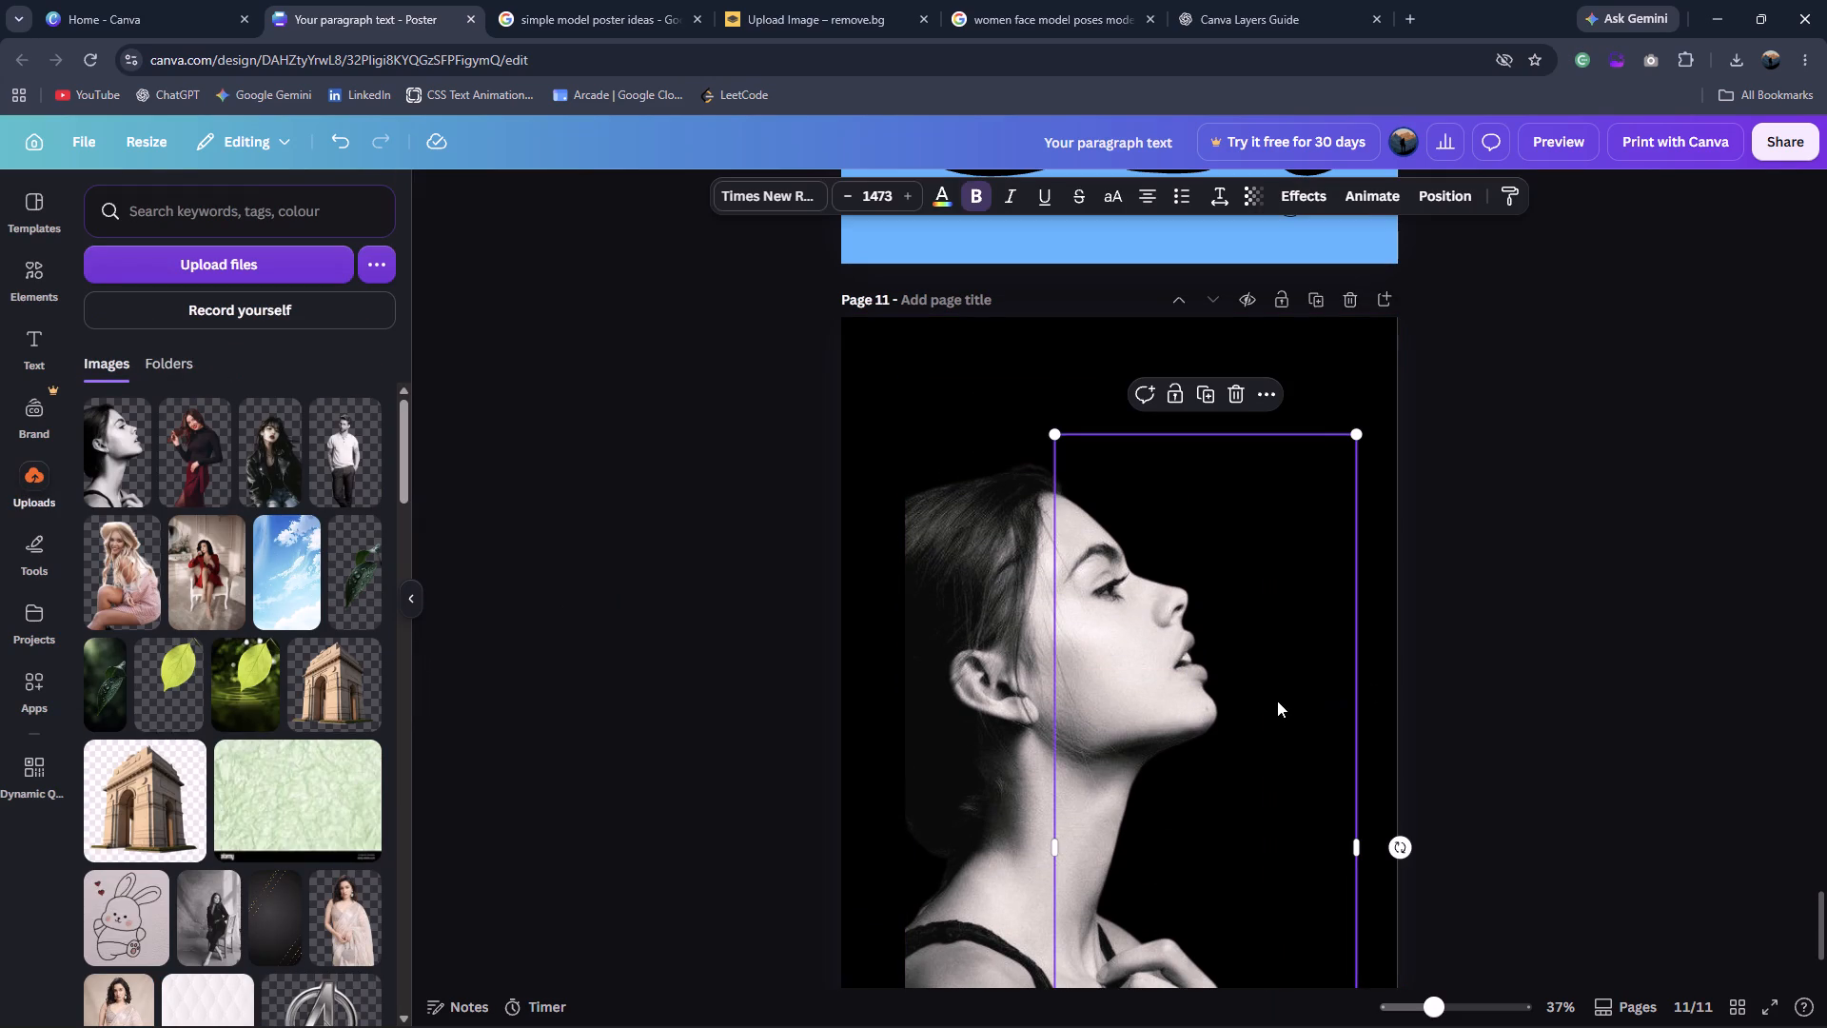
left_click(1536, 562)
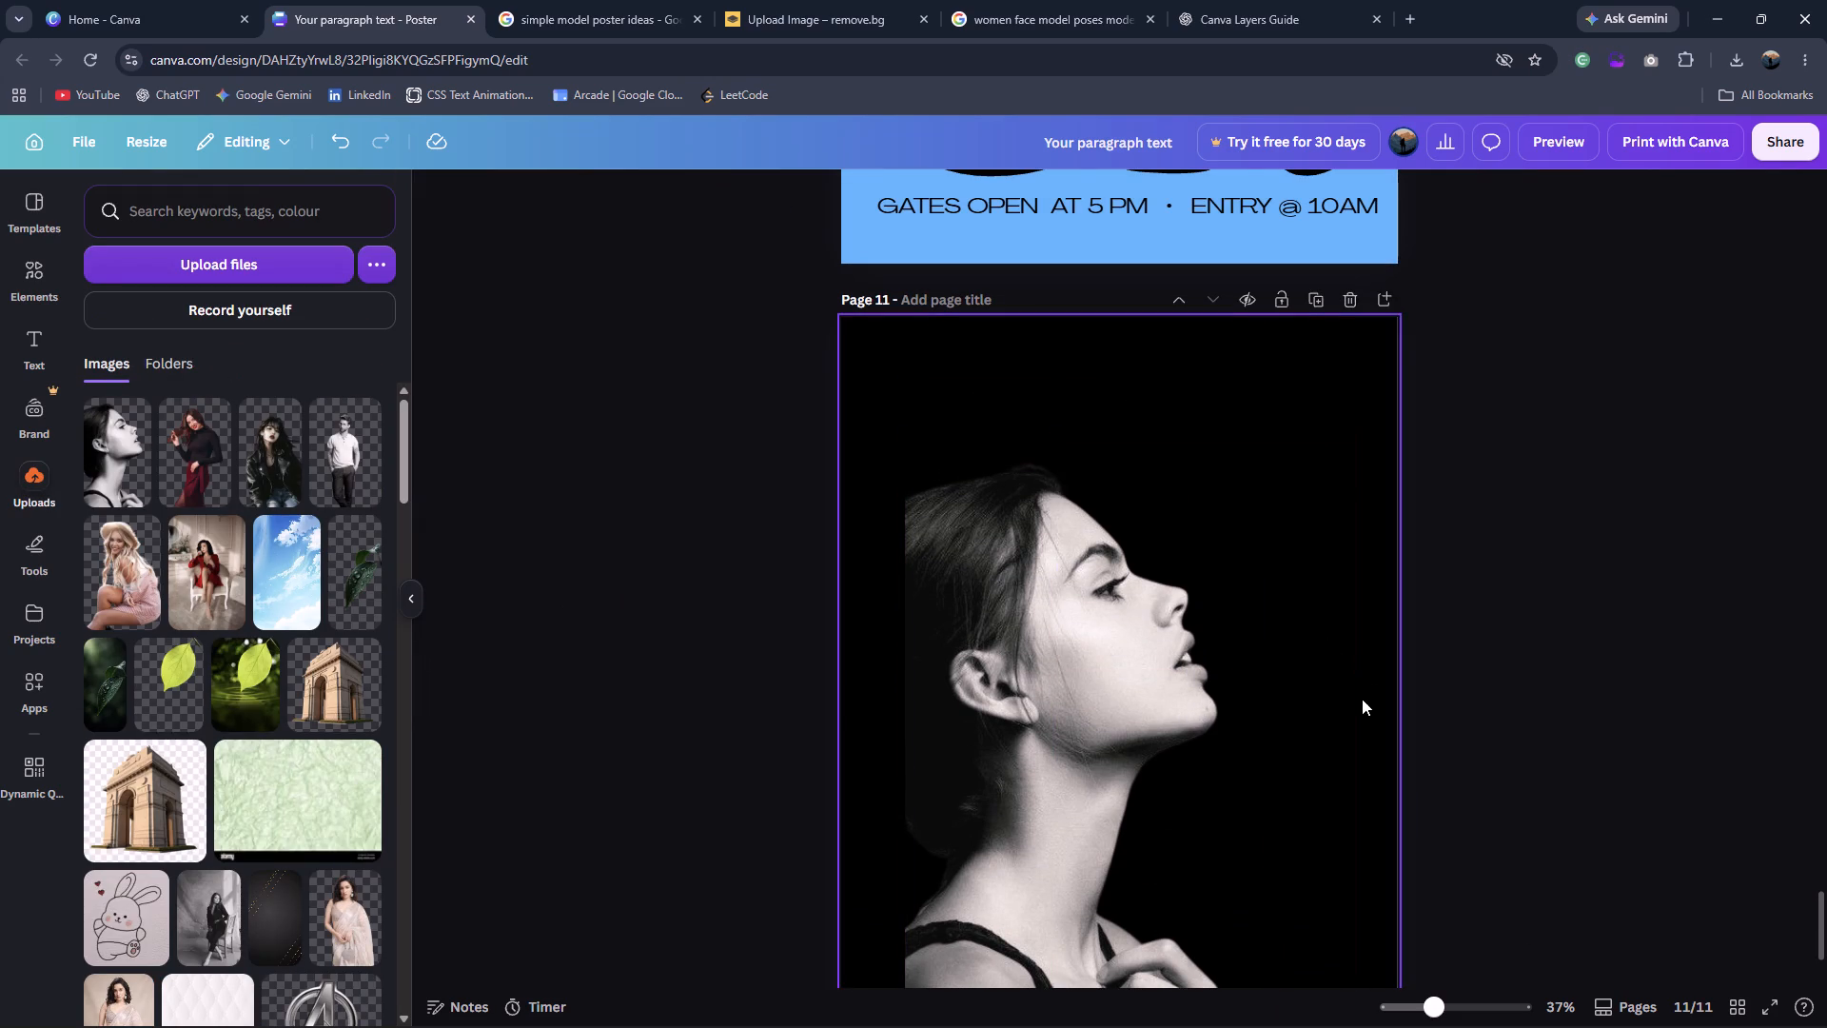
left_click(1322, 698)
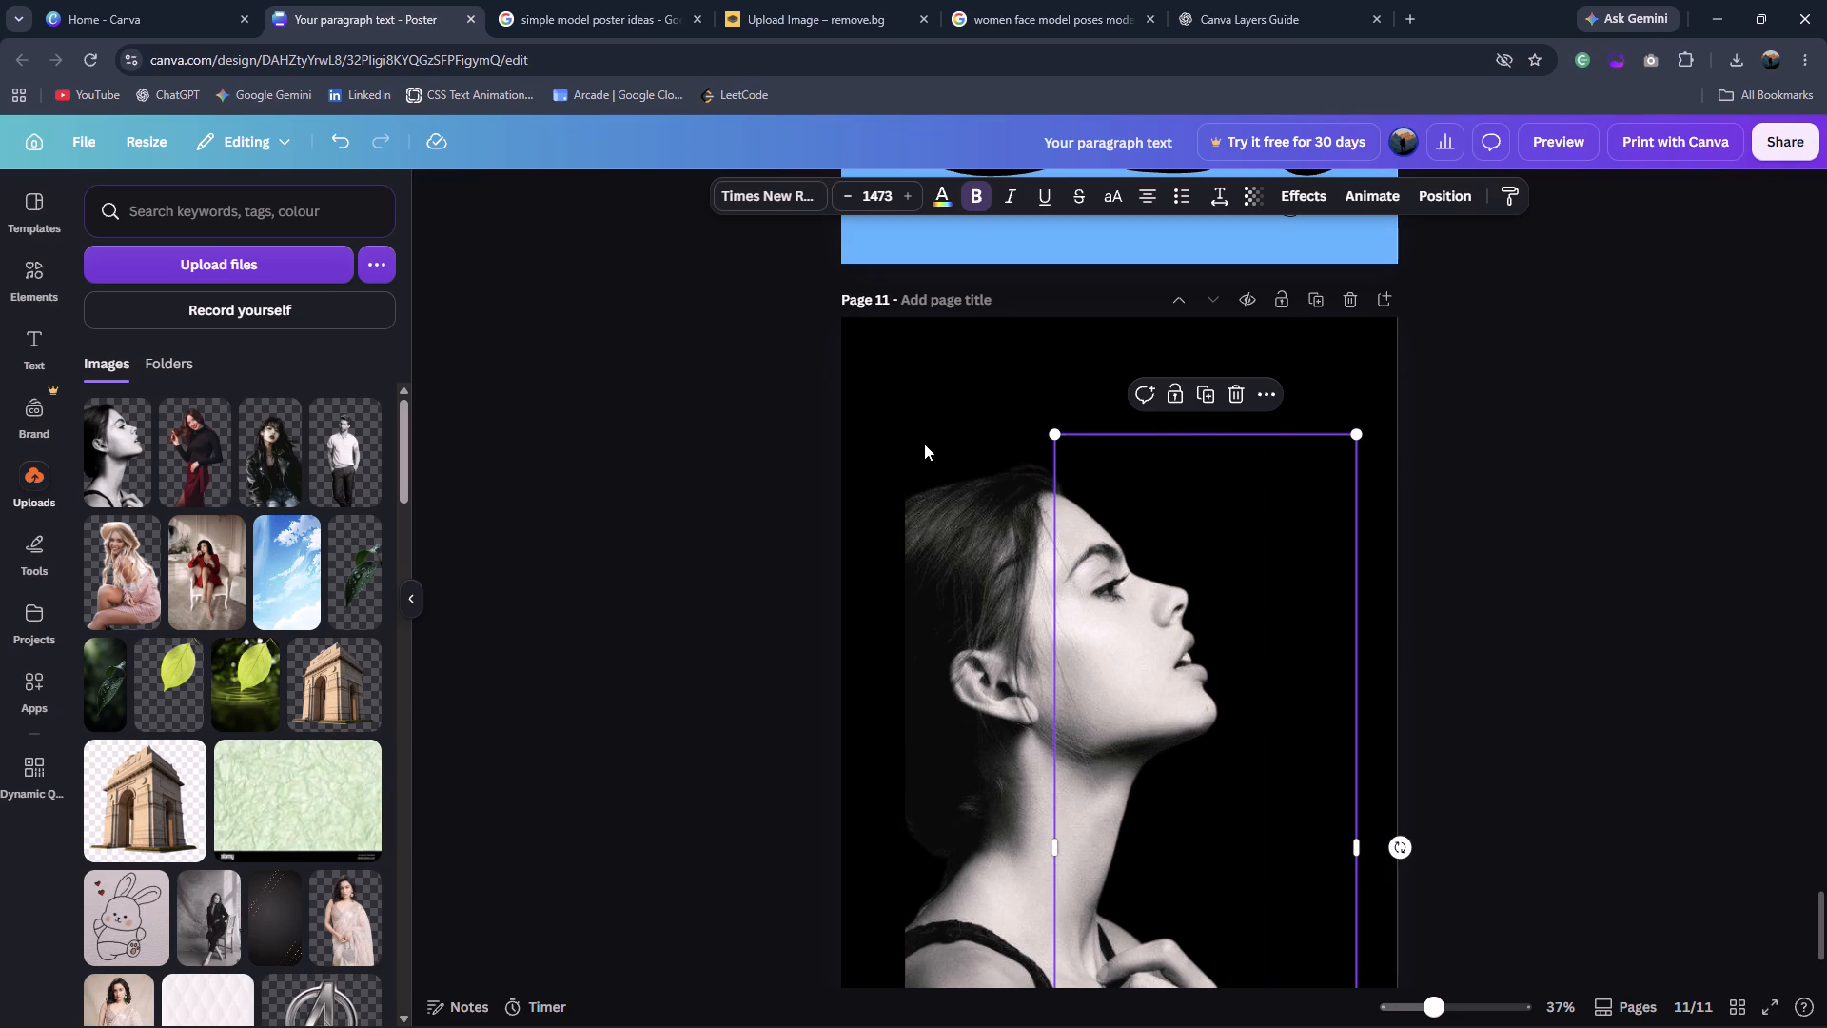
left_click(896, 420, "shift")
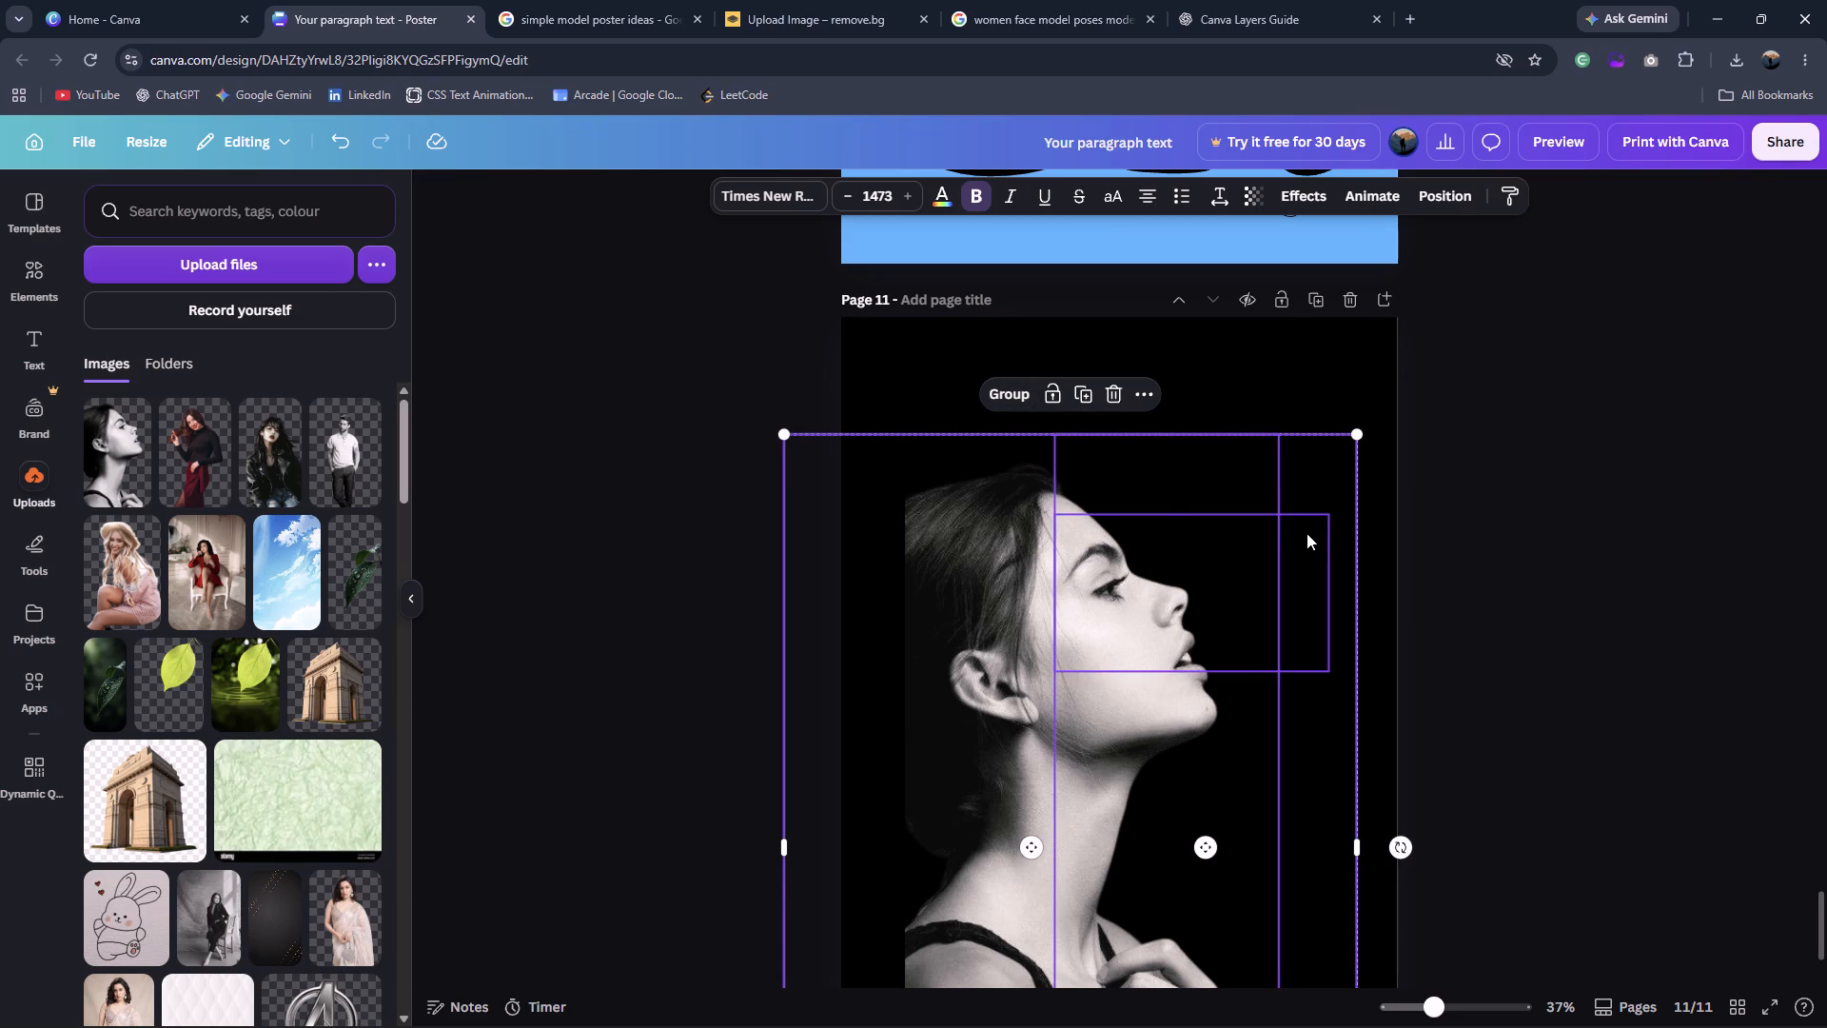
left_click(951, 206)
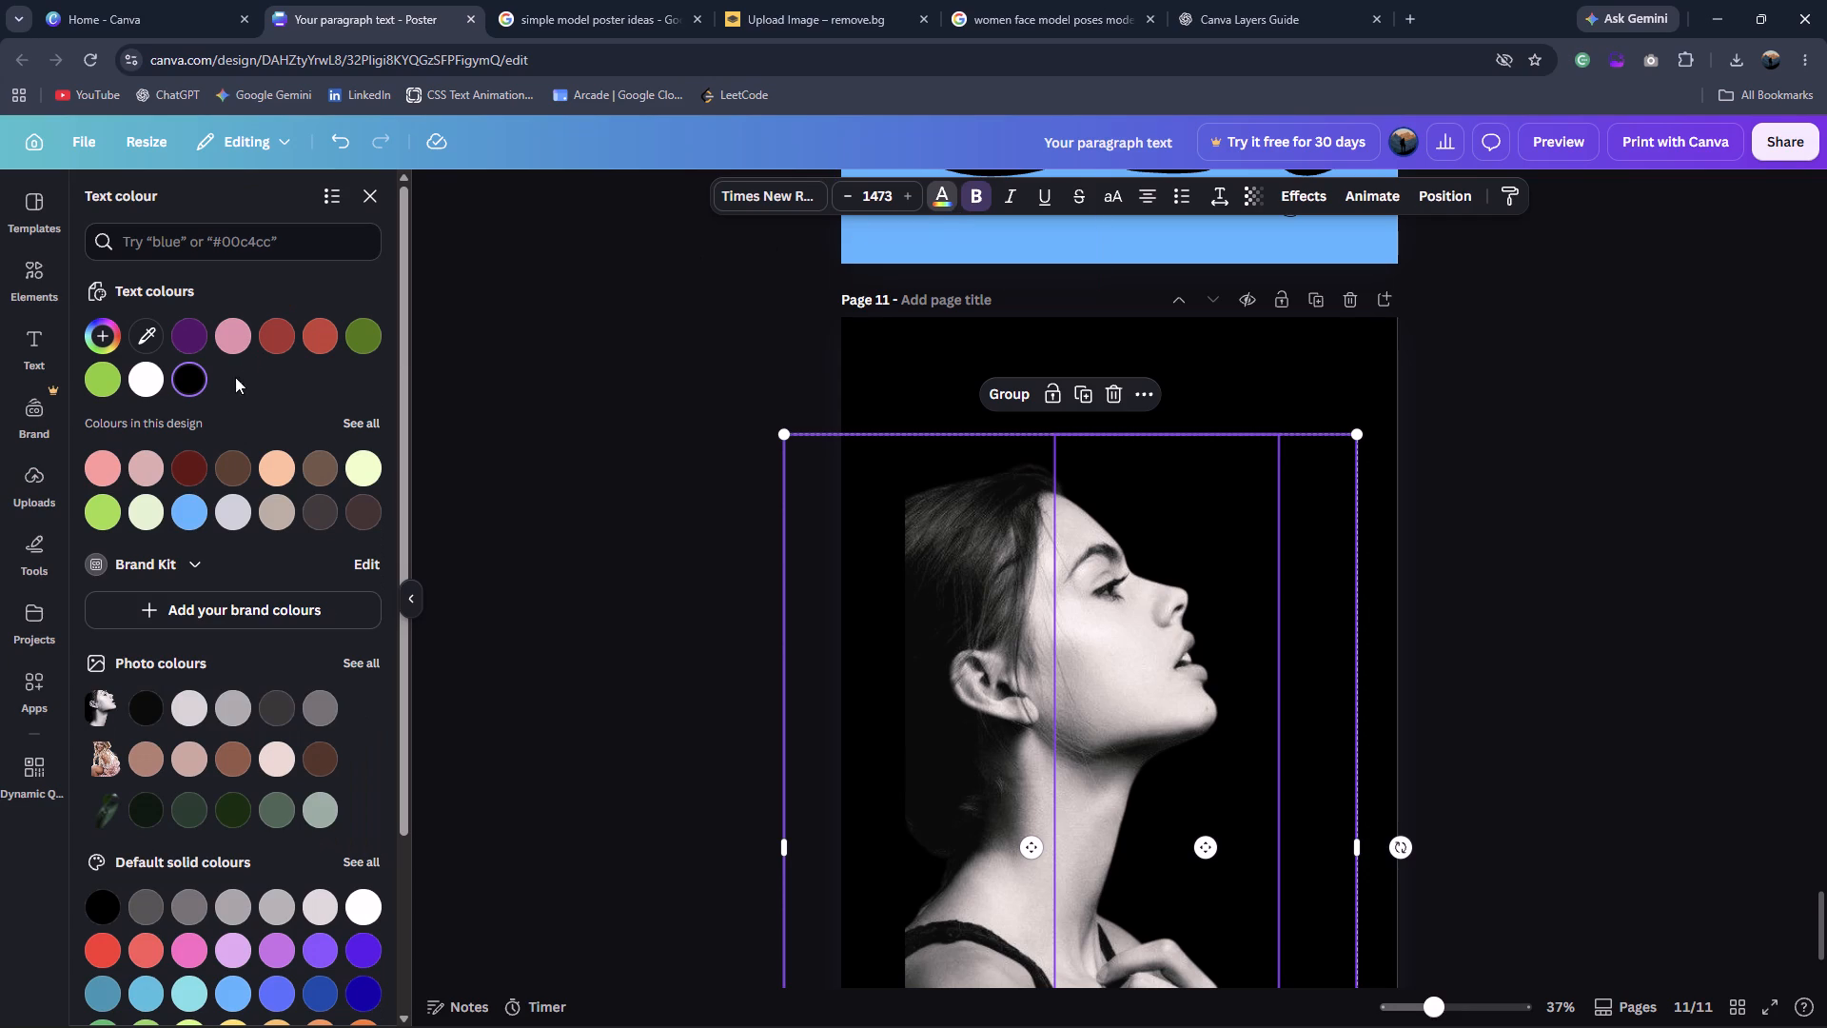
left_click(646, 0)
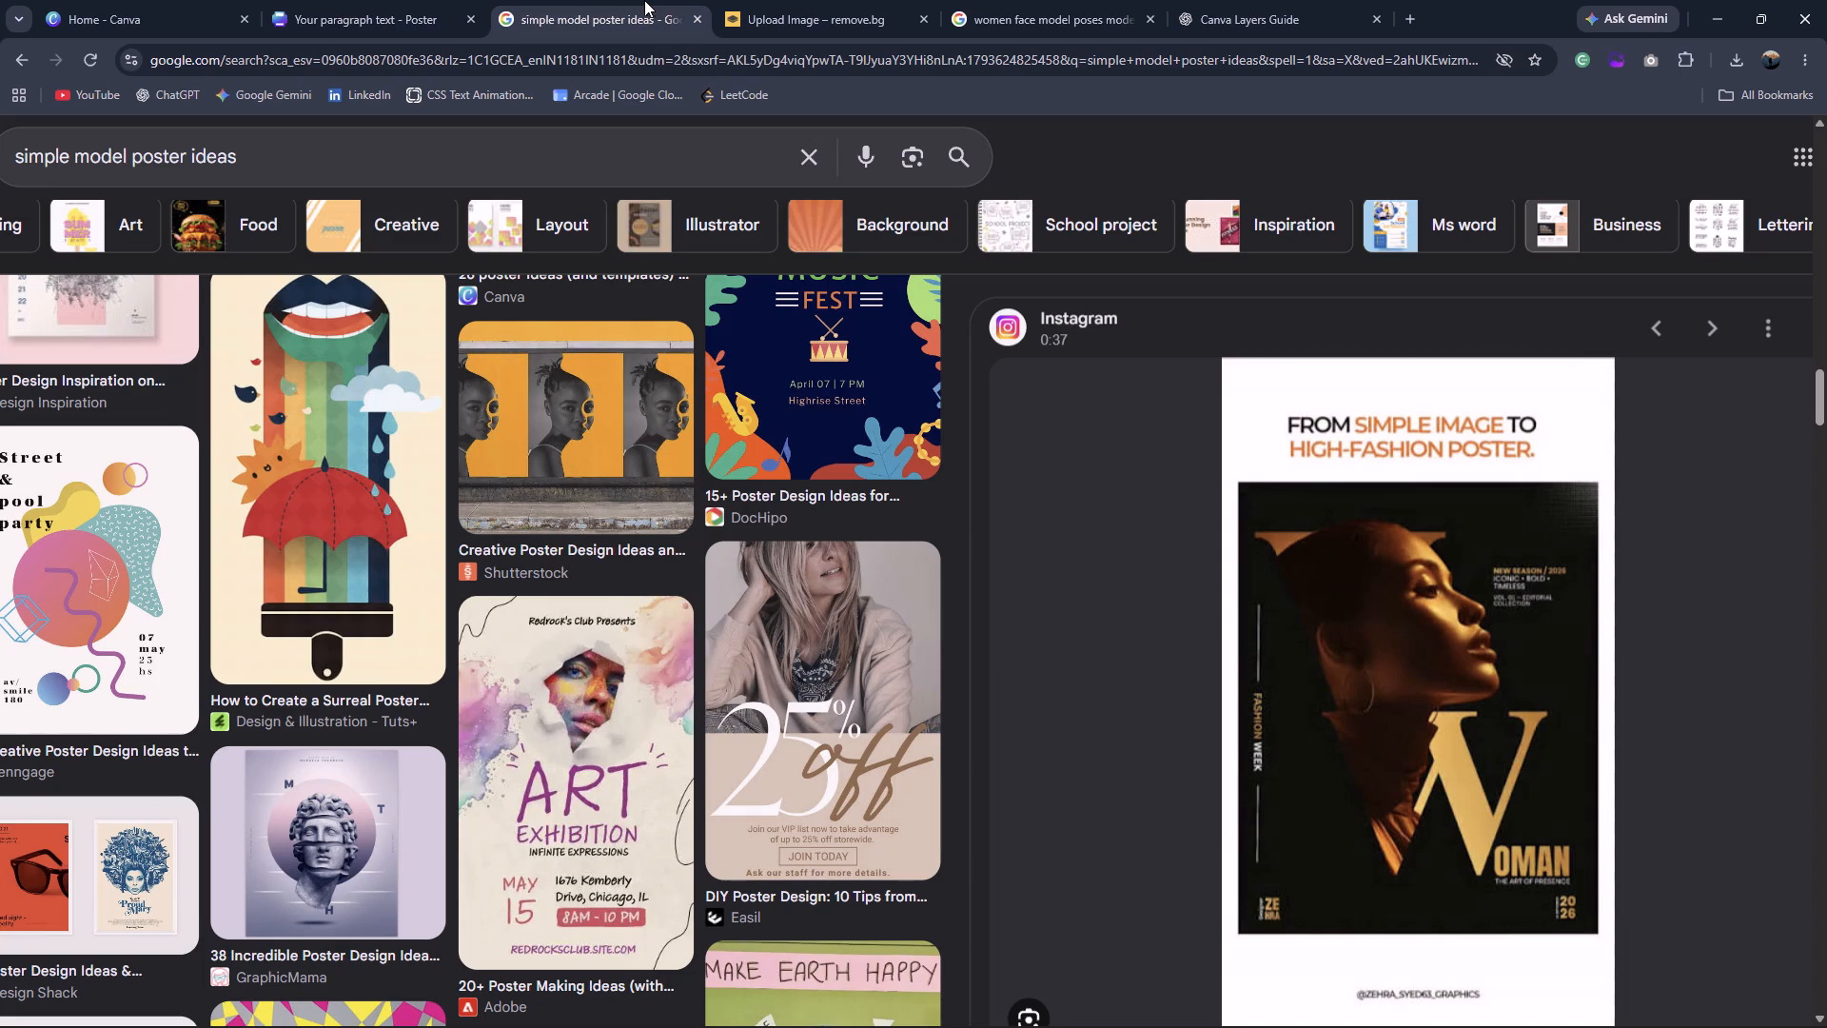
left_click(385, 0)
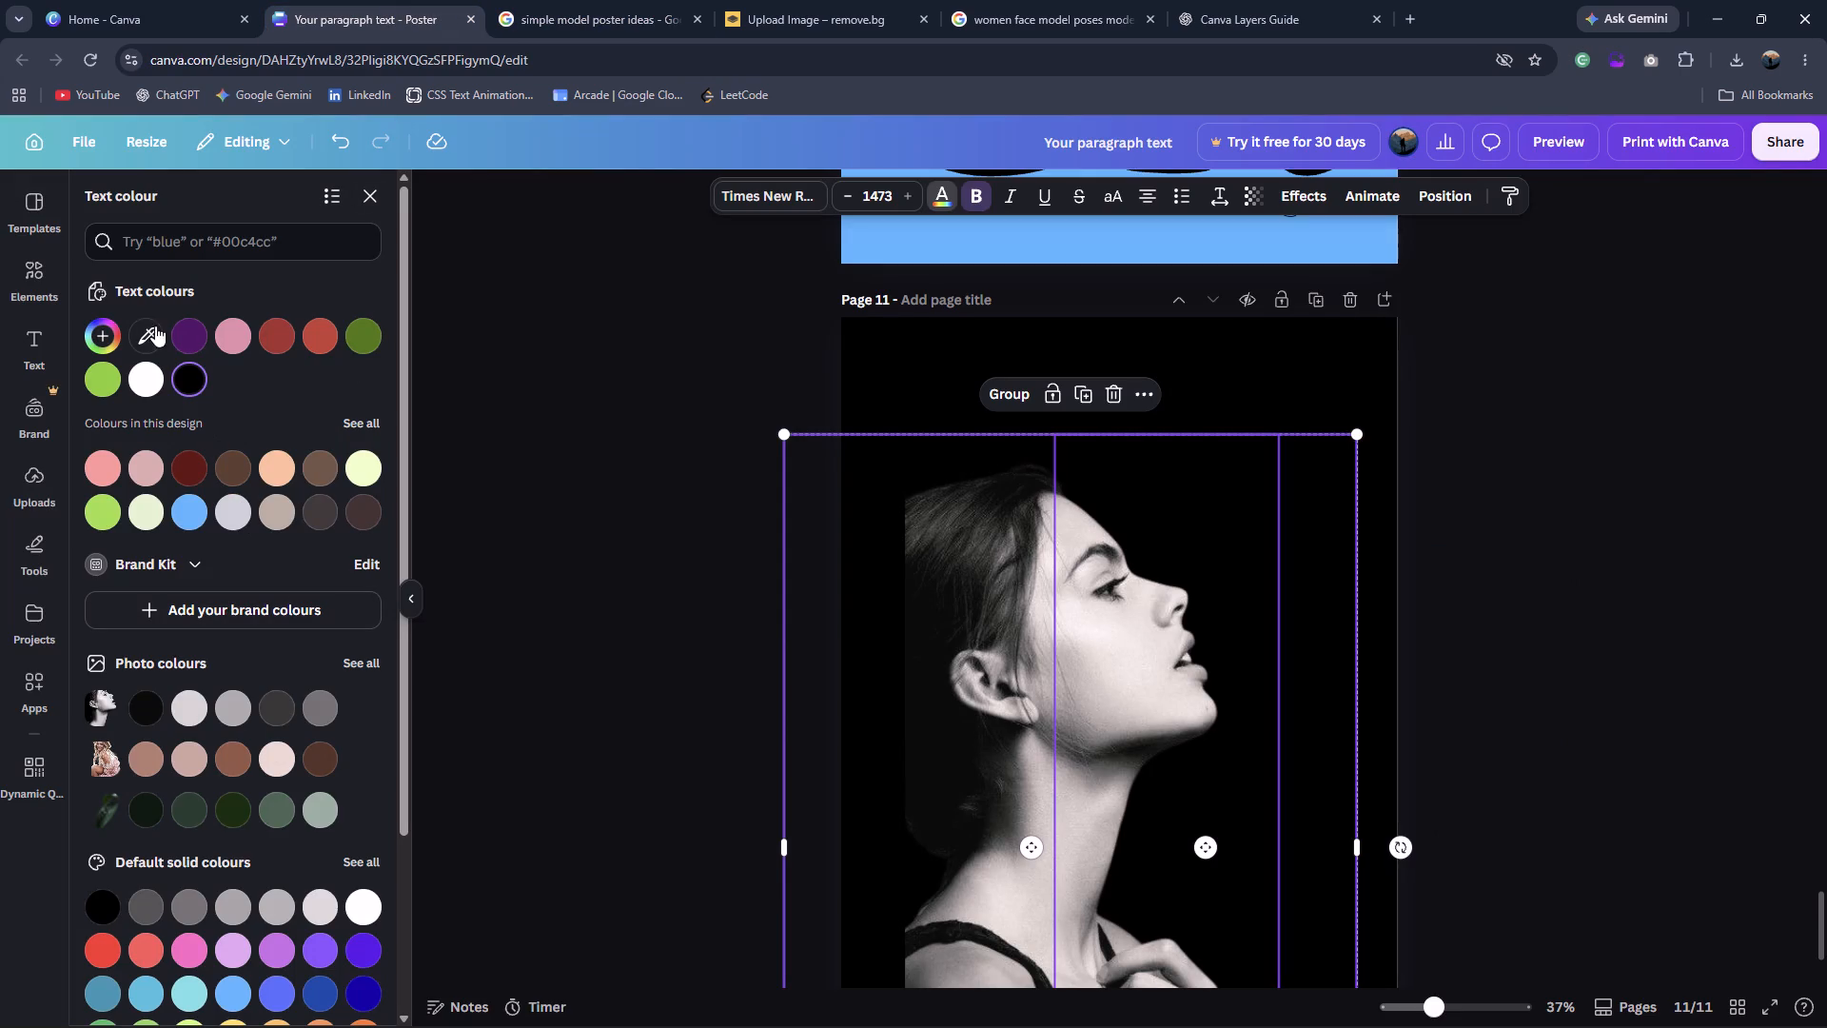
scroll(236, 563, "down", 5)
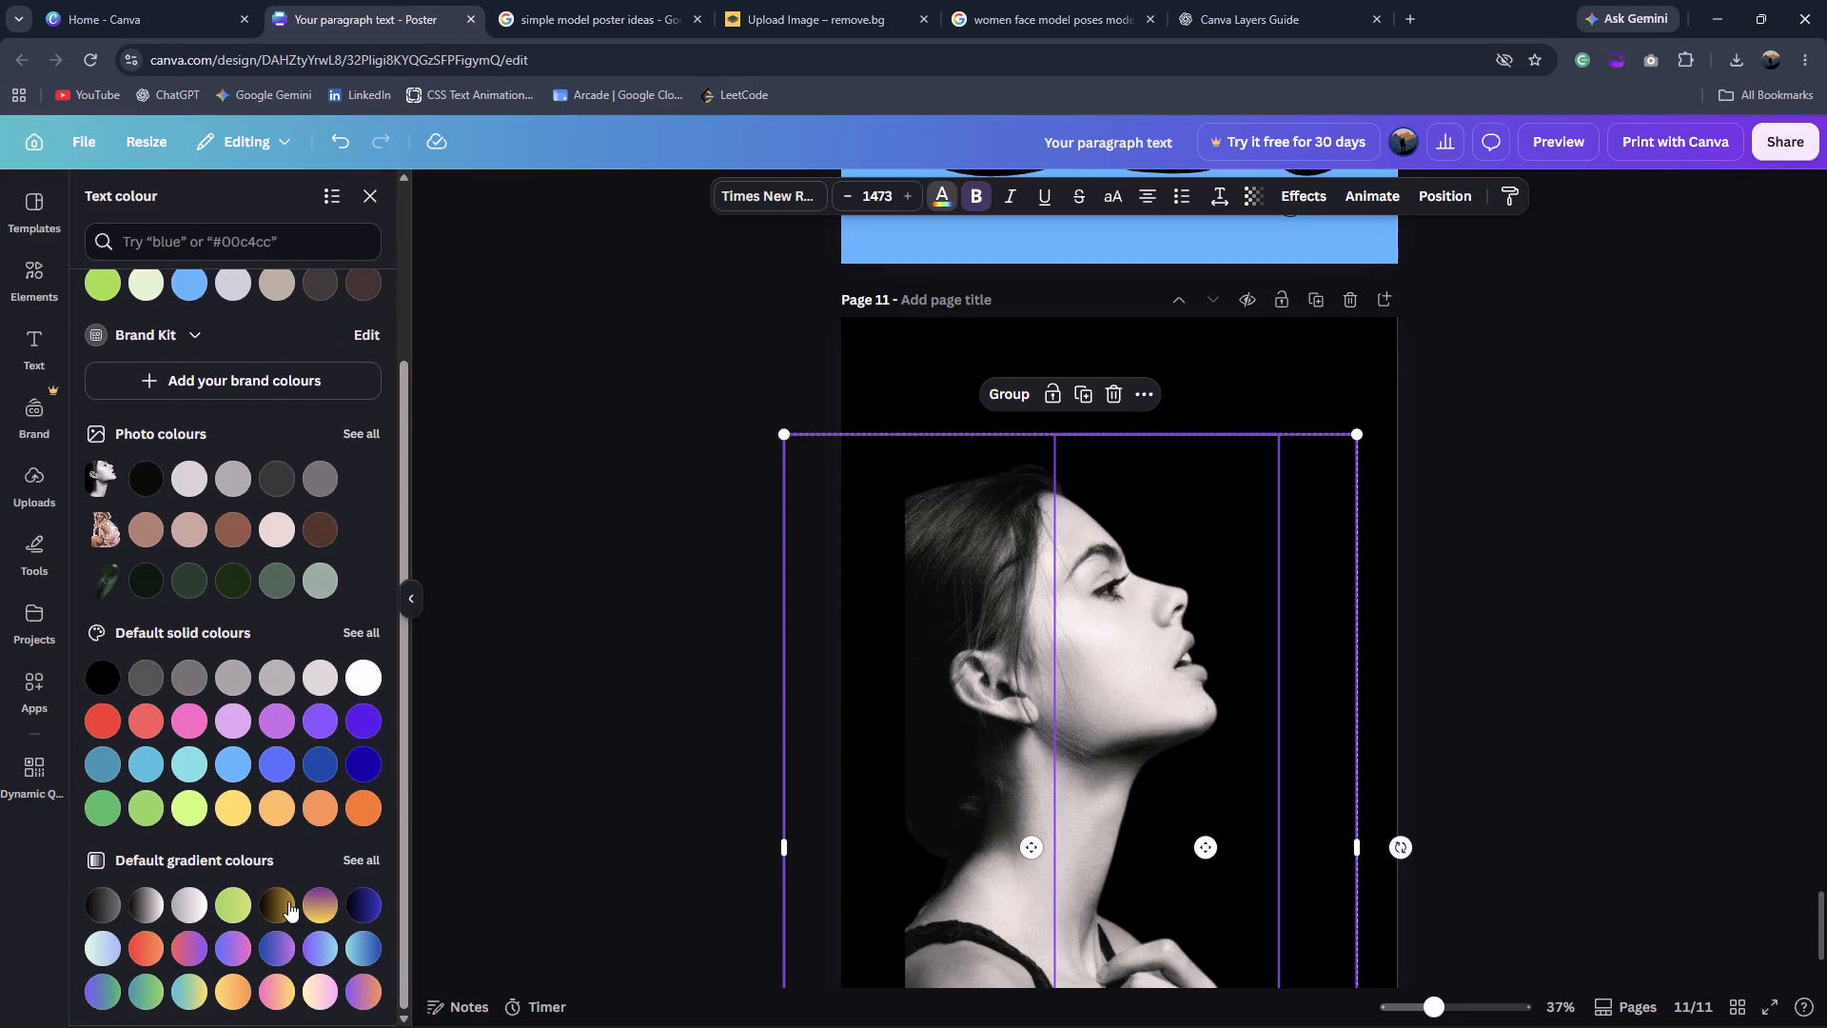
left_click(251, 906)
left_click(233, 913)
scroll(364, 851, "down", 2)
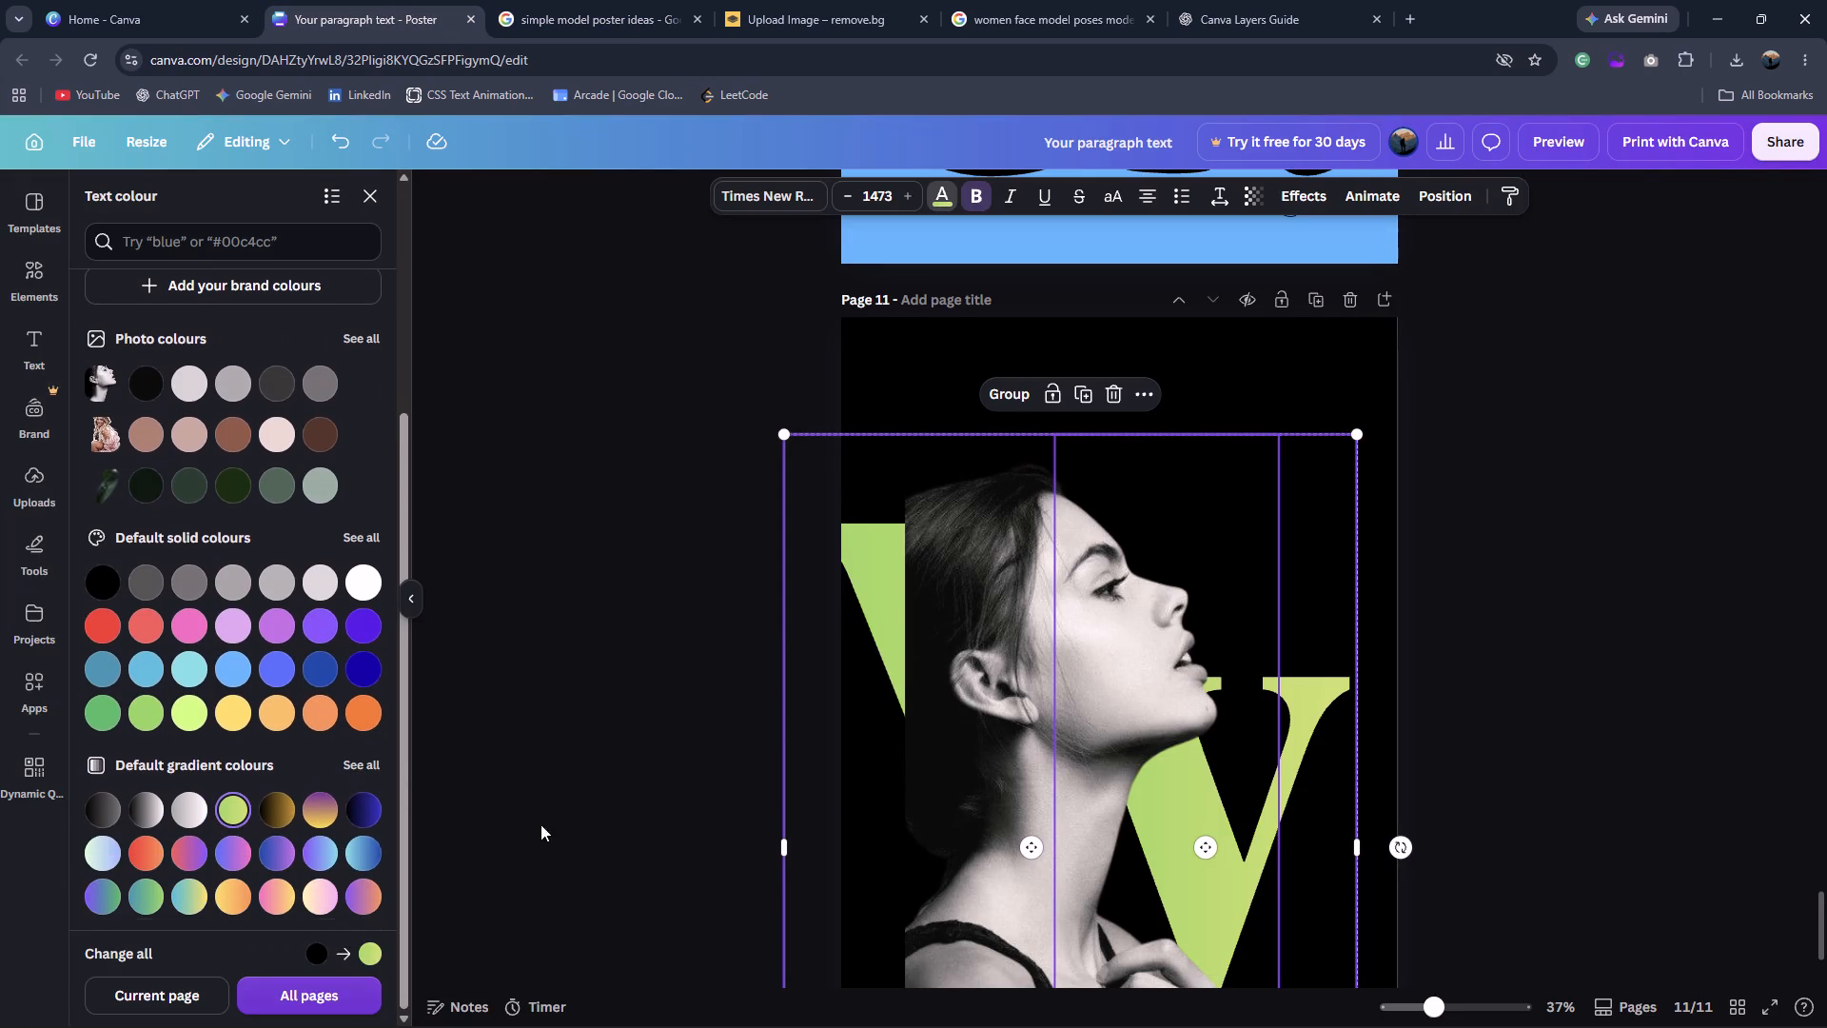
Apply the default black-to-gold gradient as the text colour of both selected lettering pieces.
scroll(833, 789, "down", 2)
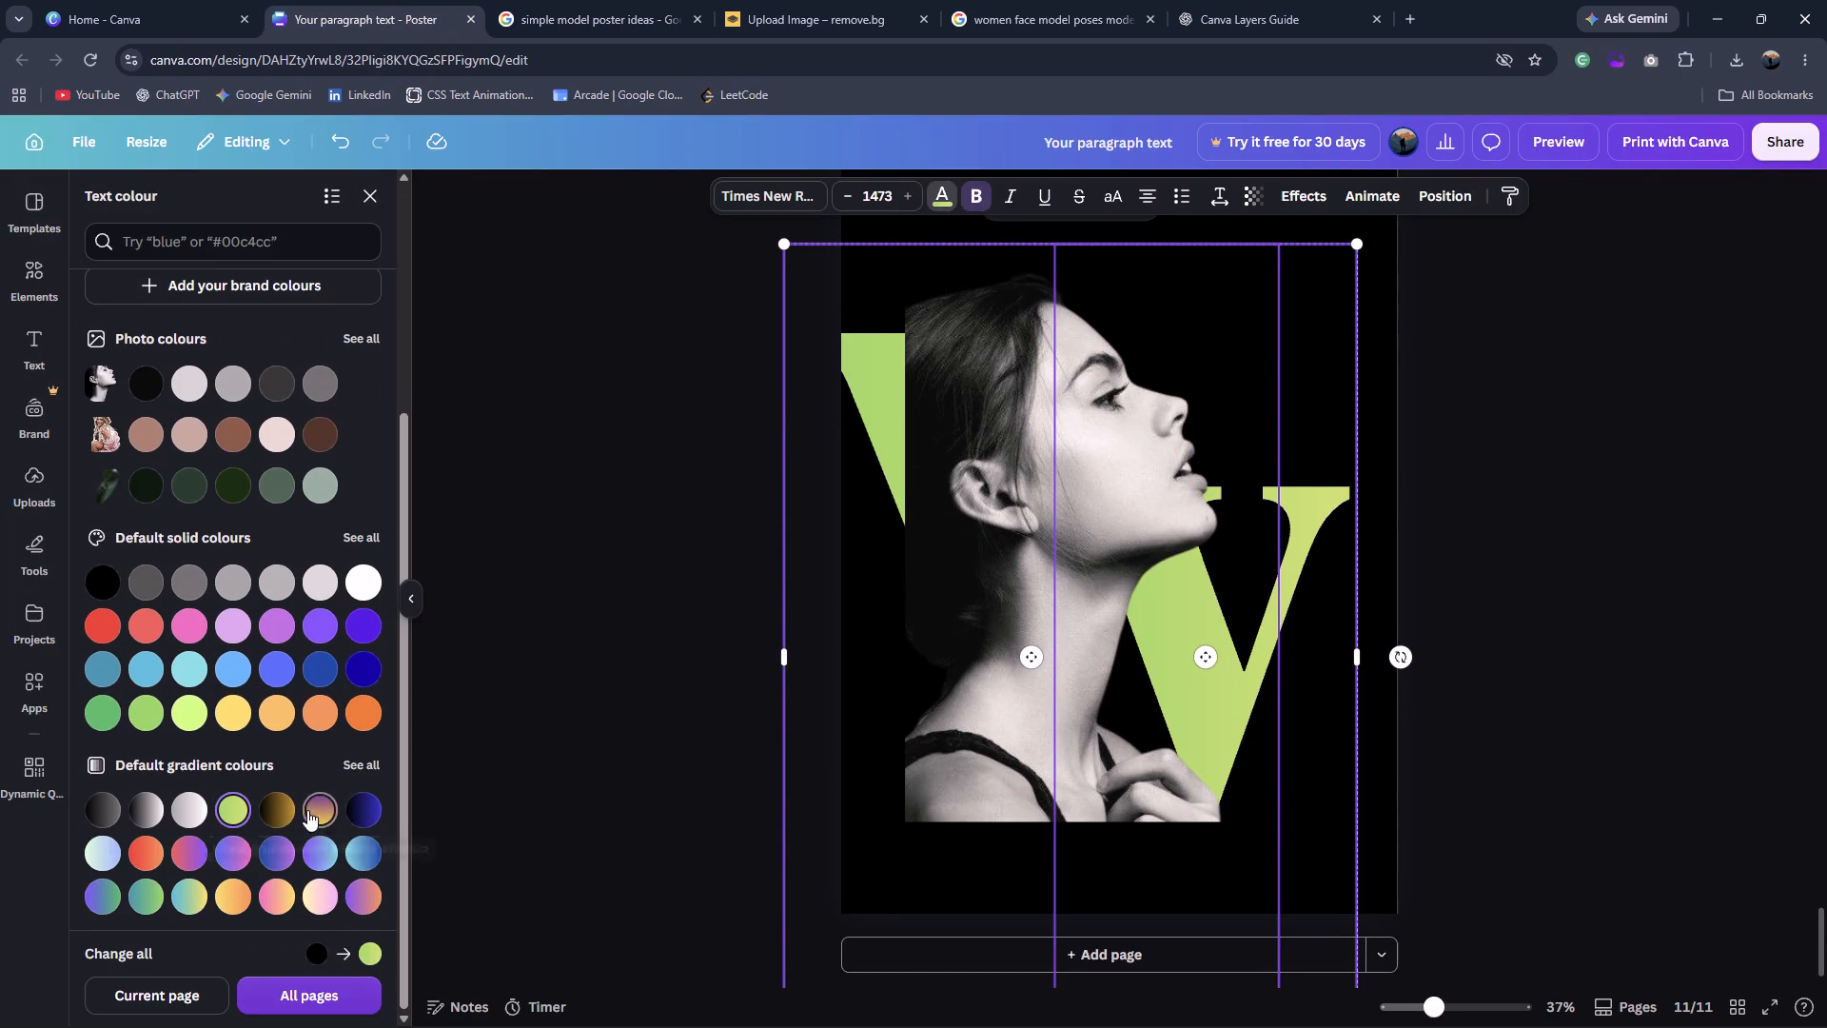
left_click(293, 814)
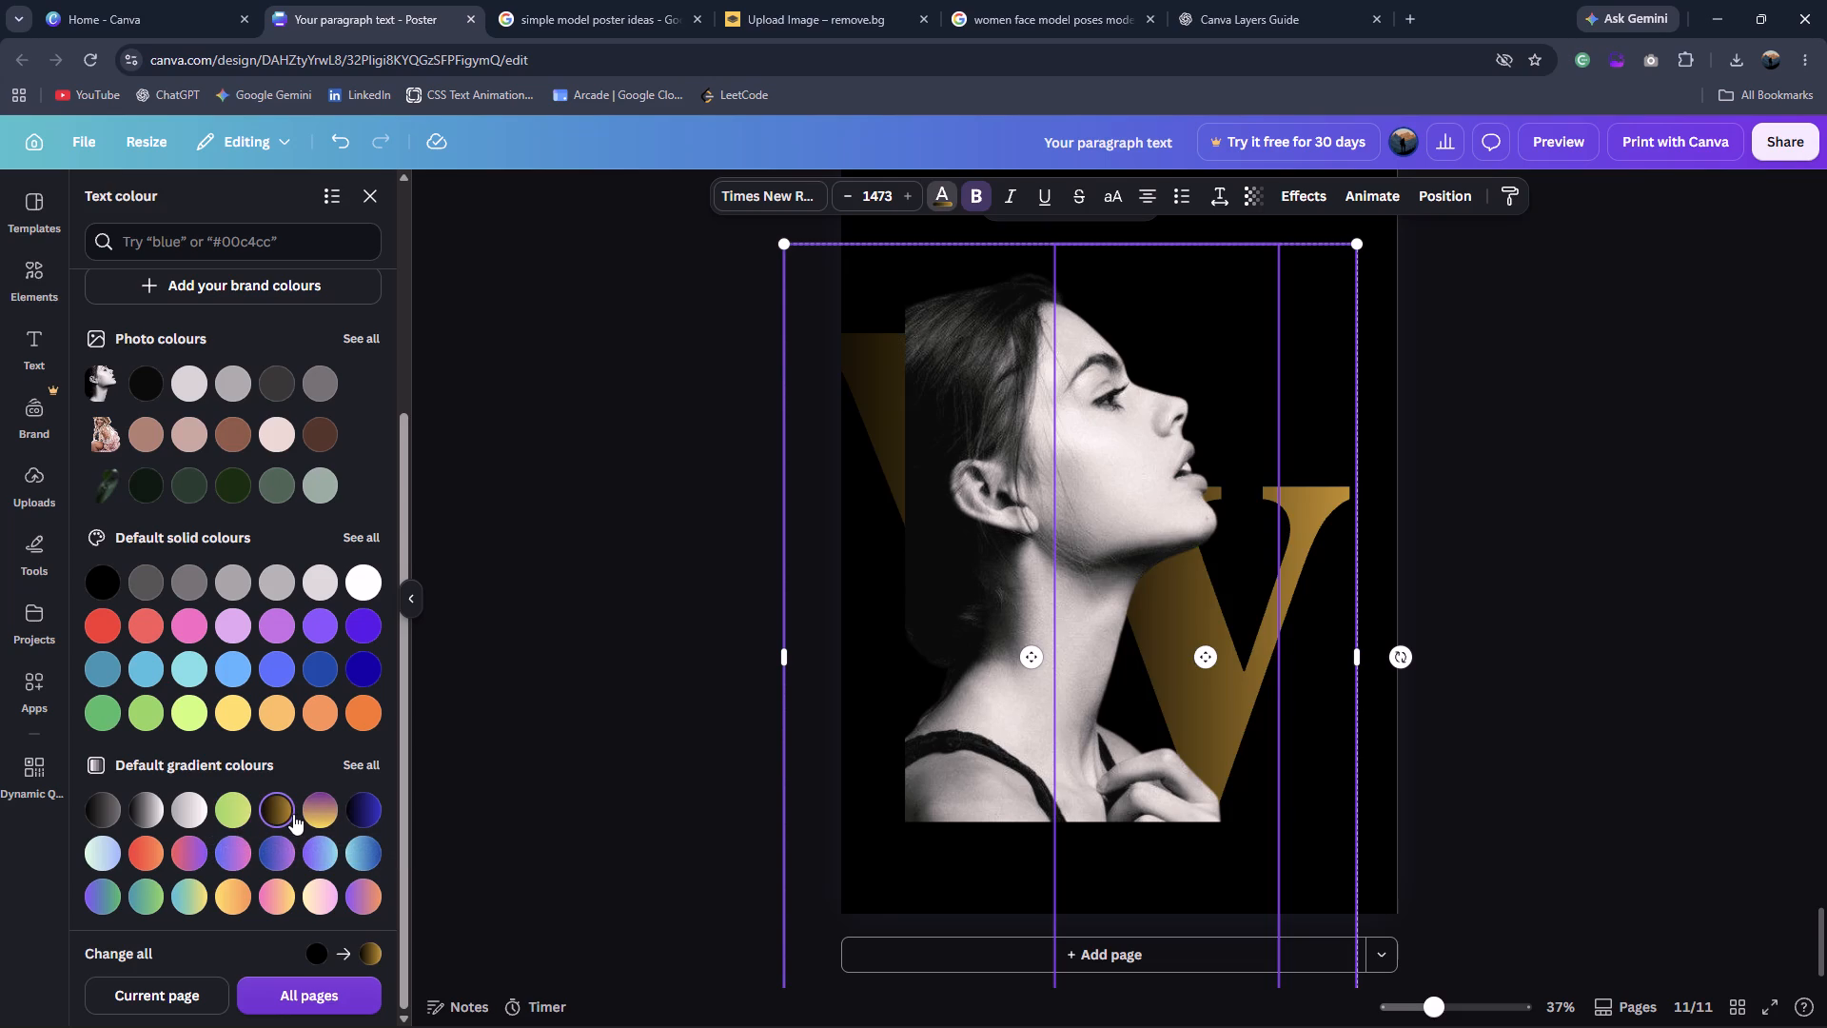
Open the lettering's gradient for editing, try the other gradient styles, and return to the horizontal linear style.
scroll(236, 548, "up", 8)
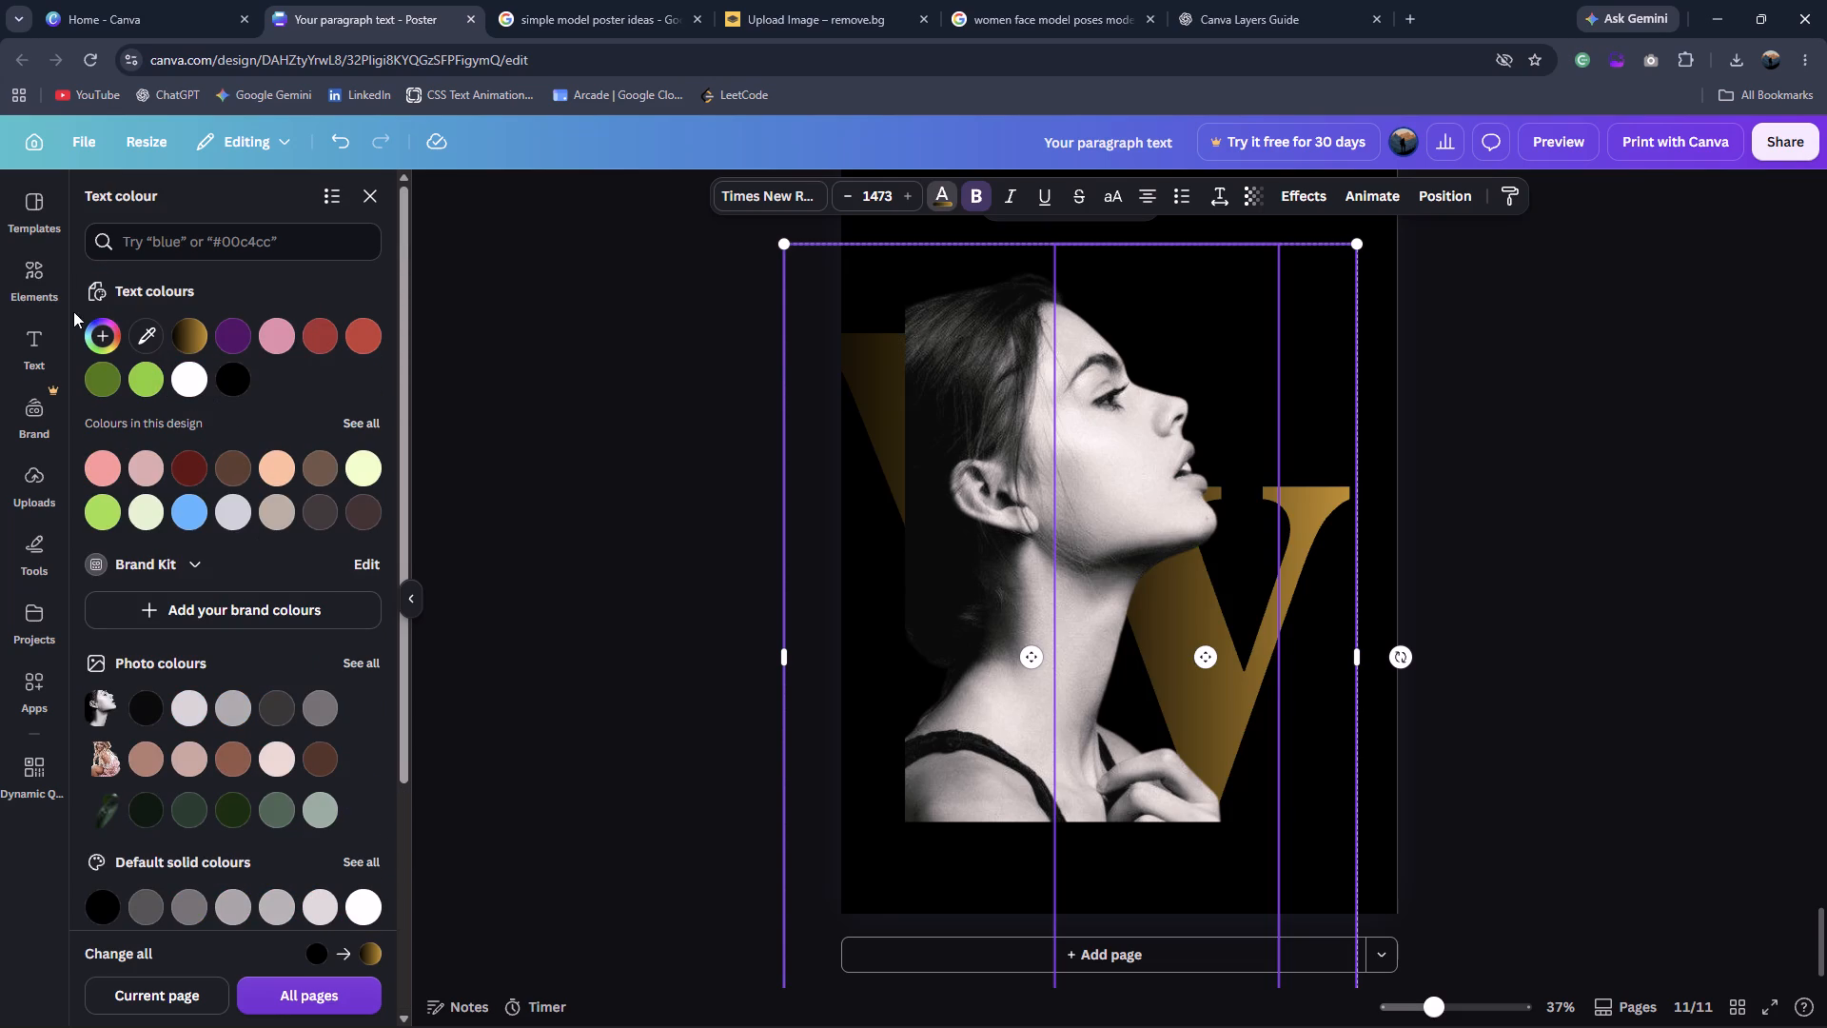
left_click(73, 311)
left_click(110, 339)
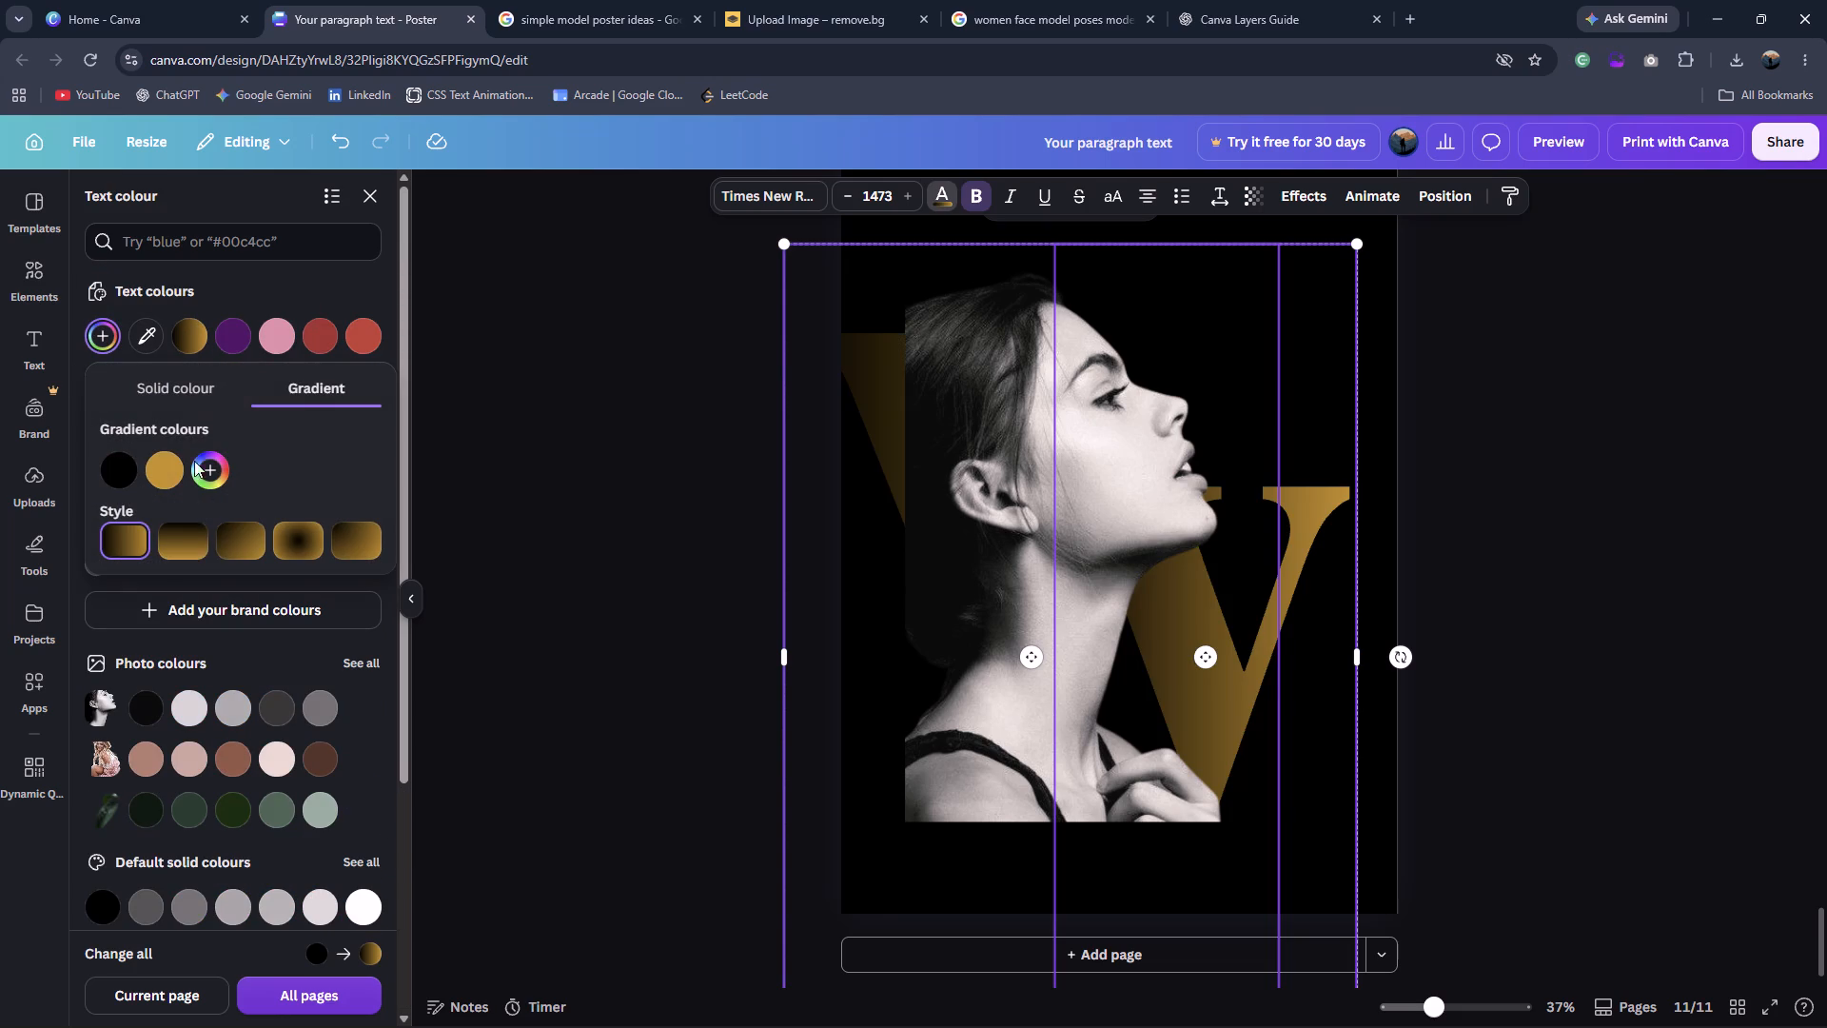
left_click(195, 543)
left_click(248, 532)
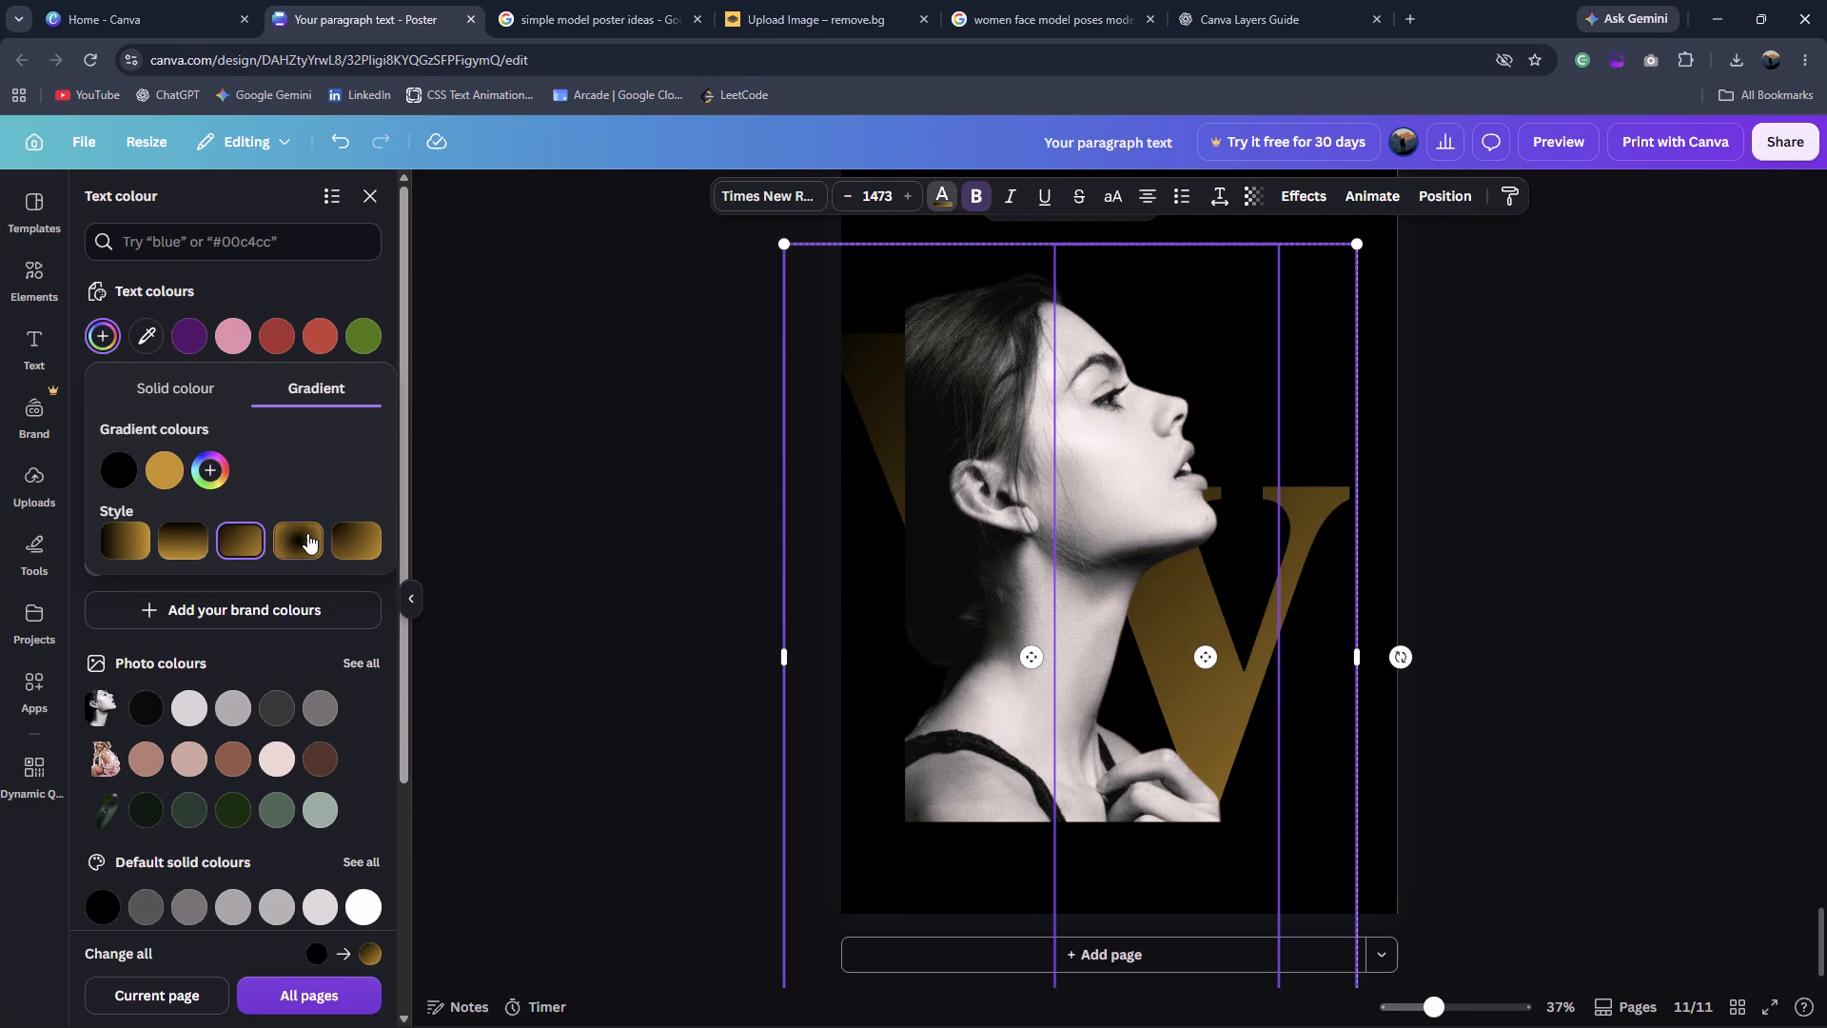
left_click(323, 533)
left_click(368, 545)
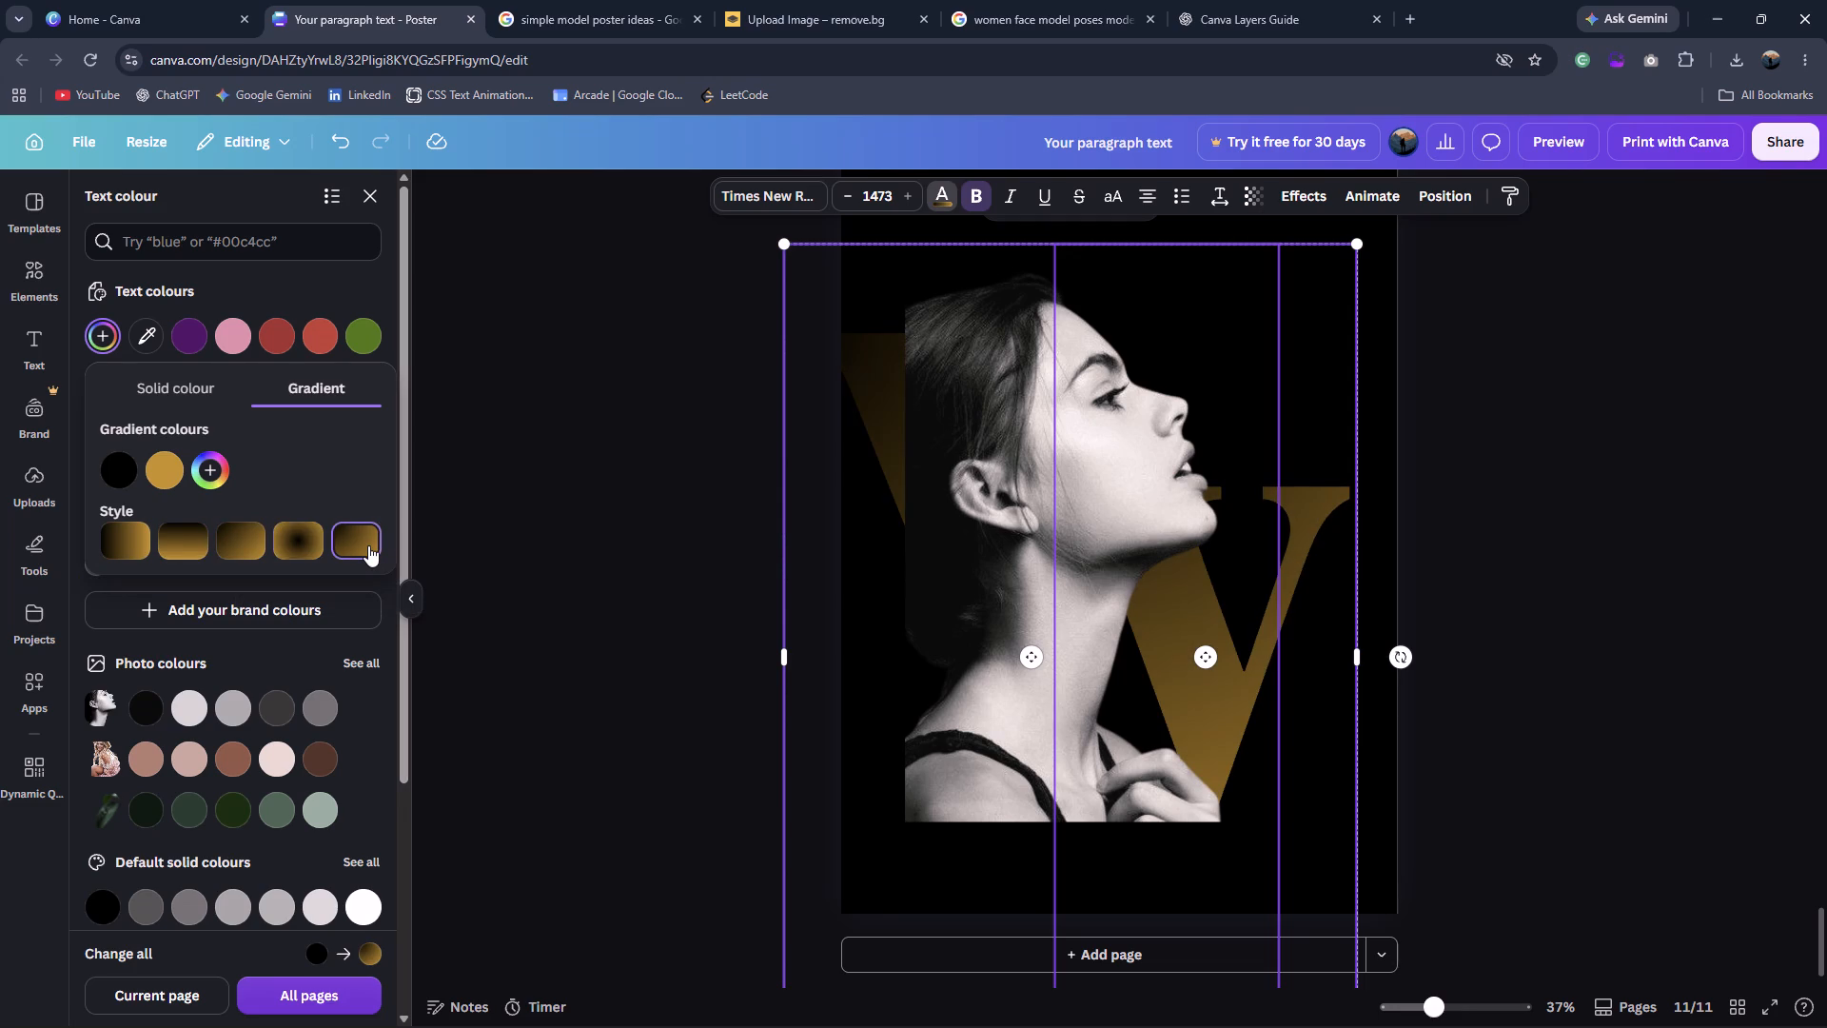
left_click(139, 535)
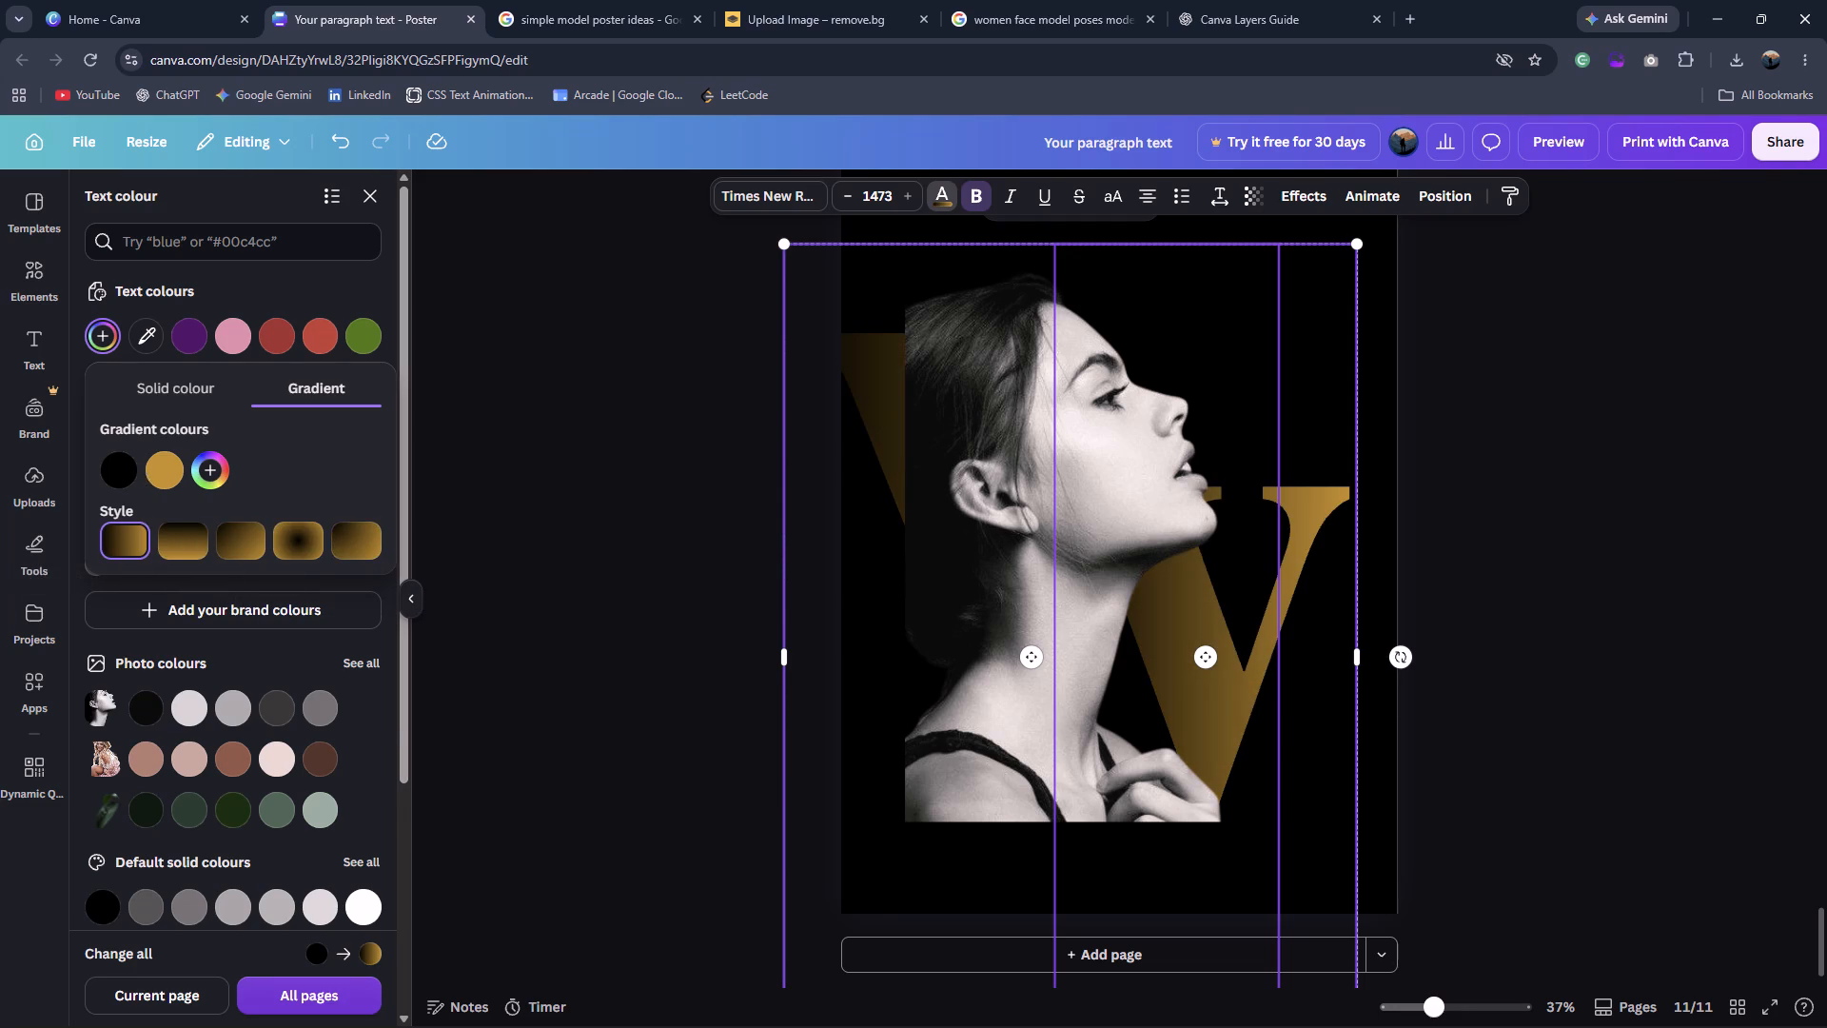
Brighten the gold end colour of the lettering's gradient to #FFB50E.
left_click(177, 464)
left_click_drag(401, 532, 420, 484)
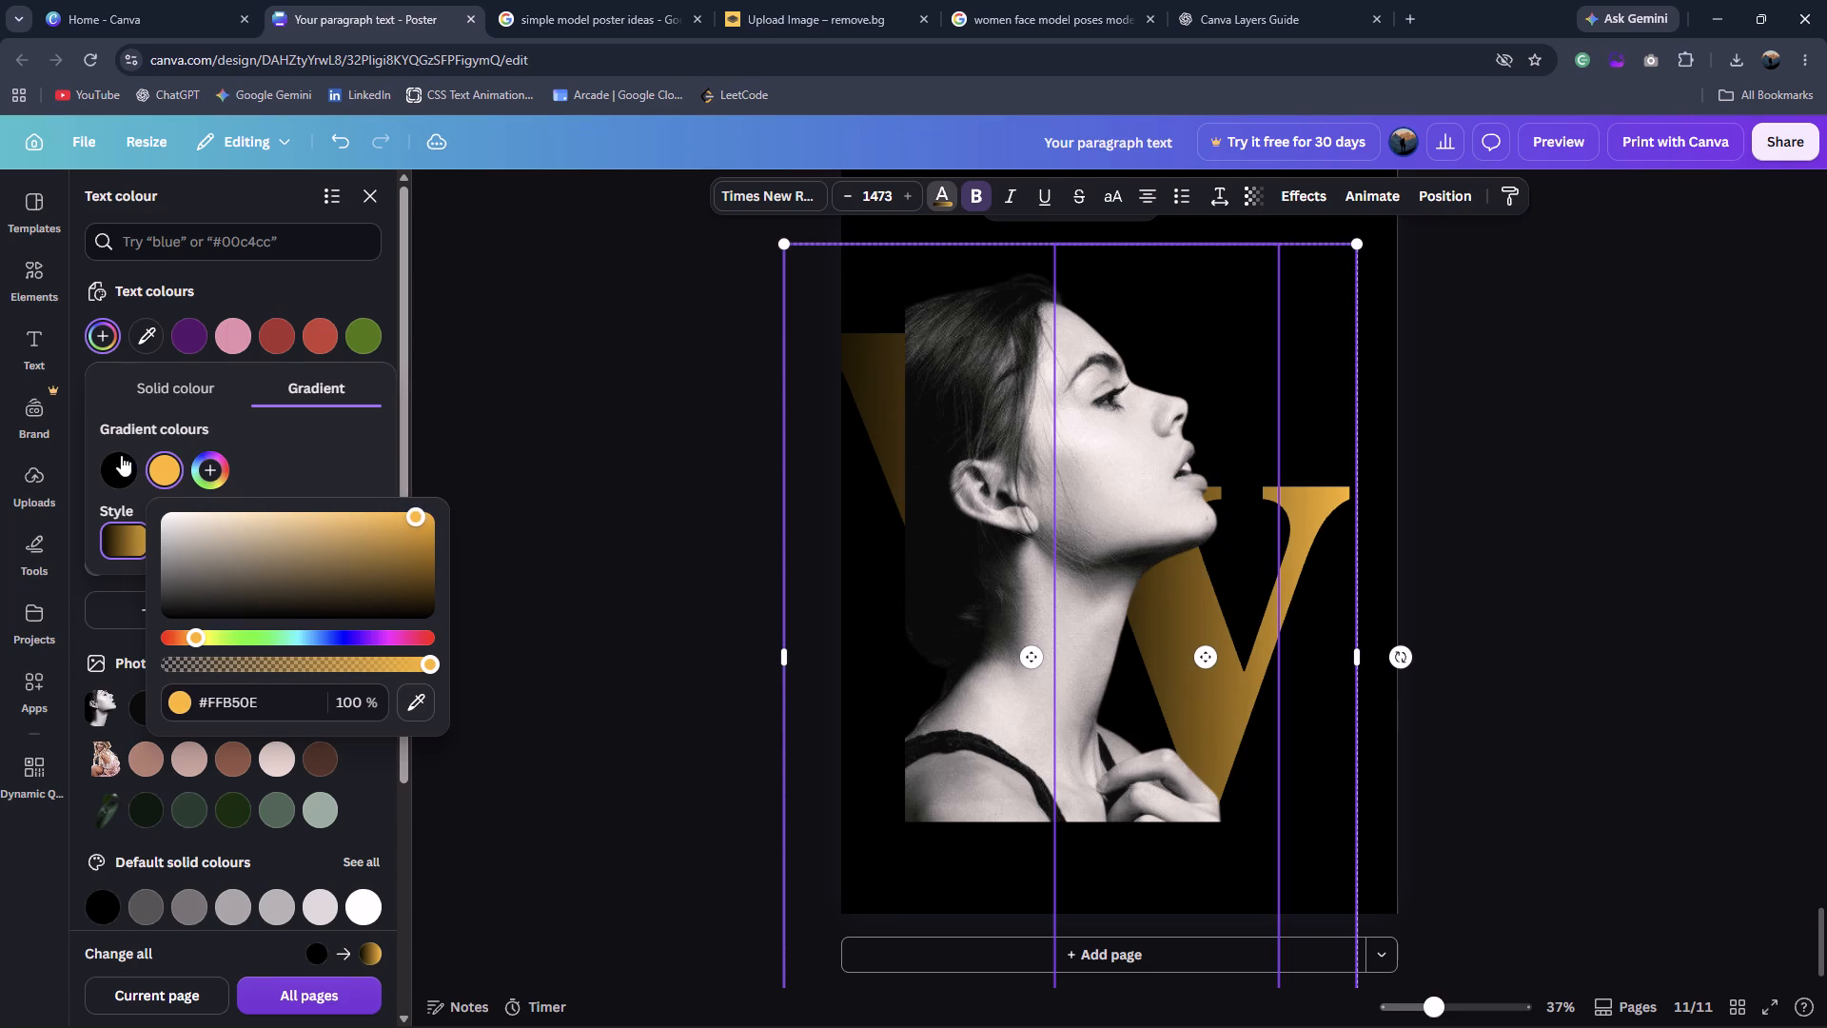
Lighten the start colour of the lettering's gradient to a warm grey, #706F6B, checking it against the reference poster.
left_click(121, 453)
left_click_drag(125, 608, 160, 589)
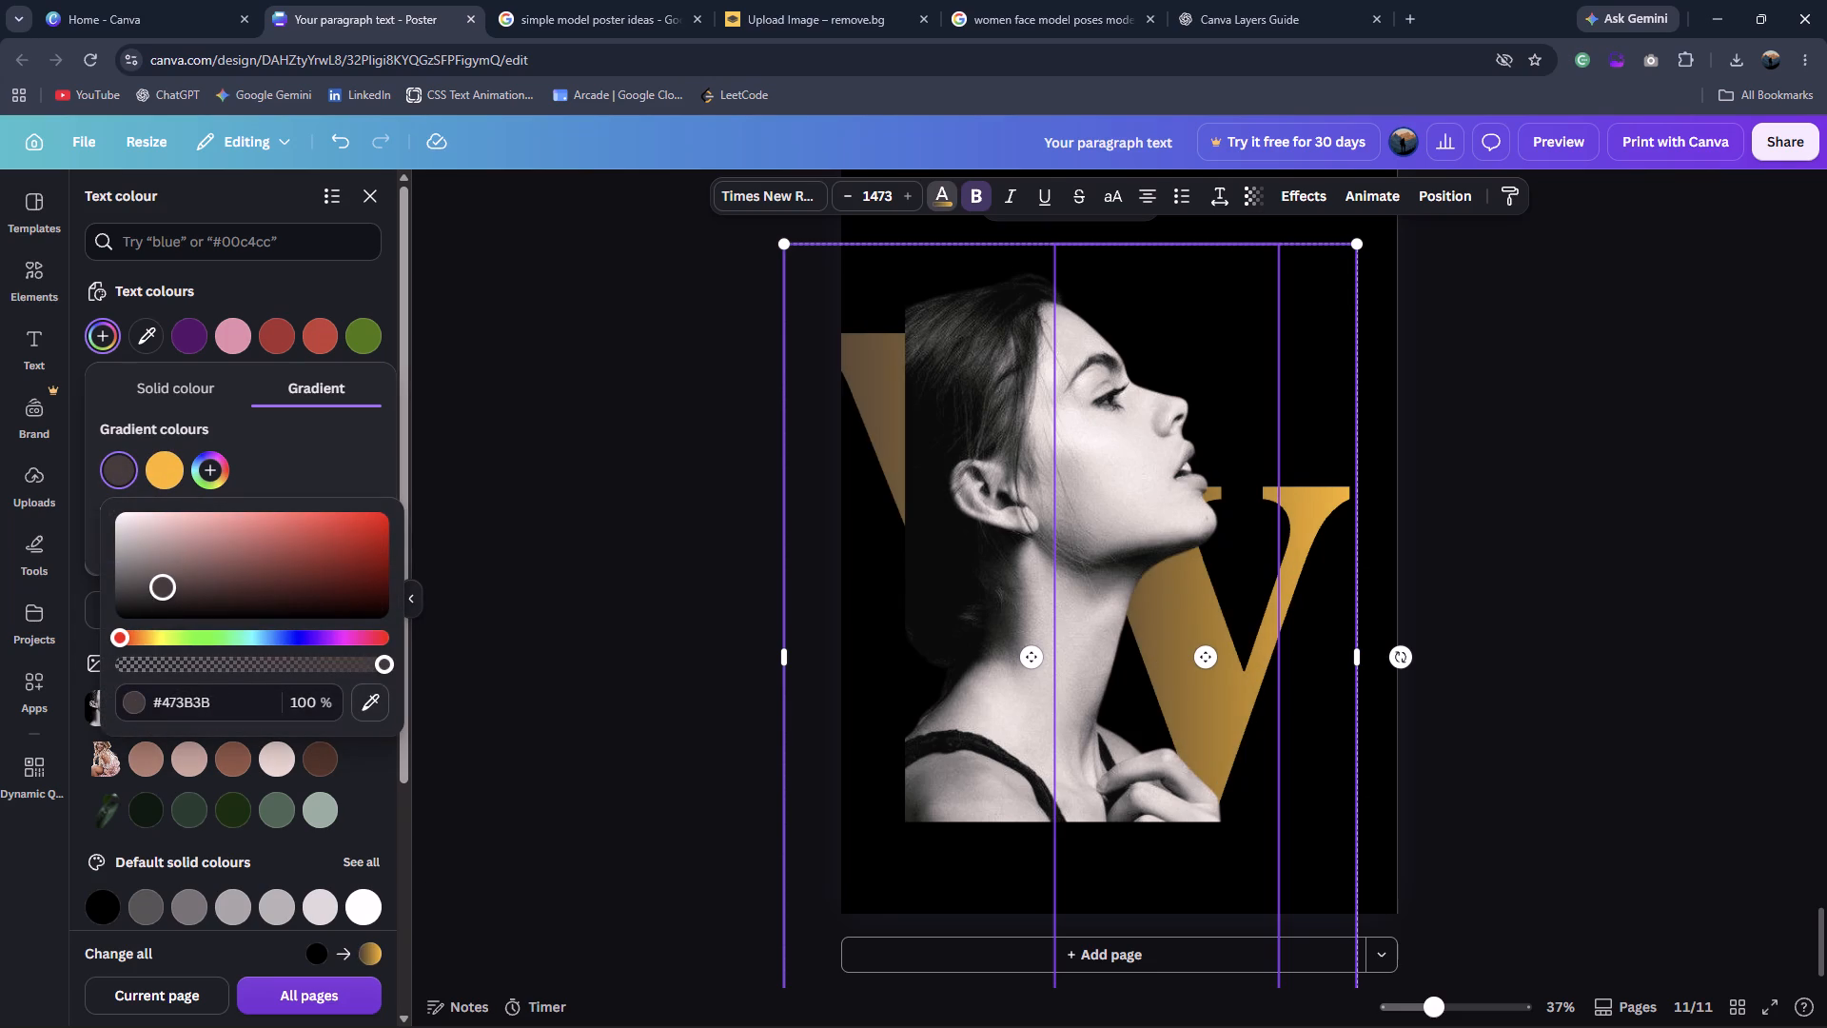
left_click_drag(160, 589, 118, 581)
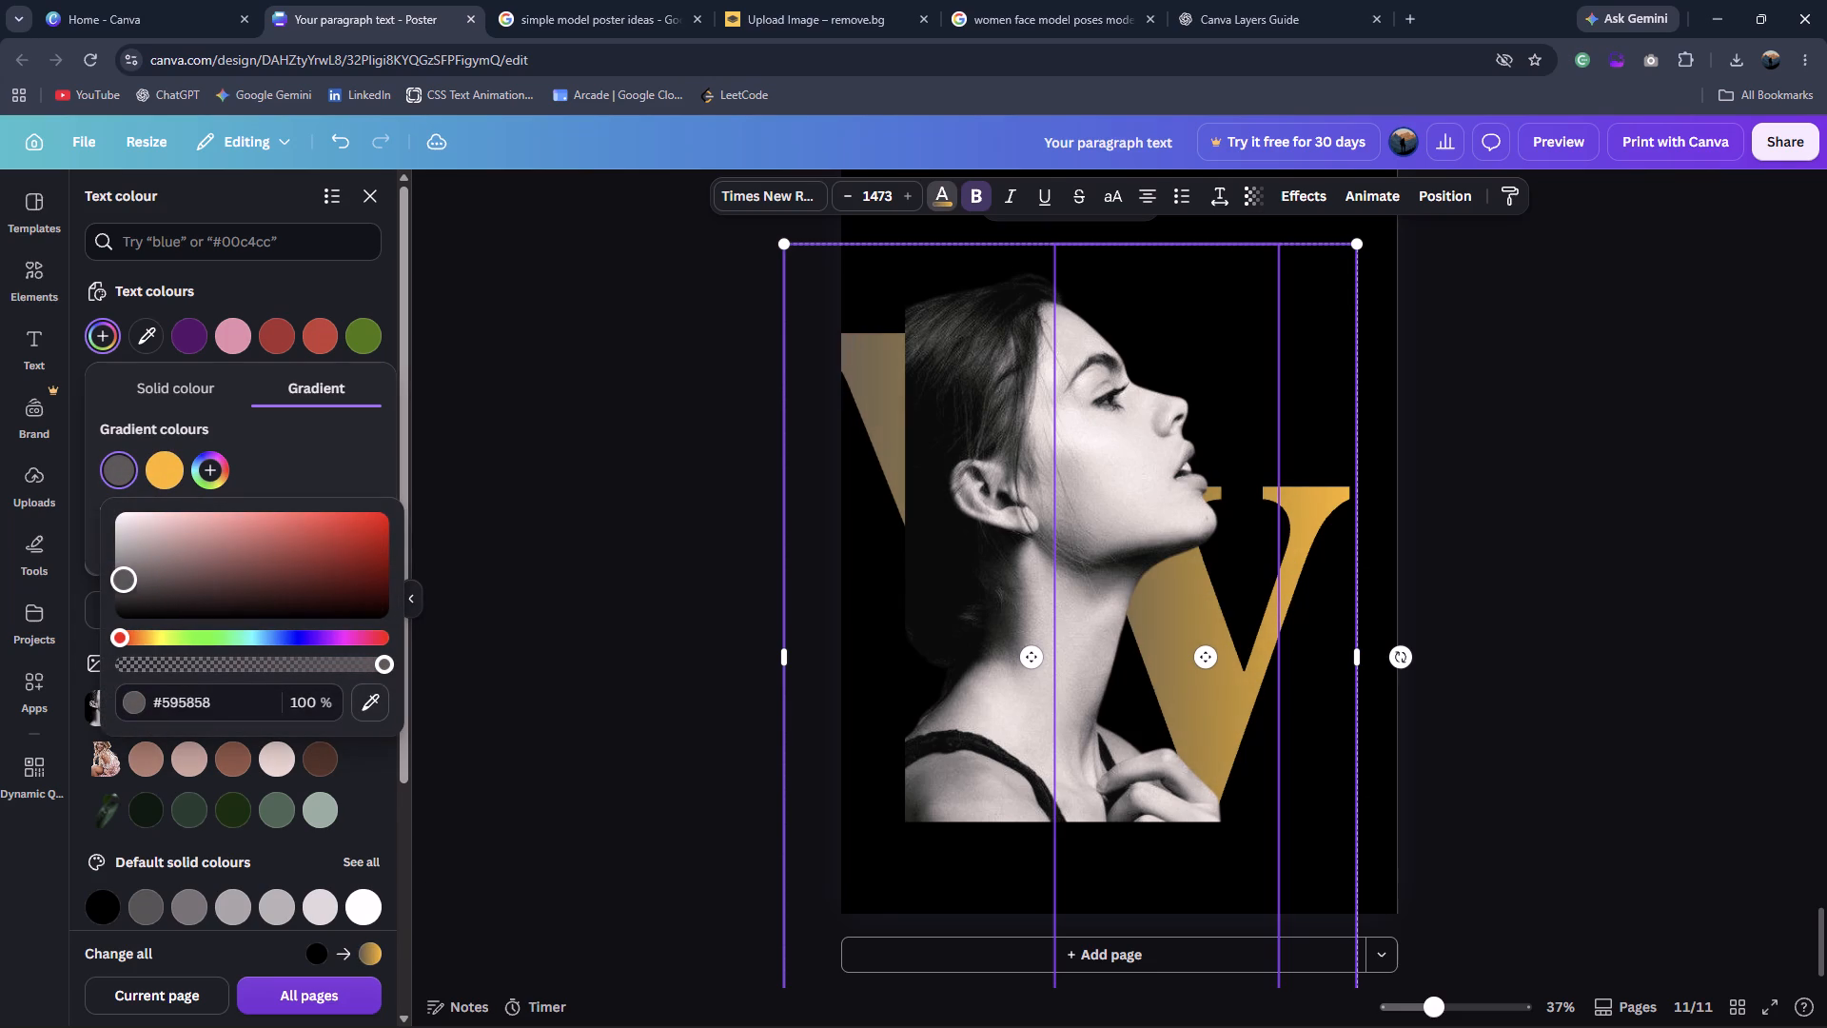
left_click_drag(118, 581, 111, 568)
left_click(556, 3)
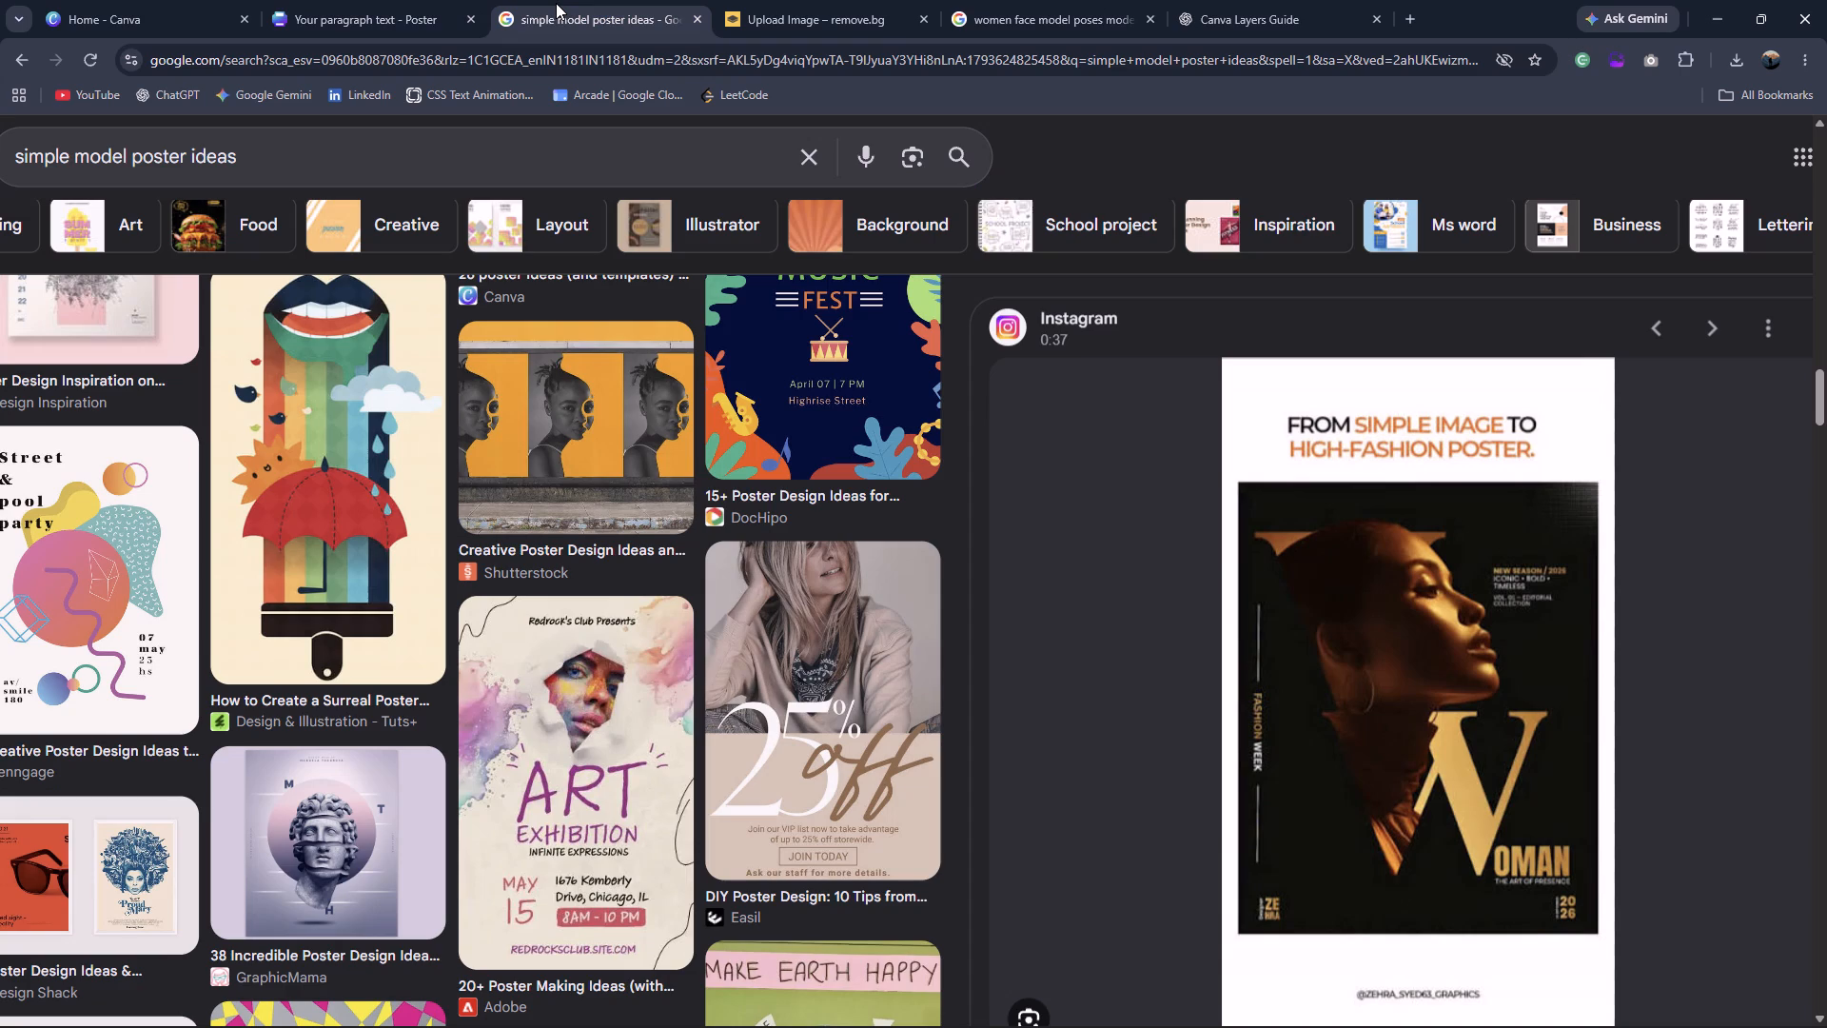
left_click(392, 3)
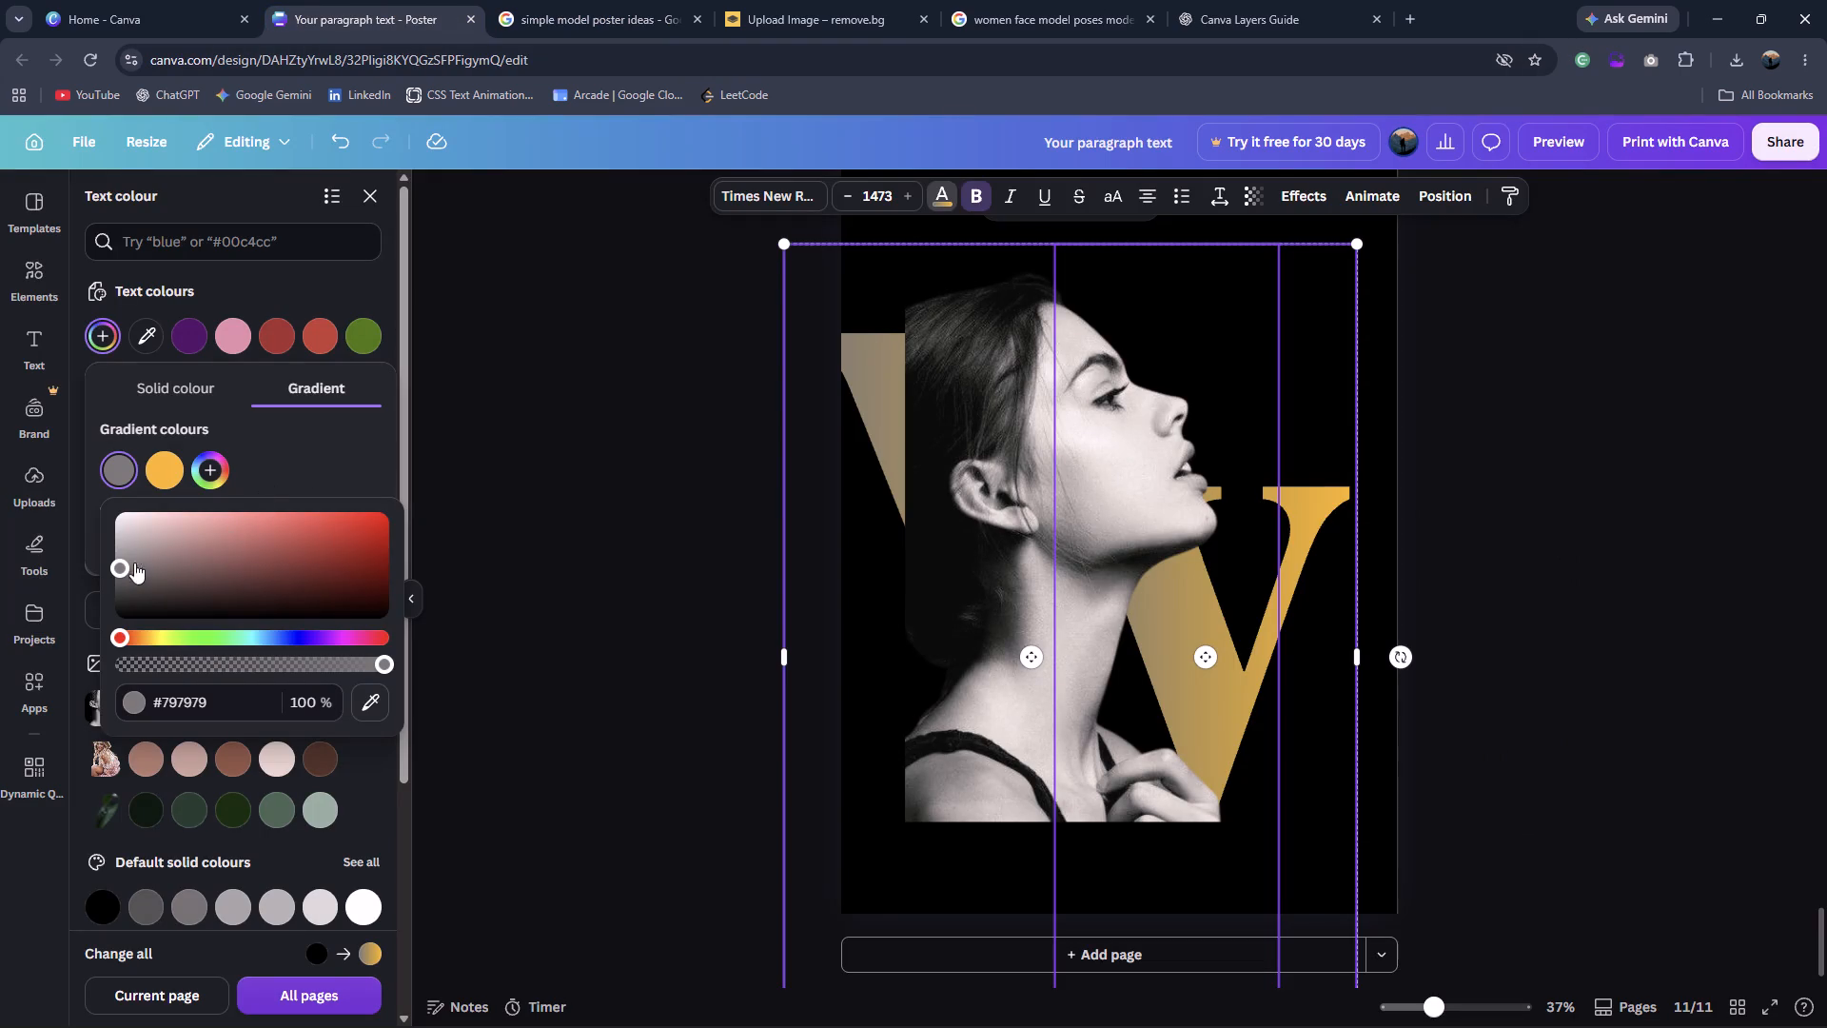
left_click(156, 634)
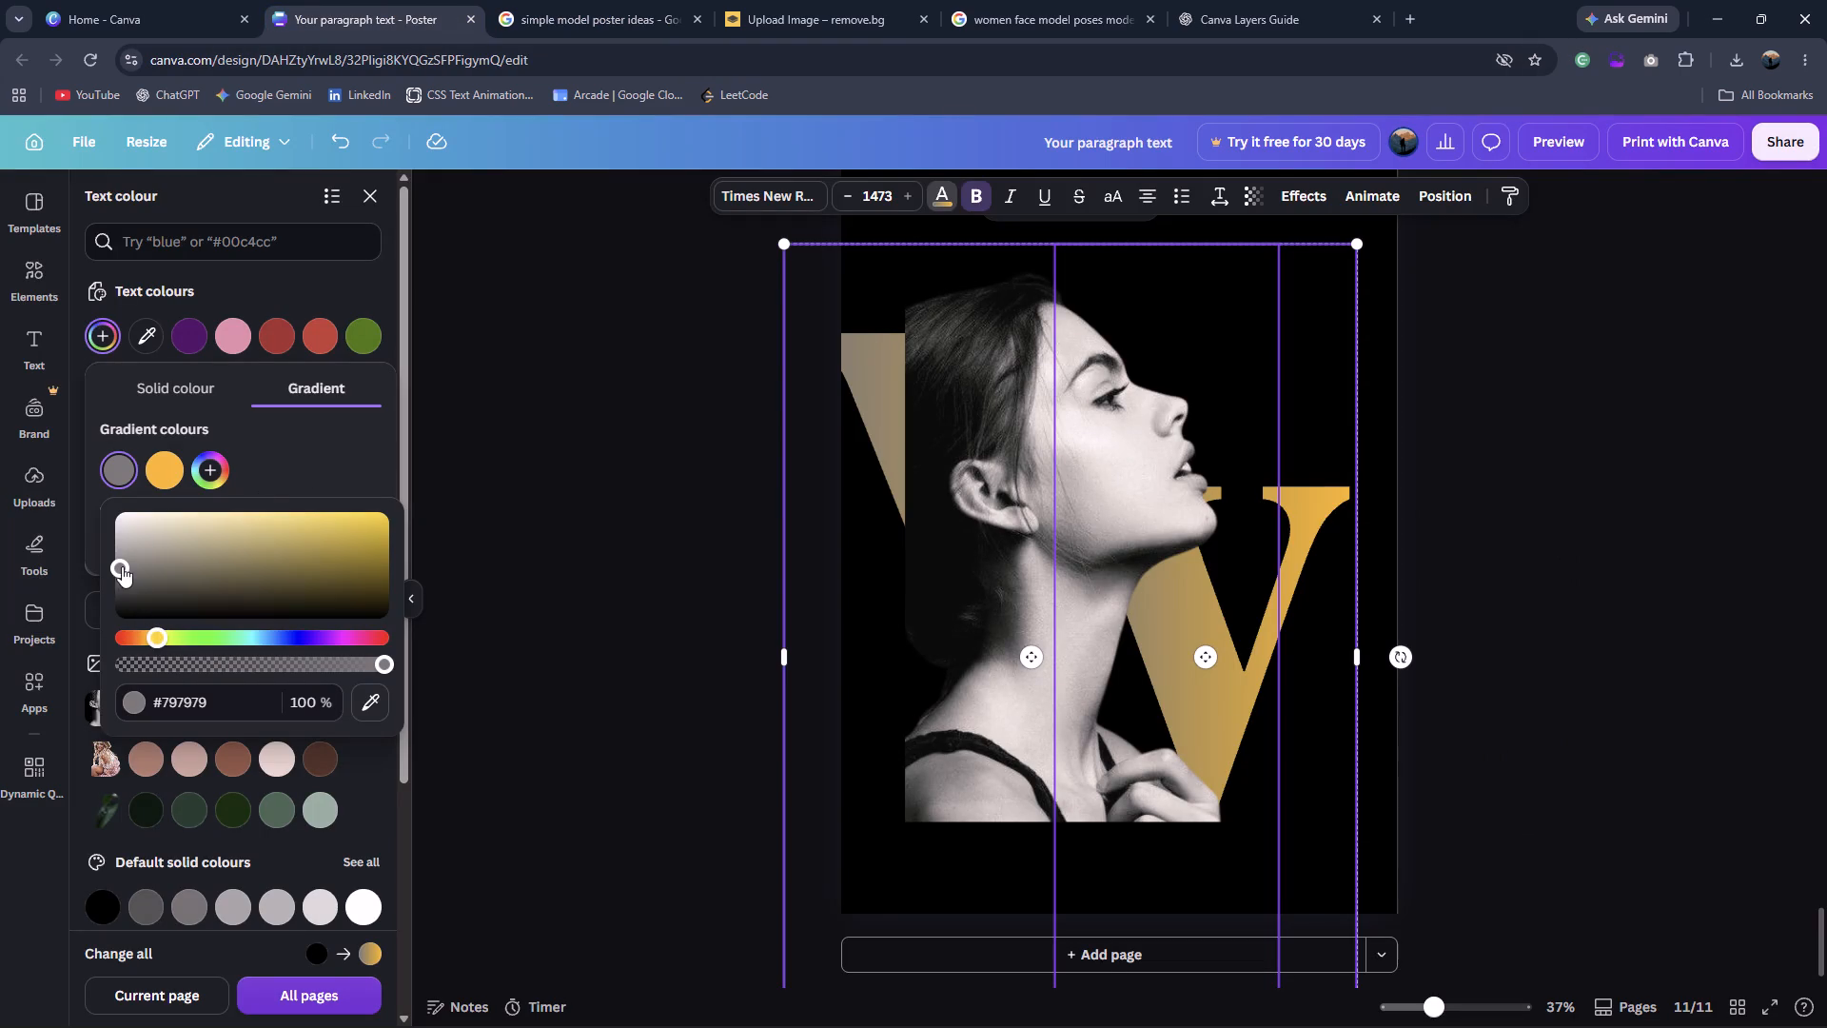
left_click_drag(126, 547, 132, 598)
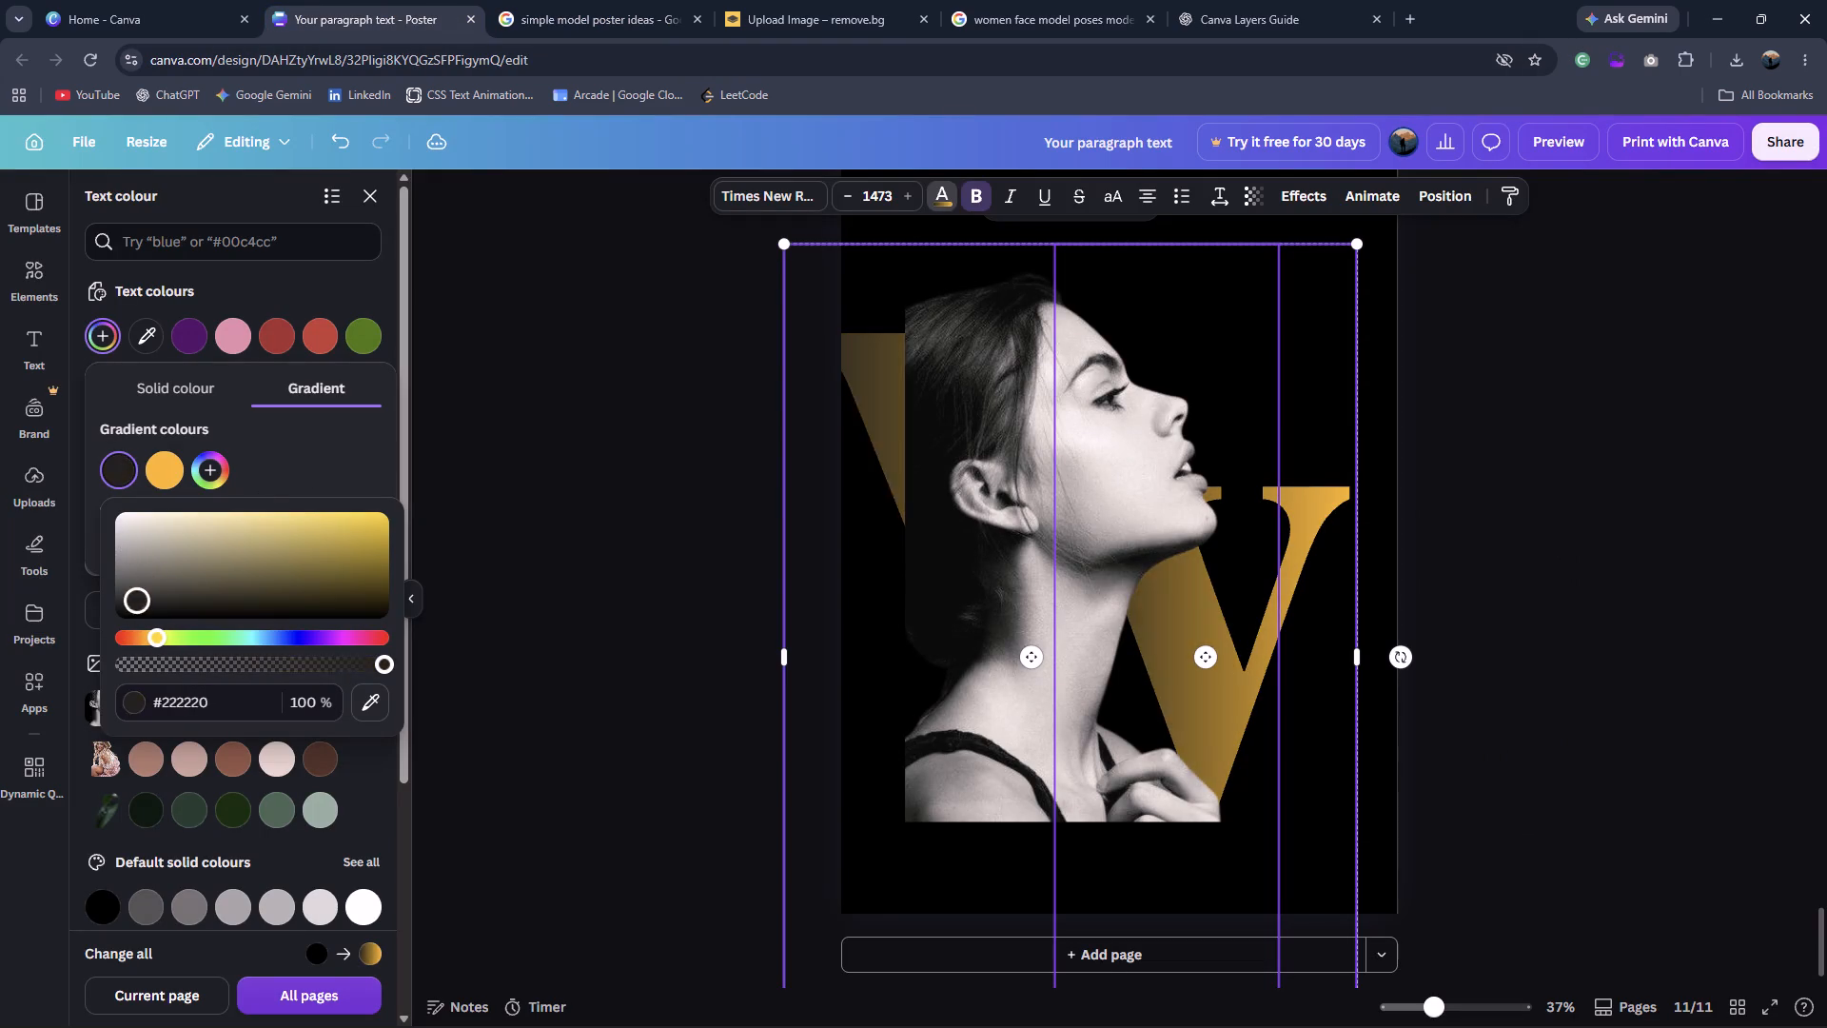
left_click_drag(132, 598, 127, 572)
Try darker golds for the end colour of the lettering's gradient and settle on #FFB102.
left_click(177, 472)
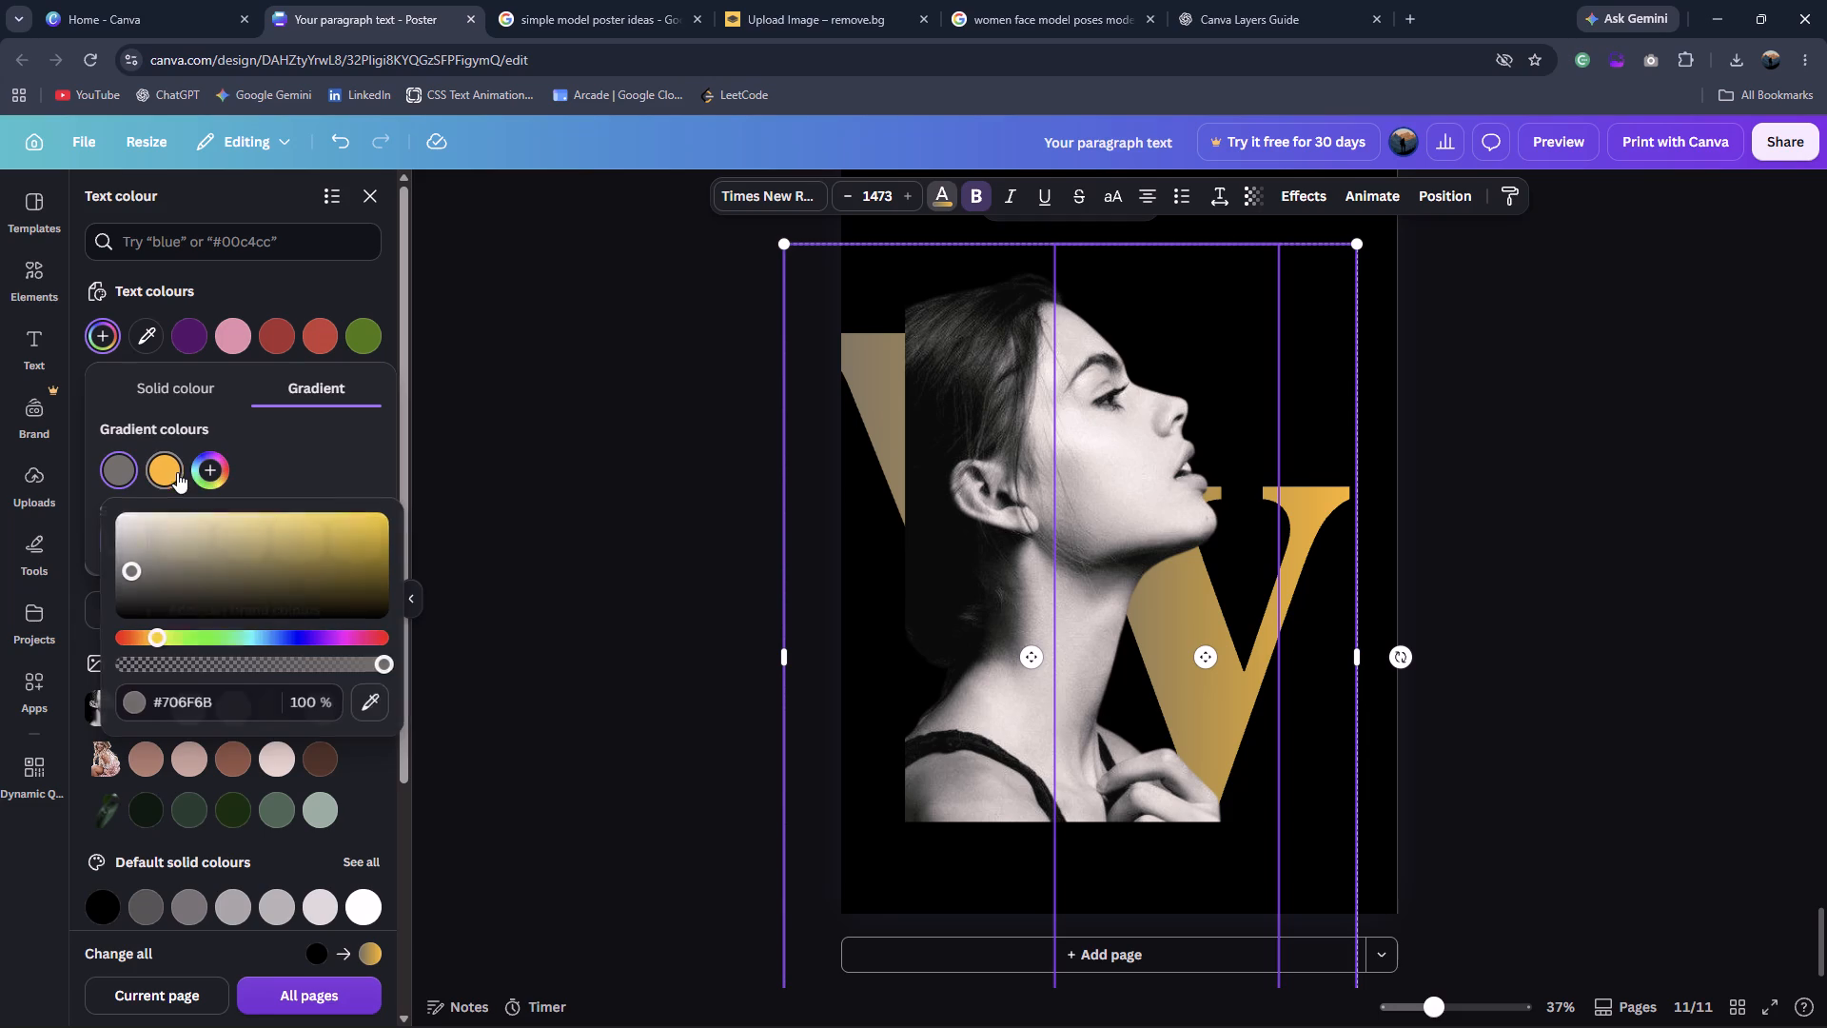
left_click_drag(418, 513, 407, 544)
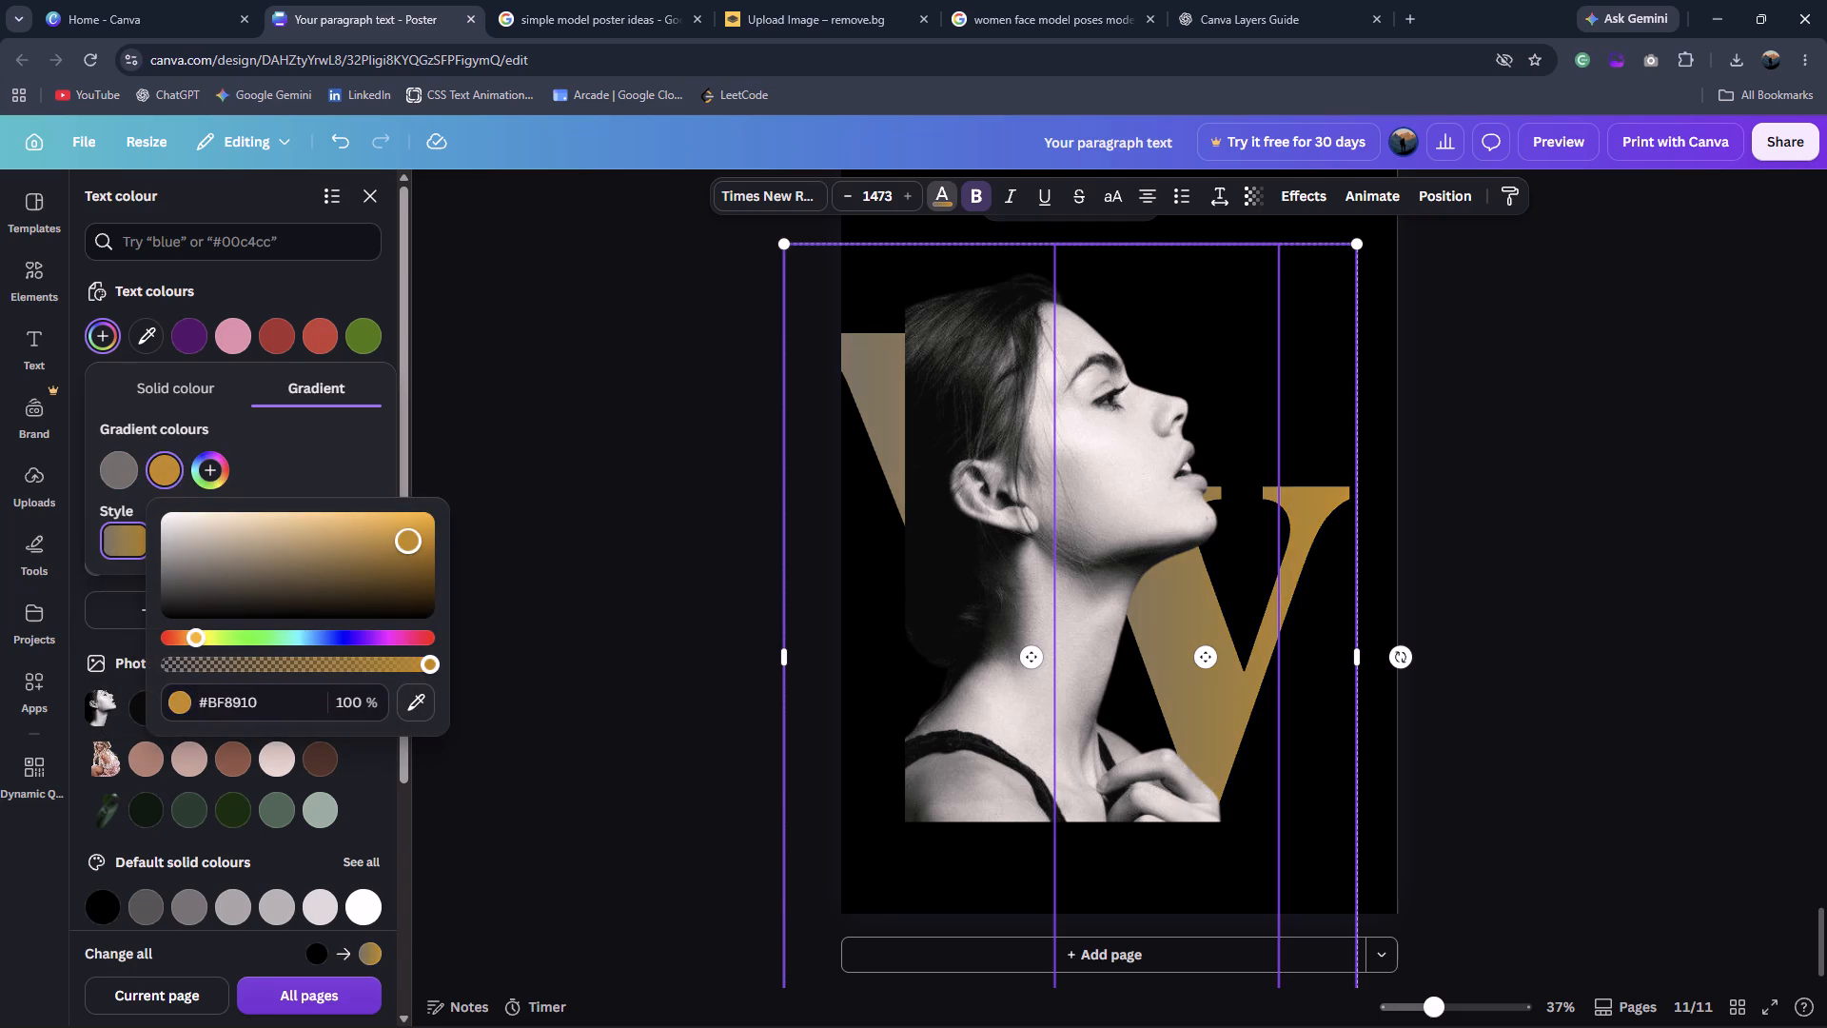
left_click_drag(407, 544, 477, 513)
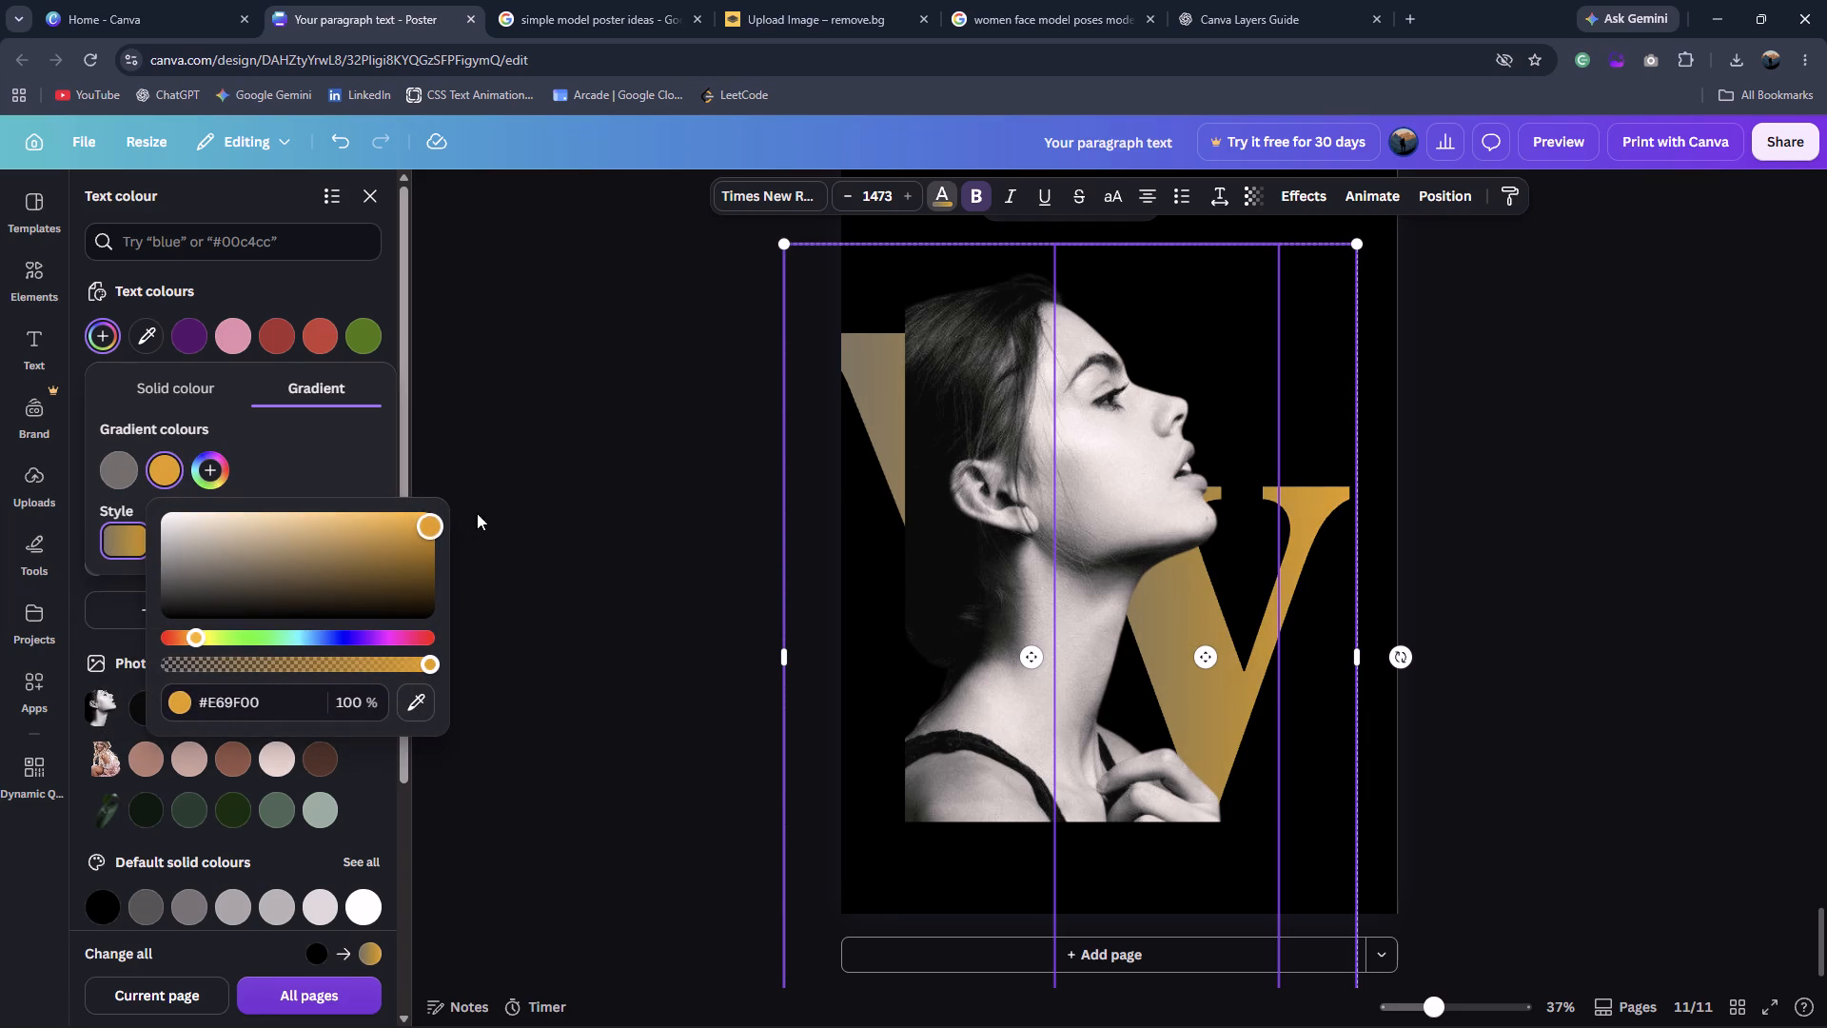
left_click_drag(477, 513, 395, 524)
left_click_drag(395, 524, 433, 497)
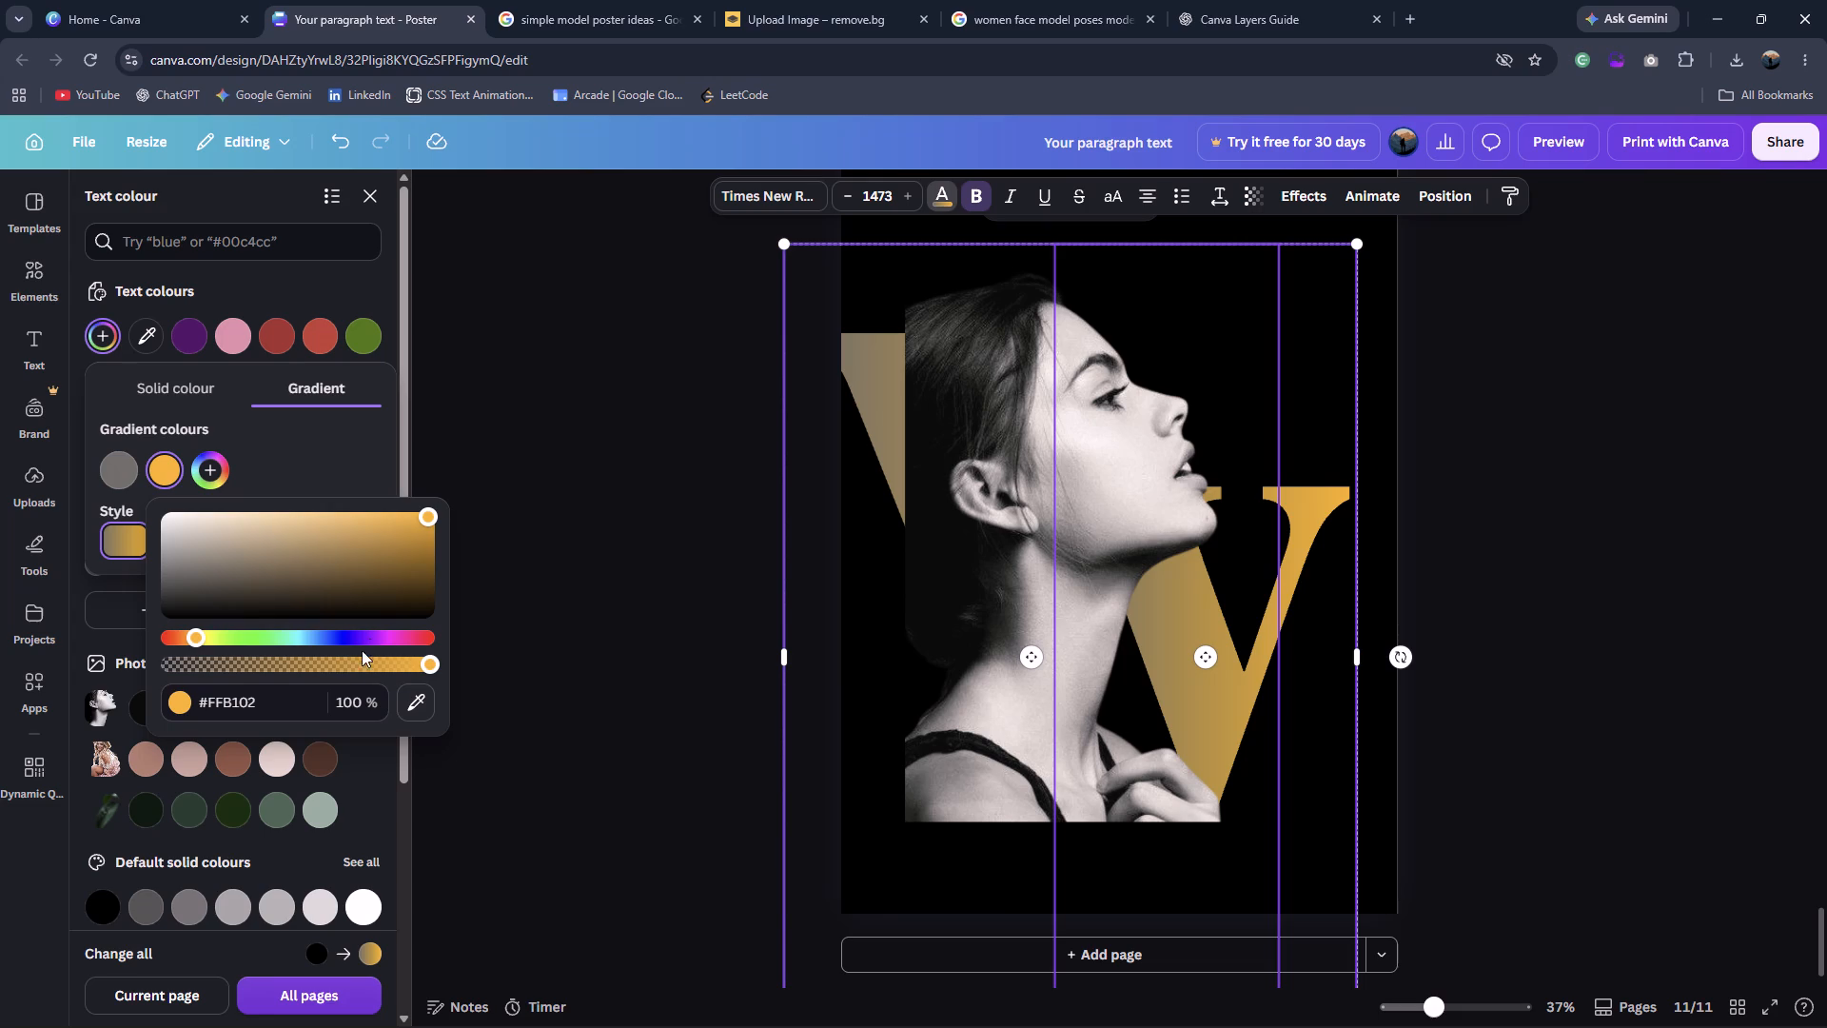
Set the start colour of the lettering's gradient to a pale olive, #A3AB85.
left_click(128, 474)
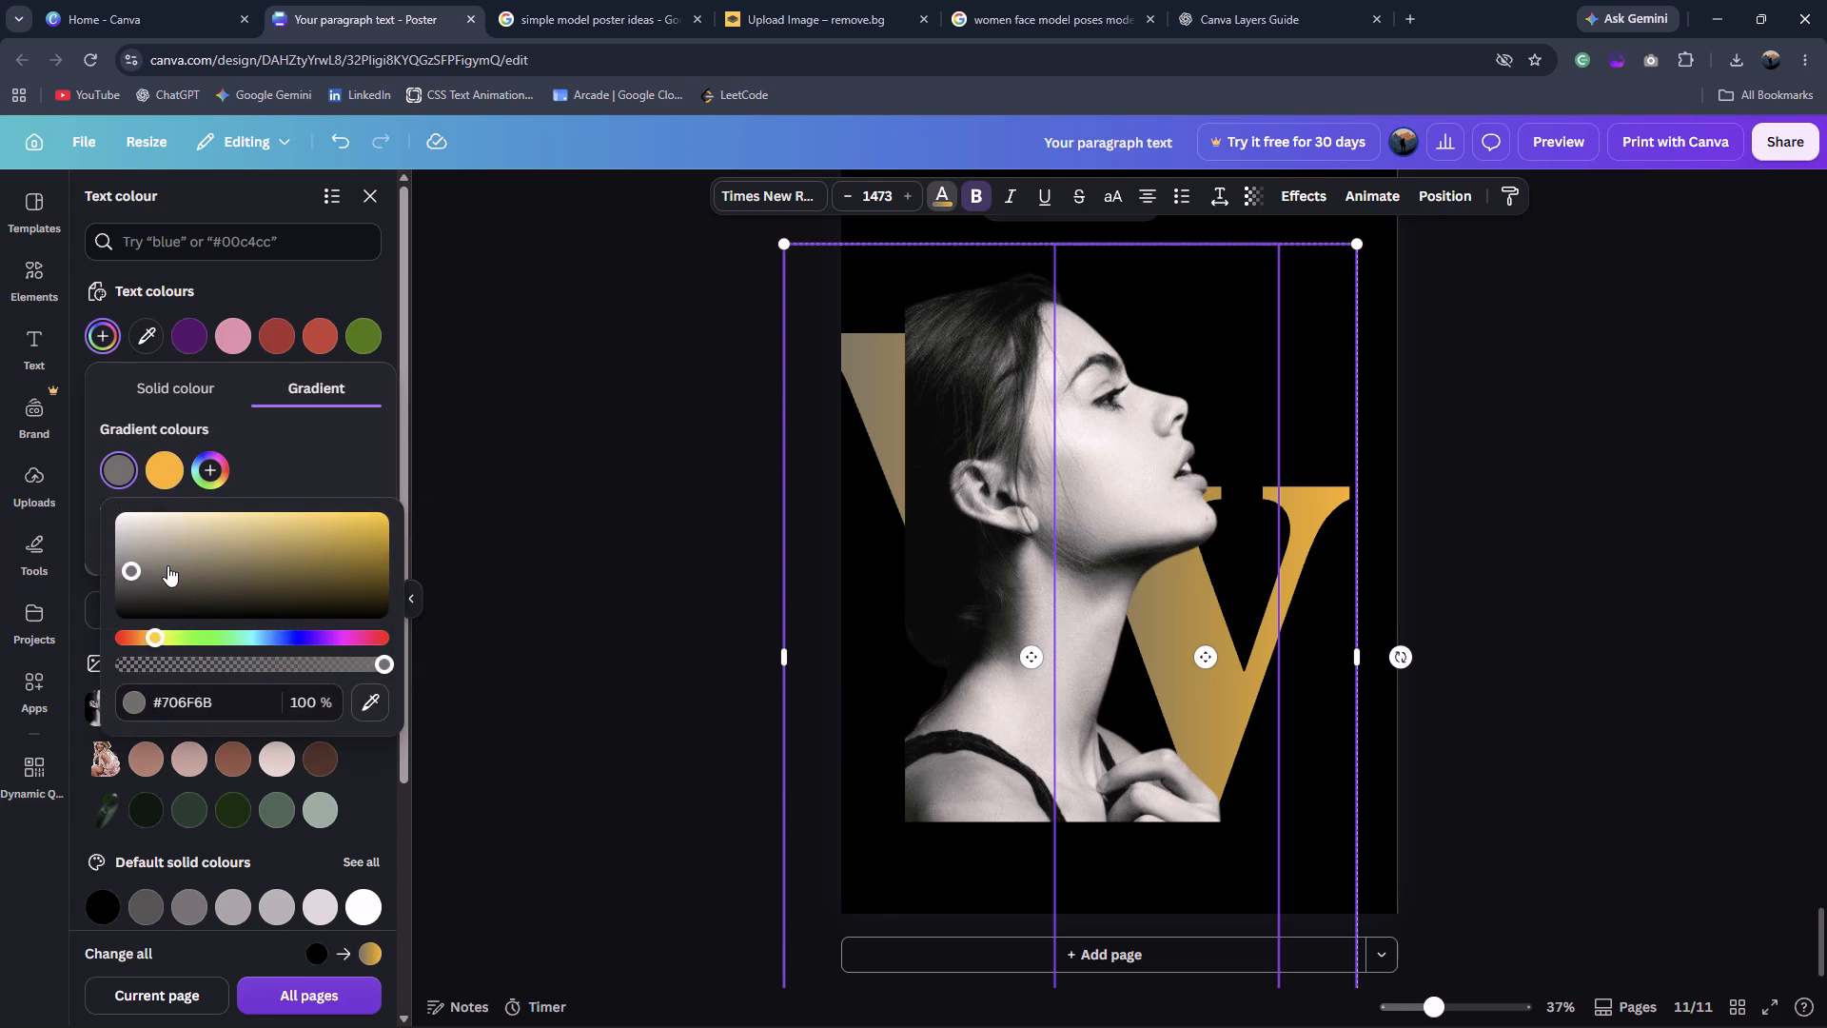
left_click(300, 547)
left_click(252, 564)
left_click(228, 568)
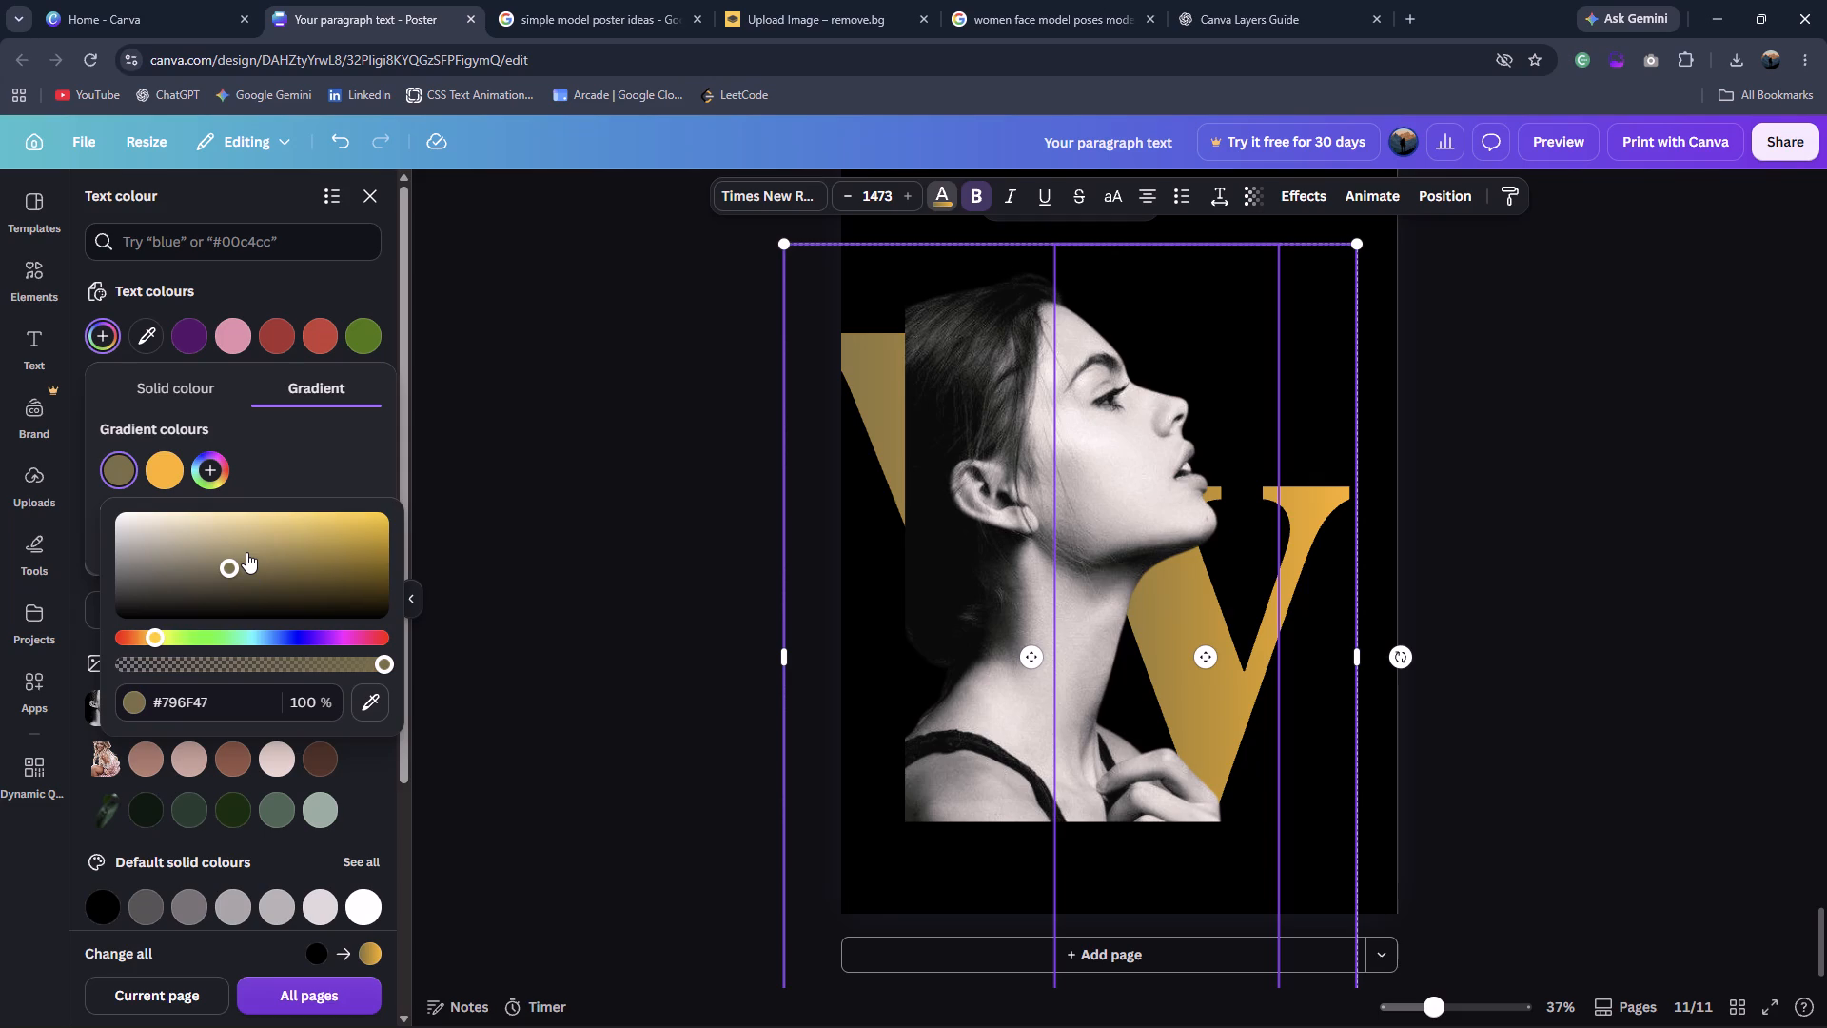
left_click(171, 638)
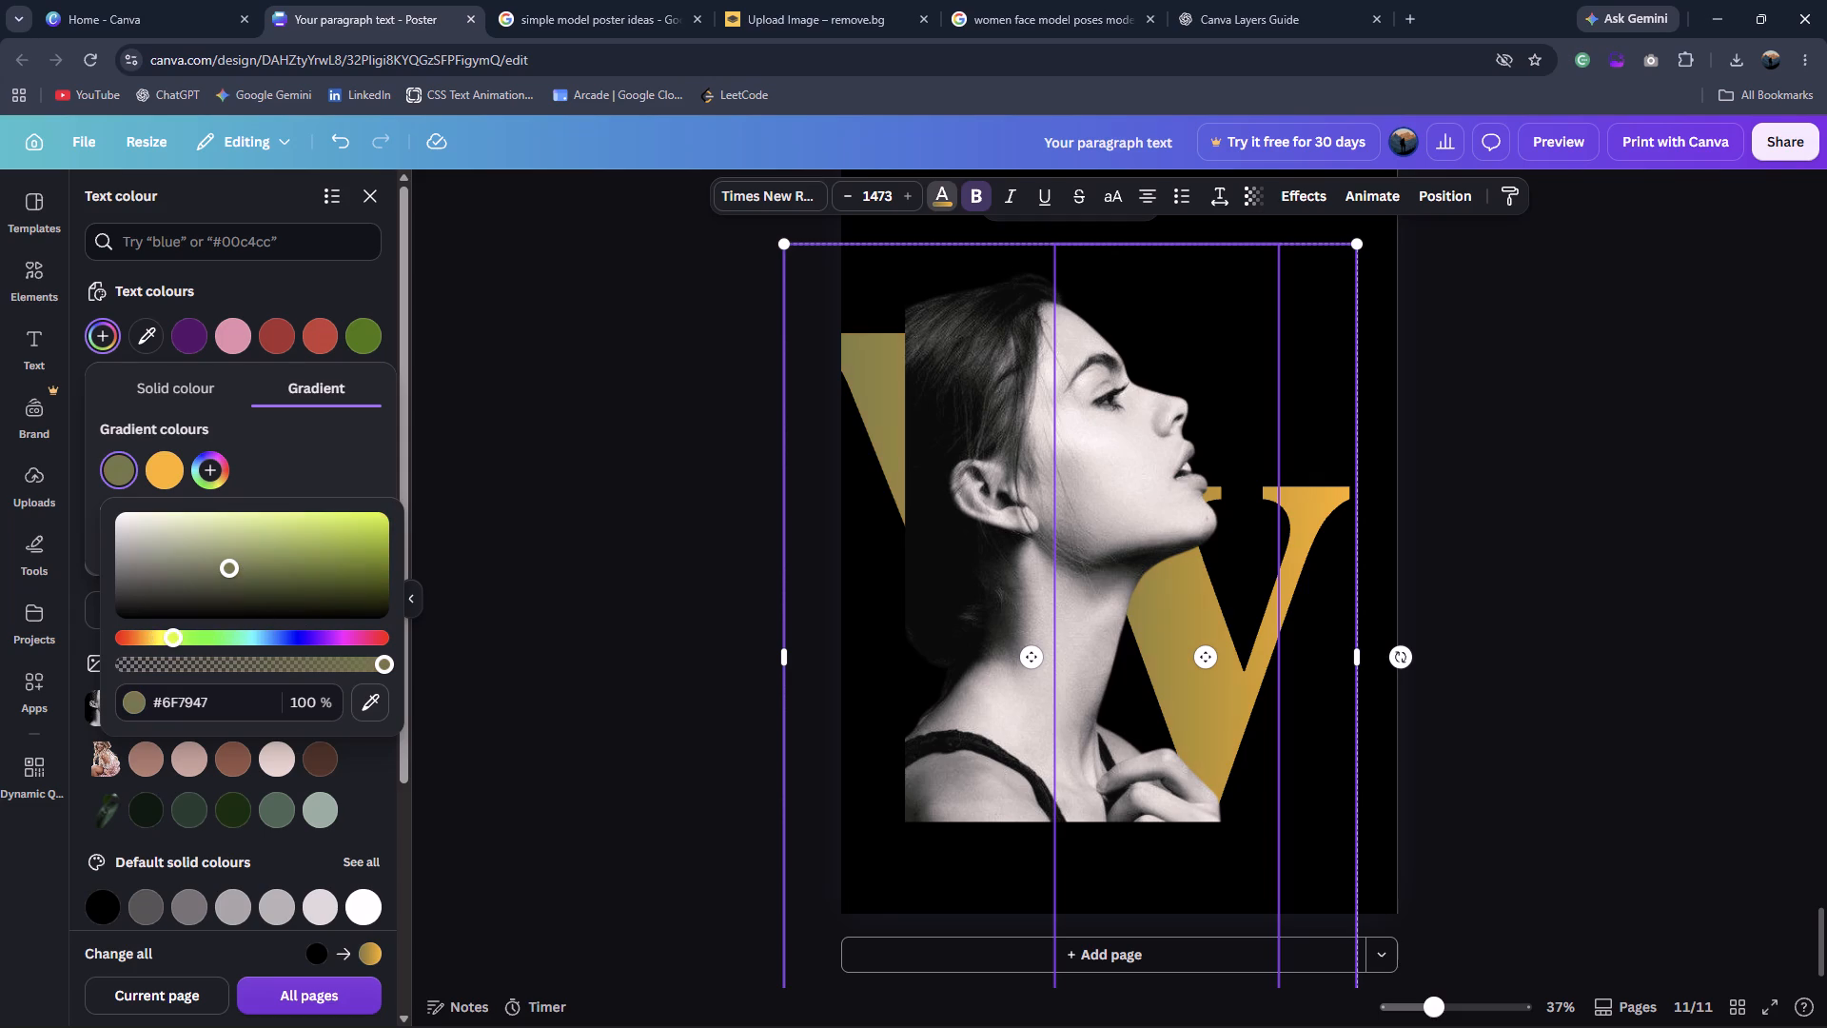
left_click_drag(224, 562, 176, 548)
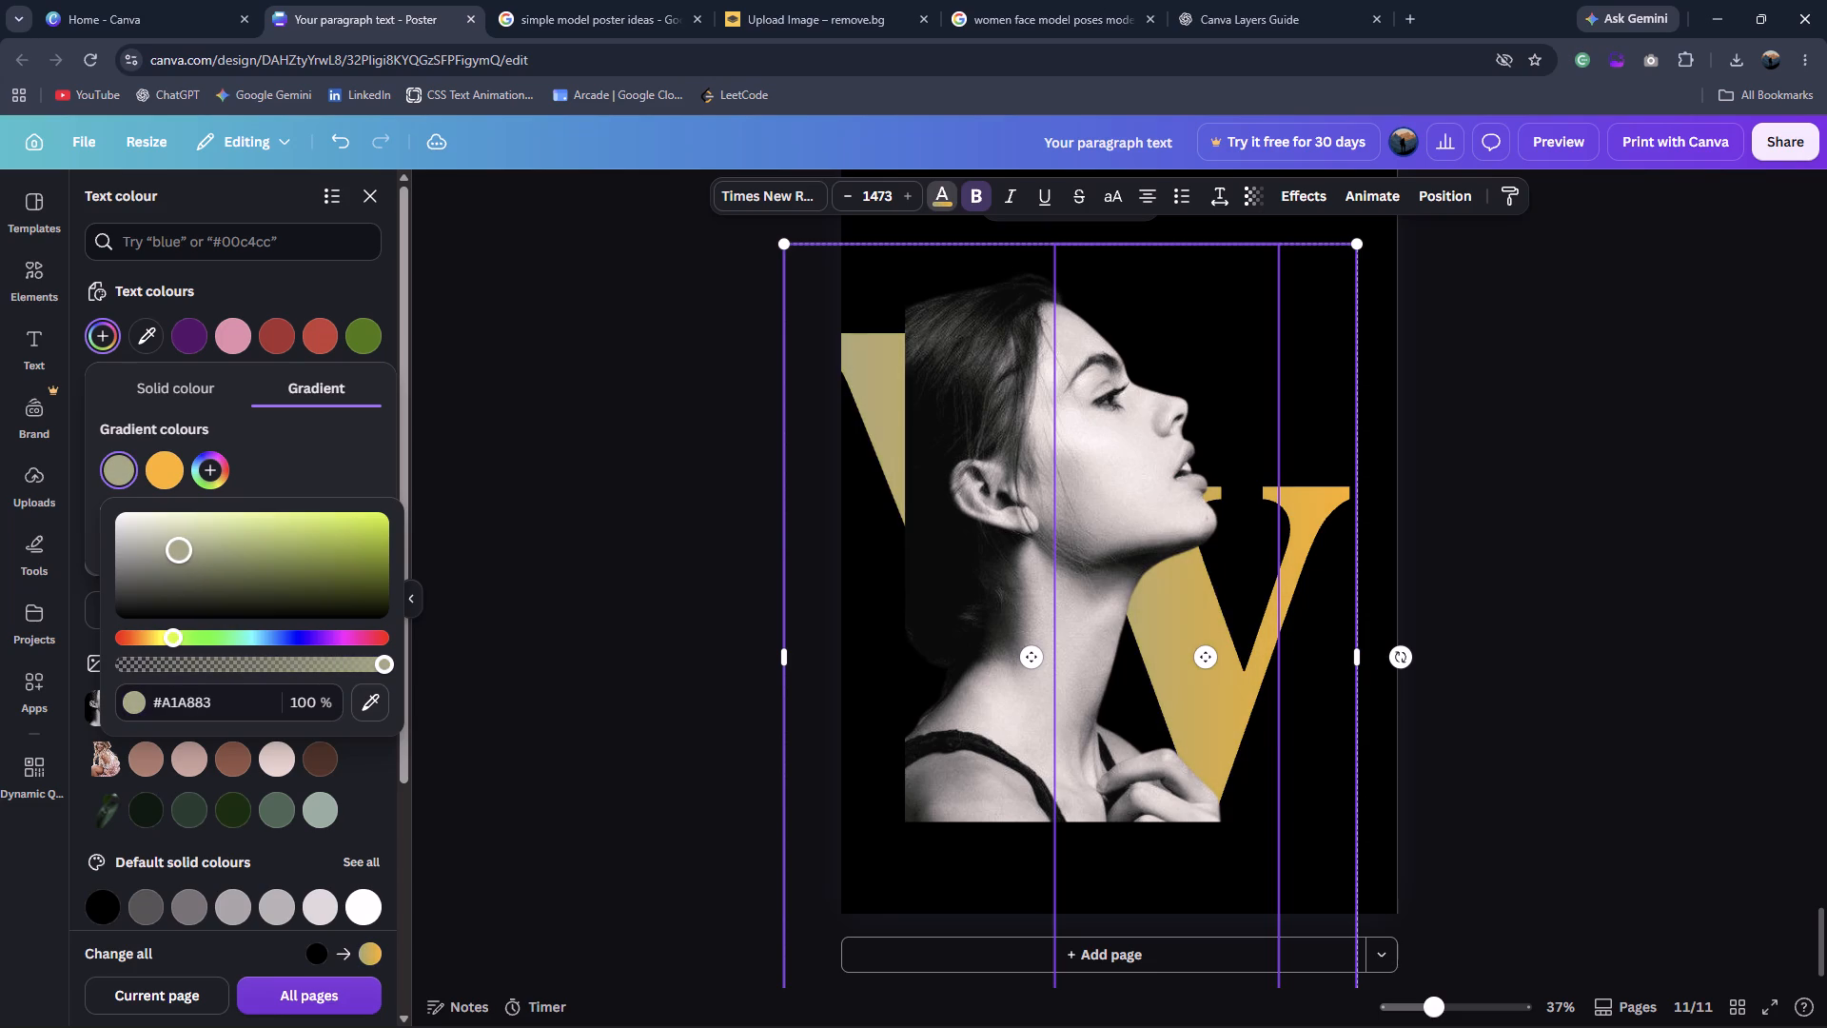
left_click_drag(176, 548, 176, 547)
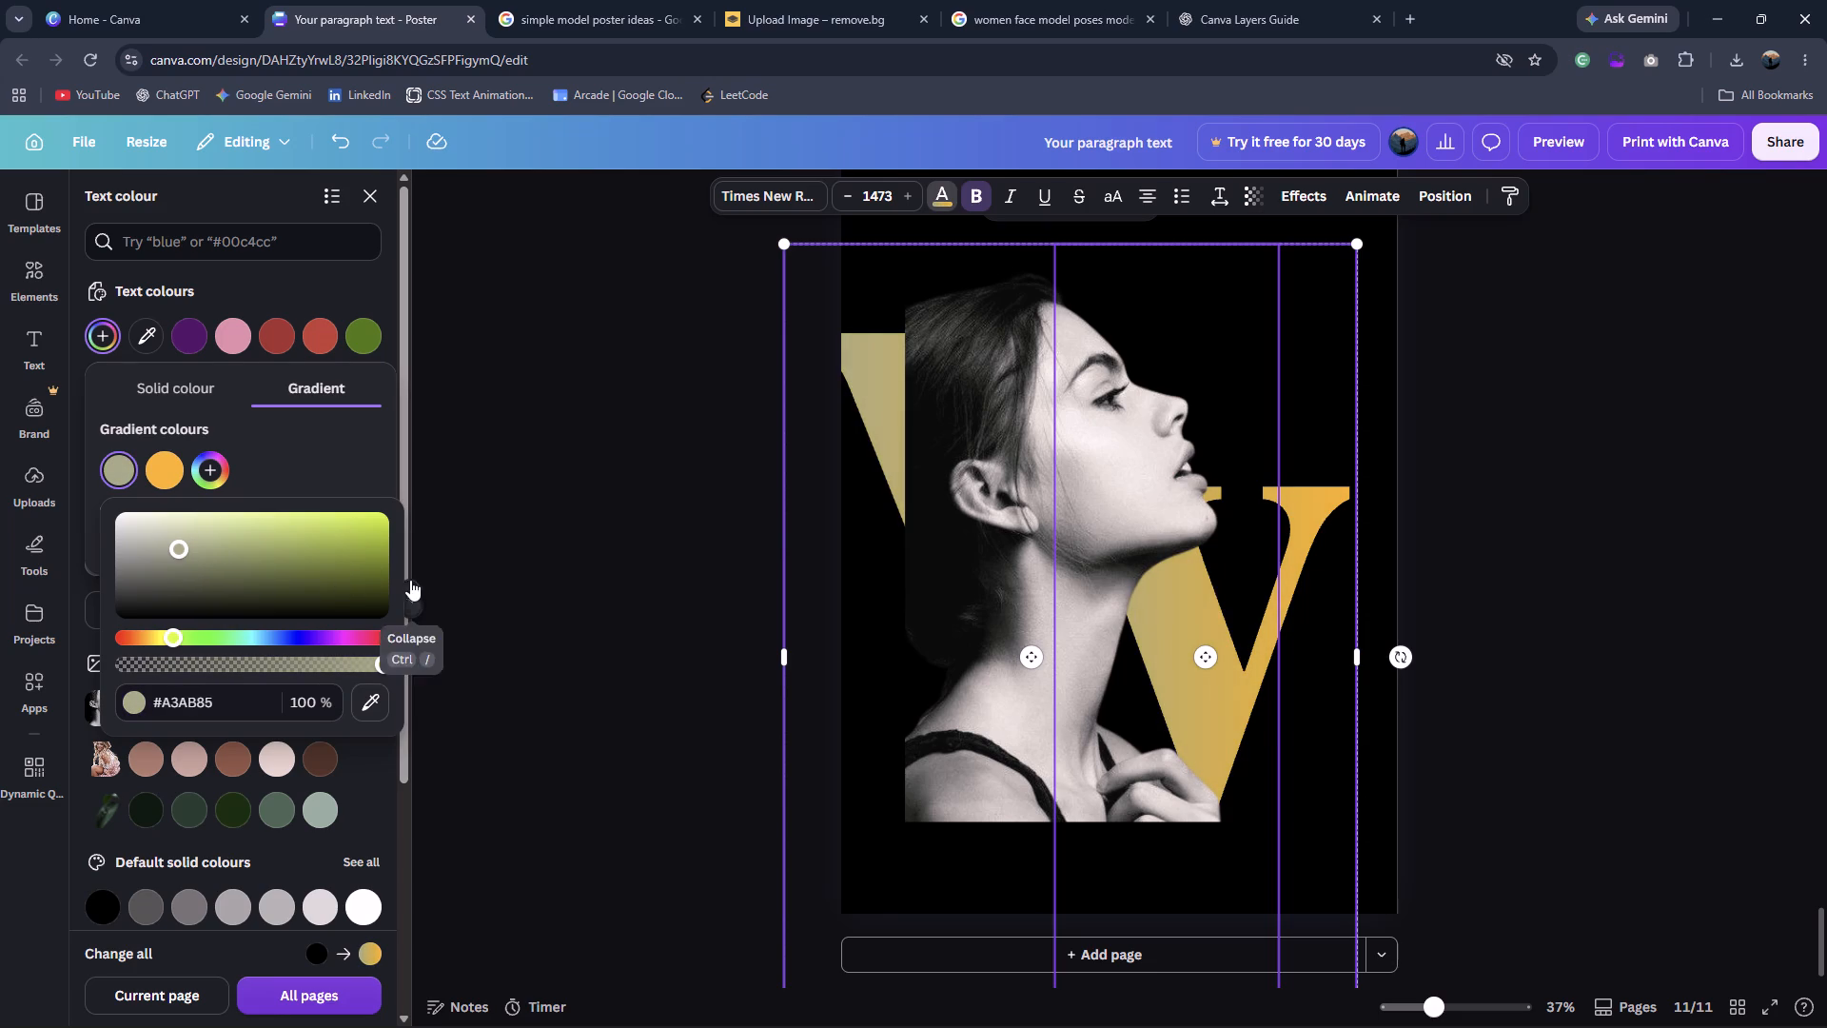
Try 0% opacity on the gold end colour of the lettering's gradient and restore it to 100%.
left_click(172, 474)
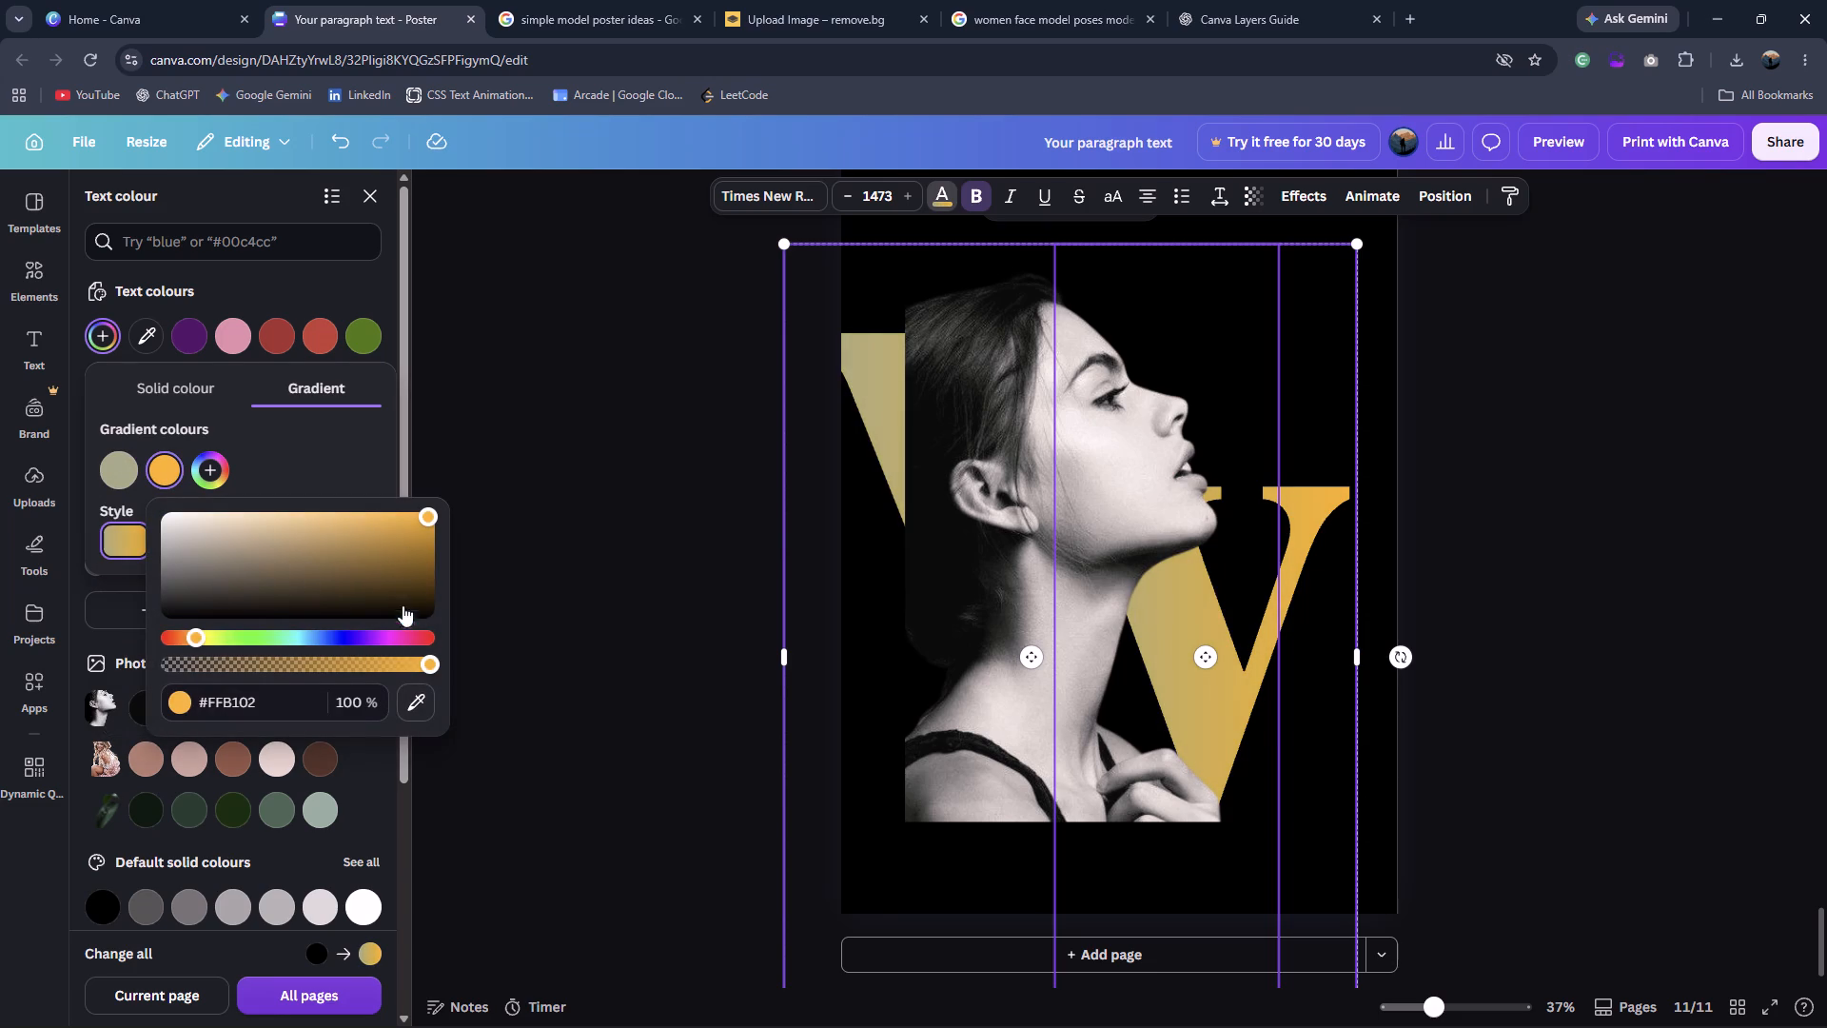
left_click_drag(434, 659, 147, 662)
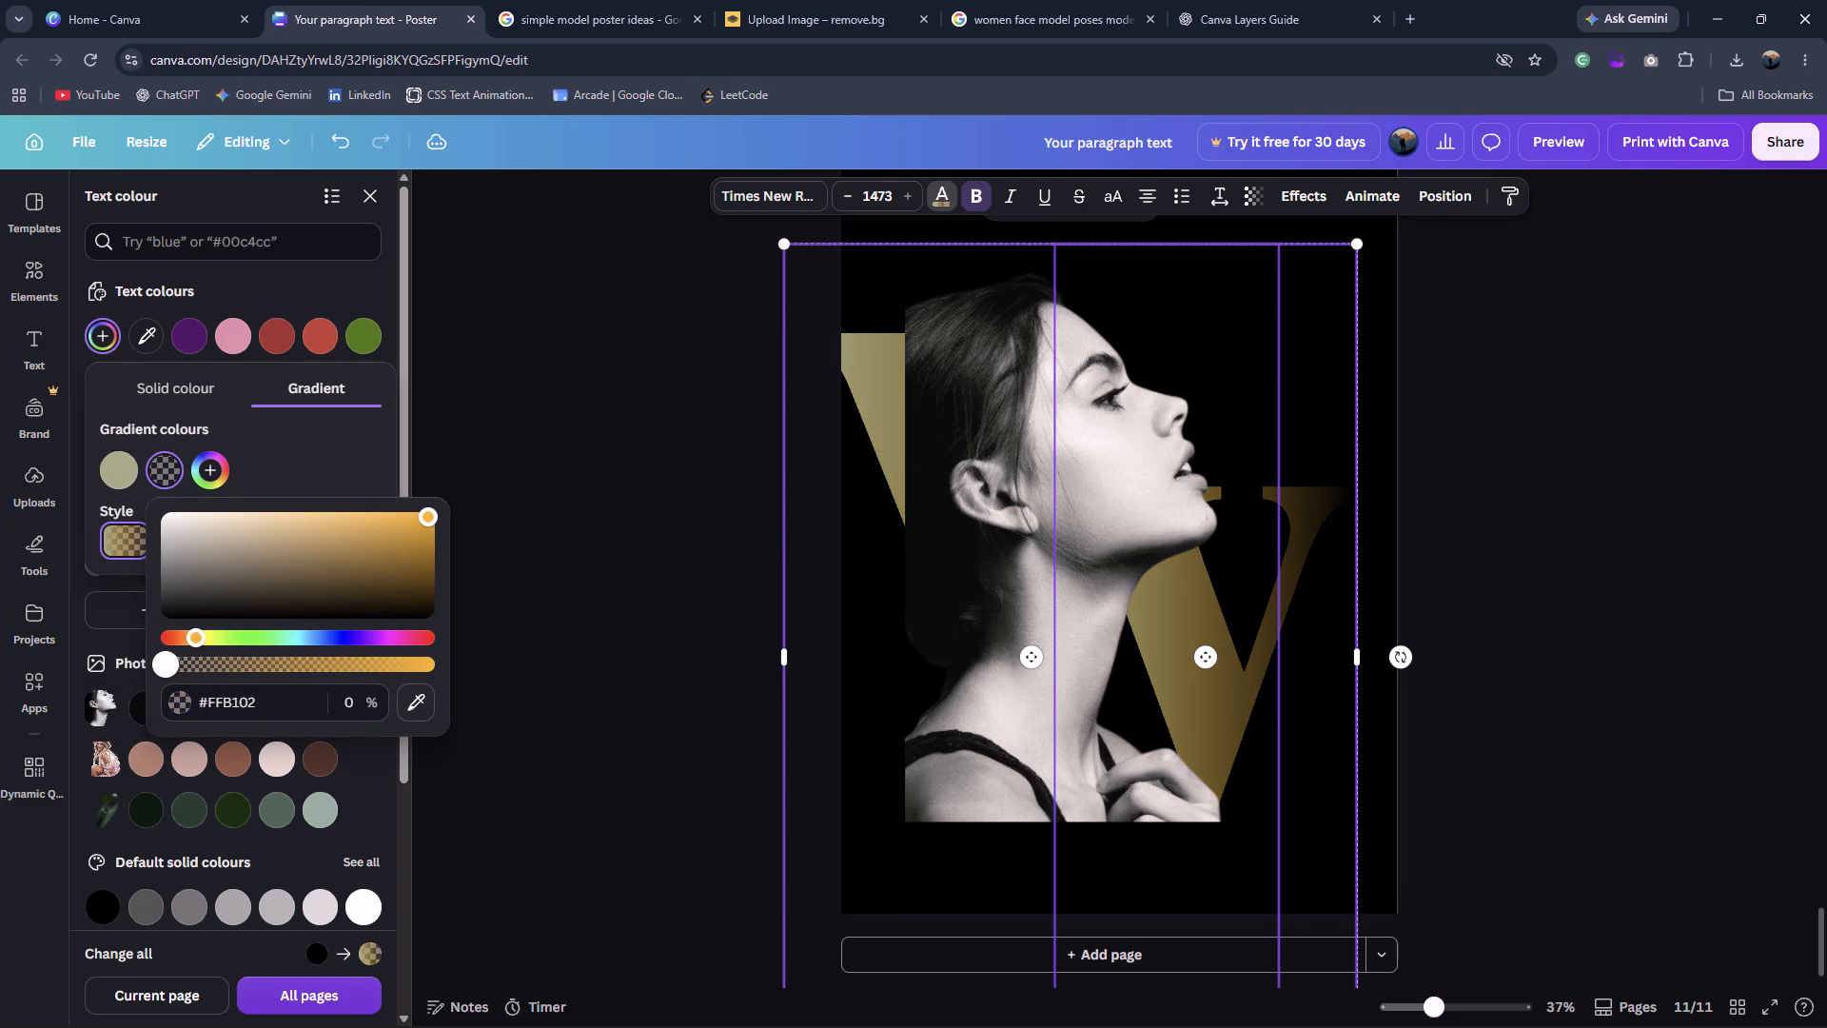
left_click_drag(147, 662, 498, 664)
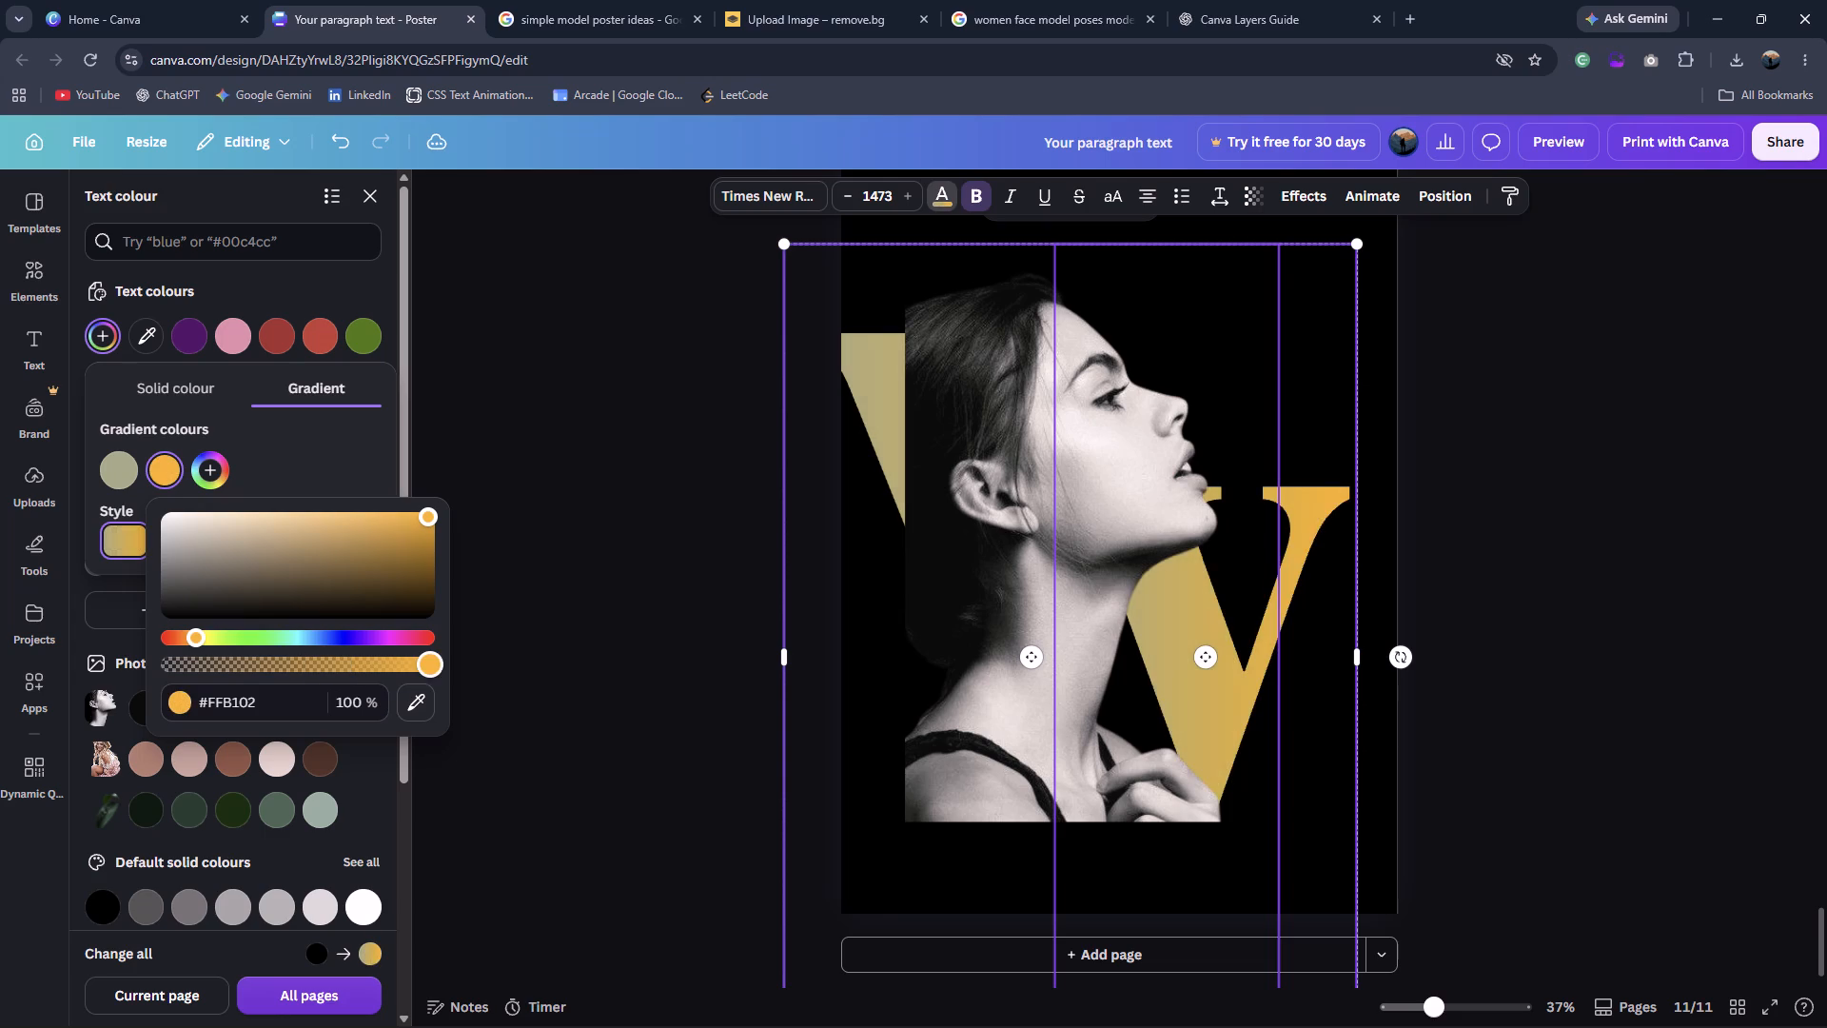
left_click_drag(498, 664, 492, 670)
Set the end colour of the lettering's gradient to bright gold, #FFB000, and deselect the lettering.
left_click_drag(423, 515, 409, 515)
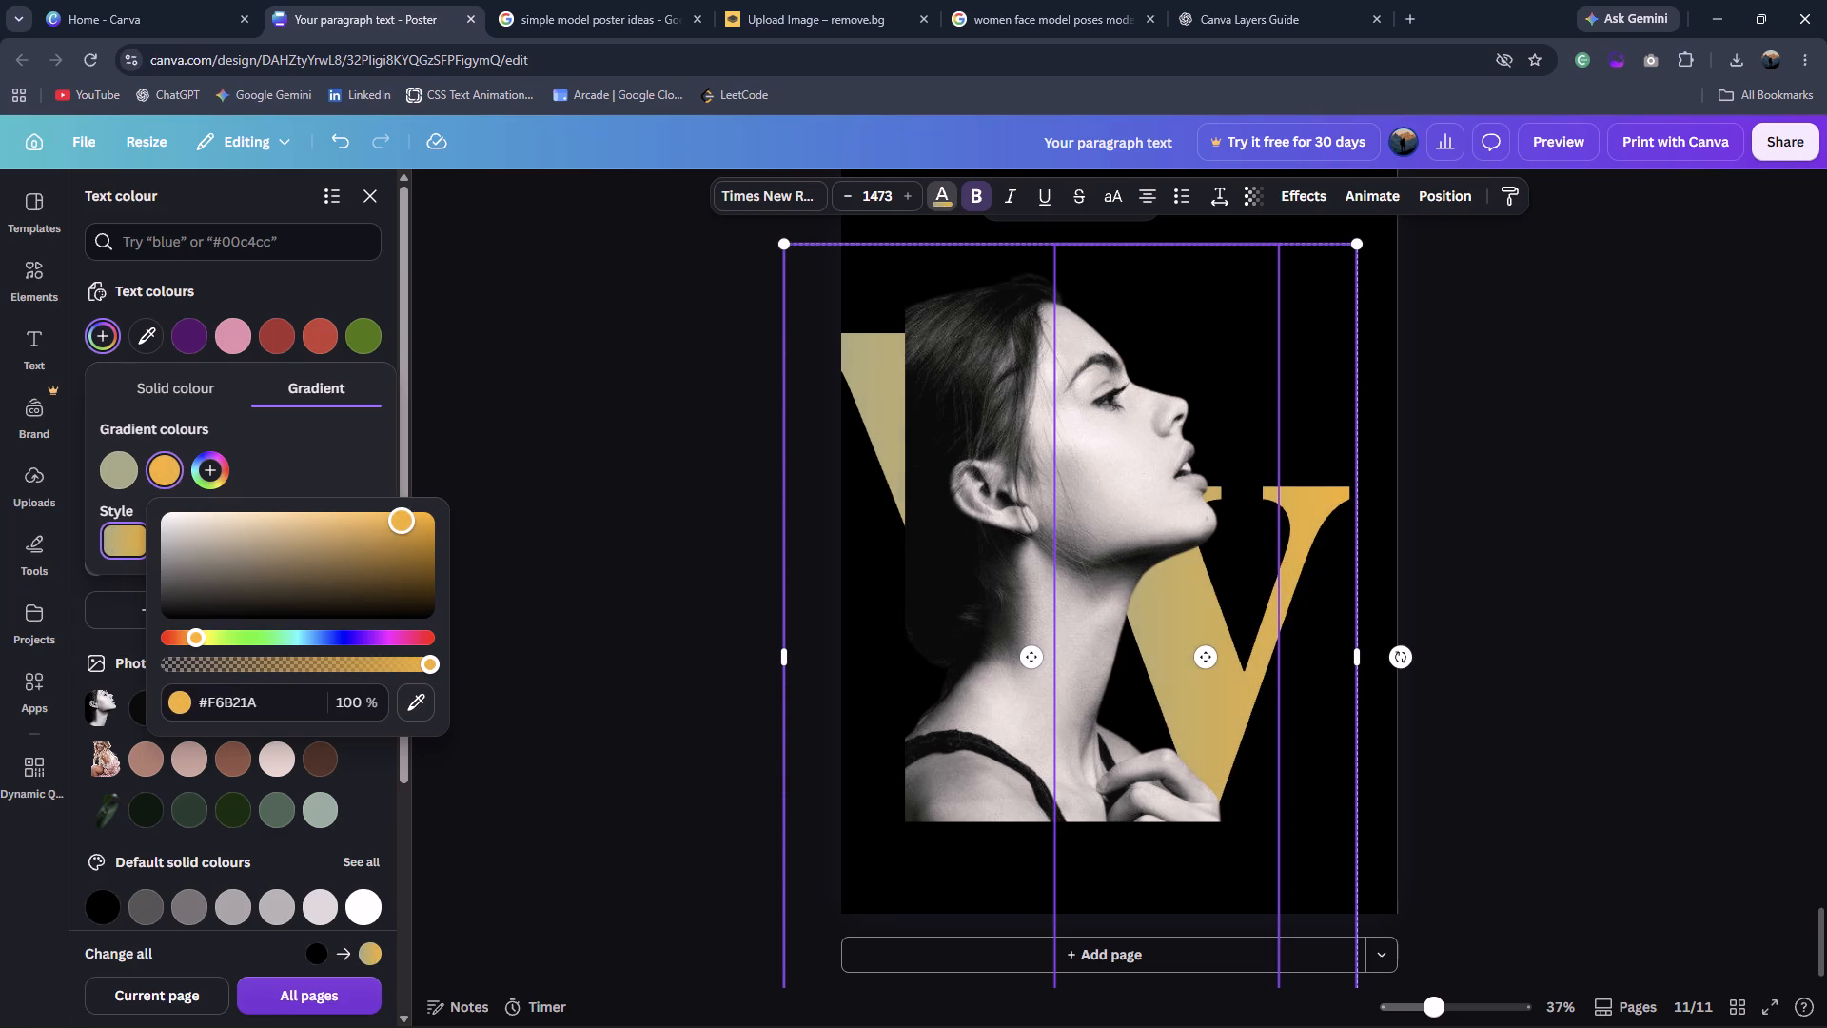
left_click_drag(409, 515, 425, 516)
left_click_drag(425, 516, 441, 505)
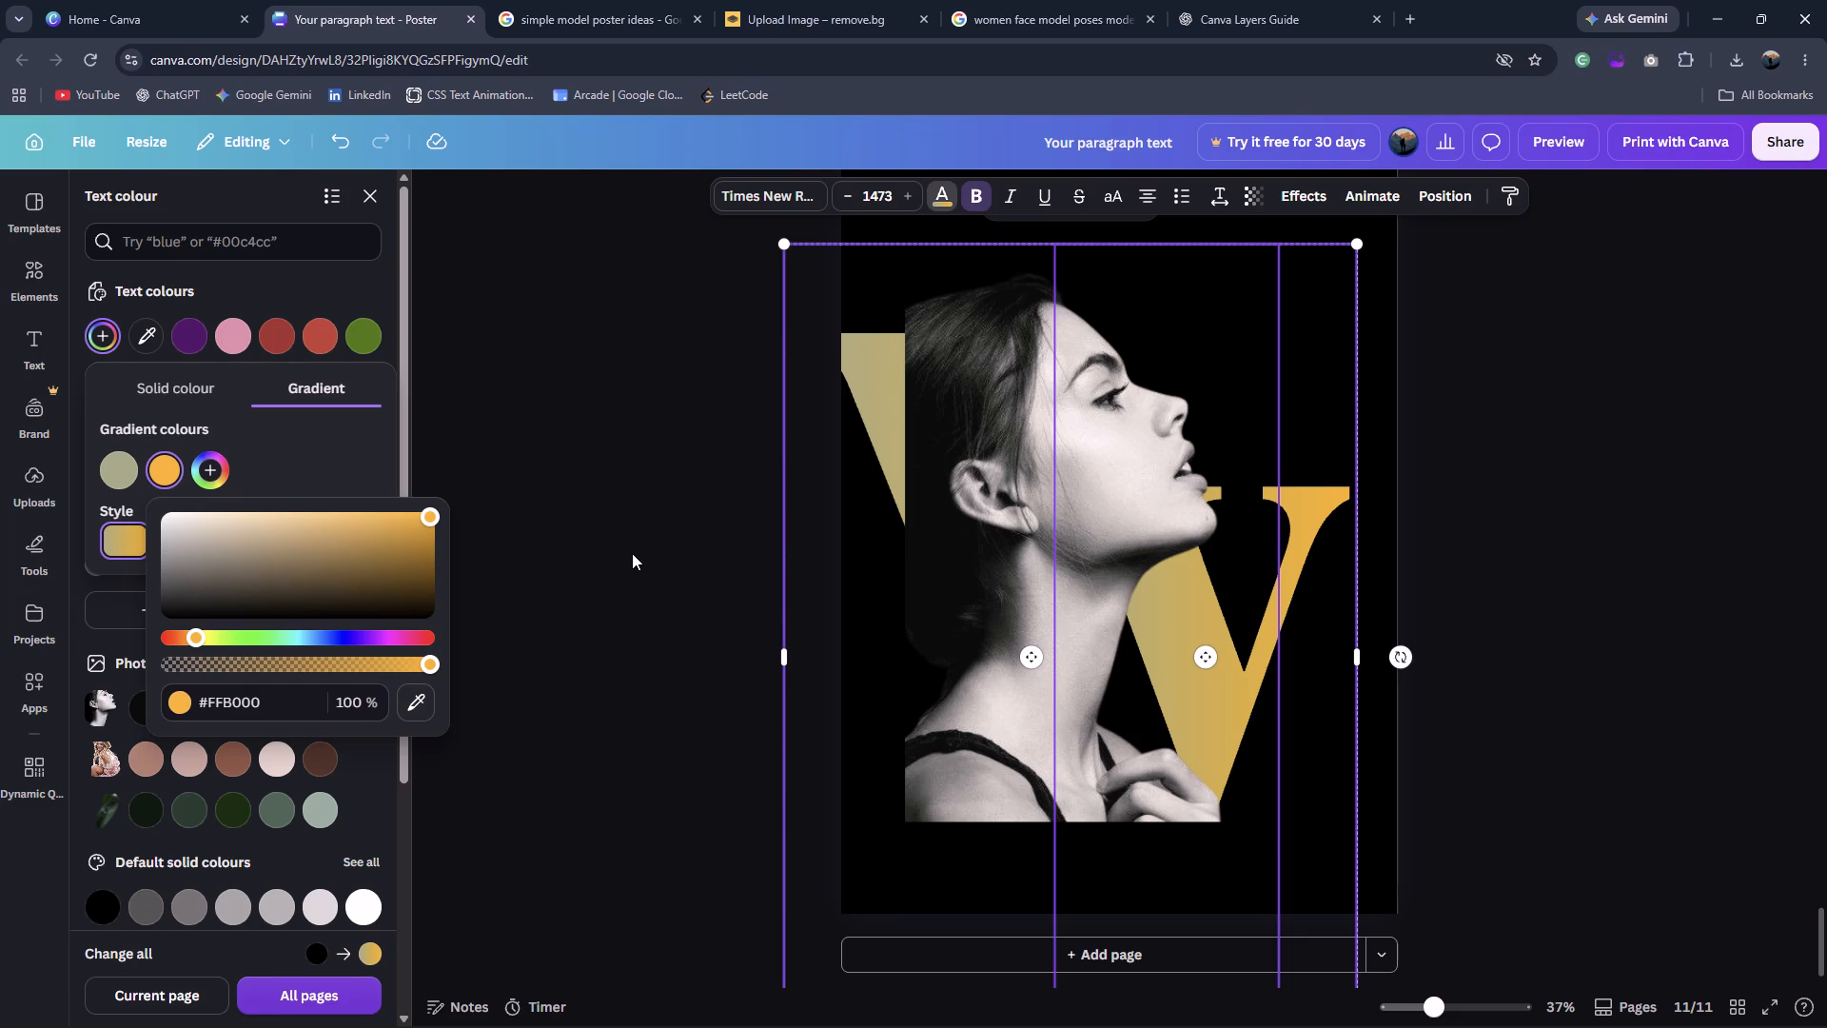
left_click(882, 433)
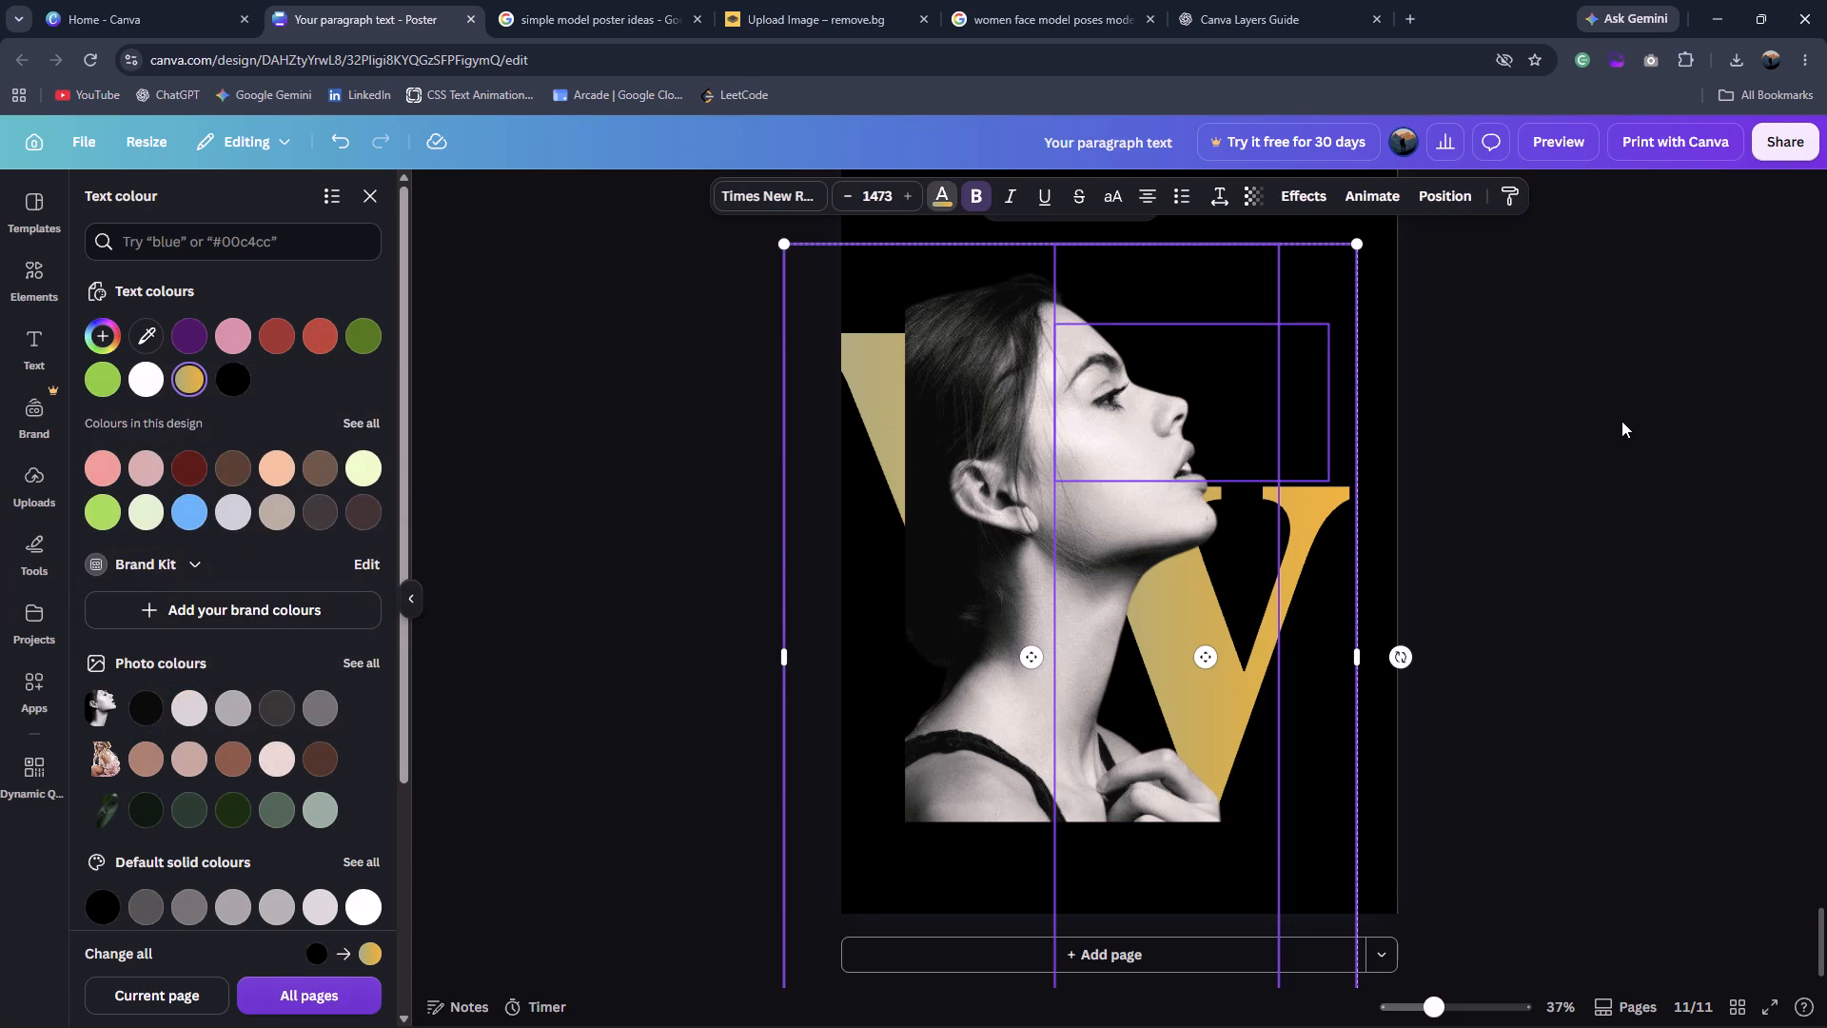
left_click(1621, 421)
left_click(1621, 421)
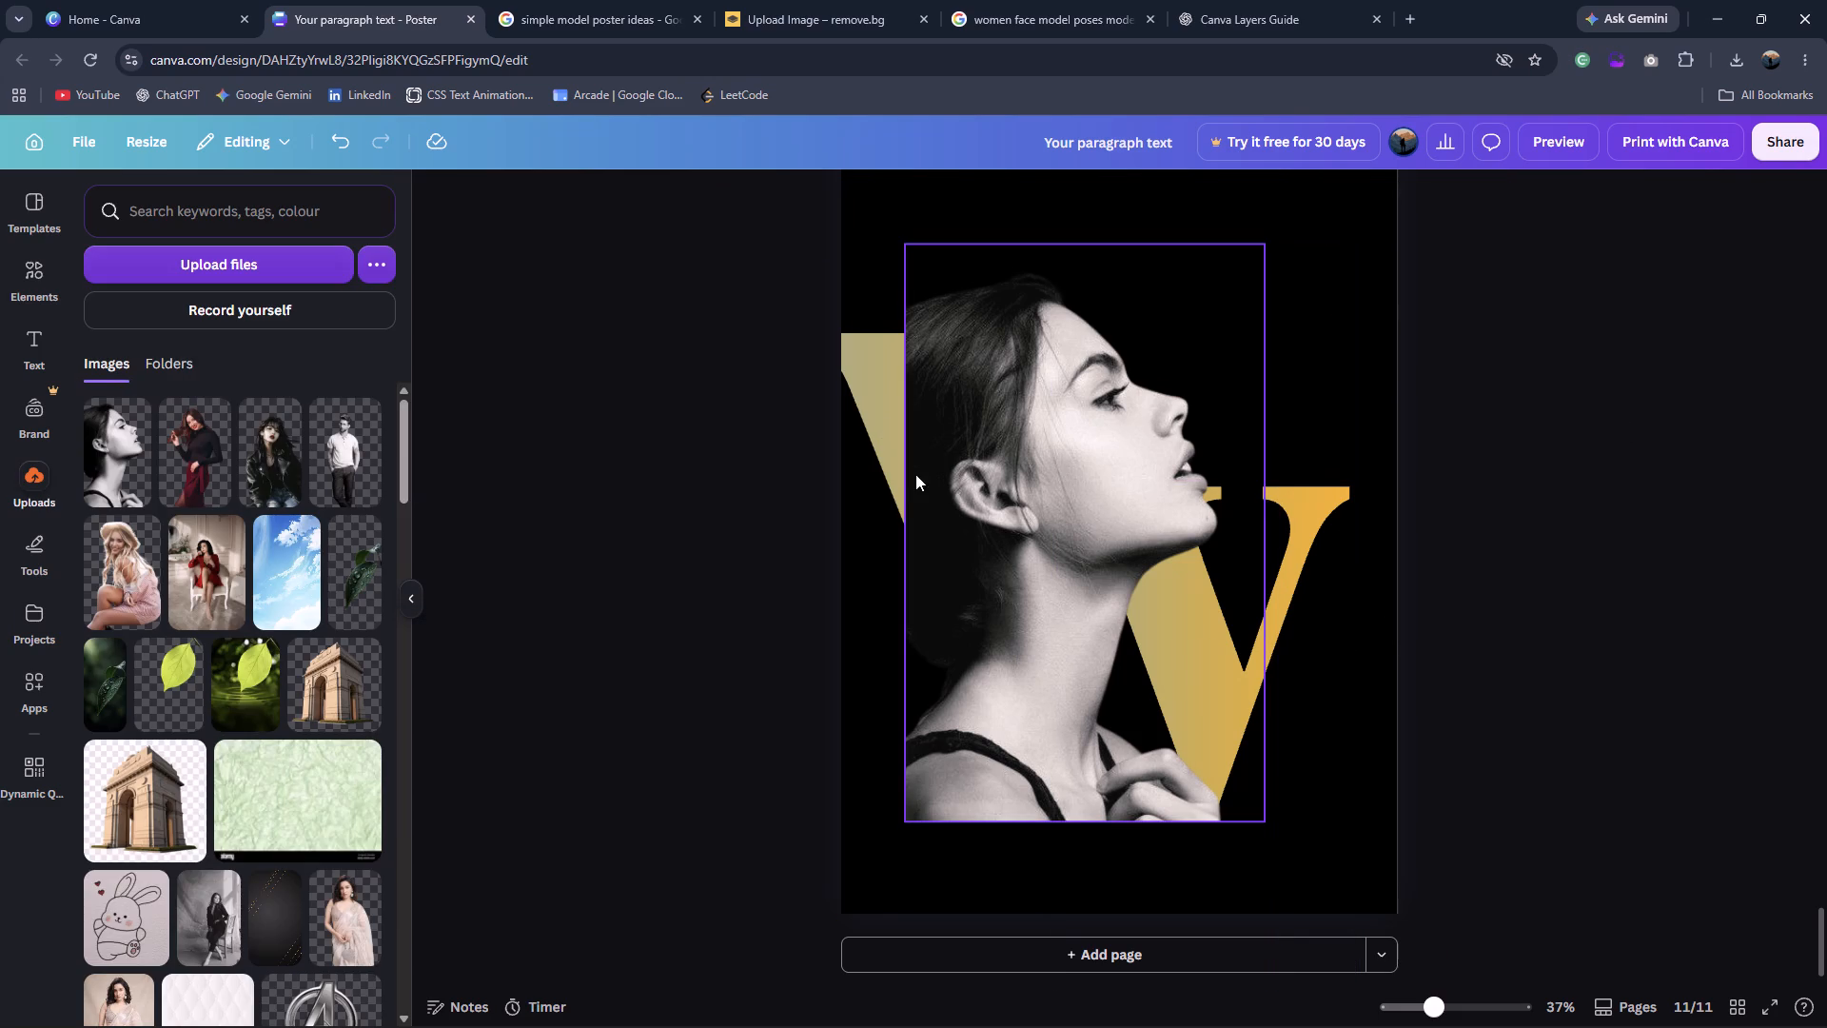
Compare the gold lettering with the reference poster and return to the design.
left_click(207, 1)
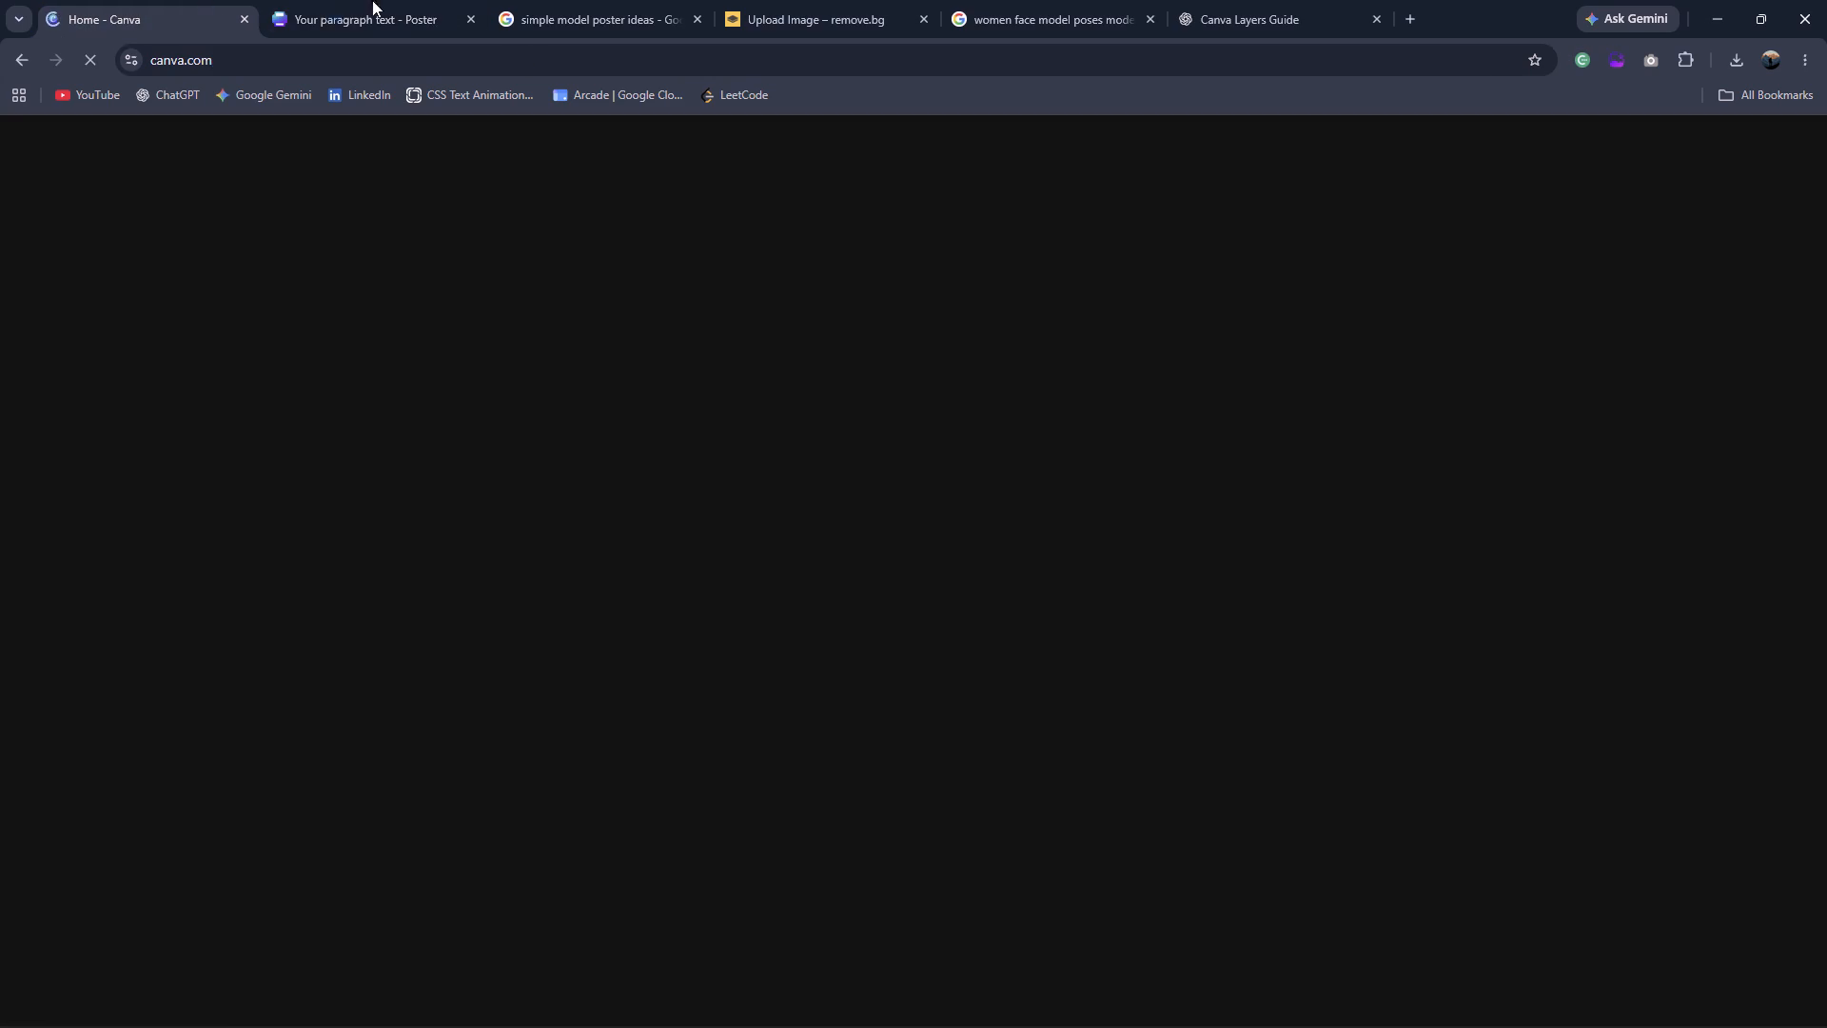
left_click(593, 0)
left_click(427, 0)
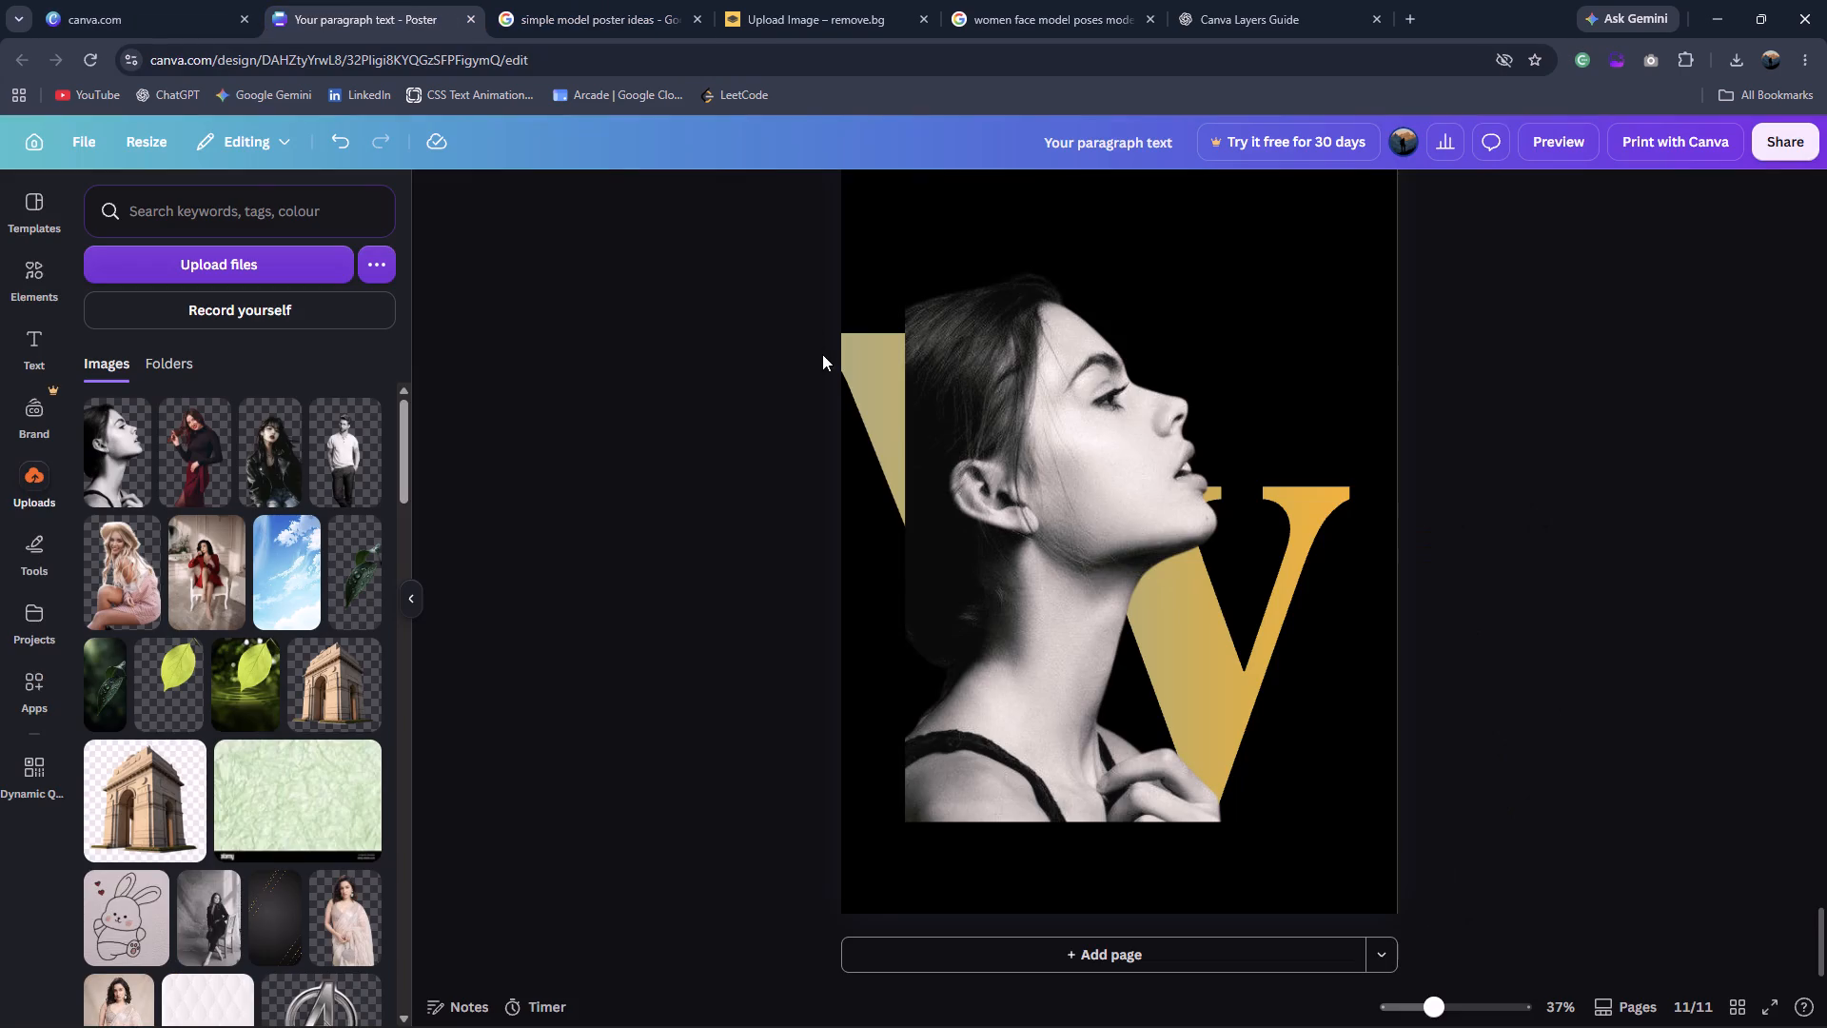
Group the two gold letters with the black rectangle covering them, and move the group right and slightly down to the poster's right edge.
left_click(1282, 510)
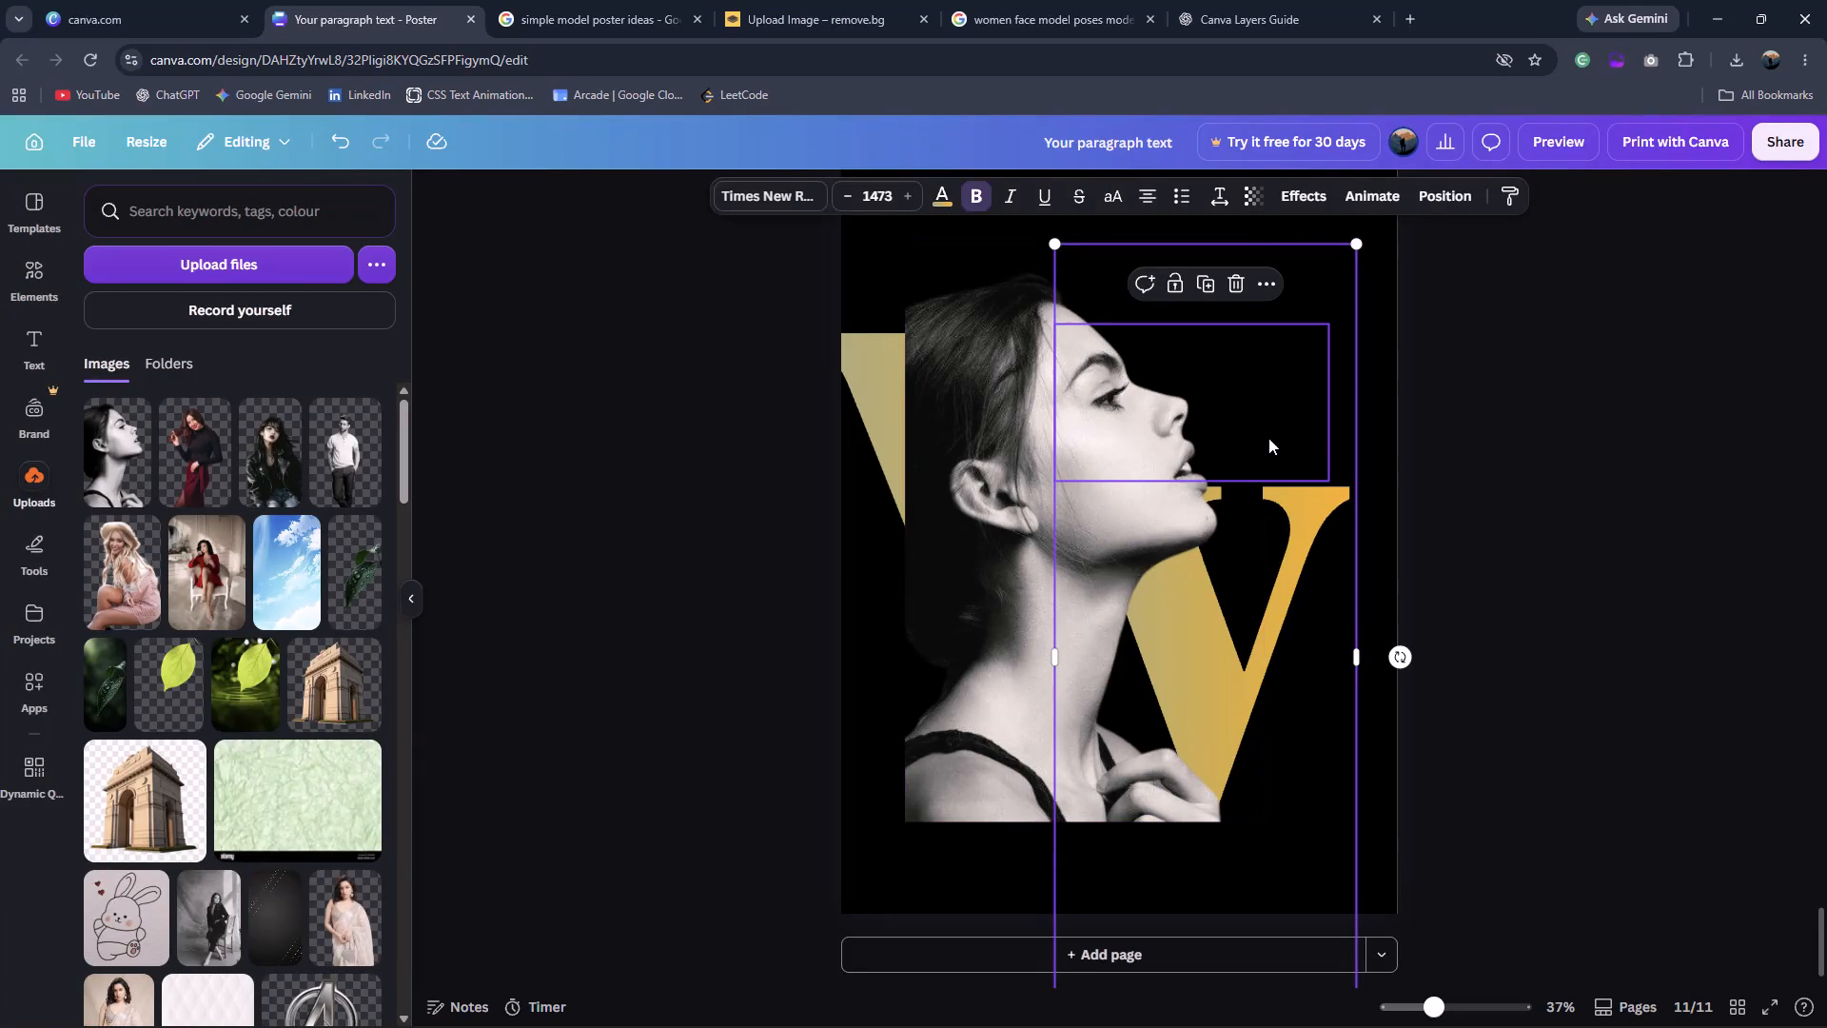
left_click(1268, 431, "shift")
left_click(867, 436, "shift")
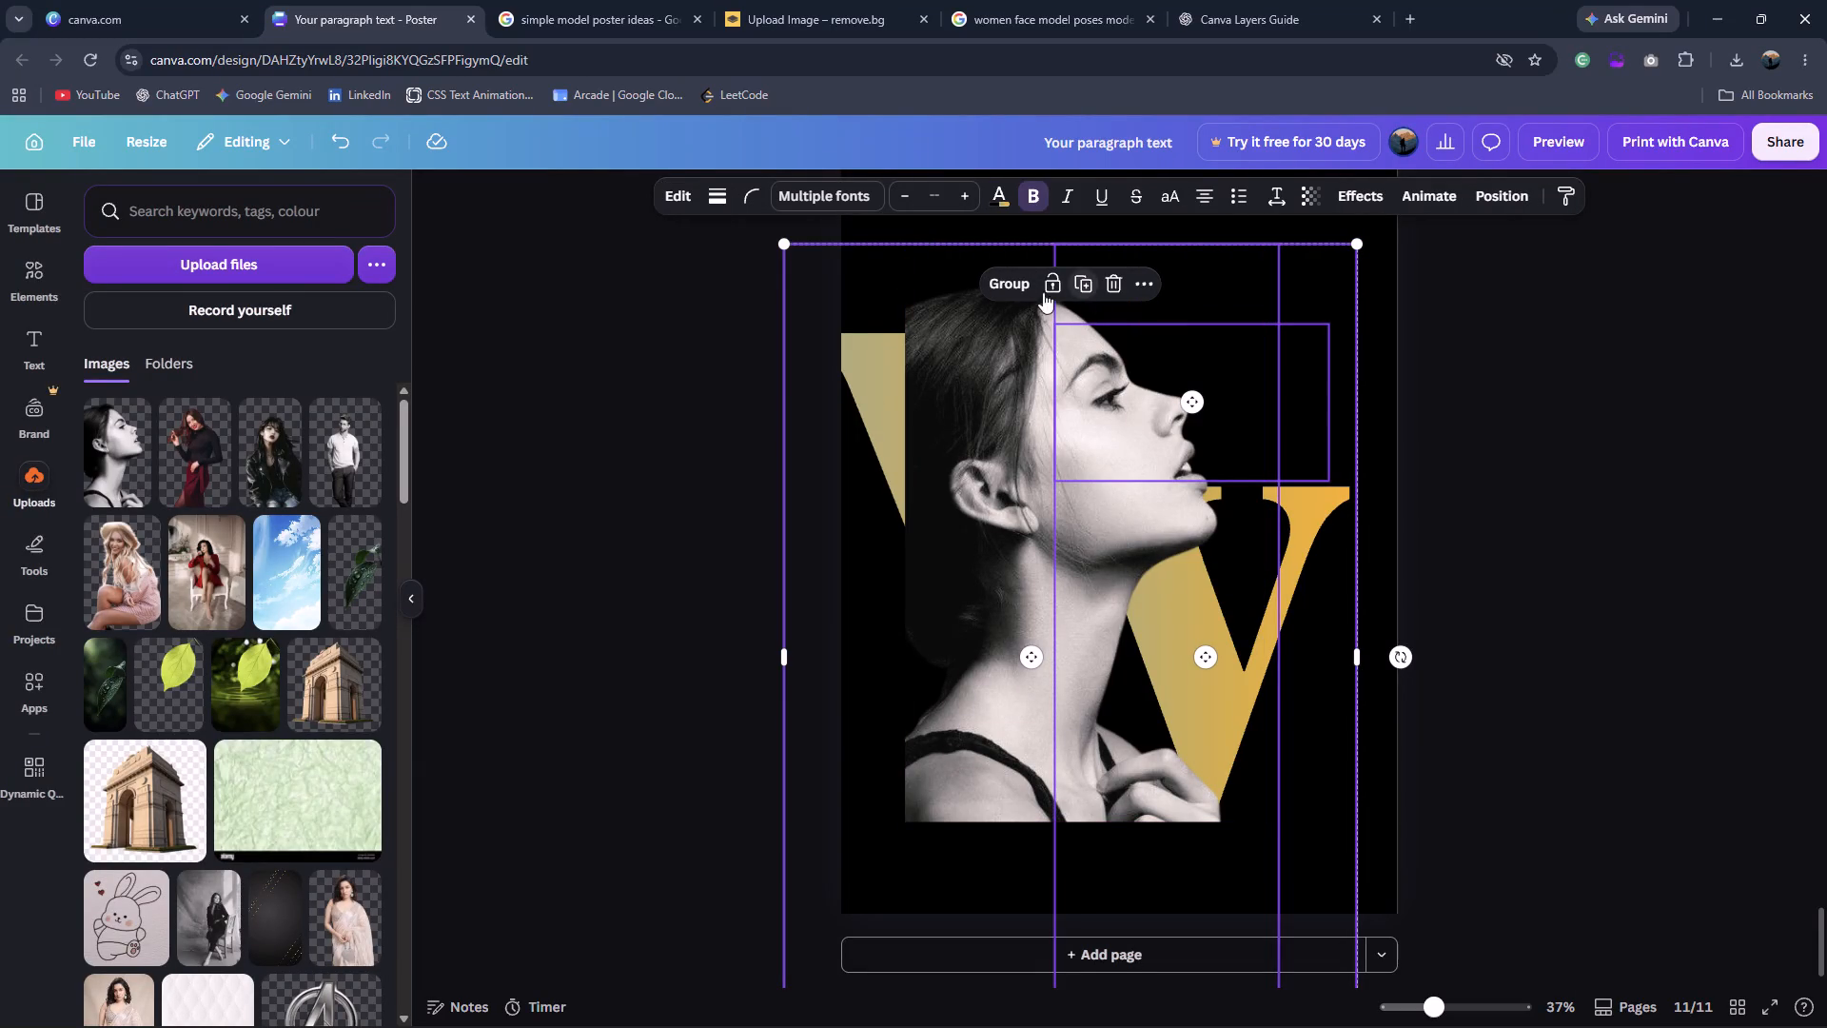
left_click(1017, 286)
key("Right")
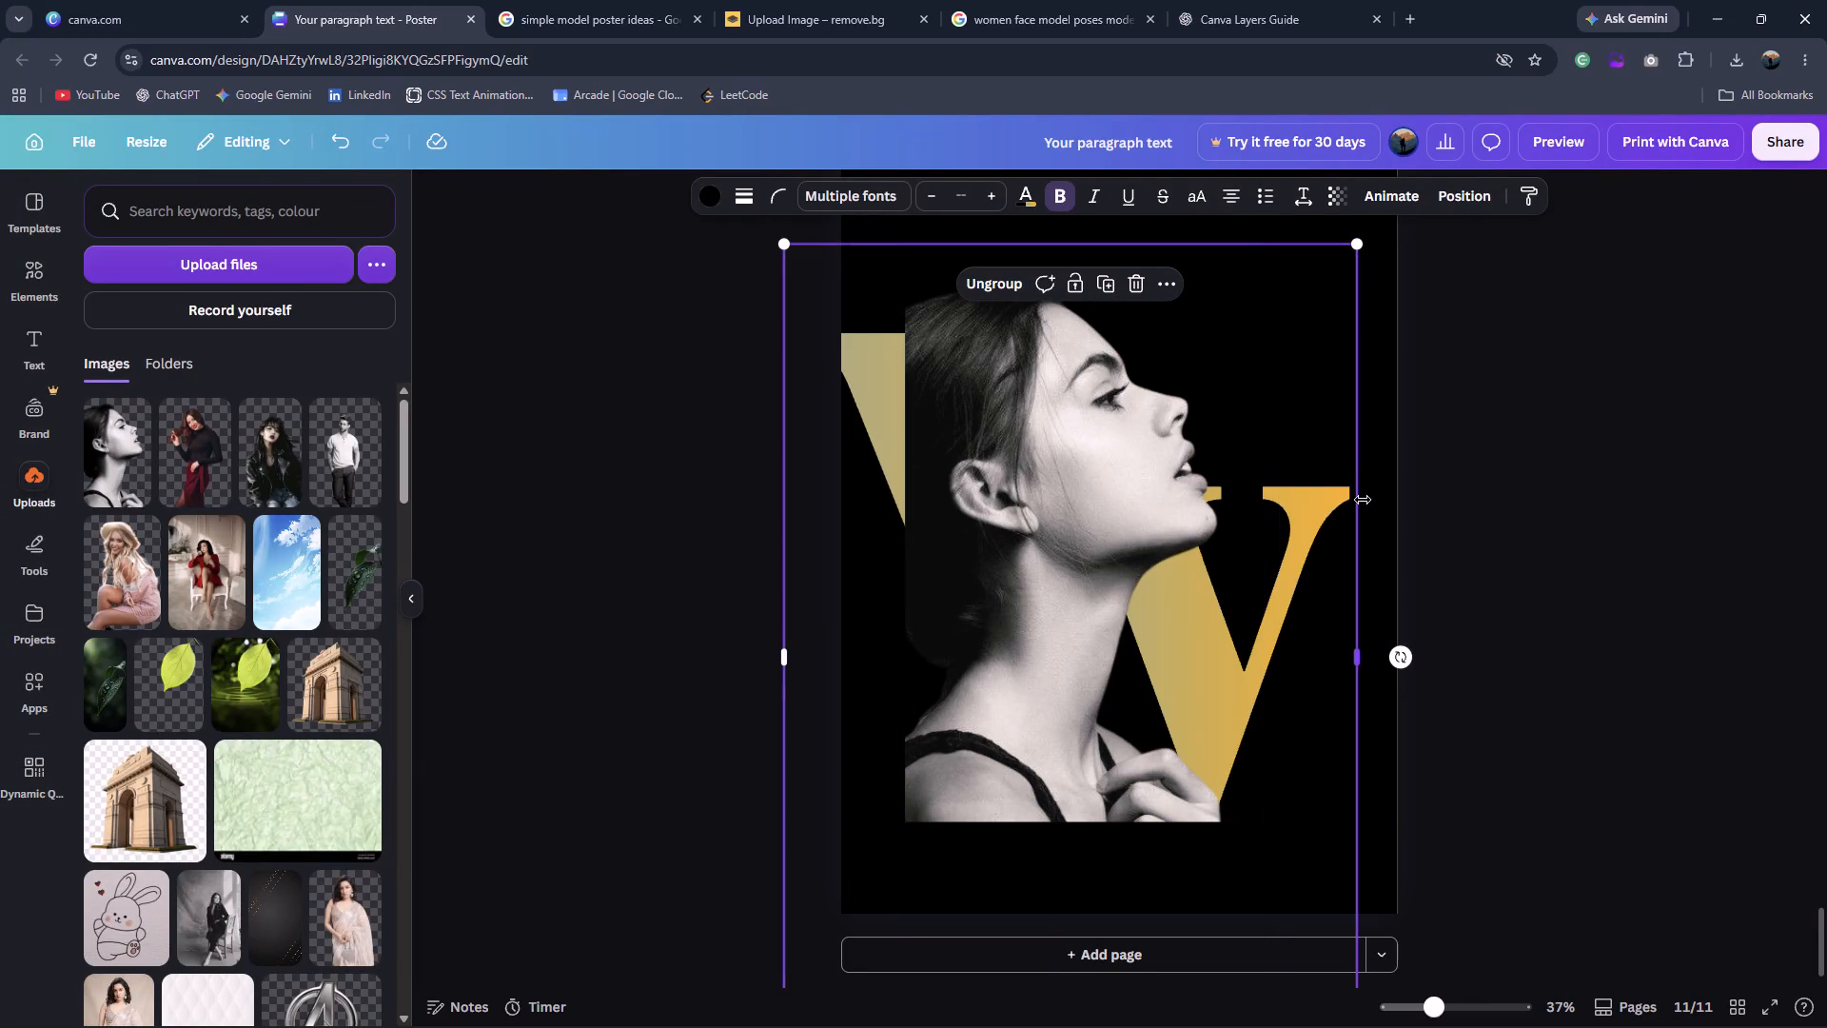
key("Right")
key("Right")
left_click_drag(1297, 370, 1320, 371)
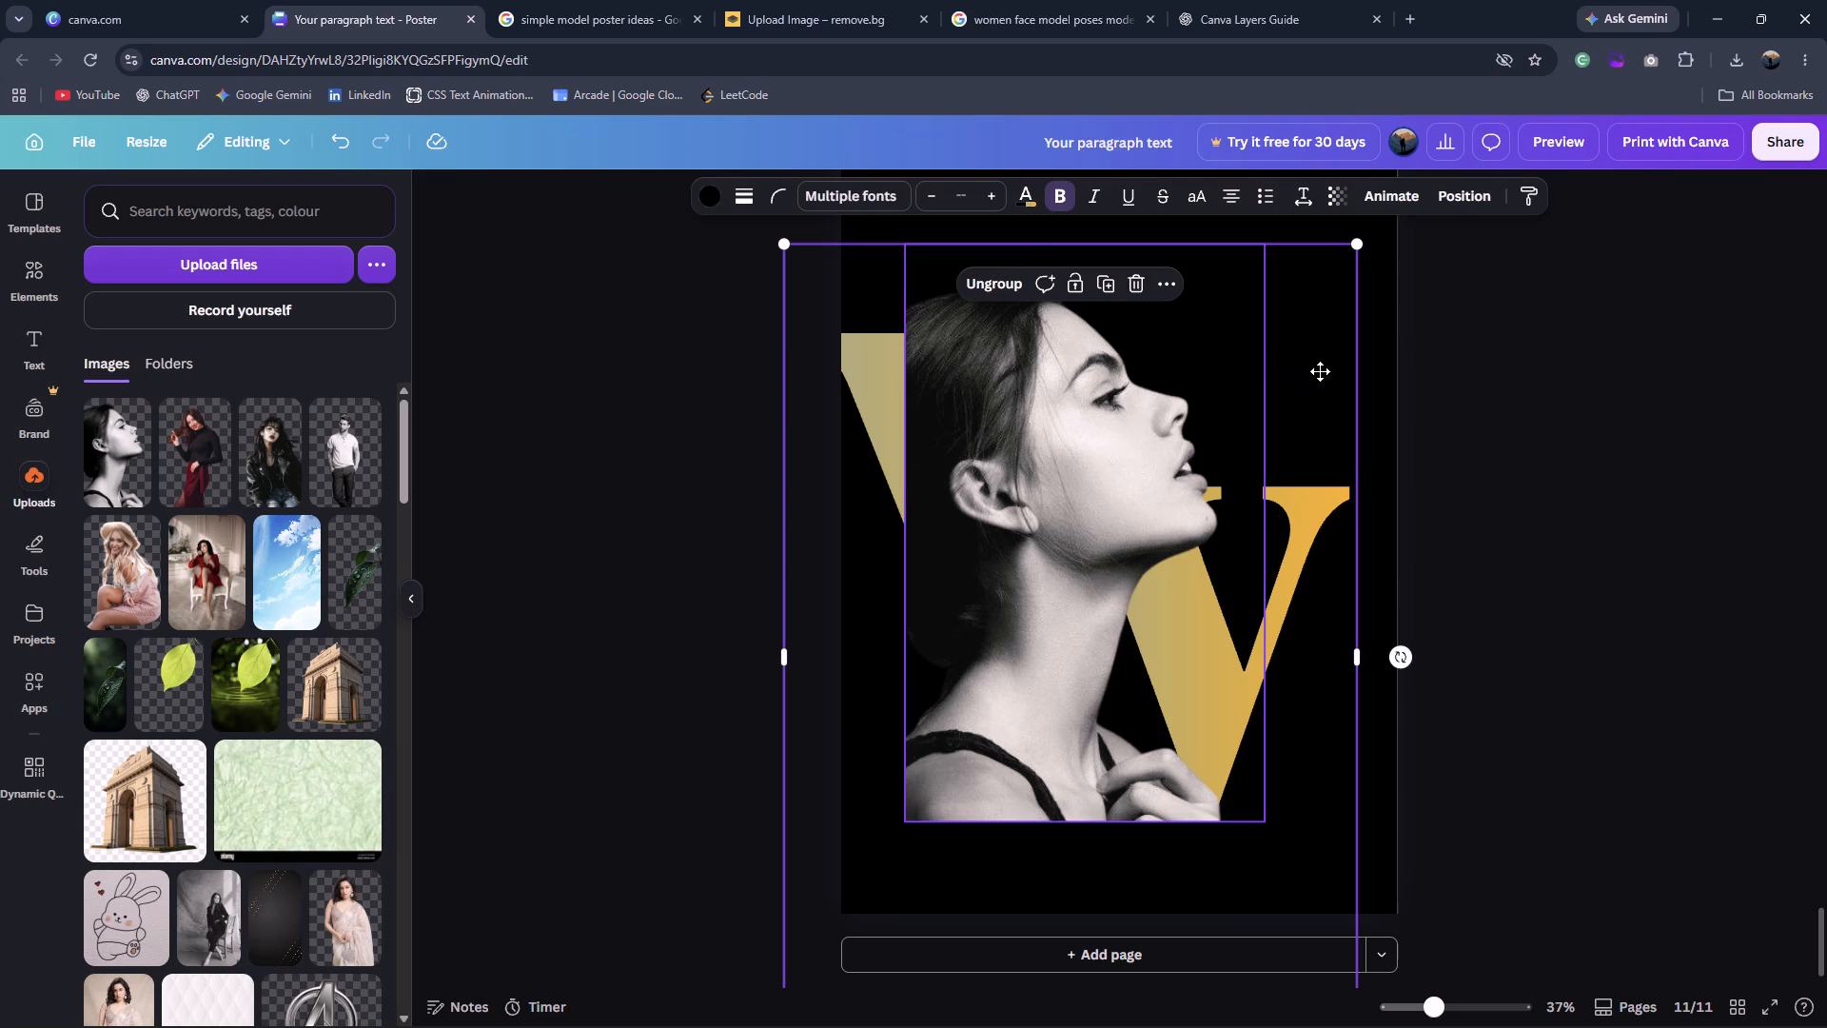
left_click_drag(1320, 371, 1355, 380)
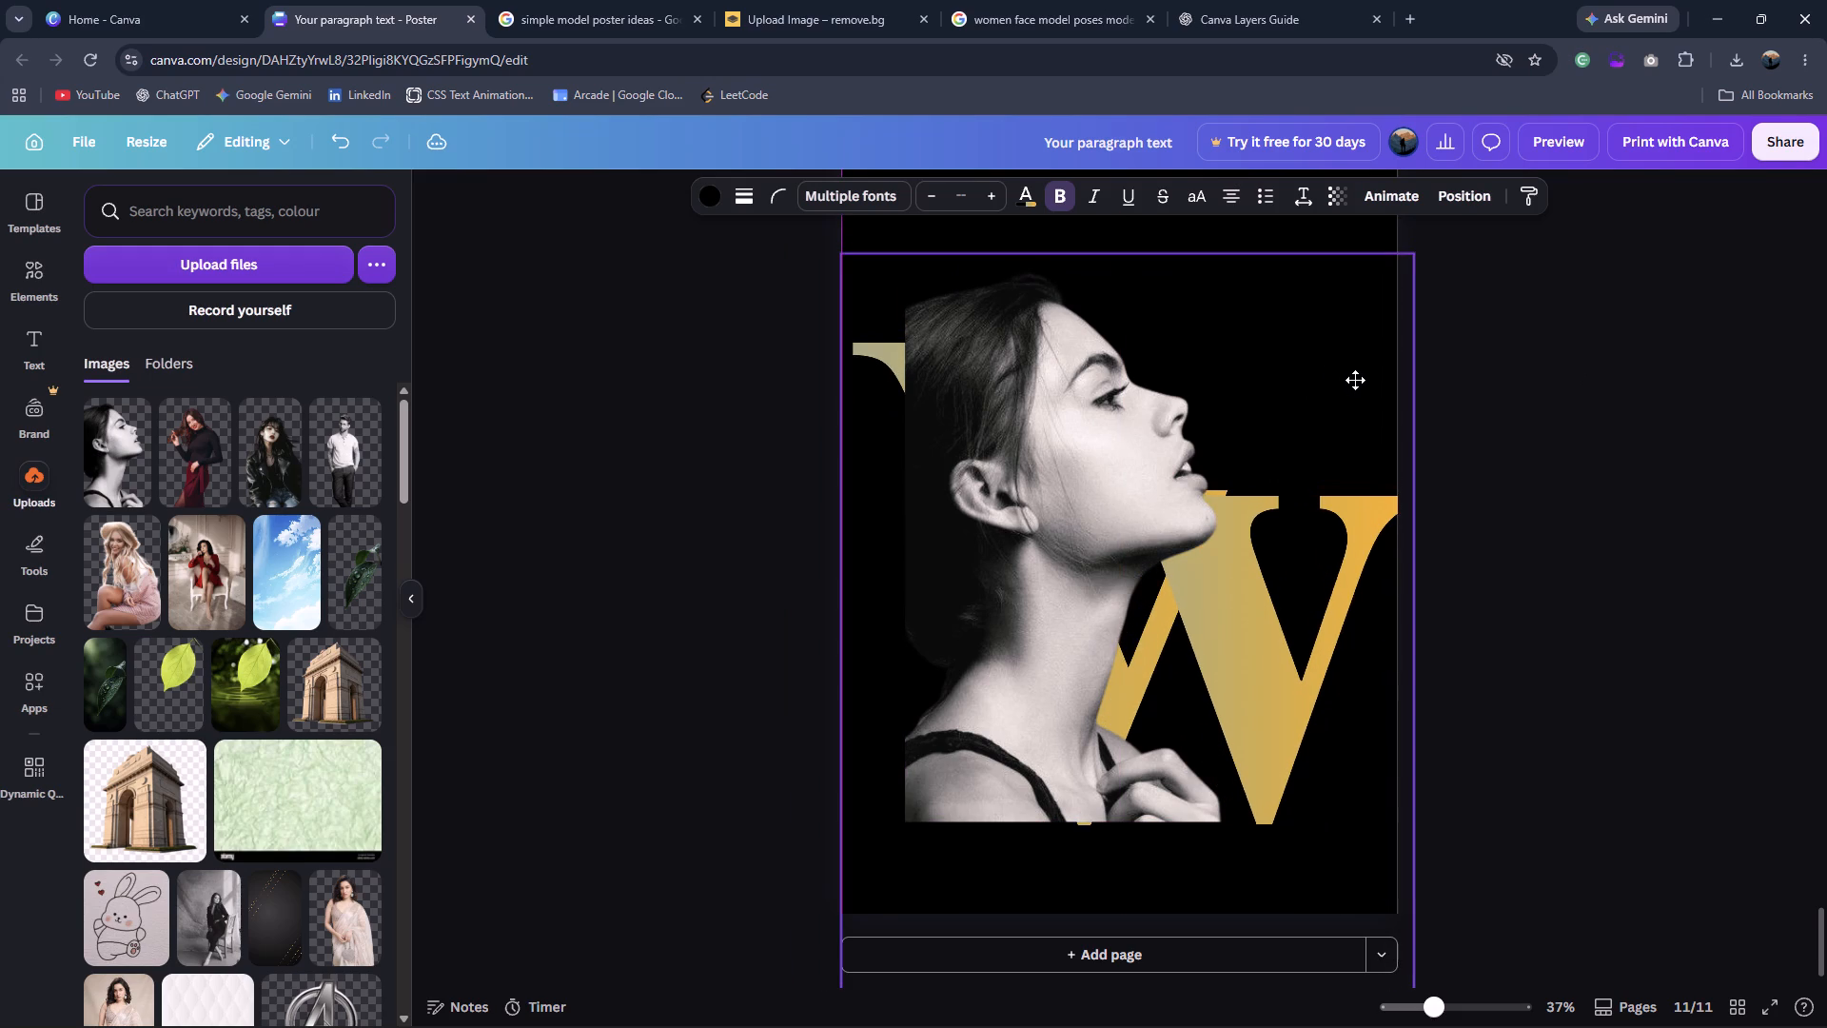
left_click_drag(1355, 380, 1355, 389)
Ungroup the lettering and move the gold letter at the poster's right edge slightly up.
left_click(1336, 524)
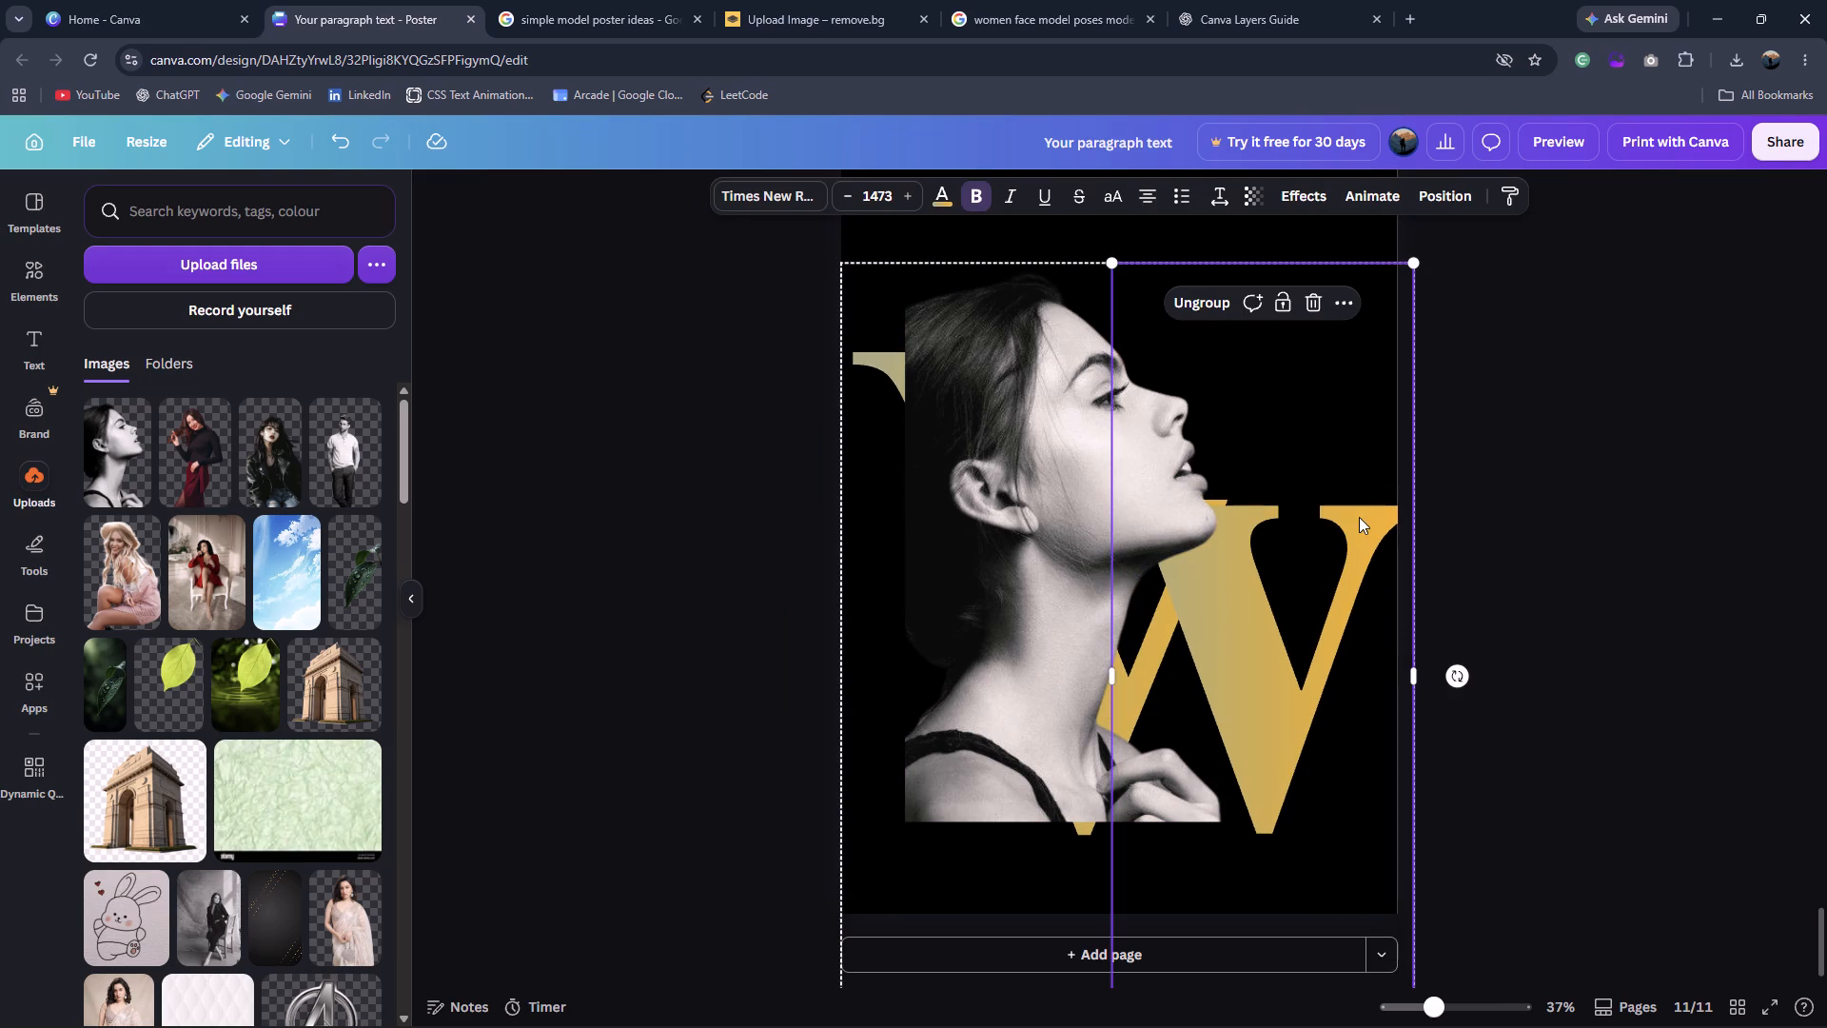
left_click(1221, 311)
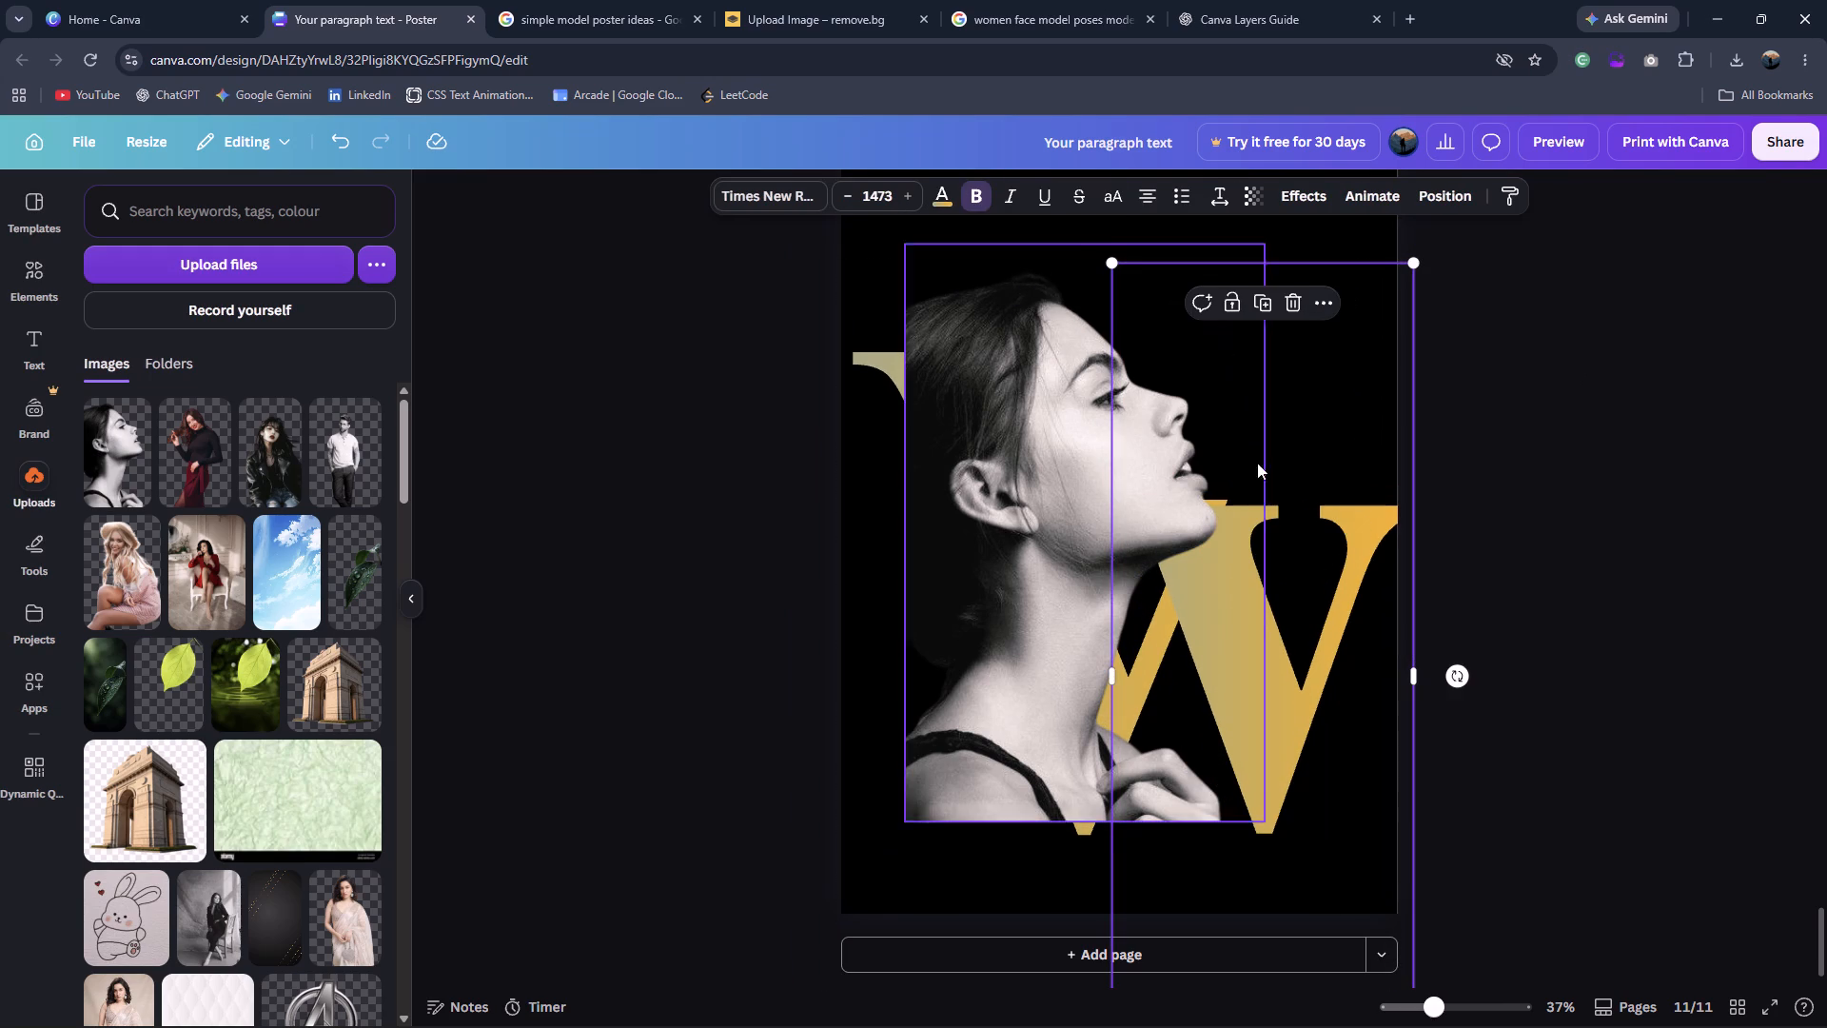
left_click(1315, 594)
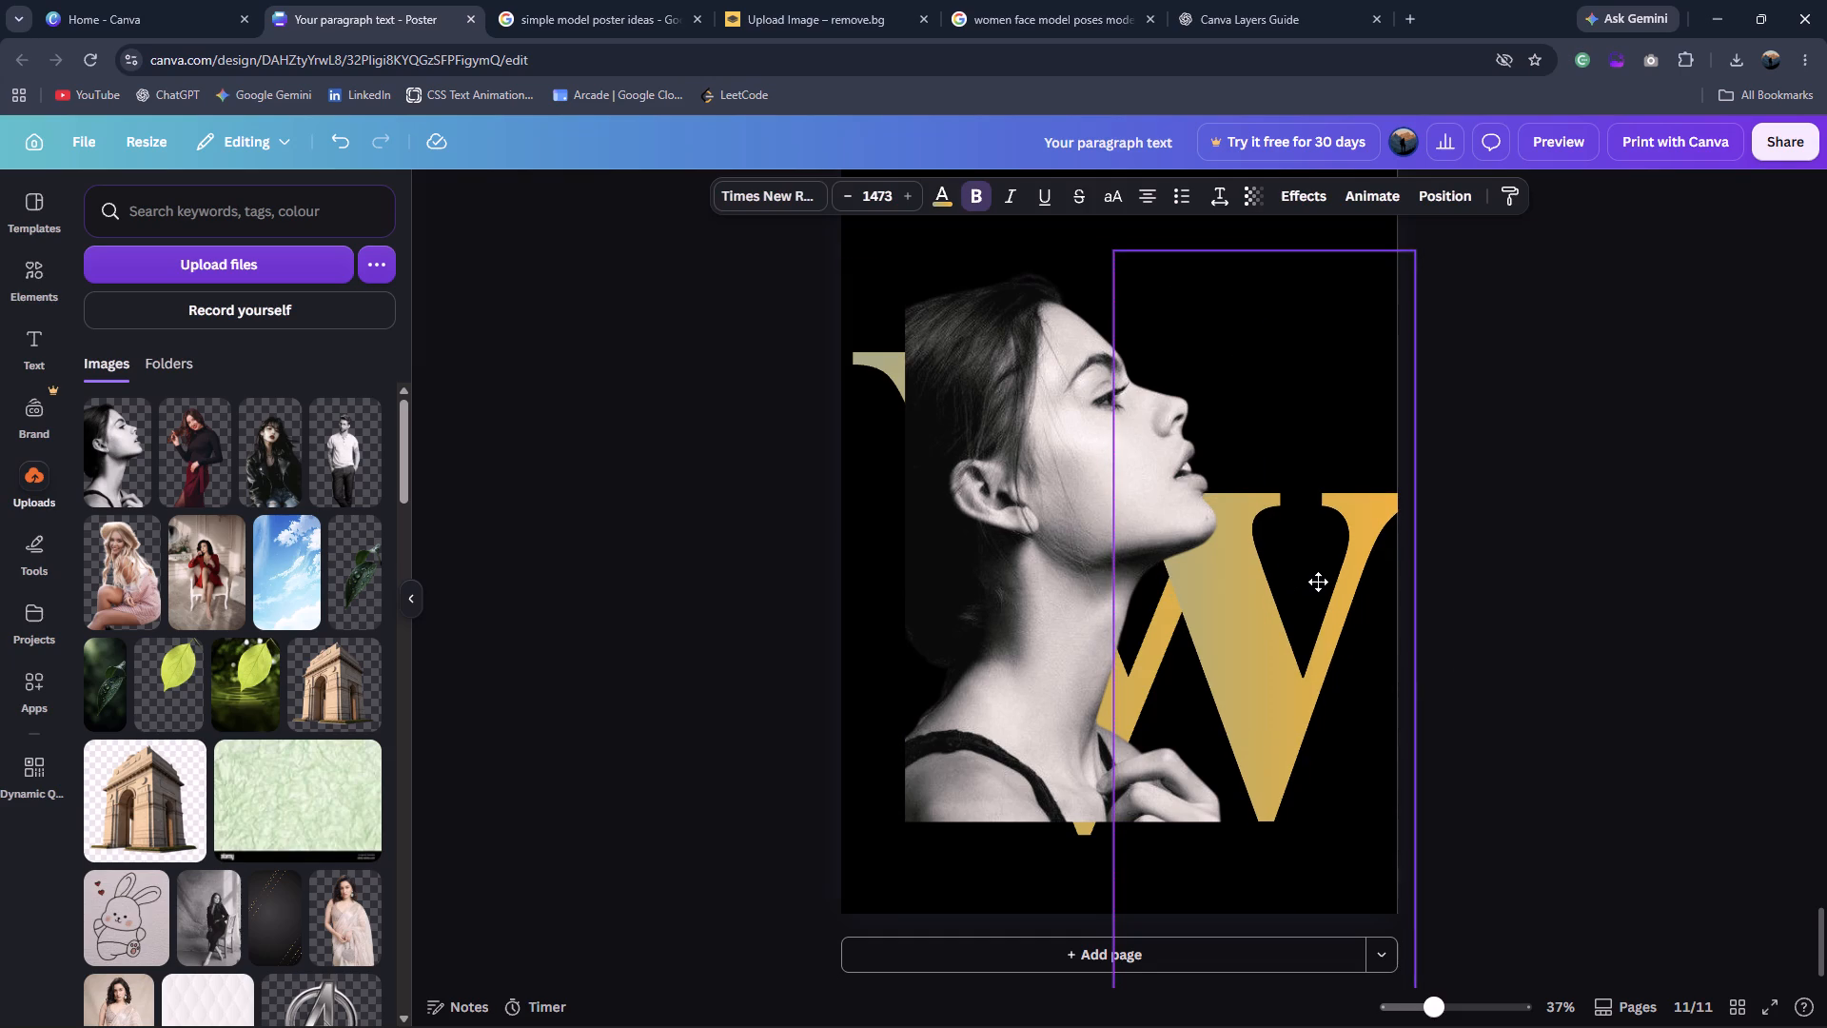
left_click(1472, 607)
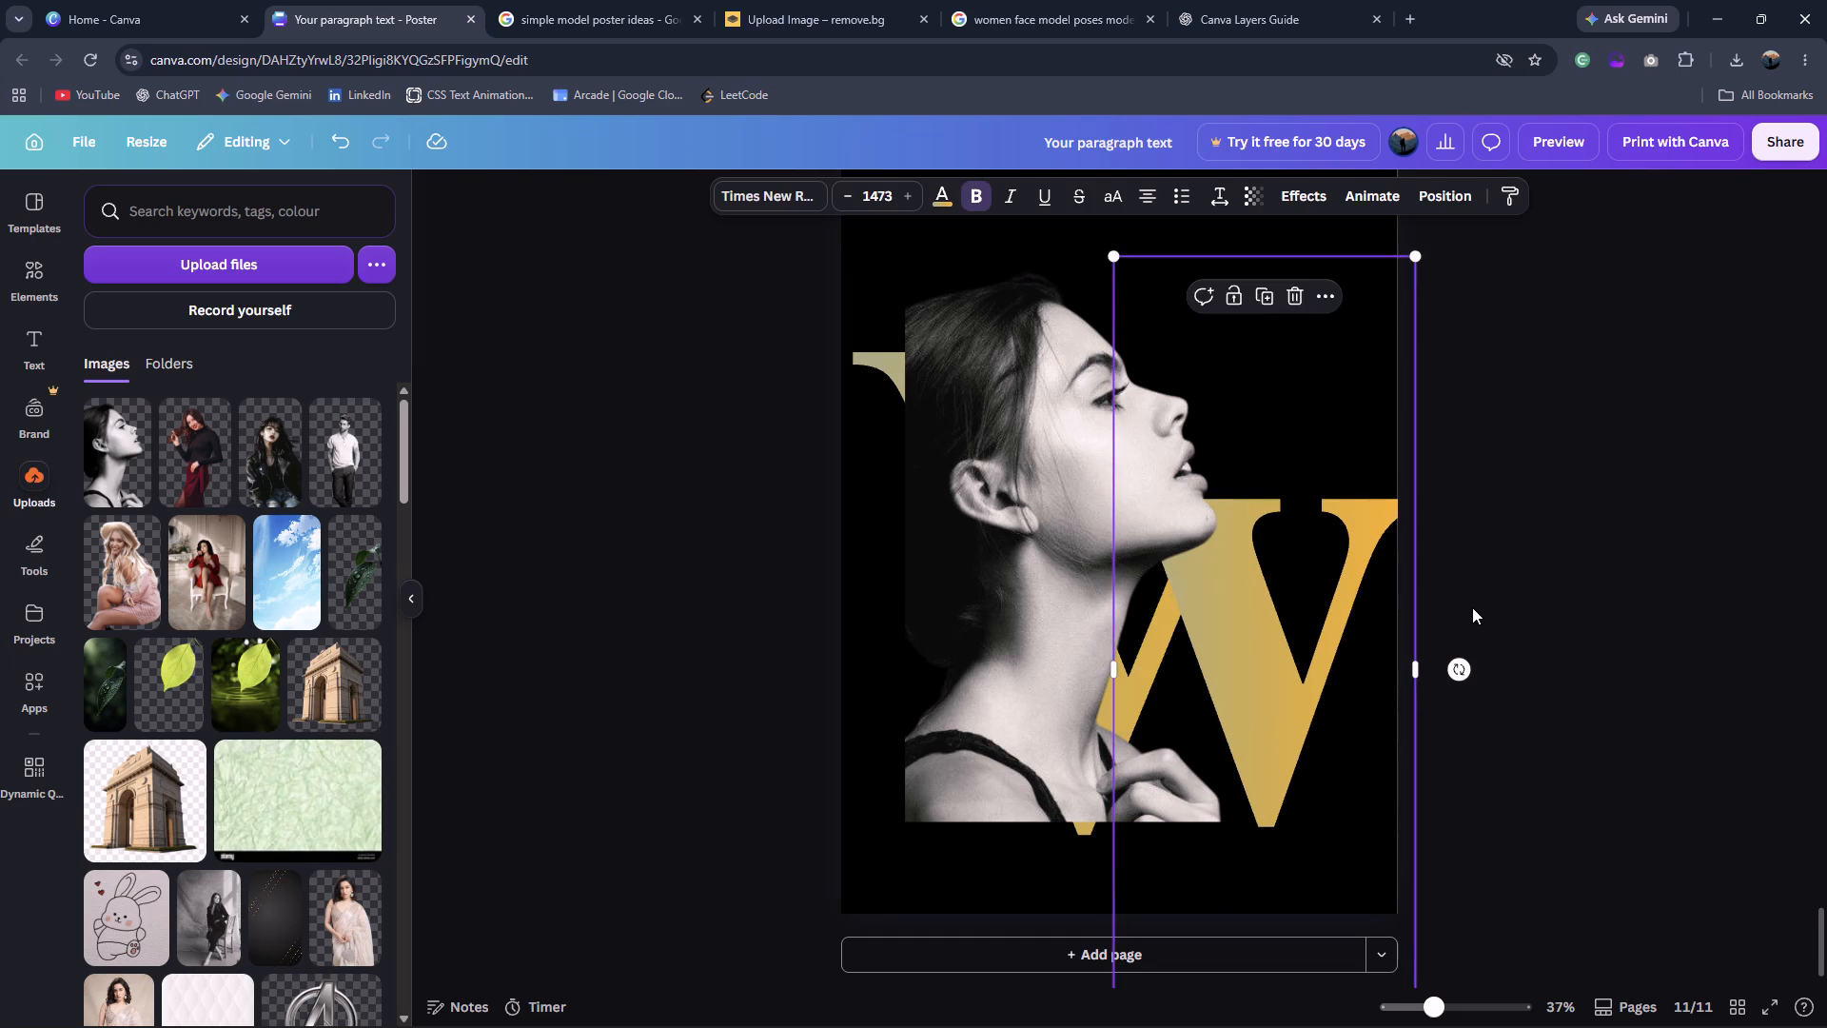
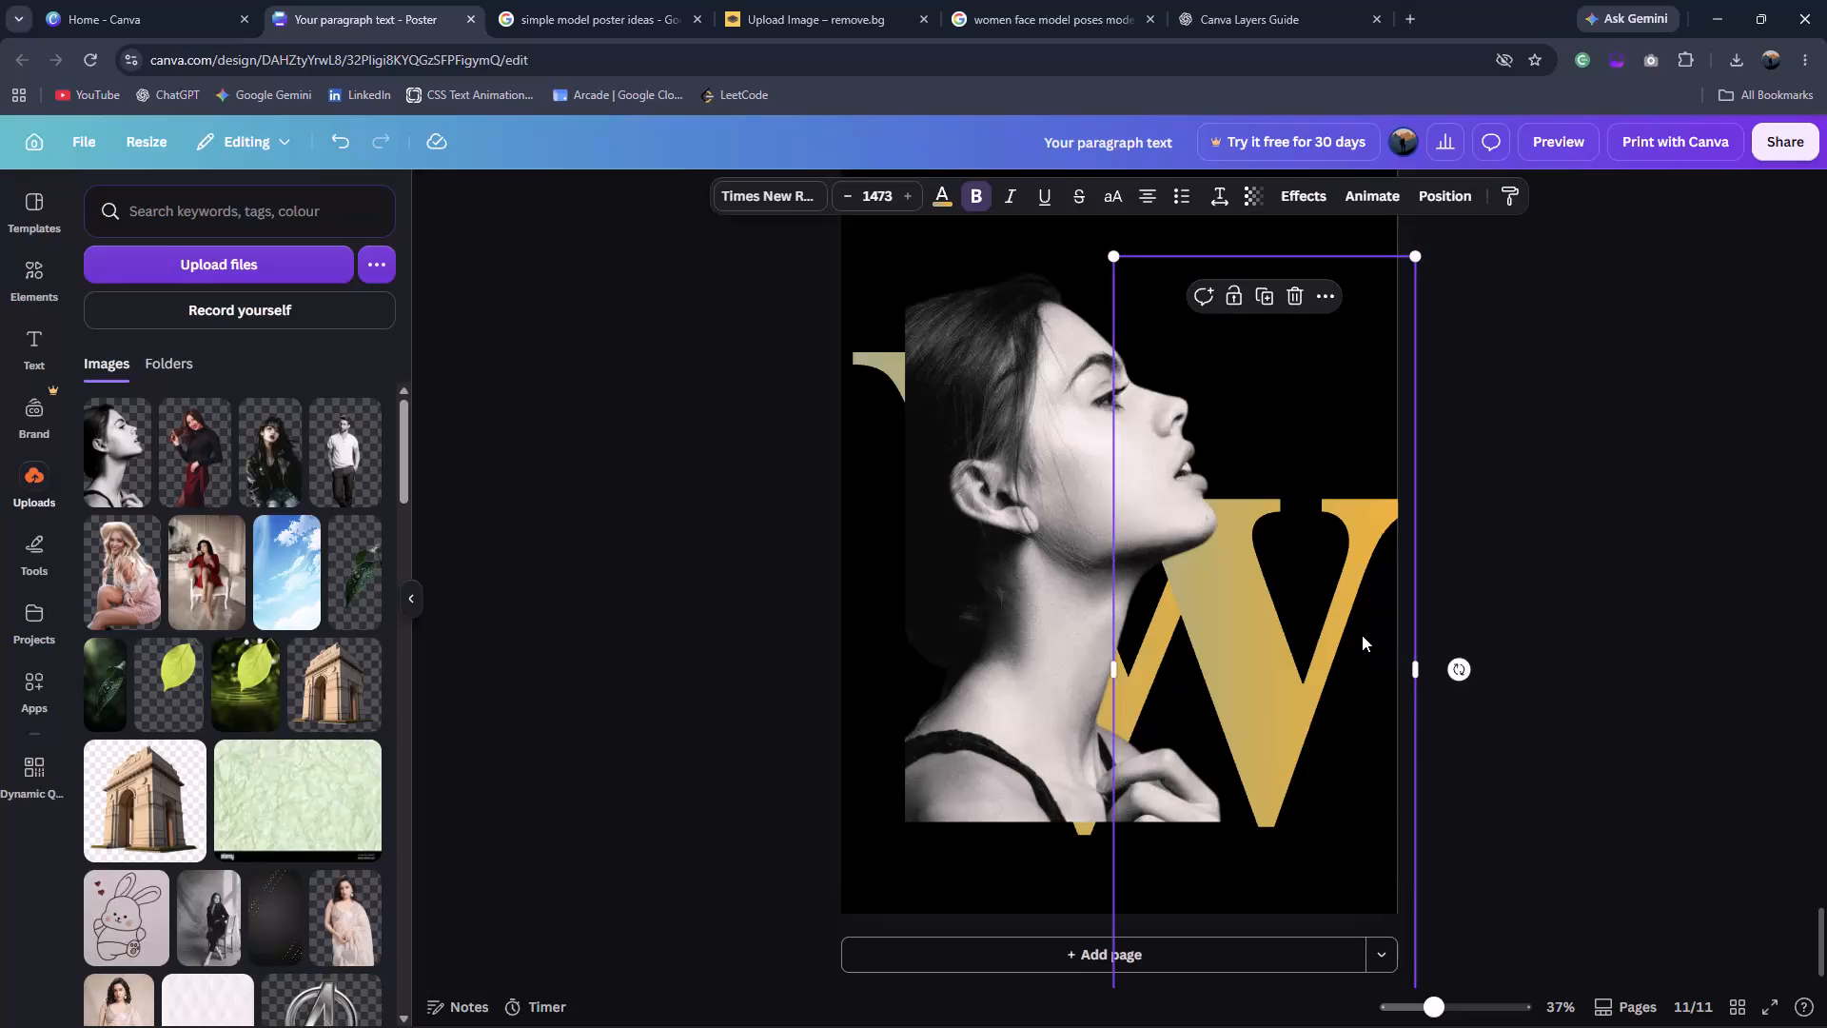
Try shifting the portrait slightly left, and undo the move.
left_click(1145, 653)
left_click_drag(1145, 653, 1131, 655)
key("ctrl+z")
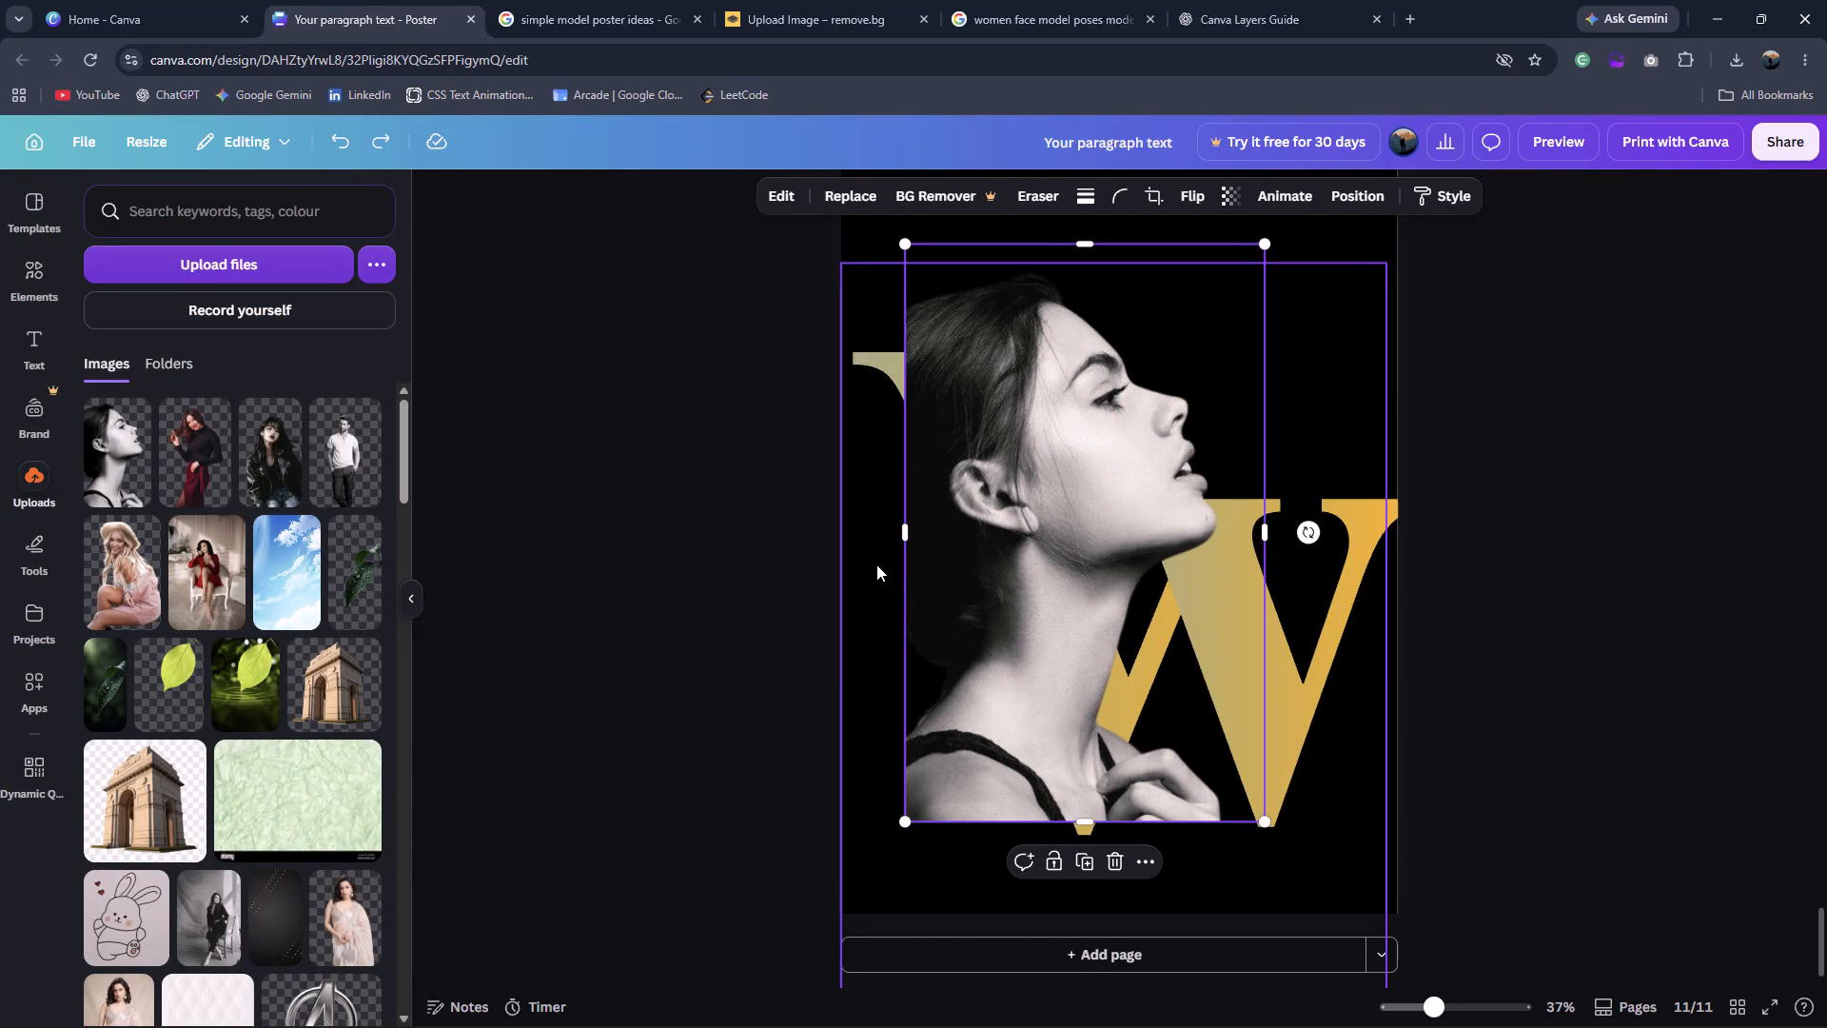
Move the grouped gold lettering behind the portrait slightly left, towards the poster's left edge, and deselect it.
left_click(876, 564)
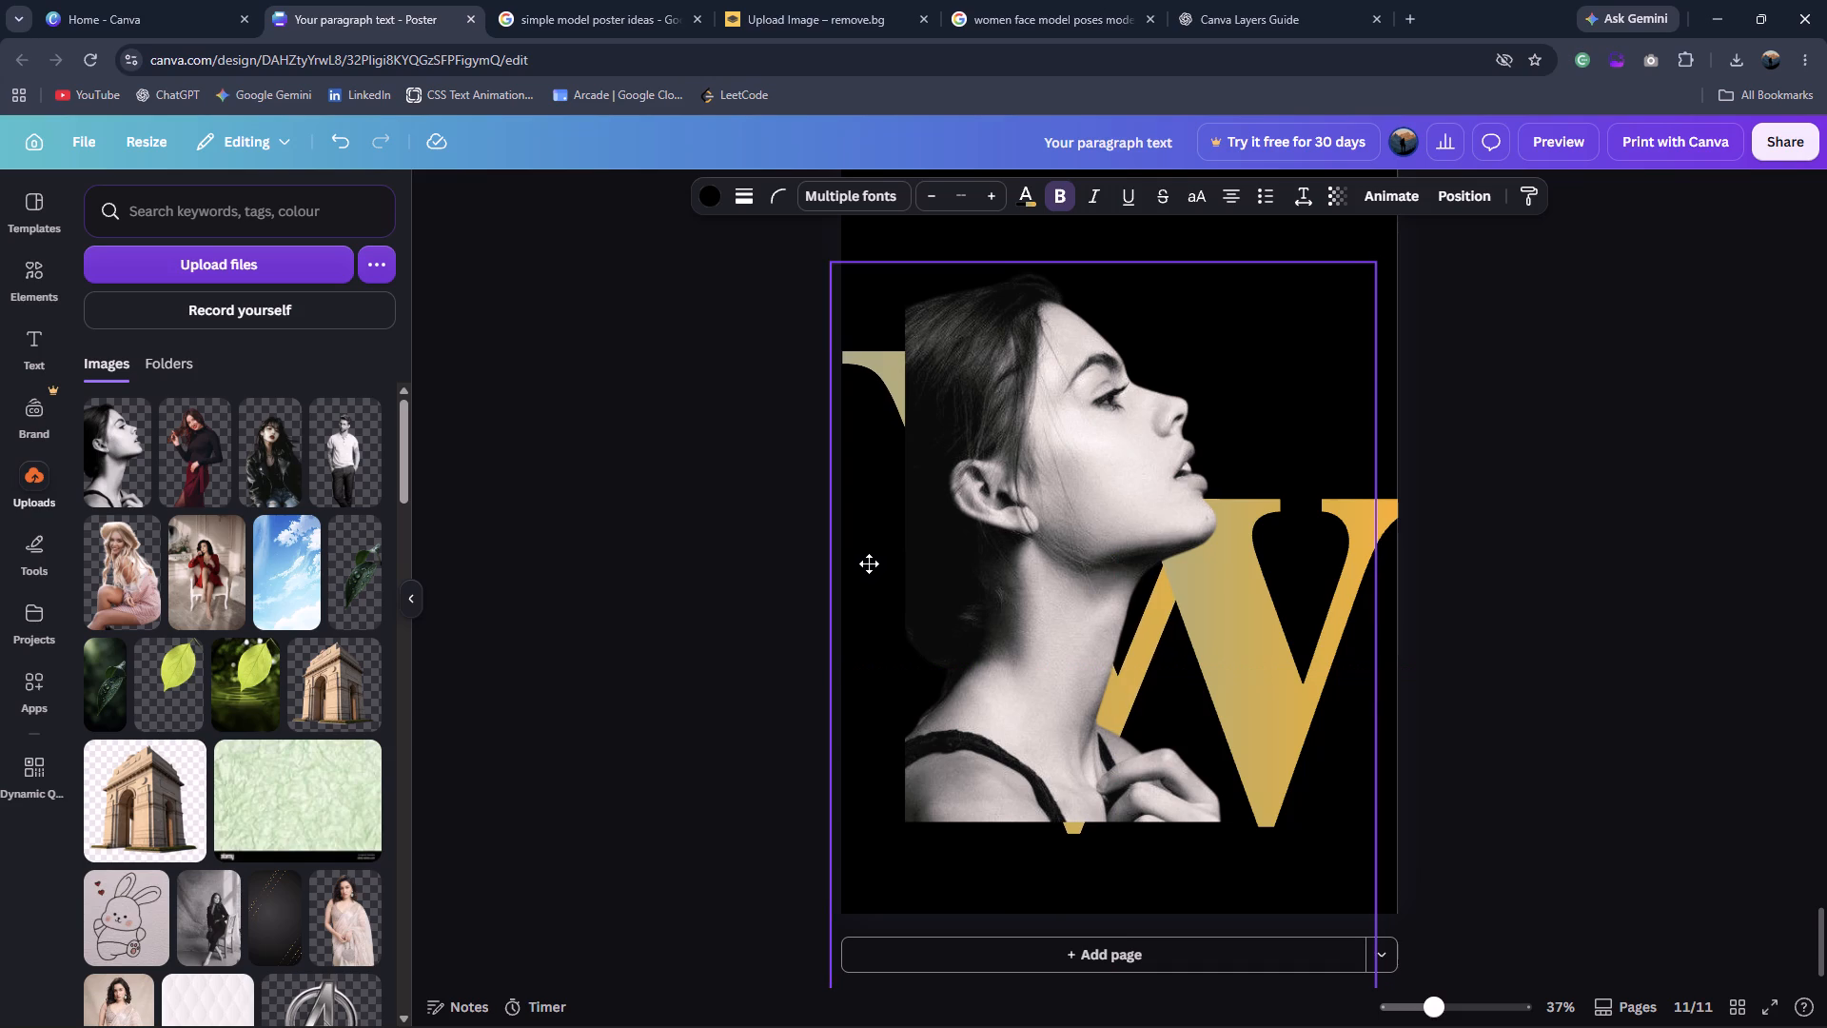
left_click(1312, 609)
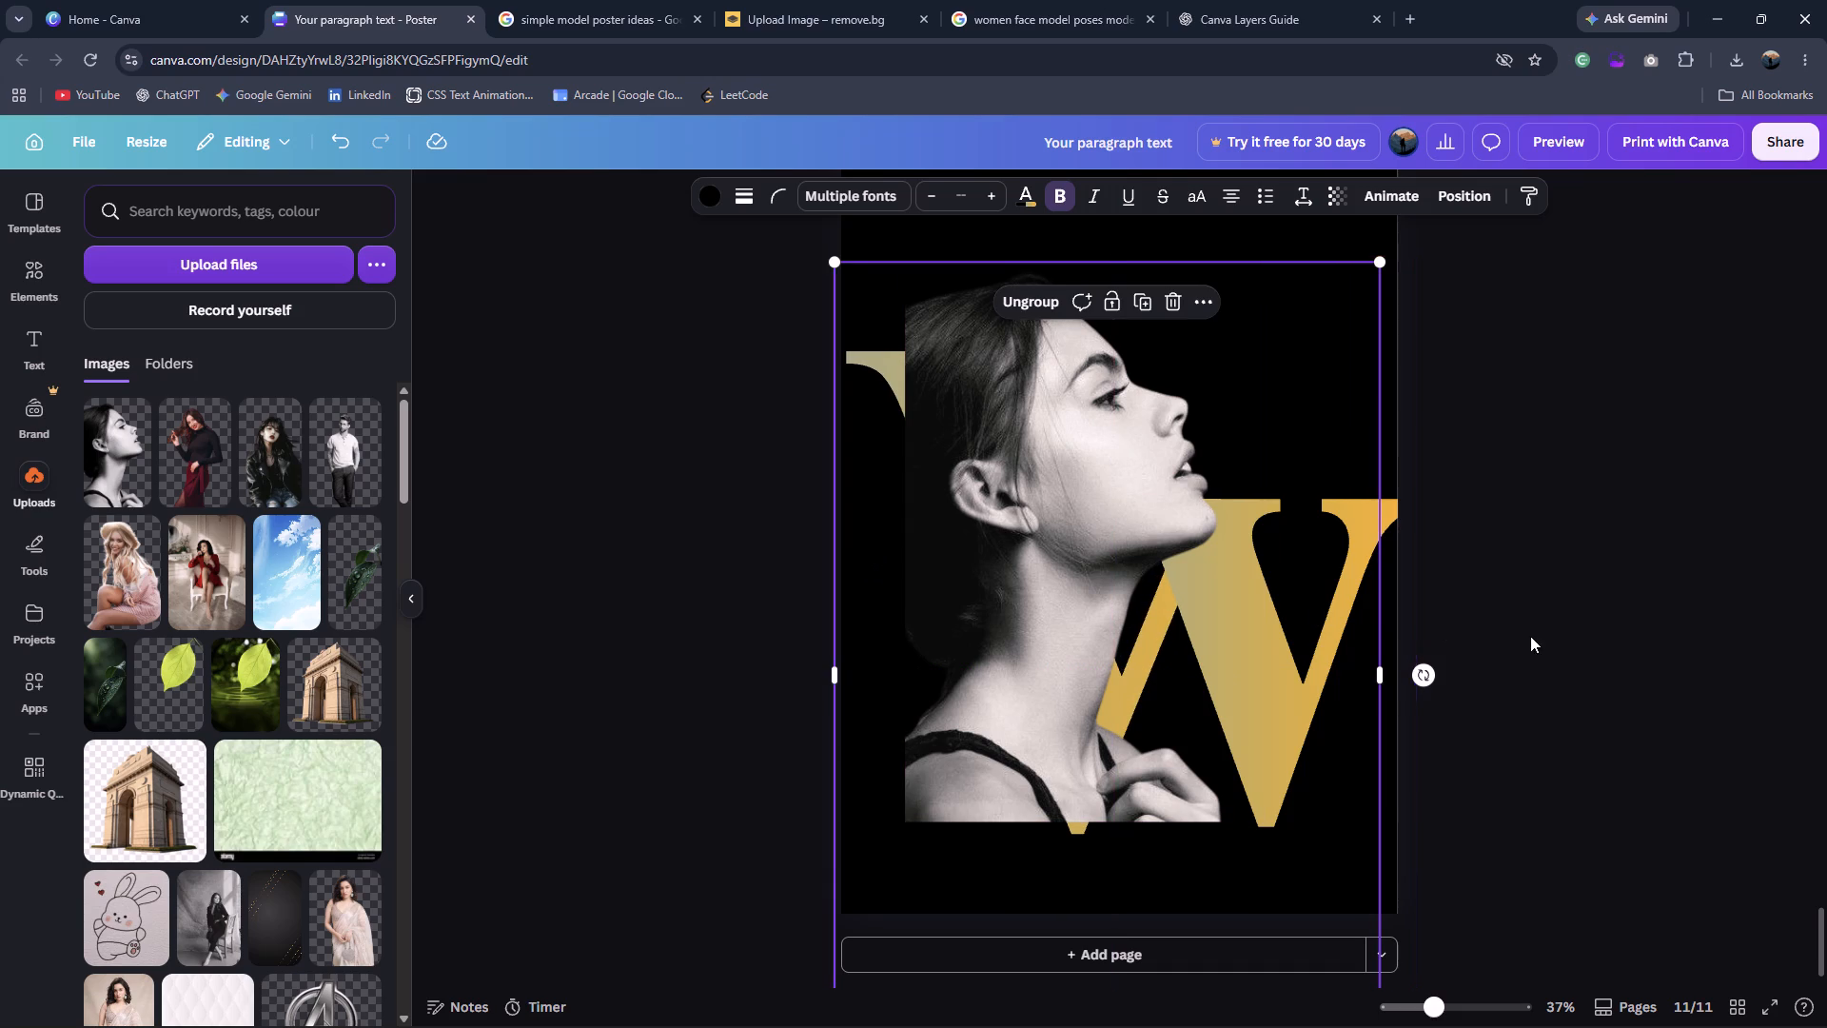
left_click(1633, 642)
left_click(1376, 658)
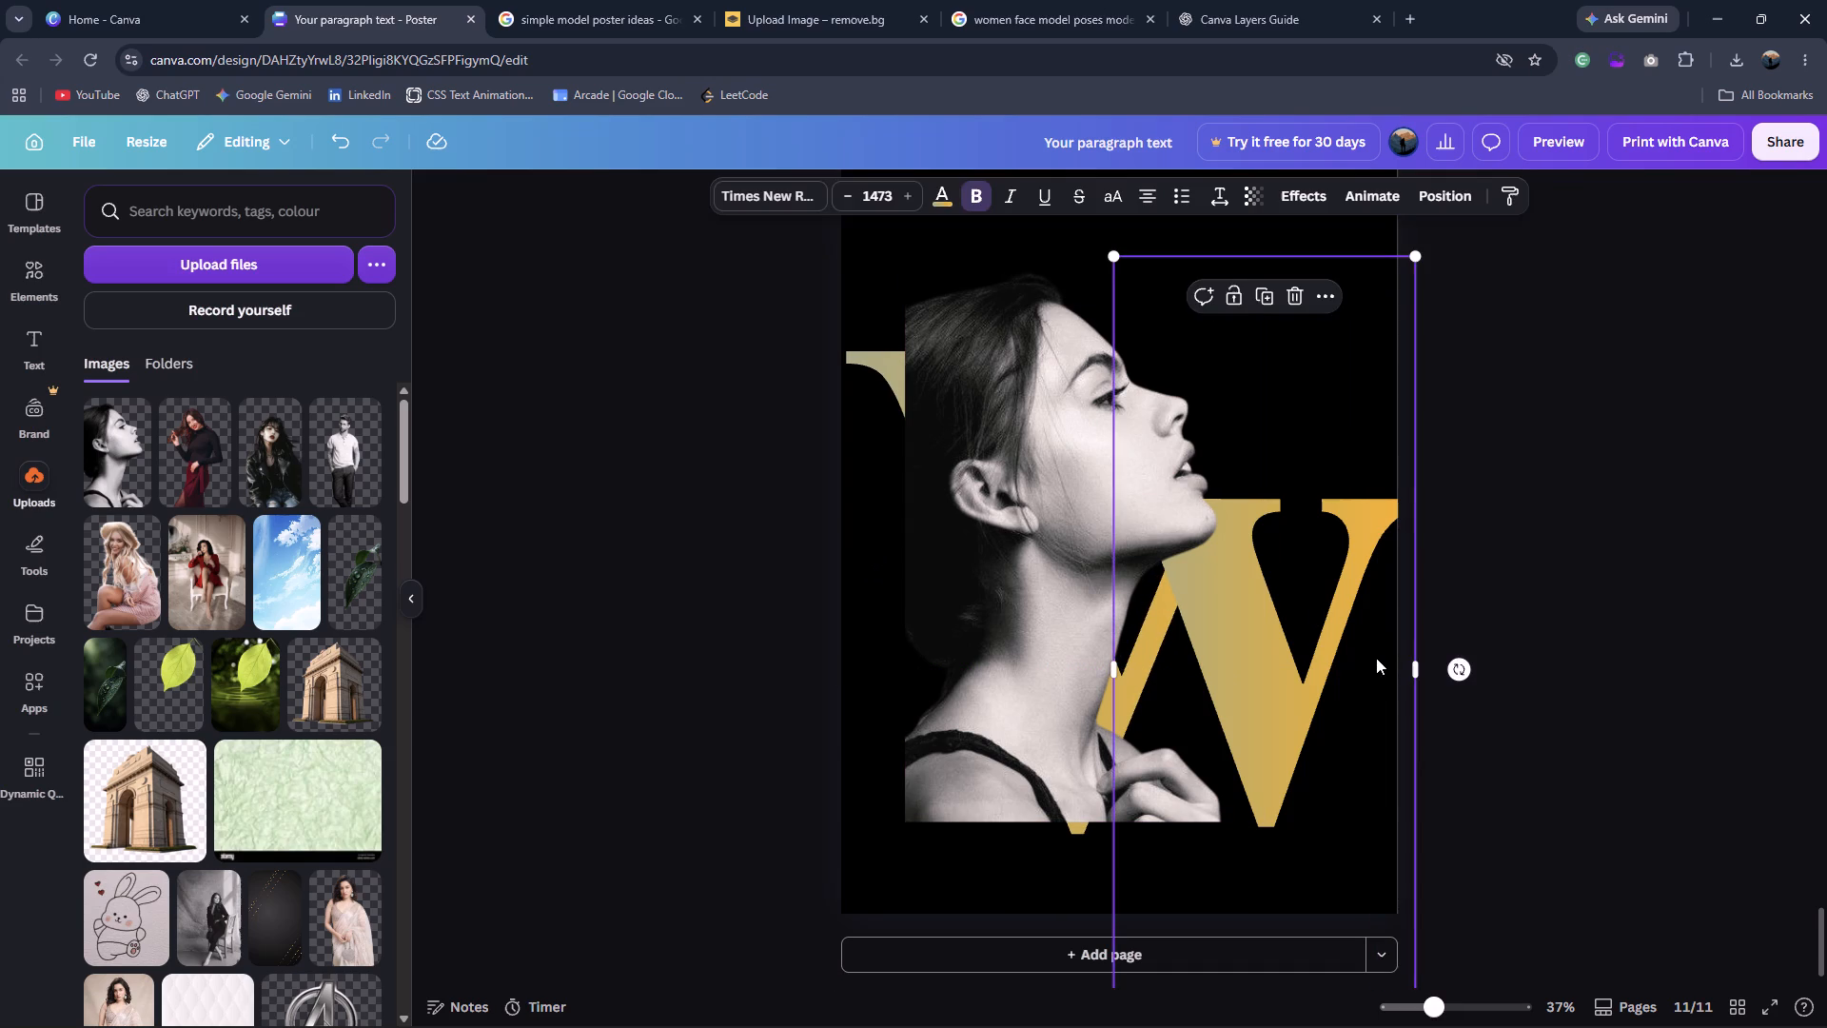
left_click(1639, 620)
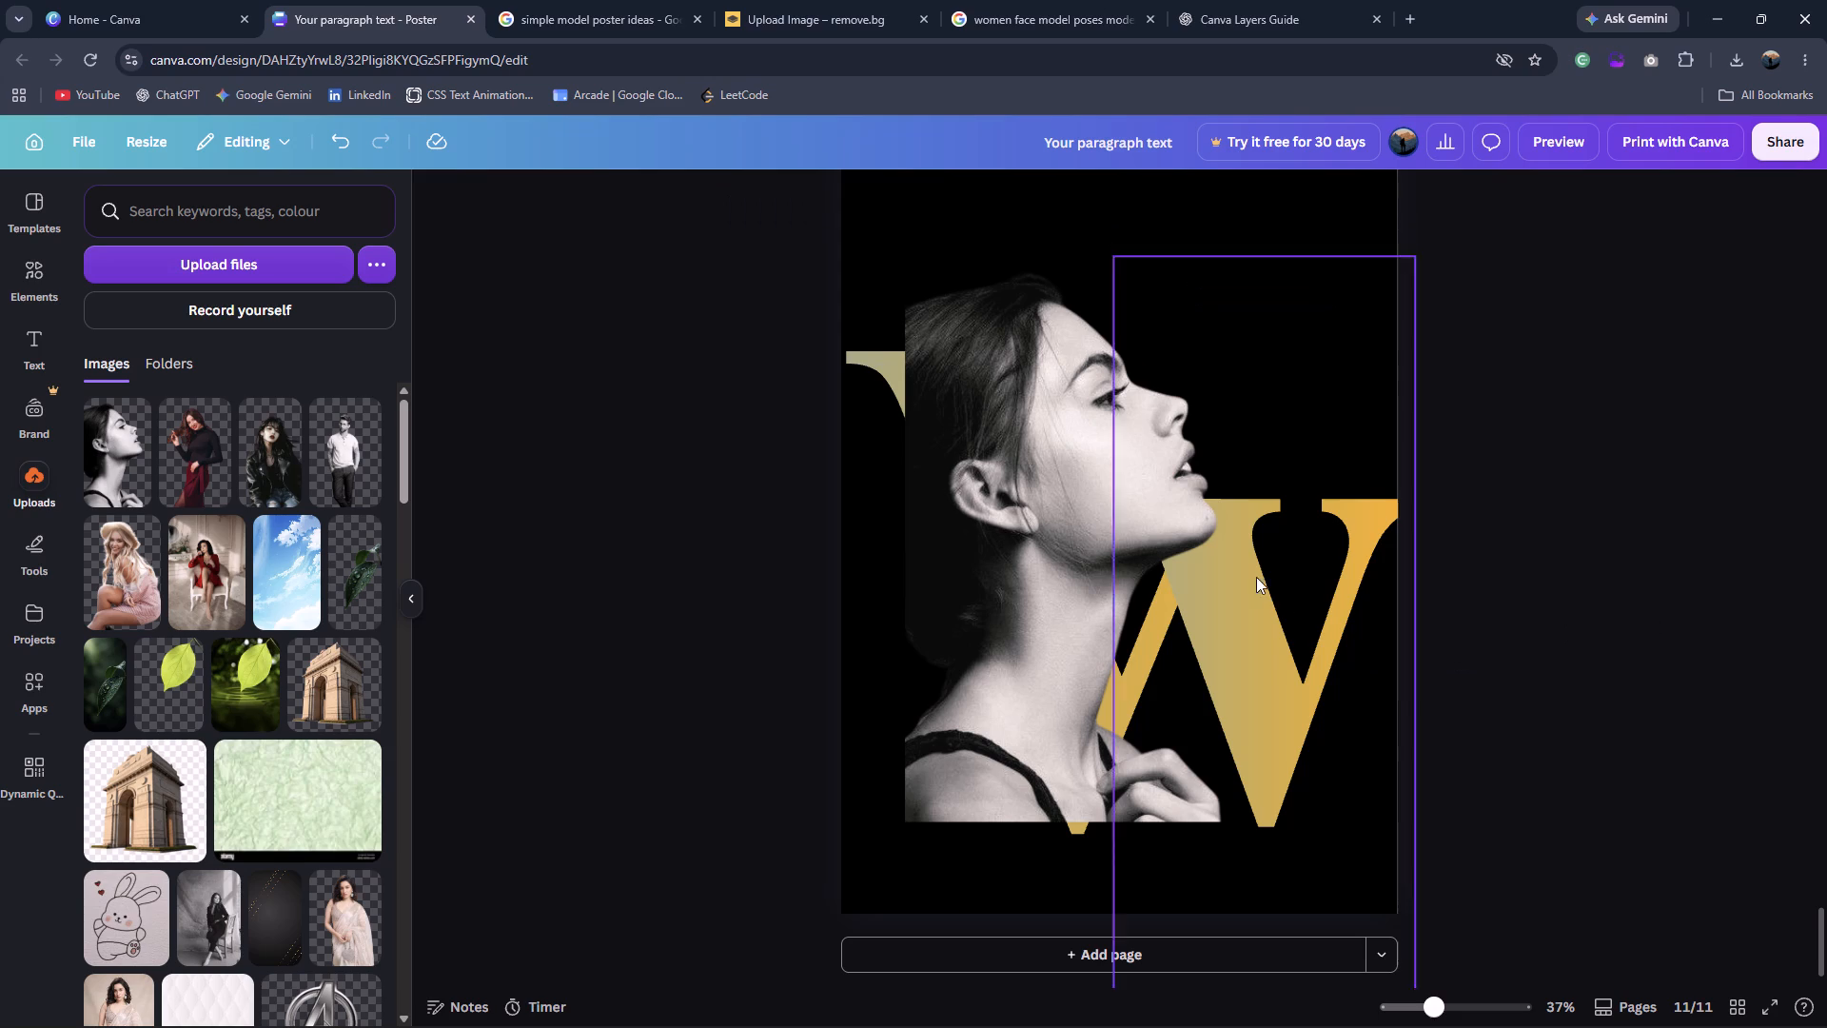
Following the reference poster, move the portrait down and slightly left so the head overlaps the upper gold lettering.
left_click(631, 0)
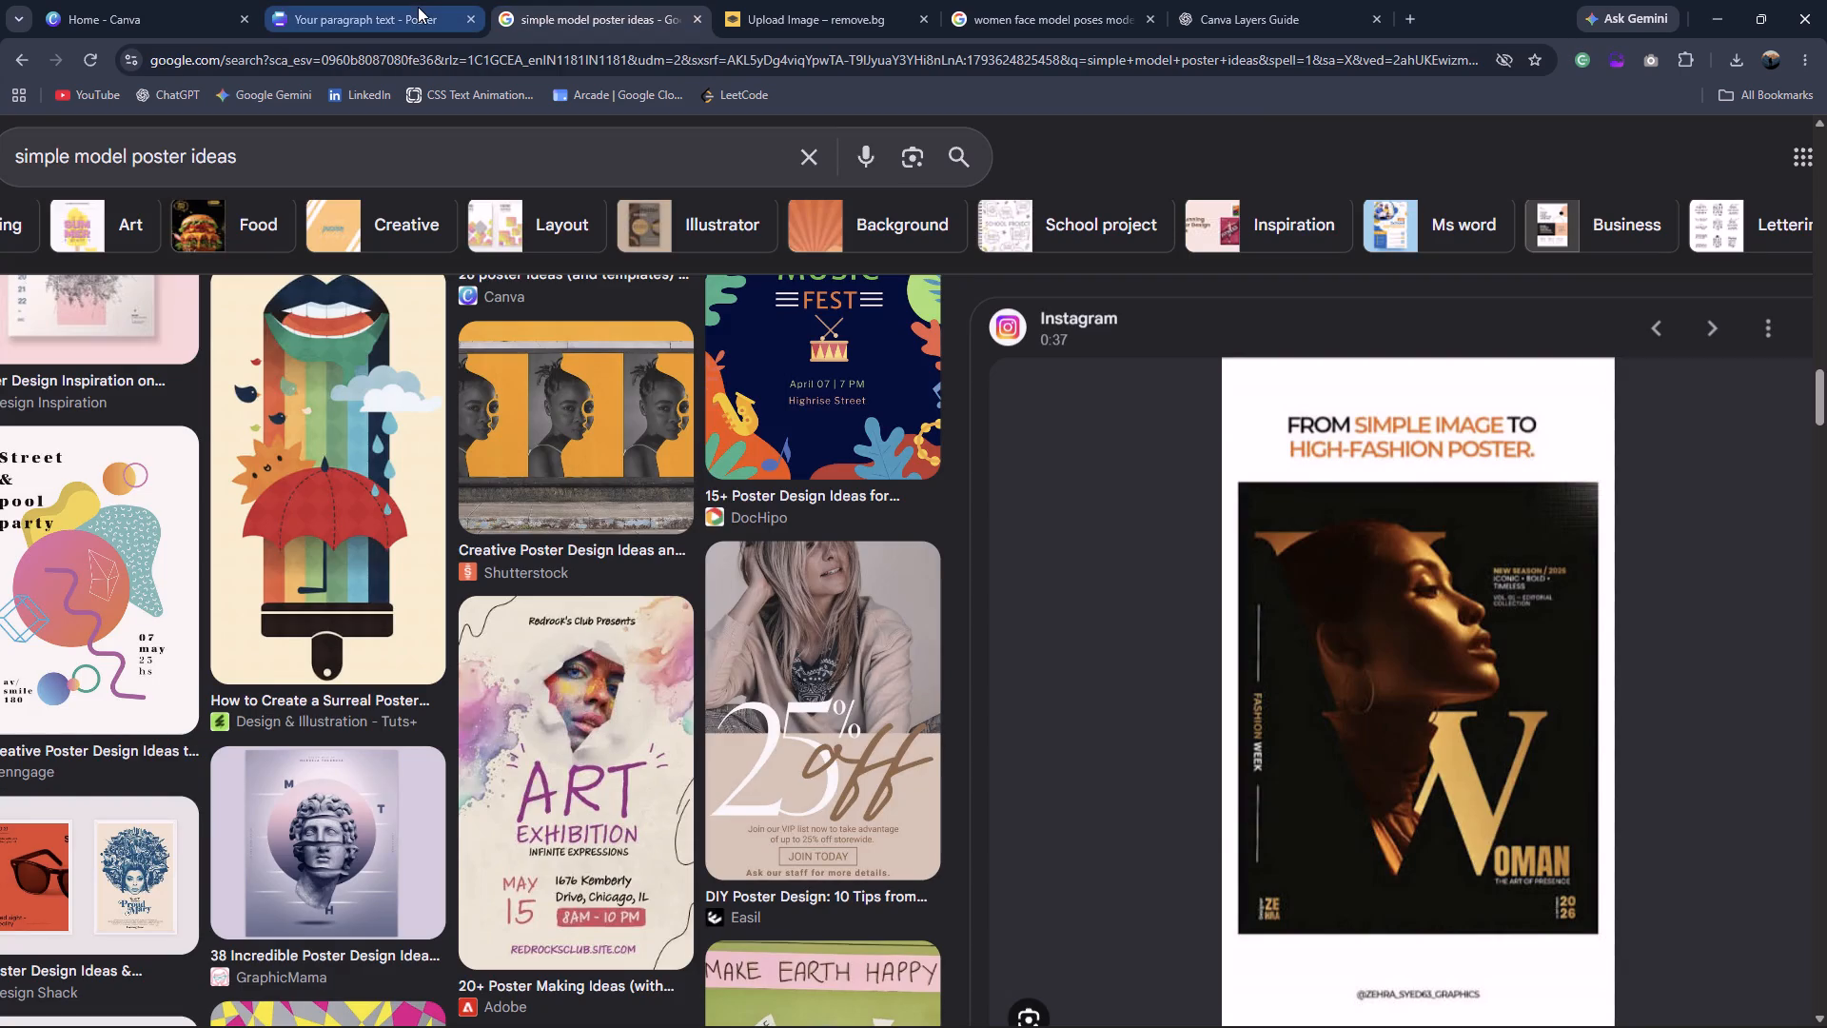
left_click(418, 7)
left_click_drag(998, 349, 999, 367)
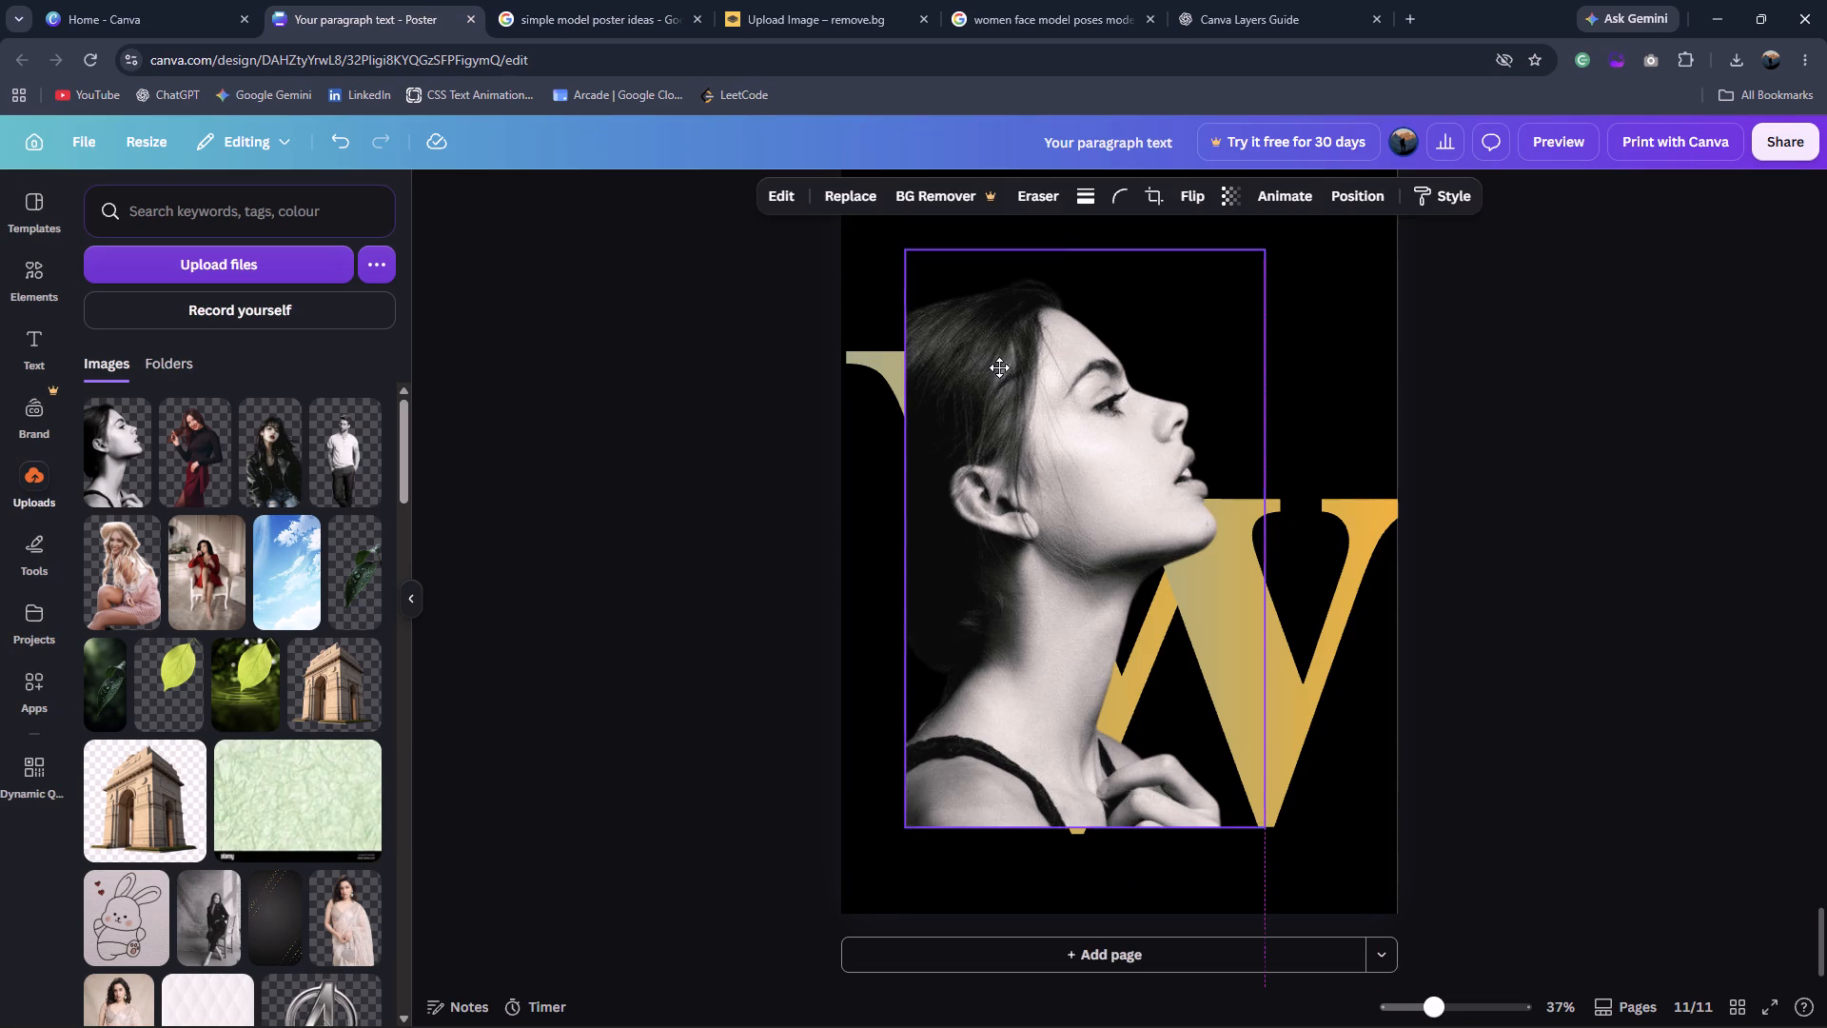
left_click_drag(999, 367, 982, 408)
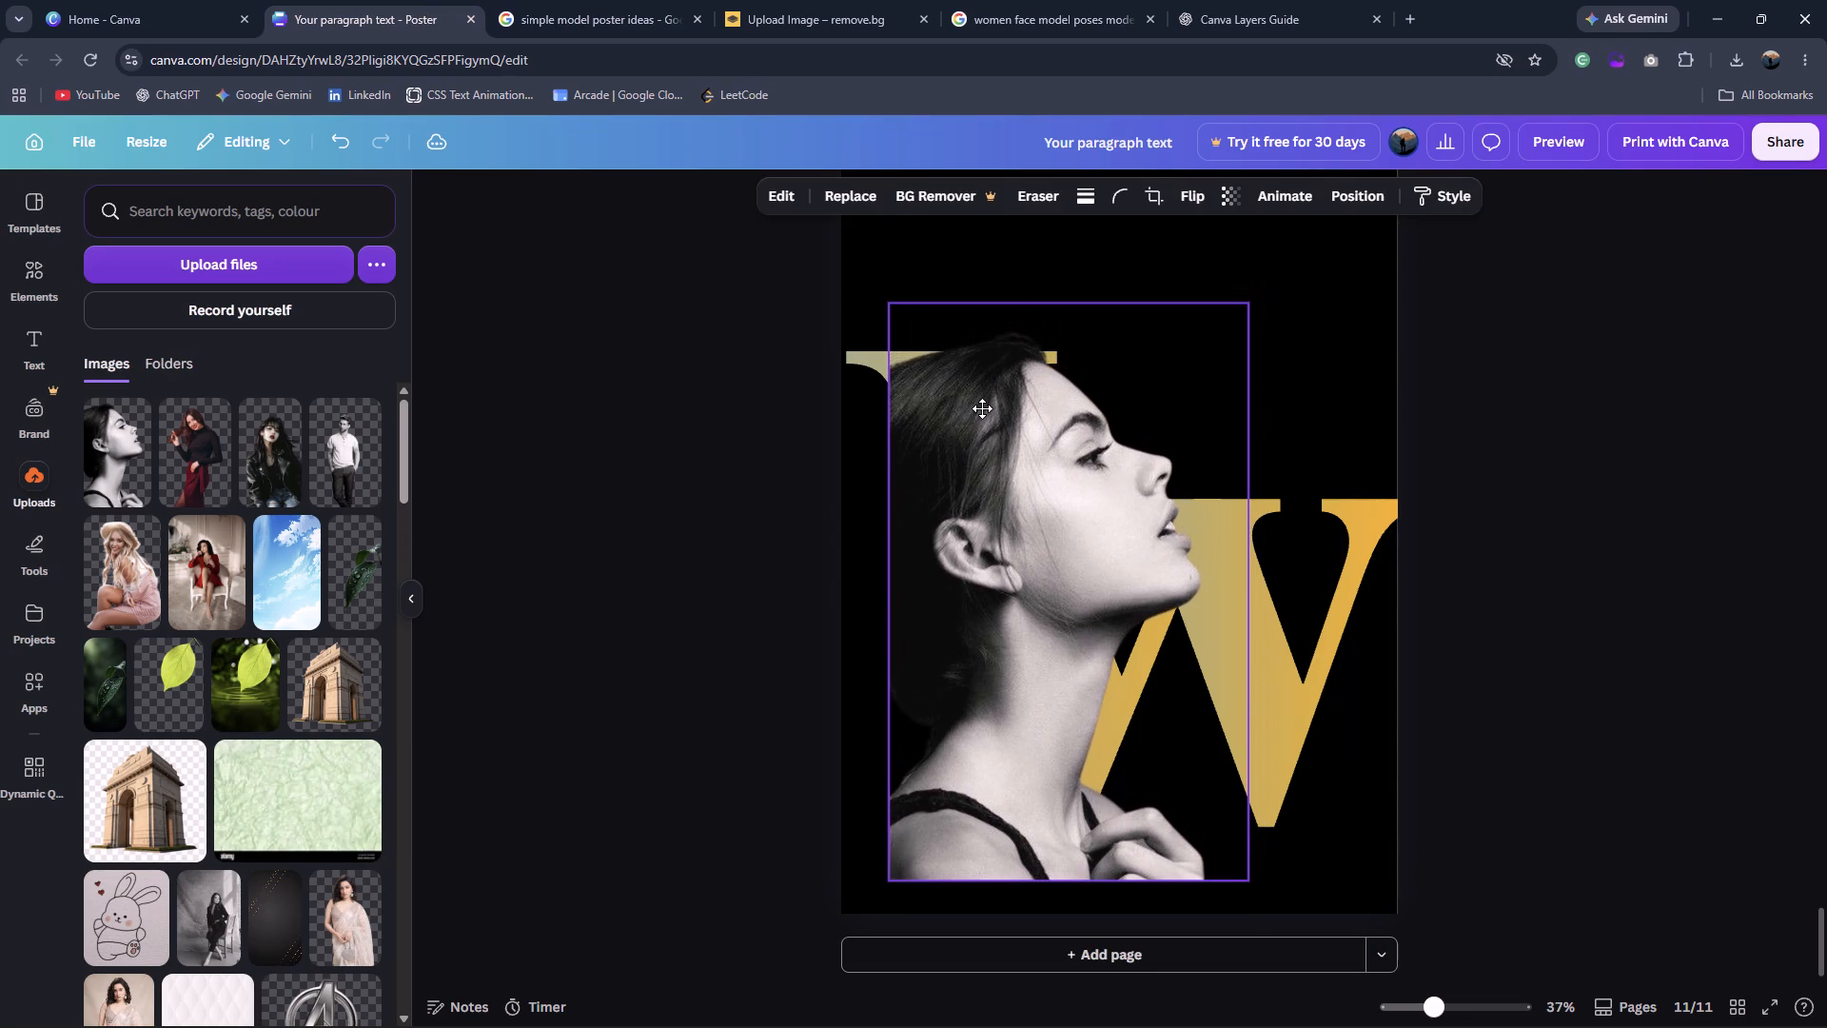
left_click_drag(982, 408, 983, 411)
left_click(1540, 426)
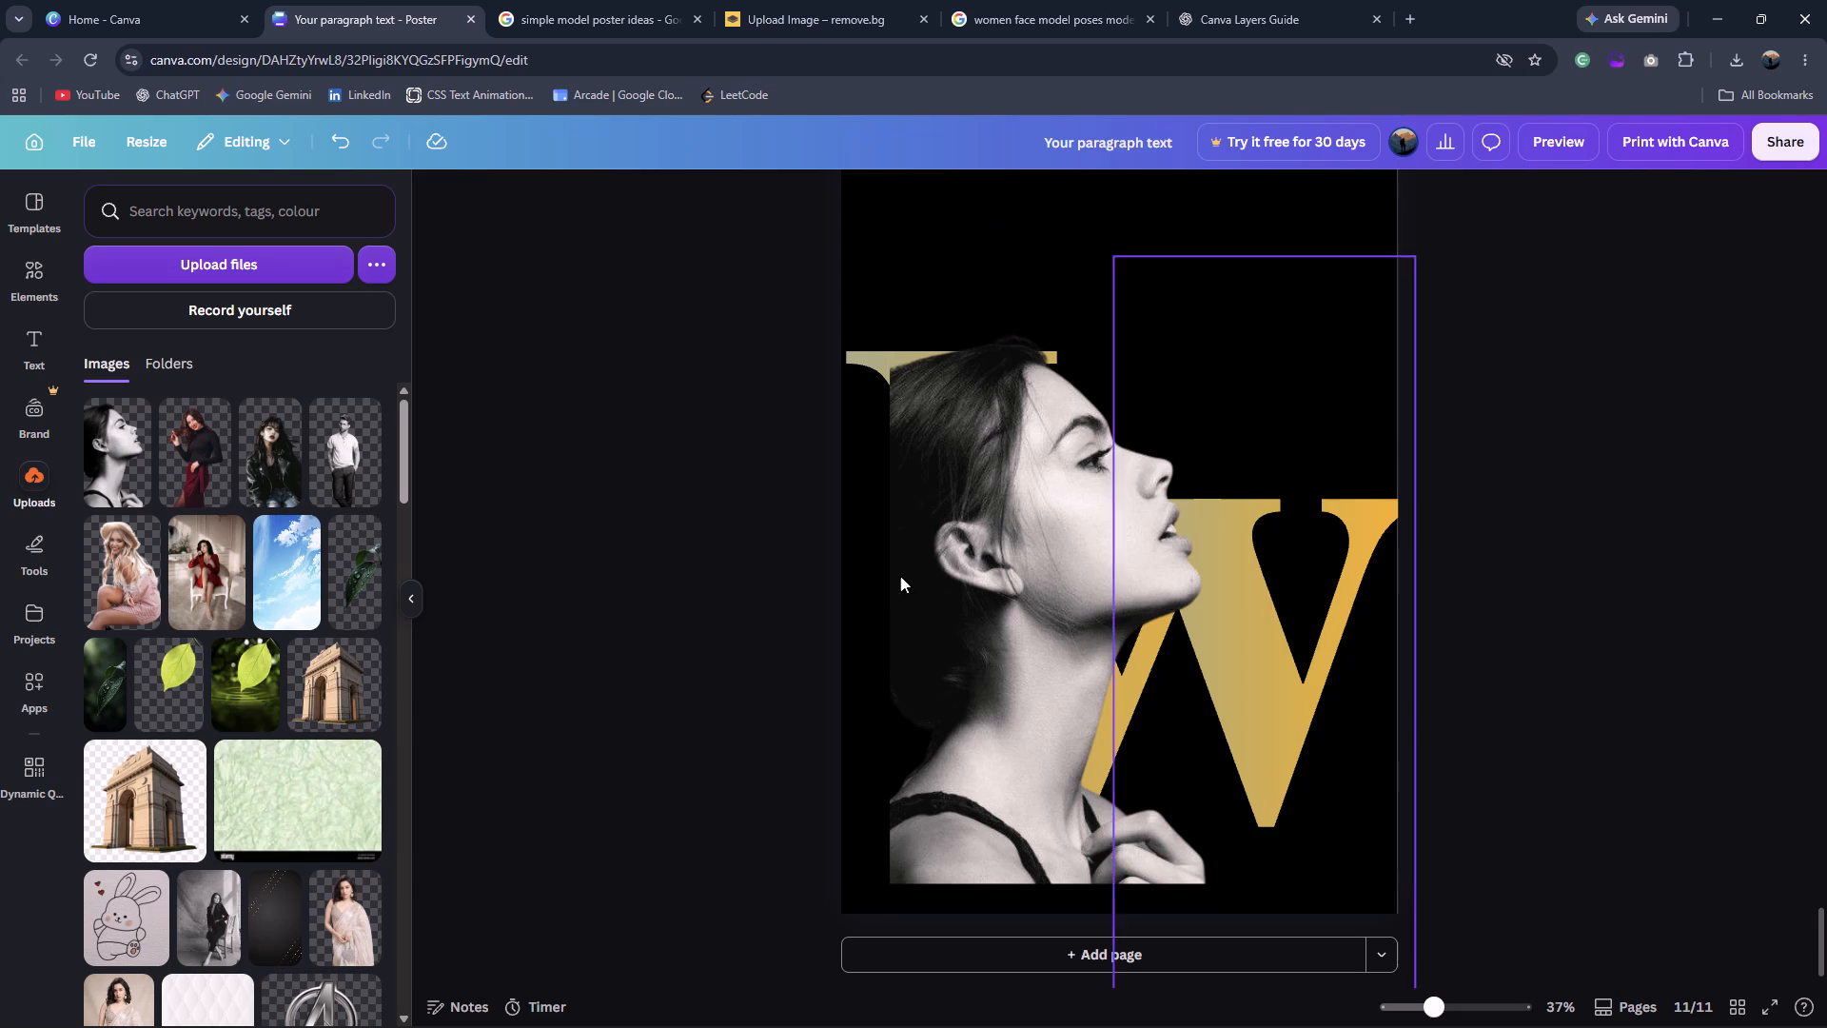
Add a square from the basic shapes and place it against the poster's left edge, behind the woman's neck.
left_click(35, 298)
left_click(134, 328)
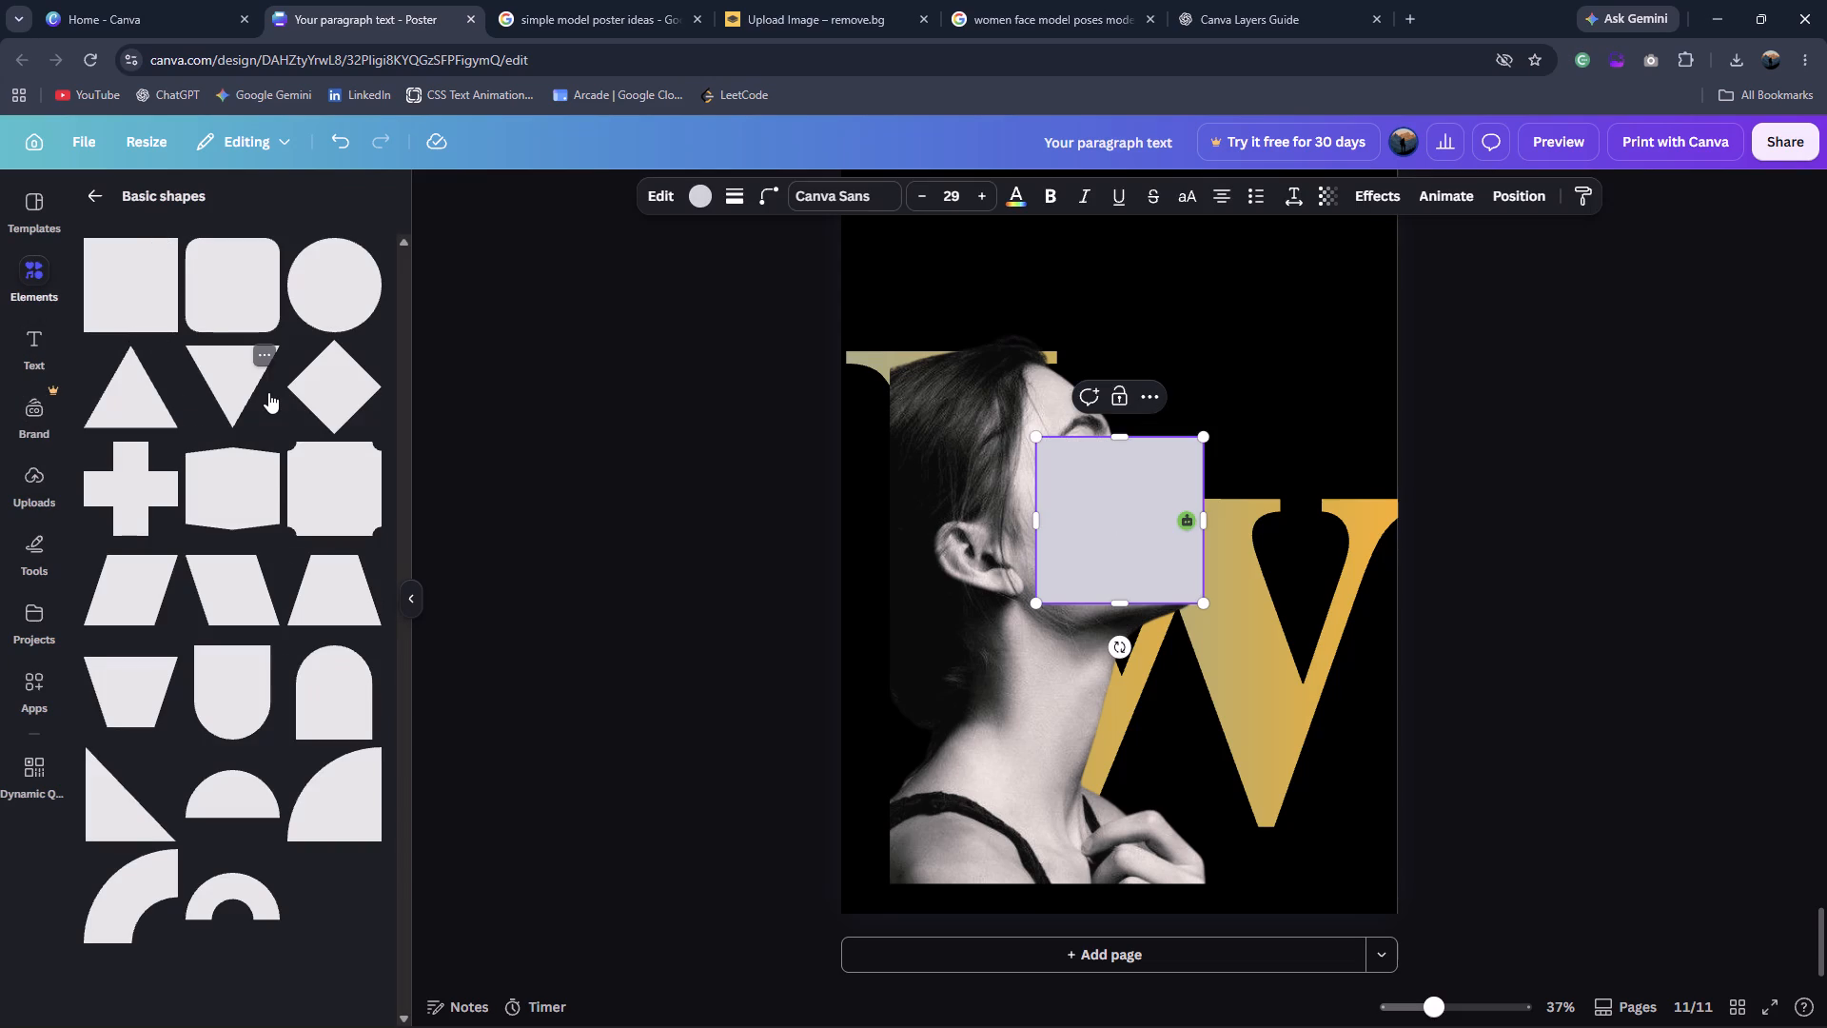
left_click(1782, 559)
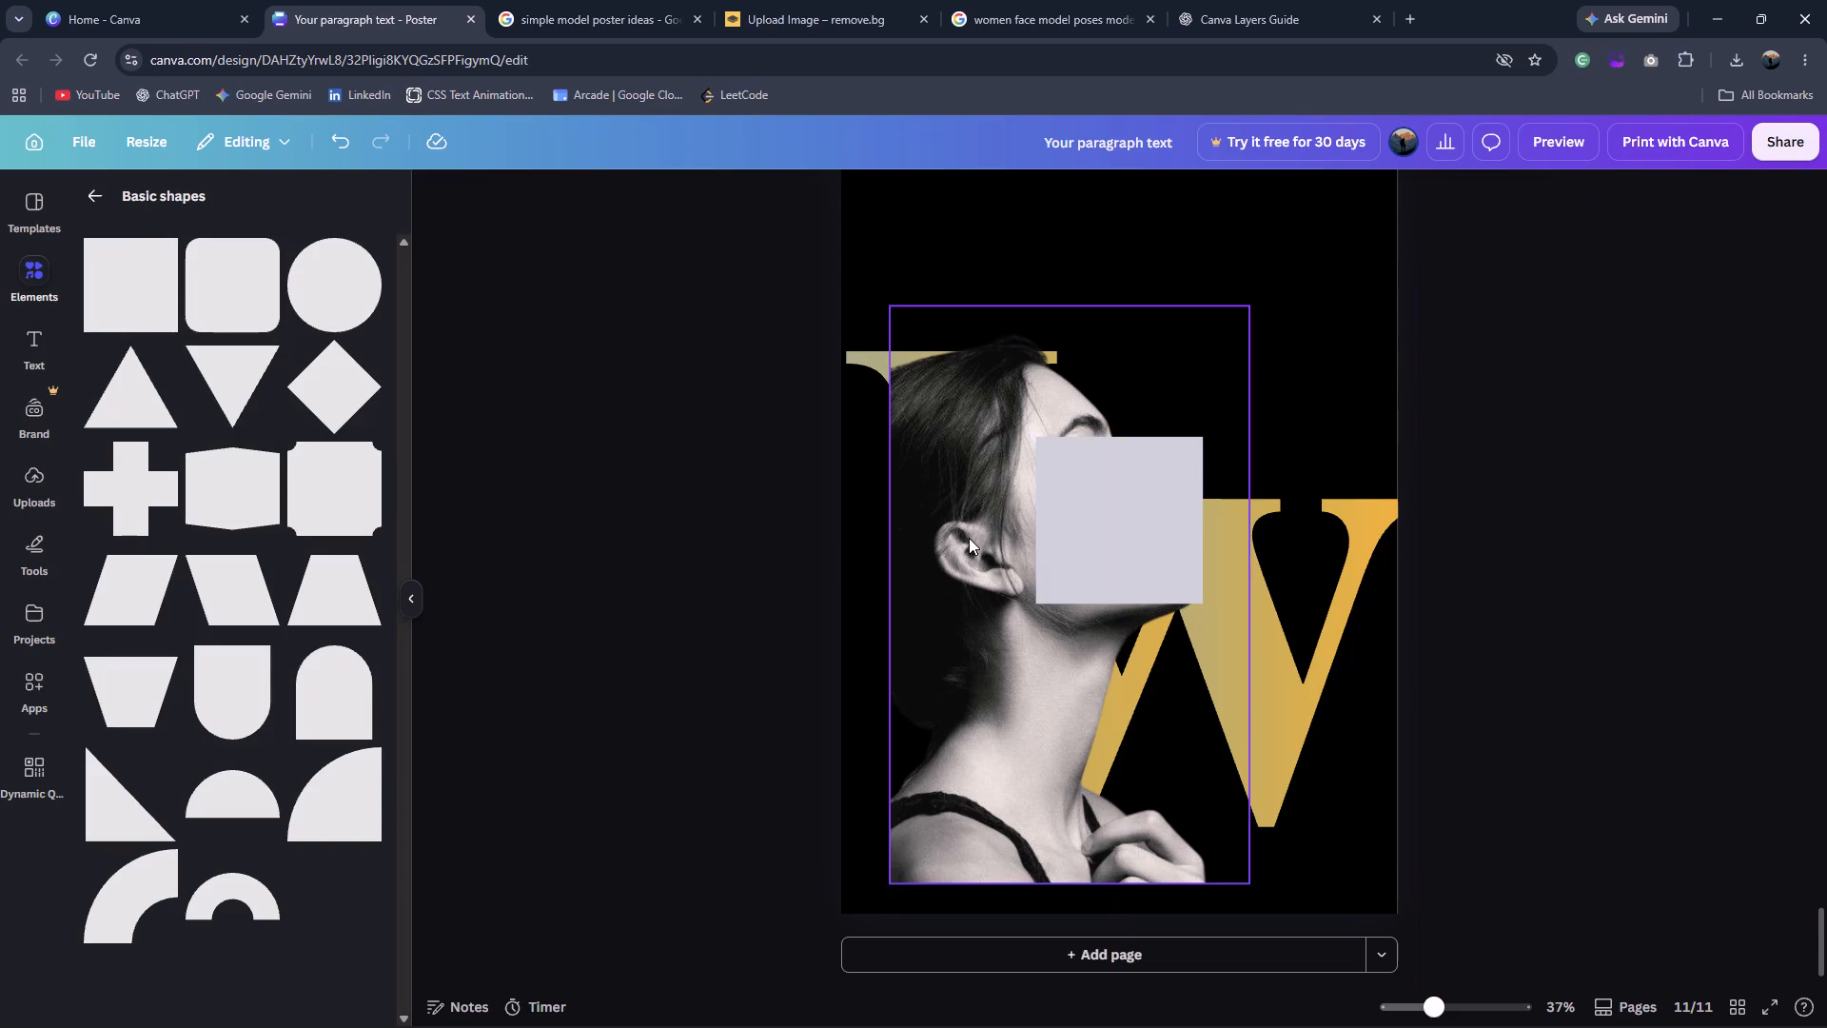
left_click_drag(1113, 525, 933, 702)
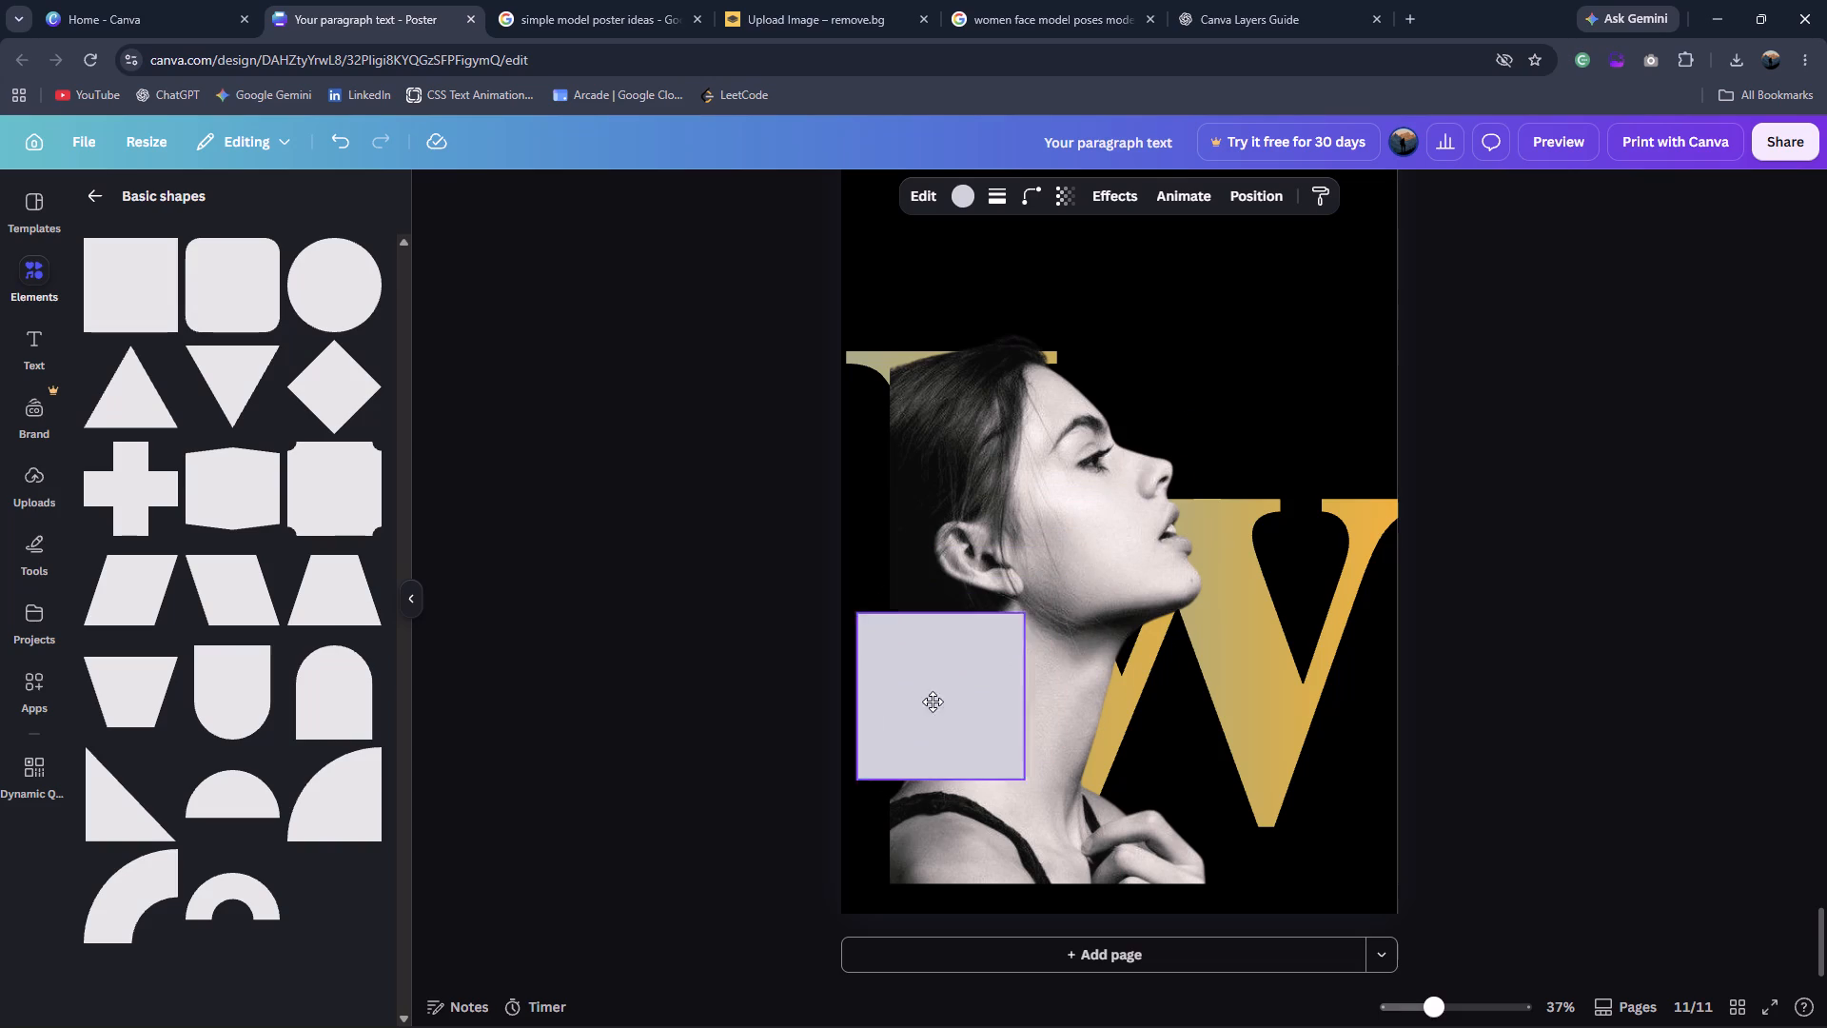
left_click_drag(933, 702, 918, 665)
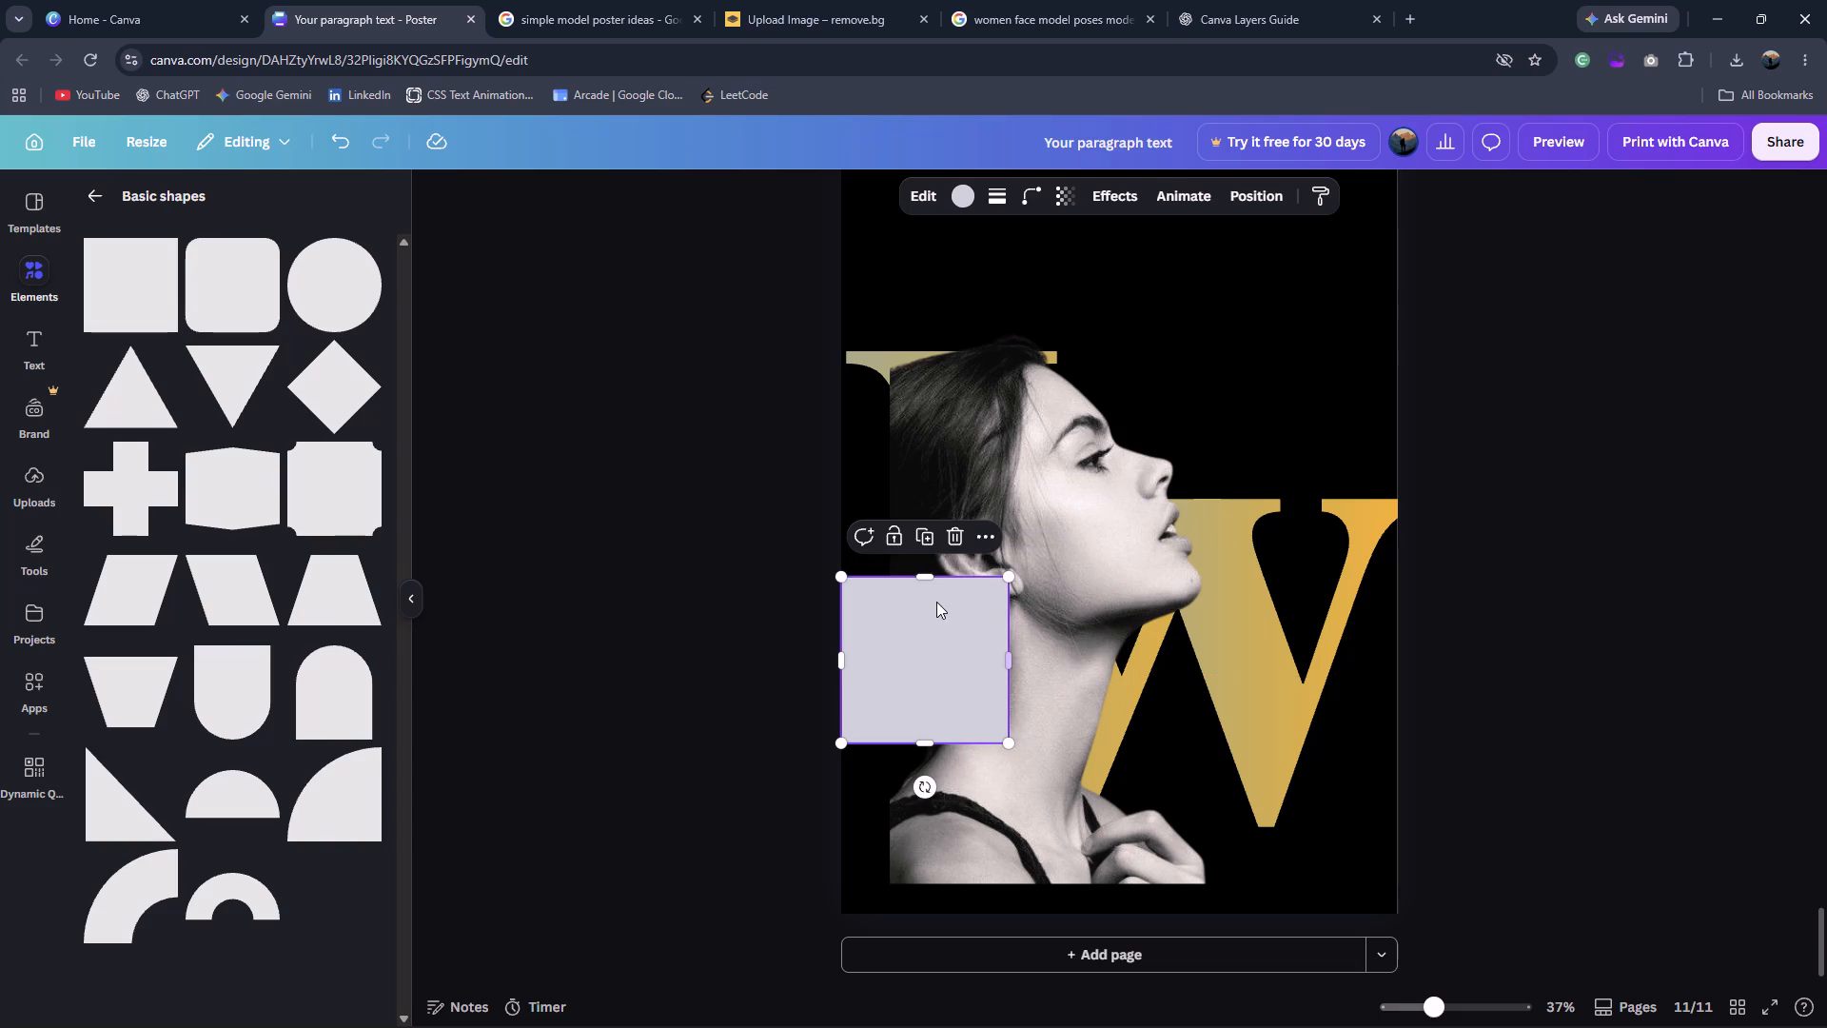
Reshape the square into a diagonal strip, slanted parallel to the letter's stroke and reaching across the shoulder to the poster's bottom edge.
left_click_drag(929, 575, 929, 642)
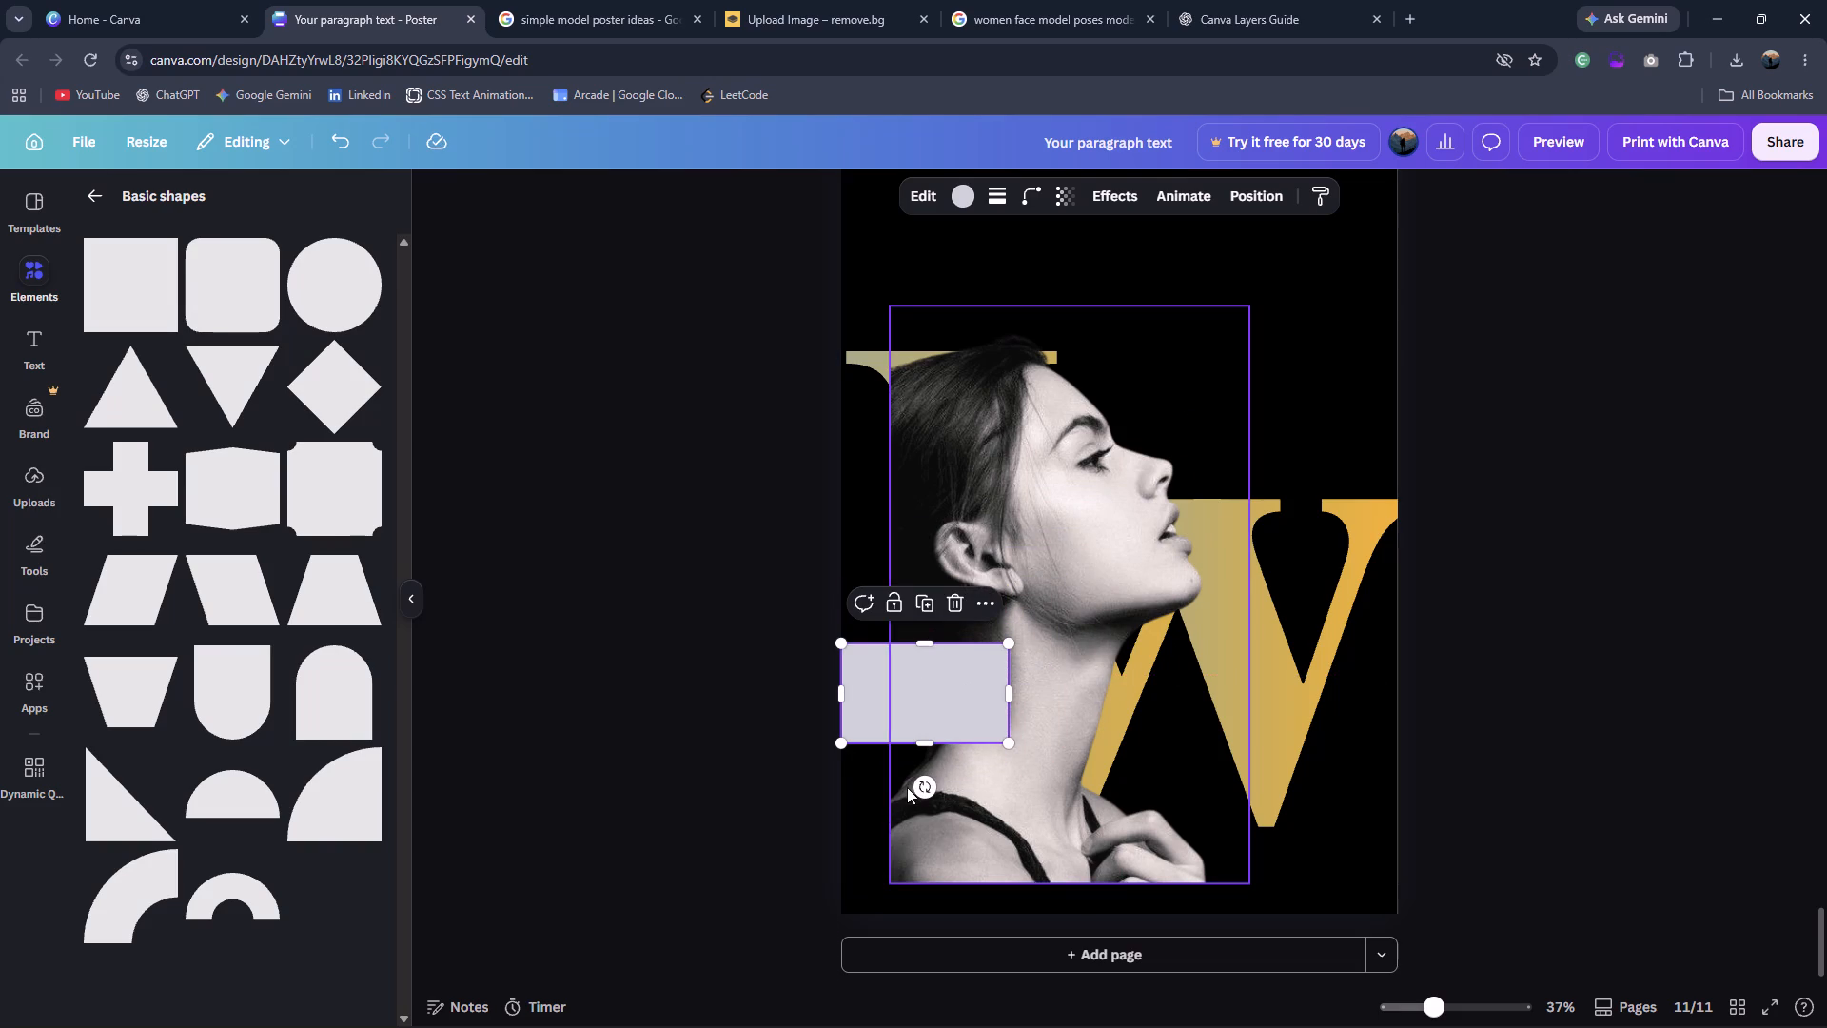
left_click(928, 772)
left_click(939, 695)
left_click_drag(923, 786, 923, 787)
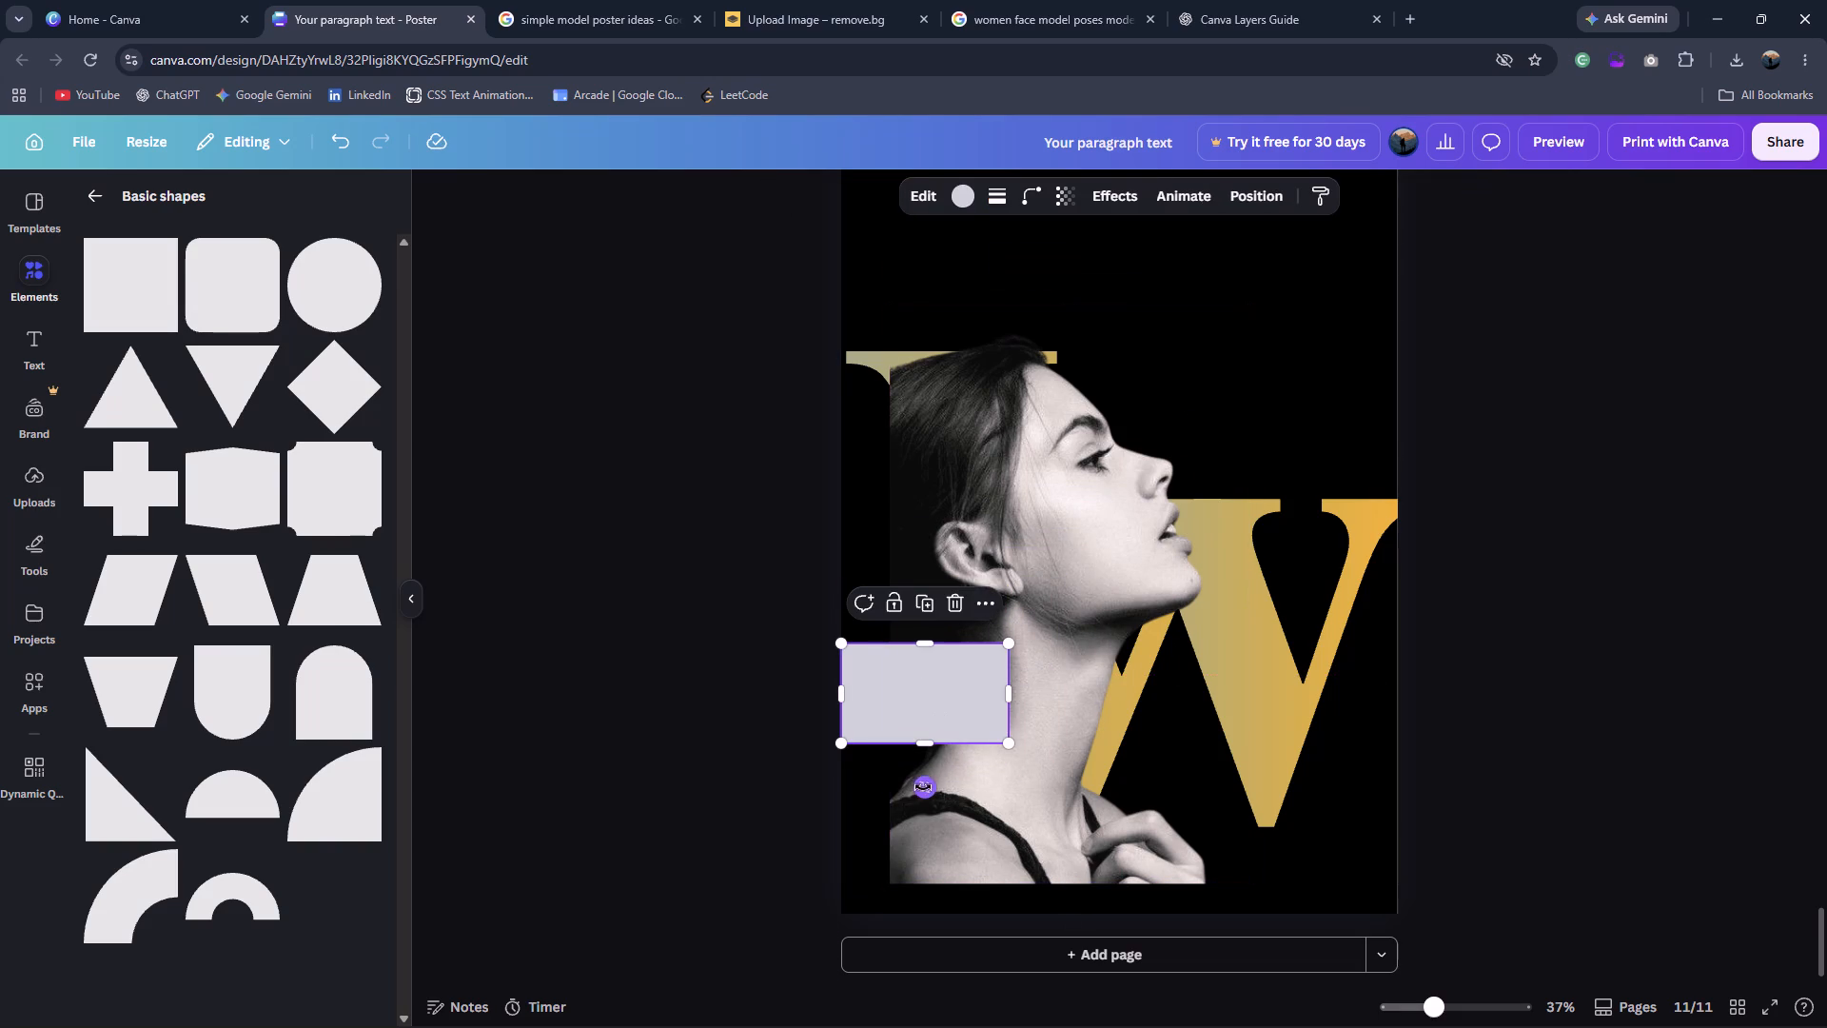
left_click_drag(923, 787, 1070, 541)
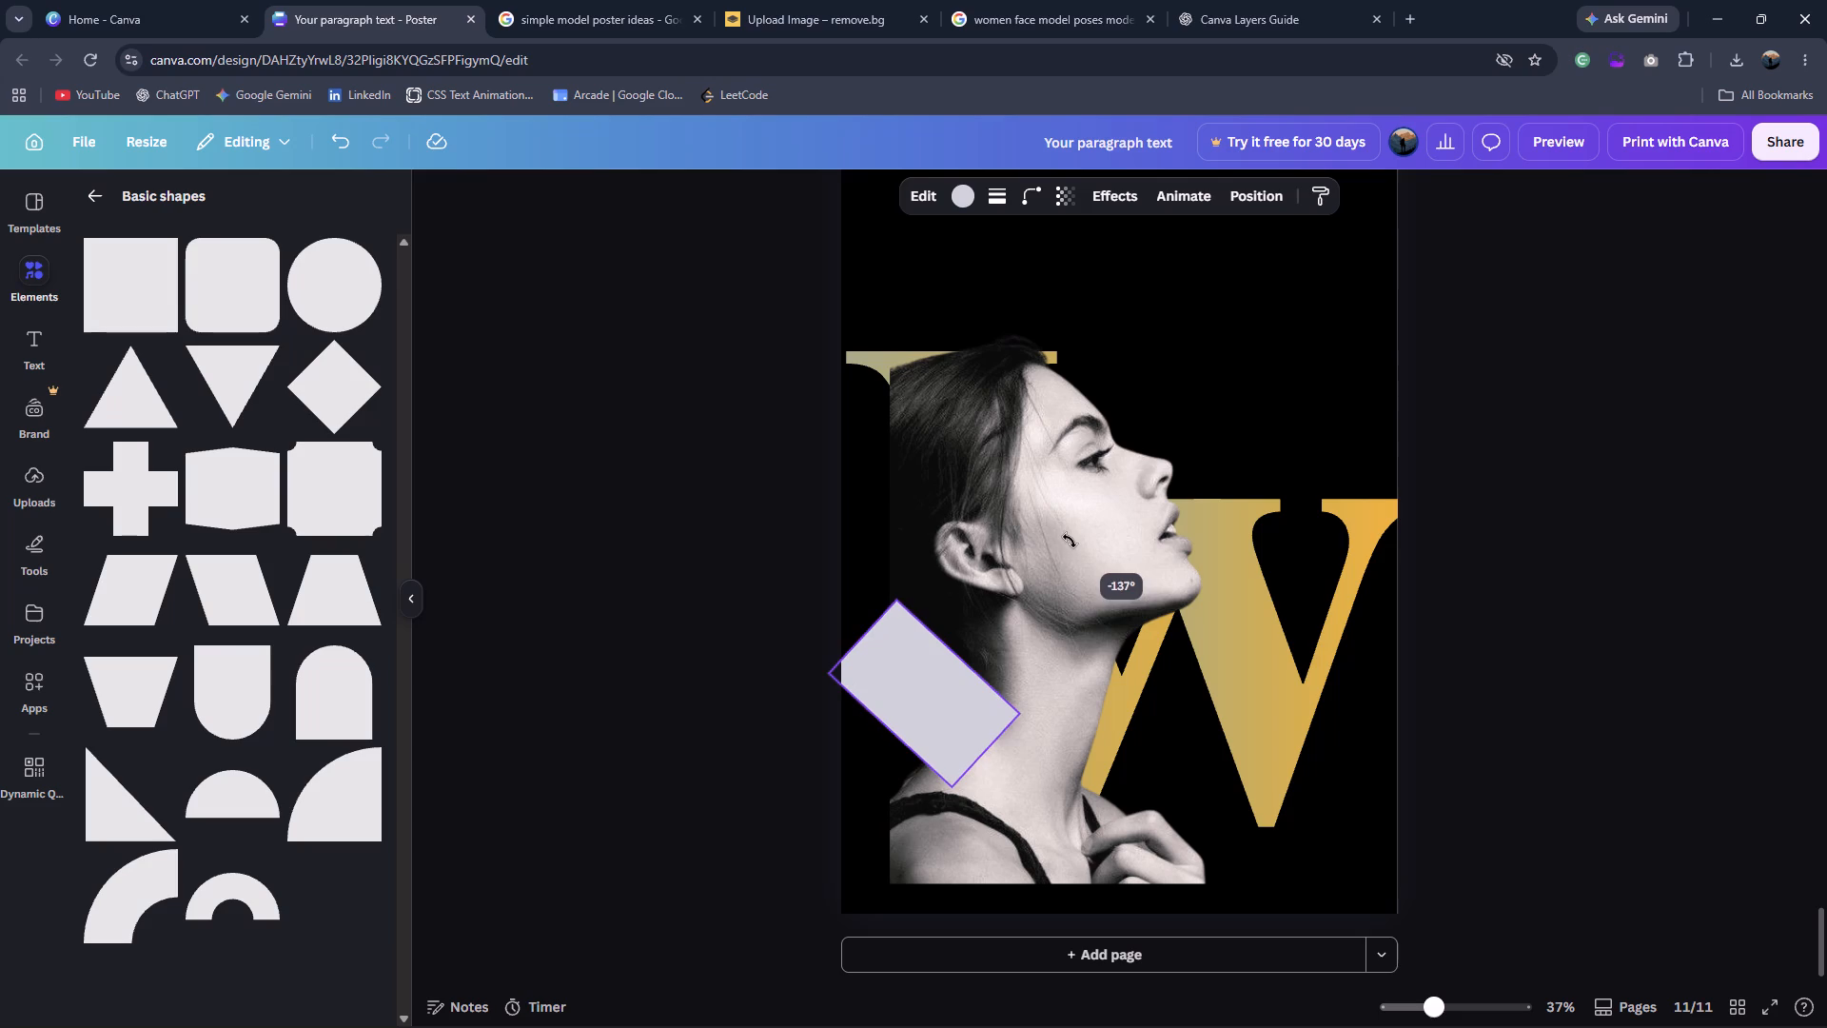
left_click_drag(1070, 541, 1070, 579)
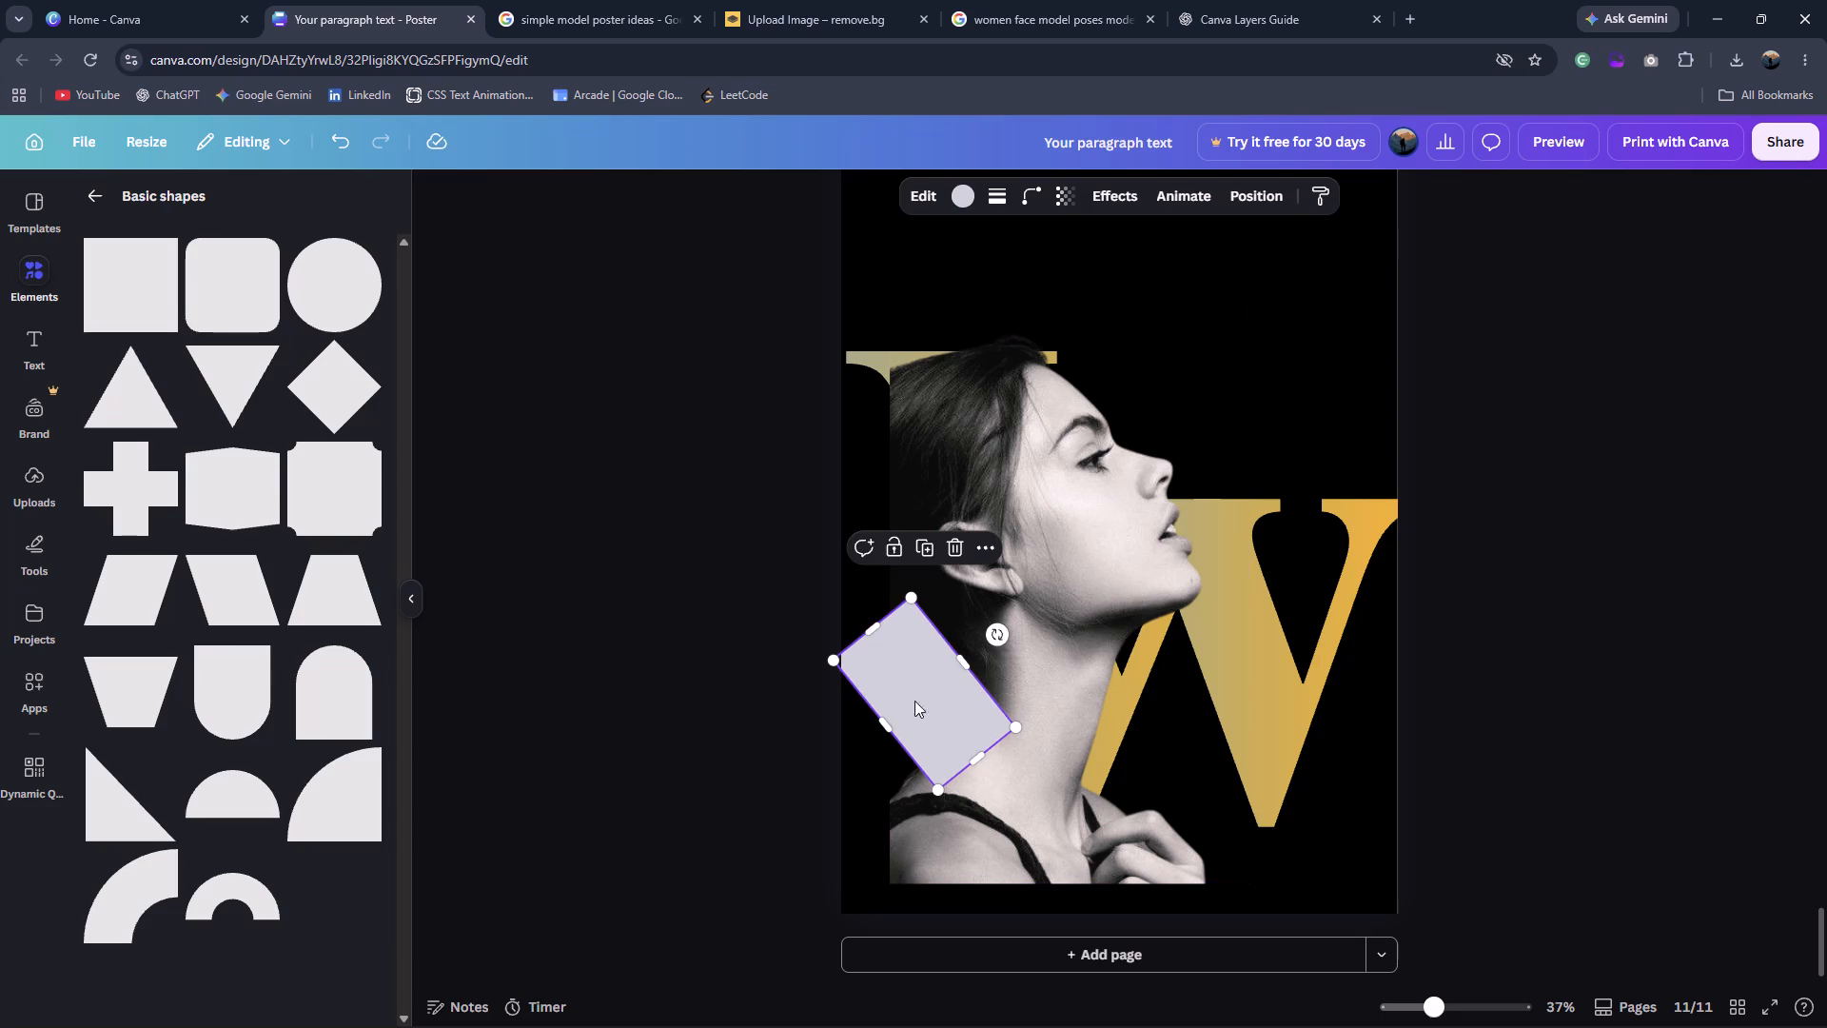
left_click_drag(906, 693, 909, 677)
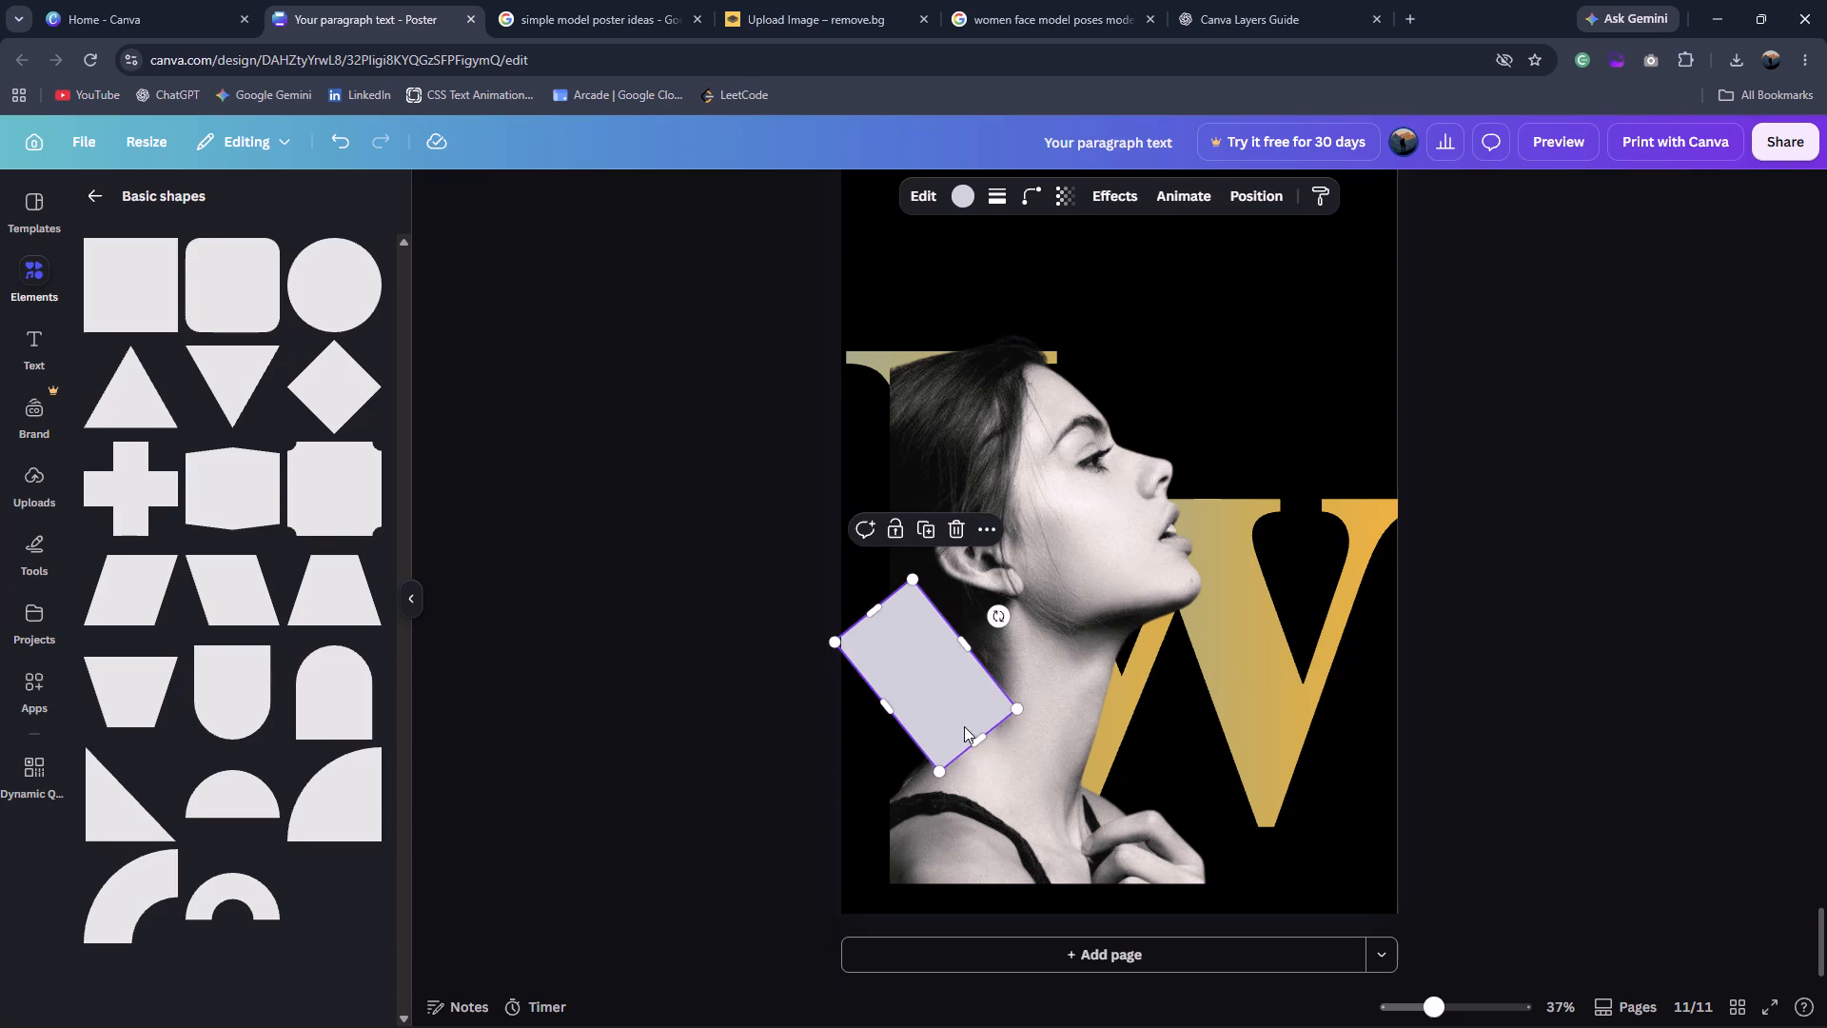
left_click_drag(977, 737, 1083, 881)
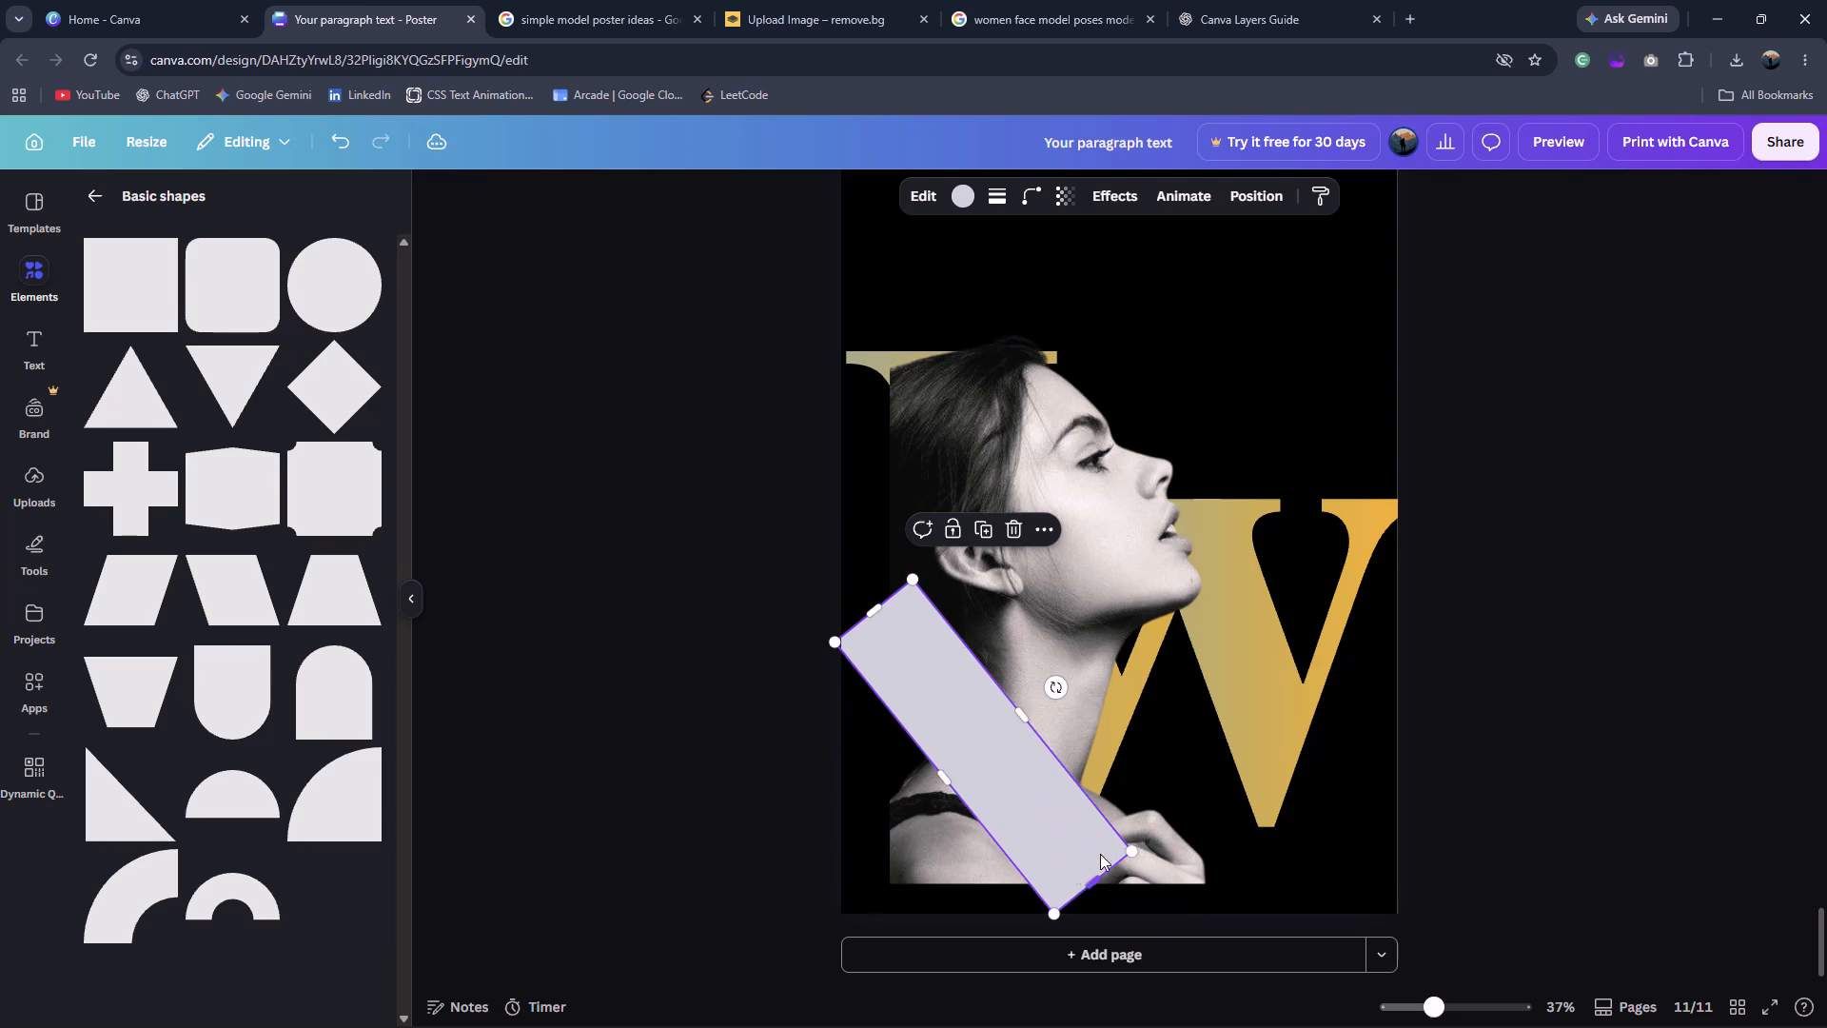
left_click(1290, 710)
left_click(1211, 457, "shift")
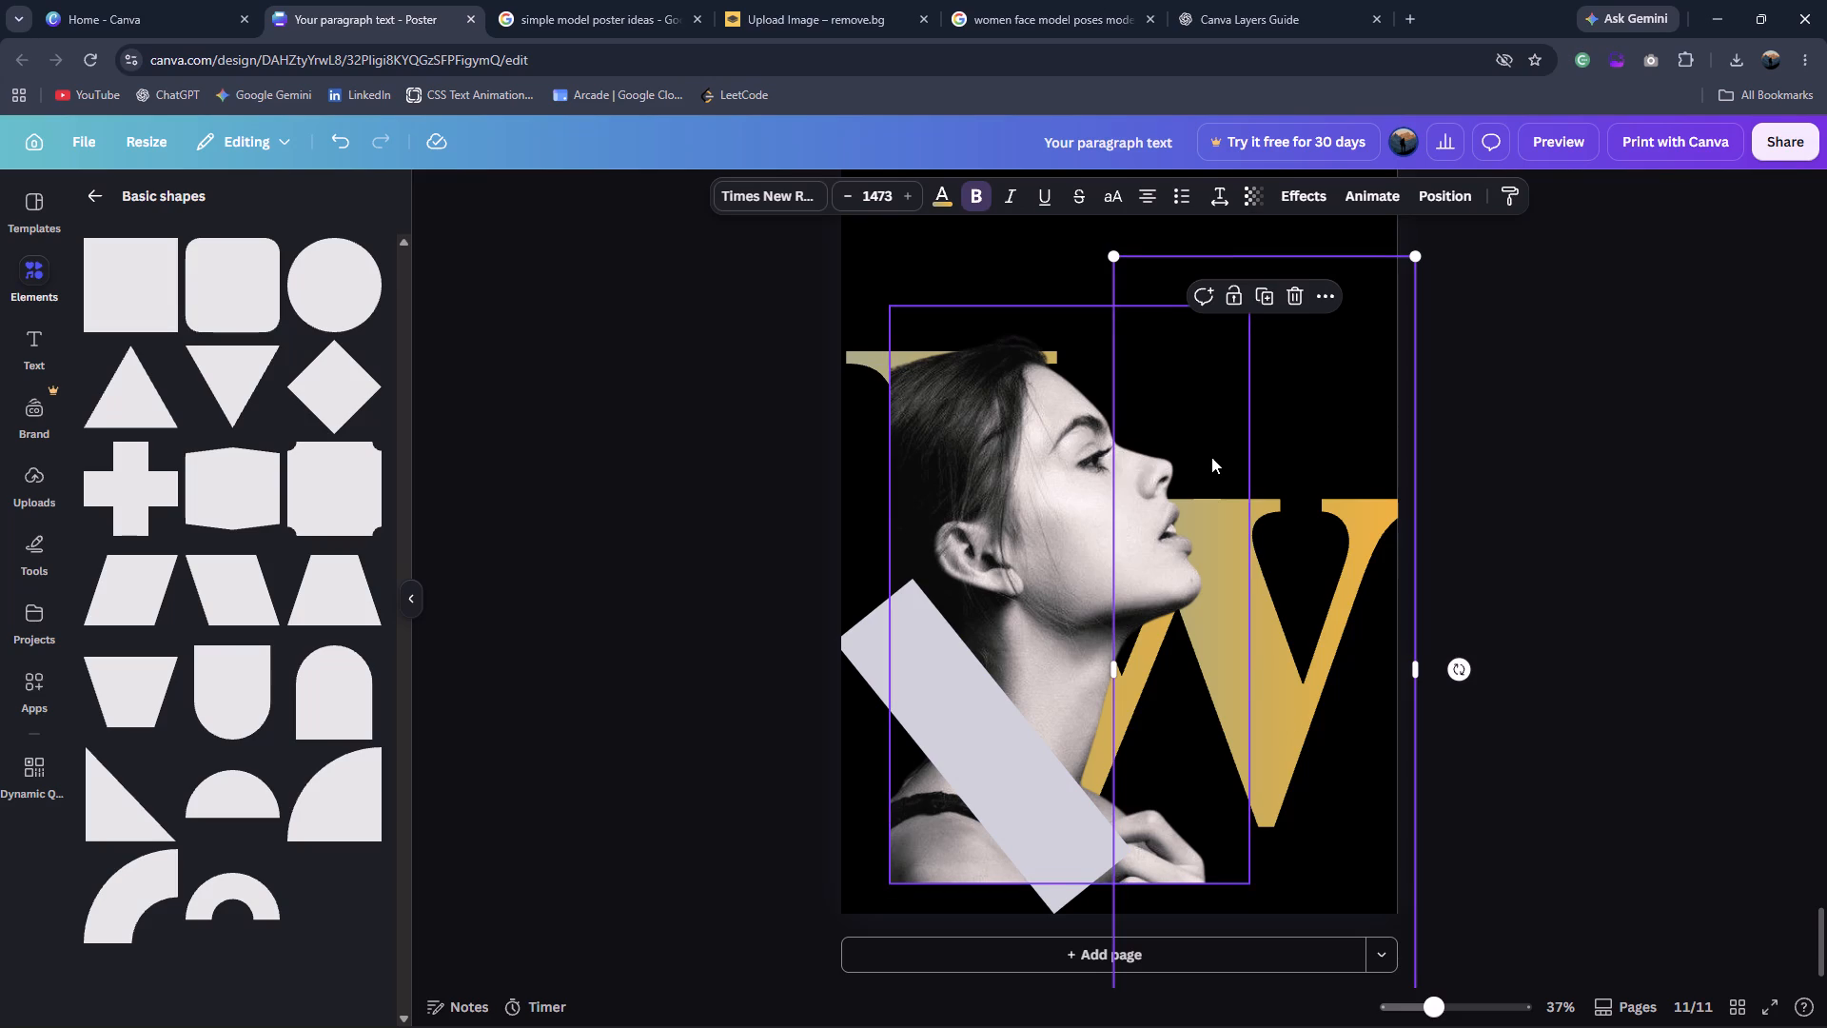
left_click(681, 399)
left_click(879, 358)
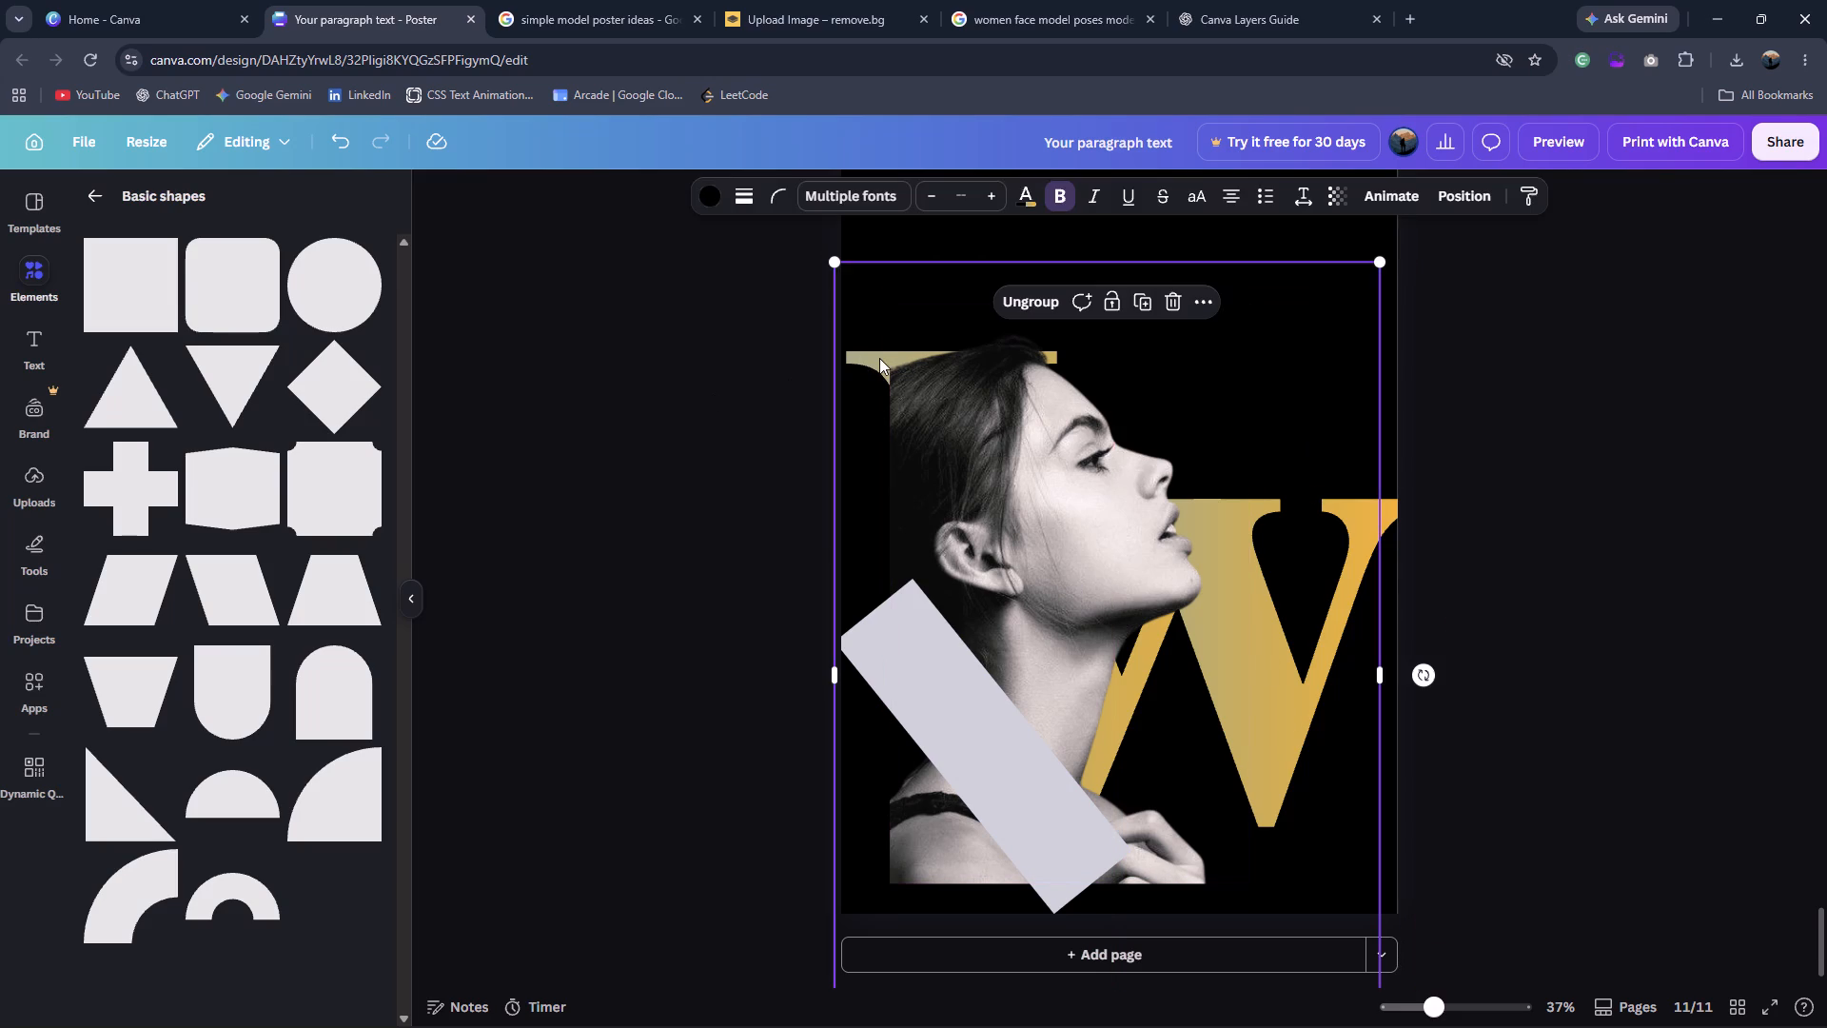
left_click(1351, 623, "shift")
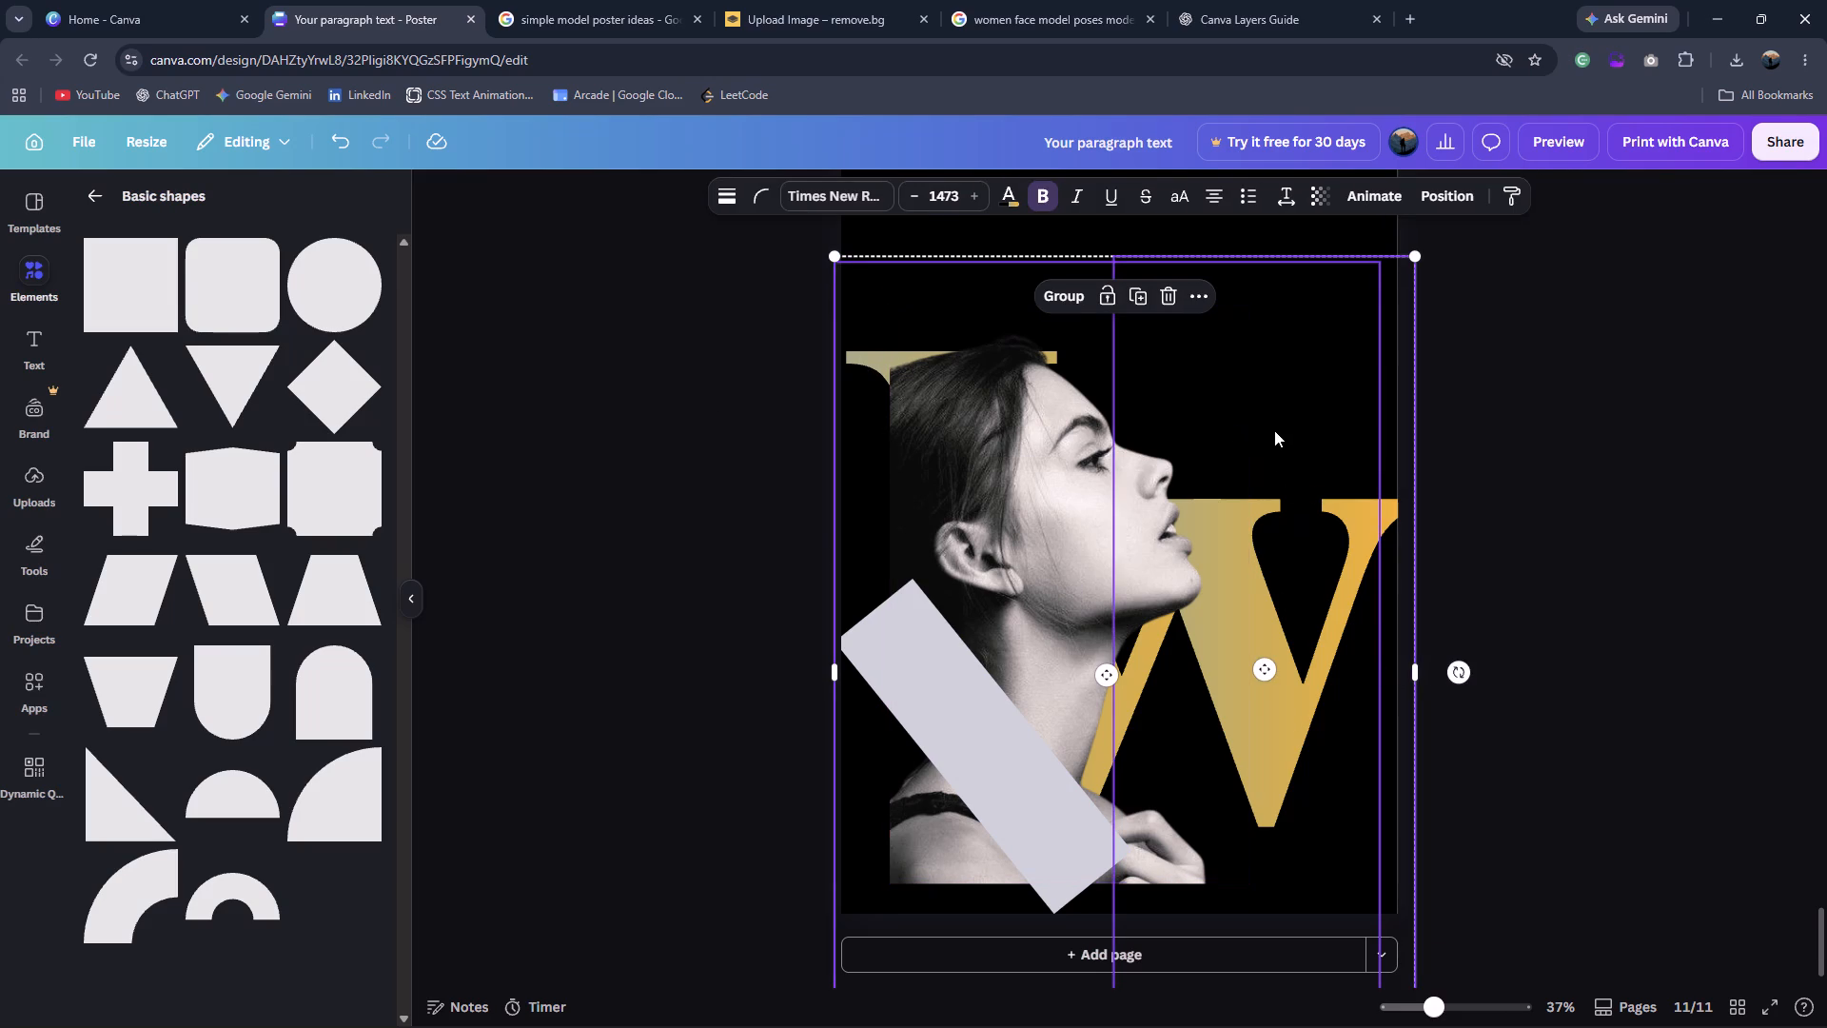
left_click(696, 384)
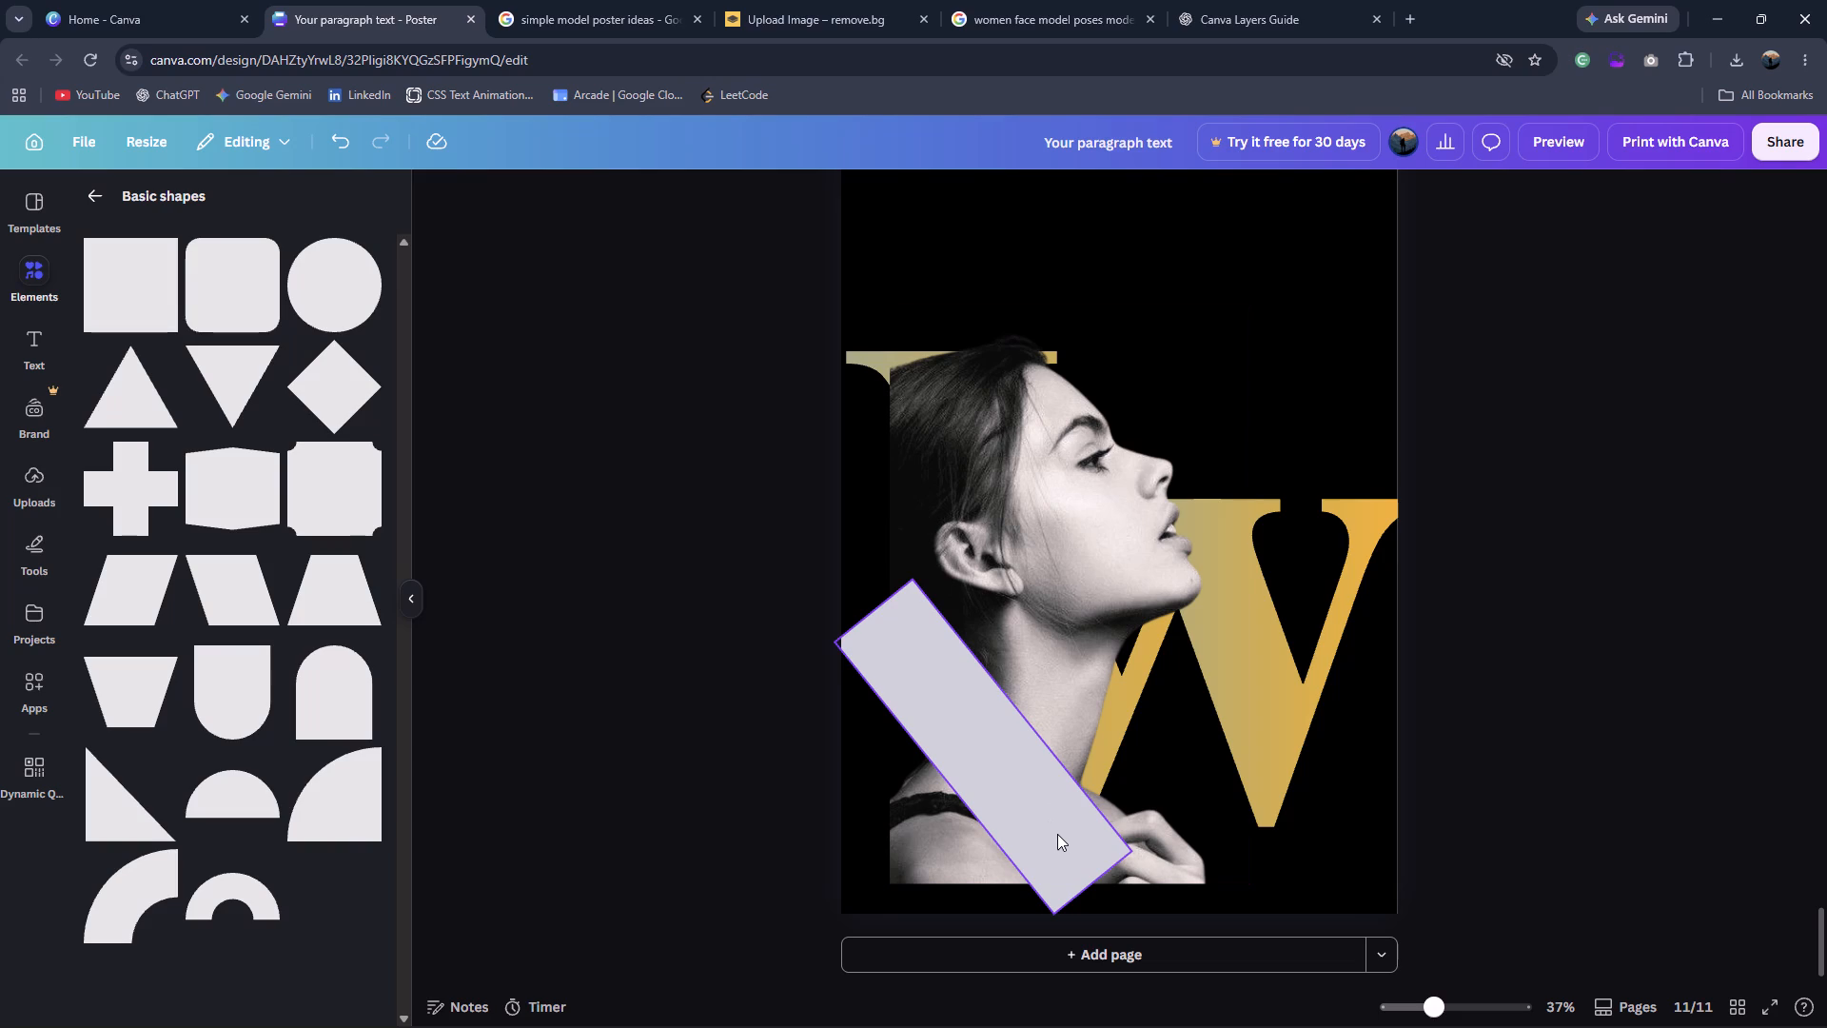
Move the diagonal strip down and slightly right over the woman's shoulder.
left_click_drag(975, 753, 975, 789)
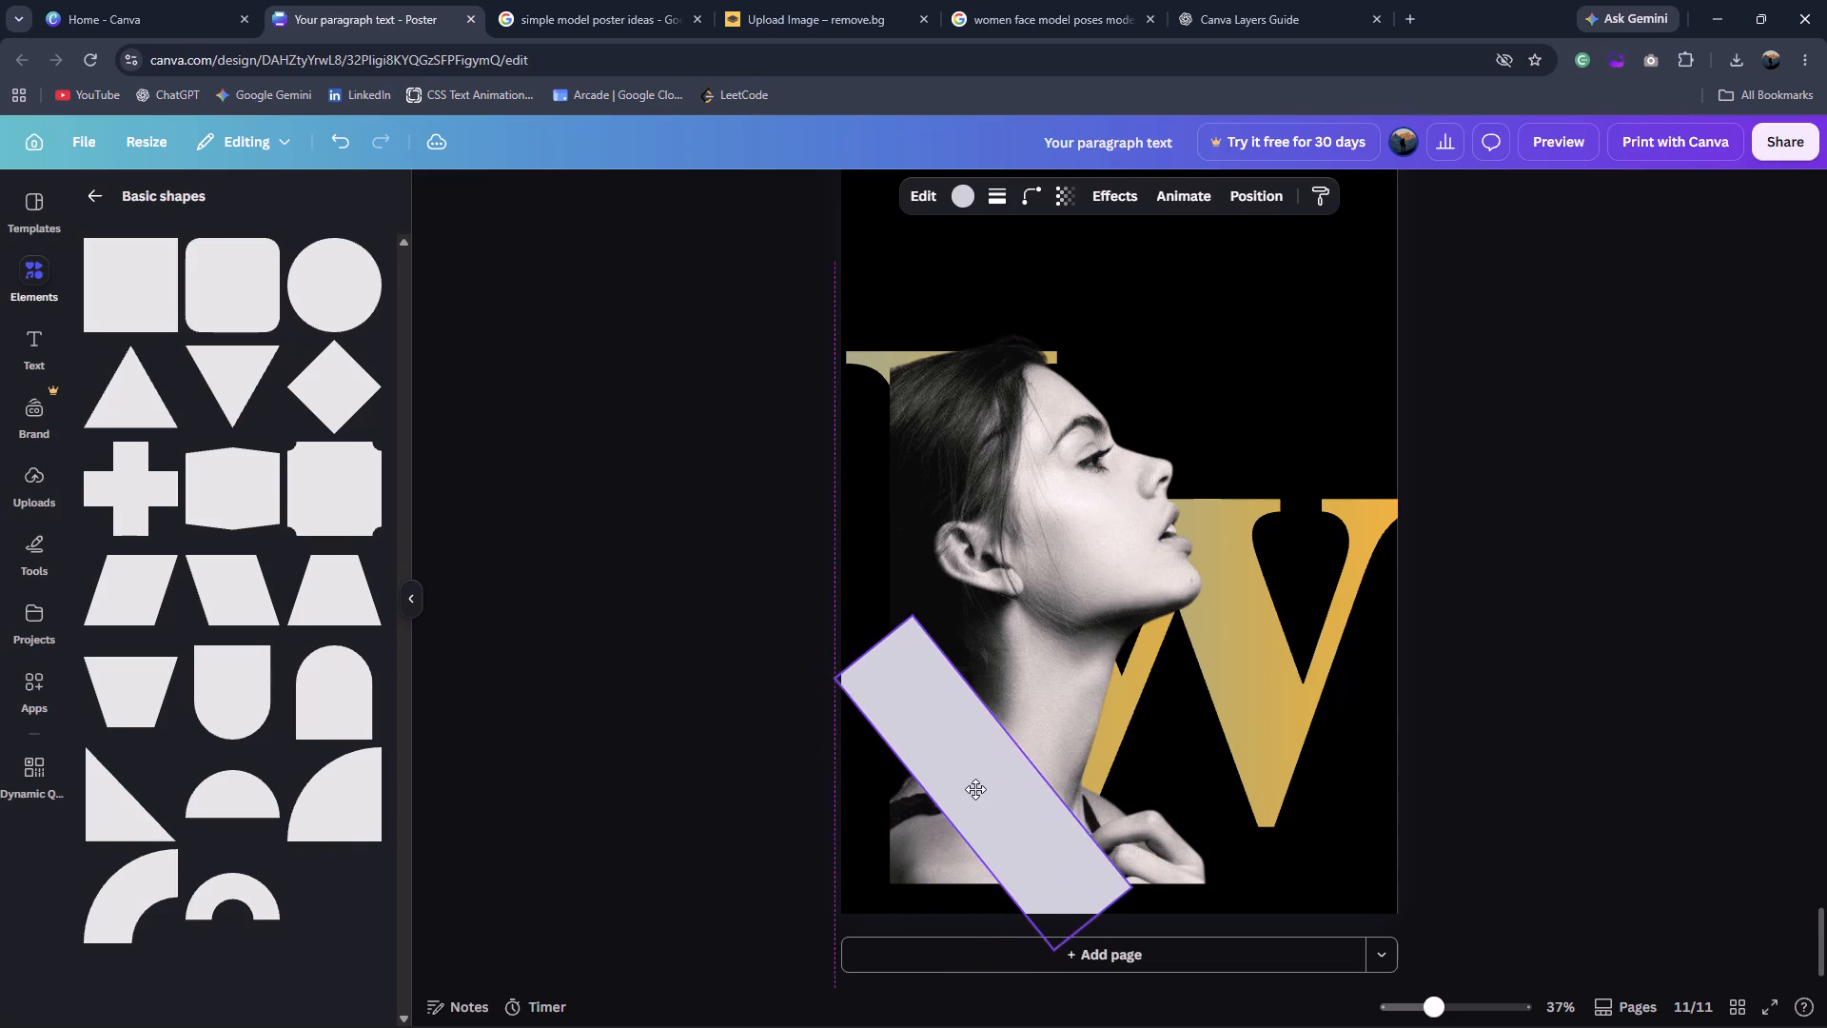
left_click_drag(975, 789, 988, 787)
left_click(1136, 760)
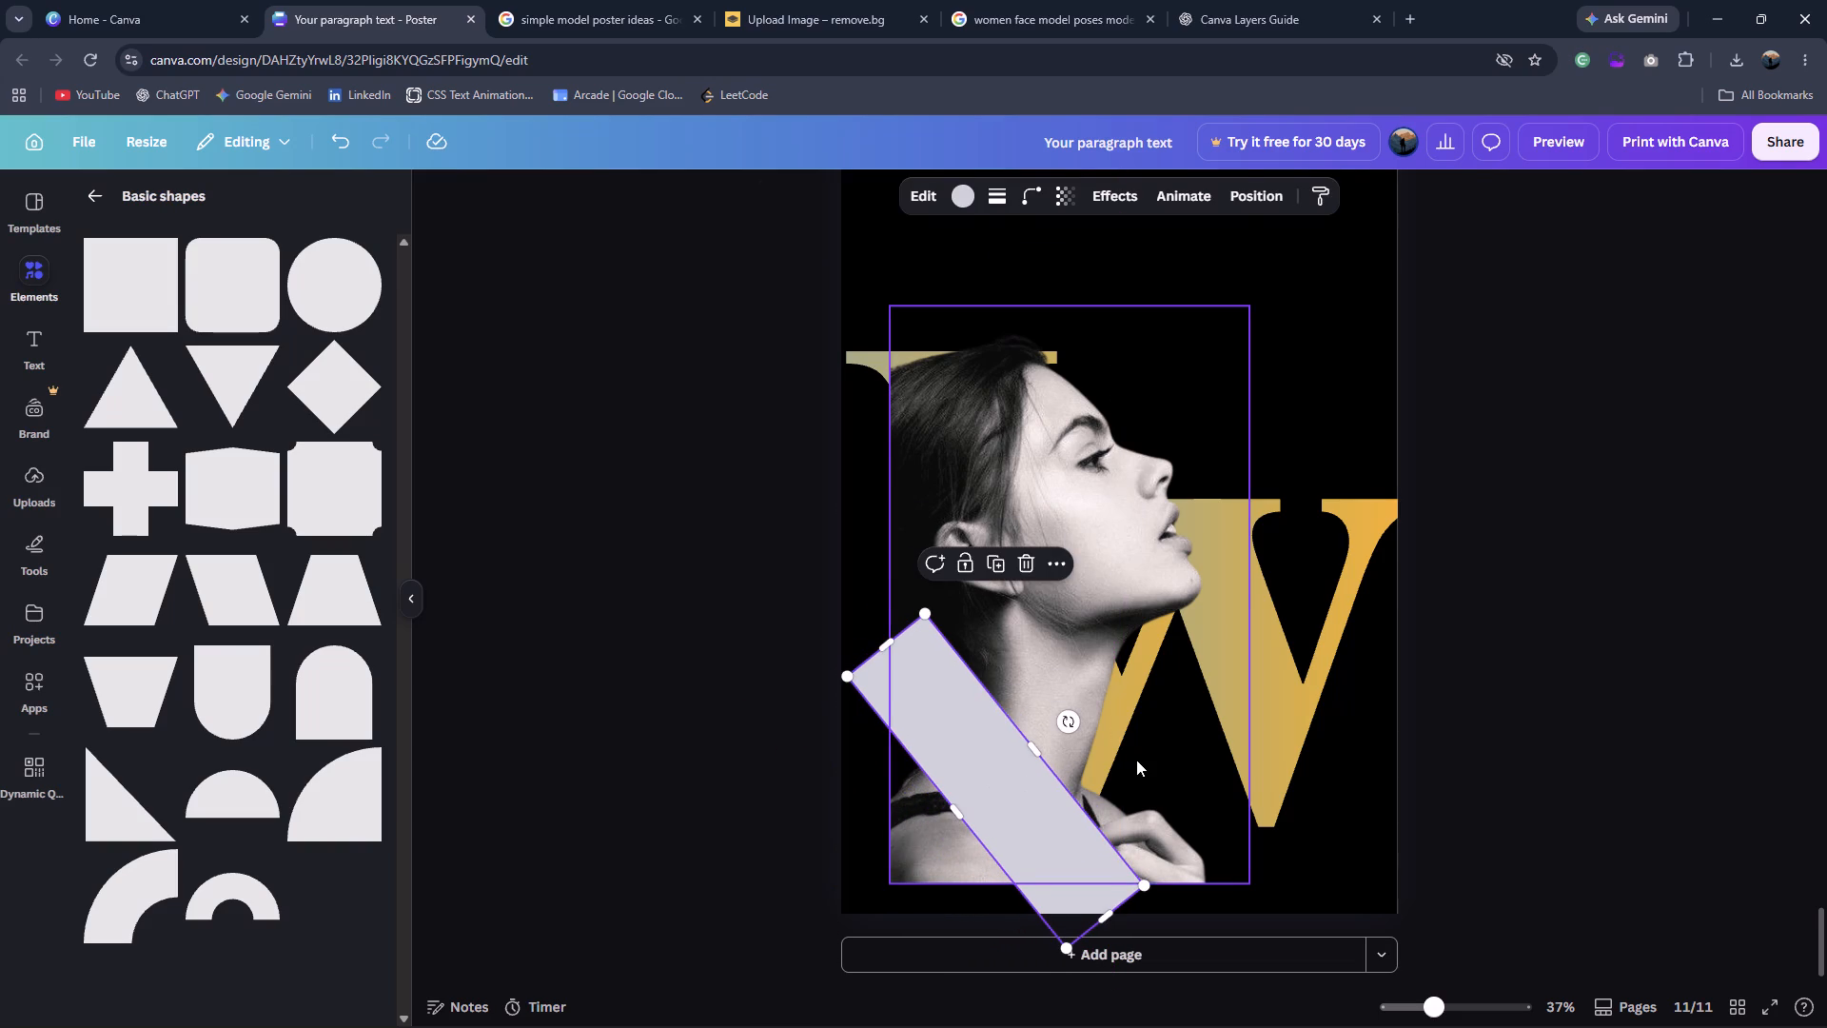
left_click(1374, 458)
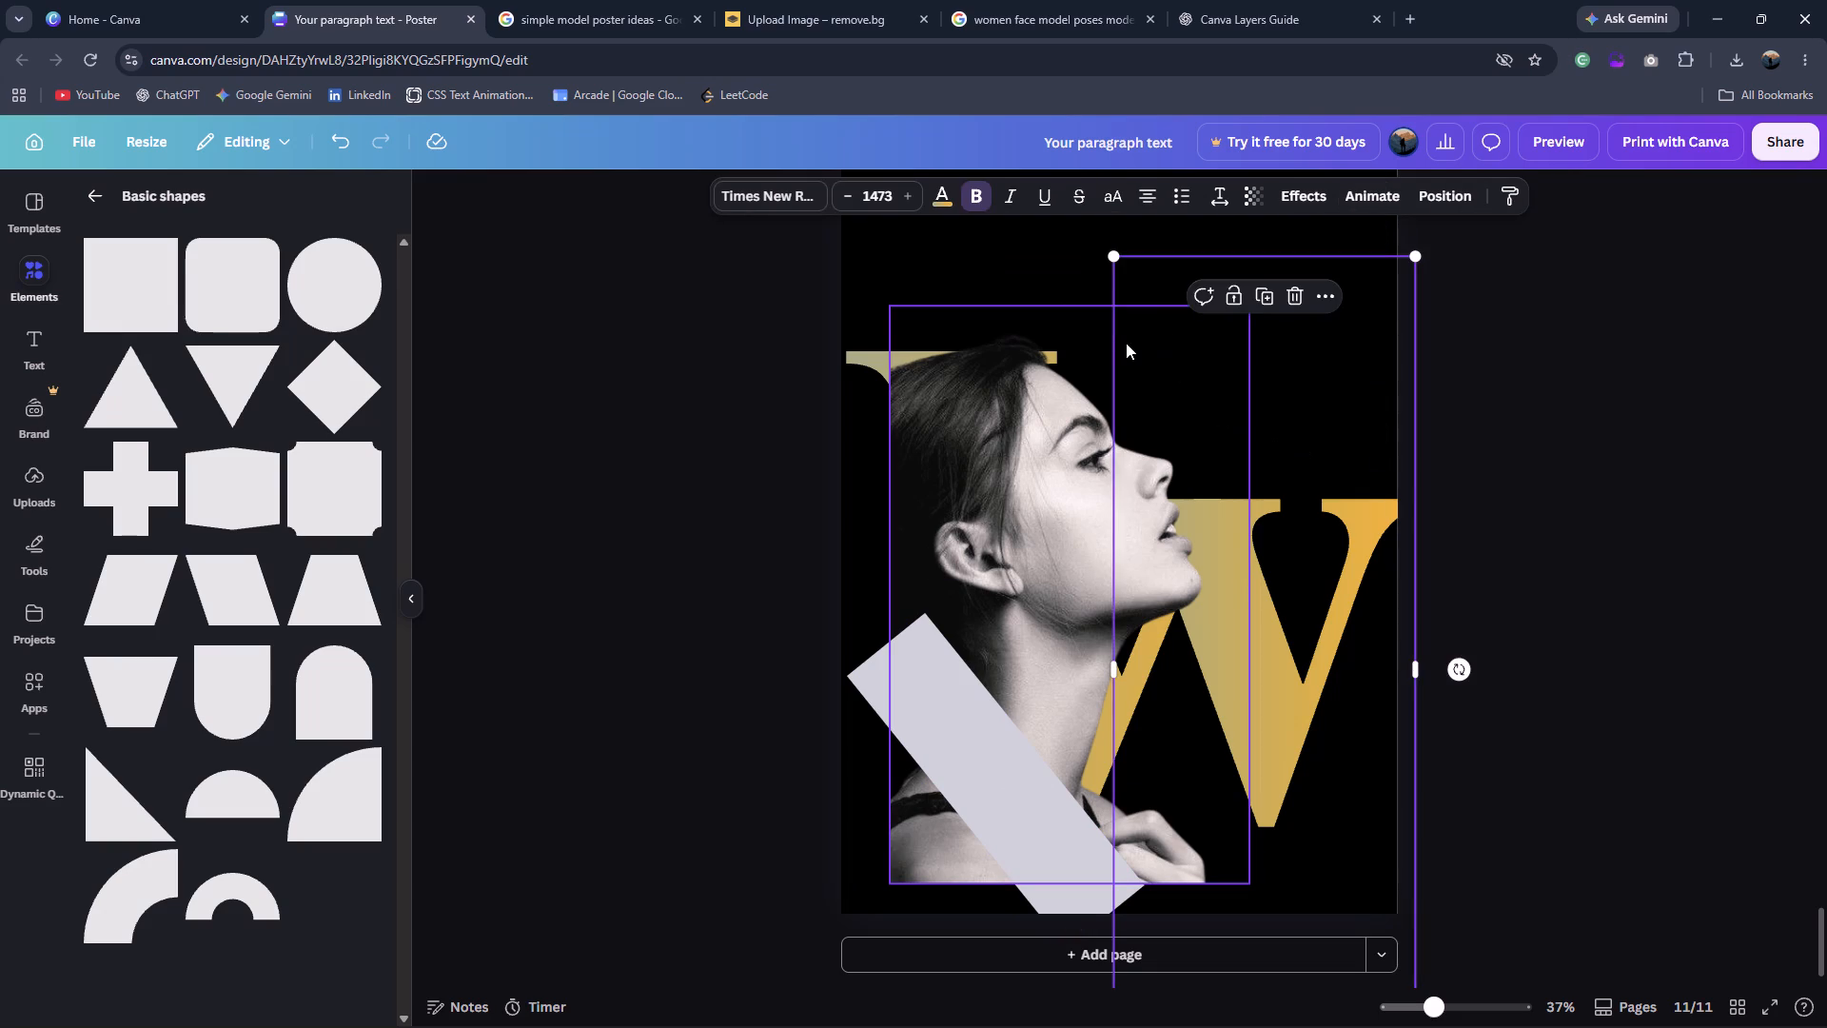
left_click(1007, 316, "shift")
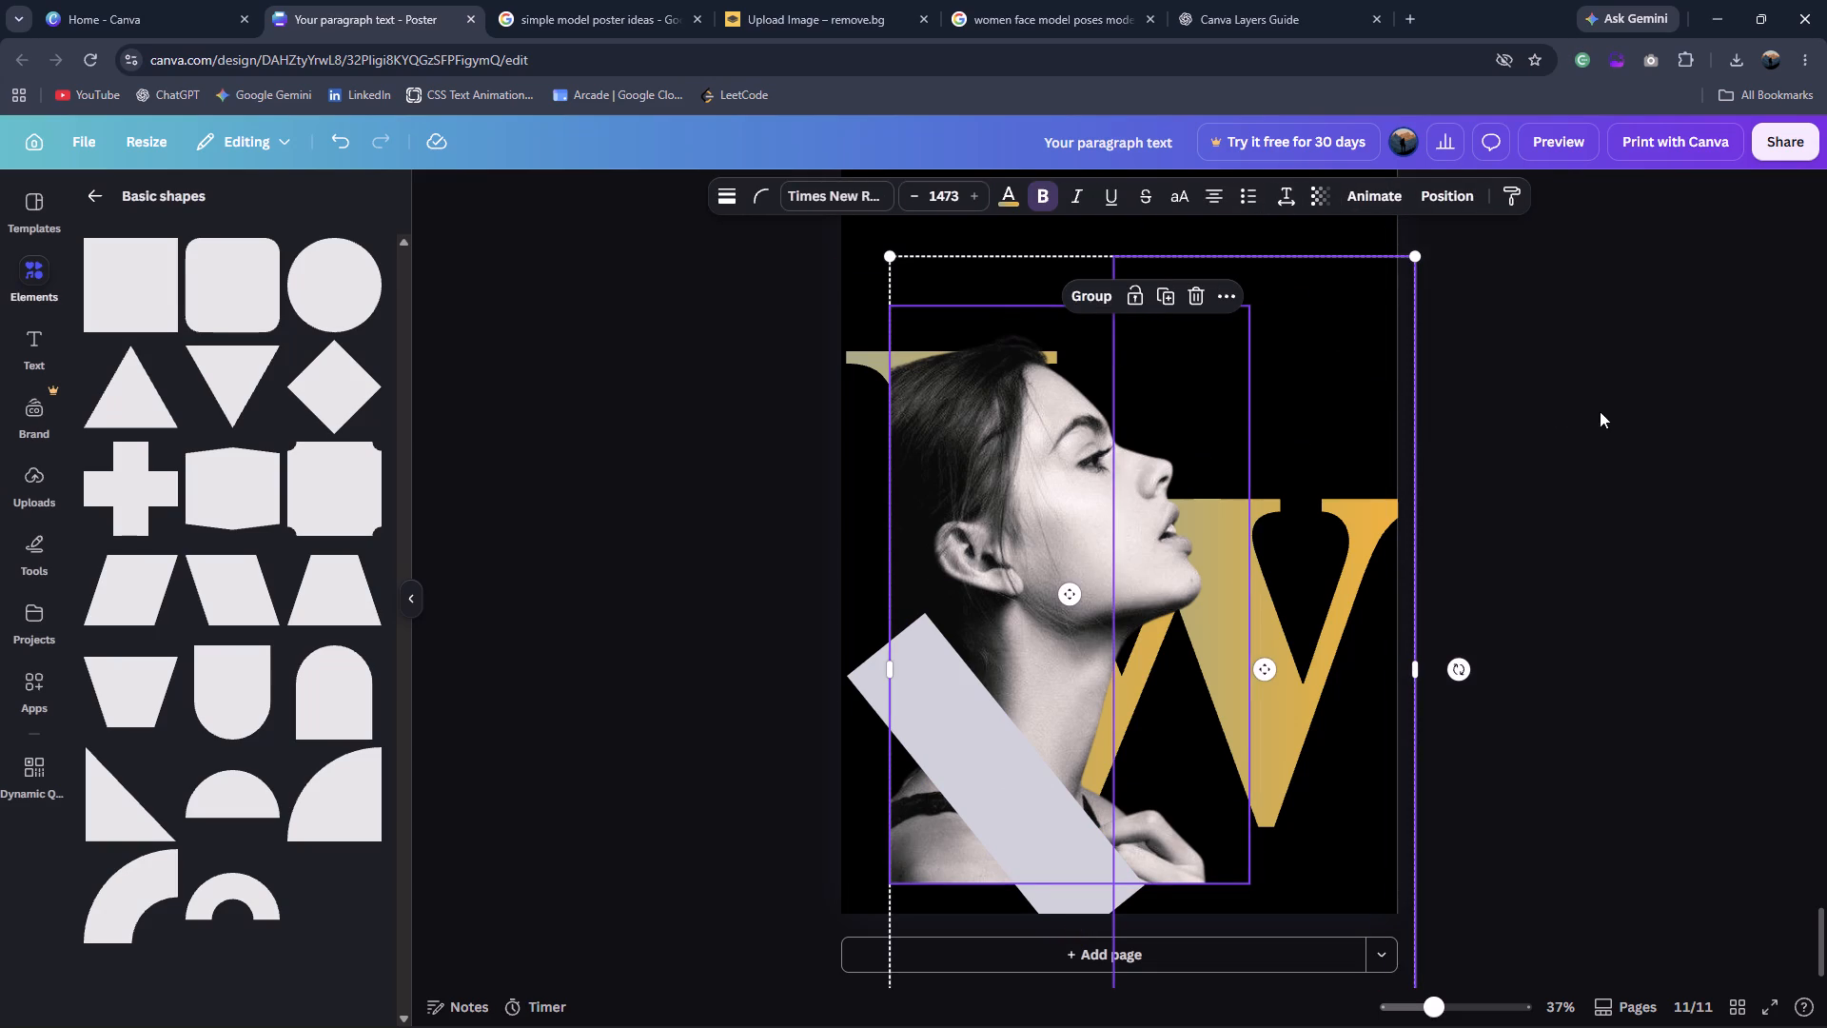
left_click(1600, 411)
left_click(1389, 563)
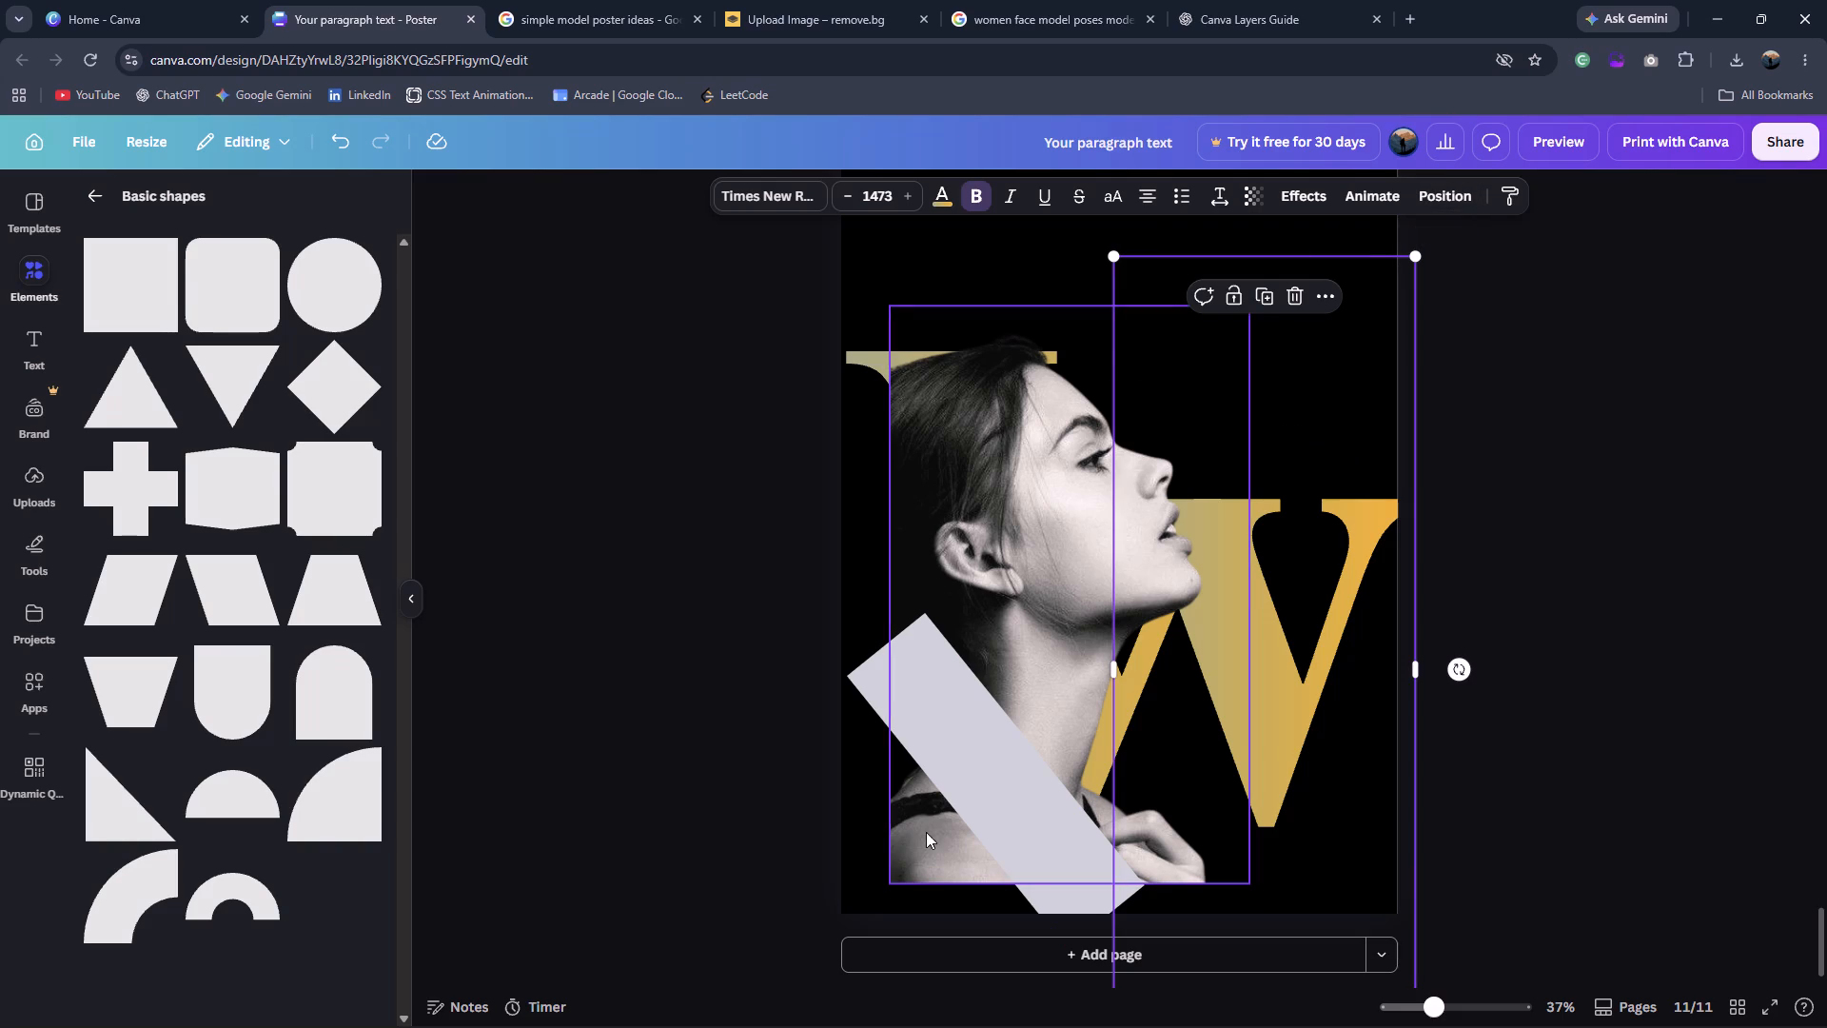
Shorten the diagonal strip to a length of about 23.3 and widen it outwards over the poster's lower-left corner.
left_click(974, 803)
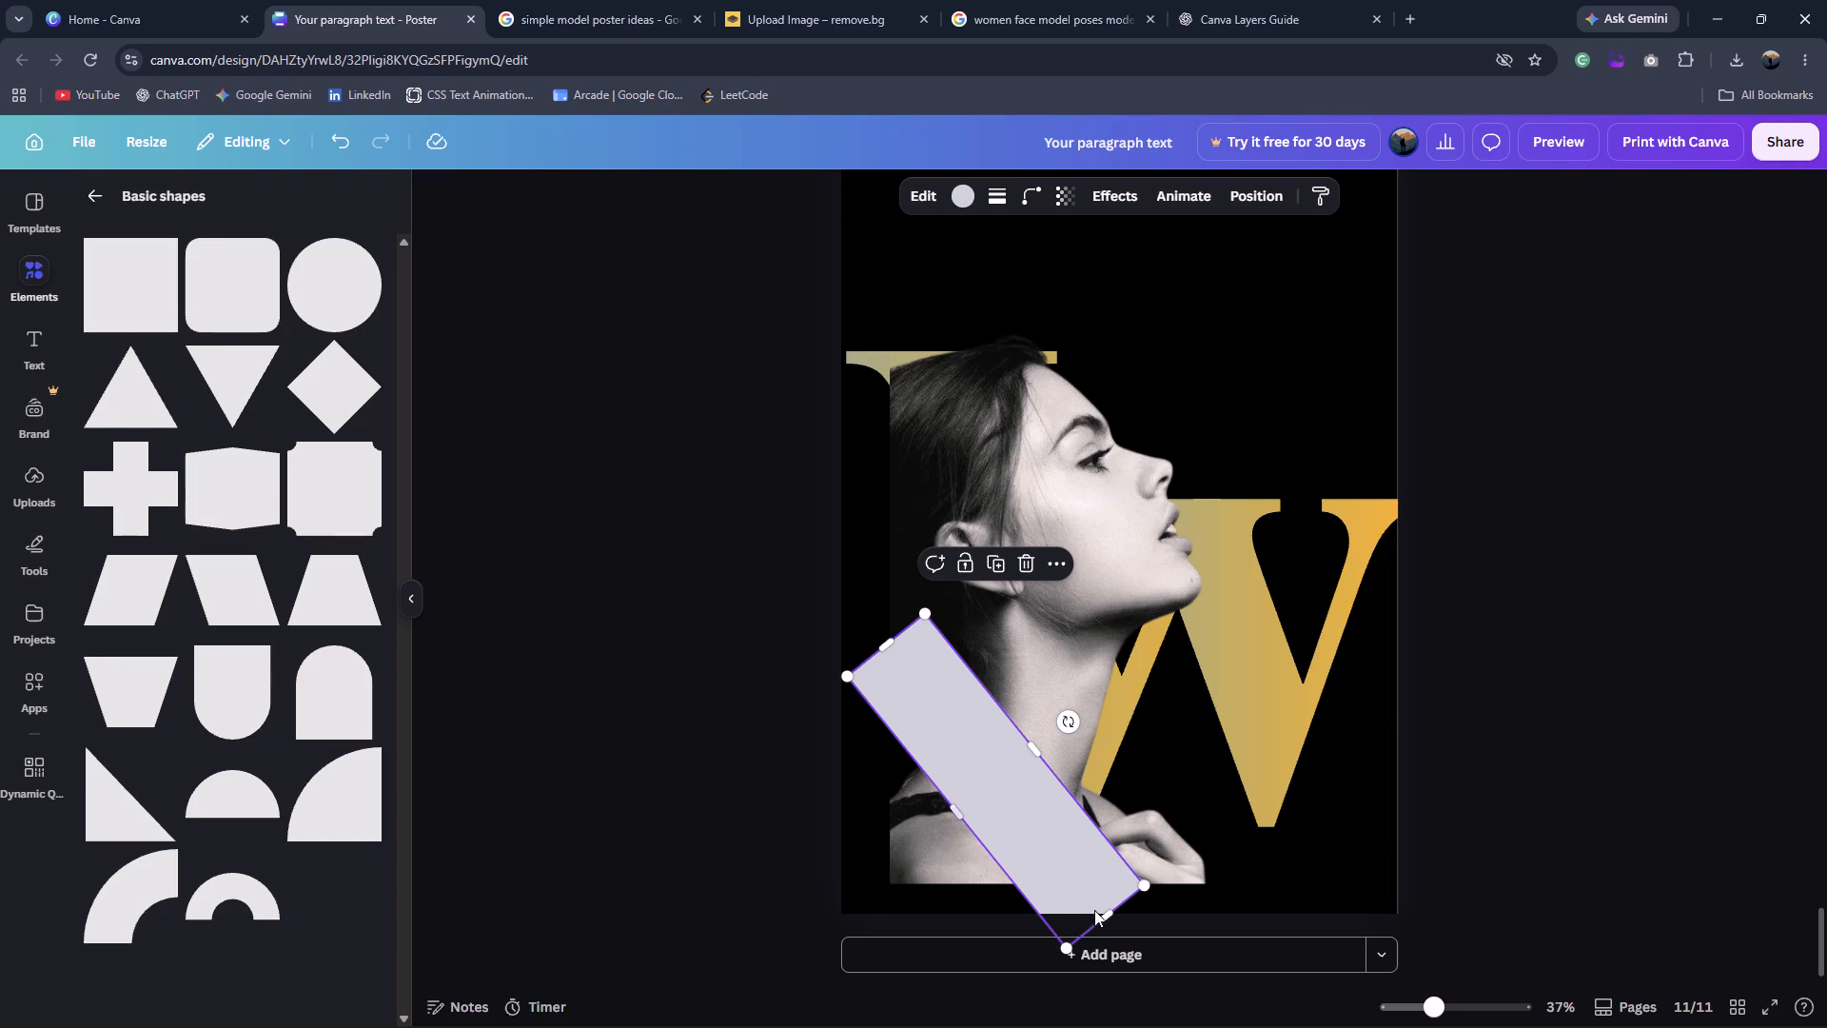
left_click_drag(1110, 916, 1071, 893)
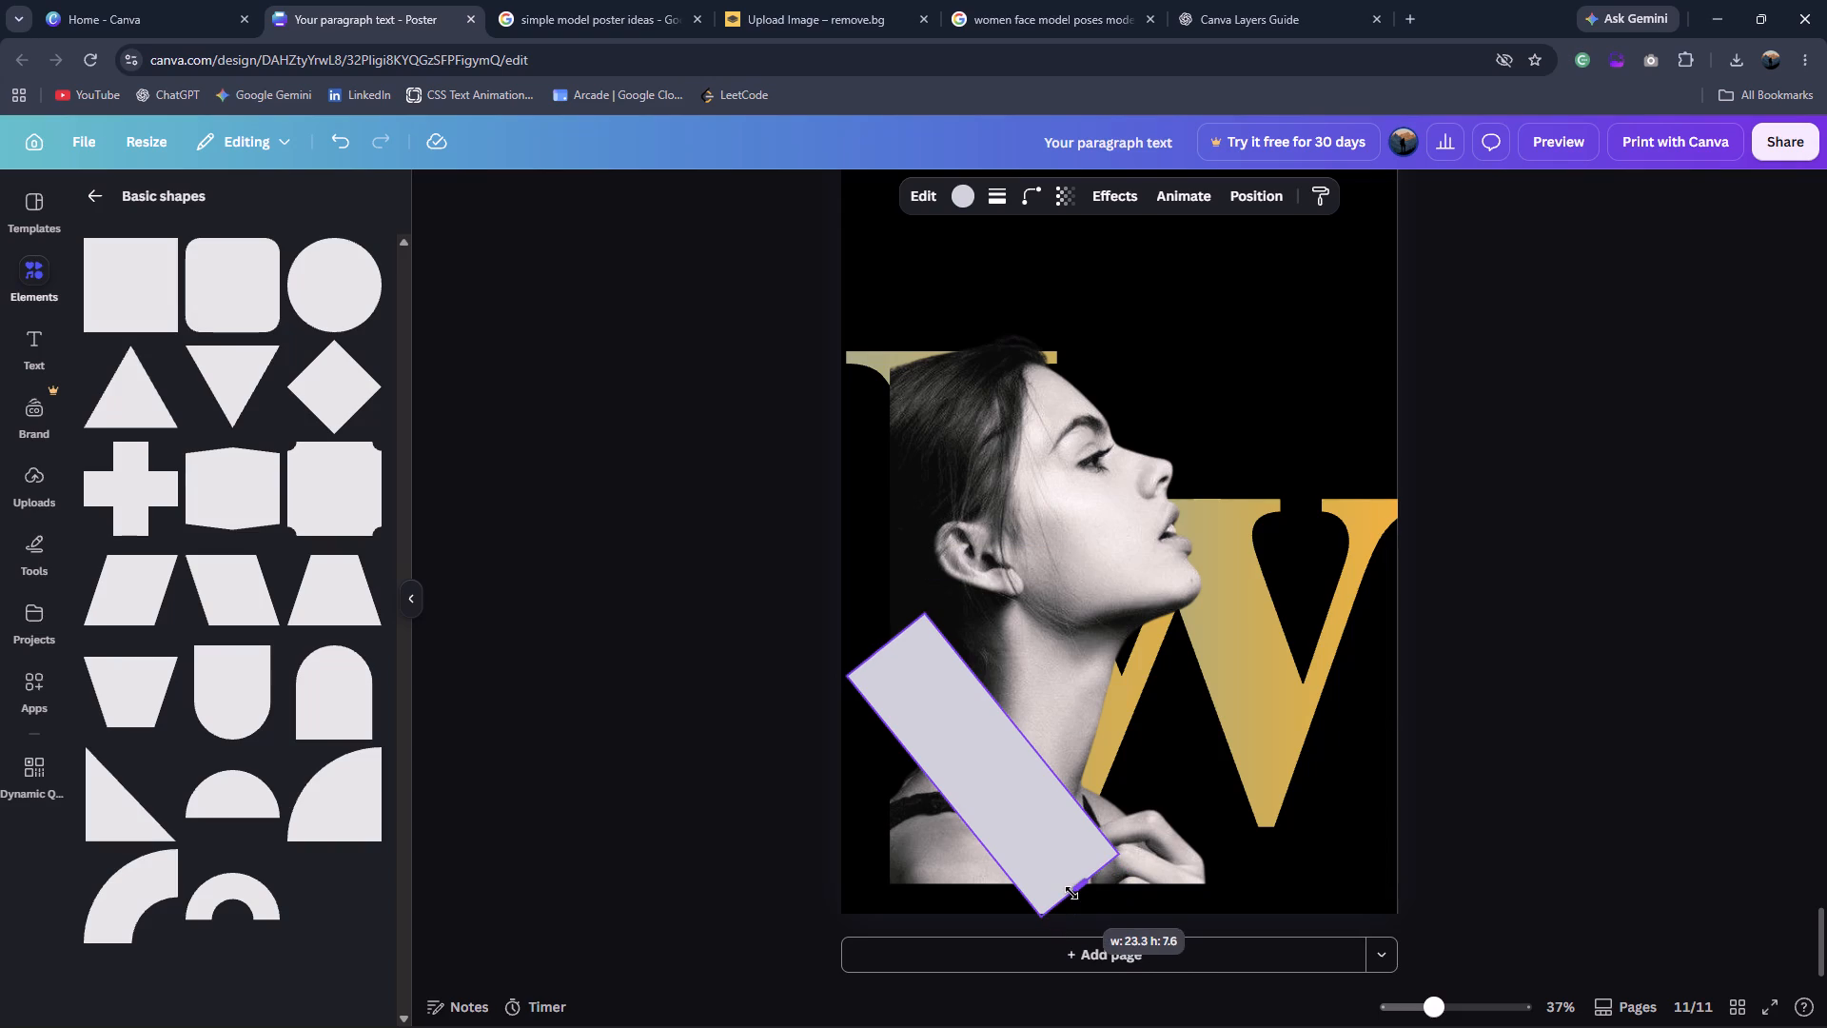
left_click_drag(1071, 893, 1071, 892)
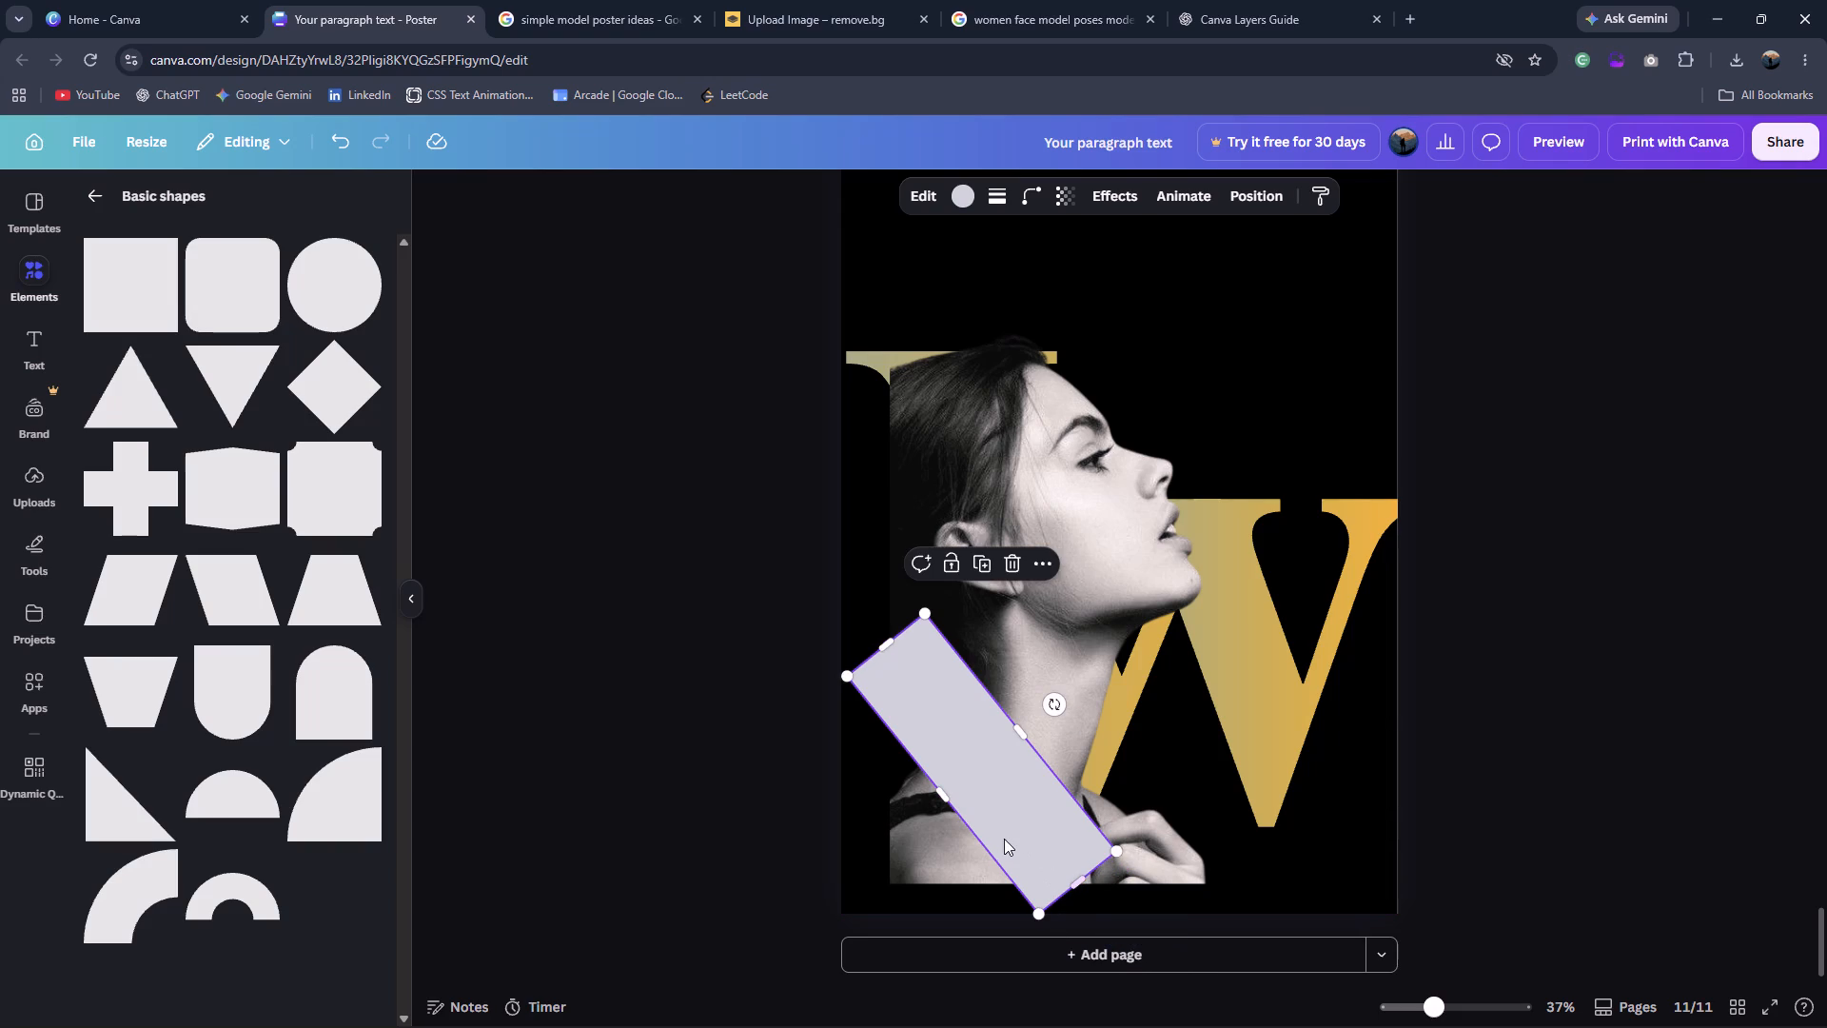
left_click_drag(947, 799, 848, 856)
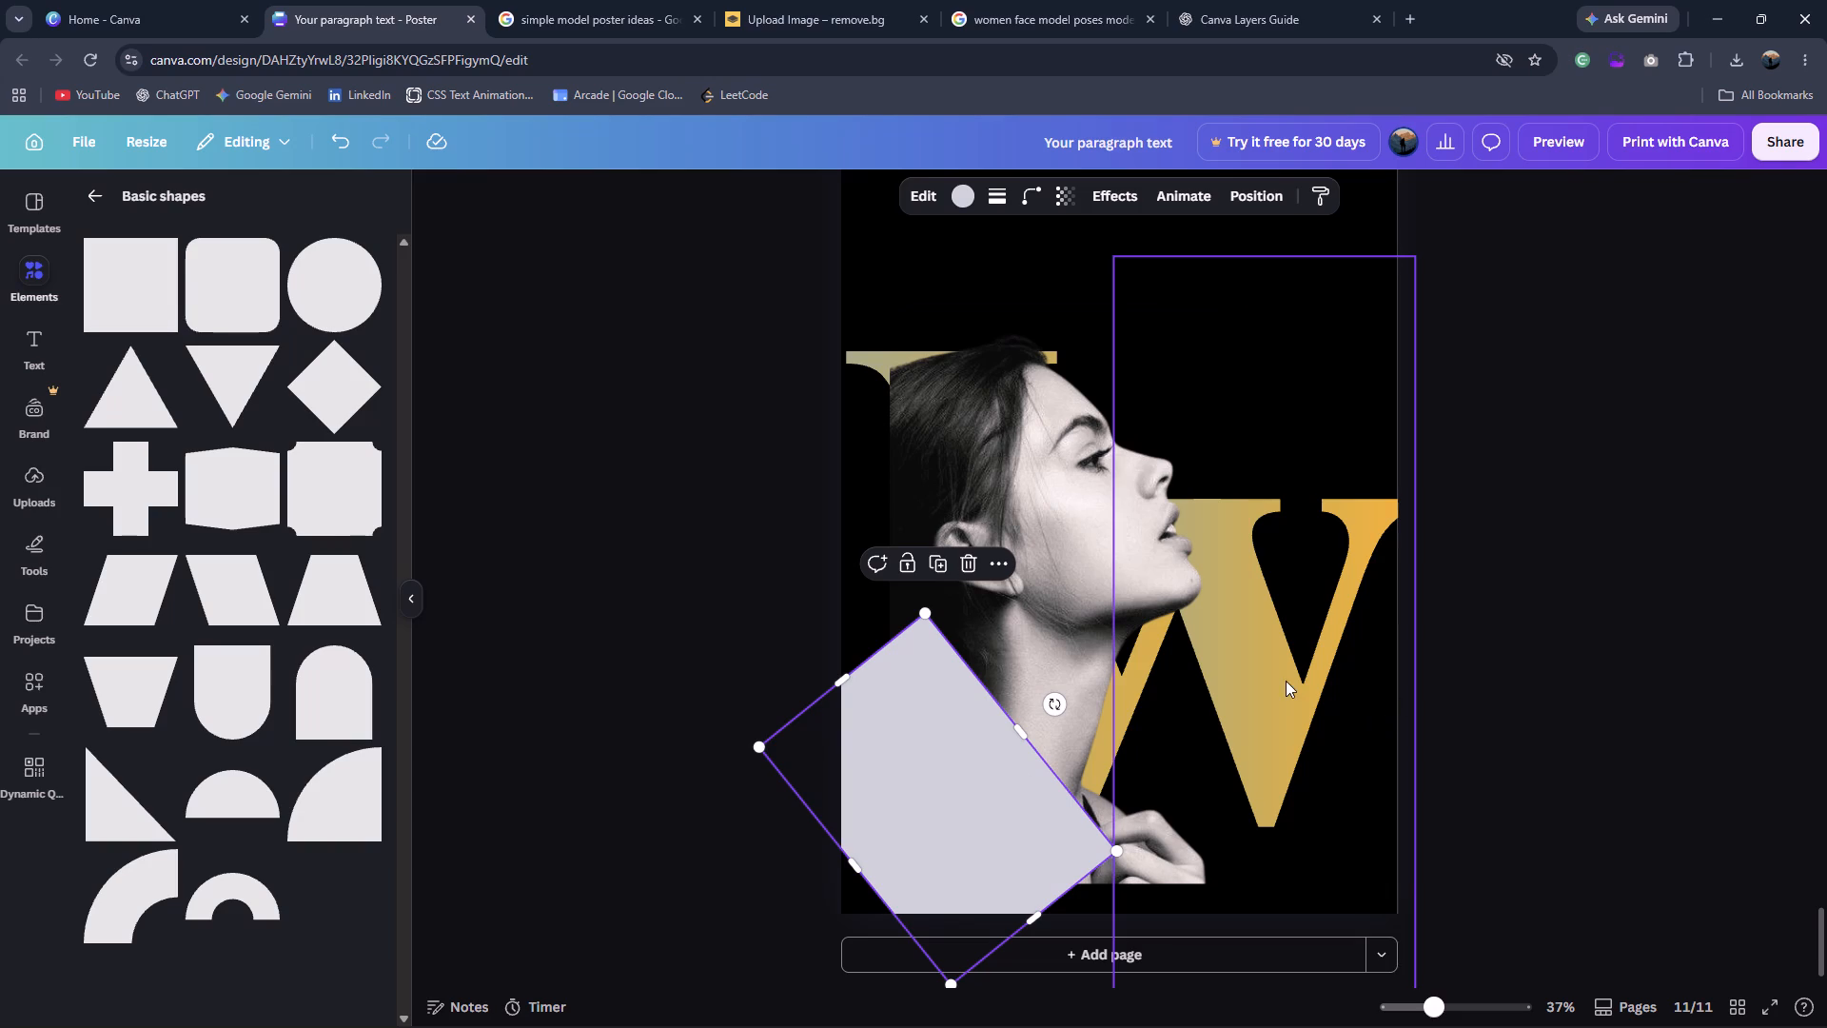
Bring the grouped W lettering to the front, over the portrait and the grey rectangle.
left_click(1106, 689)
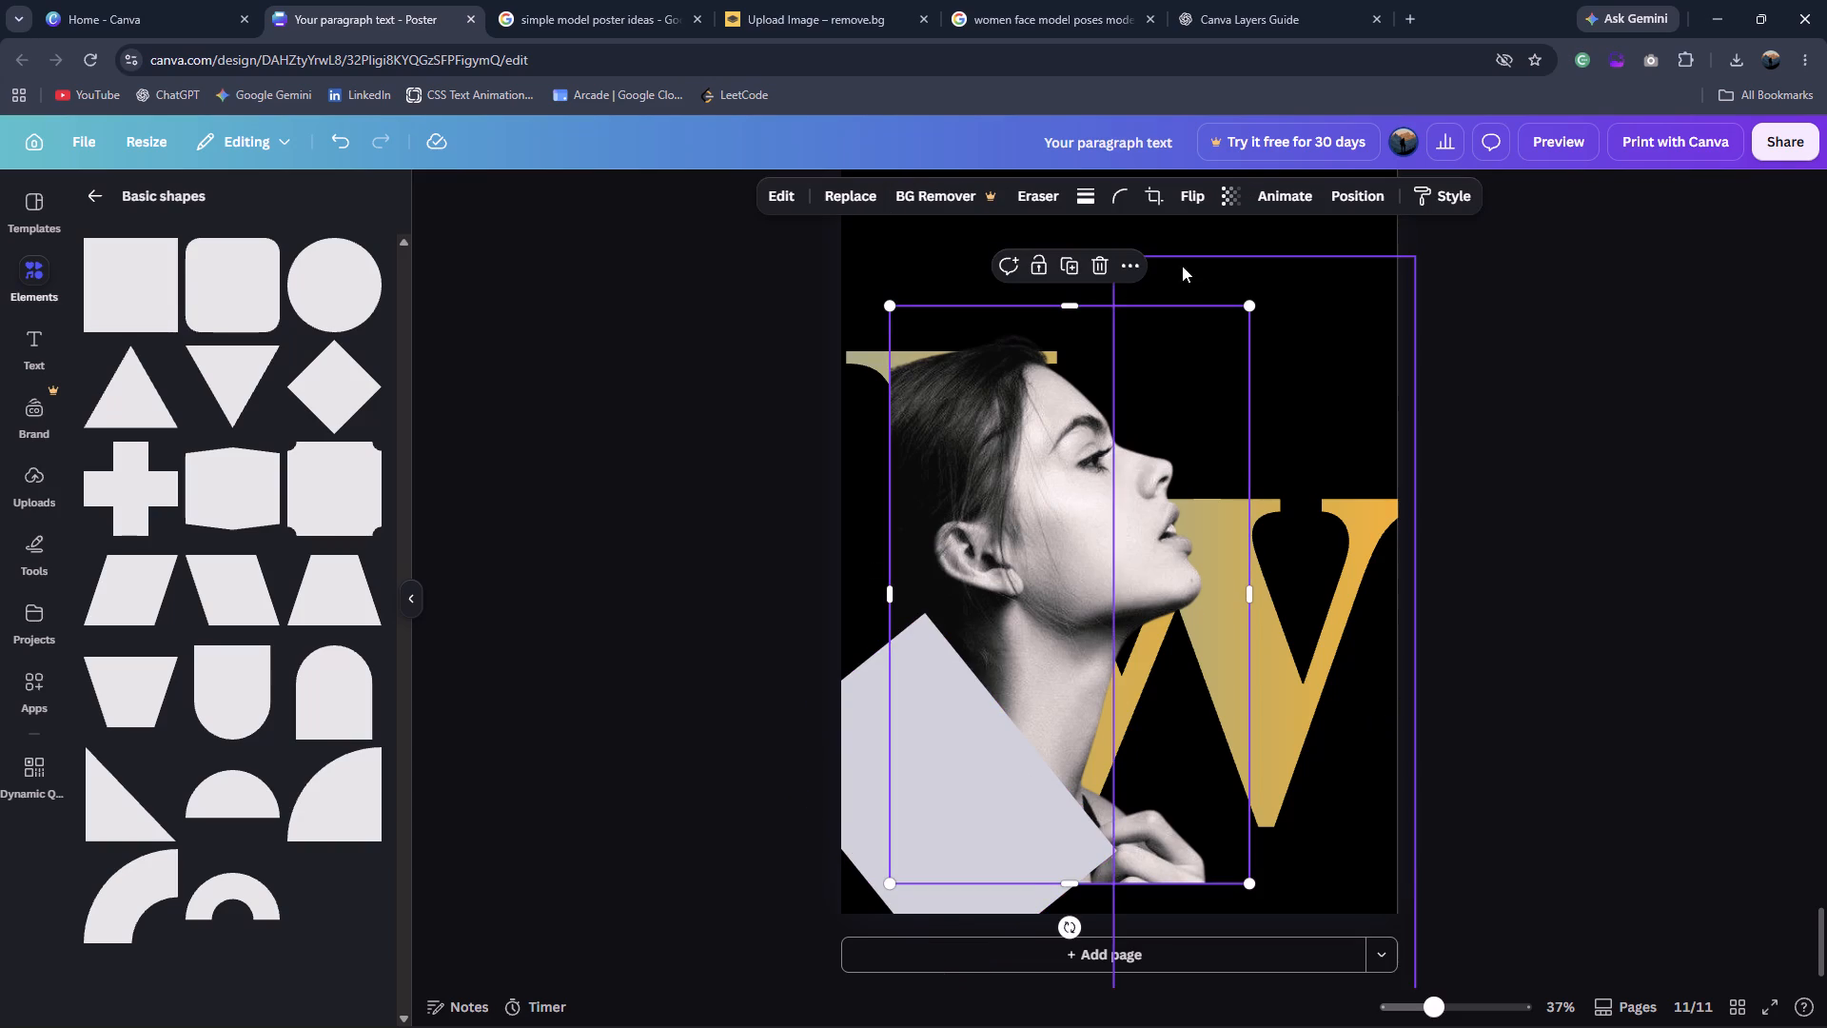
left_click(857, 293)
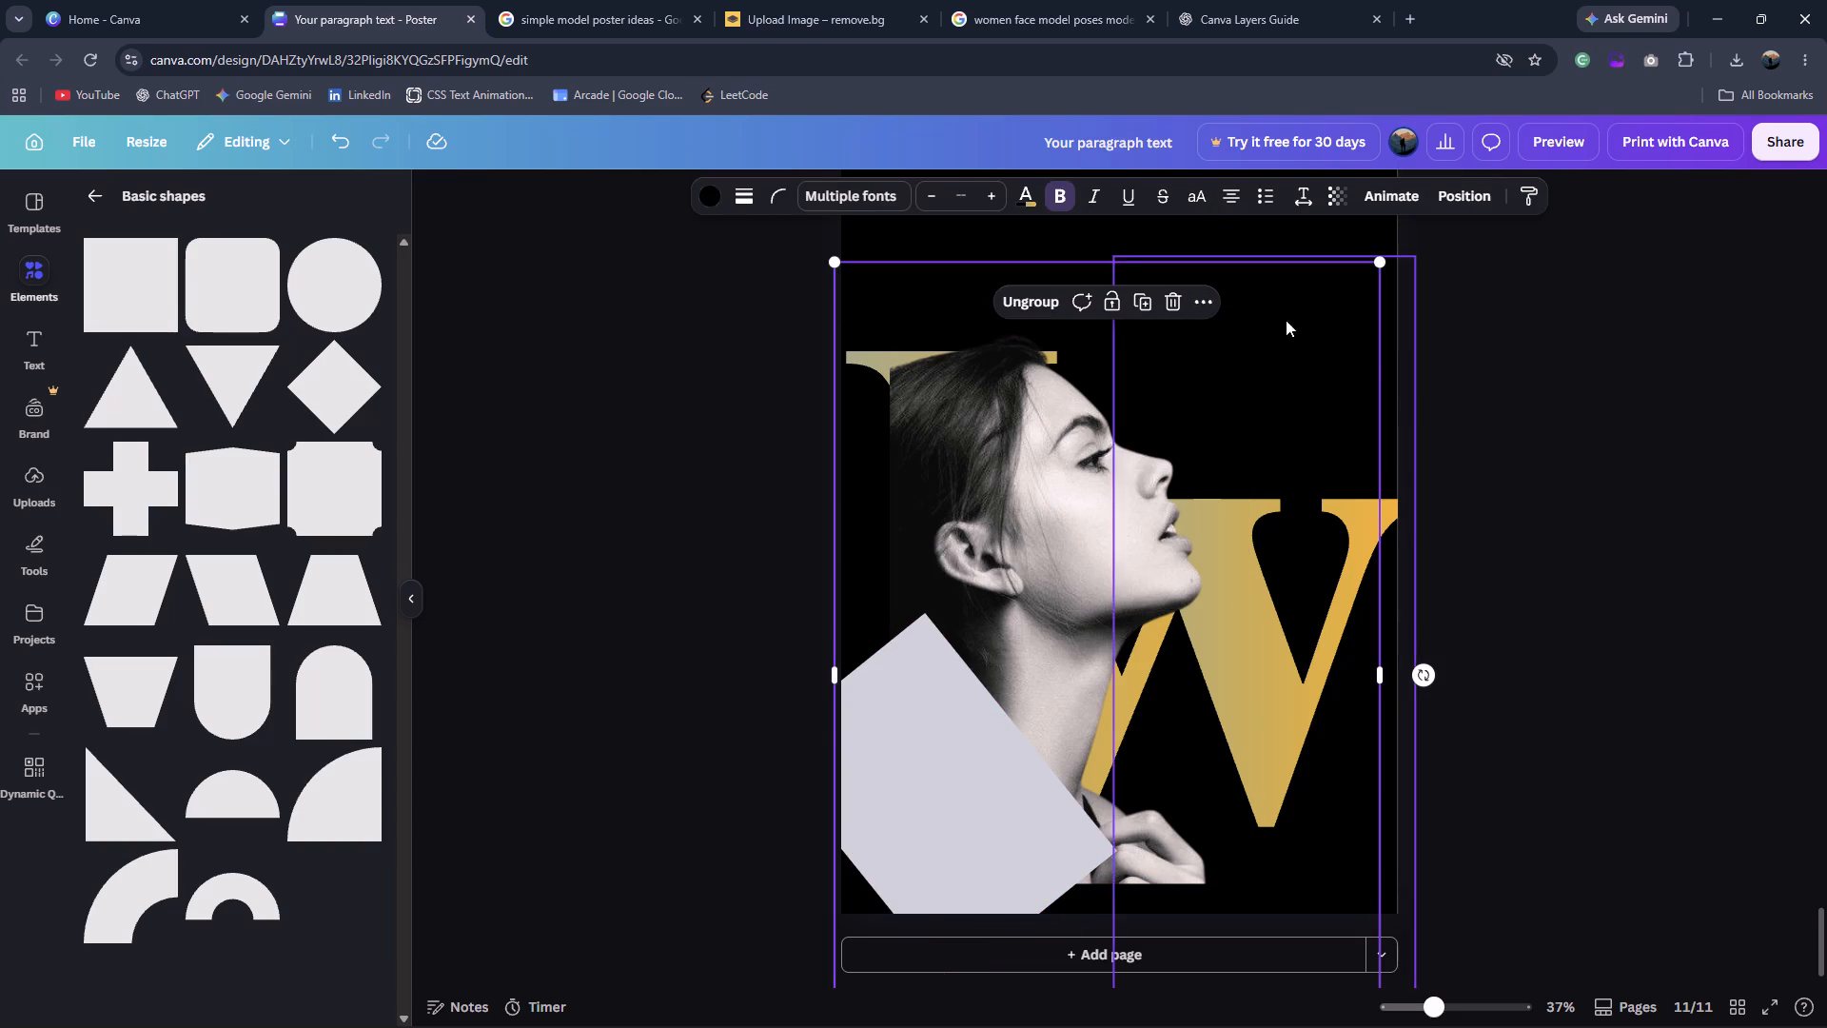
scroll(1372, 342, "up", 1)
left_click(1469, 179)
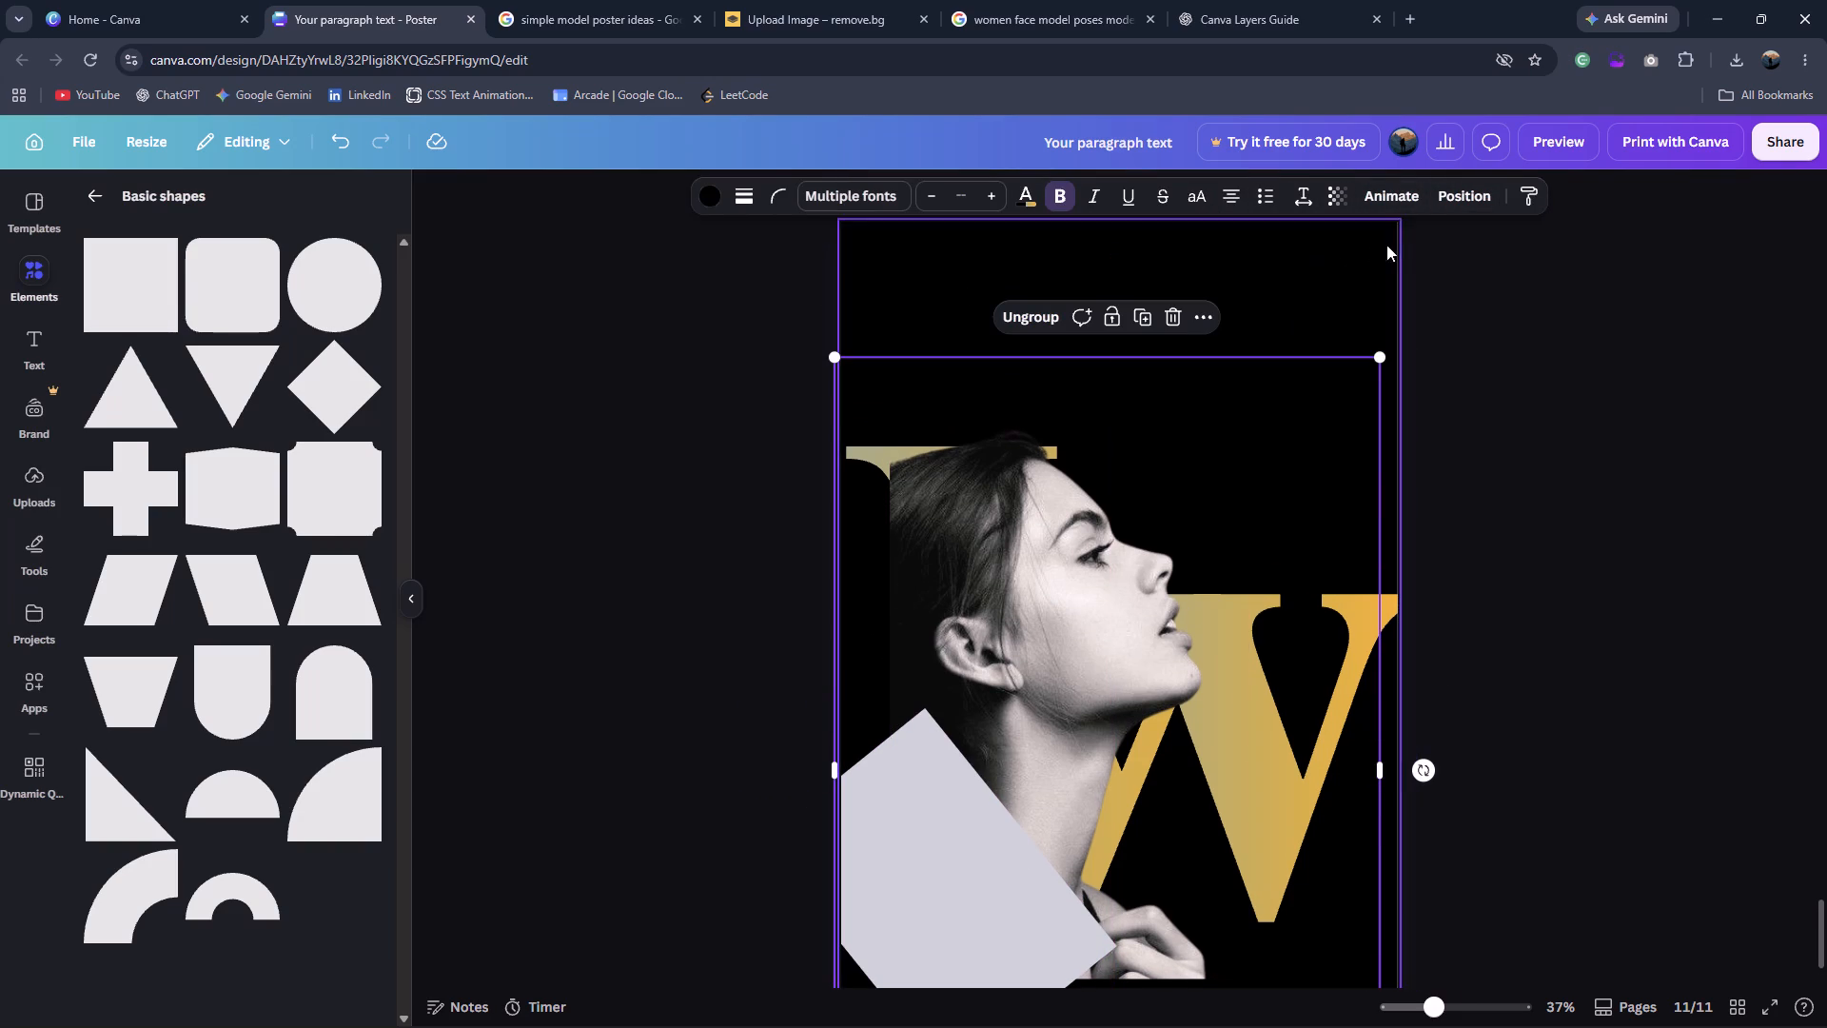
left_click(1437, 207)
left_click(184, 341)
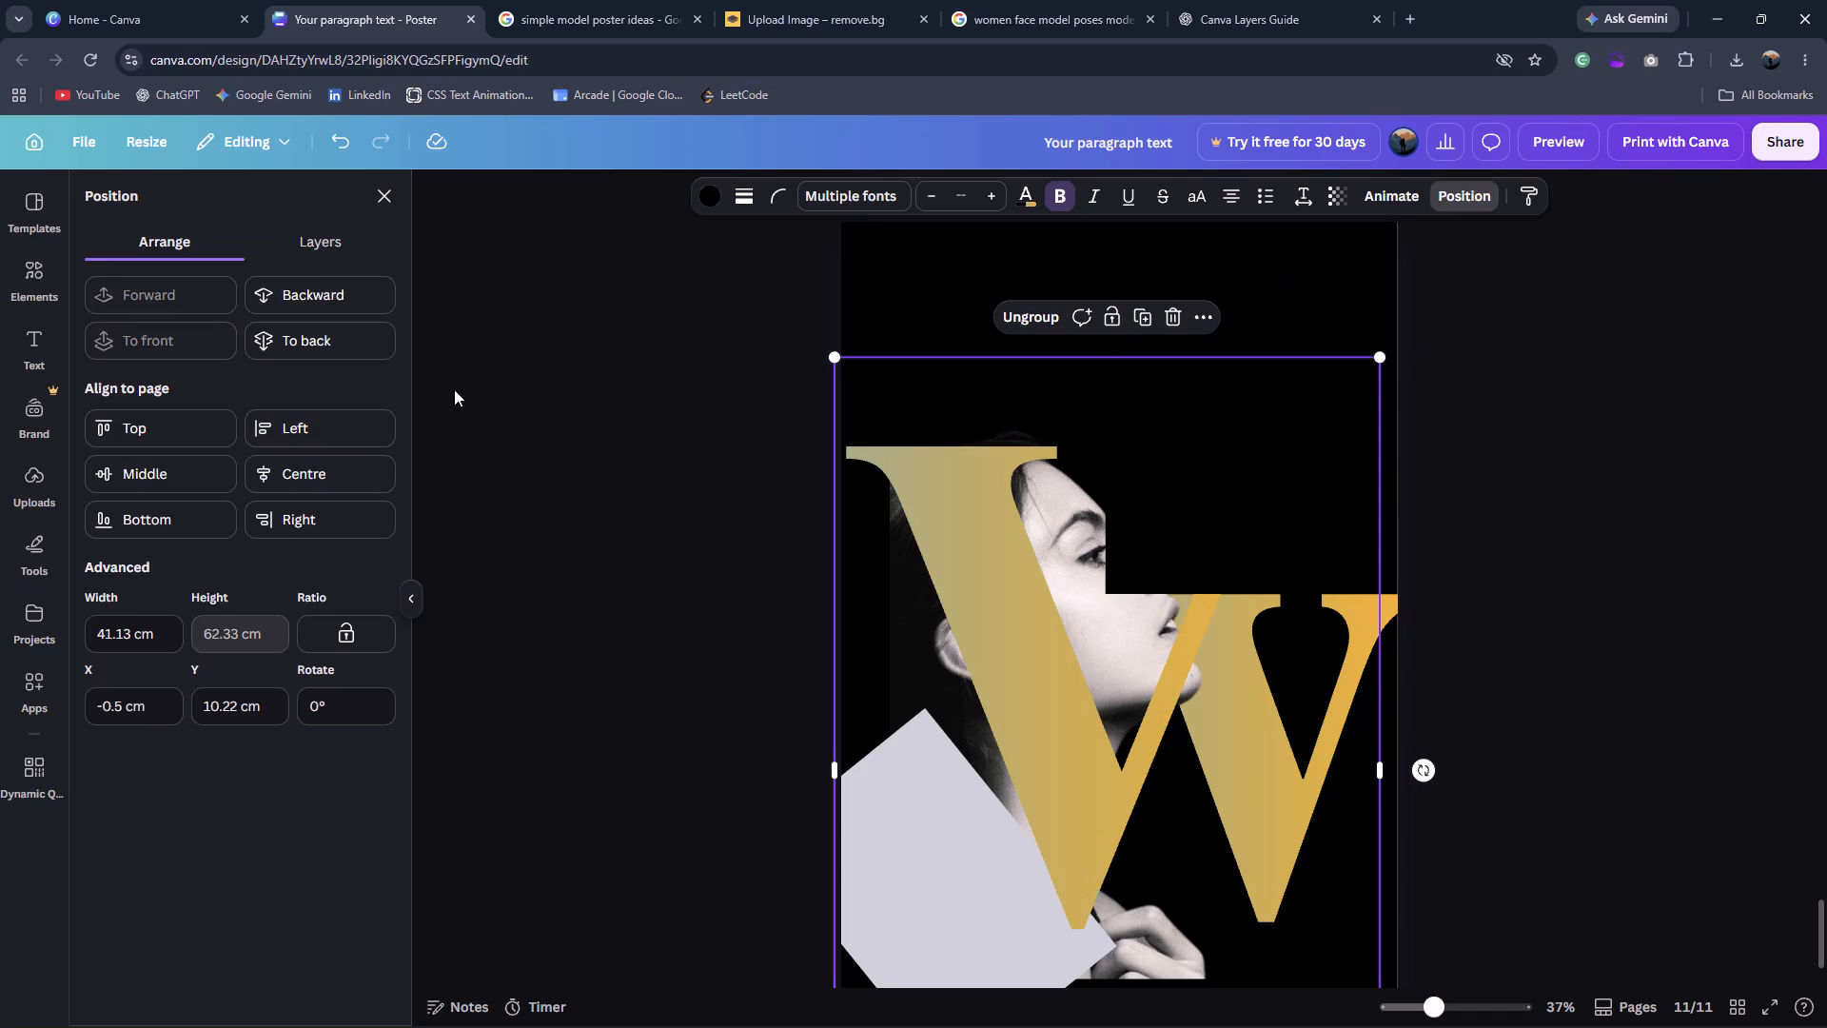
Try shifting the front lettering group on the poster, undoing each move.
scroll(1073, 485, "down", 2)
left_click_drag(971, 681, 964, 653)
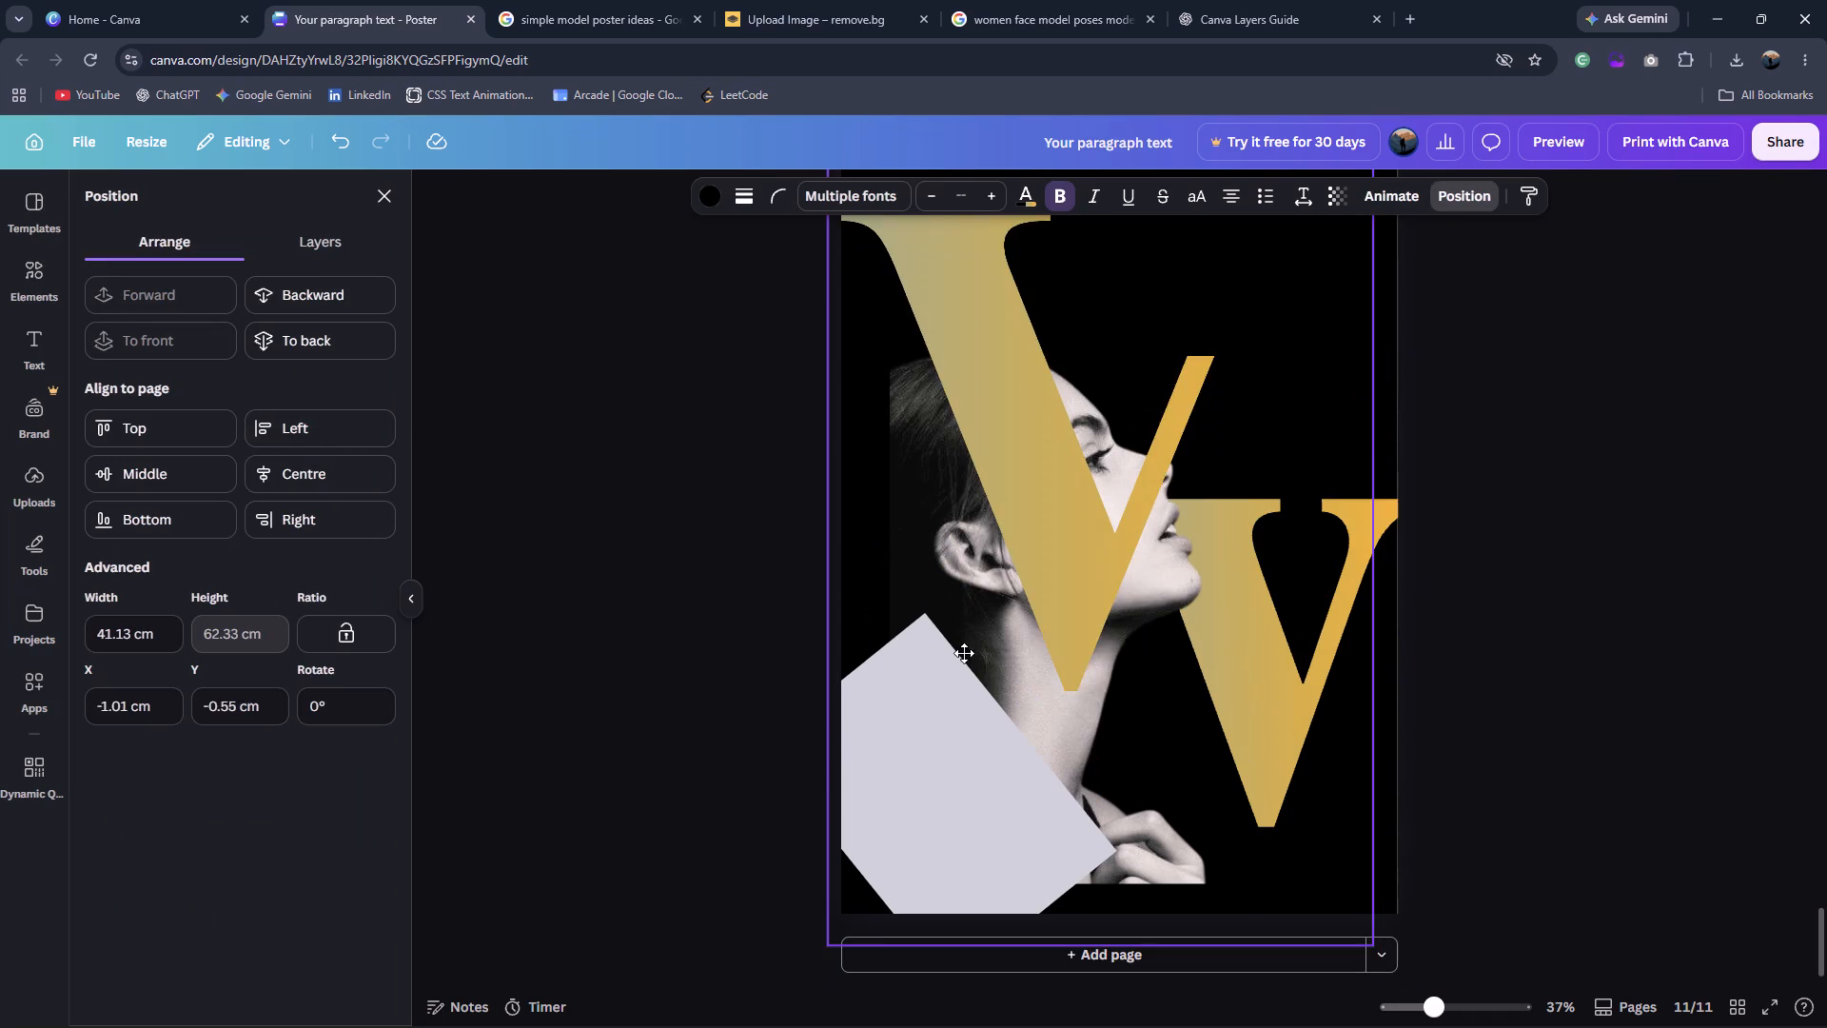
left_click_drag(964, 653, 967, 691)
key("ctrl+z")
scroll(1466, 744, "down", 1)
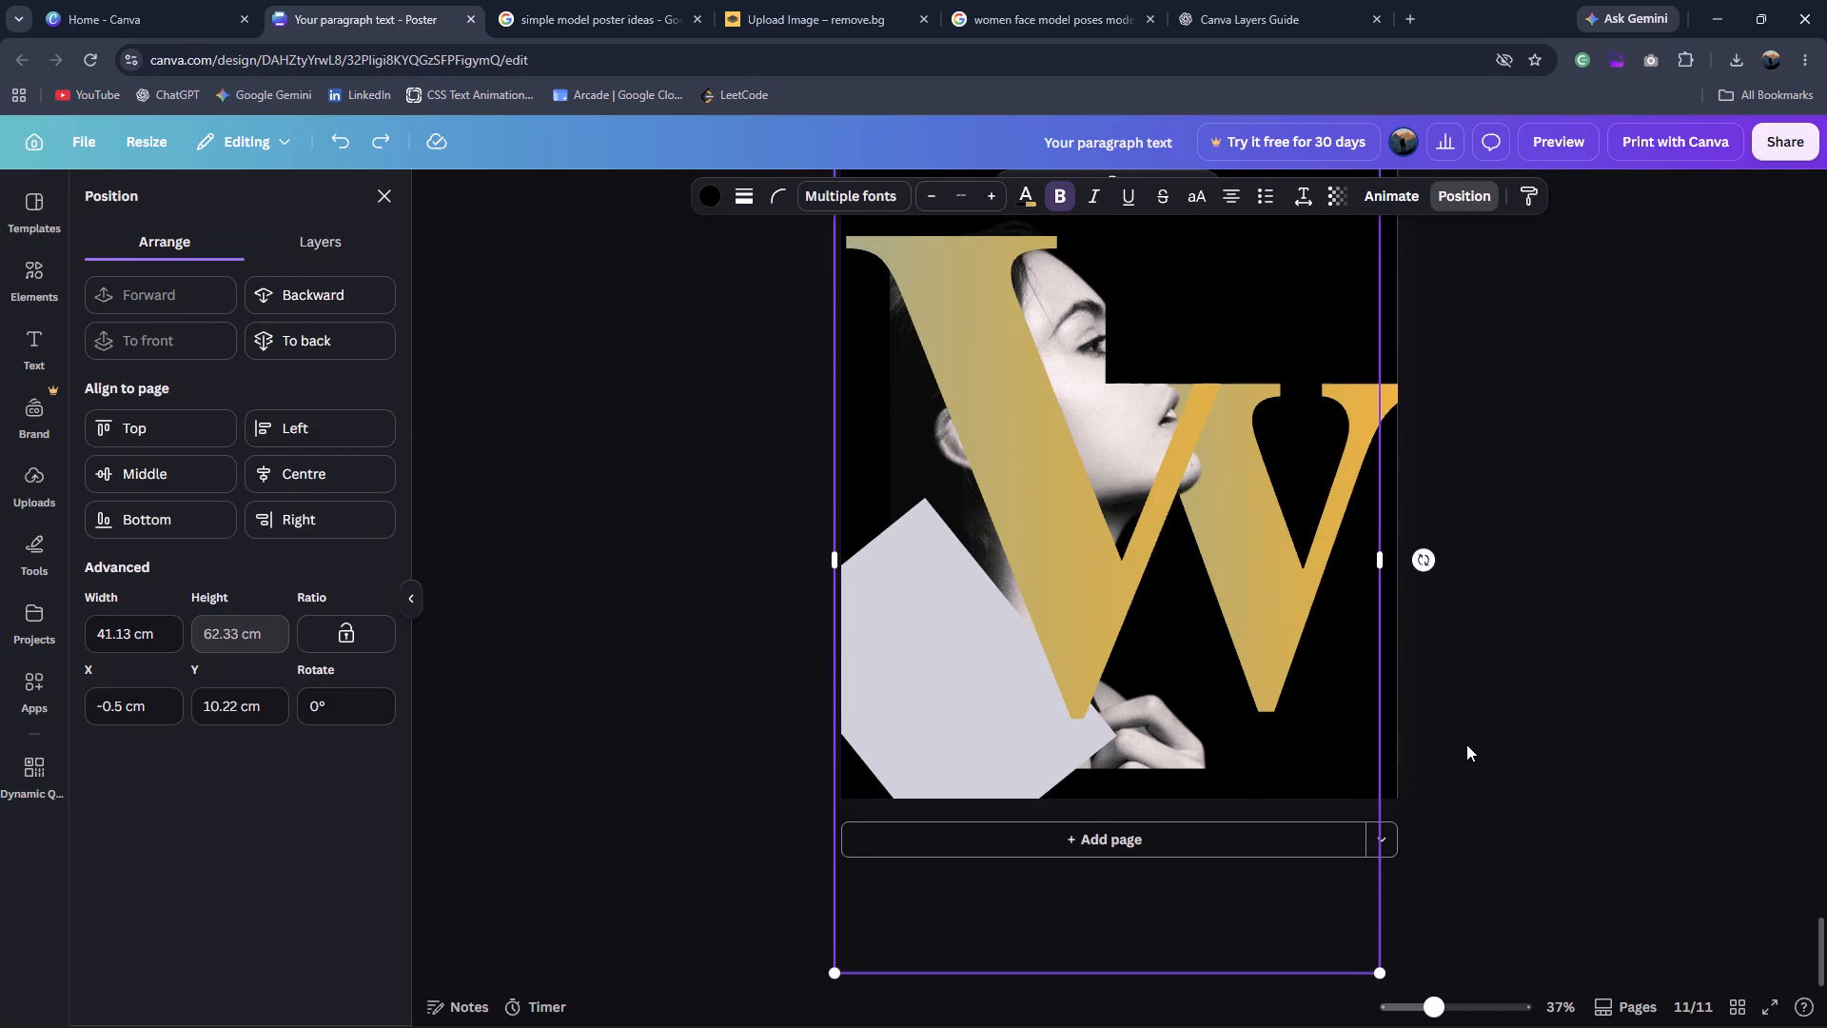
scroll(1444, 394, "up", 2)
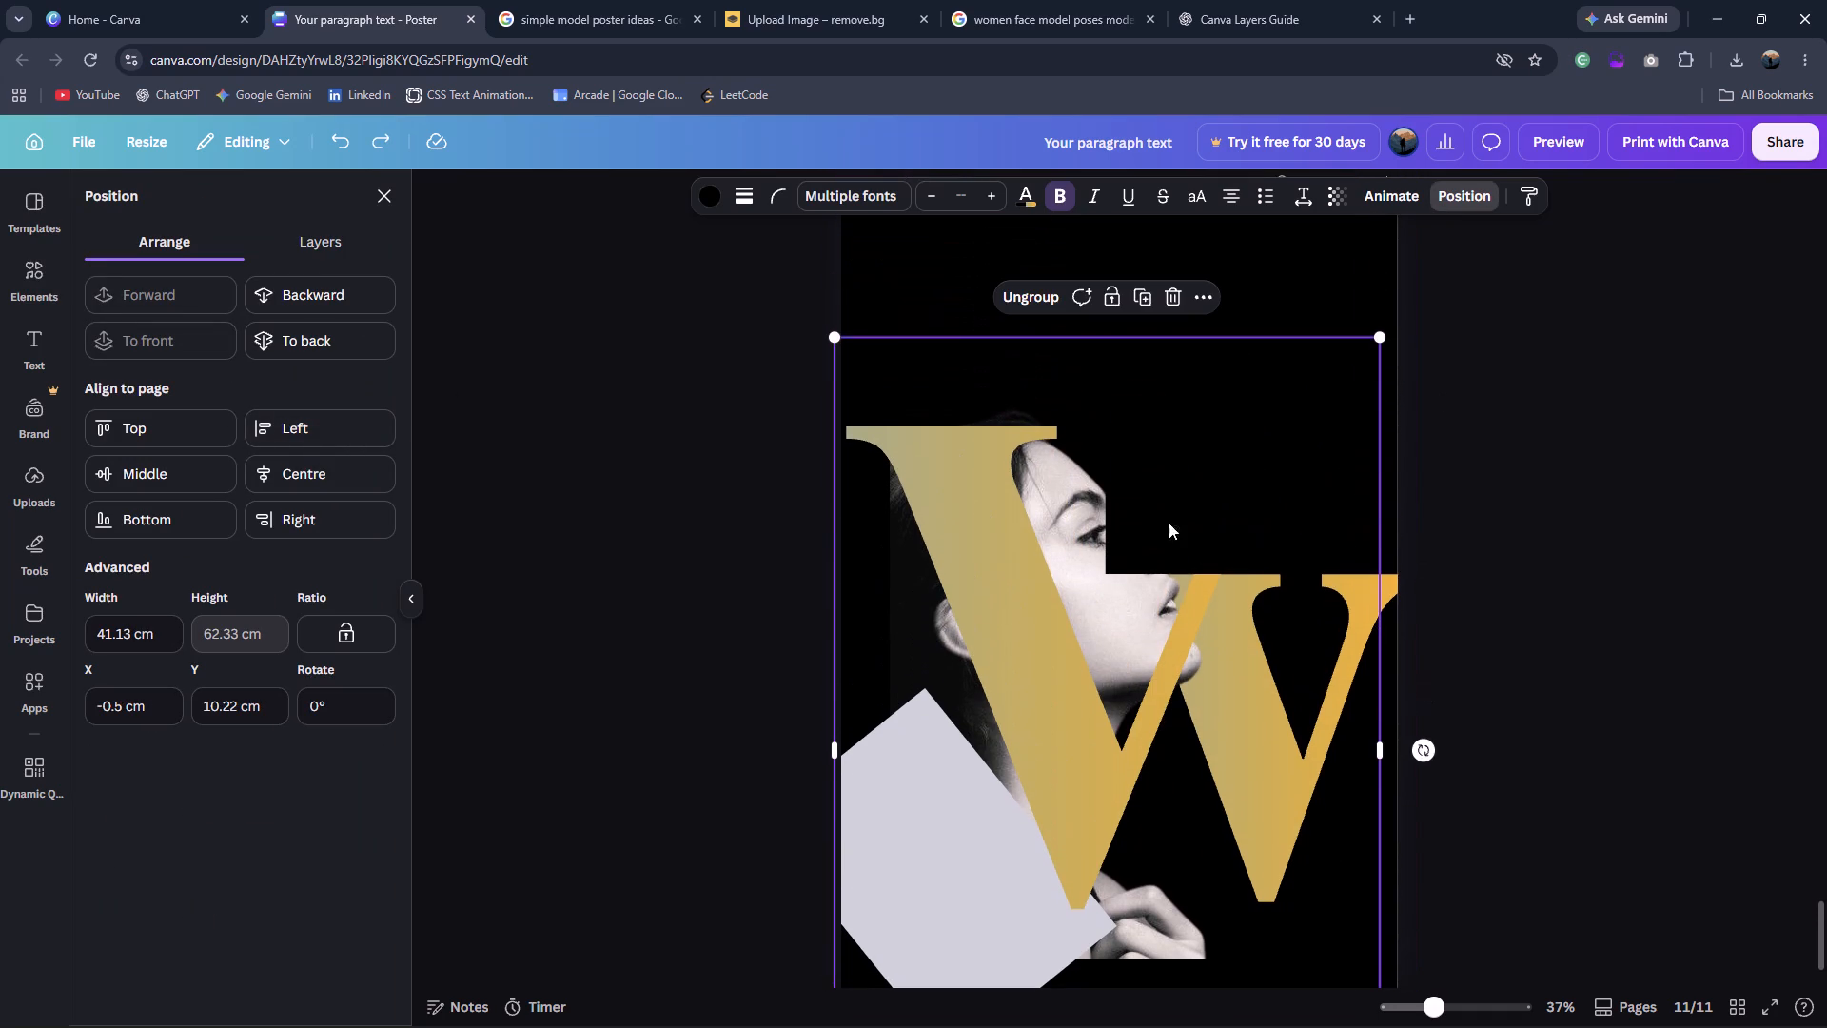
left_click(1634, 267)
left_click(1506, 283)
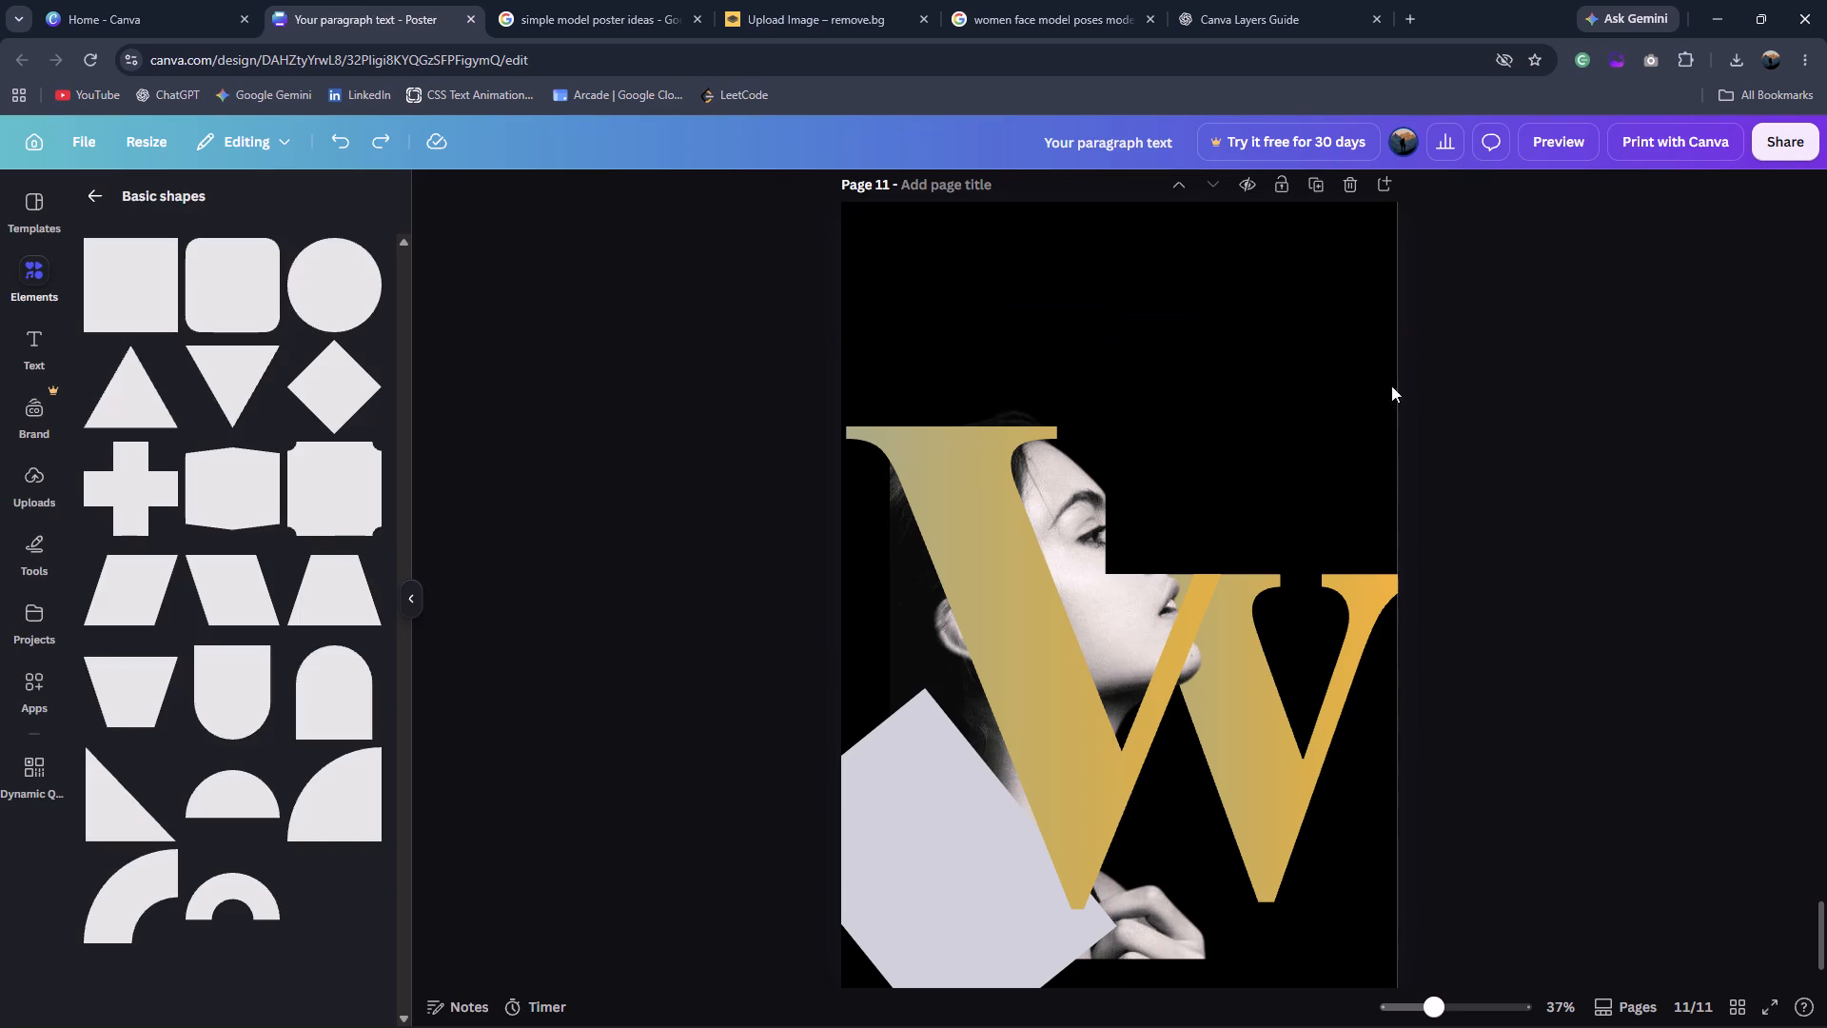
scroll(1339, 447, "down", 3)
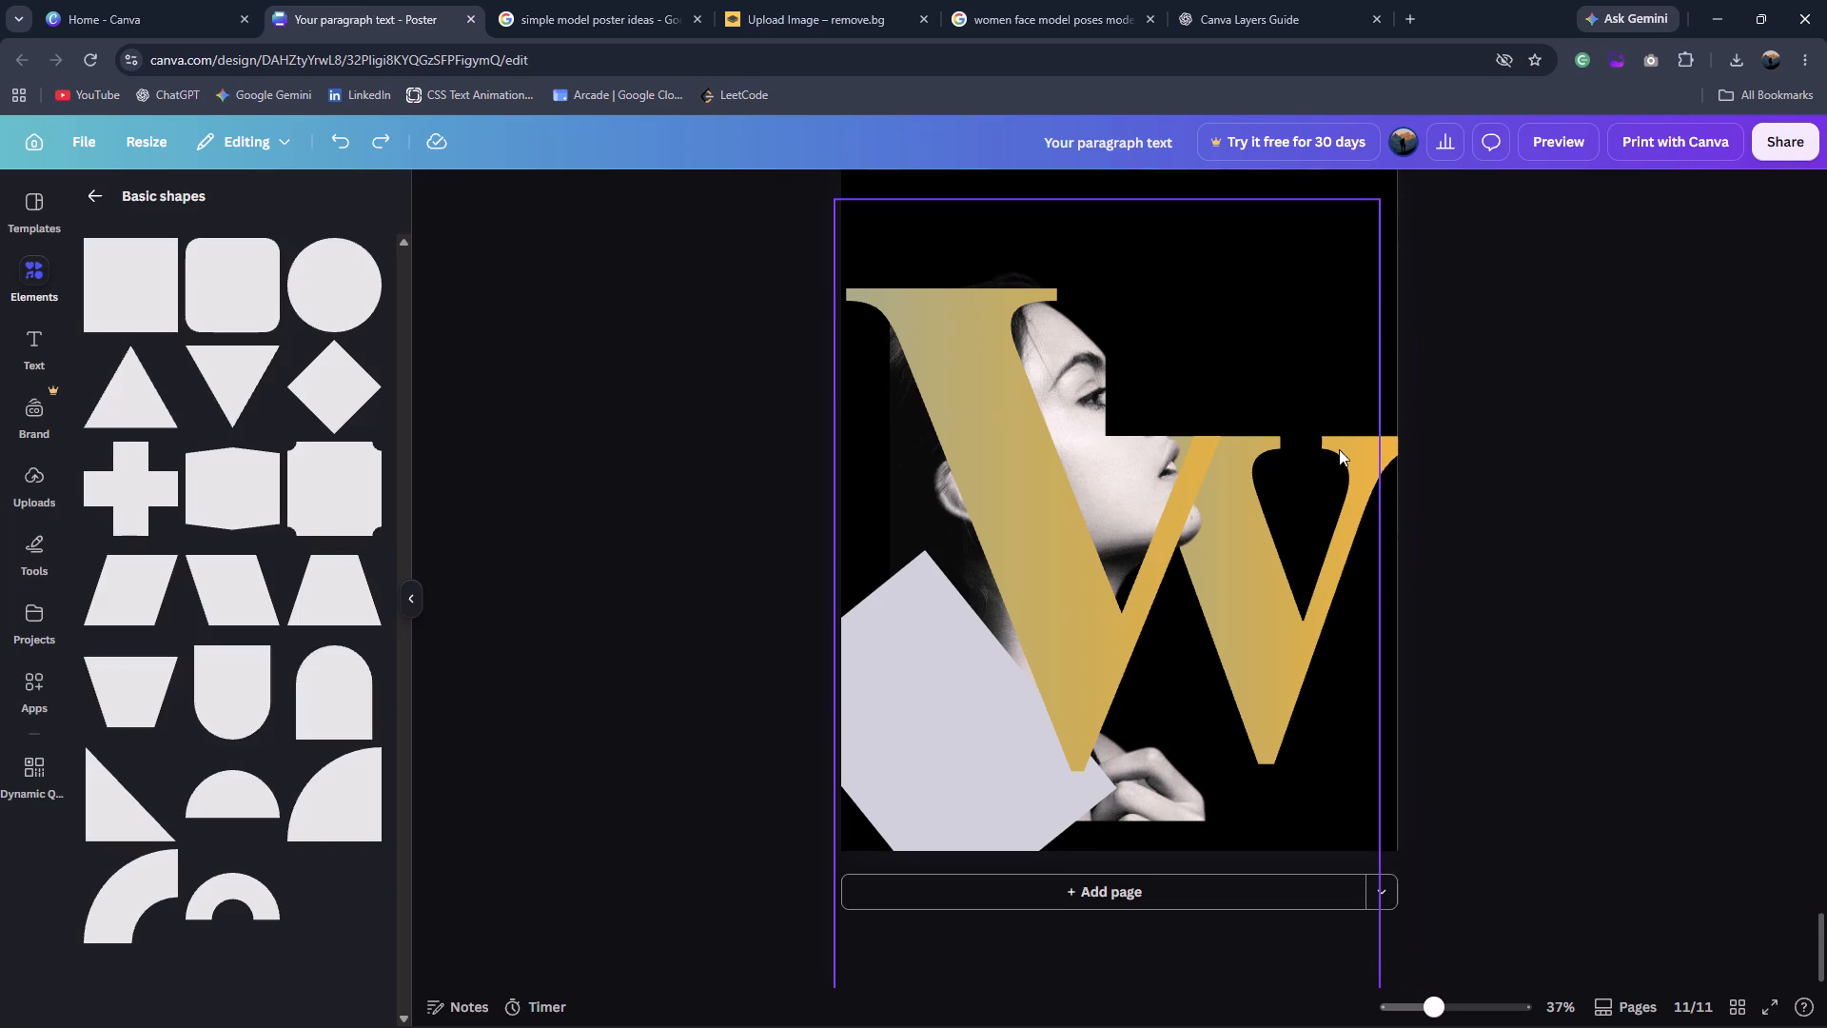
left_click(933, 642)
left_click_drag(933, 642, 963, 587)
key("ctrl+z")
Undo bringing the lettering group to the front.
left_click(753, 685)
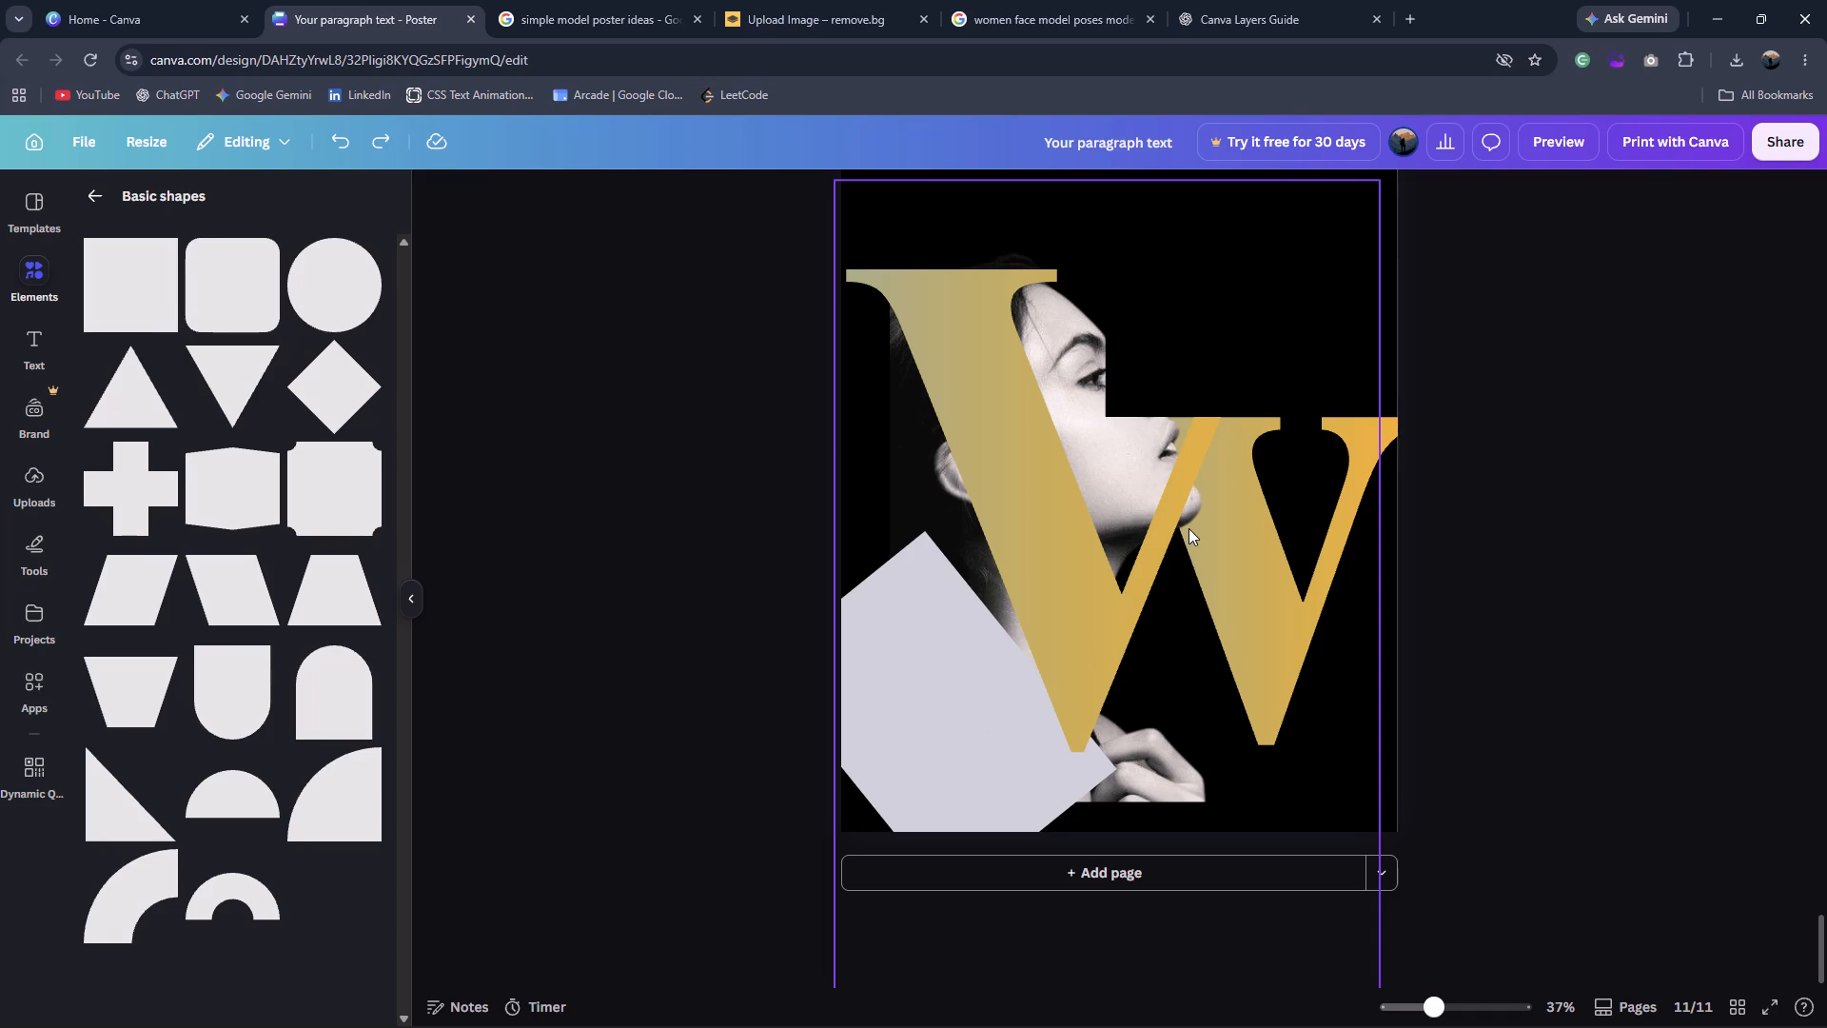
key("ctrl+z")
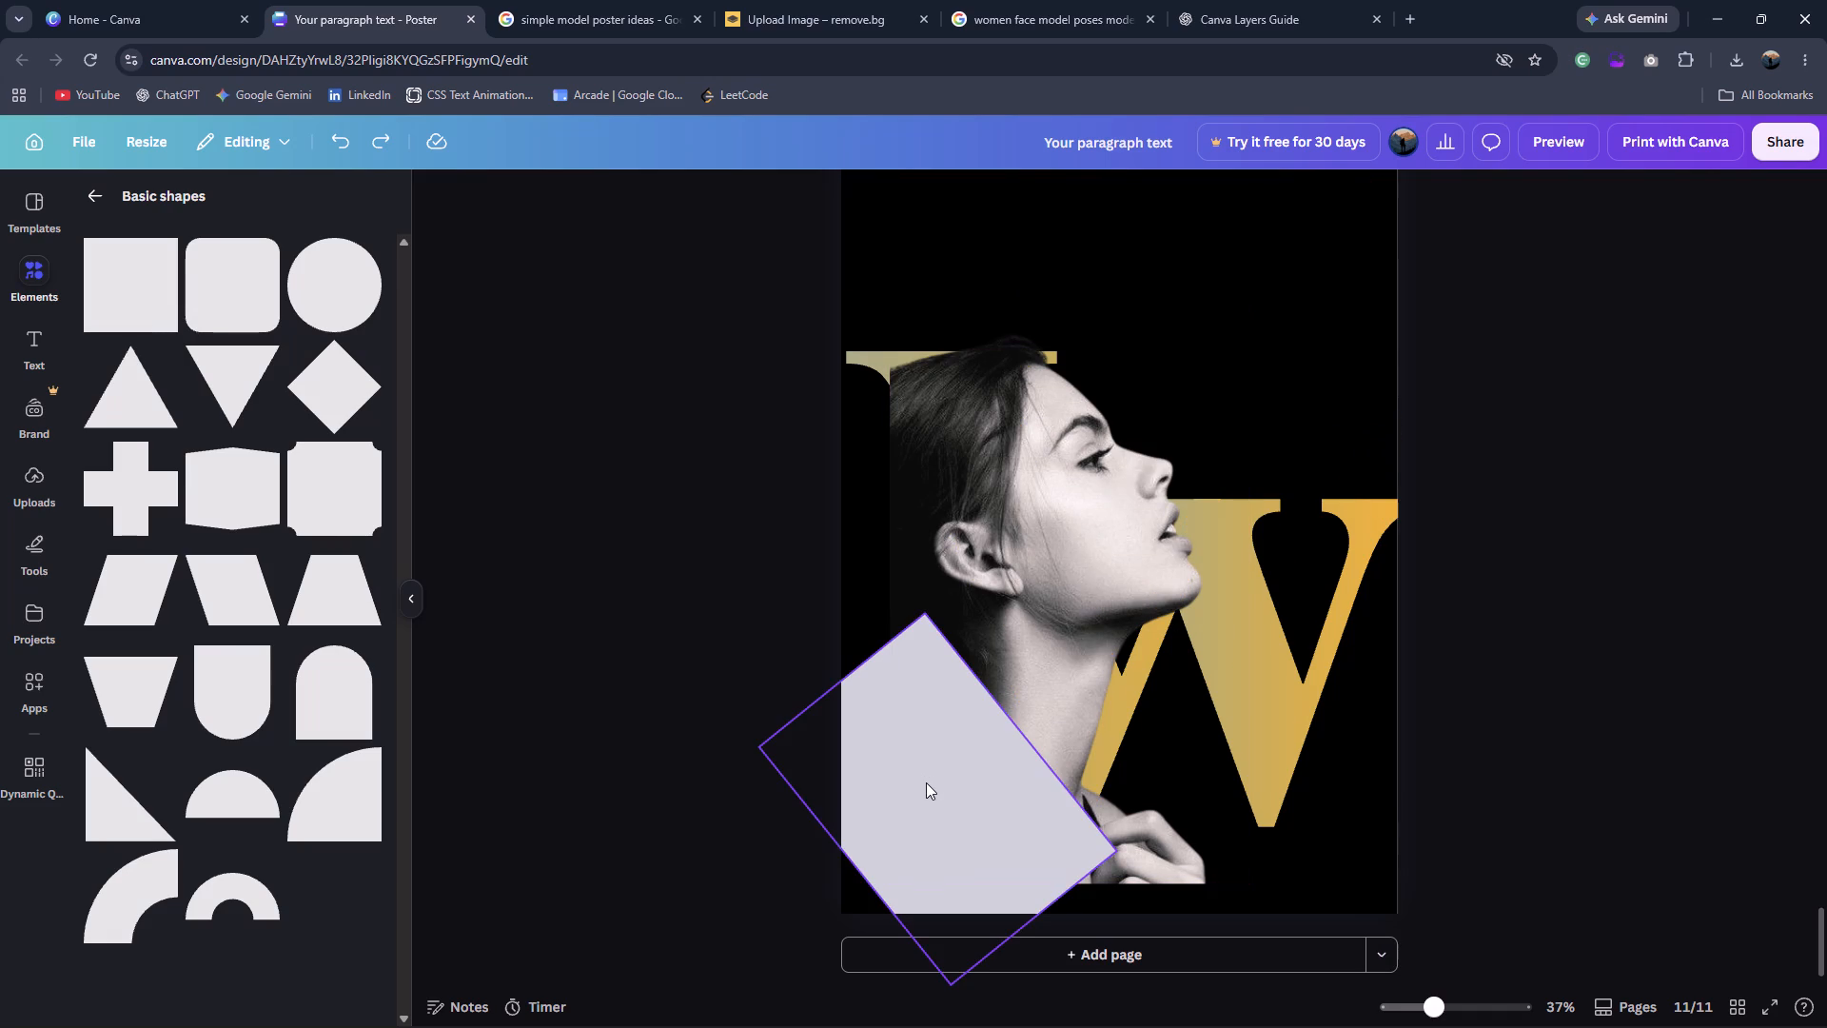
Move the grey rectangle up over the woman's neck and rotate it steeper, to about -114.5°.
left_click_drag(926, 782, 937, 736)
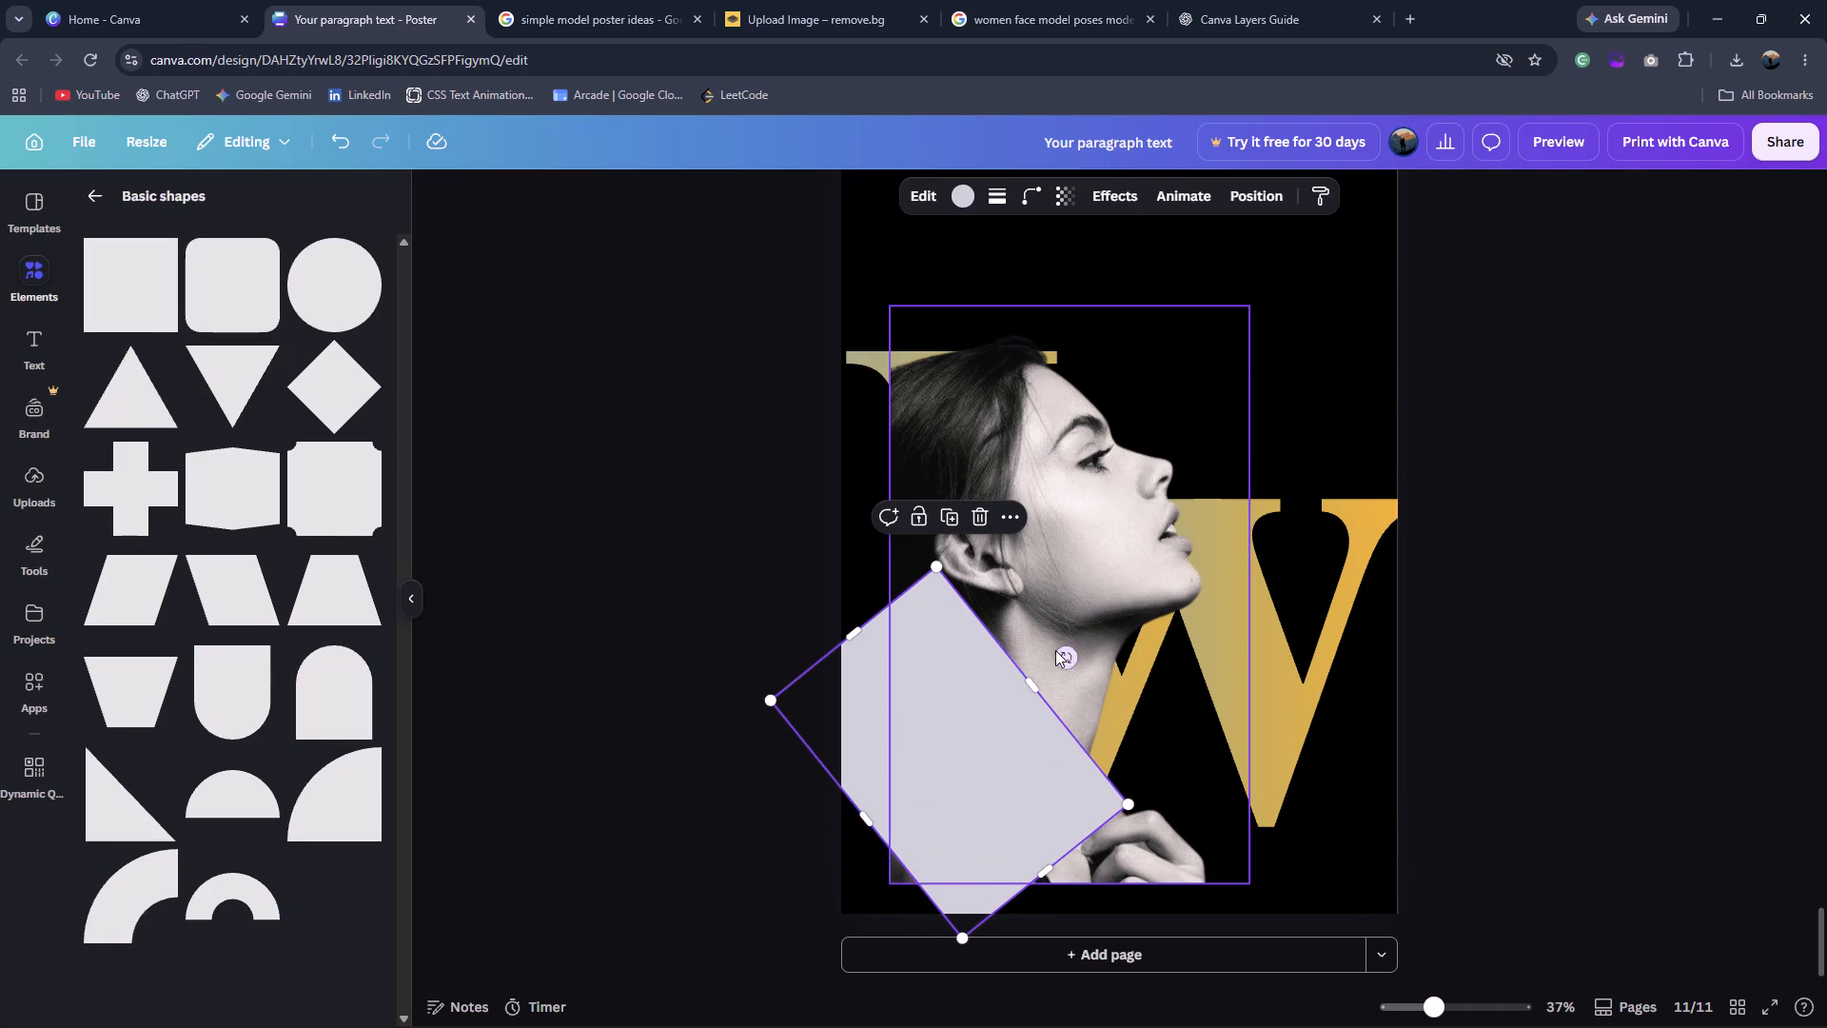
left_click_drag(1062, 655, 1078, 682)
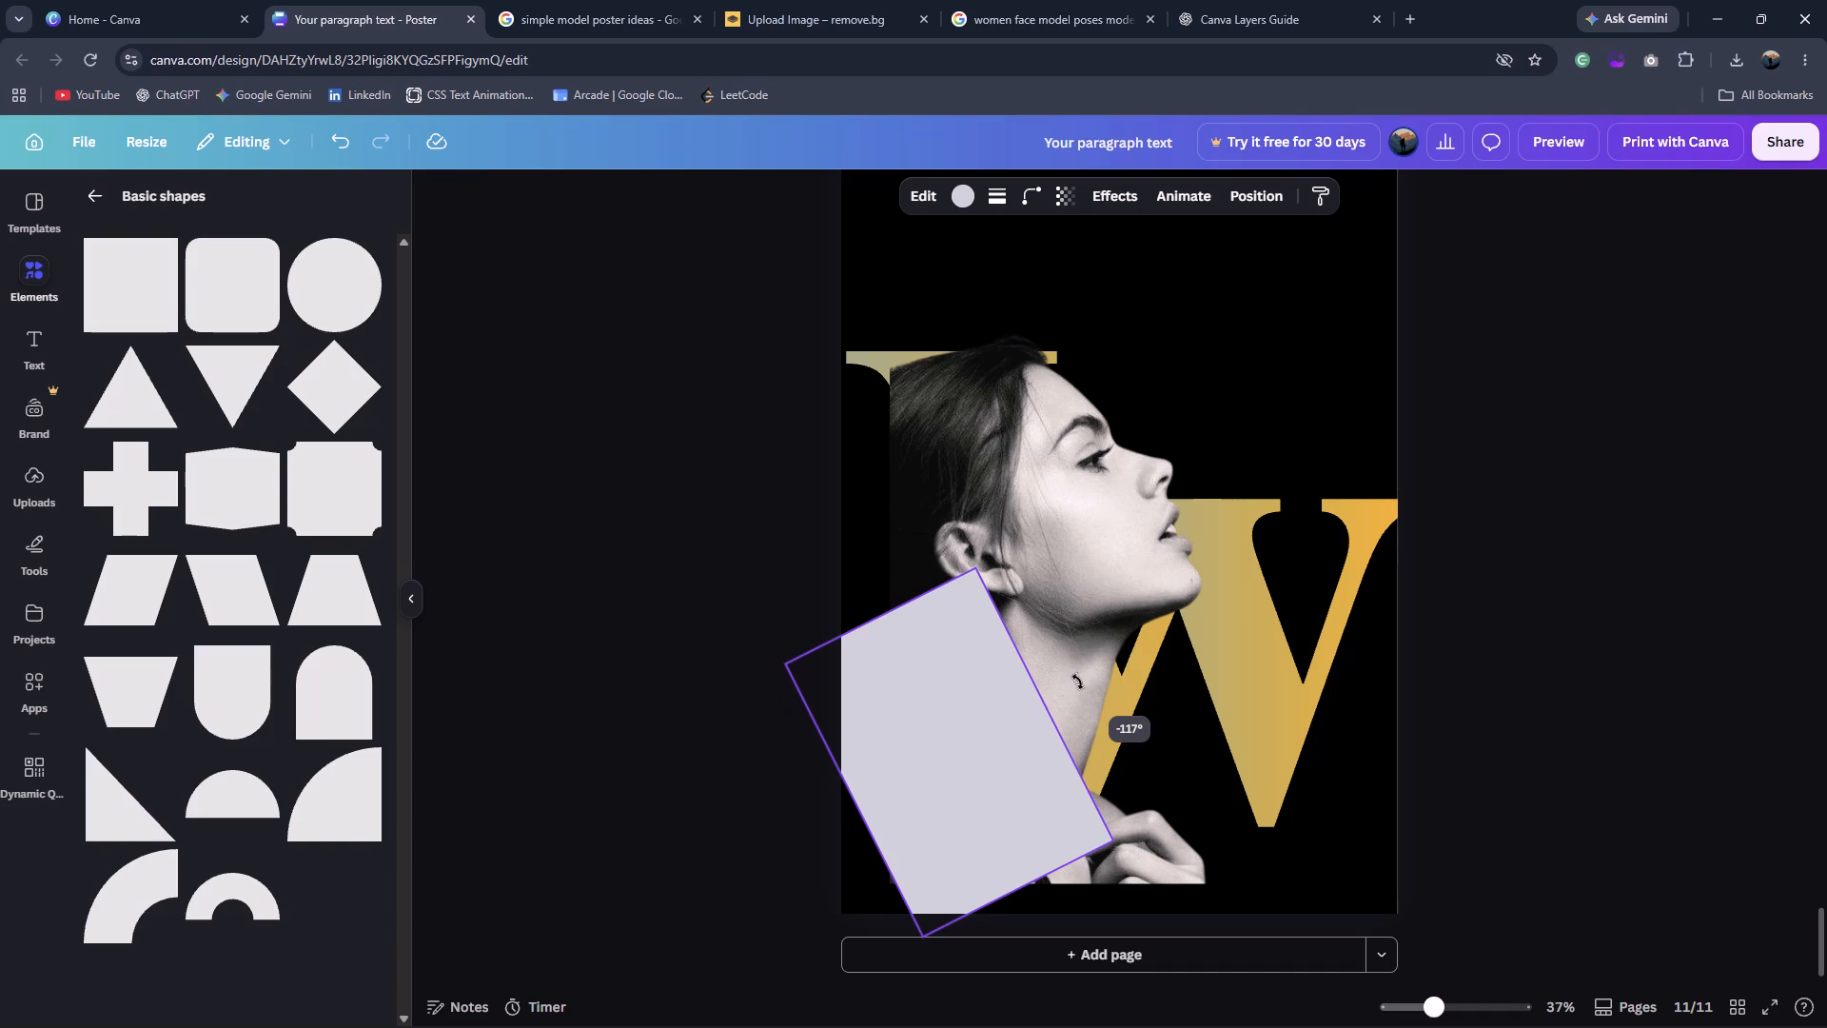
left_click_drag(977, 743, 953, 719)
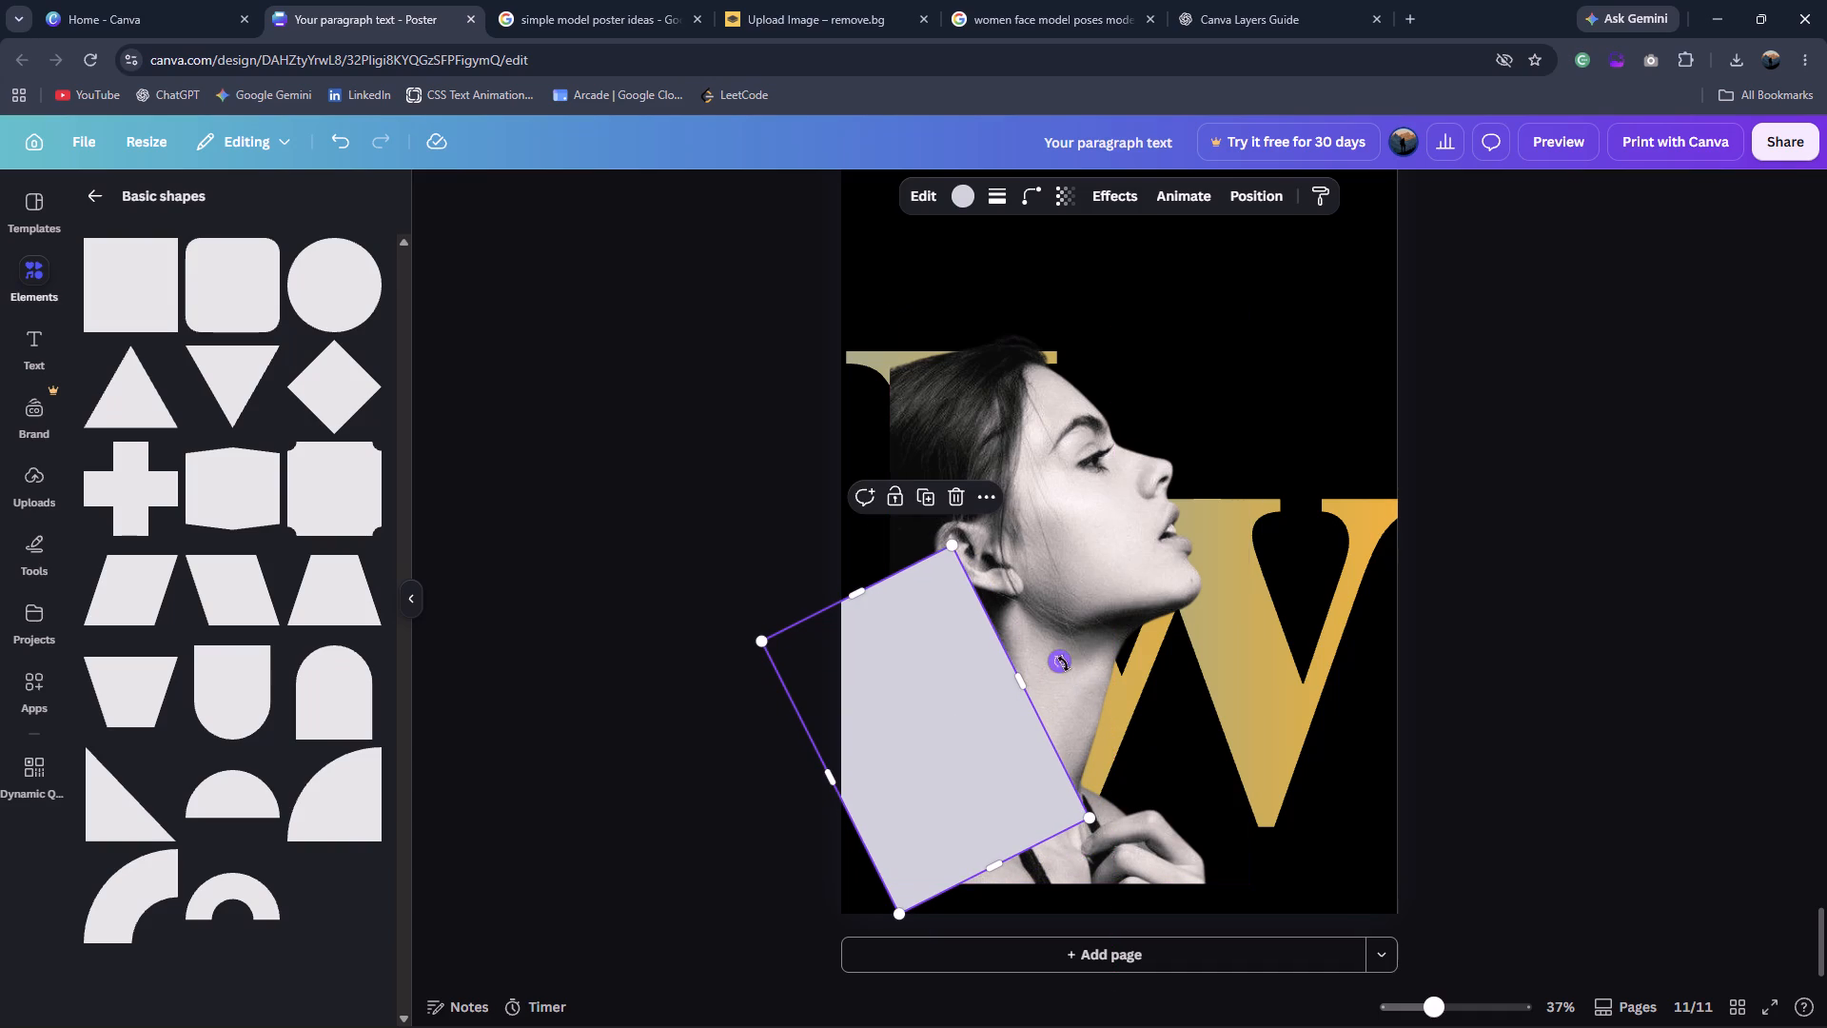
left_click(1063, 660)
left_click(955, 726)
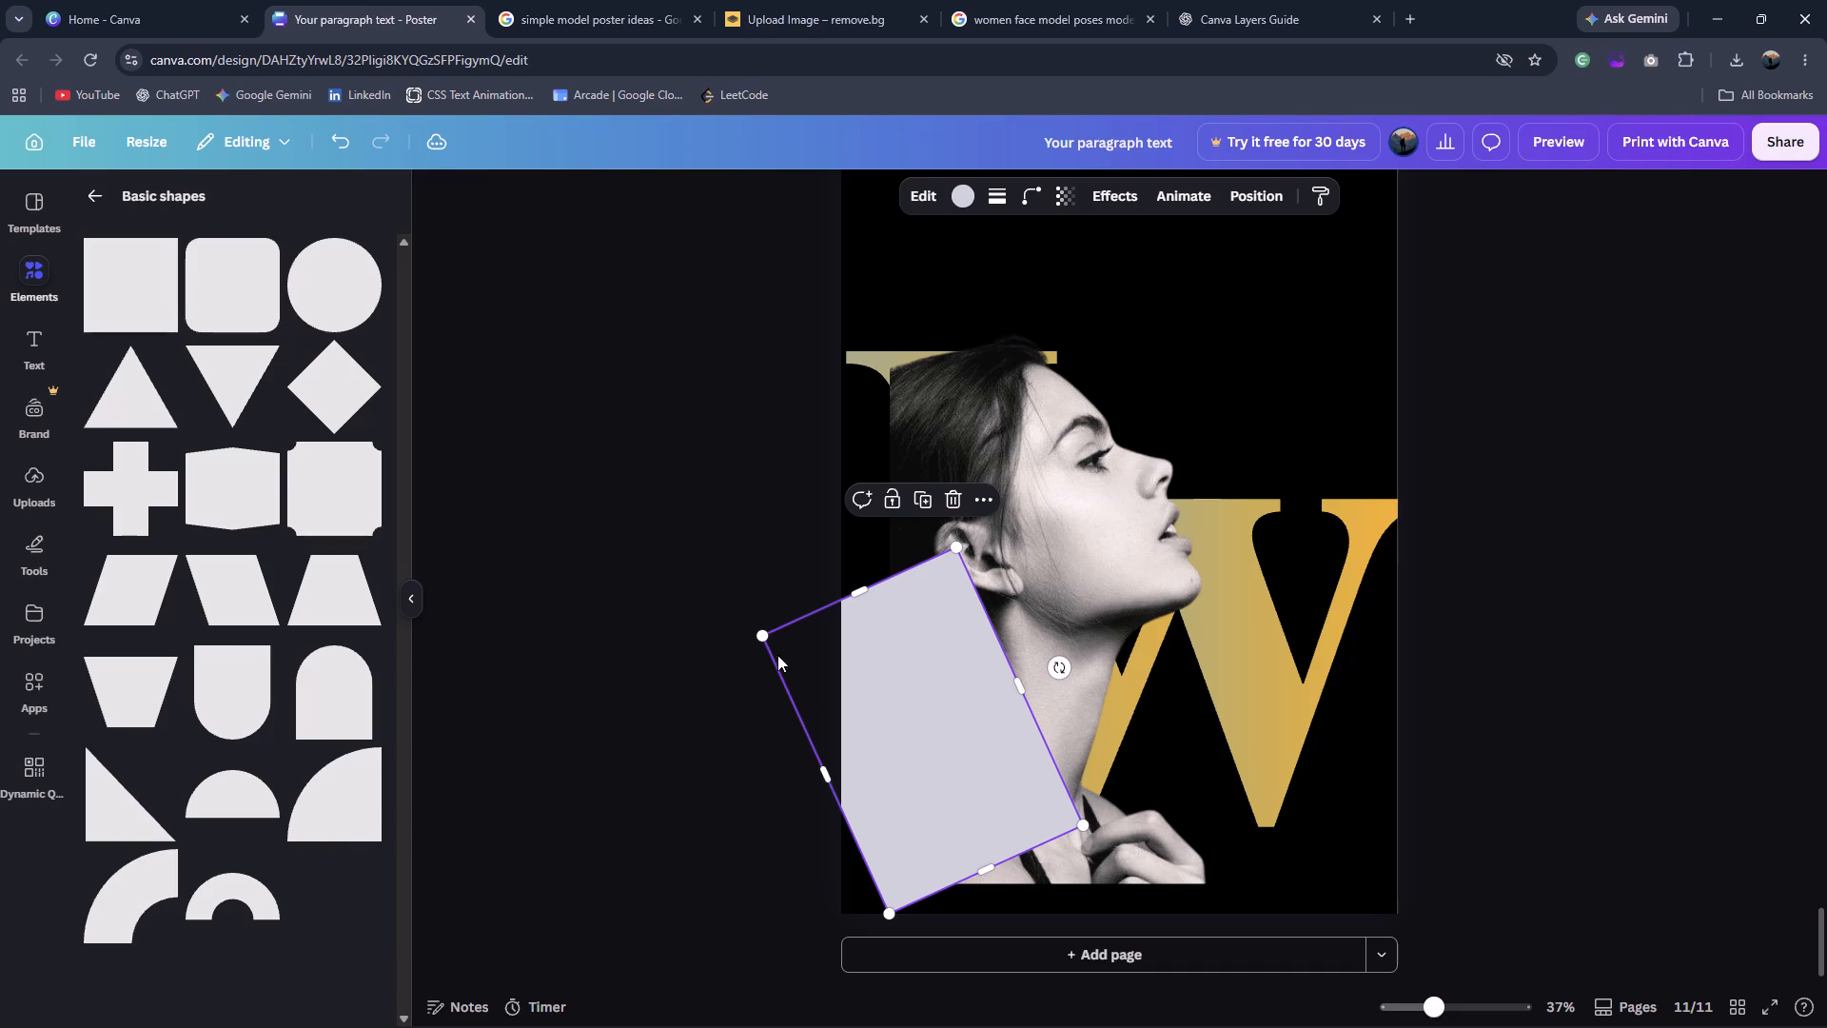
Resize the grey rectangle to about 23.1 by 15.1 cm, keeping it over the poster's lower-left edge.
left_click_drag(830, 775, 894, 757)
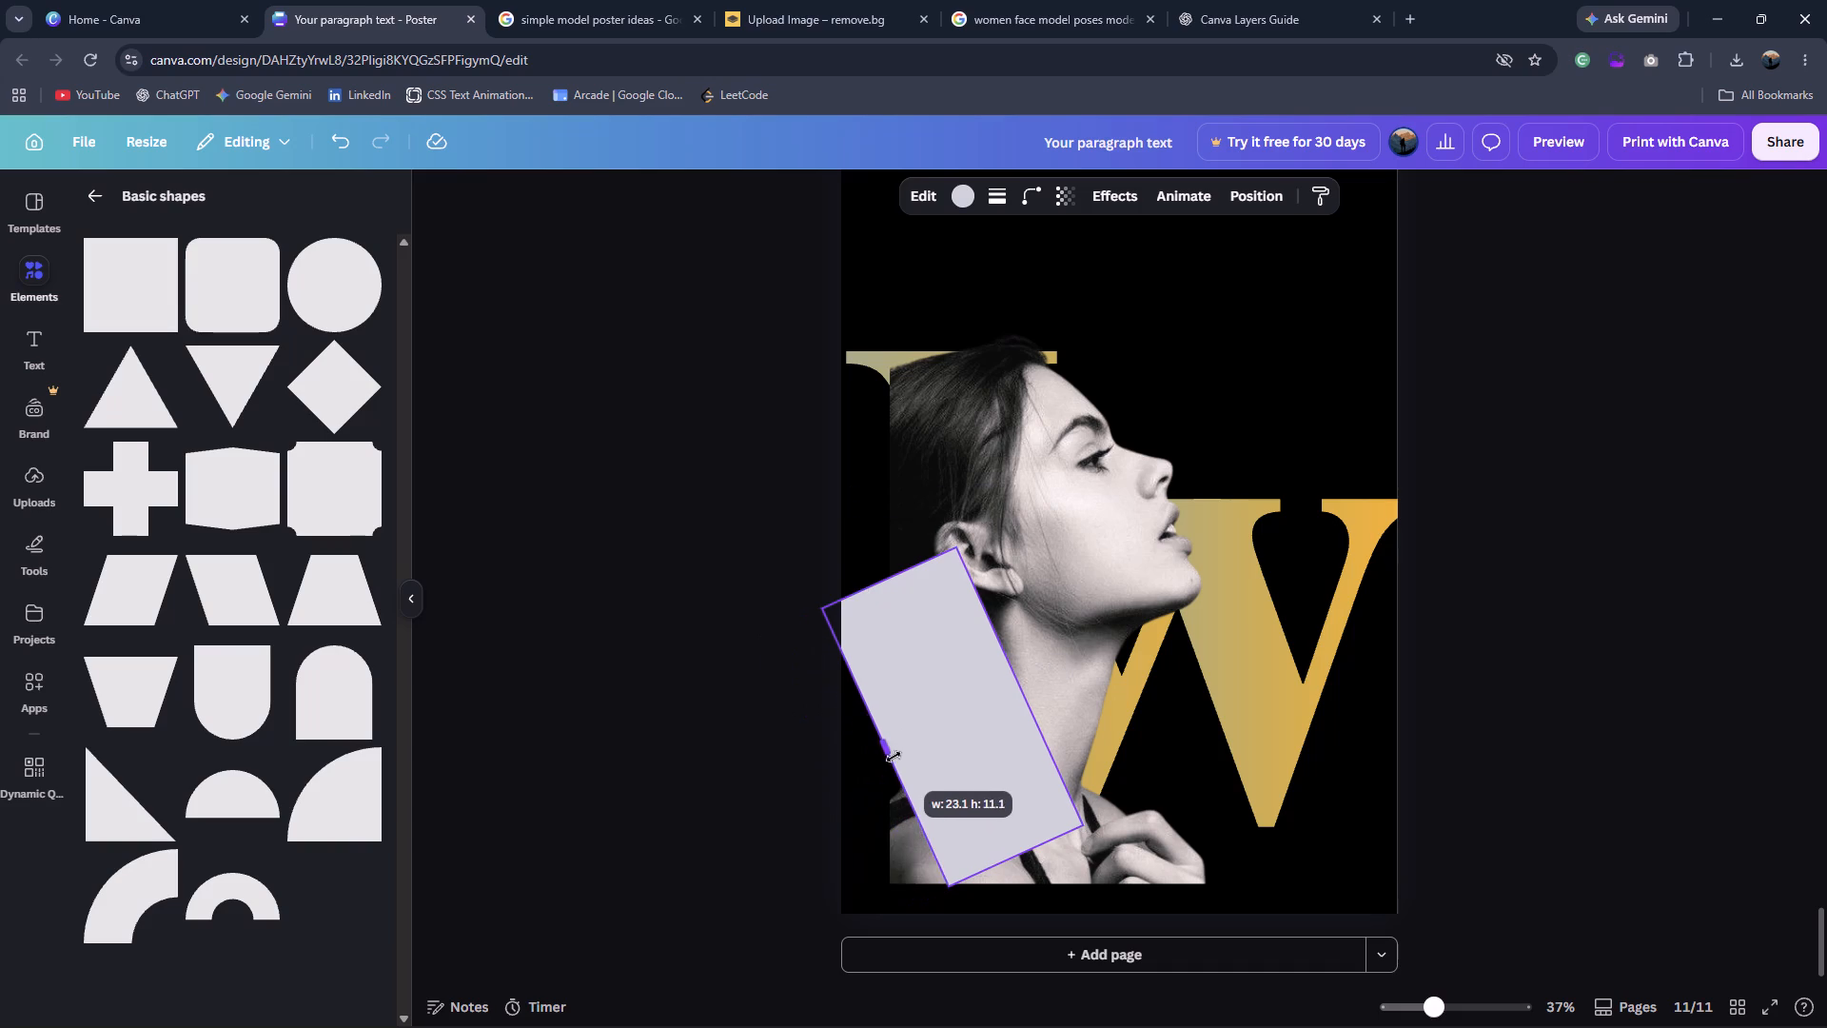
left_click_drag(894, 757, 839, 764)
left_click_drag(995, 856, 984, 861)
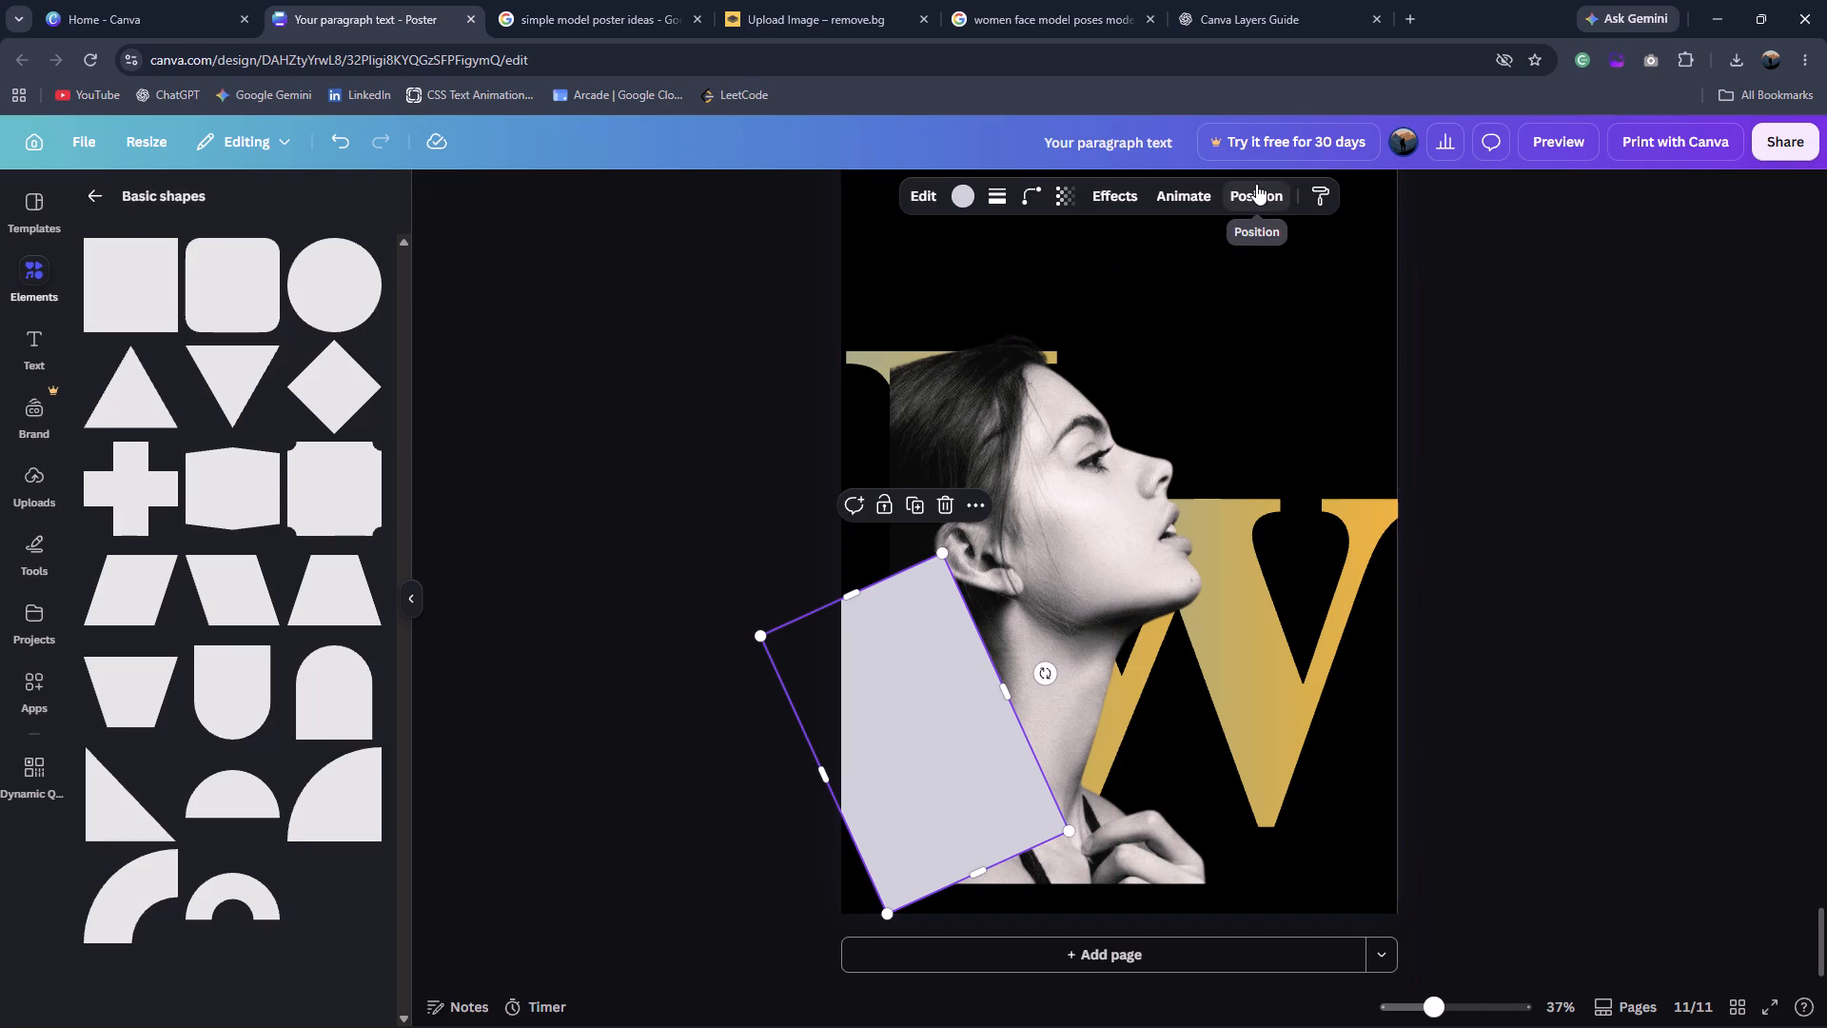
Bring the grouped W lettering to the front, over the portrait and the grey rectangle.
left_click(1256, 184)
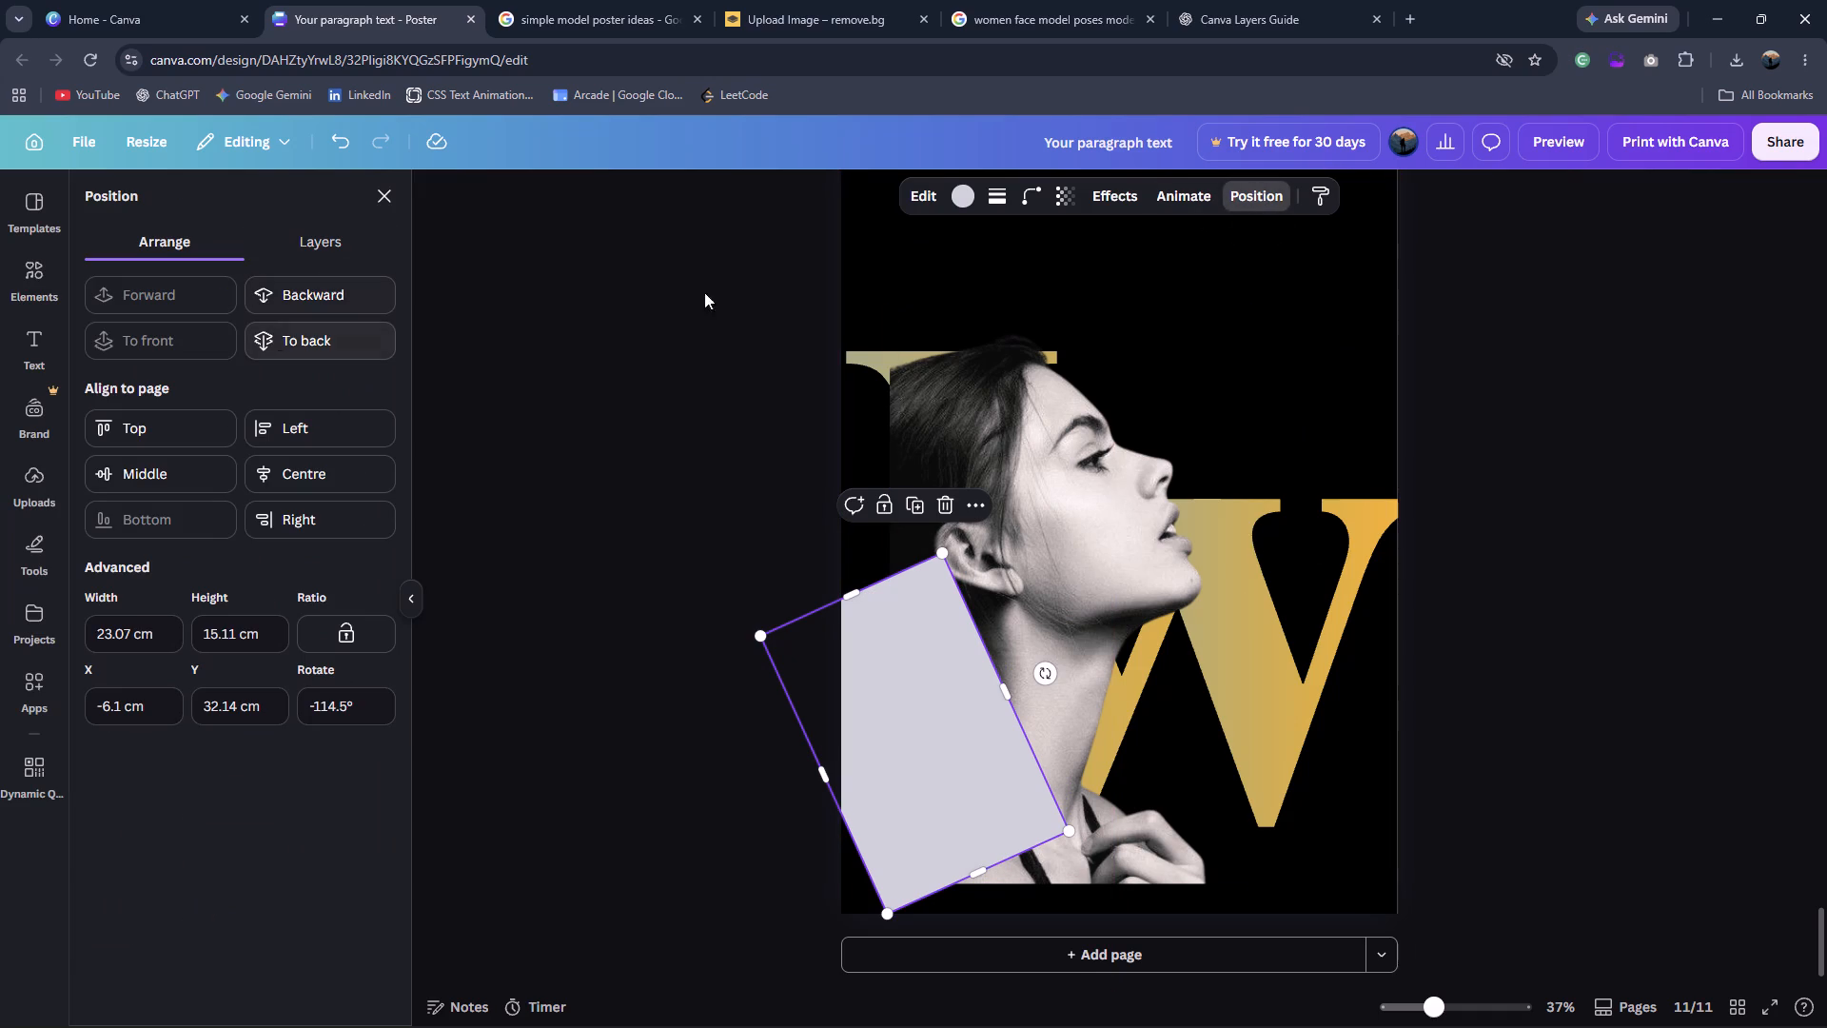
left_click(967, 300)
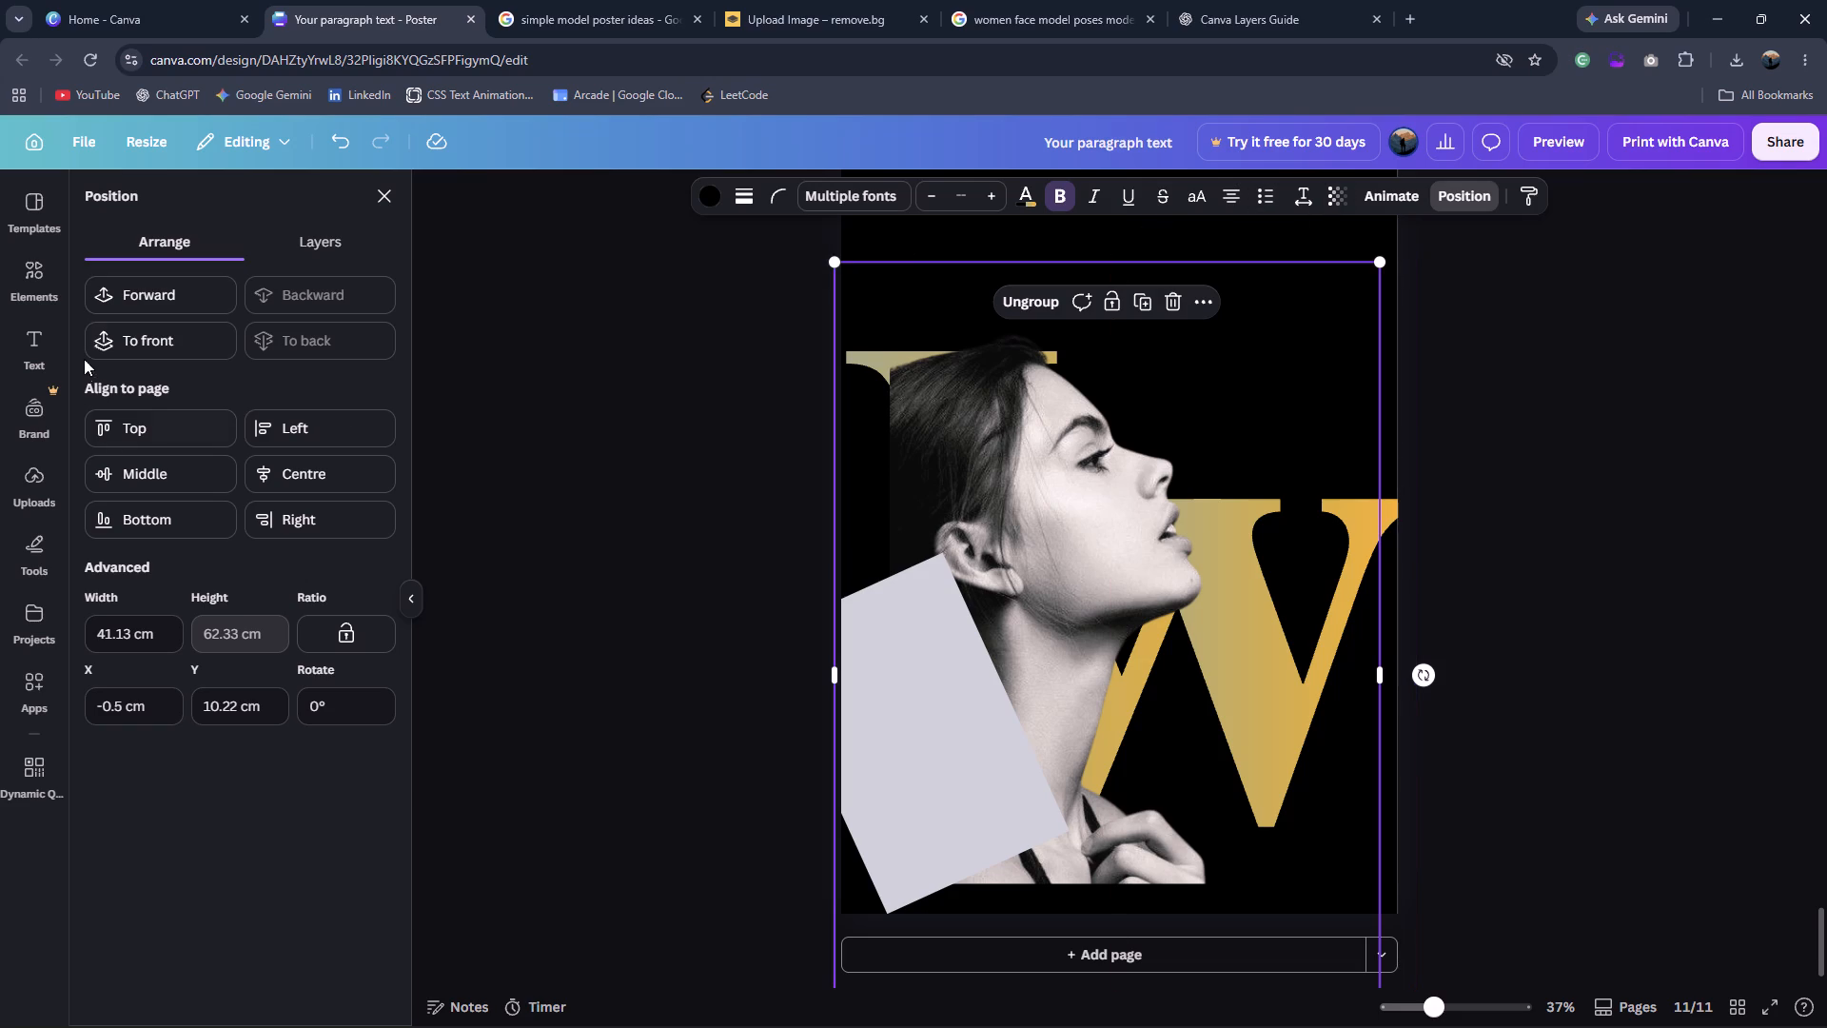
left_click(115, 337)
left_click(455, 467)
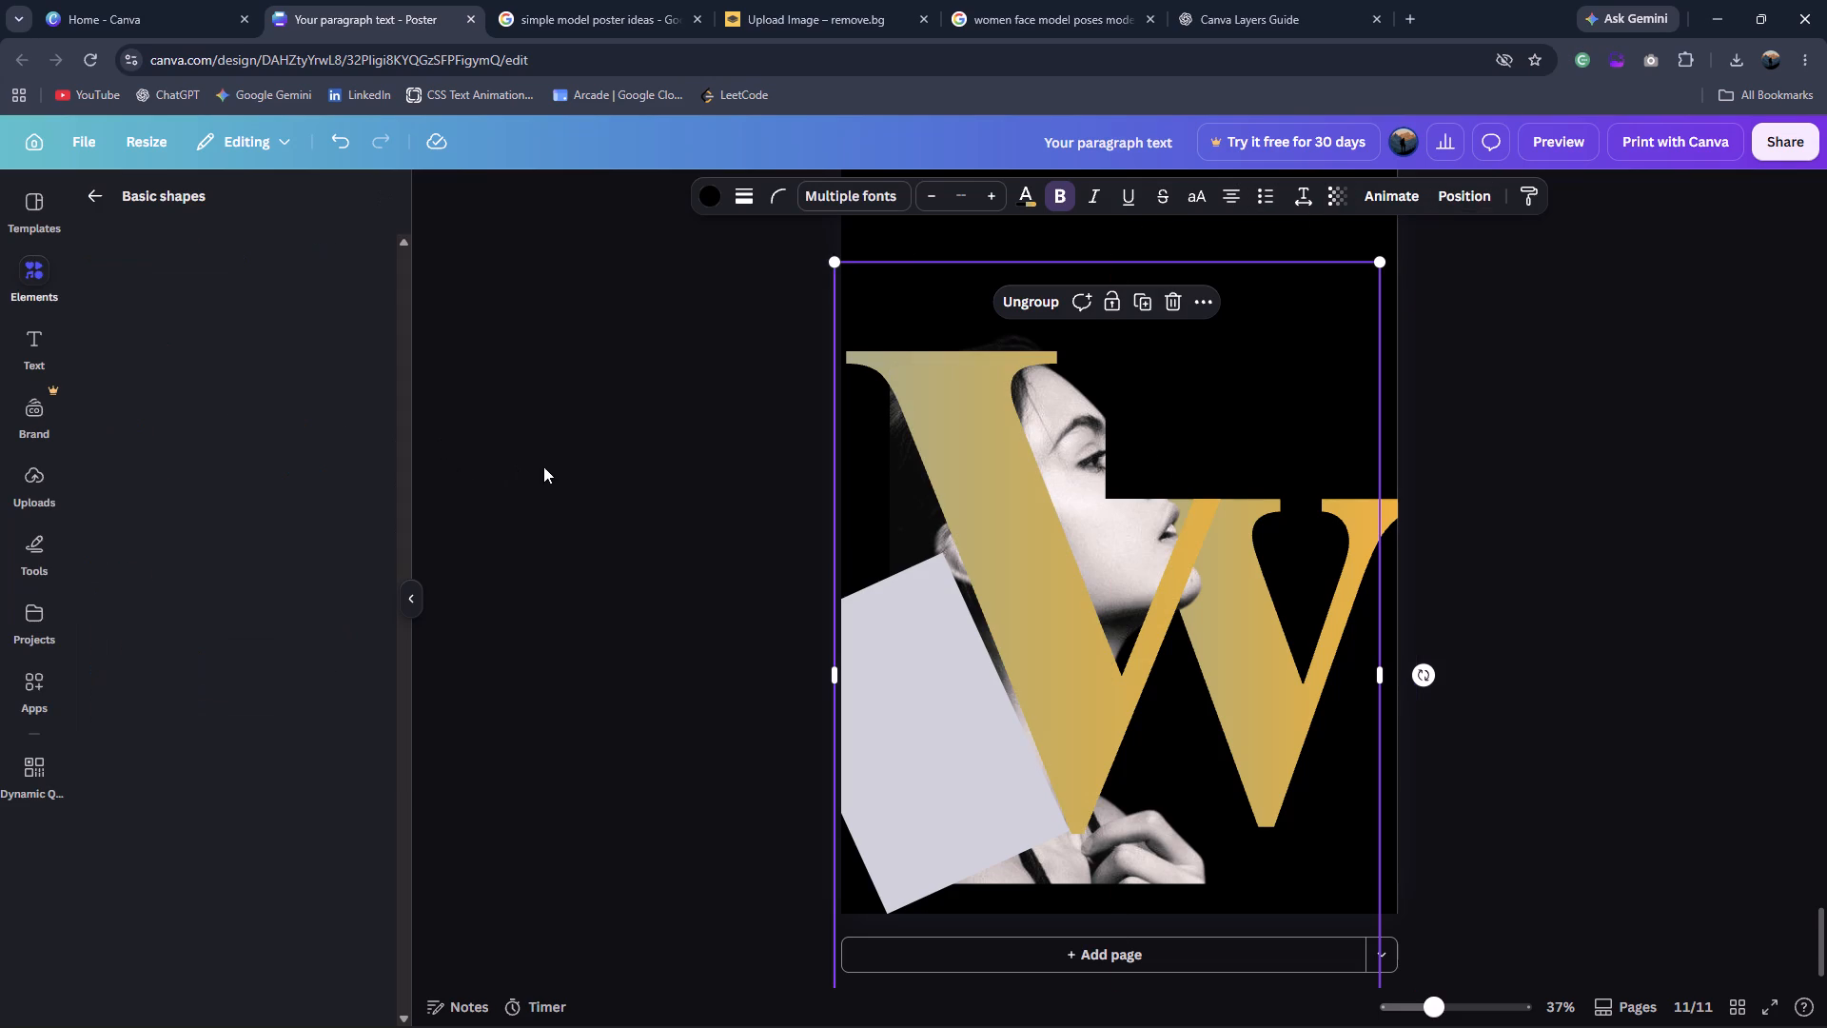
left_click(543, 466)
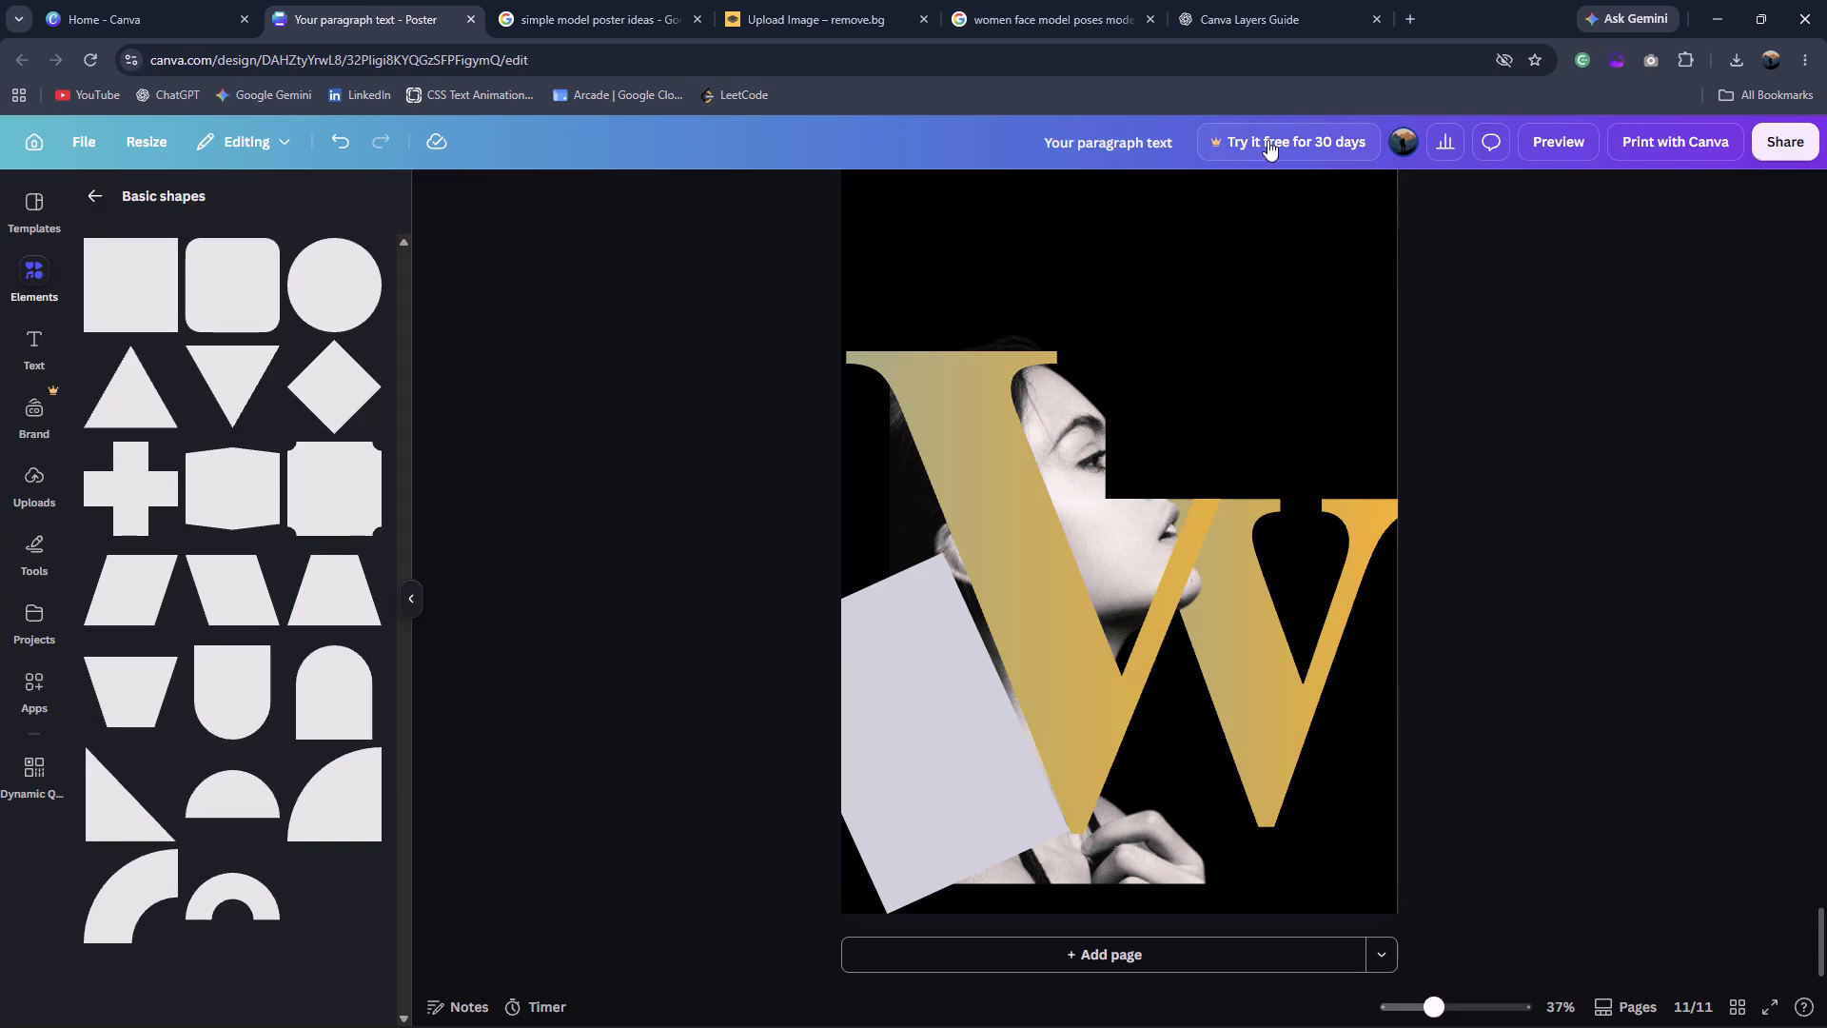
left_click(93, 188)
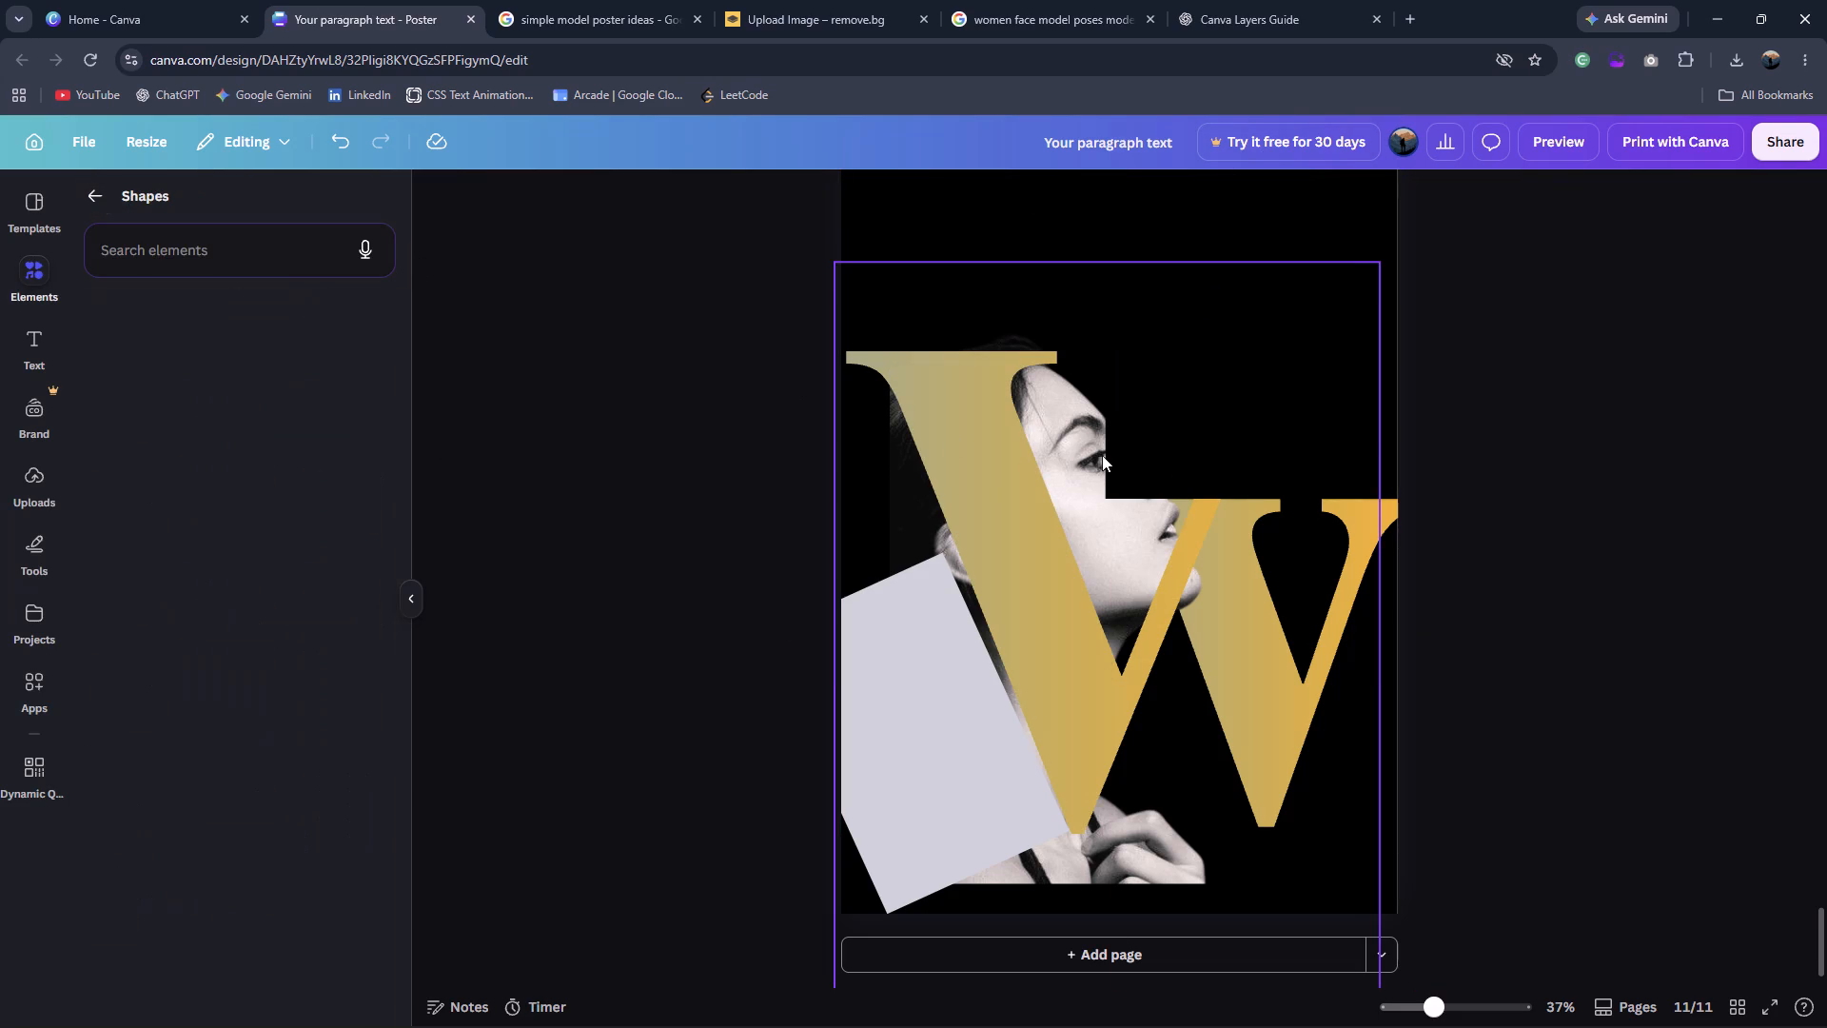
Rotate the grey rectangle parallel to the large W's left stroke and widen it to about 15.3 cm.
left_click(1102, 455)
left_click(1461, 189)
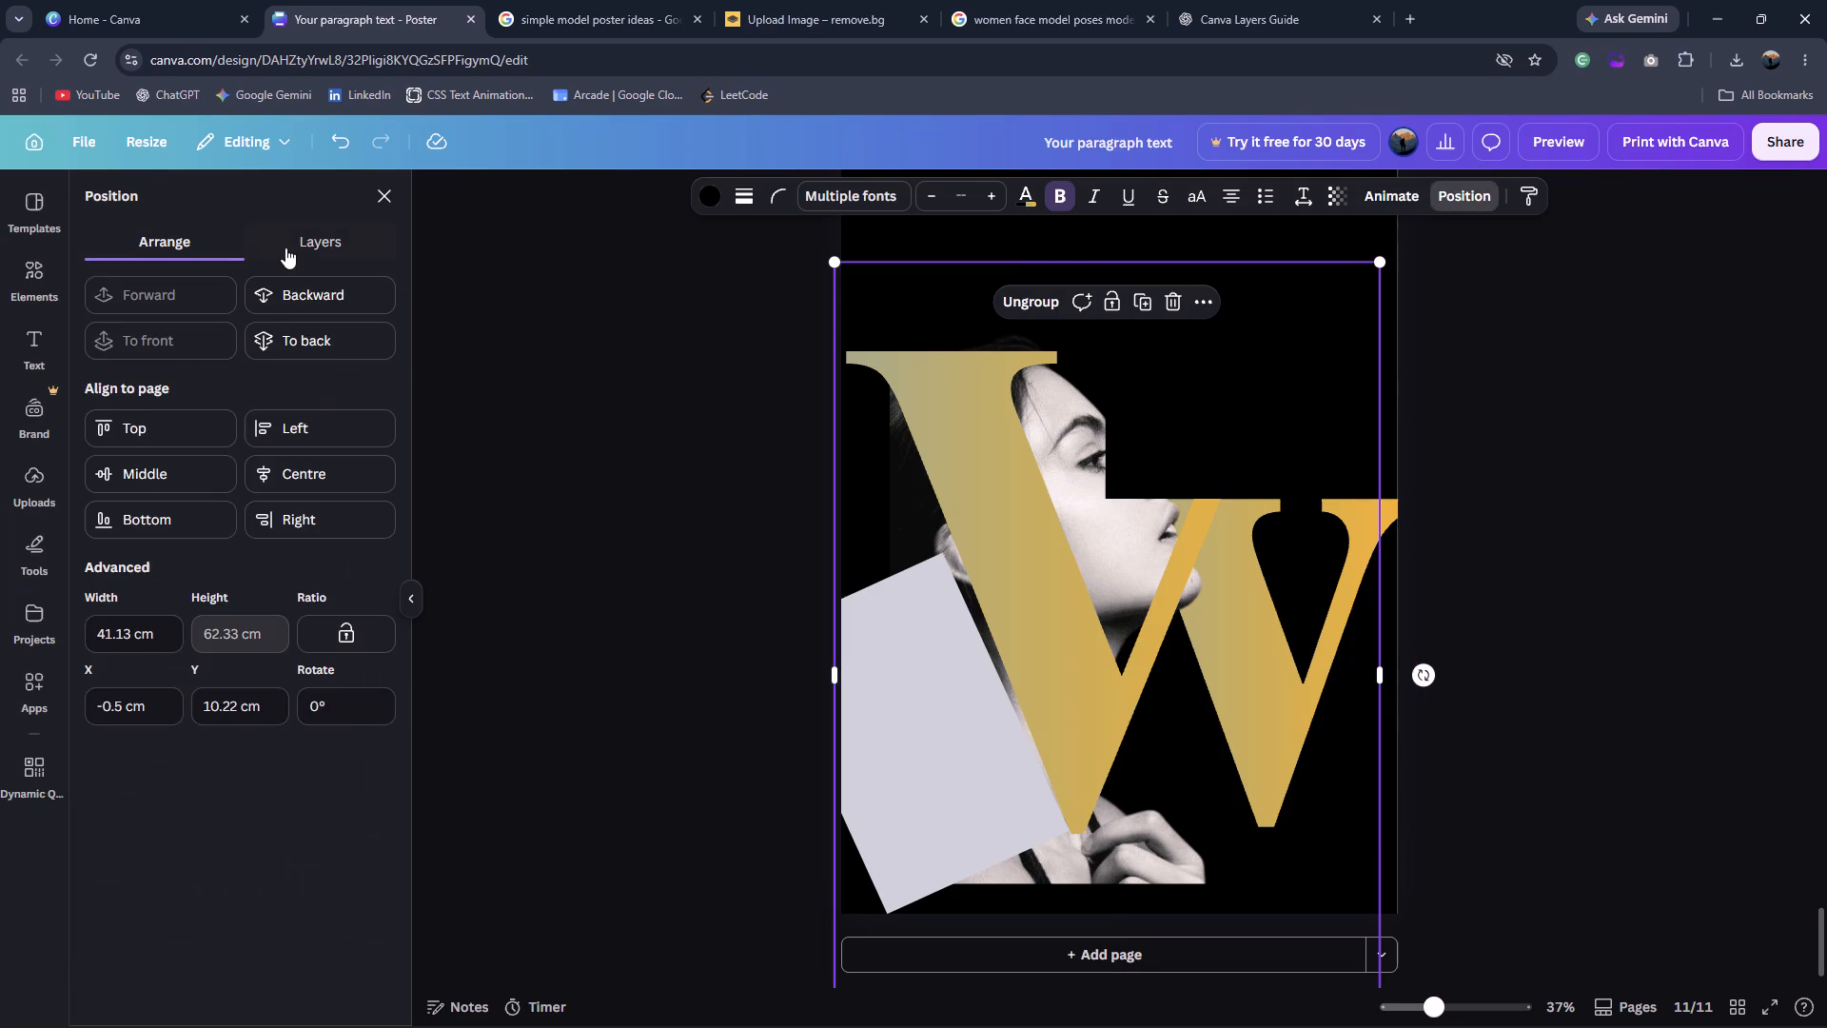
left_click(286, 247)
left_click(265, 438)
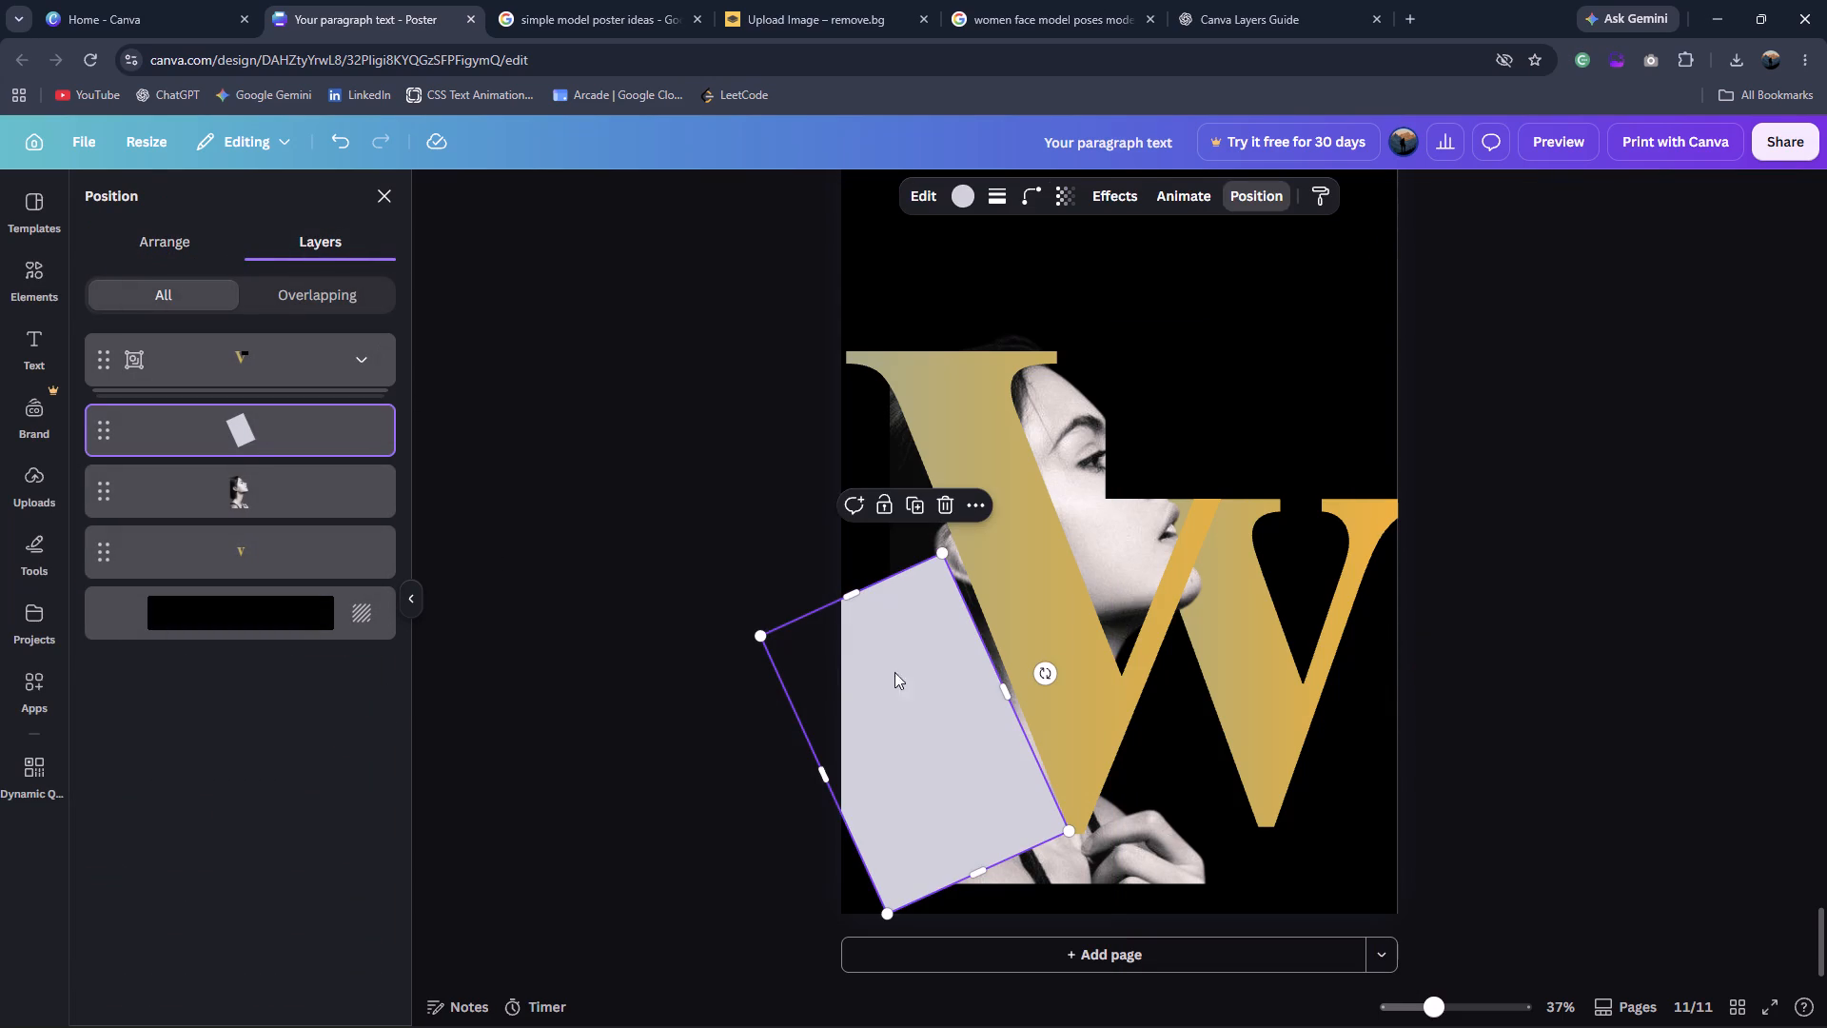
left_click_drag(1043, 670, 1051, 683)
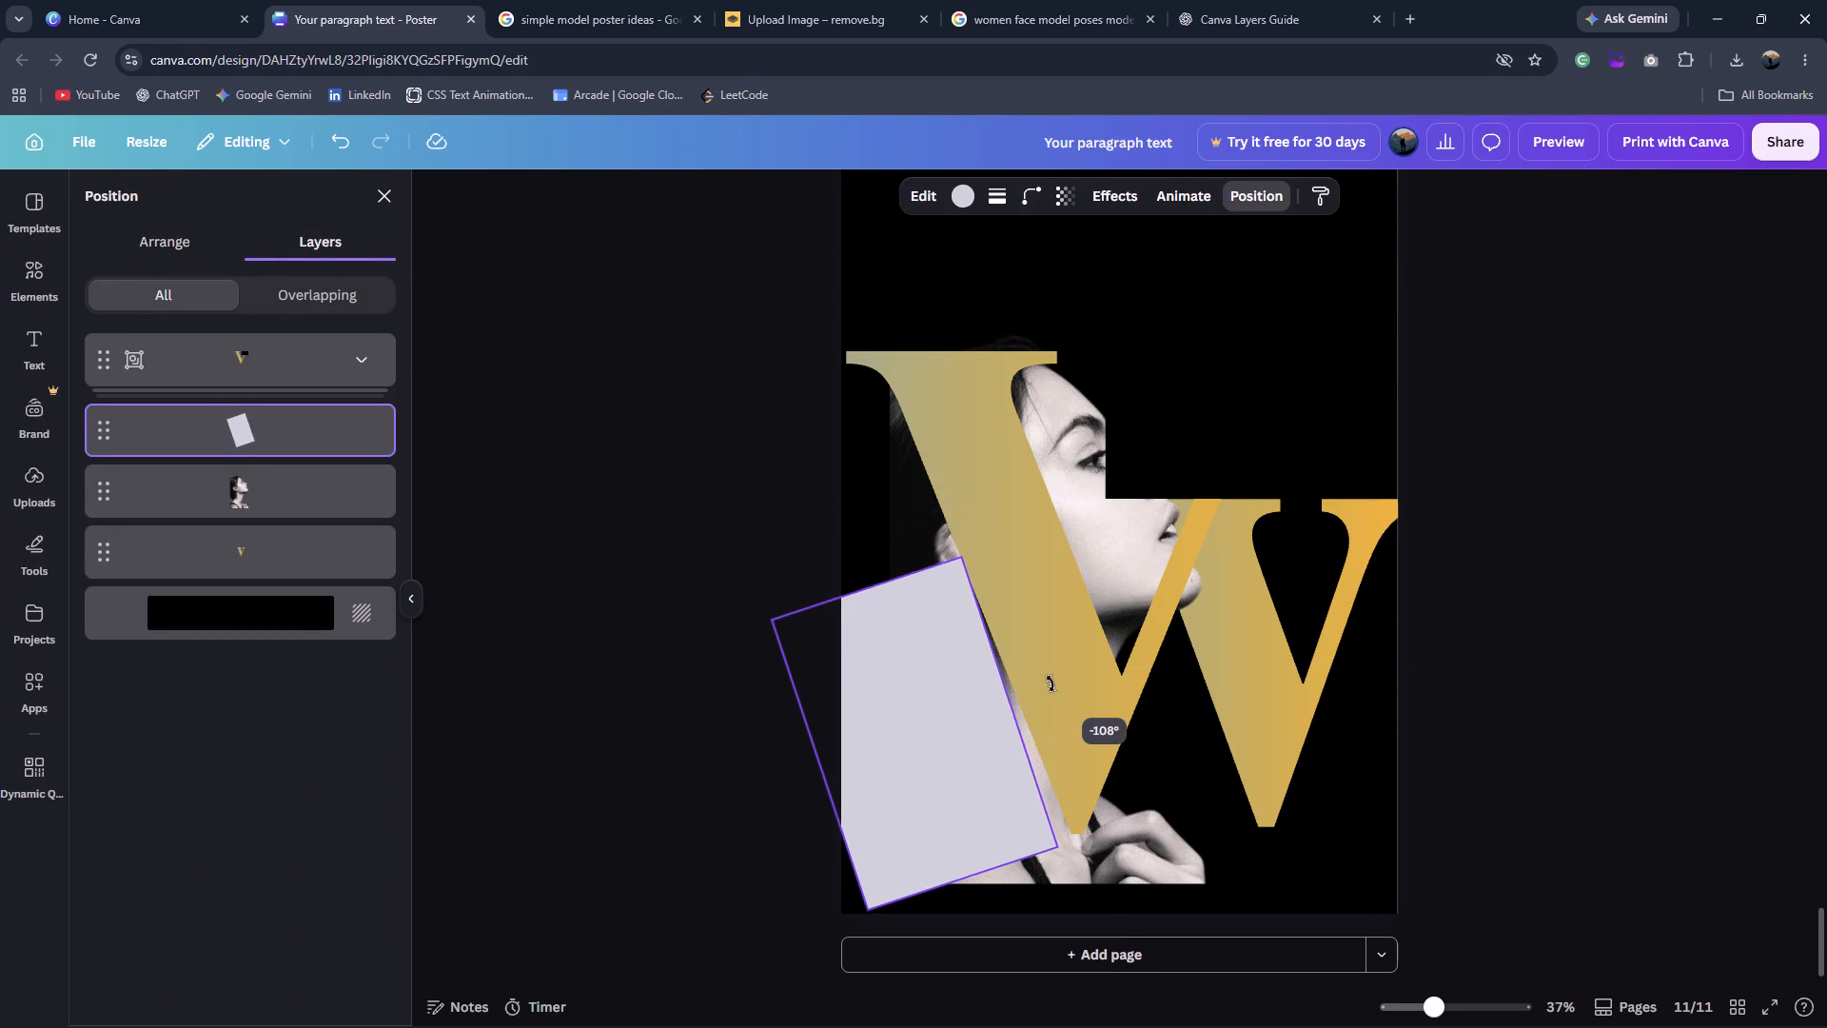
left_click_drag(1051, 683, 1052, 679)
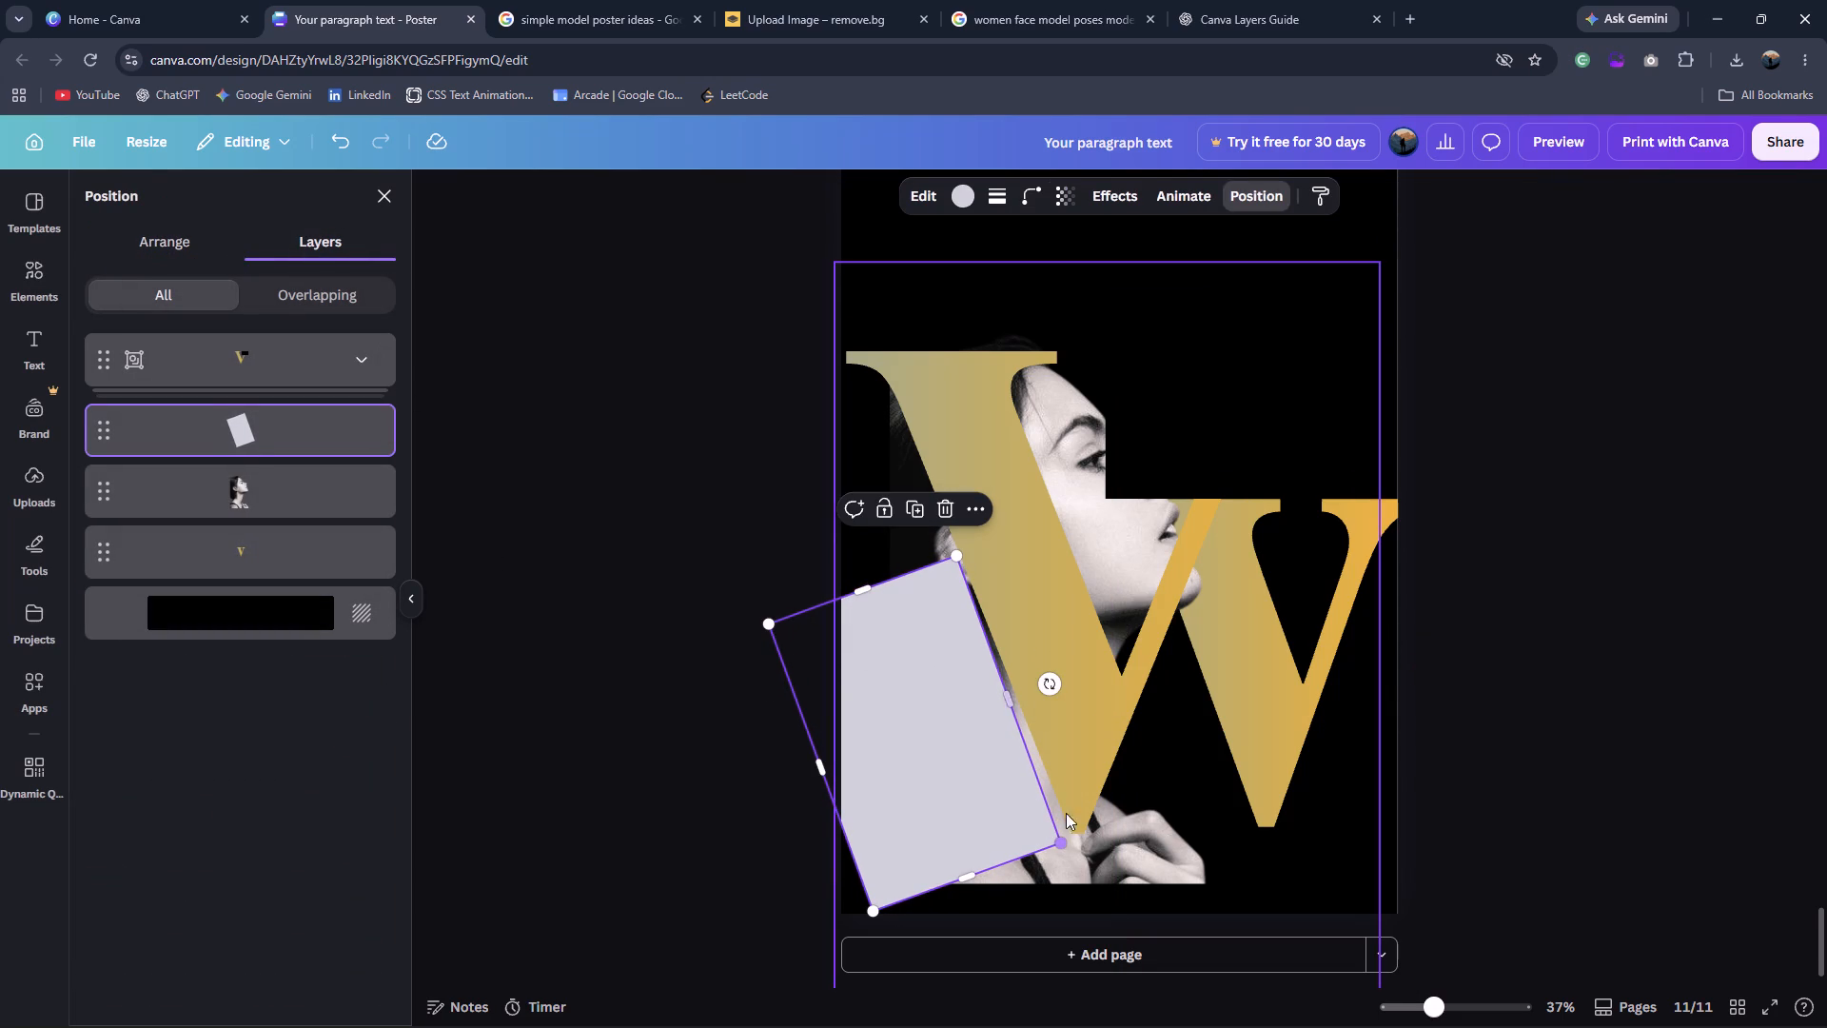
left_click(1012, 702)
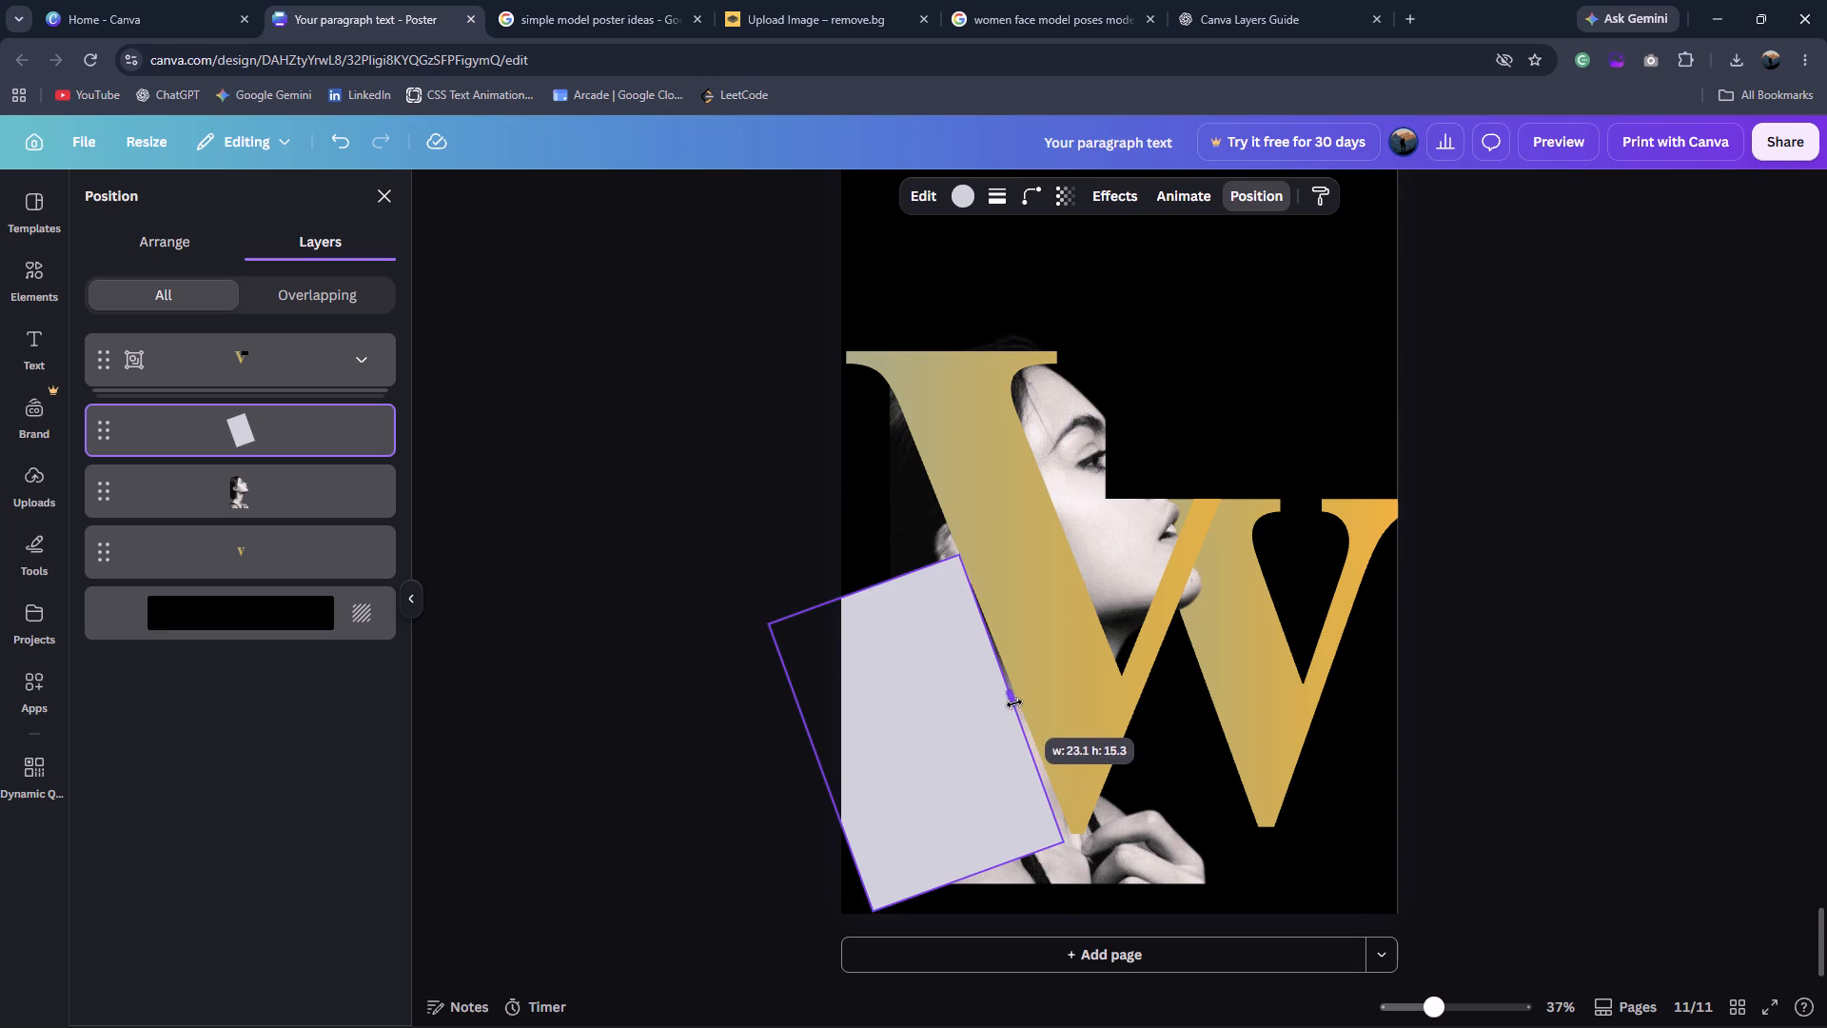
left_click(1051, 684)
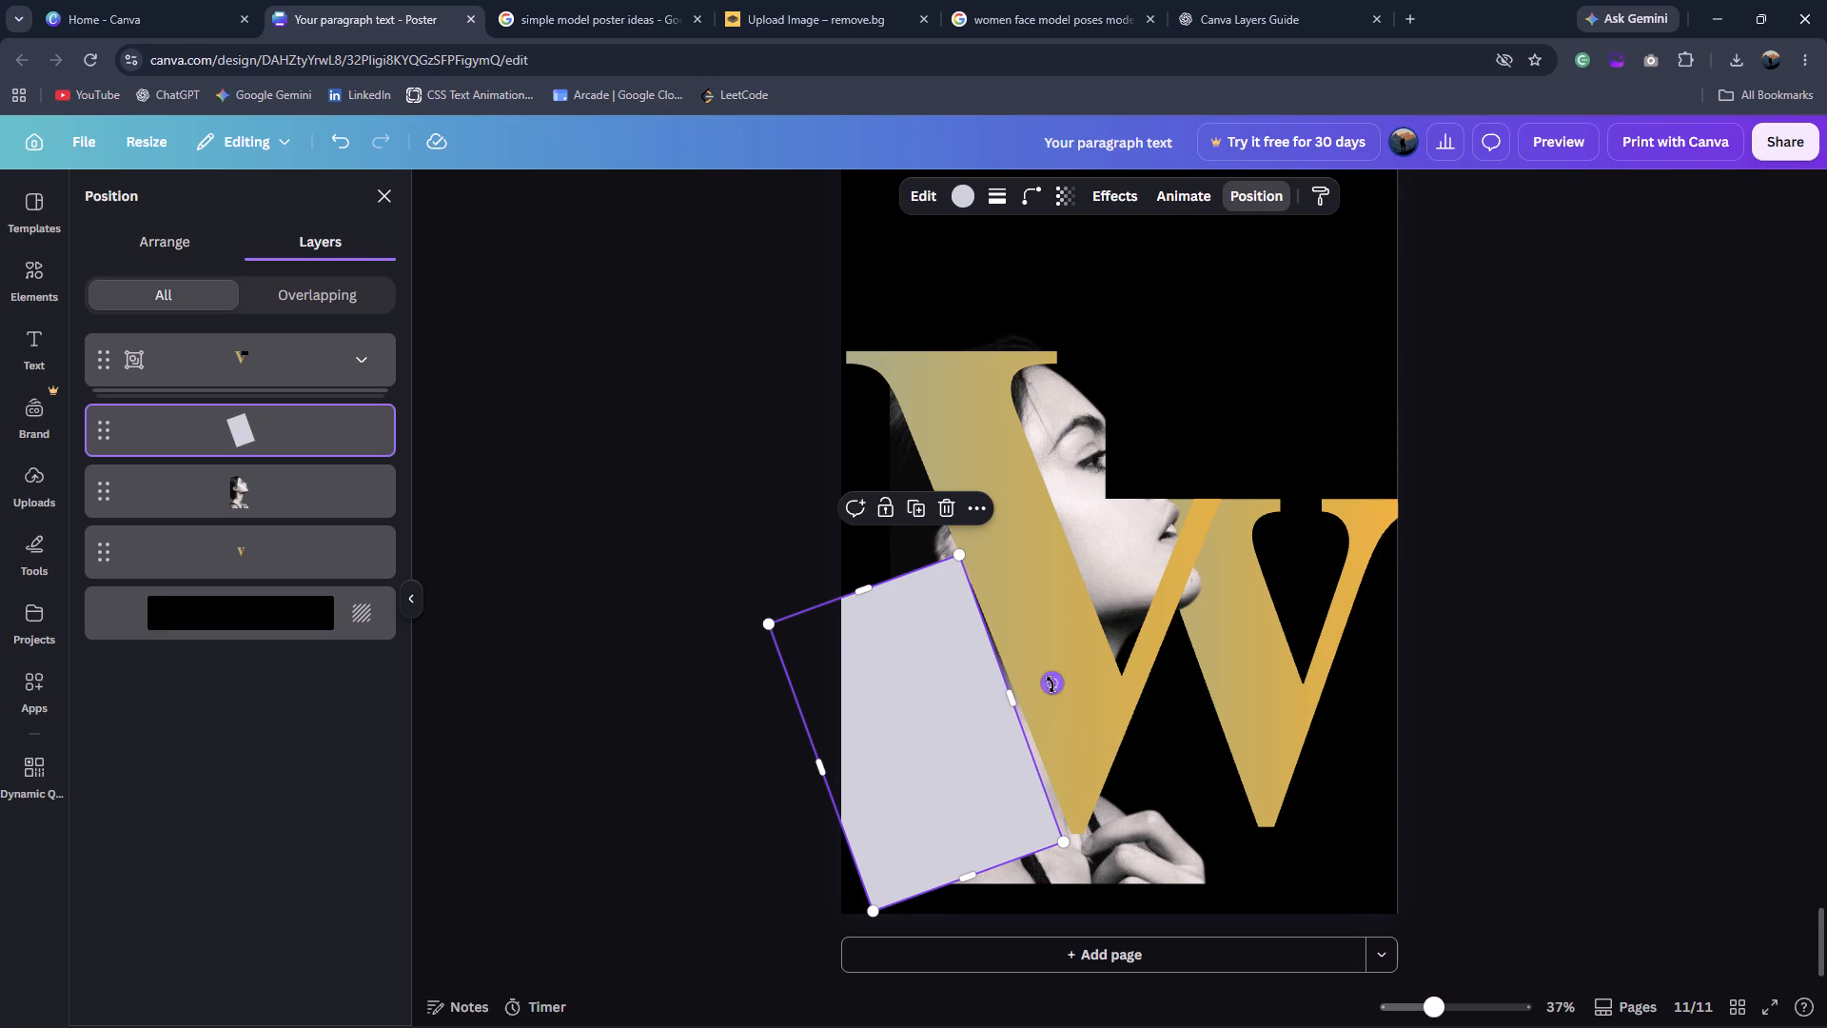
left_click(972, 768)
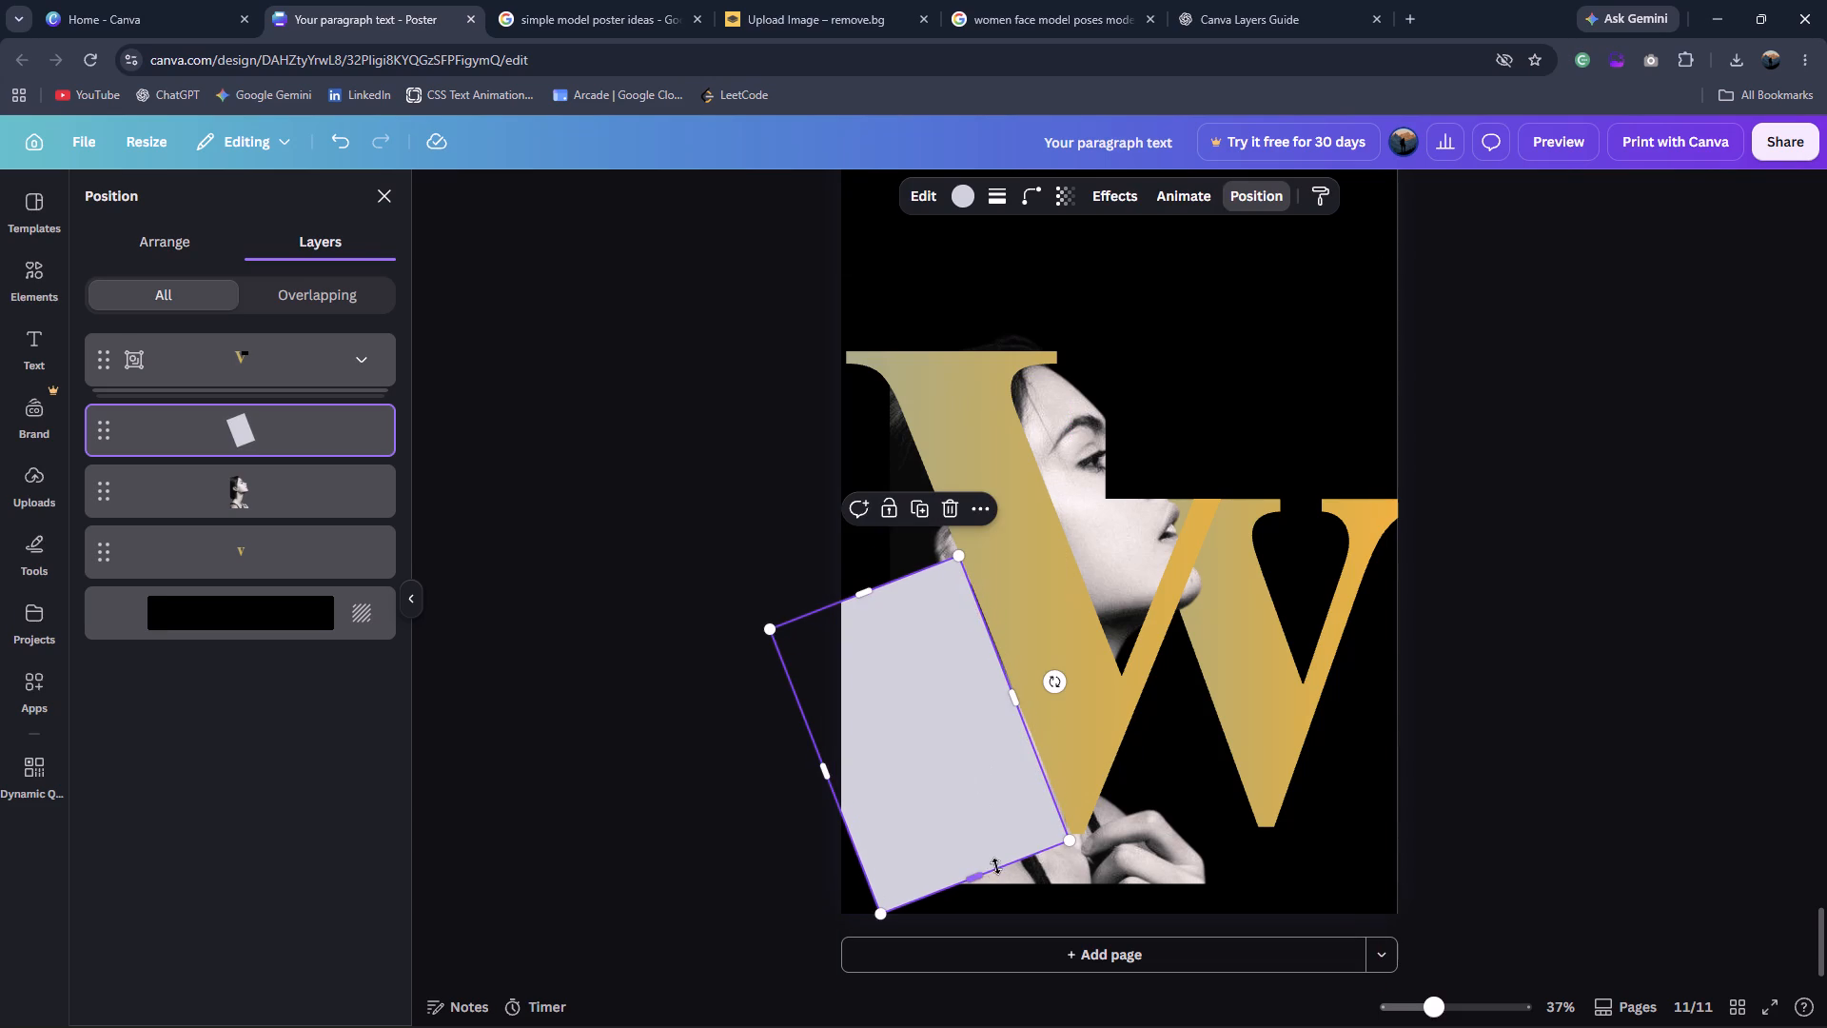
Extend the grey rectangle at both ends to about 41.2 by 15.6 cm, fitting its edge along the large W's left stroke.
left_click_drag(985, 880, 1000, 925)
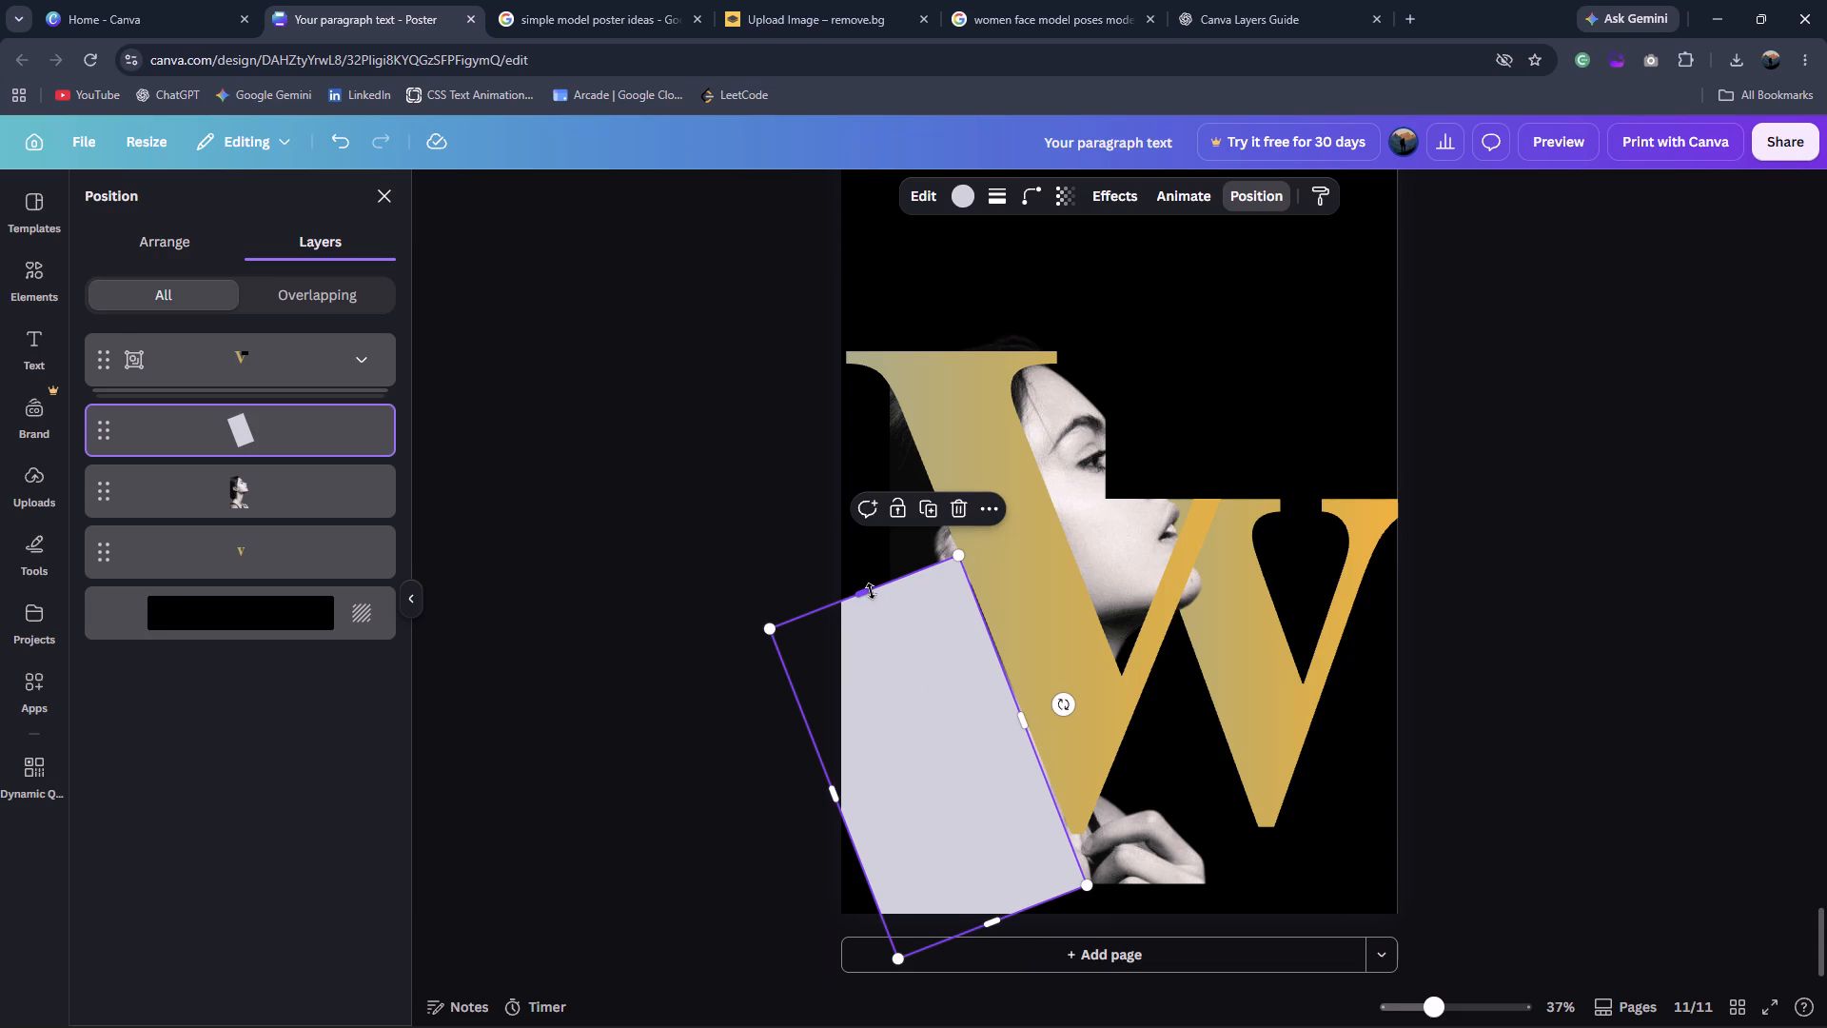
left_click_drag(871, 591, 817, 413)
left_click(900, 602)
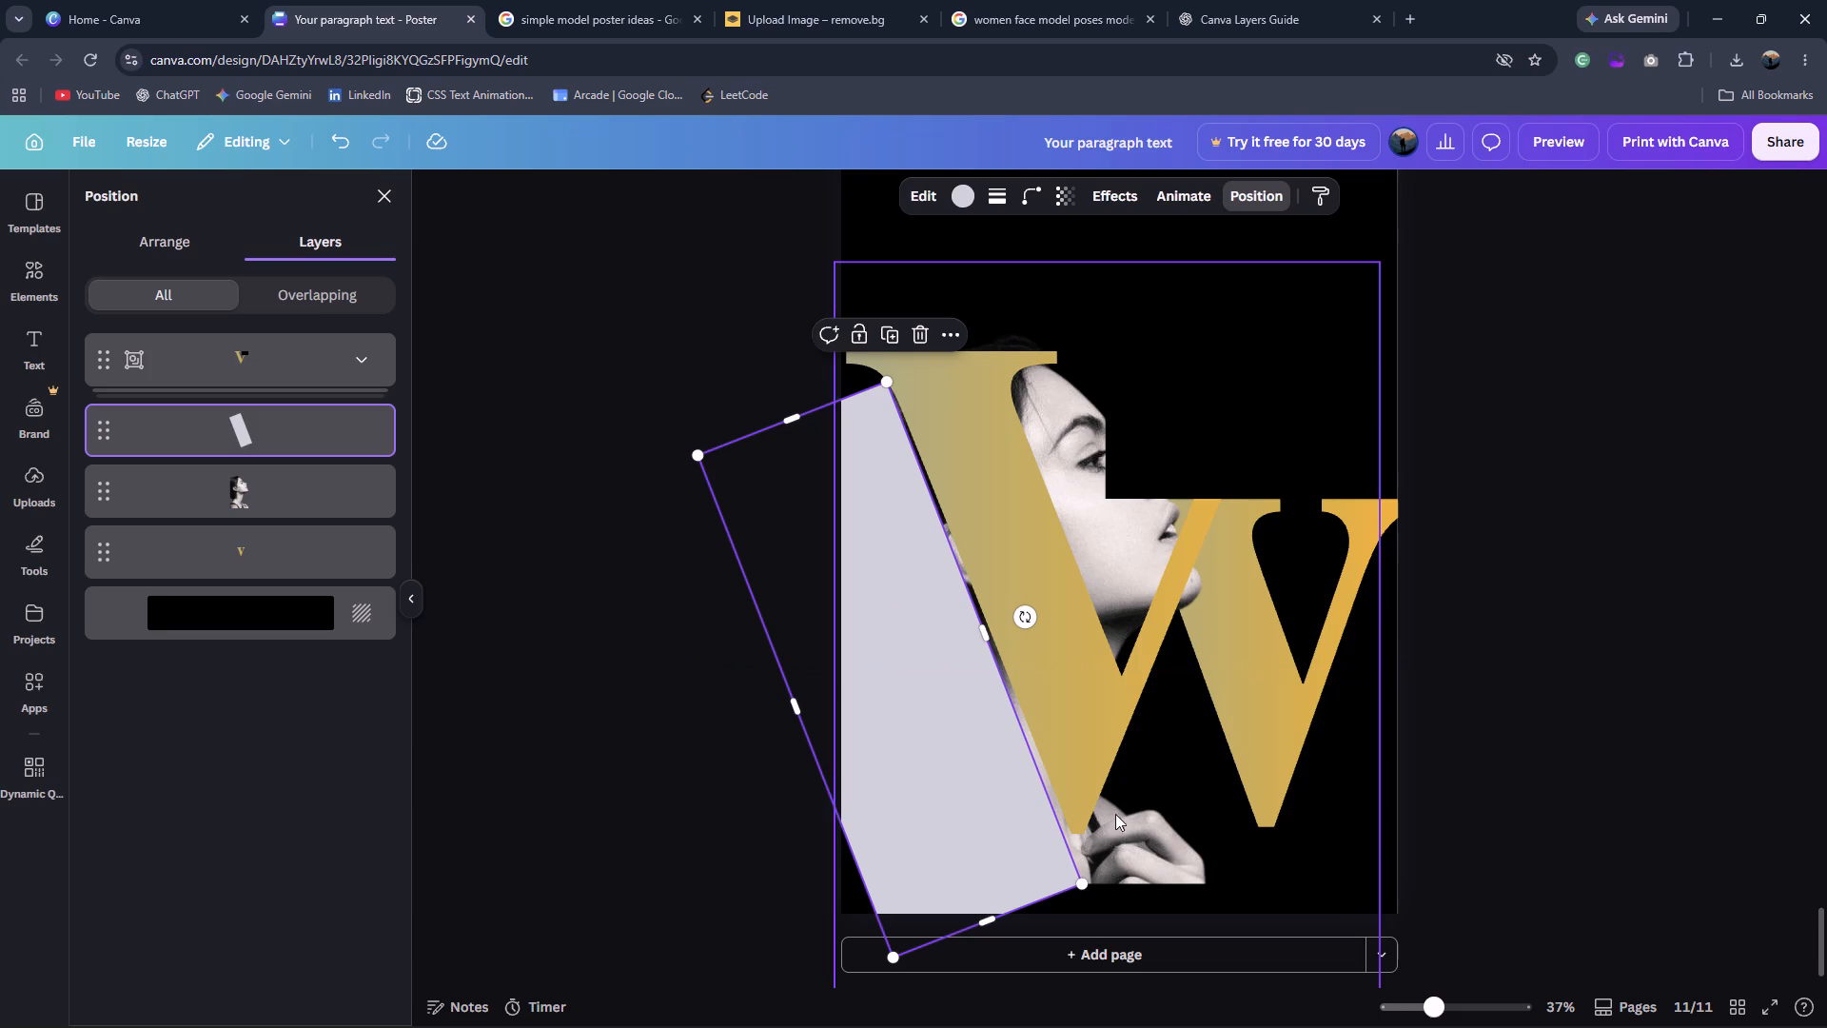
left_click_drag(1084, 880, 1090, 884)
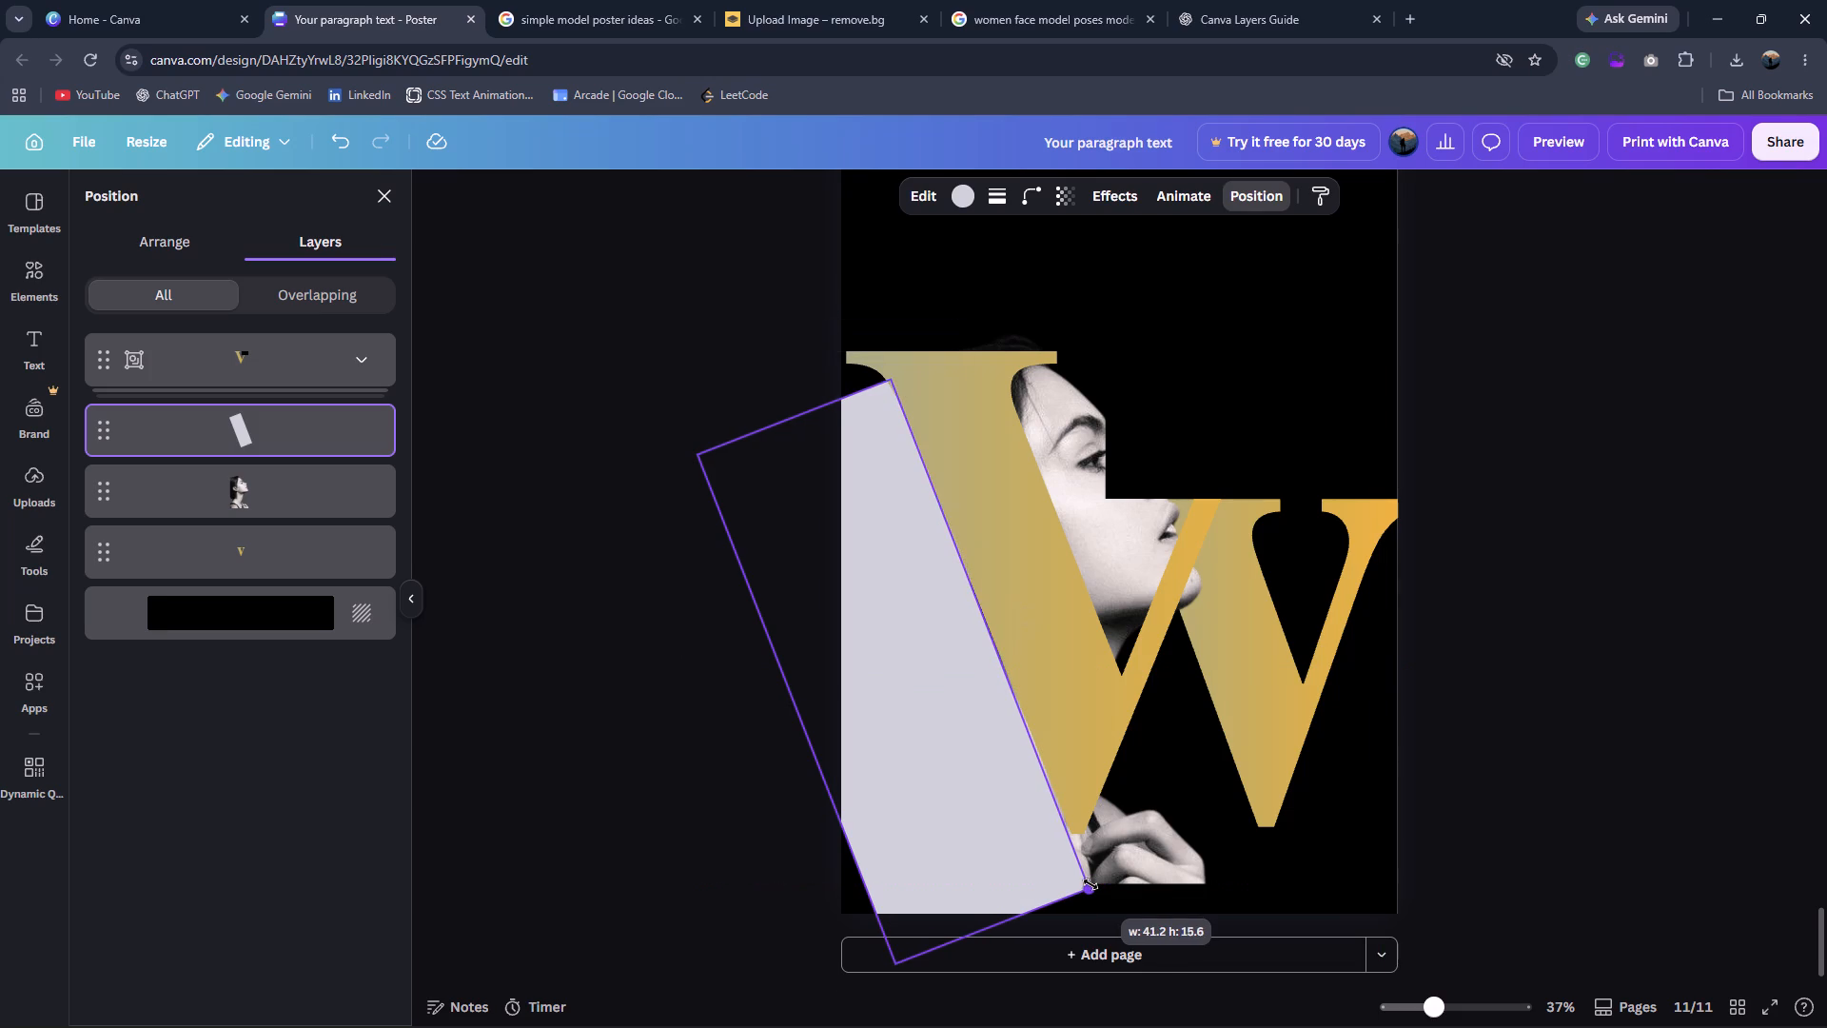
left_click_drag(1090, 884, 1092, 884)
left_click(1597, 751)
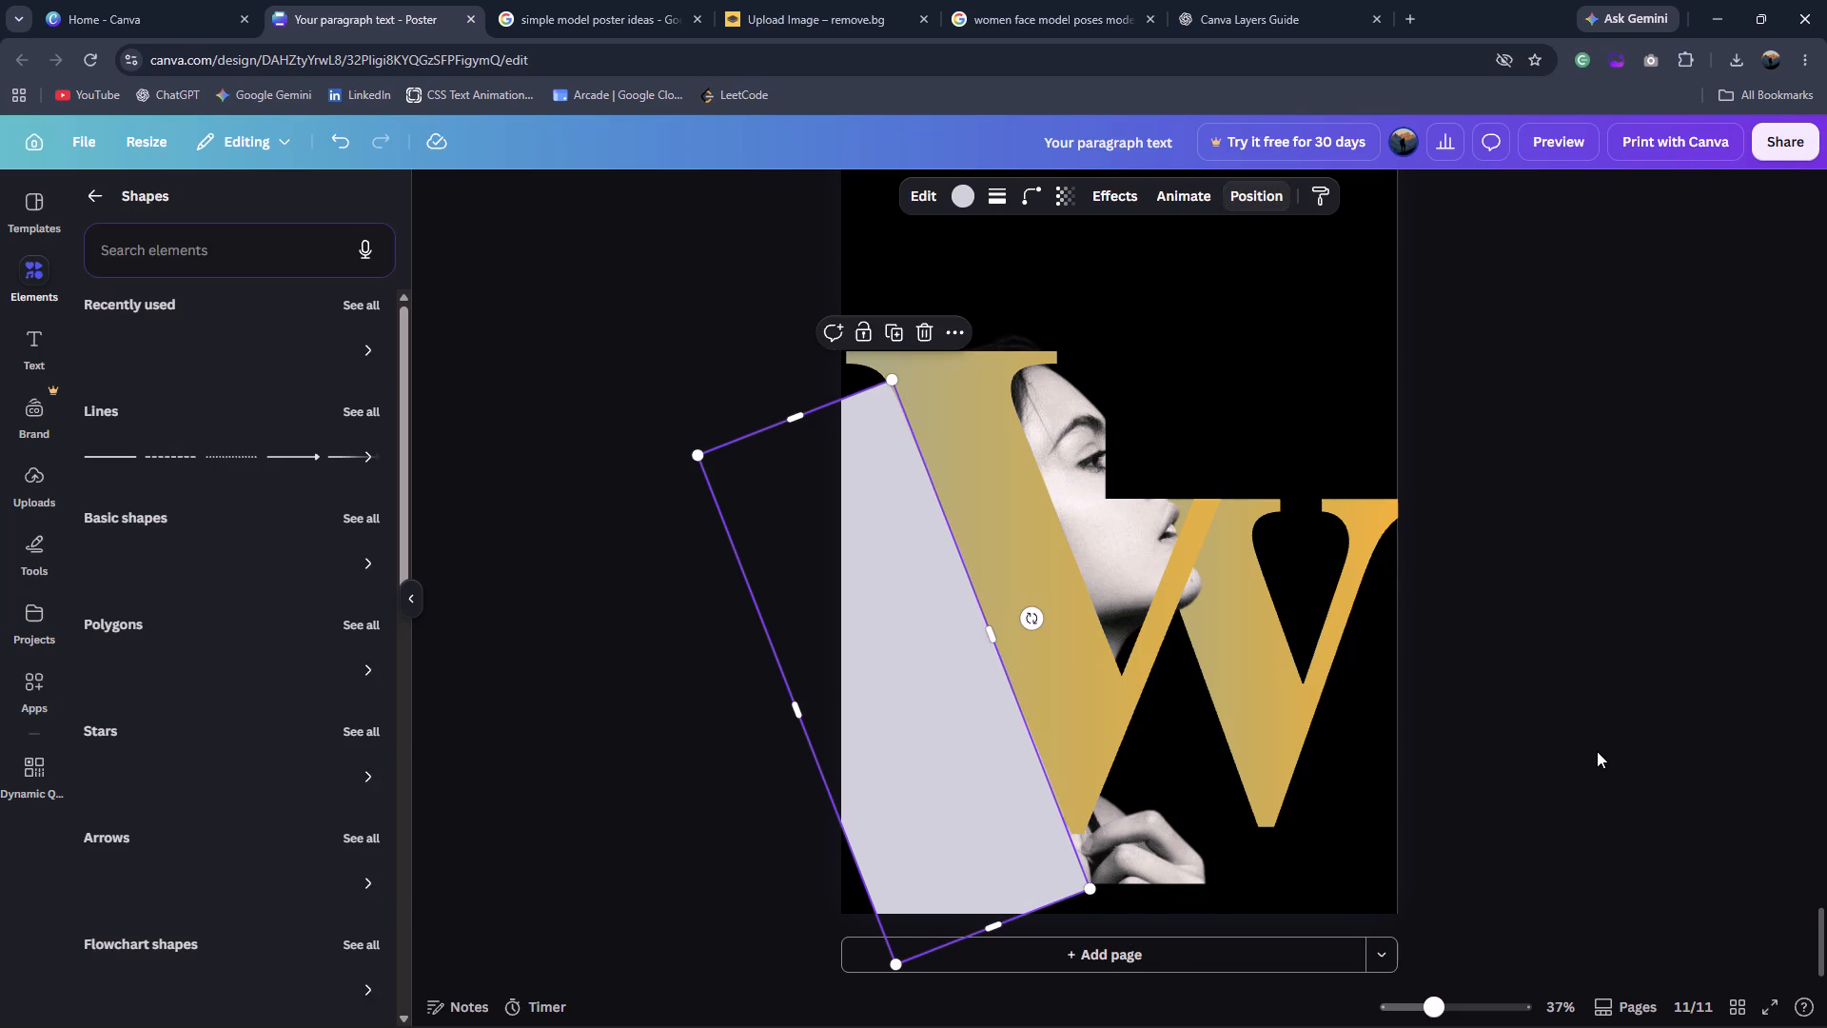
Recolour the grey rectangle solid black to hide the portrait outside the large W's left stroke.
left_click(971, 193)
left_click(90, 338)
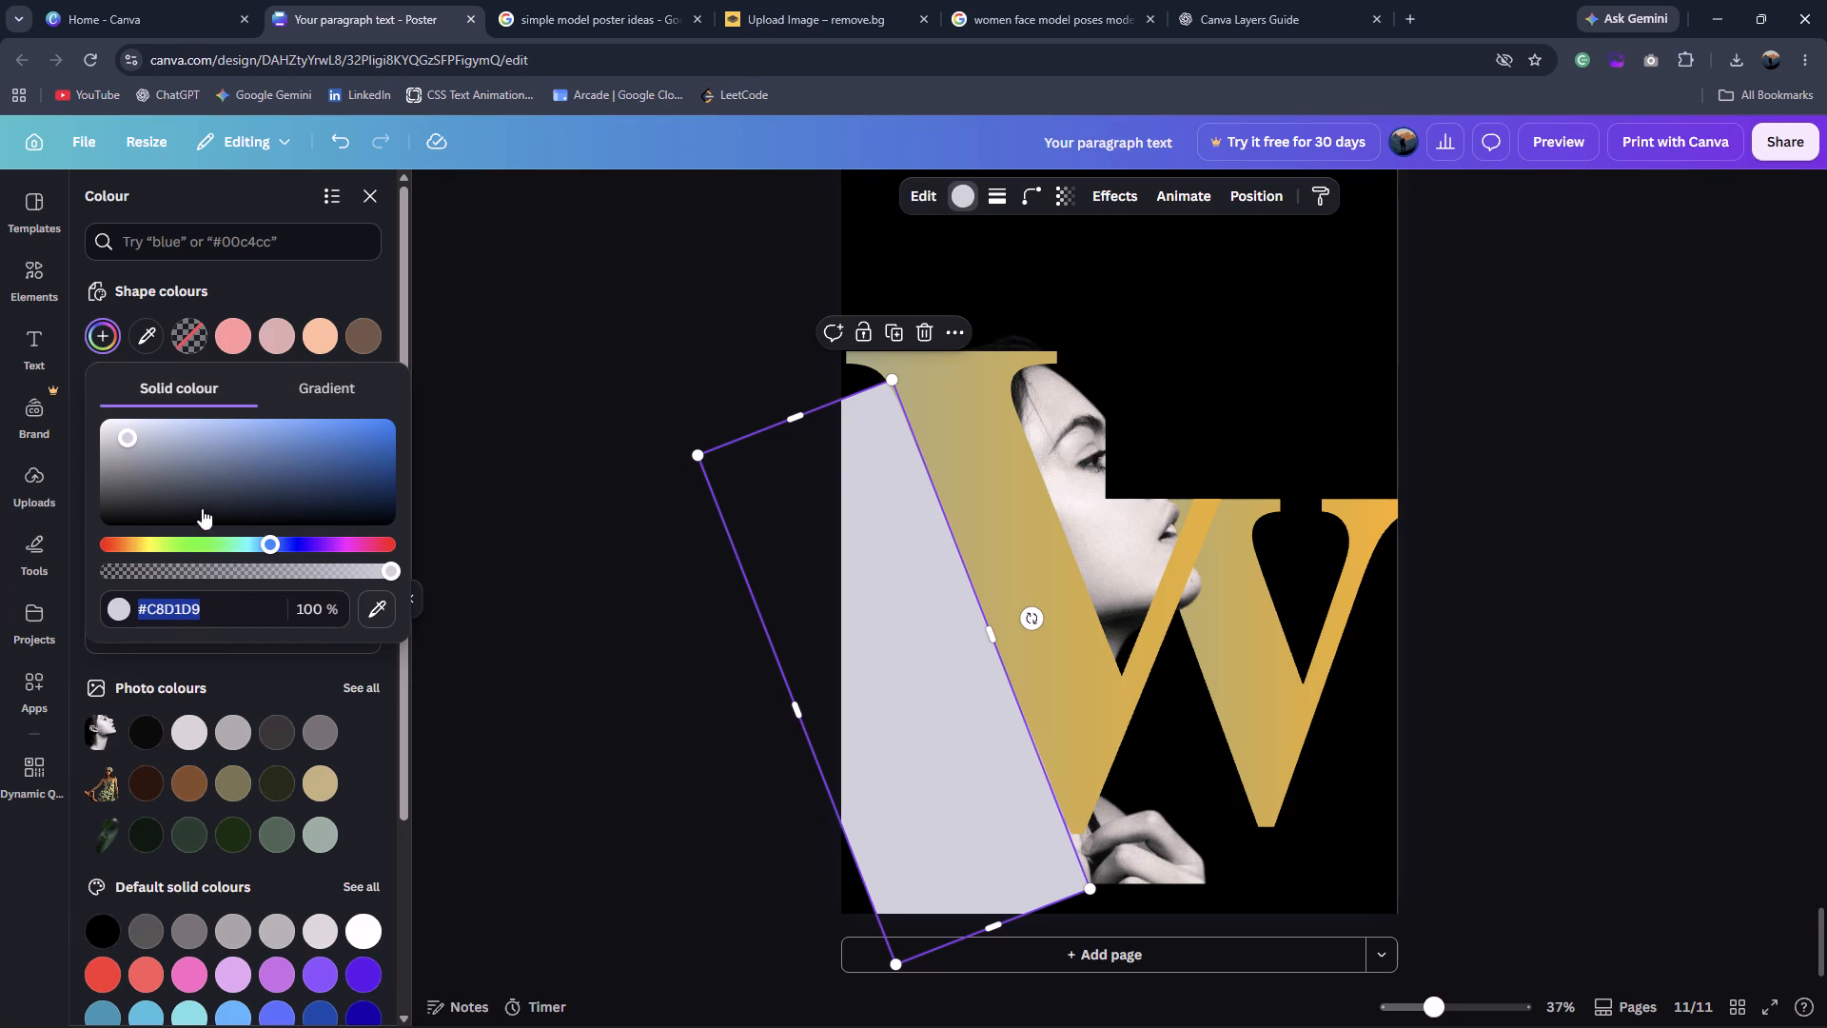
left_click_drag(128, 435, 158, 622)
left_click(1511, 674)
left_click(1511, 674)
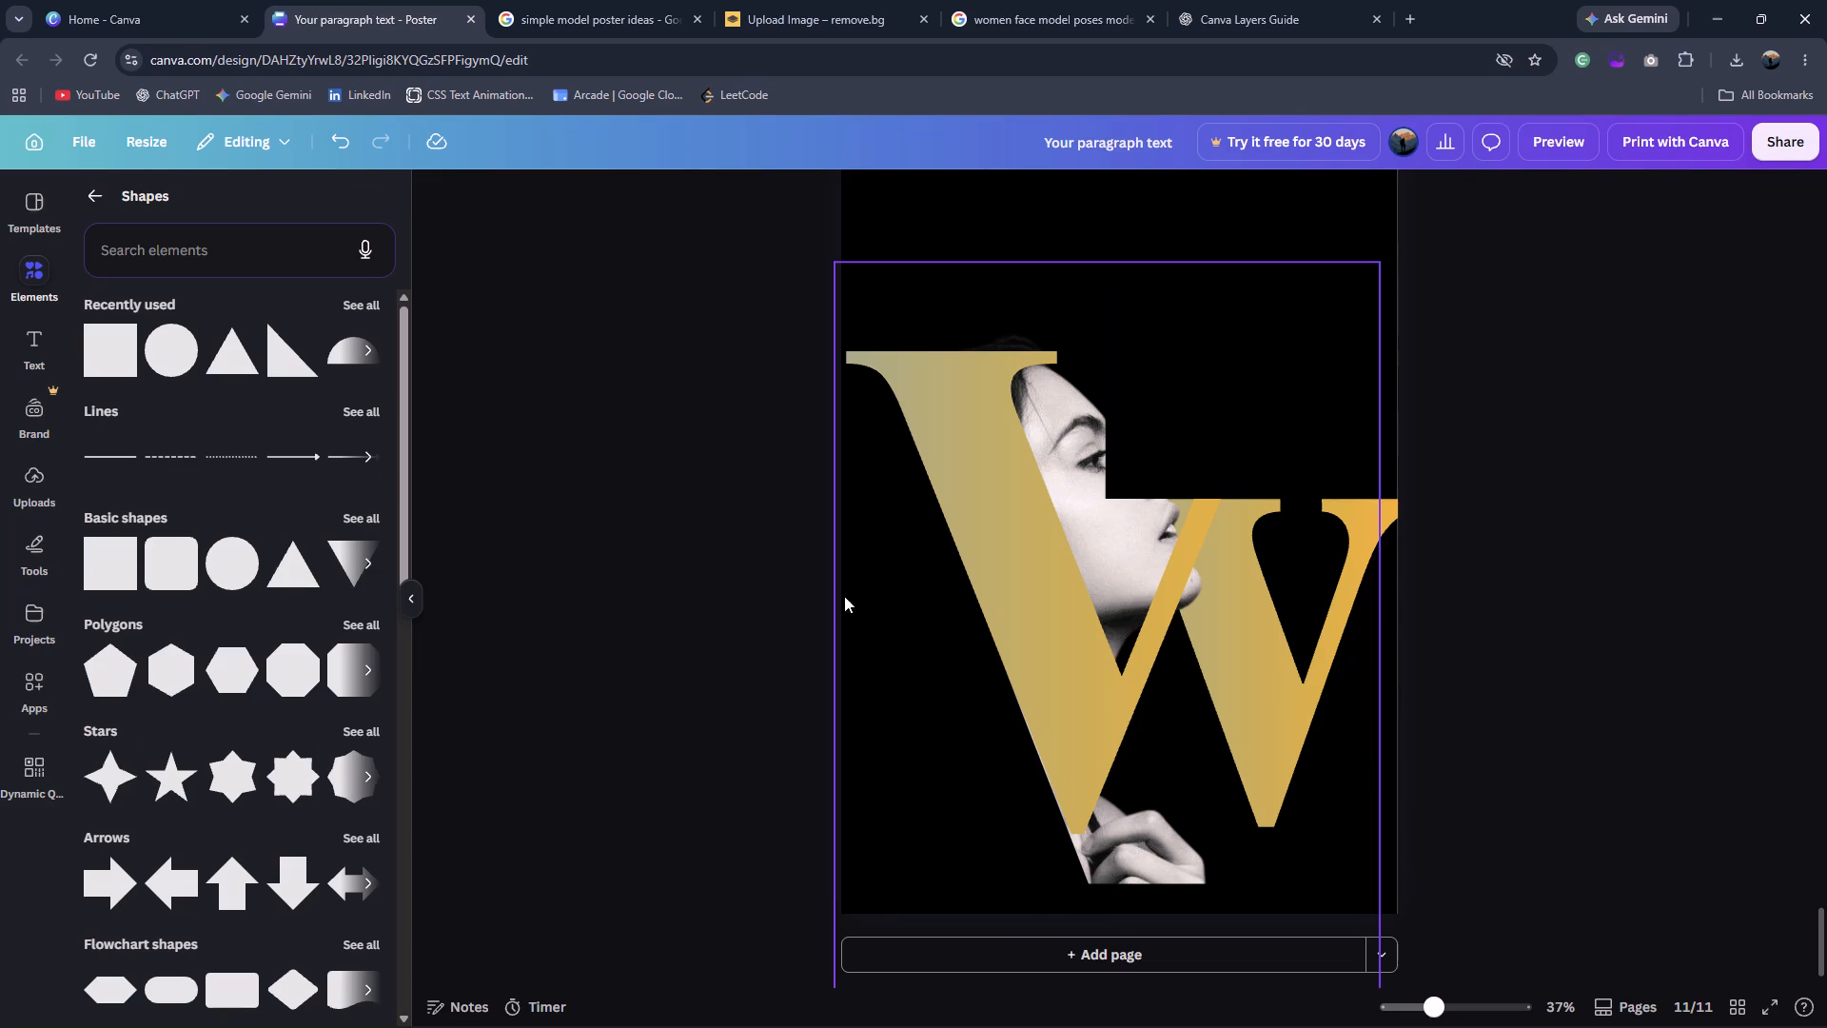
Send the grouped W lettering to the back, behind the portrait and the slanted black rectangle.
left_click(1031, 507)
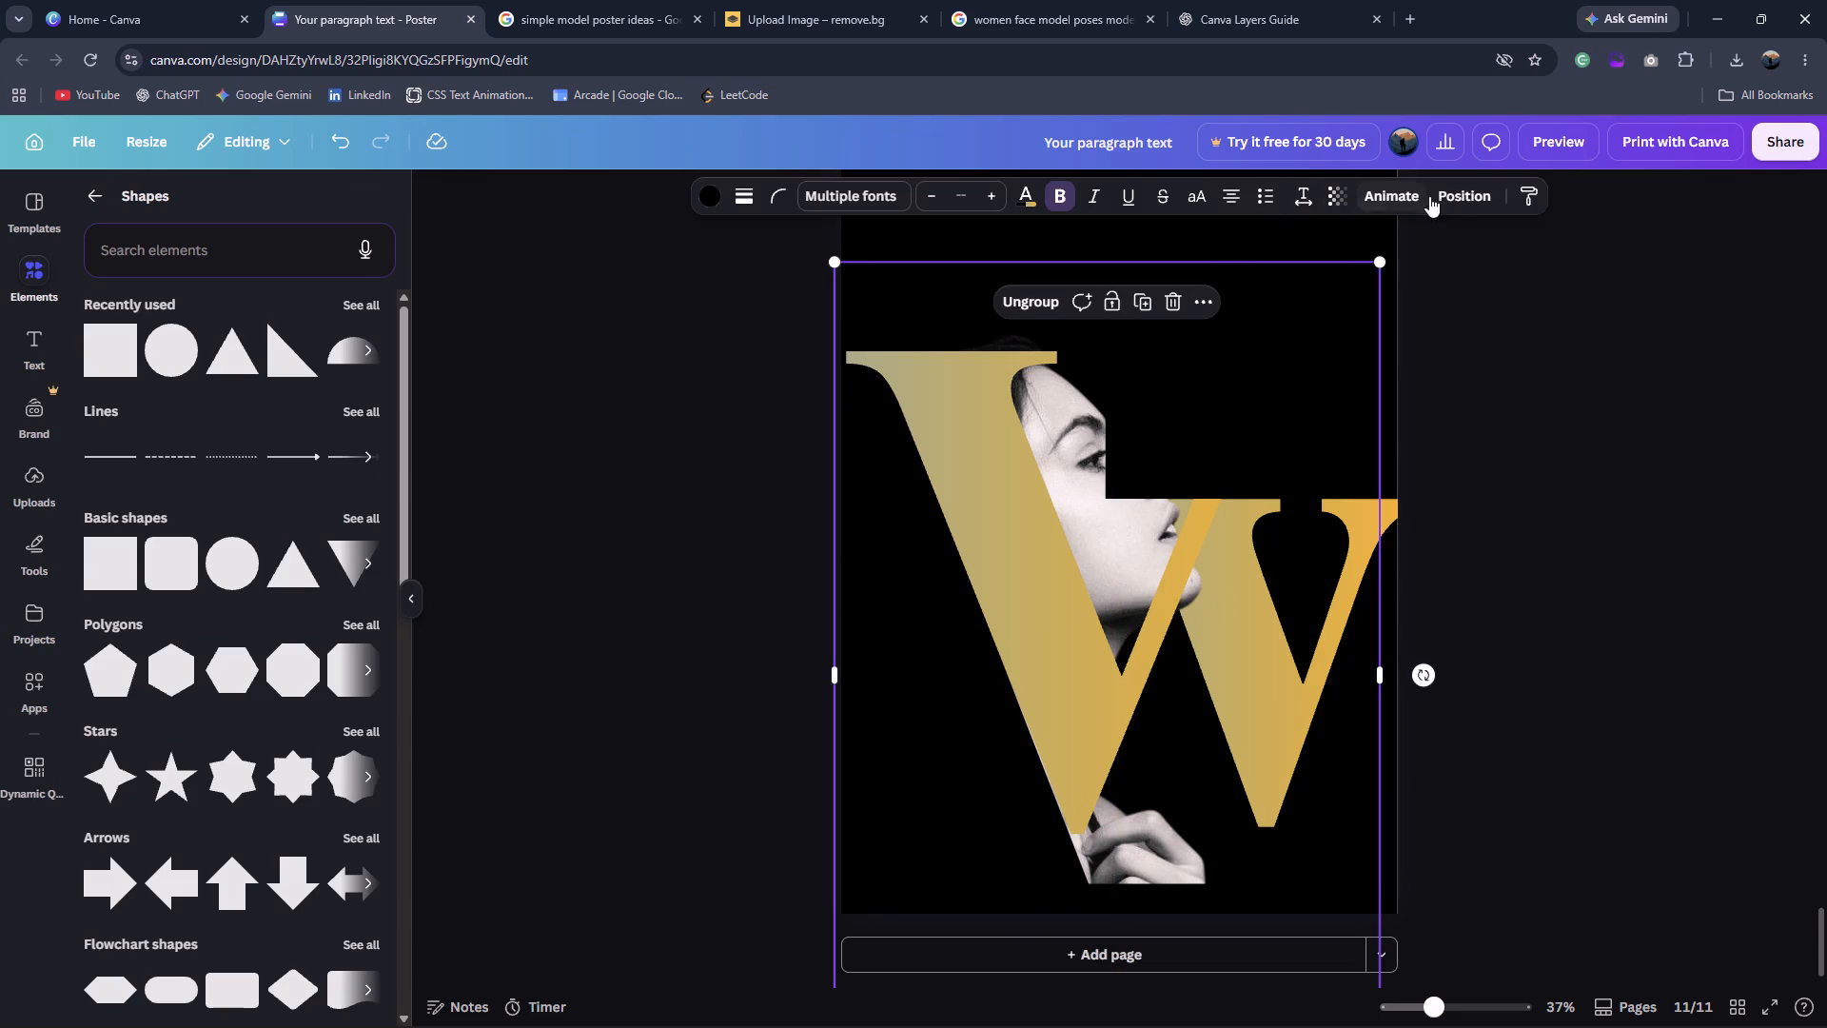
left_click(1462, 196)
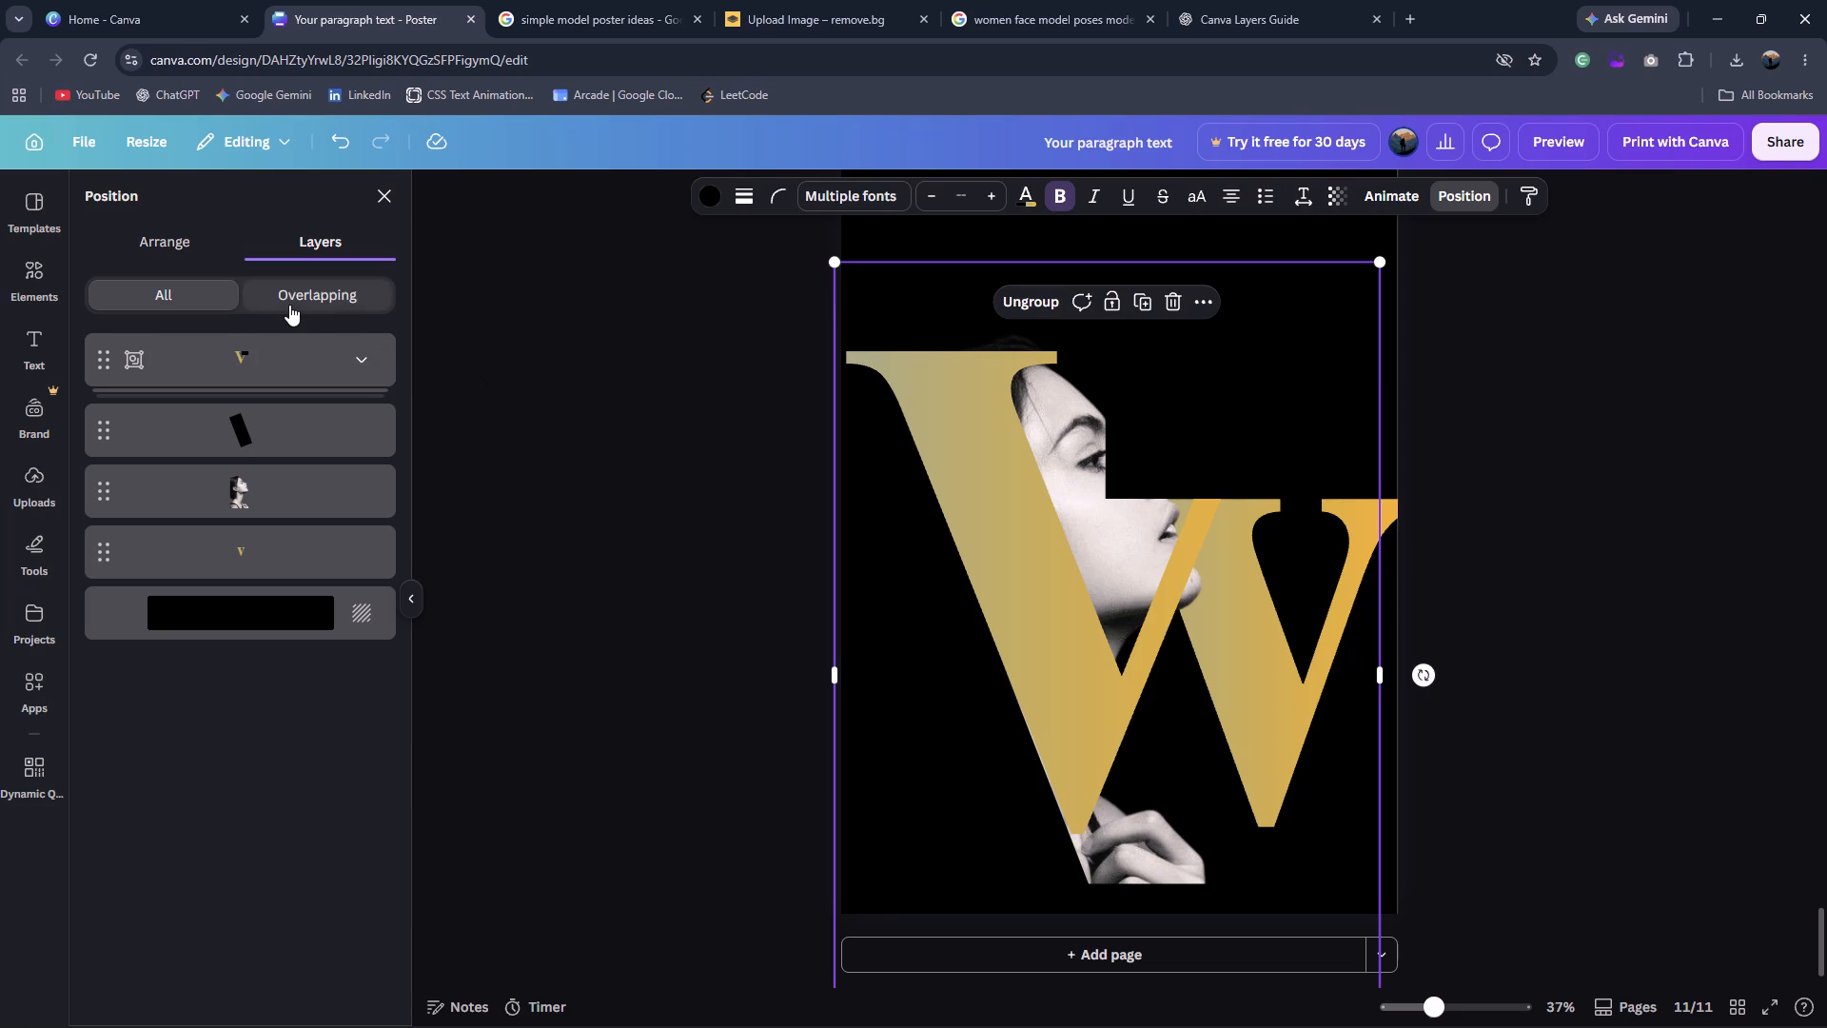
left_click(205, 241)
left_click(333, 347)
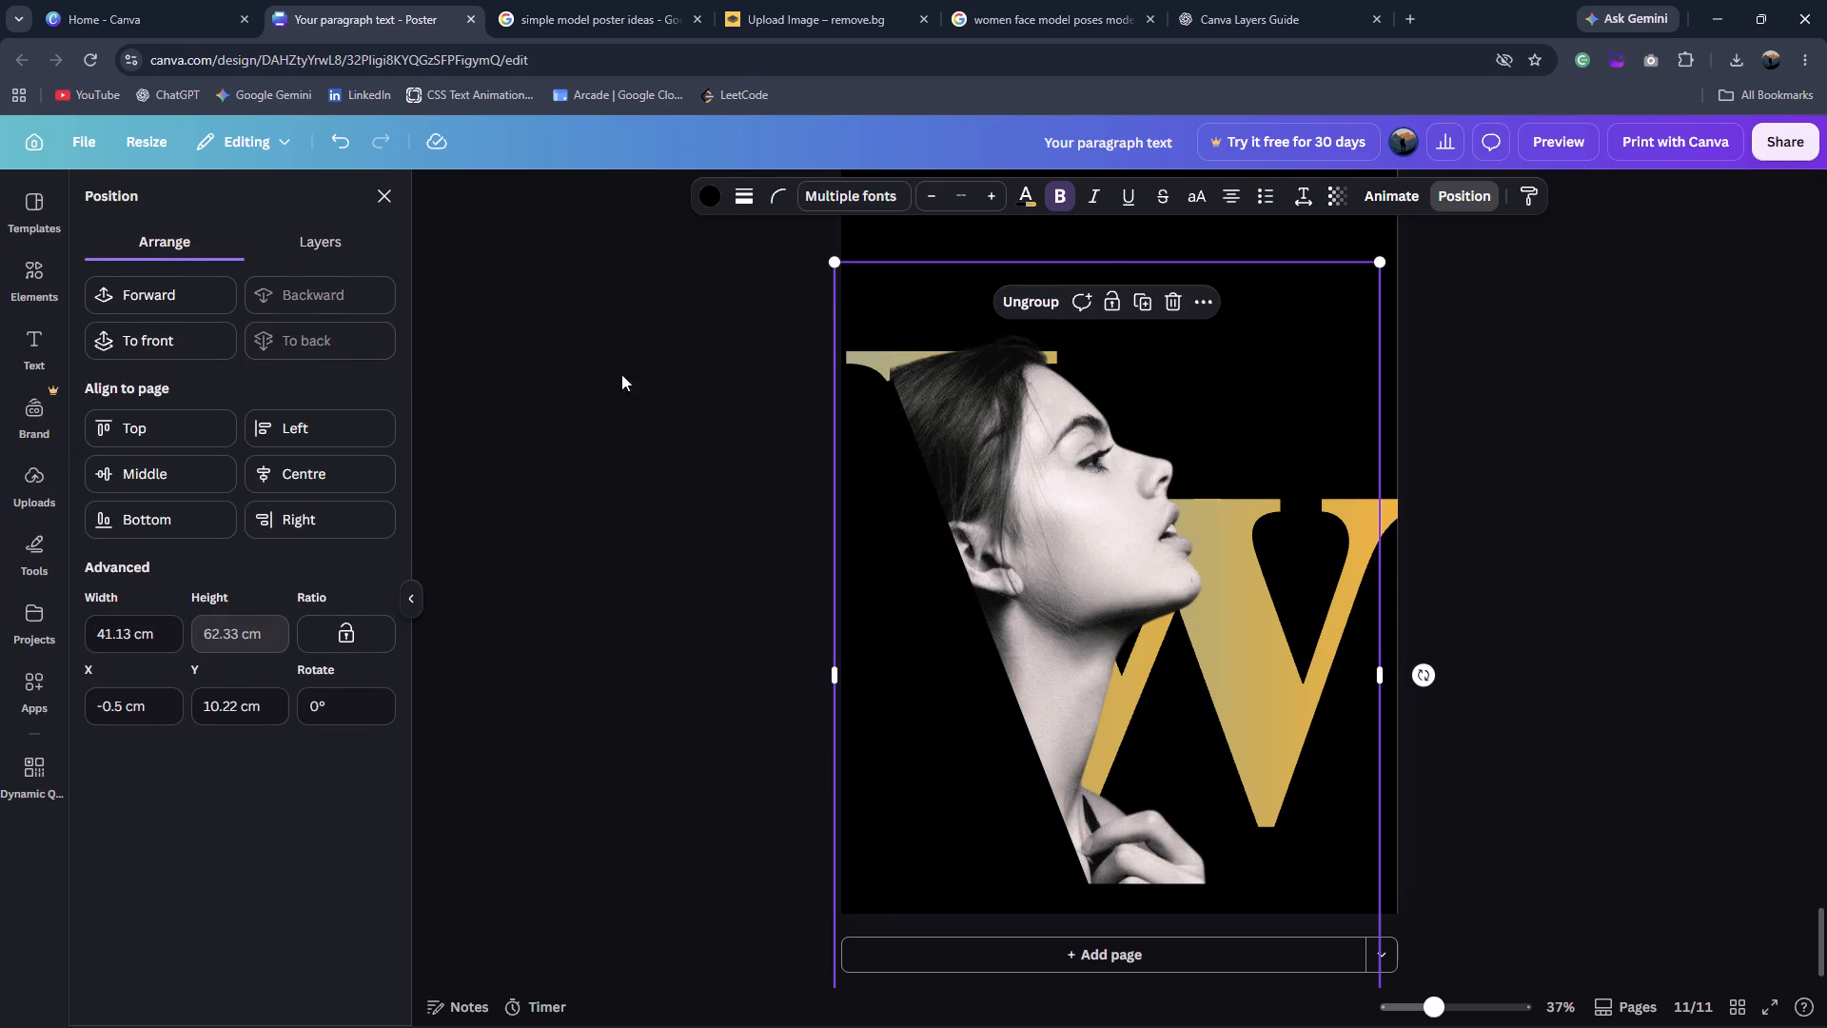
left_click(1508, 513)
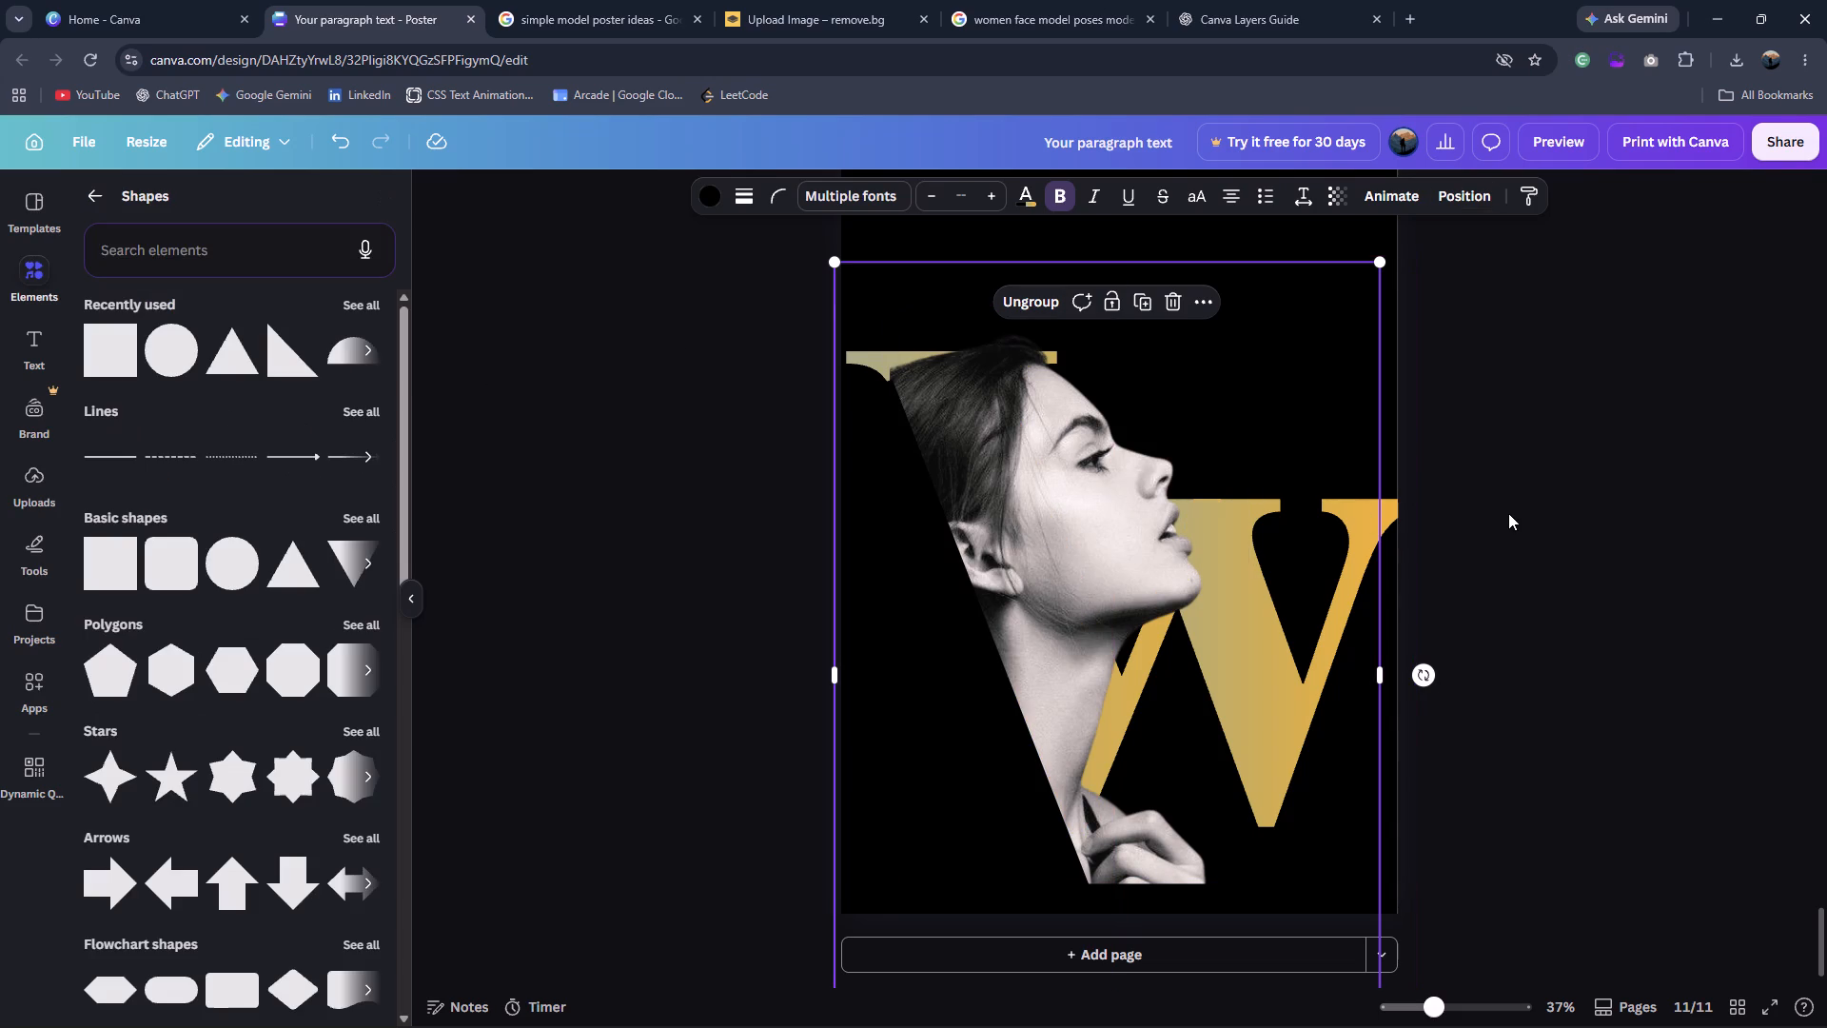
Nudge the slanted black rectangle slightly left and down to refine the portrait's diagonal cut edge.
left_click(896, 545)
key("Left")
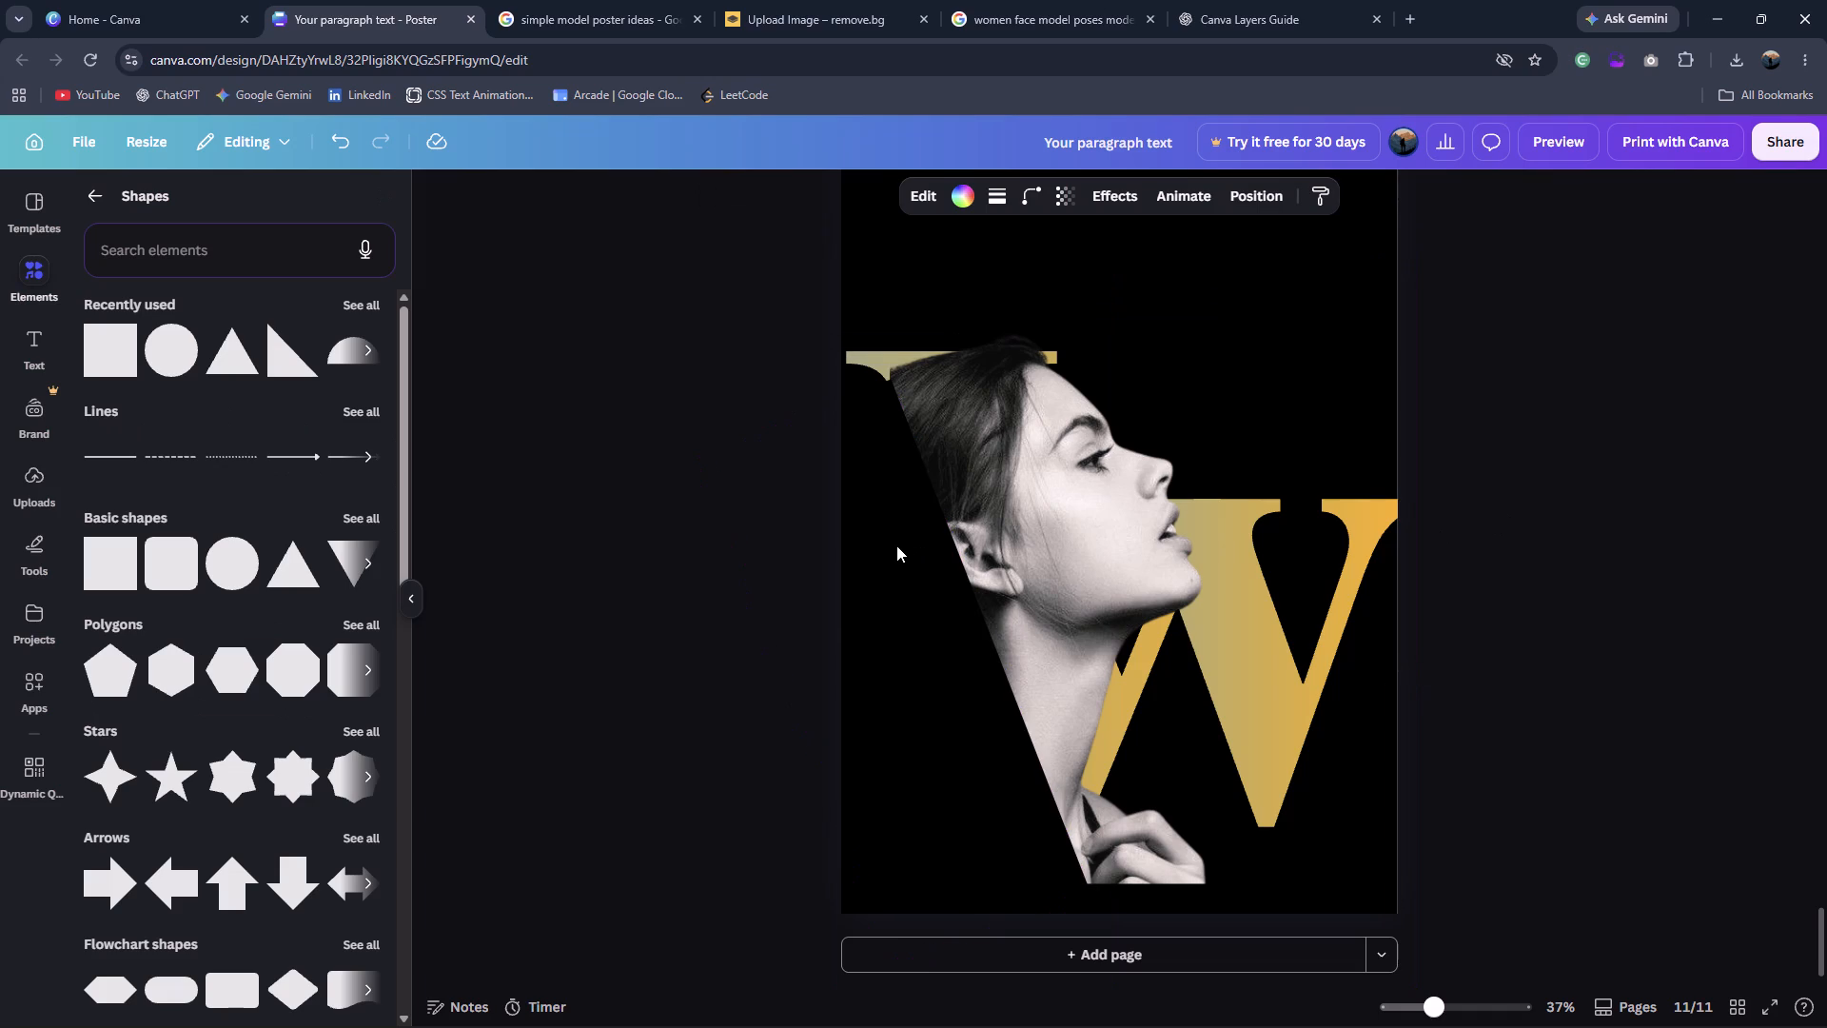
key("Left")
key("Left")
key("Left")
key("Left")
key("Left")
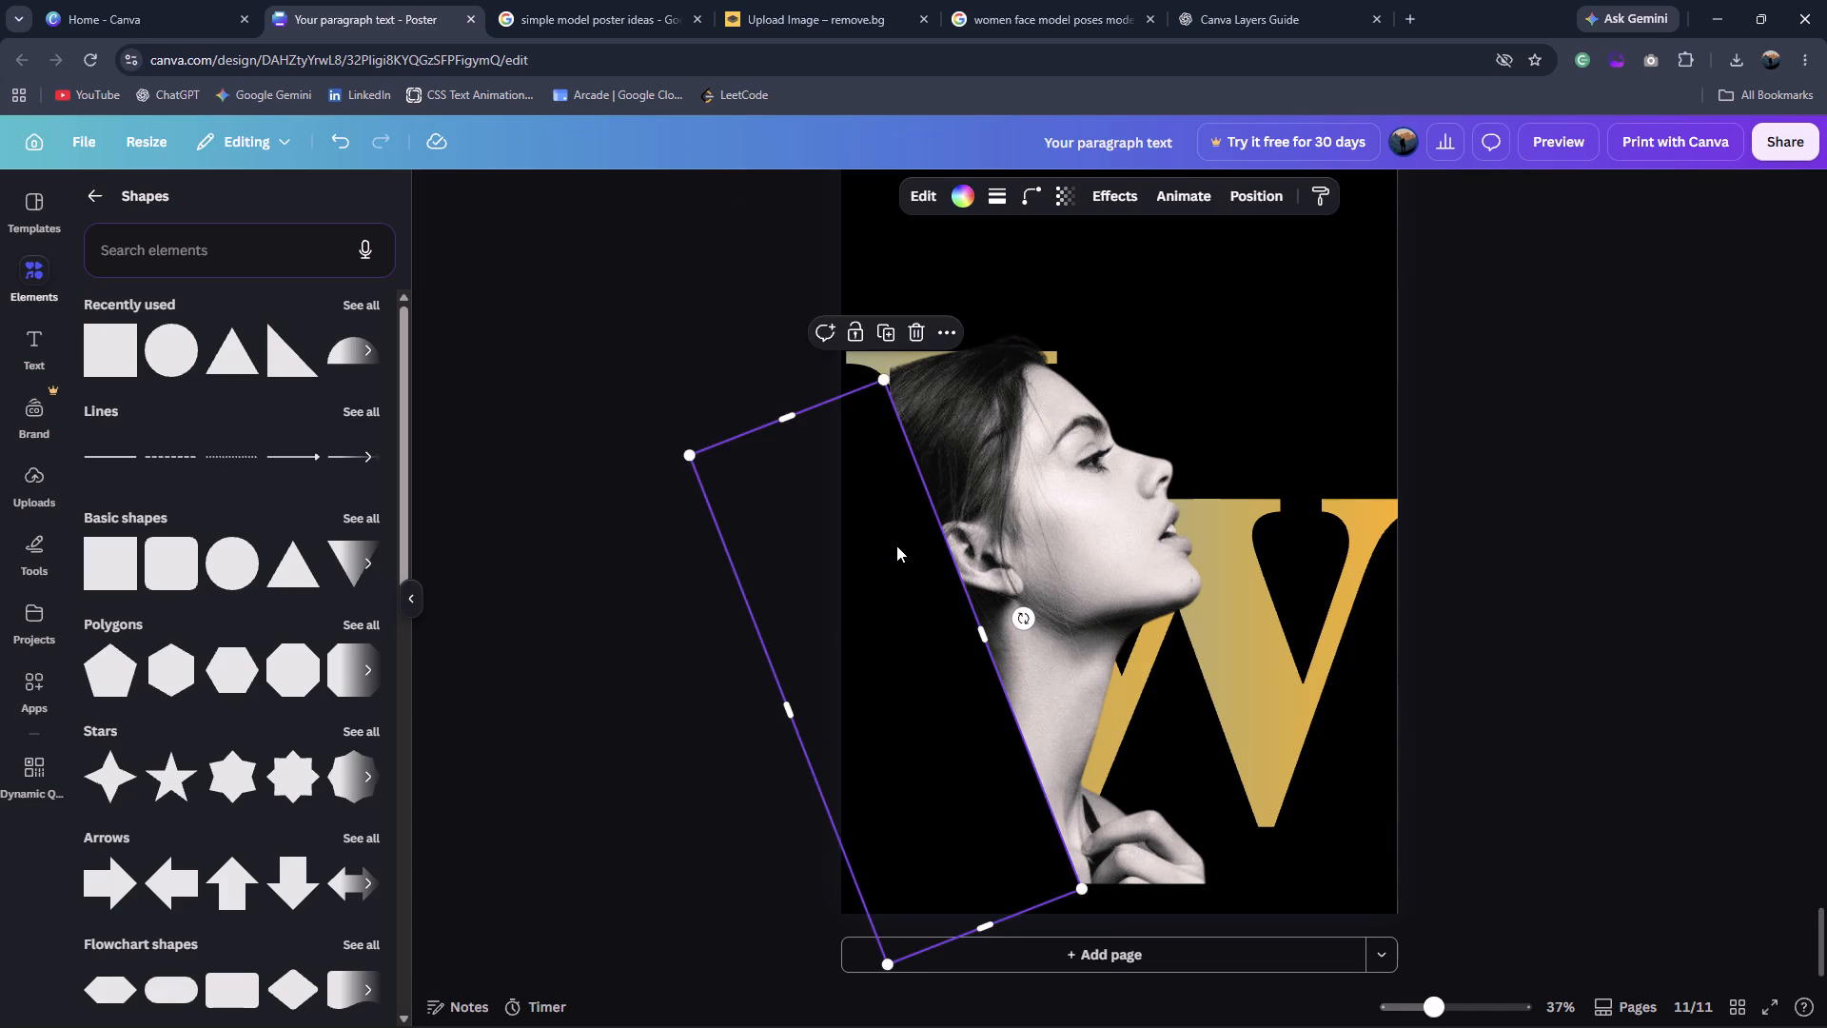
key("Right")
key("Right")
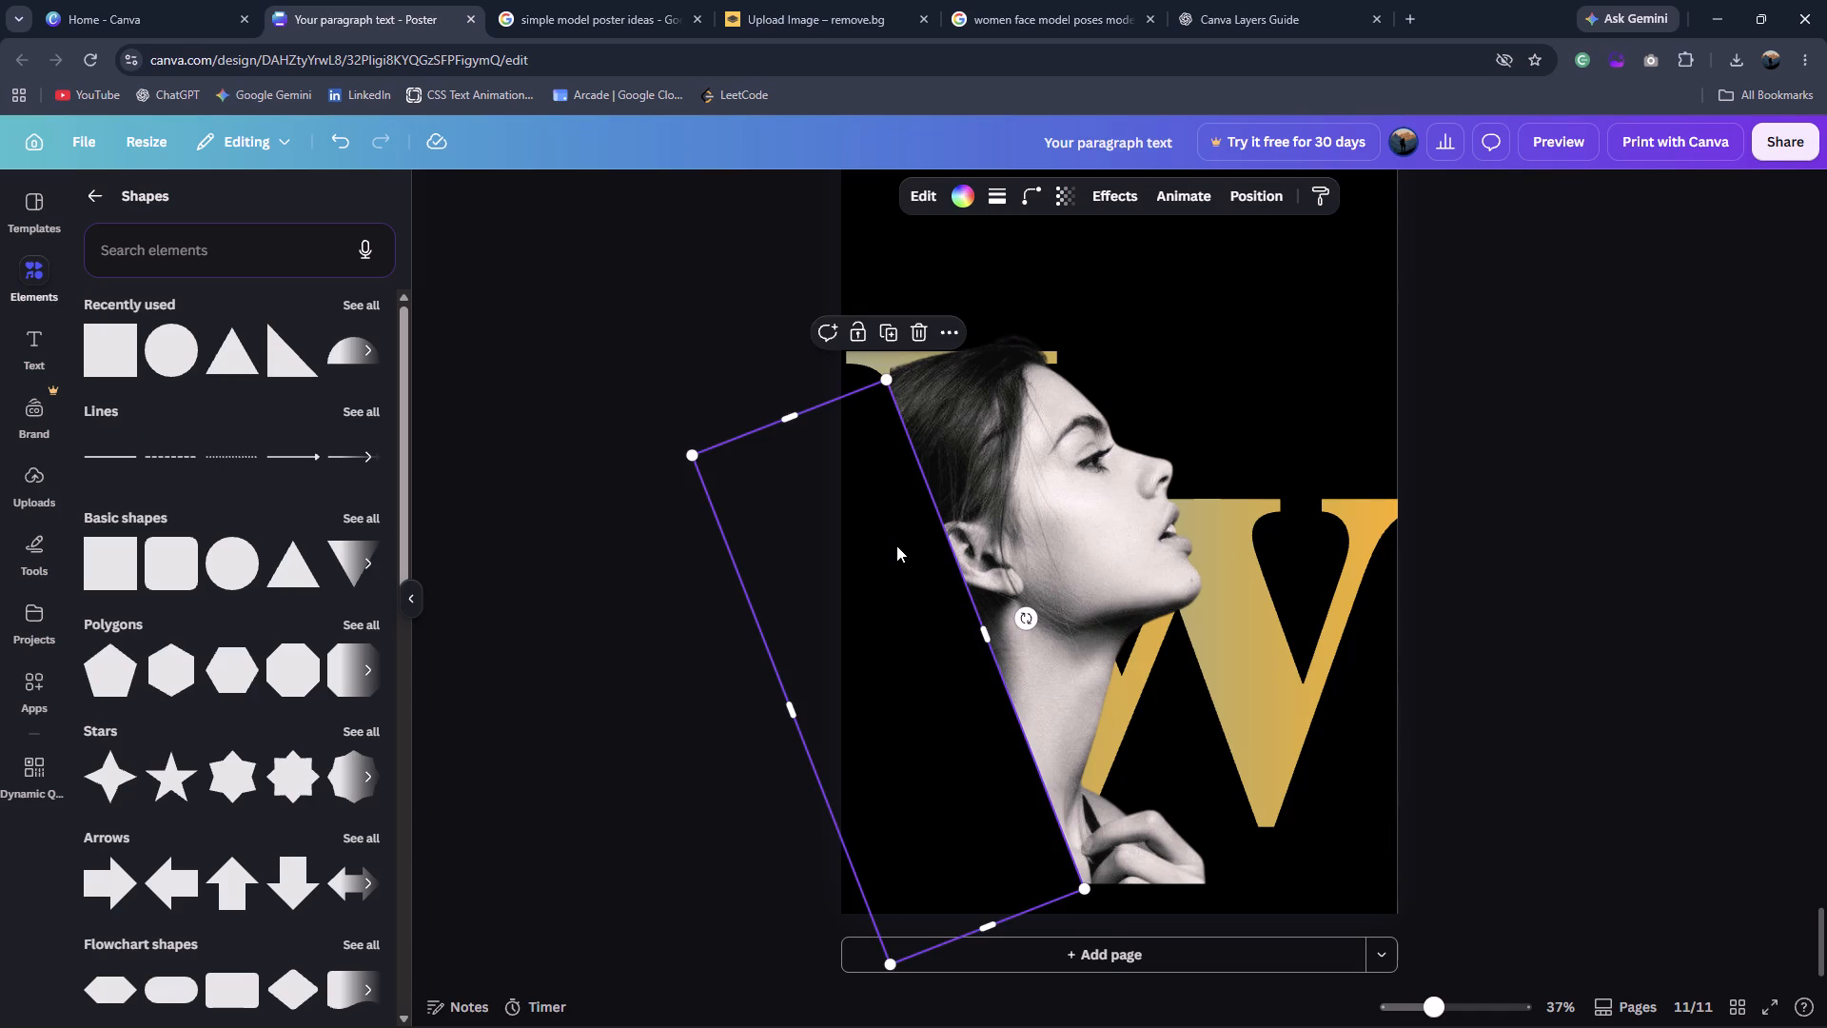
key("Down")
key("Down")
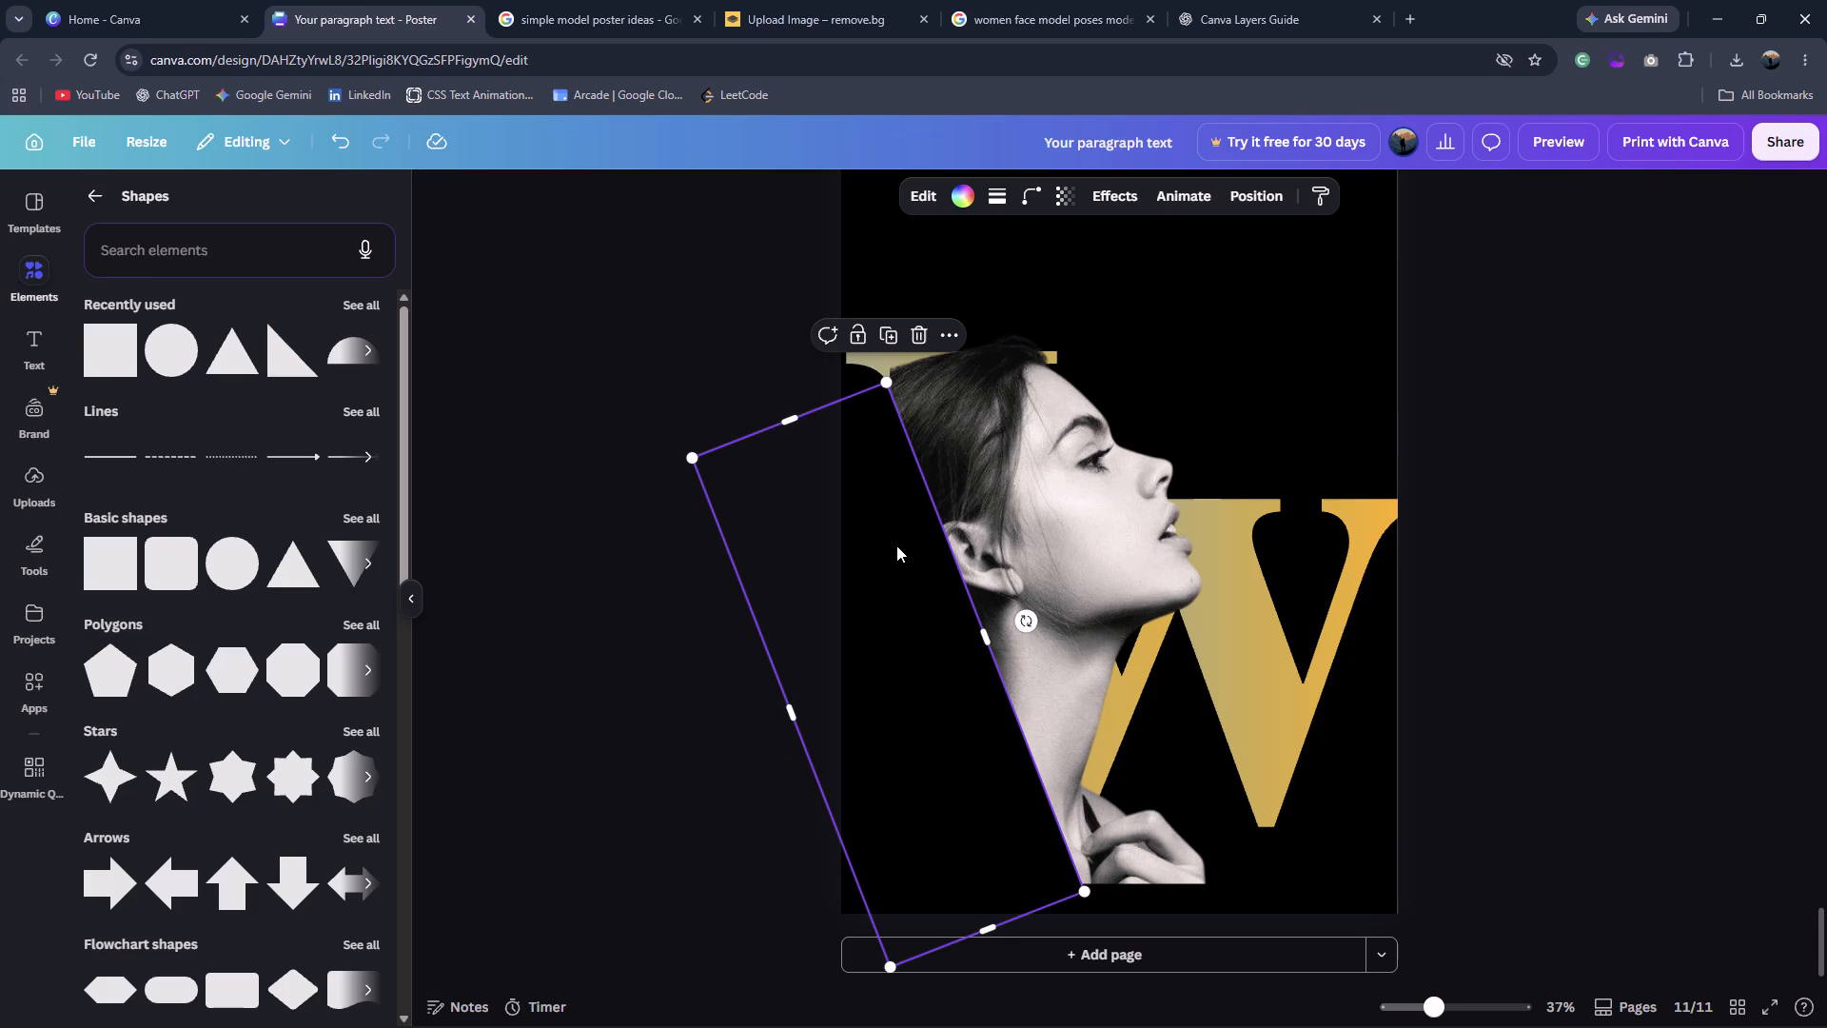
left_click(1773, 493)
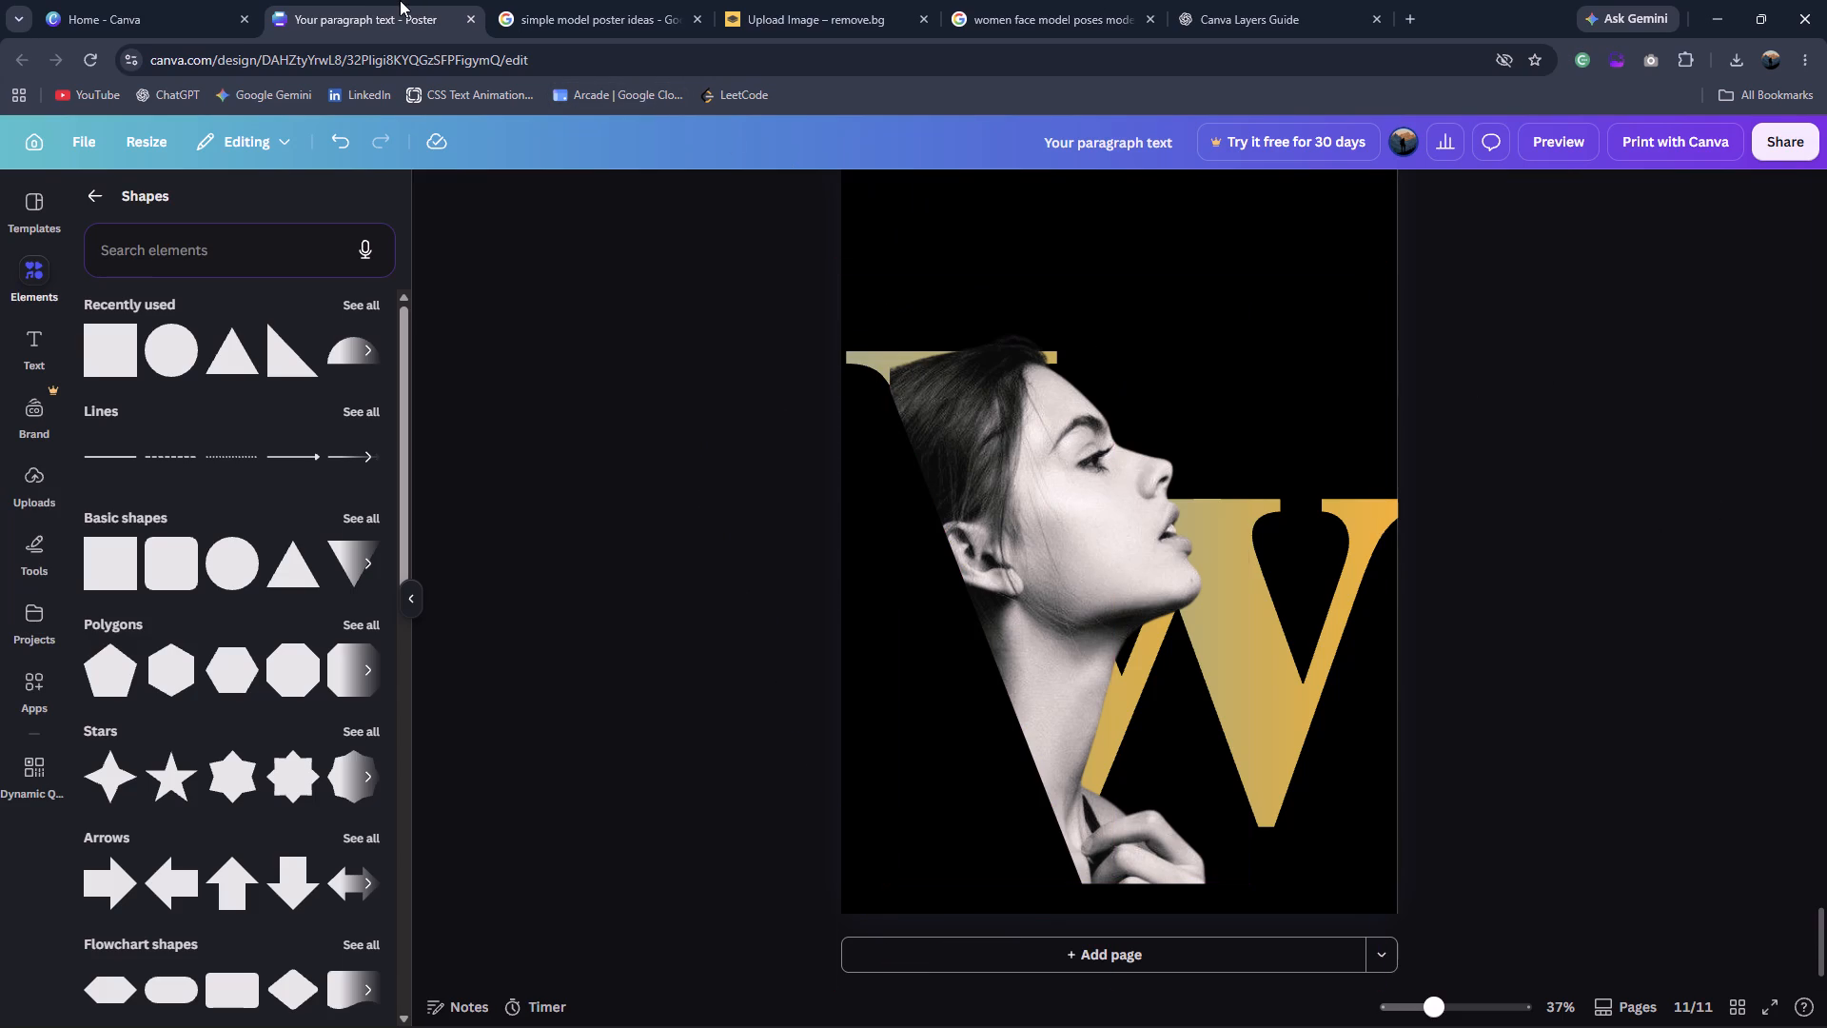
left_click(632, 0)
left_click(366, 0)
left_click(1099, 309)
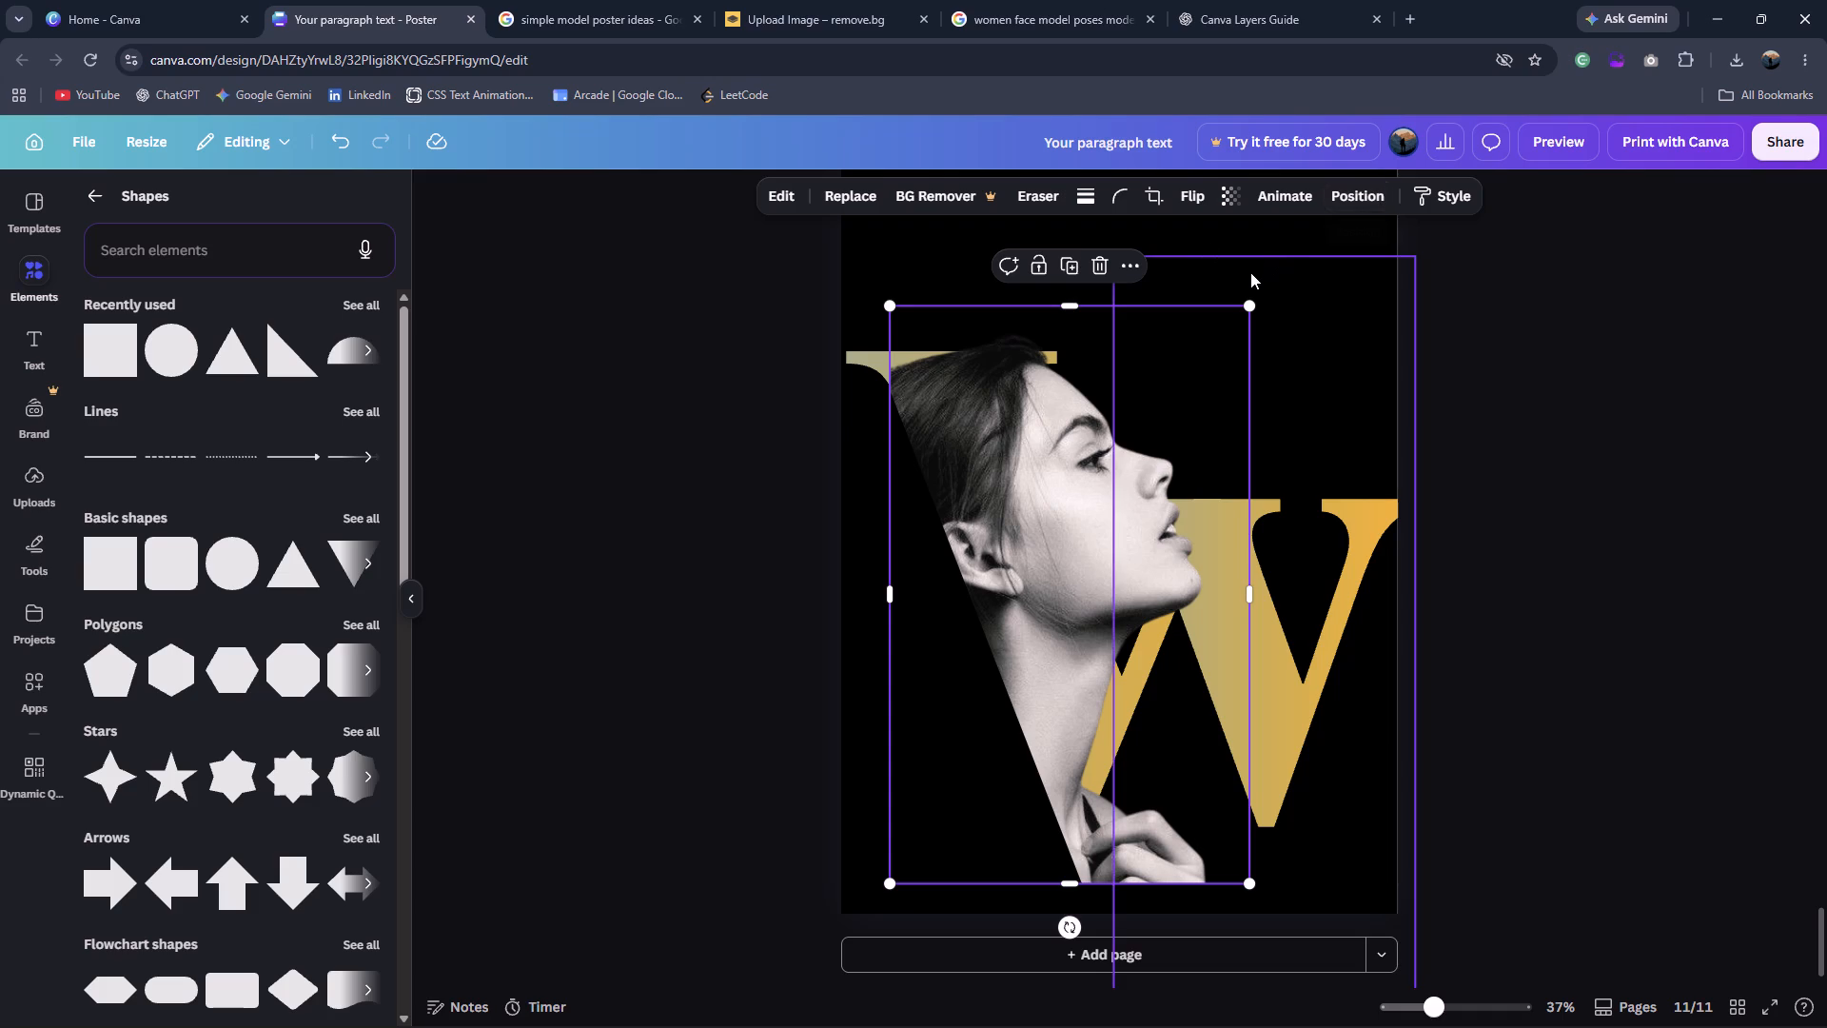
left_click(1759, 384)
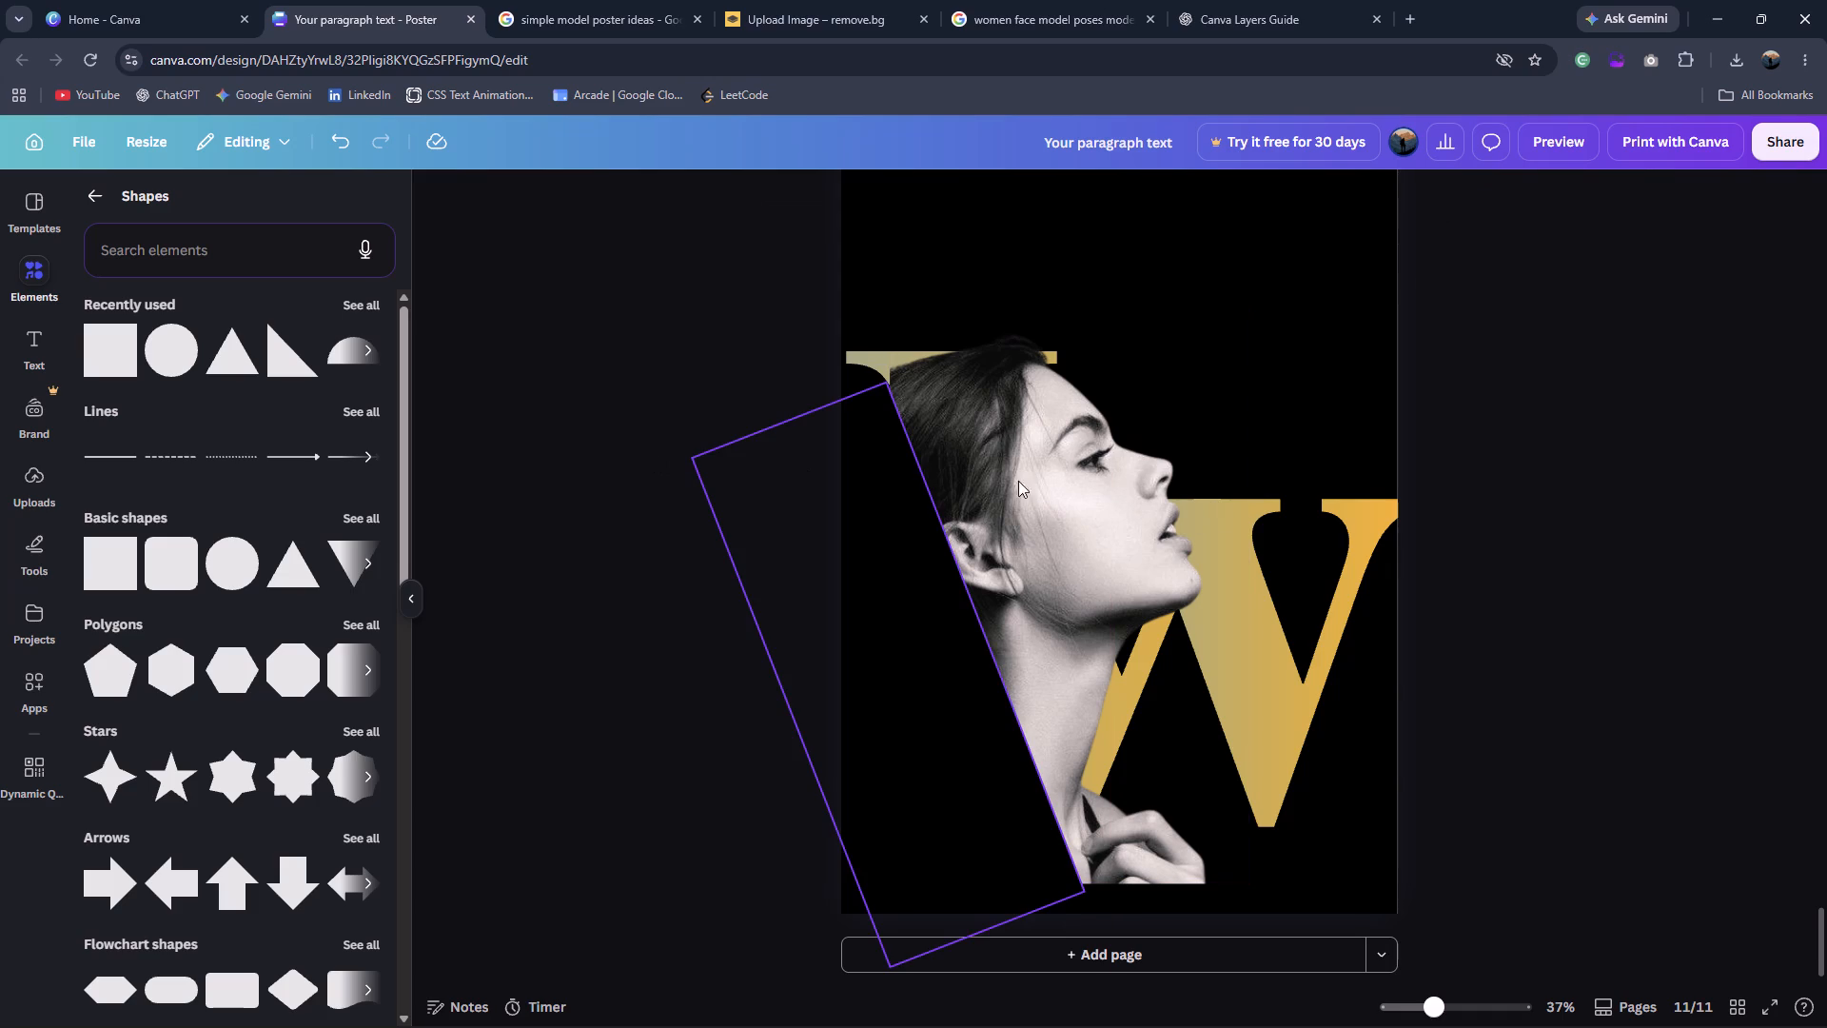
Ungroup the large gold letter and the black rectangle that masks its upper right arm.
left_click(1259, 277)
left_click(1431, 189)
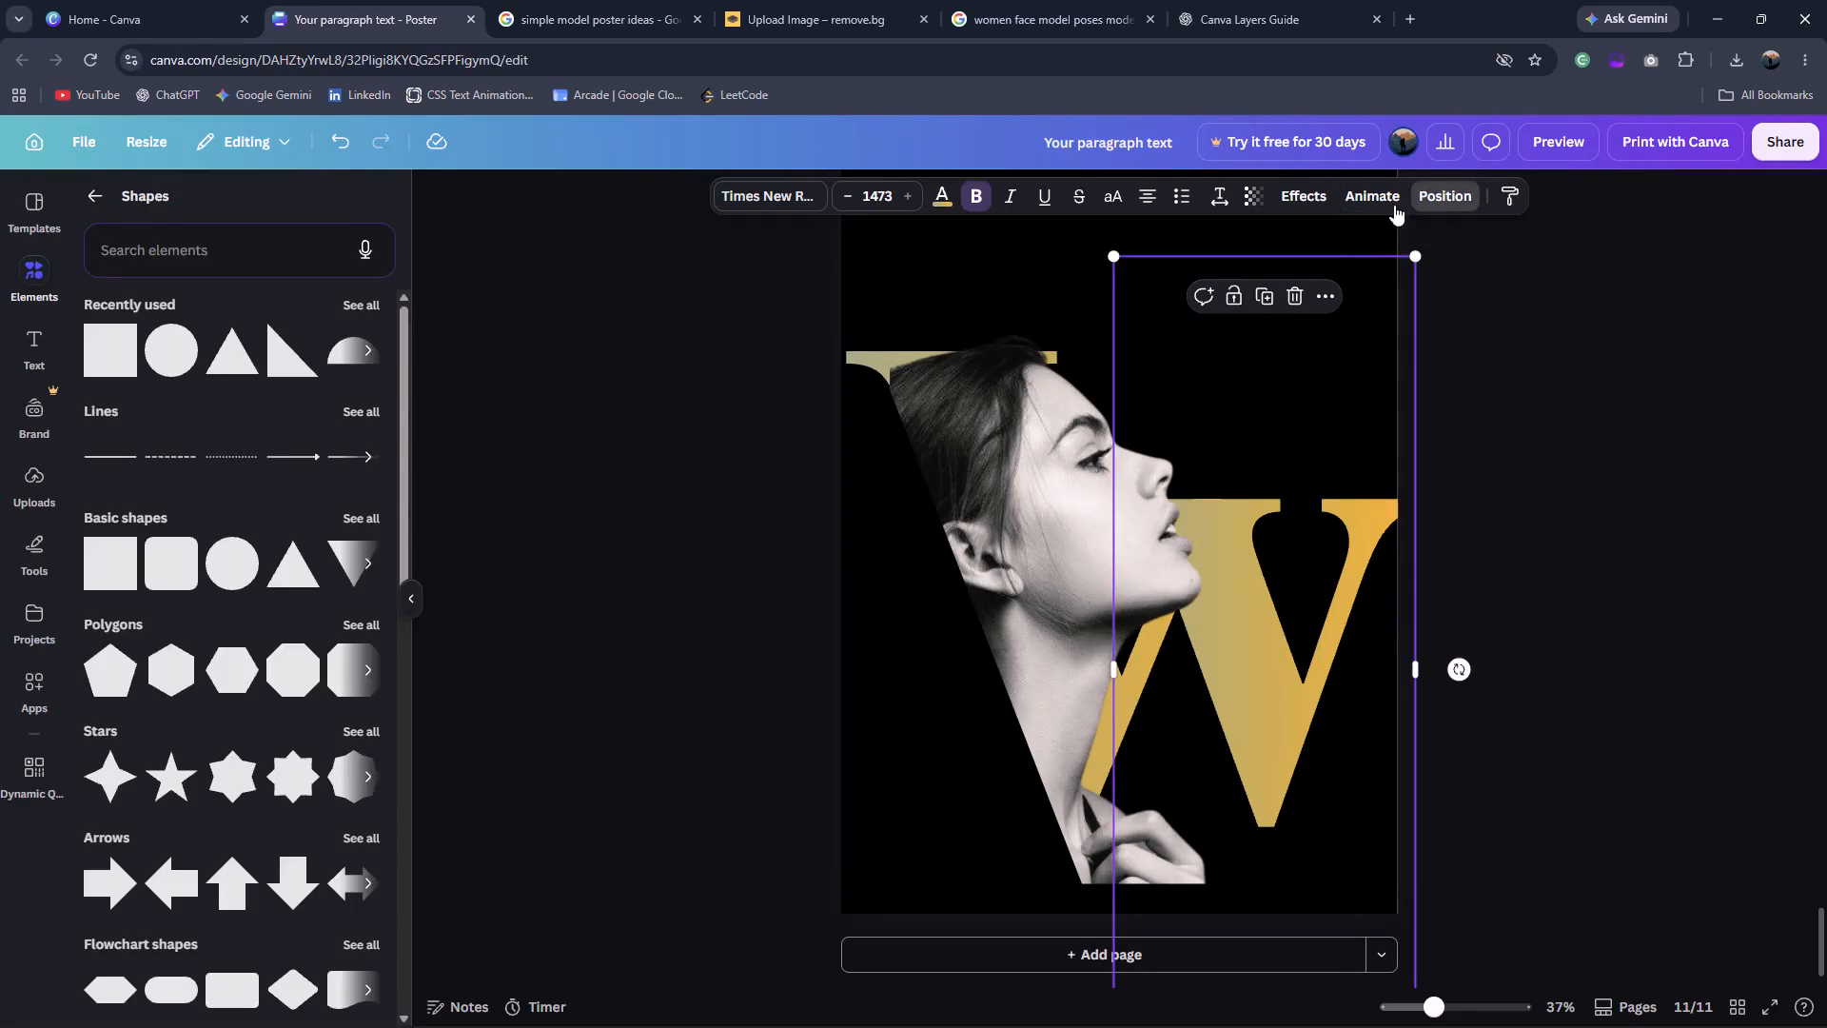
left_click(305, 252)
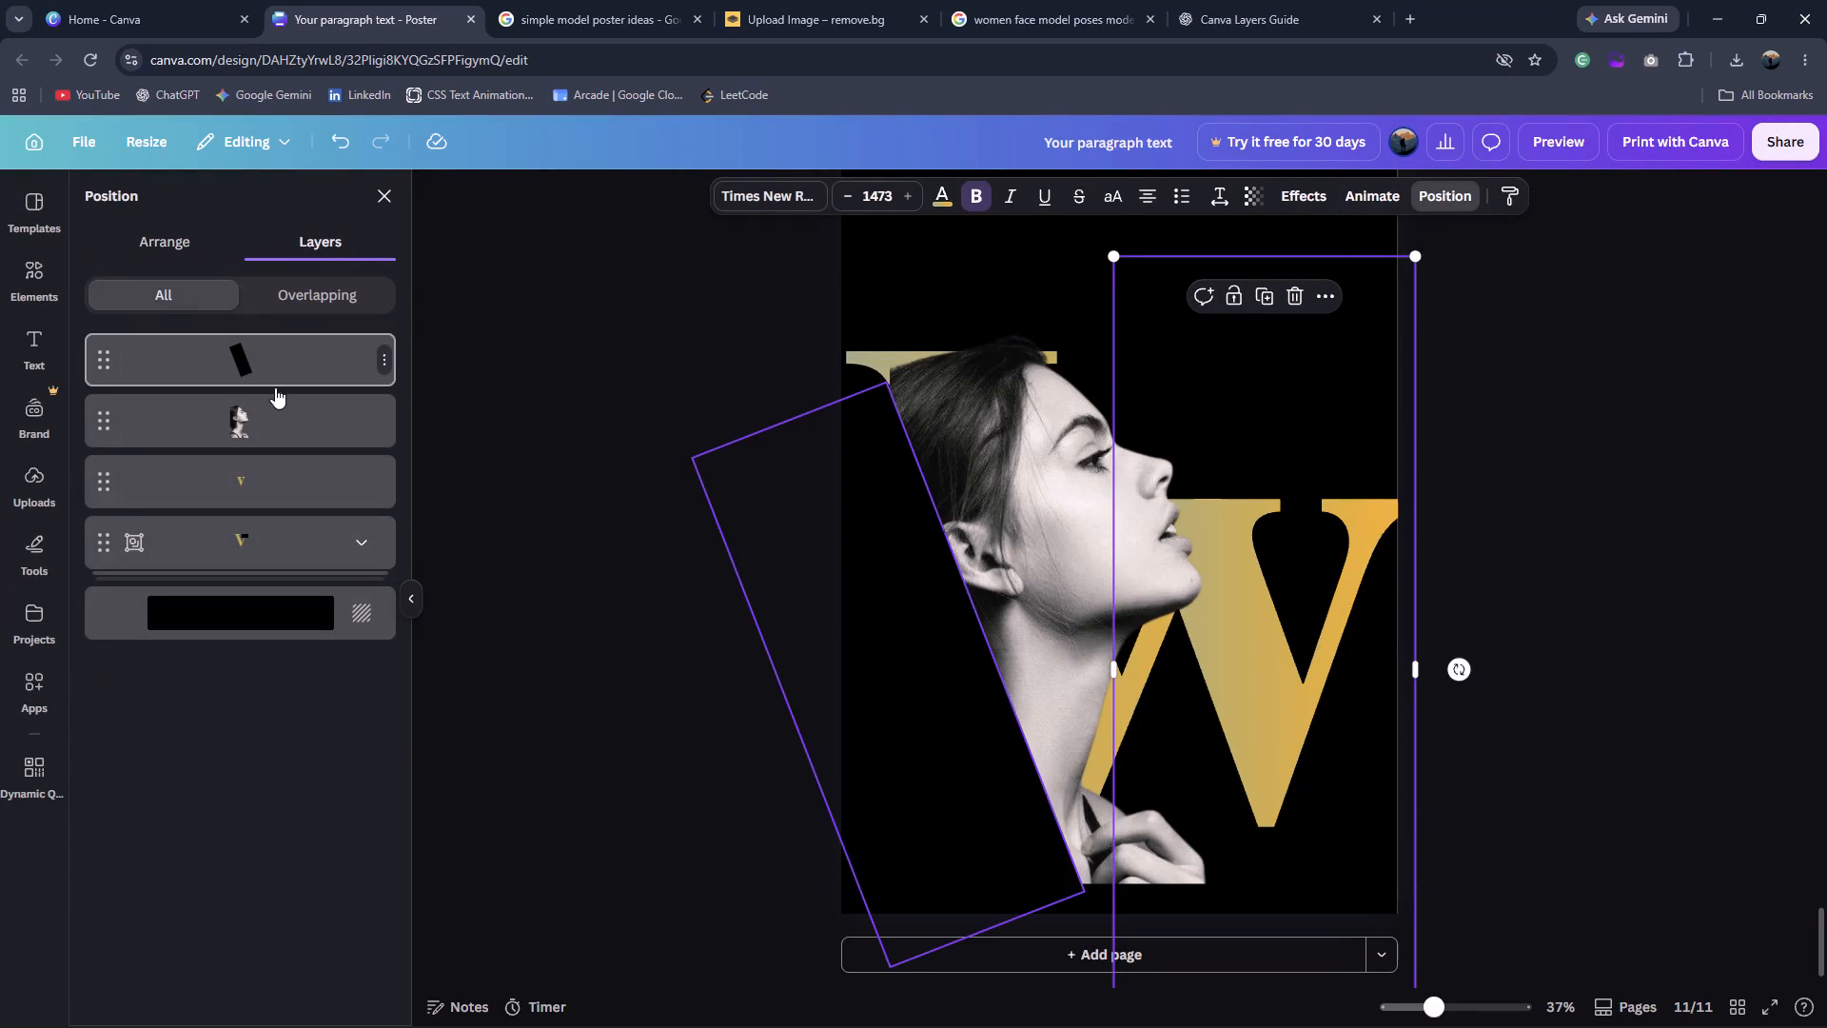
left_click(268, 467)
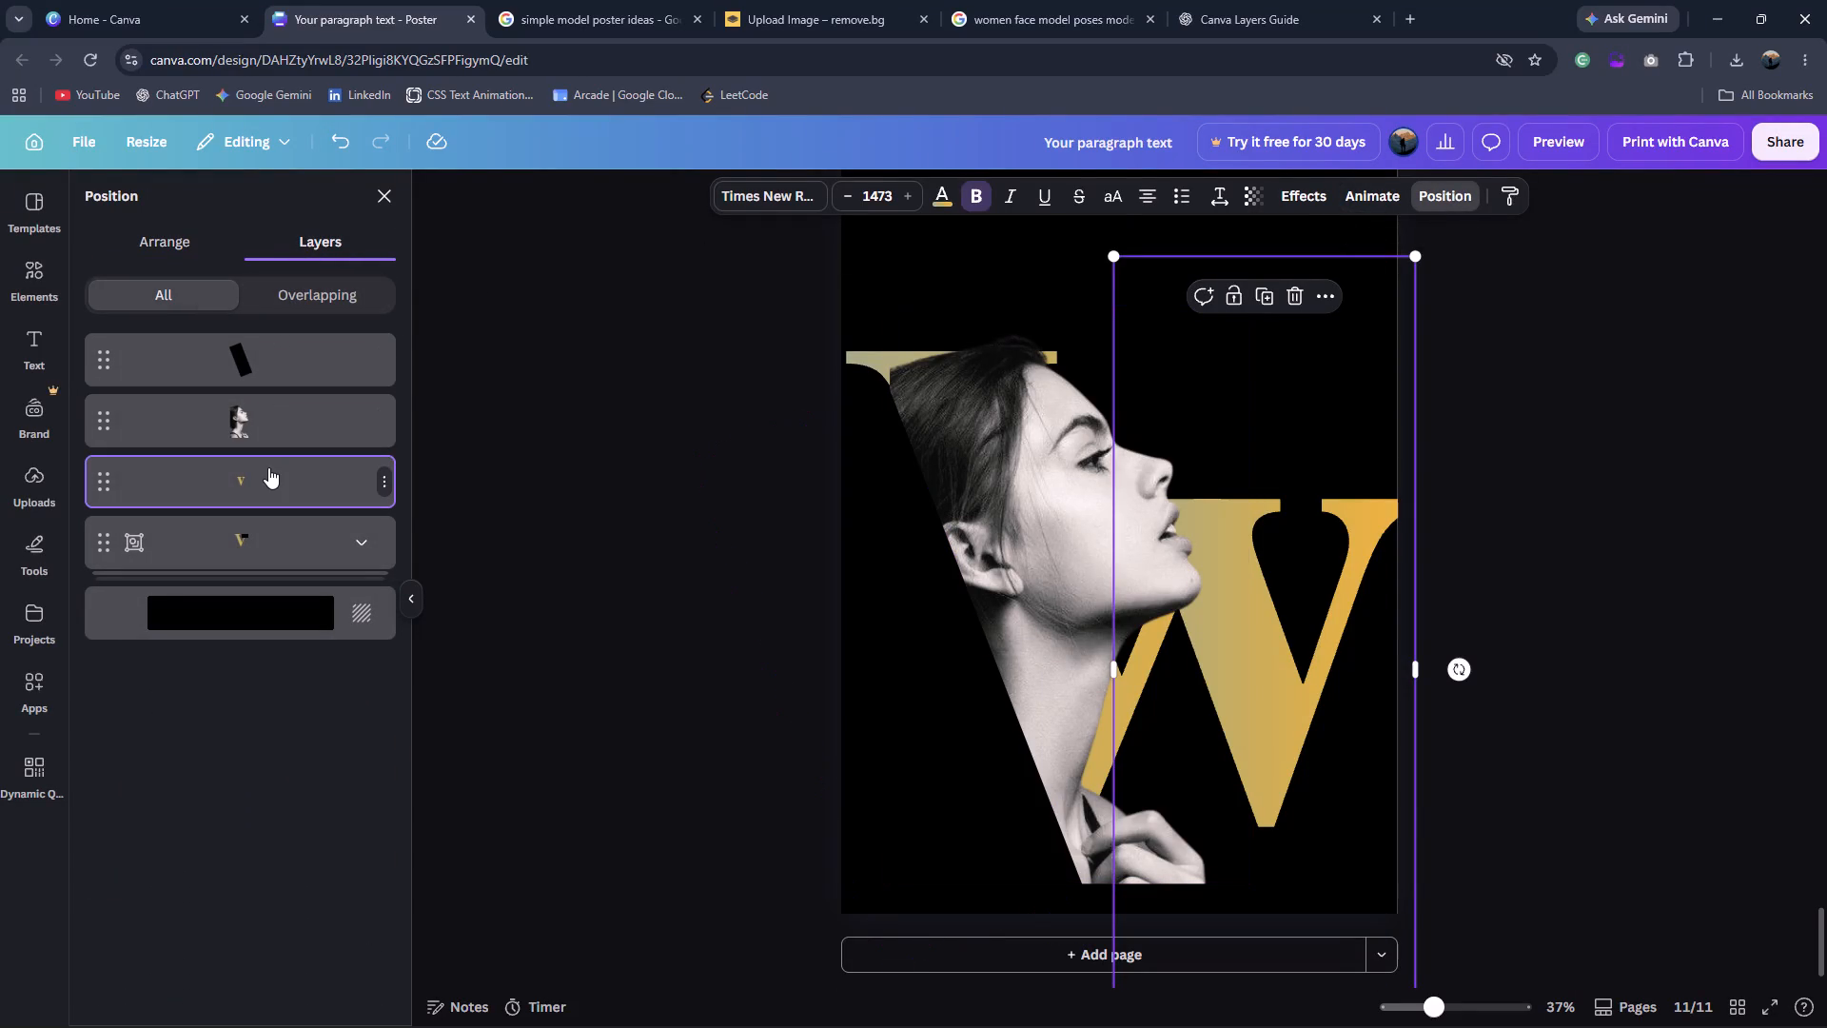
left_click(257, 526)
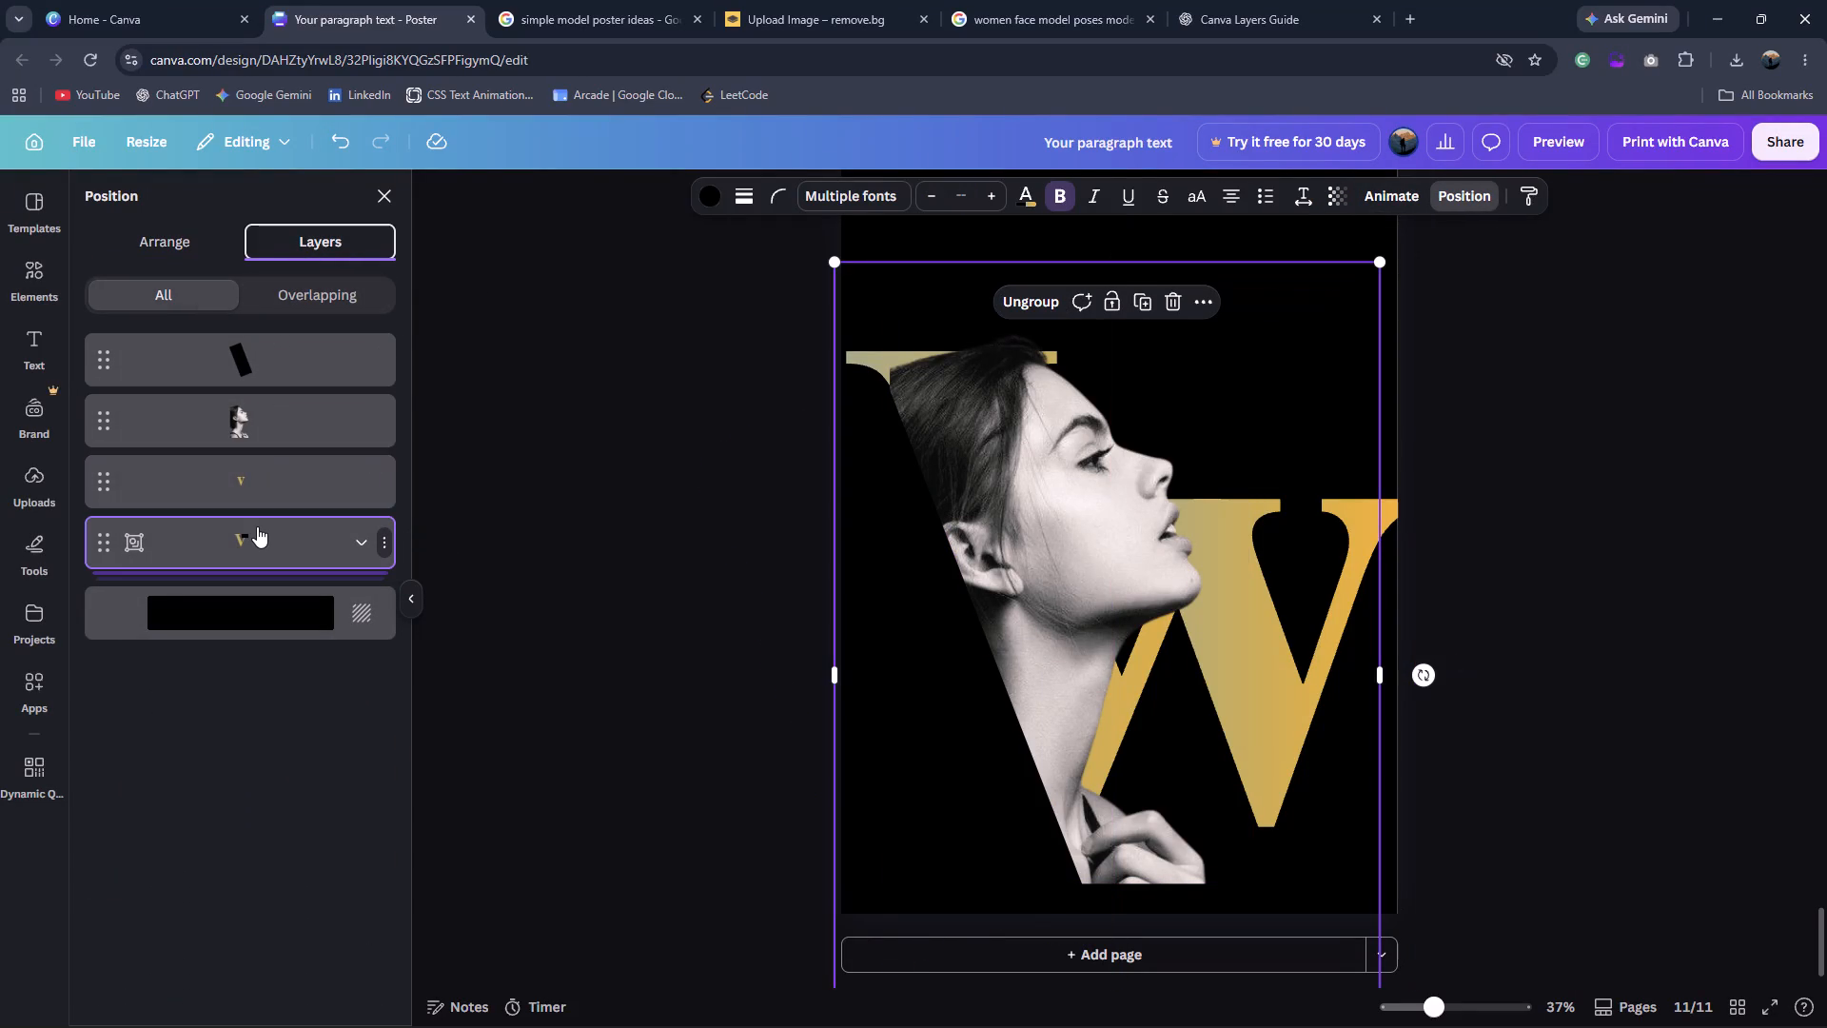
right_click(233, 543)
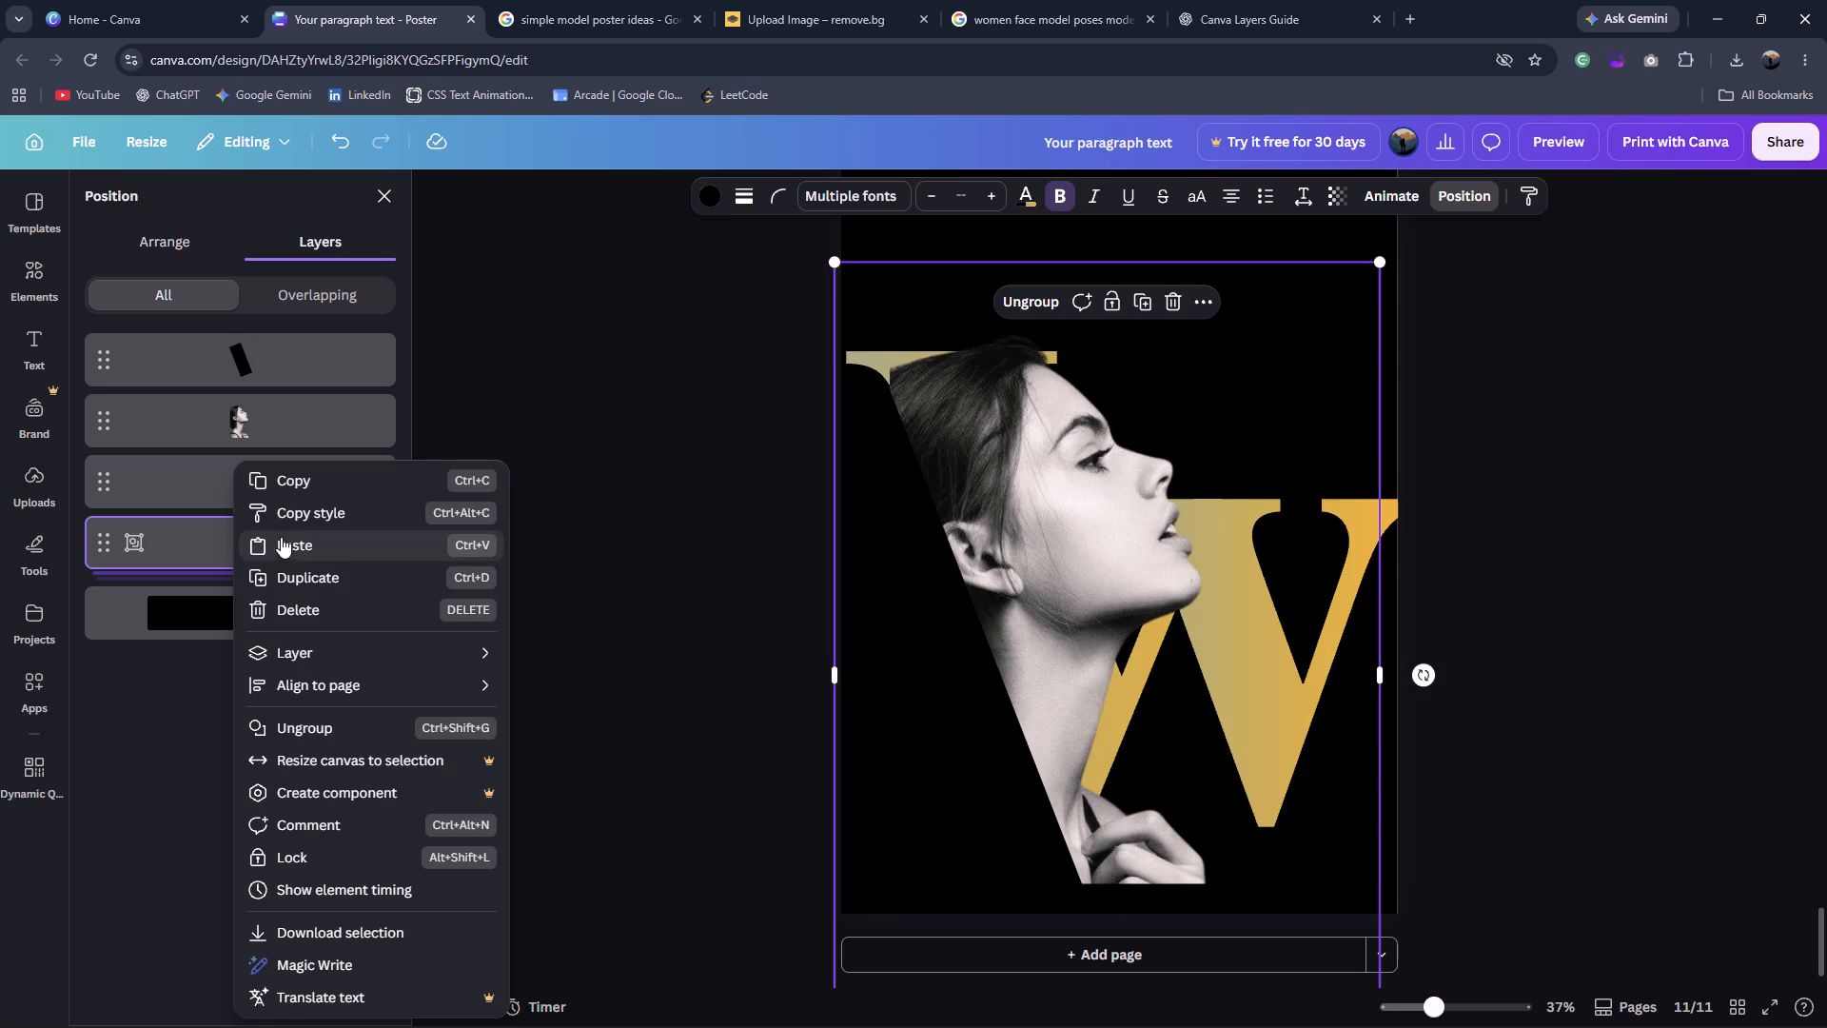
left_click(176, 761)
left_click(365, 540)
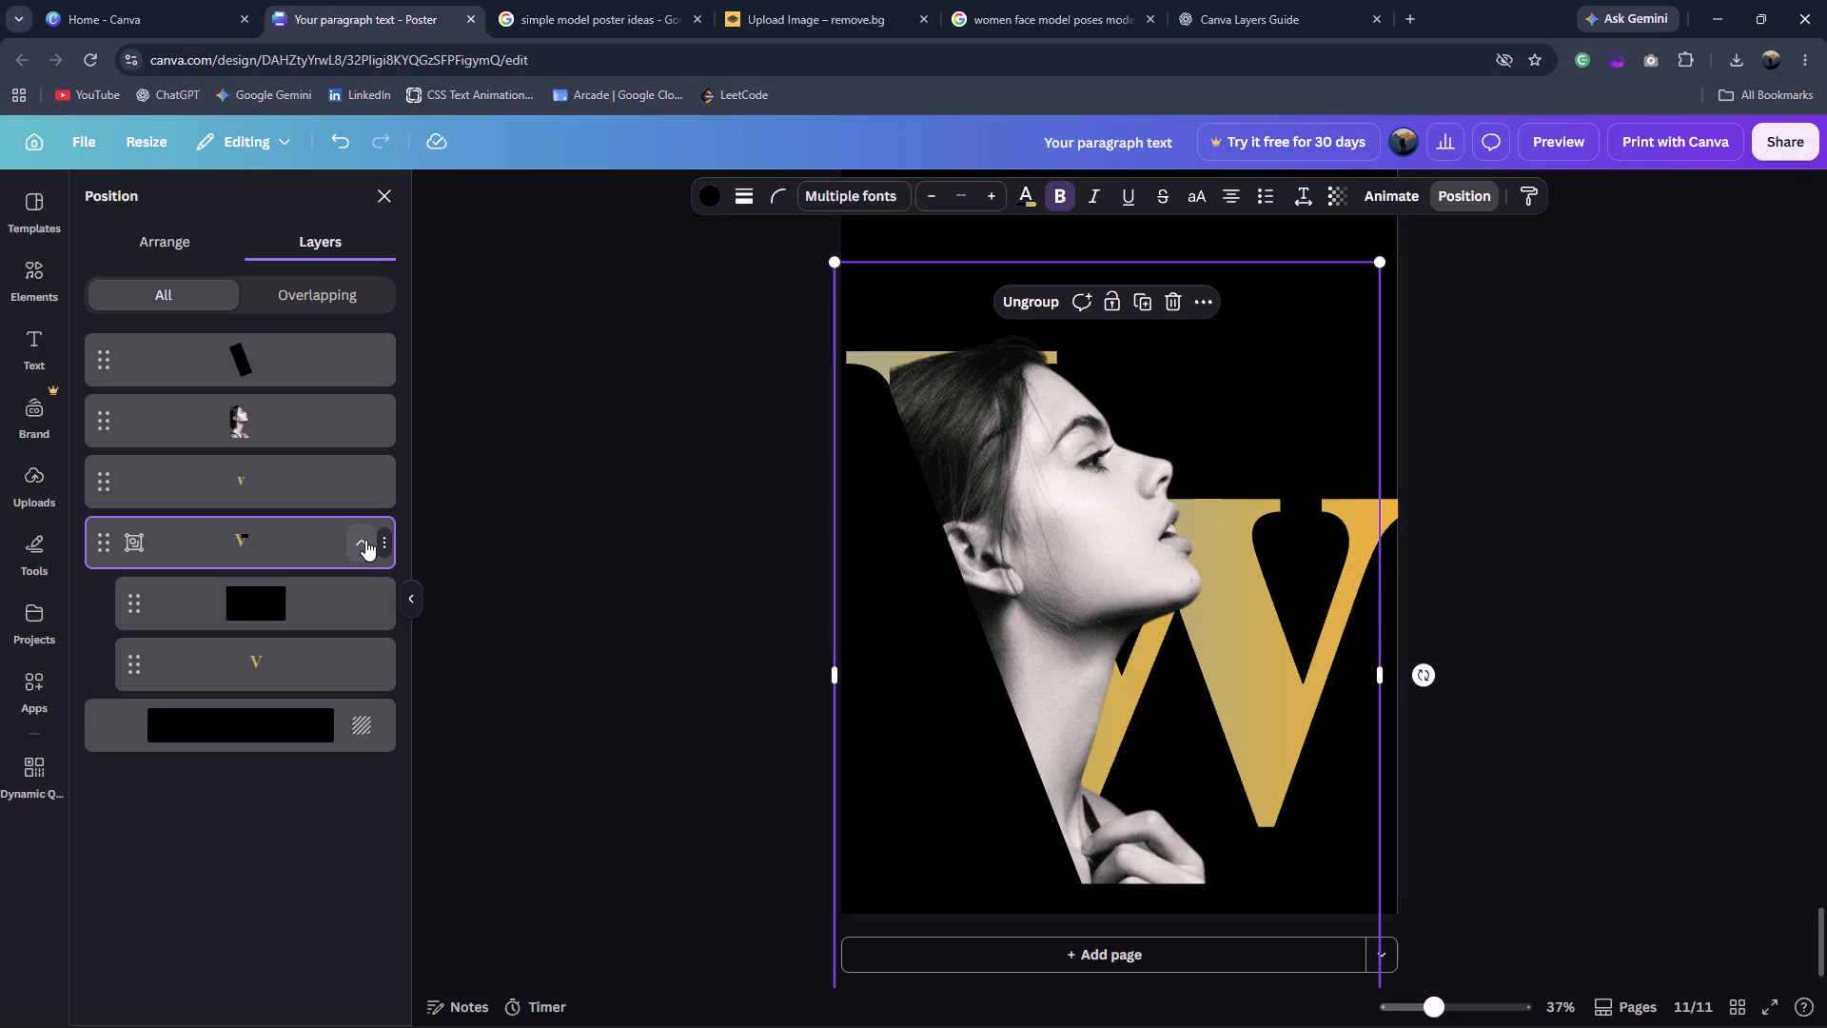
left_click(238, 779)
right_click(311, 603)
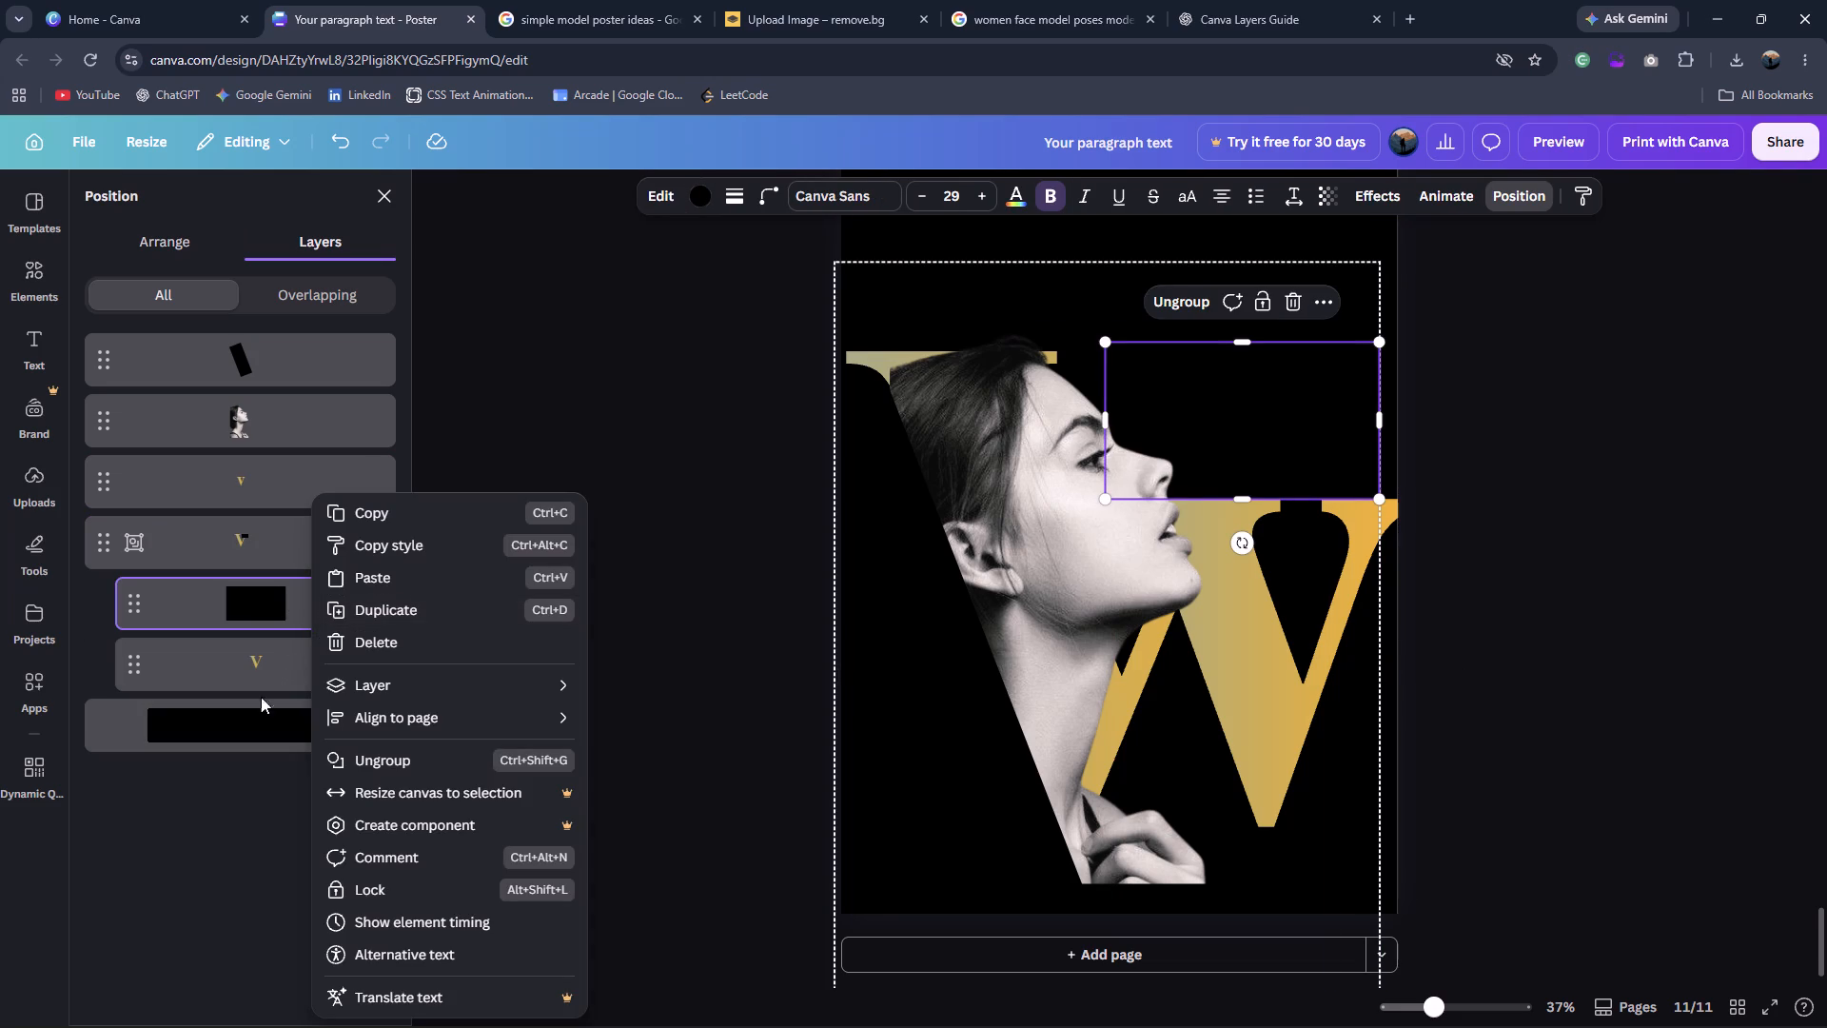
left_click(377, 760)
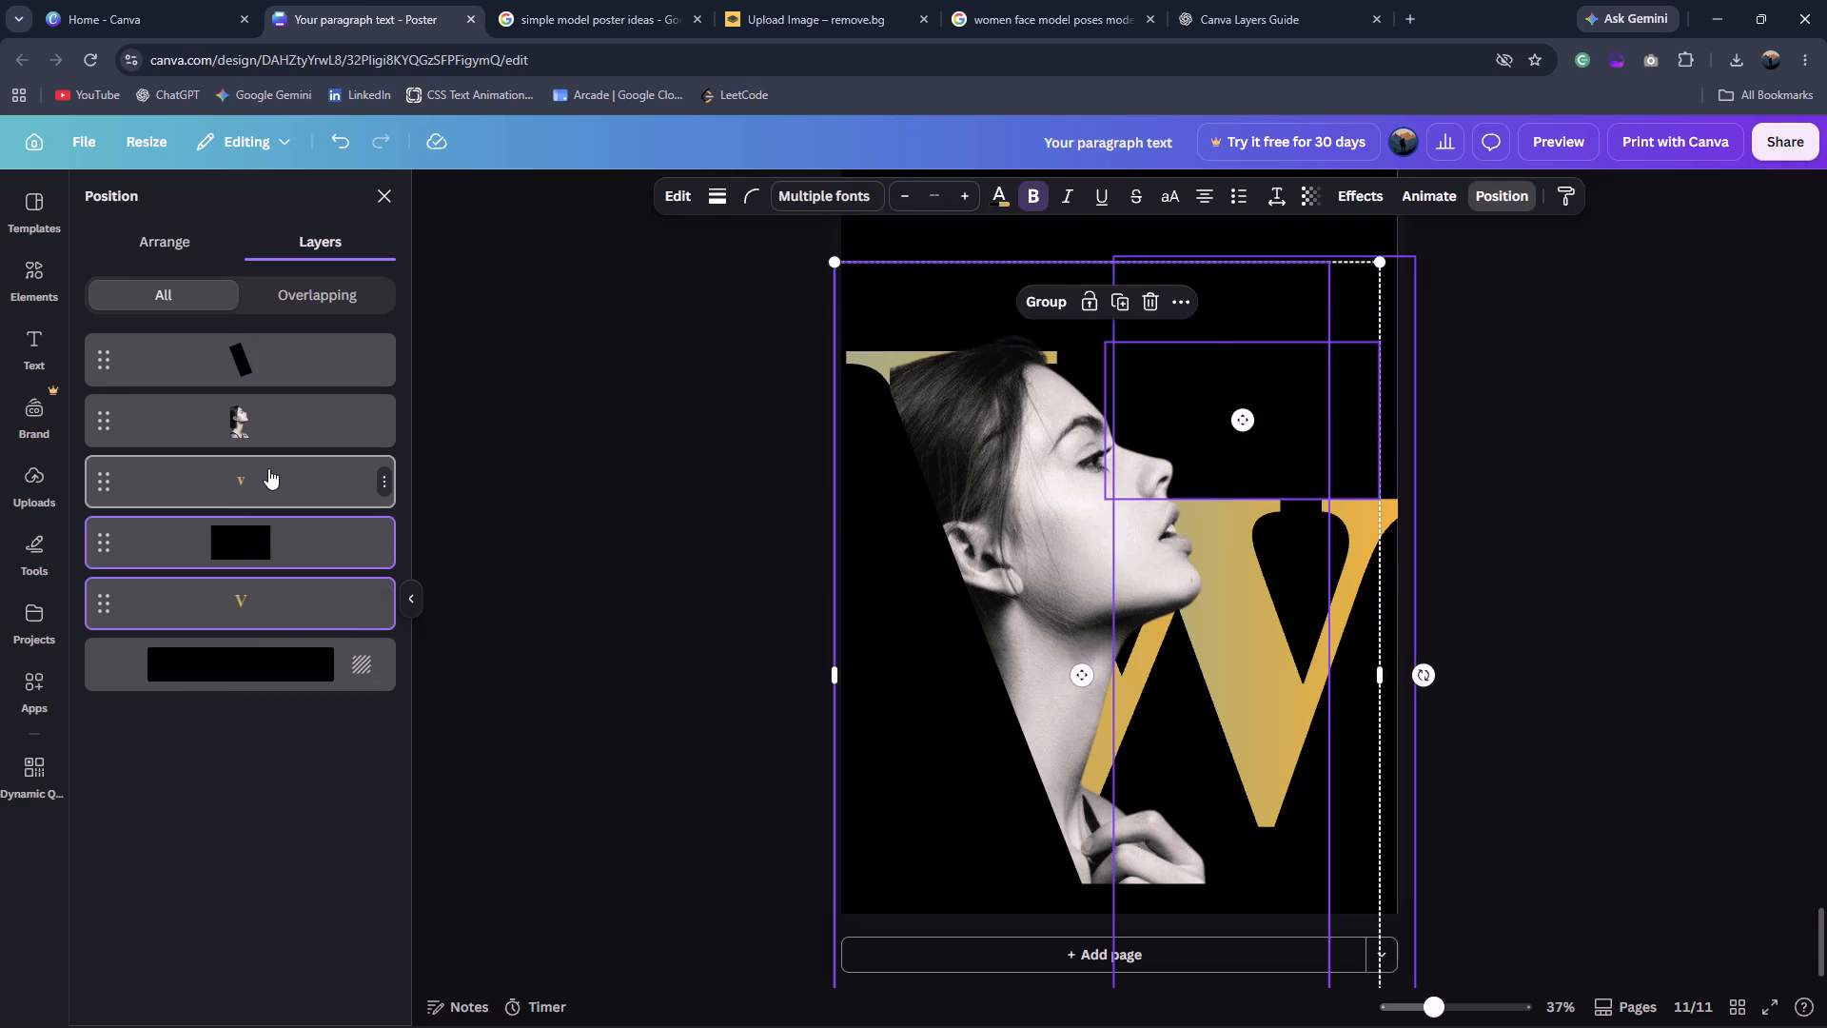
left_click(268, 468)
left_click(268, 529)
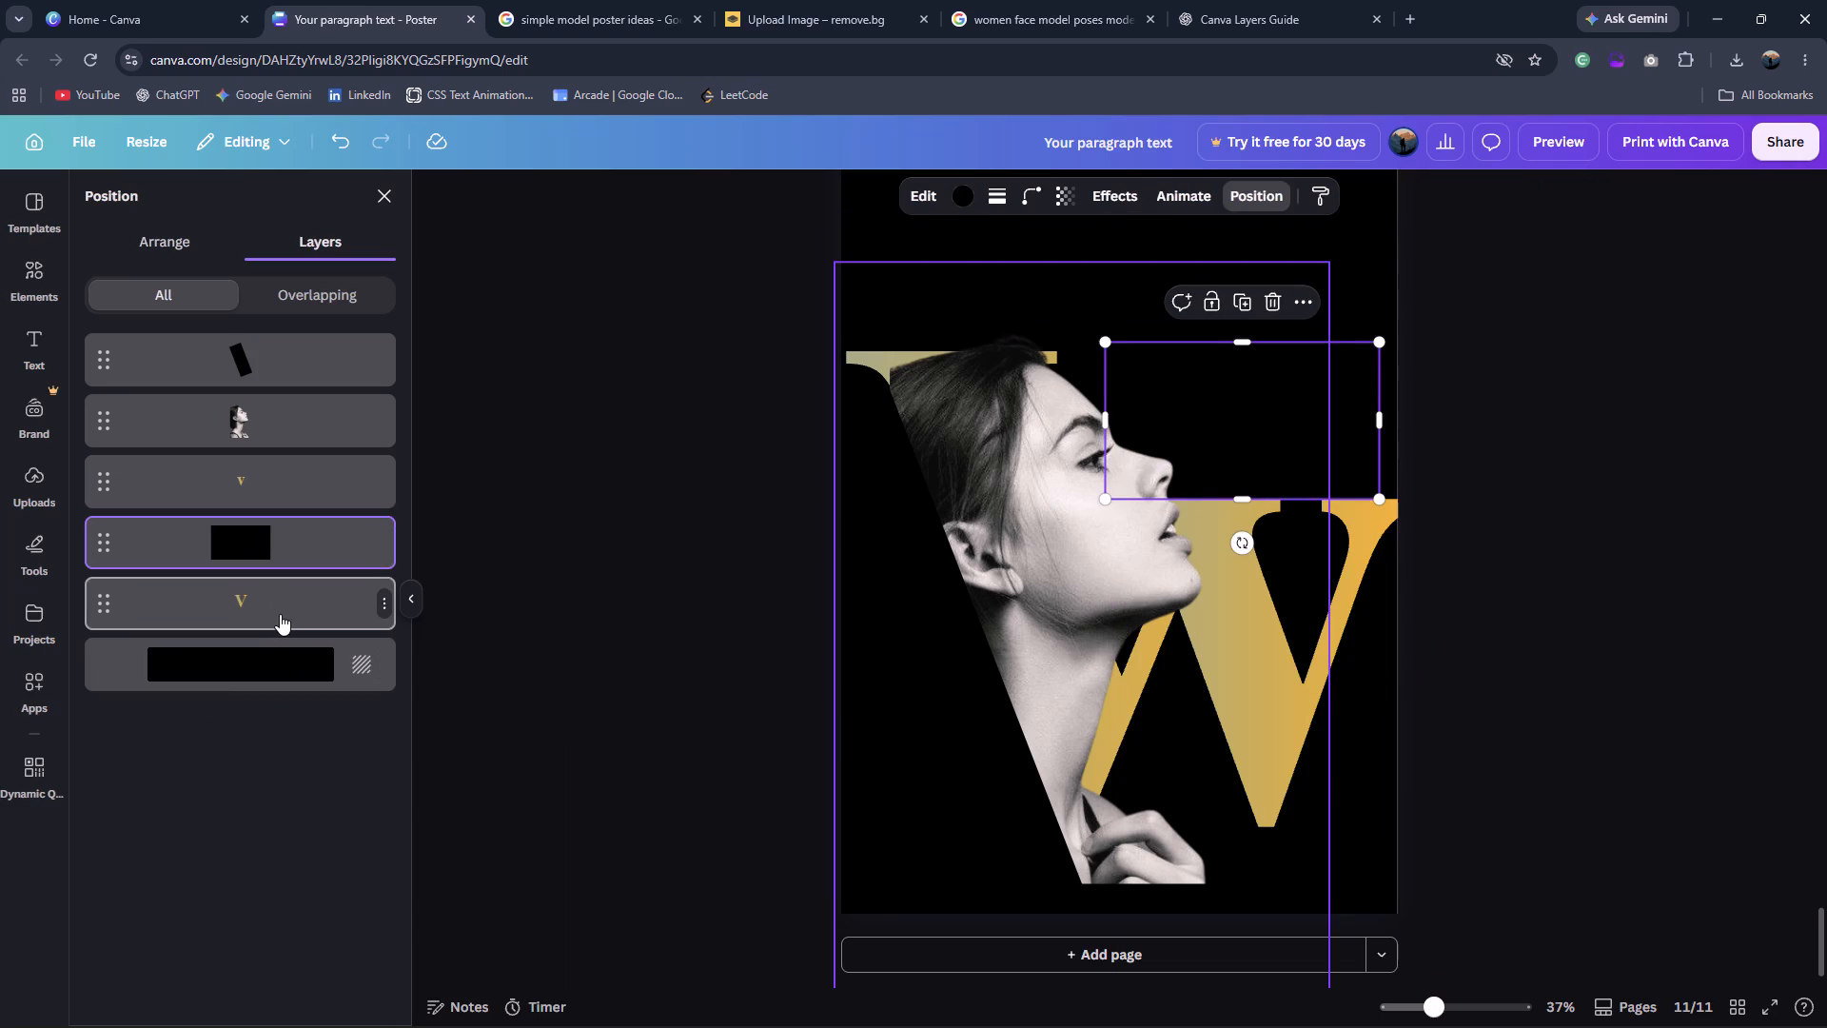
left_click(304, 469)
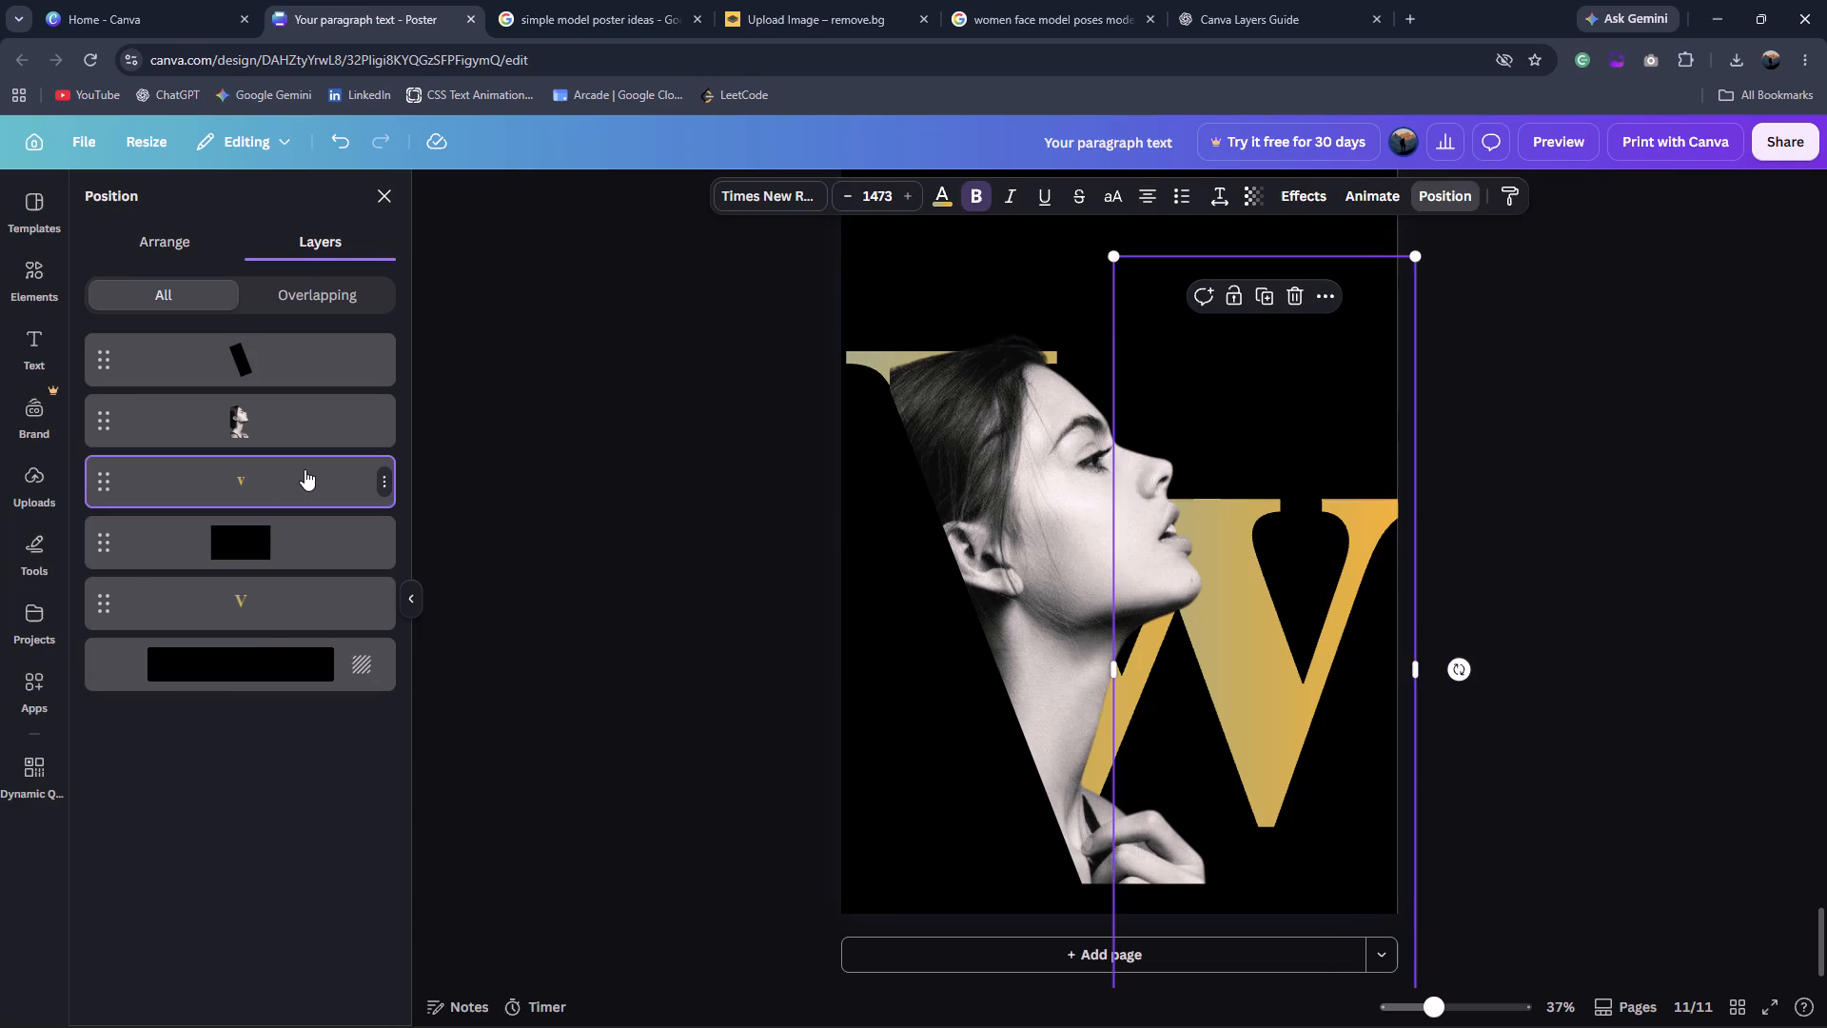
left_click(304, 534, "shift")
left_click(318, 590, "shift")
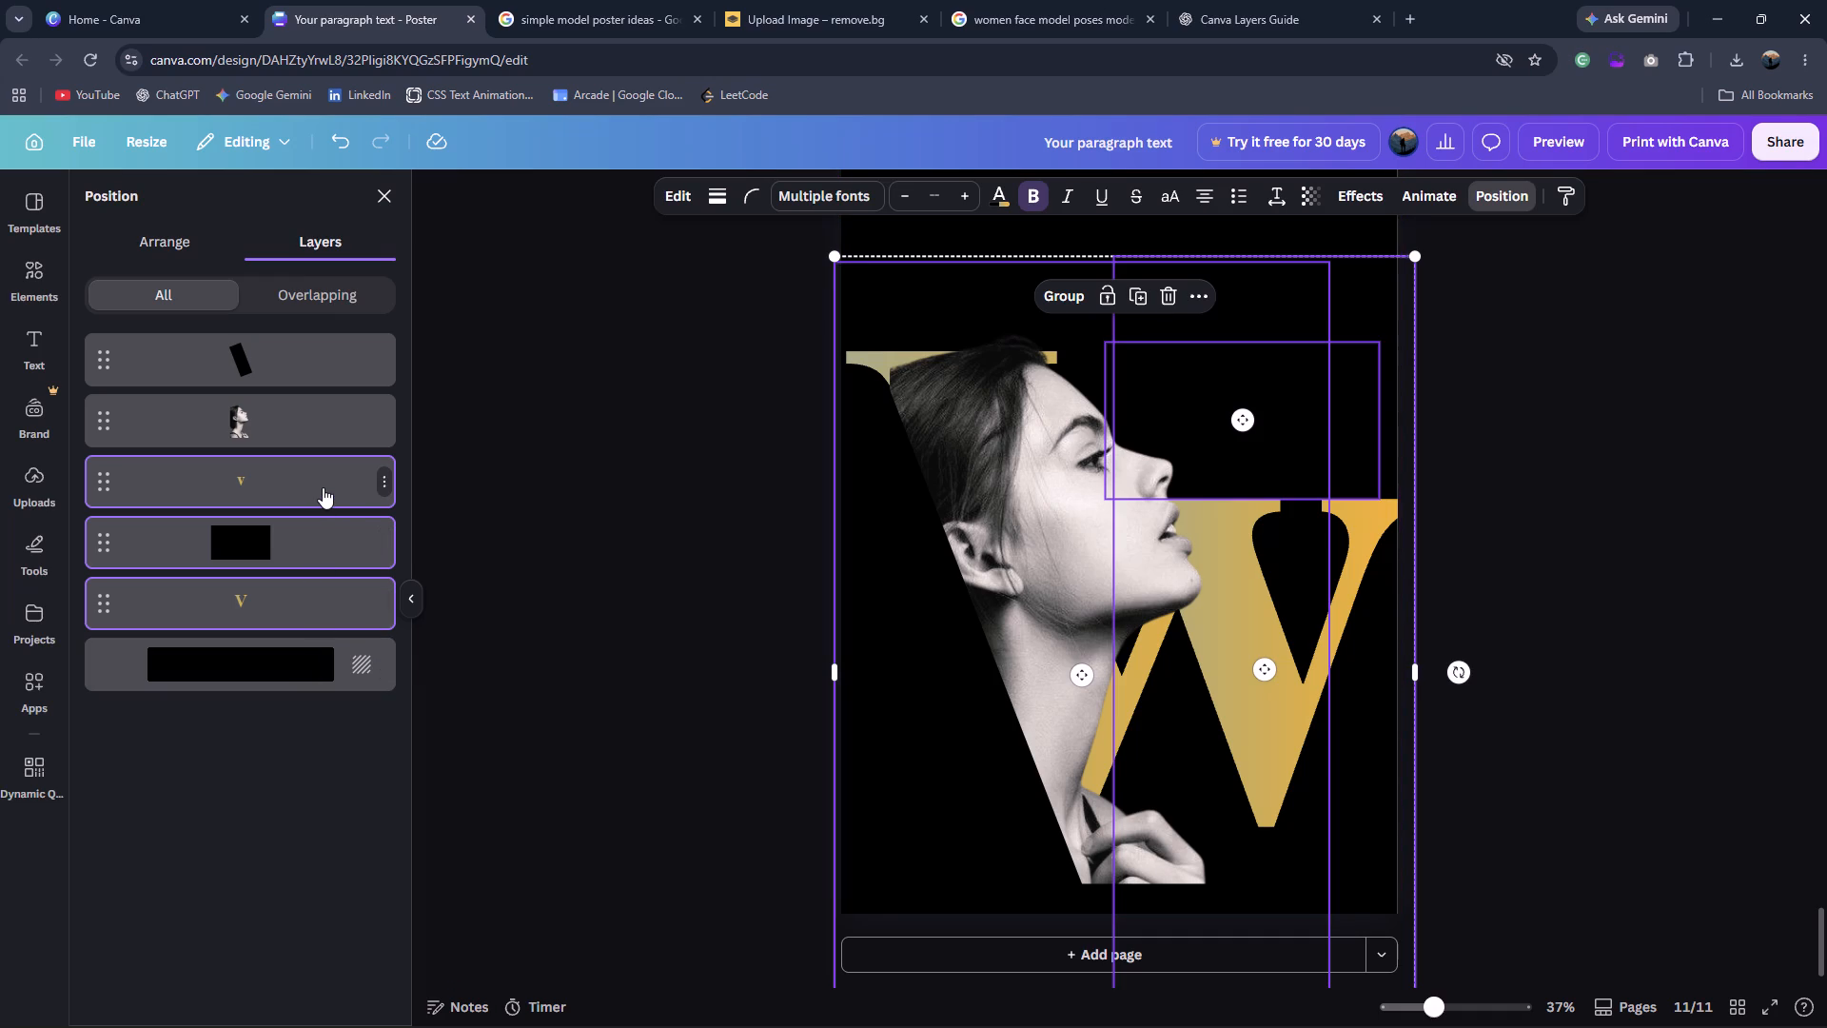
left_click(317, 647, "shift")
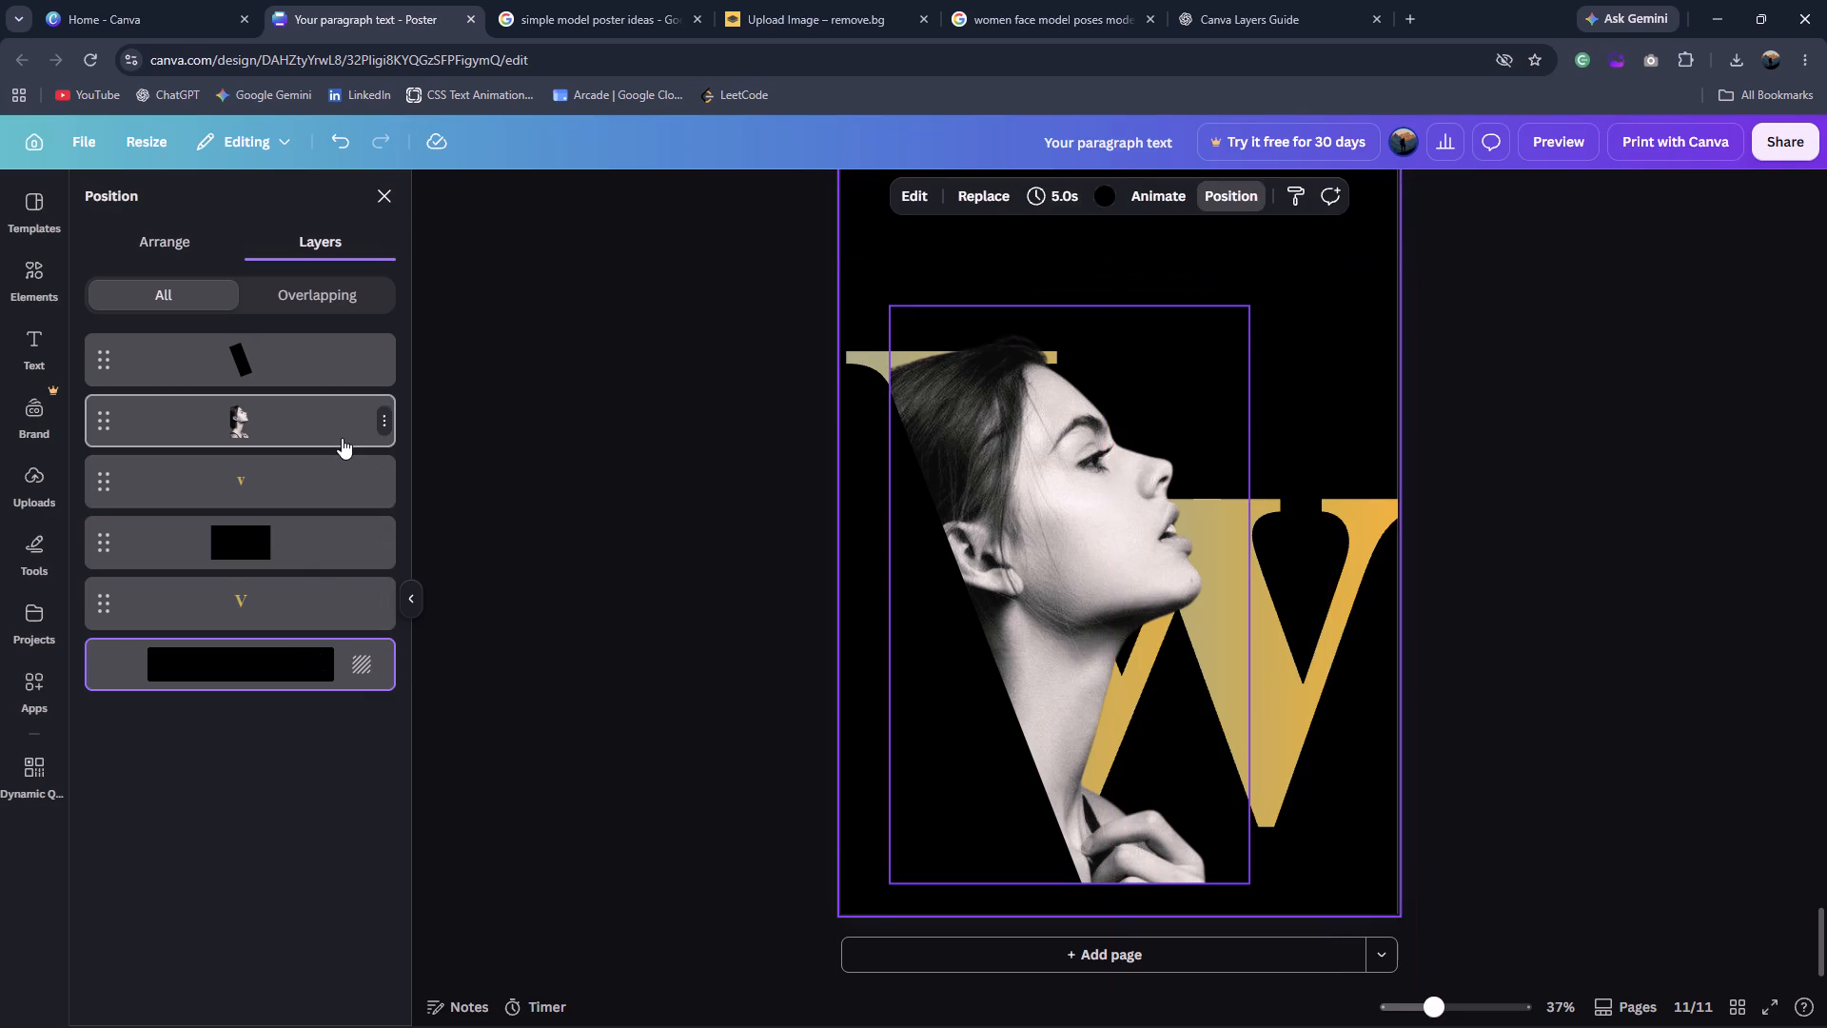
Select both gold letters, the portrait and the two black rectangles together and scale them down proportionally to fit within the page width.
left_click(304, 366)
left_click(301, 413, "shift")
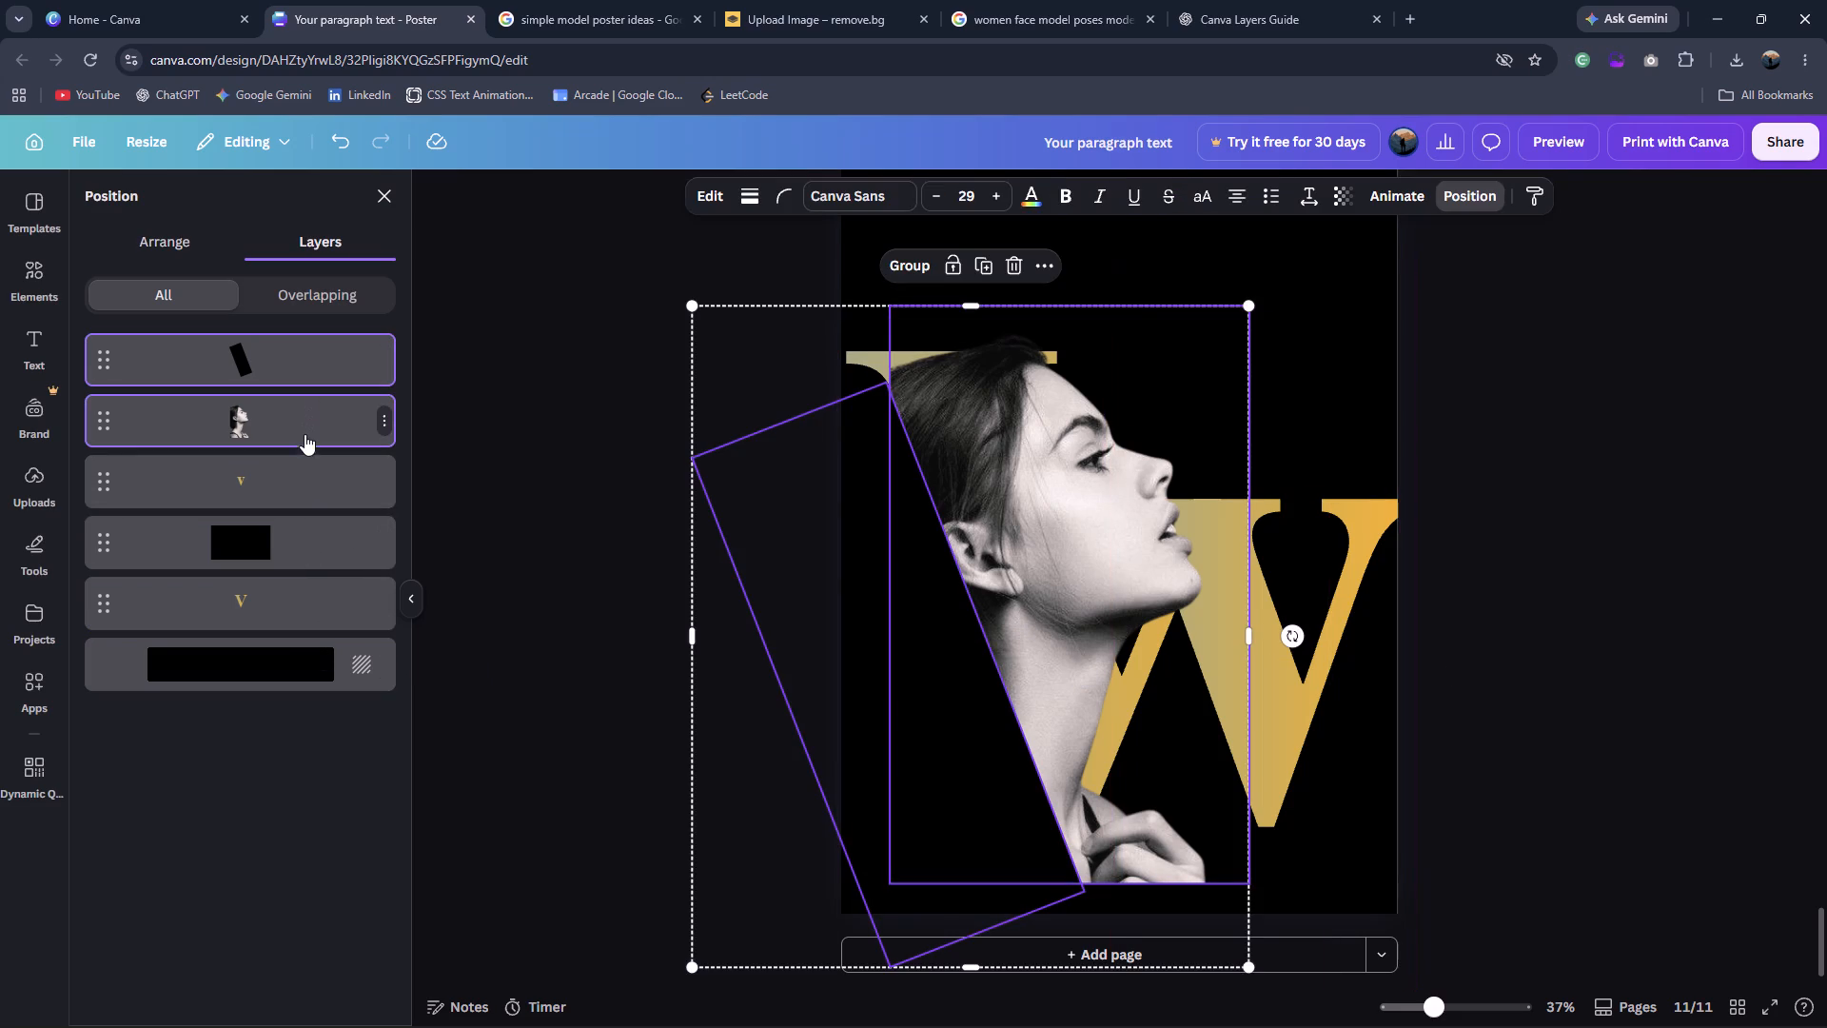
left_click(301, 477, "shift")
left_click(305, 528, "shift")
left_click(316, 592, "shift")
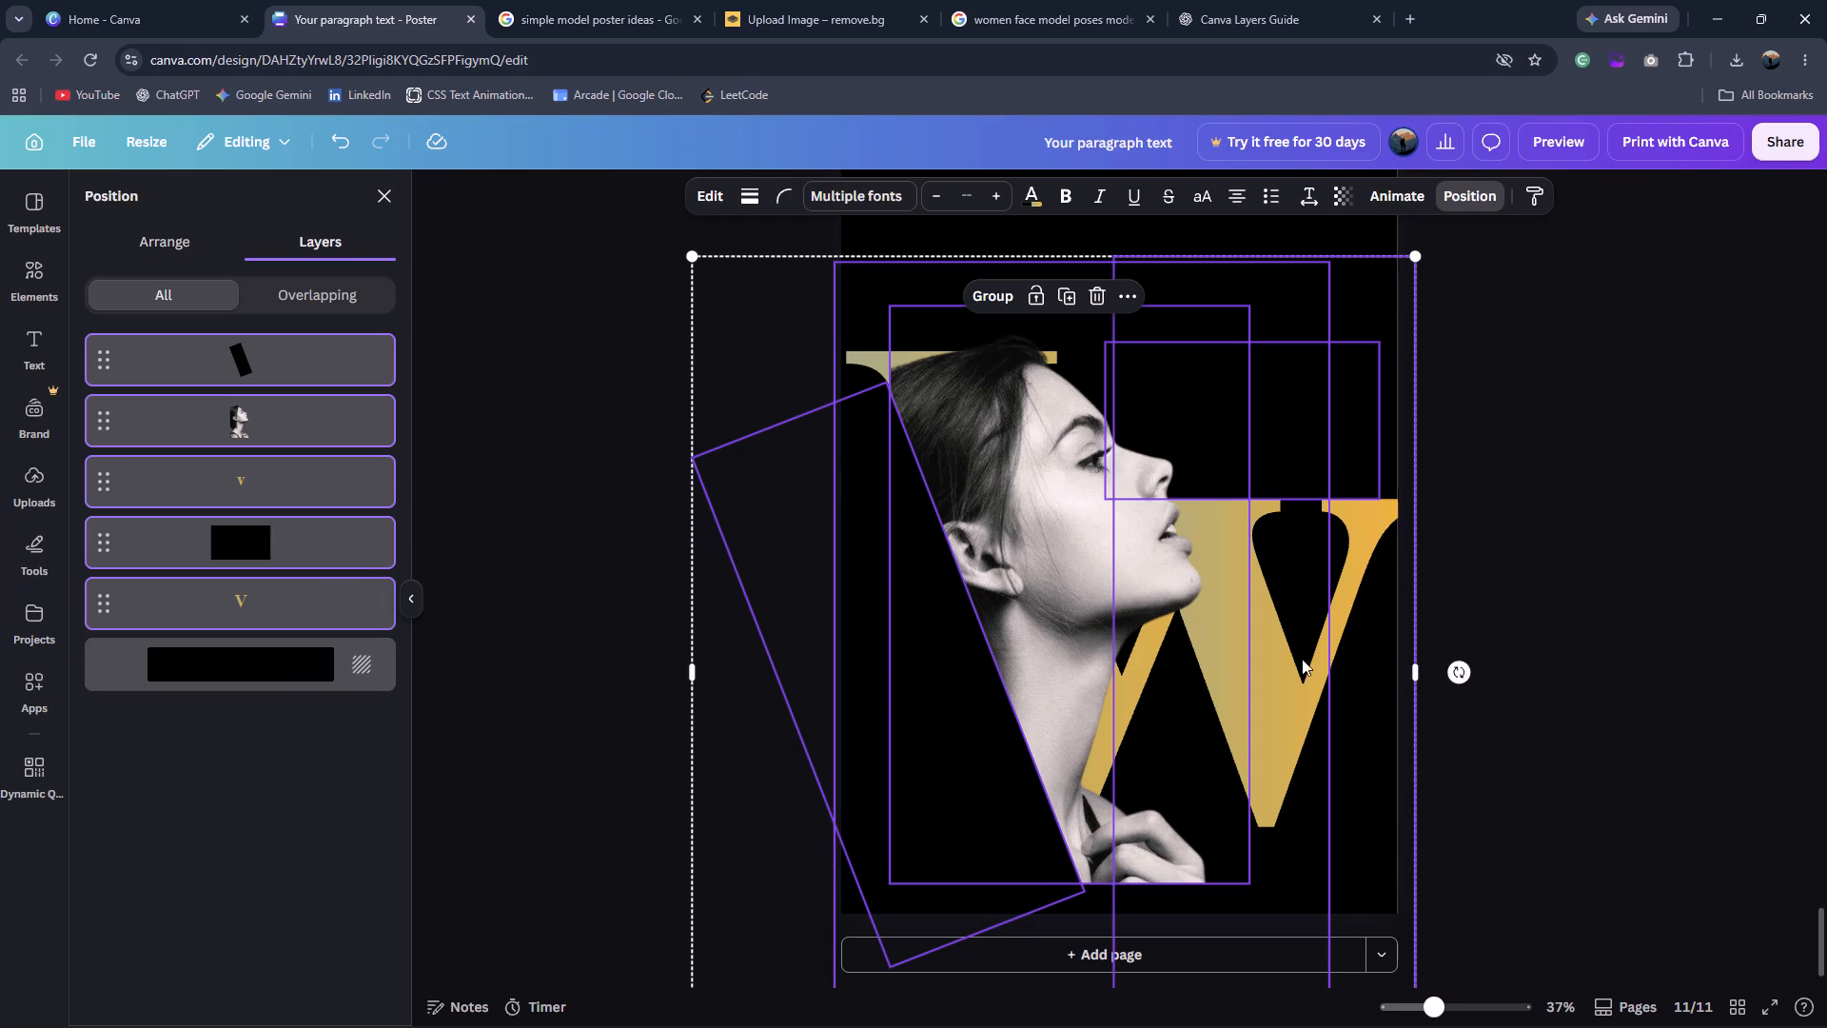
scroll(1445, 772, "down", 3)
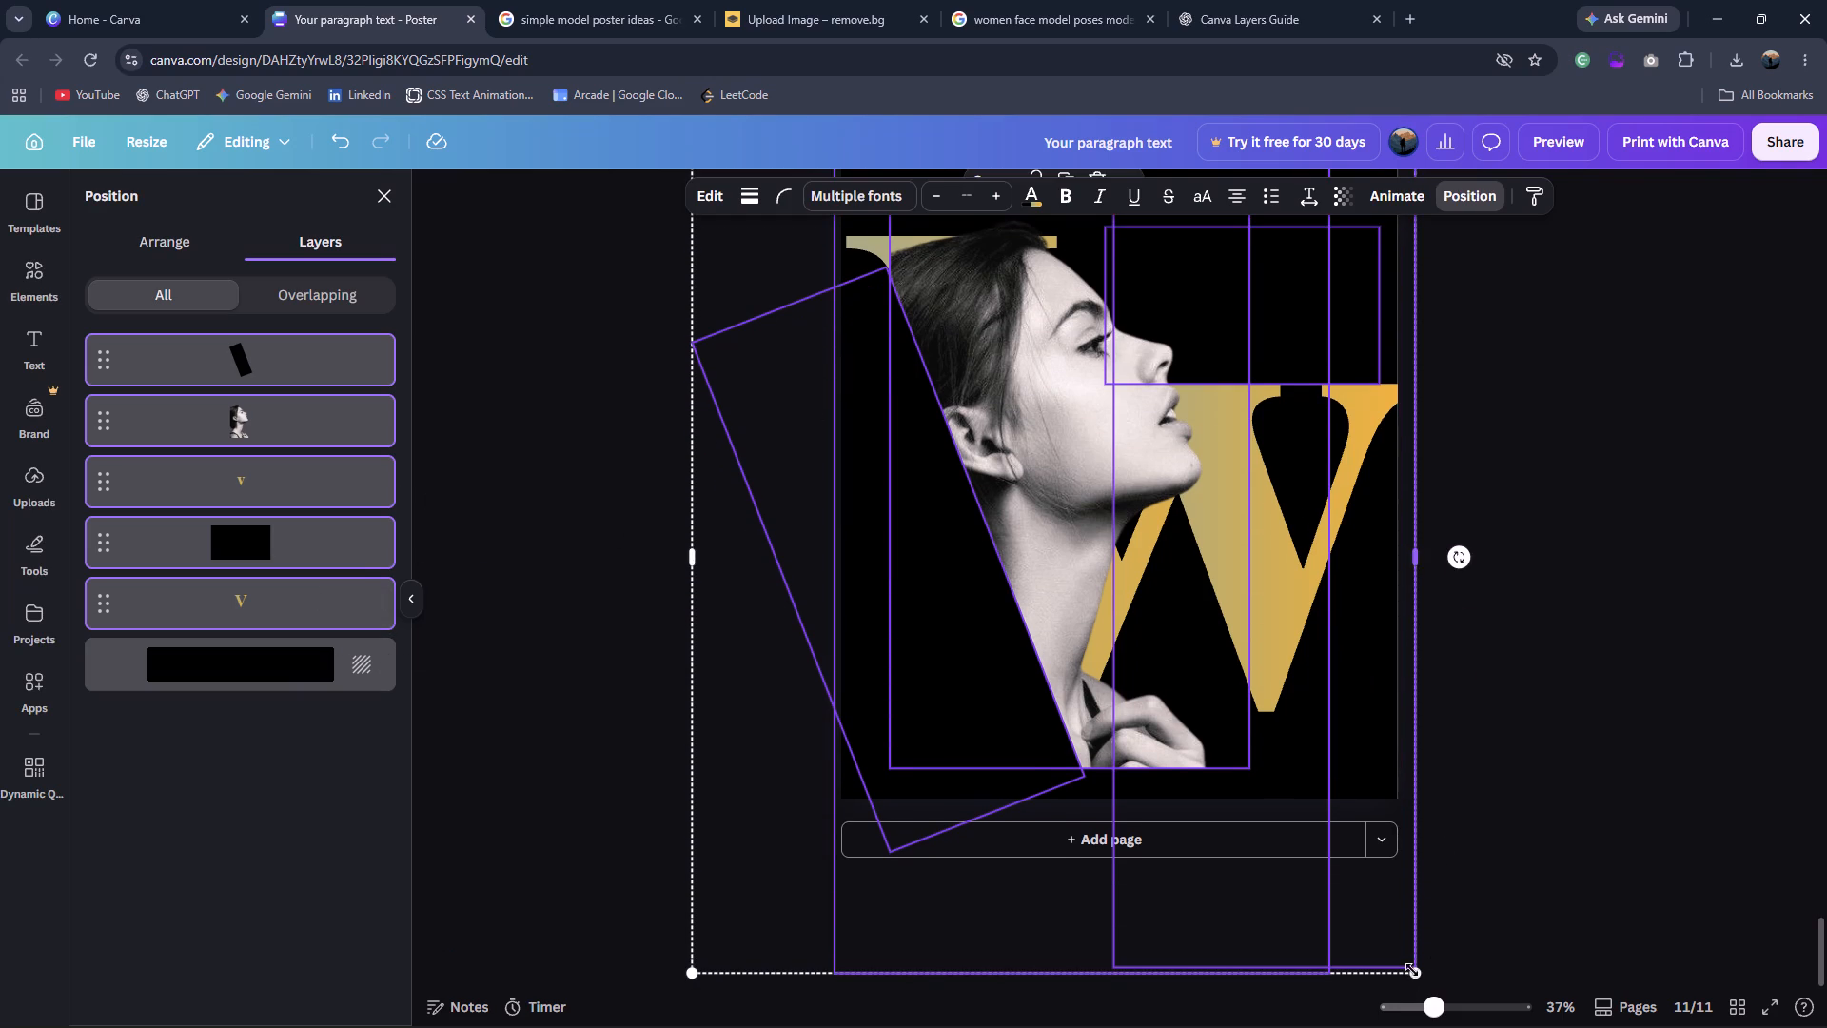
left_click_drag(1412, 971, 1303, 842)
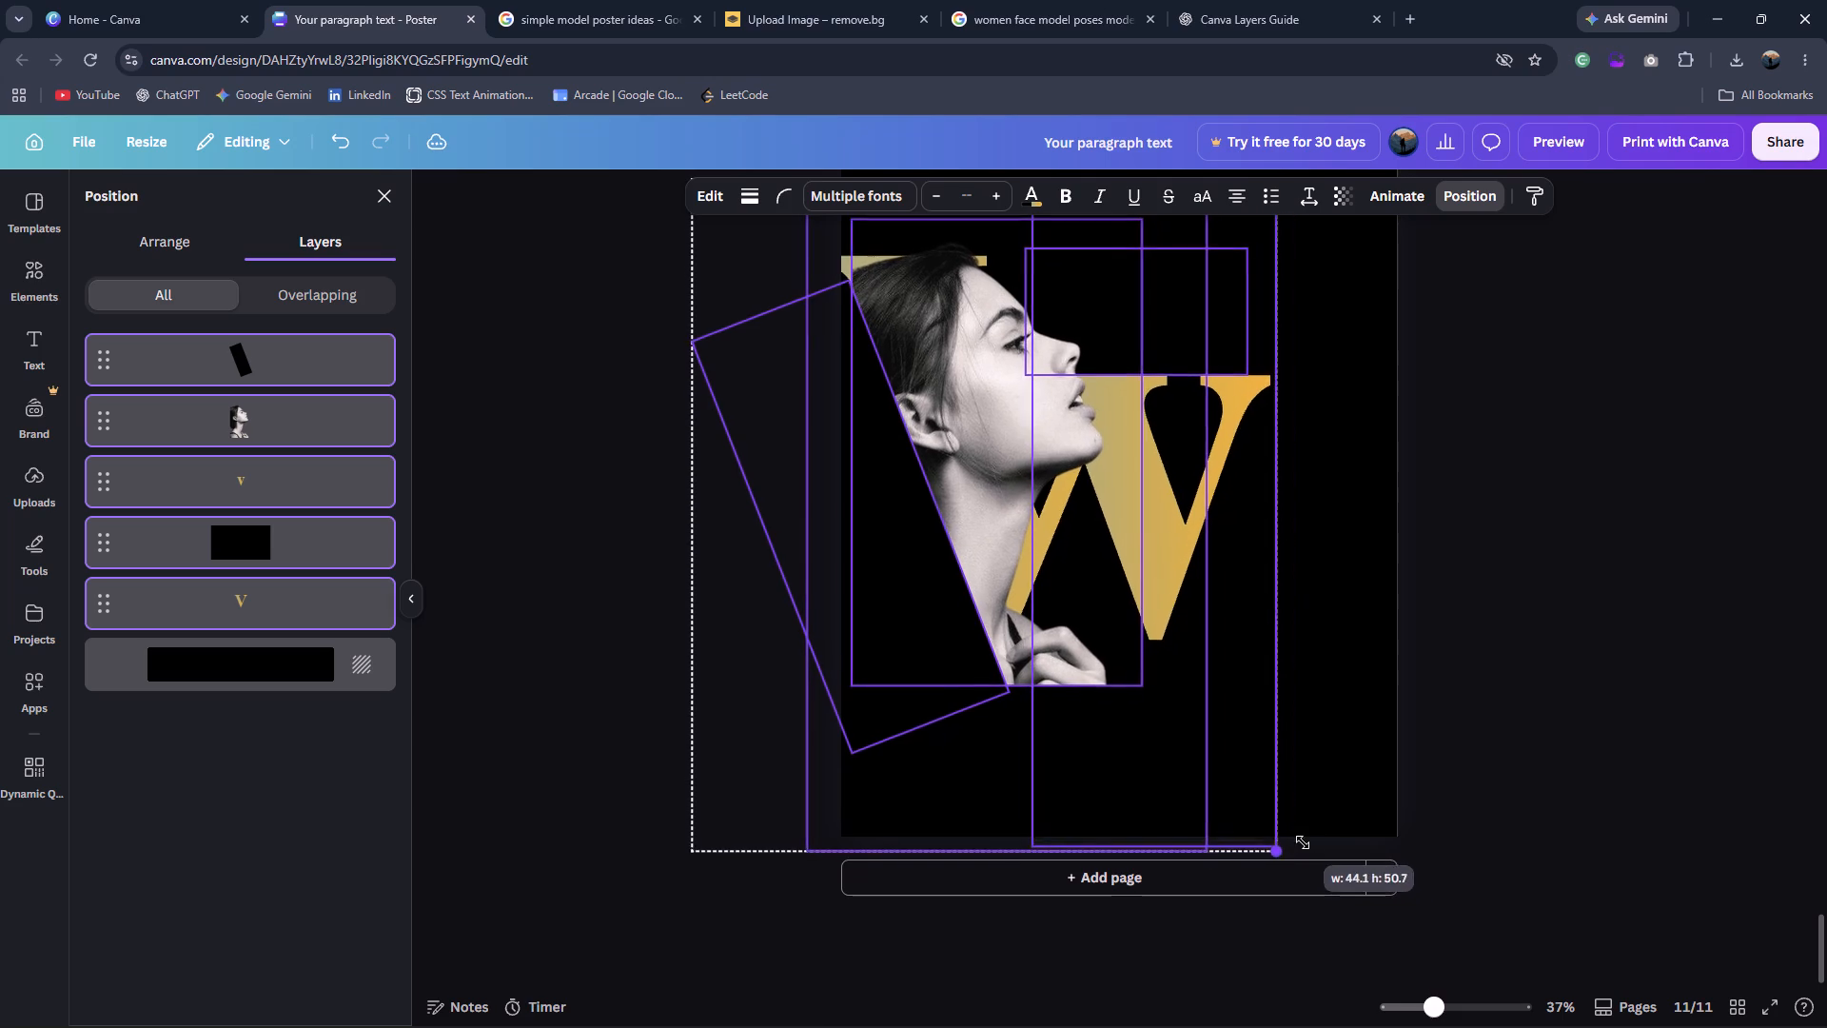
left_click_drag(1303, 842, 1329, 874)
Reposition the scaled composition on the page, with the large letter's serif near the left edge and black space above and to the right.
left_click_drag(1161, 534, 1132, 585)
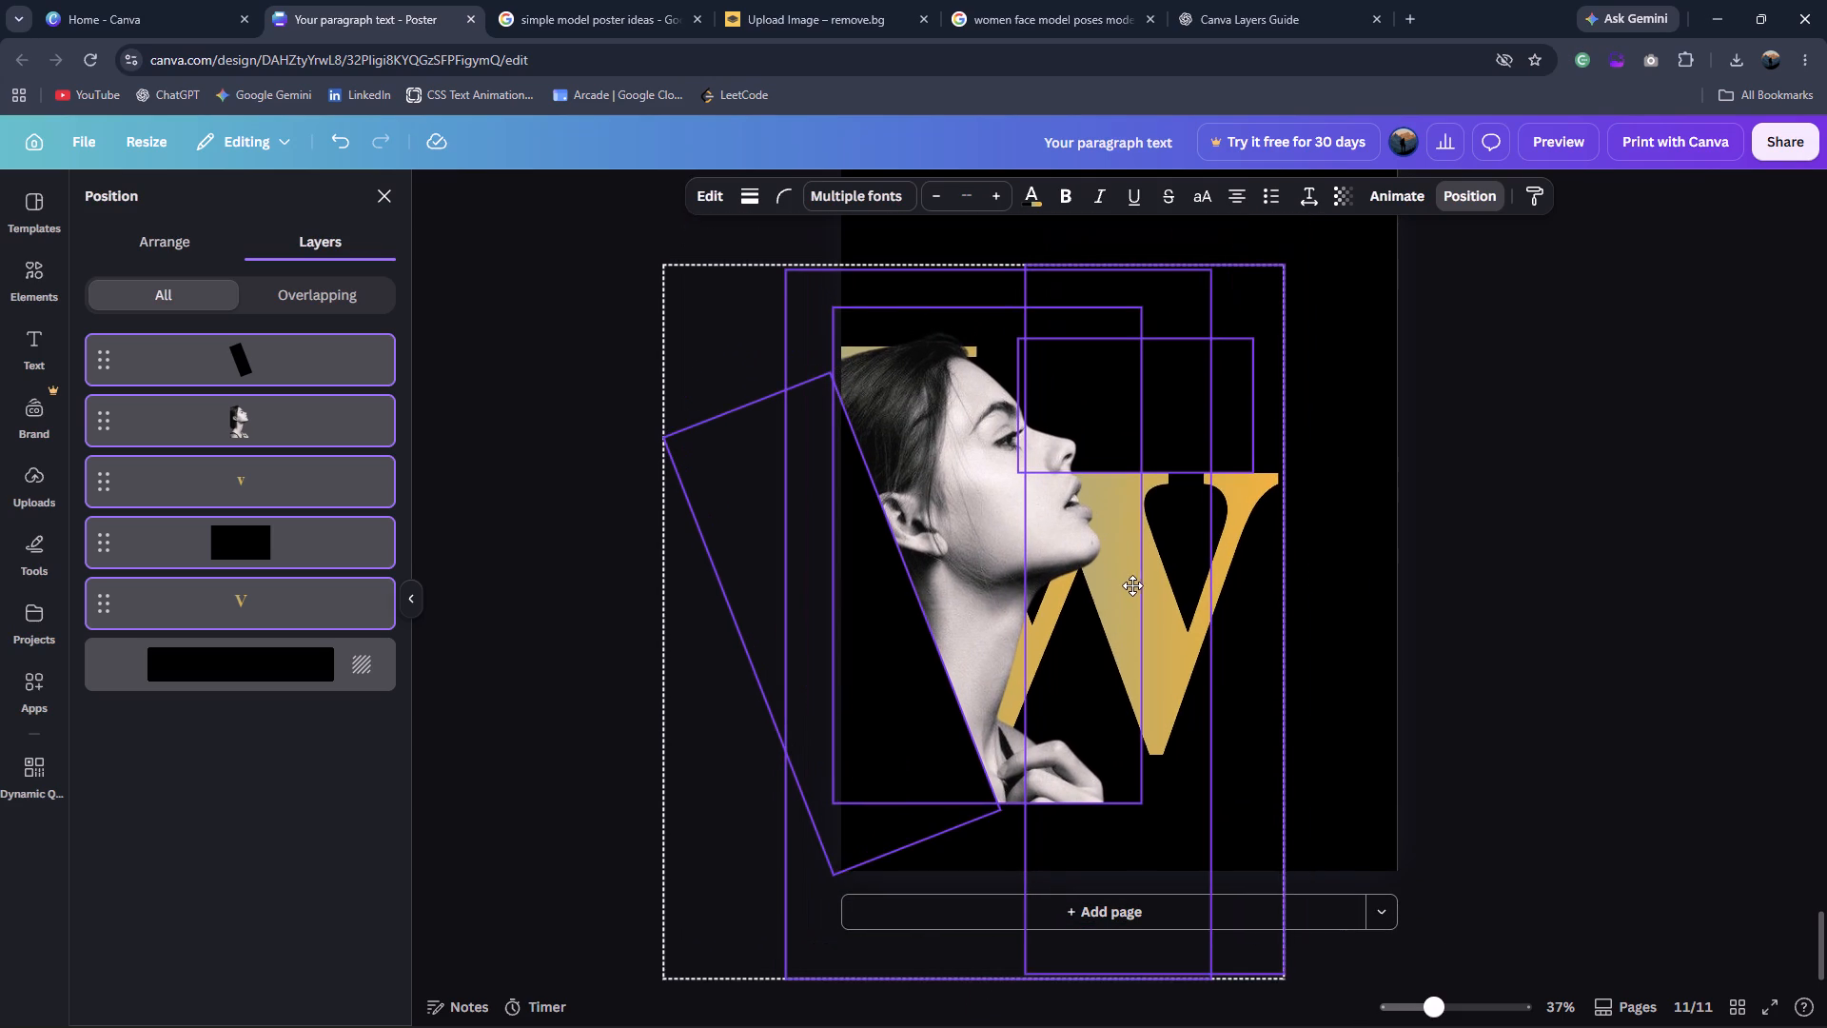
left_click_drag(1132, 585, 1181, 553)
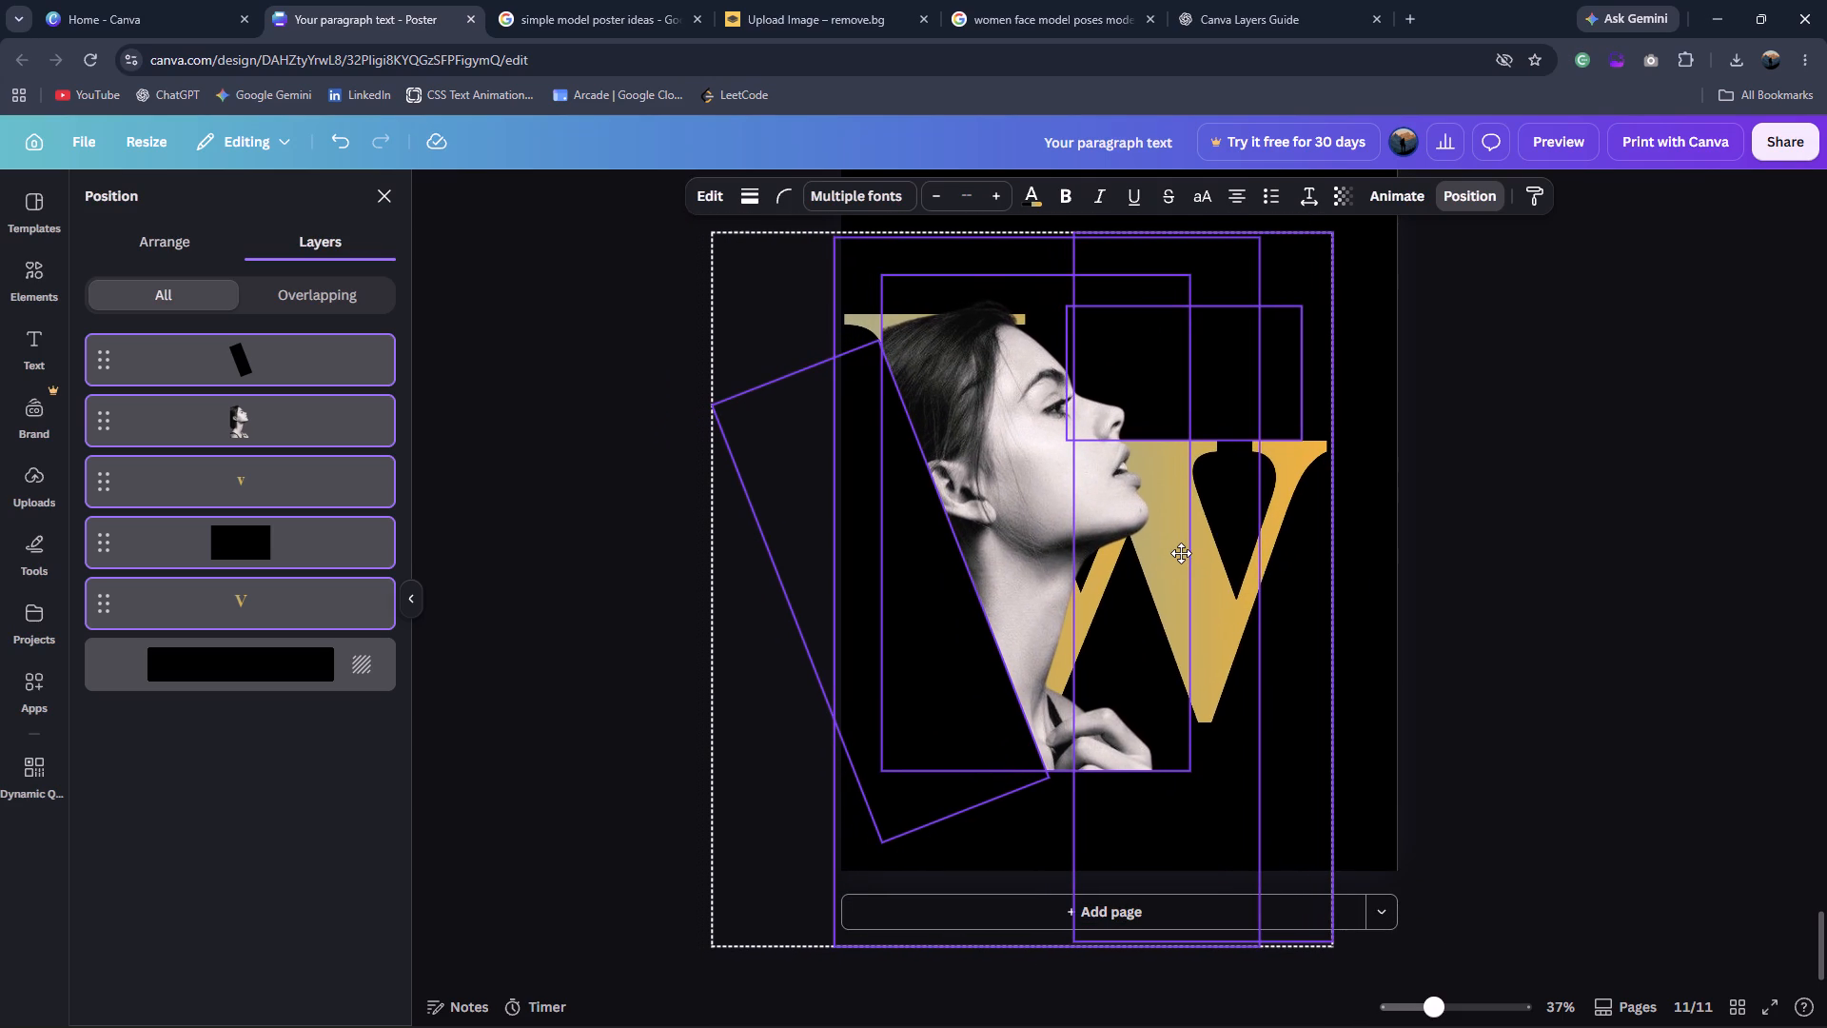
left_click_drag(1181, 553, 1196, 564)
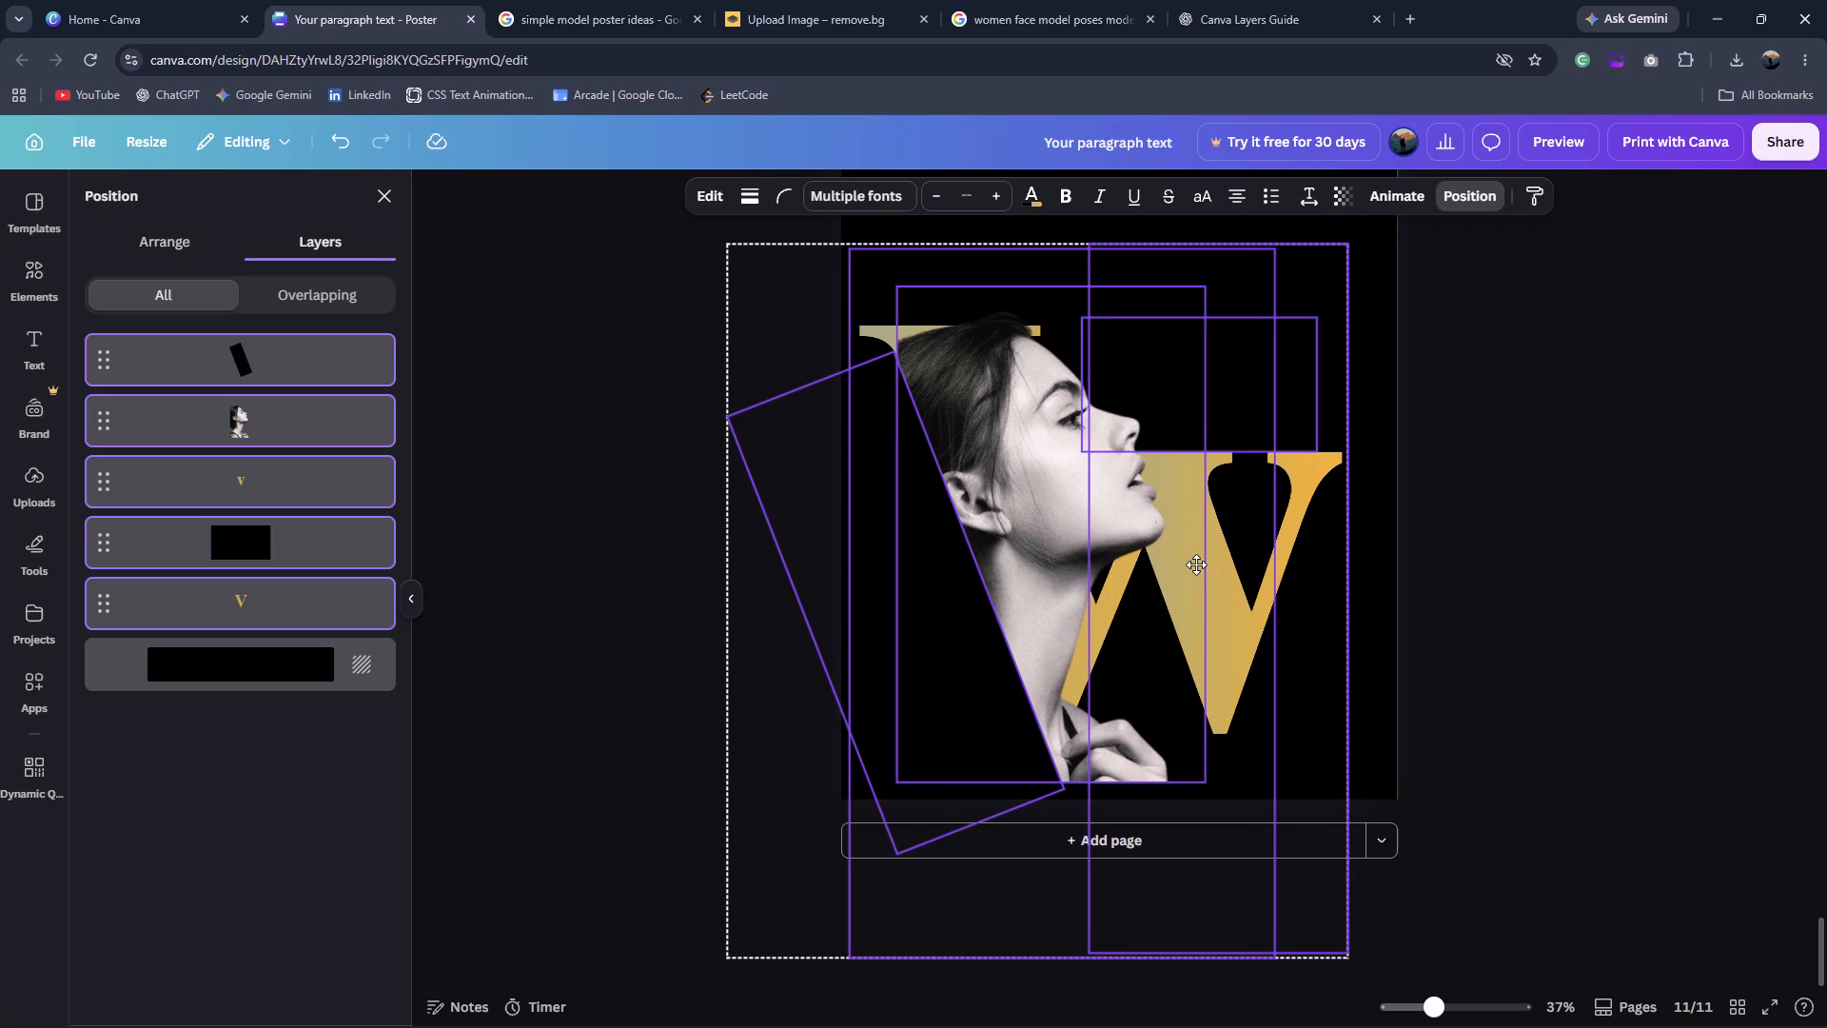
left_click_drag(1196, 564, 1194, 516)
scroll(1371, 539, "up", 2)
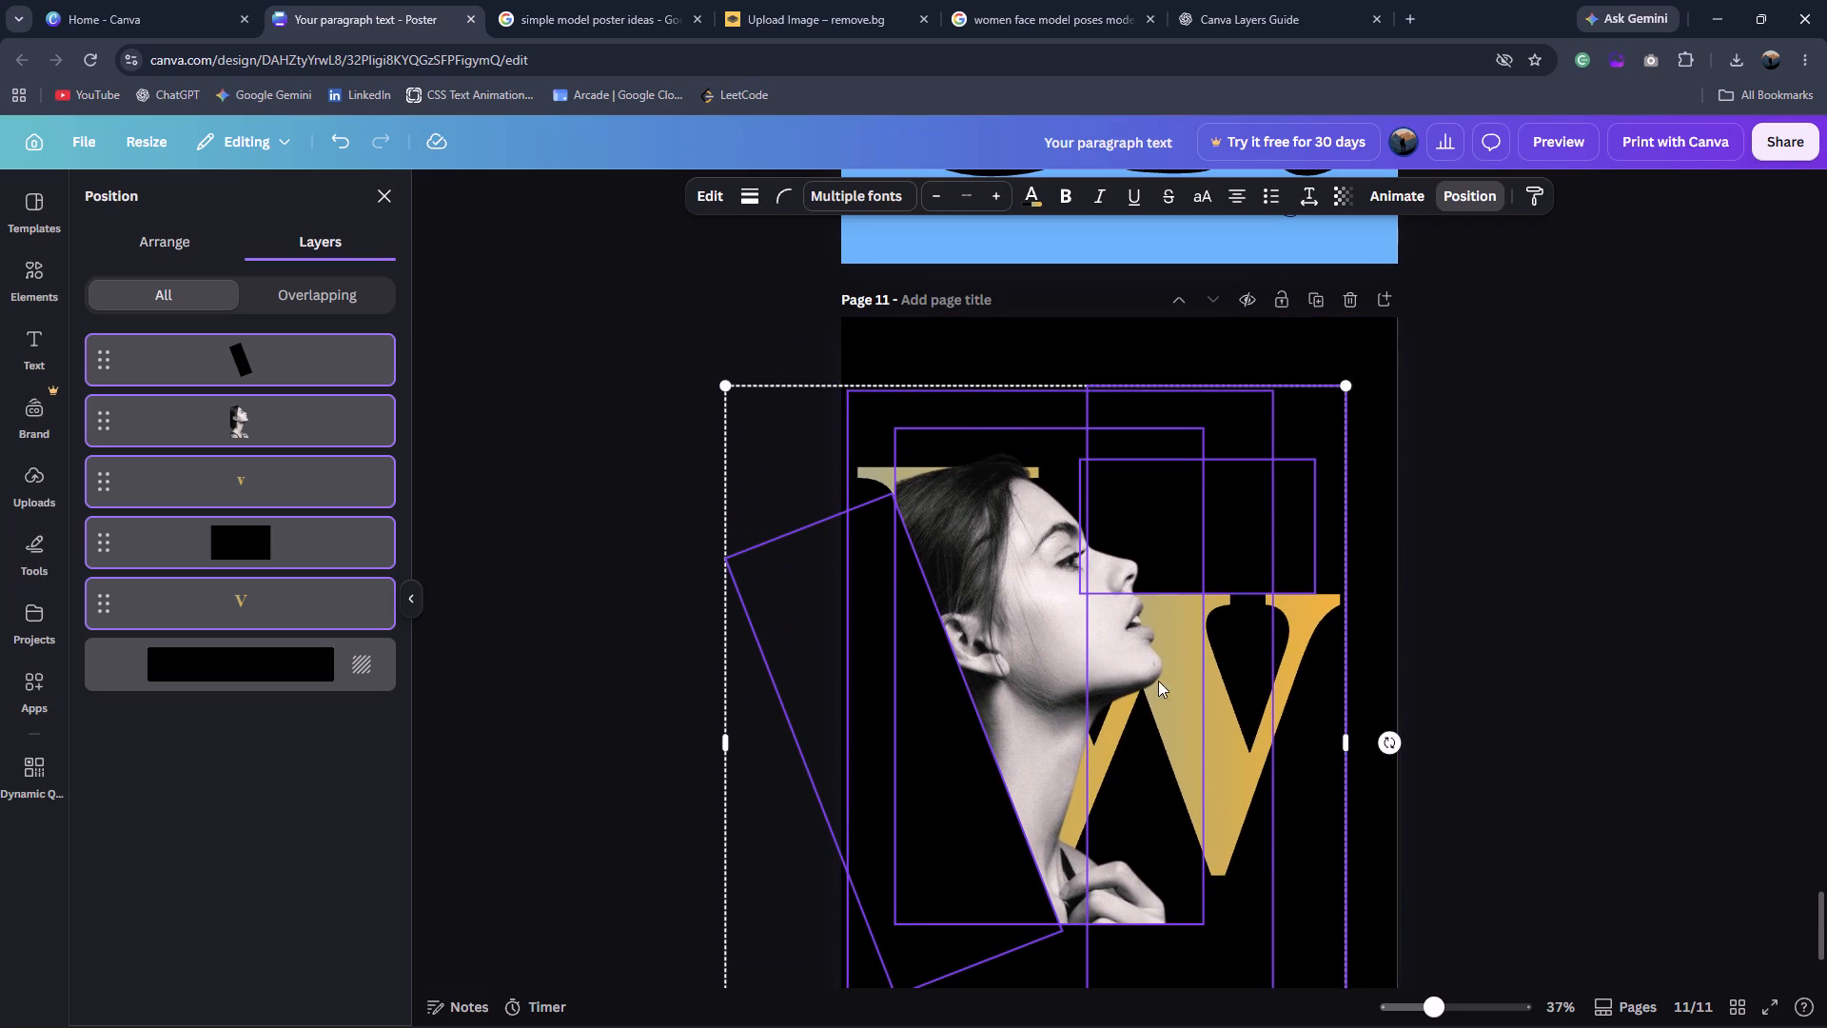
left_click_drag(1139, 718, 1148, 675)
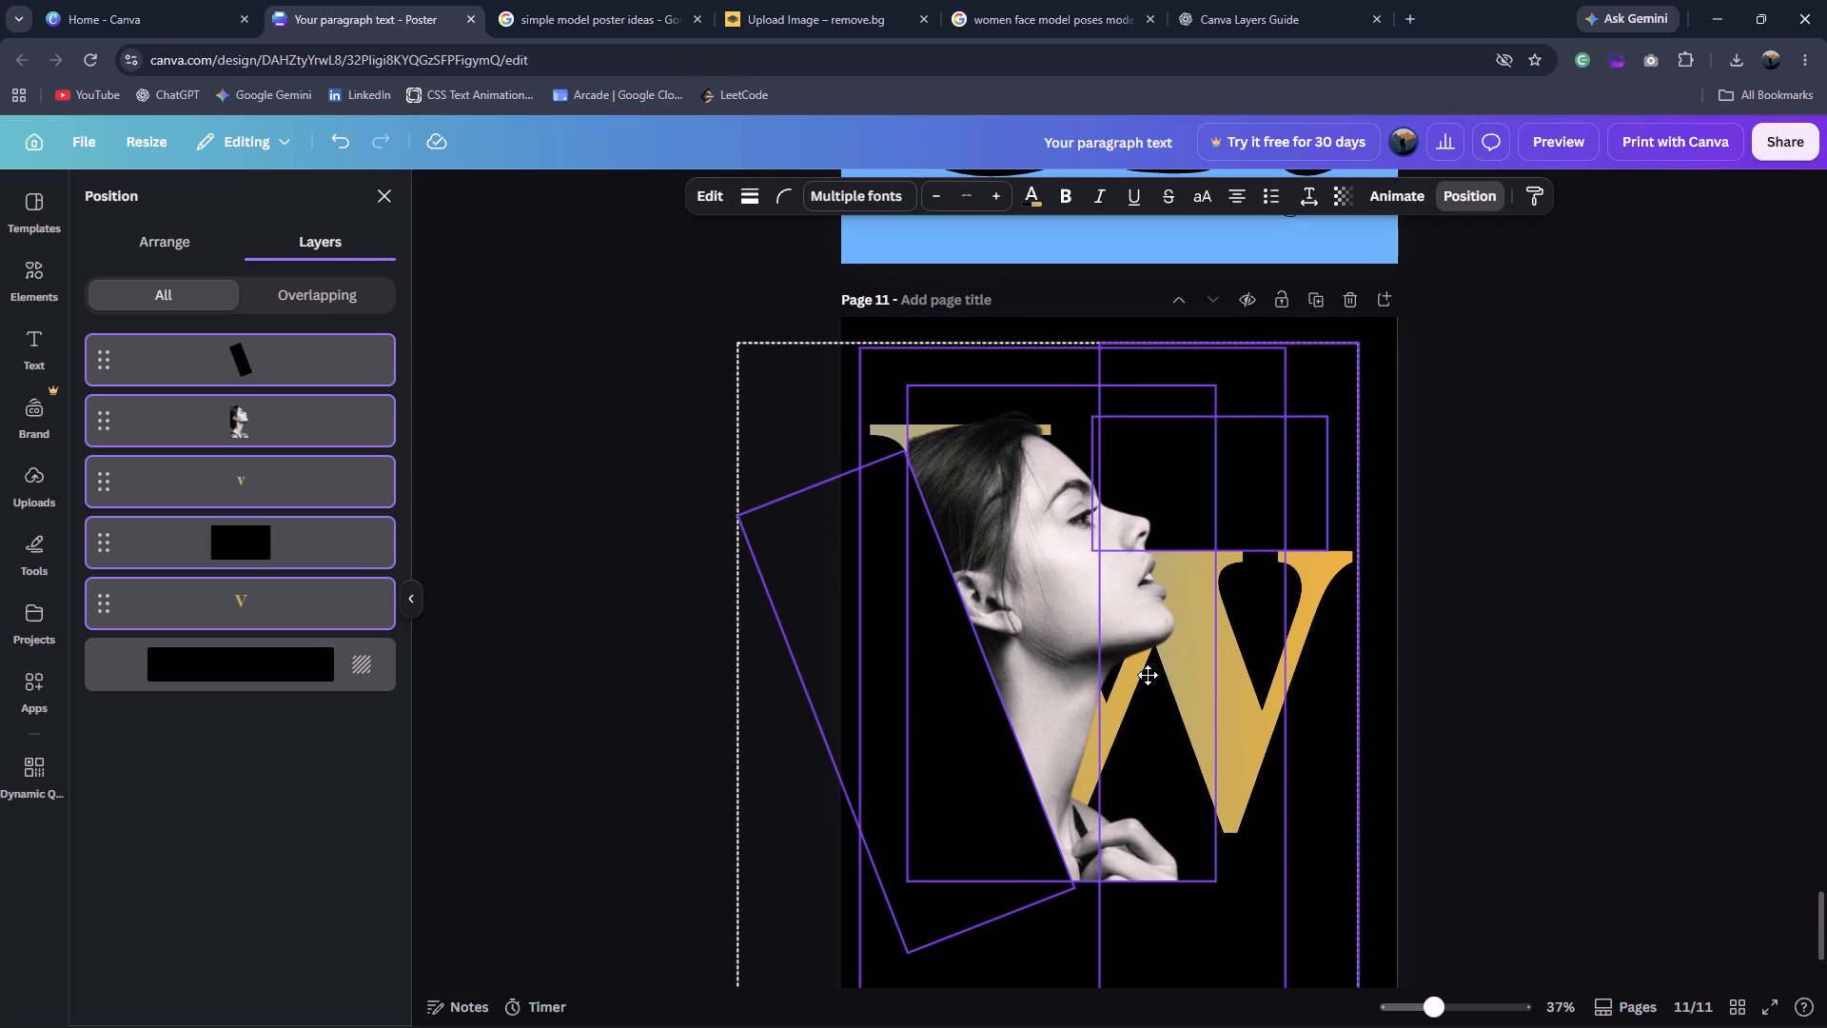
left_click_drag(1148, 675, 1132, 673)
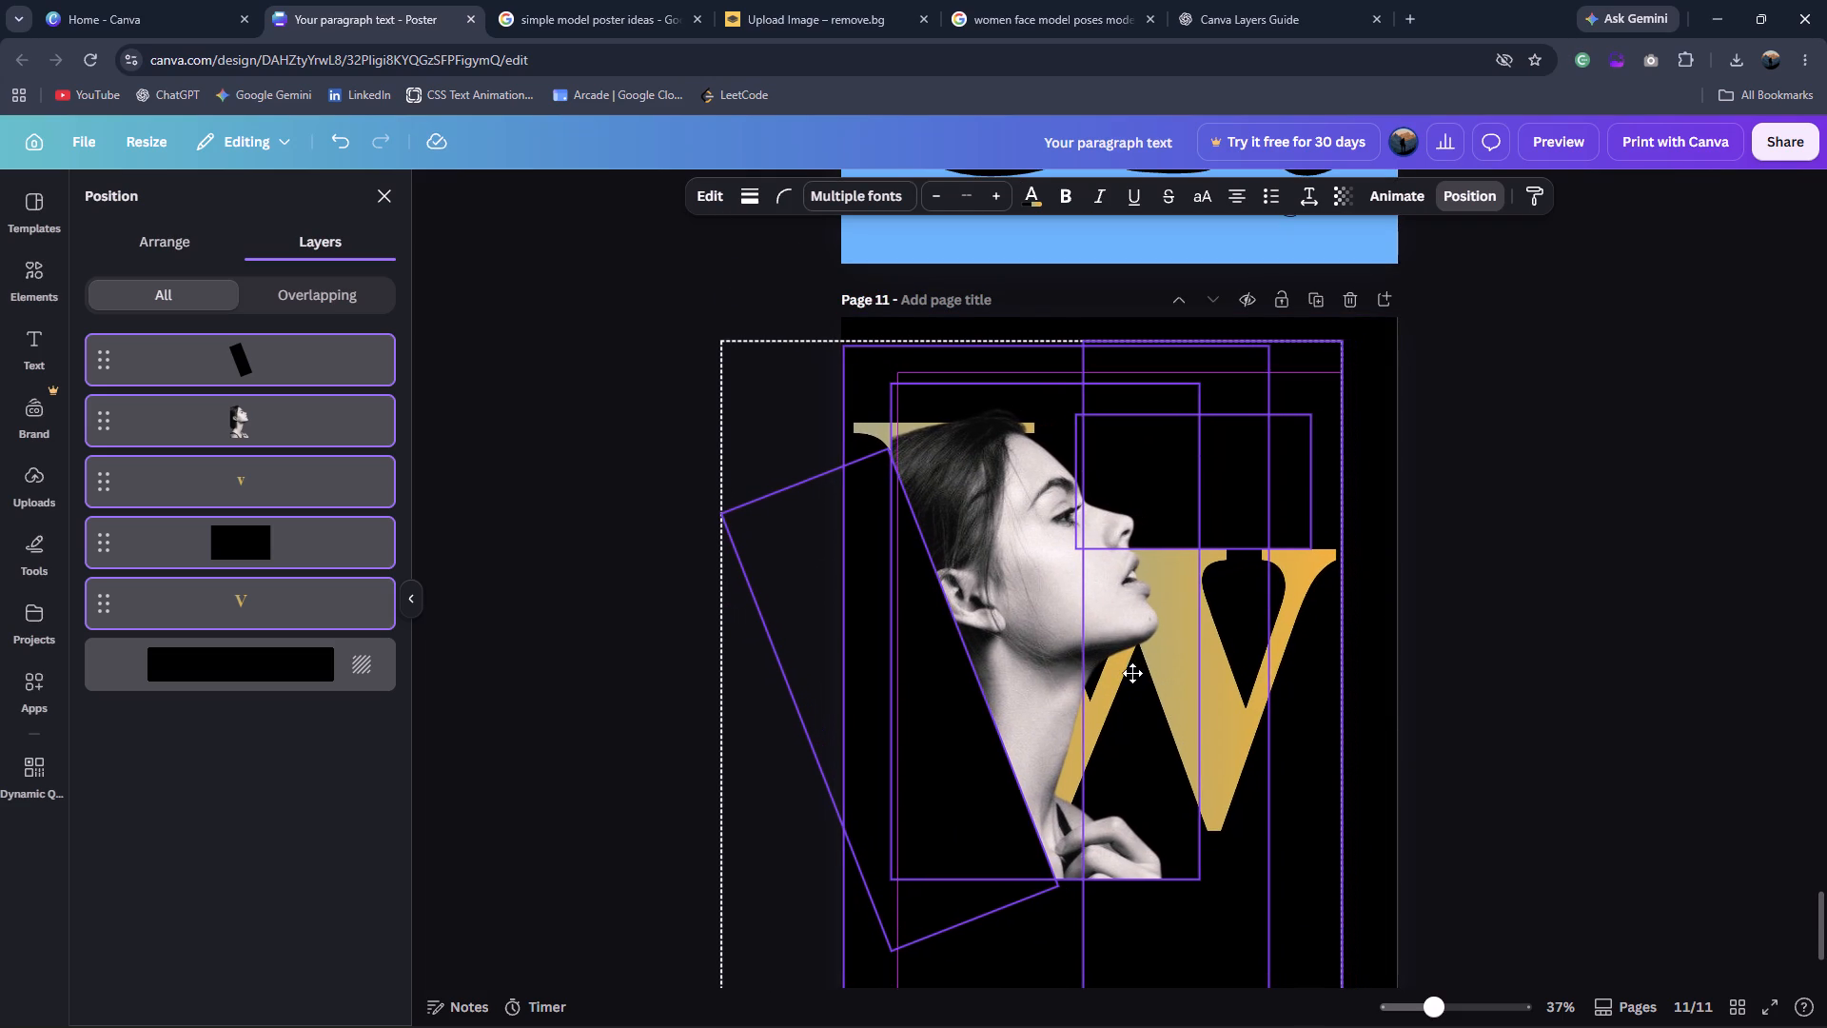
left_click_drag(1132, 673, 1130, 685)
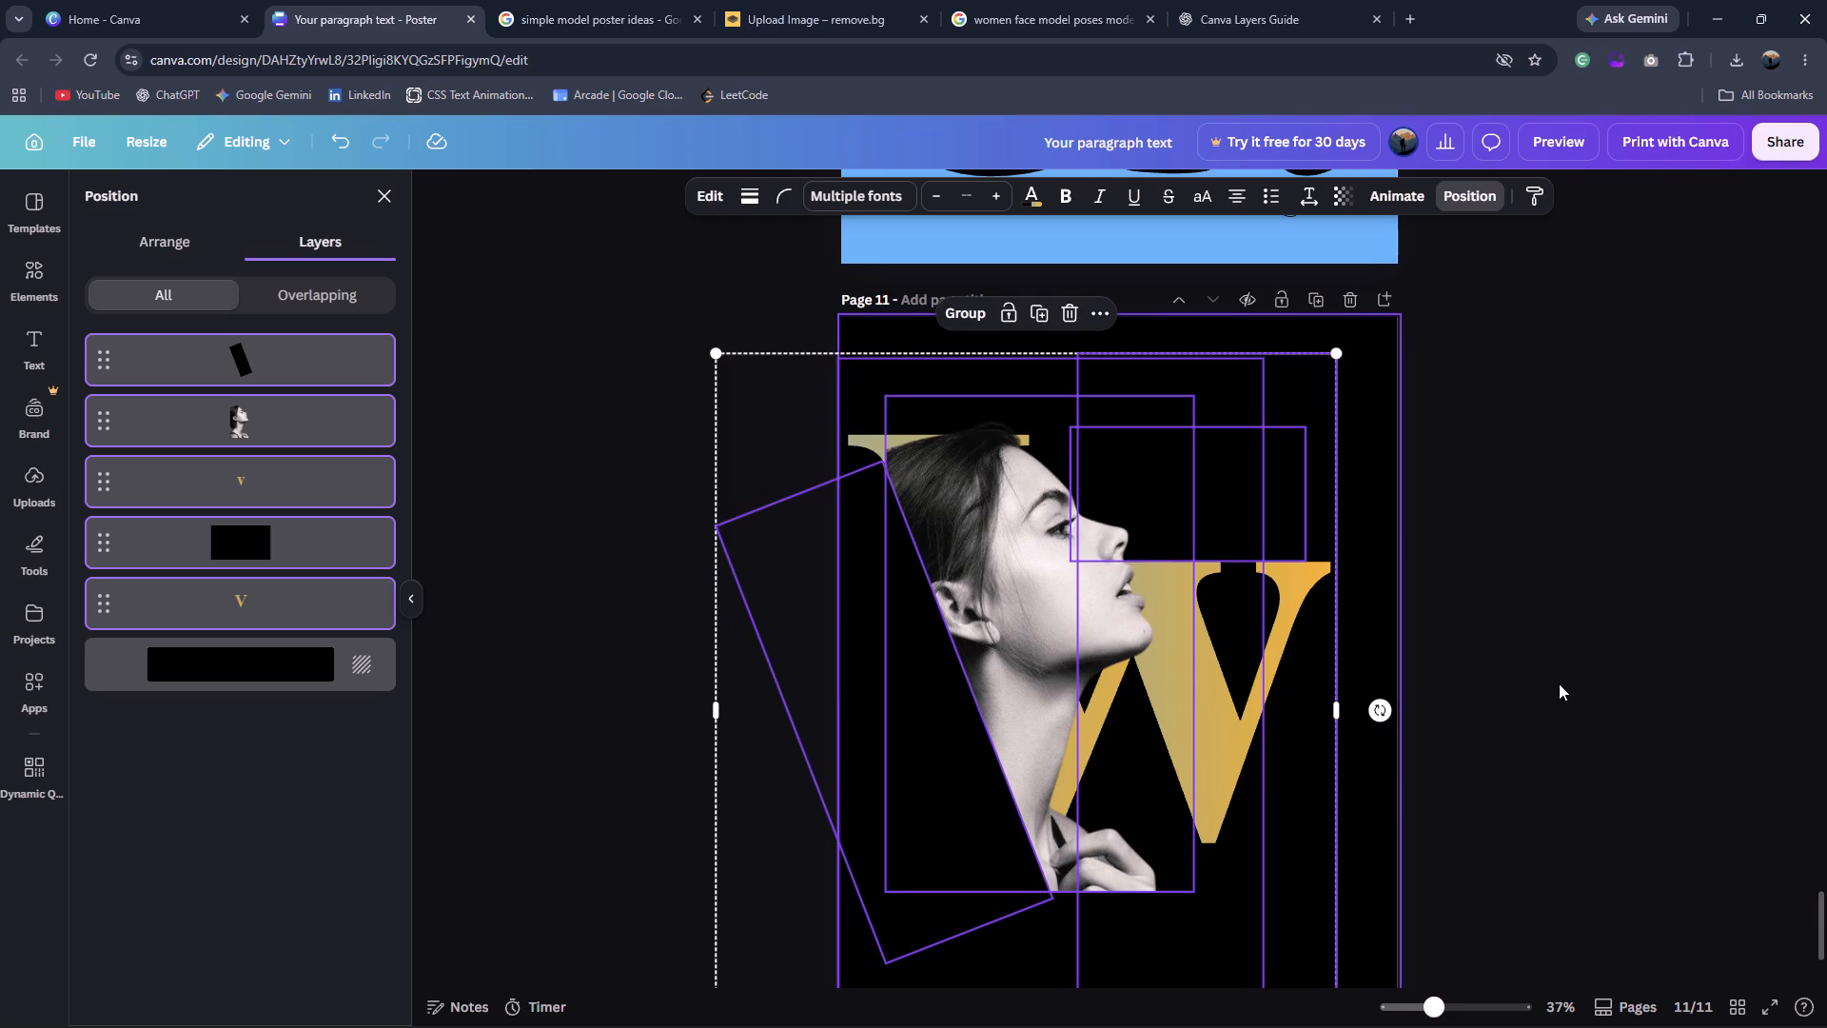
Compare the poster composition with the reference fashion poster, and check its previous placement against the current one.
left_click(1559, 683)
left_click(1559, 683)
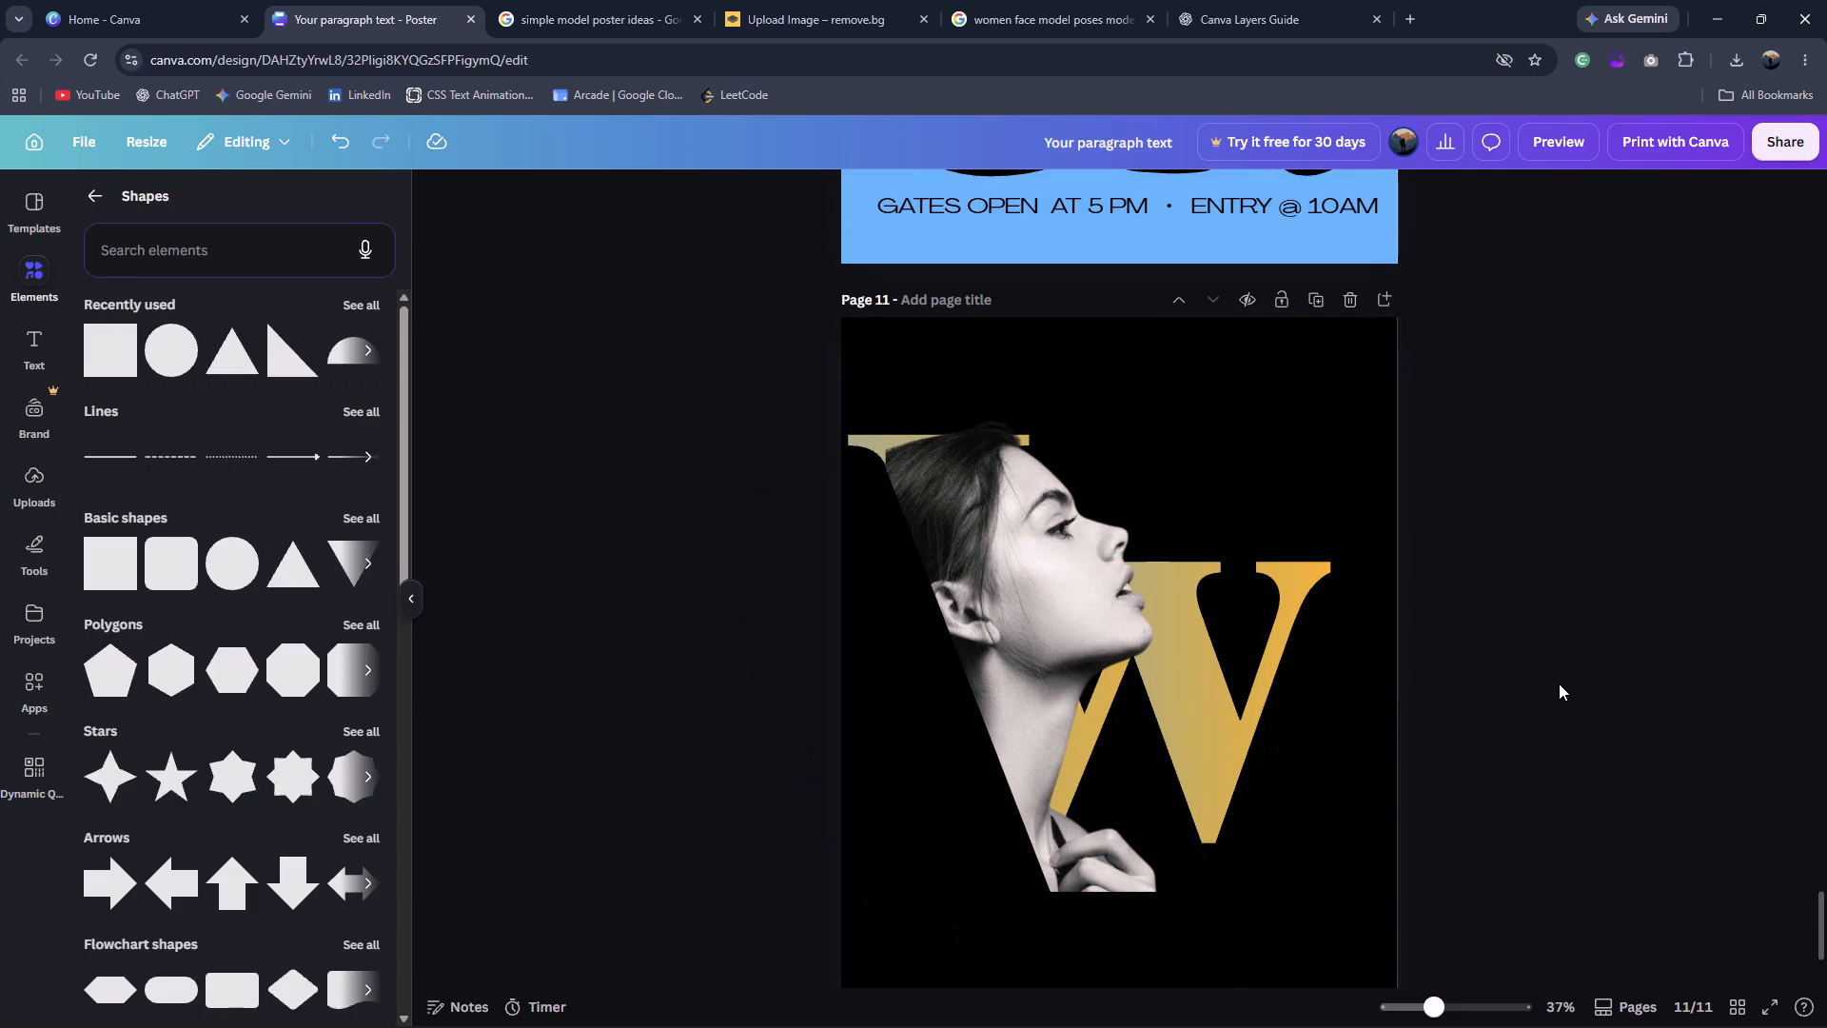
scroll(1559, 683, "down", 2)
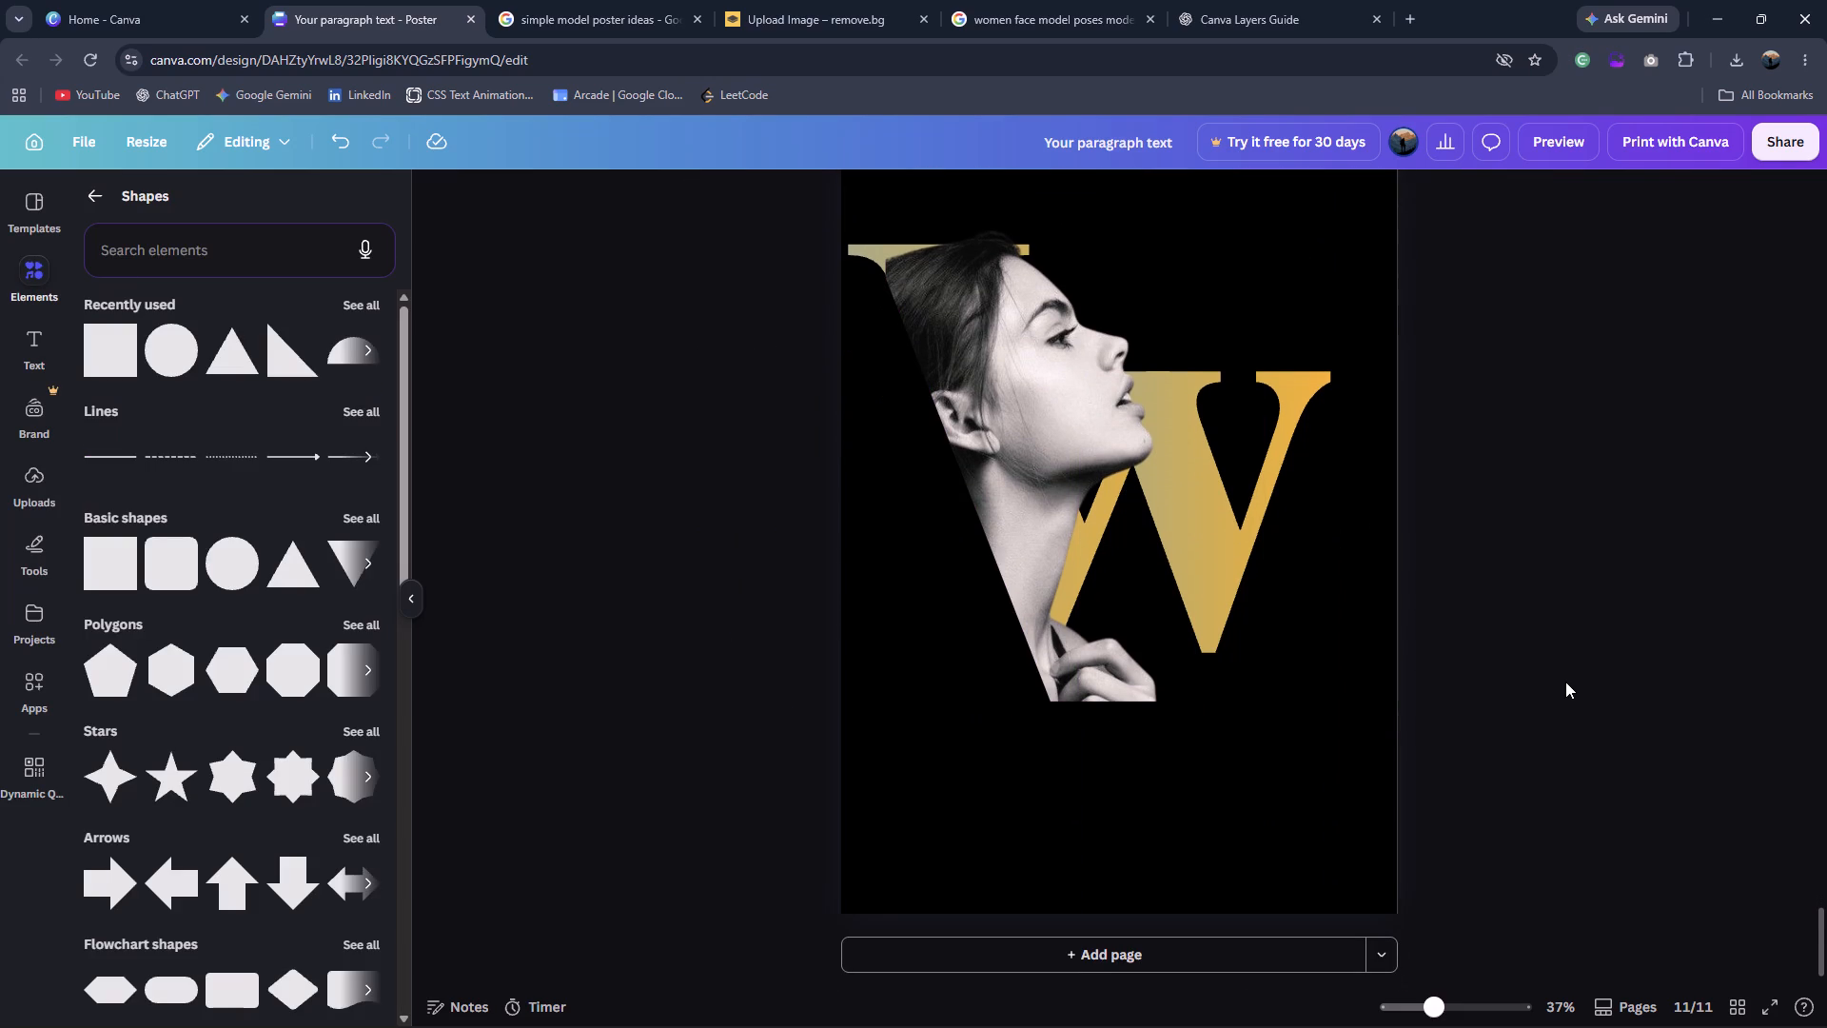
left_click(634, 1)
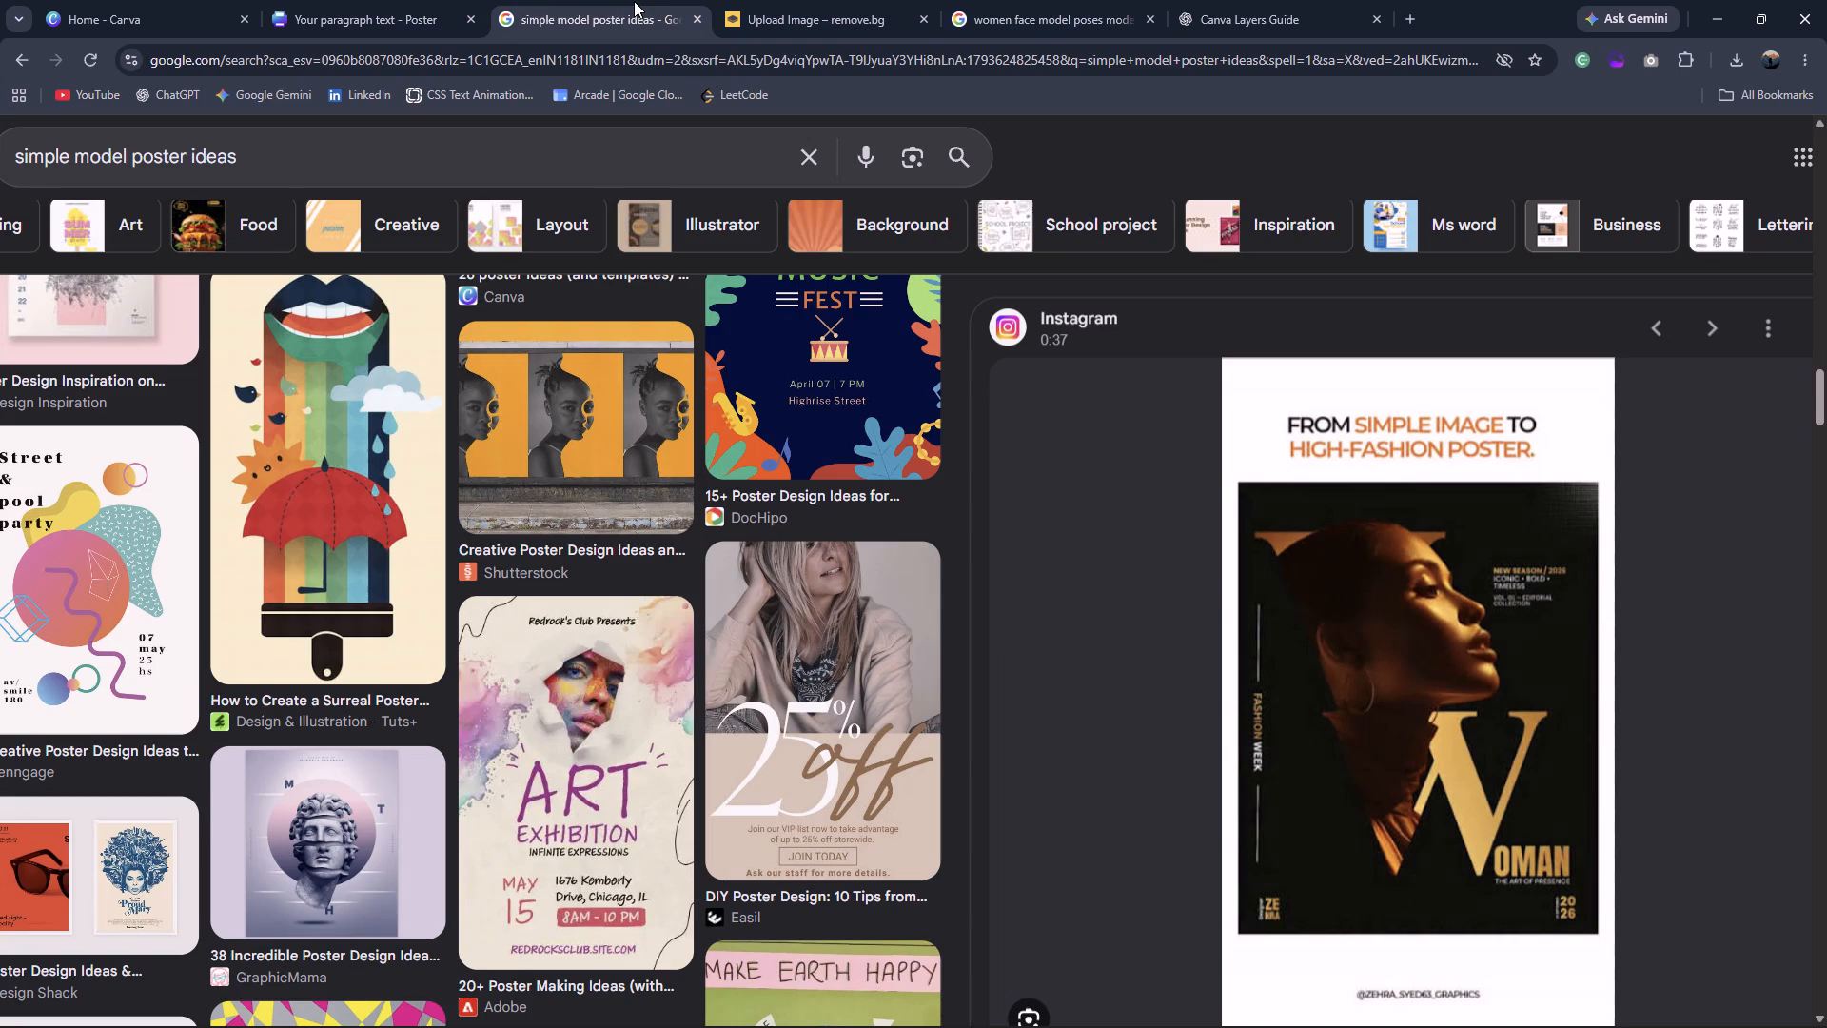
left_click(388, 0)
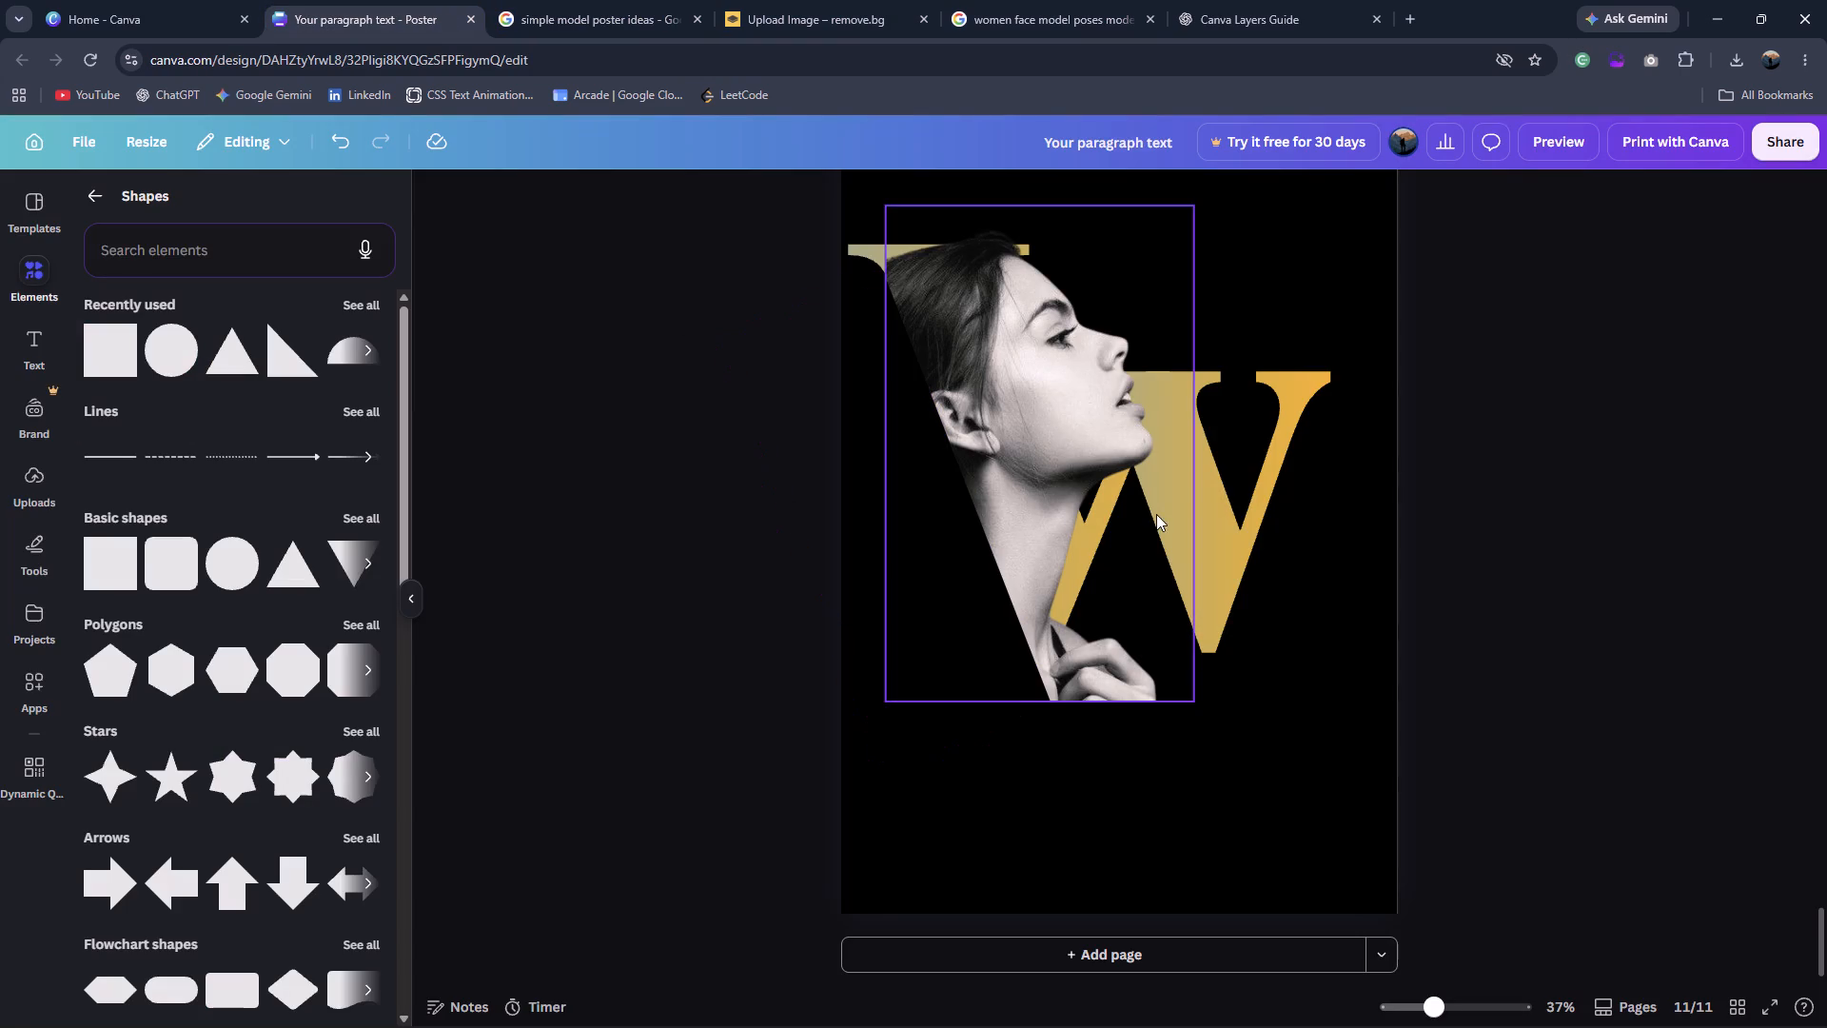
scroll(1557, 674, "up", 1)
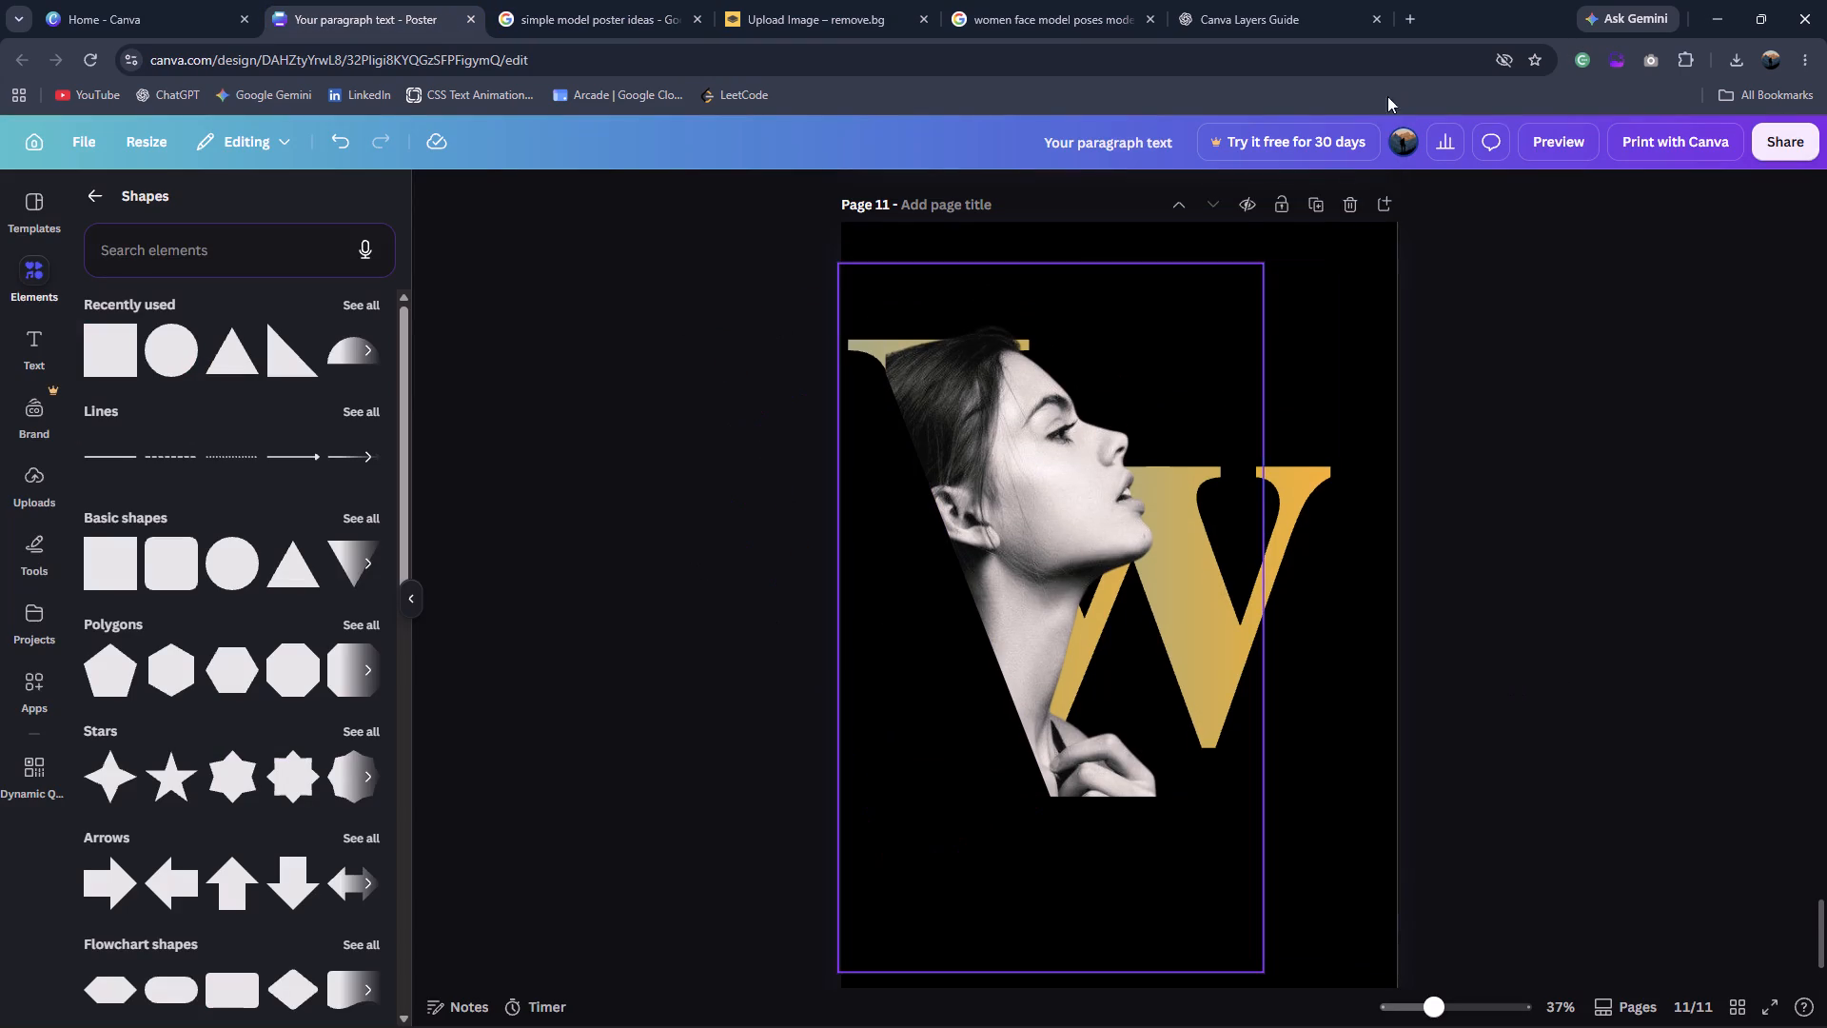
key("ctrl+z")
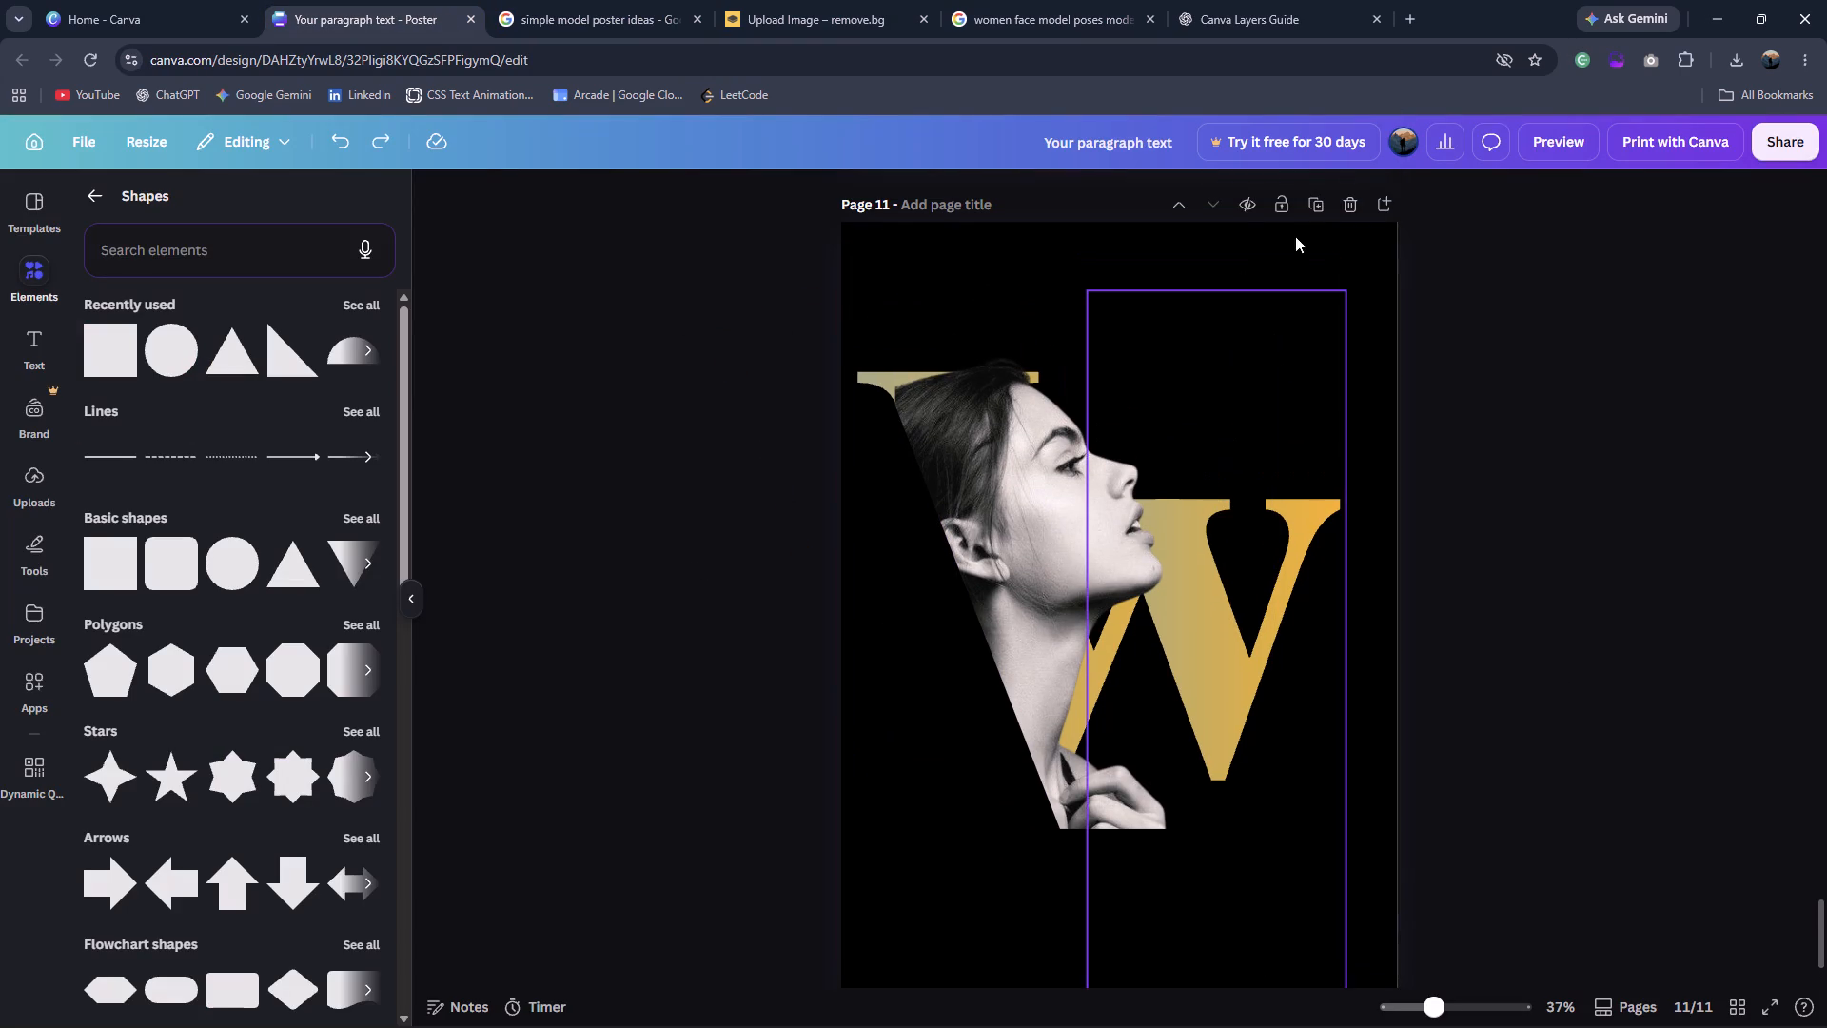
key("ctrl+y")
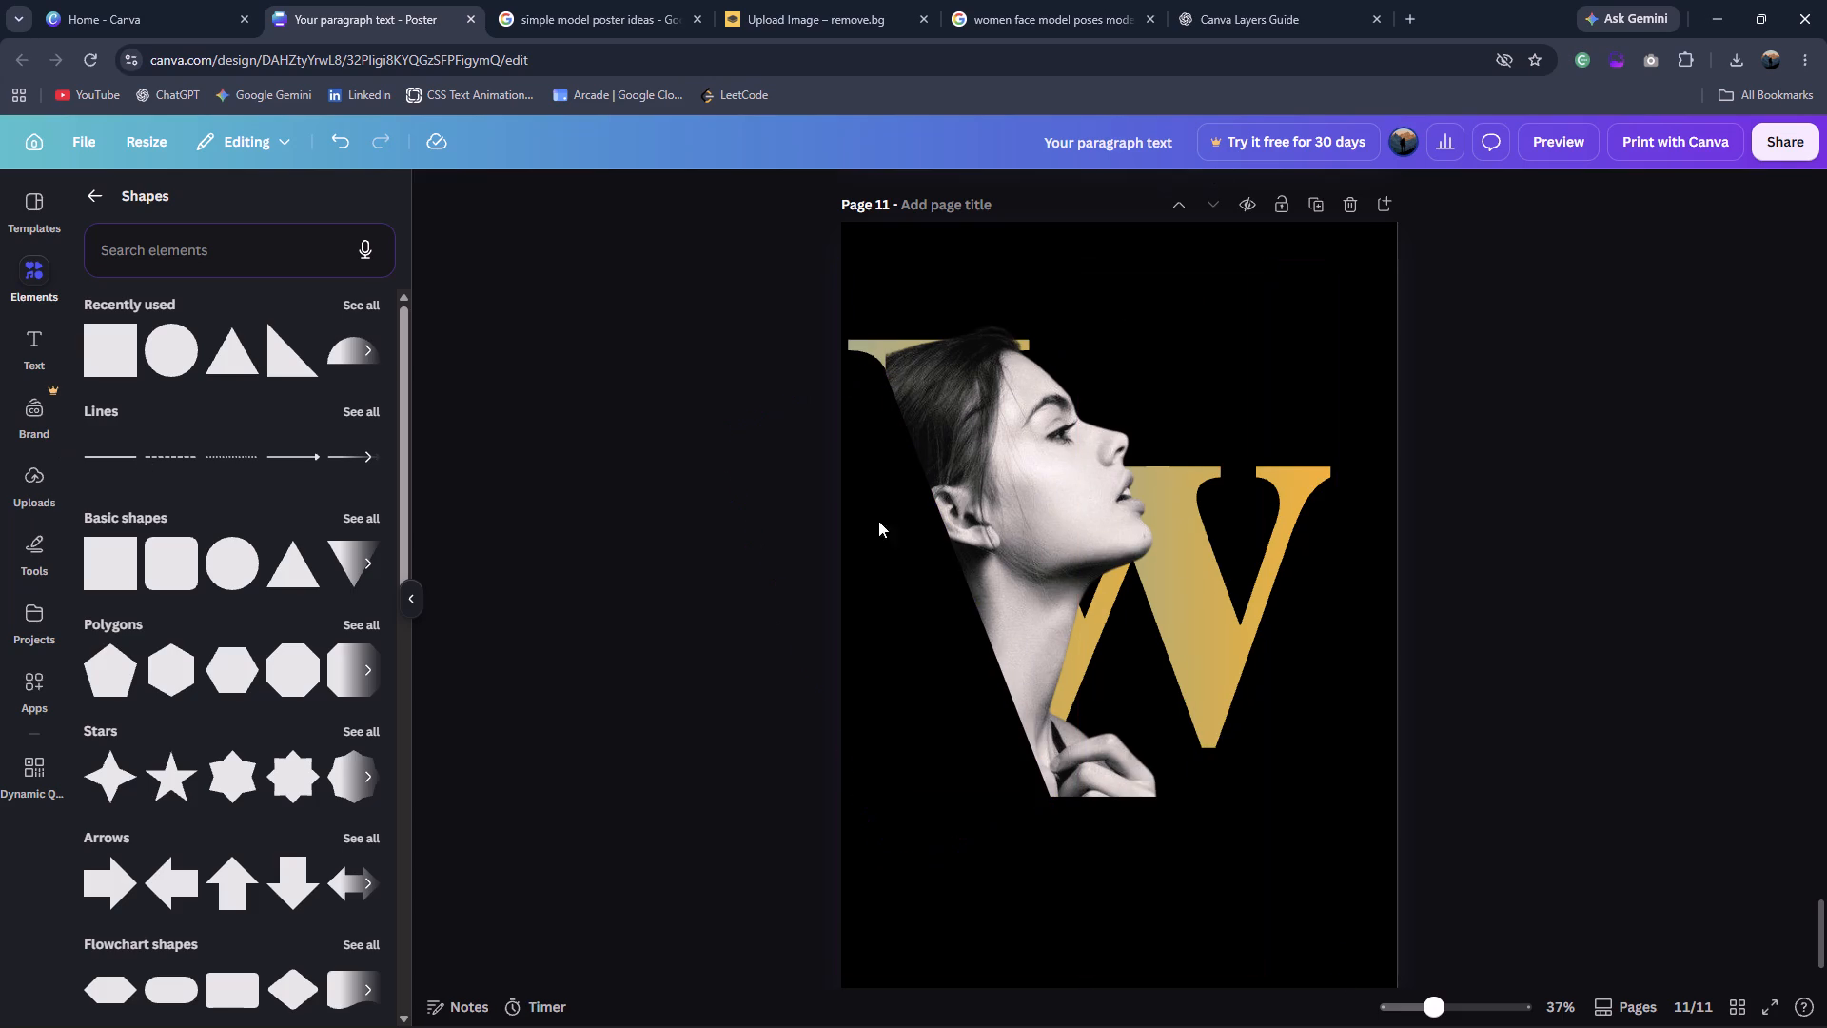
Select both gold letters, the portrait and the two black rectangles together and scale them up proportionally to nearly fill the page width.
left_click(1031, 521)
left_click(1365, 196)
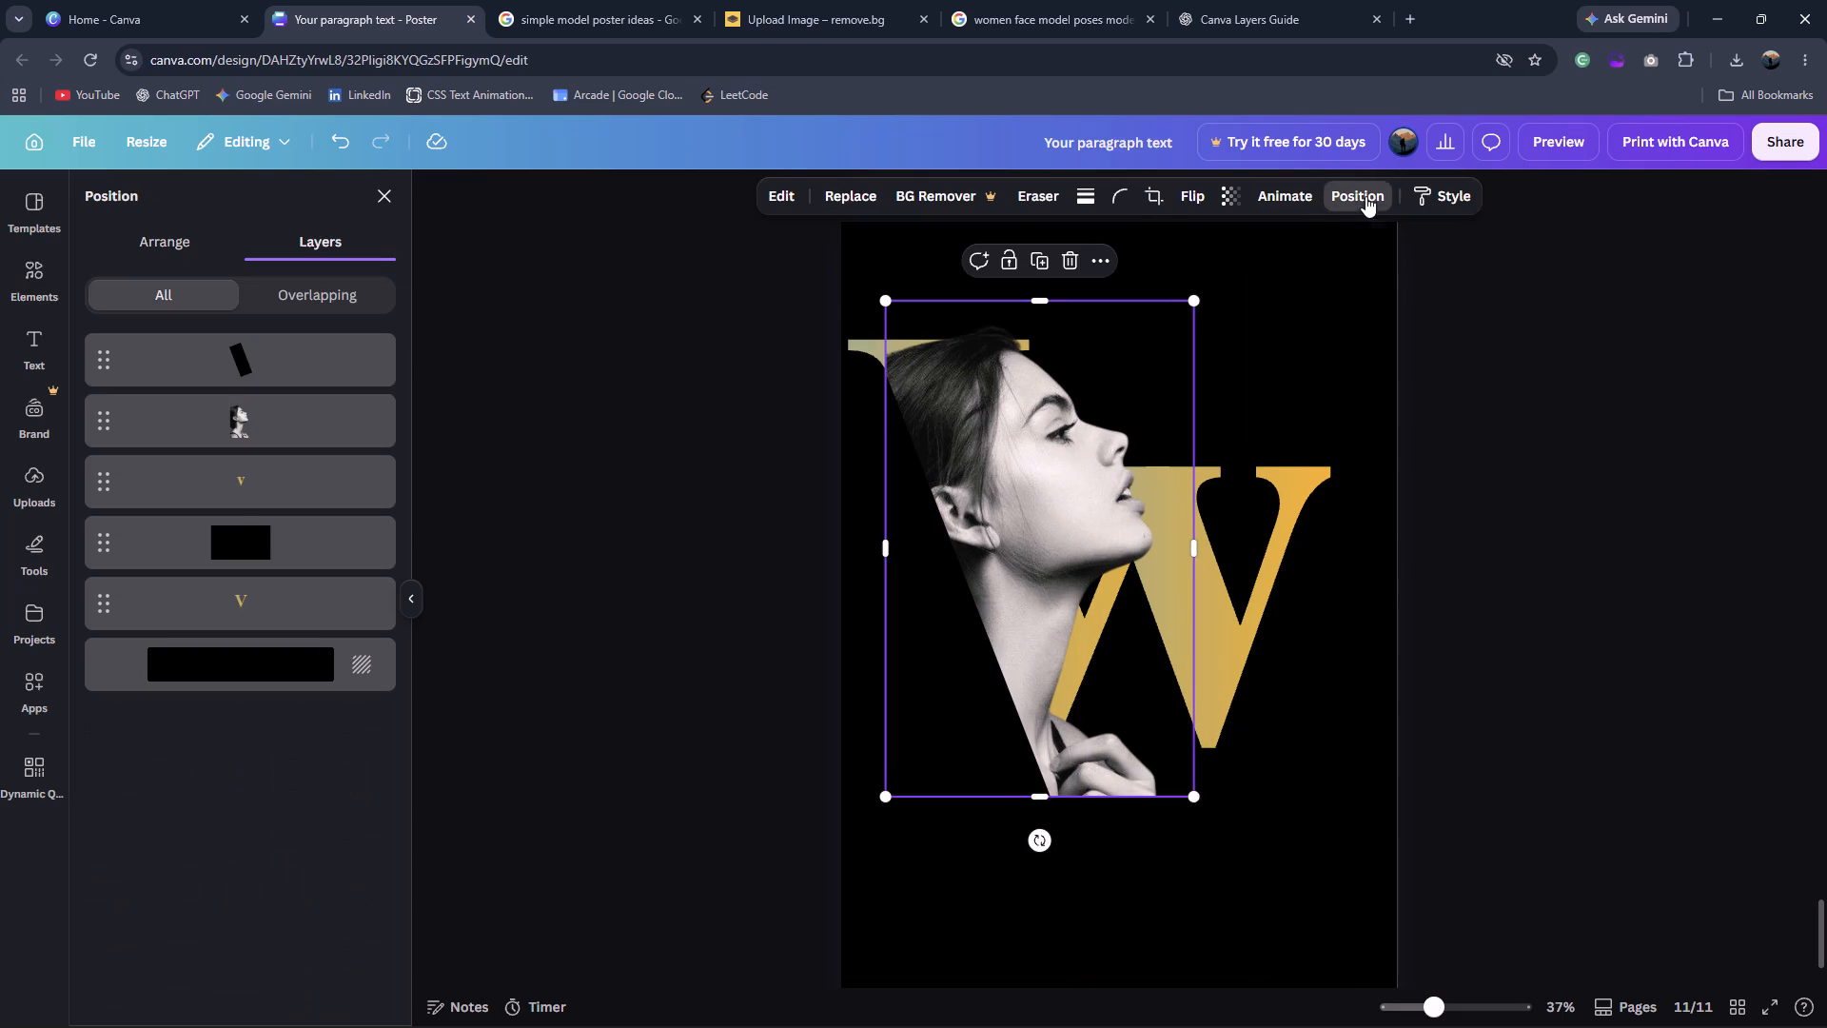
left_click(344, 366)
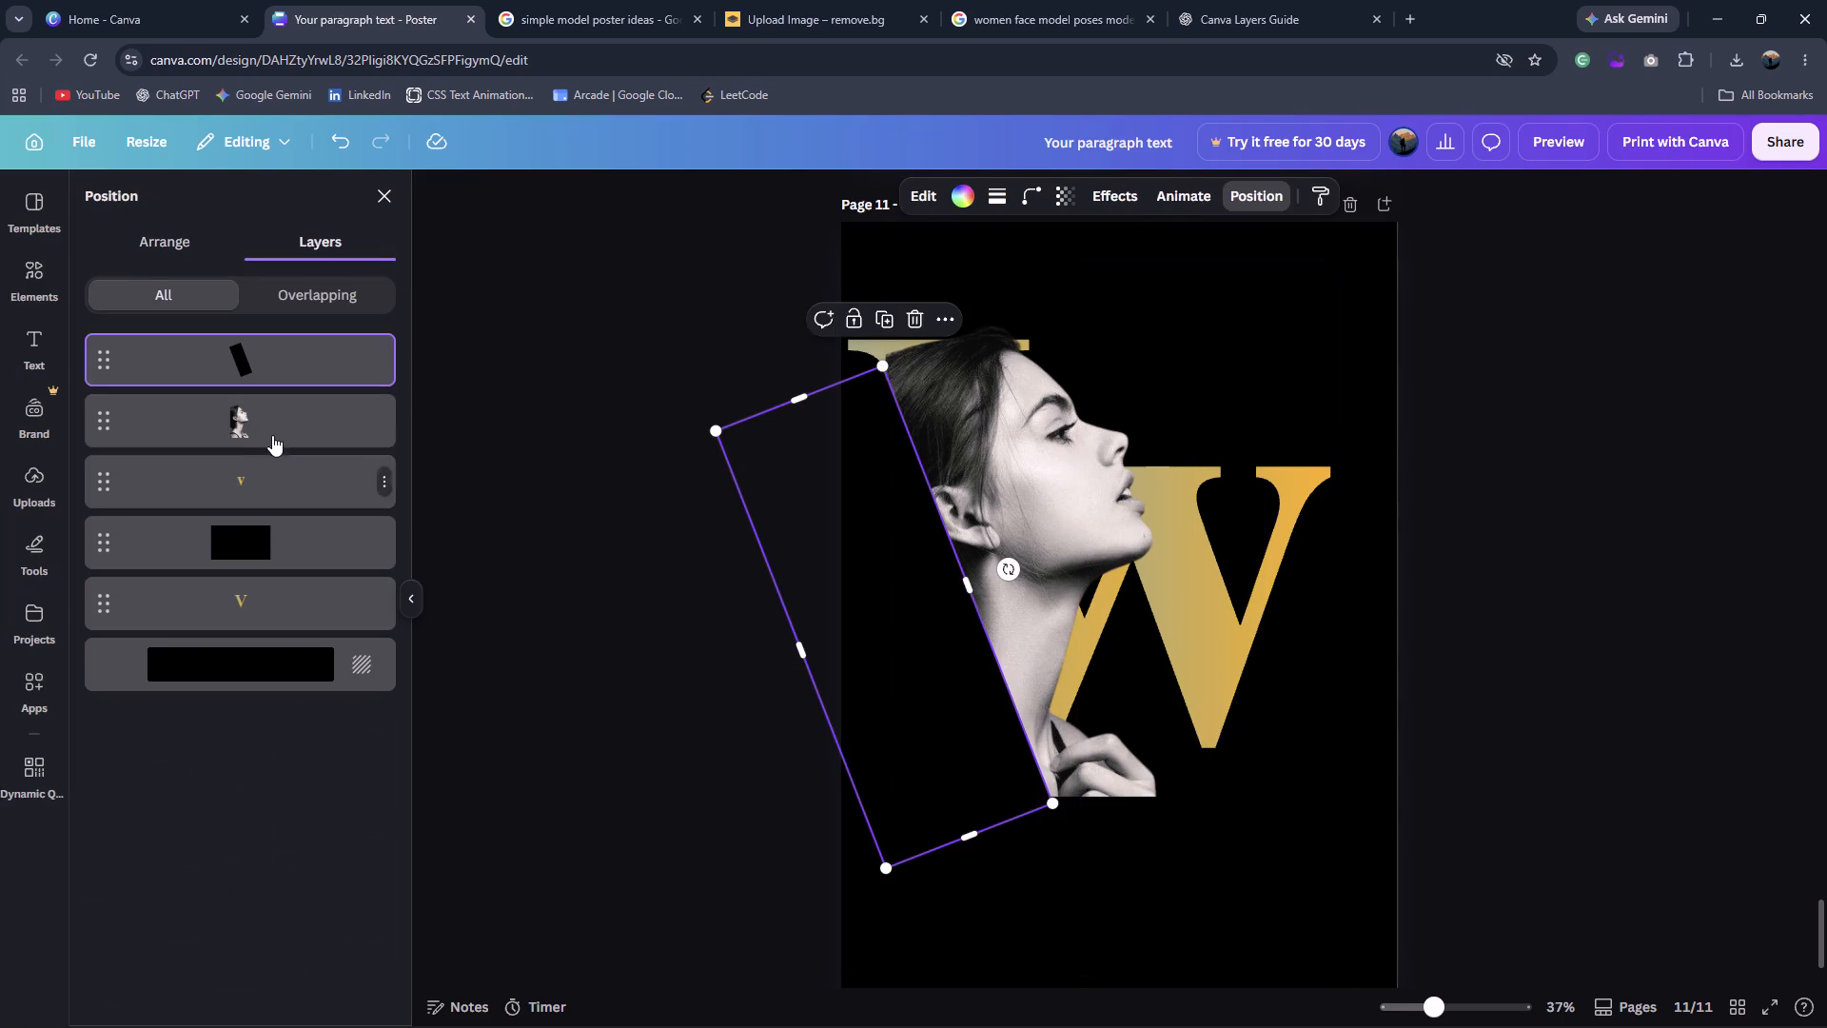
left_click(274, 434, "shift")
left_click(279, 470, "shift")
left_click(274, 539, "shift")
left_click(271, 603, "shift")
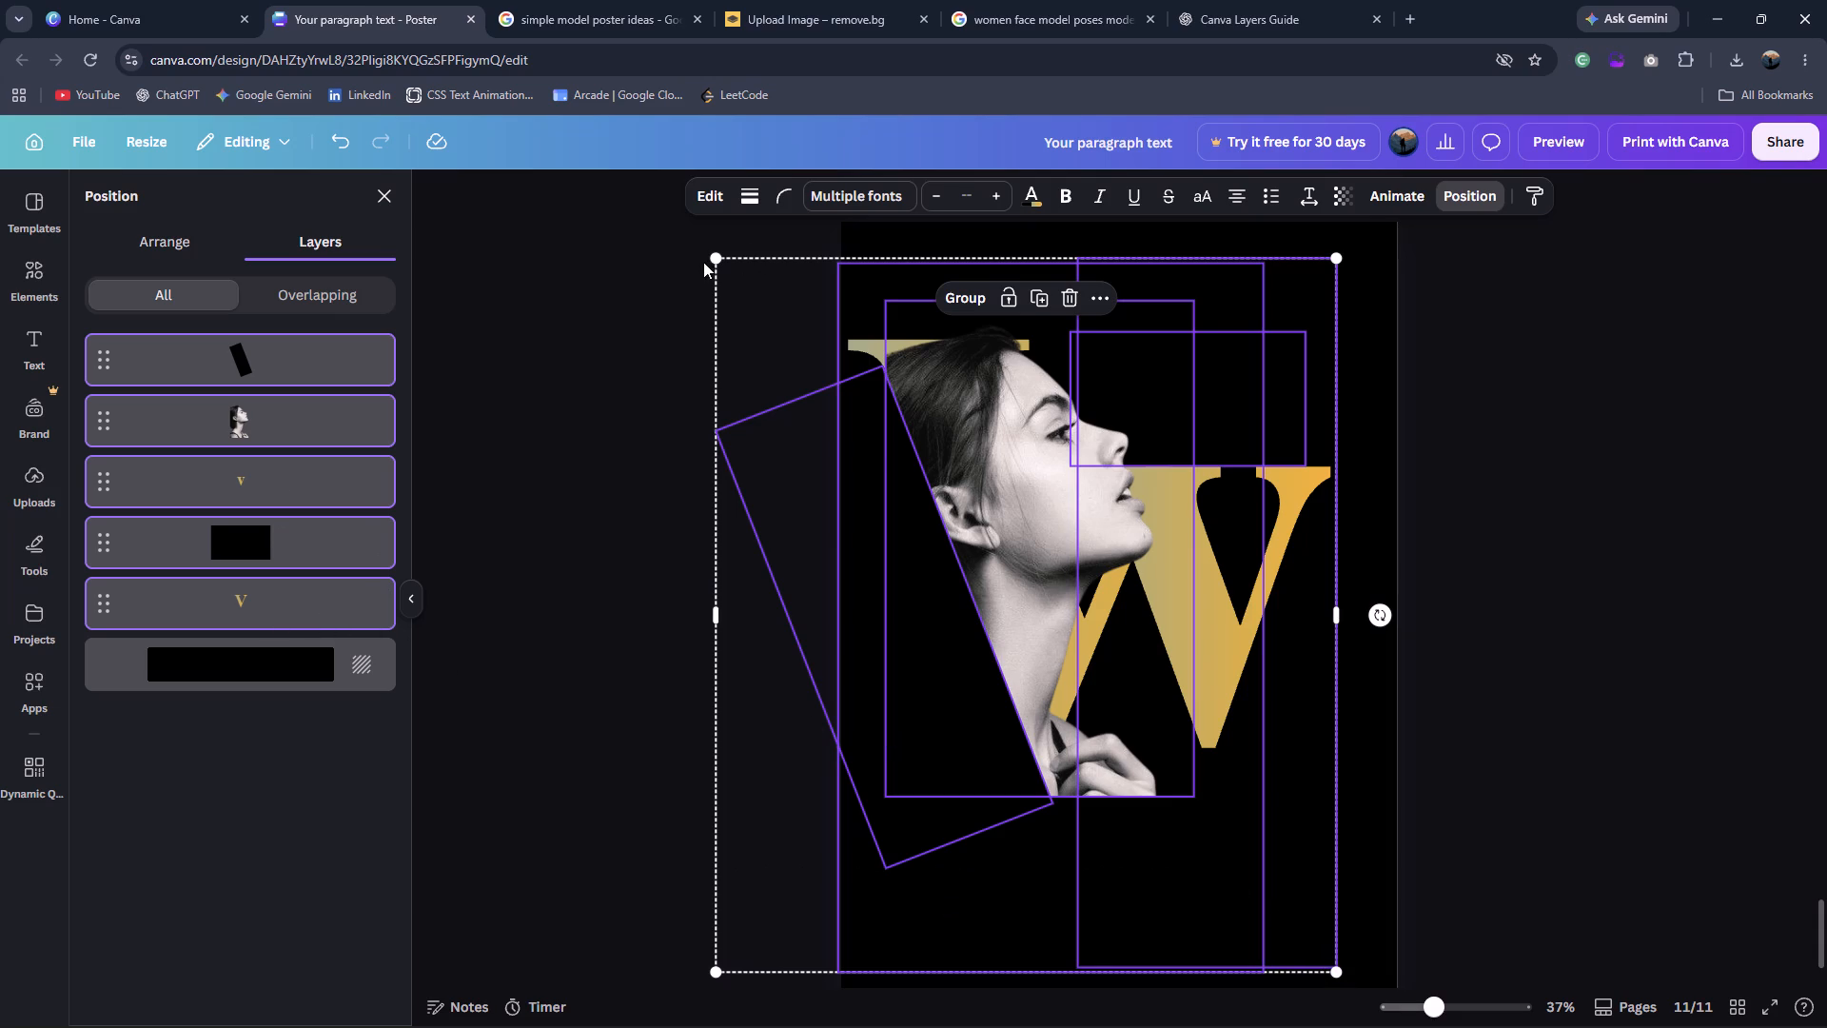
left_click_drag(1336, 976, 1347, 986)
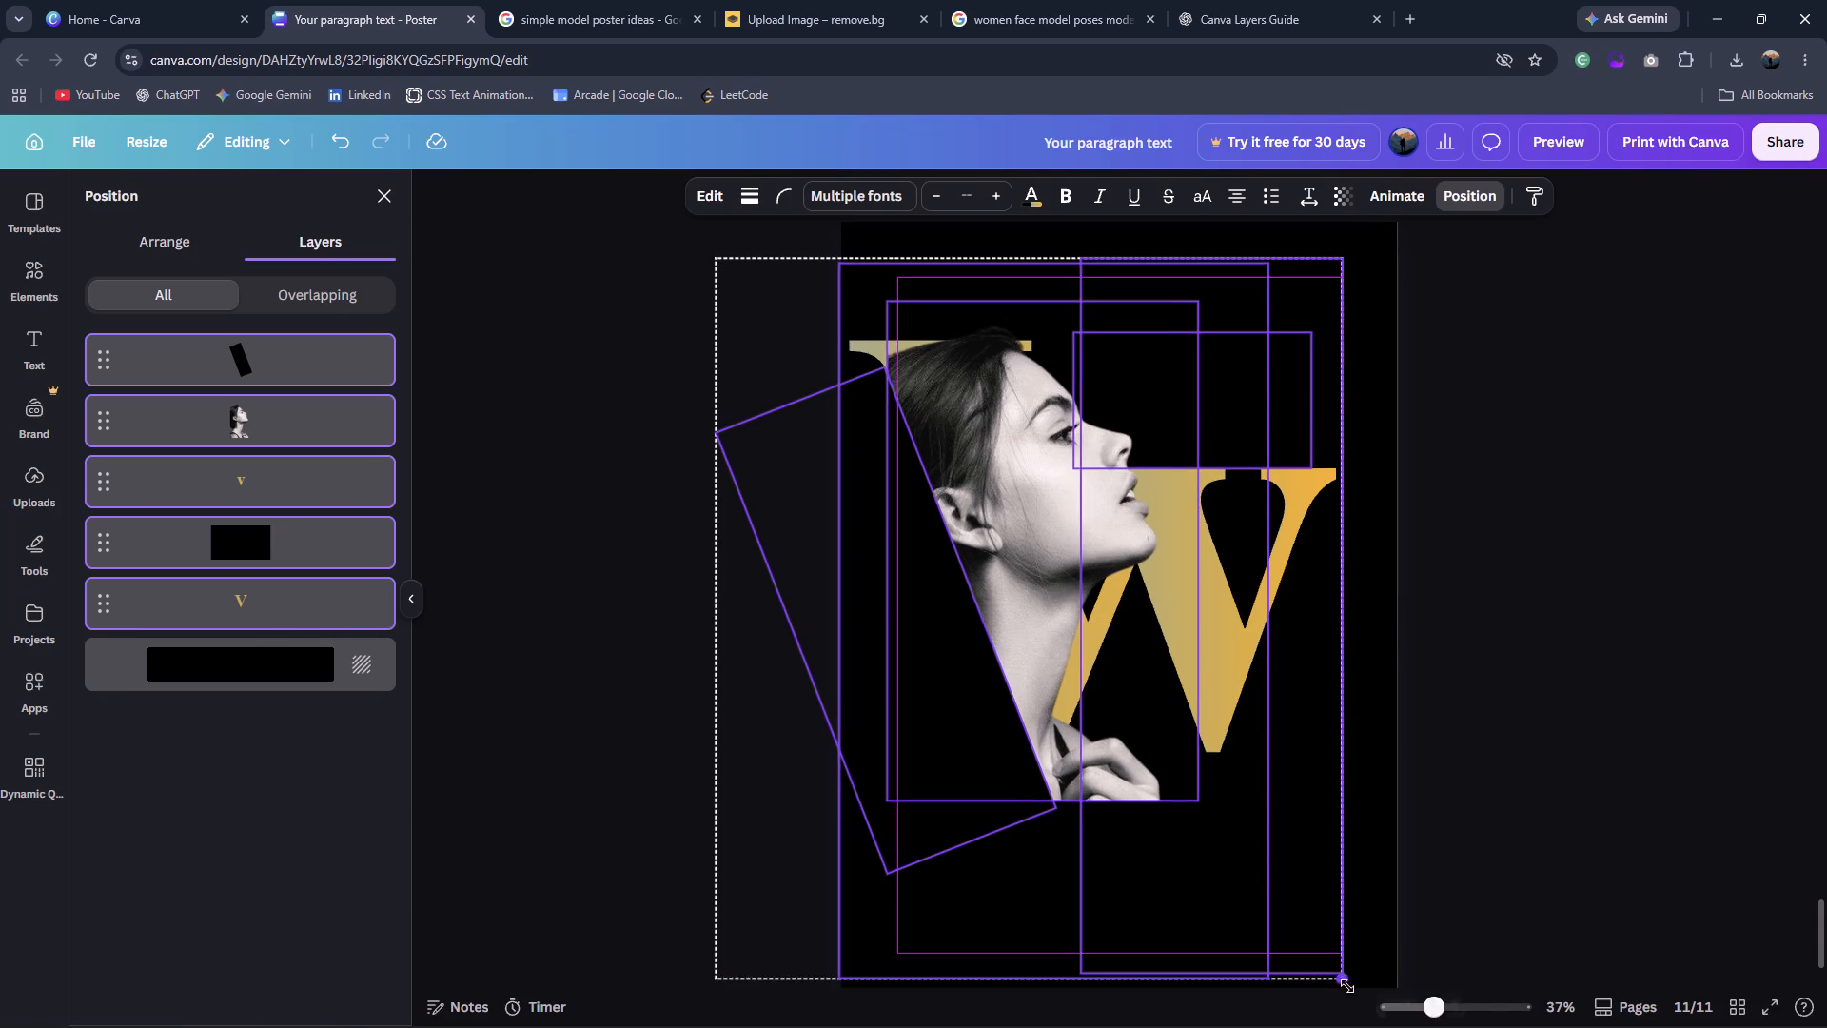
left_click_drag(1347, 986, 1379, 1024)
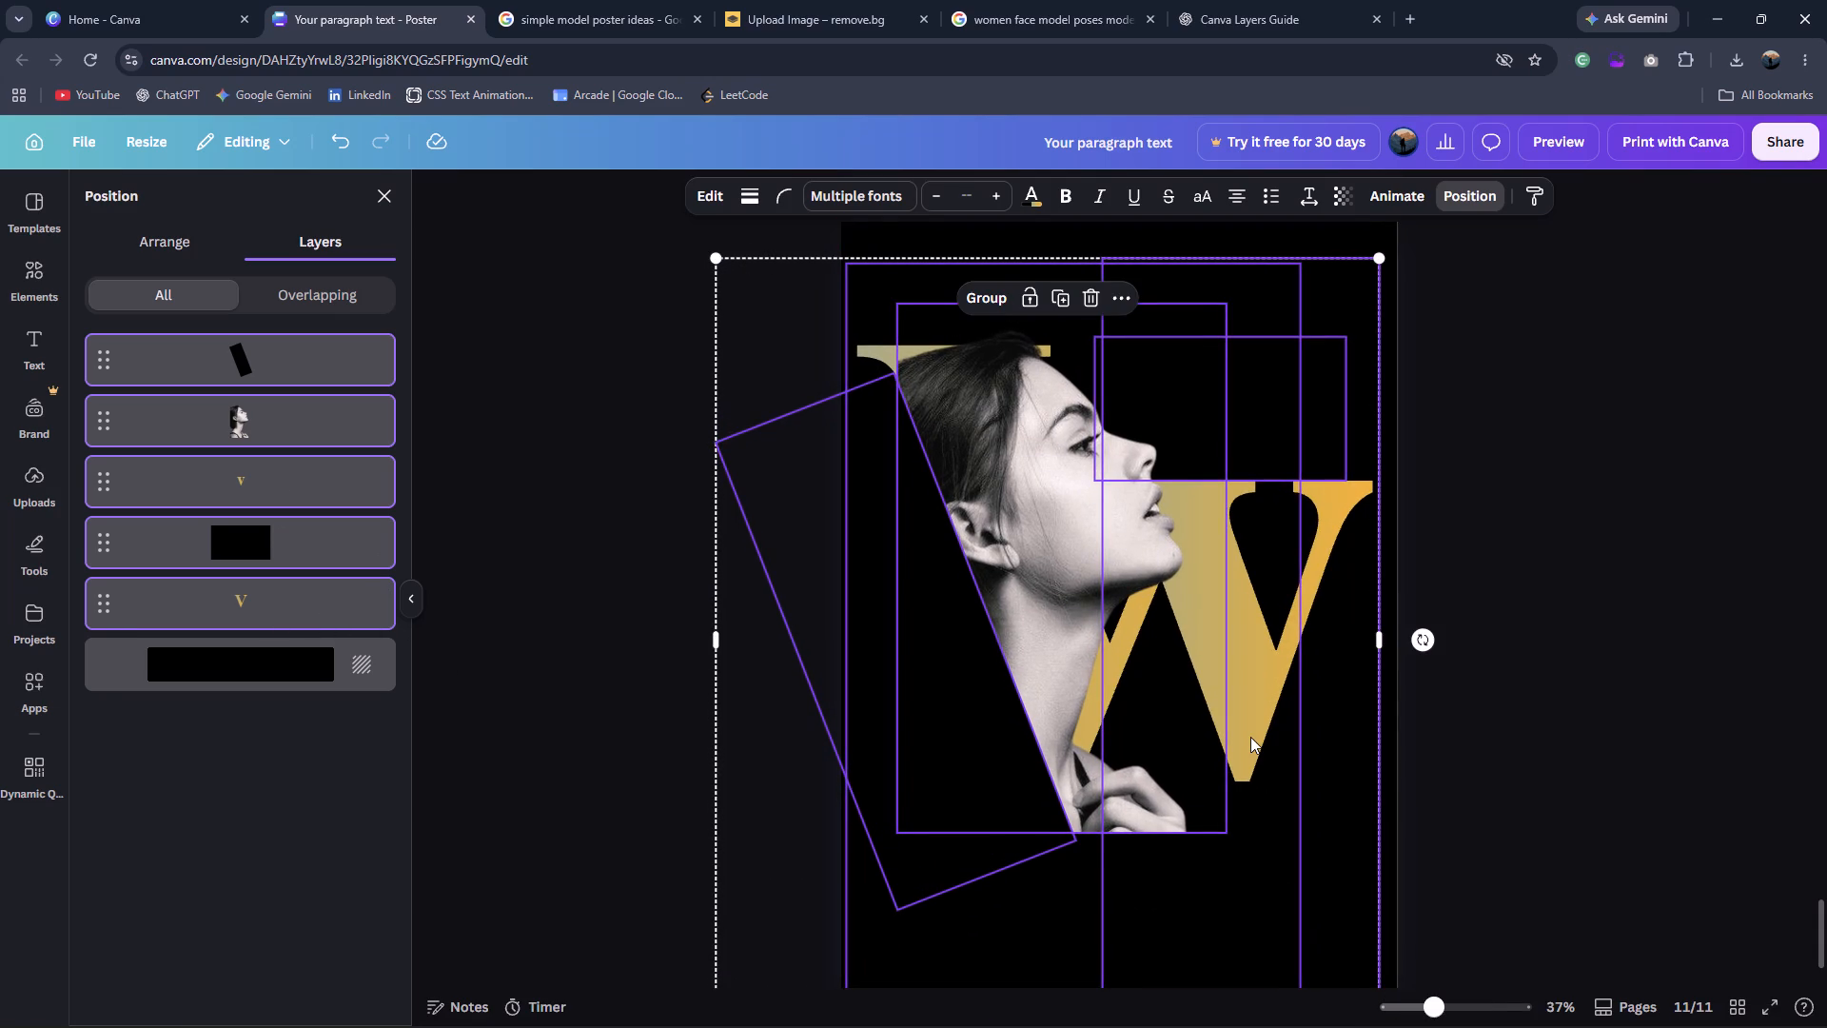
Move the enlarged composition down and slightly left on the page, checking its placement against the reference poster.
left_click_drag(1270, 705, 1257, 744)
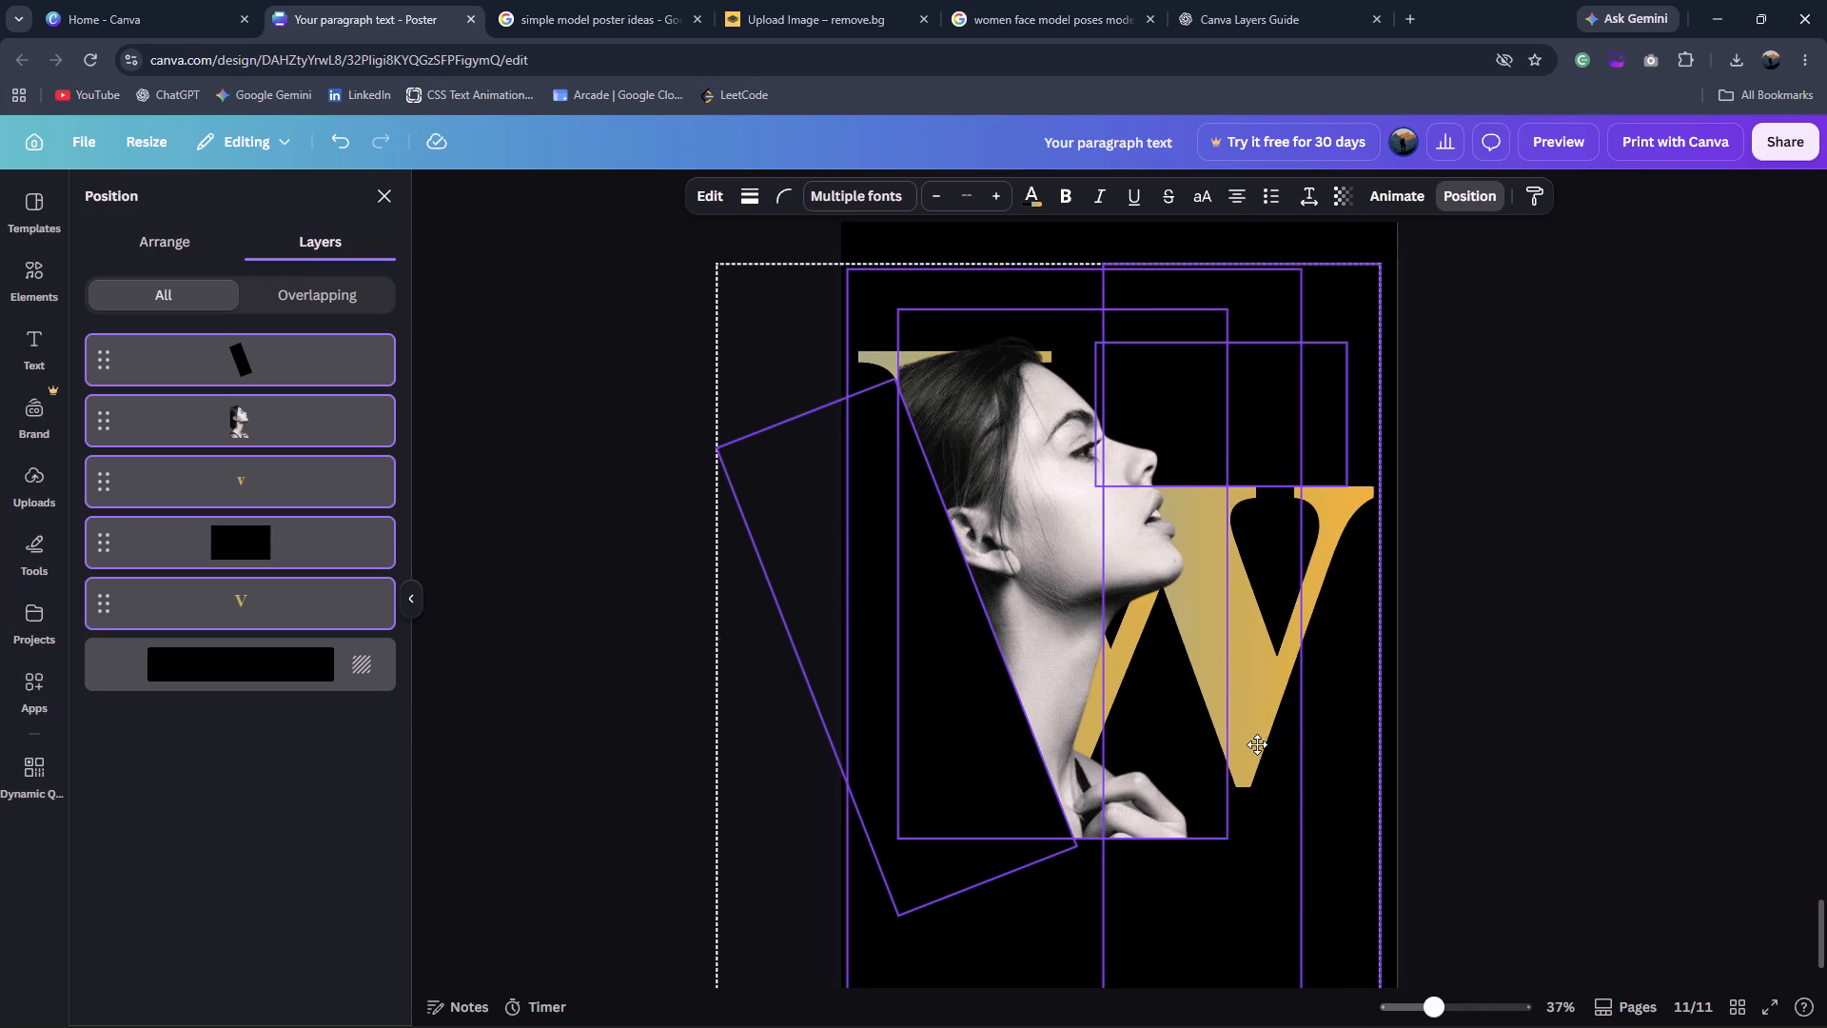
left_click_drag(1257, 744, 1264, 751)
left_click(646, 0)
left_click(354, 0)
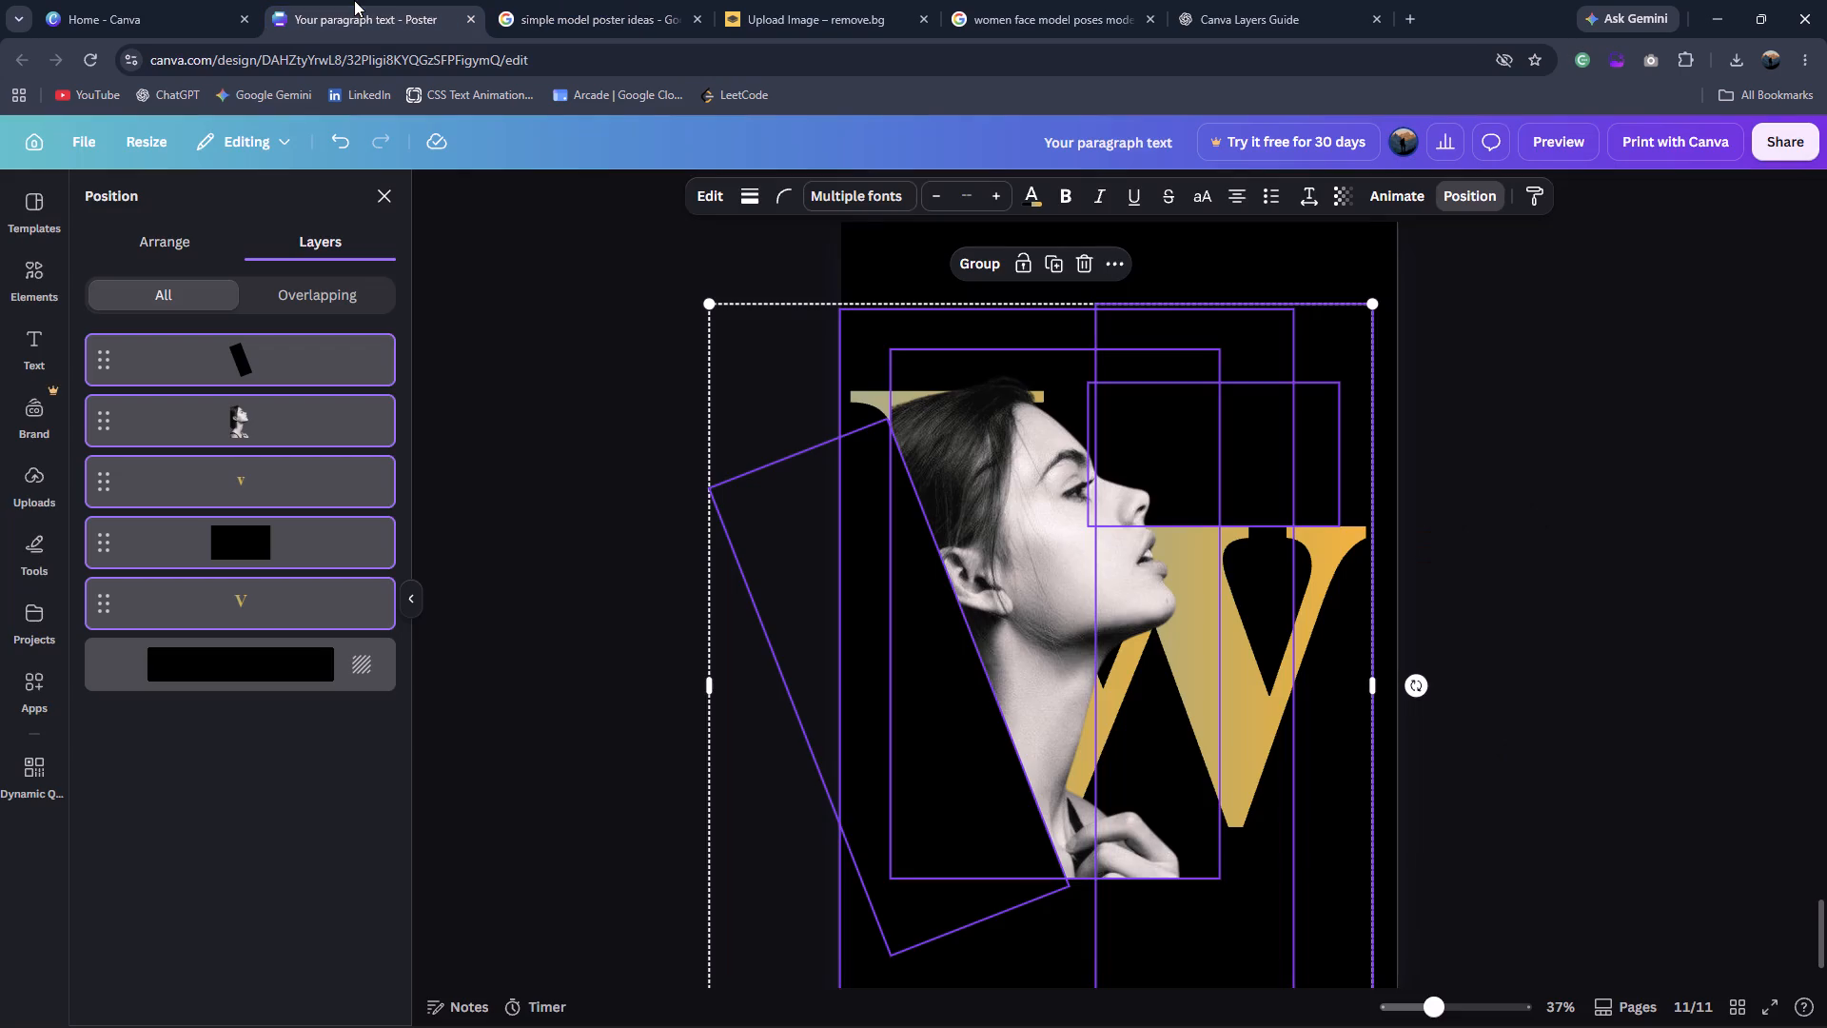
left_click(605, 0)
left_click(340, 0)
Group the selected letters, portrait and black rectangles into one object.
right_click(344, 553)
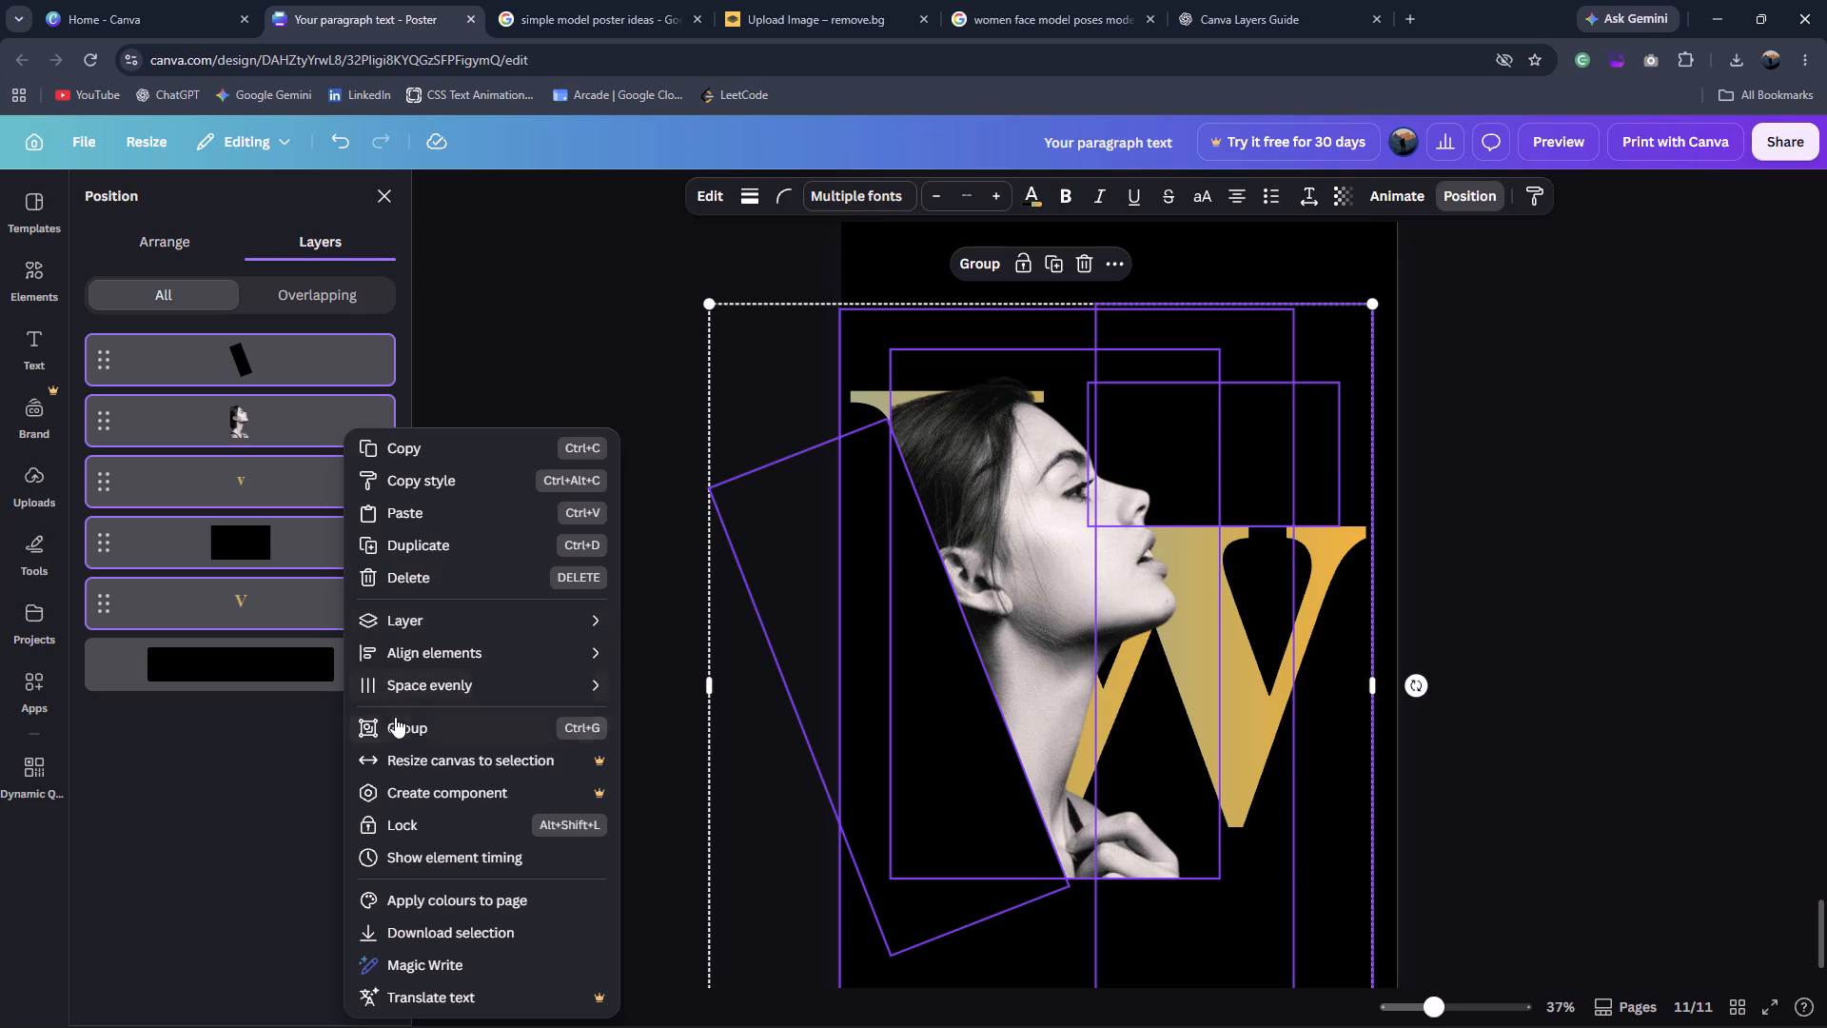
left_click(395, 717)
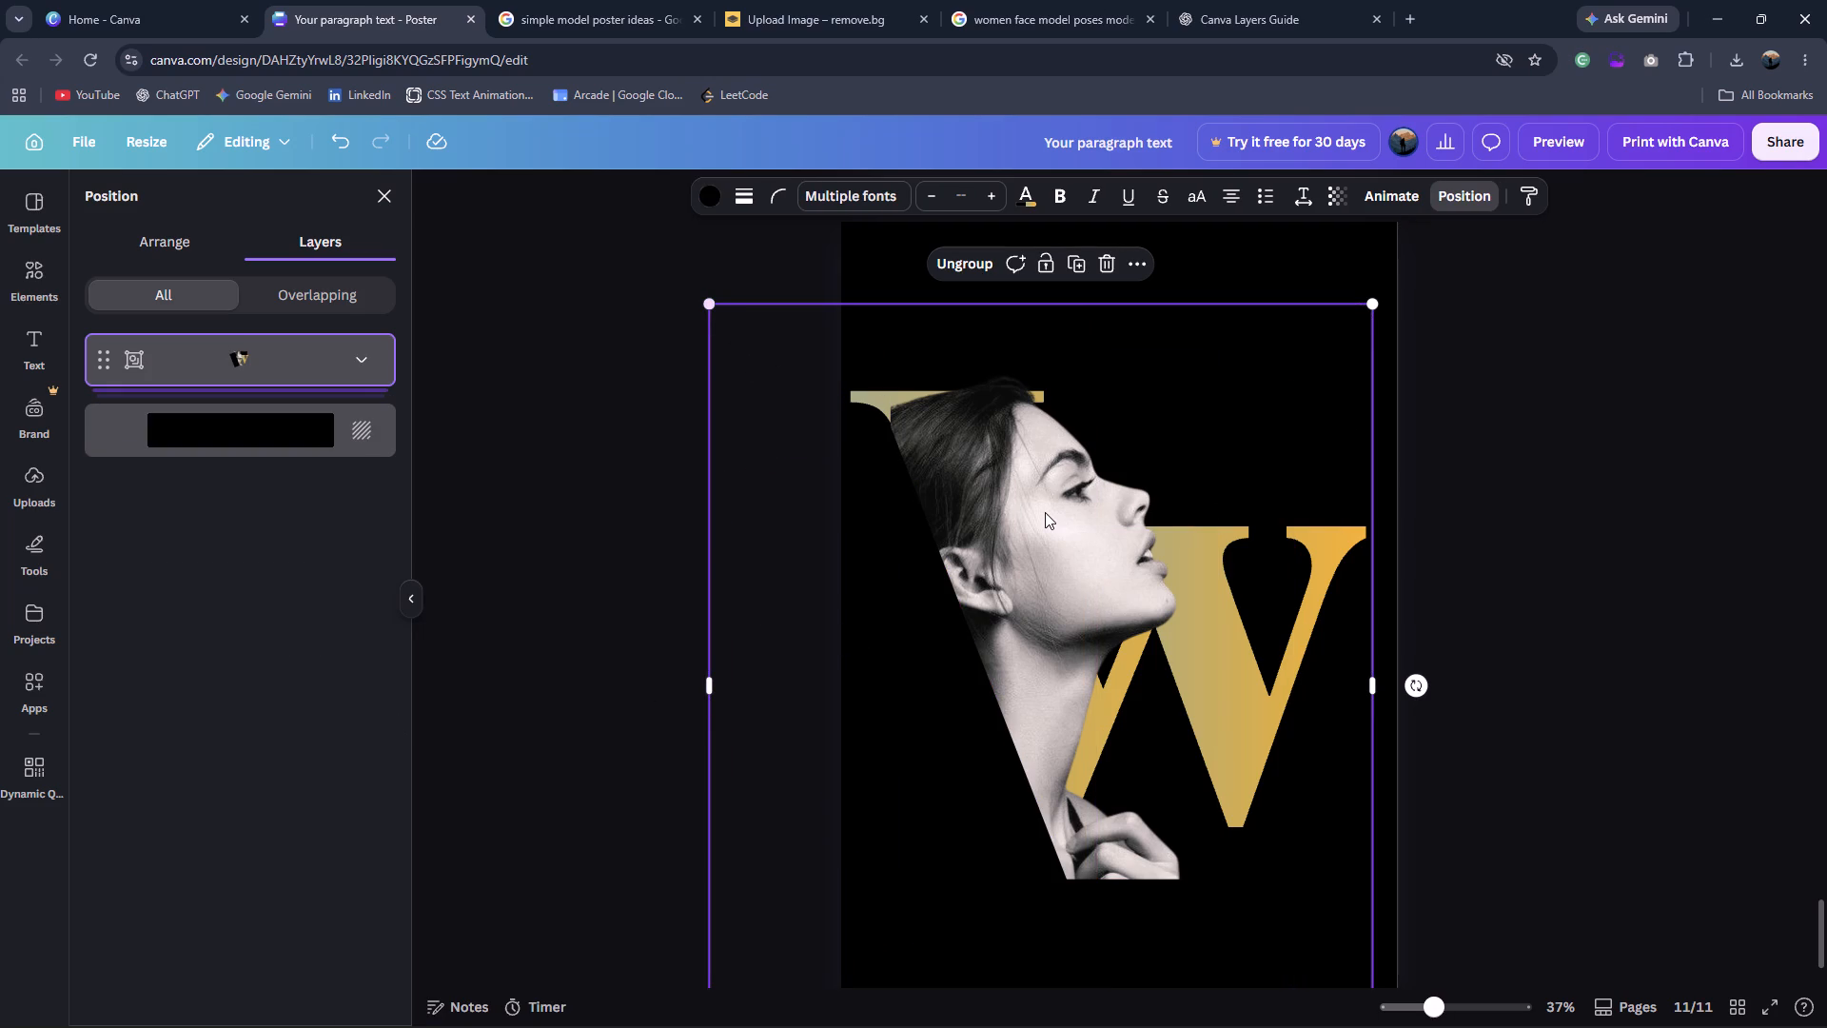
Add a square shape and stretch it into a rectangle about 33.6 by 50.5 cm, inset about 4.2 cm from the page edges.
left_click(44, 251)
left_click(100, 346)
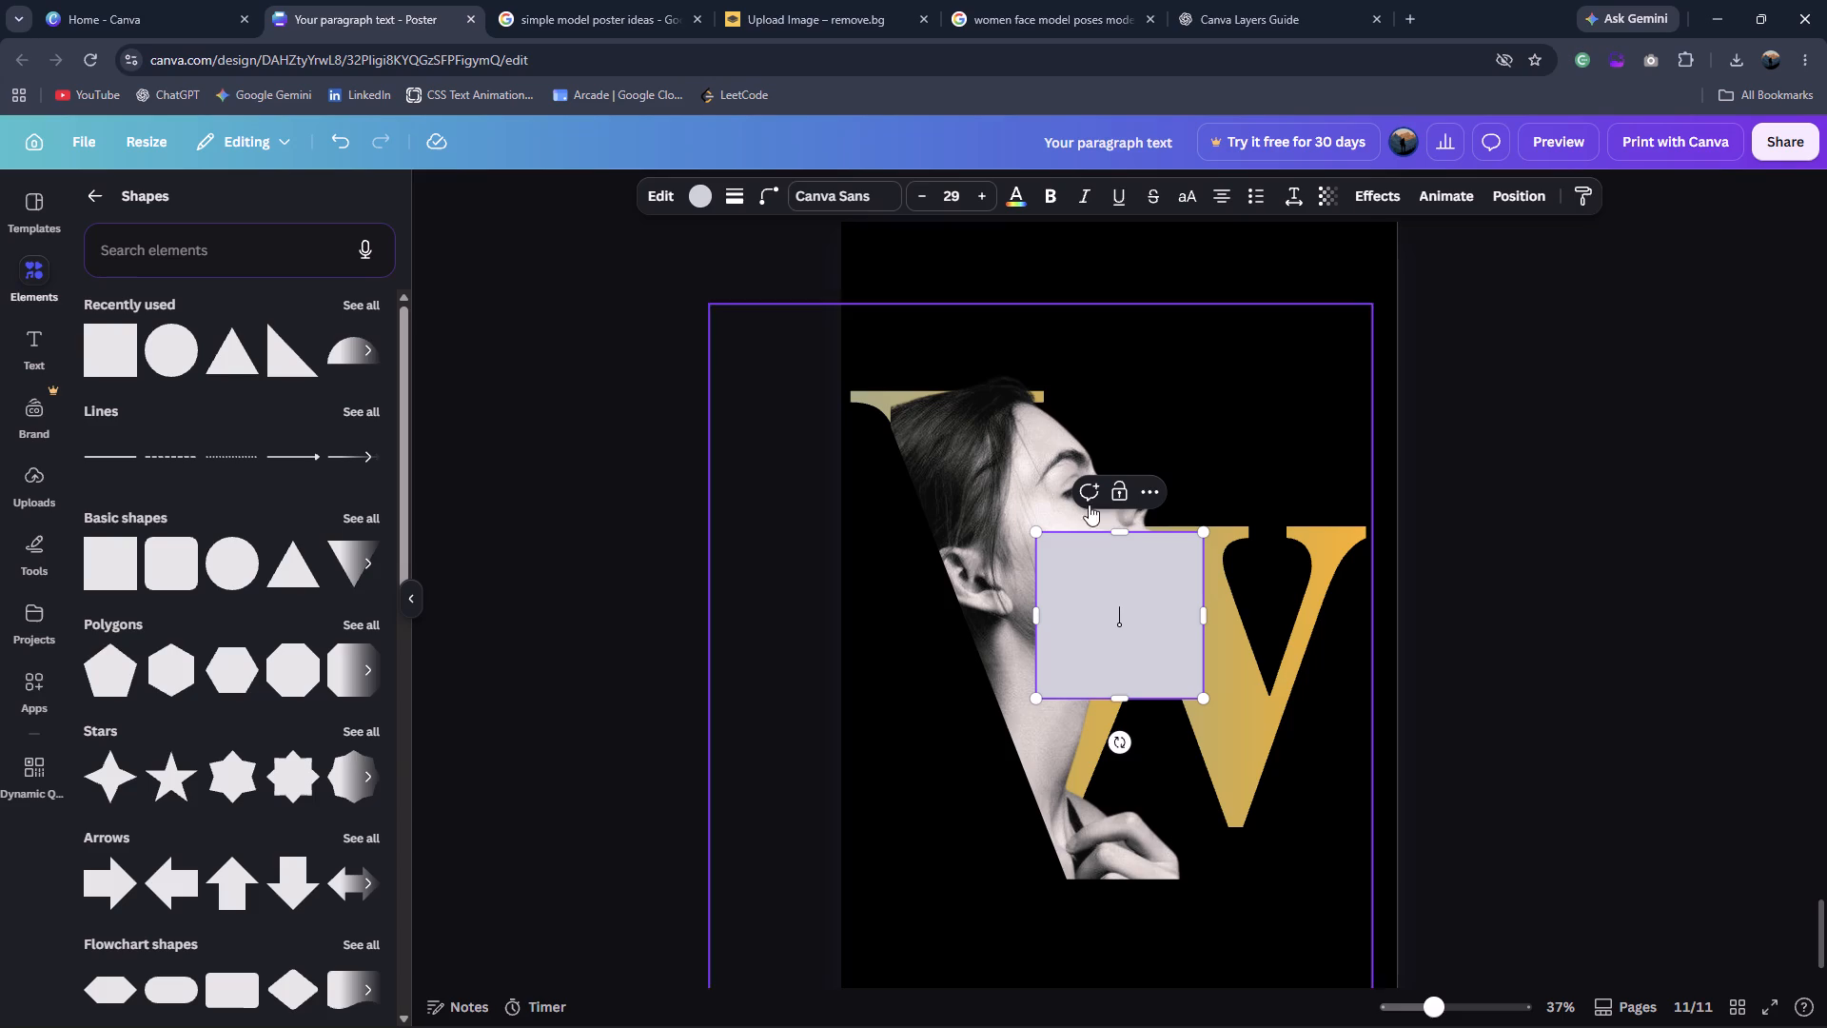
left_click_drag(1106, 605, 954, 424)
left_click(525, 619)
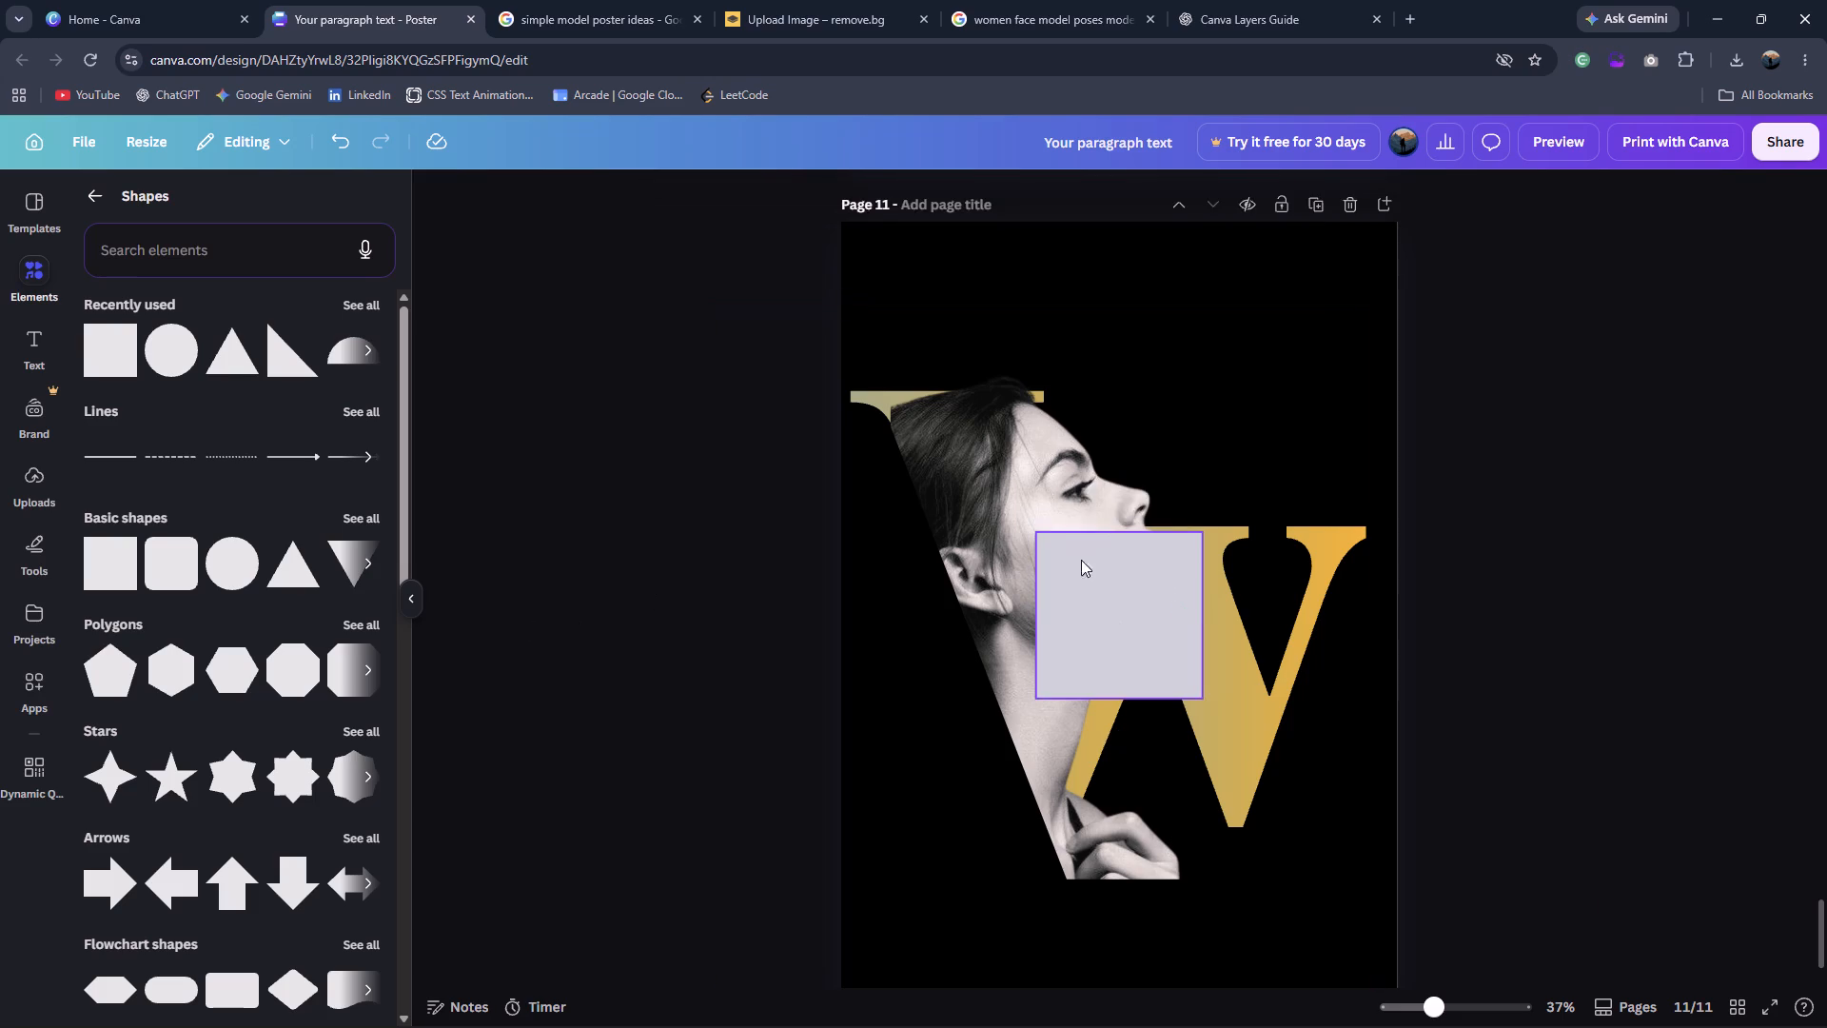
left_click_drag(1149, 591, 1018, 366)
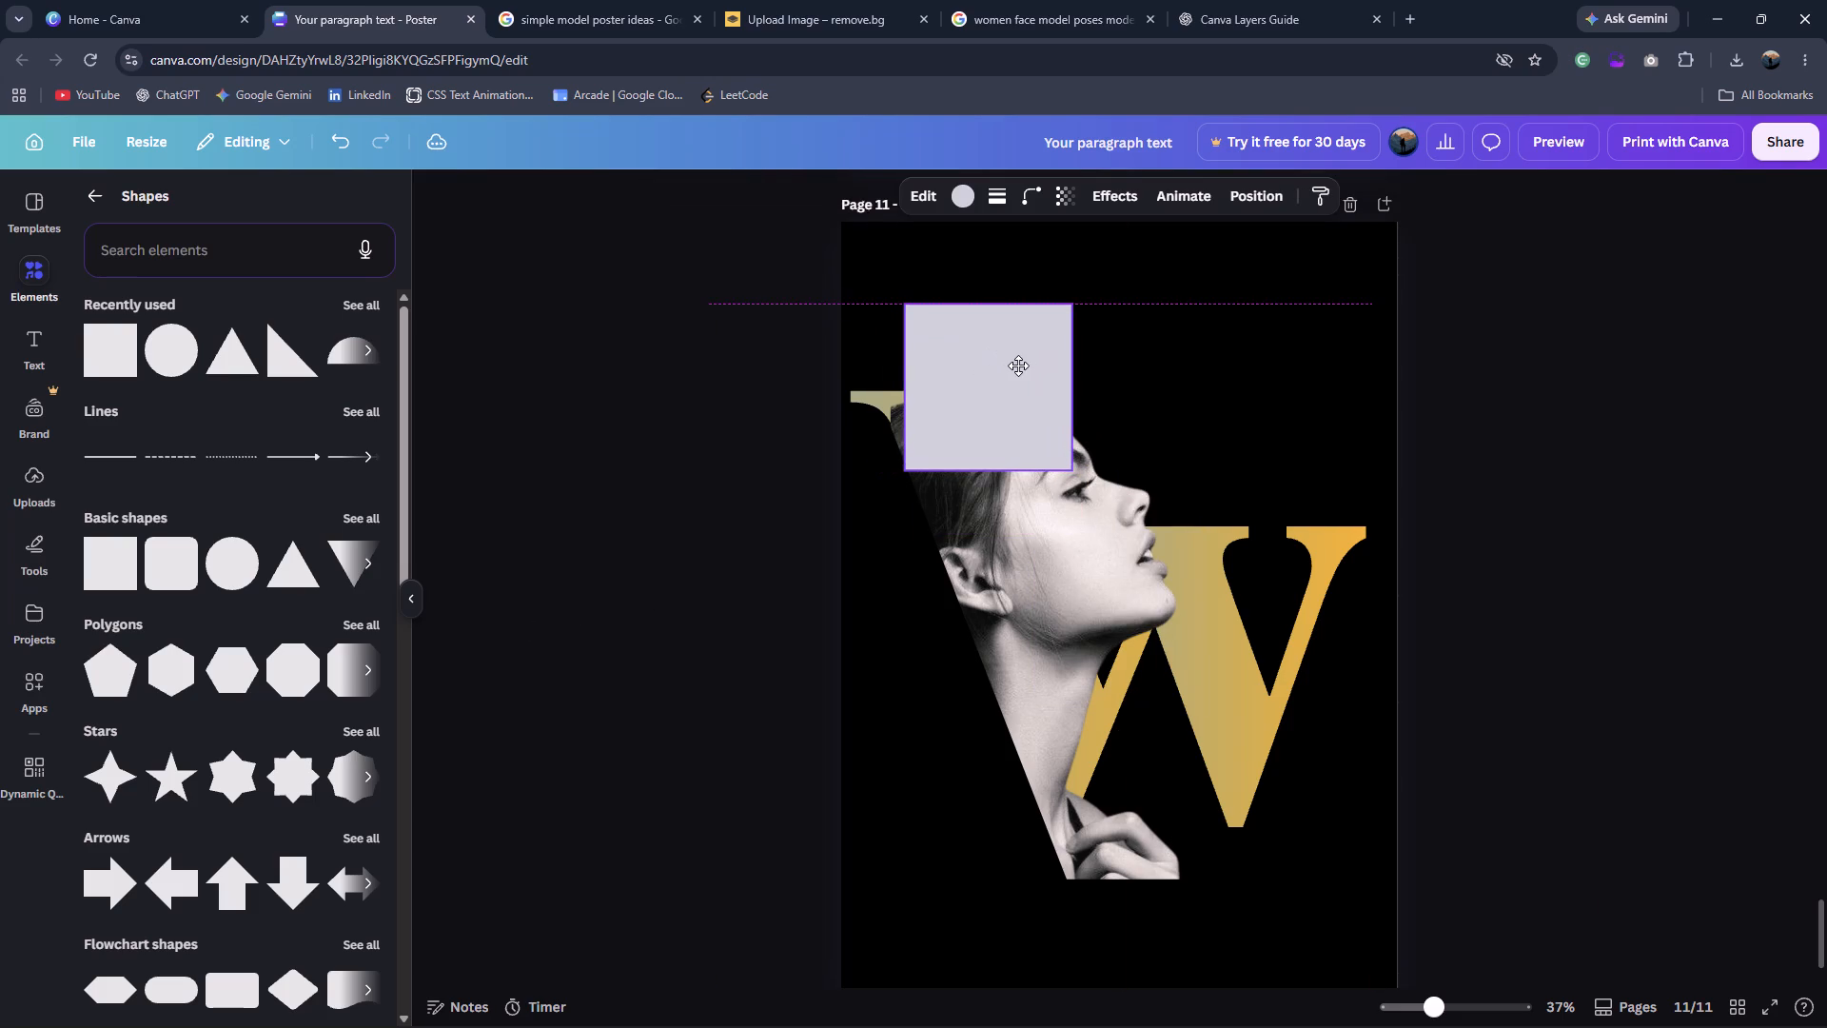
left_click_drag(1018, 366, 1019, 335)
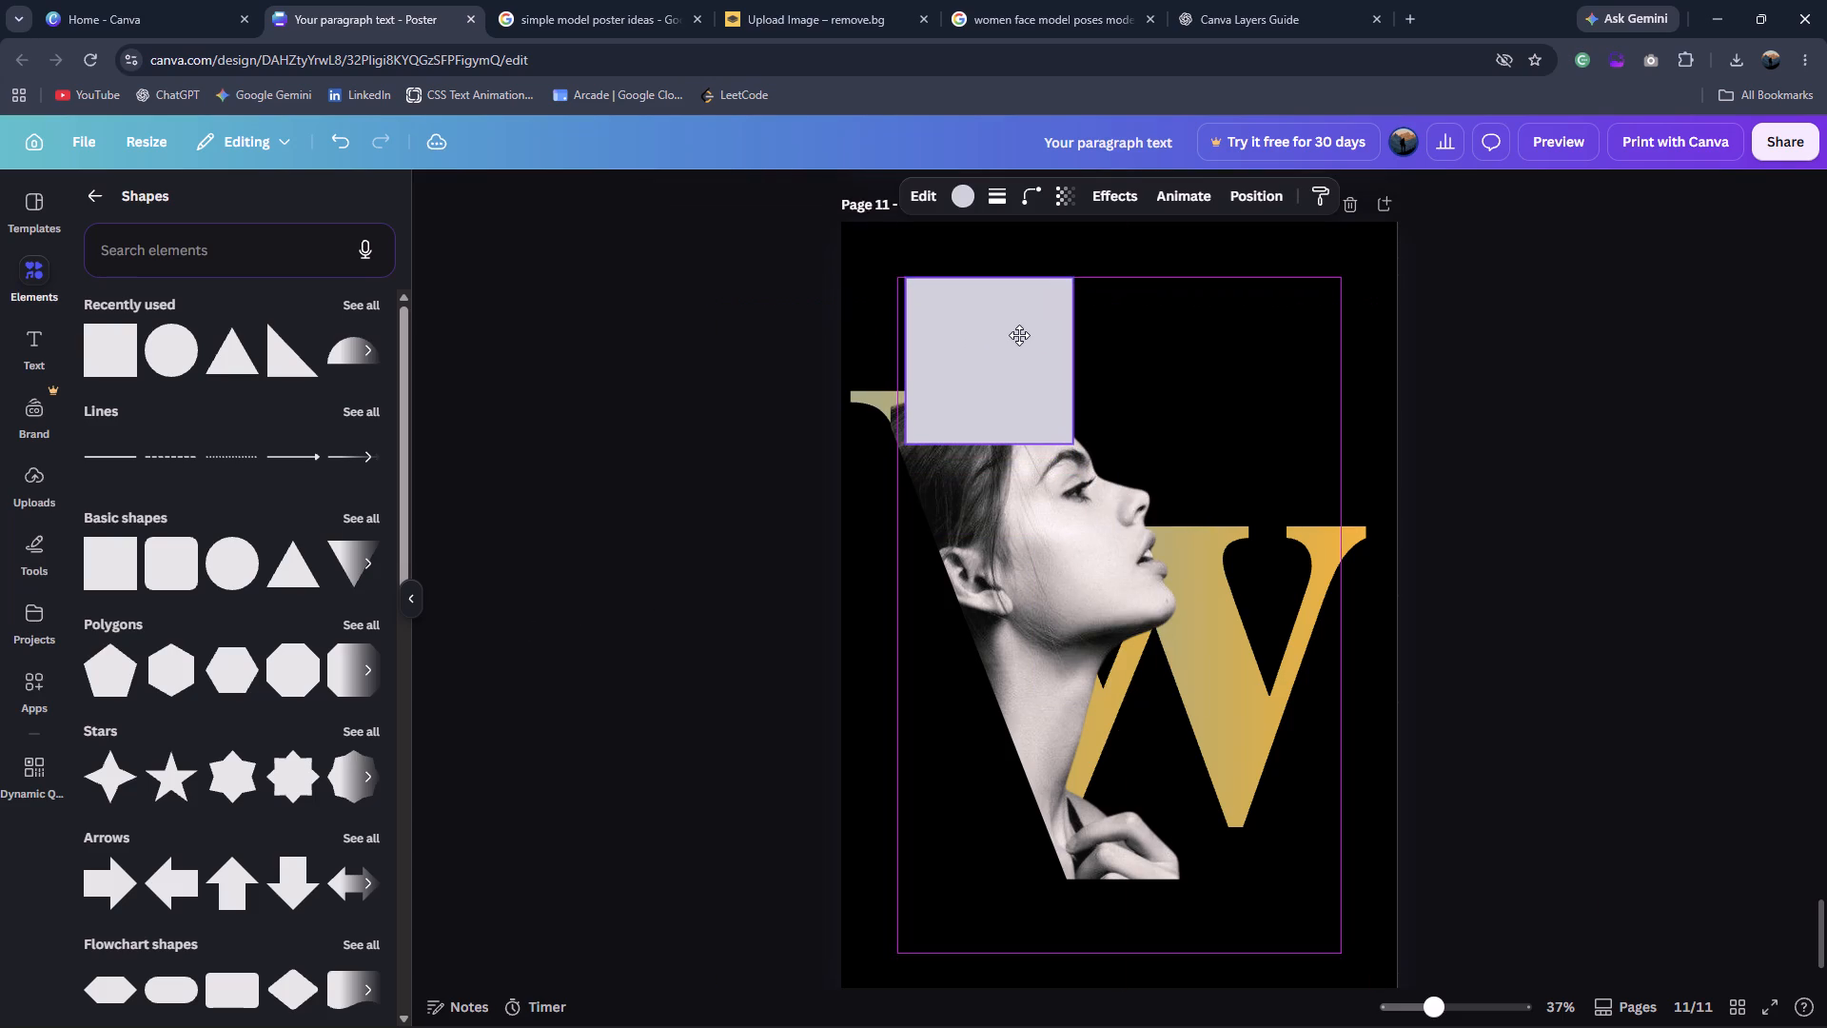
left_click_drag(1019, 335, 1015, 335)
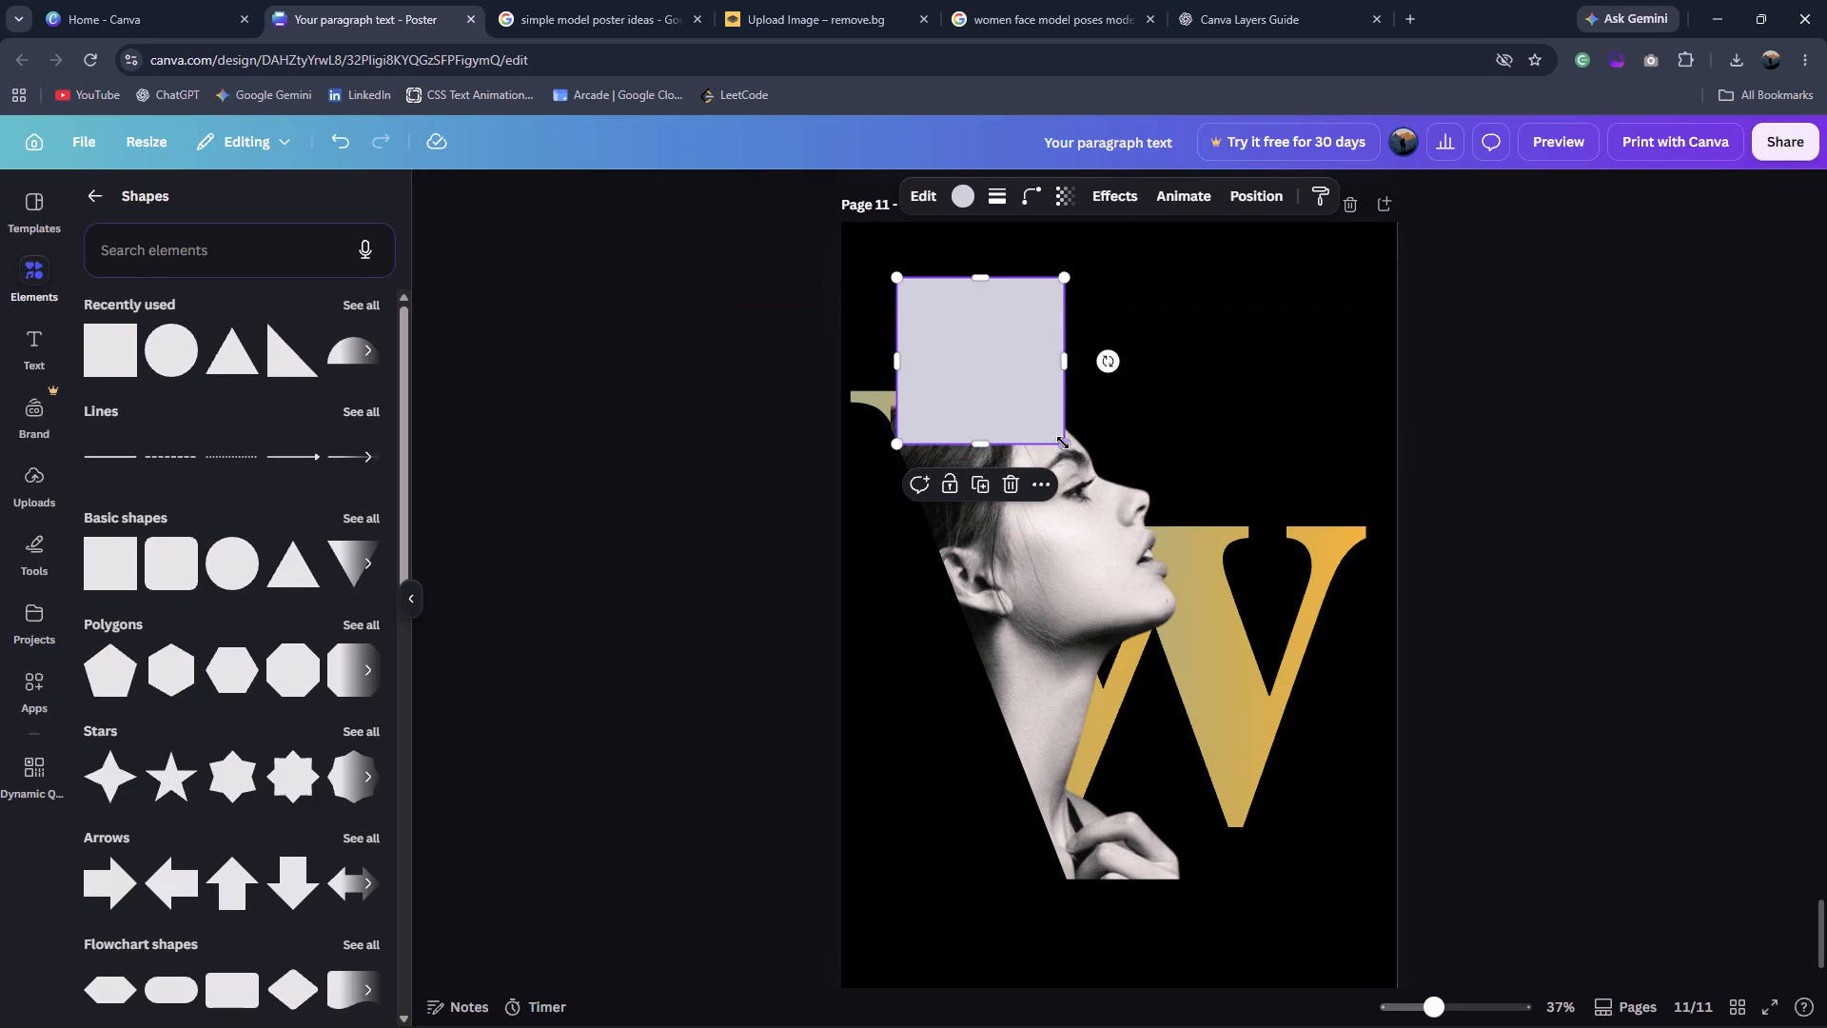
left_click_drag(1062, 443, 1336, 920)
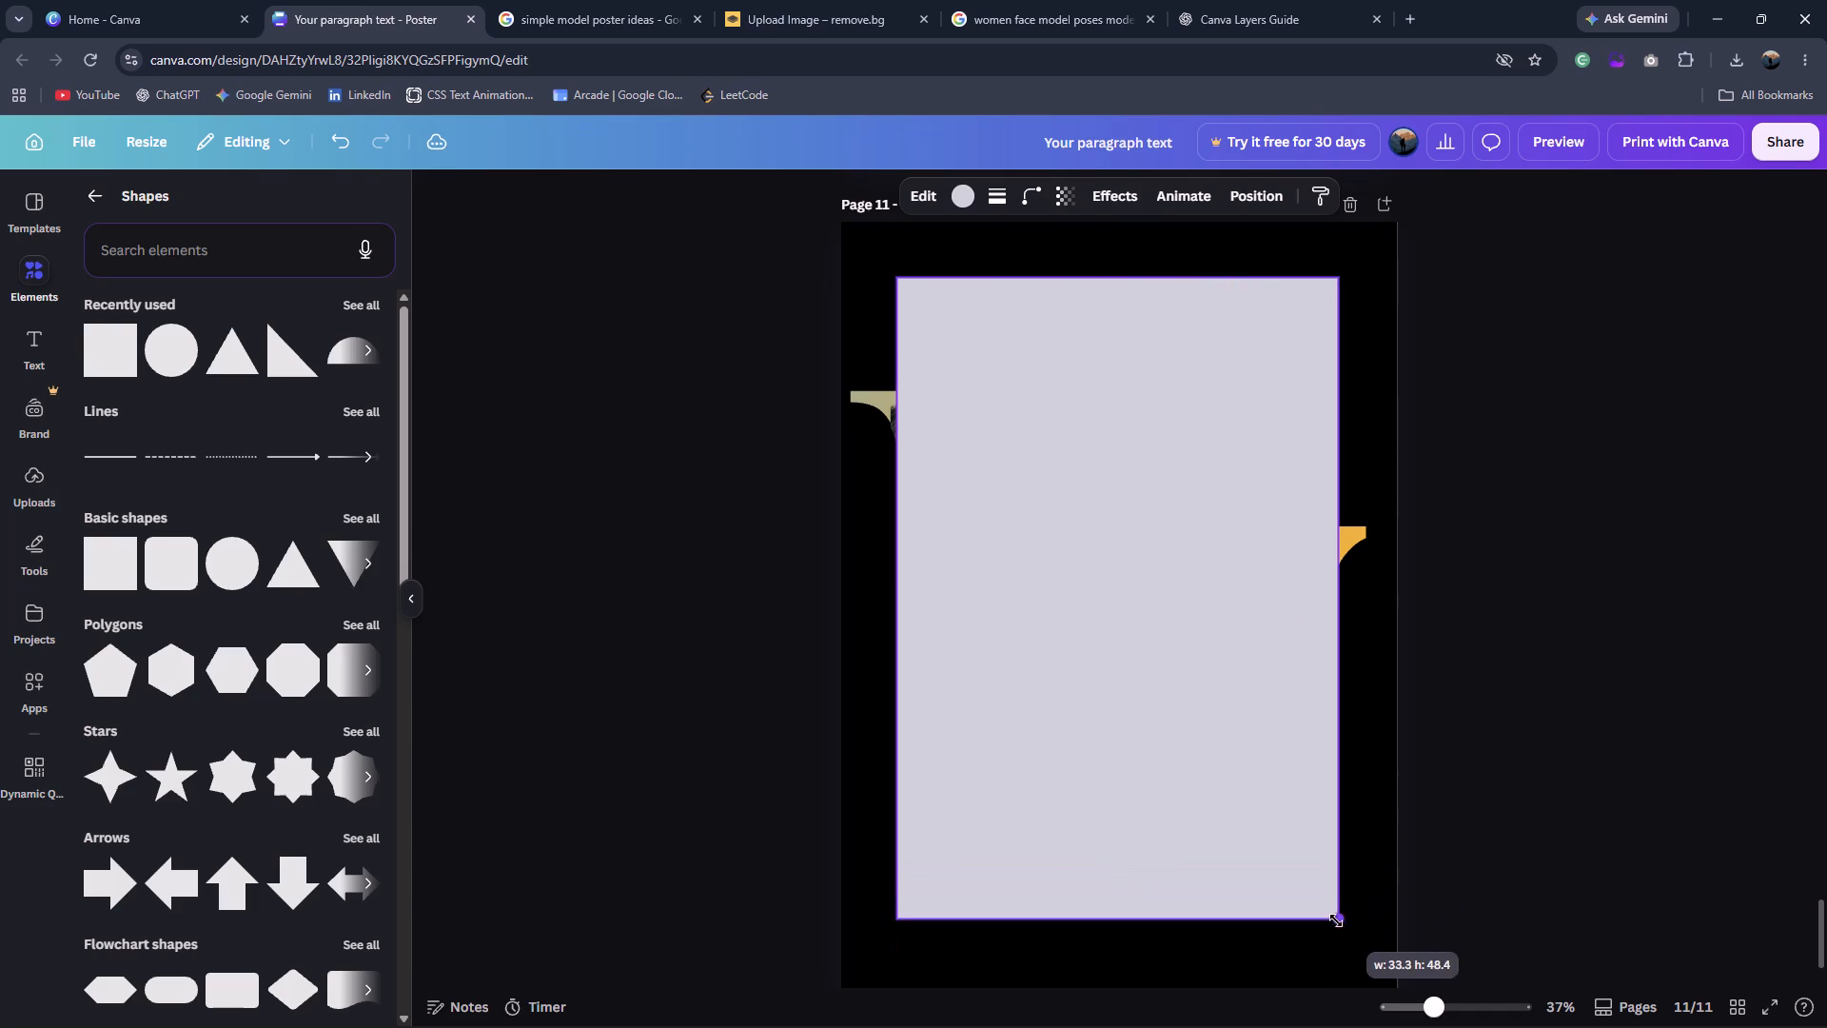
left_click_drag(1336, 920, 1338, 941)
Send the light grey rectangle to the back, behind the grouped portrait and lettering.
left_click(1256, 191)
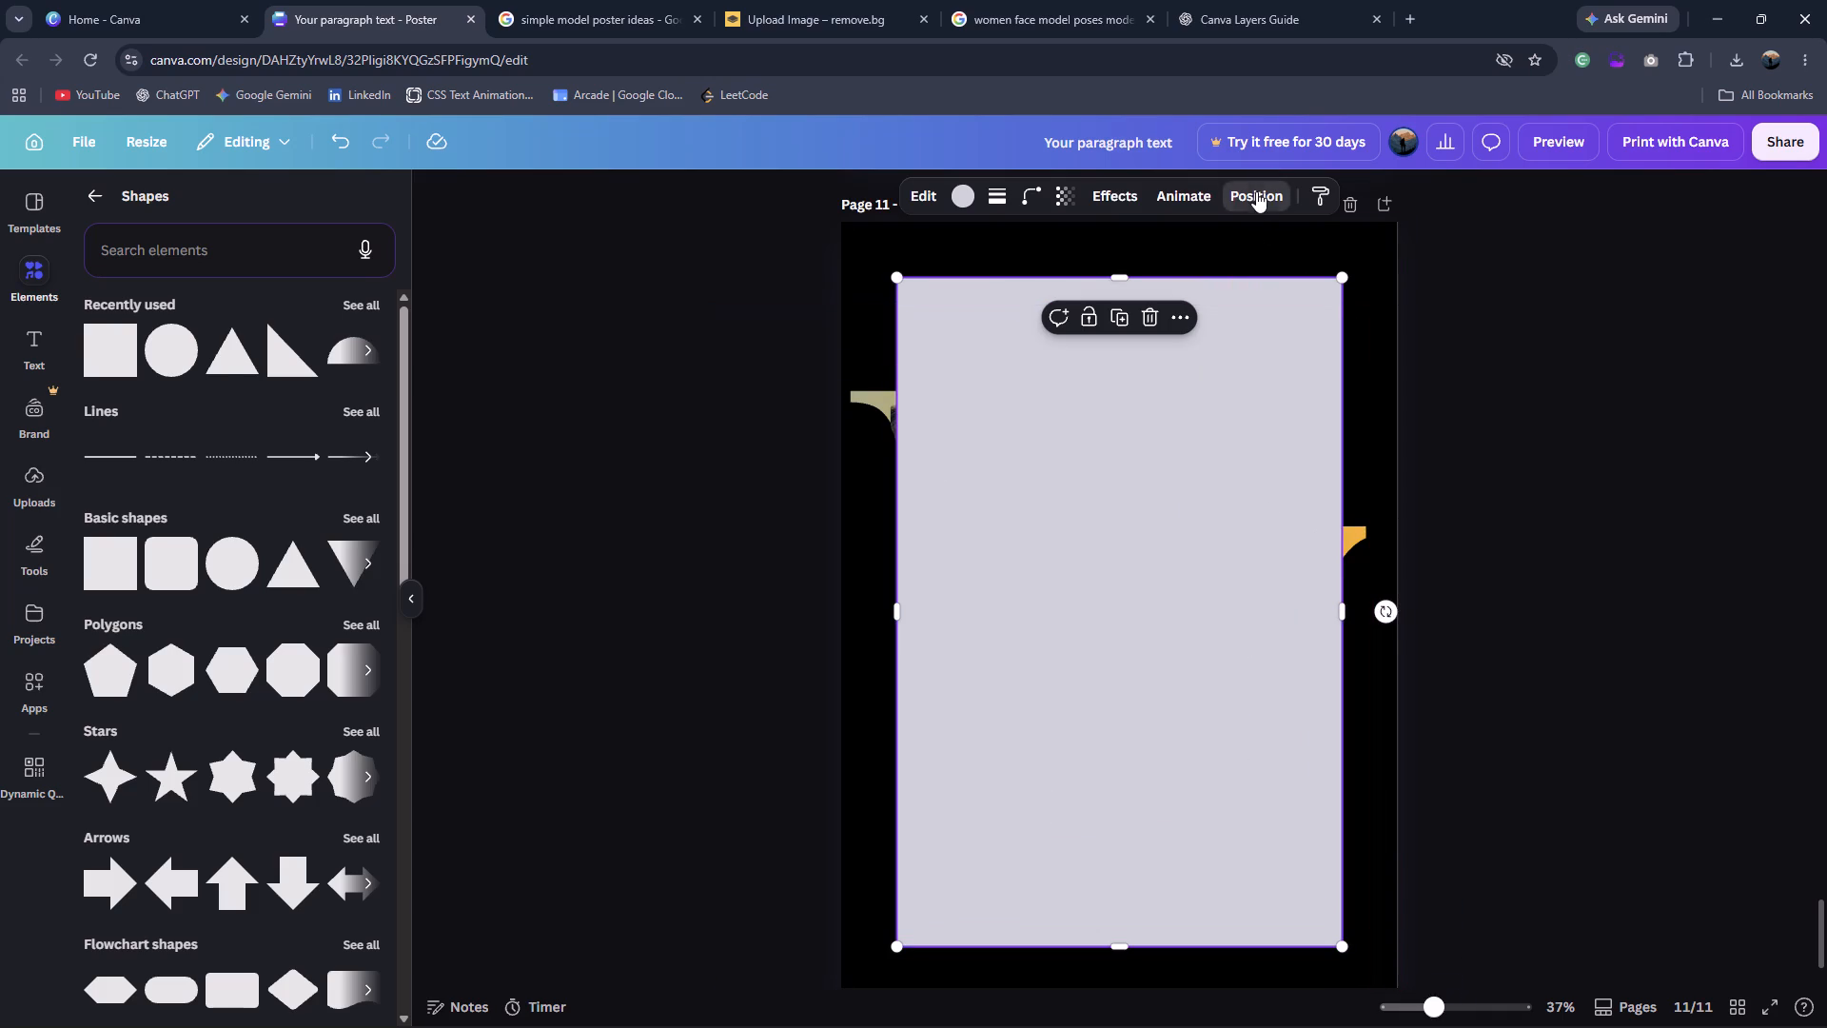
left_click(210, 247)
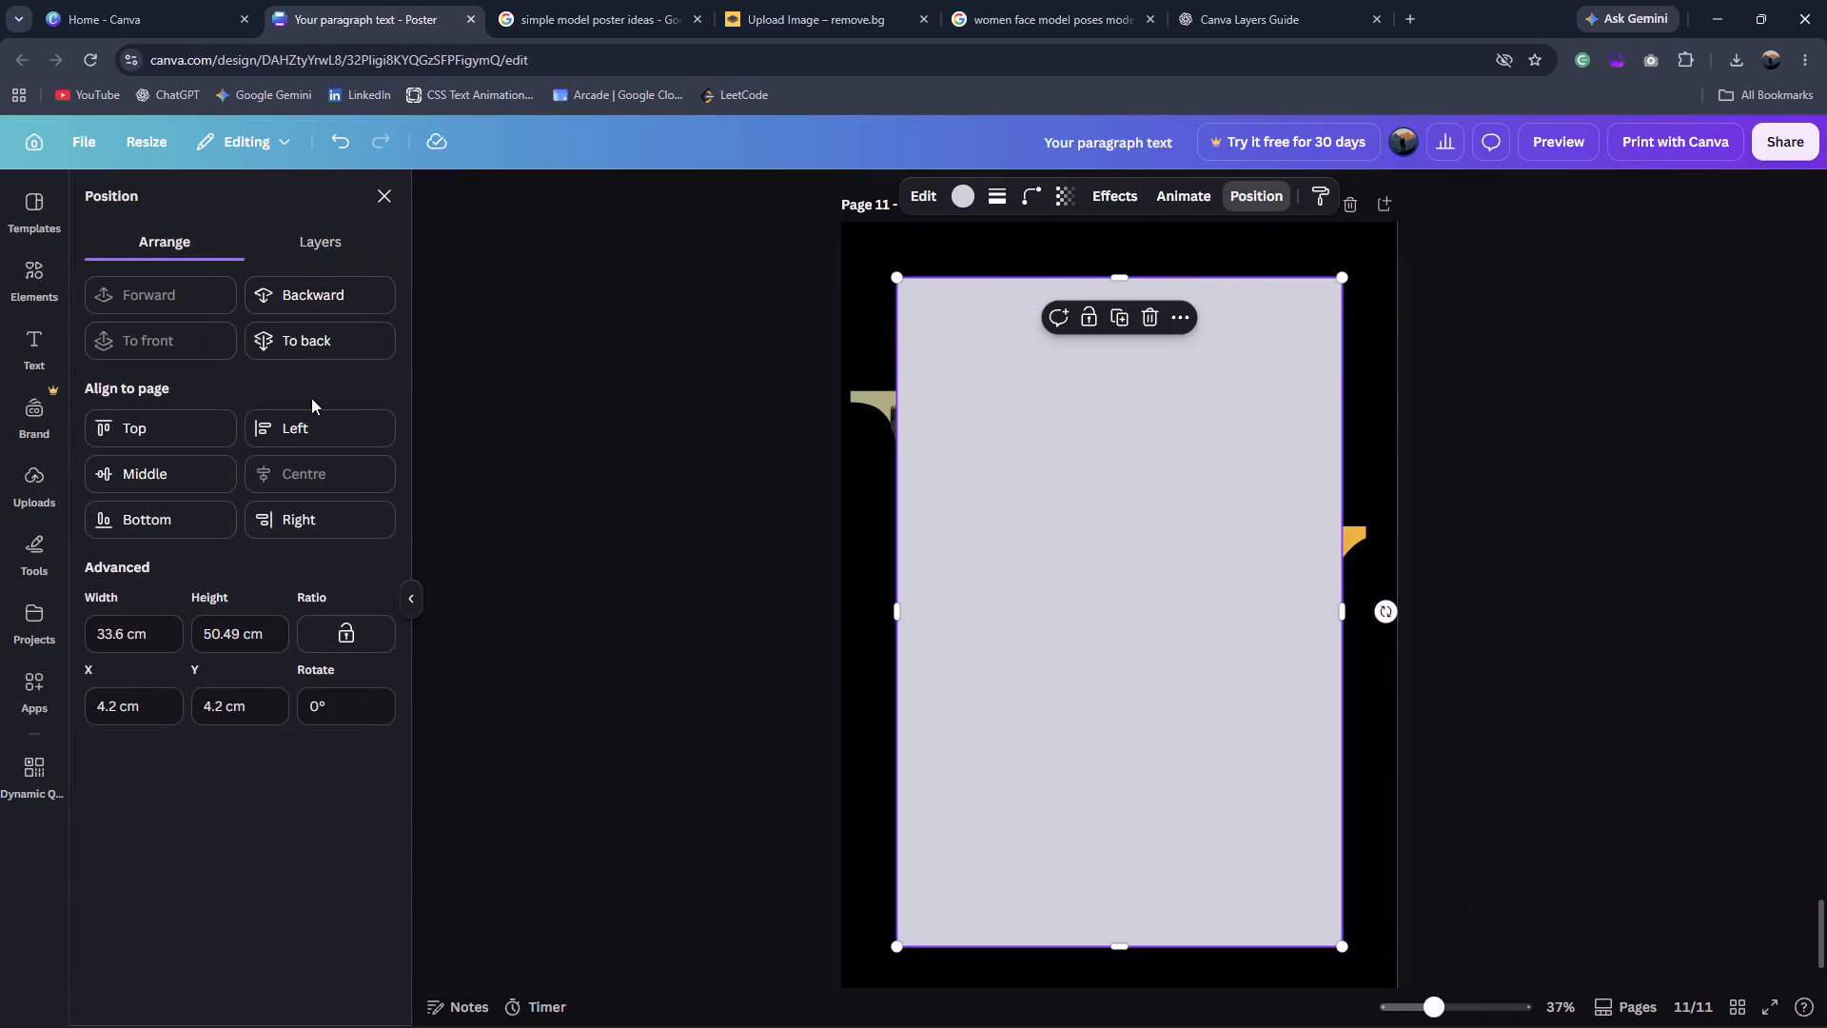
left_click(295, 339)
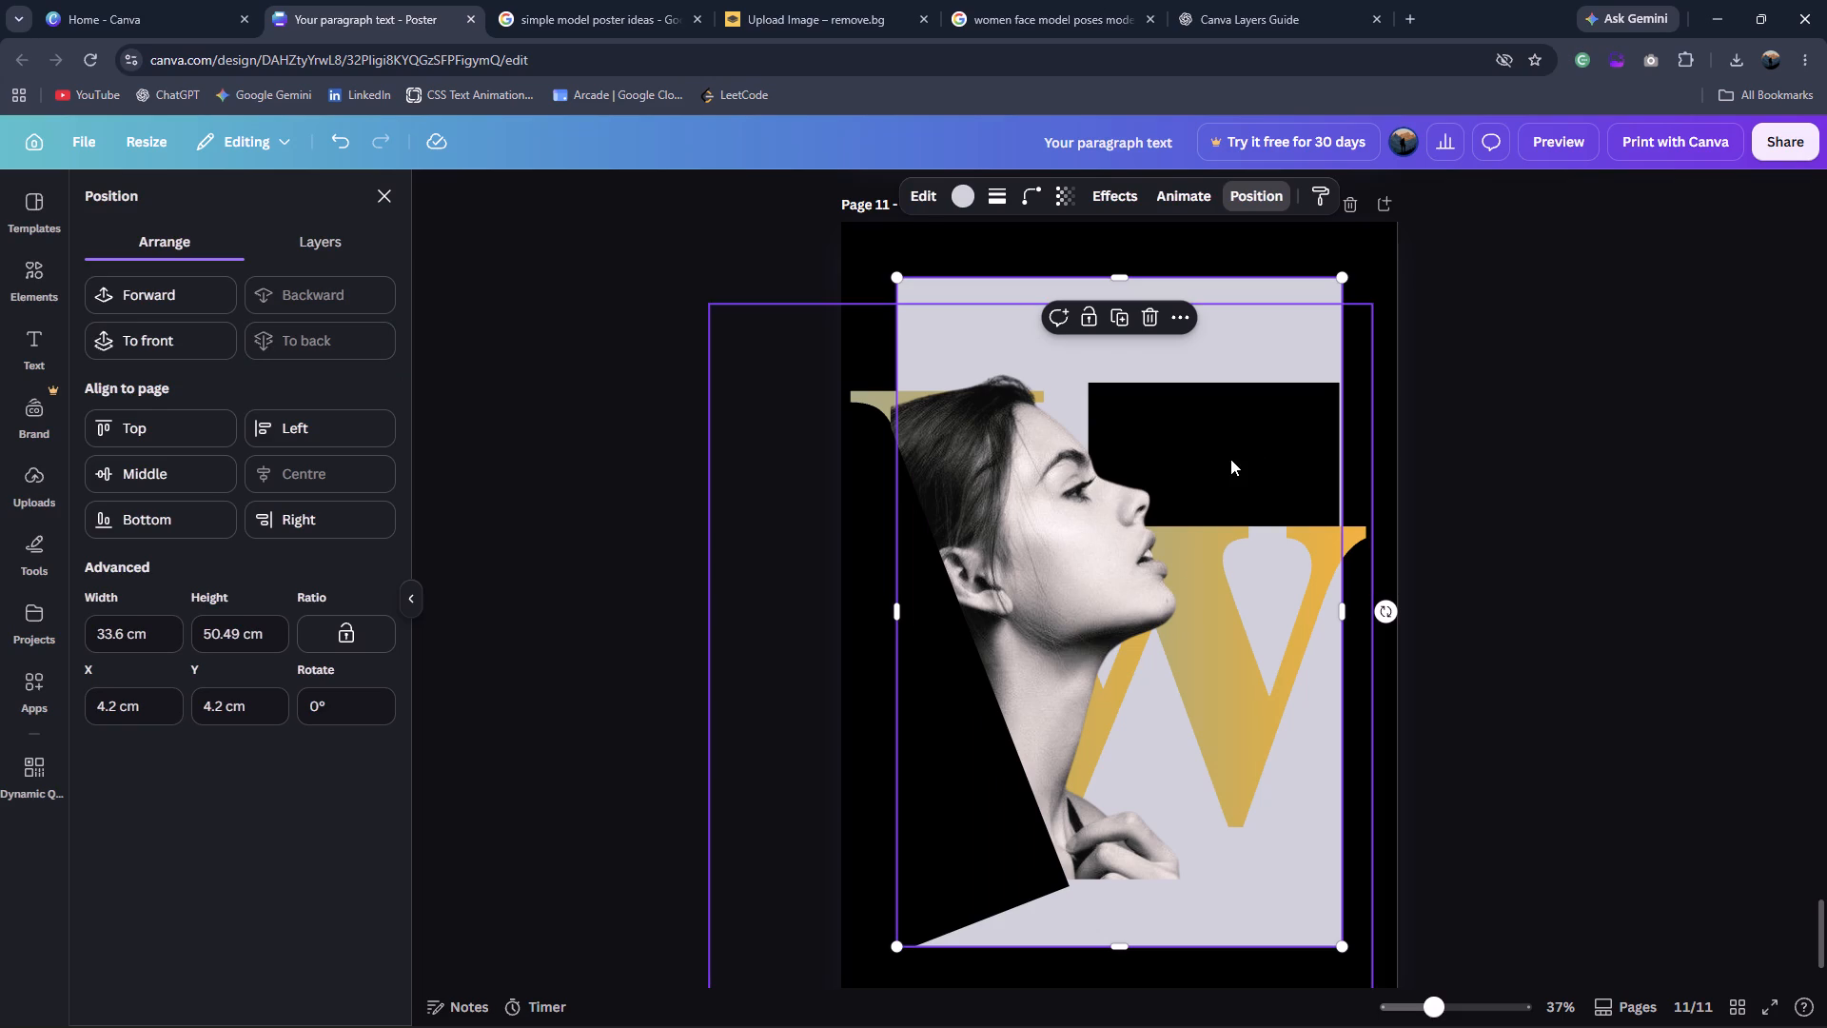
Select the light grey rectangle behind the grouped composition and fill it with black.
left_click(1247, 290)
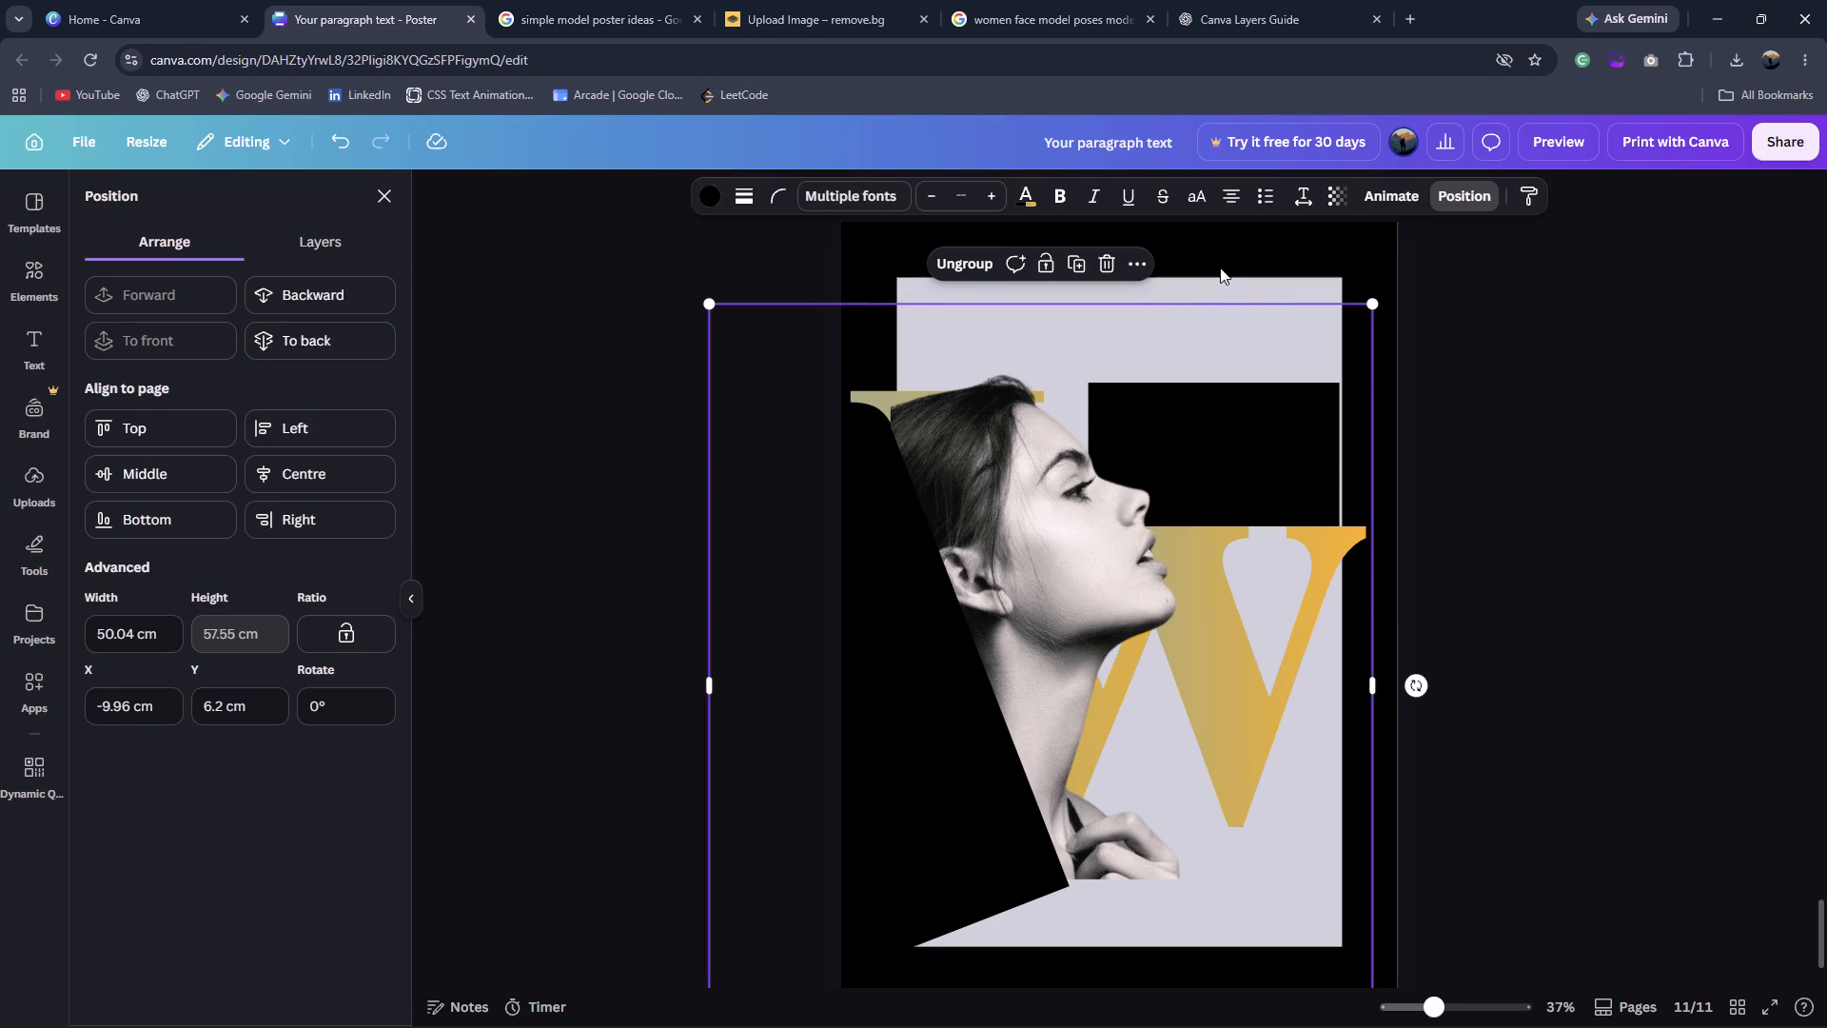
left_click(1447, 298)
left_click(1501, 329)
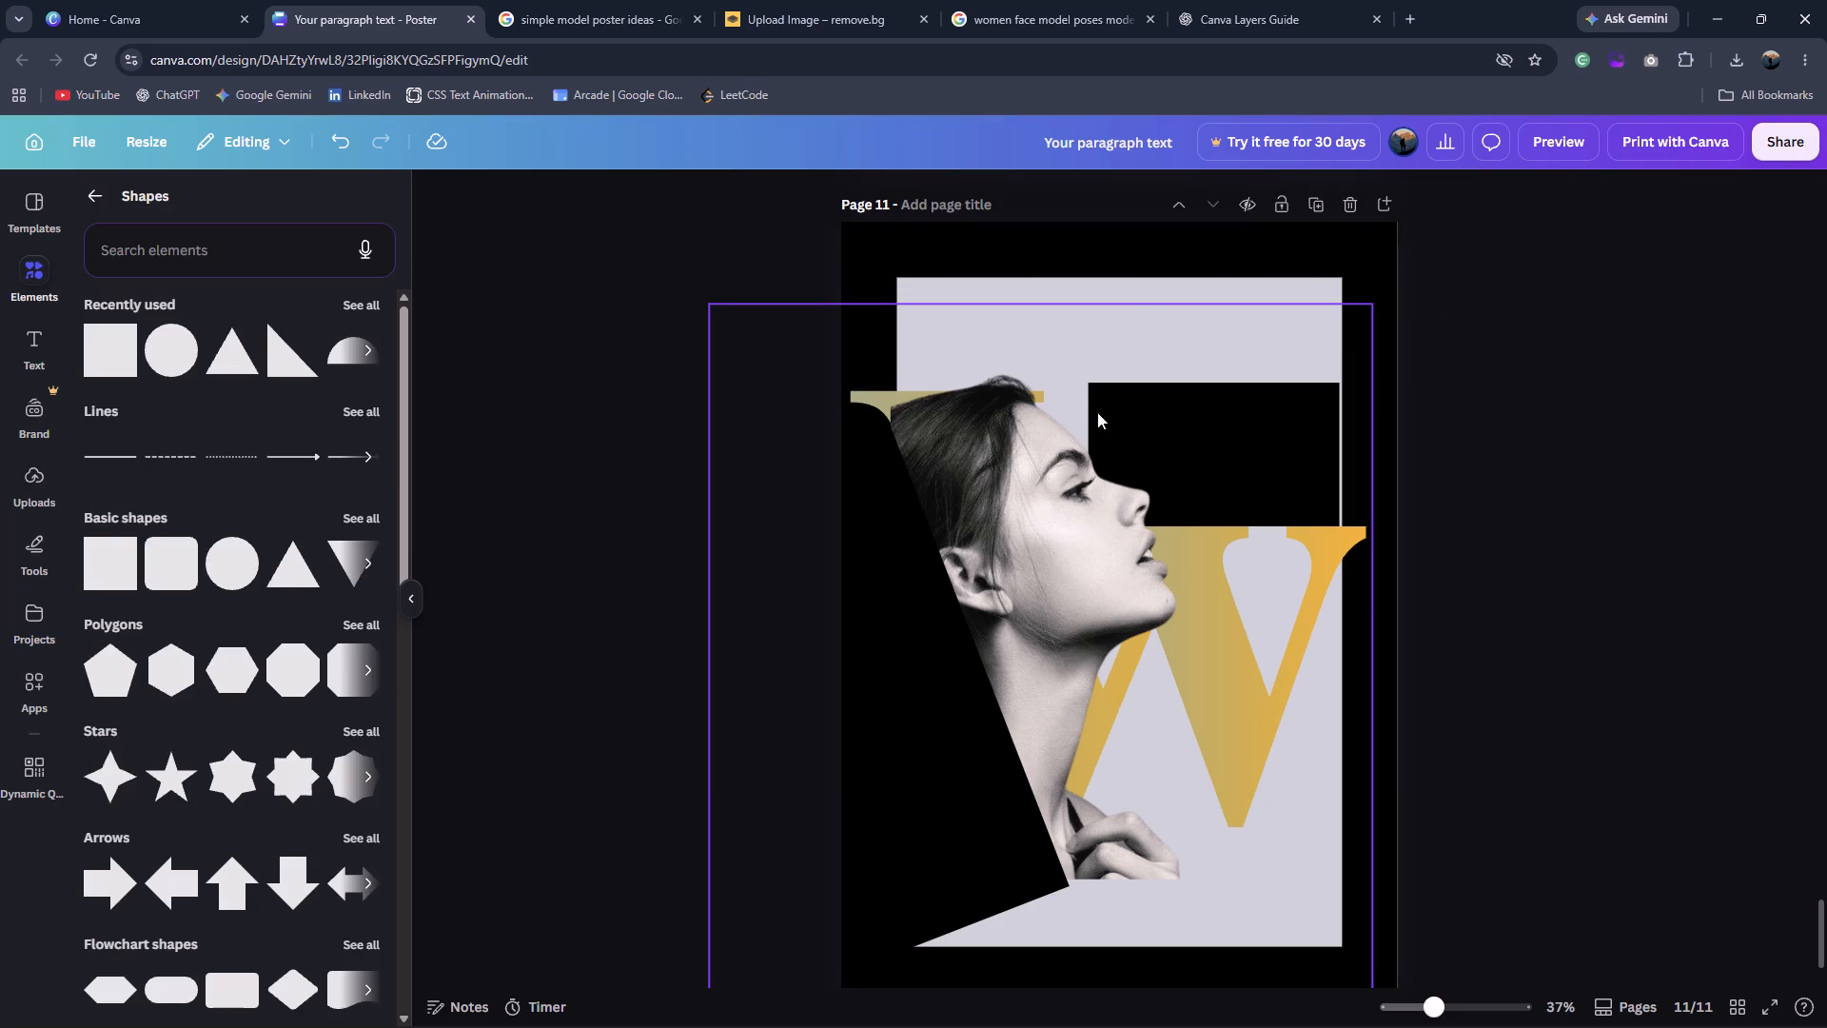
left_click(1125, 350)
left_click(1443, 187)
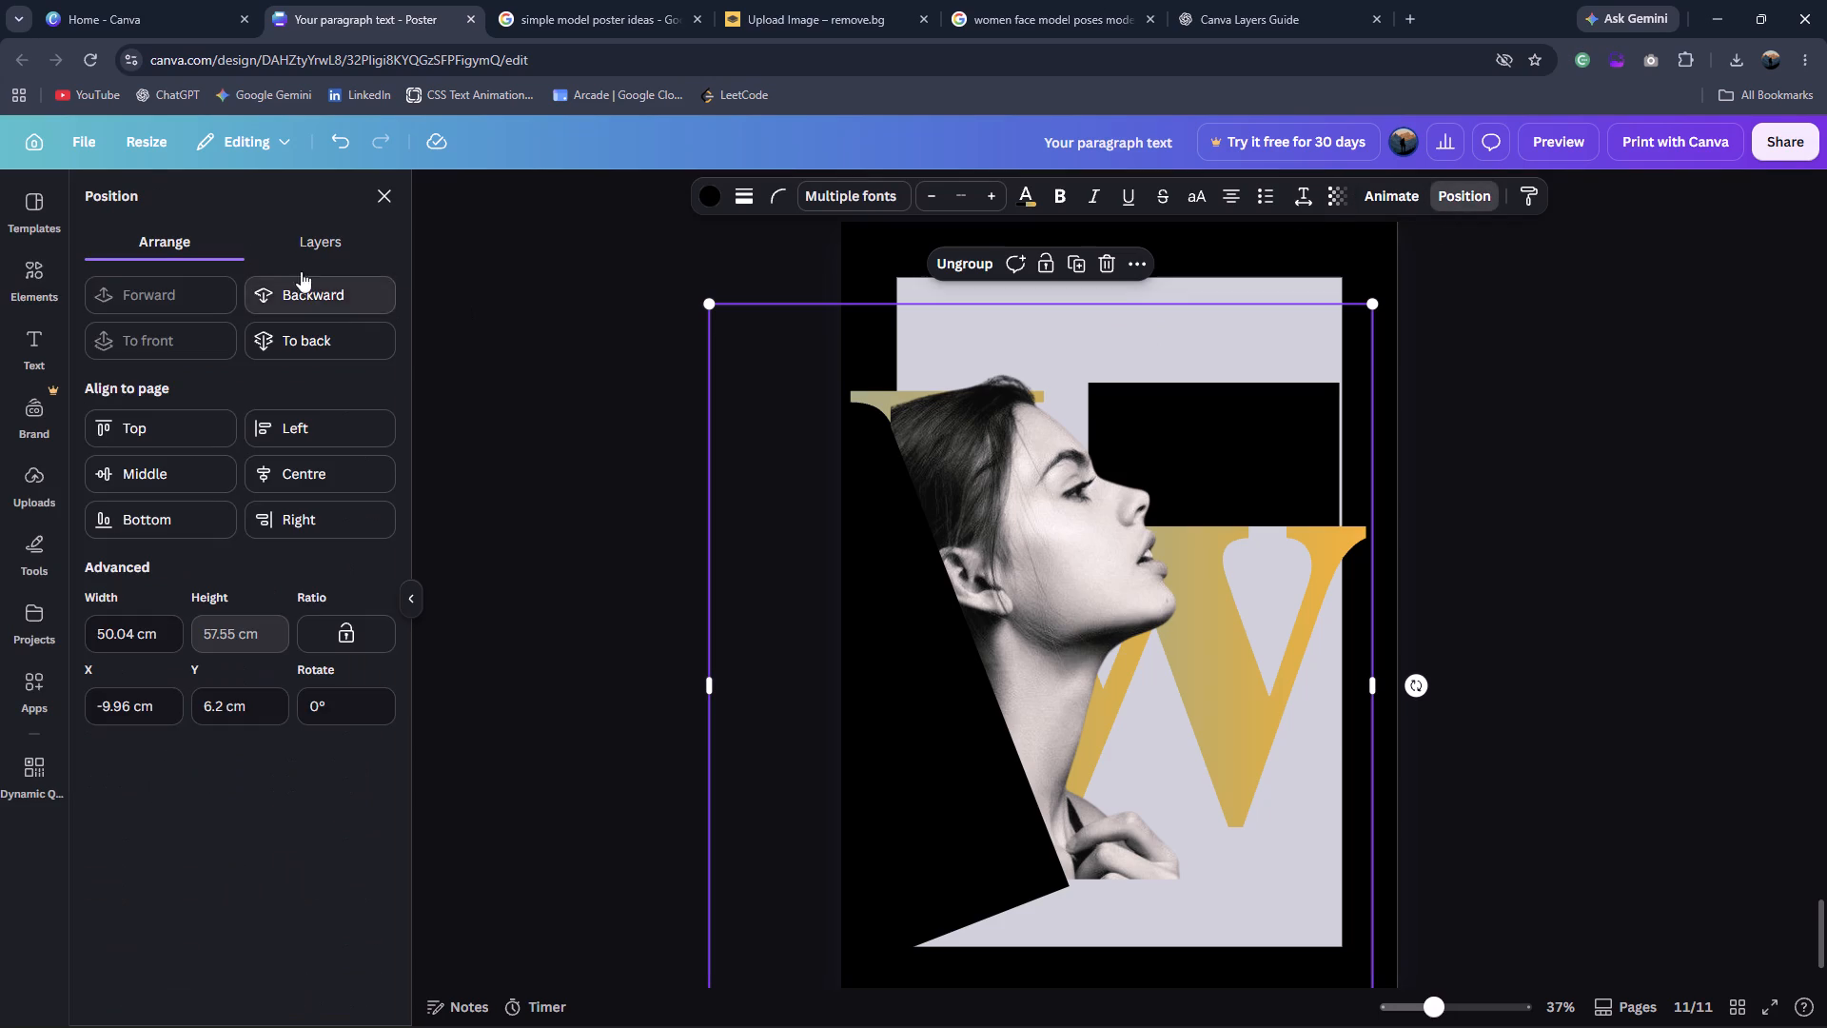
left_click(307, 247)
left_click(247, 419)
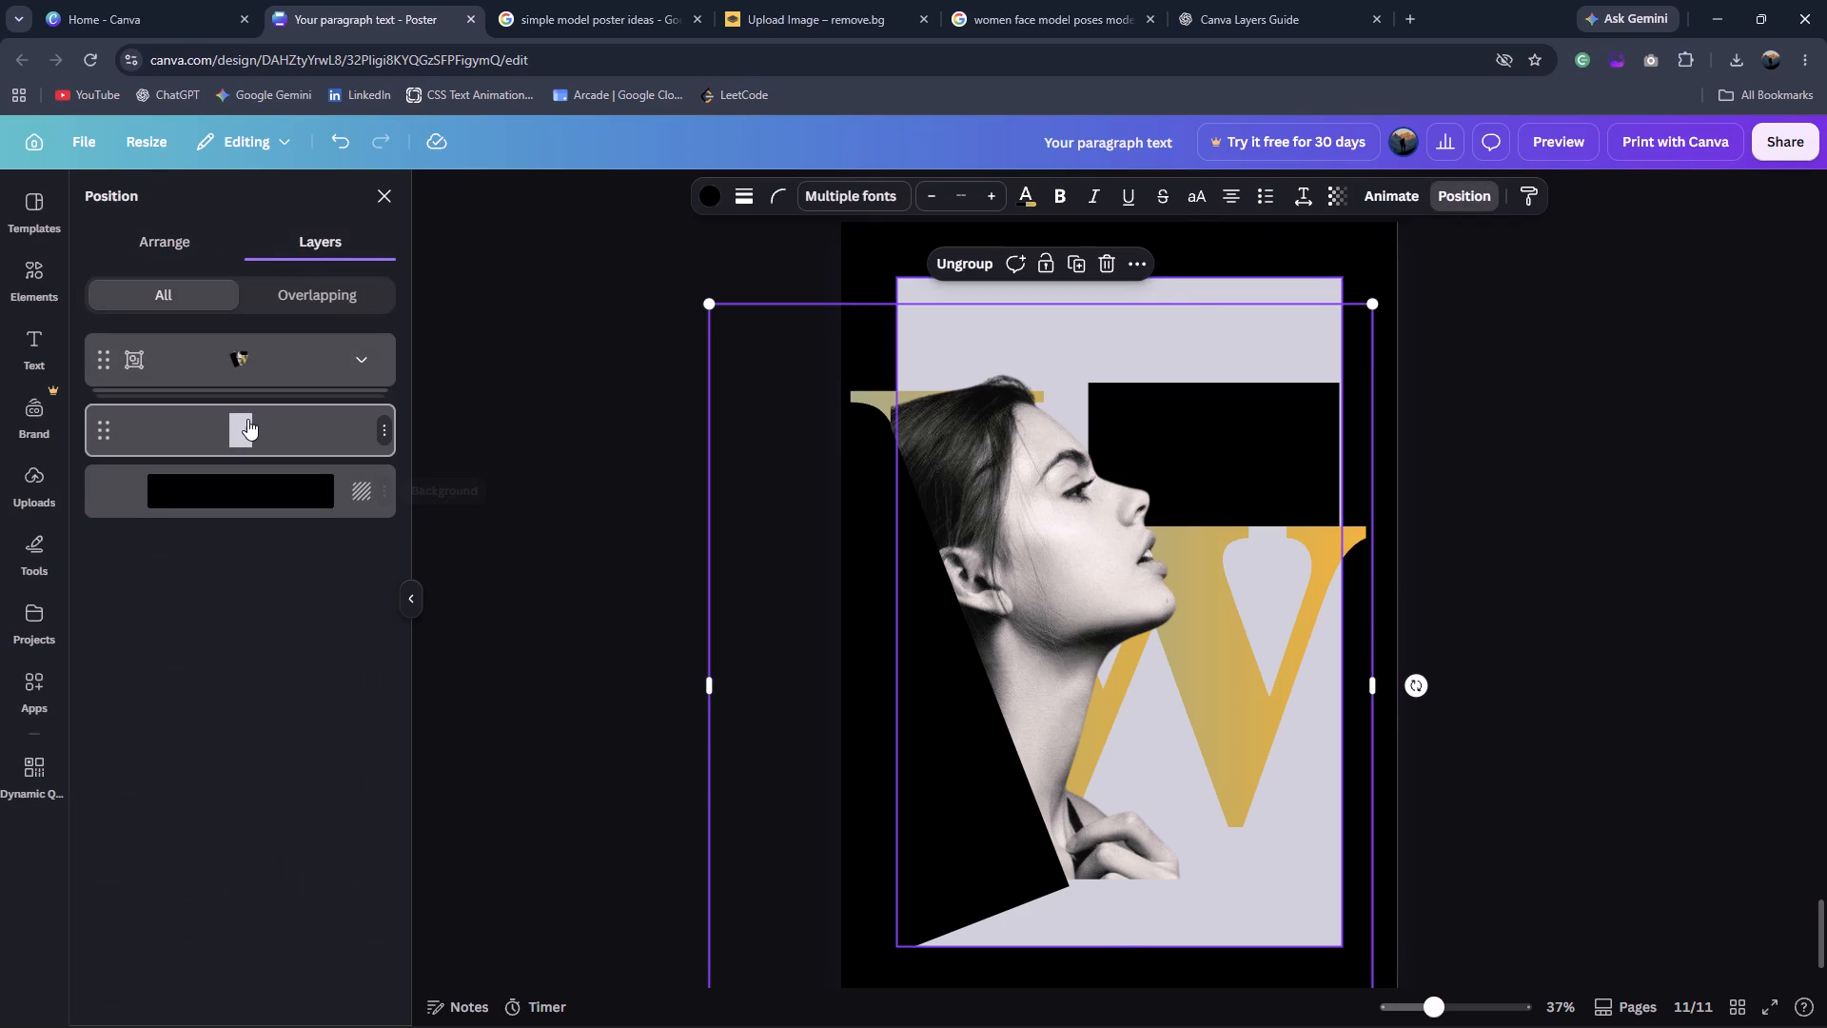
left_click(959, 202)
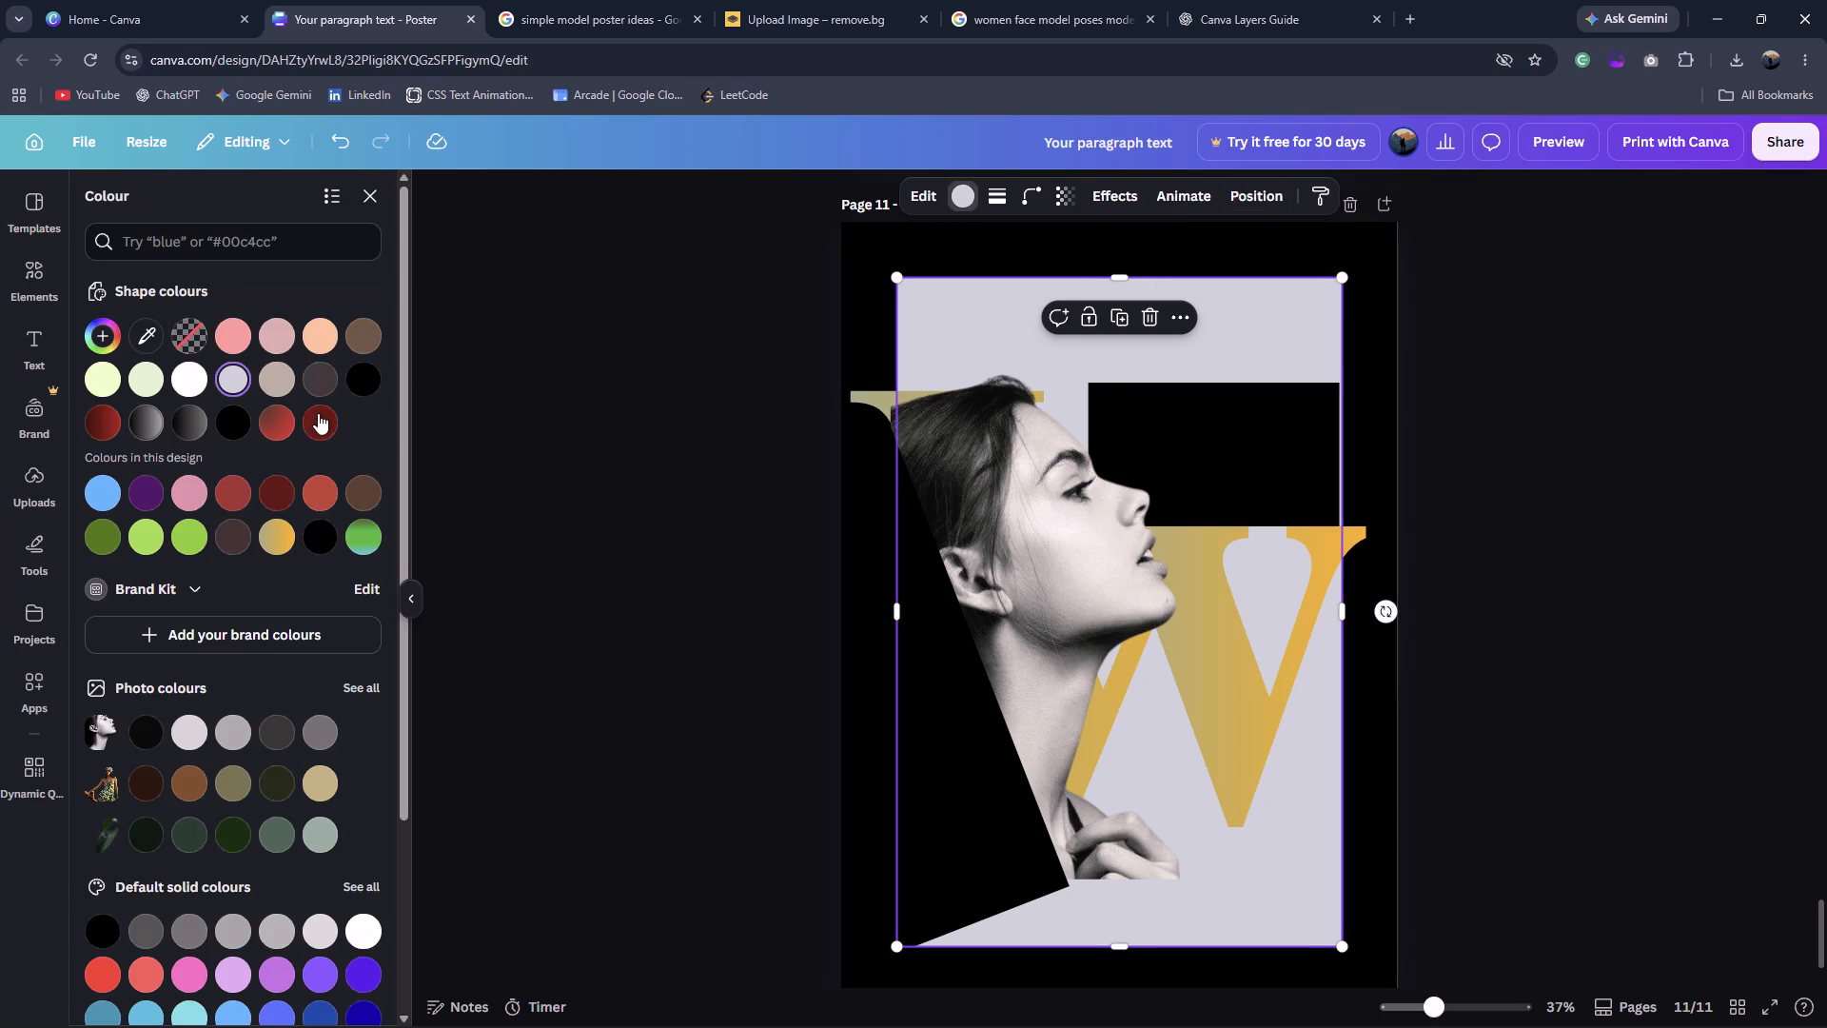
left_click(370, 383)
left_click(574, 546)
left_click(581, 546)
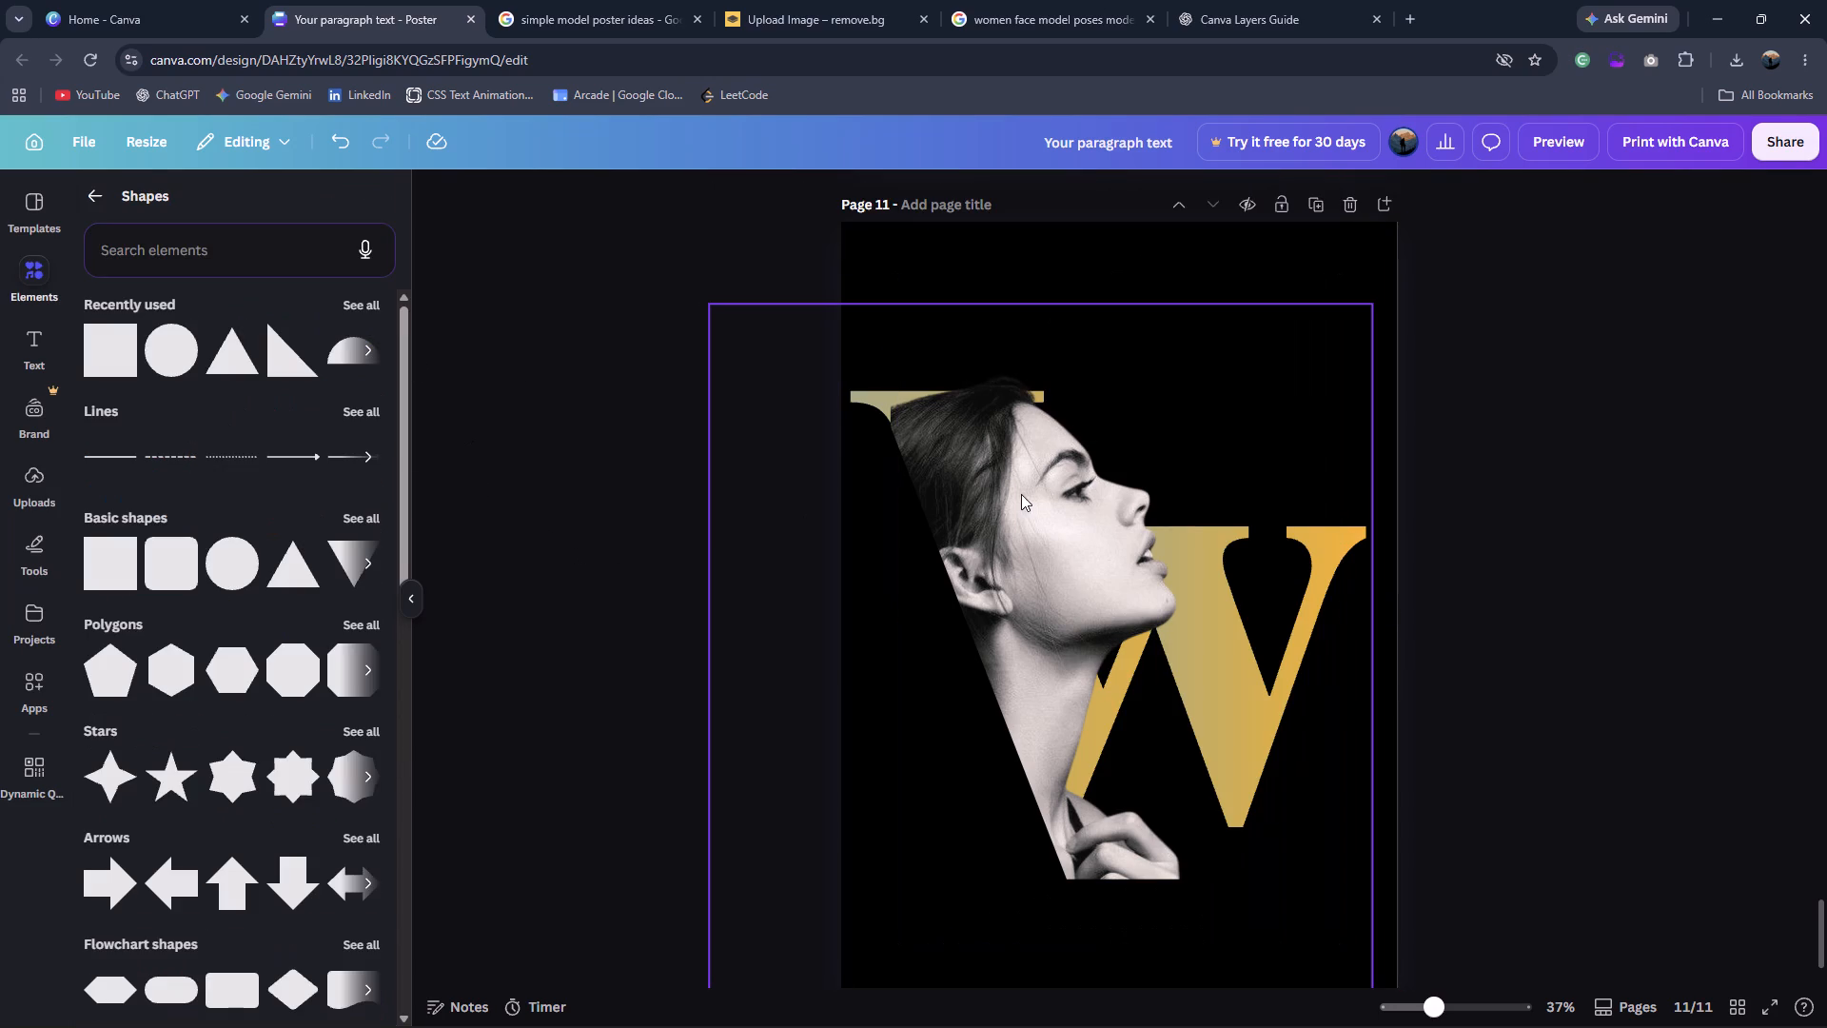
Set the page background colour to white, leaving the black rectangle framed by a white border.
left_click(962, 227)
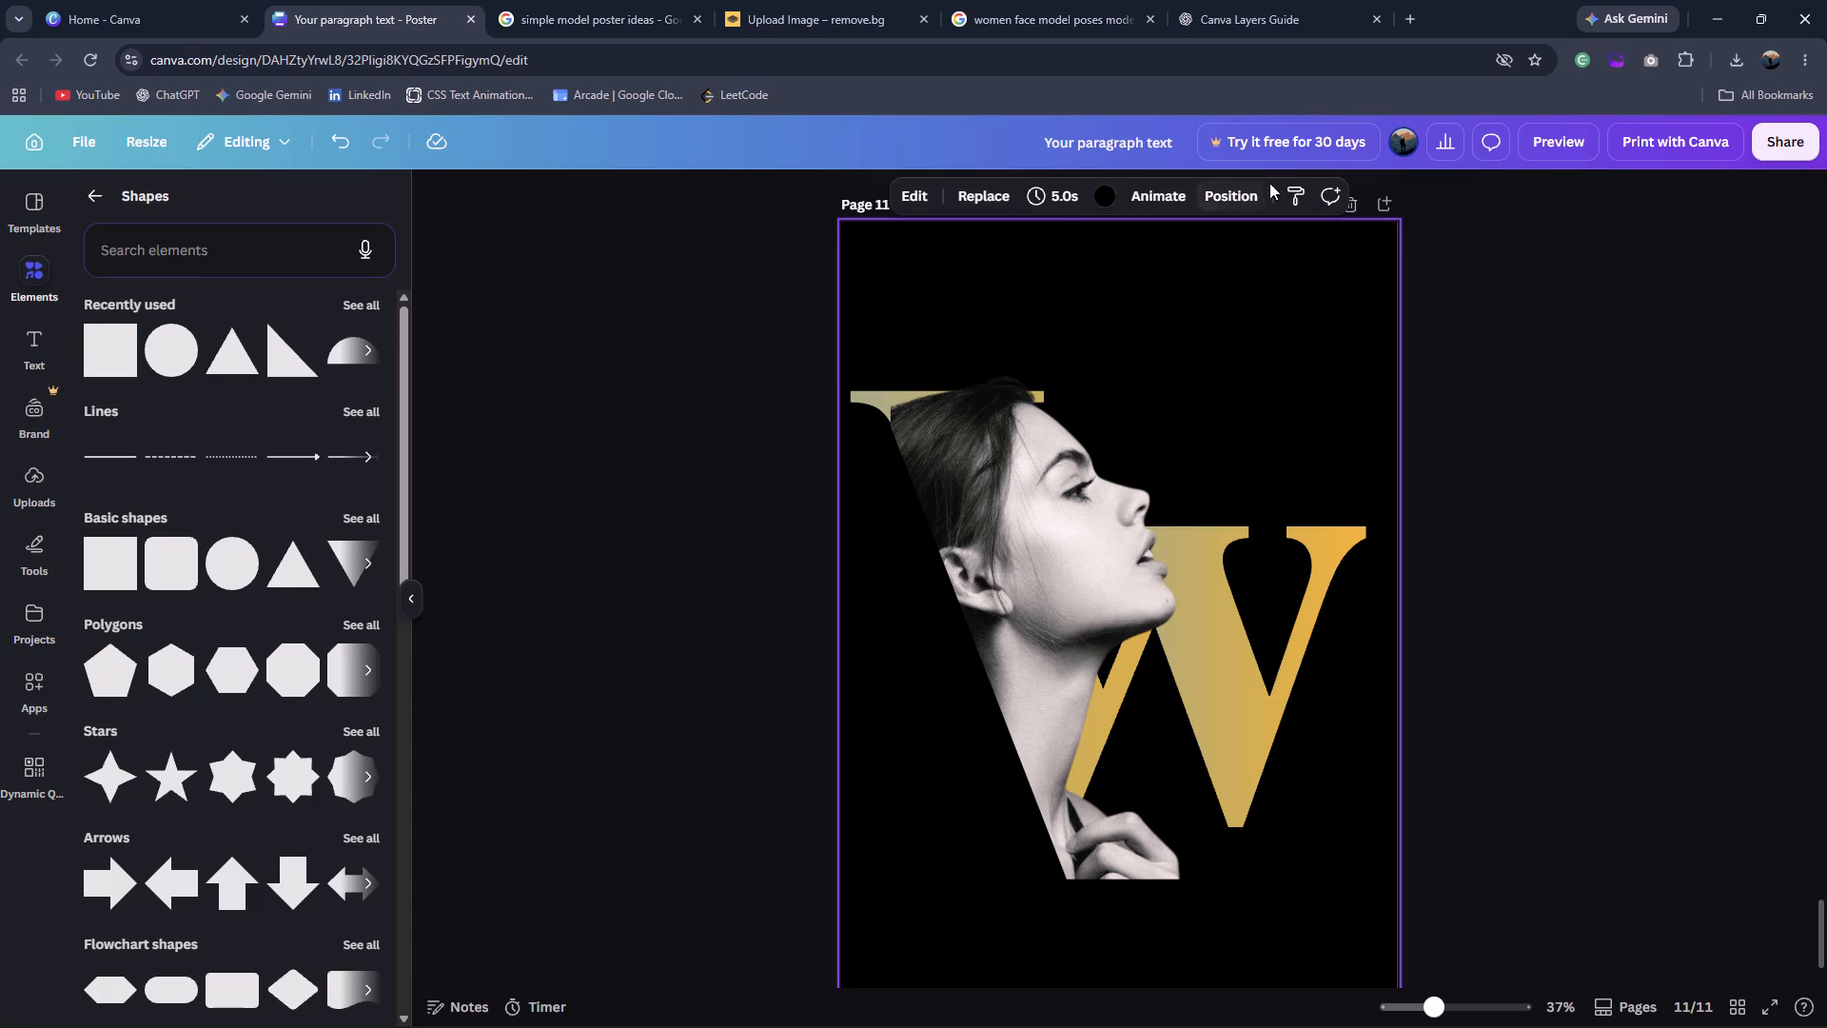
left_click(1107, 204)
left_click(973, 0)
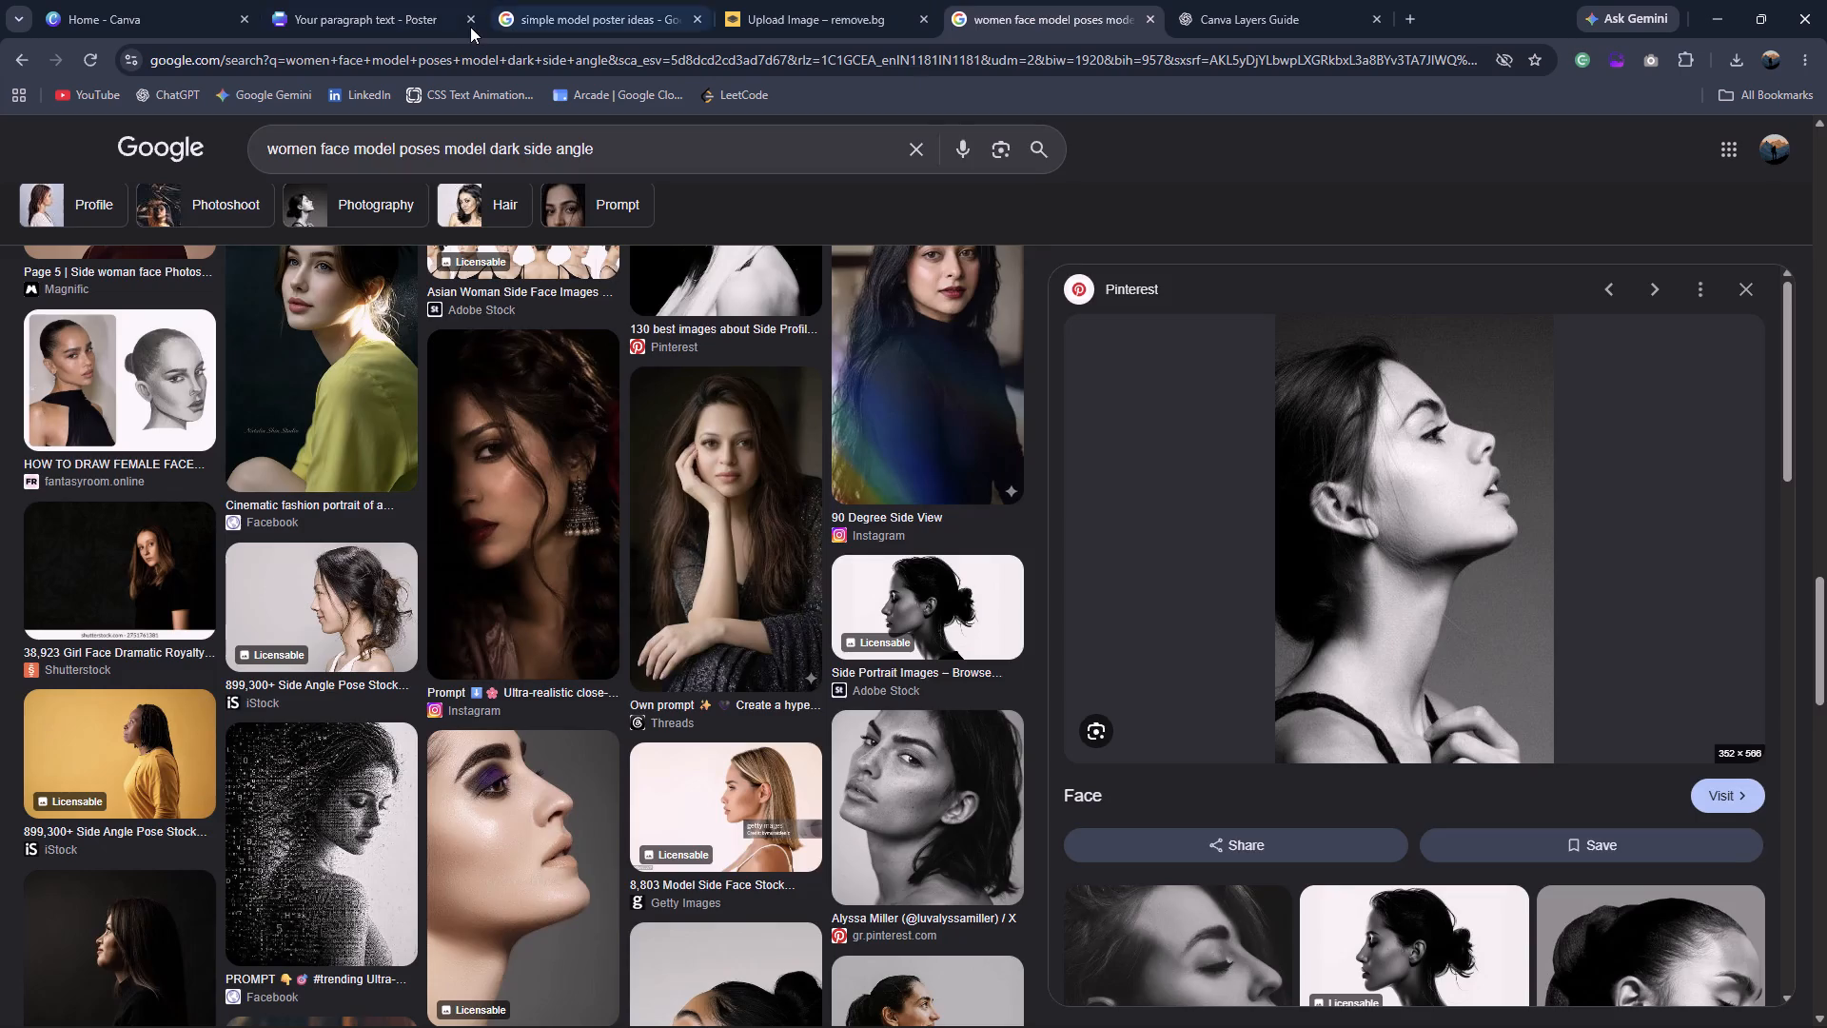
left_click(470, 27)
left_click(532, 5)
left_click(392, 11)
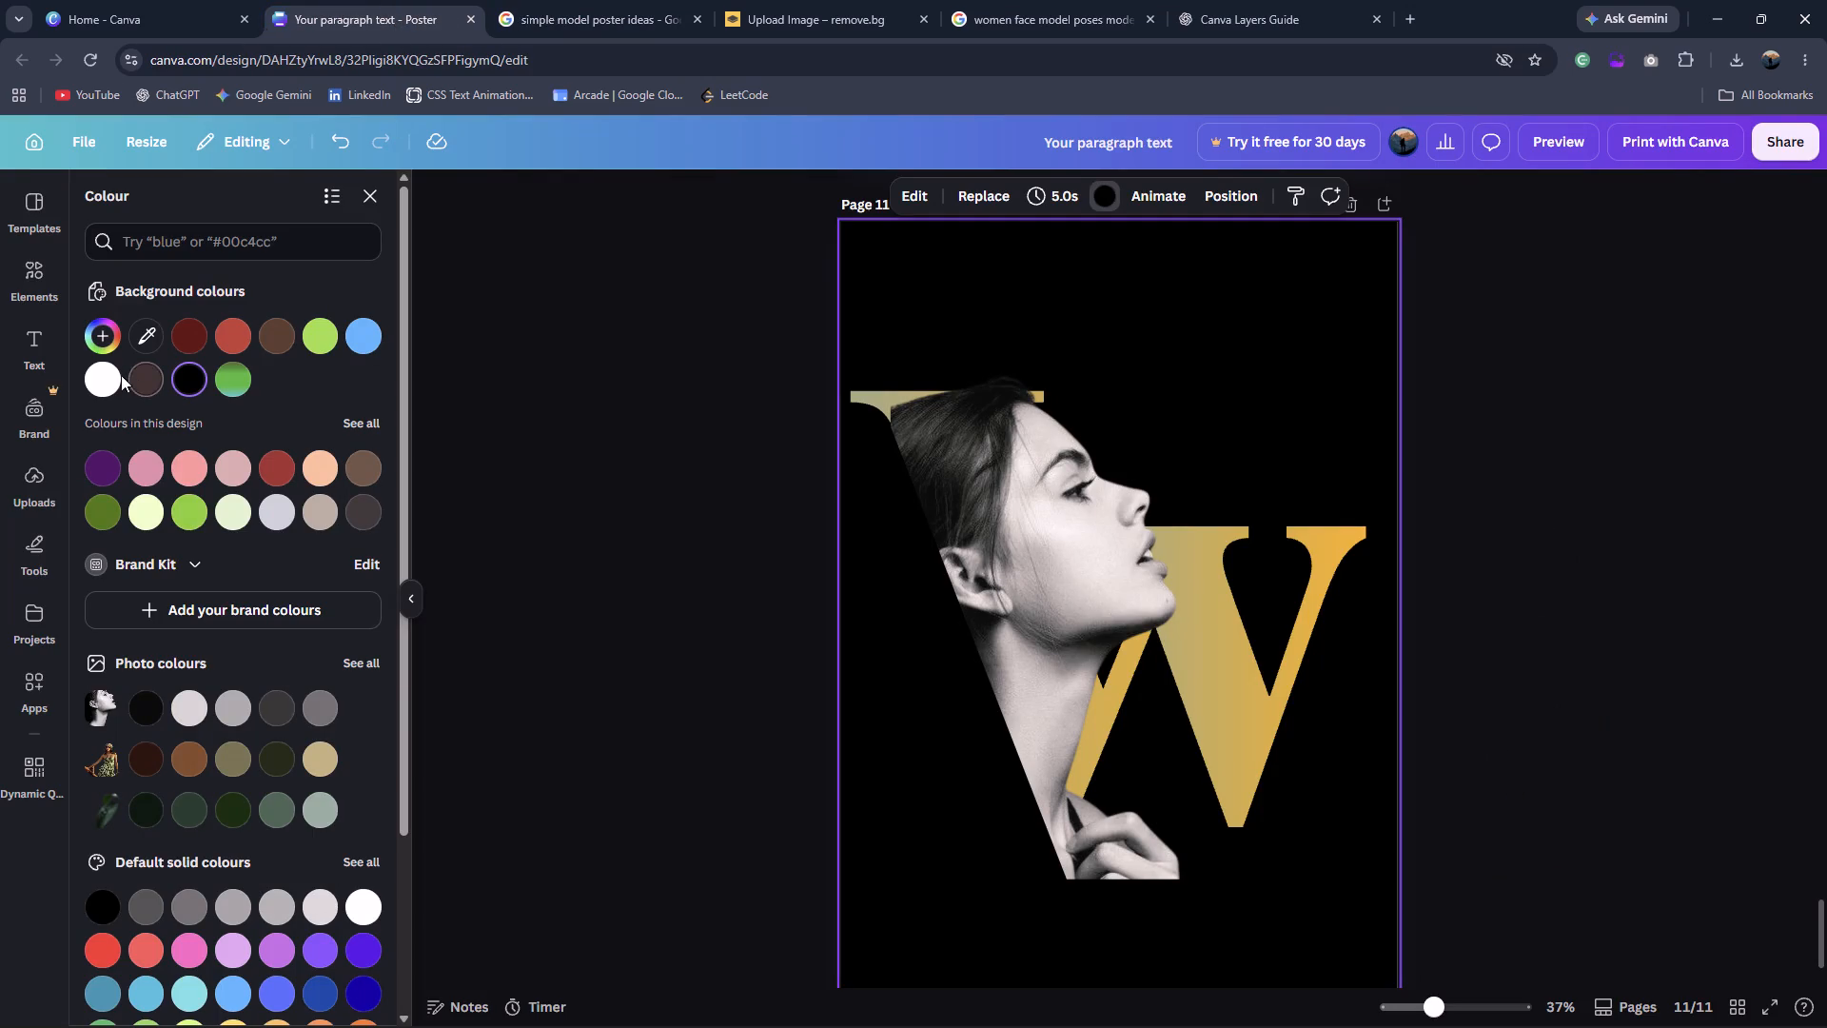
left_click(115, 375)
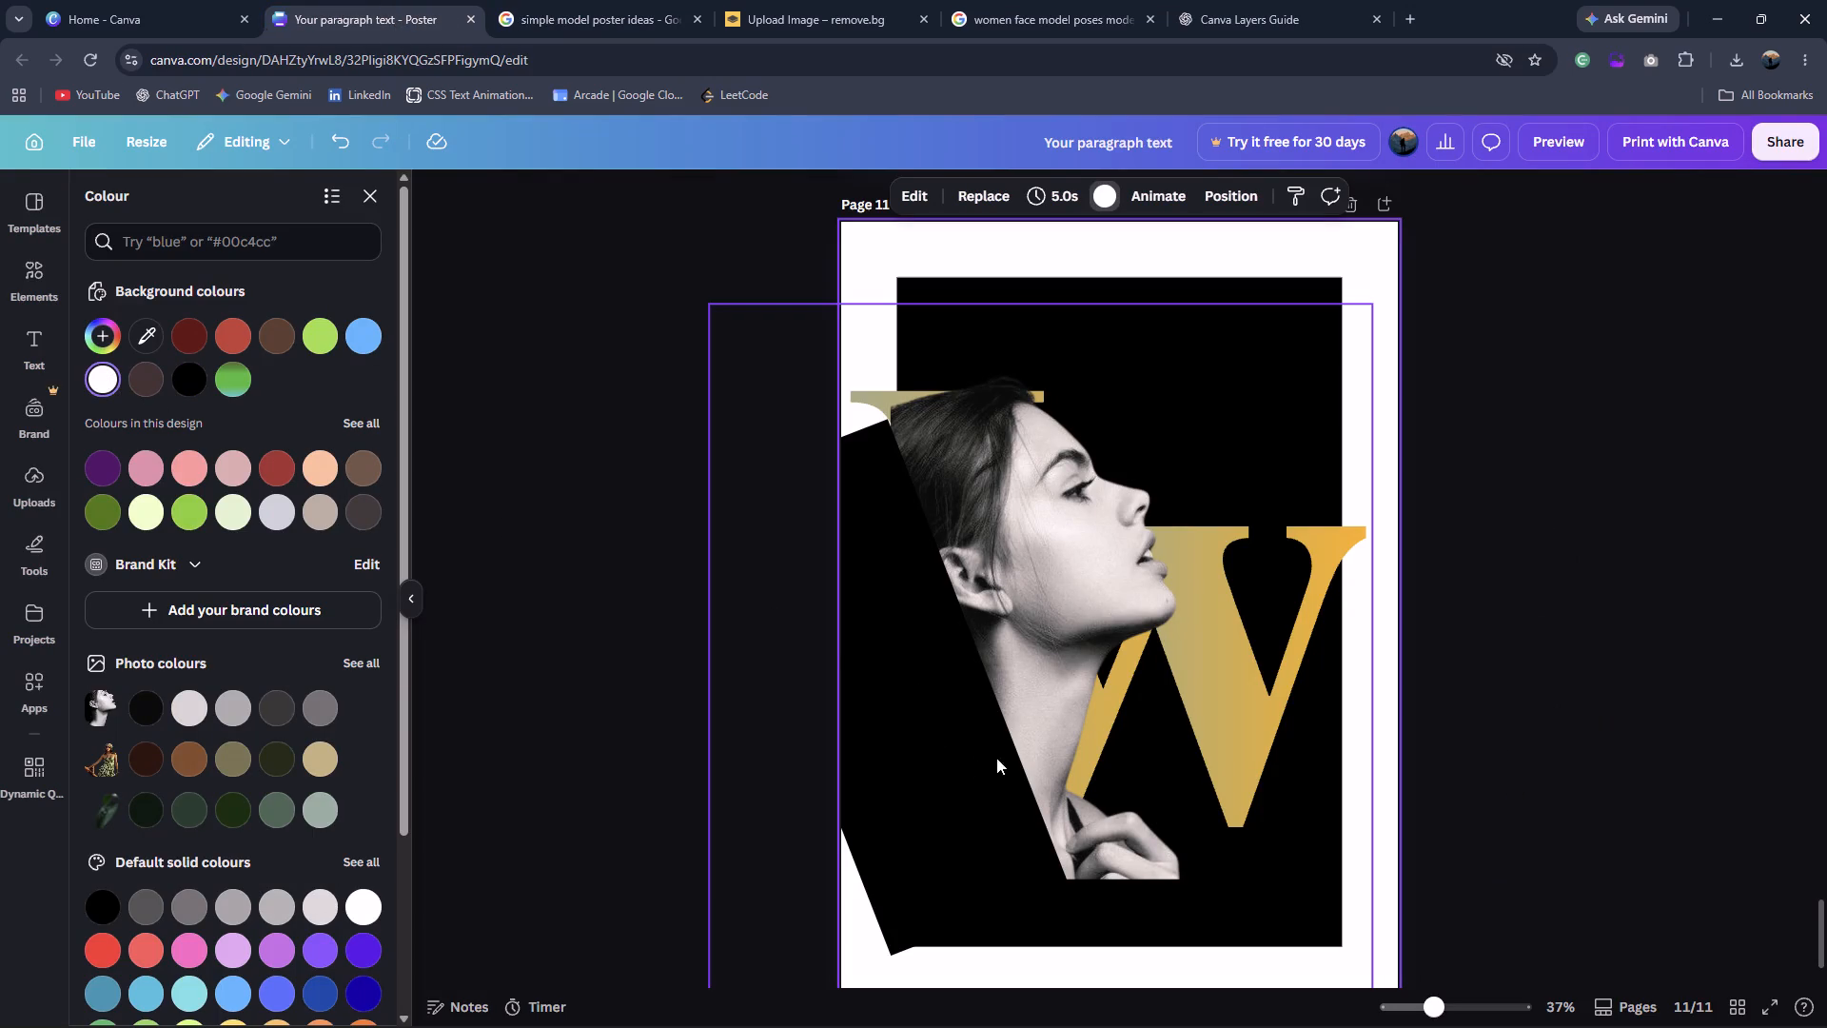
Shrink the grouped portrait and lettering to about 39 cm wide and reposition it over the black rectangle.
left_click_drag(1139, 667, 1177, 649)
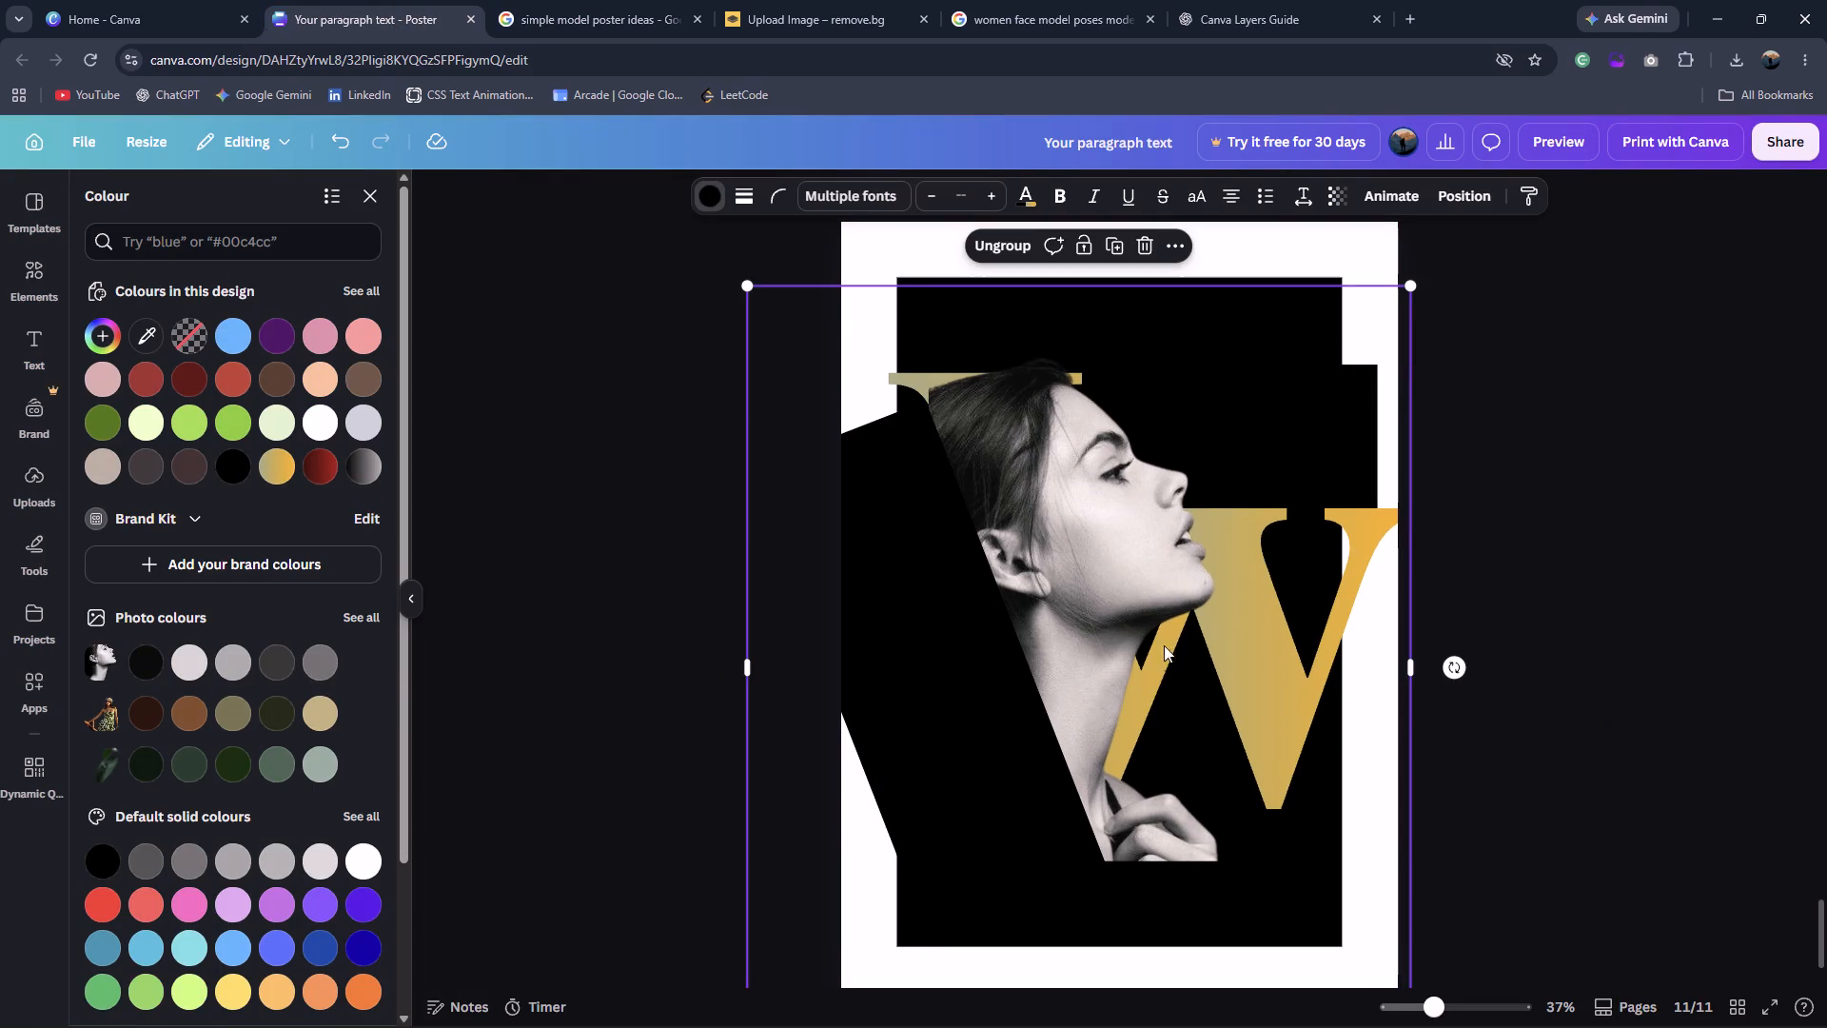
left_click_drag(1171, 633, 1138, 643)
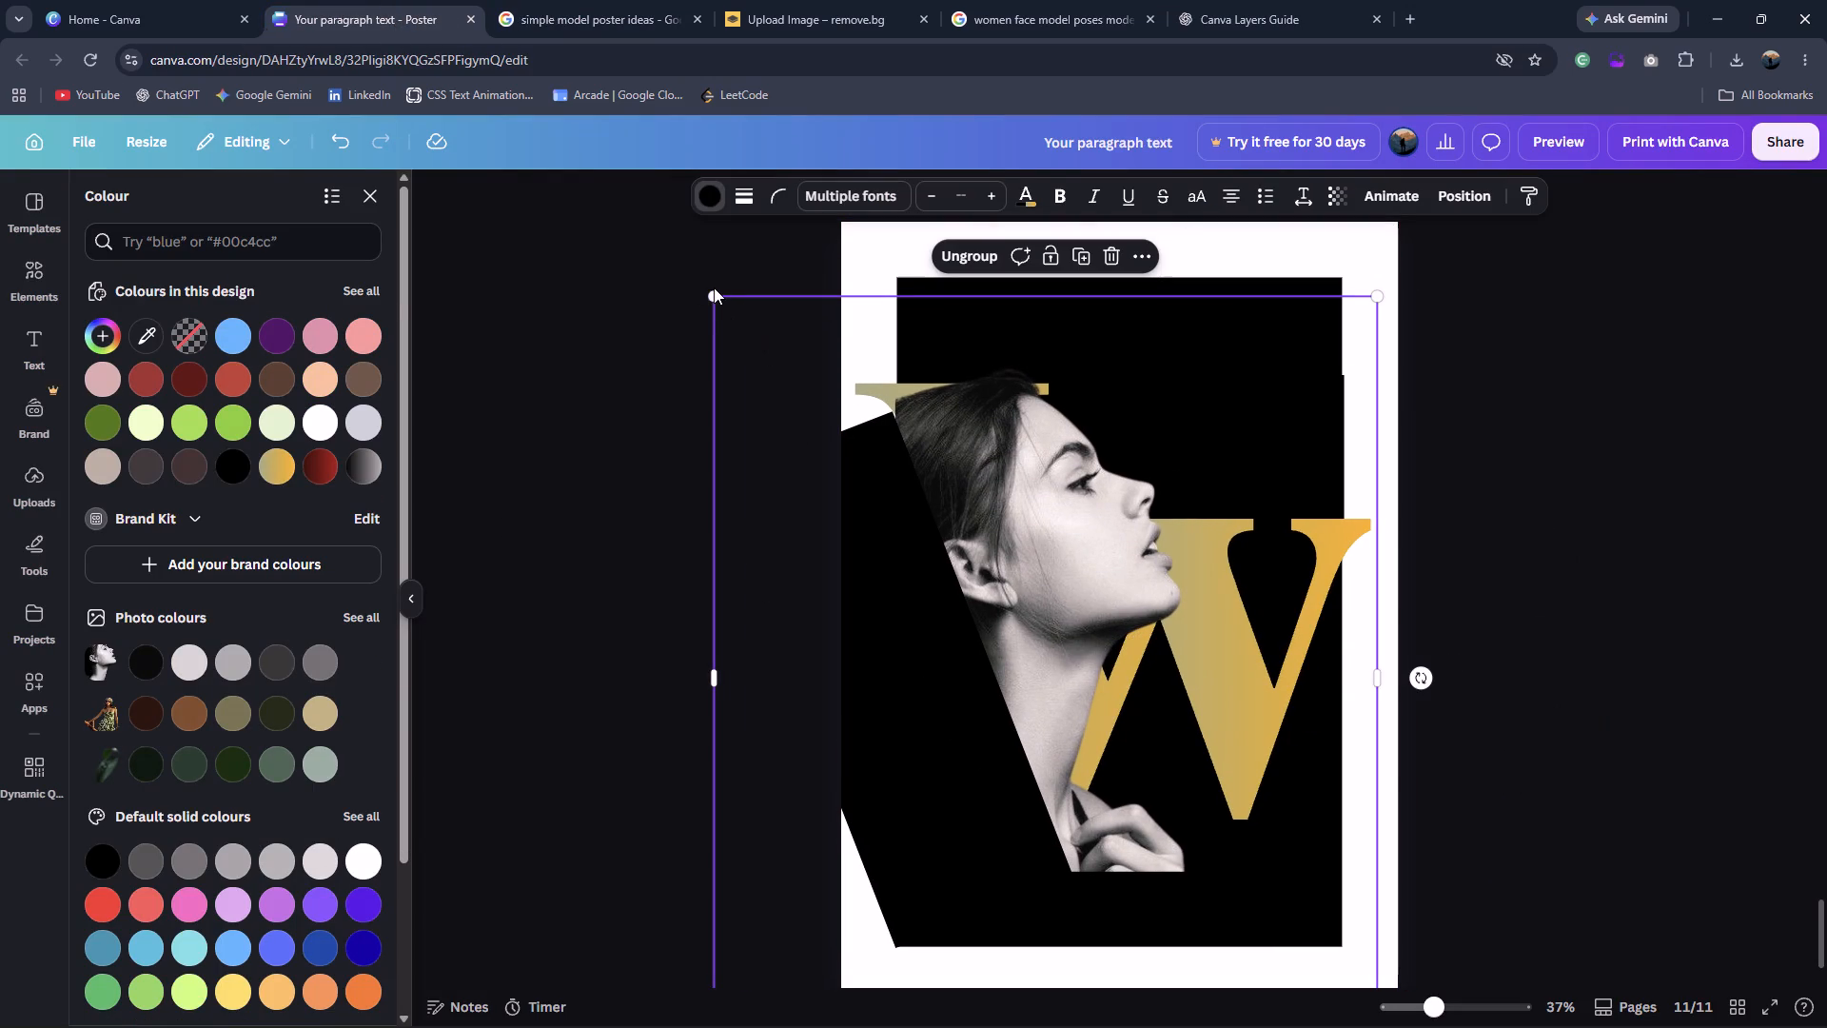
left_click(714, 287)
left_click_drag(715, 295, 886, 436)
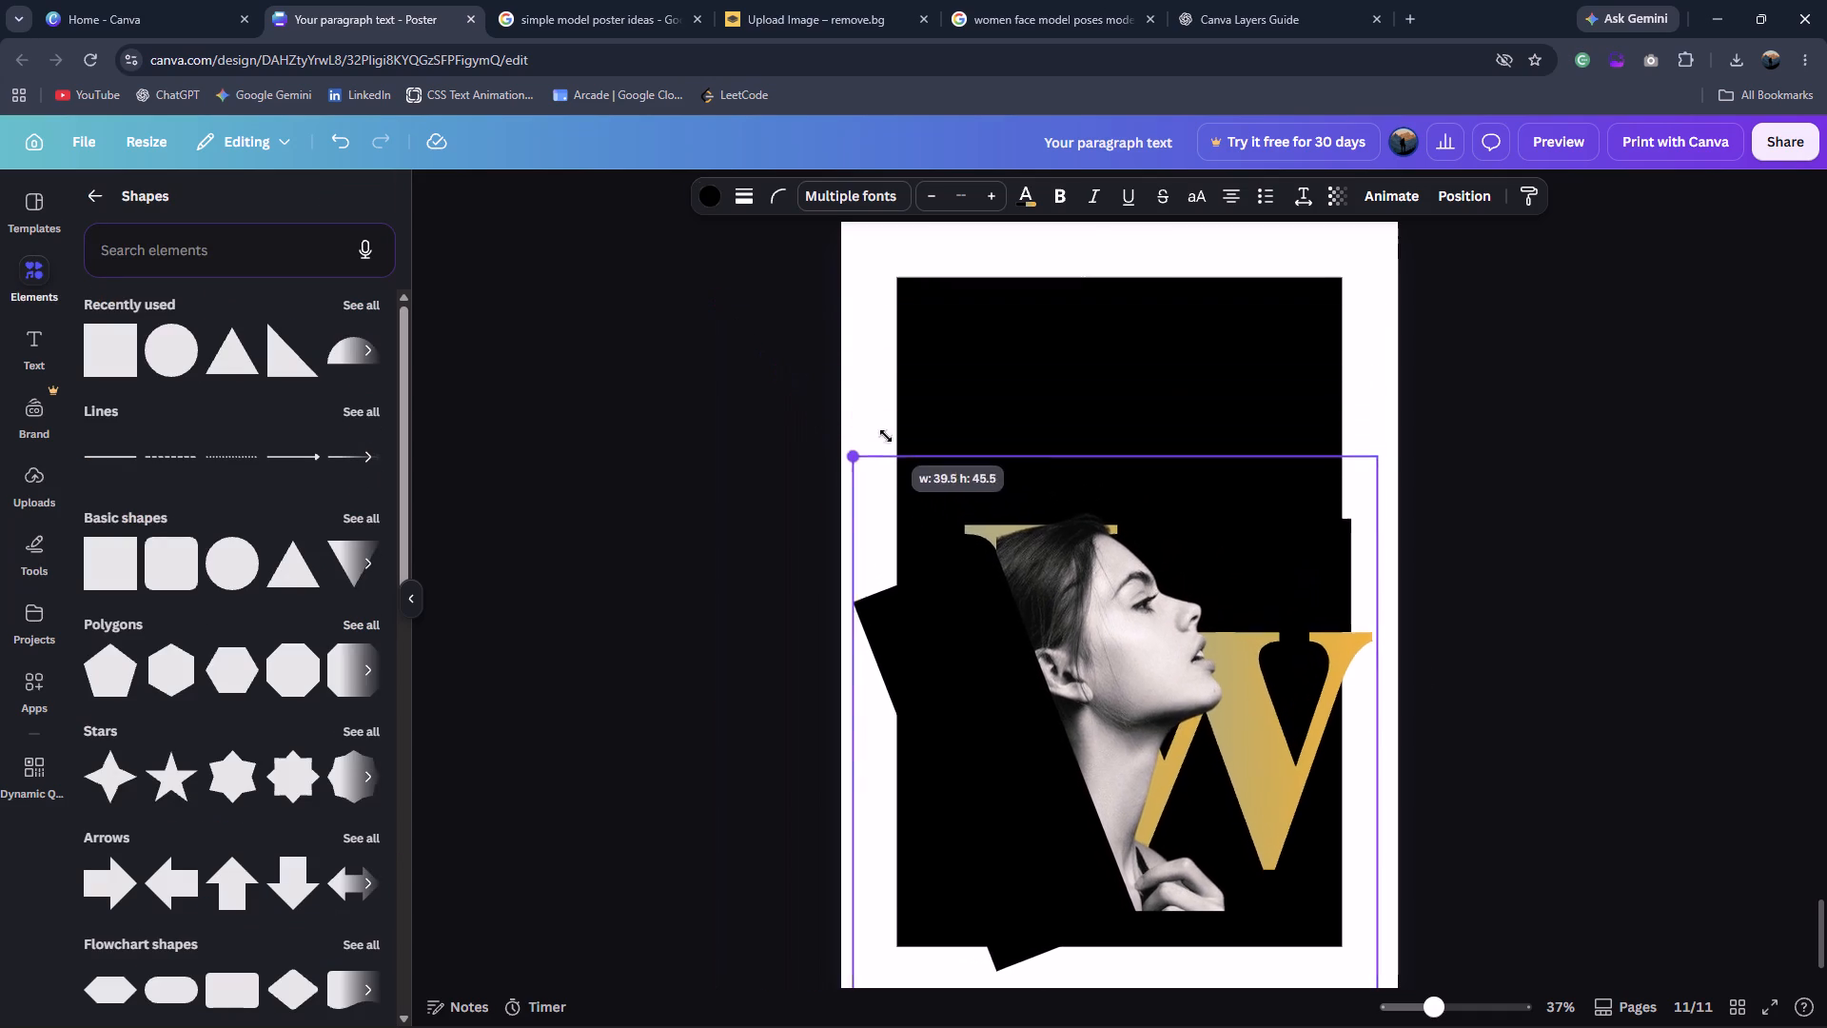
left_click_drag(886, 436, 892, 442)
left_click_drag(1168, 725, 1167, 608)
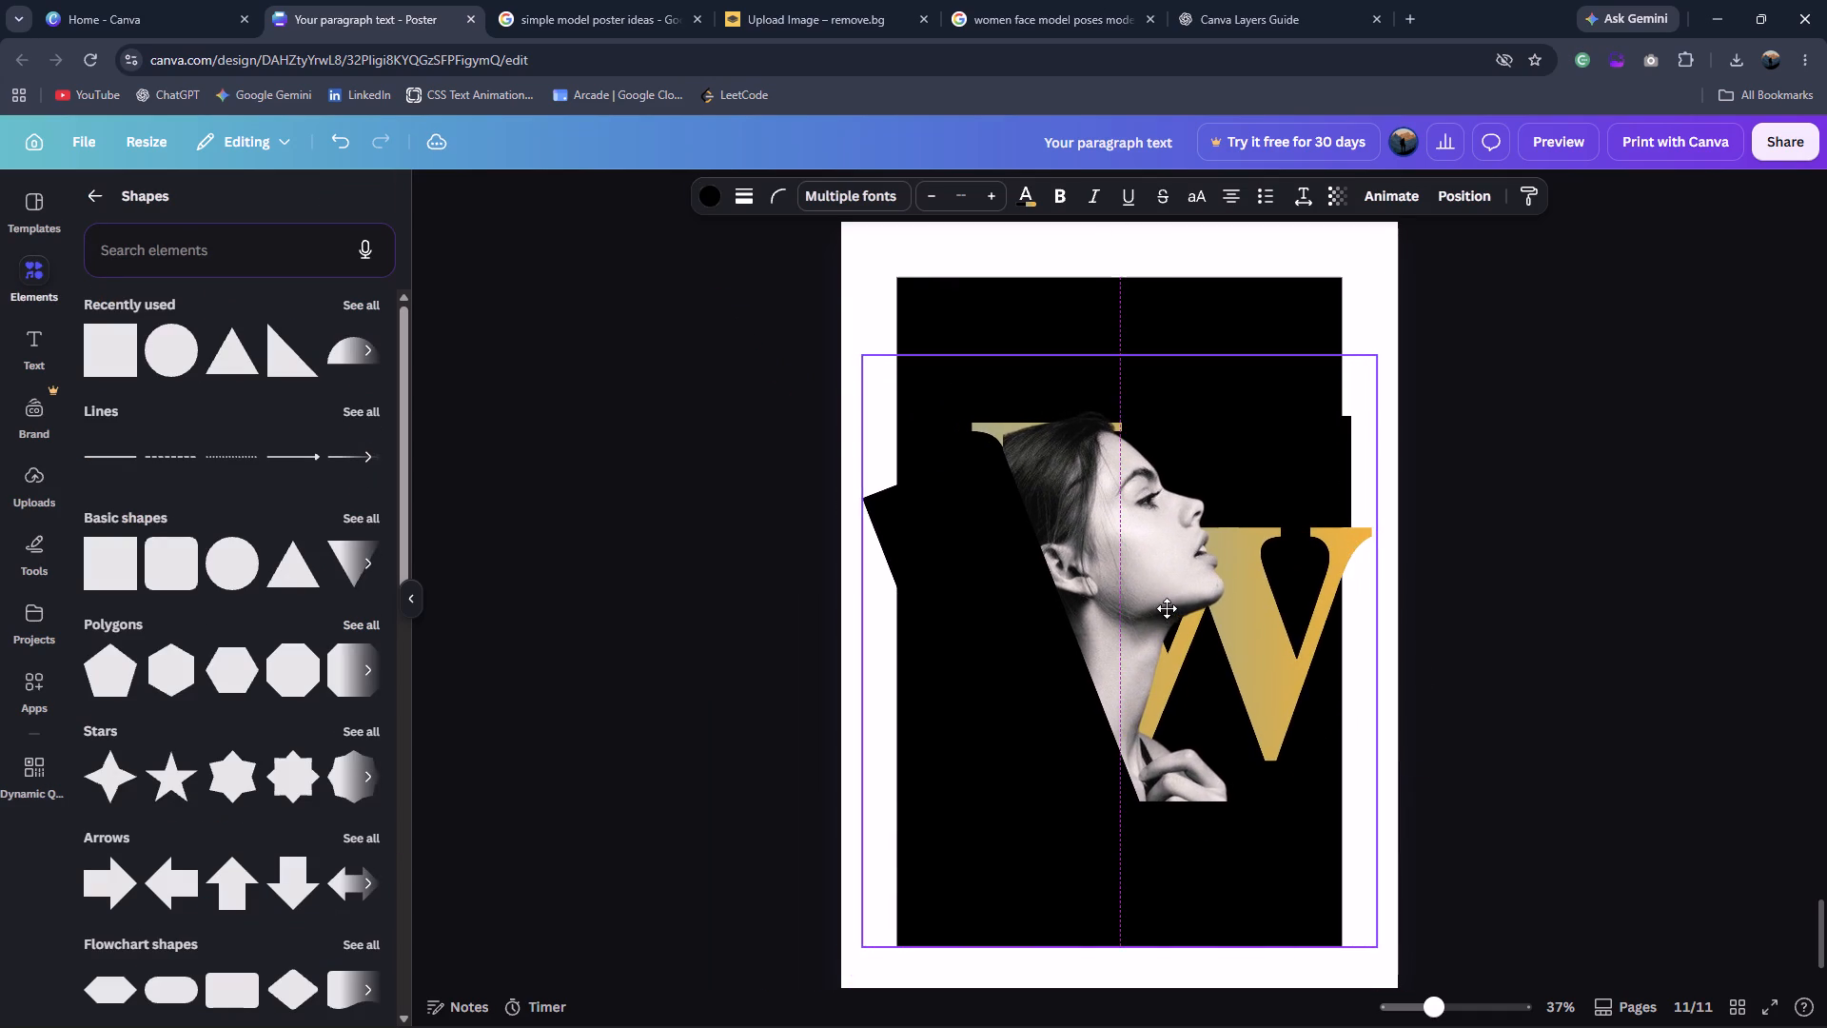
left_click_drag(1167, 608, 1140, 603)
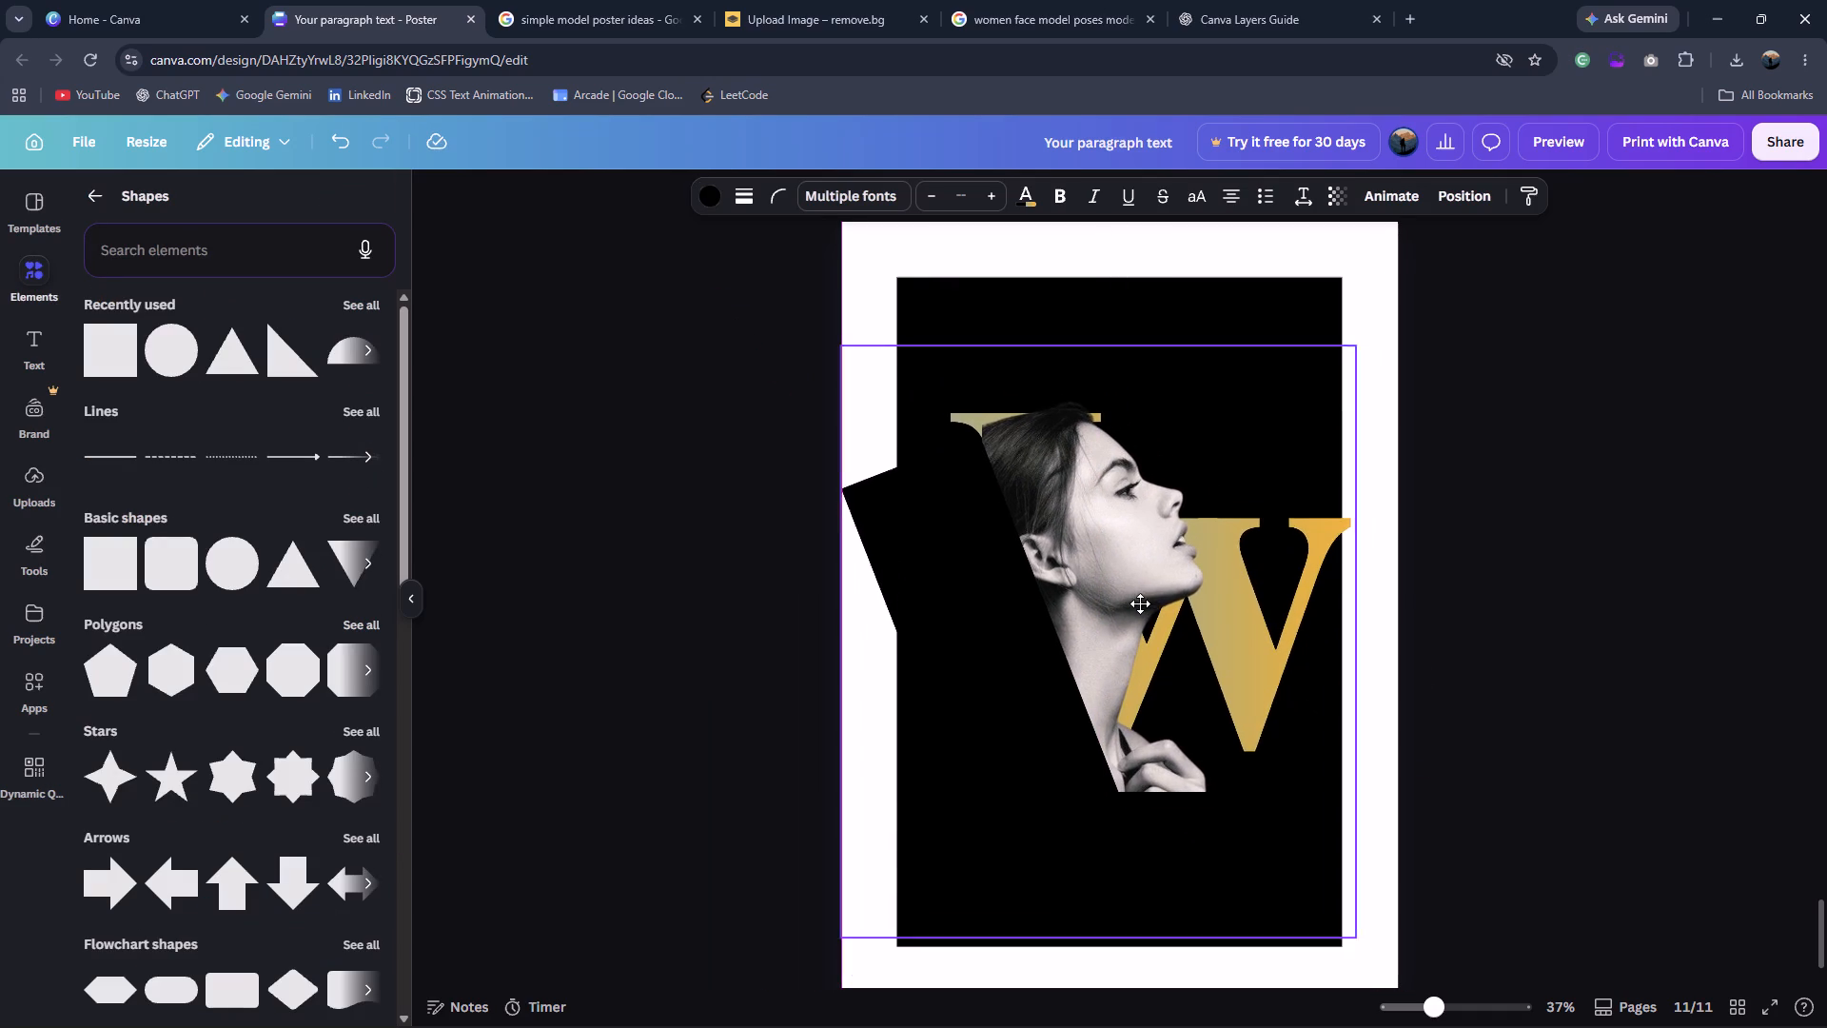
left_click_drag(1140, 603, 1130, 599)
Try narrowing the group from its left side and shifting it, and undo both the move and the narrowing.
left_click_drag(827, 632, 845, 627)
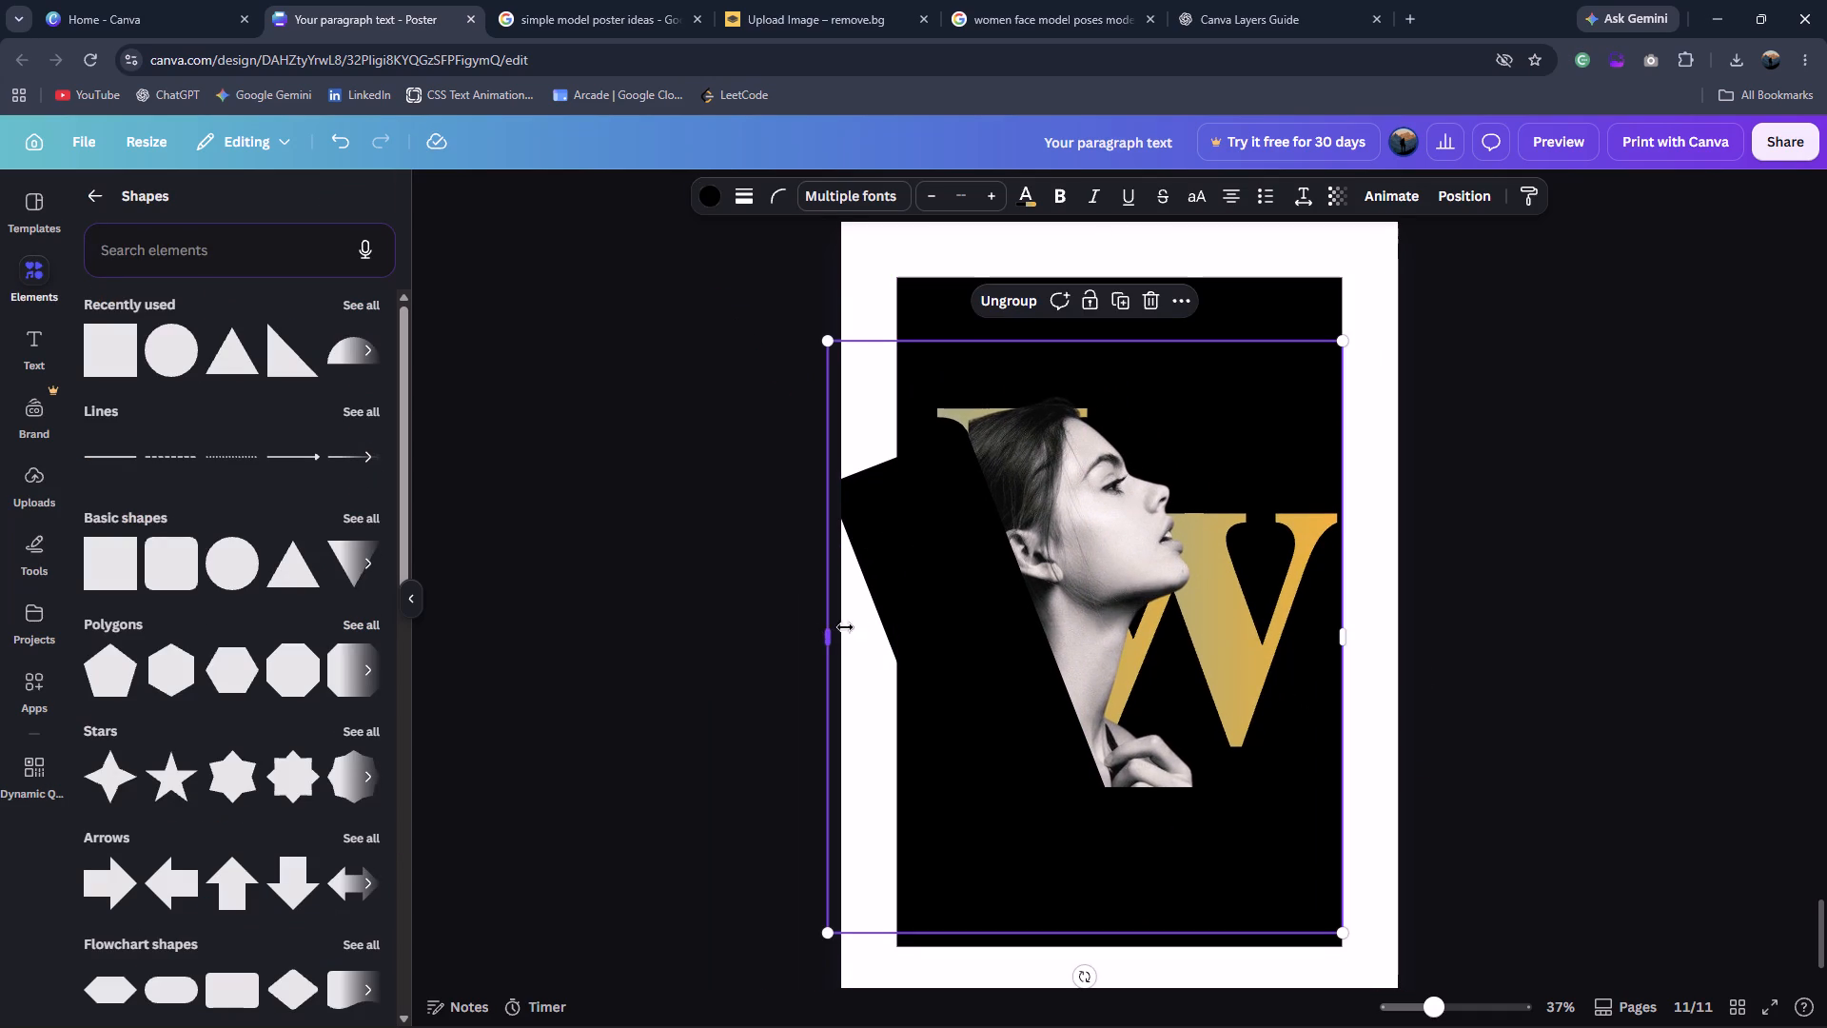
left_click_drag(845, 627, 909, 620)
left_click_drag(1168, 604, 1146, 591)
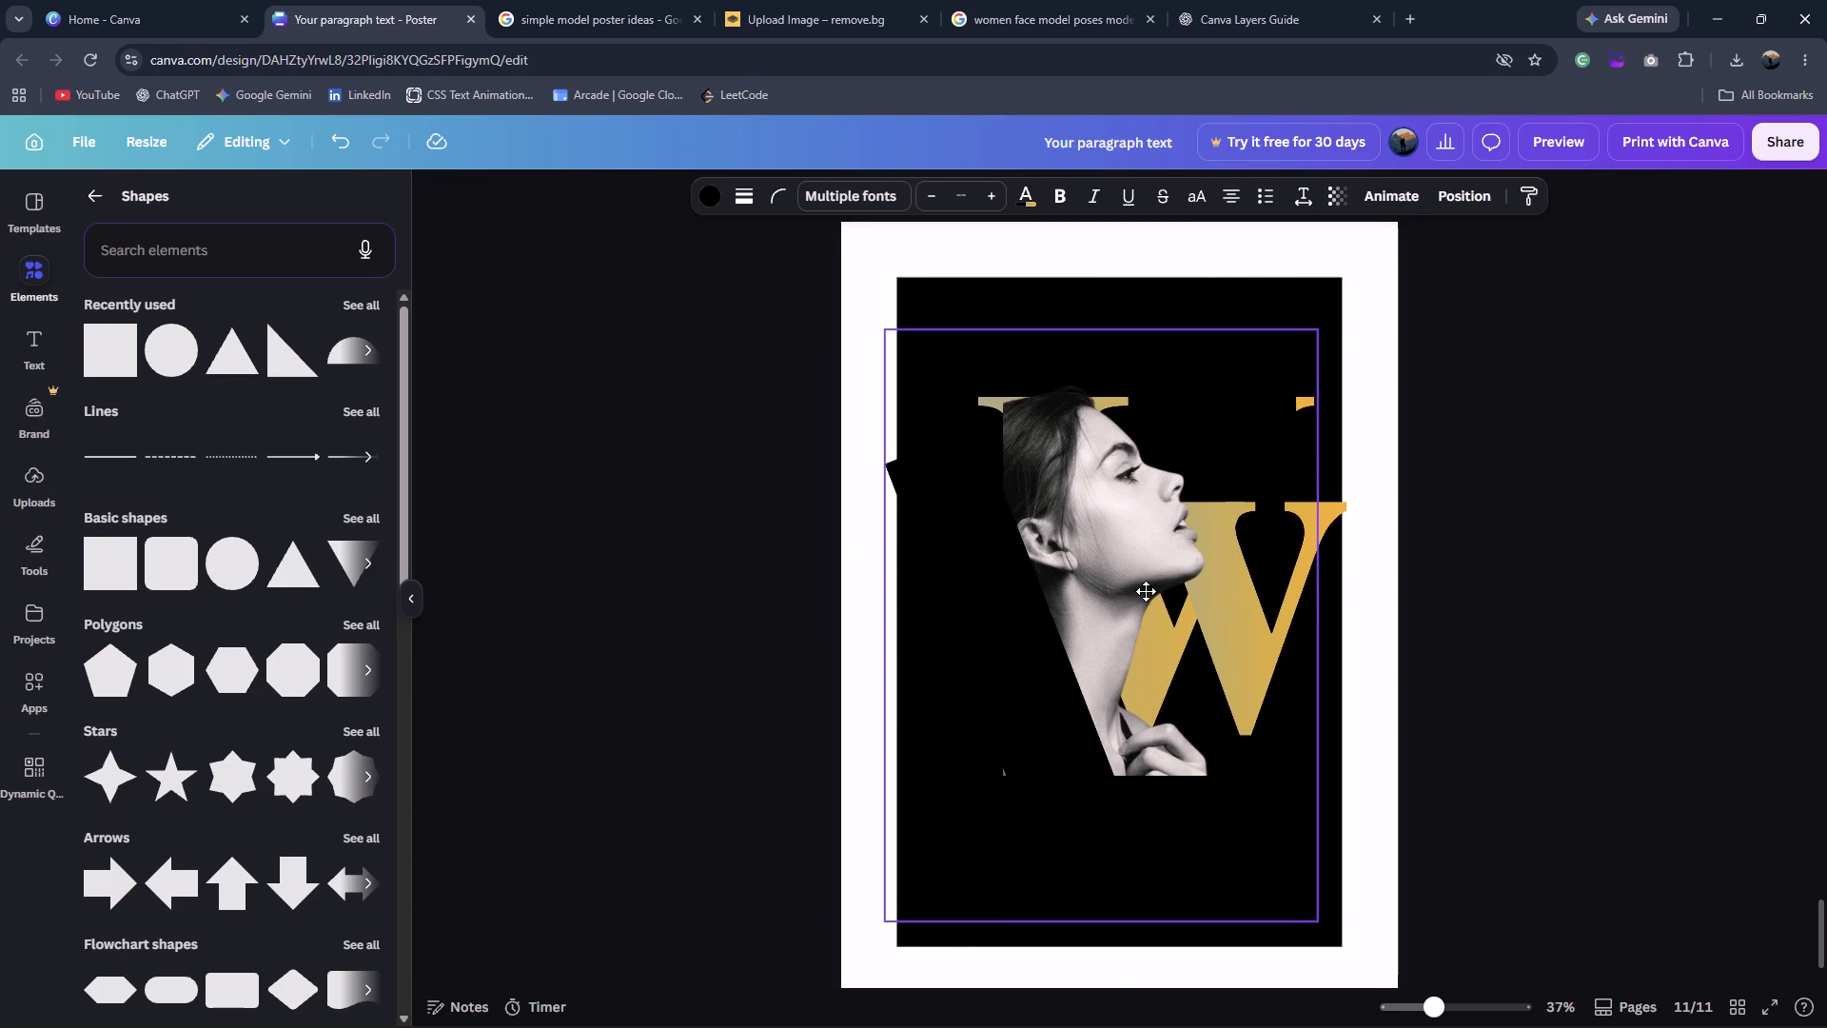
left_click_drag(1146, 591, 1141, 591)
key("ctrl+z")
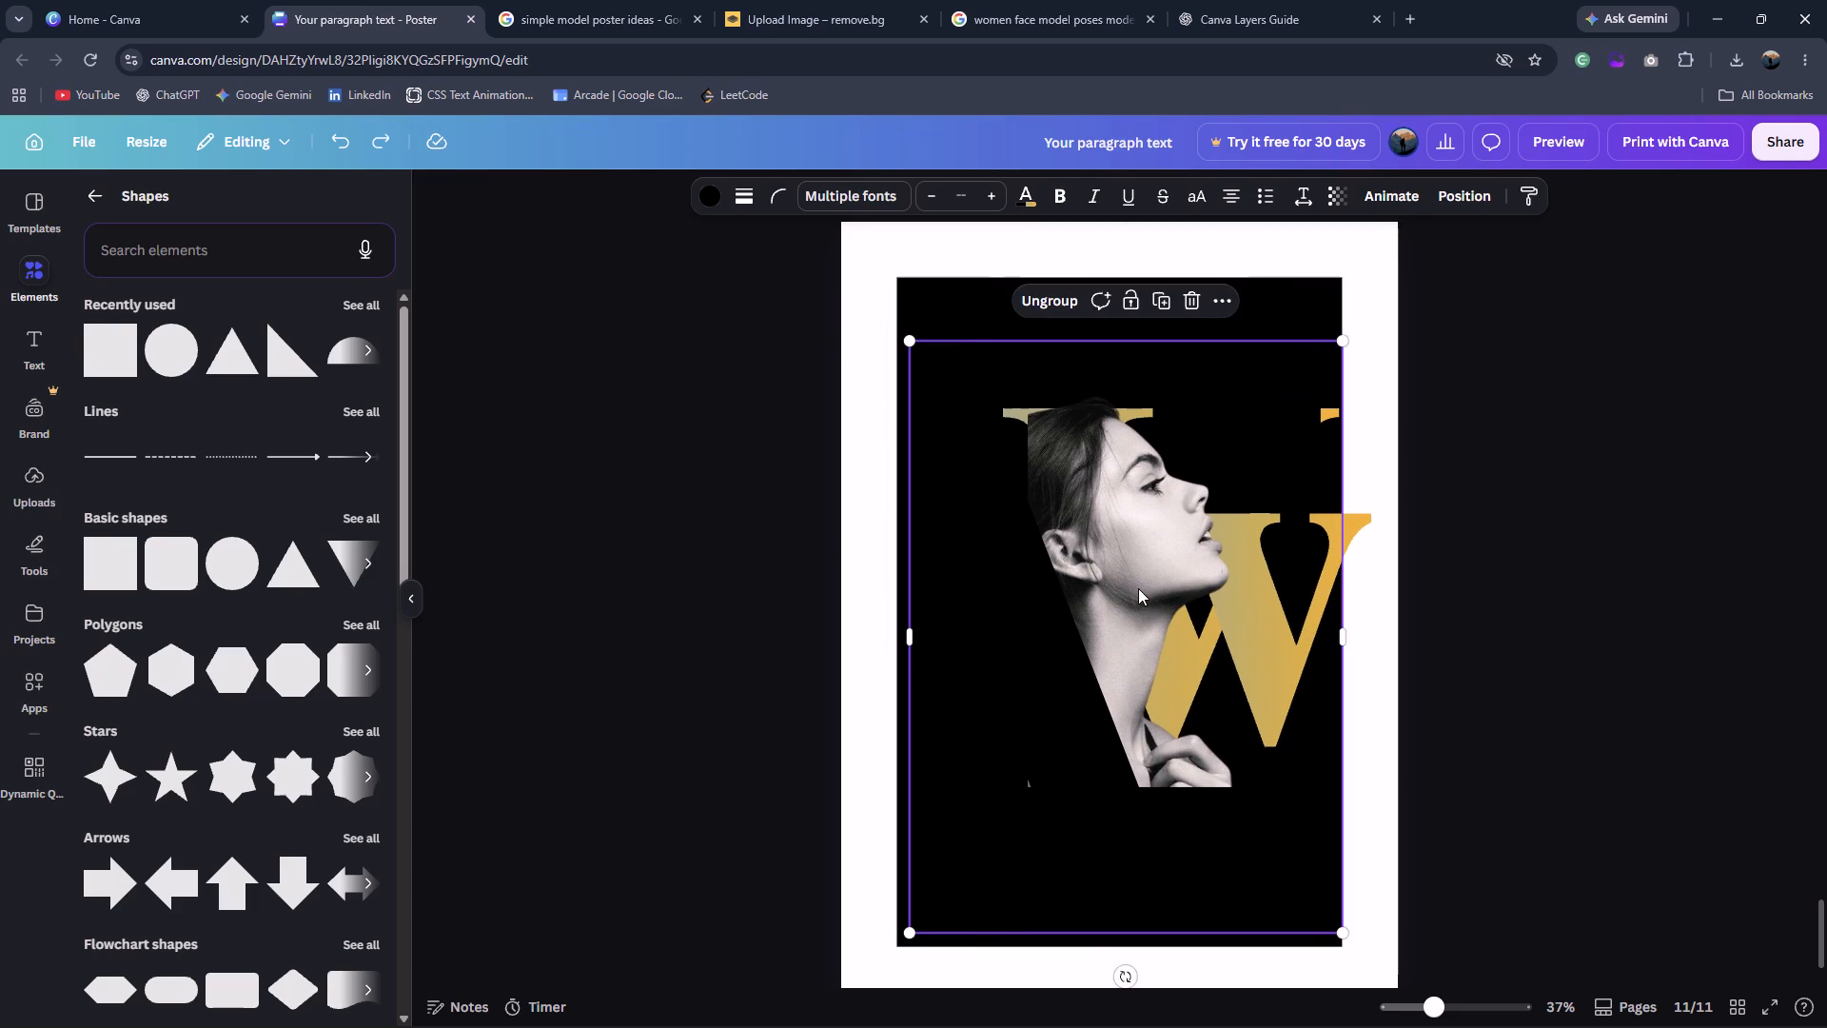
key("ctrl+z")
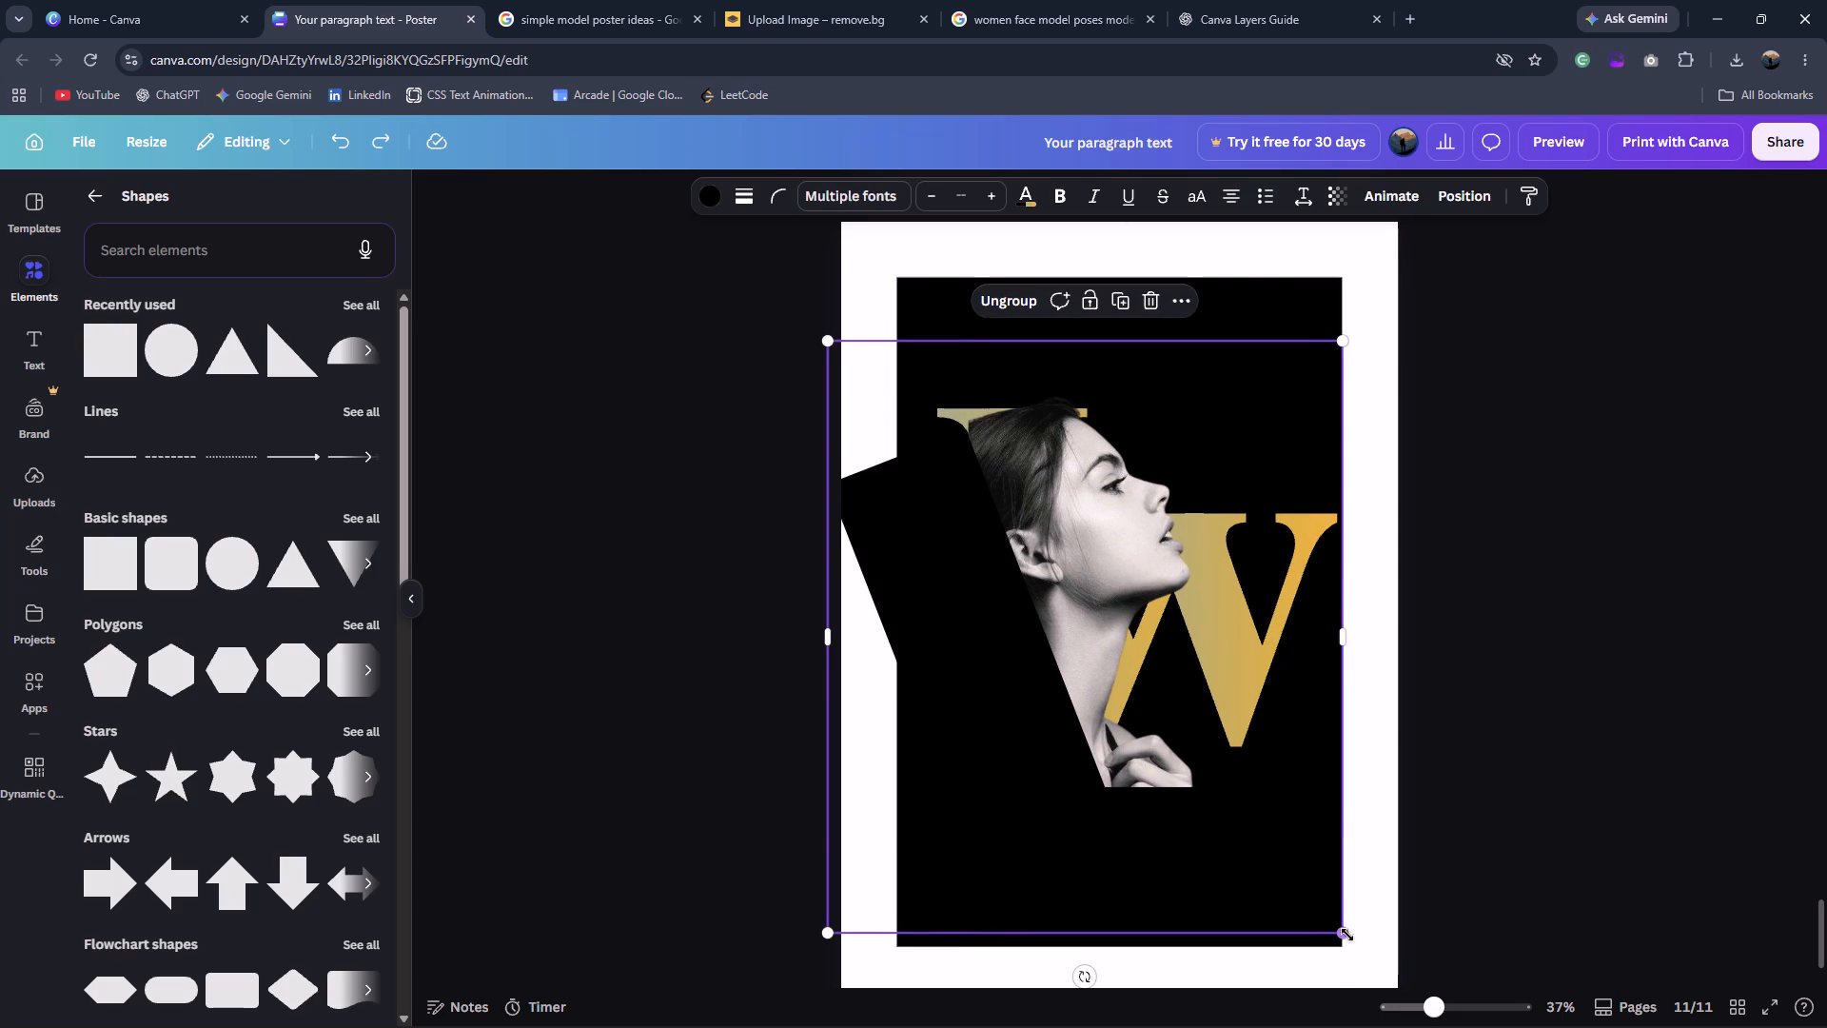
Scale the group down and move it so the first letter's serif starts at the black rectangle's left edge.
left_click_drag(1347, 935, 1261, 813)
left_click_drag(1110, 646, 1169, 693)
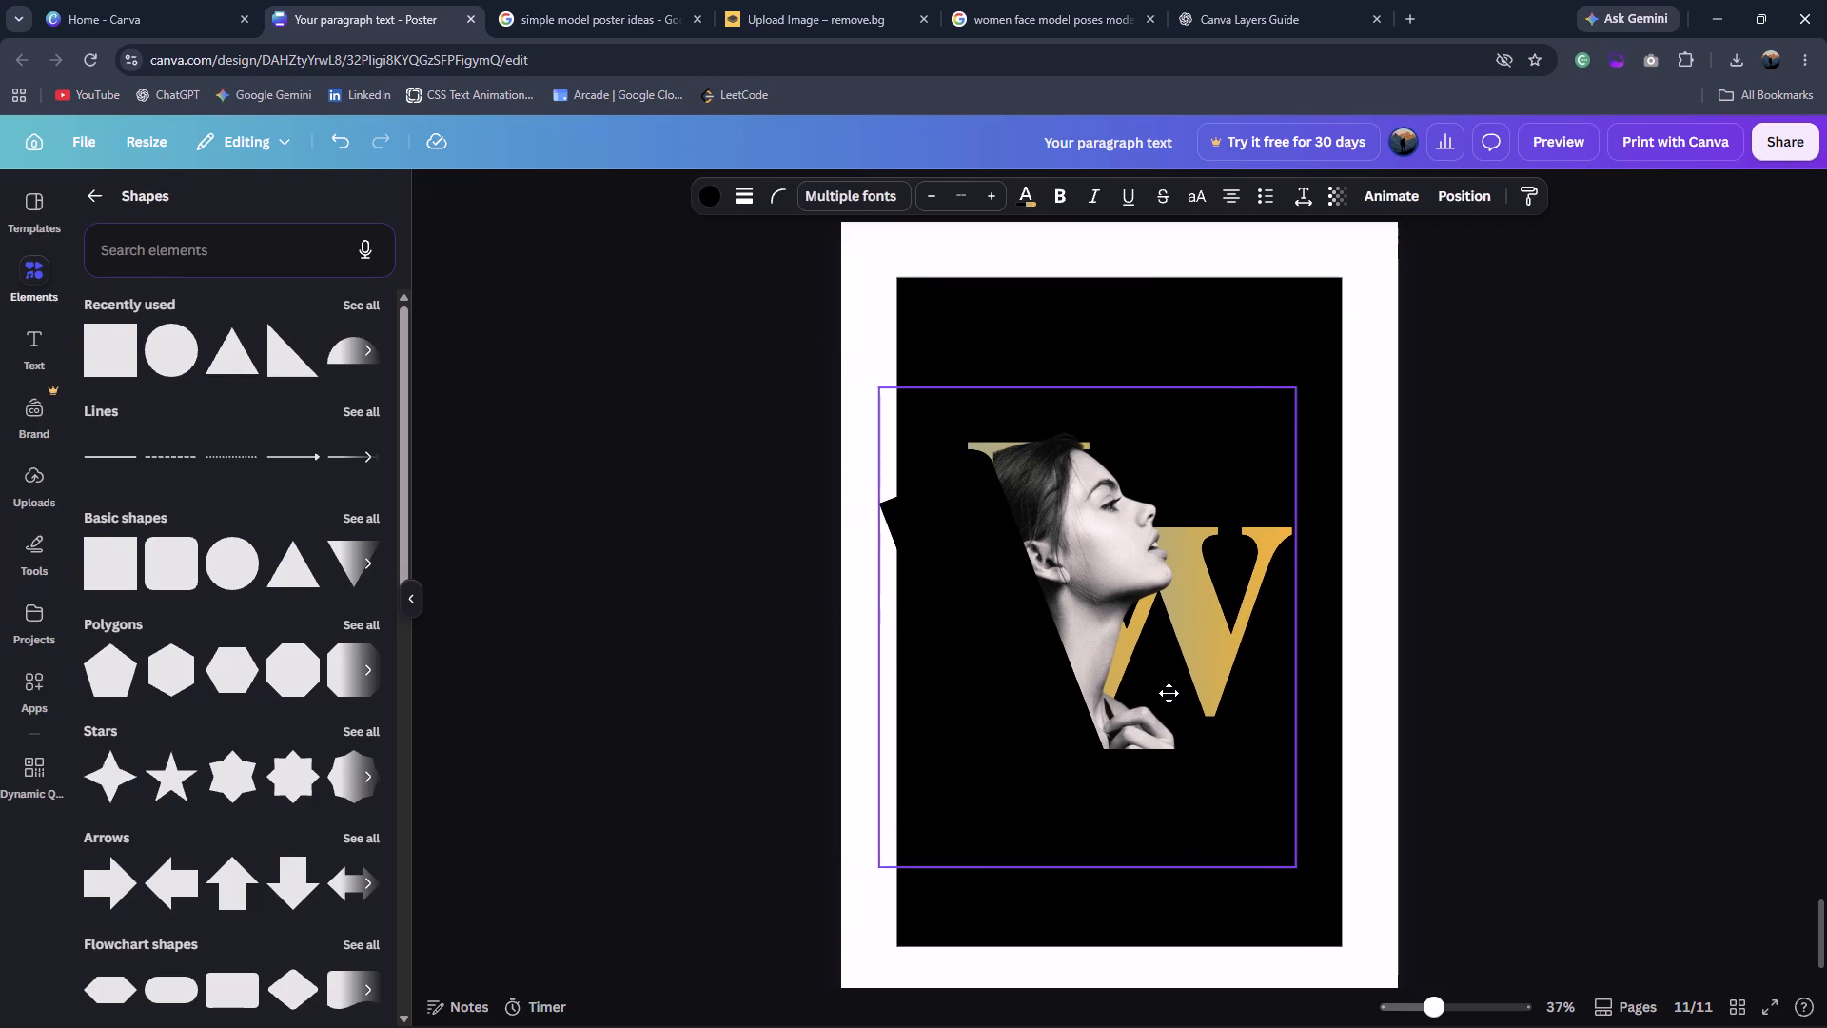
left_click_drag(1169, 693, 1178, 693)
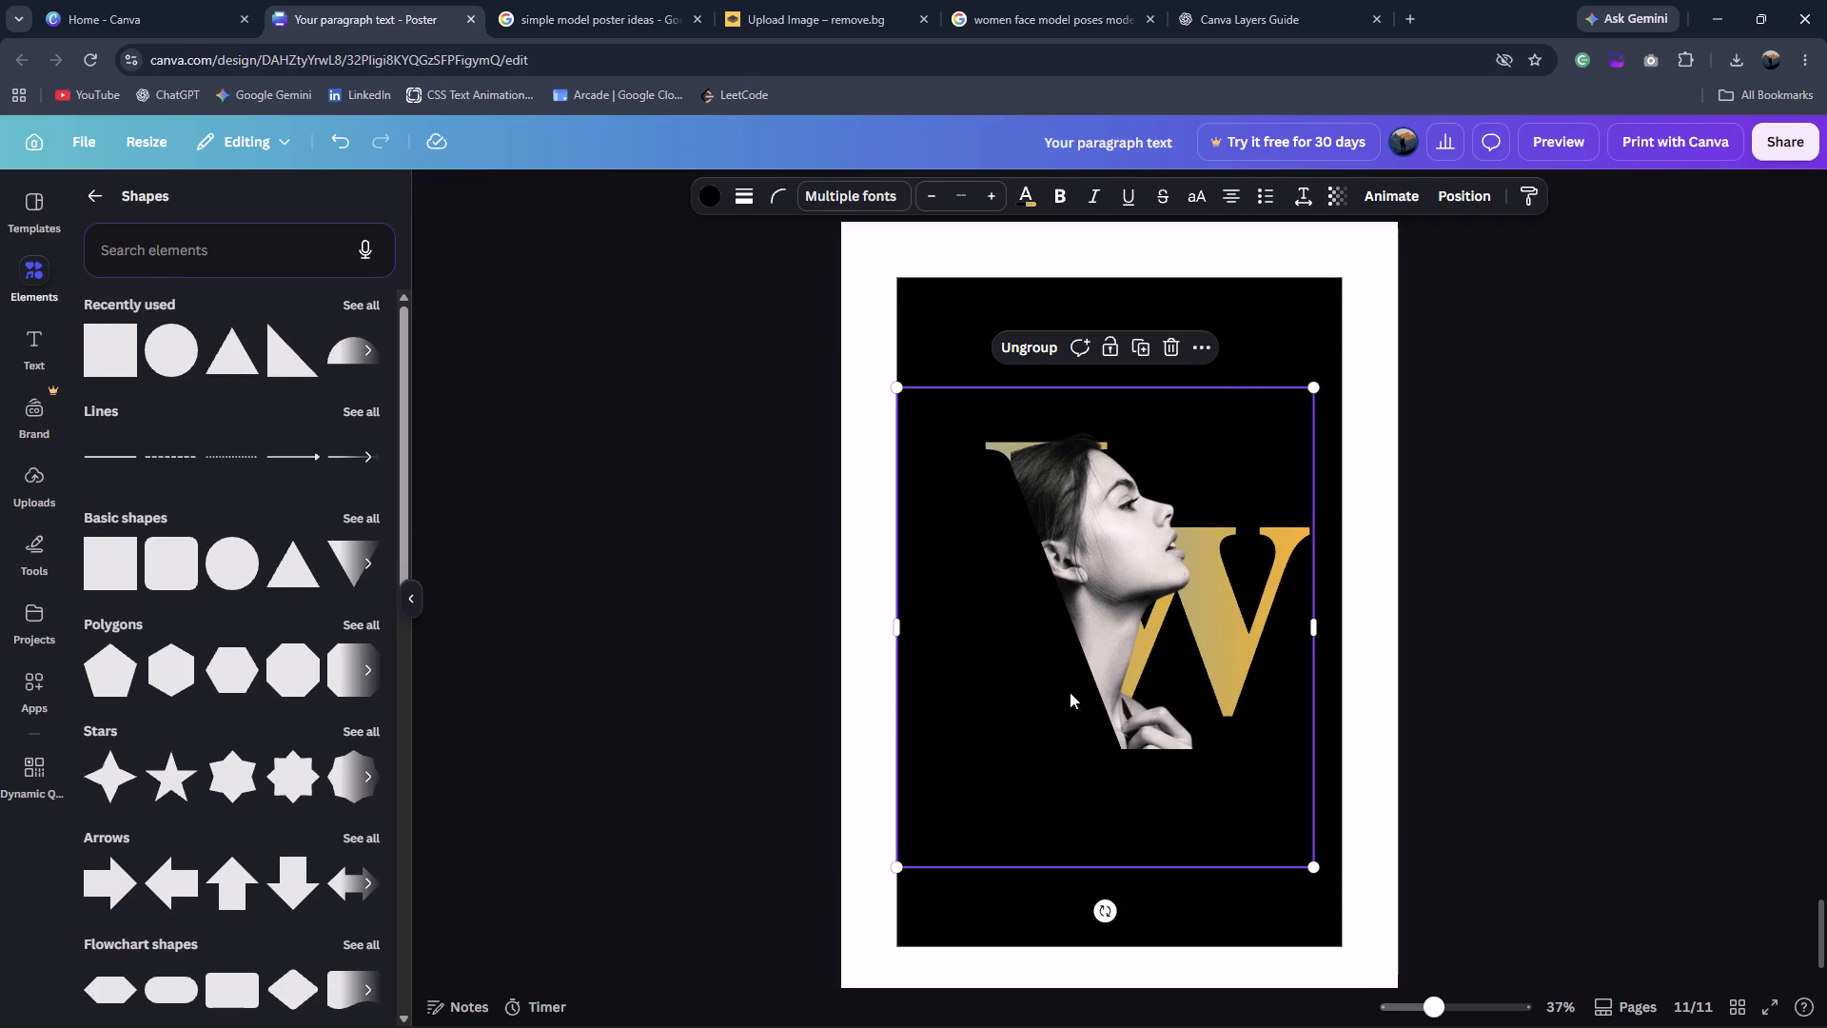
left_click_drag(900, 874, 953, 806)
left_click_drag(1168, 622, 1102, 622)
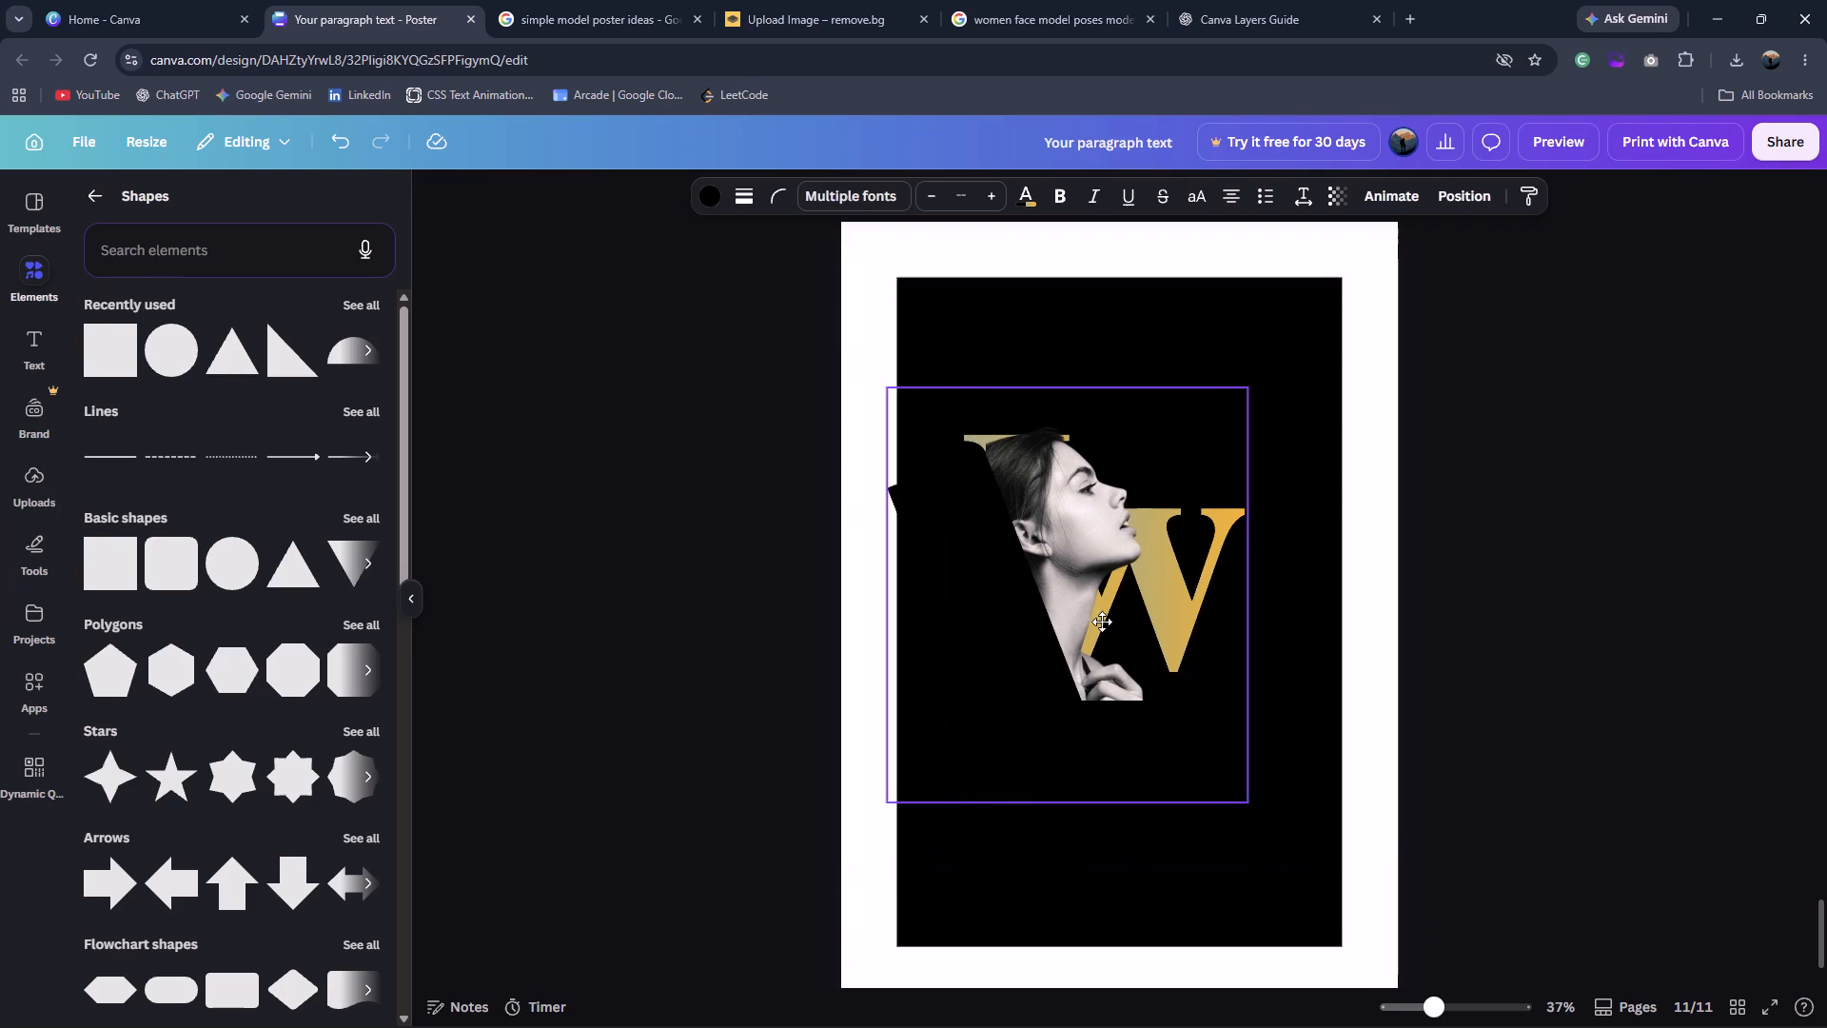
left_click_drag(1102, 622, 1112, 621)
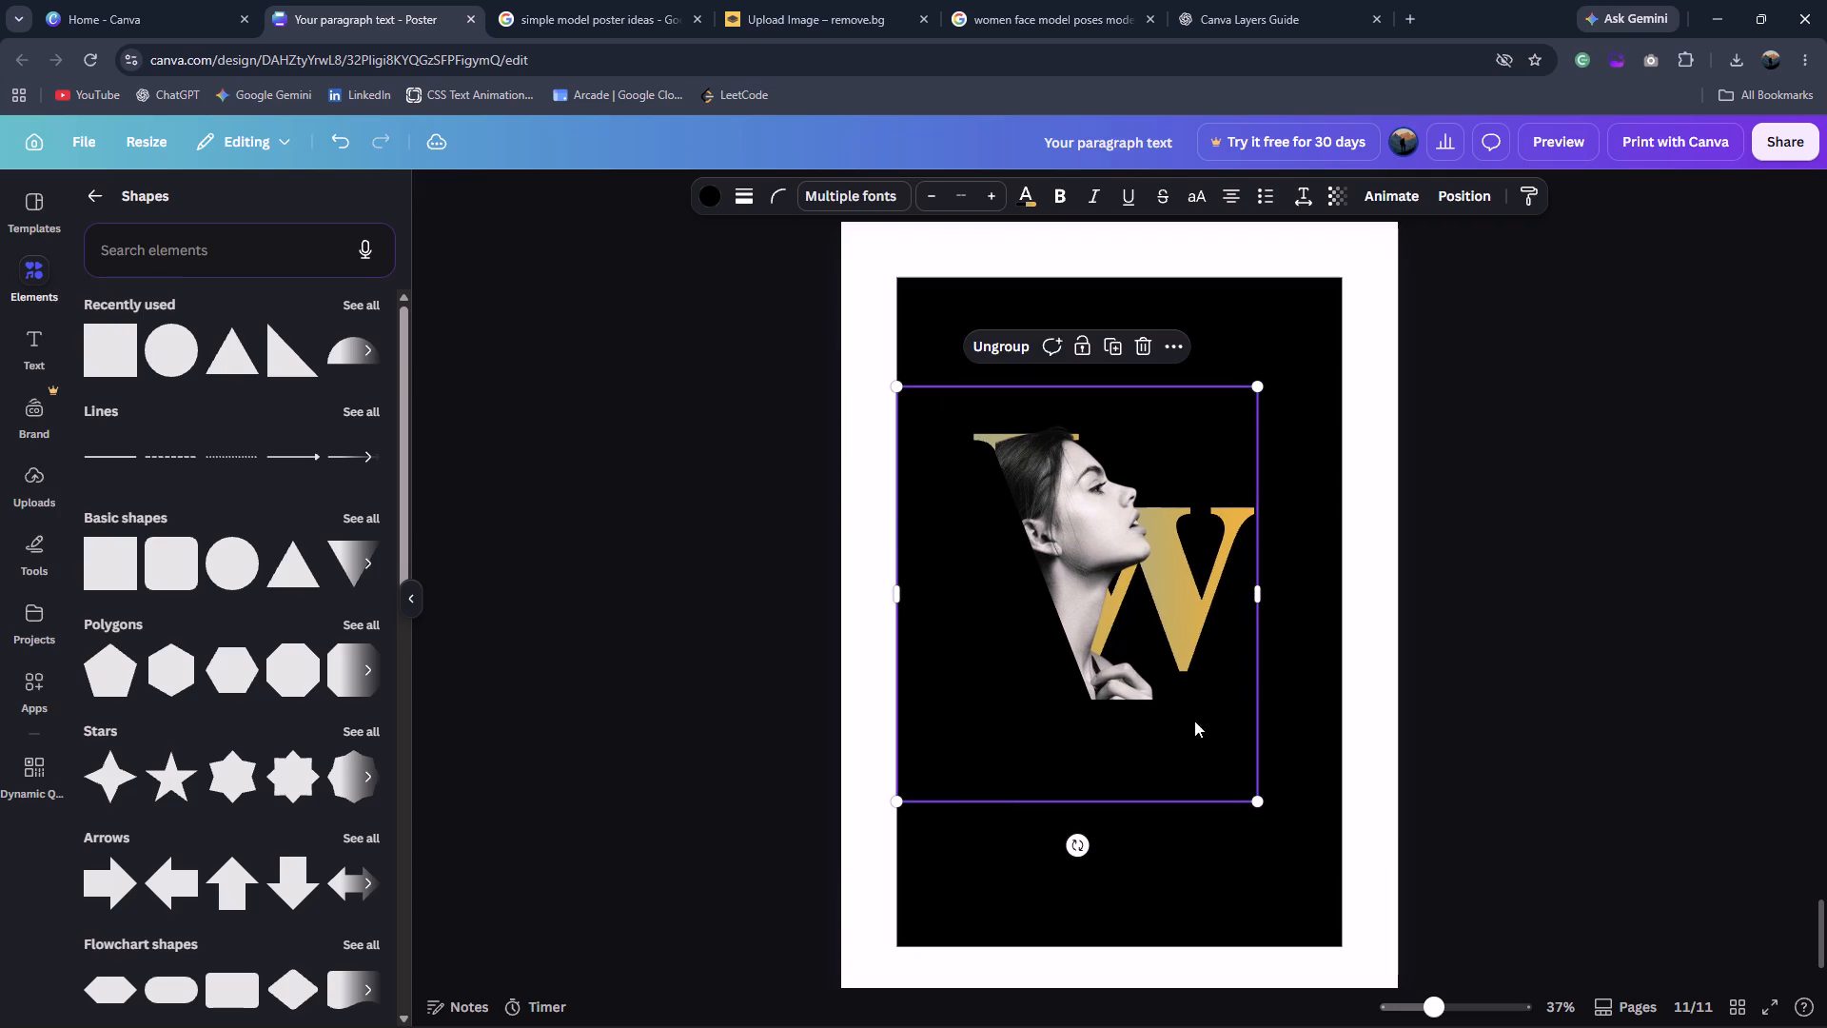
left_click_drag(1254, 801, 1328, 901)
left_click_drag(1256, 767, 1235, 745)
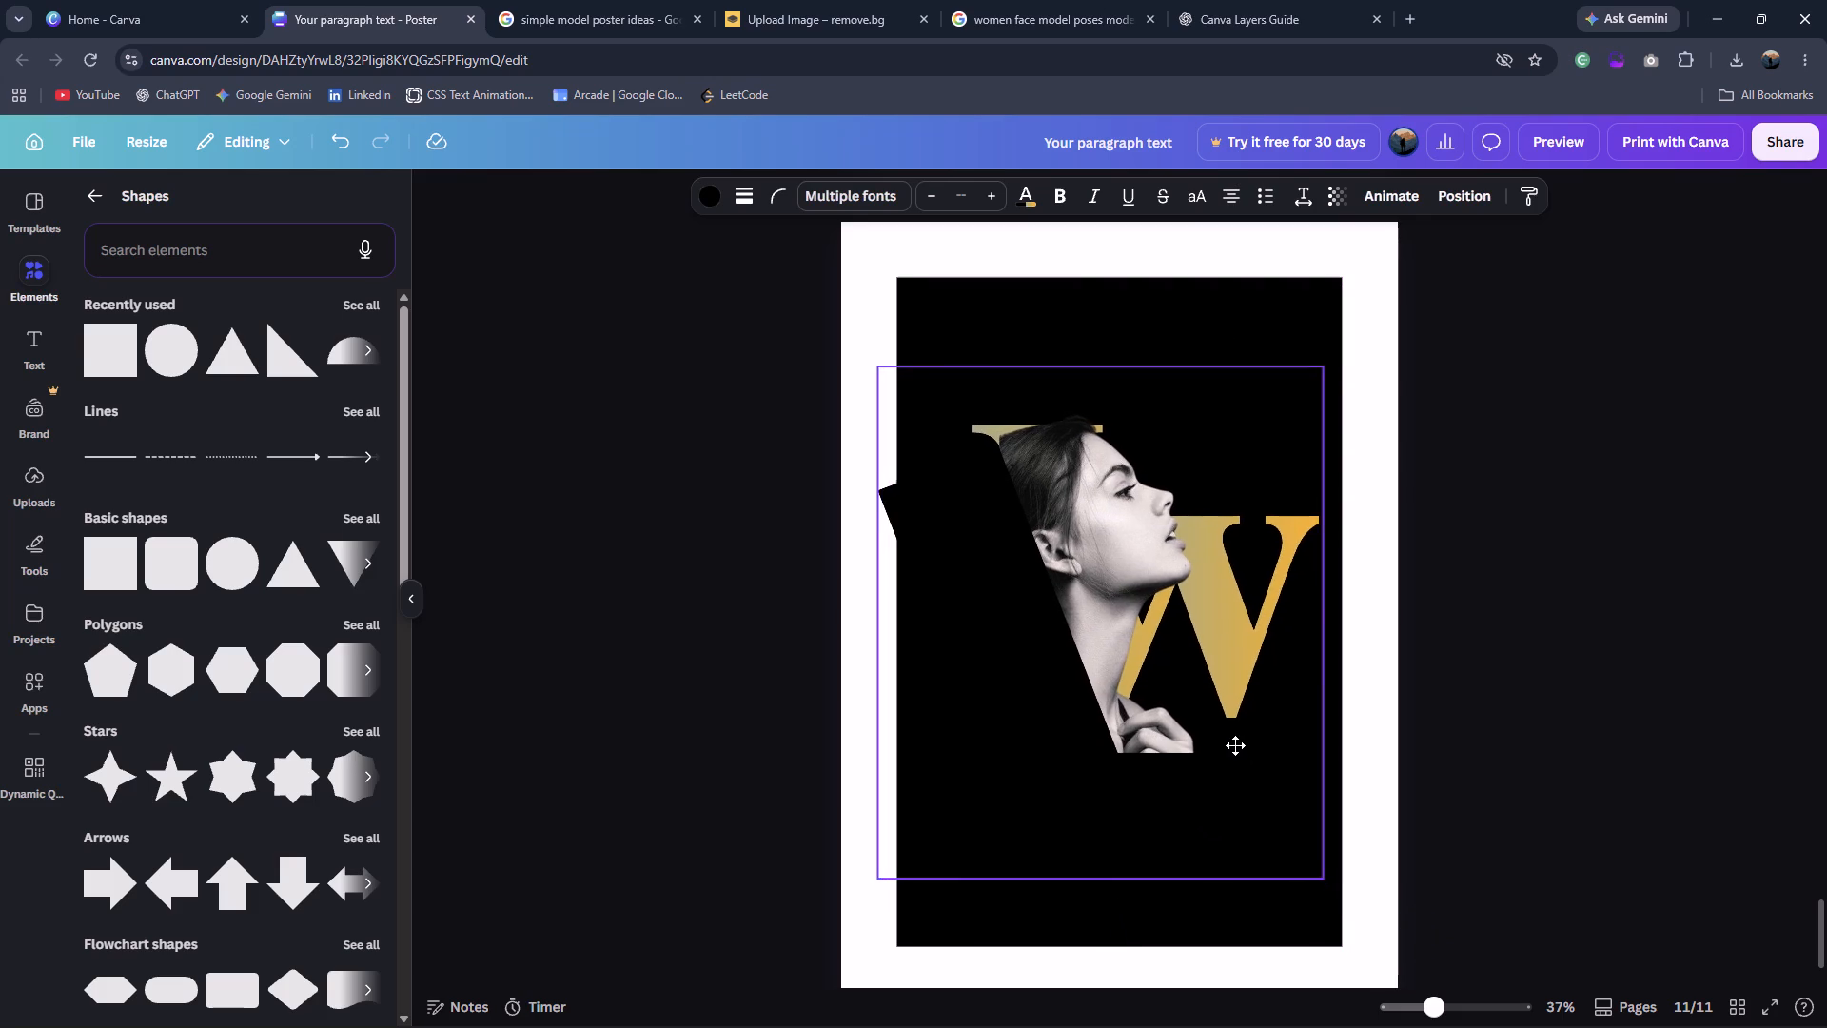
left_click_drag(1235, 745, 1166, 715)
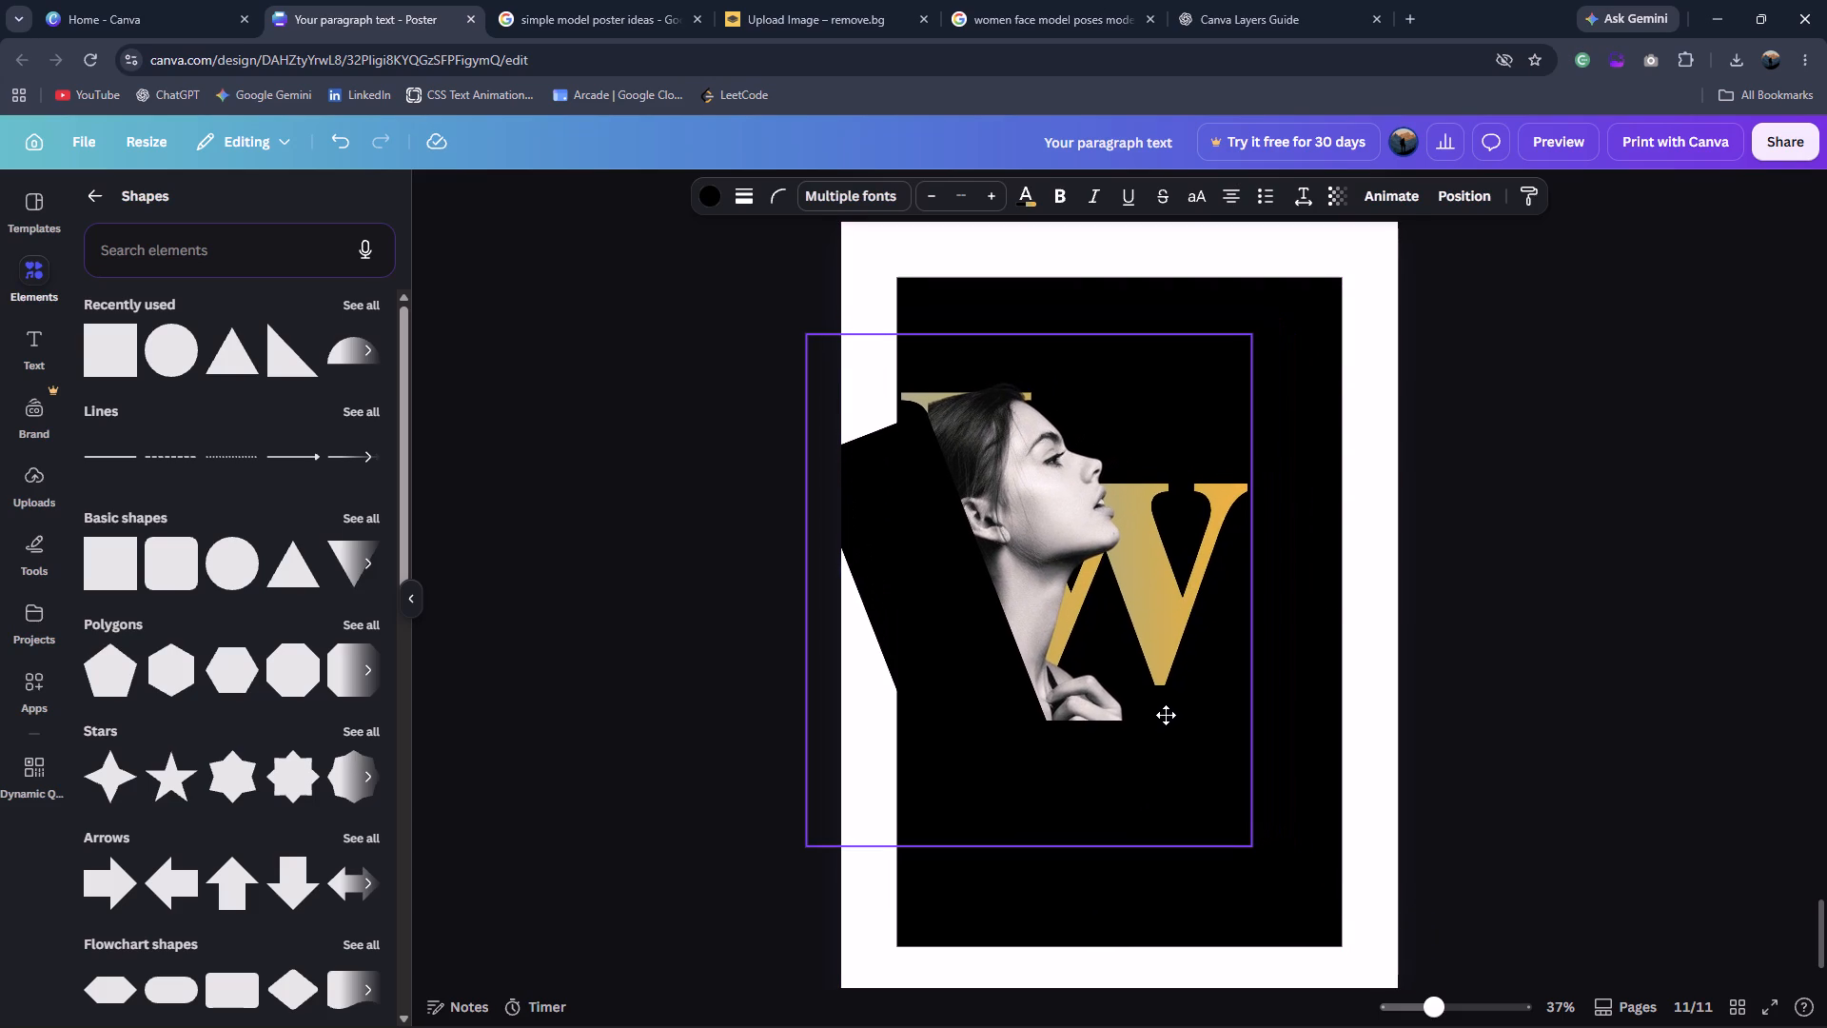
left_click_drag(1166, 715, 1164, 715)
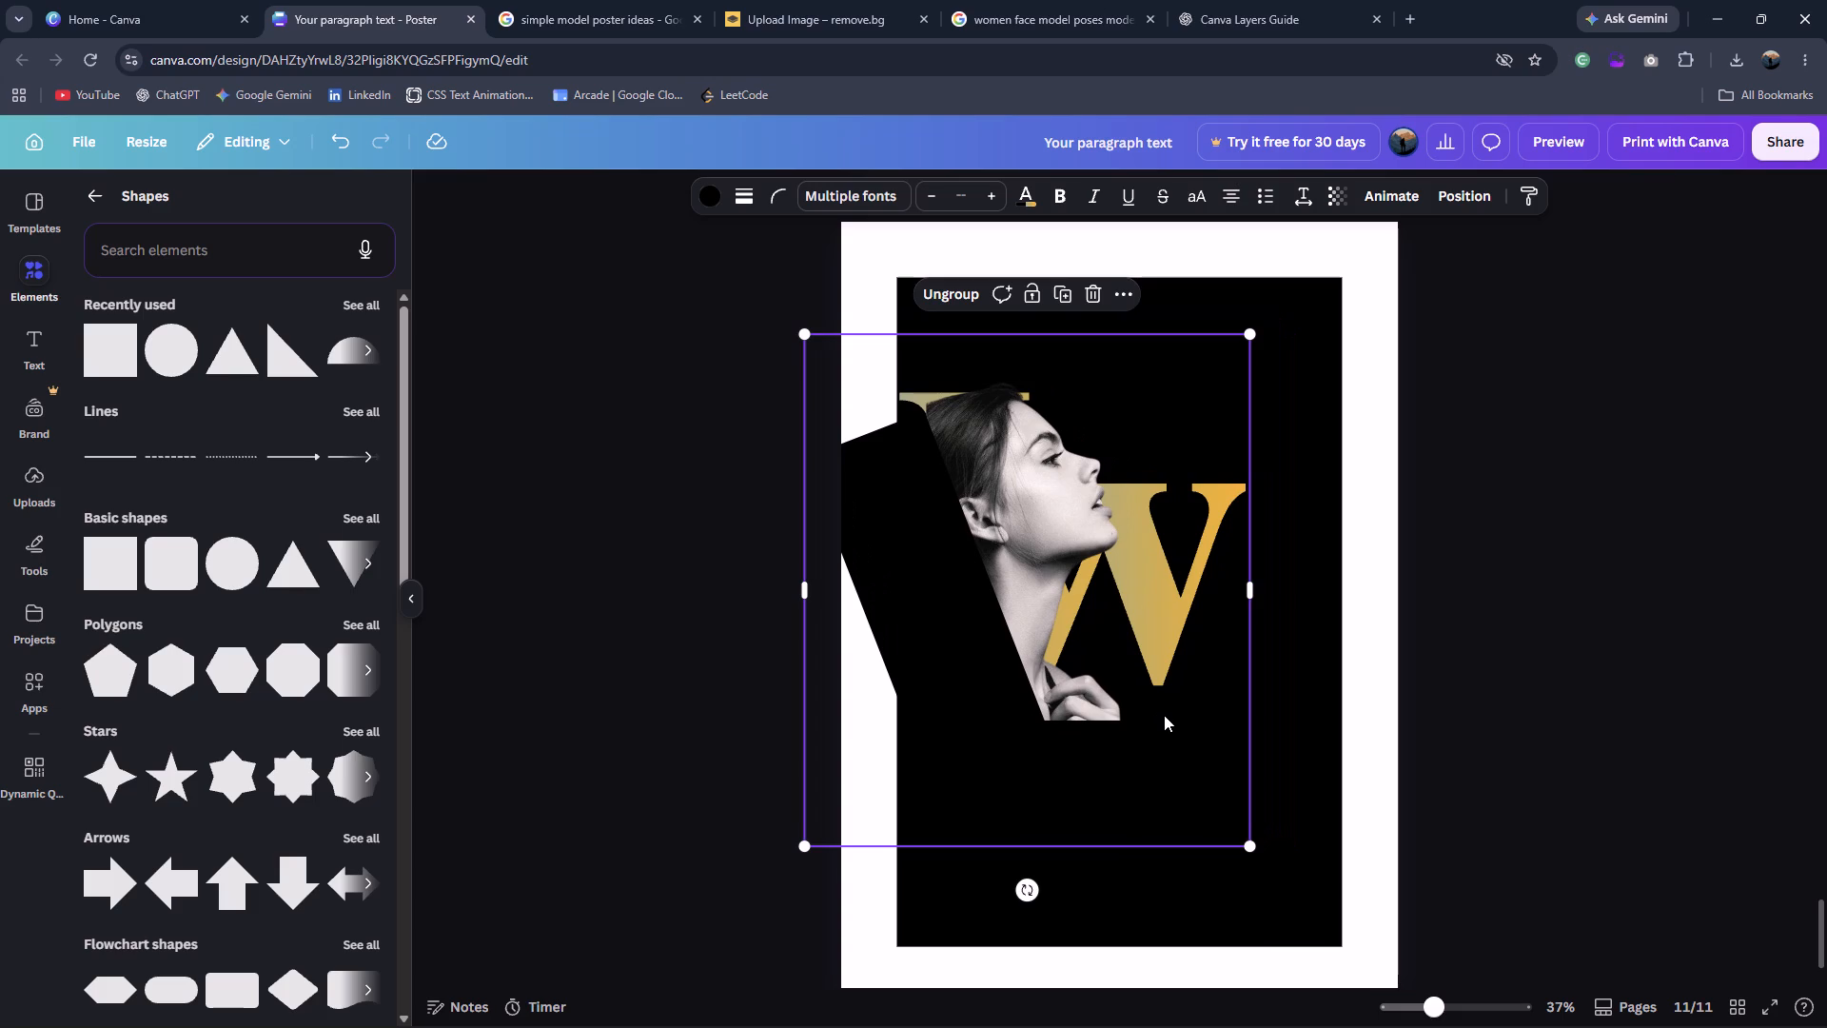
Enlarge the group until the gold lettering nearly spans the black rectangle's width, and nudge it slightly up and left.
left_click(1244, 855)
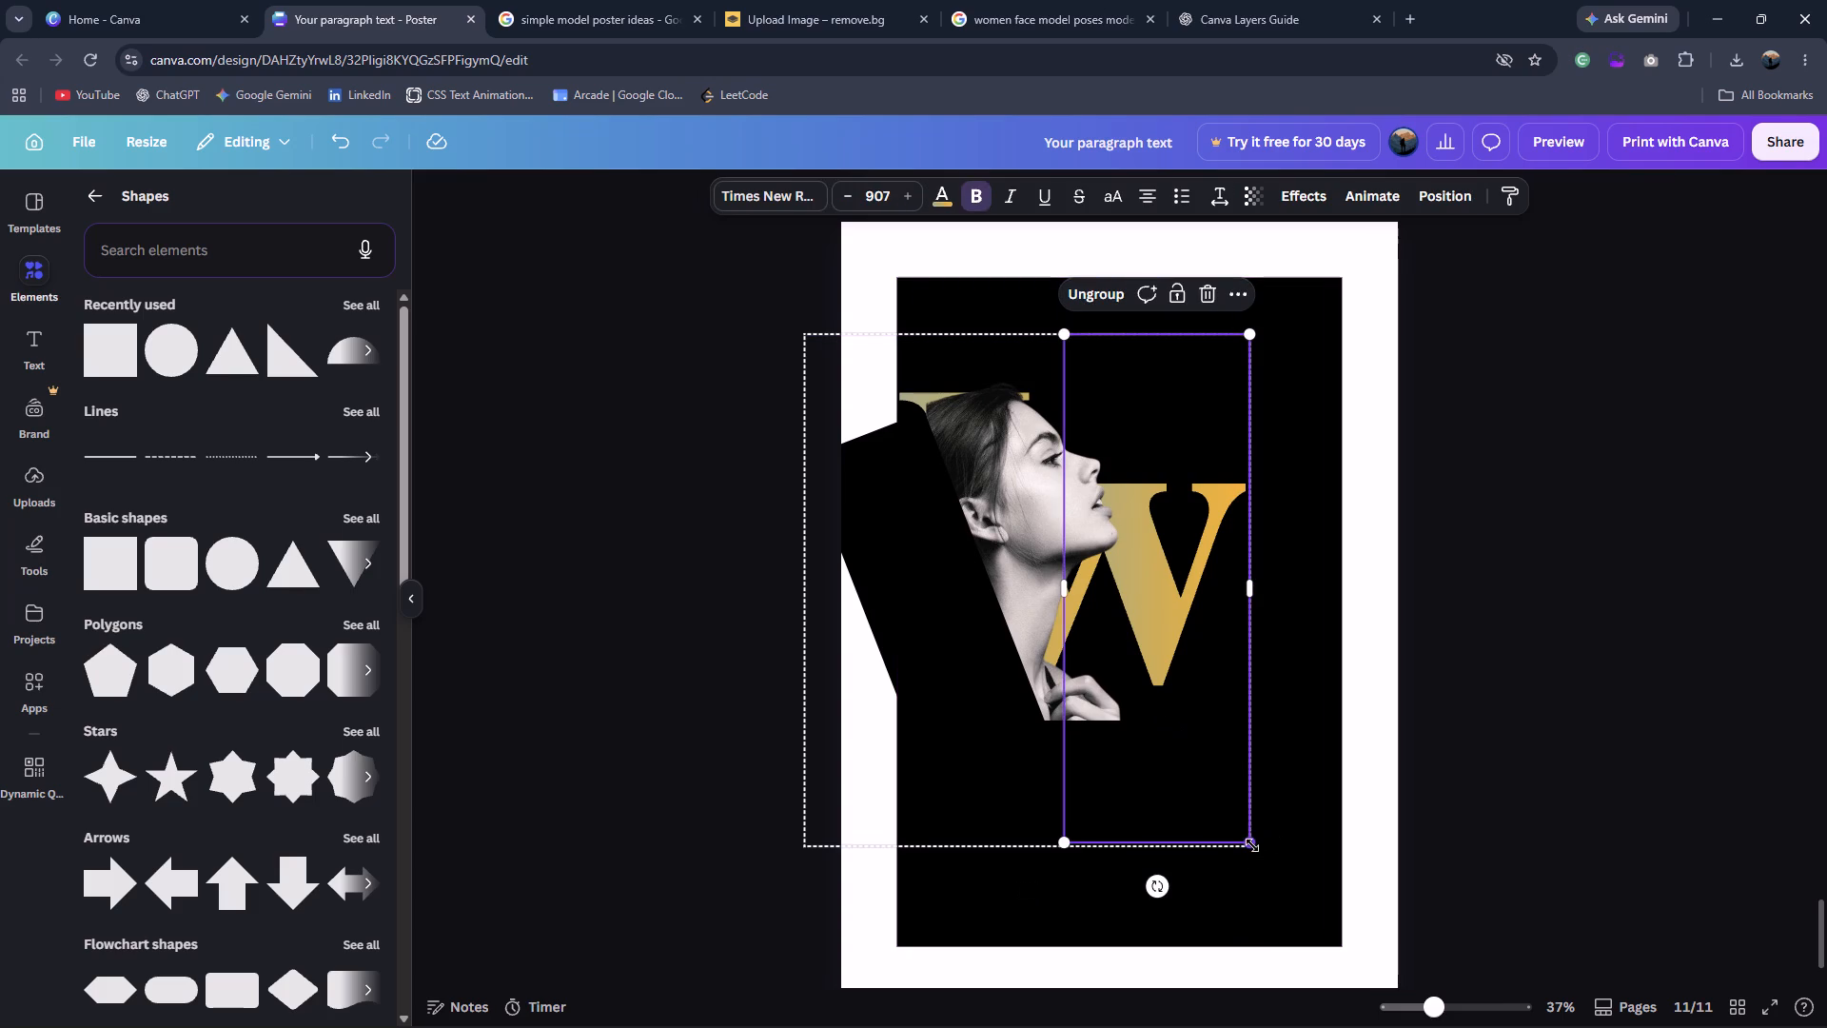
left_click(1483, 738)
left_click(1094, 653)
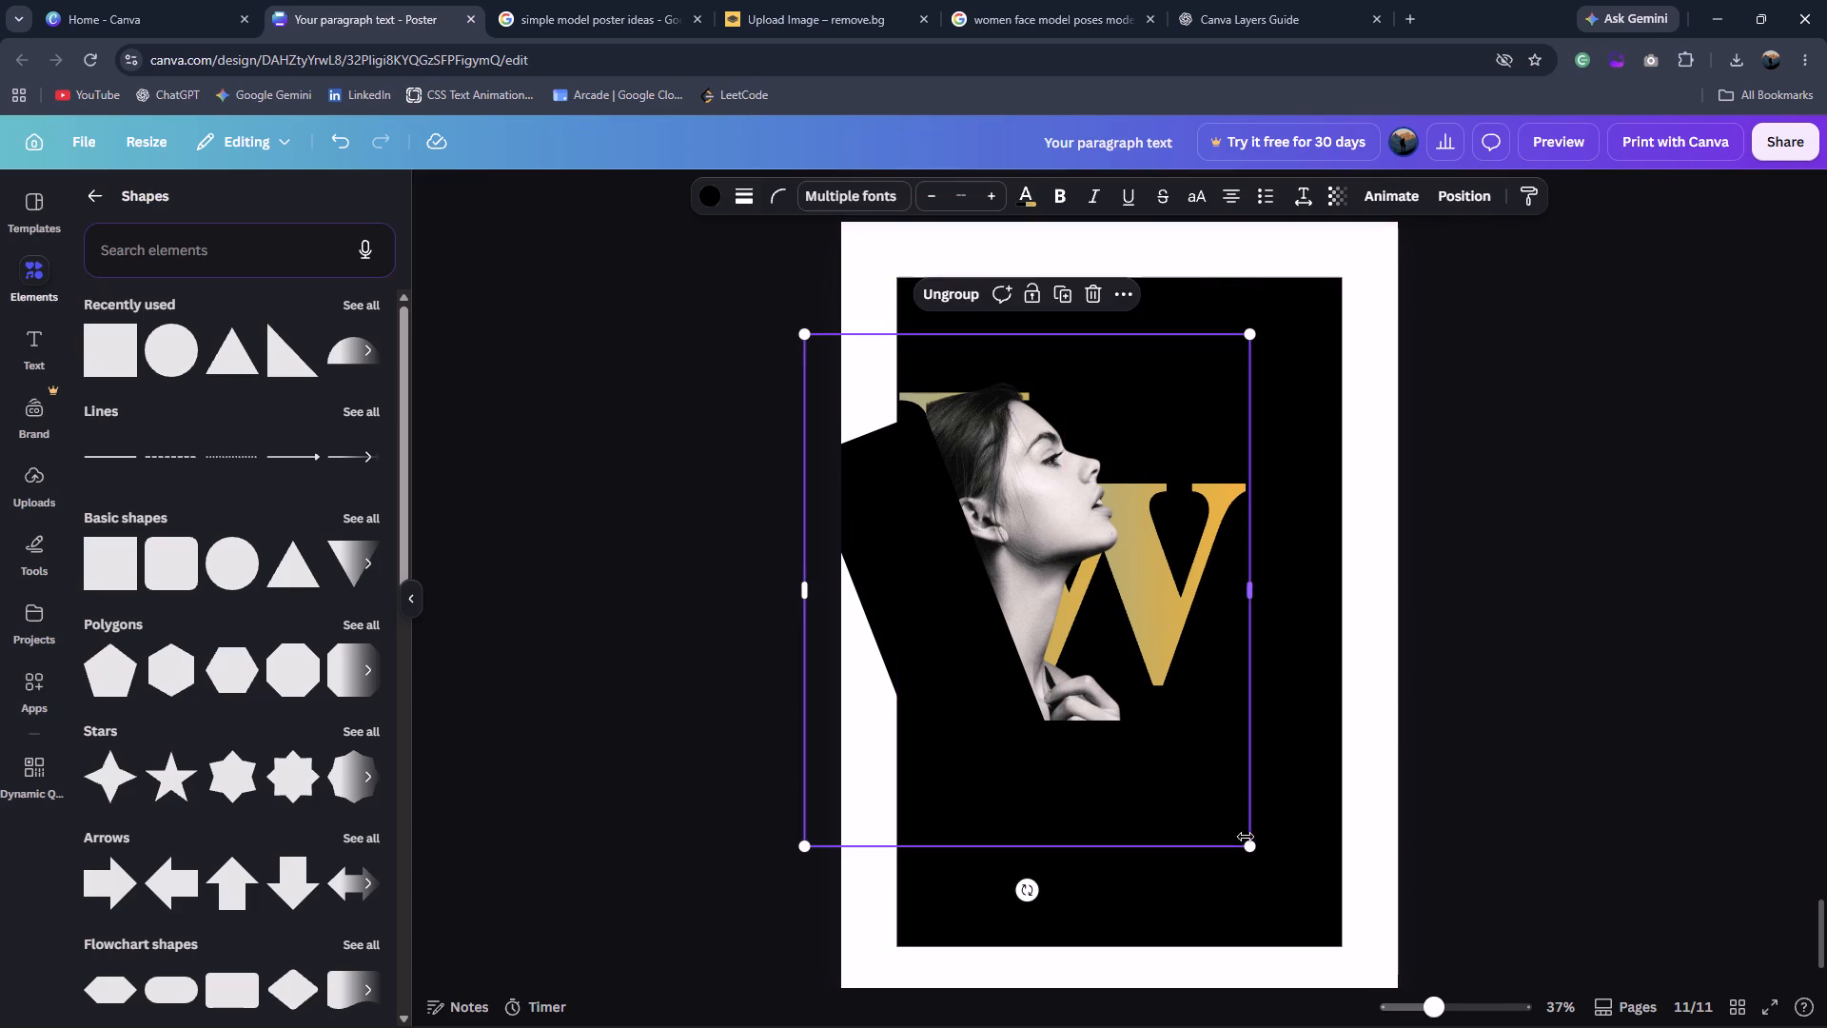
left_click_drag(1247, 843, 1283, 939)
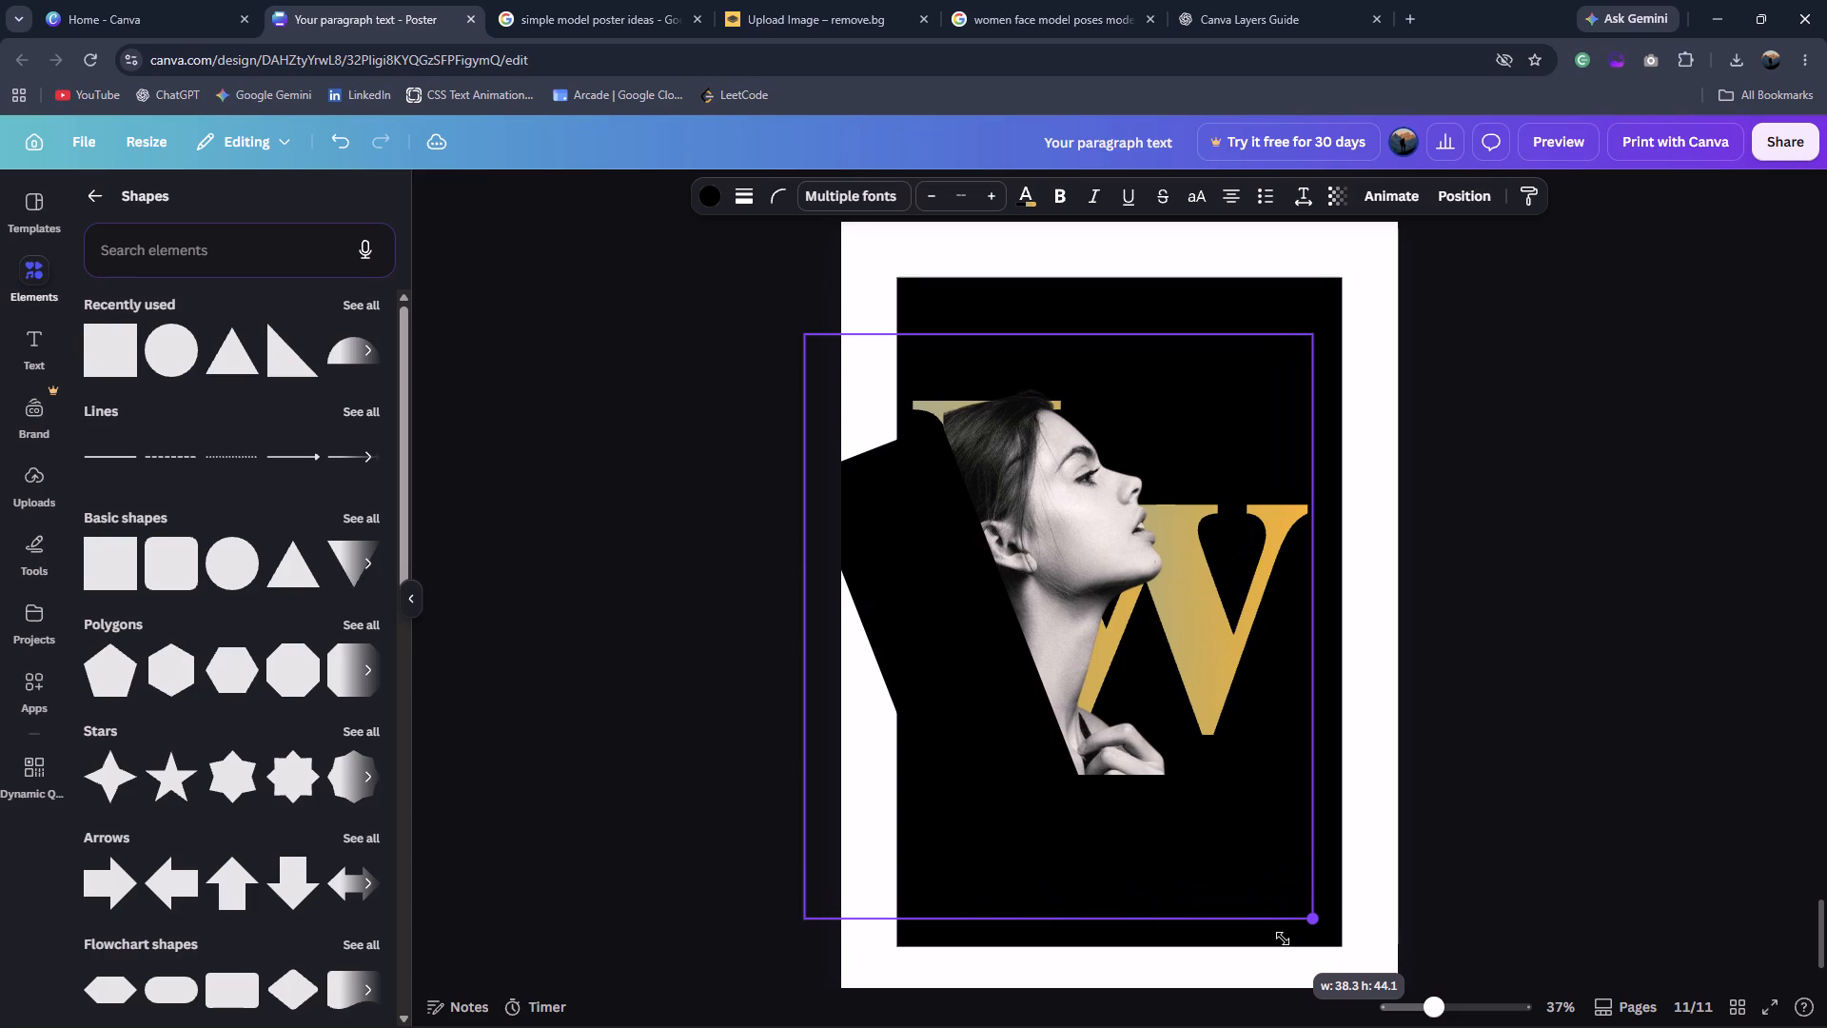
left_click_drag(1283, 939, 1285, 945)
left_click(1542, 761)
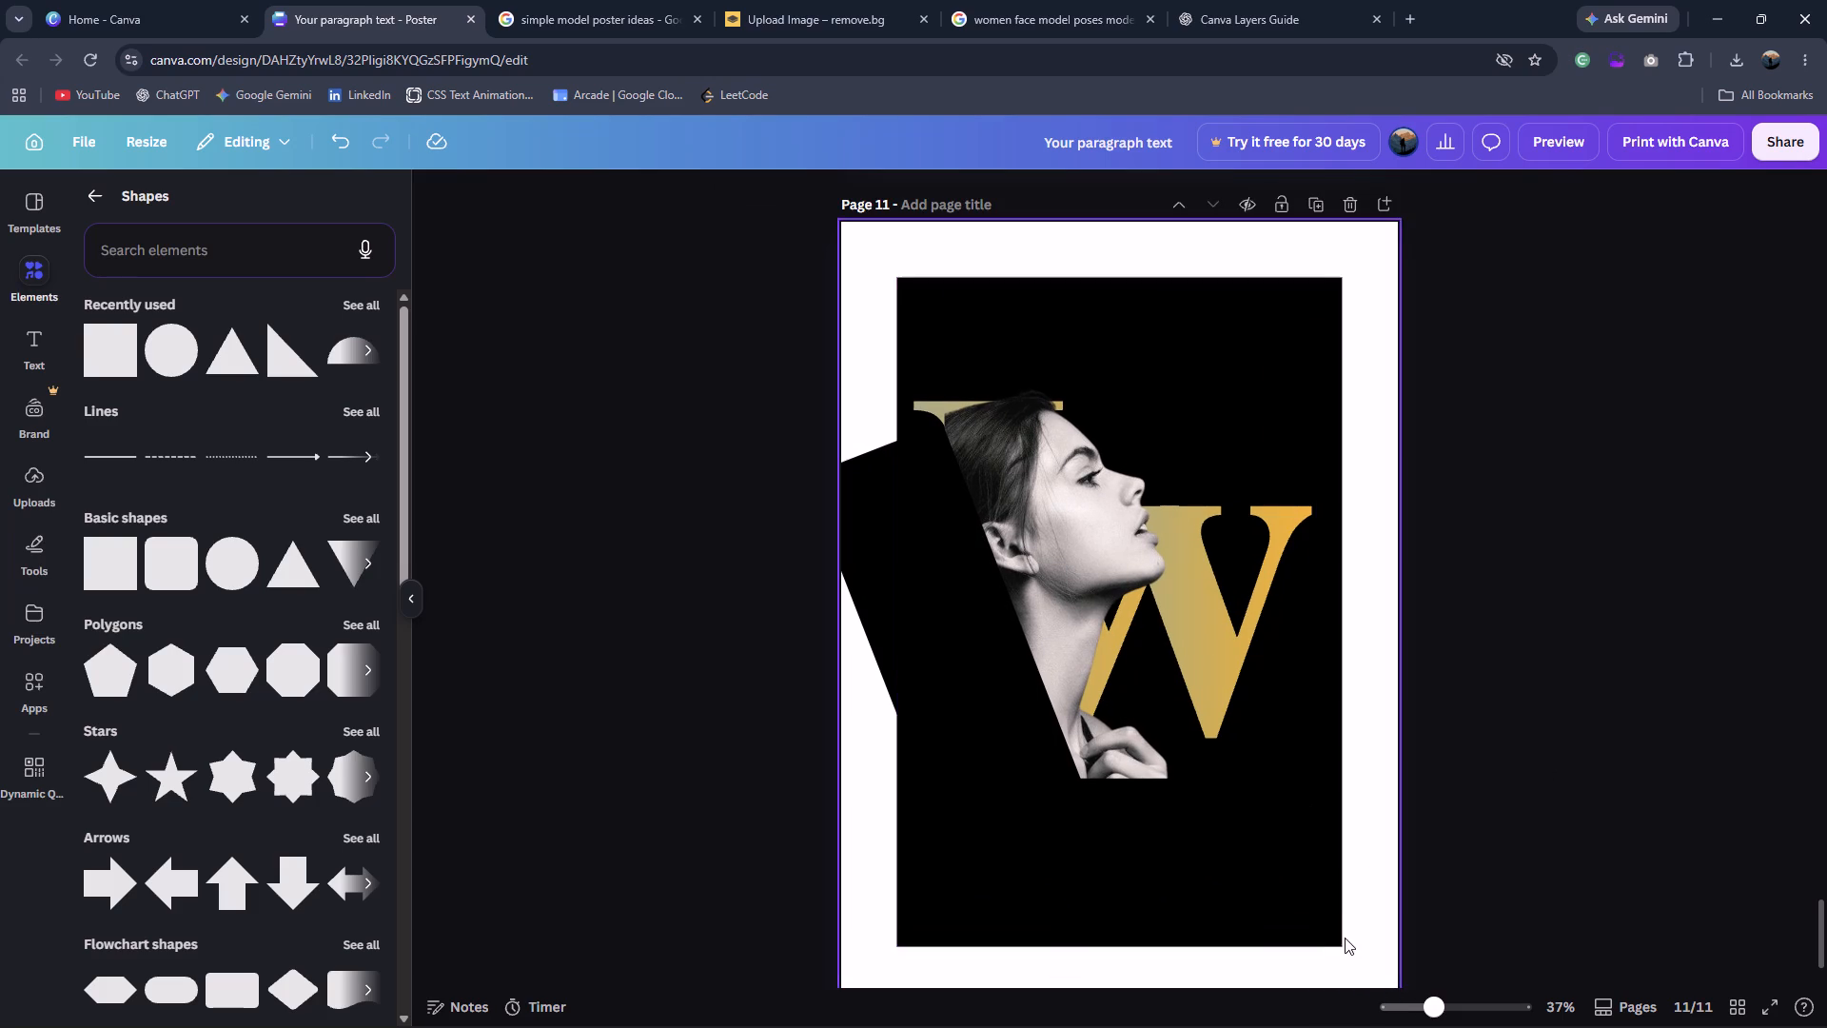
left_click(1230, 725)
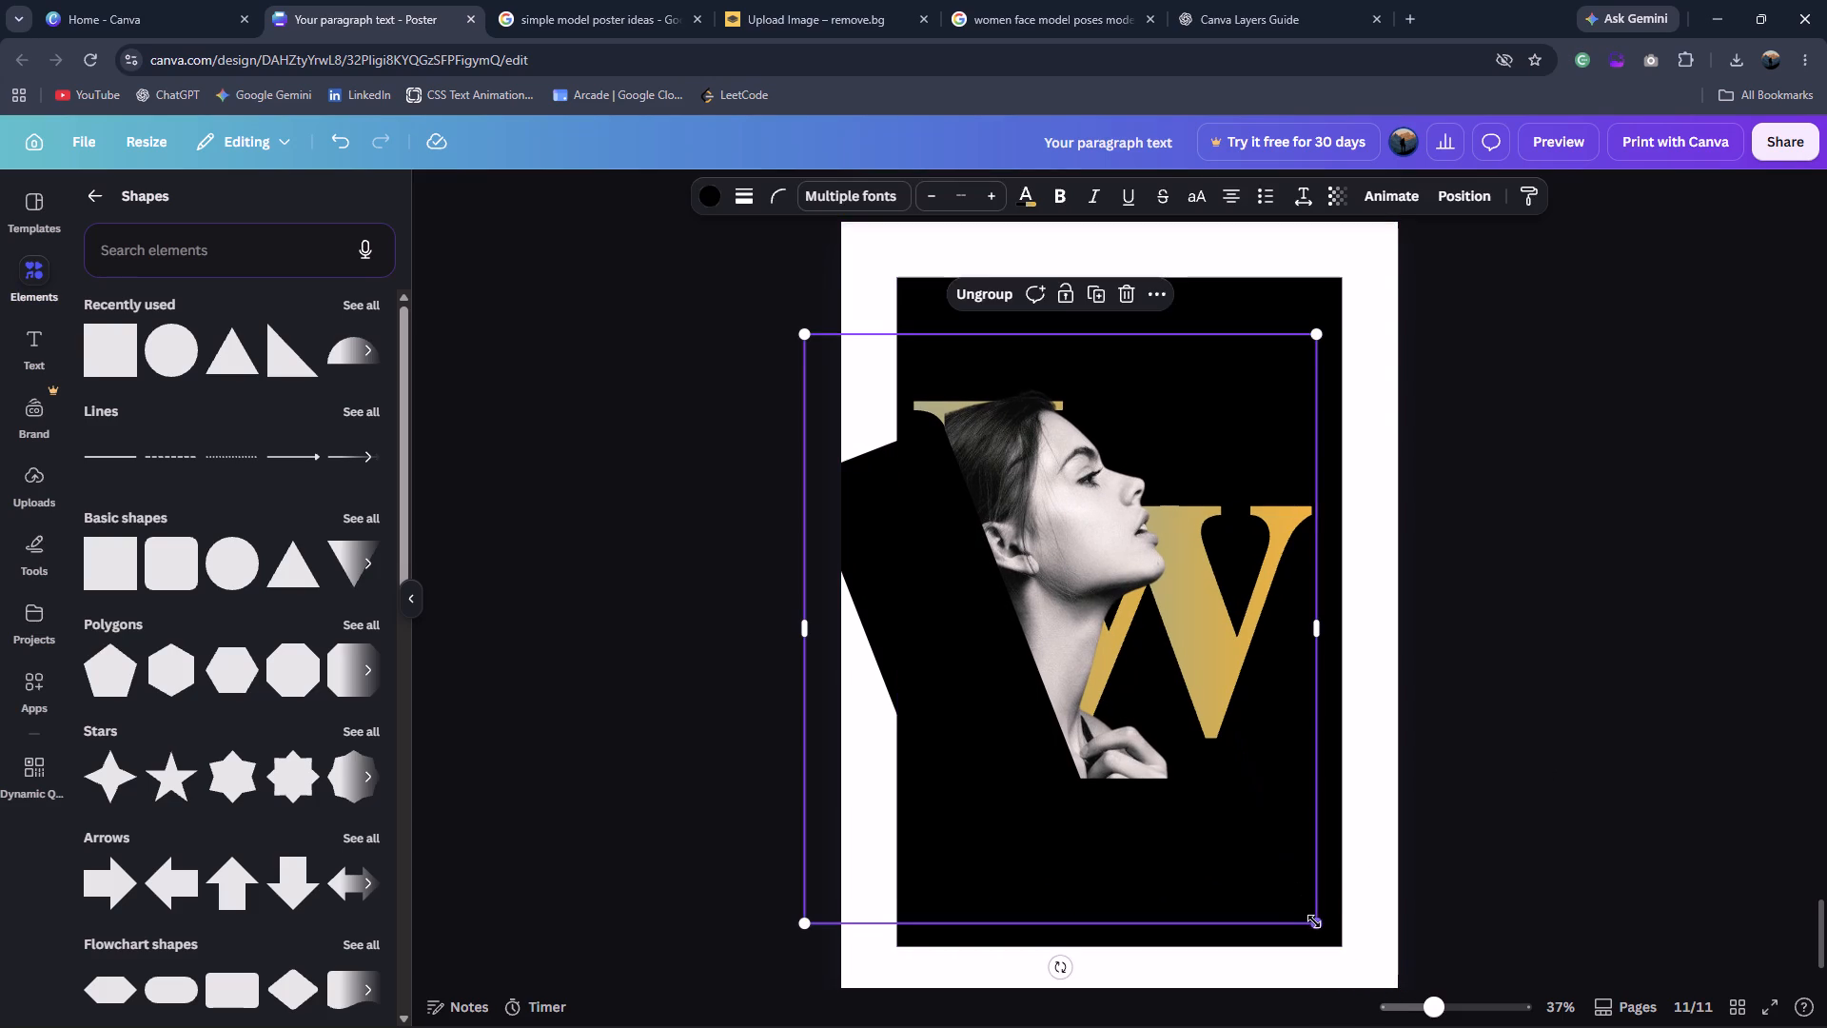
left_click_drag(1314, 921, 1324, 939)
left_click_drag(1246, 762, 1232, 746)
left_click(1512, 692)
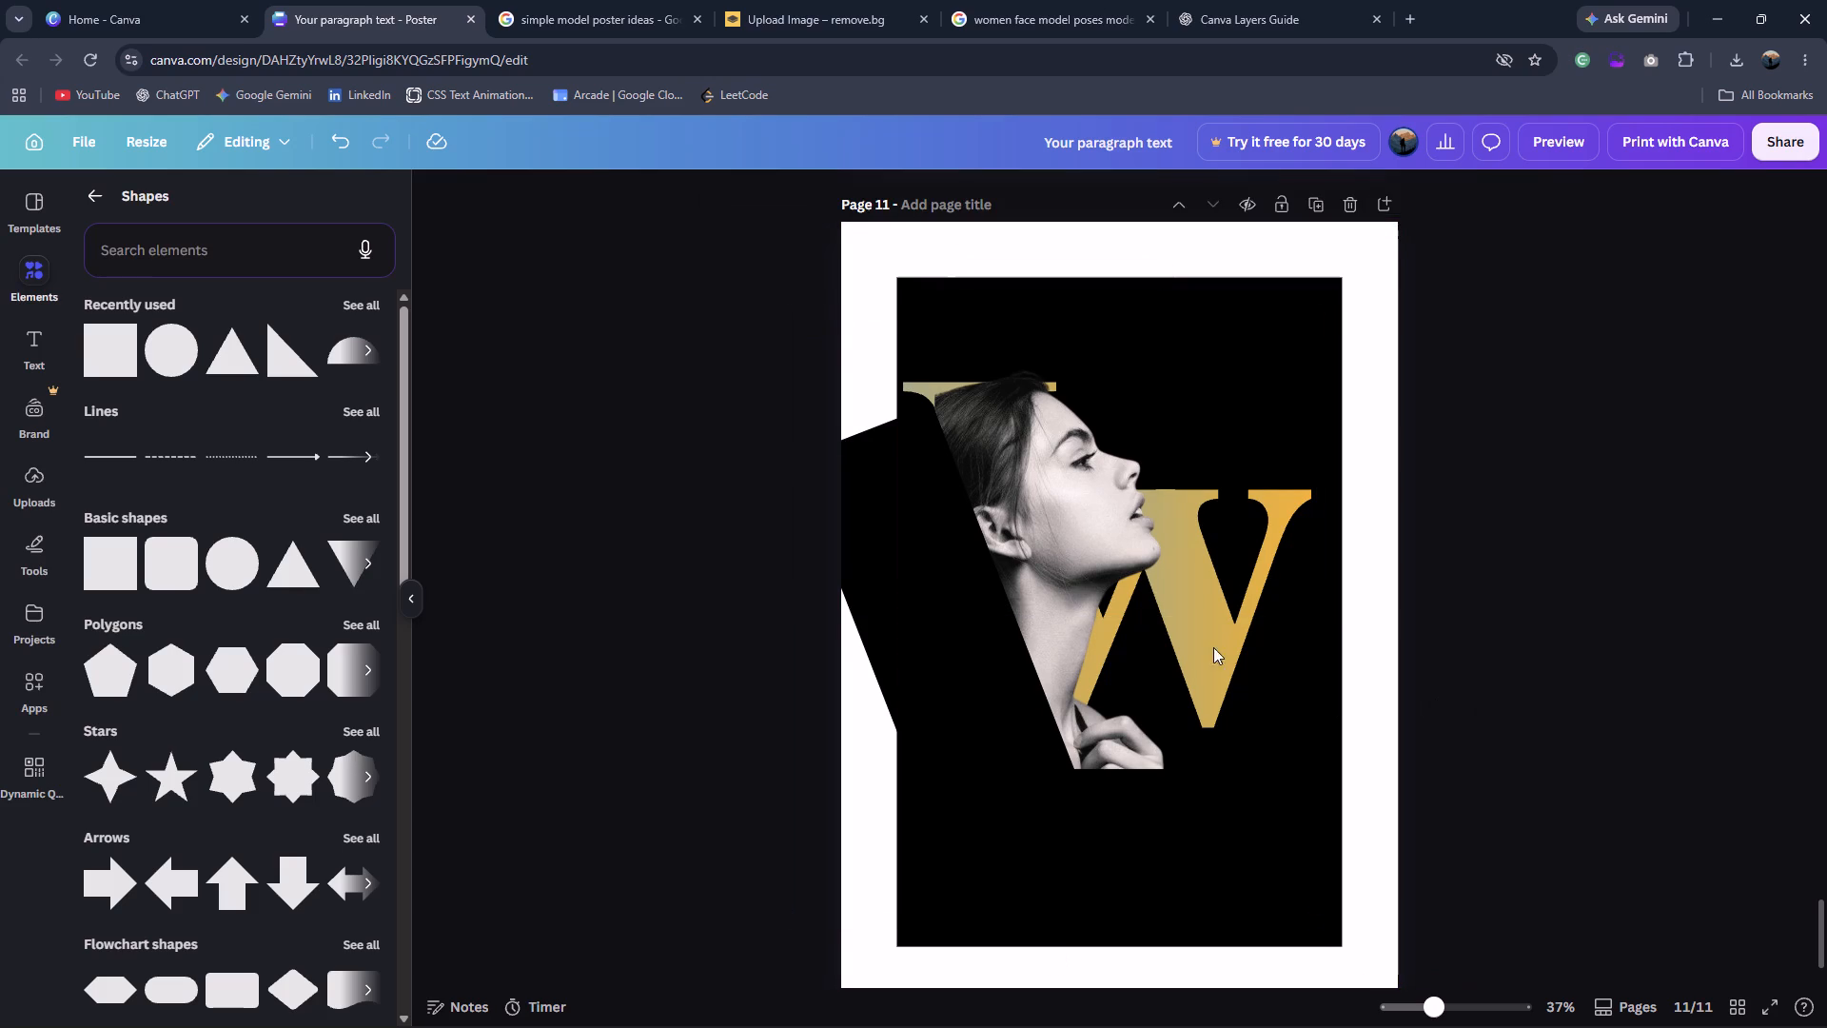
Cover the black spill outside the frame's left edge with a vertically stretched square filled with white (#ffffff).
left_click(119, 373)
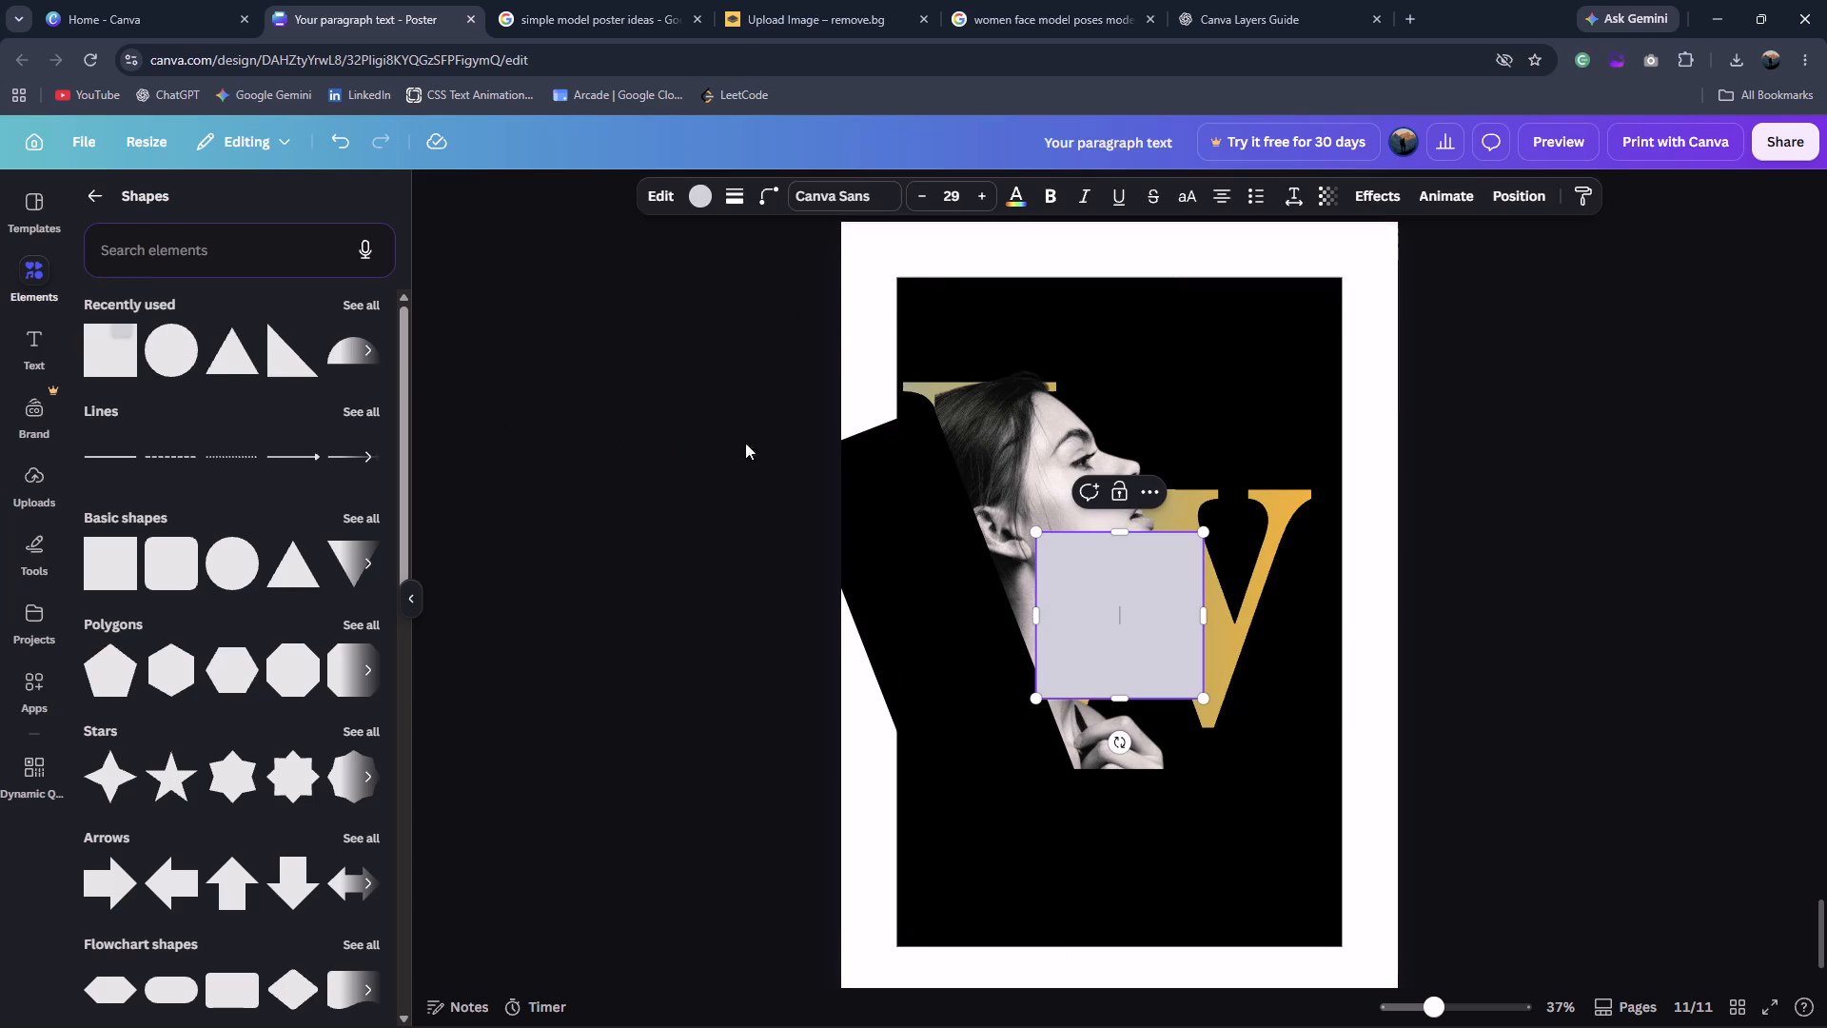
left_click_drag(1119, 577, 824, 444)
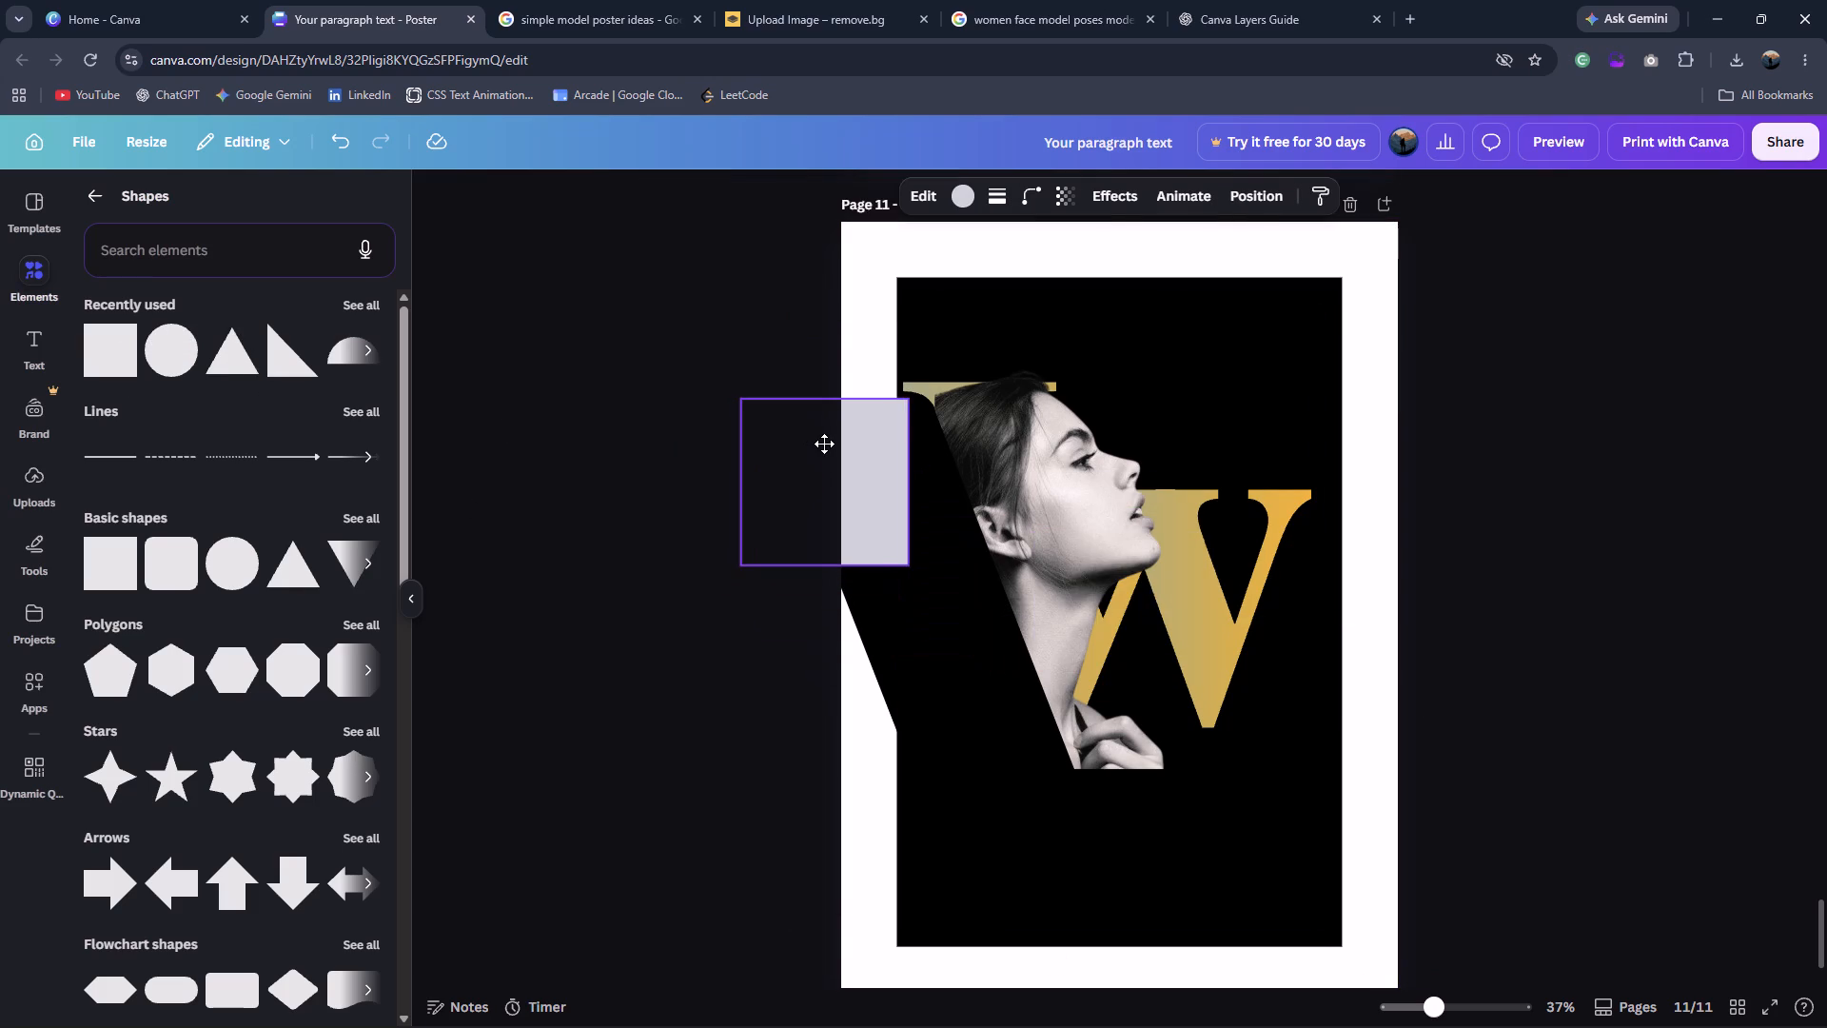
left_click_drag(824, 444, 815, 444)
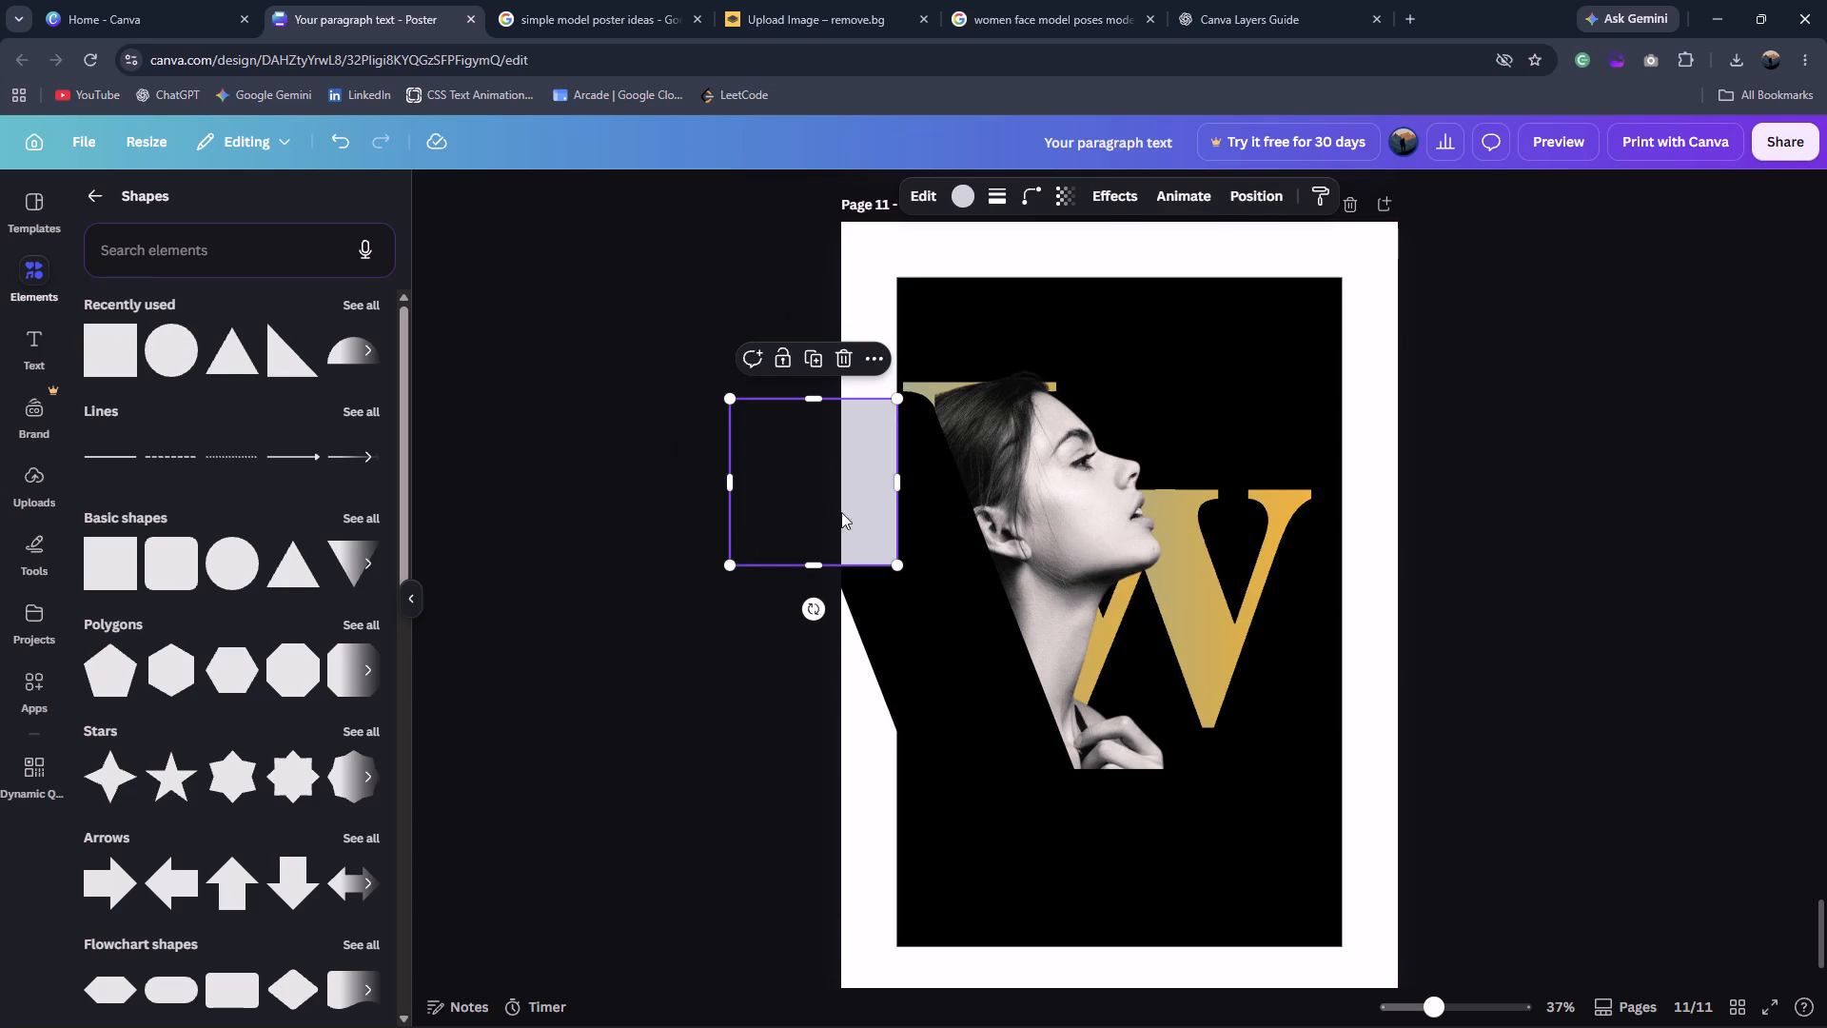
left_click_drag(810, 566, 810, 754)
left_click(970, 202)
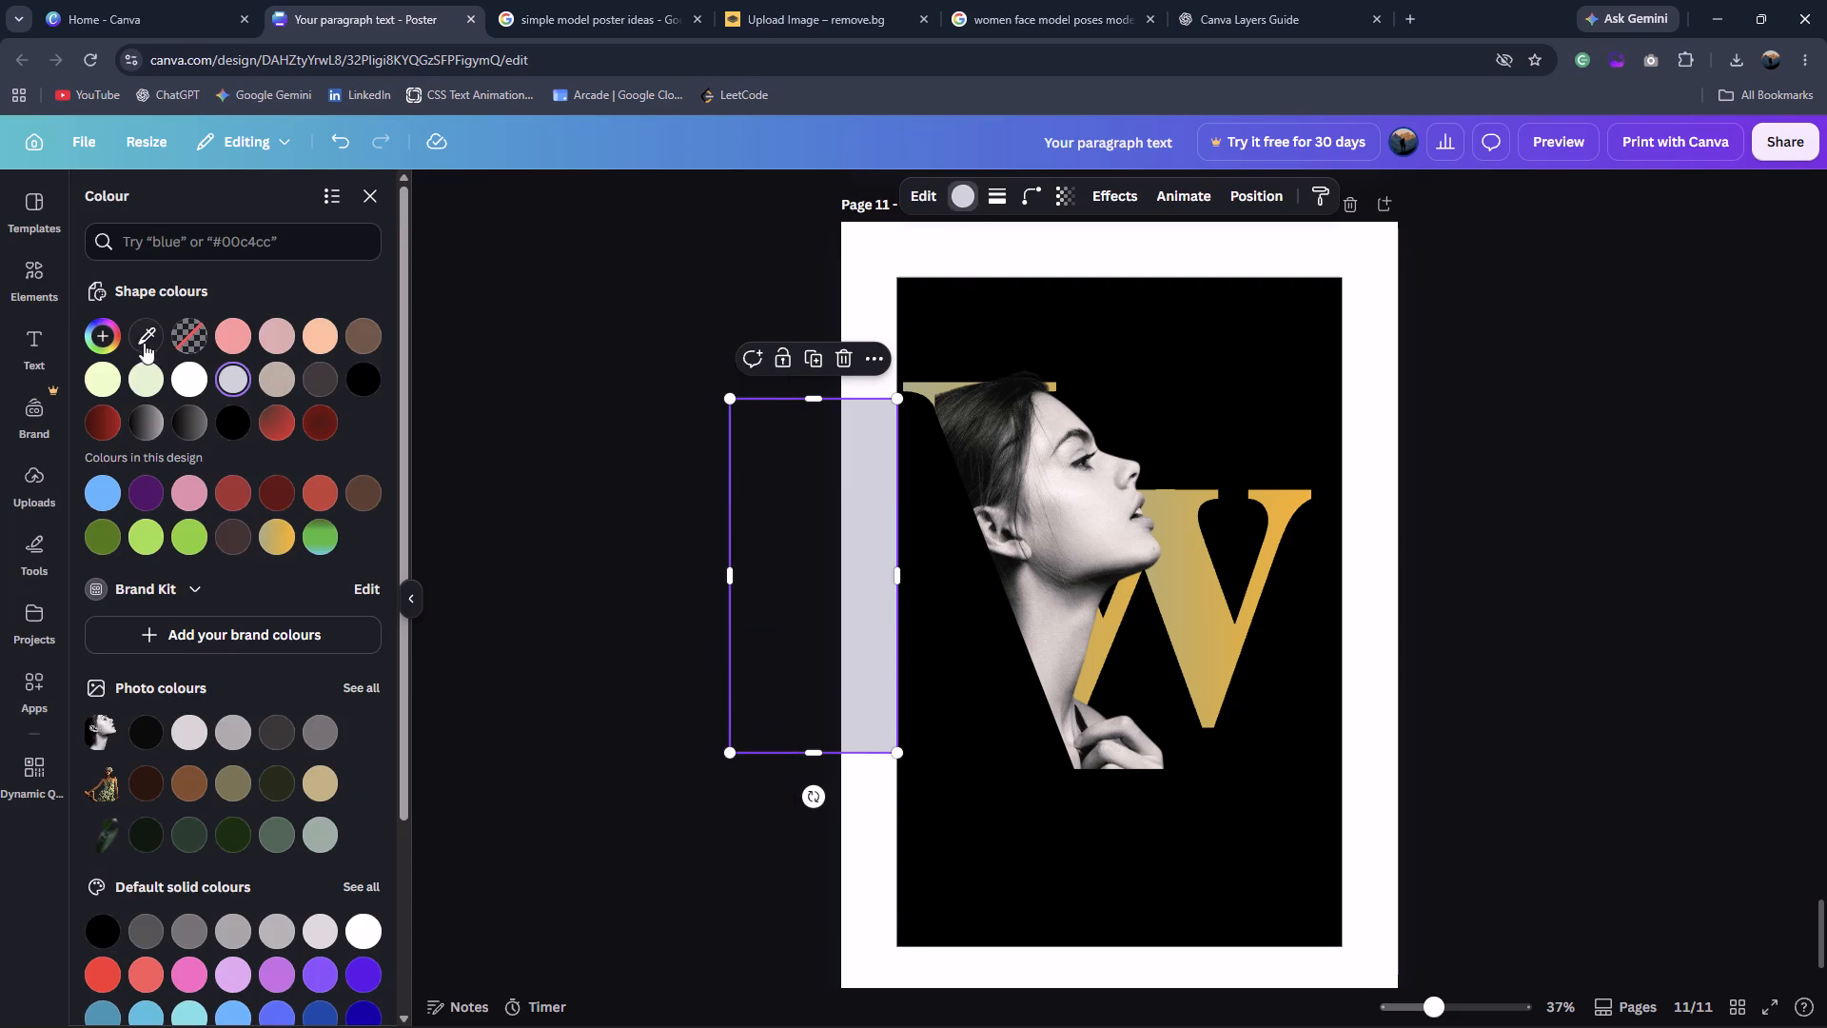
left_click(190, 385)
left_click(503, 412)
left_click(503, 412)
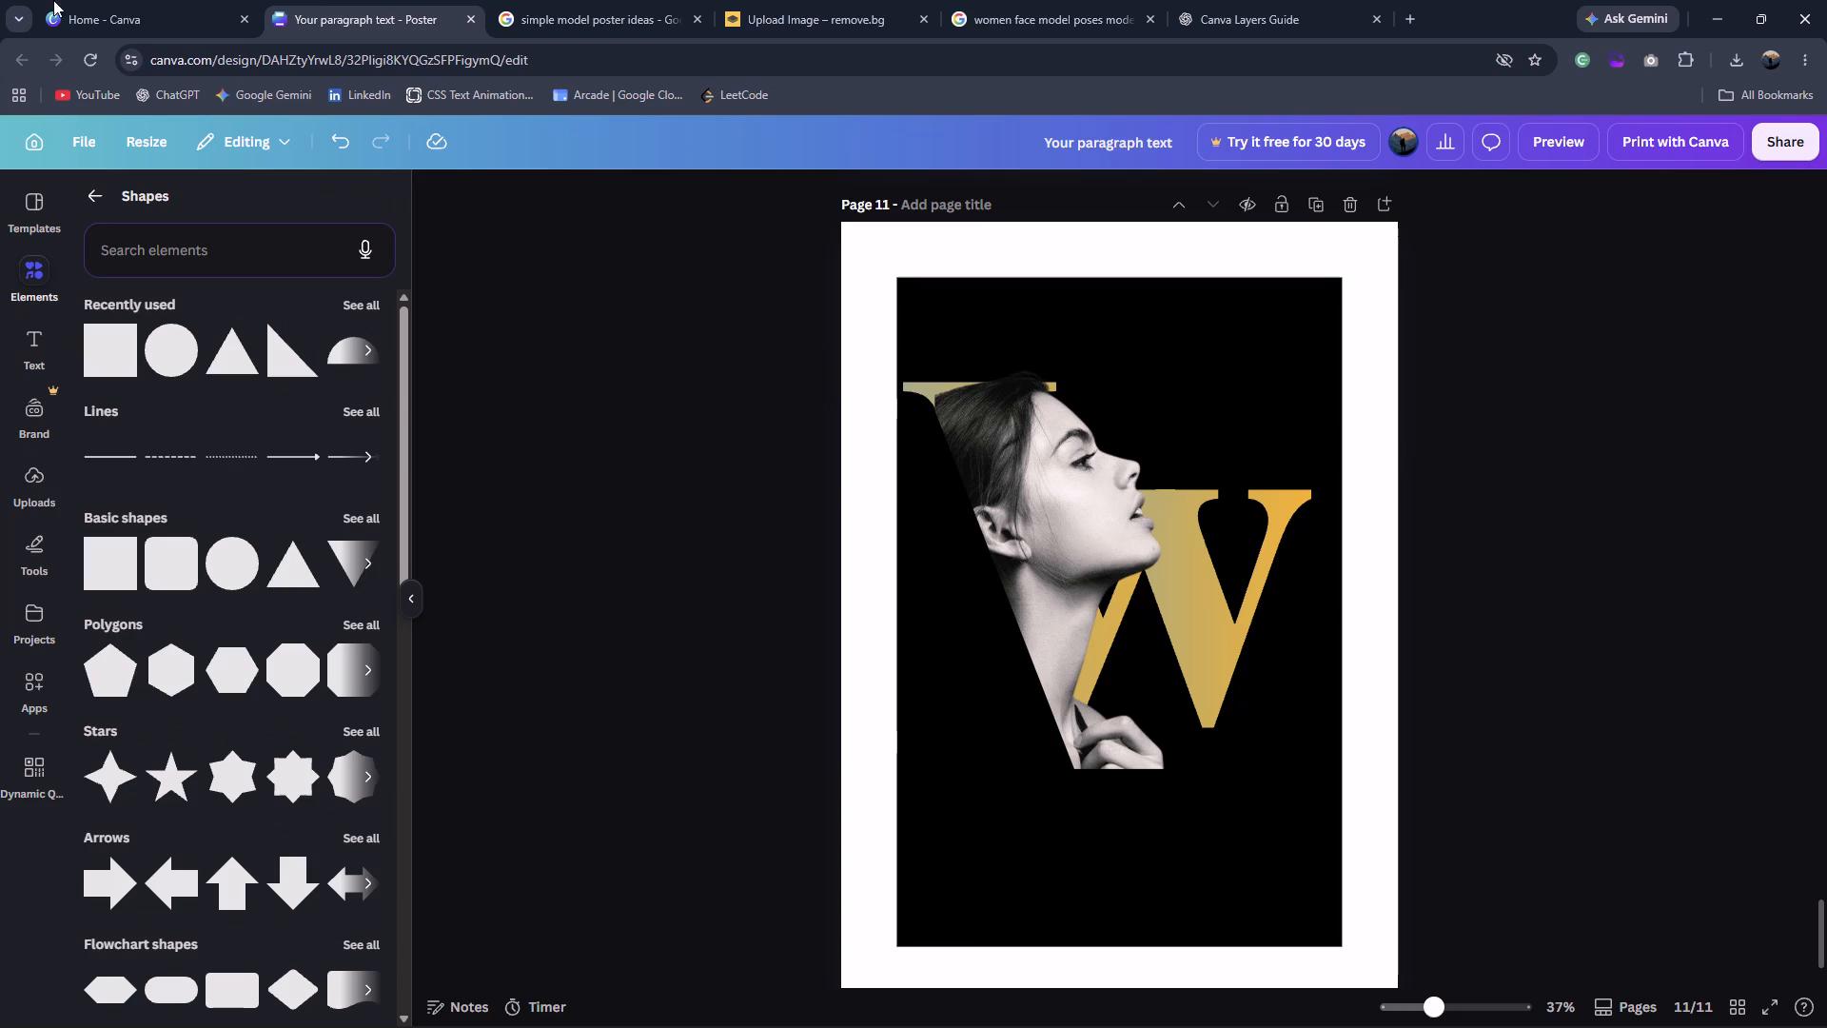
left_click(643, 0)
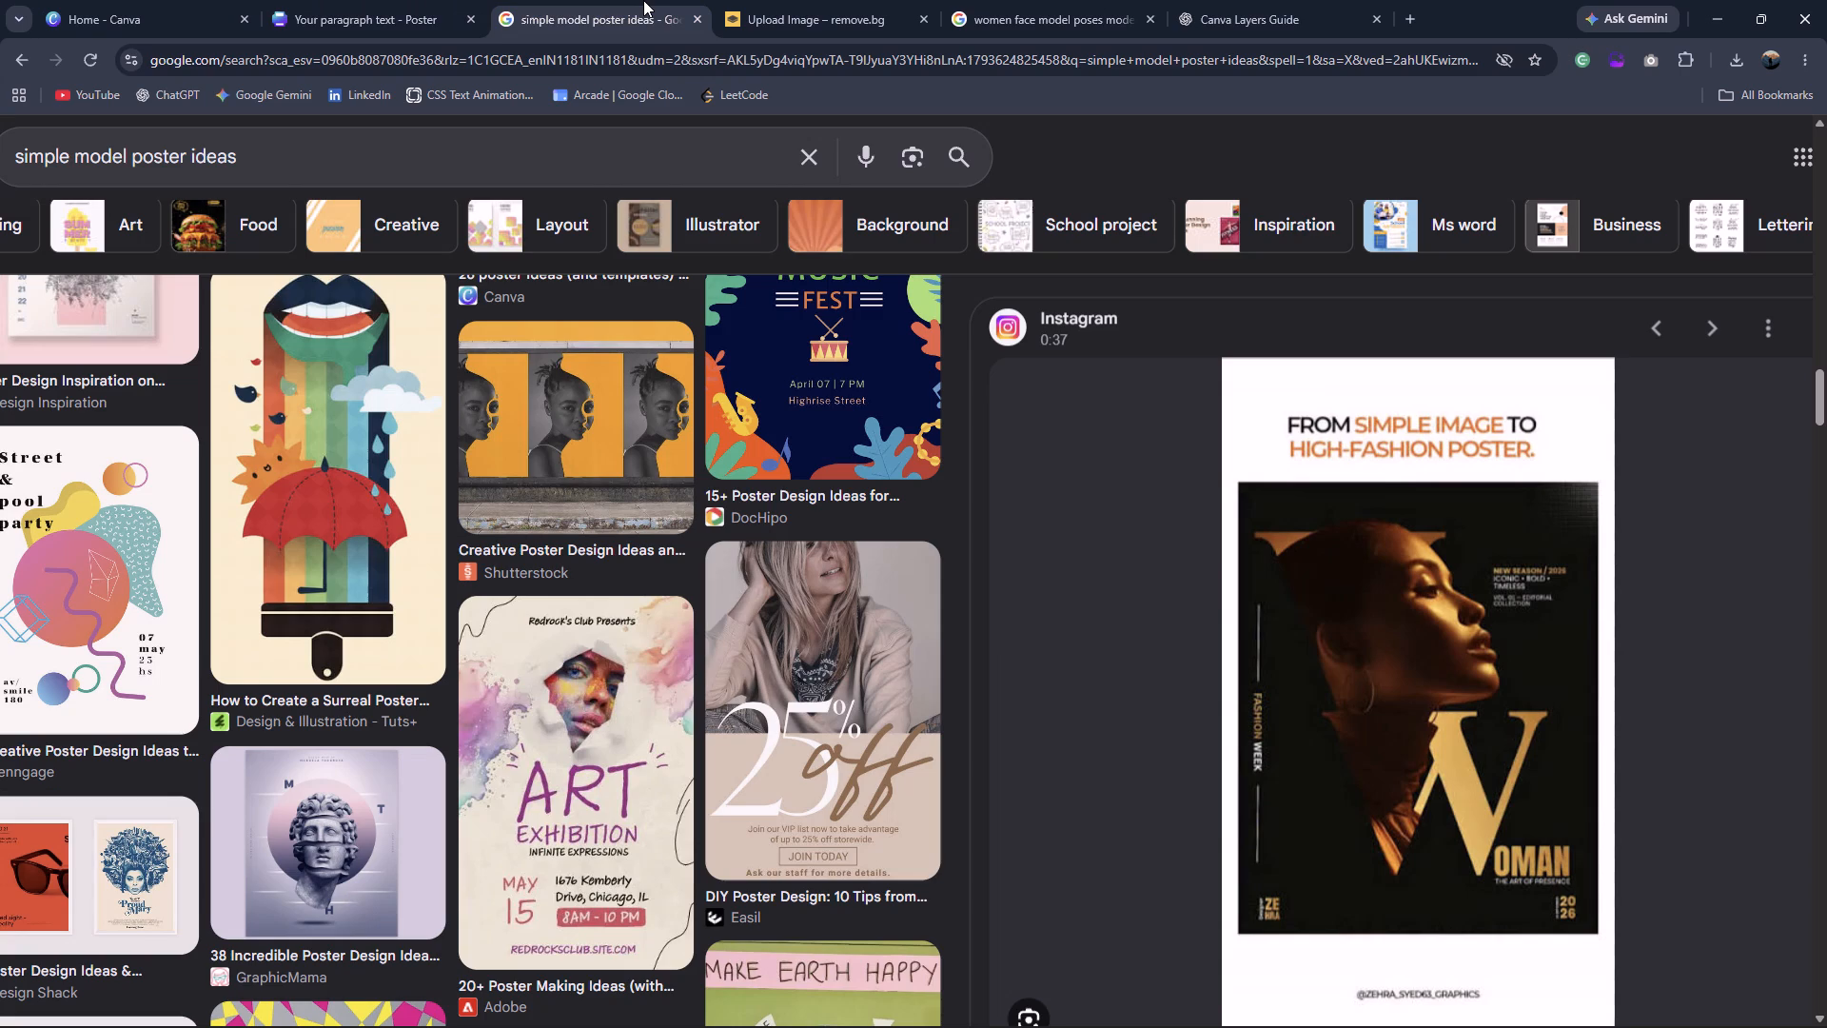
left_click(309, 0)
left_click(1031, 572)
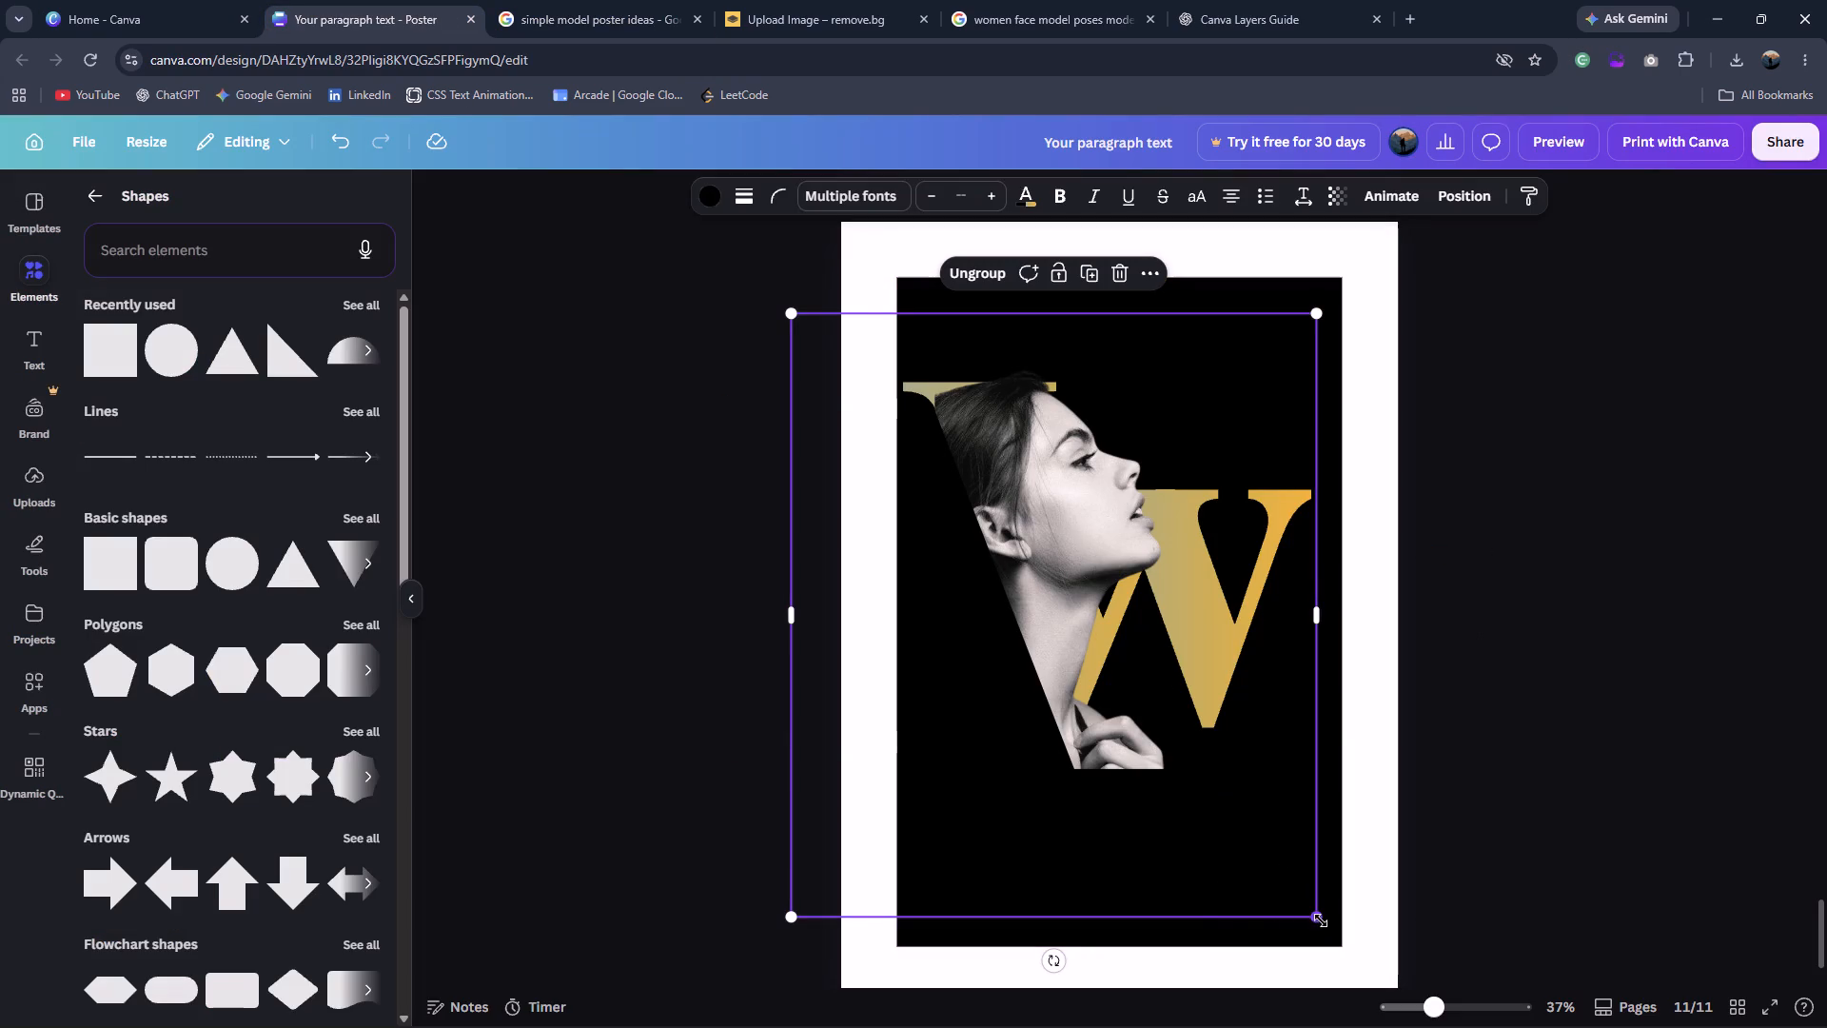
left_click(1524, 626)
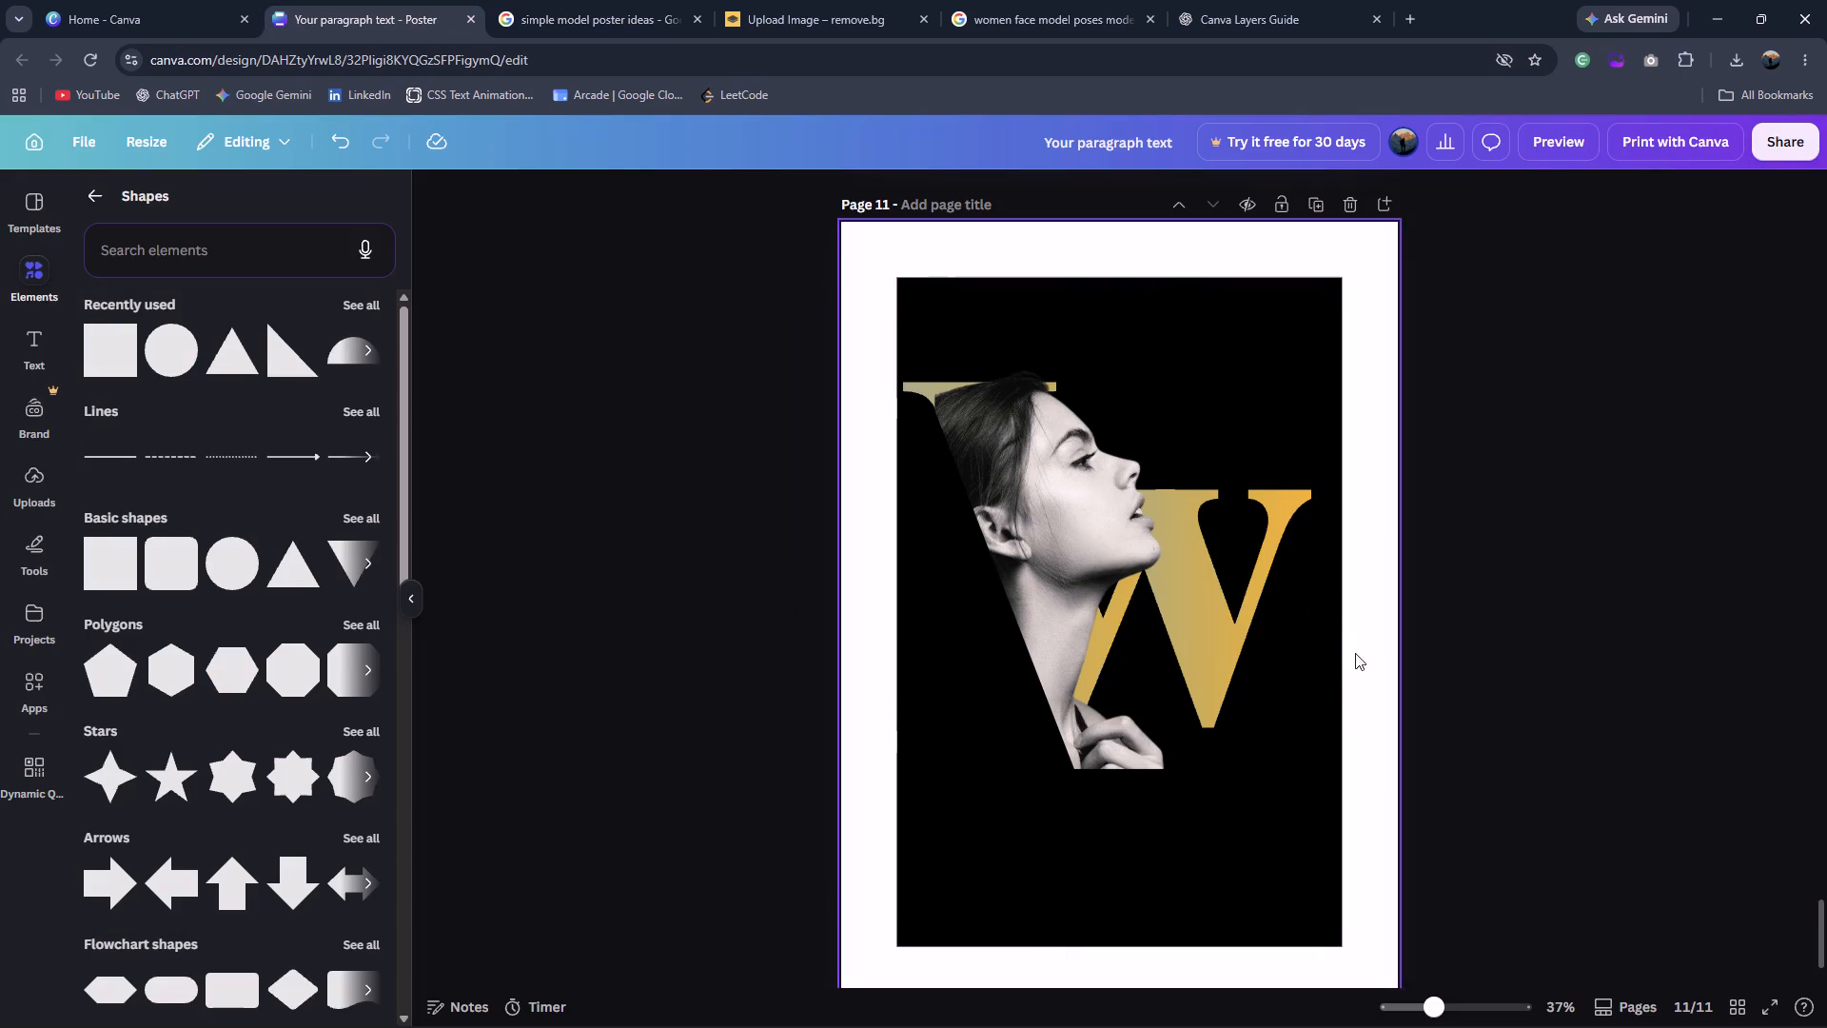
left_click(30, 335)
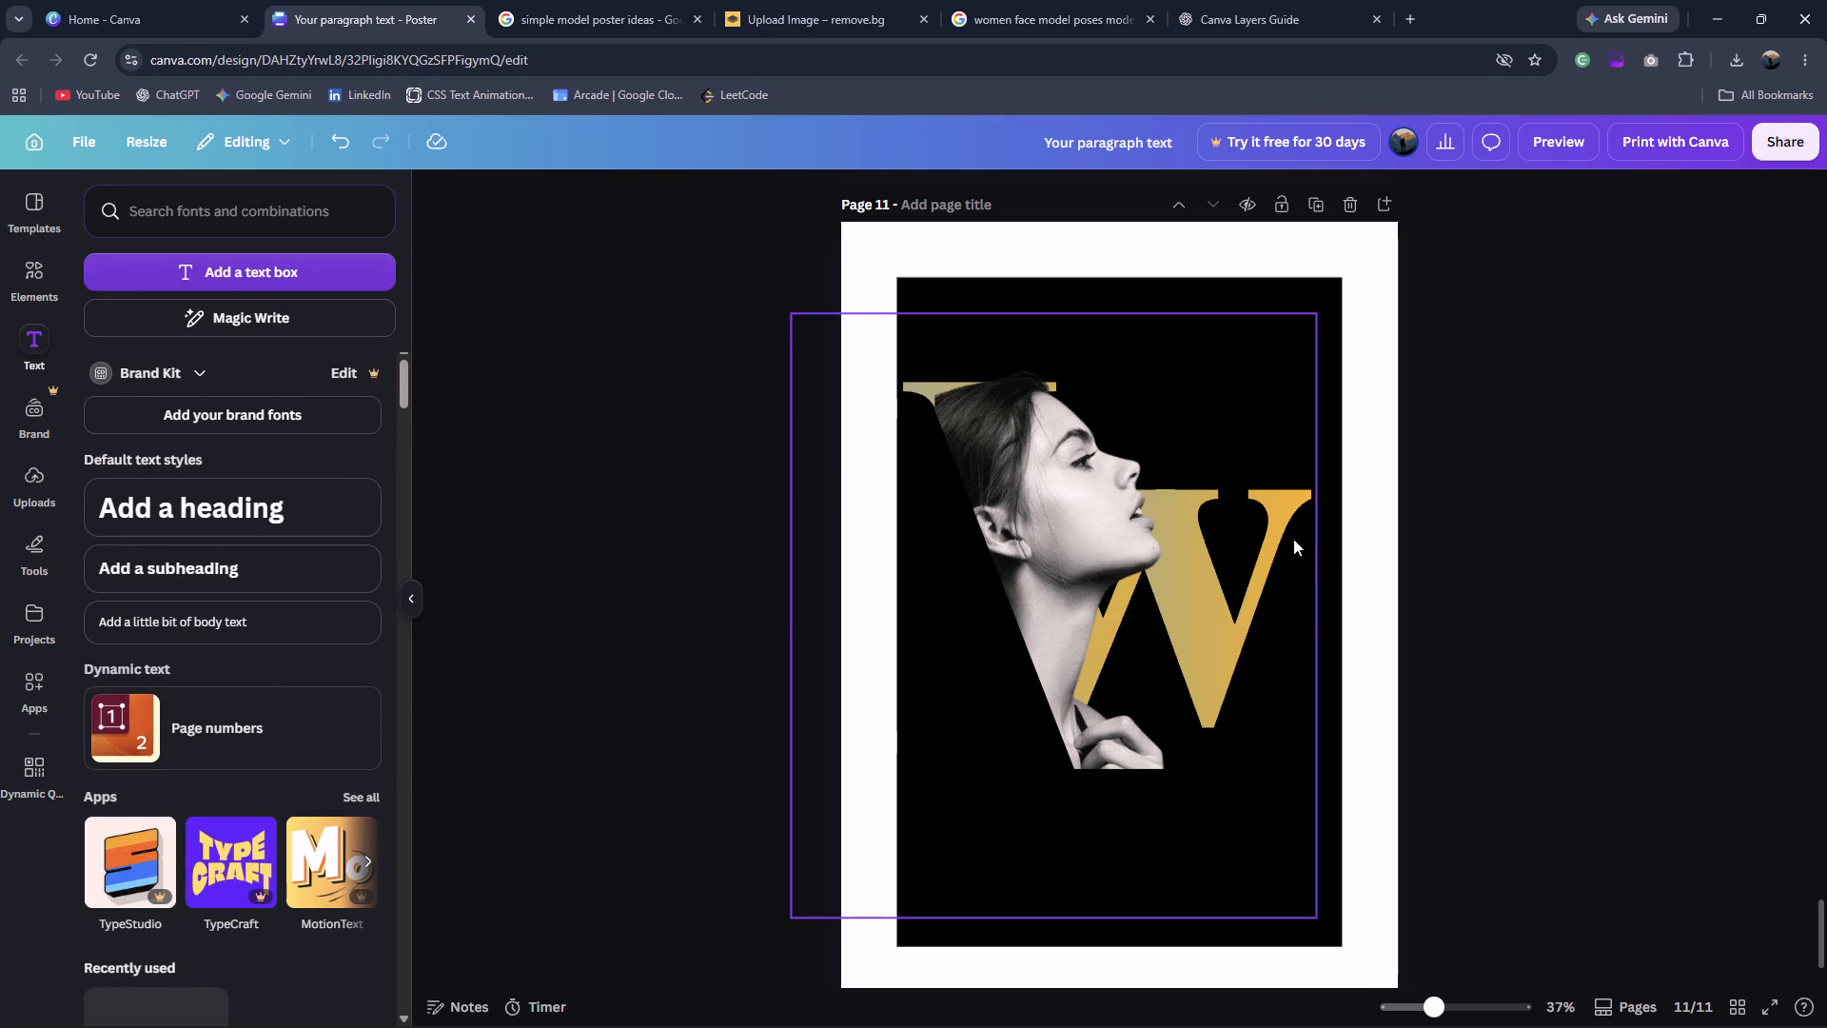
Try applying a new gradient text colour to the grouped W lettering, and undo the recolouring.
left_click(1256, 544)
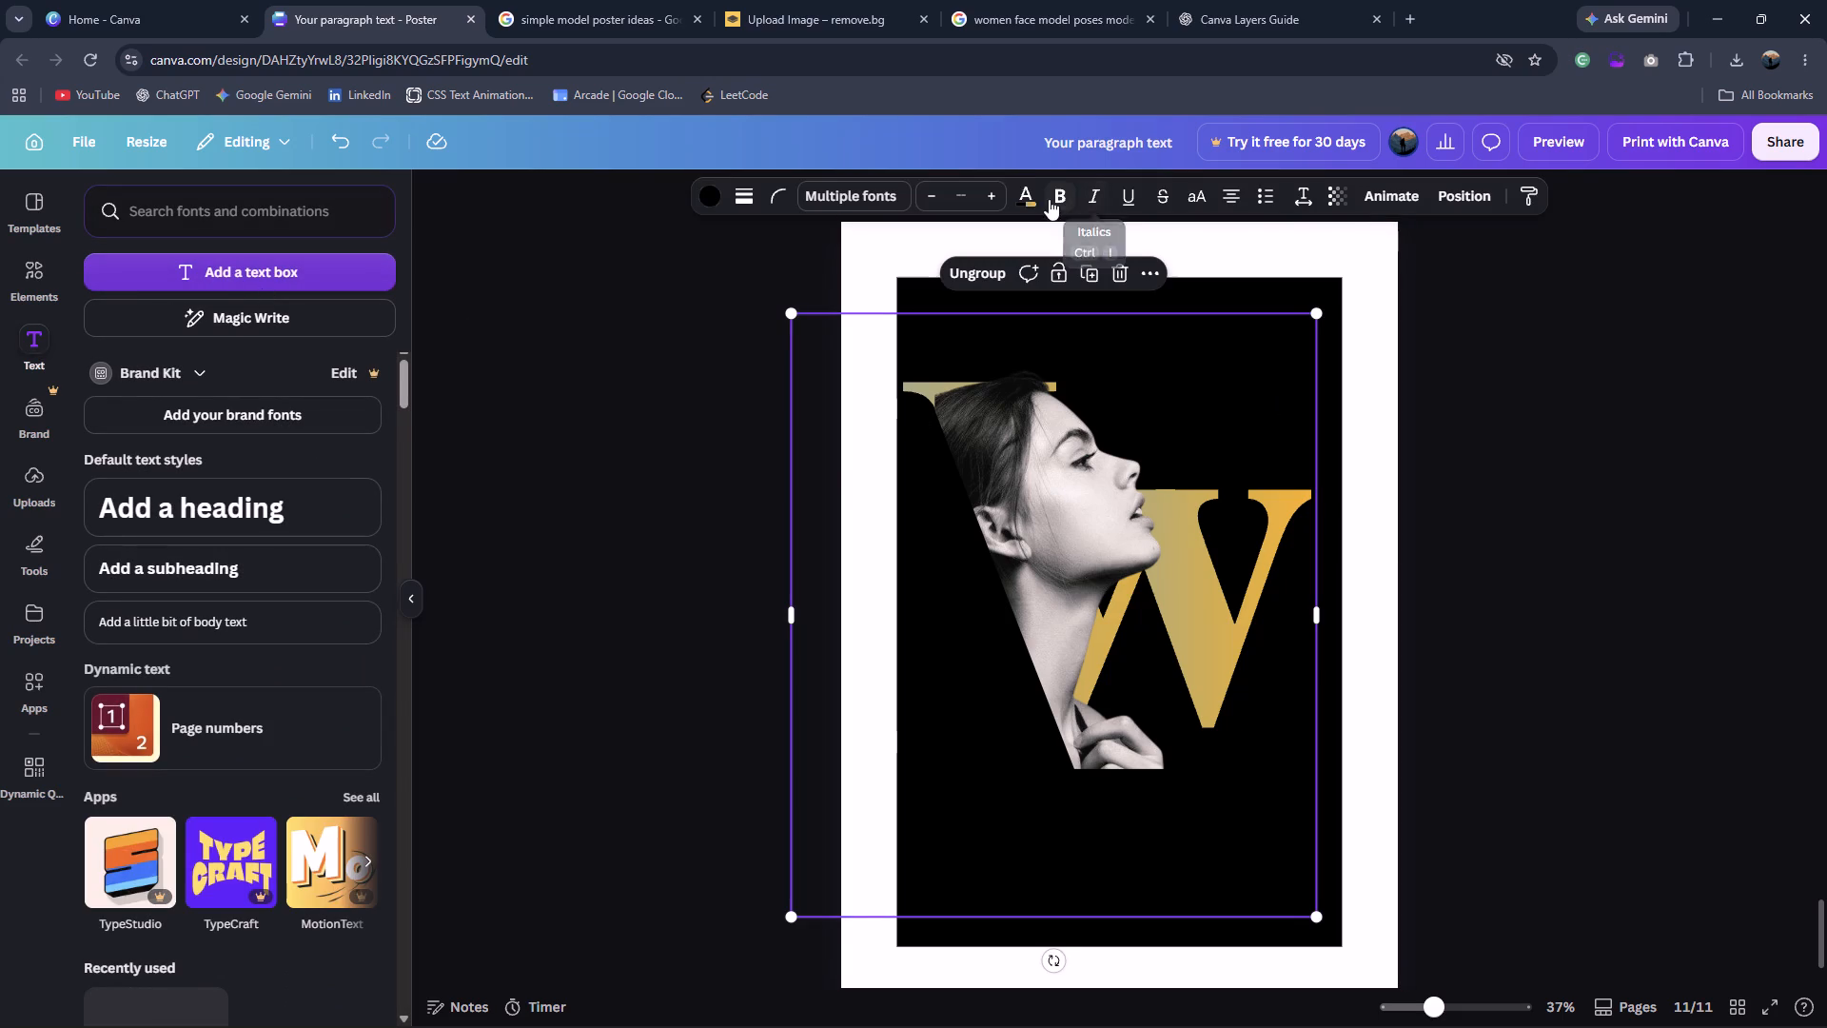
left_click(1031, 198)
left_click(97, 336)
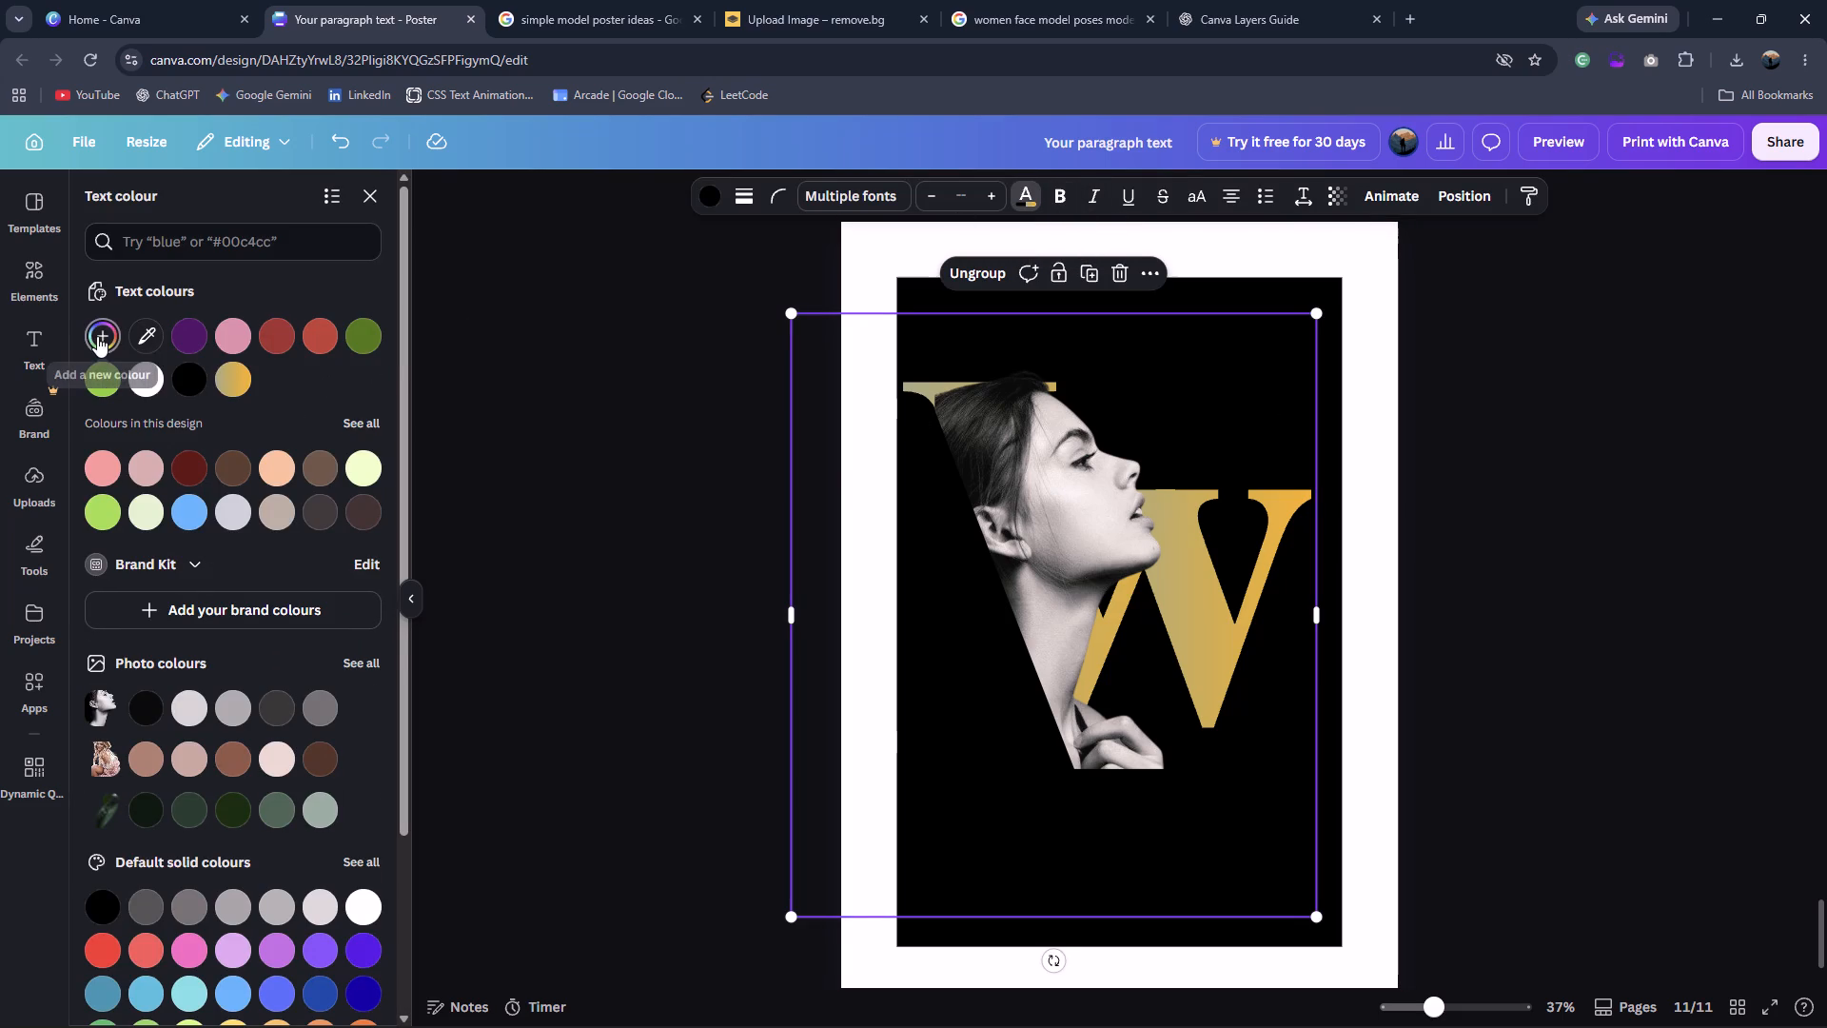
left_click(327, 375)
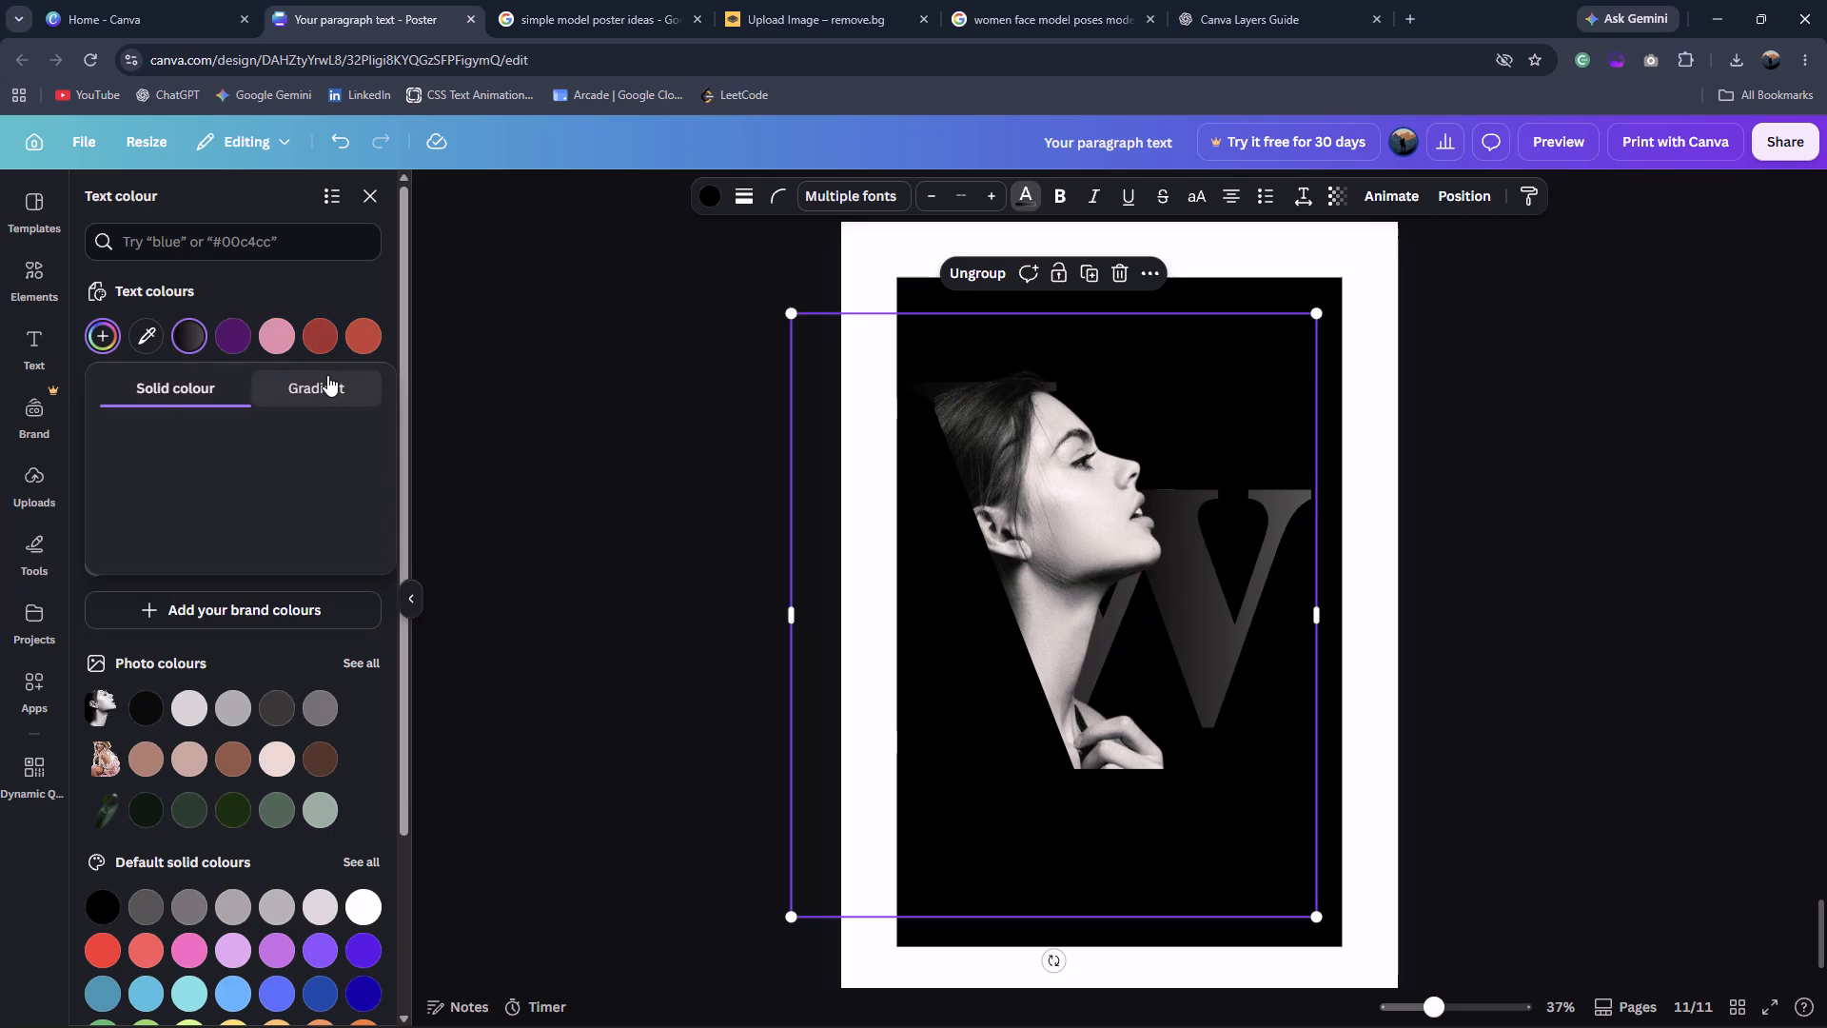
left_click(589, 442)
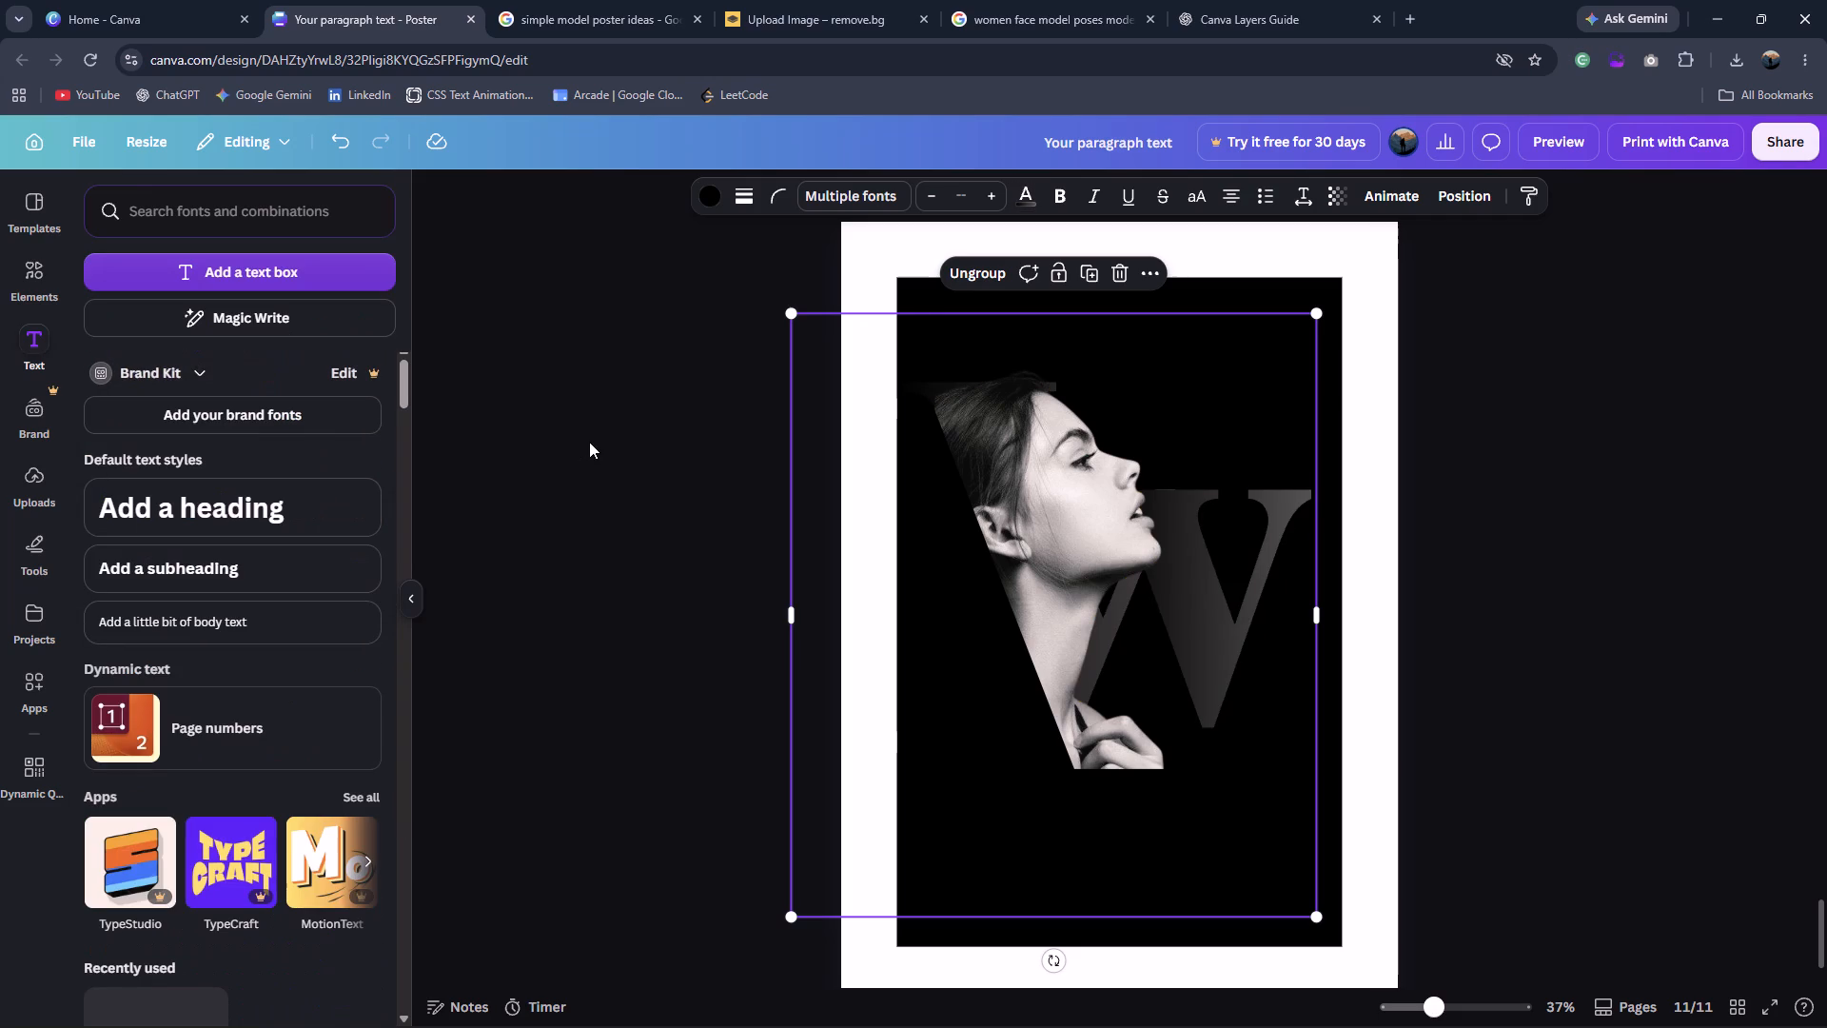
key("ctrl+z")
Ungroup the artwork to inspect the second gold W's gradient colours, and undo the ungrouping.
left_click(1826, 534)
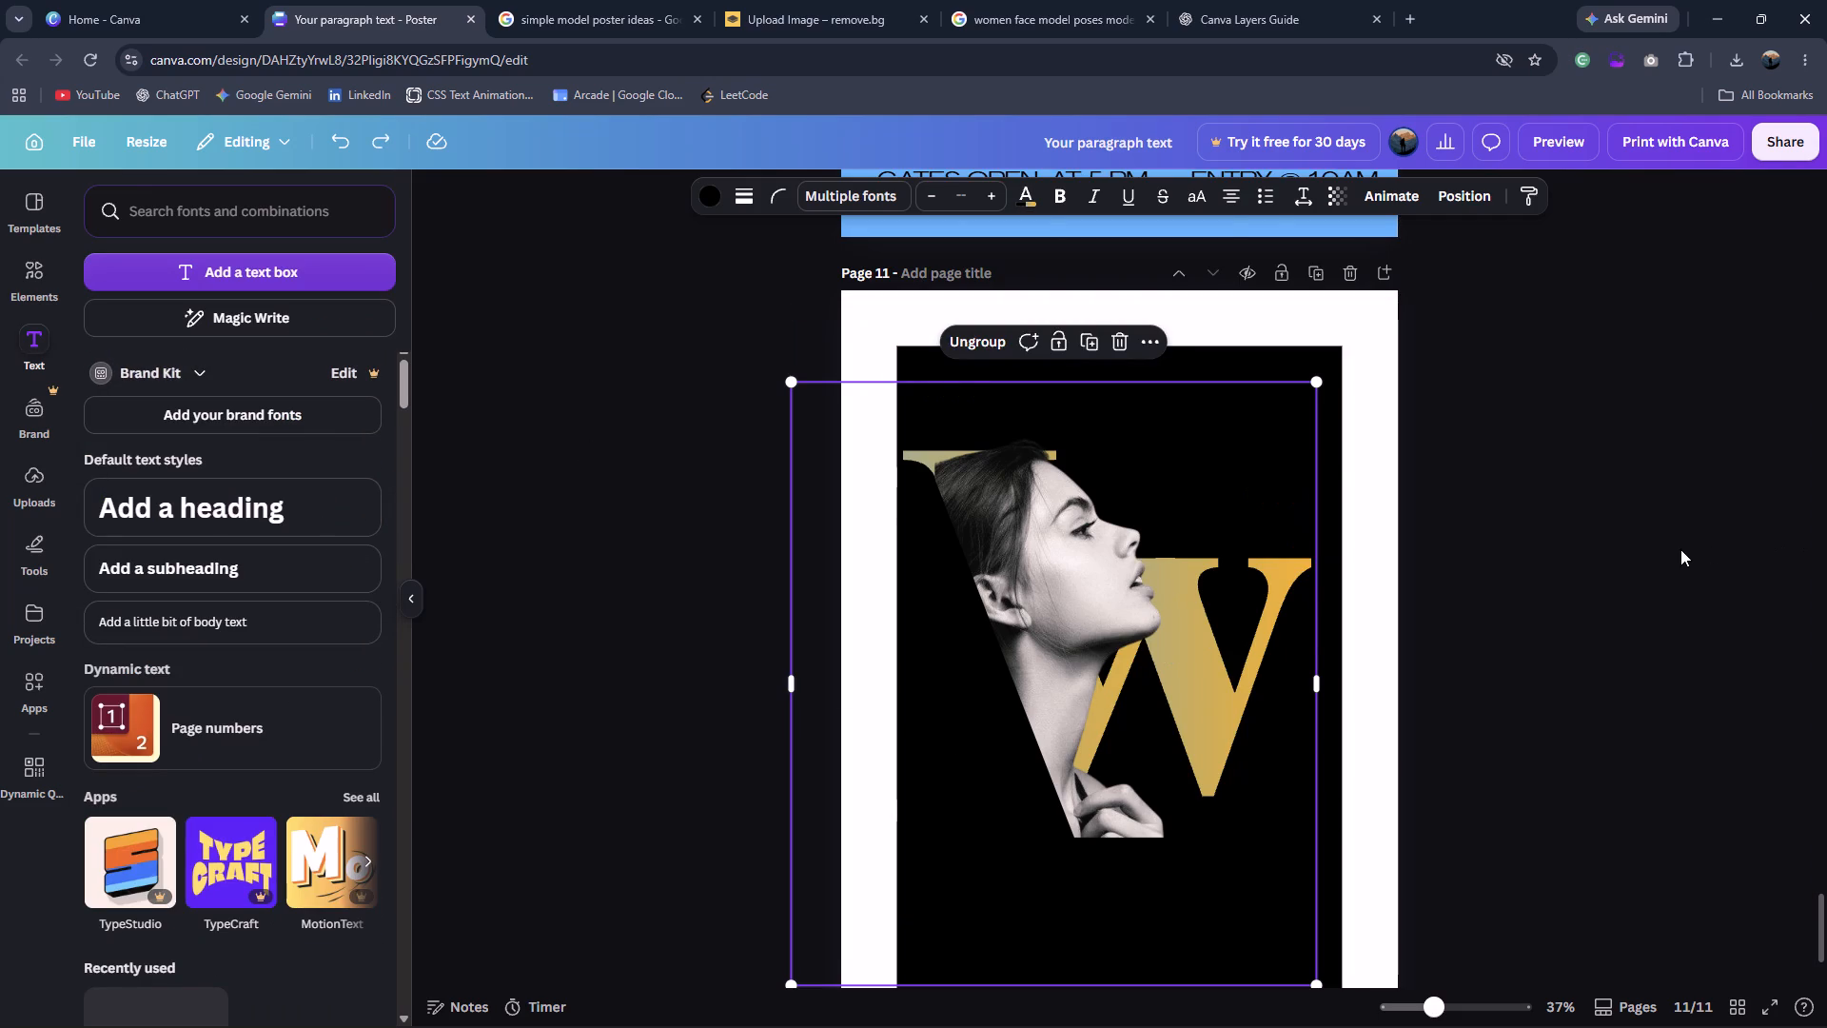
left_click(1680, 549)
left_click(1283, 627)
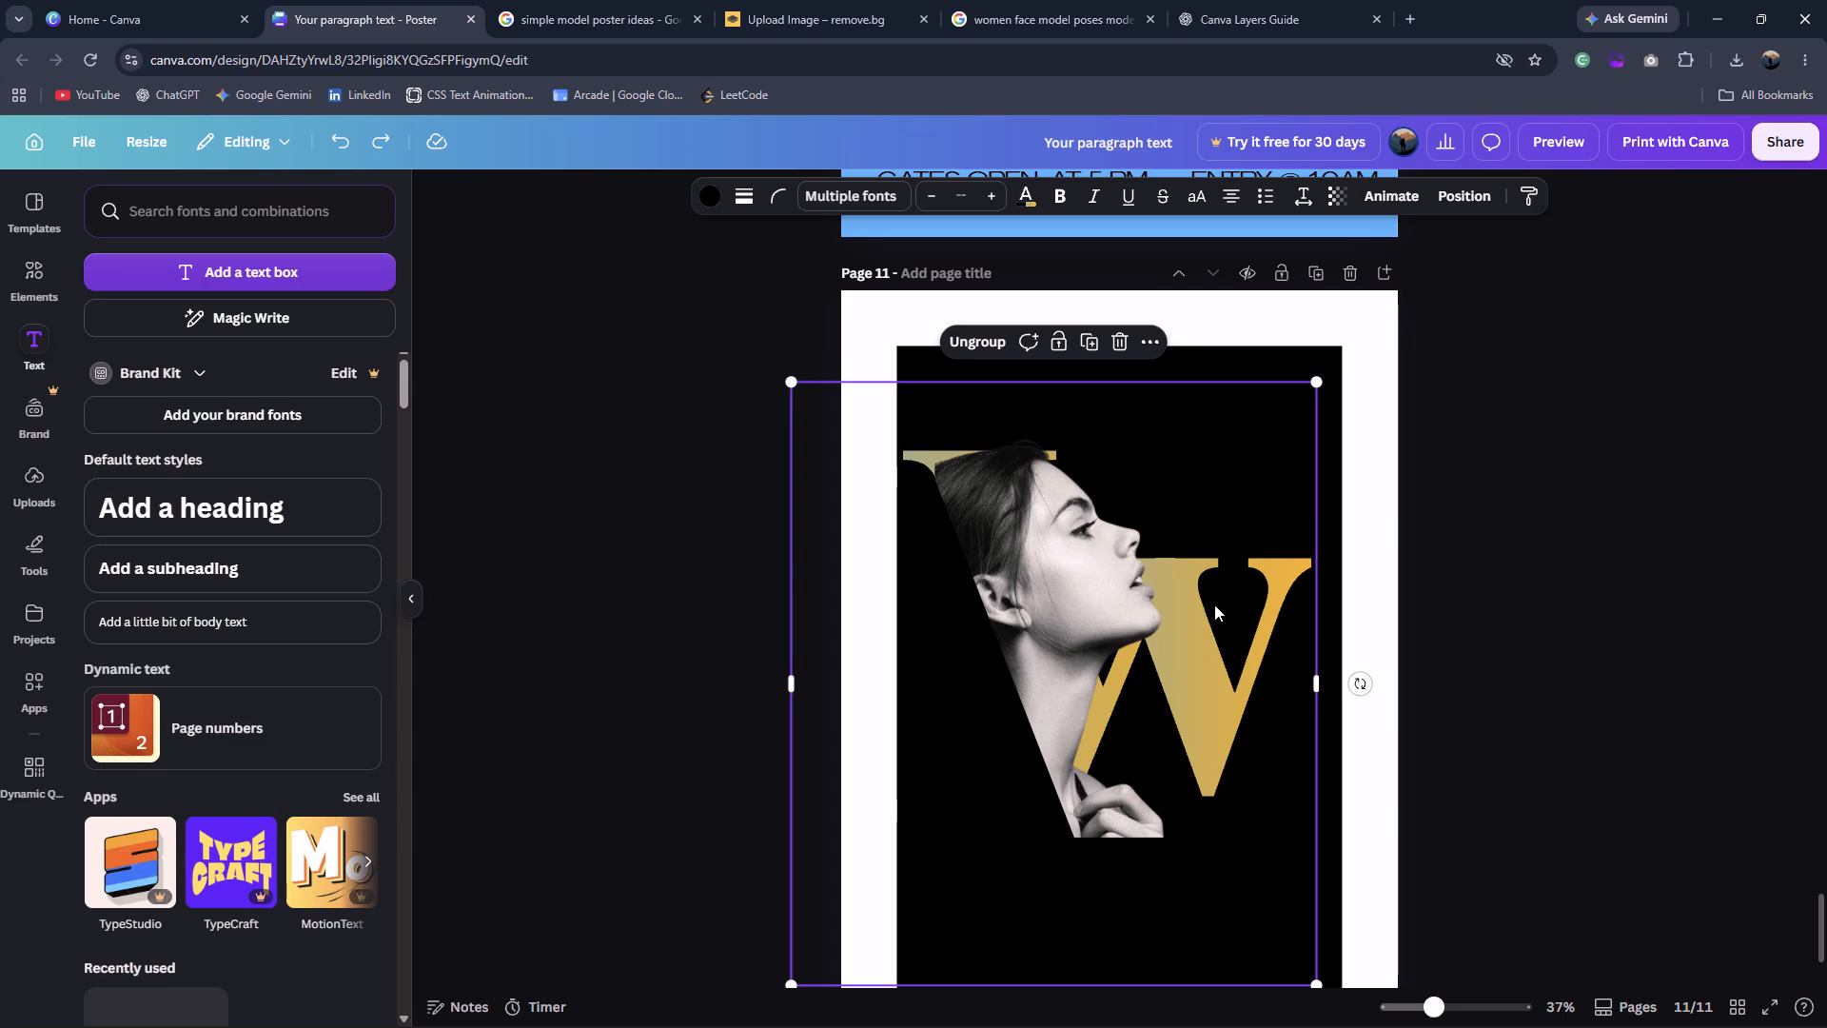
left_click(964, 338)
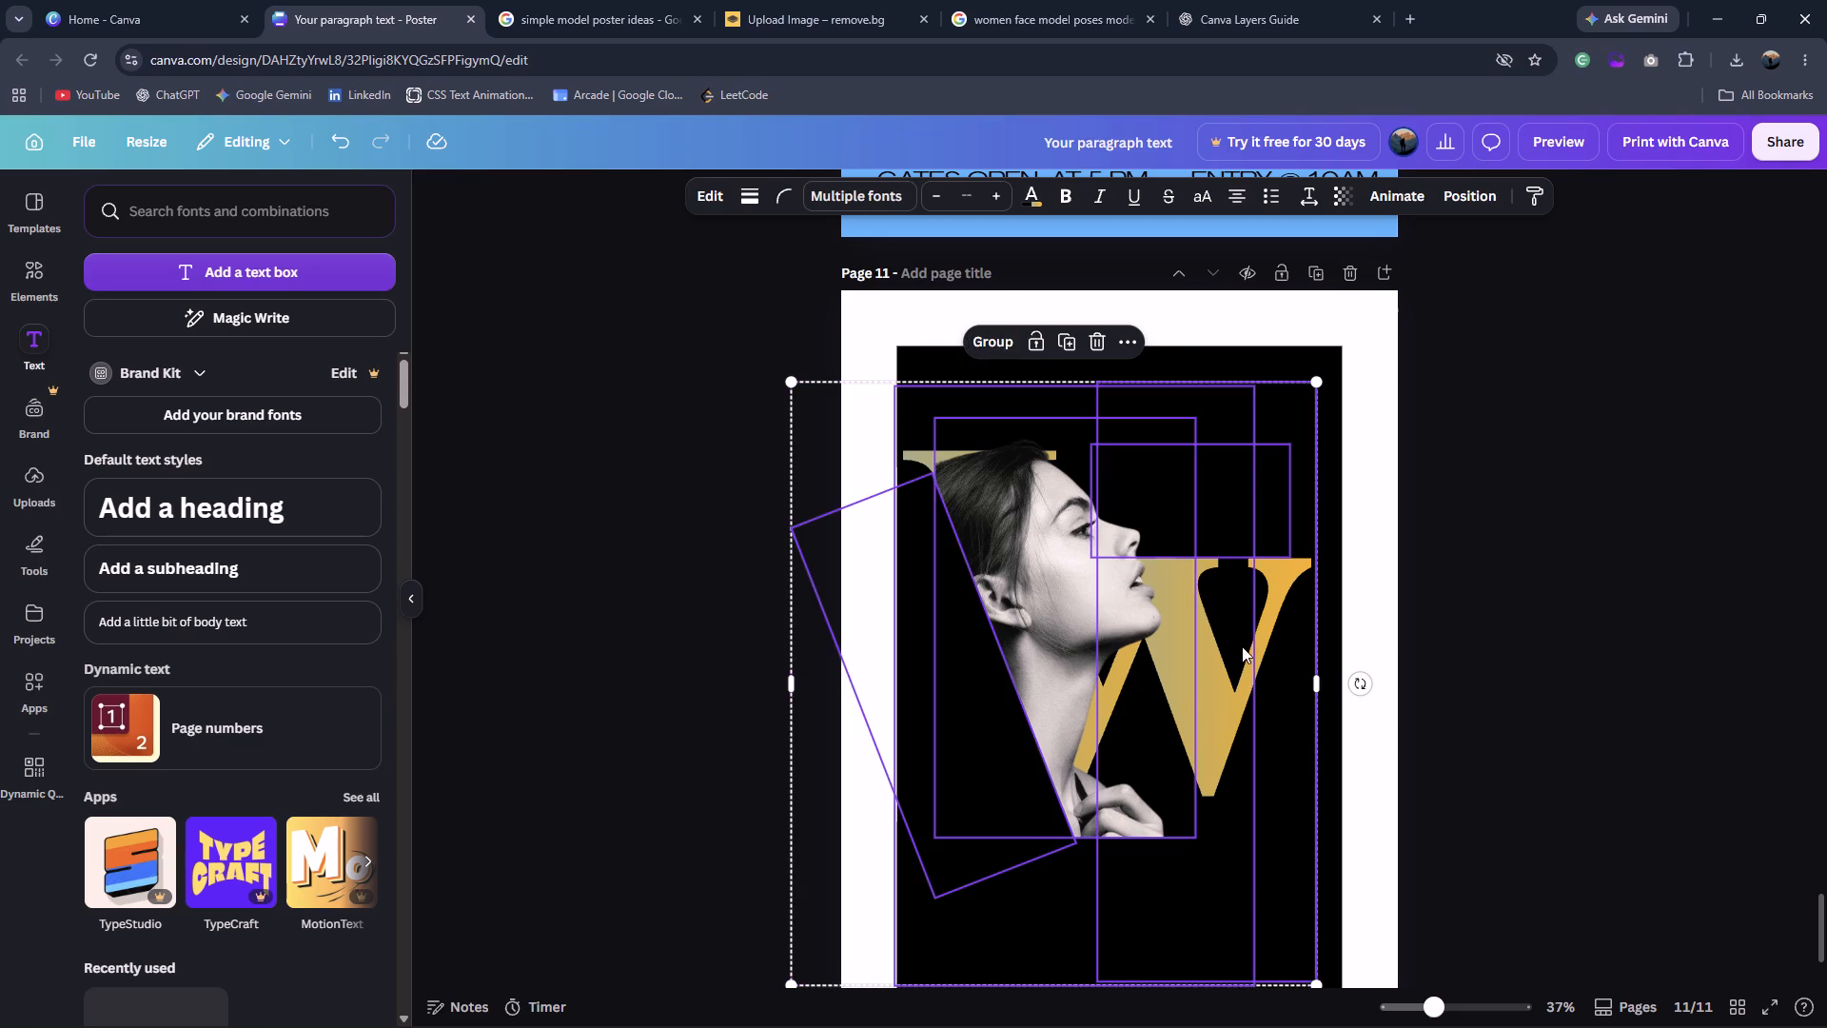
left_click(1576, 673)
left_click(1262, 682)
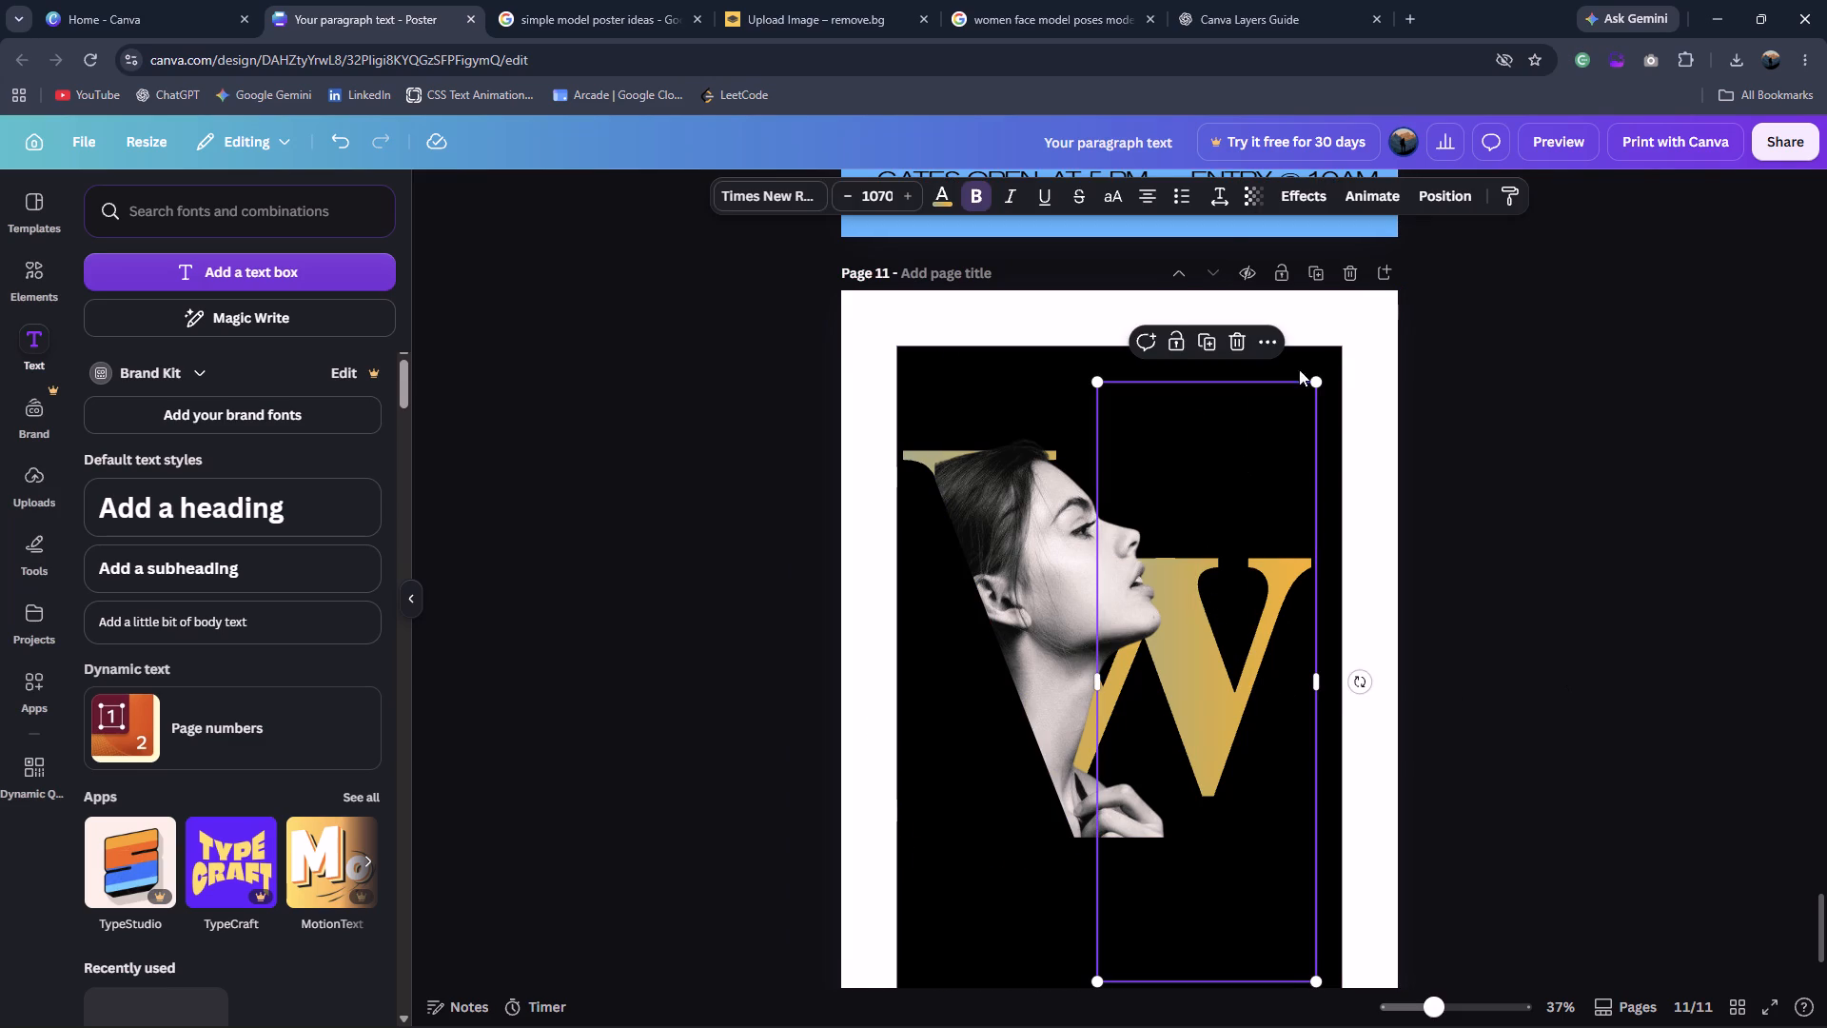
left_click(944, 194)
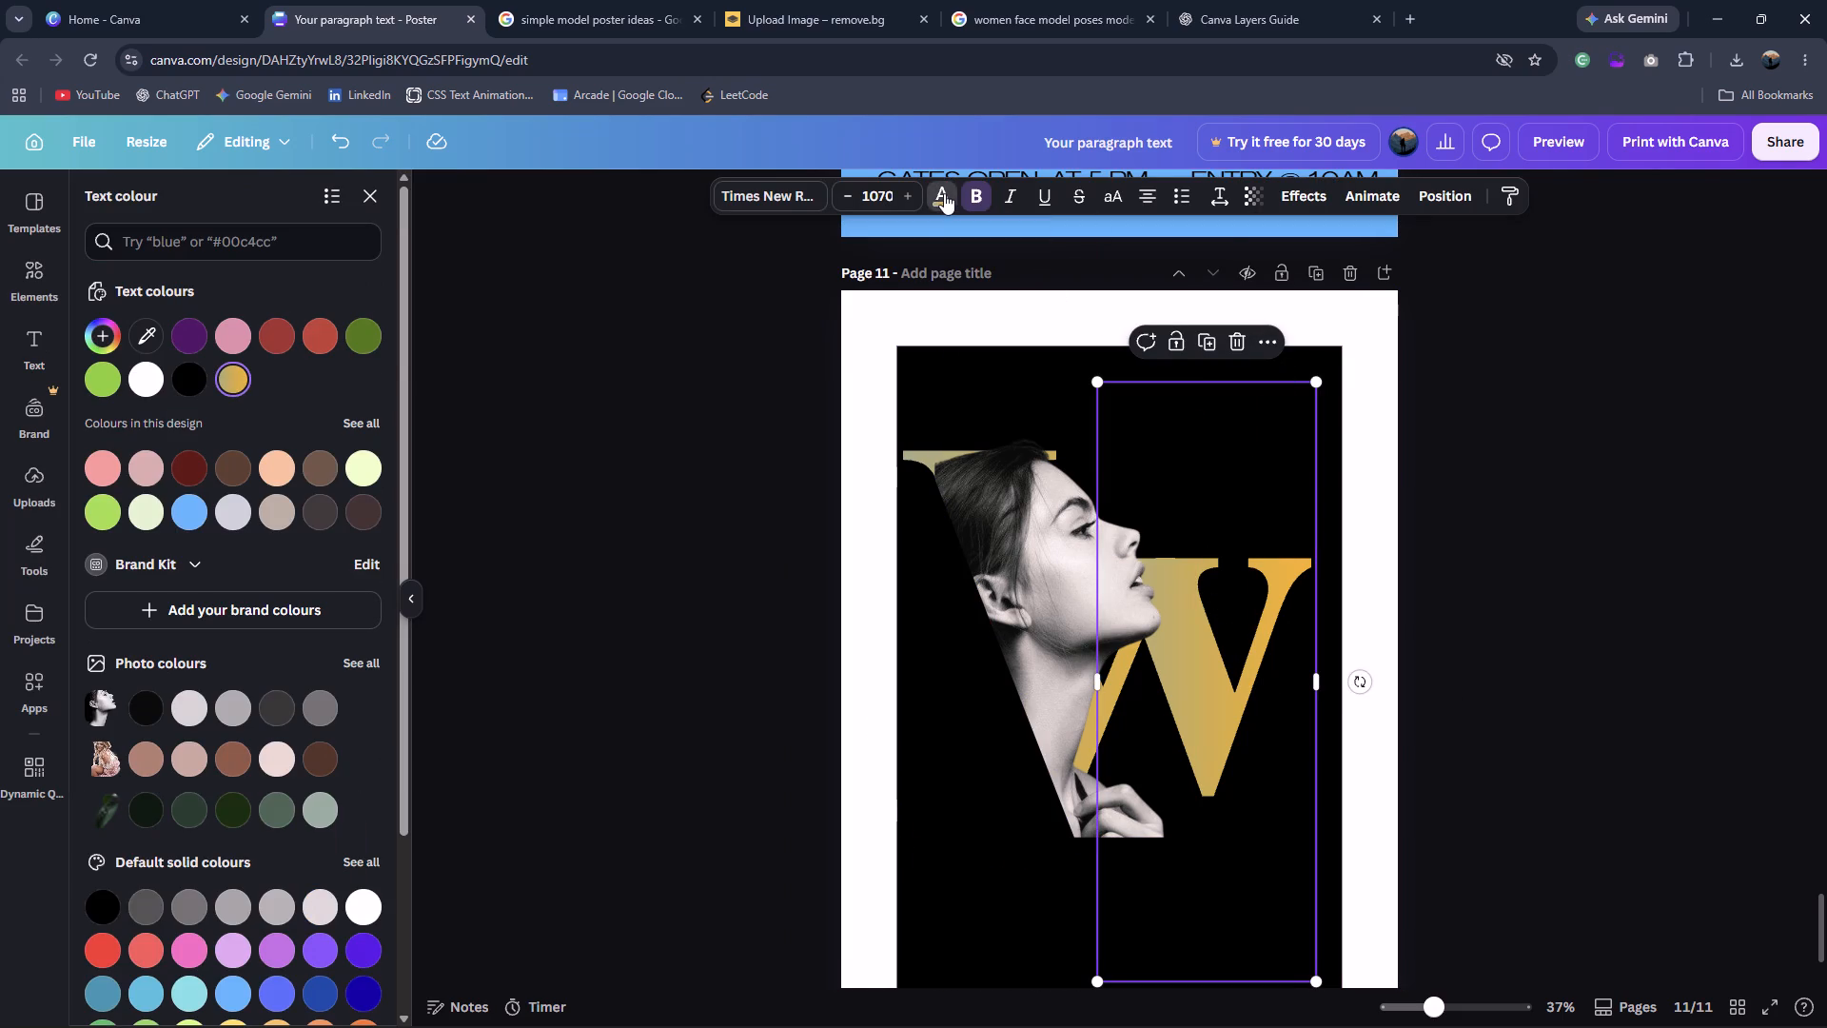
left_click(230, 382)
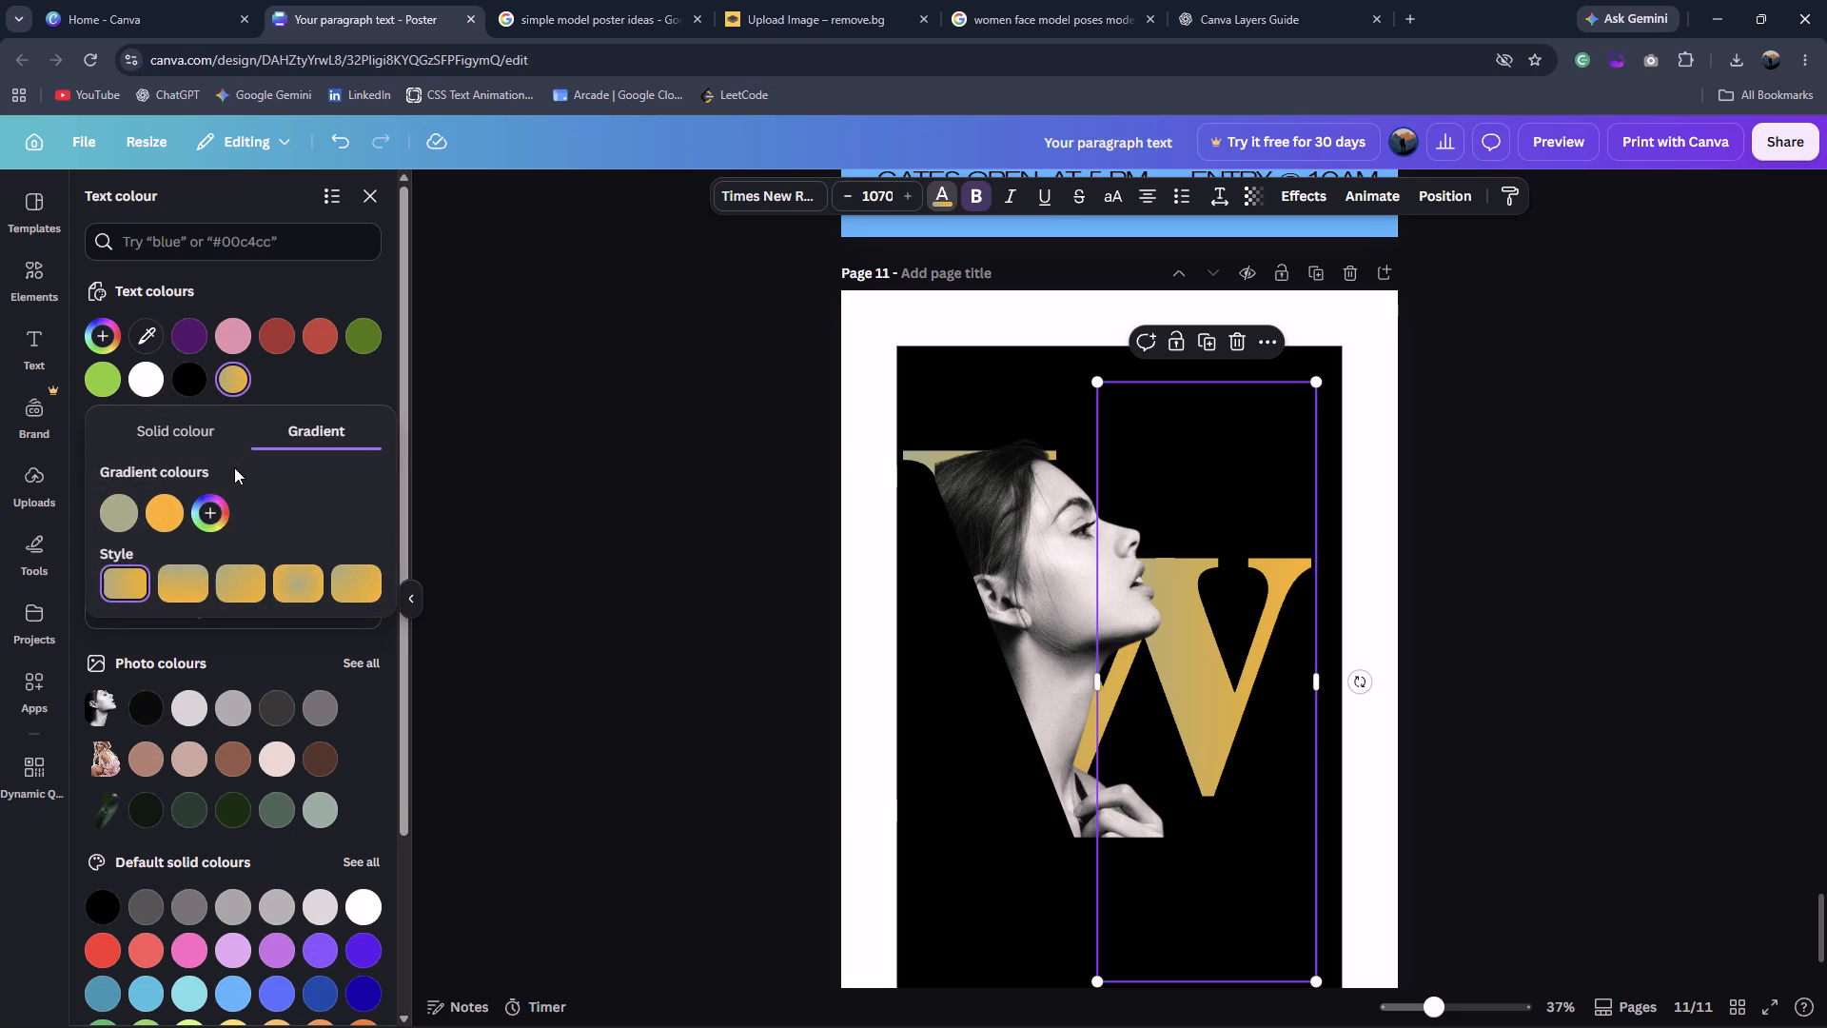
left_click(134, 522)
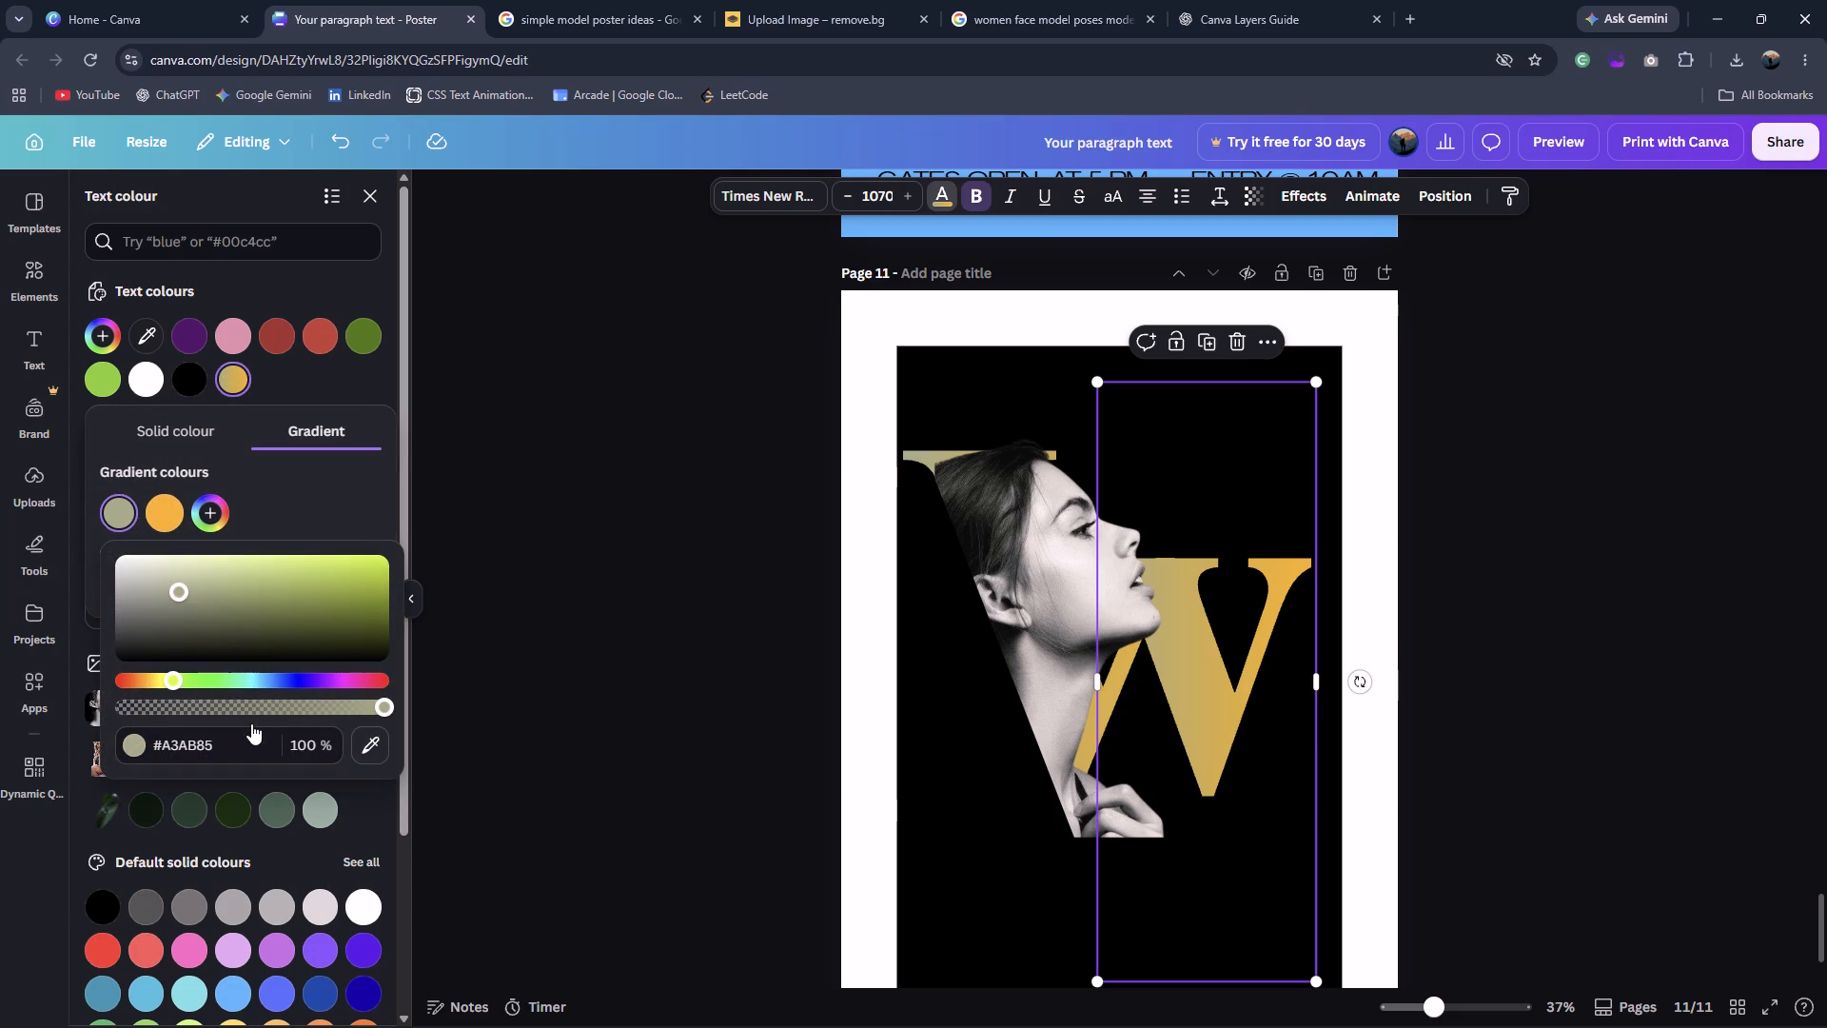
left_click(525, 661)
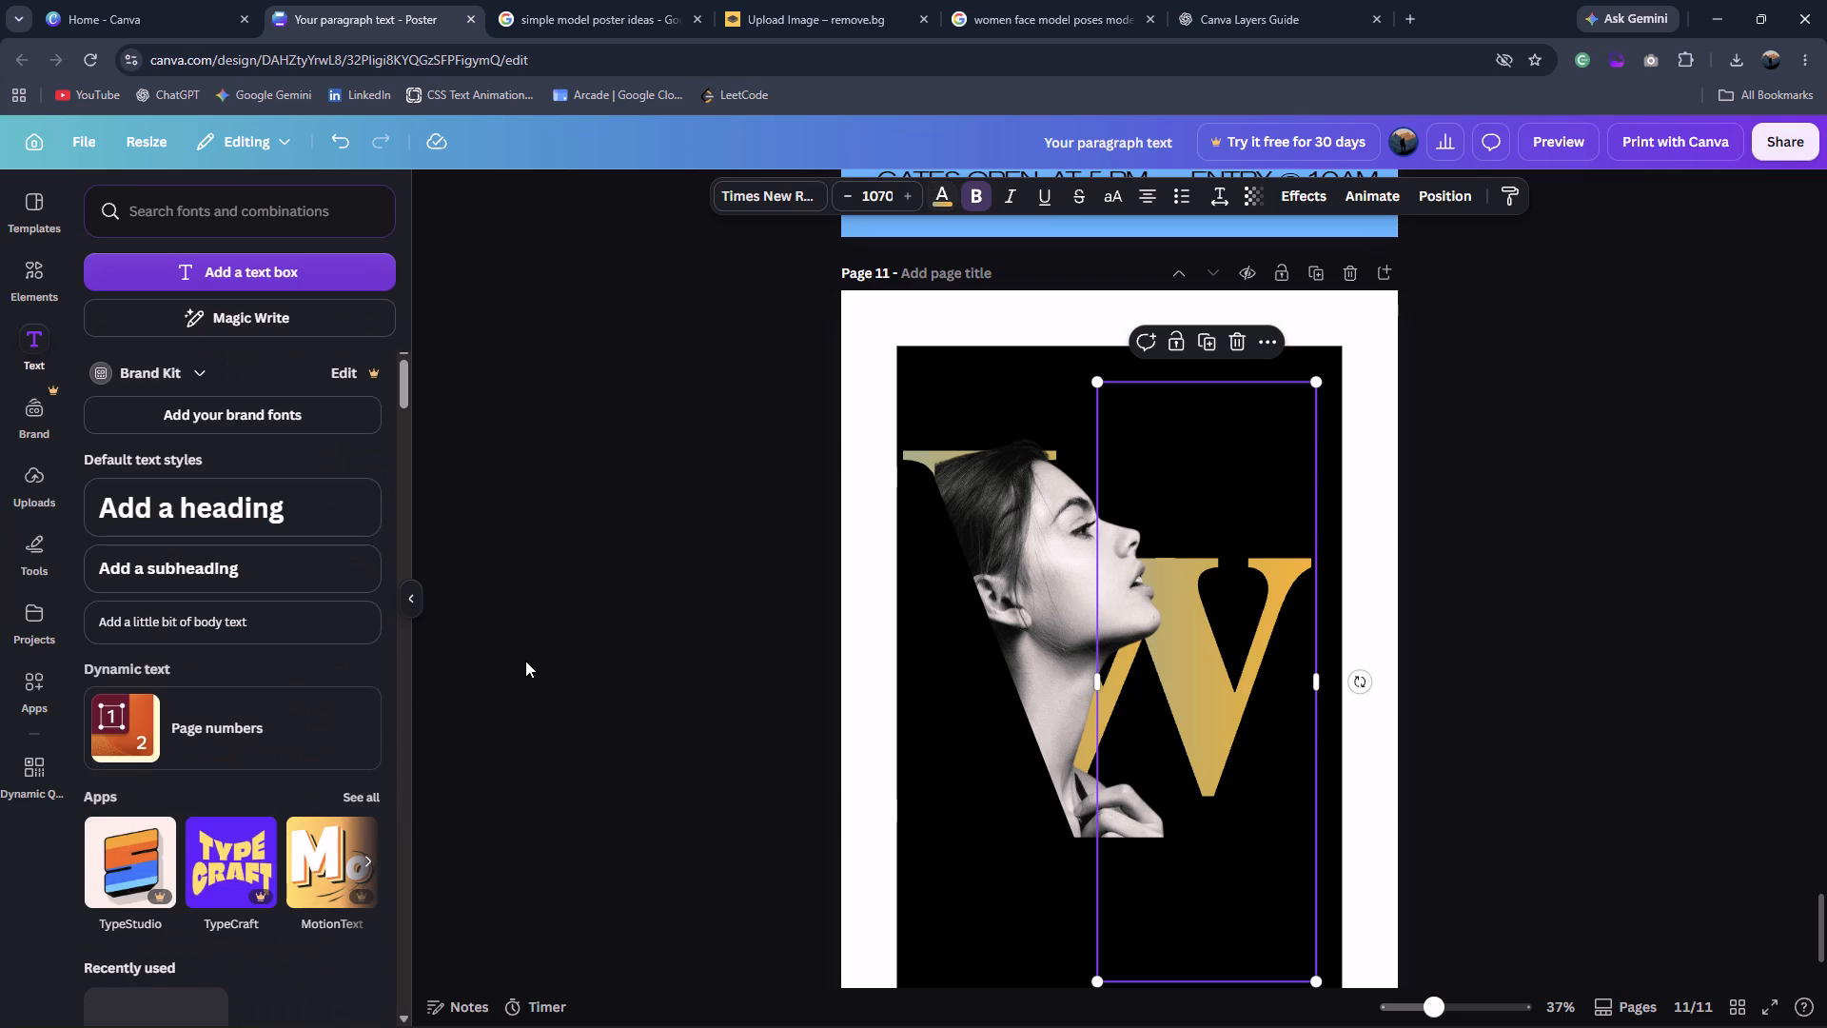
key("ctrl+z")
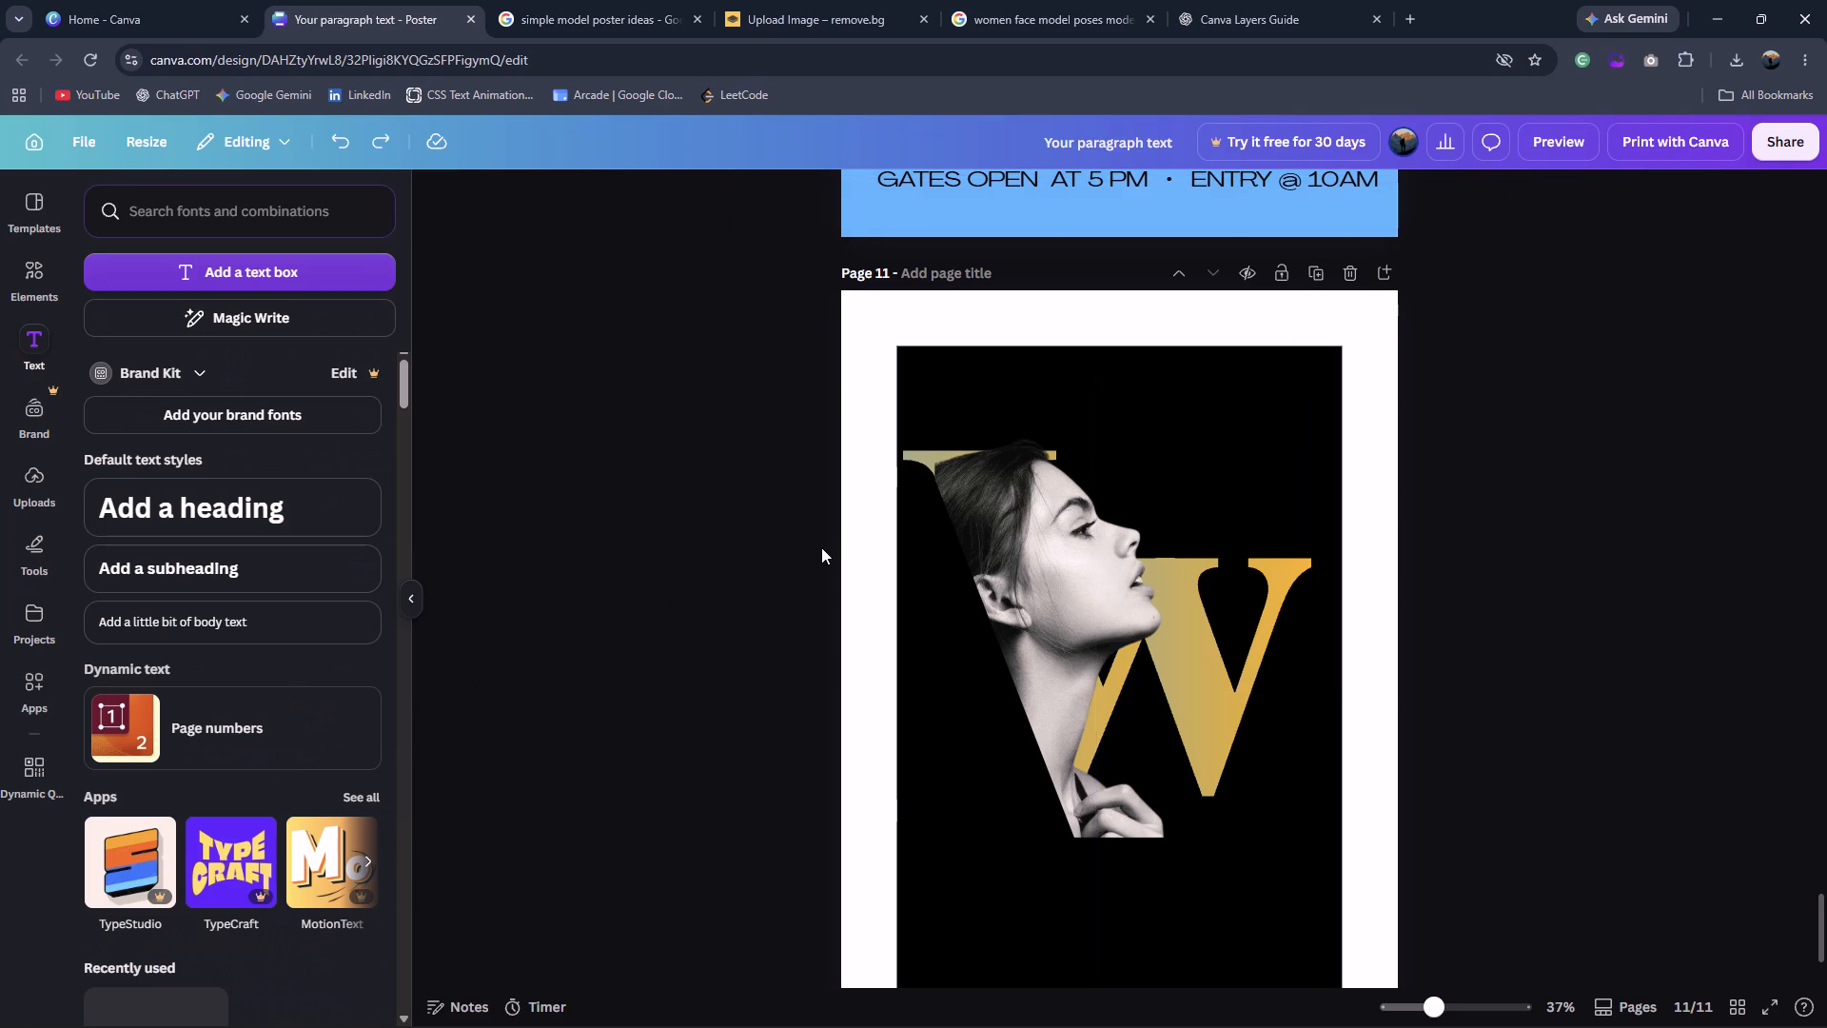
Nudge the grouped artwork slightly left until the first W's serif meets the black rectangle's left edge.
left_click(1228, 583)
left_click(1684, 641)
left_click(1140, 614)
key("Left")
key("Left")
key("Left")
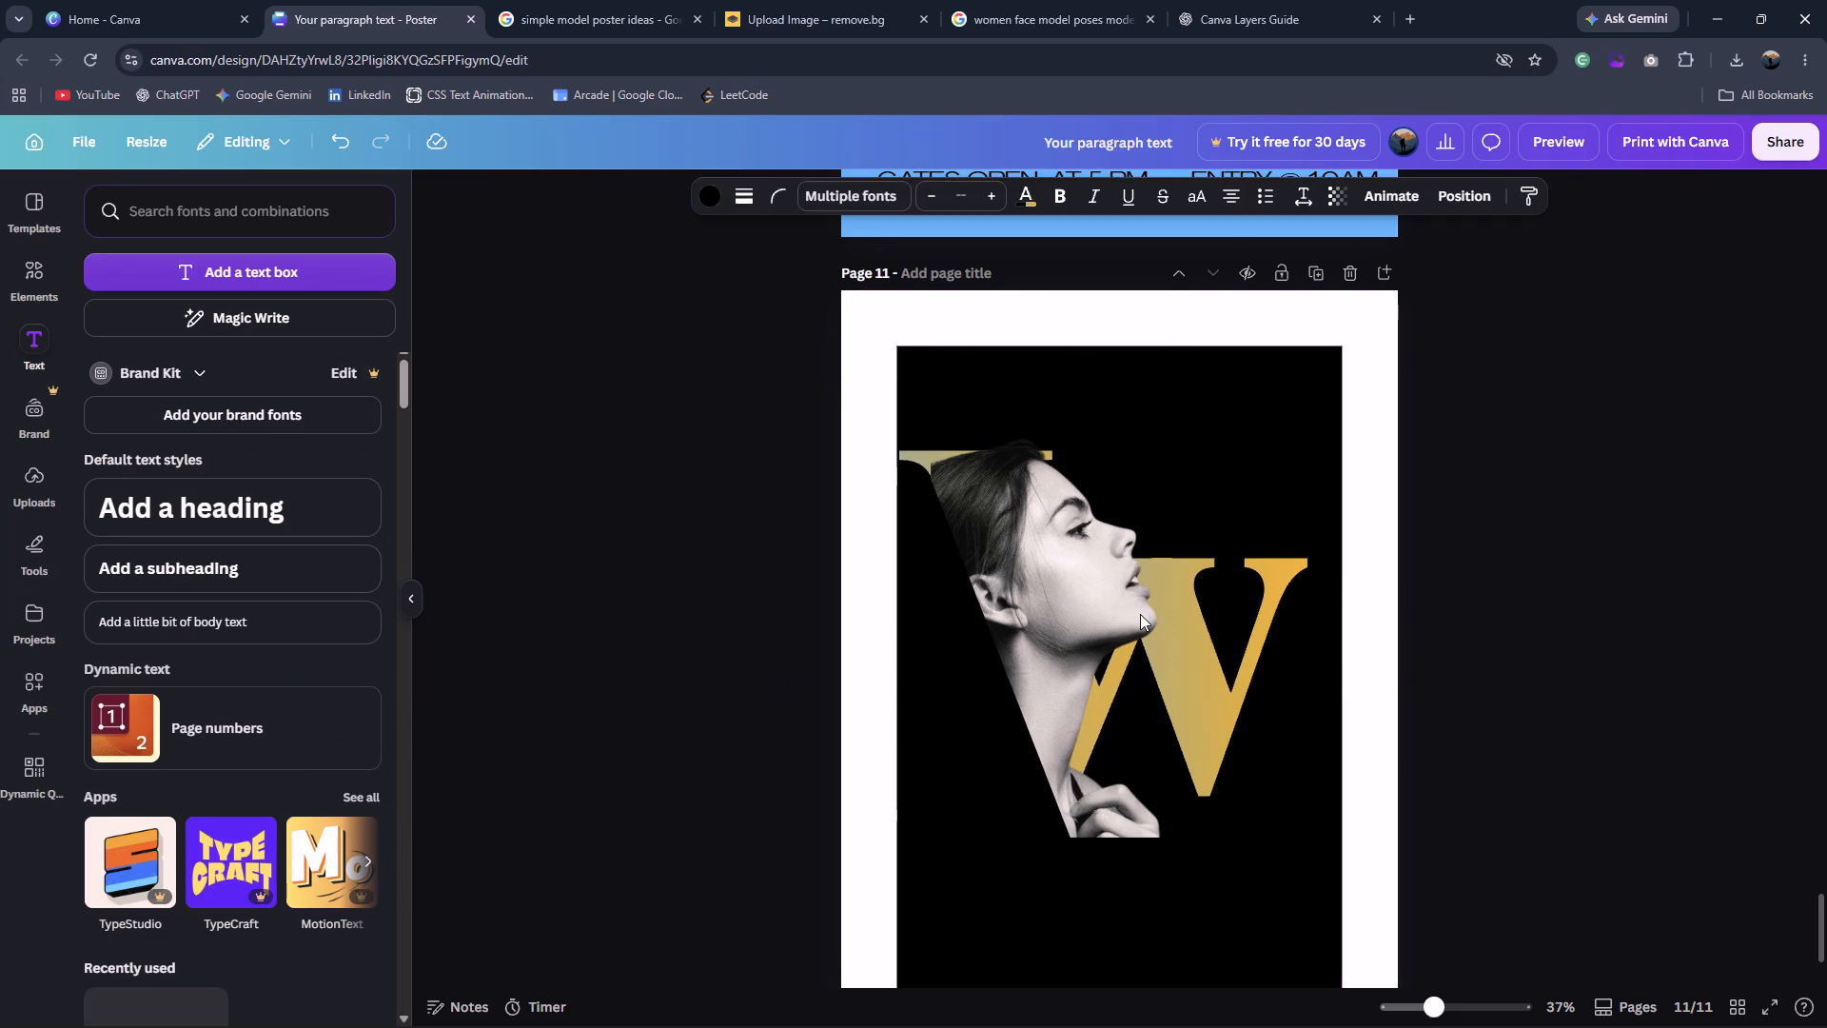
key("Left")
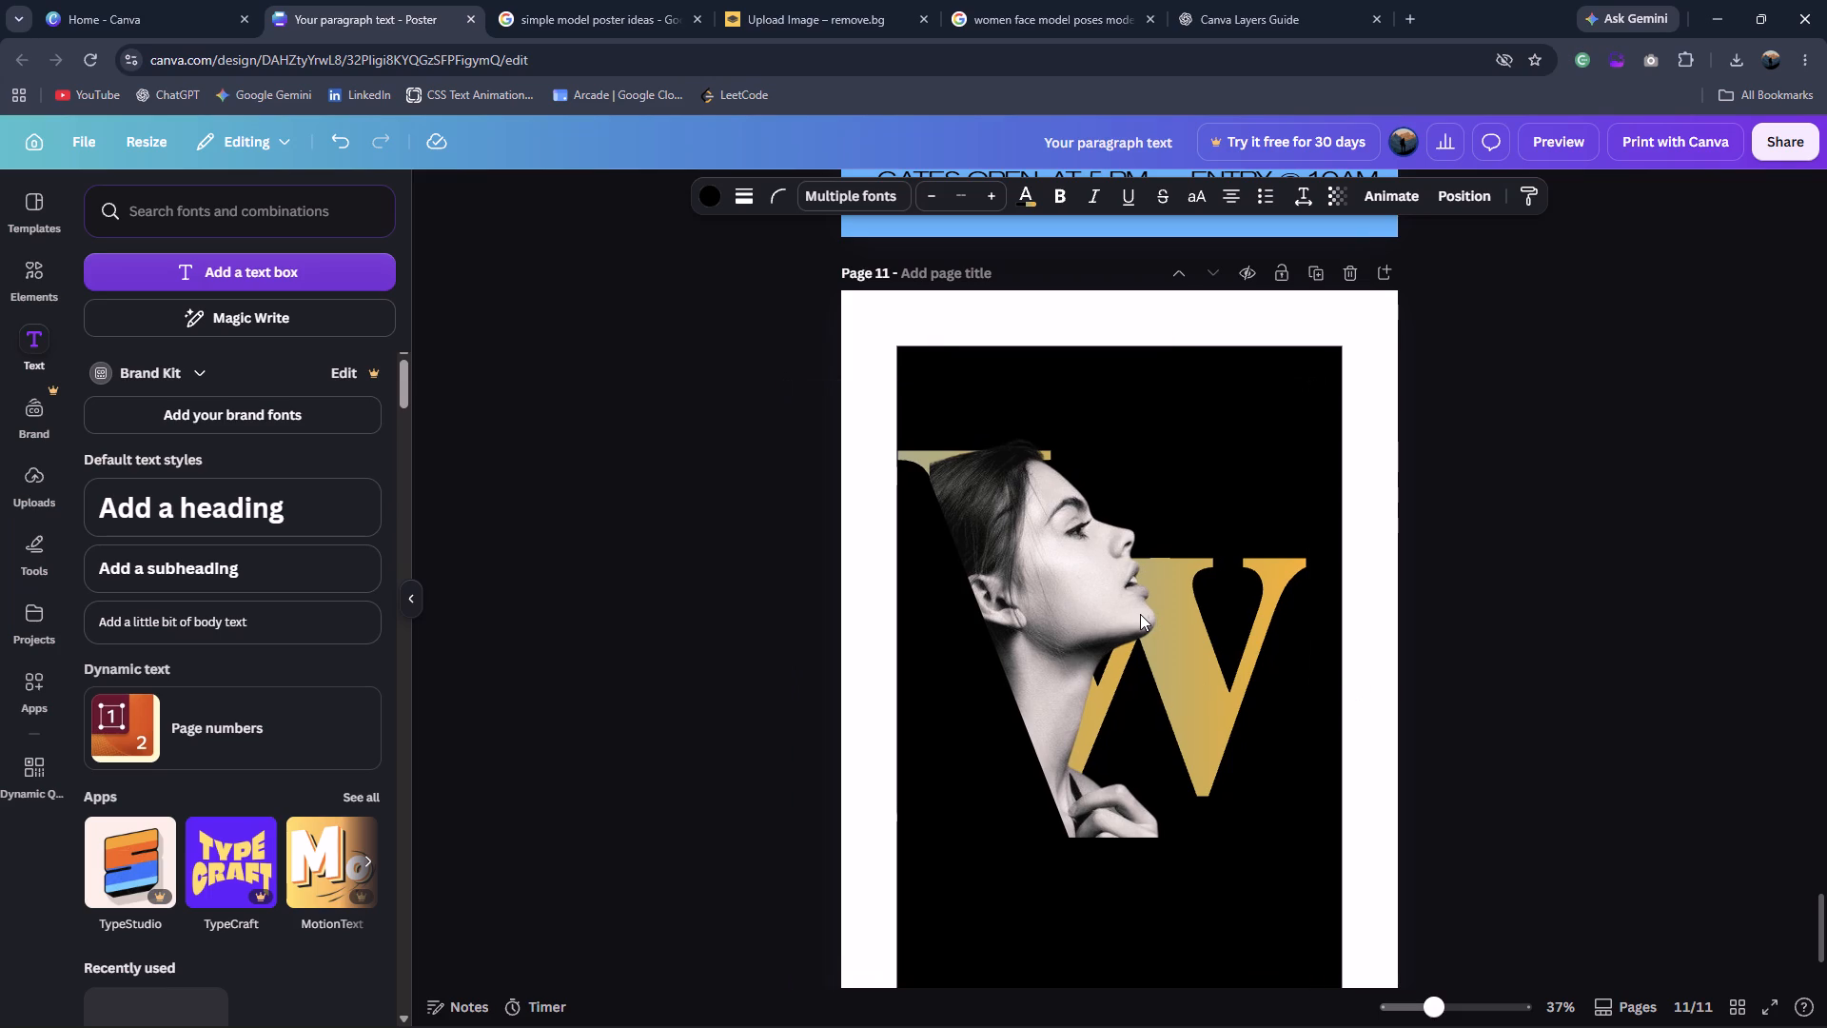
key("Left")
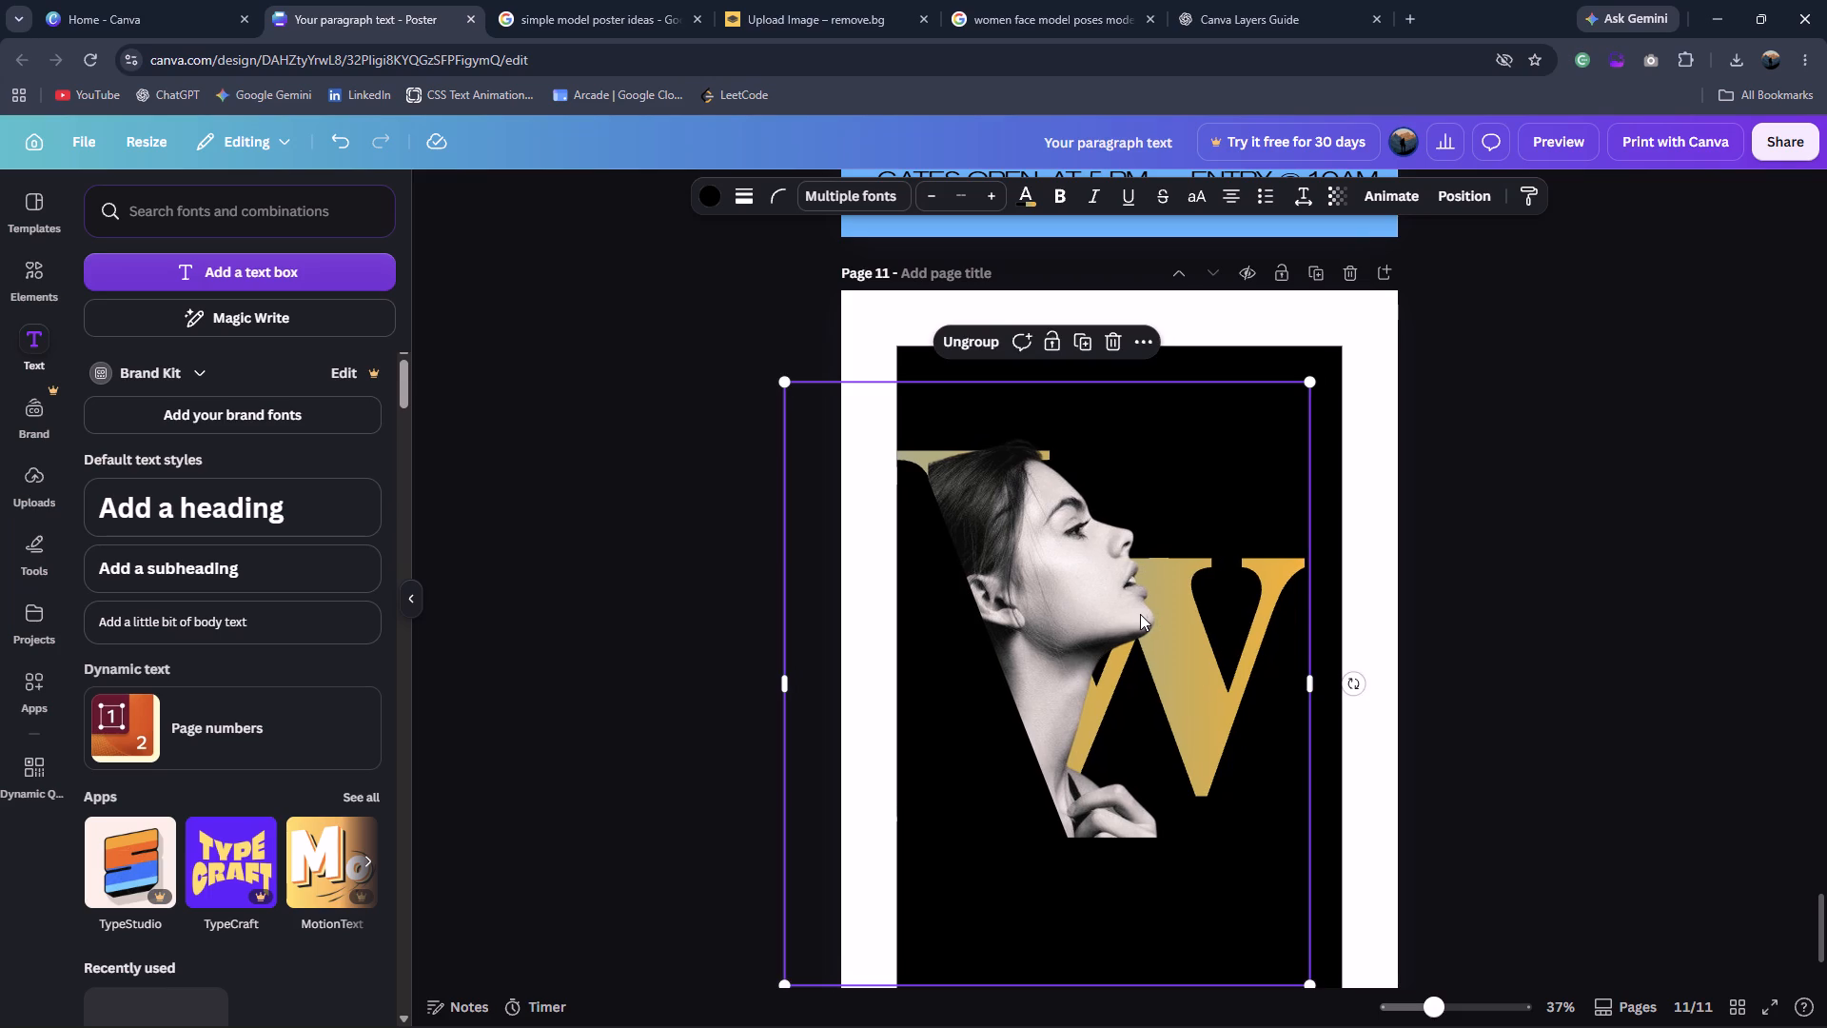
left_click(686, 310)
Add a text box enlarged to about size 42.9 and replace its placeholder text with "OMAN".
left_click(220, 276)
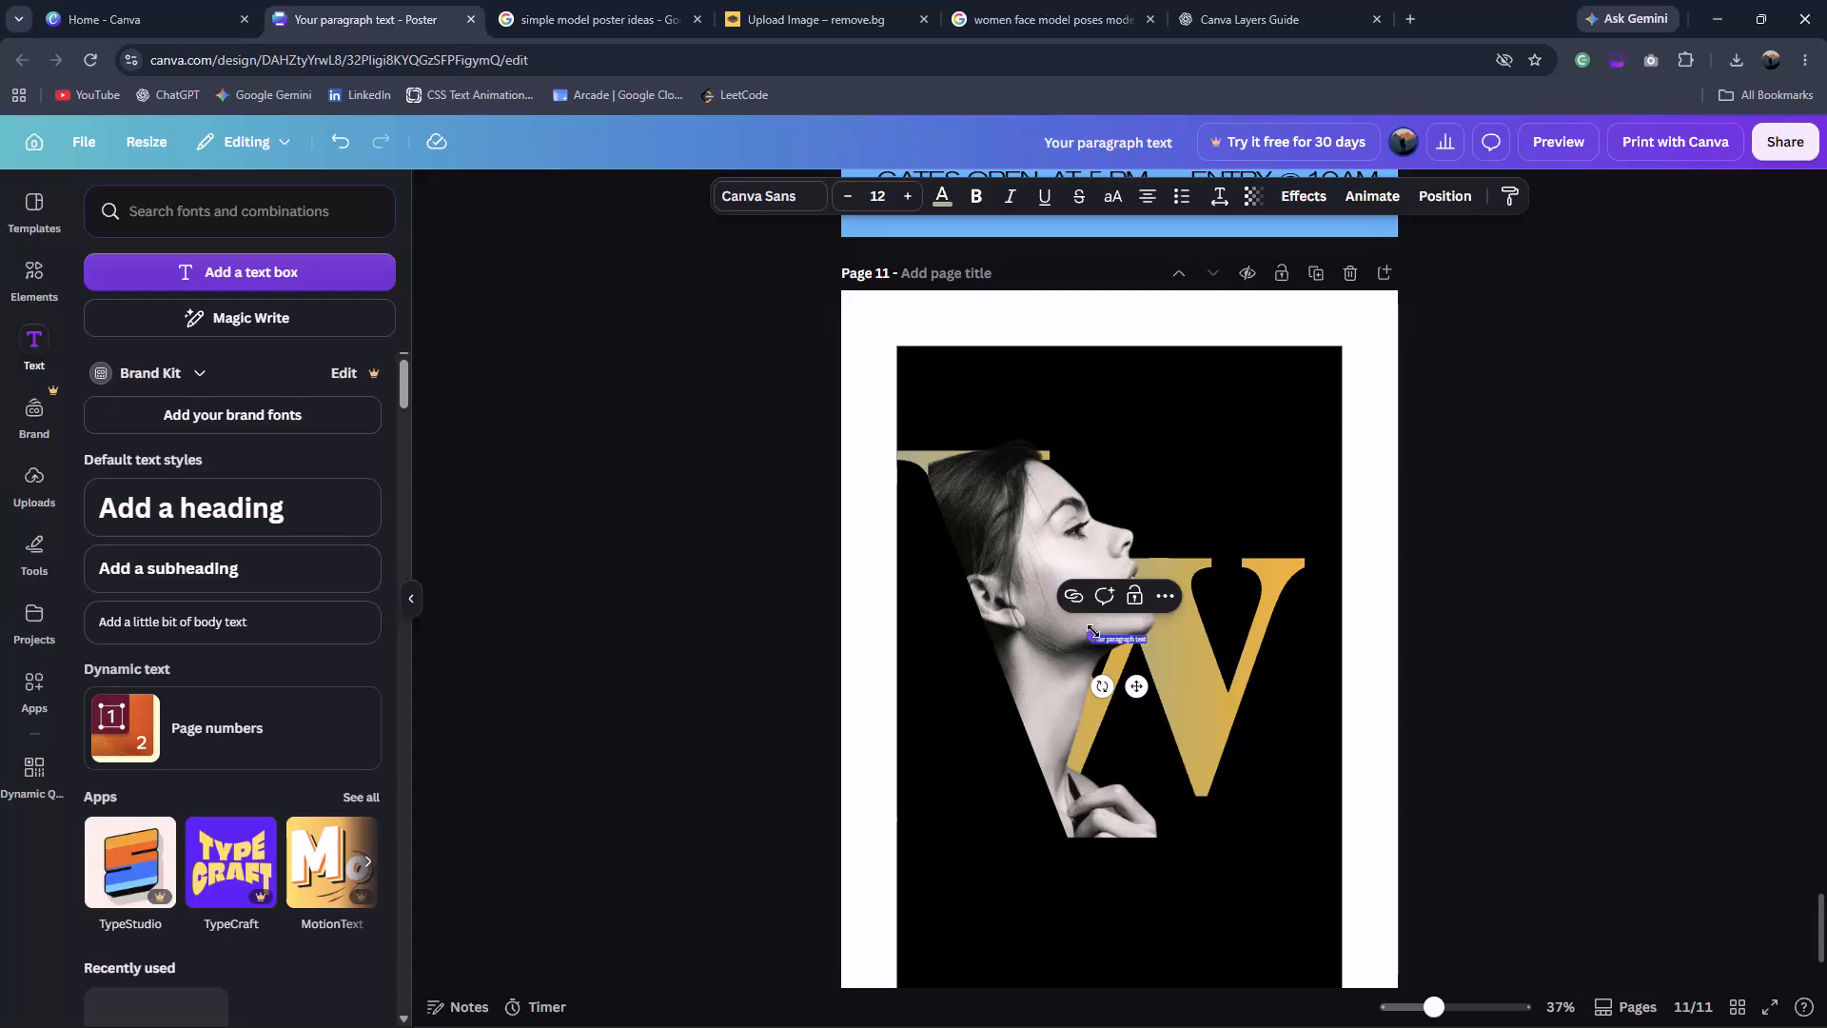
left_click_drag(1093, 631, 966, 535)
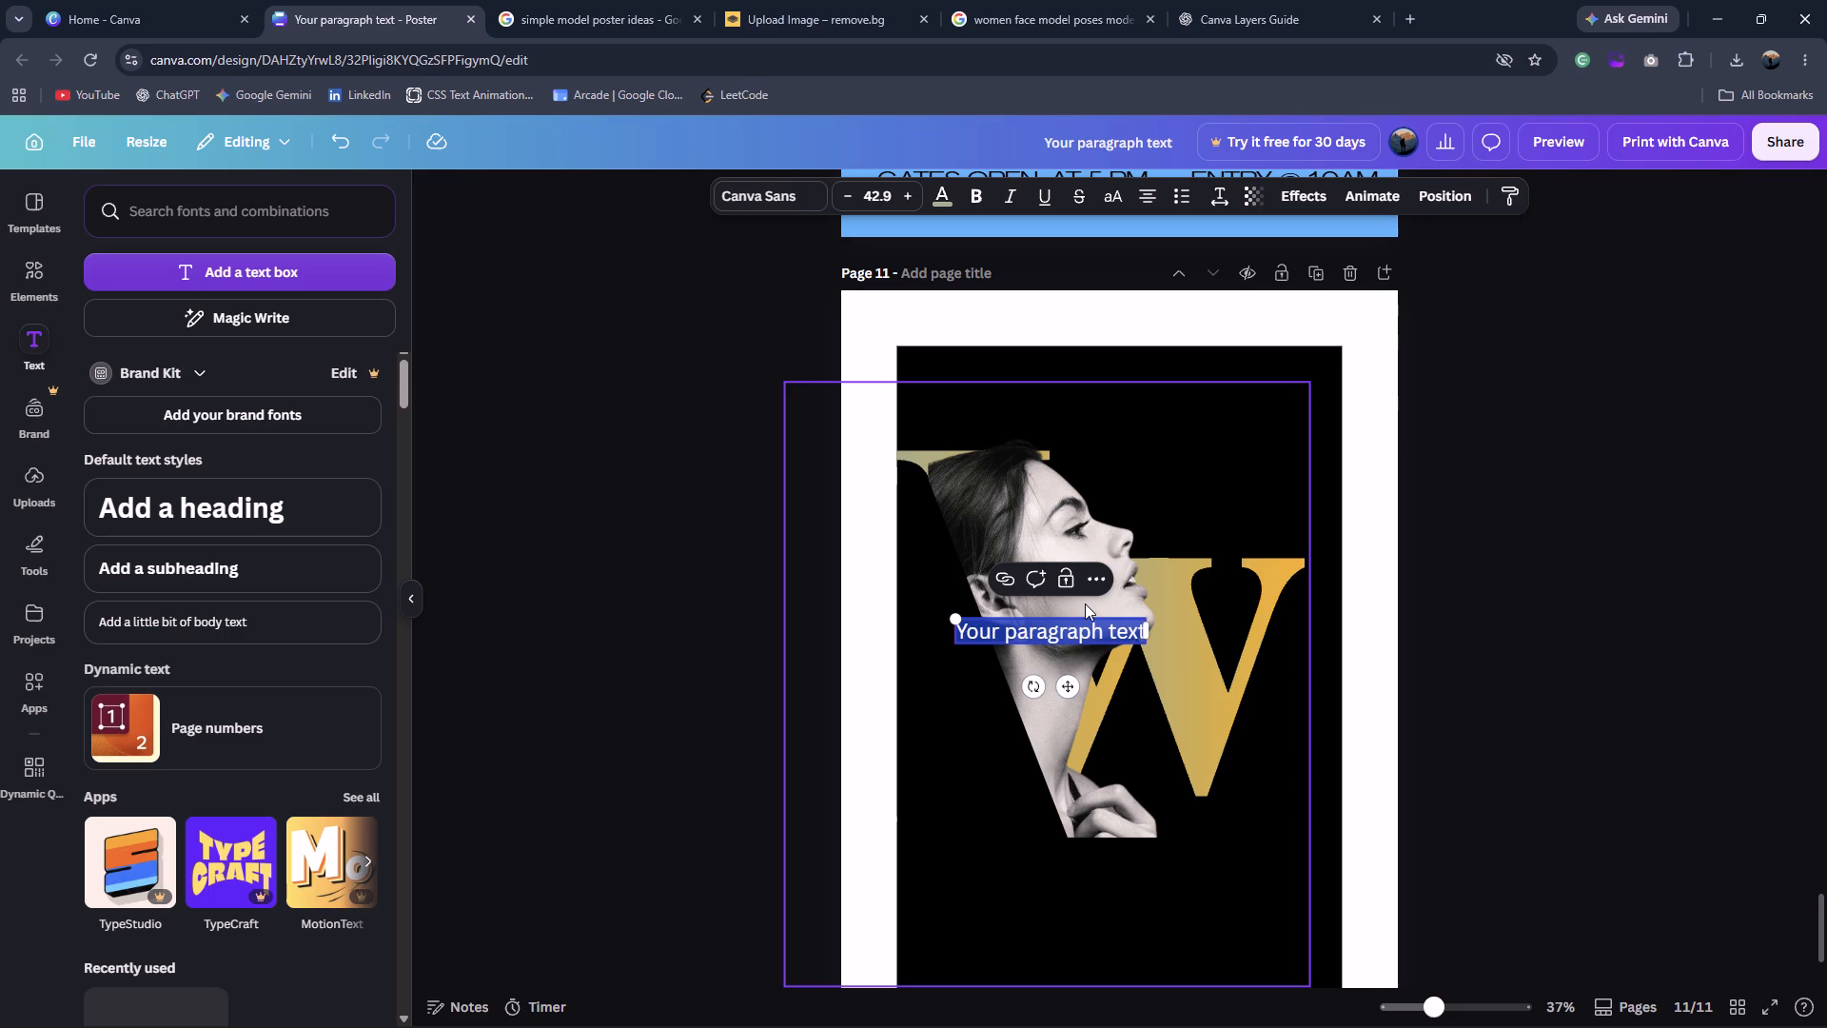
type("OMAN")
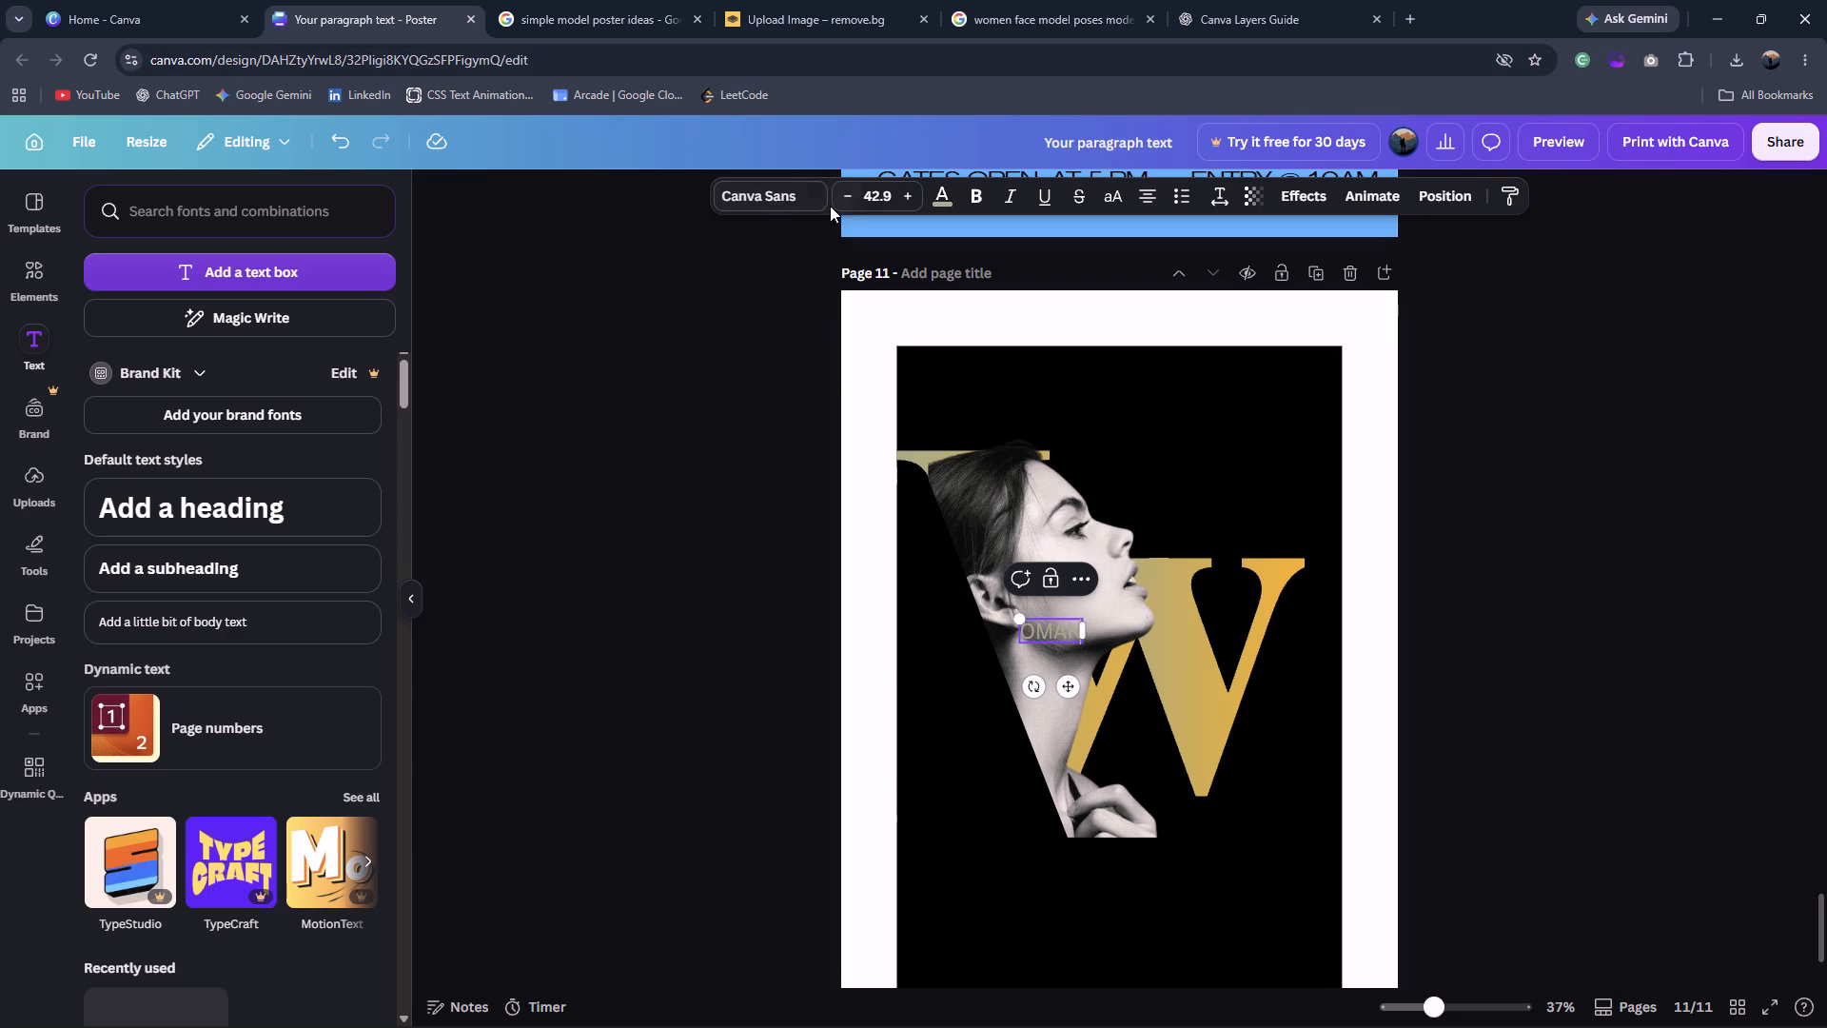
Set the OMAN text's font to League Spartan, checking the lettering in the reference poster.
left_click_drag(750, 216, 759, 216)
left_click(763, 210)
left_click(1071, 634)
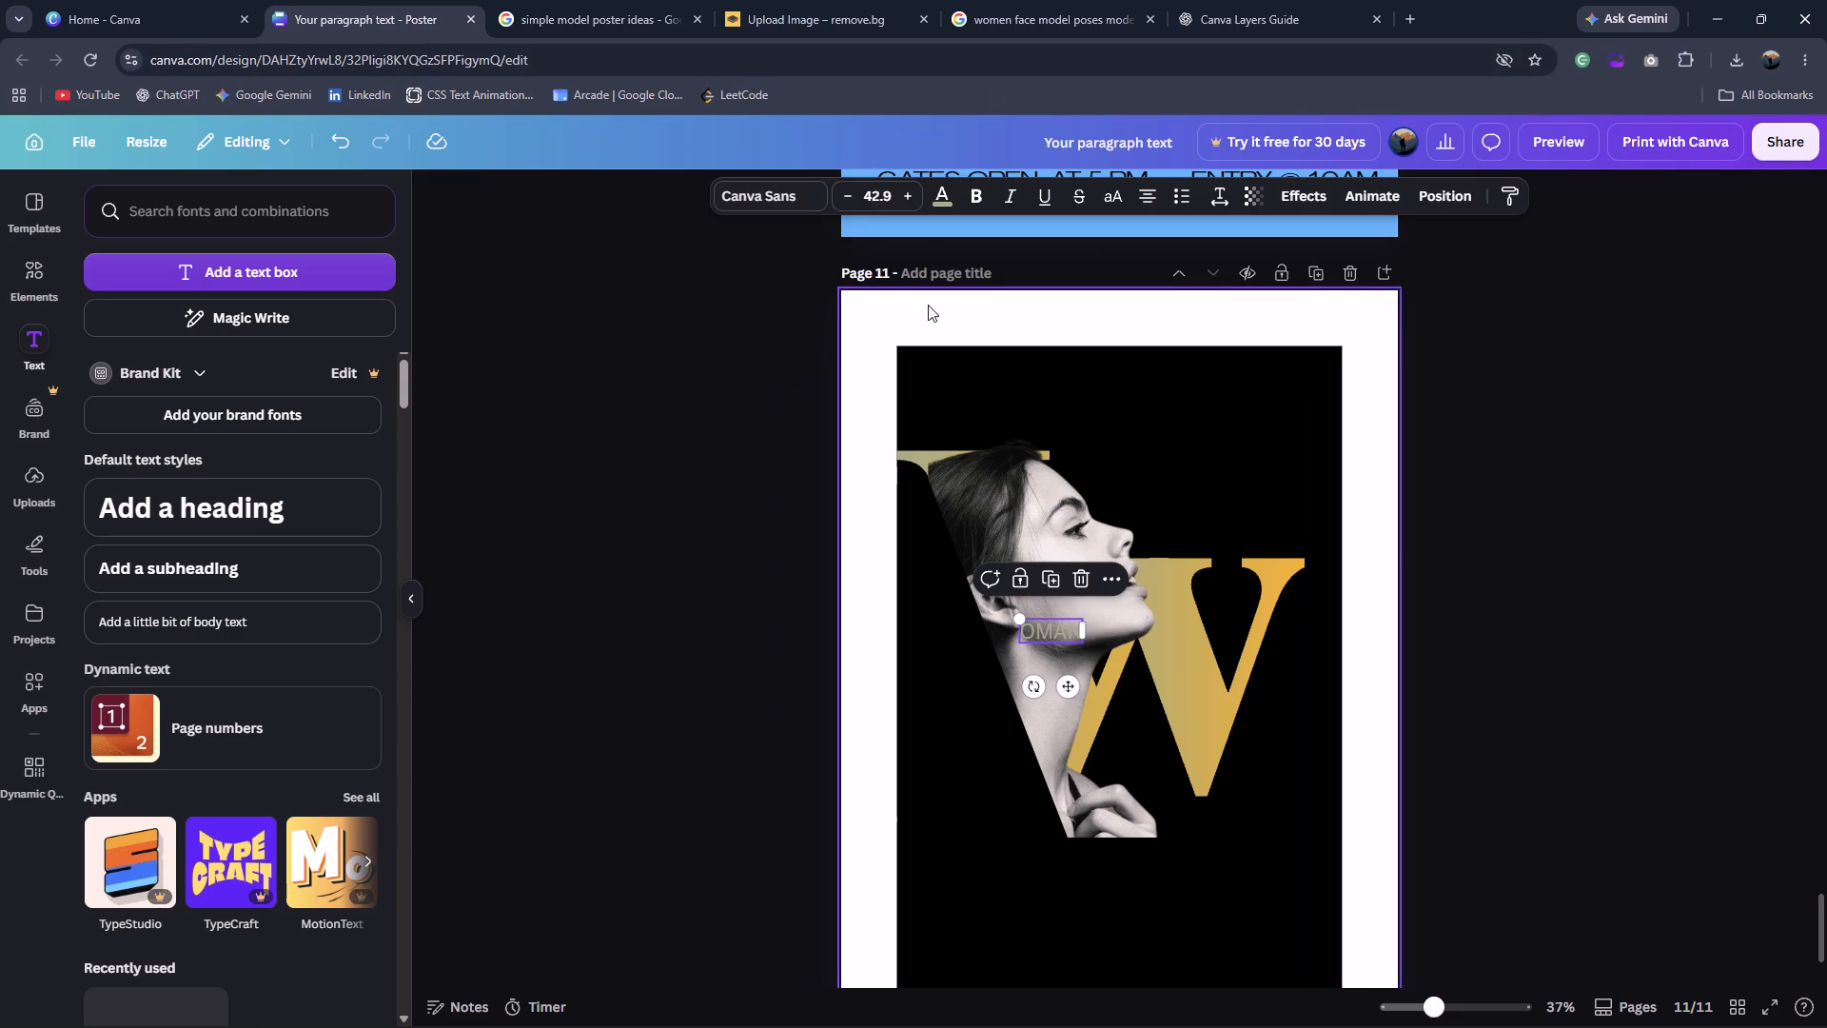
left_click(762, 199)
left_click(585, 0)
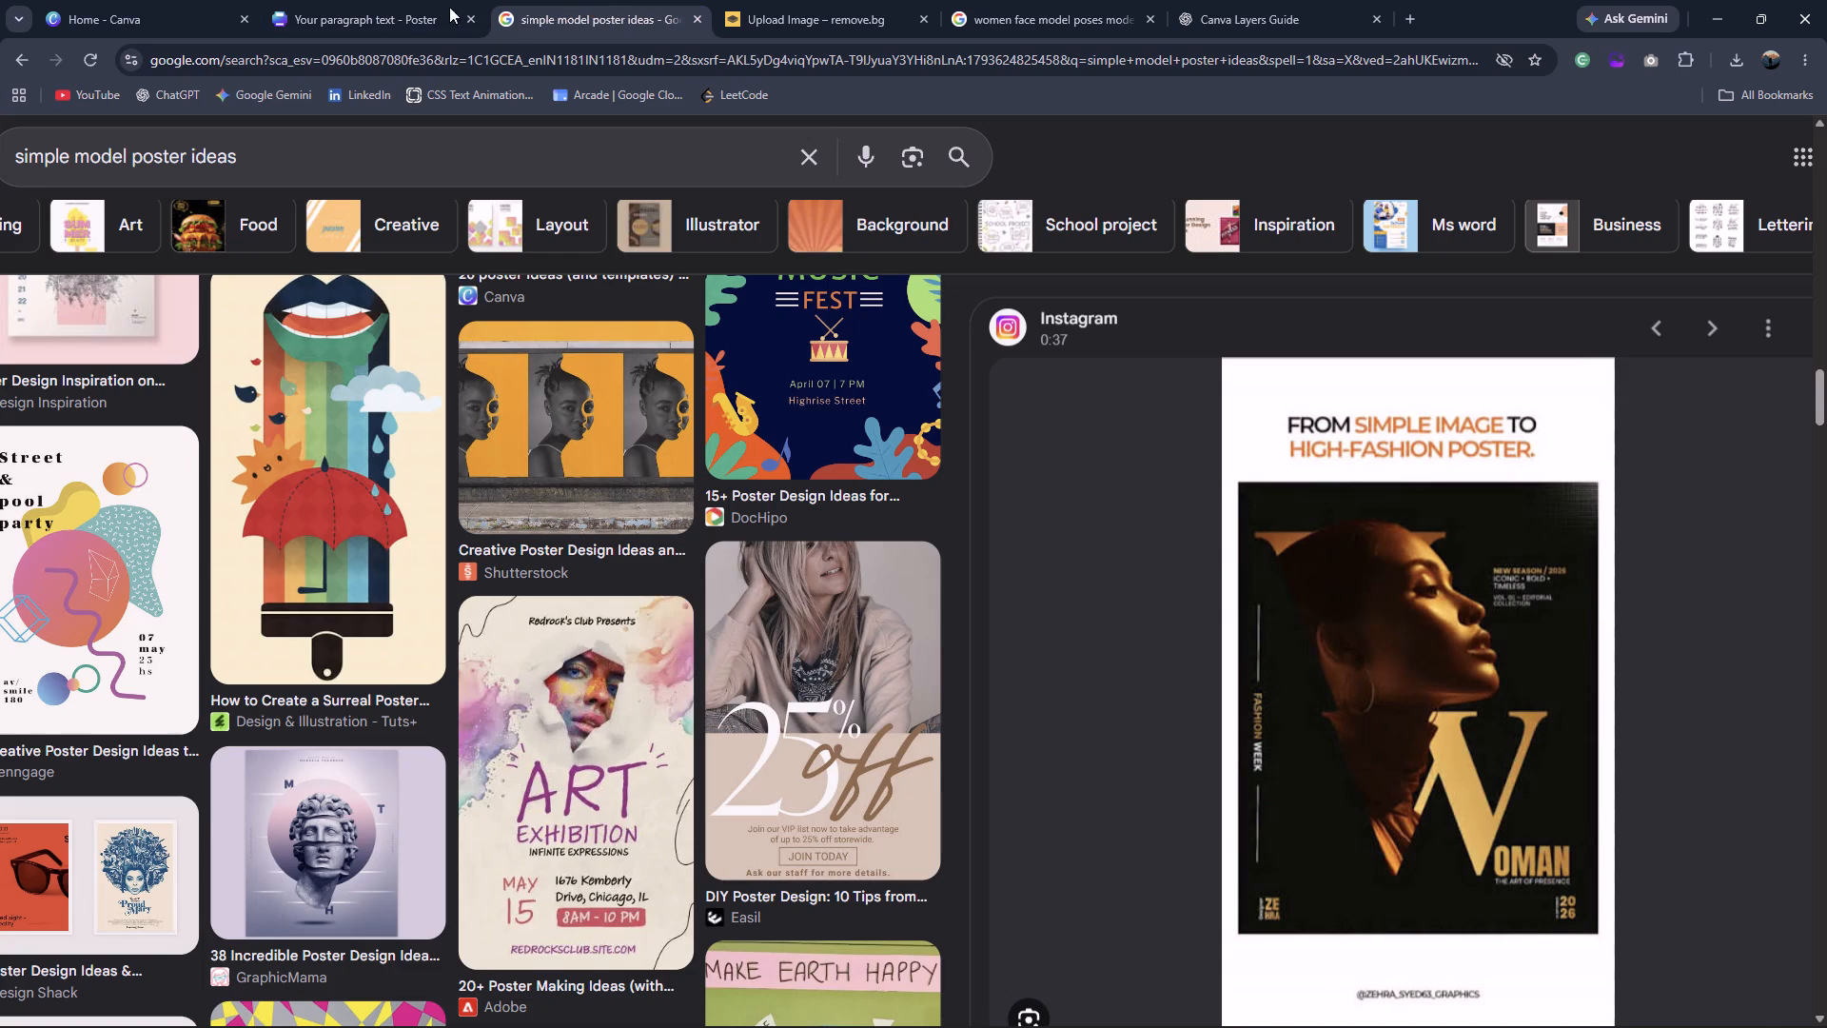
left_click(430, 4)
left_click(272, 435)
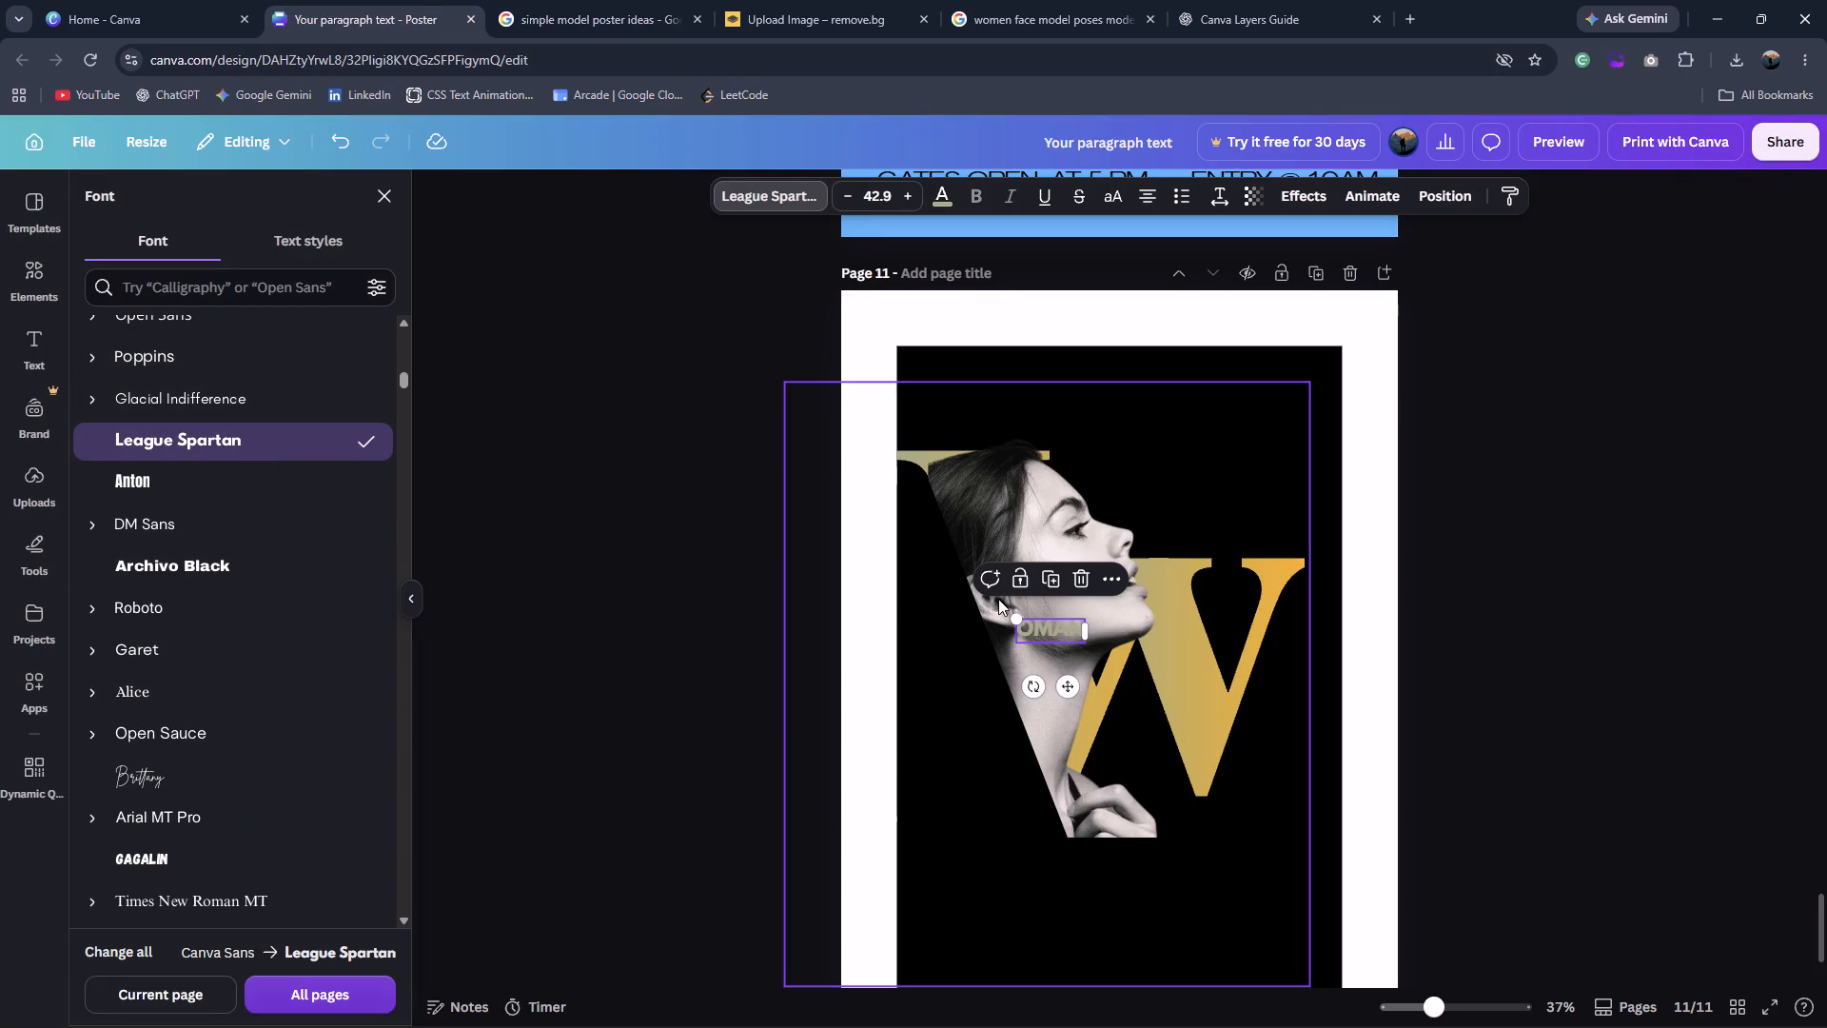
Scale the OMAN text to about size 64.9 and place it beside the second W's lower tip, inside the black rectangle.
left_click_drag(1015, 612, 930, 556)
left_click_drag(1019, 682, 1300, 849)
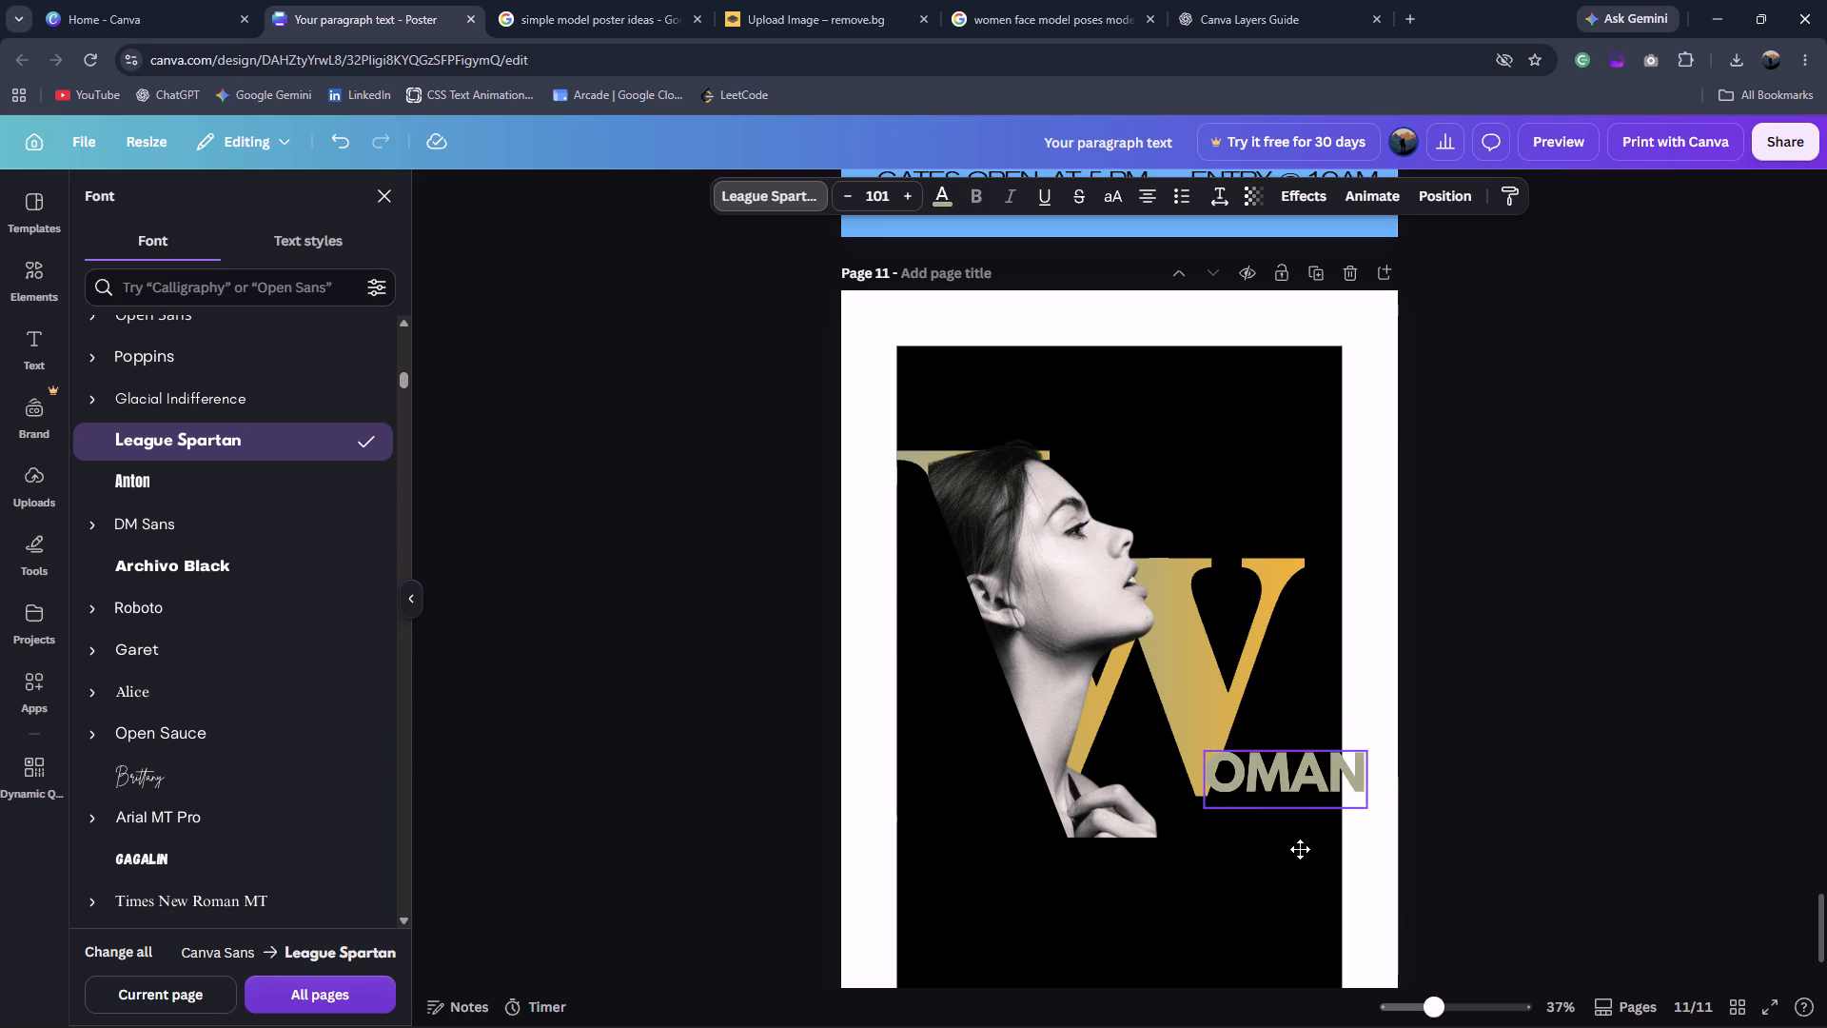
left_click_drag(1300, 849, 1313, 846)
left_click_drag(1379, 746, 1326, 763)
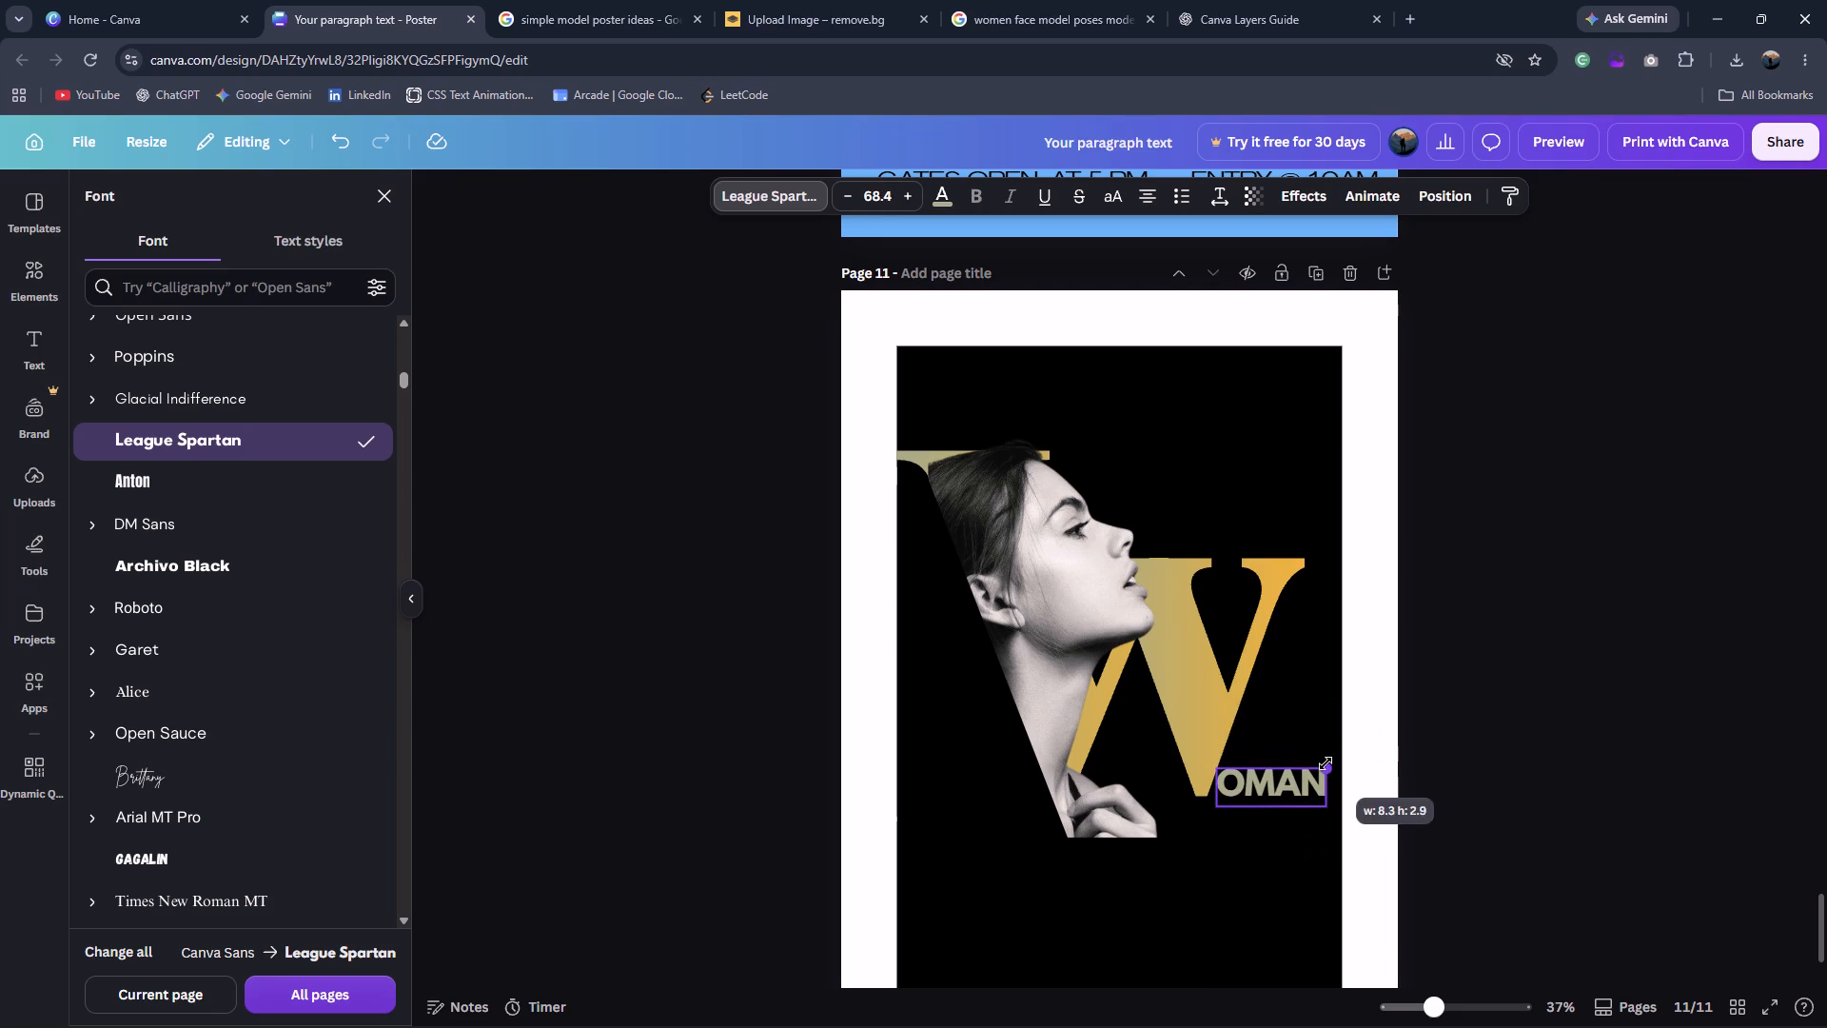
left_click(1286, 845)
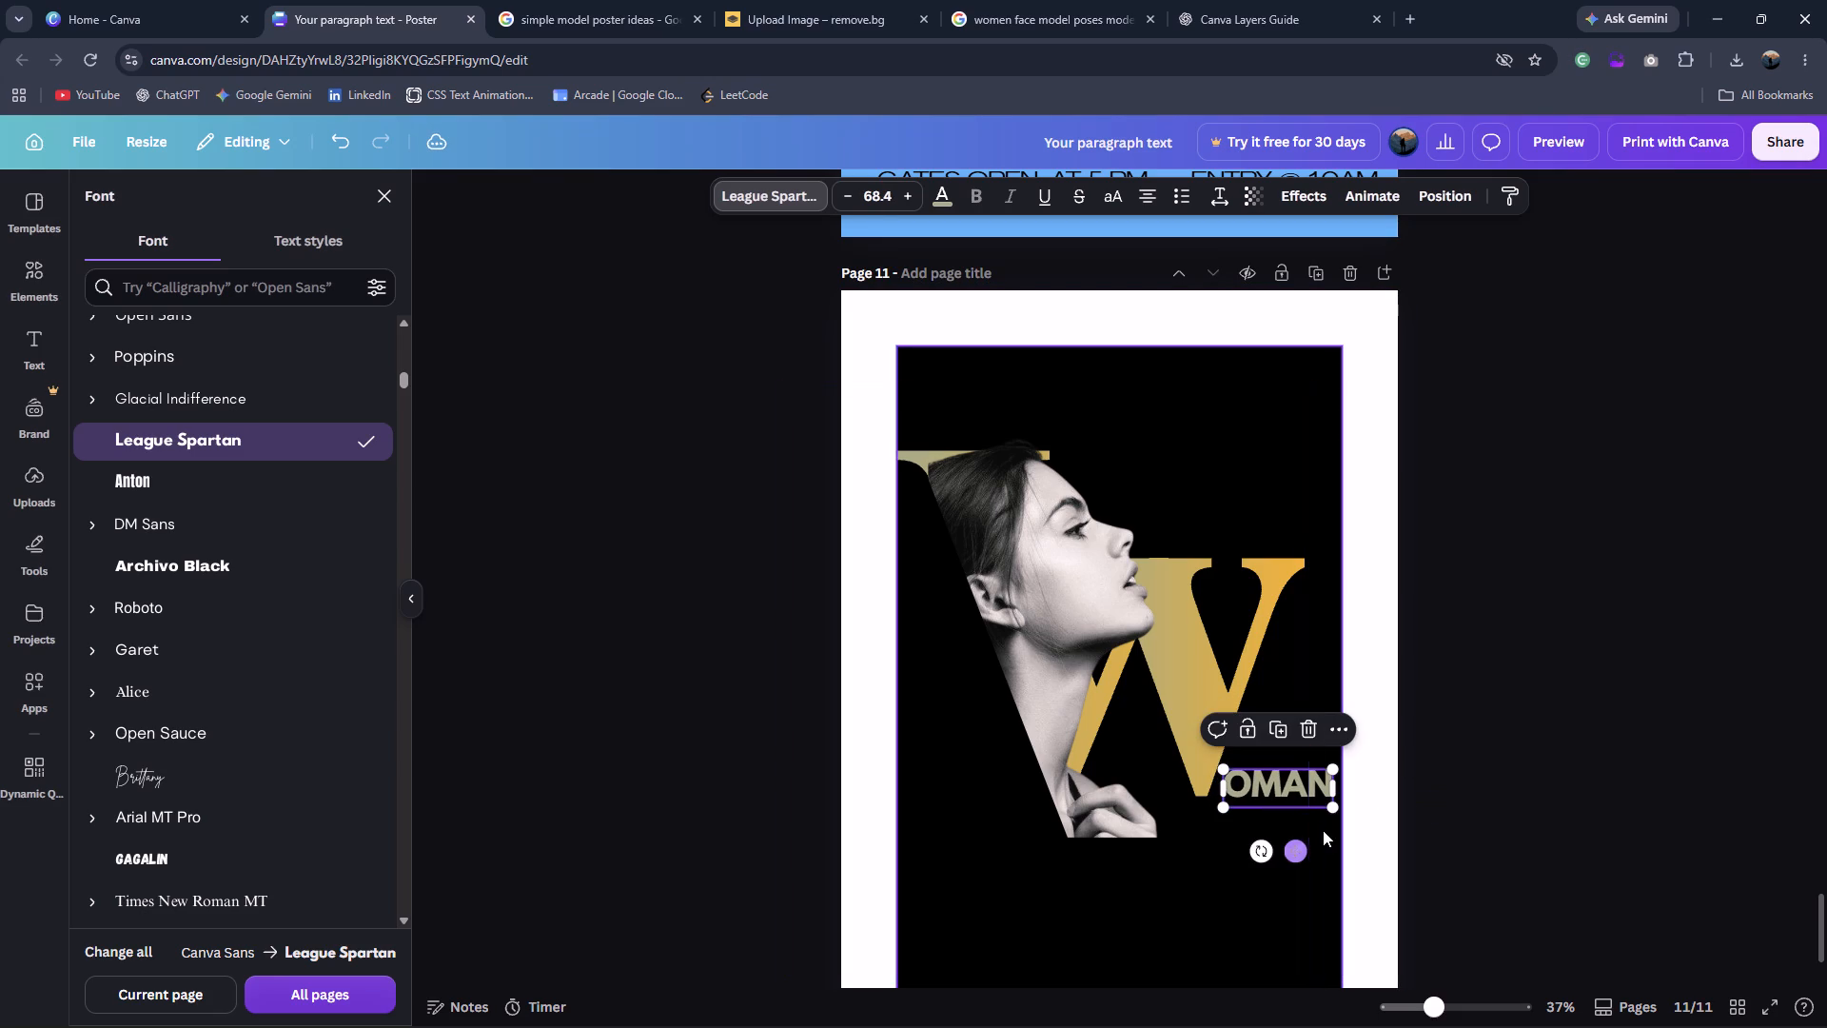
left_click(1329, 808)
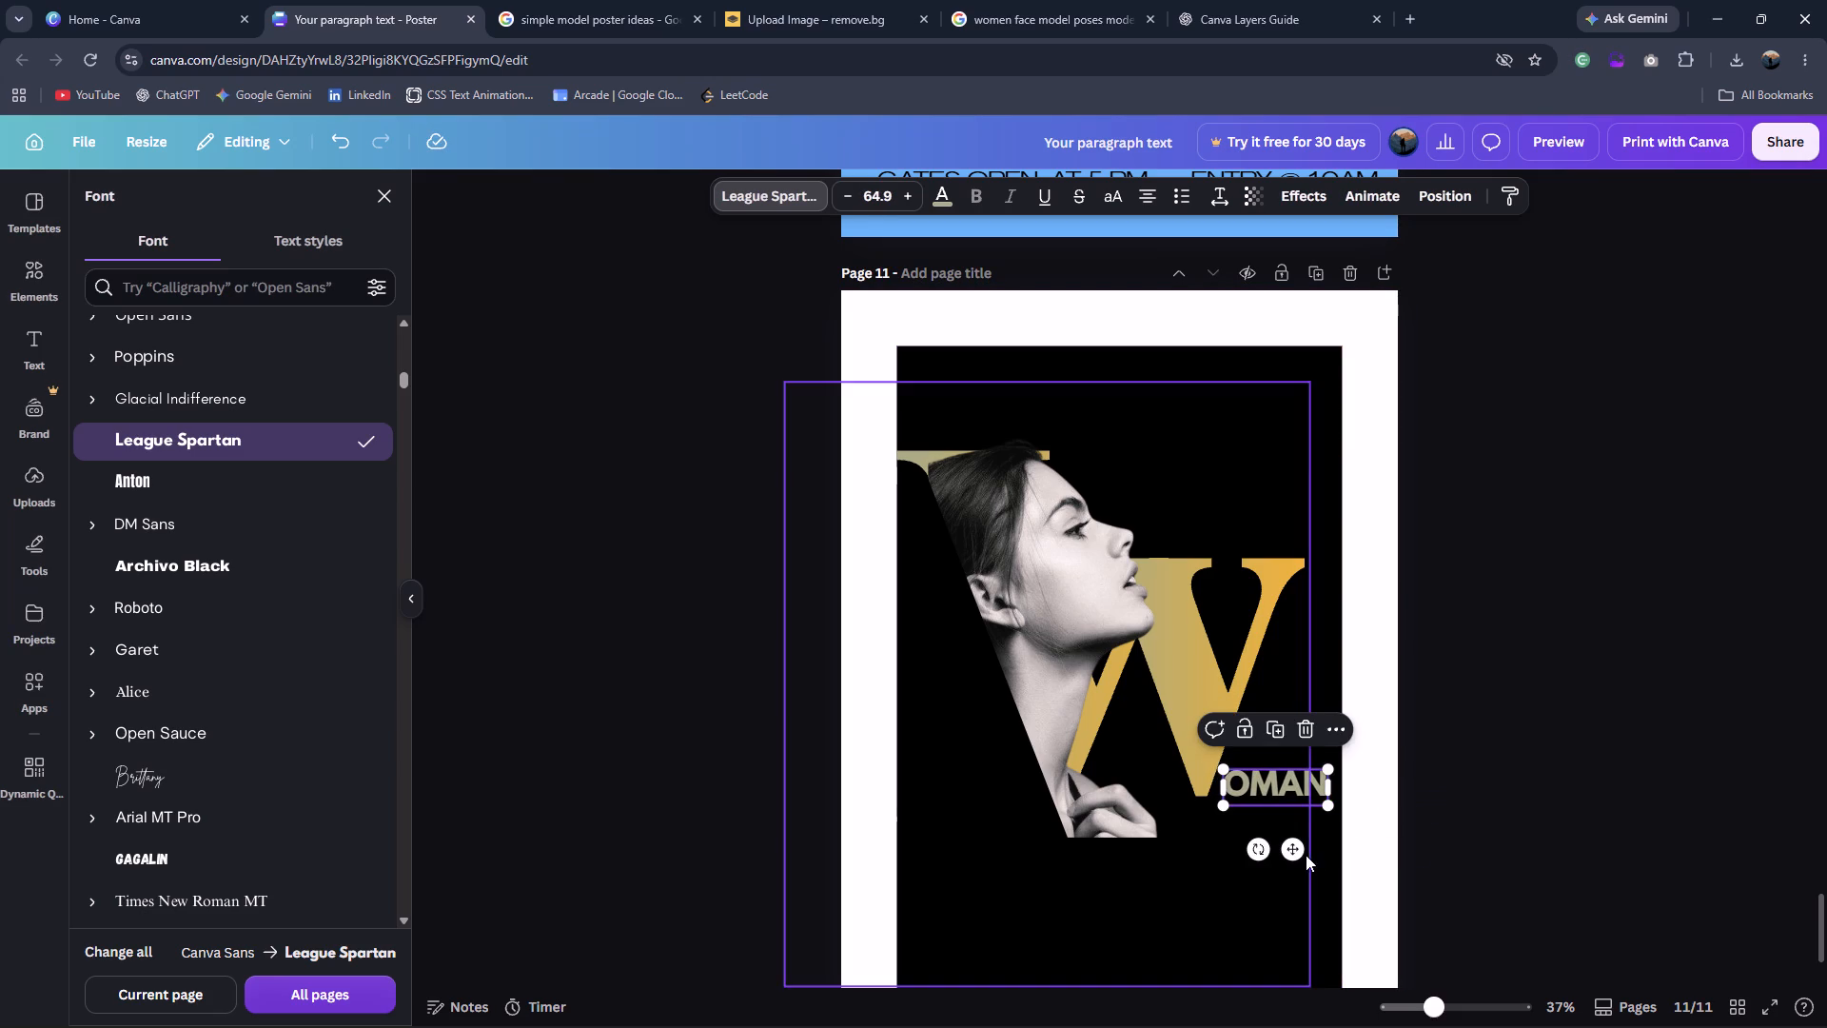
left_click(1297, 846)
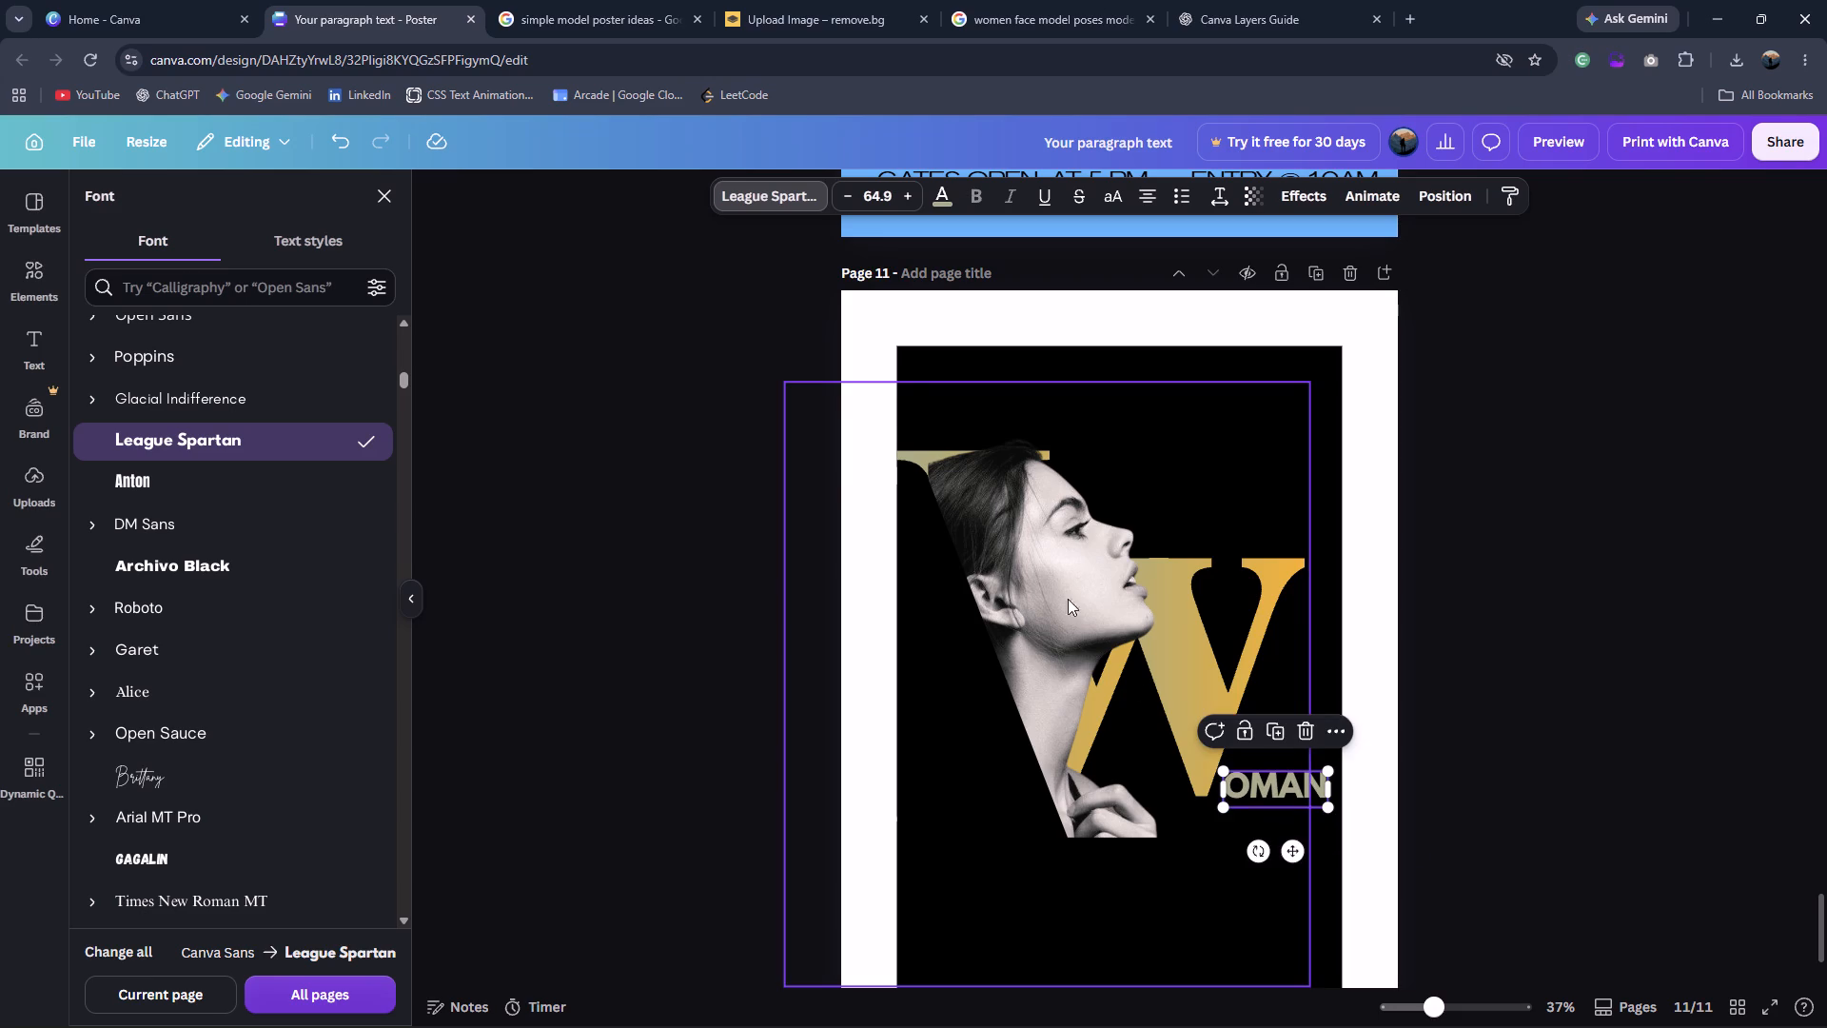
Change the OMAN text's font to Anton.
left_click(757, 207)
left_click(757, 207)
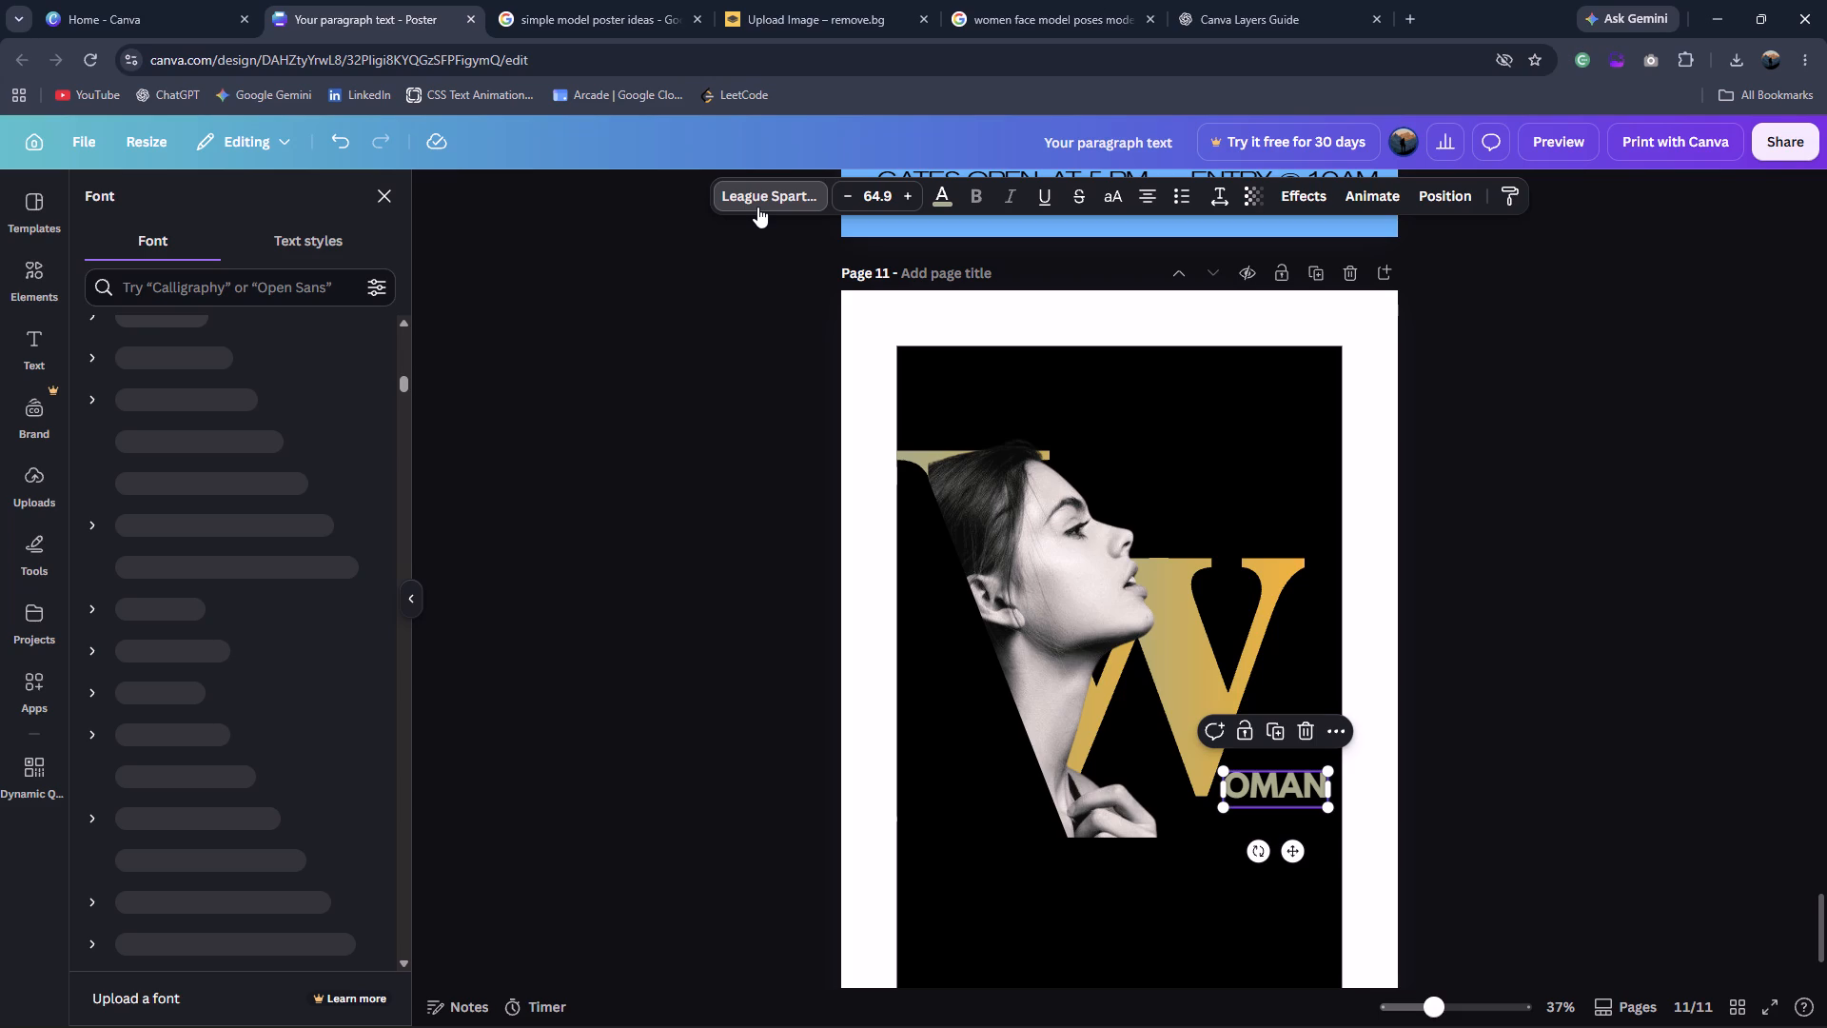
scroll(348, 439, "down", 1)
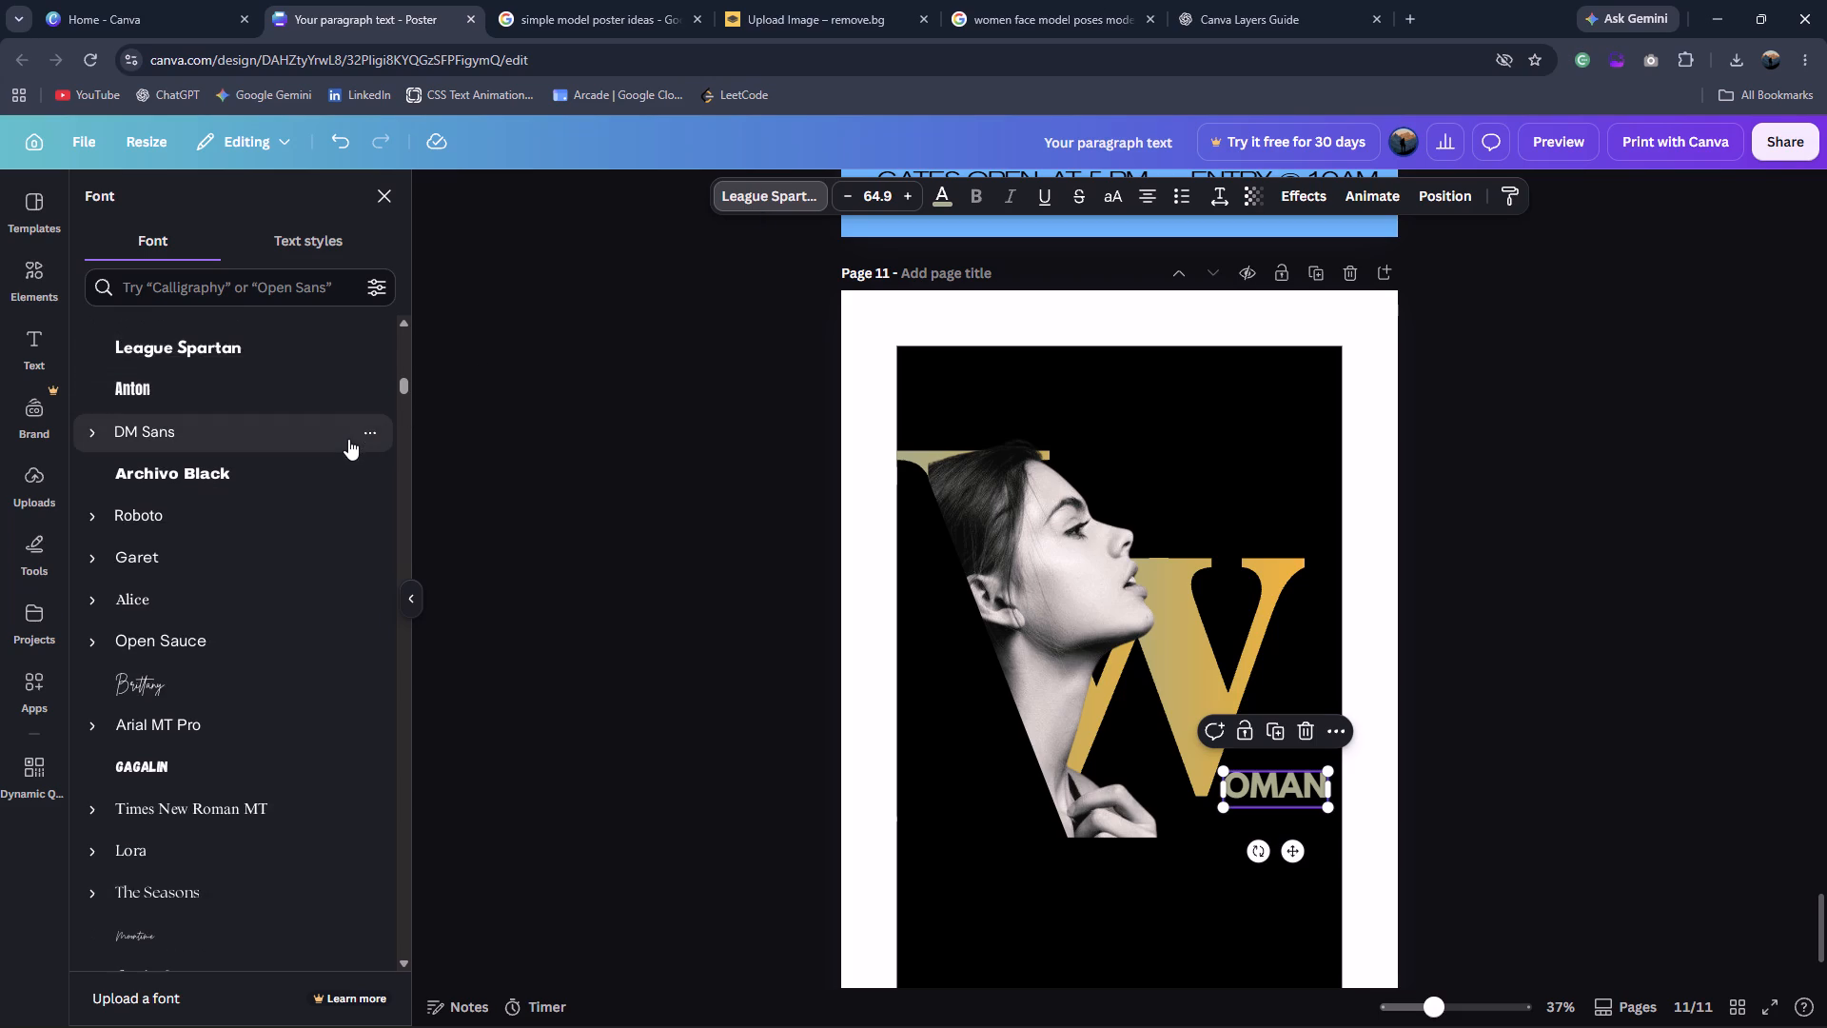
scroll(348, 439, "down", 3)
scroll(348, 439, "up", 2)
scroll(227, 410, "up", 1)
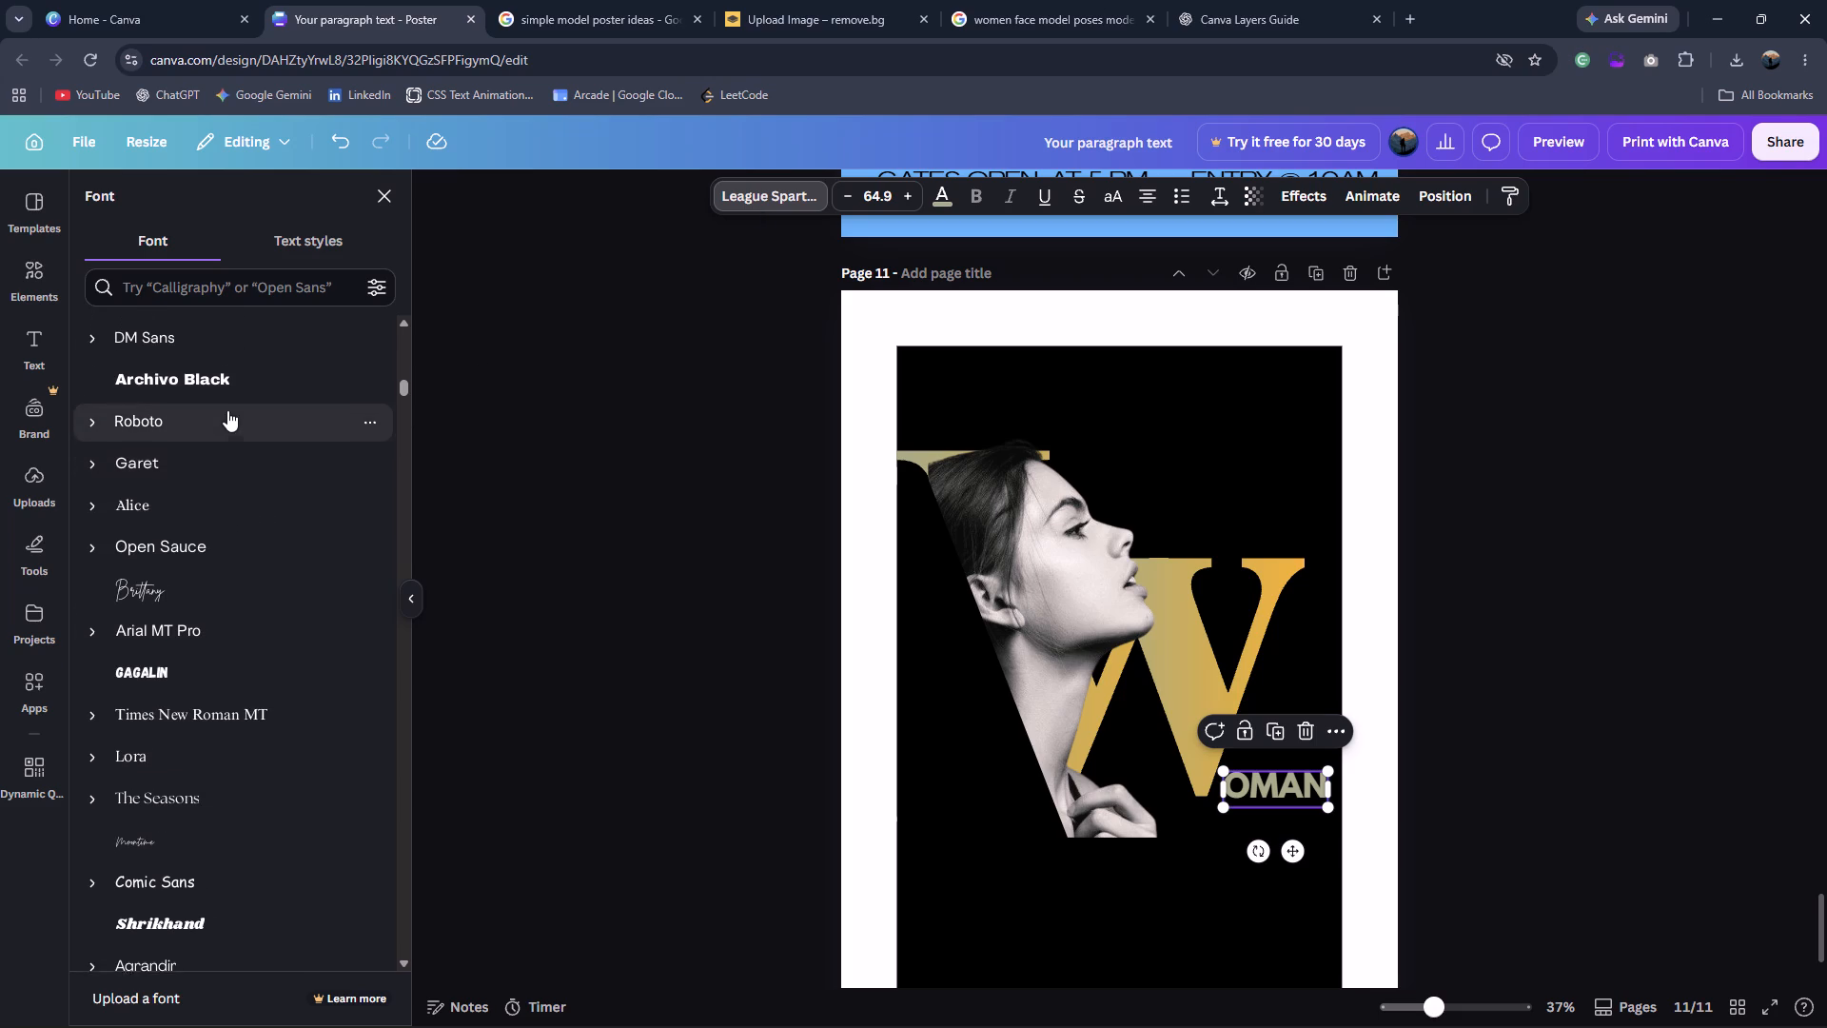
left_click(215, 402)
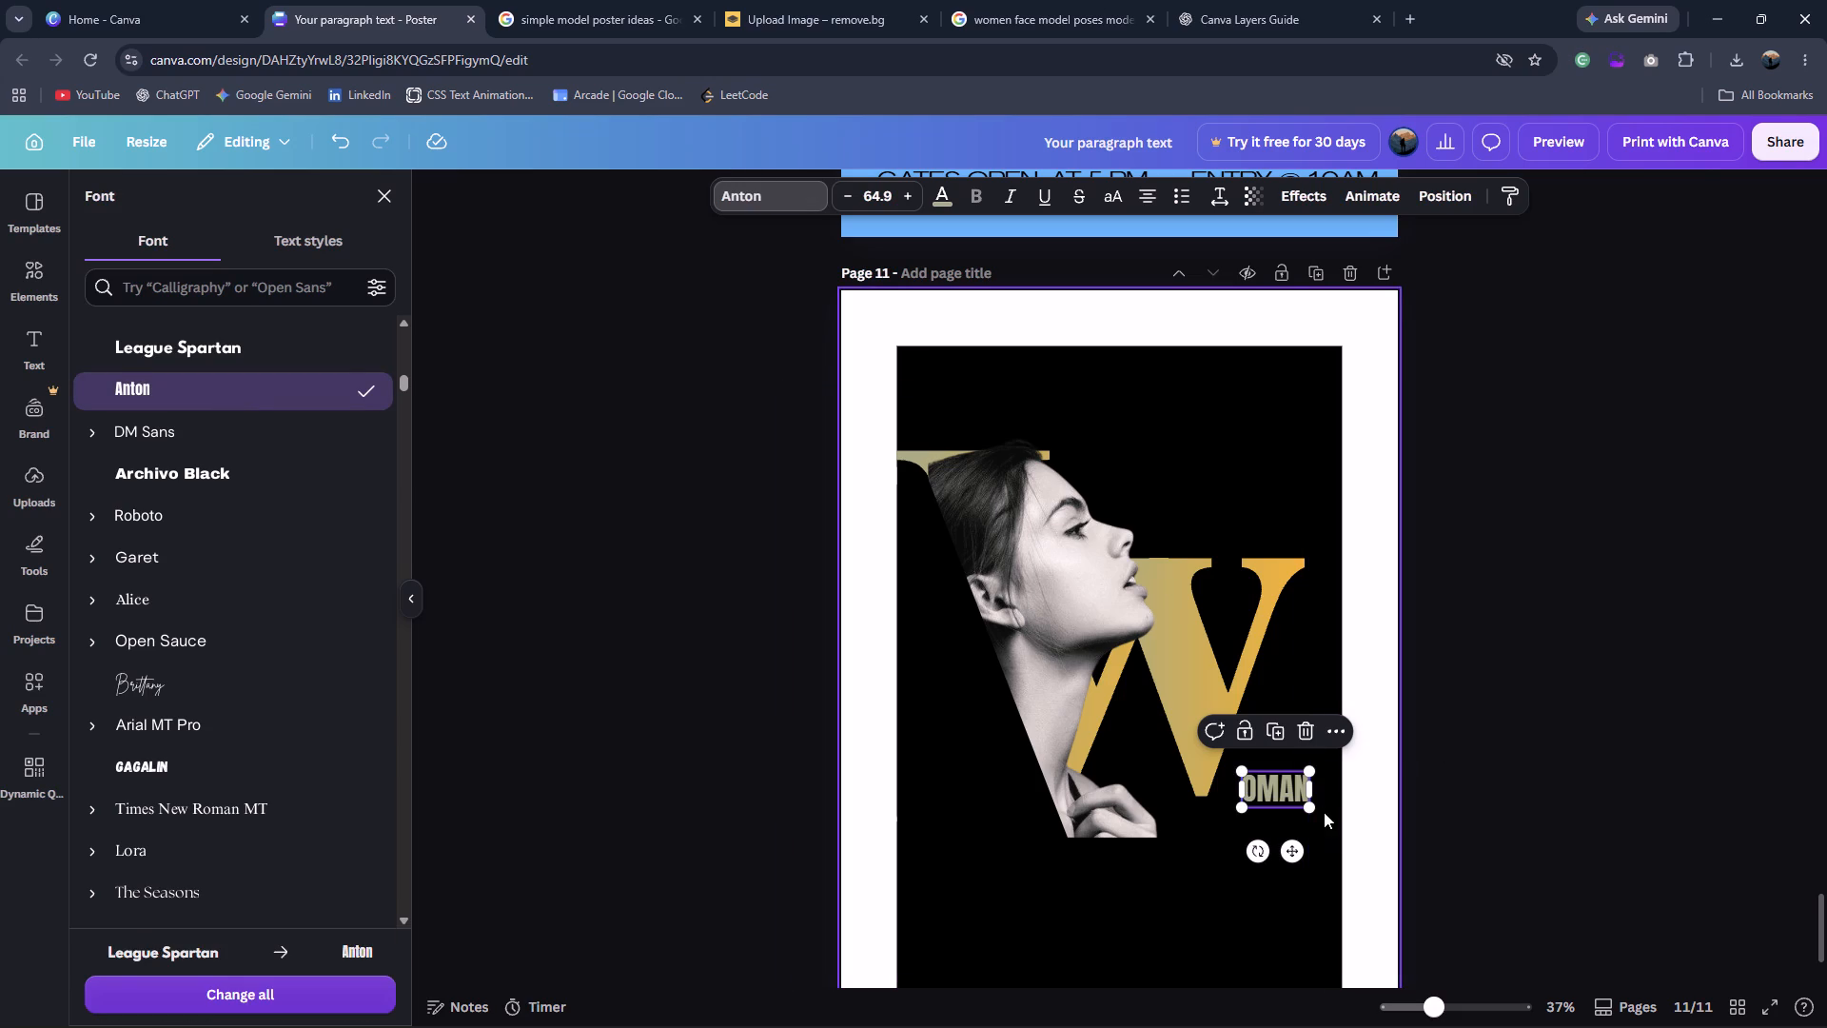
Enlarge the OMAN text to about size 90.2, place it beside the second W's lower tip and slightly widen its box.
left_click_drag(1313, 807, 1335, 824)
left_click_drag(1302, 796, 1293, 778)
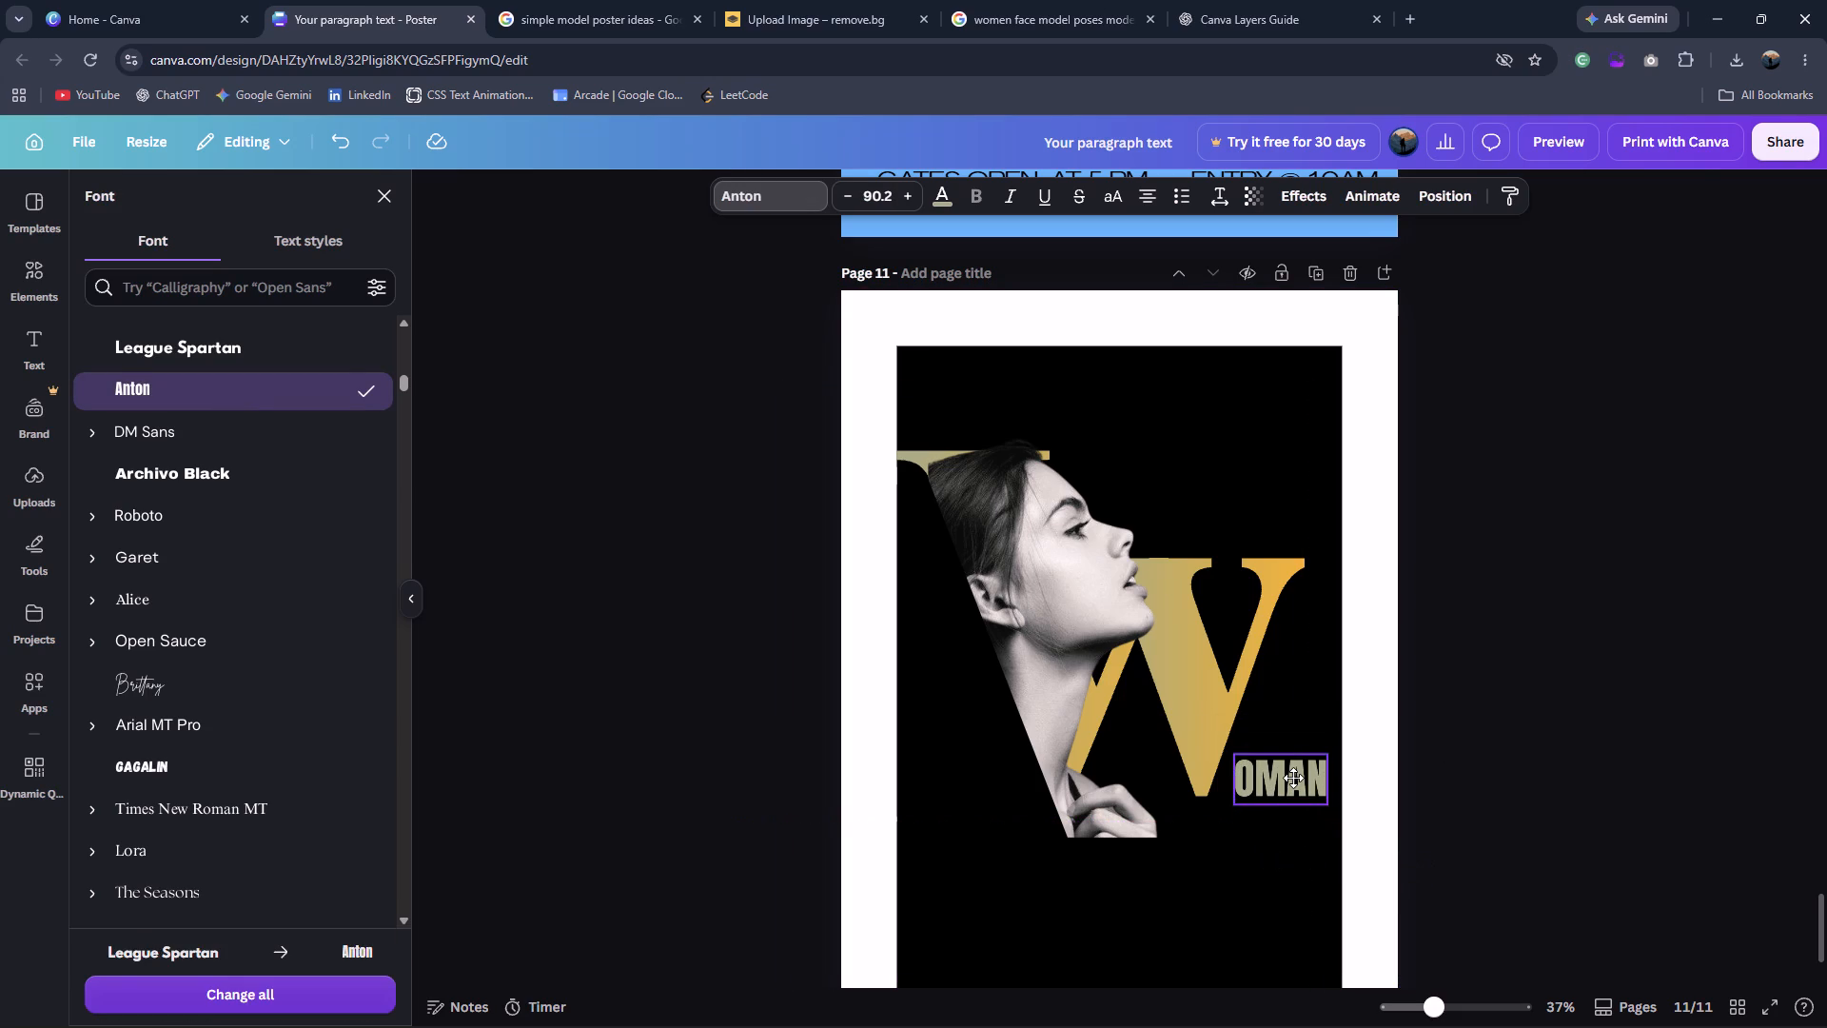
left_click_drag(1293, 778, 1290, 778)
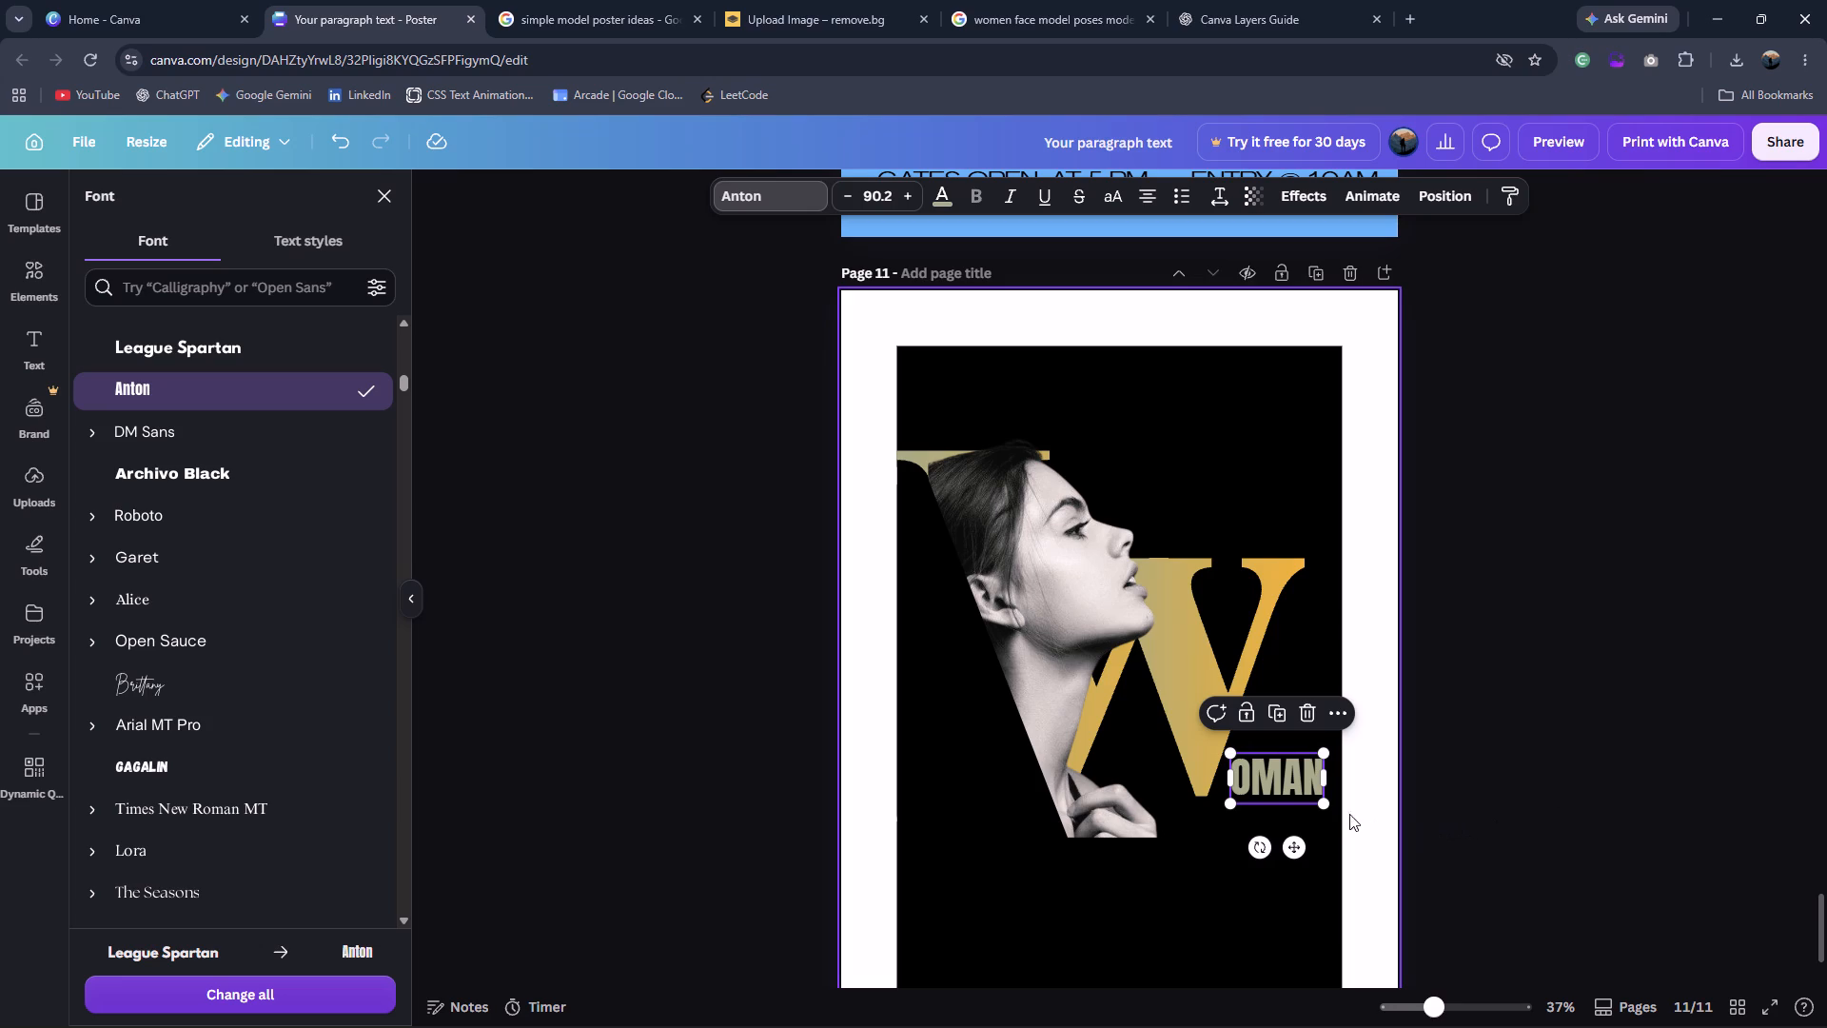
left_click(1323, 778)
left_click(1323, 773)
left_click(1497, 764)
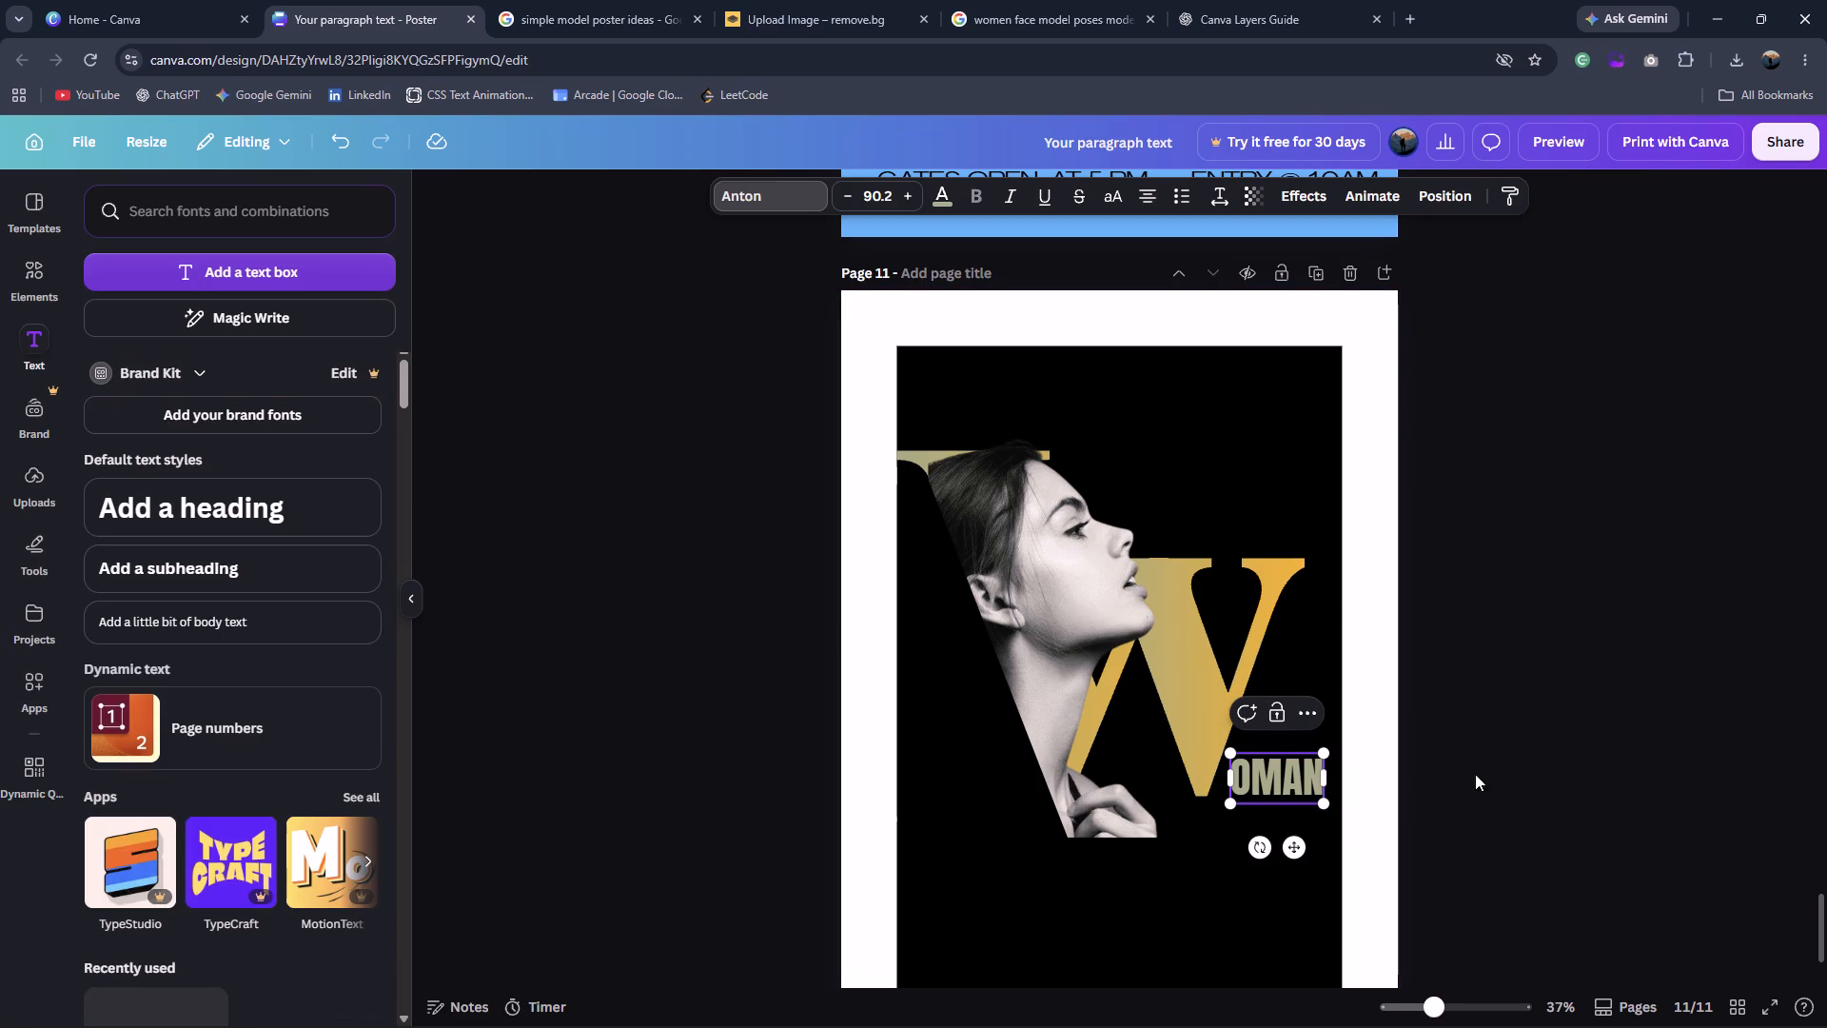
left_click(1556, 775)
left_click(1306, 789)
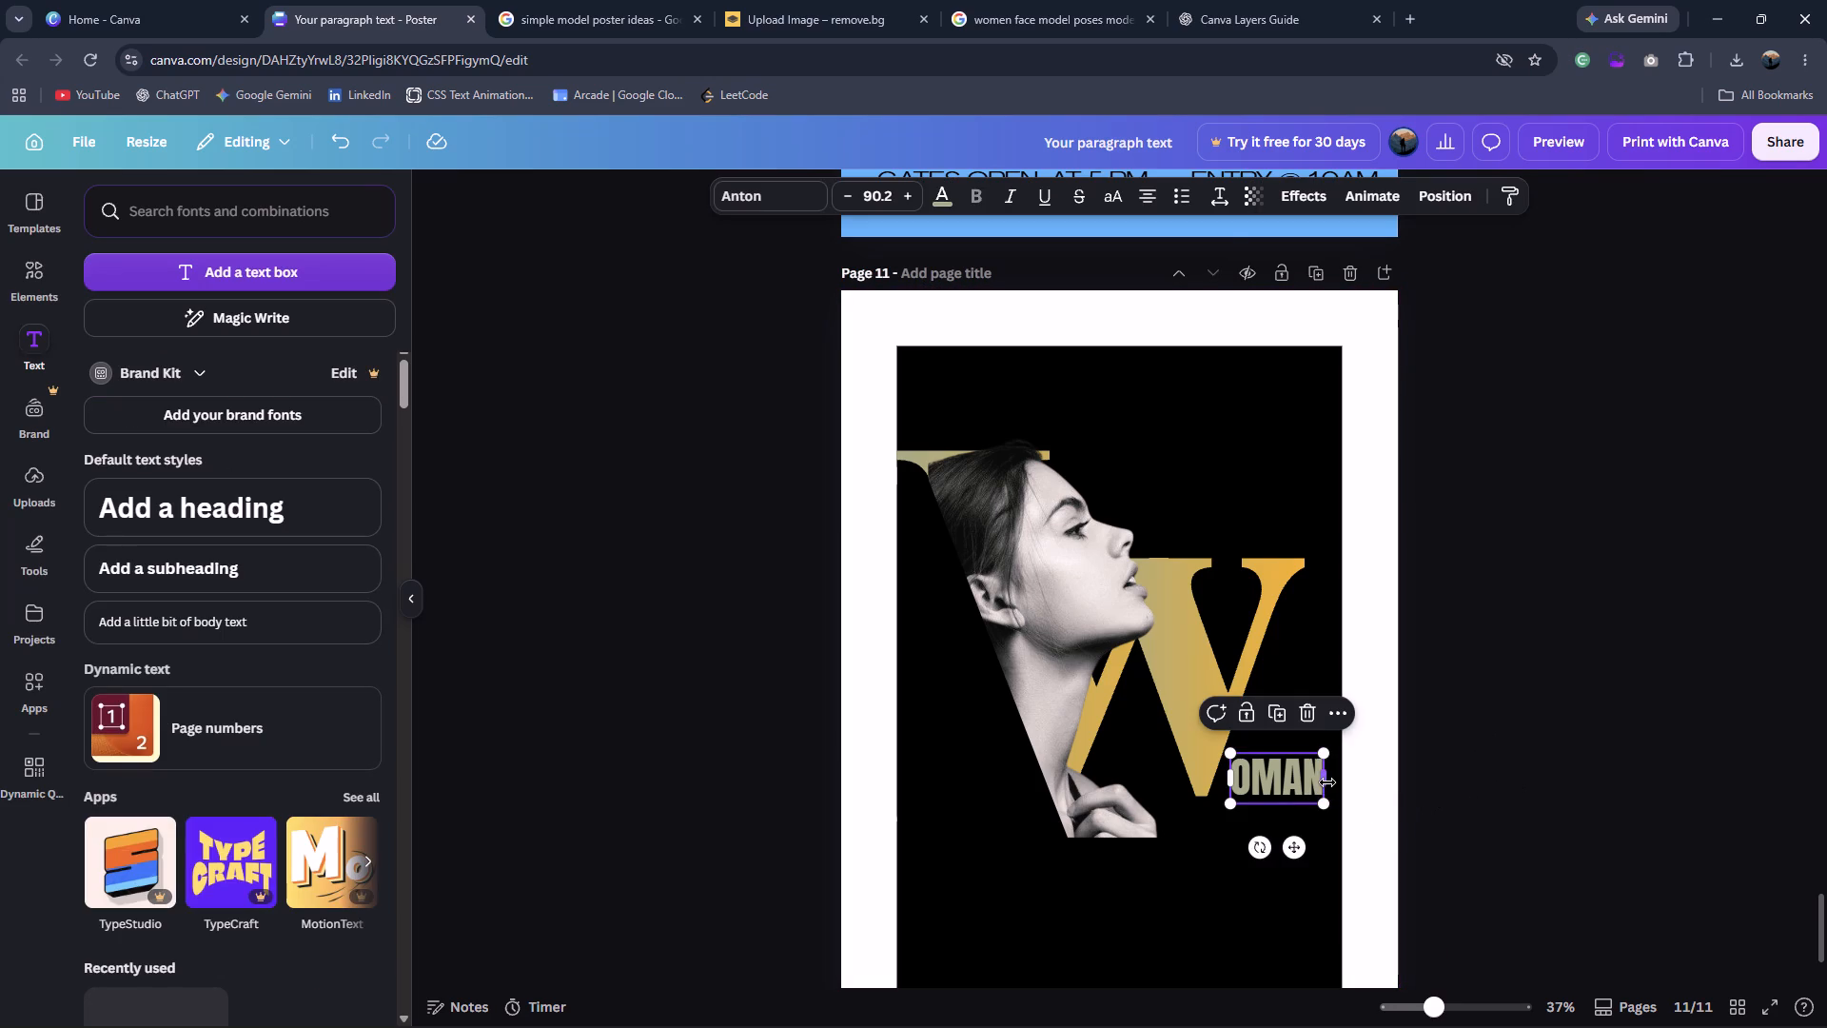
left_click(1327, 782)
left_click(1610, 762)
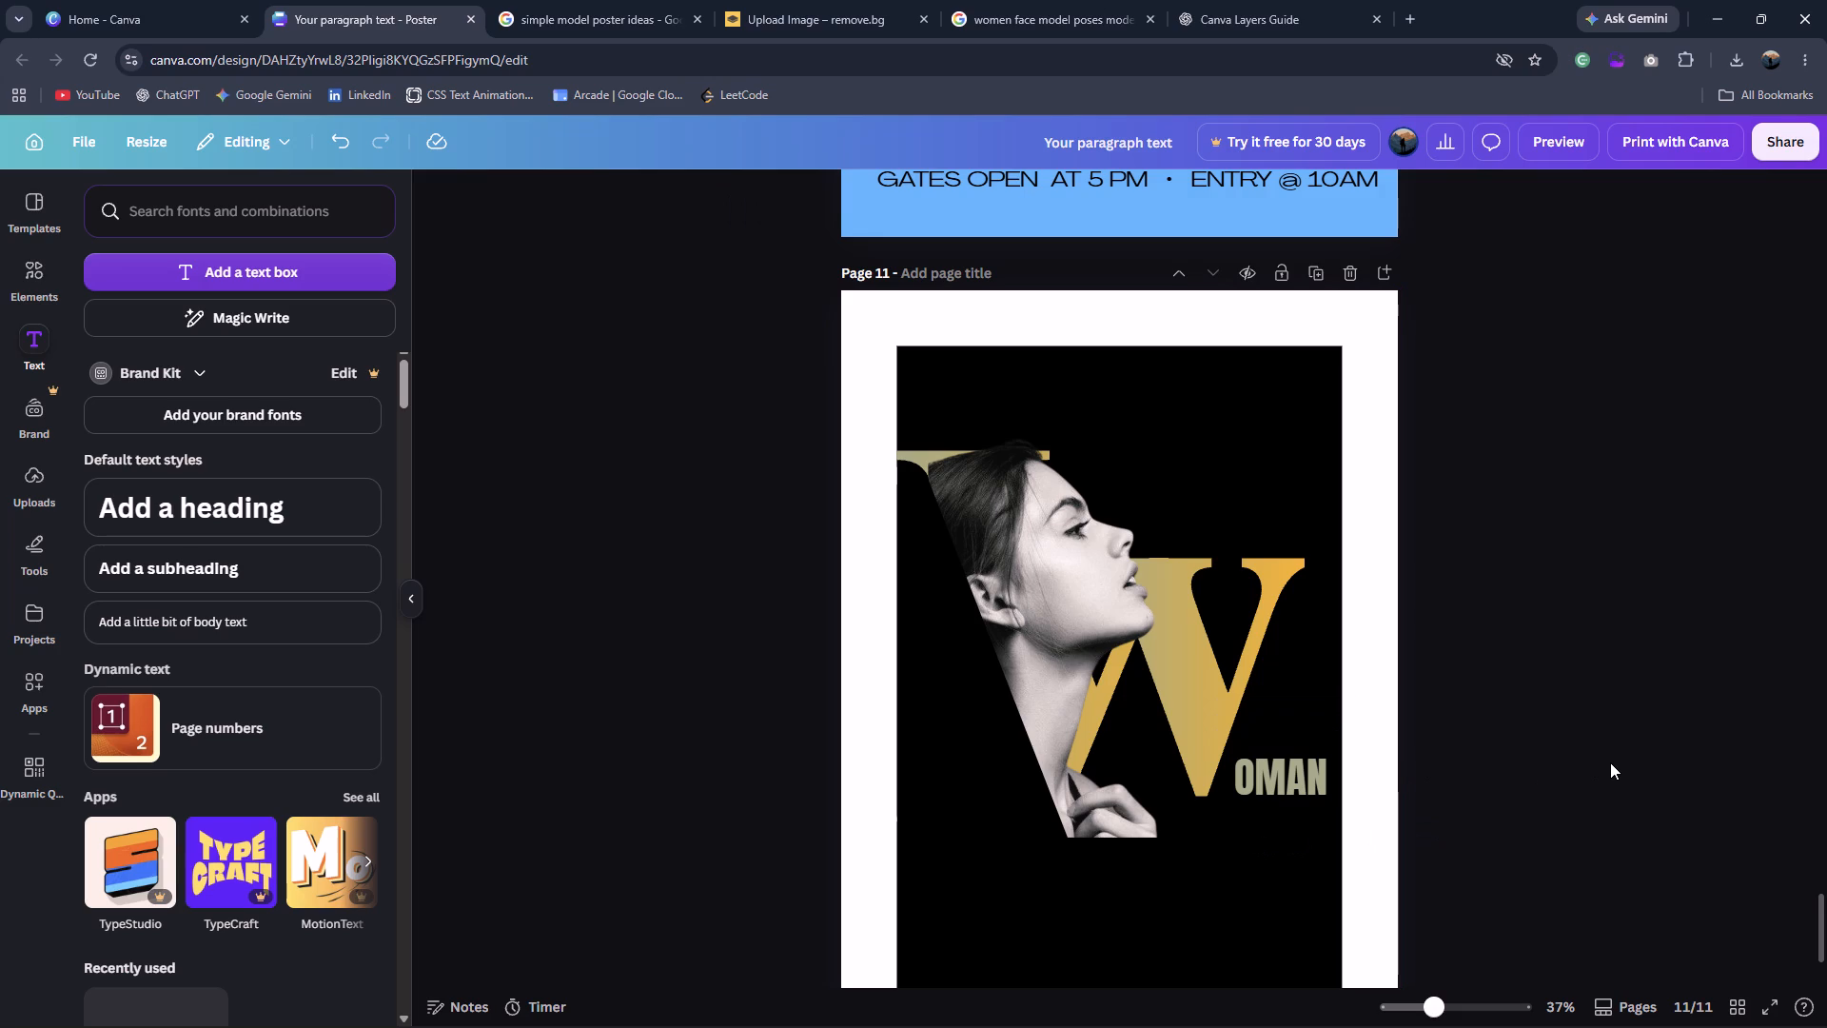
Recolour the OMAN text with a gold sampled from the second W.
left_click(1285, 783)
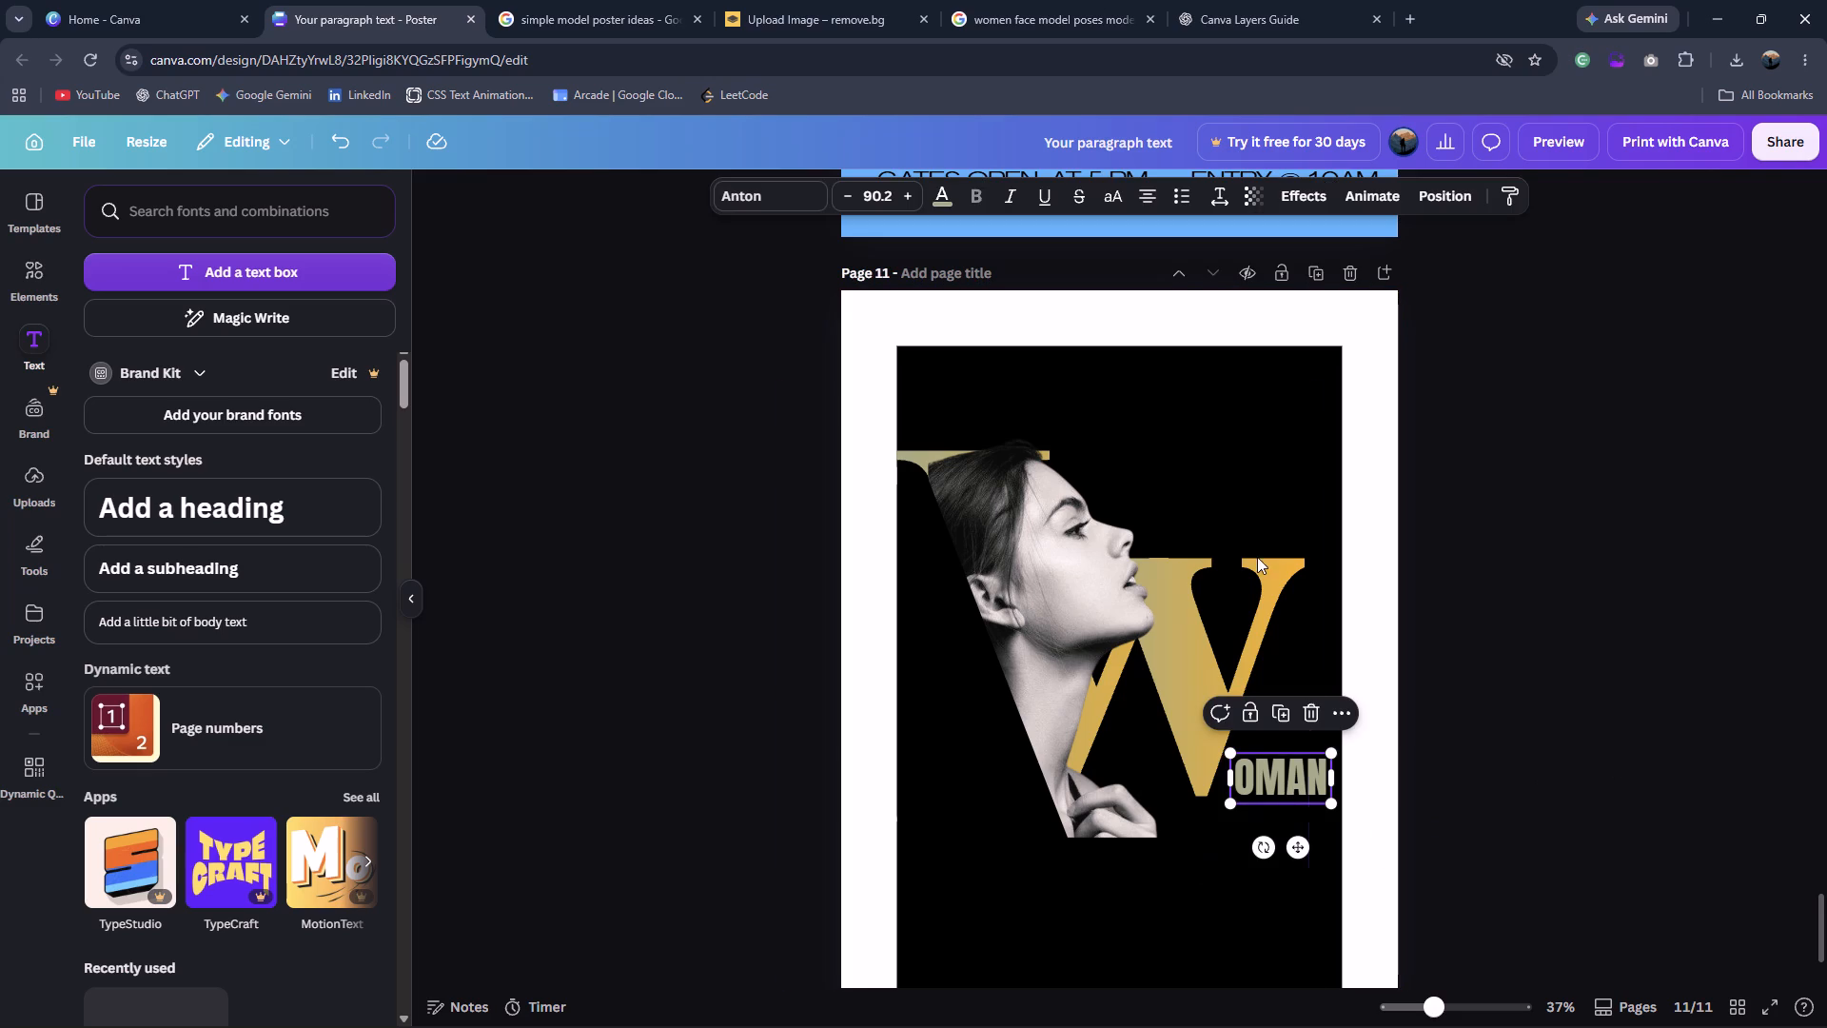
left_click(932, 199)
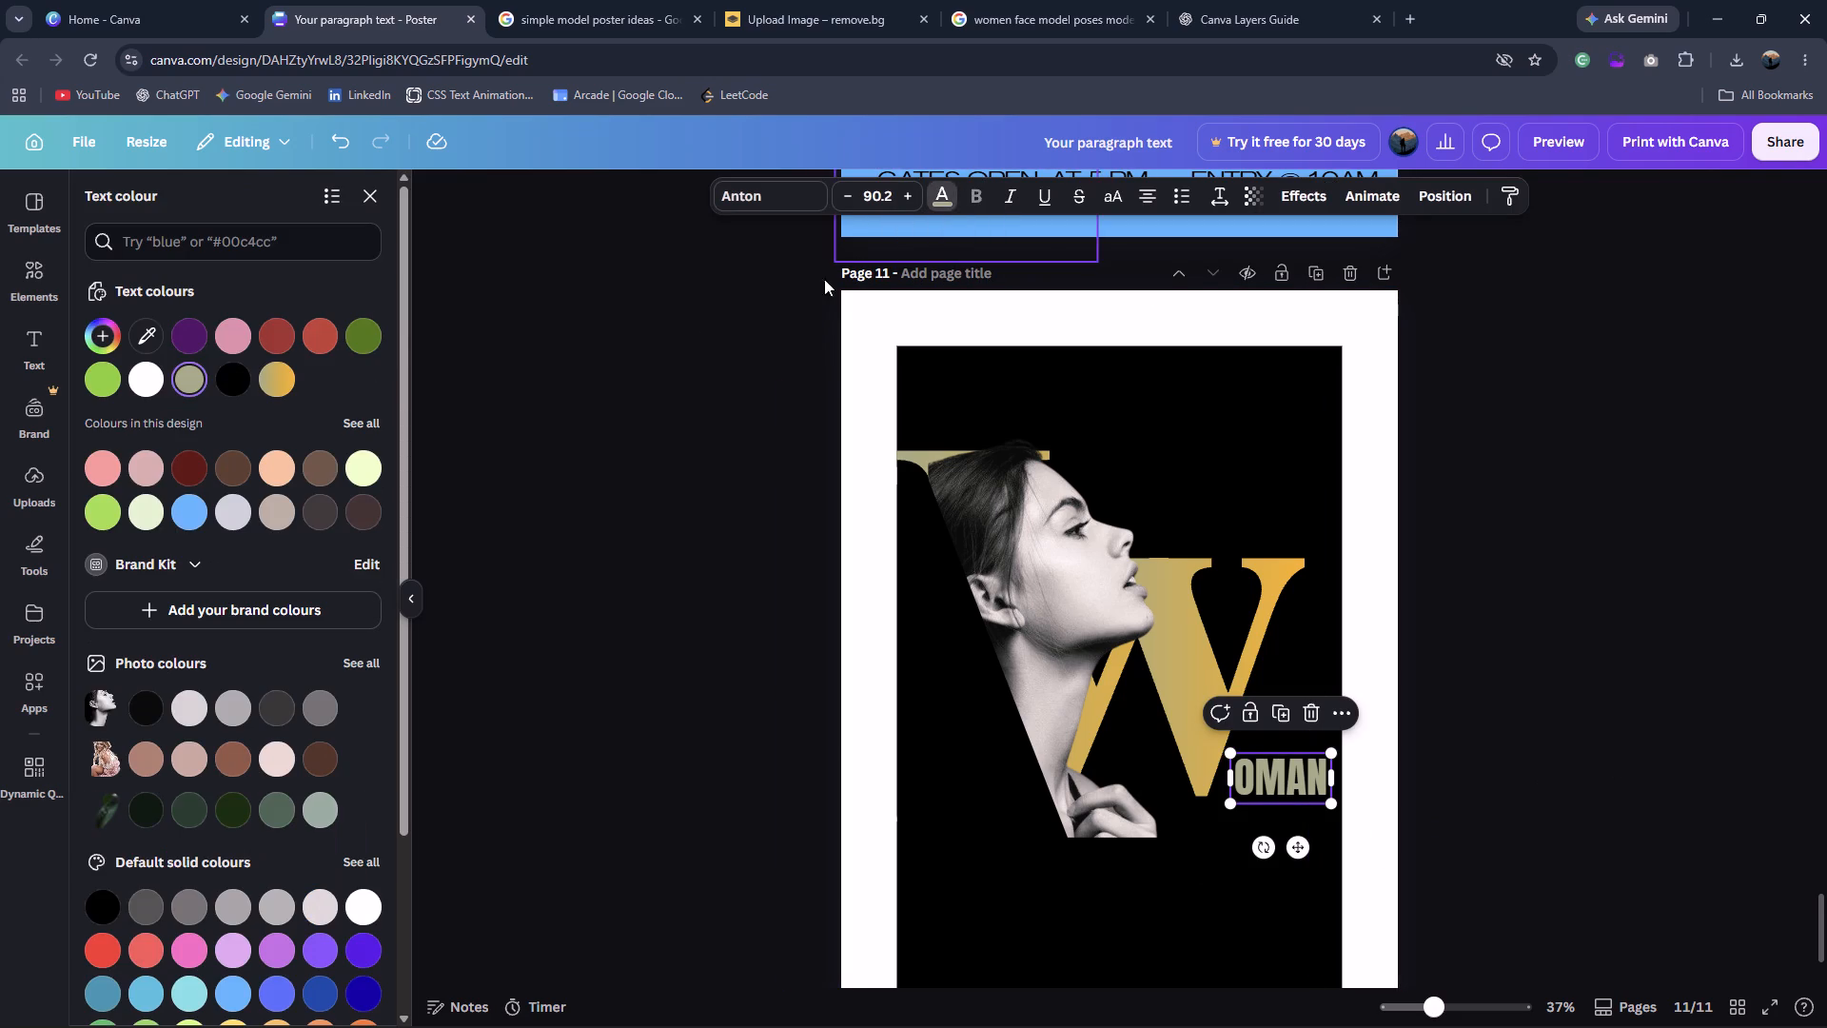
left_click(129, 332)
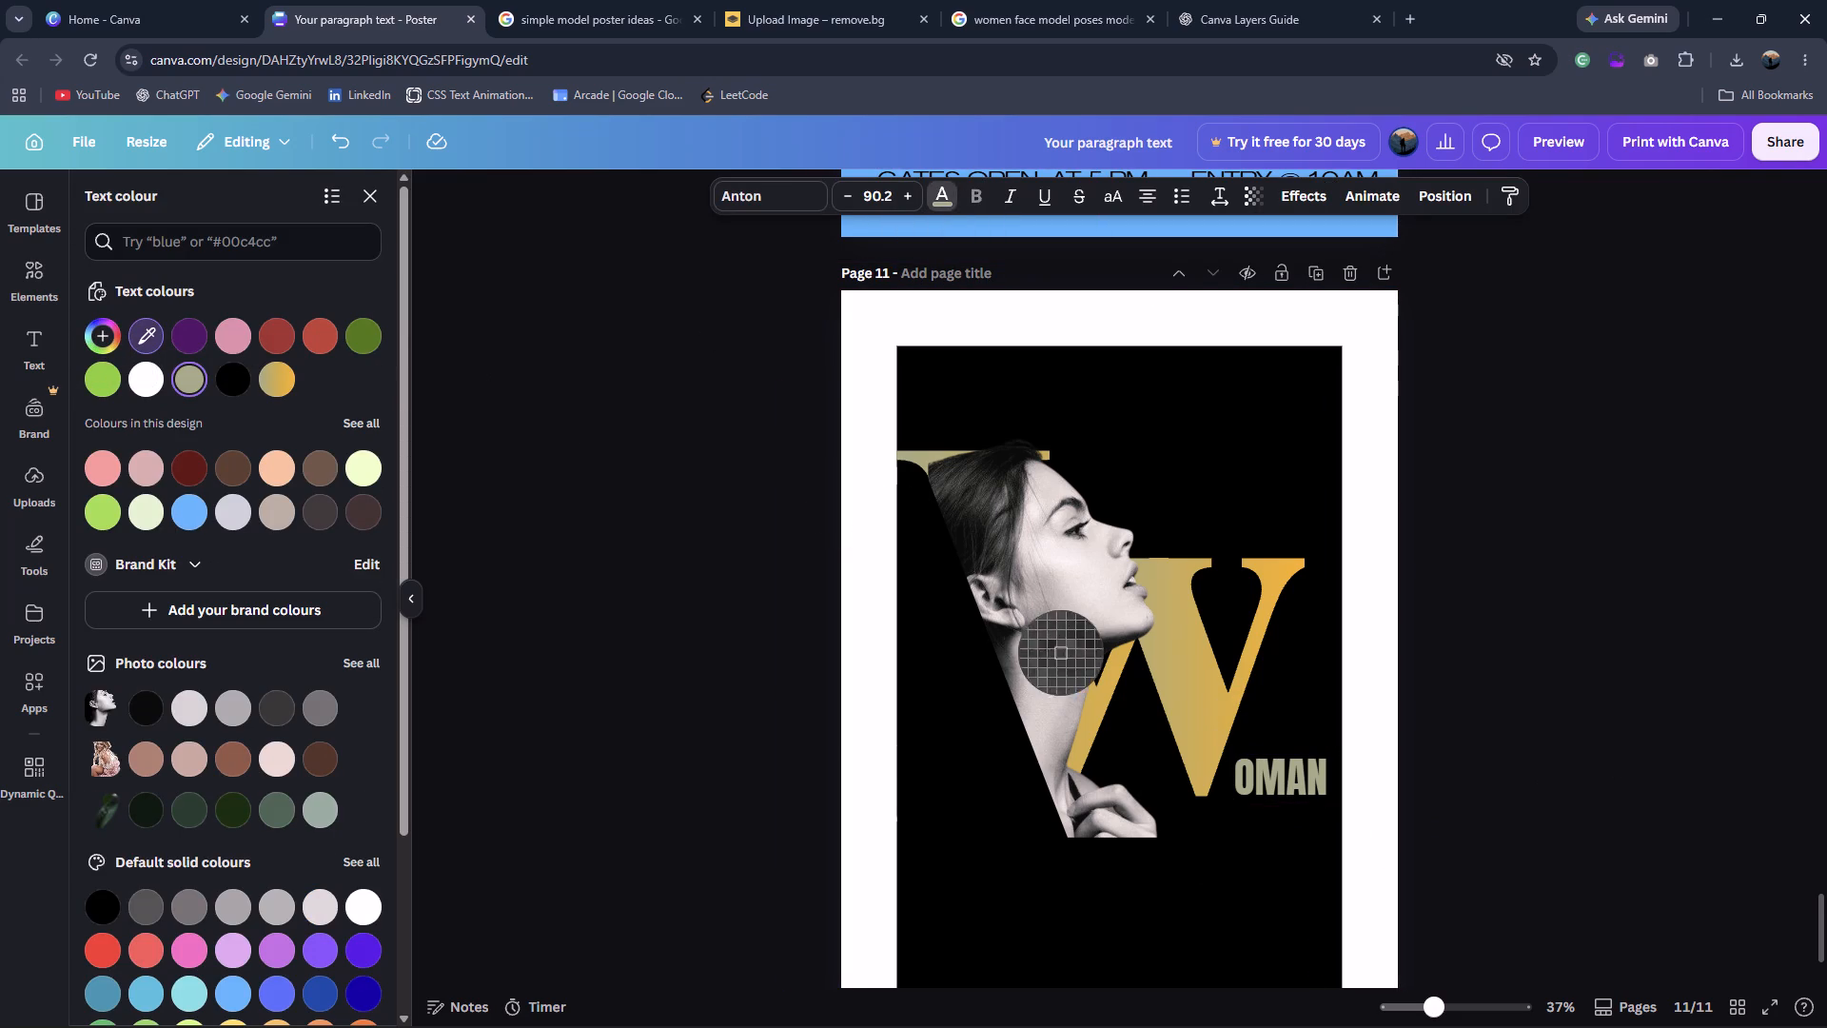
left_click(1198, 689)
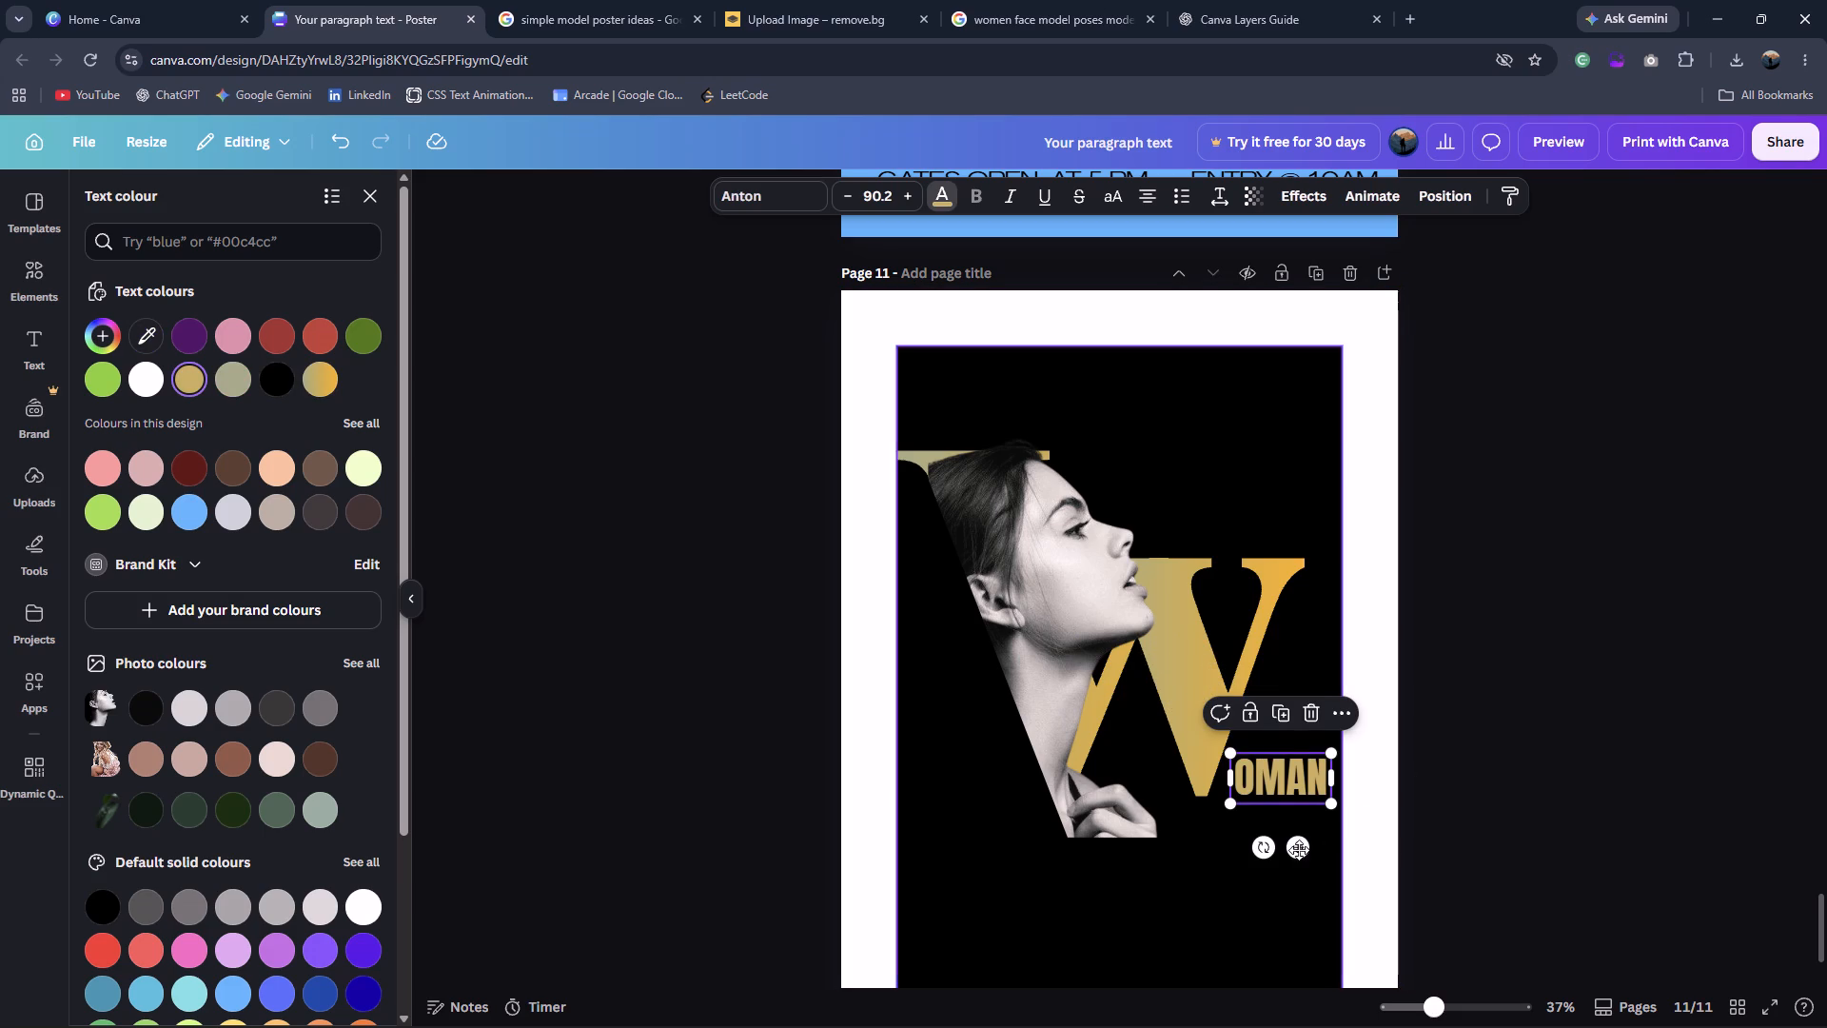
Scale the OMAN text to about size 95, widen its text box and shift it closer to the second W's lower tip.
left_click(1235, 804)
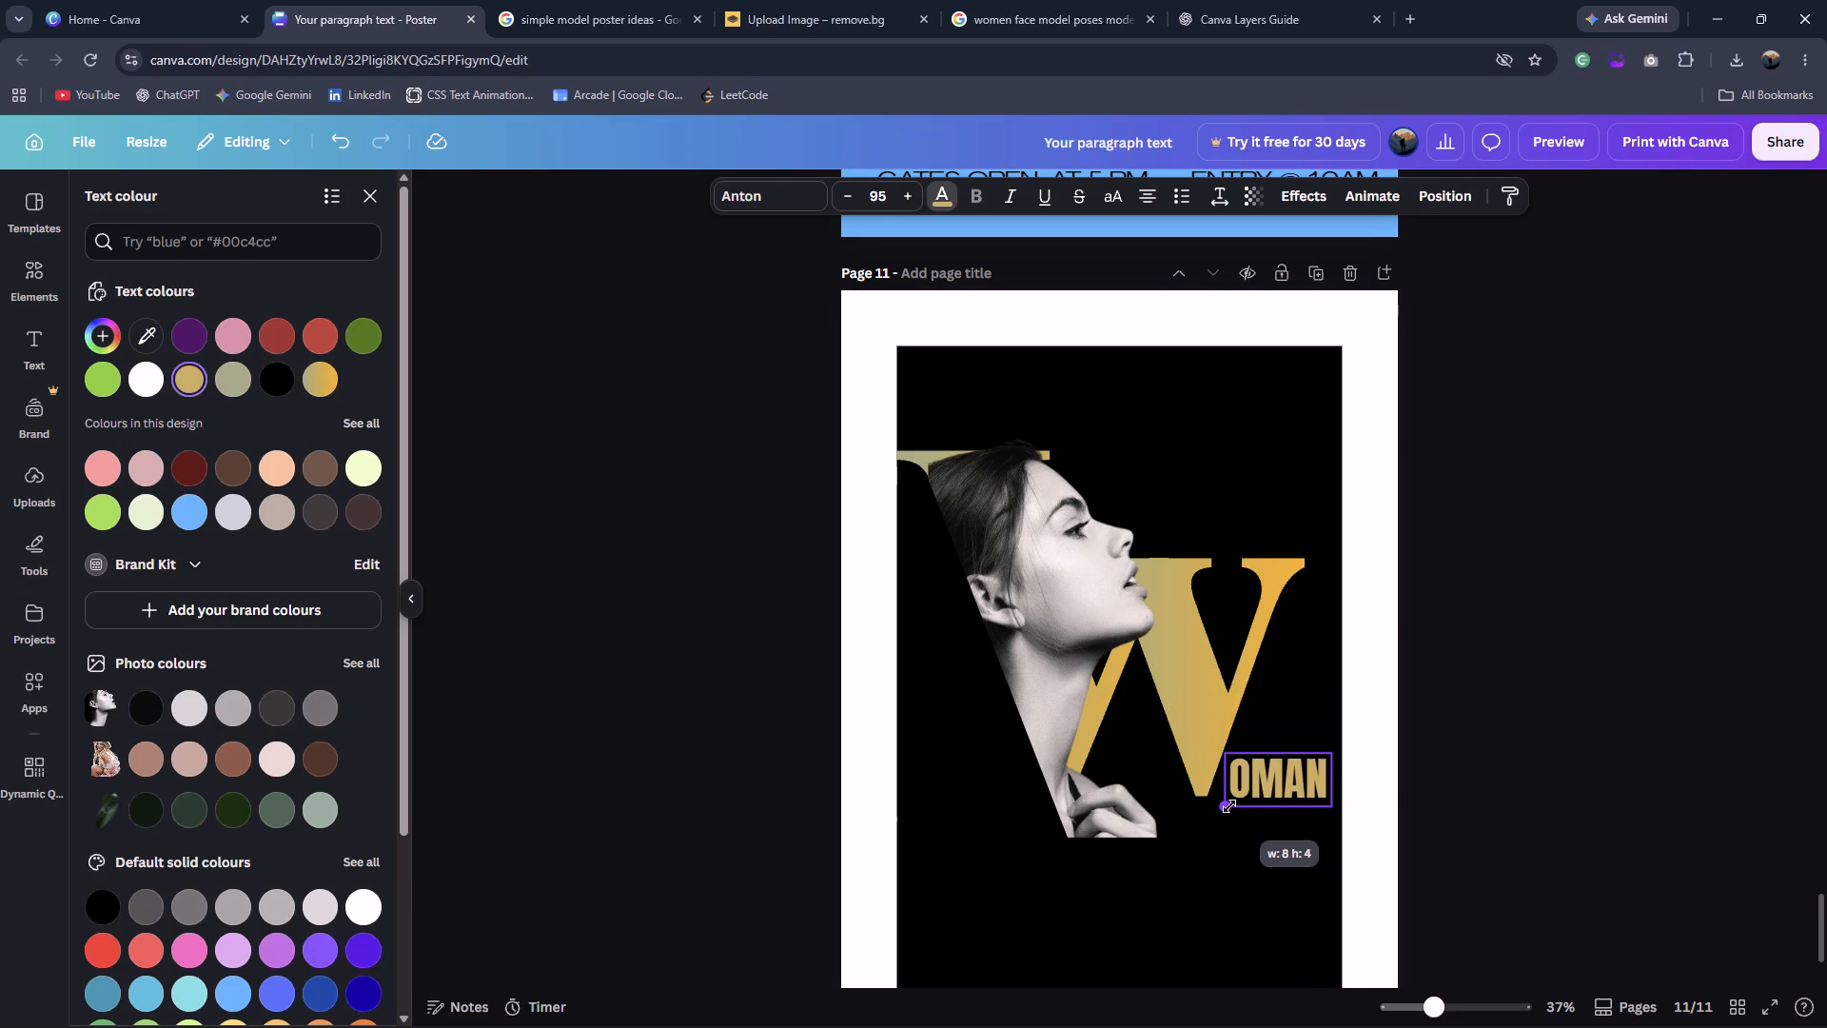
left_click(1287, 779)
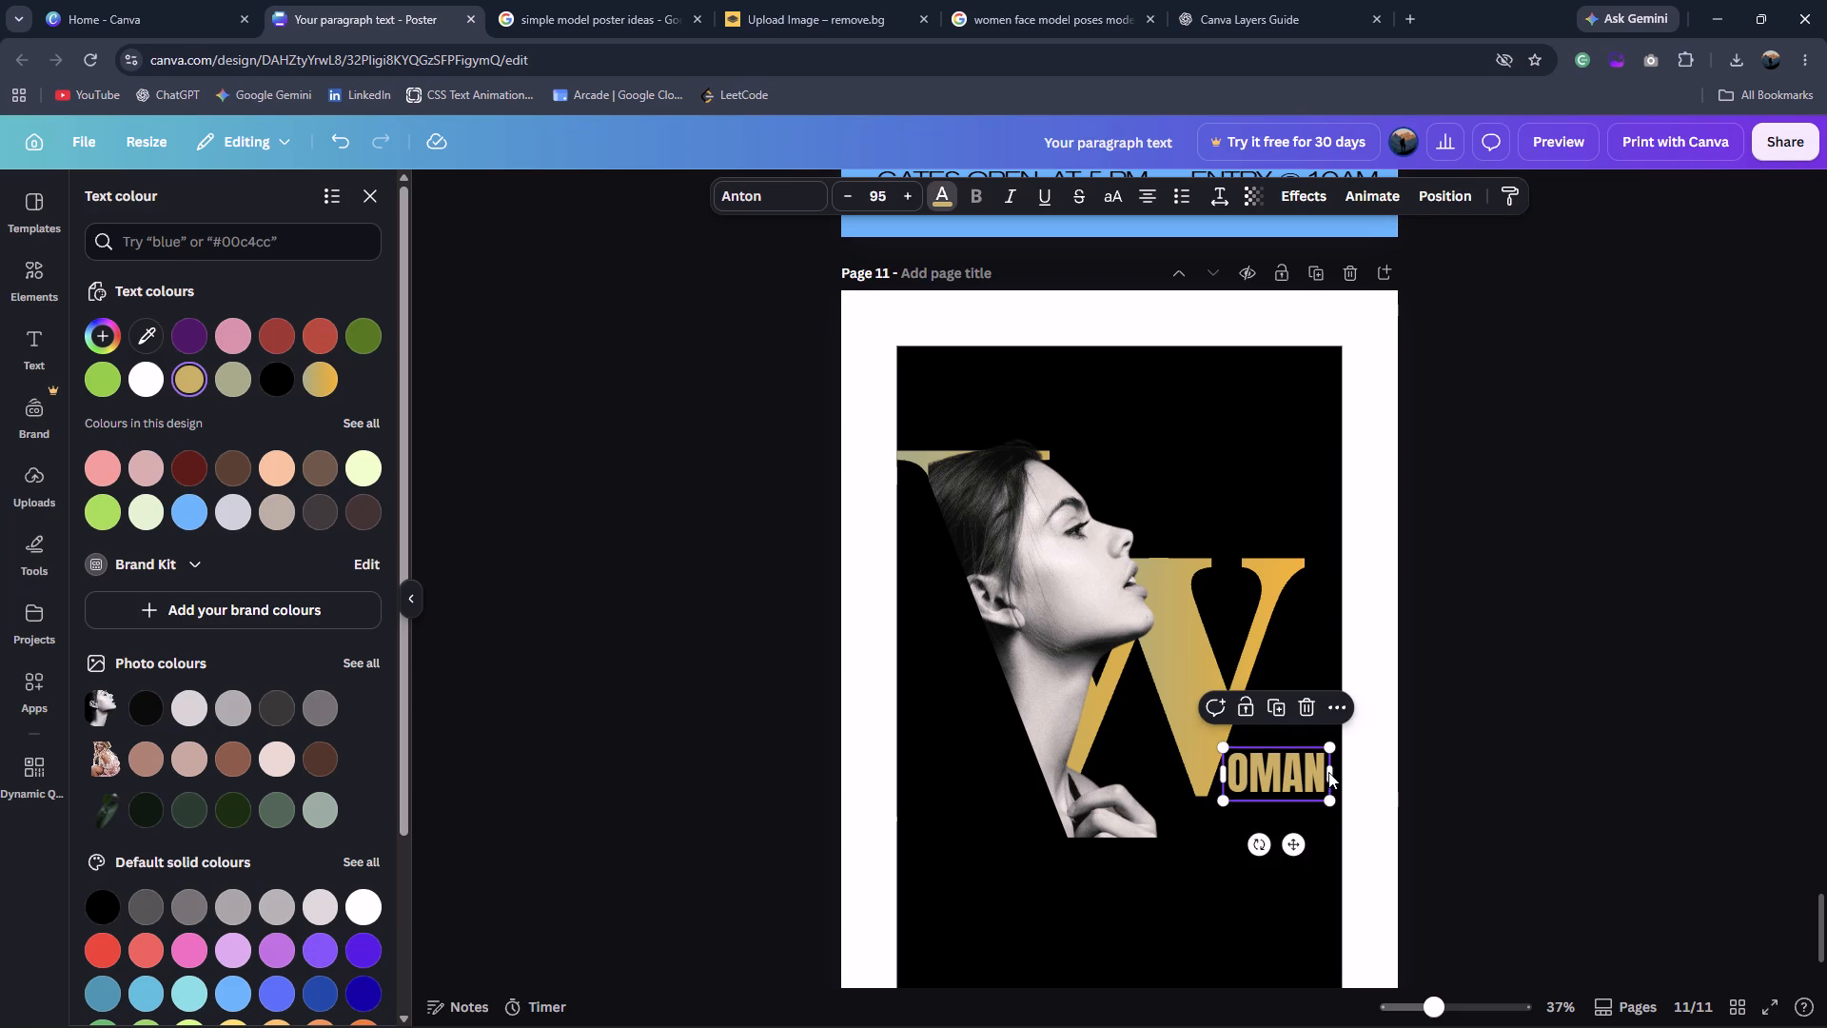
left_click(1328, 772)
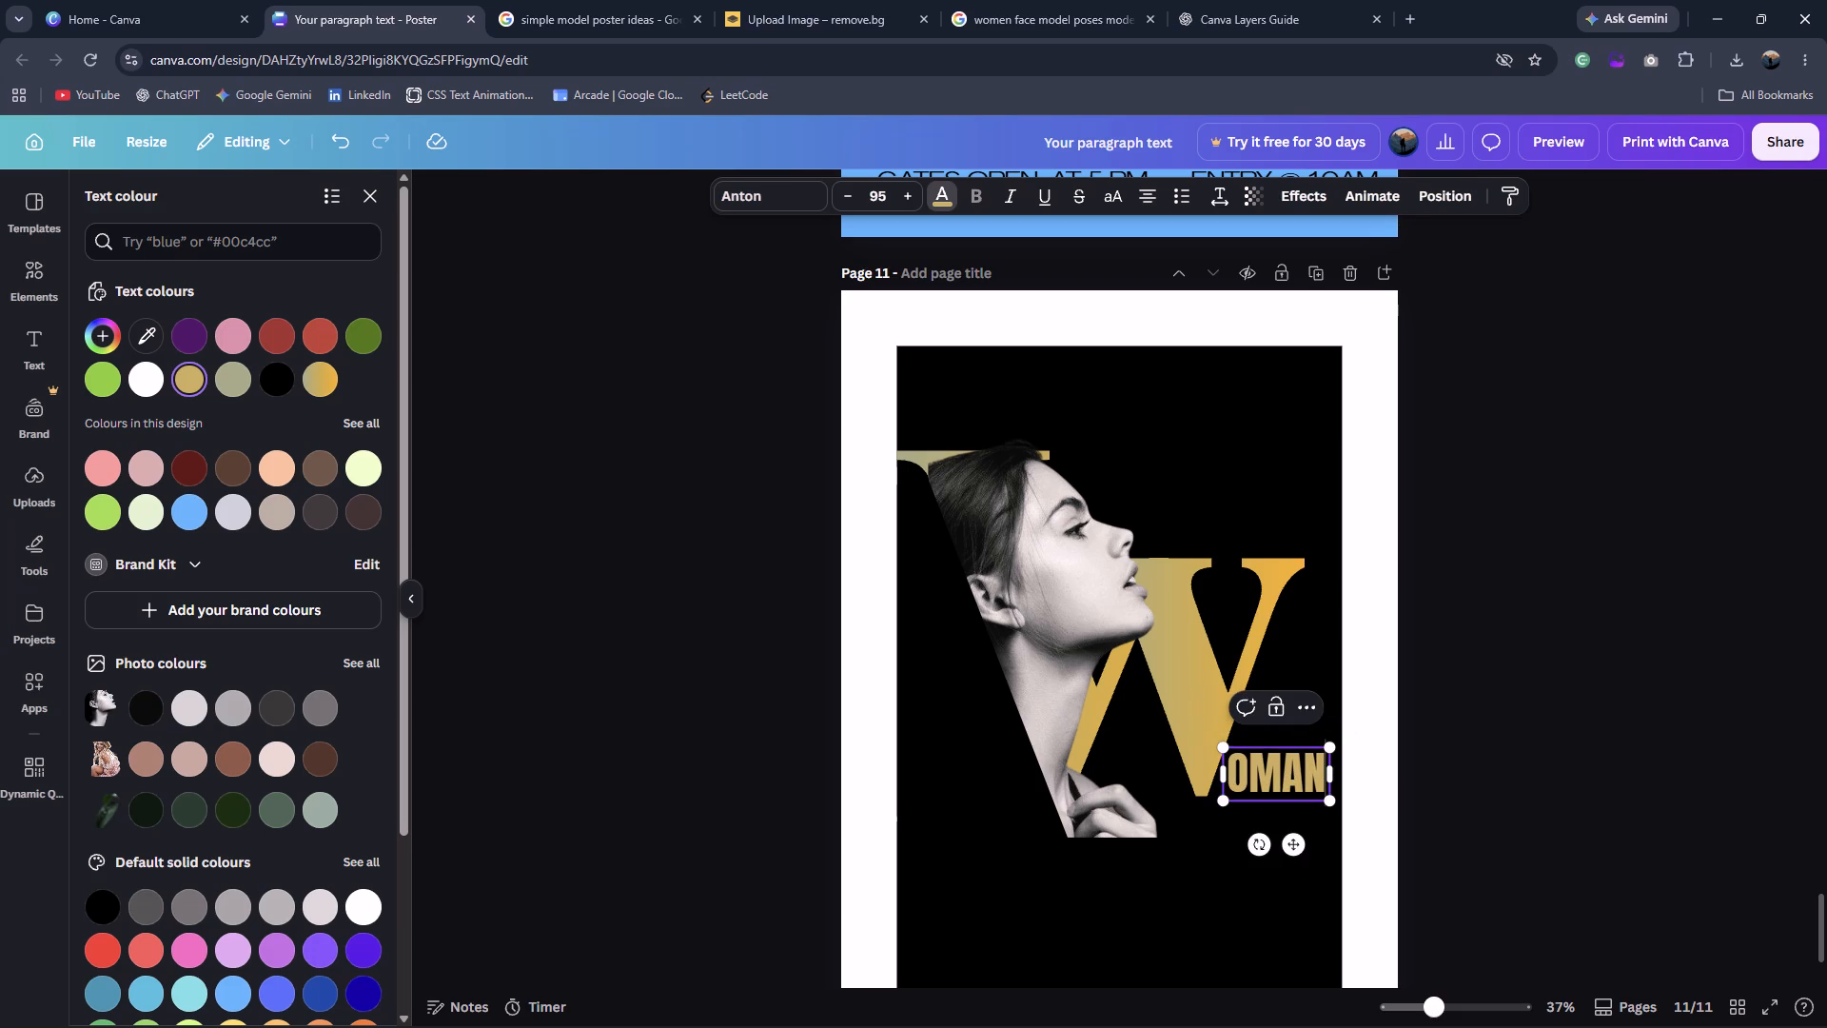
left_click(1475, 760)
left_click(1487, 771)
left_click(1288, 780)
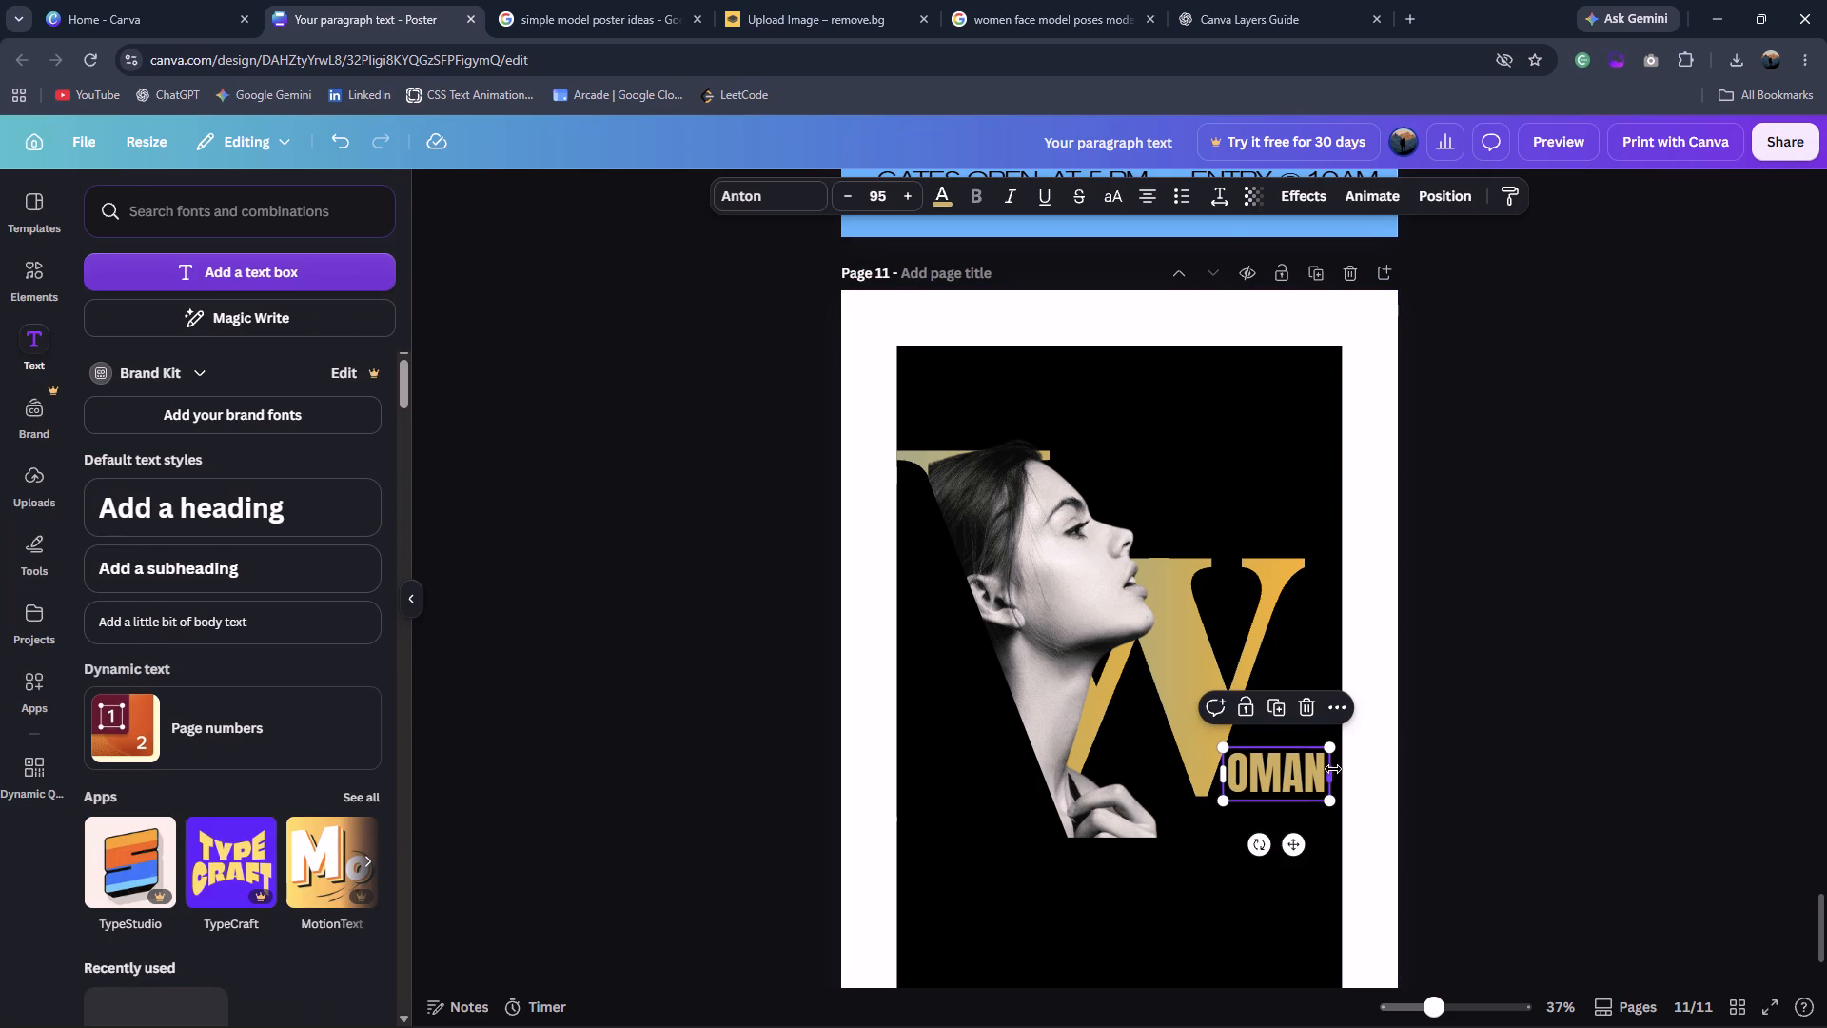
left_click_drag(1333, 769, 1346, 769)
left_click_drag(1288, 777, 1280, 778)
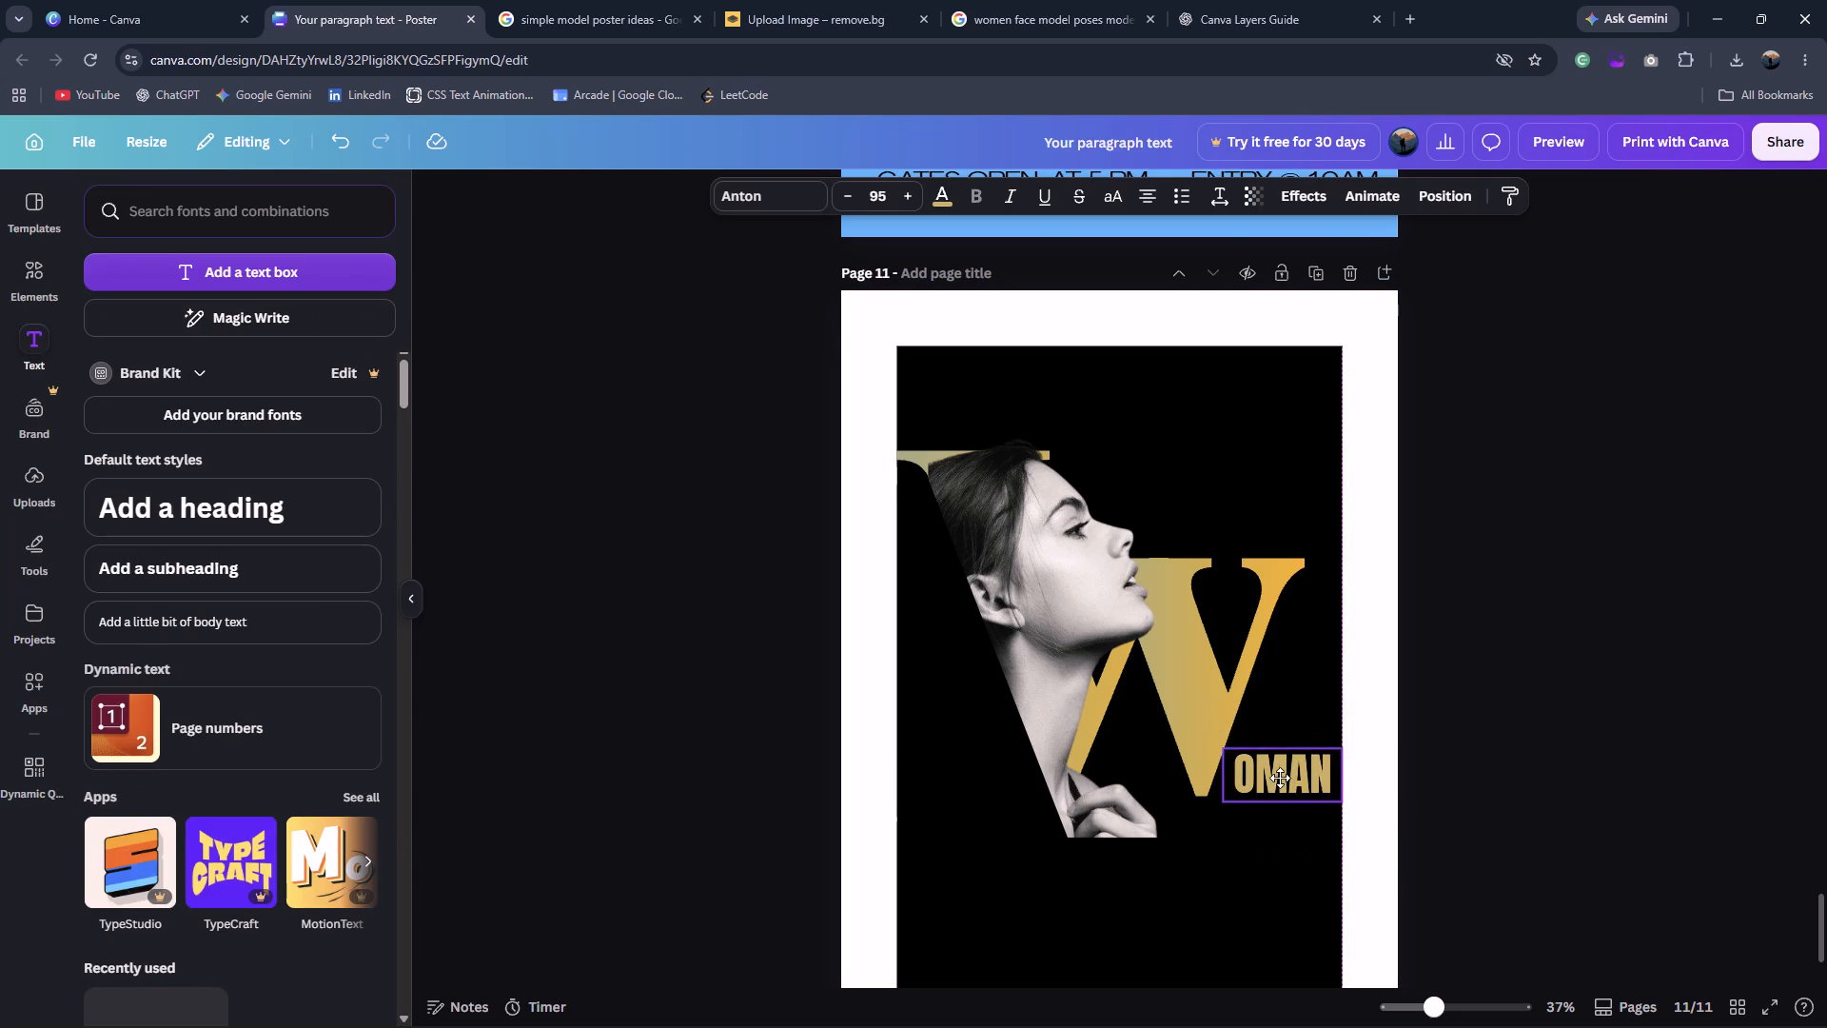
left_click_drag(1280, 778, 1279, 778)
Compare the whole poster page with the reference poster's layout and remaining details.
left_click(1817, 746)
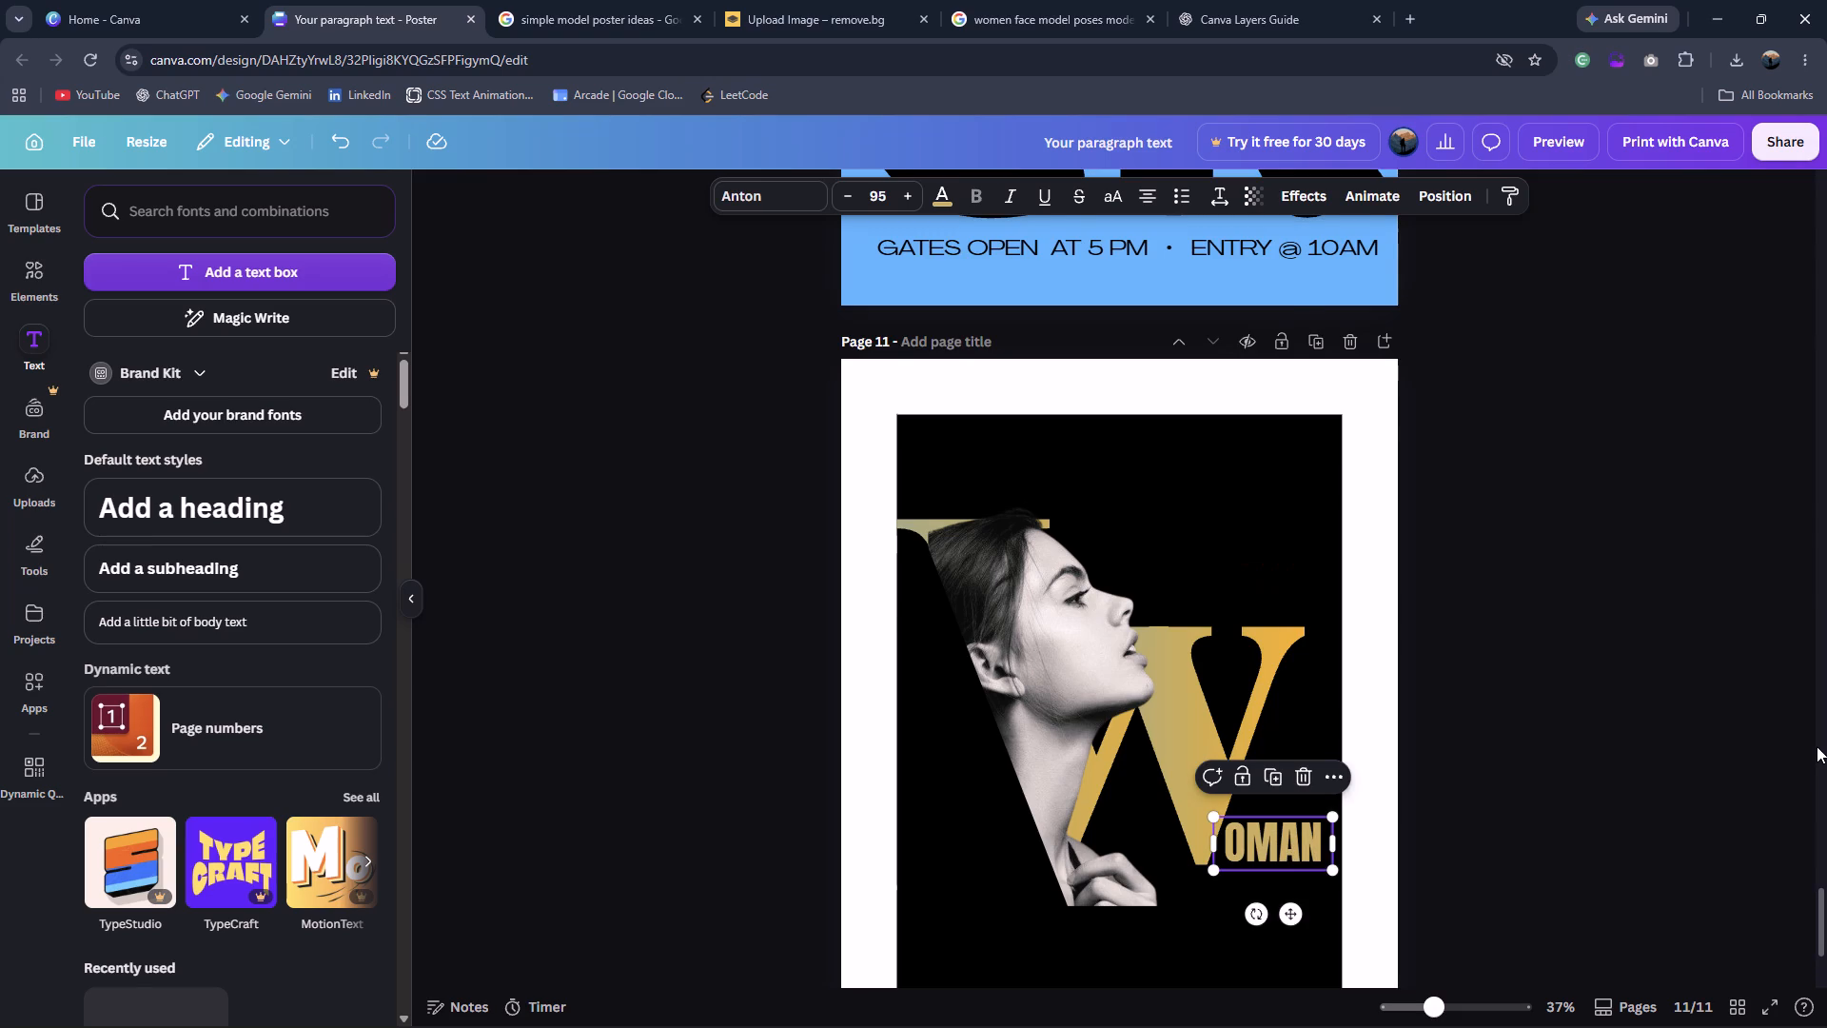
left_click(1826, 722)
scroll(1749, 734, "down", 3)
left_click(1738, 737)
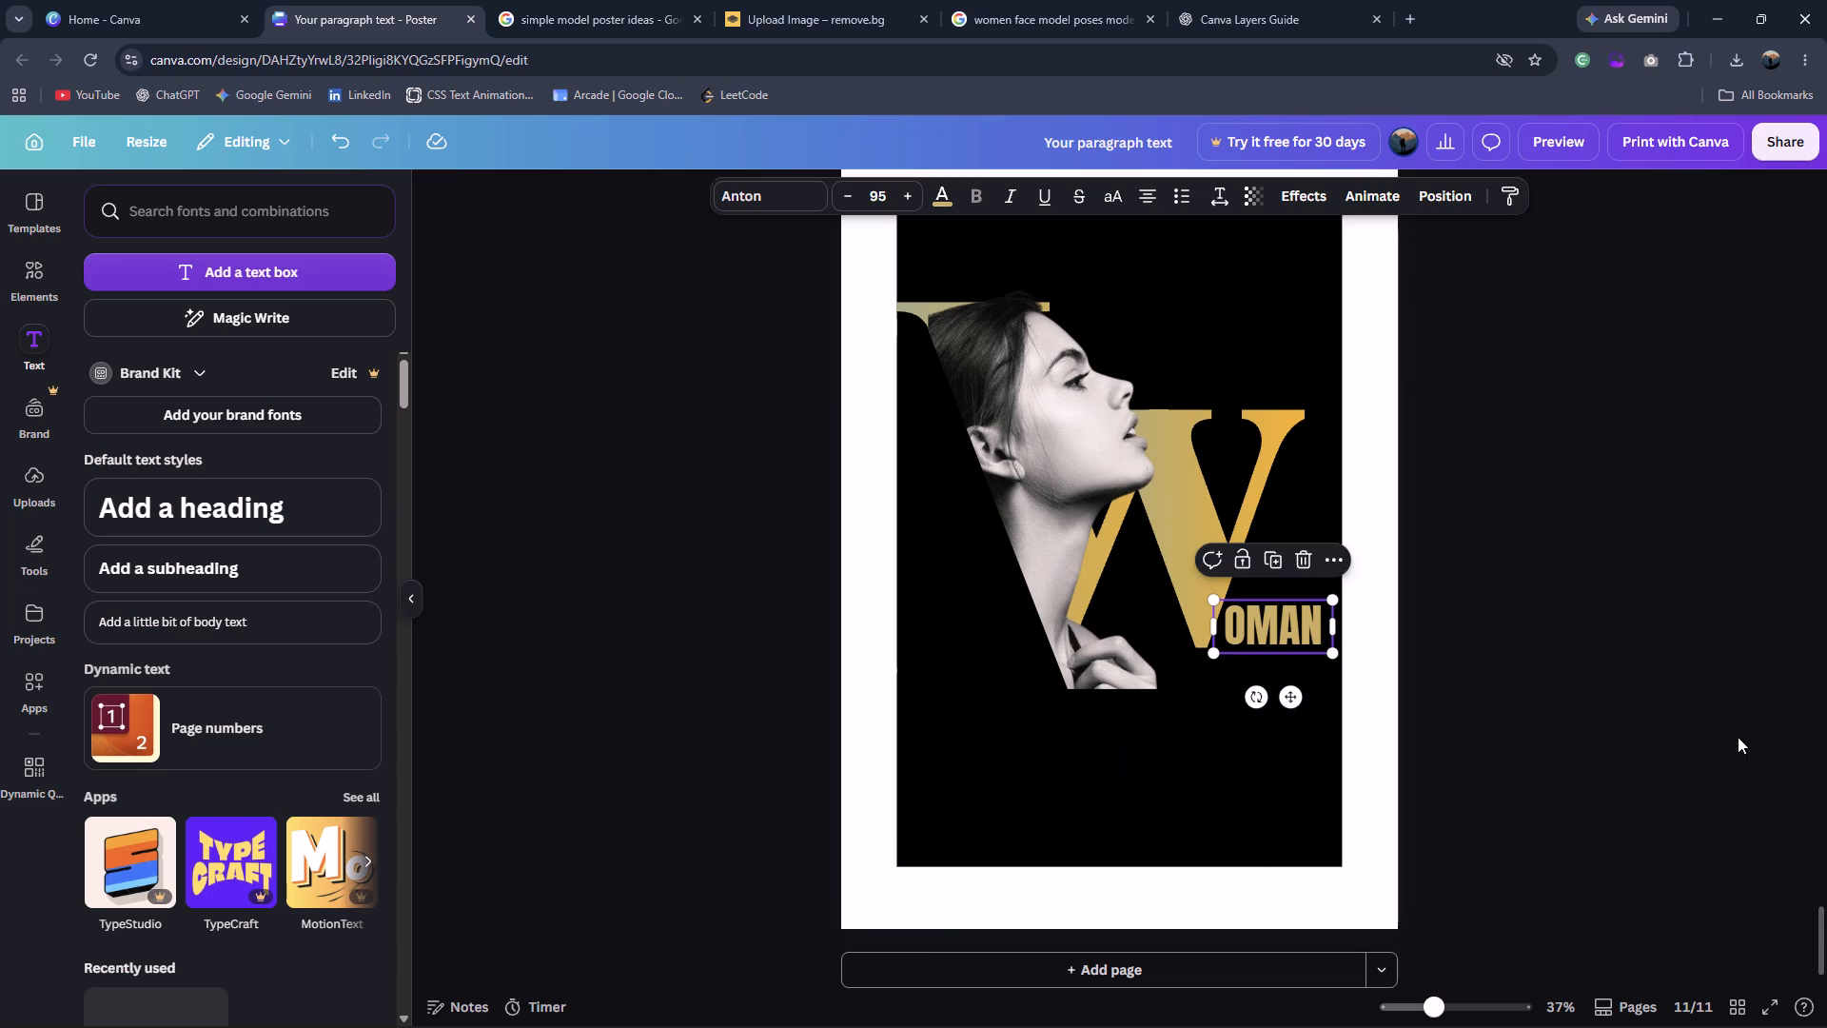
left_click(608, 0)
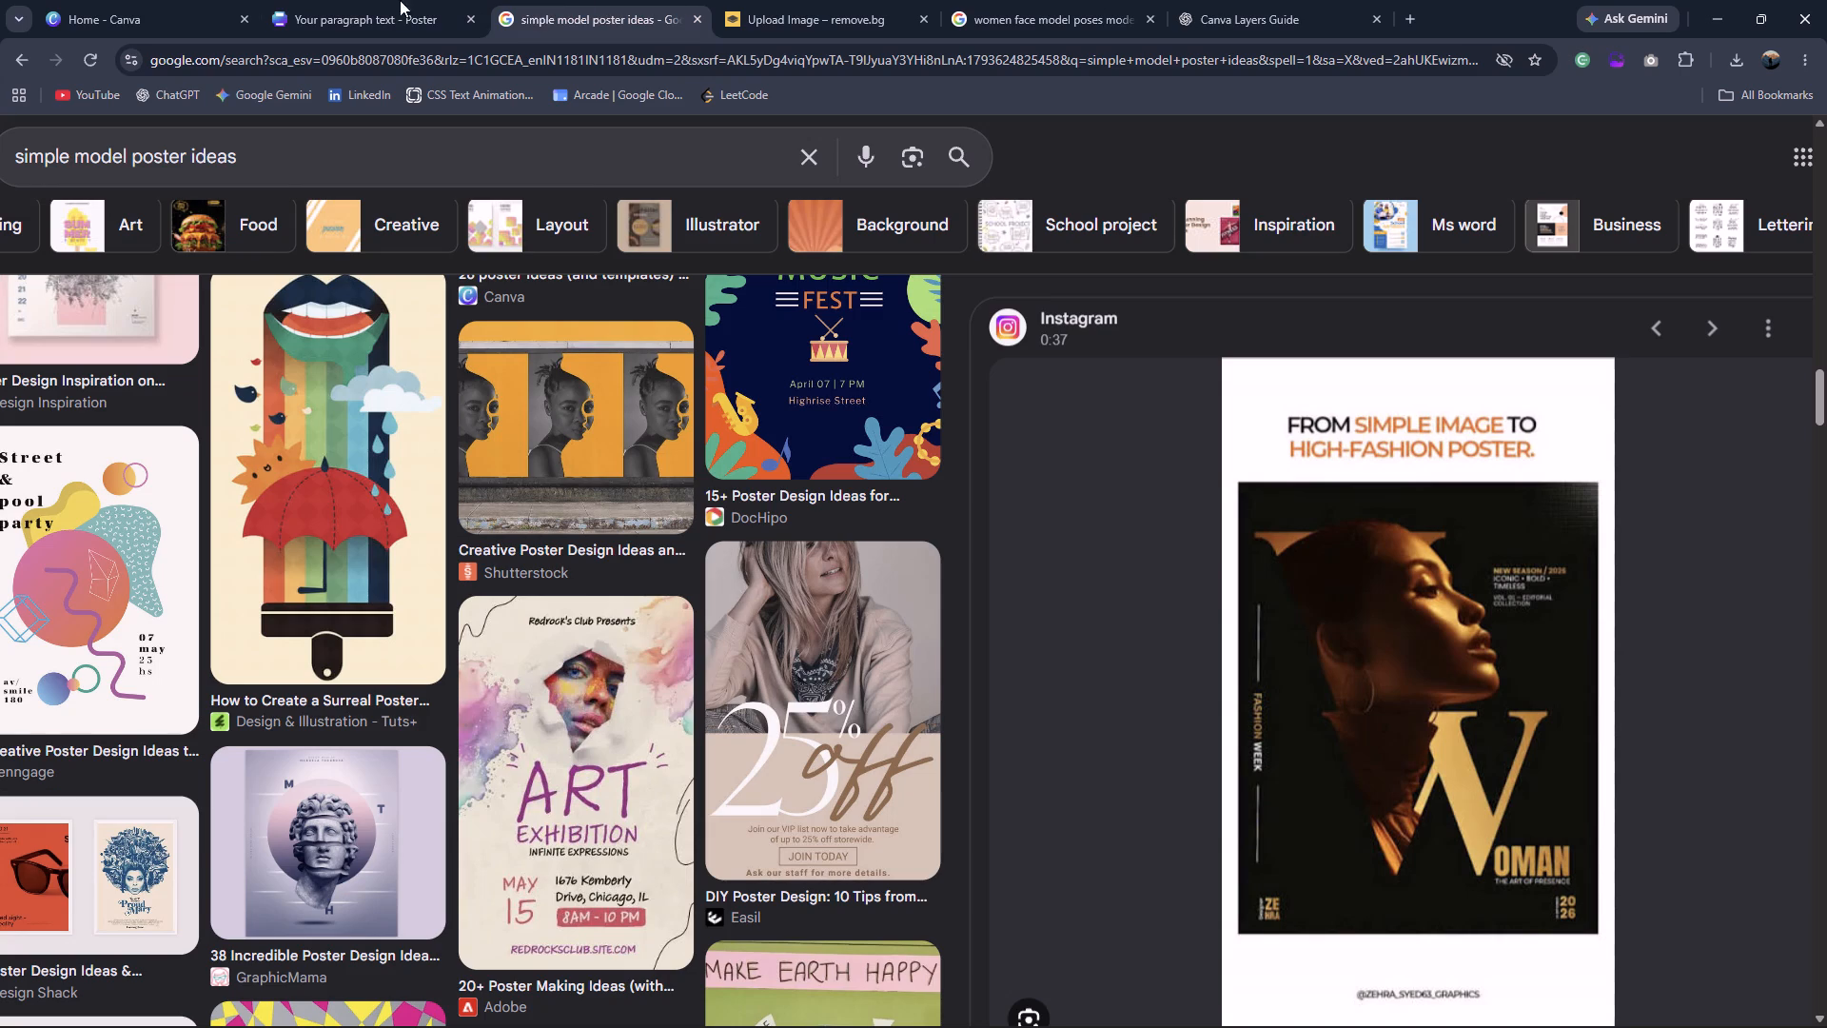
left_click(291, 0)
scroll(865, 227, "up", 1)
left_click(580, 0)
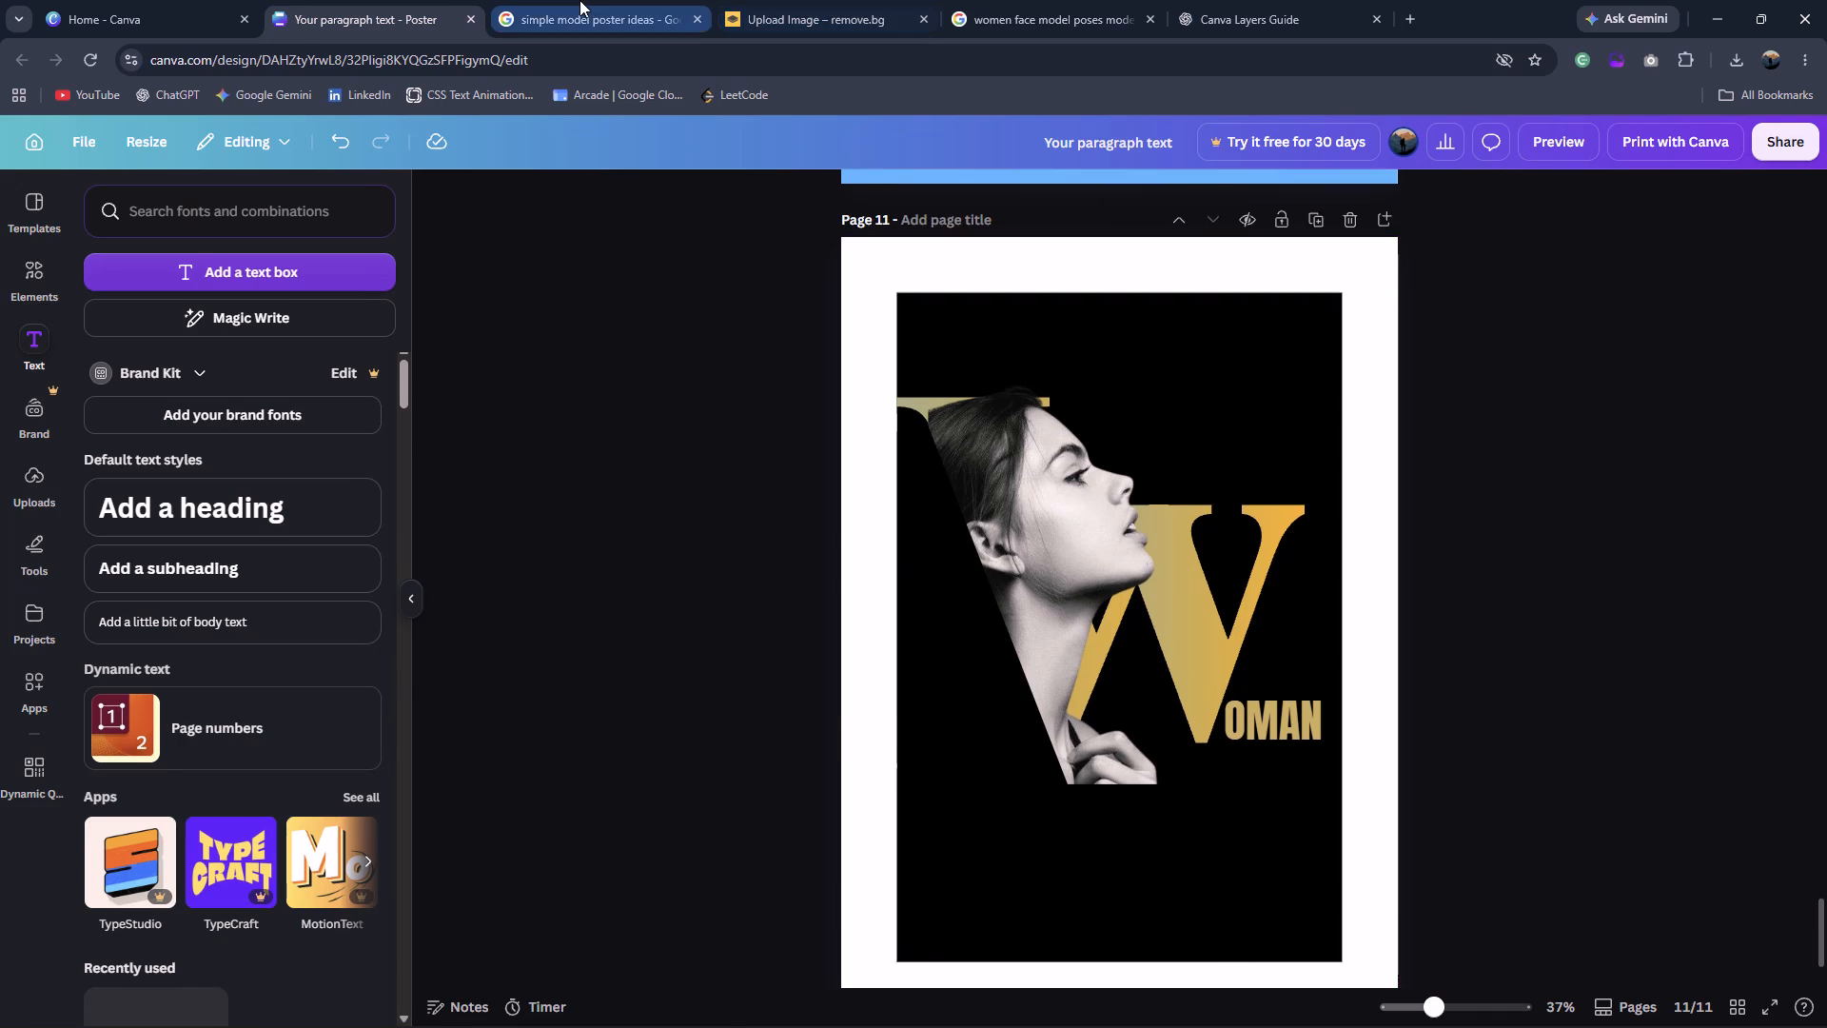
left_click(477, 10)
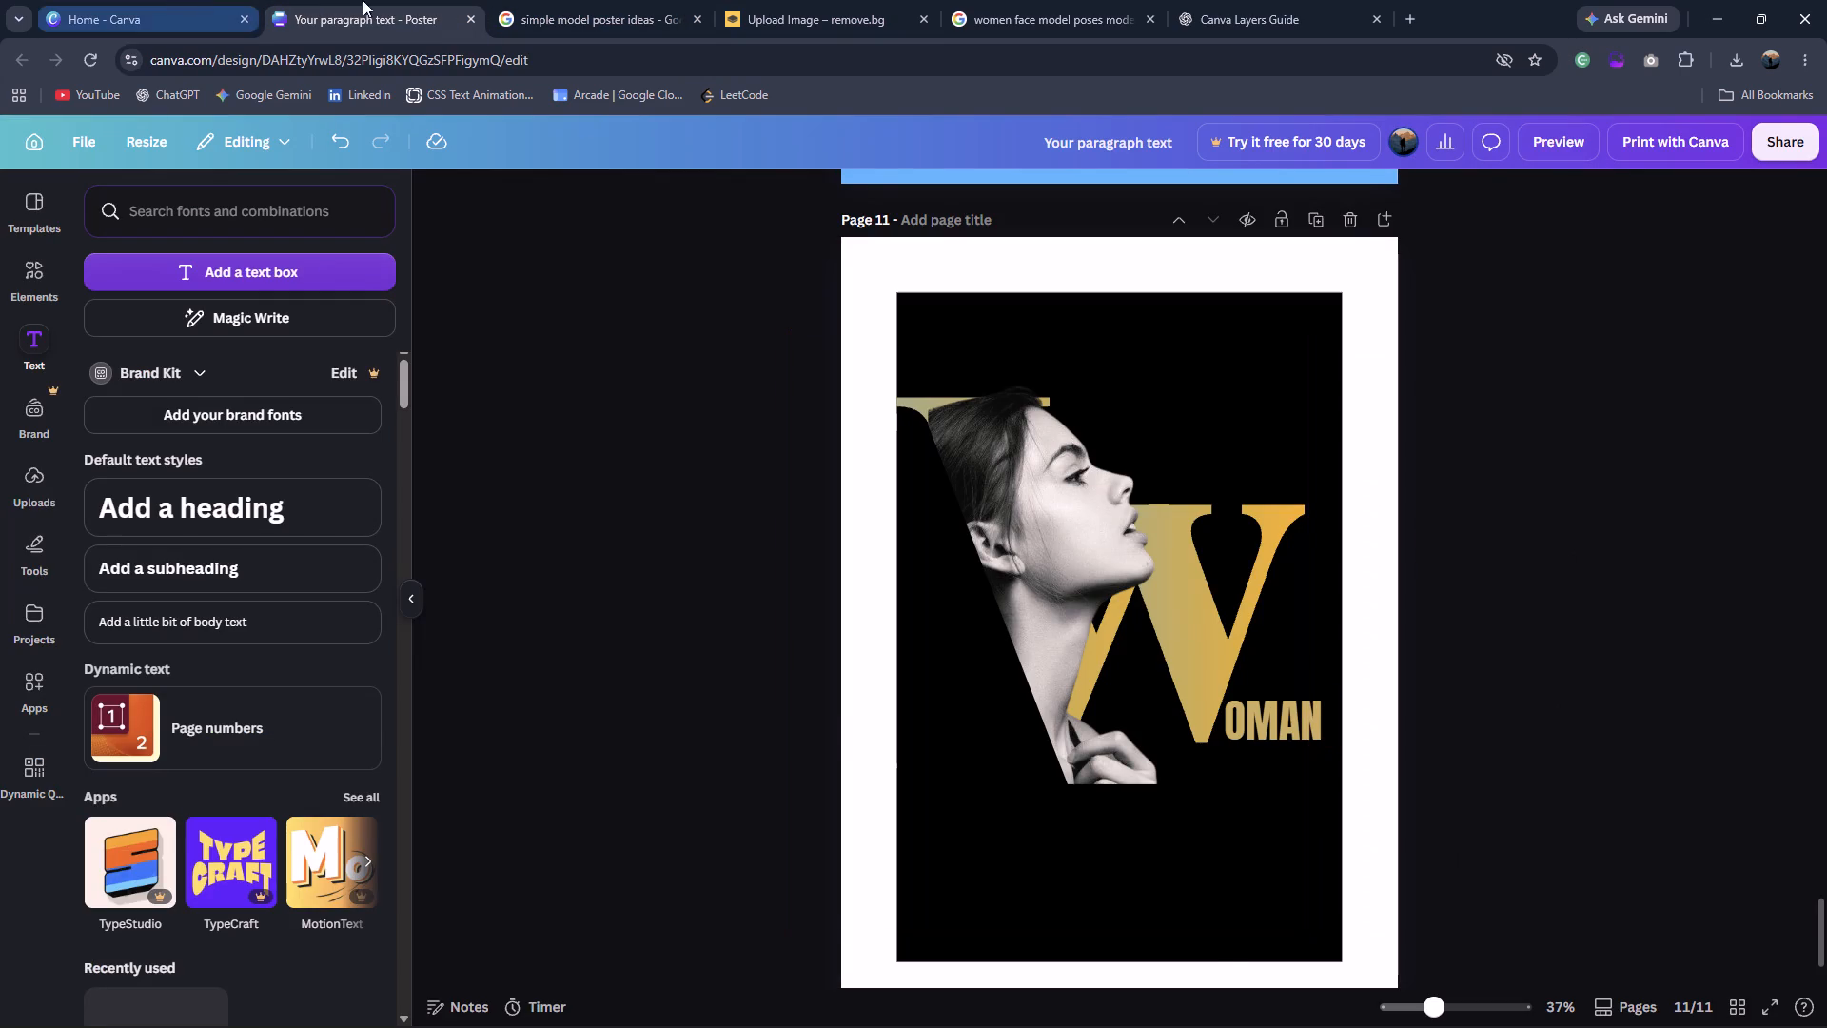
left_click(628, 0)
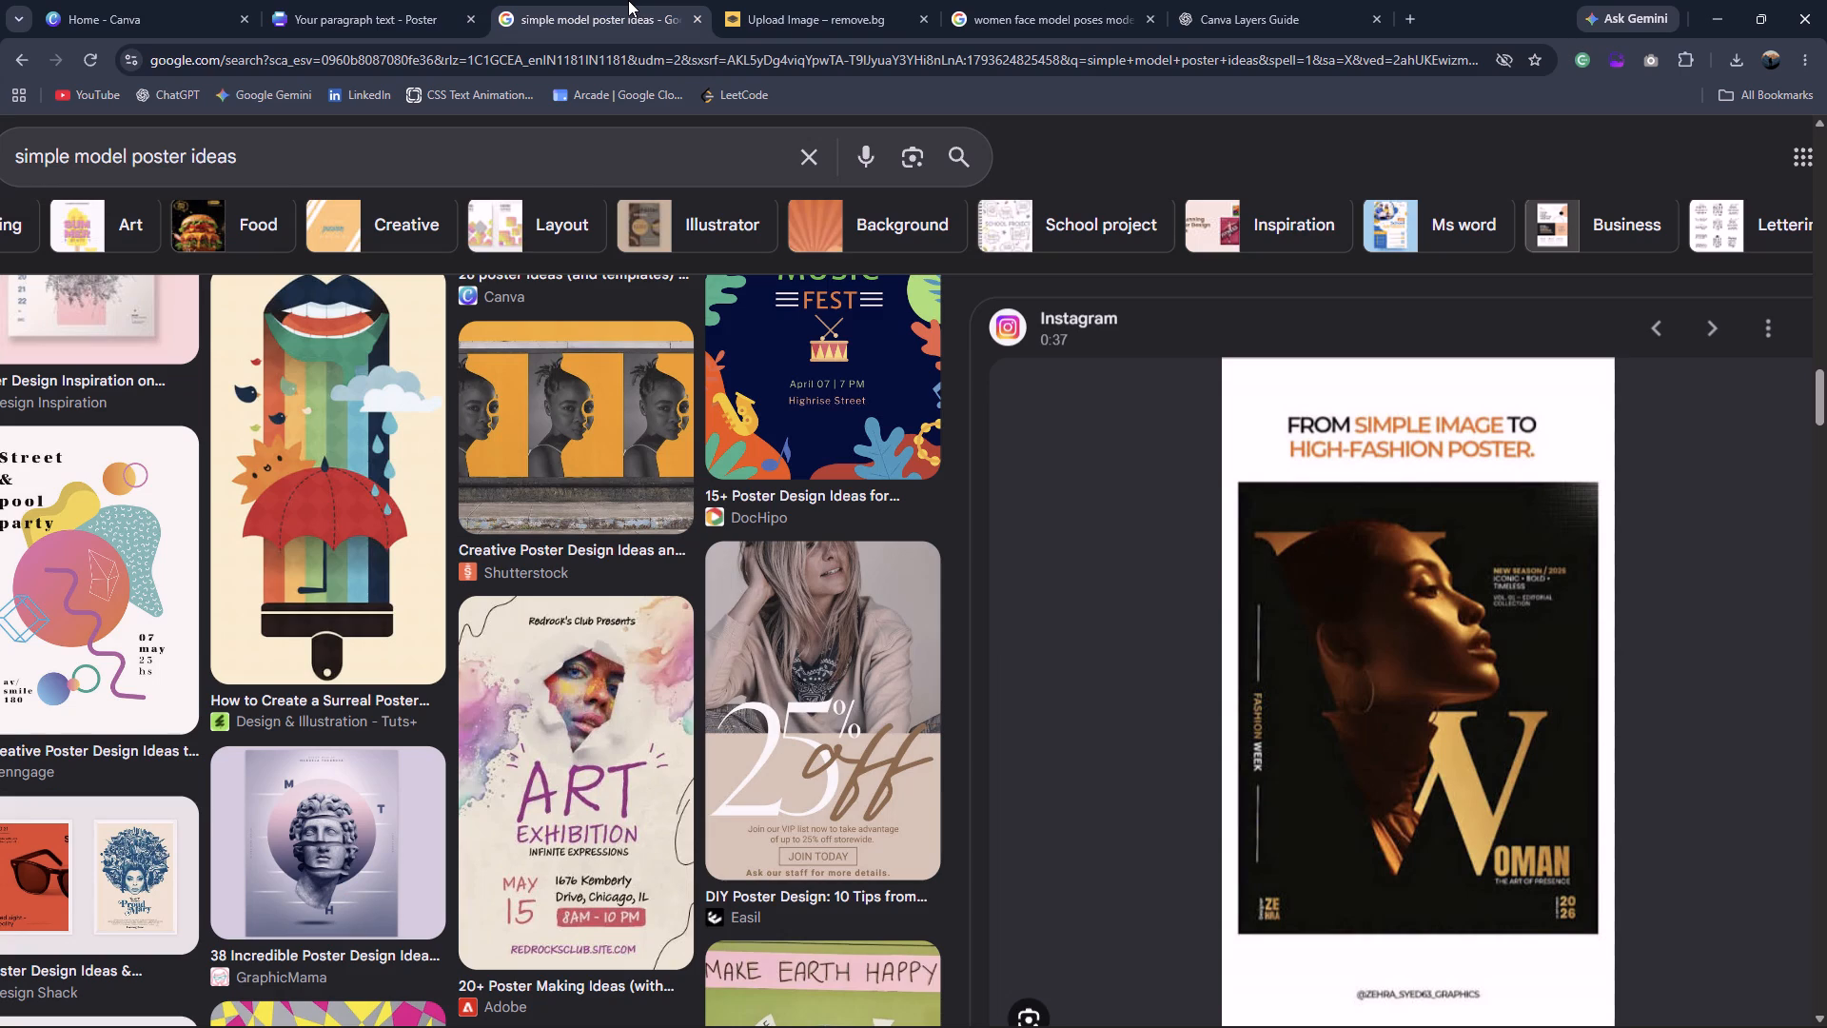
left_click(444, 0)
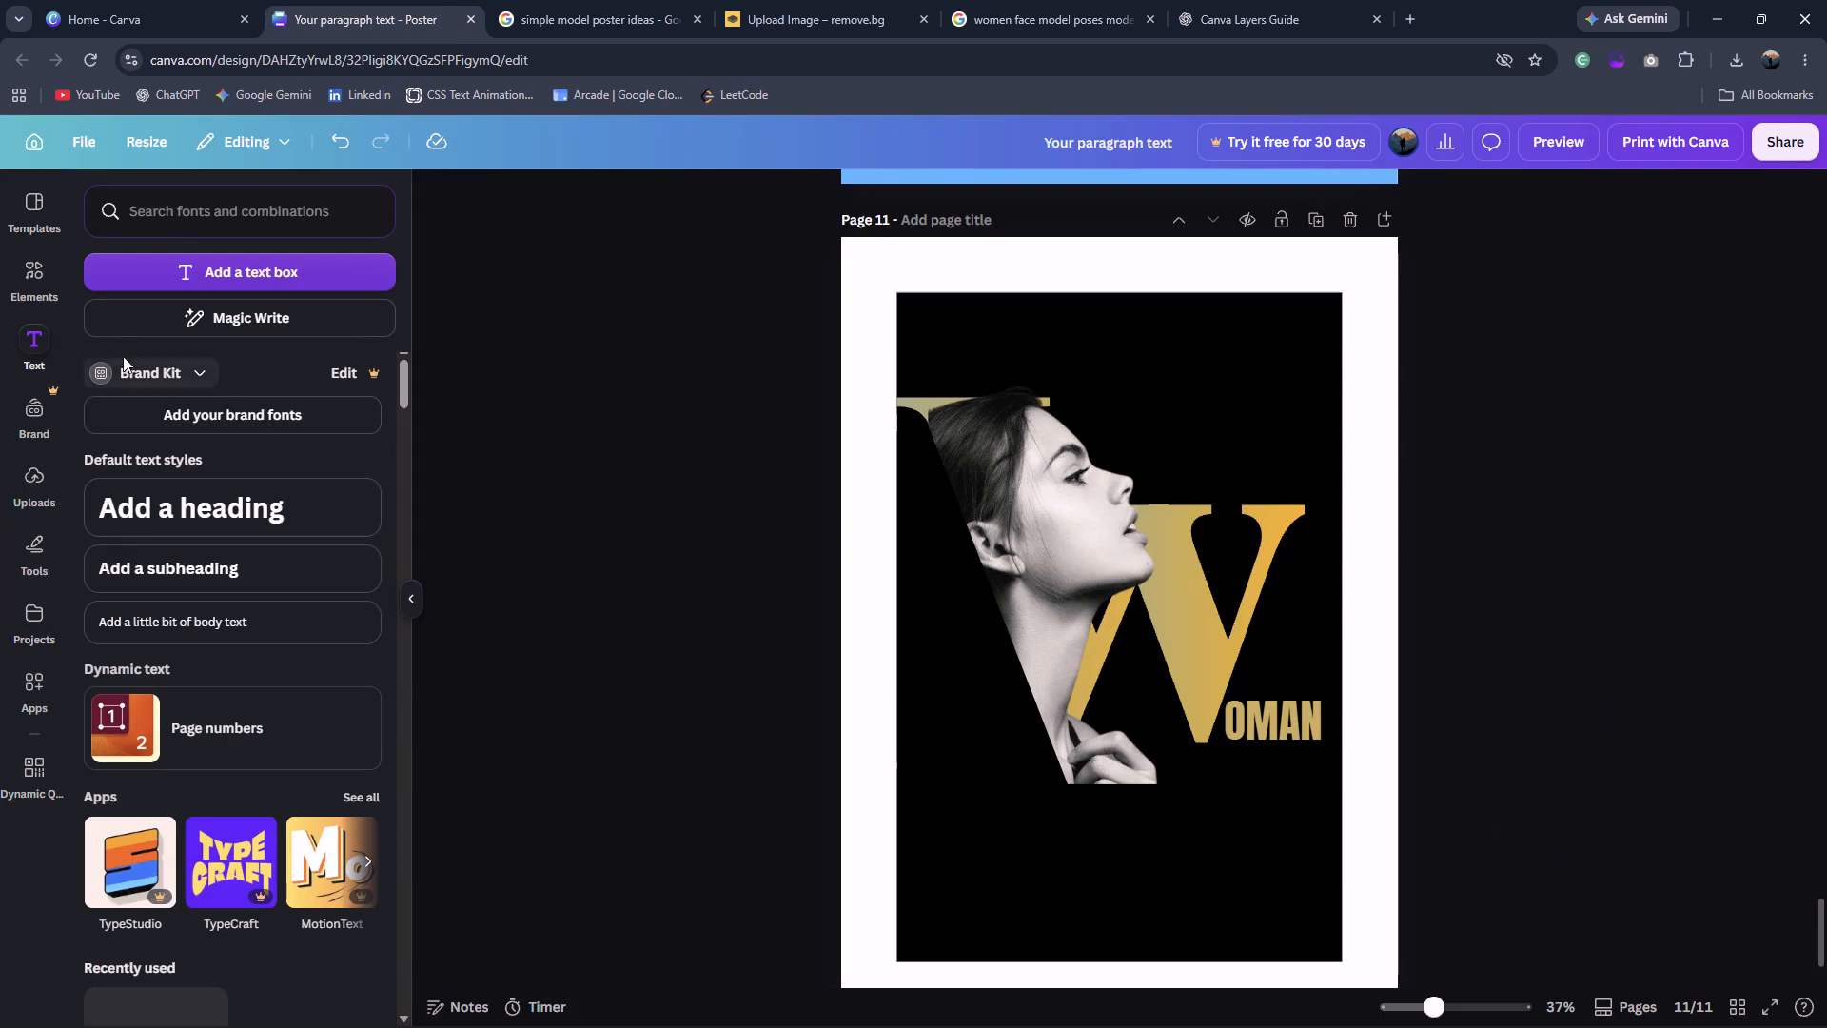
Add a plain solid line near the black rectangle's lower-left corner and shorten it to about a third of the rectangle's width.
left_click(53, 296)
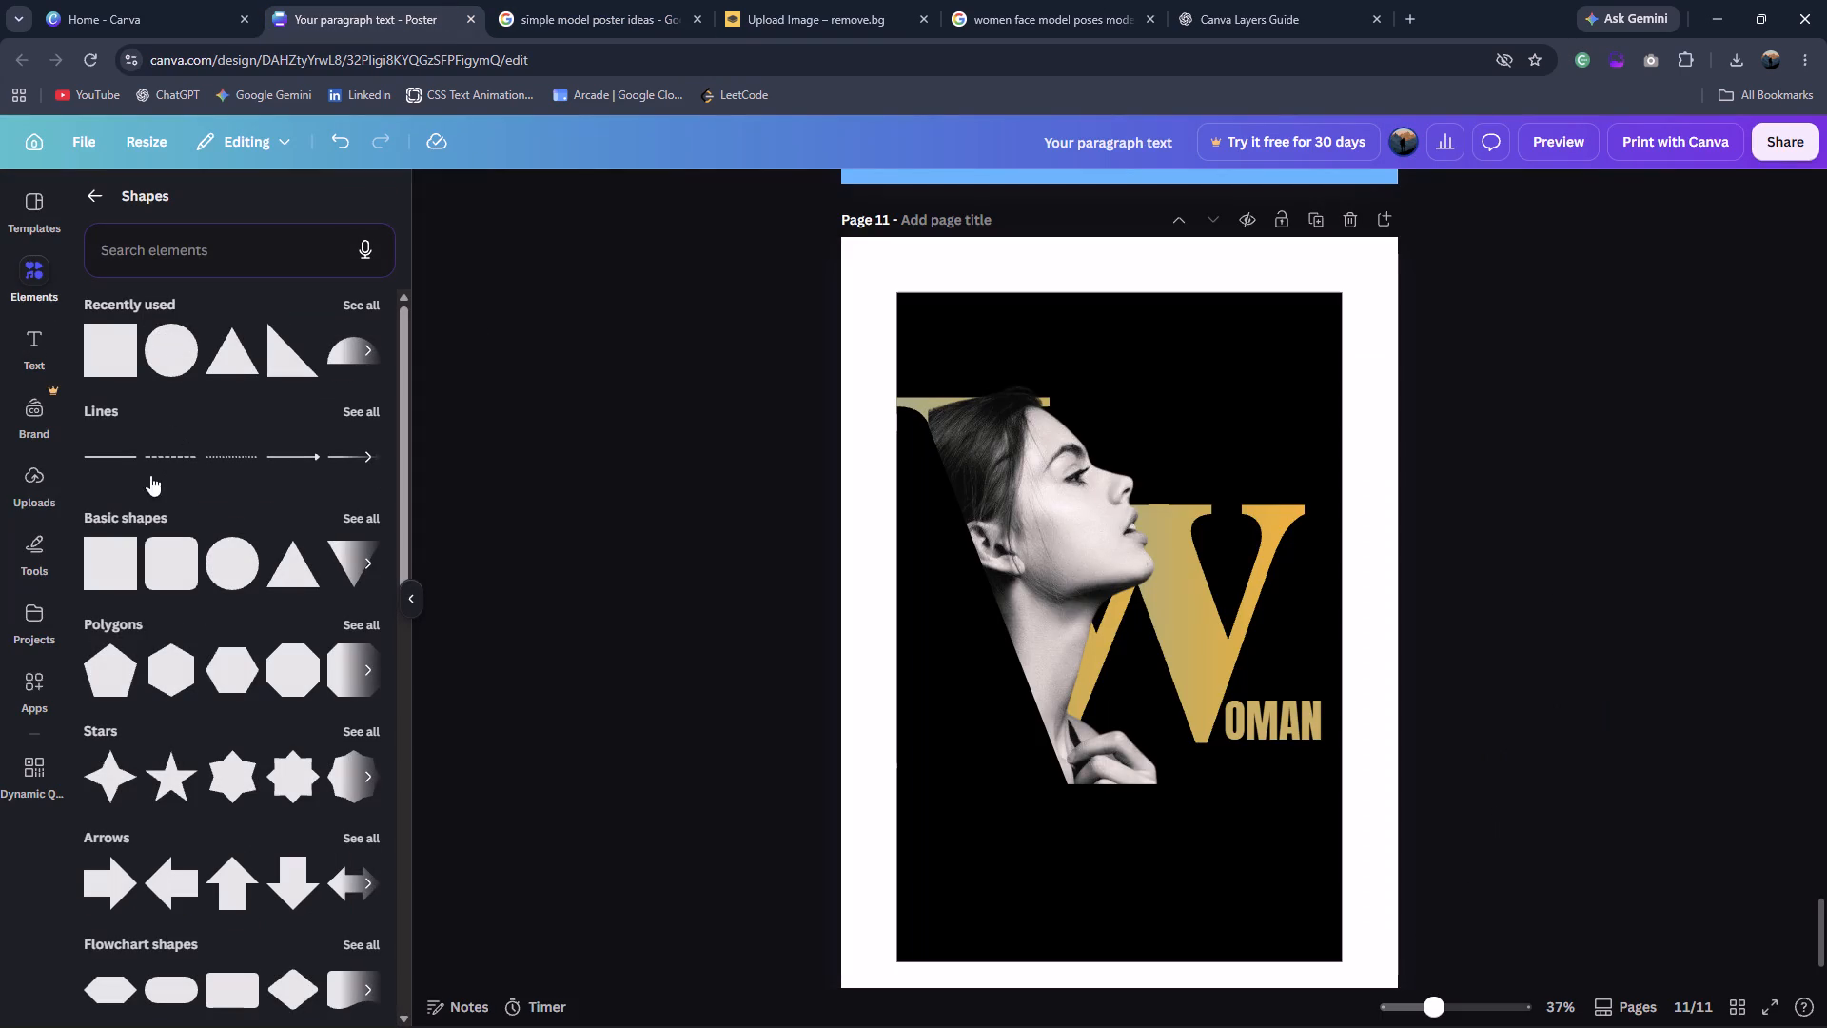
left_click(122, 460)
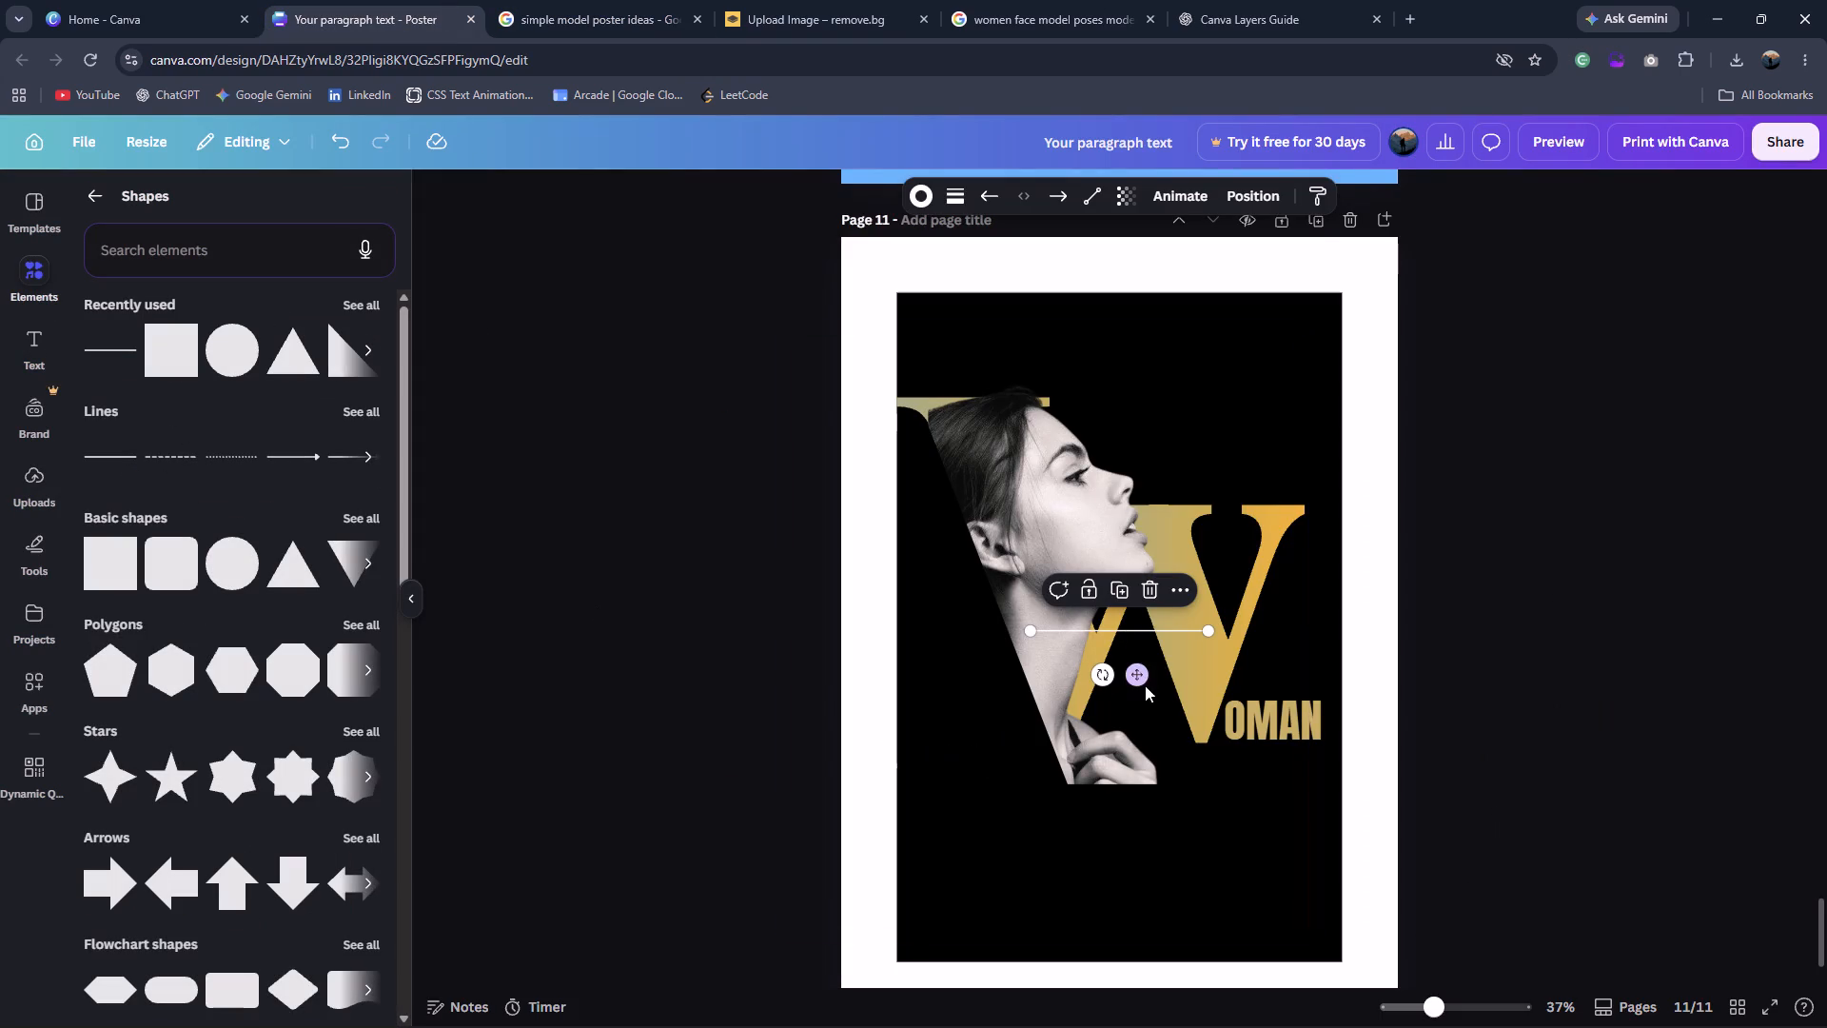
left_click_drag(1144, 673, 1037, 966)
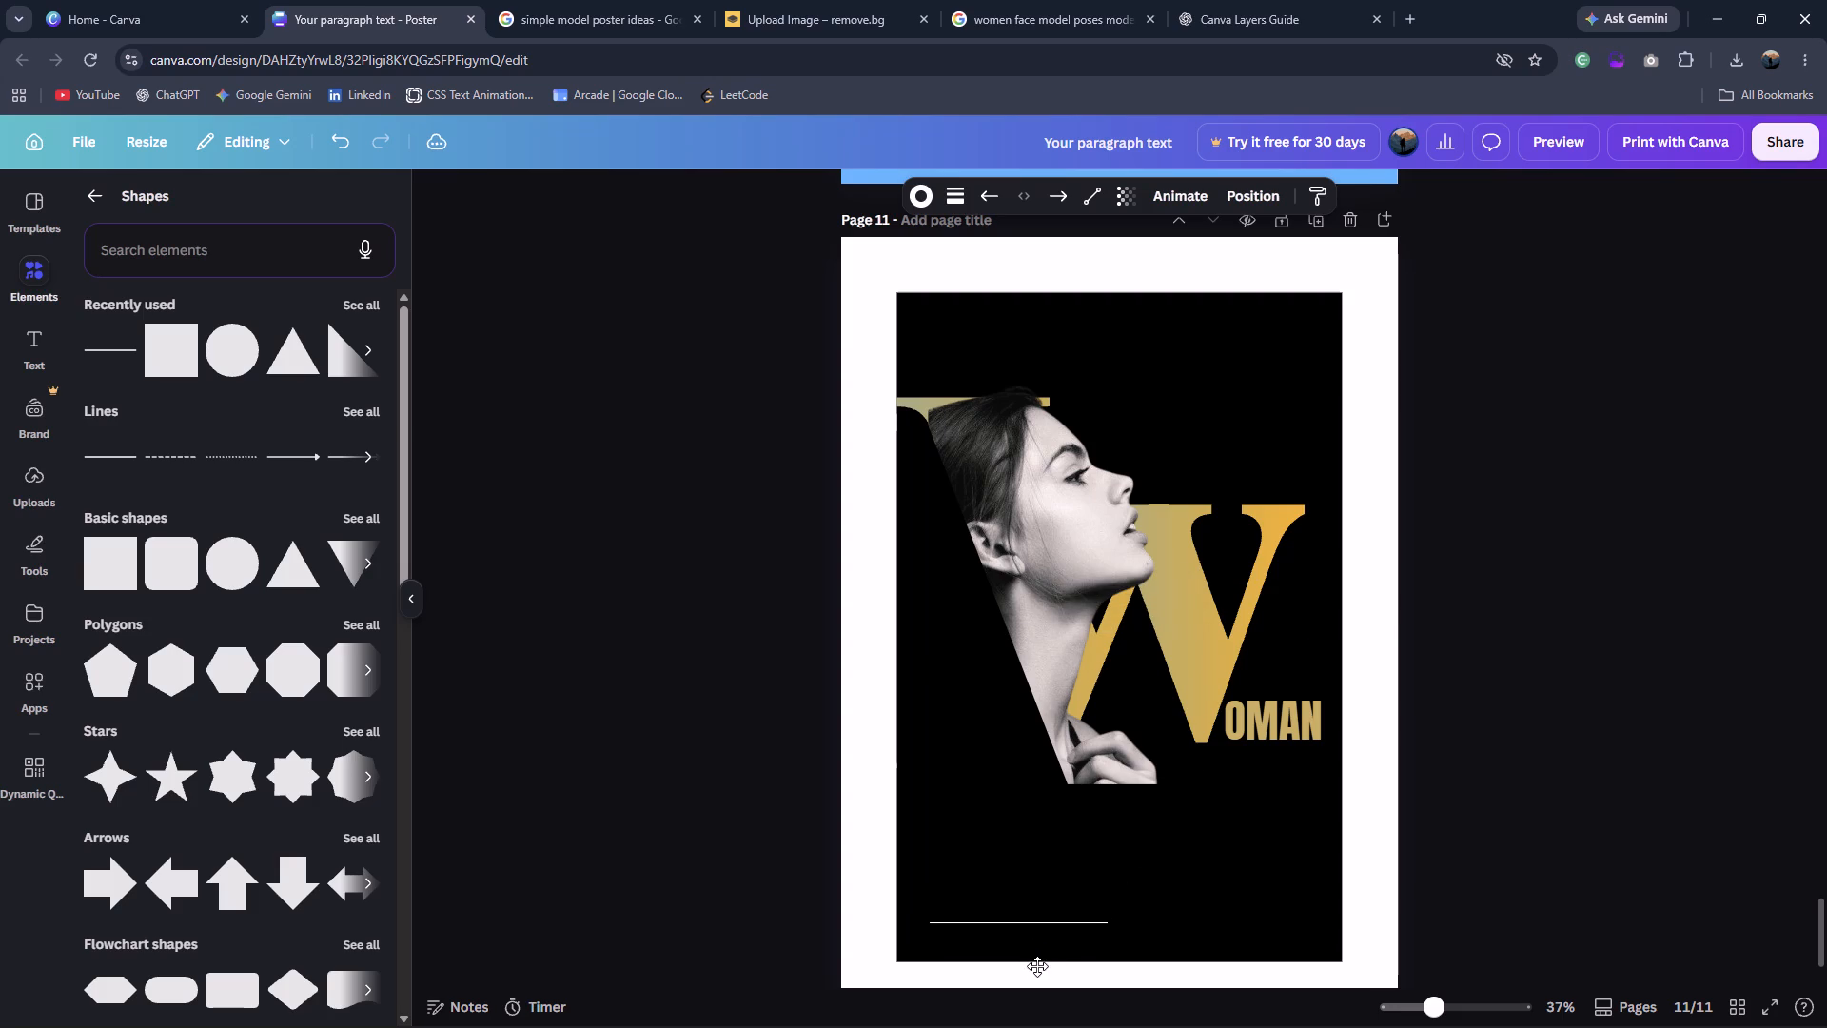
left_click_drag(1037, 966, 1029, 970)
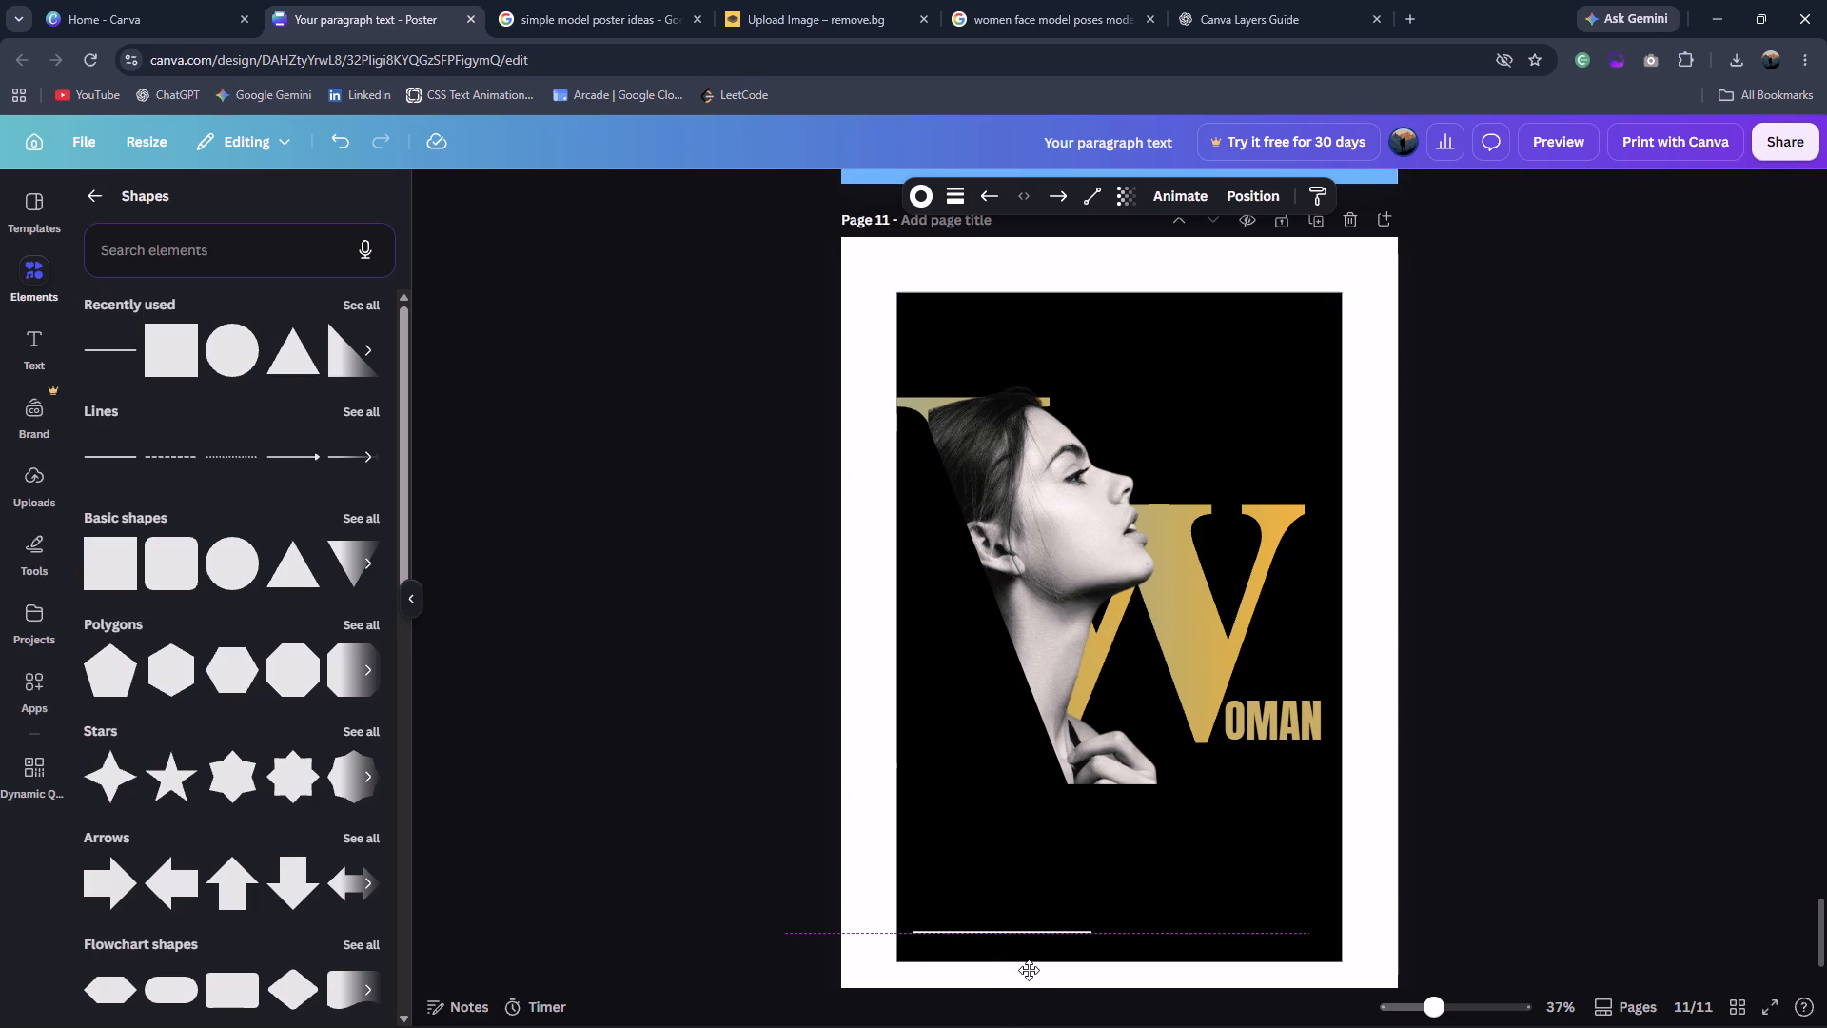
left_click_drag(1094, 933, 1051, 937)
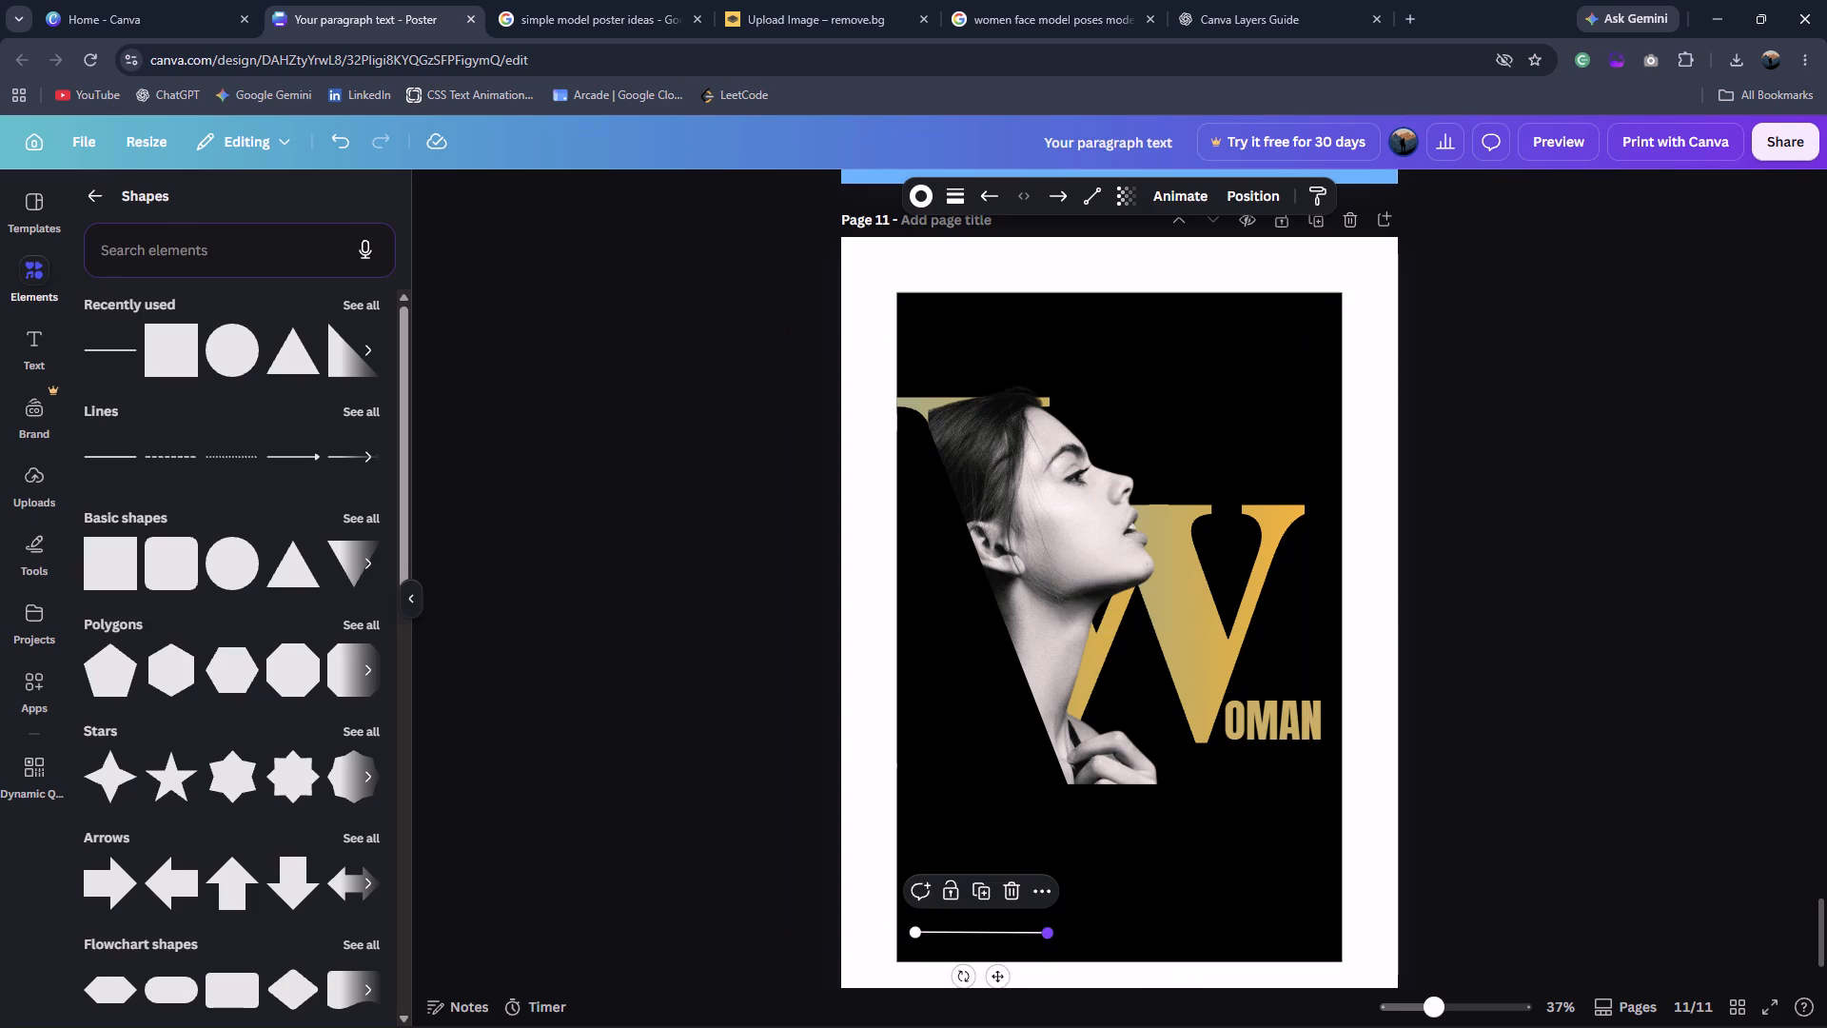
left_click_drag(1048, 933, 1065, 938)
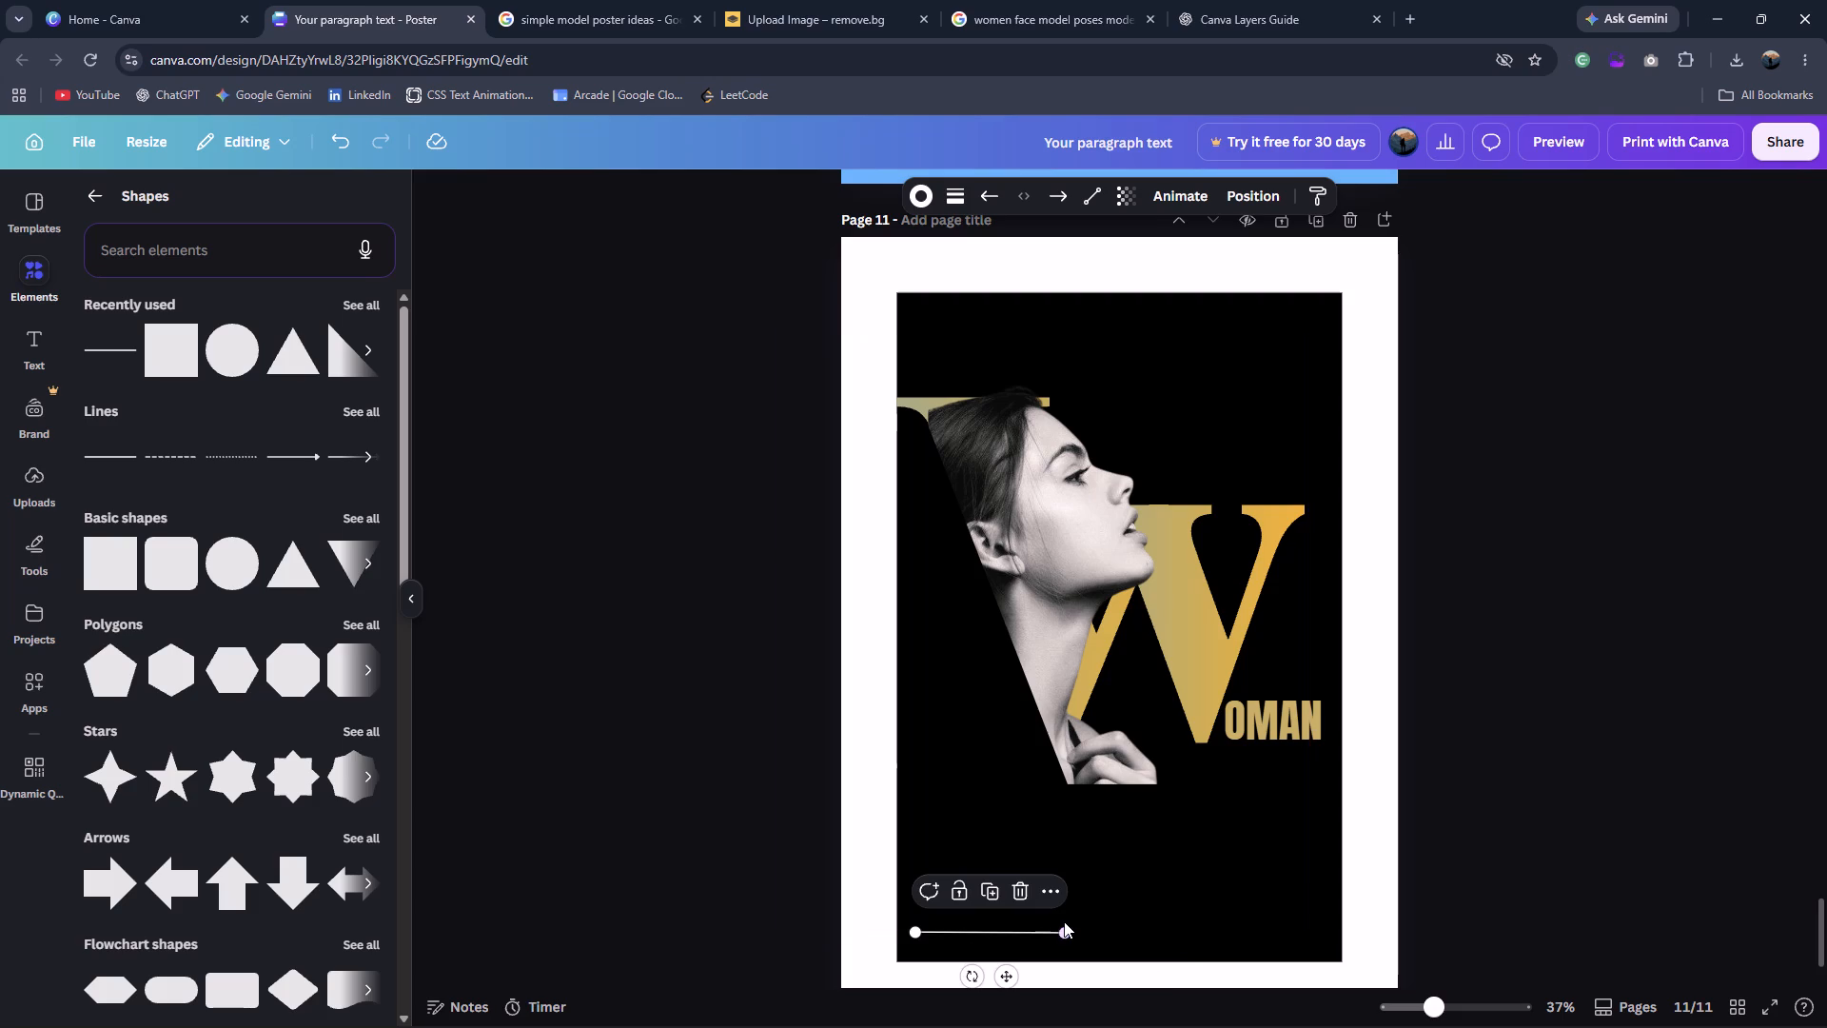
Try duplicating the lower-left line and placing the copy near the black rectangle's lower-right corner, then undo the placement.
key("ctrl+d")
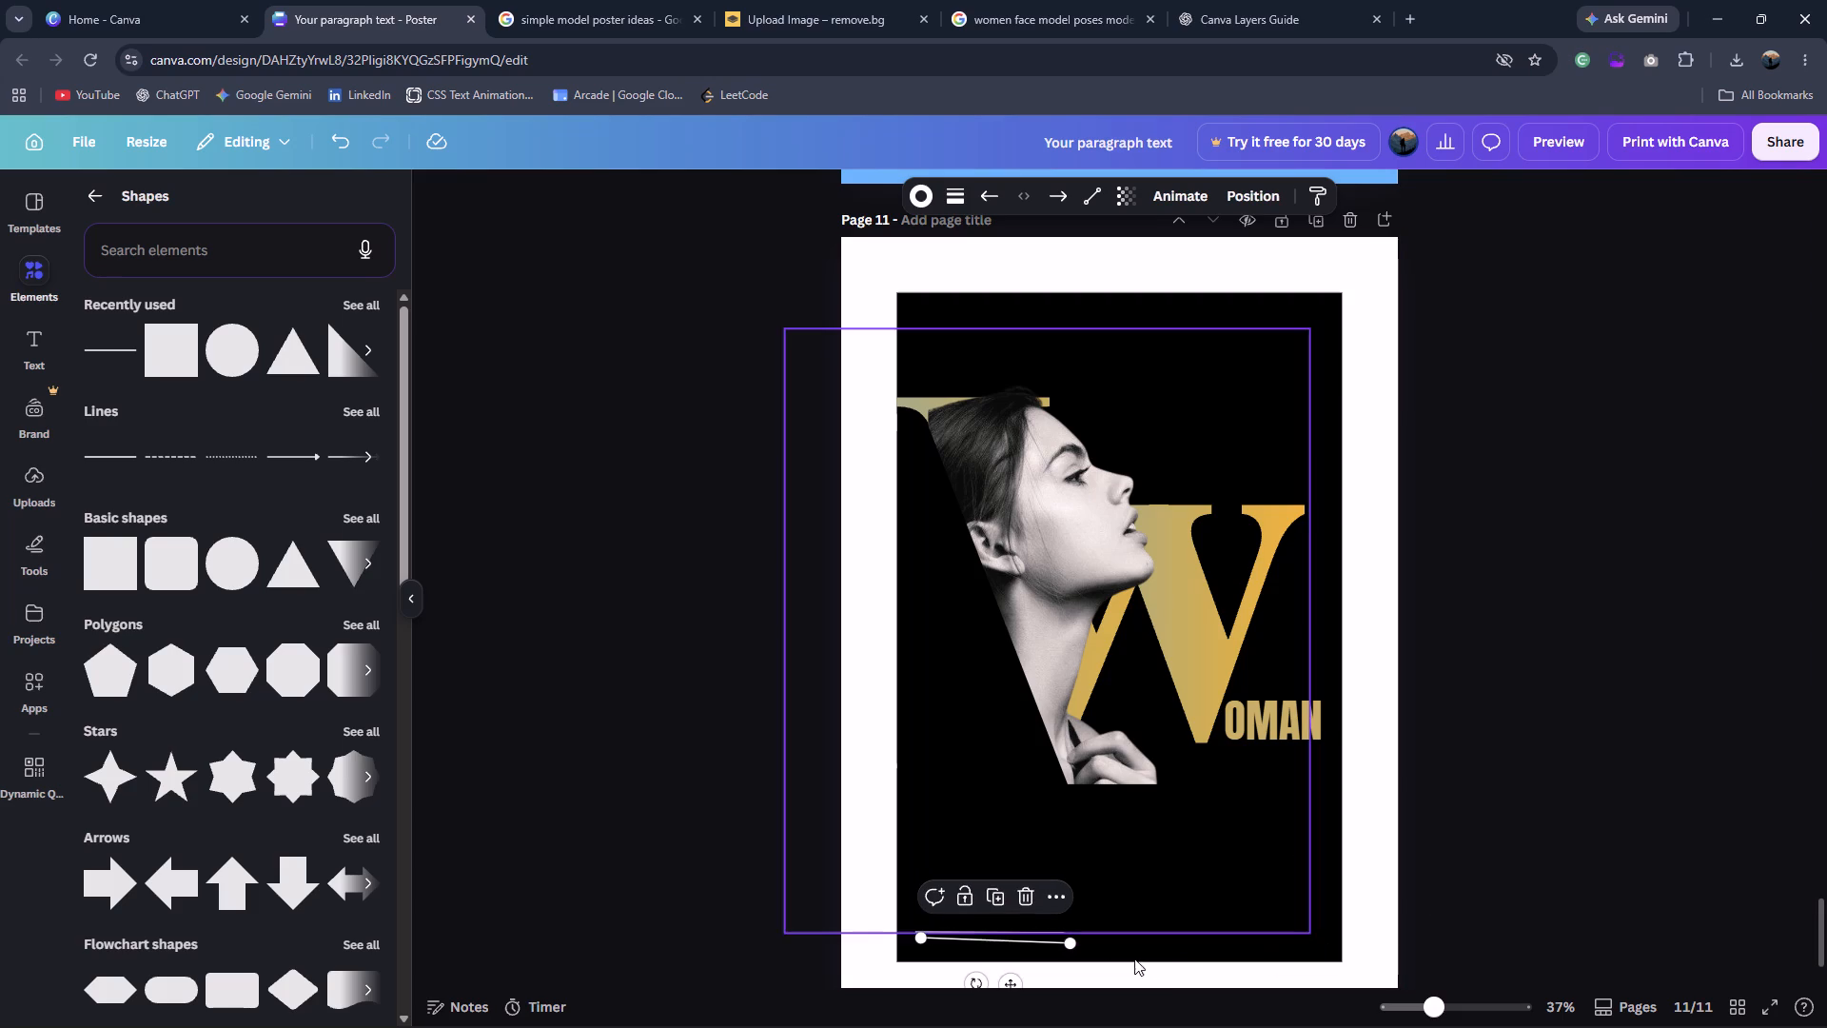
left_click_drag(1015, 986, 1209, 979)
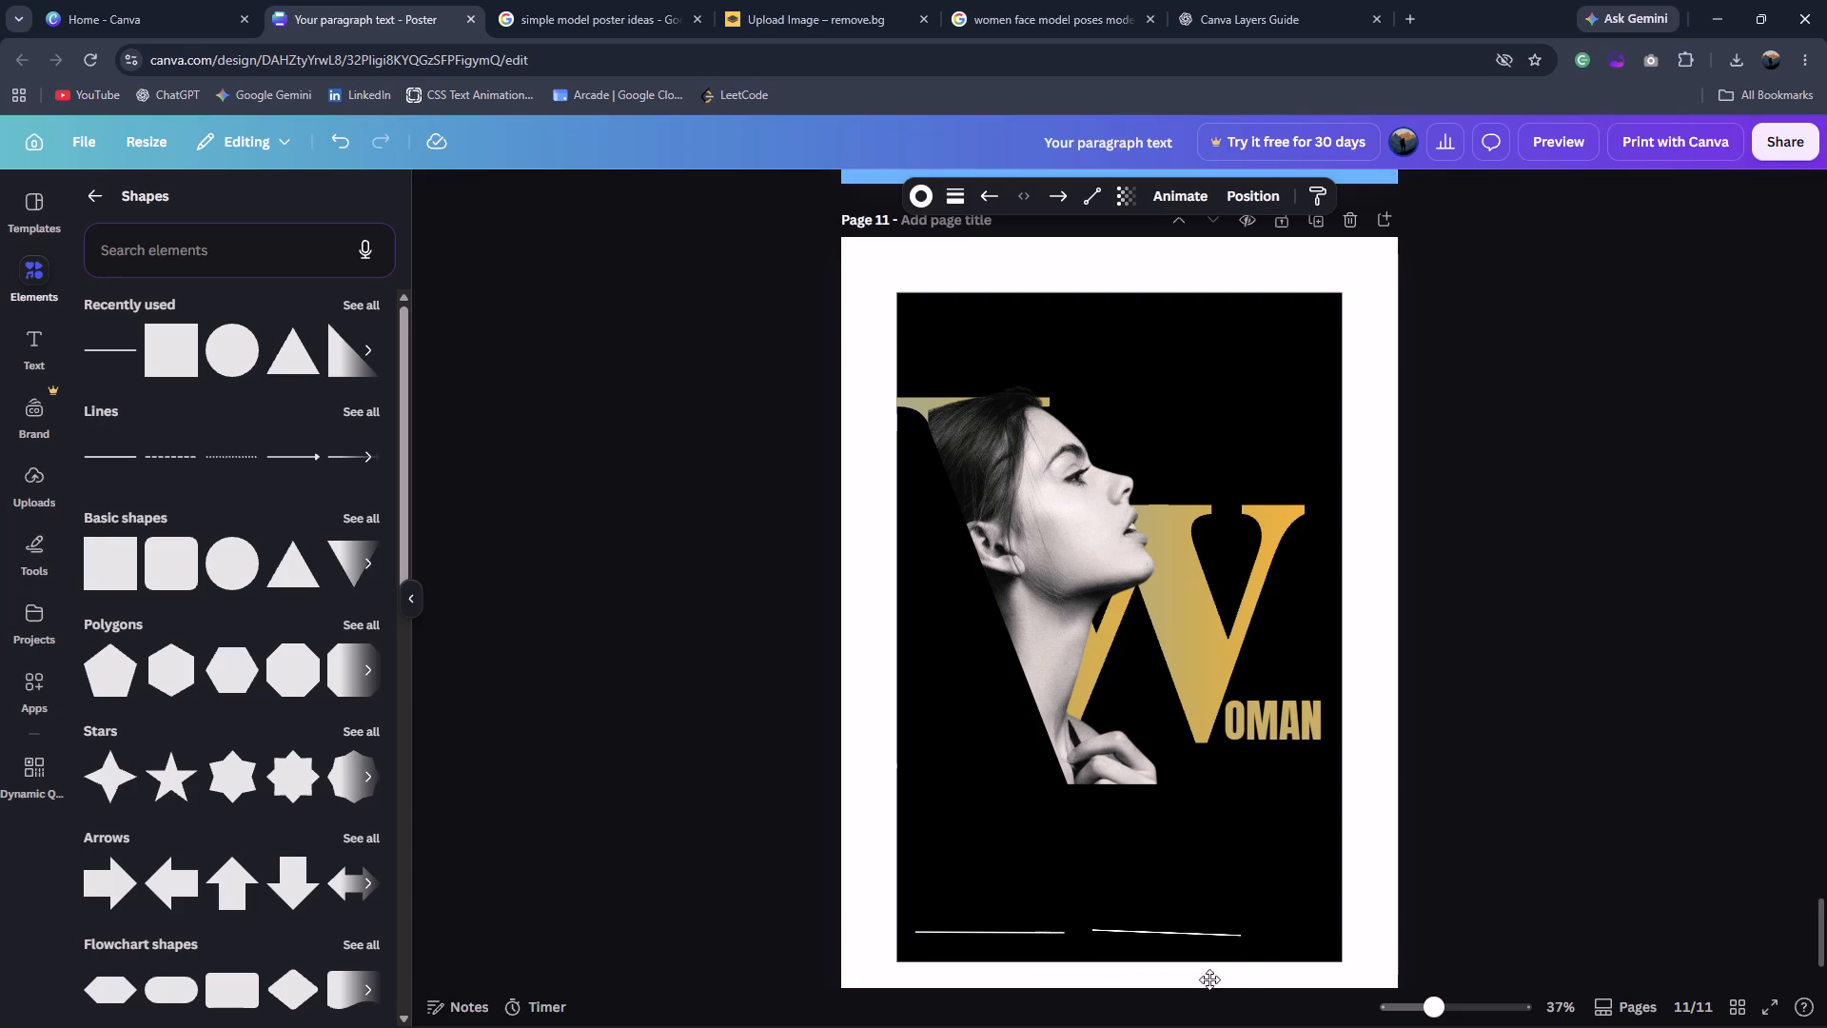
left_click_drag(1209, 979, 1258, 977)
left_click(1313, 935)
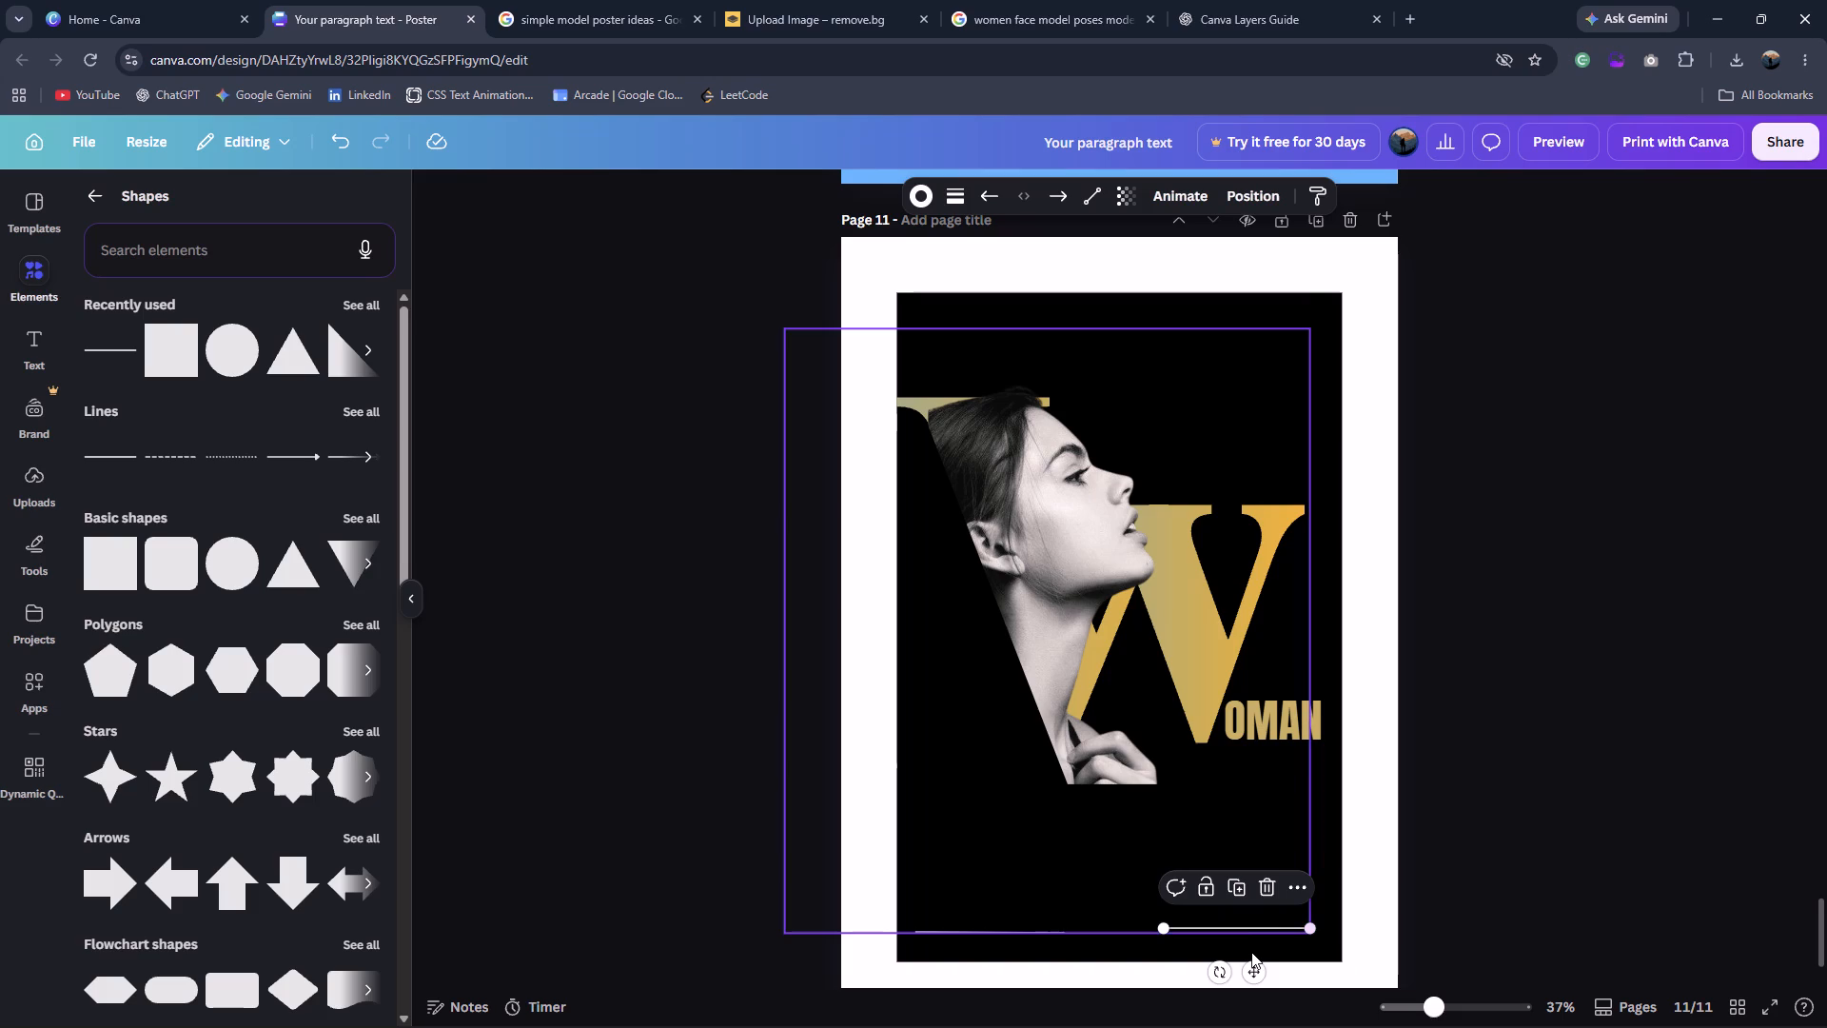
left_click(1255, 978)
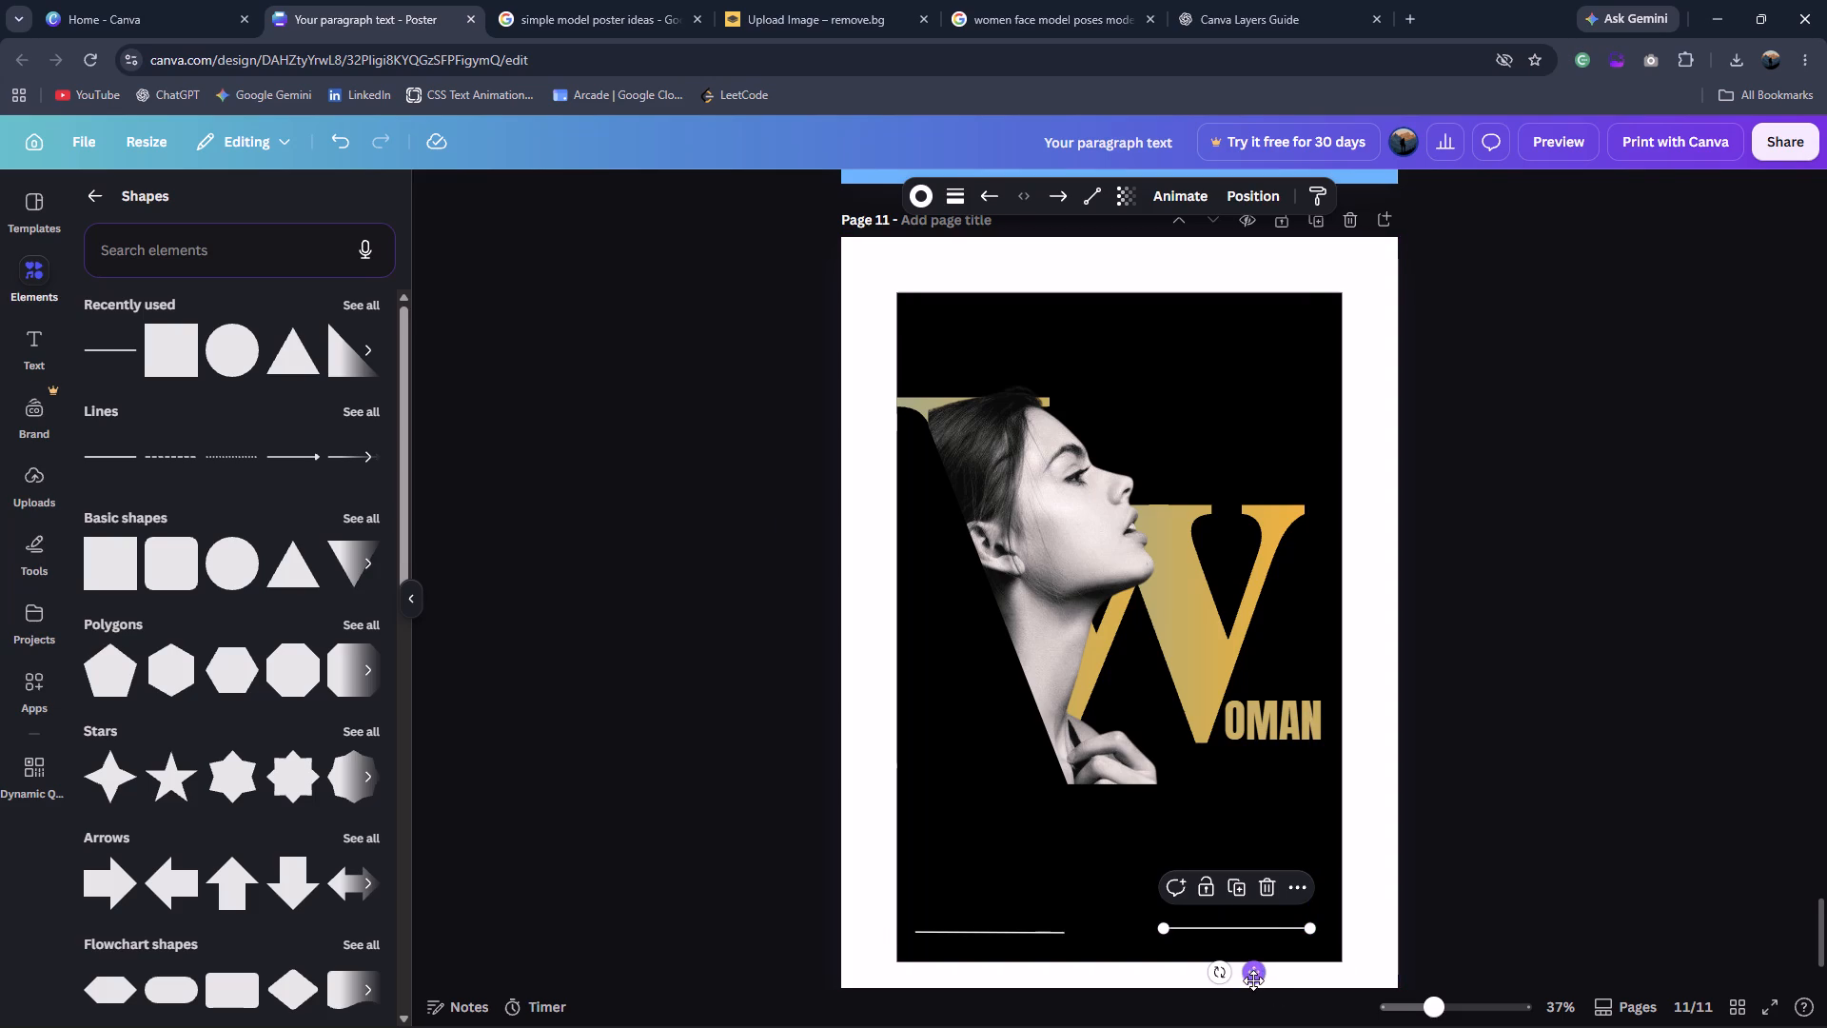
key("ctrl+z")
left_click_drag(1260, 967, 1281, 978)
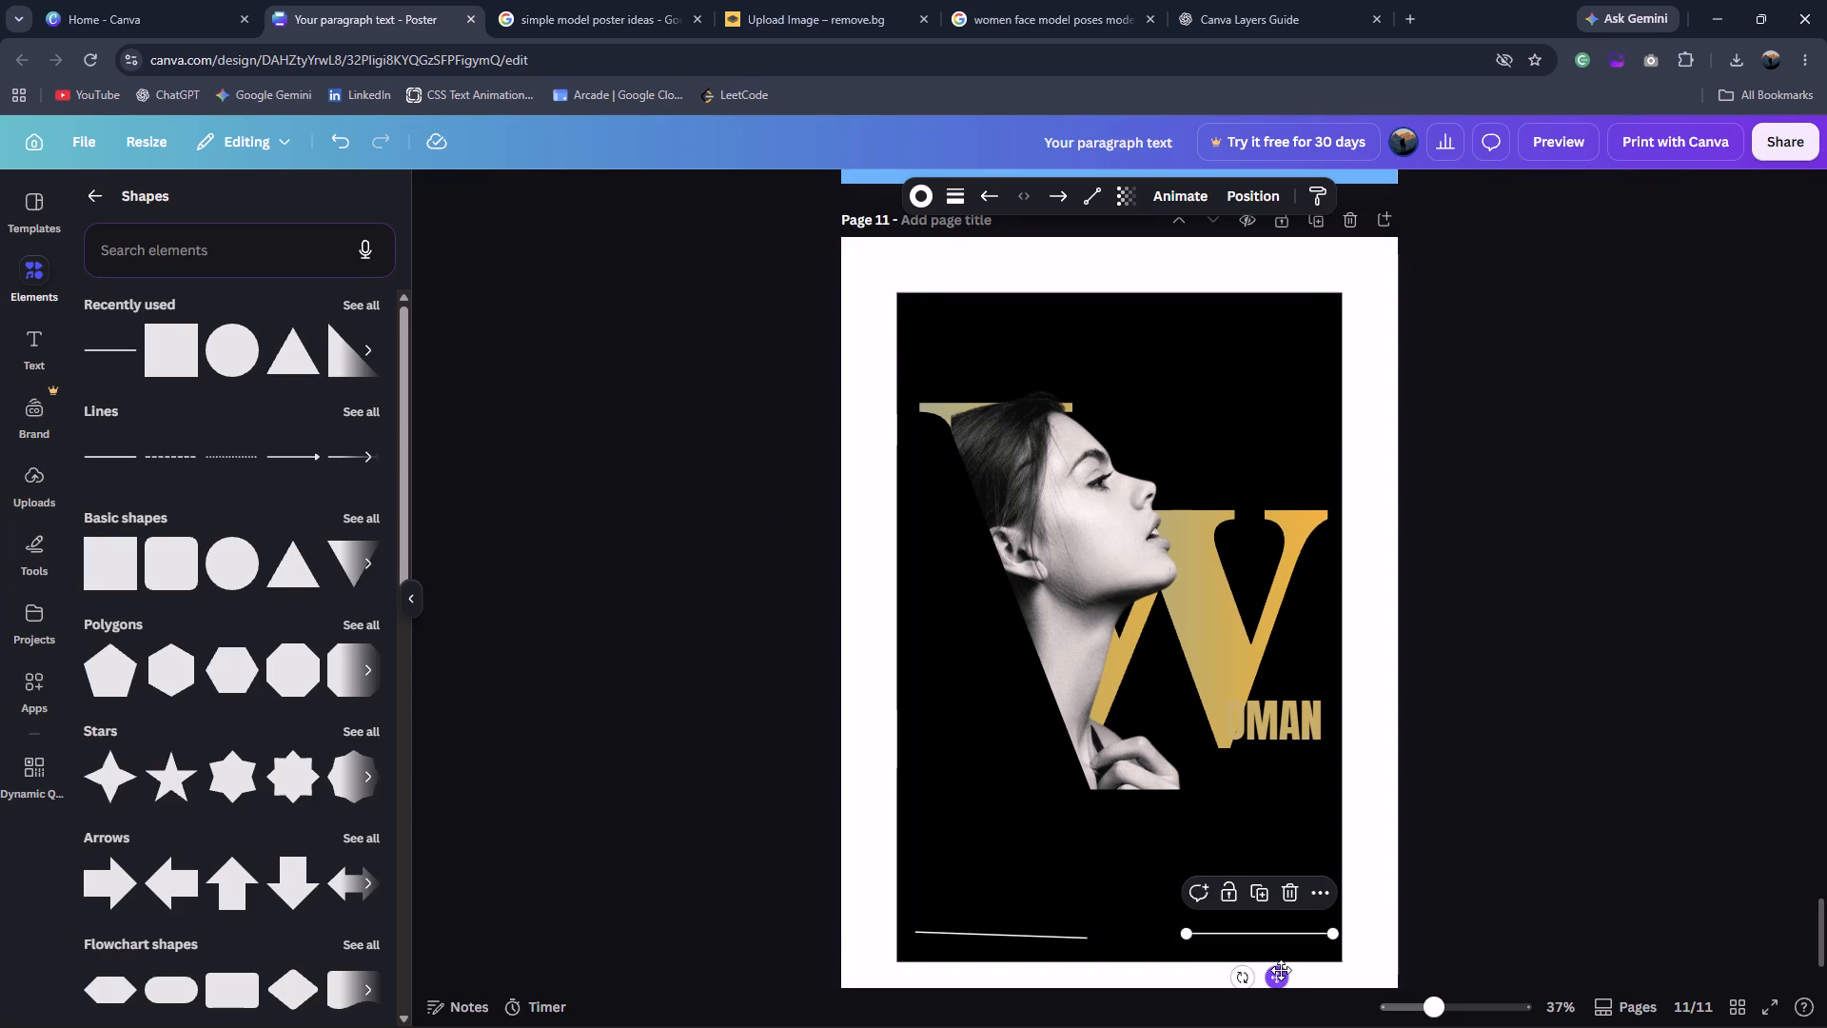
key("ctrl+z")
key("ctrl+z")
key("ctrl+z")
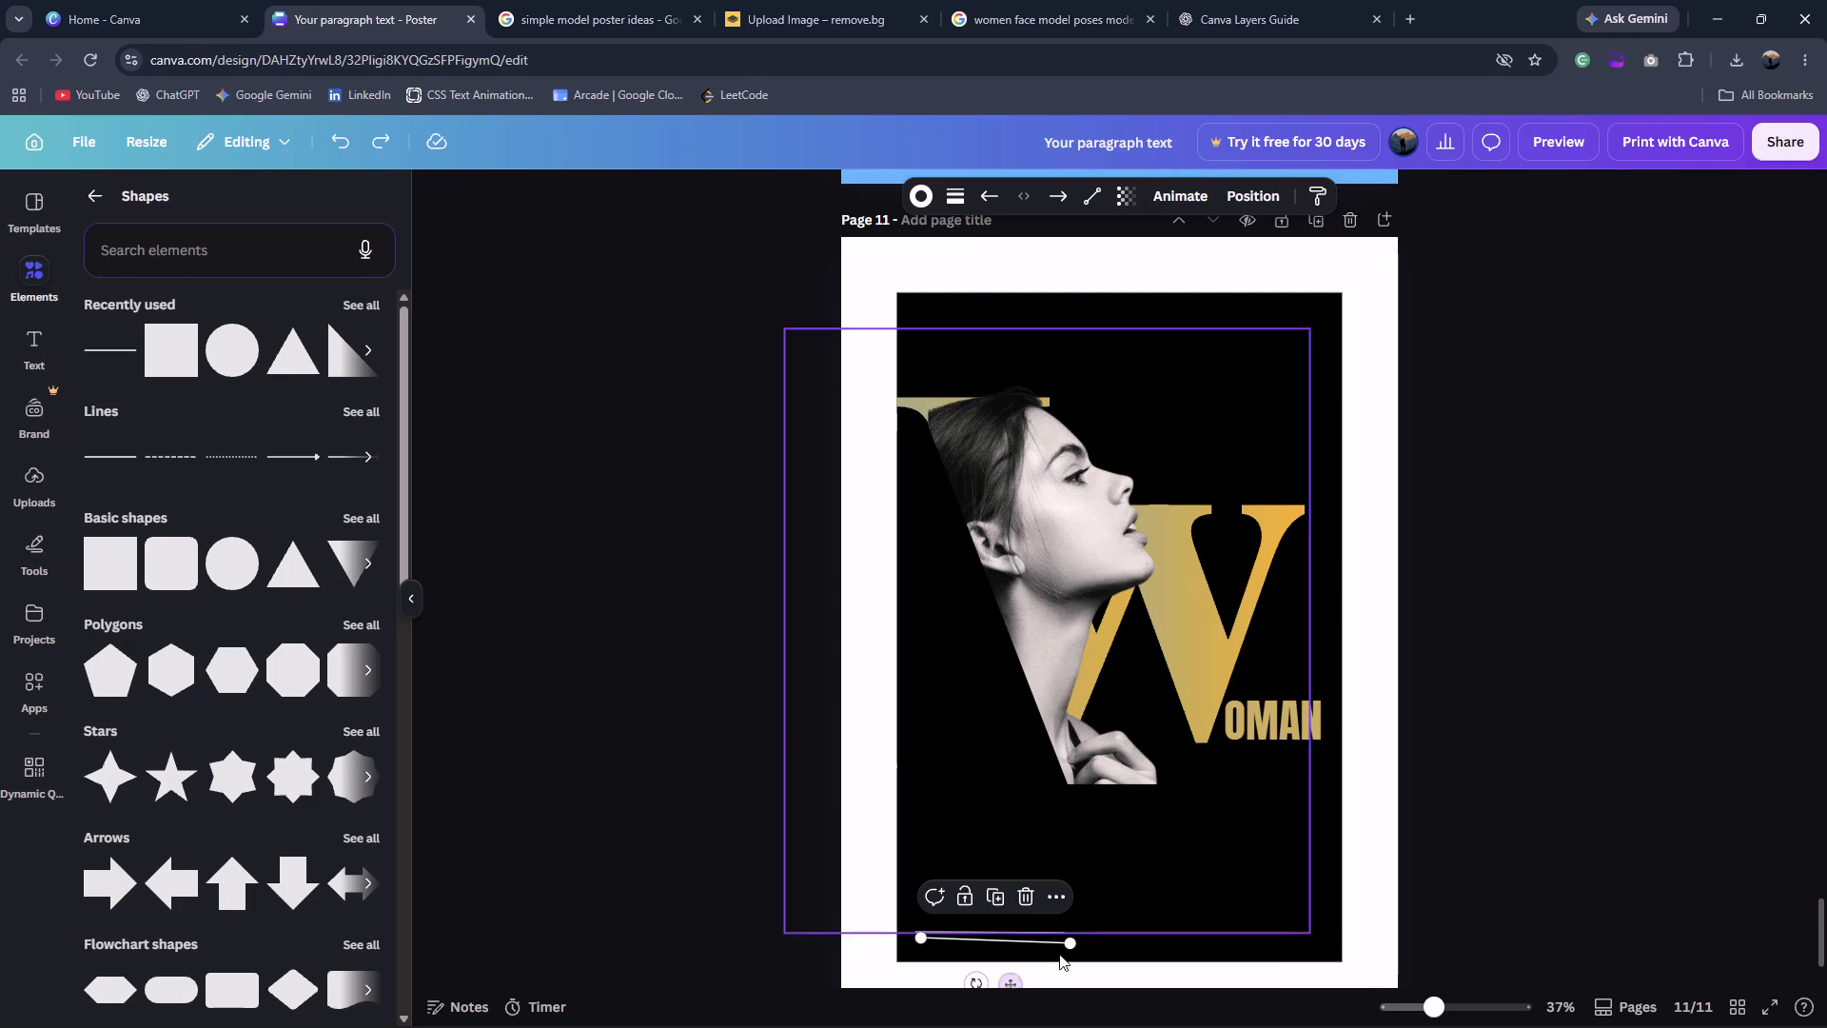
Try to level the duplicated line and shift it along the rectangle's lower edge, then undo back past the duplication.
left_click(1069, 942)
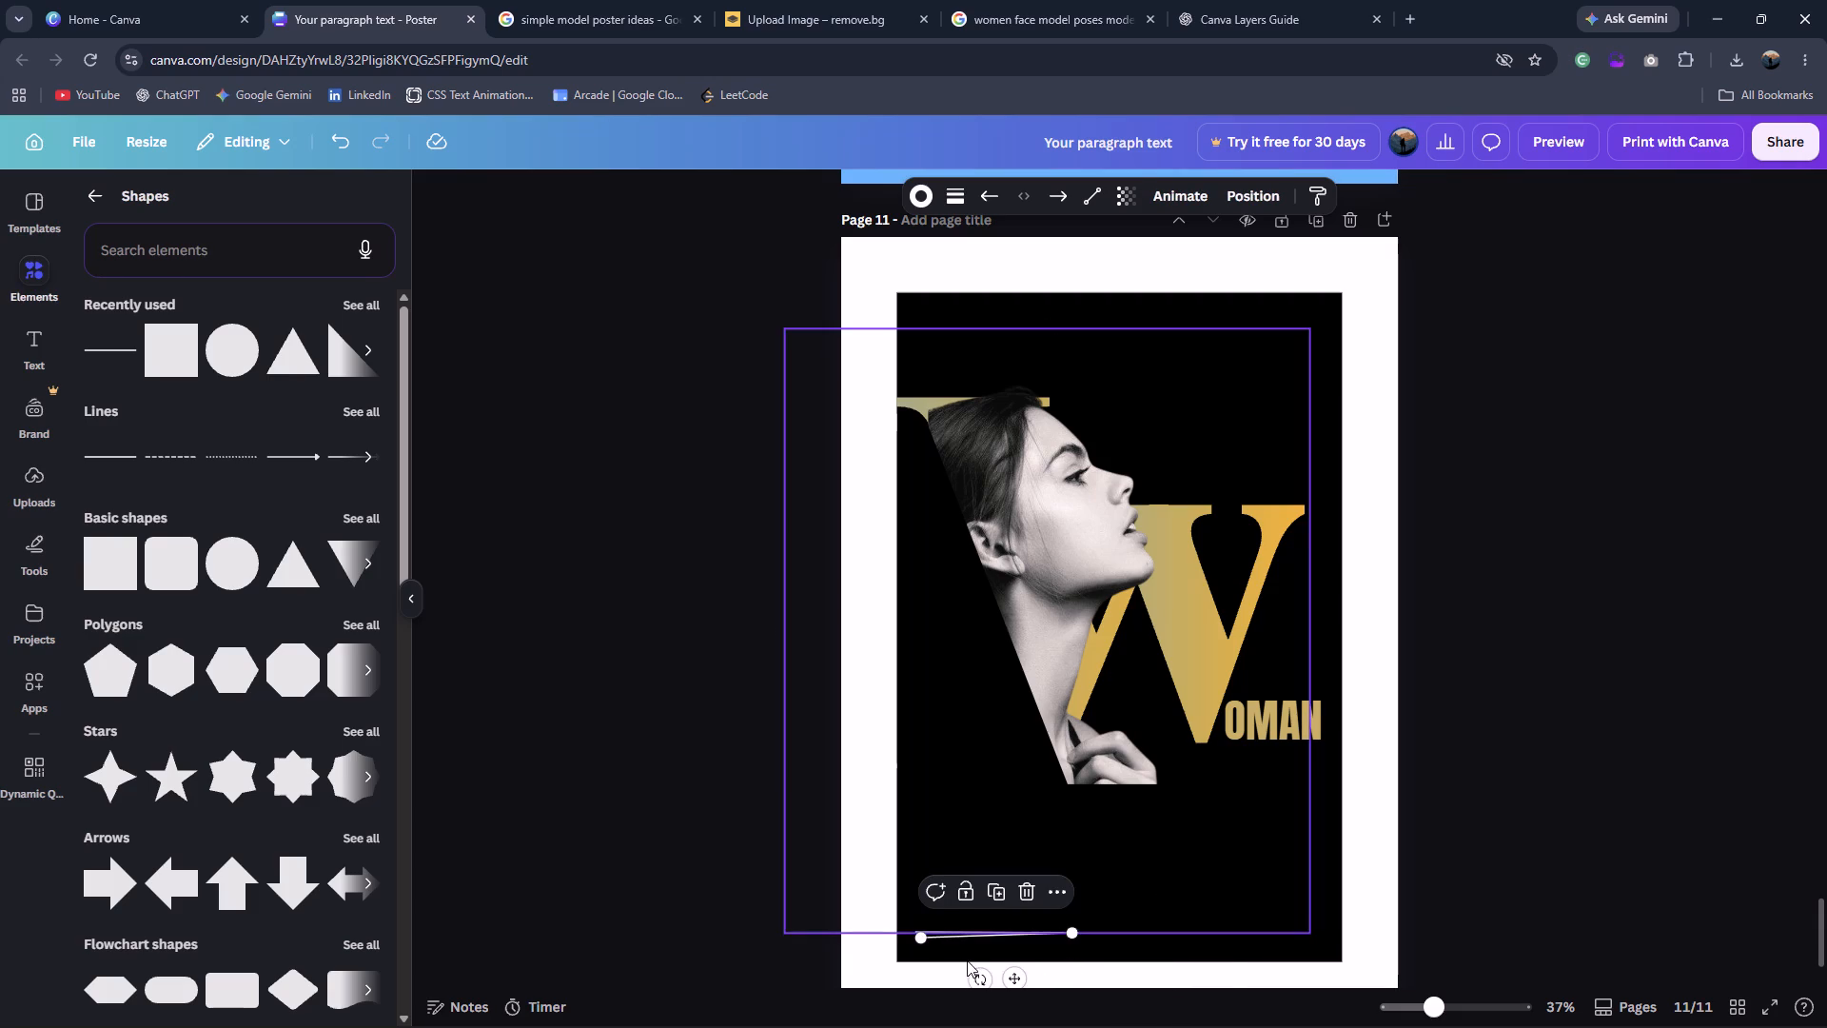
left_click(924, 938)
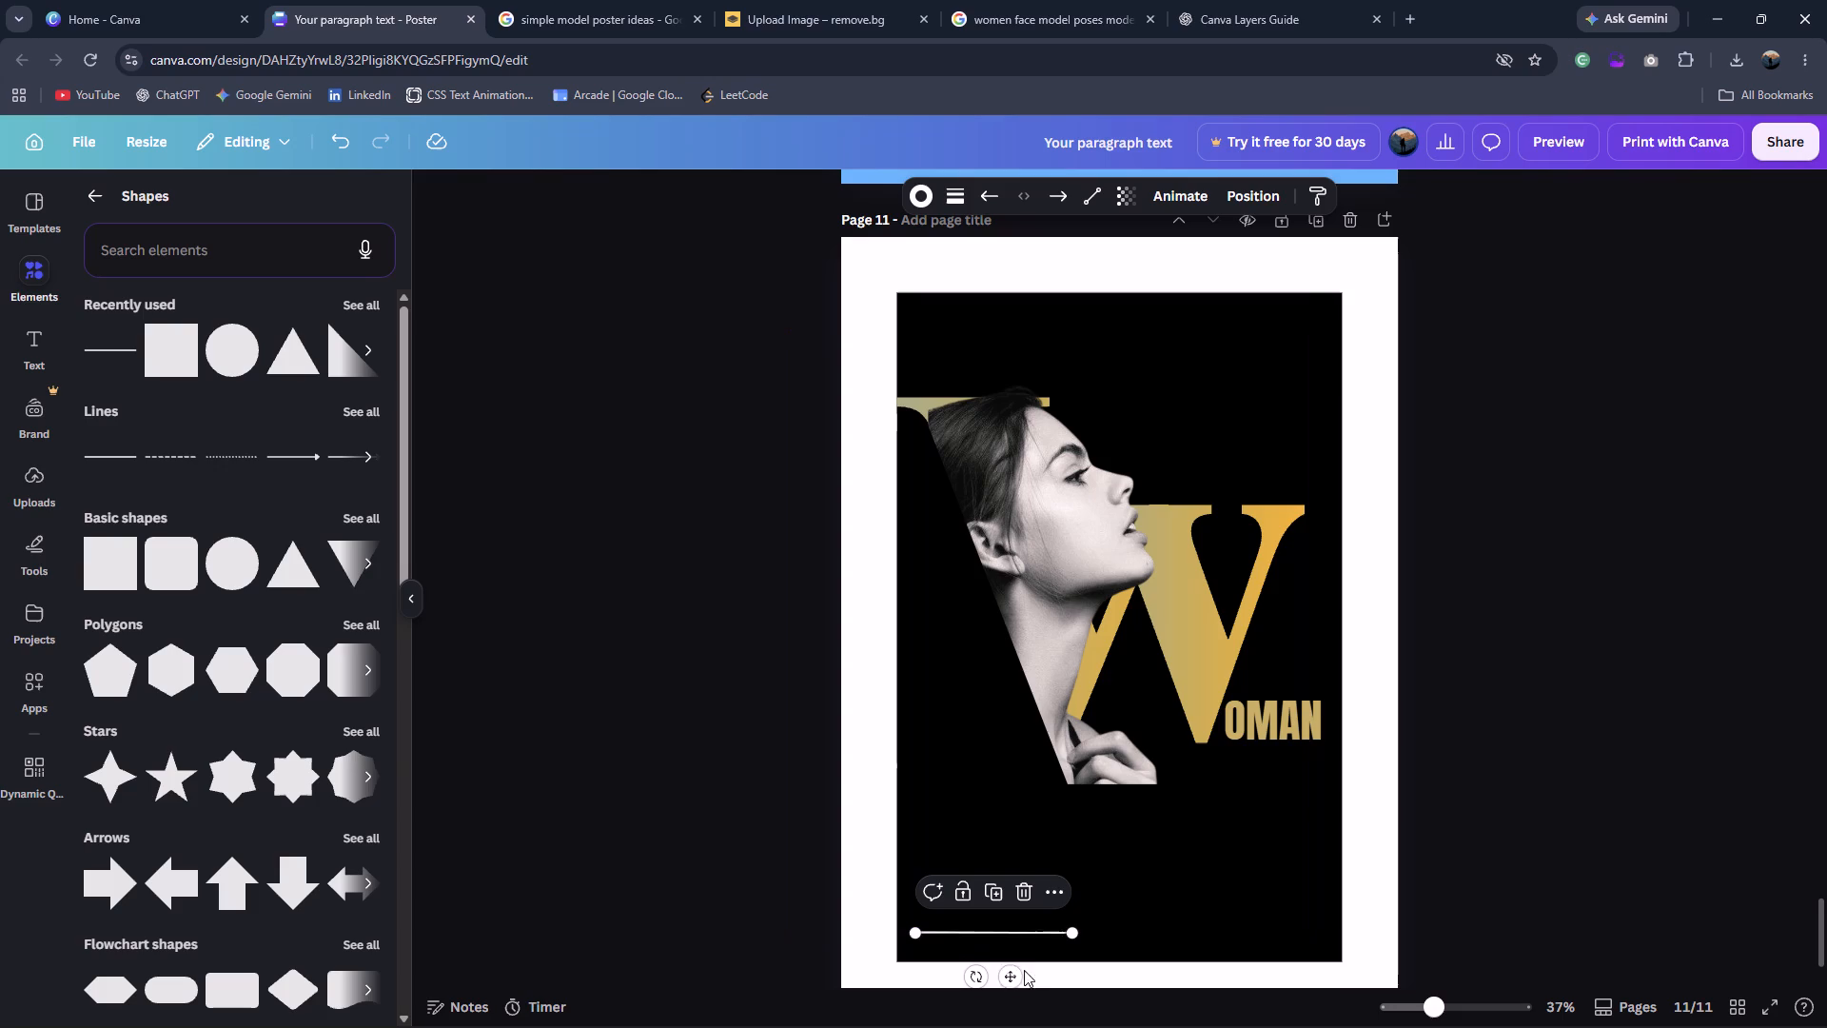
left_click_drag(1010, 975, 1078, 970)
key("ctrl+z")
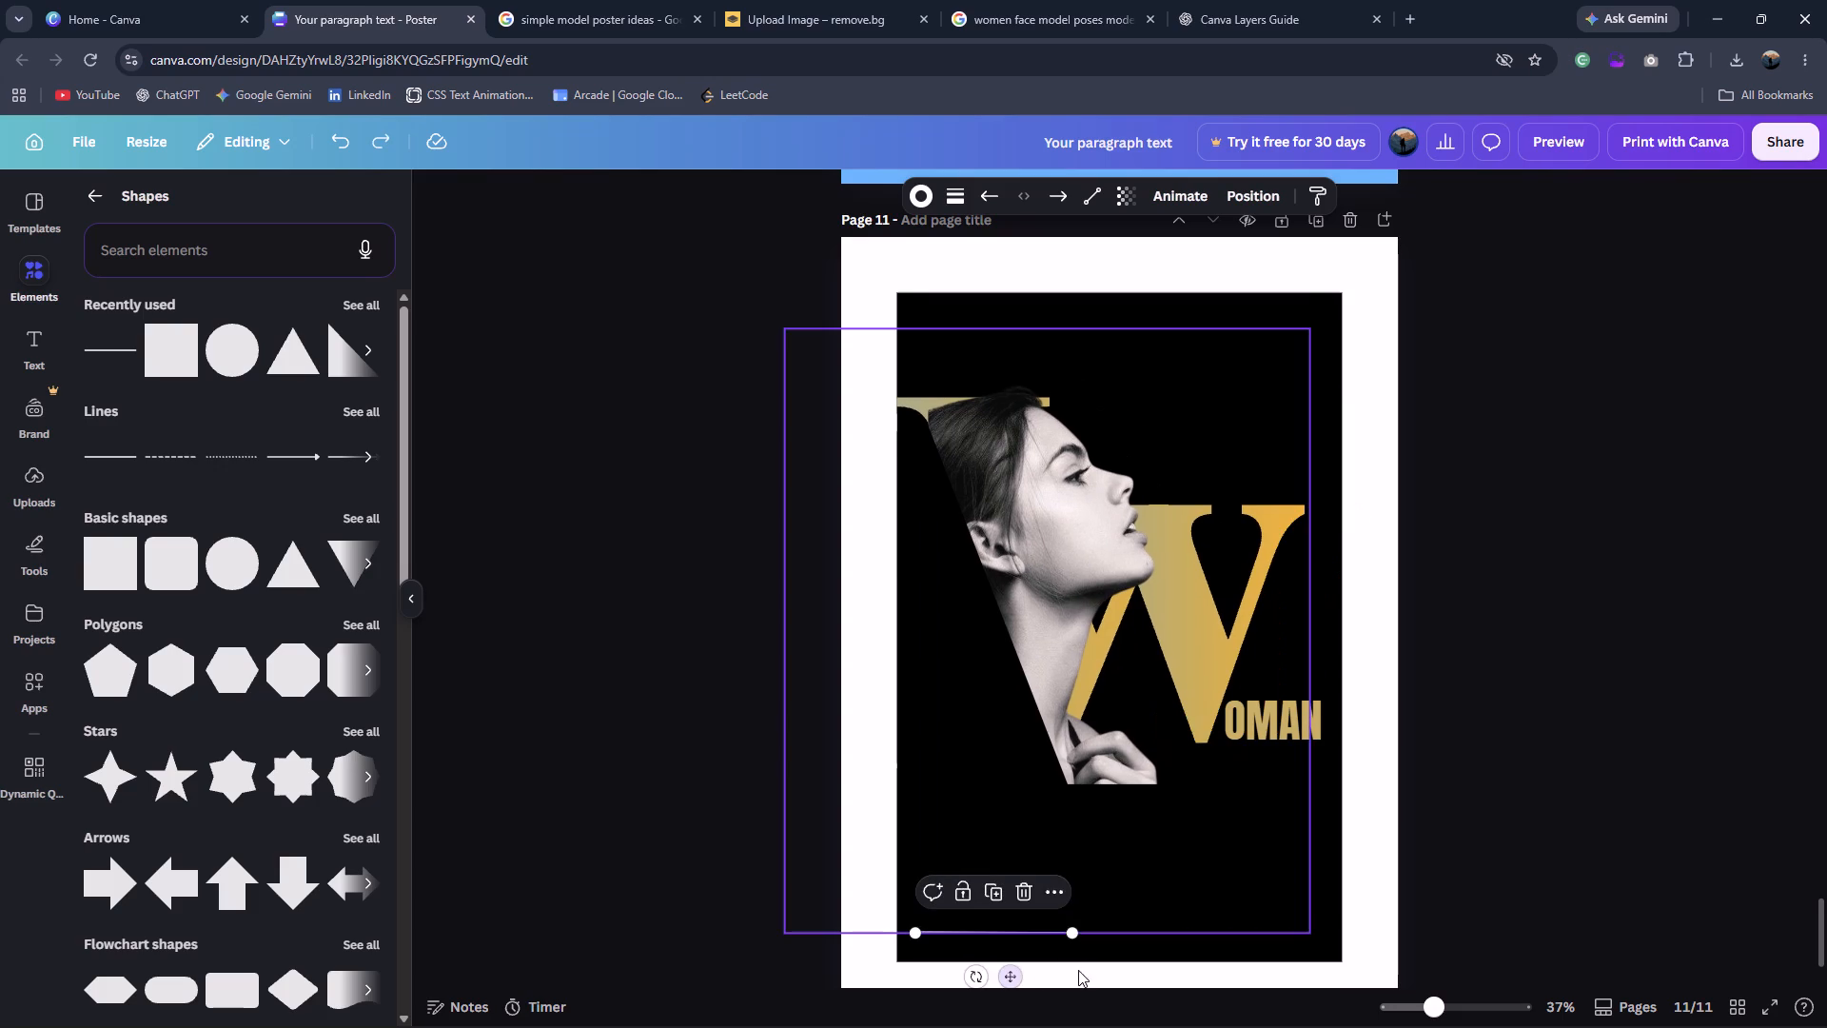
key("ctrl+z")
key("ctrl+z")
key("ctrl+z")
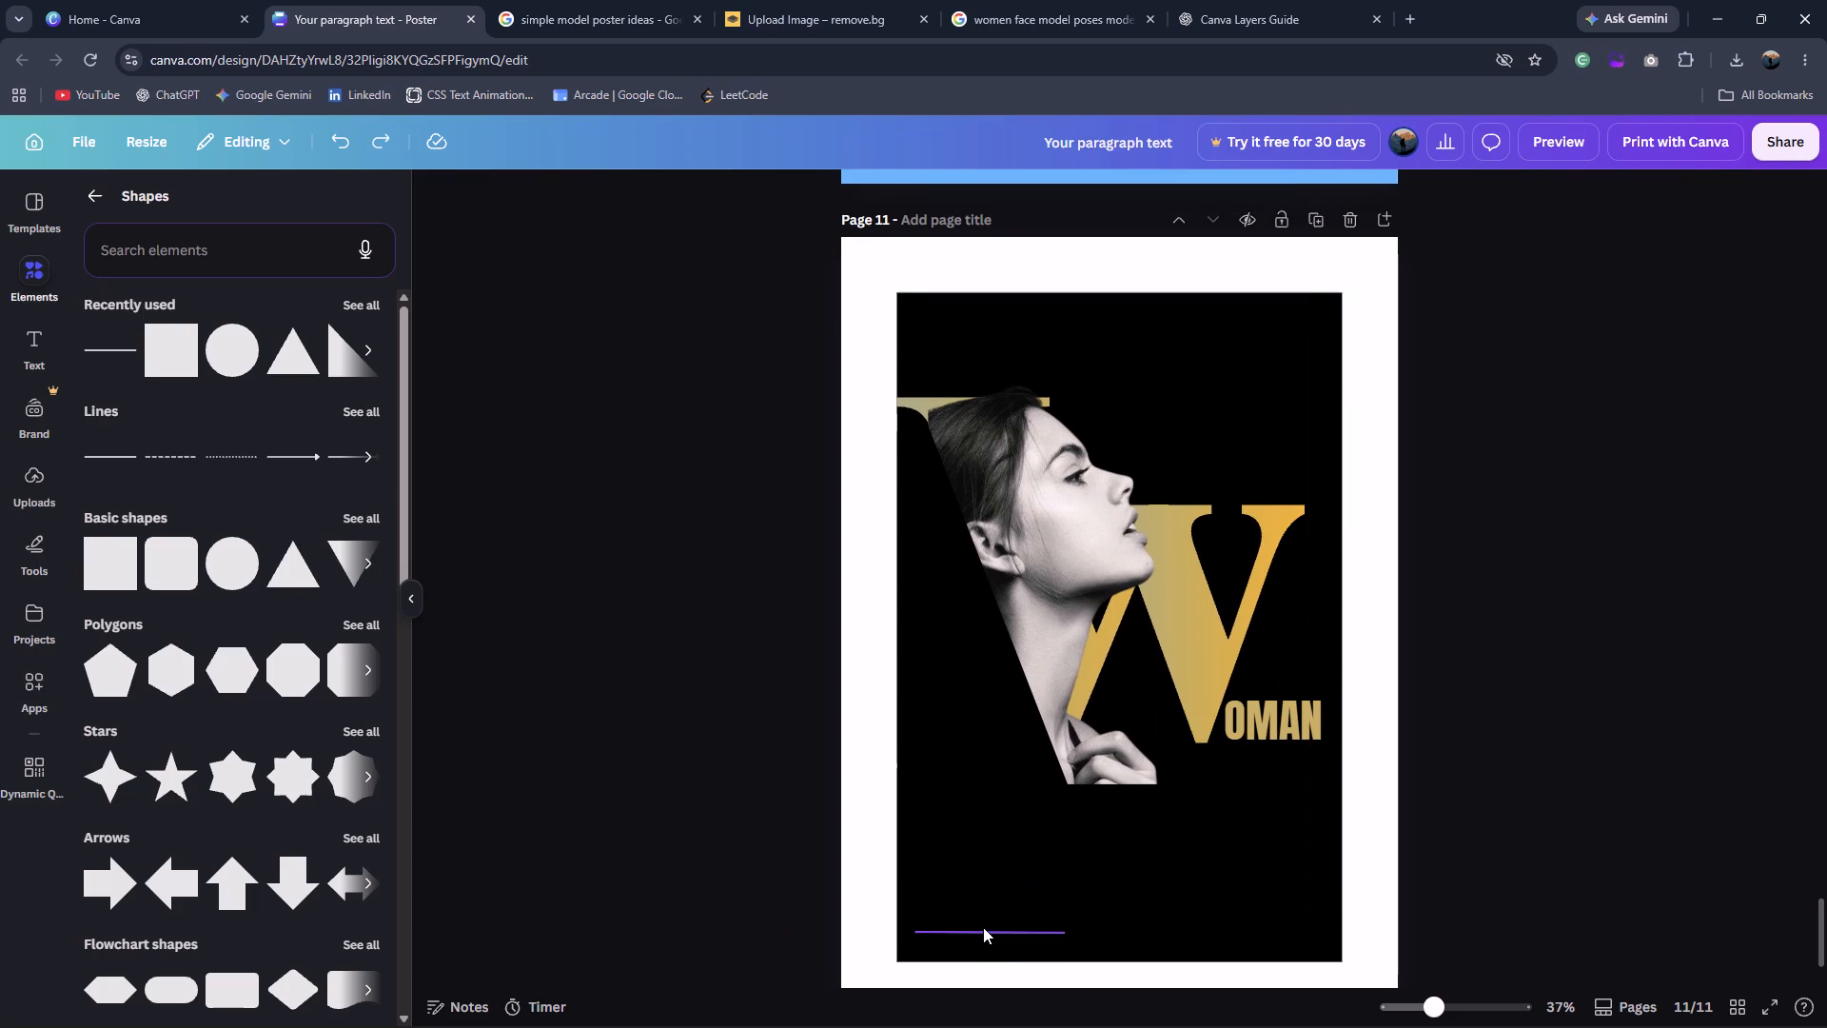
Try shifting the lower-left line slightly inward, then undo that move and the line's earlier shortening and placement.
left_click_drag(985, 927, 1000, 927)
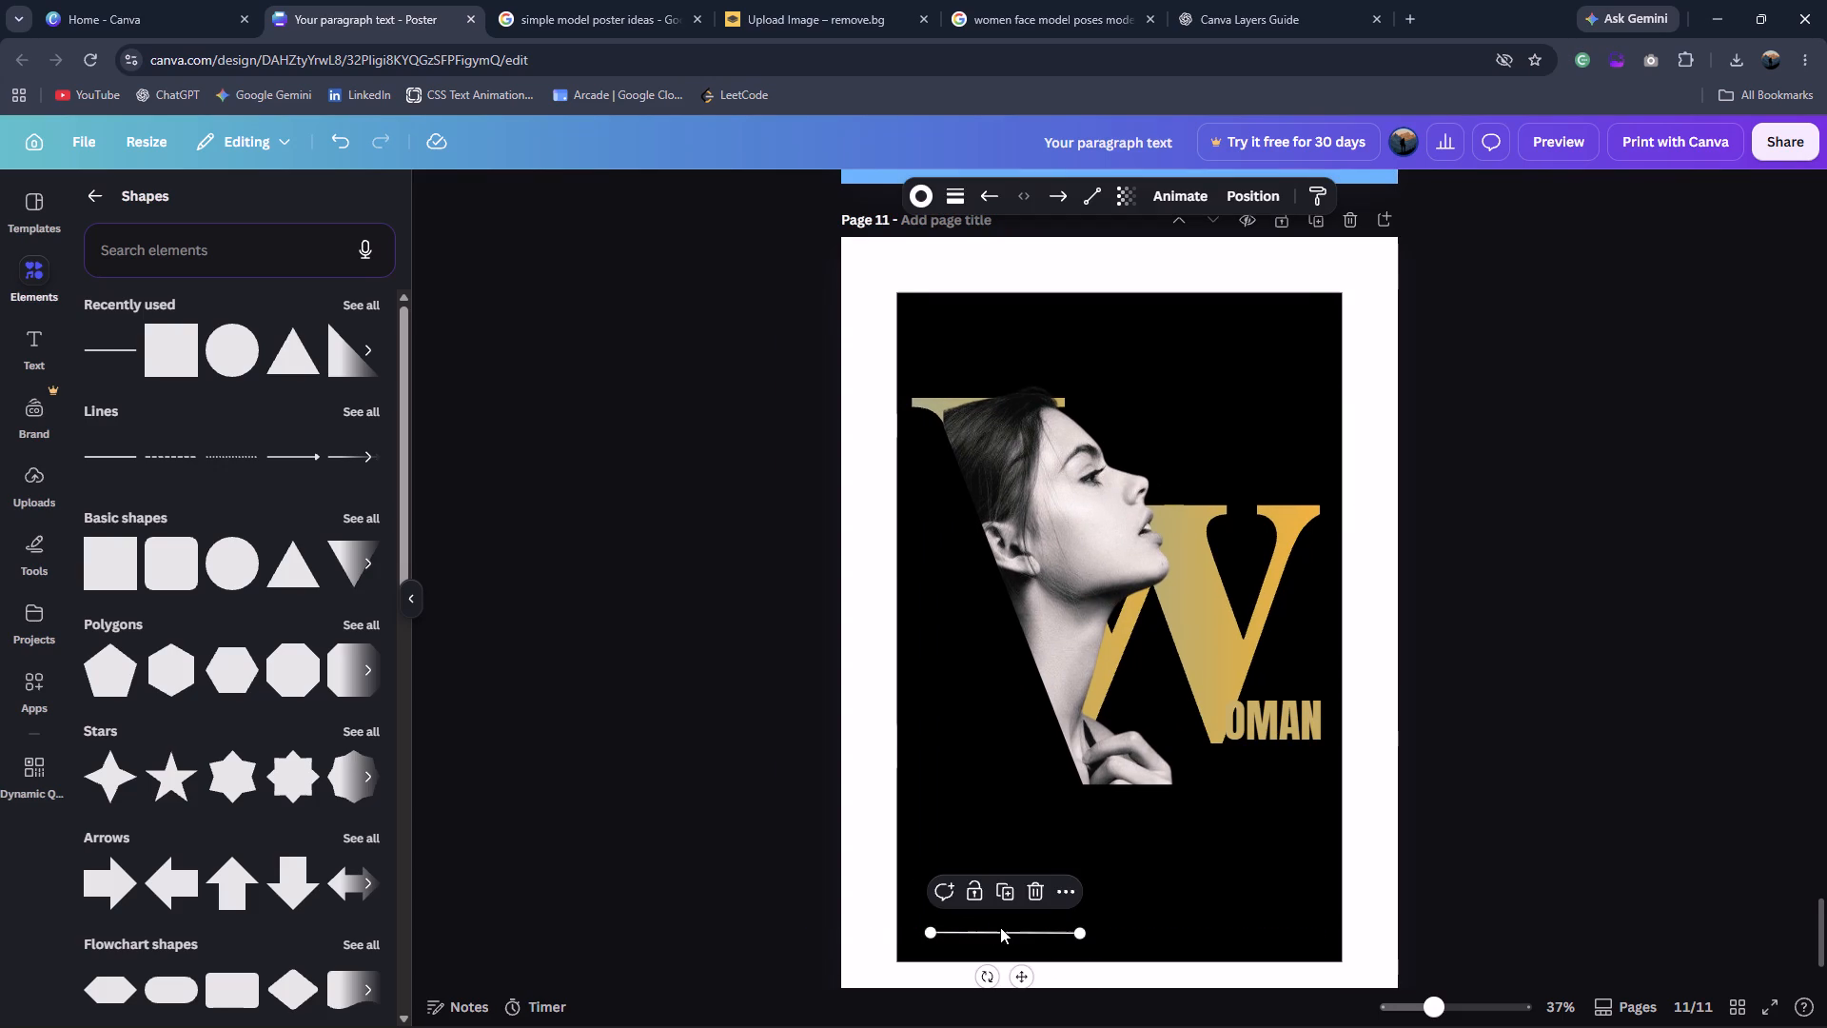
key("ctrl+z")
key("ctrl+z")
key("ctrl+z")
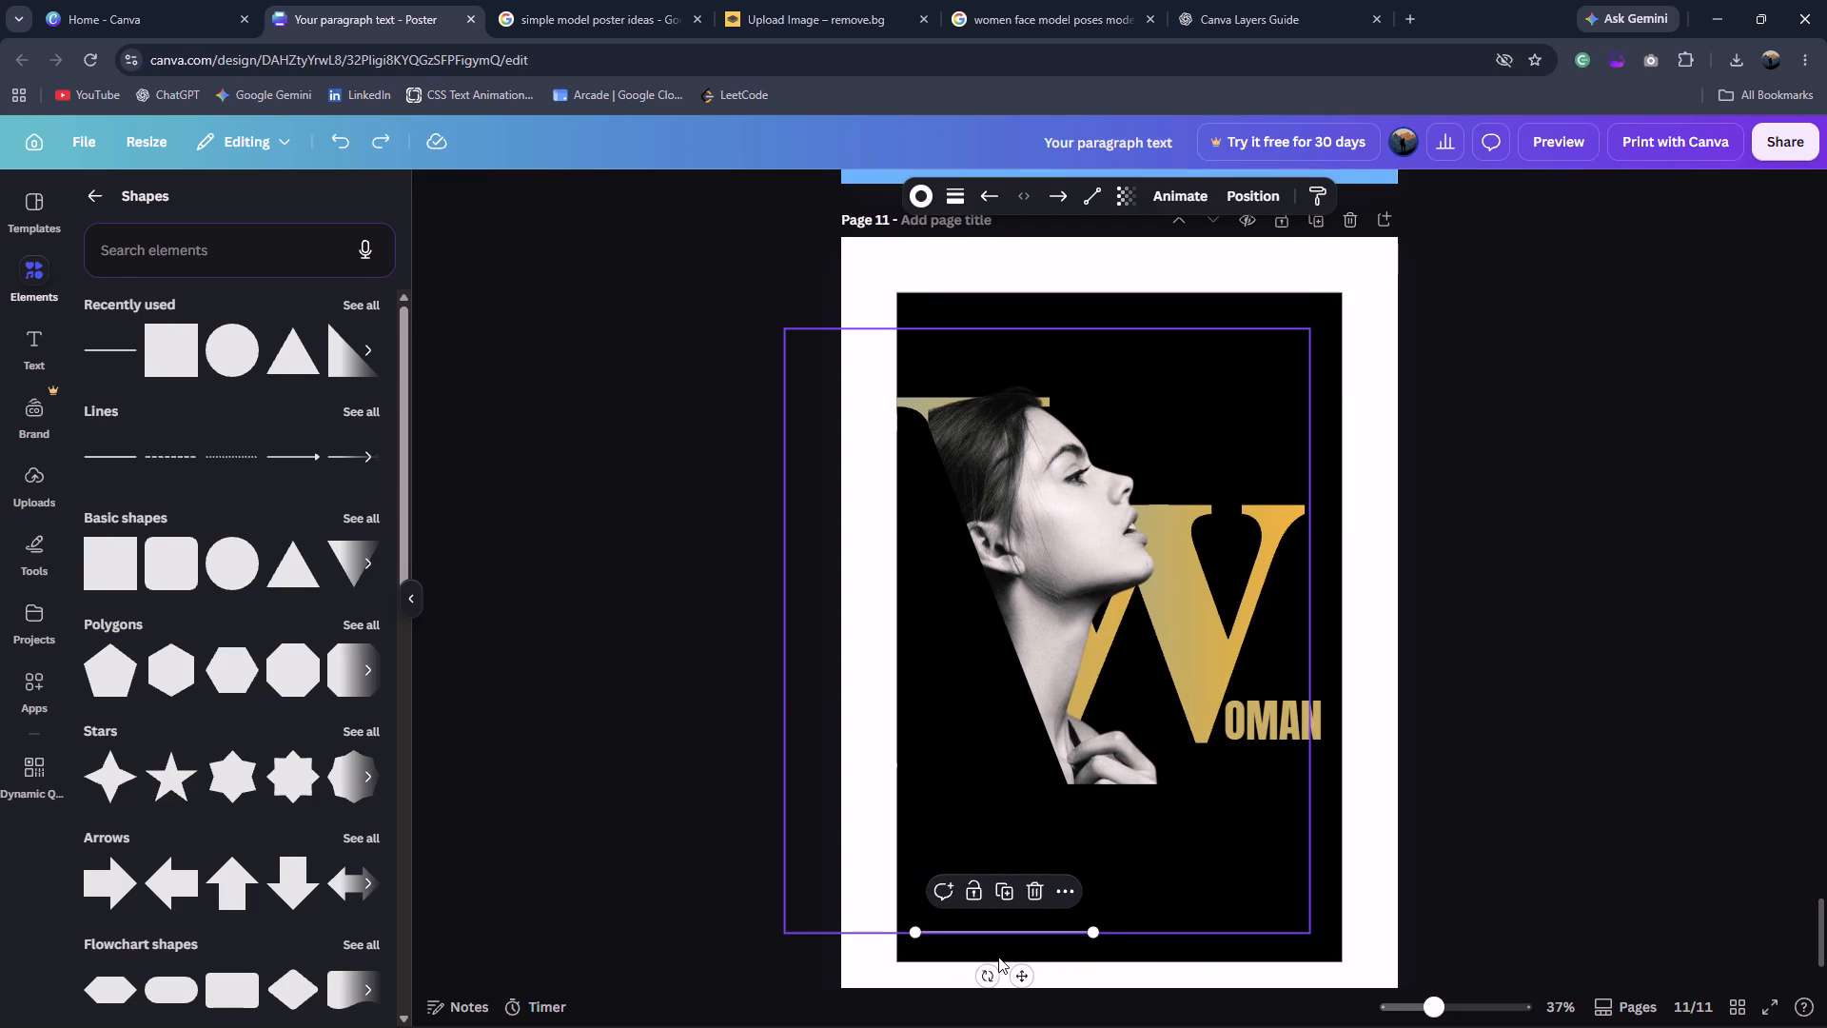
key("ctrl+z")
Move the plain line down to just inside the black rectangle's lower-left corner.
left_click_drag(1136, 674, 1050, 900)
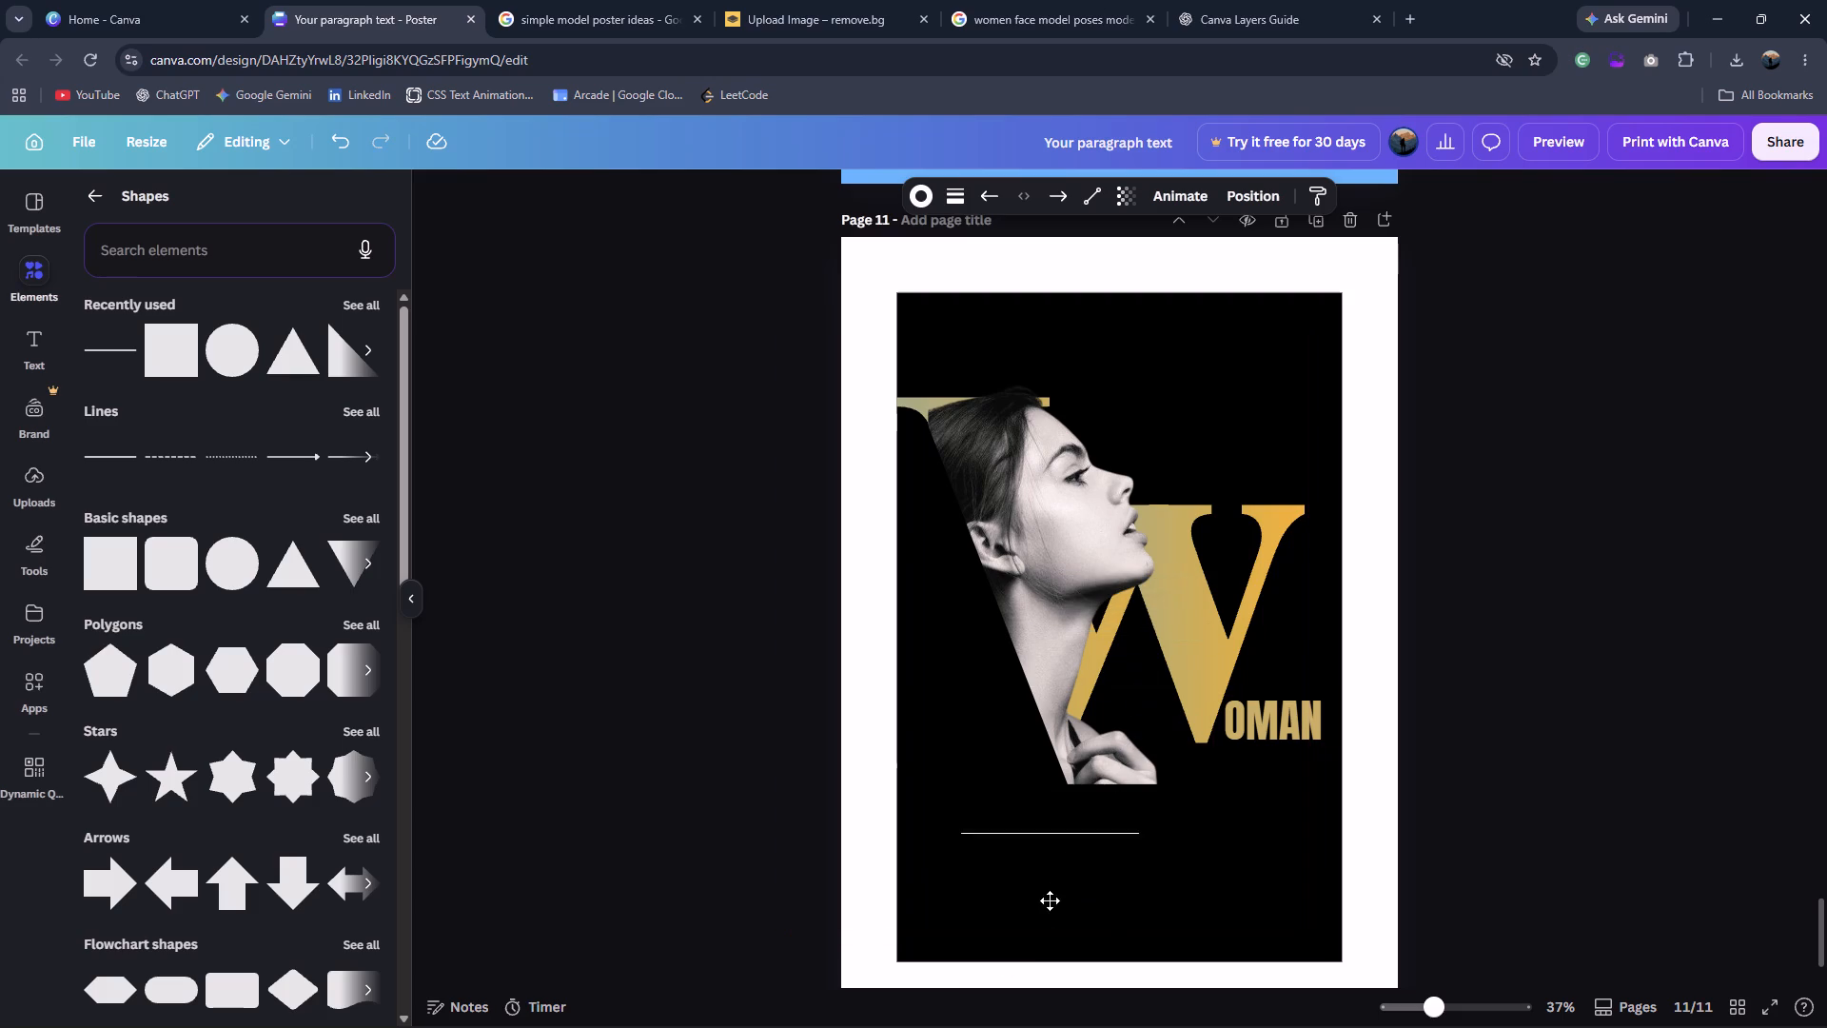
left_click_drag(1050, 900, 1015, 972)
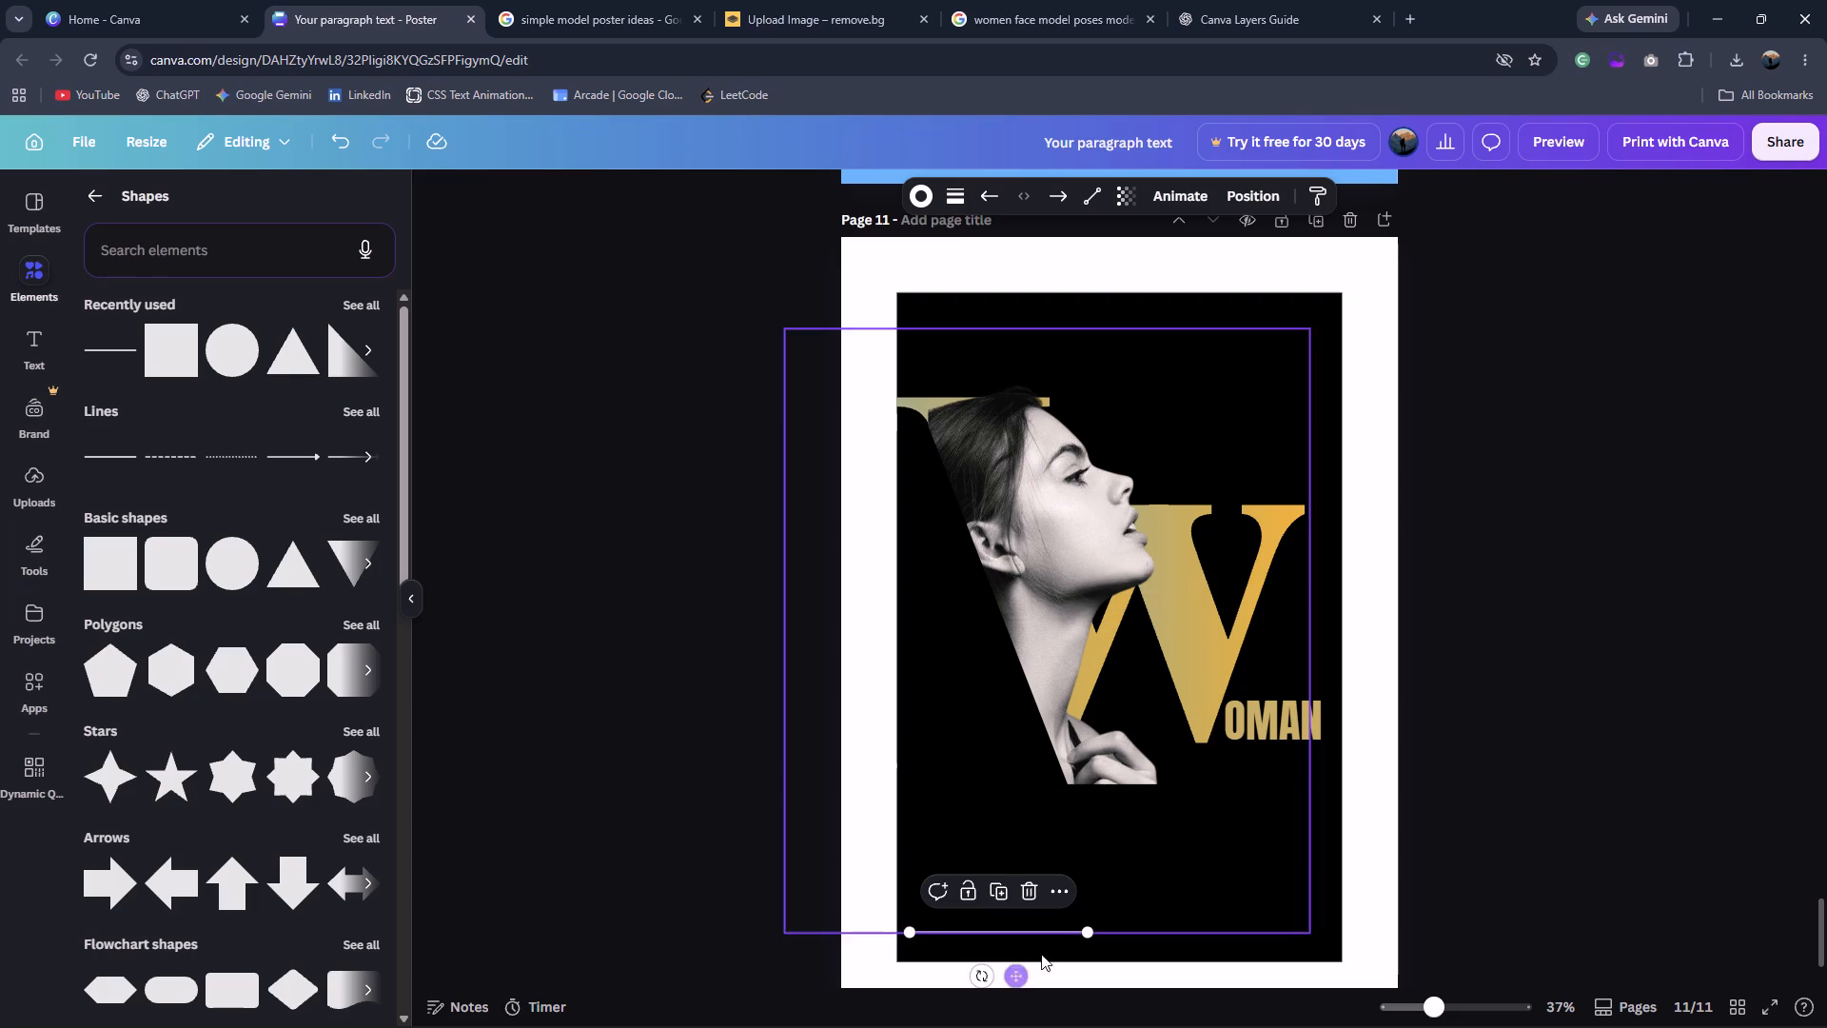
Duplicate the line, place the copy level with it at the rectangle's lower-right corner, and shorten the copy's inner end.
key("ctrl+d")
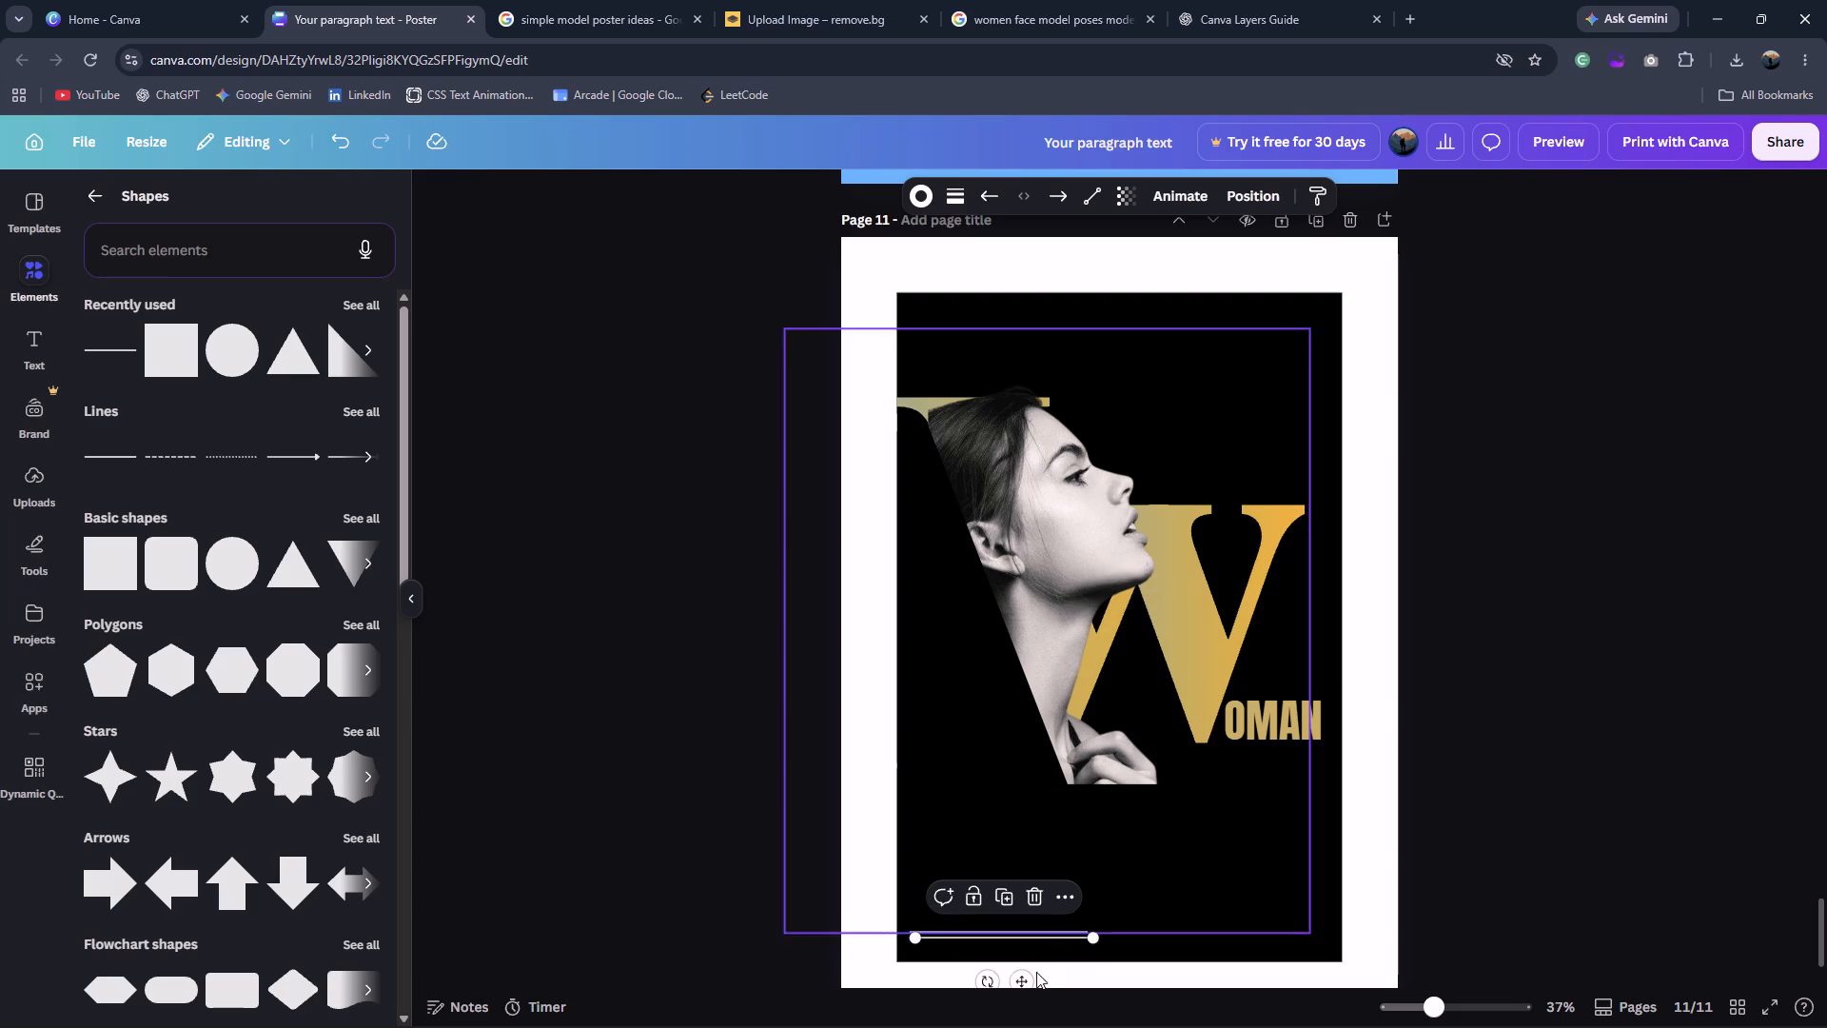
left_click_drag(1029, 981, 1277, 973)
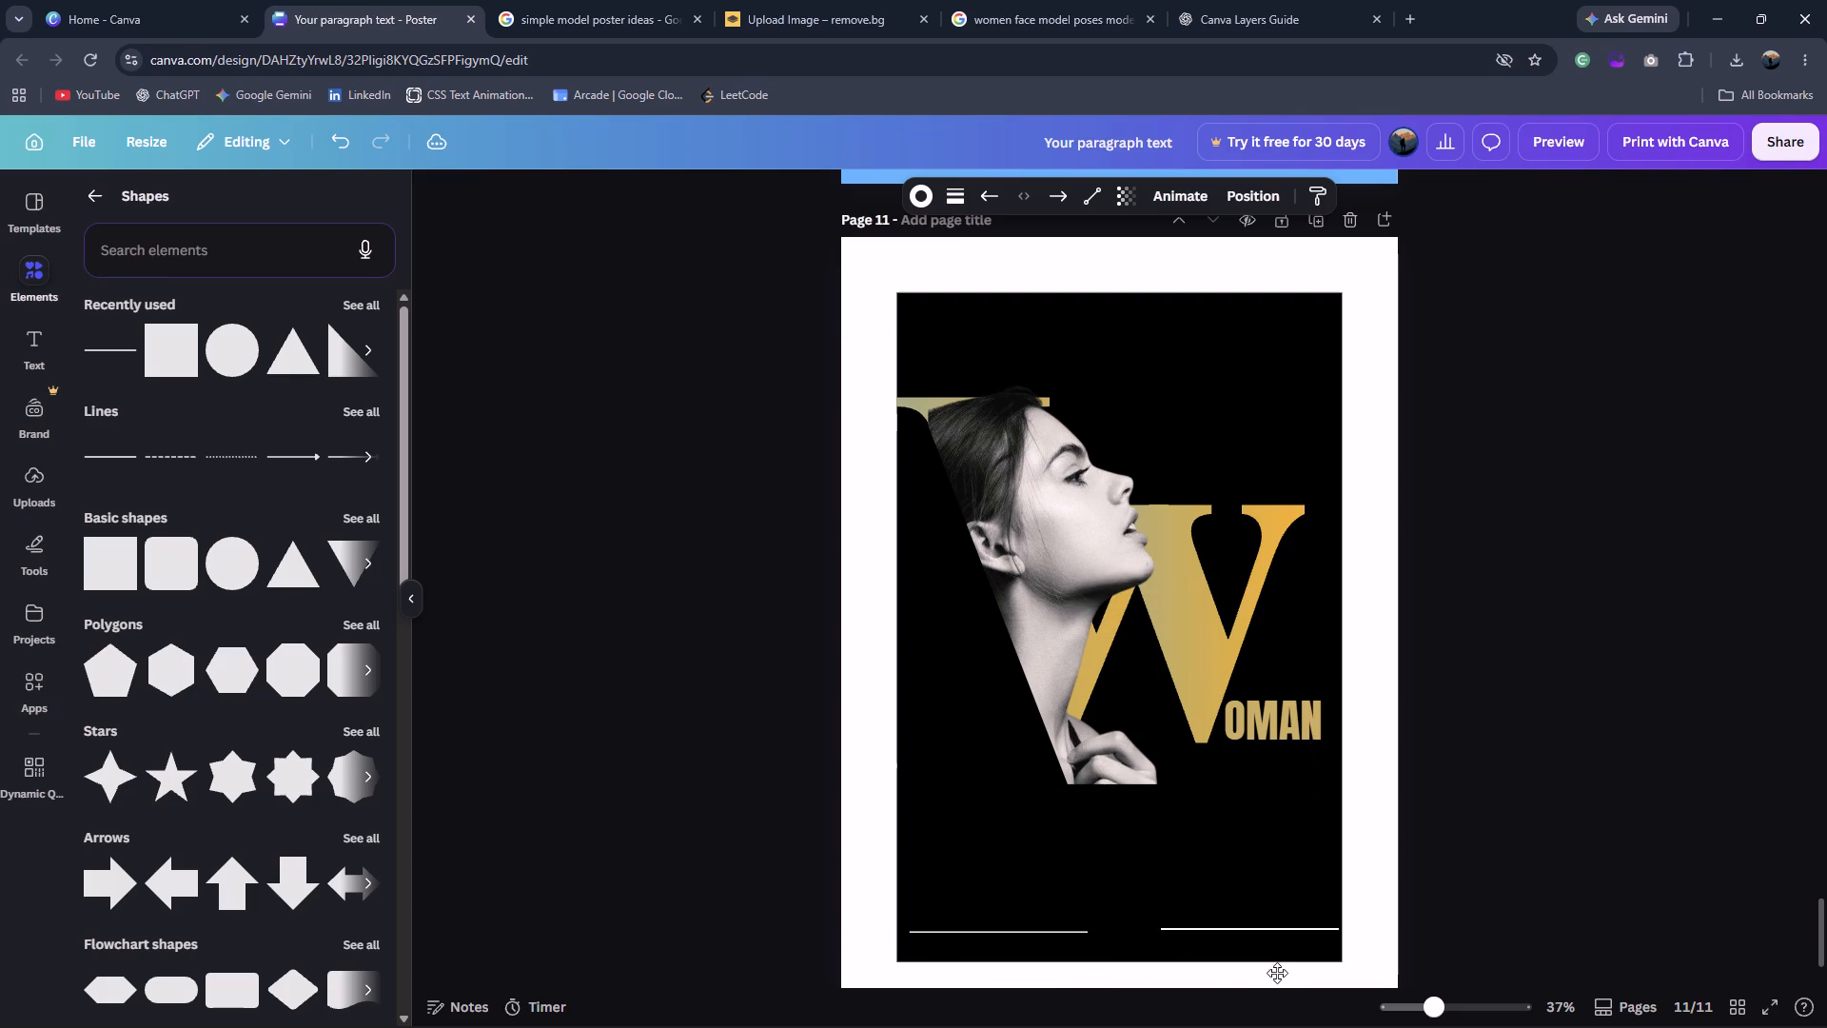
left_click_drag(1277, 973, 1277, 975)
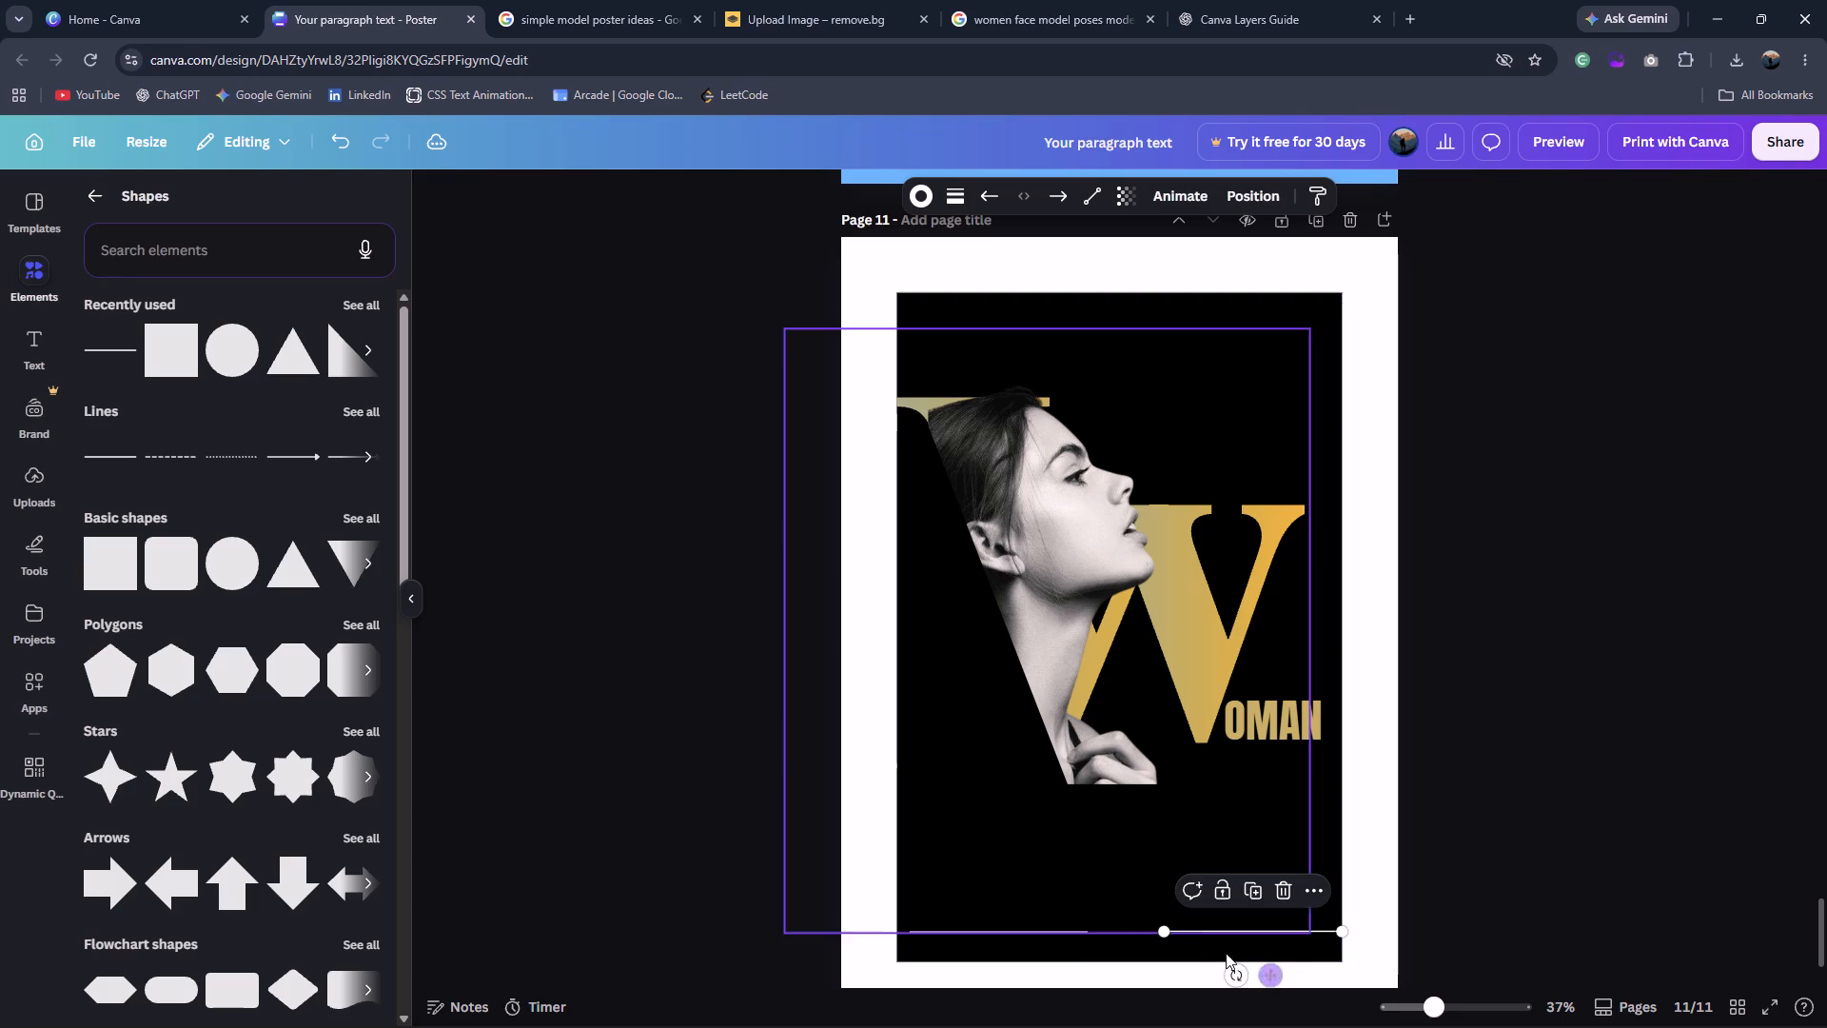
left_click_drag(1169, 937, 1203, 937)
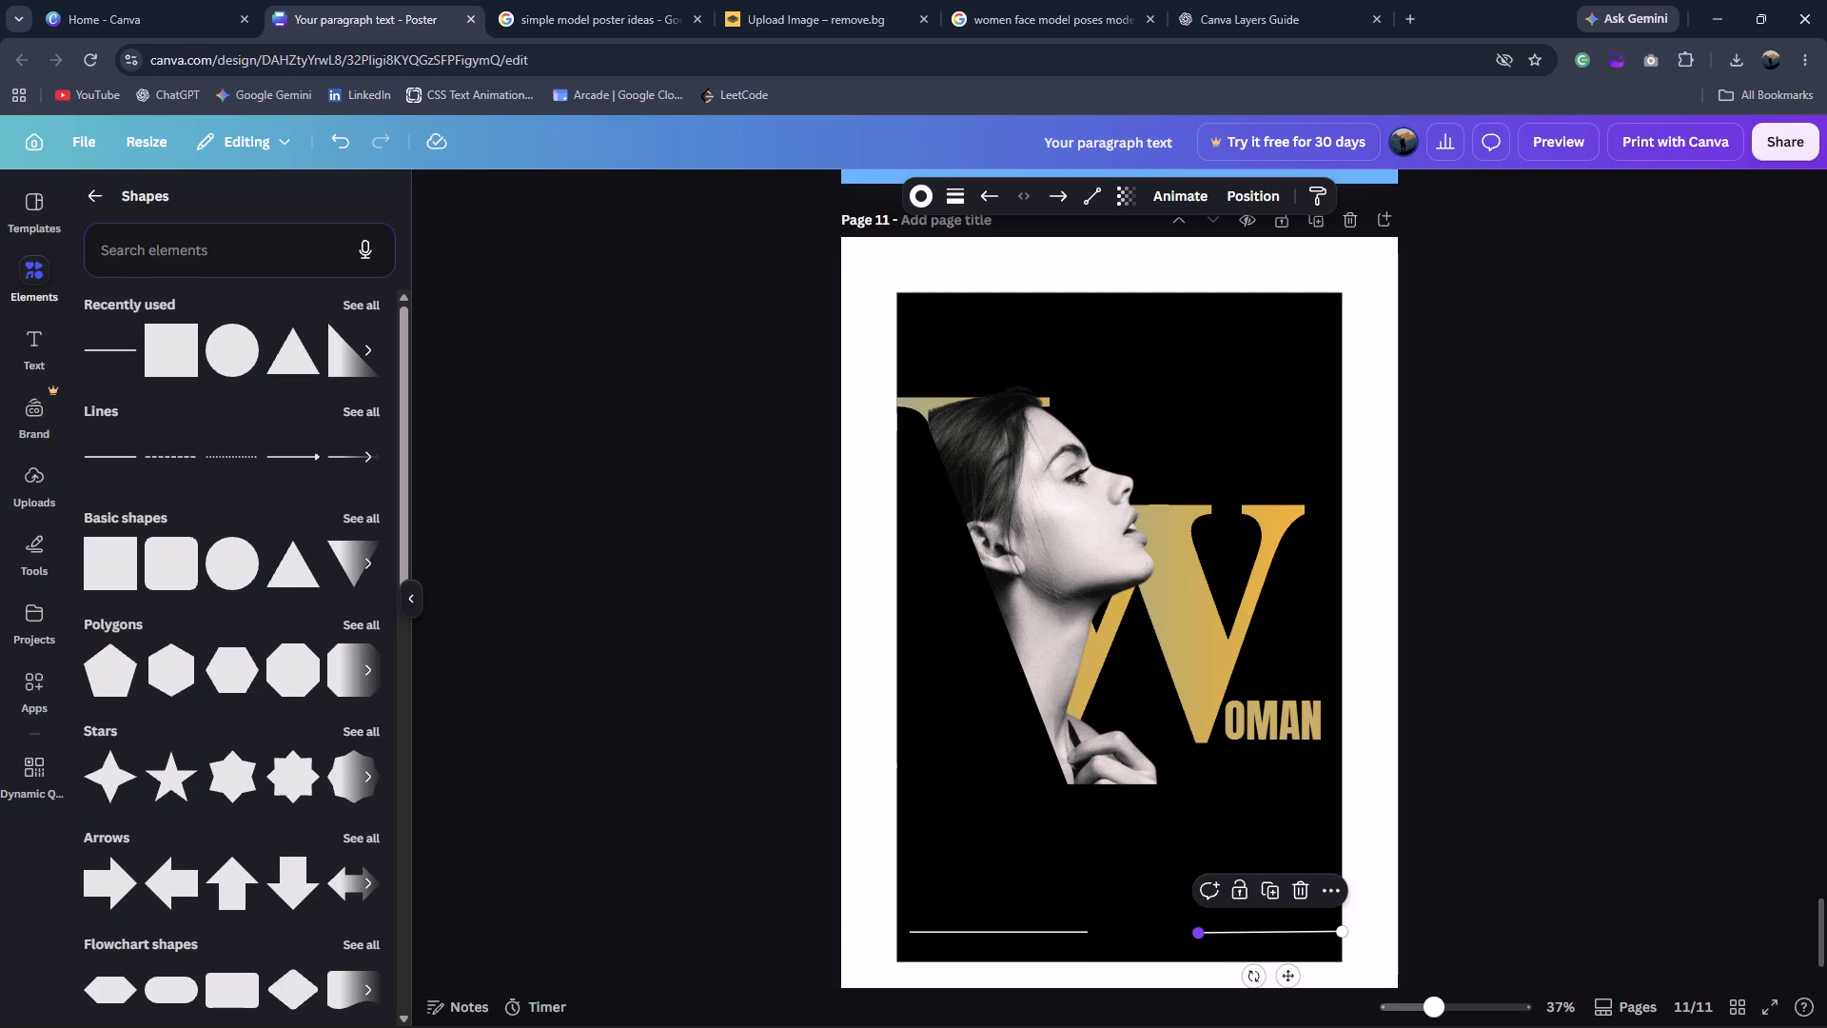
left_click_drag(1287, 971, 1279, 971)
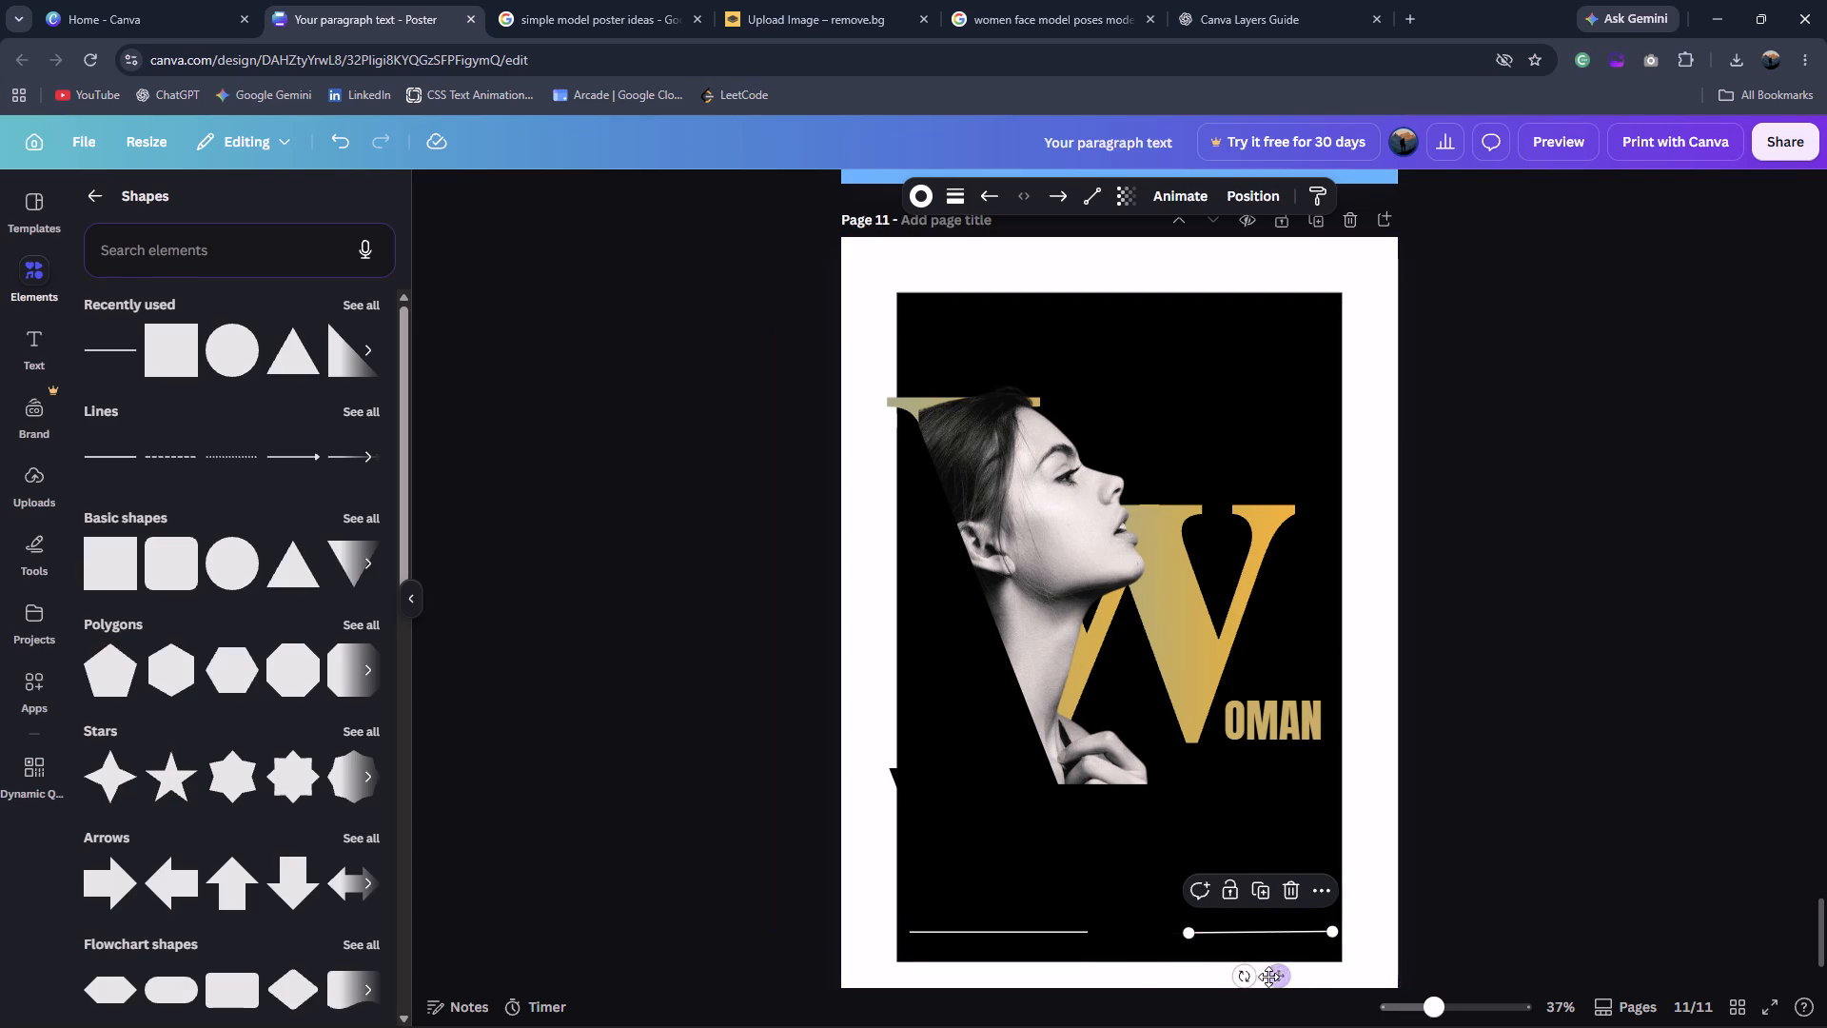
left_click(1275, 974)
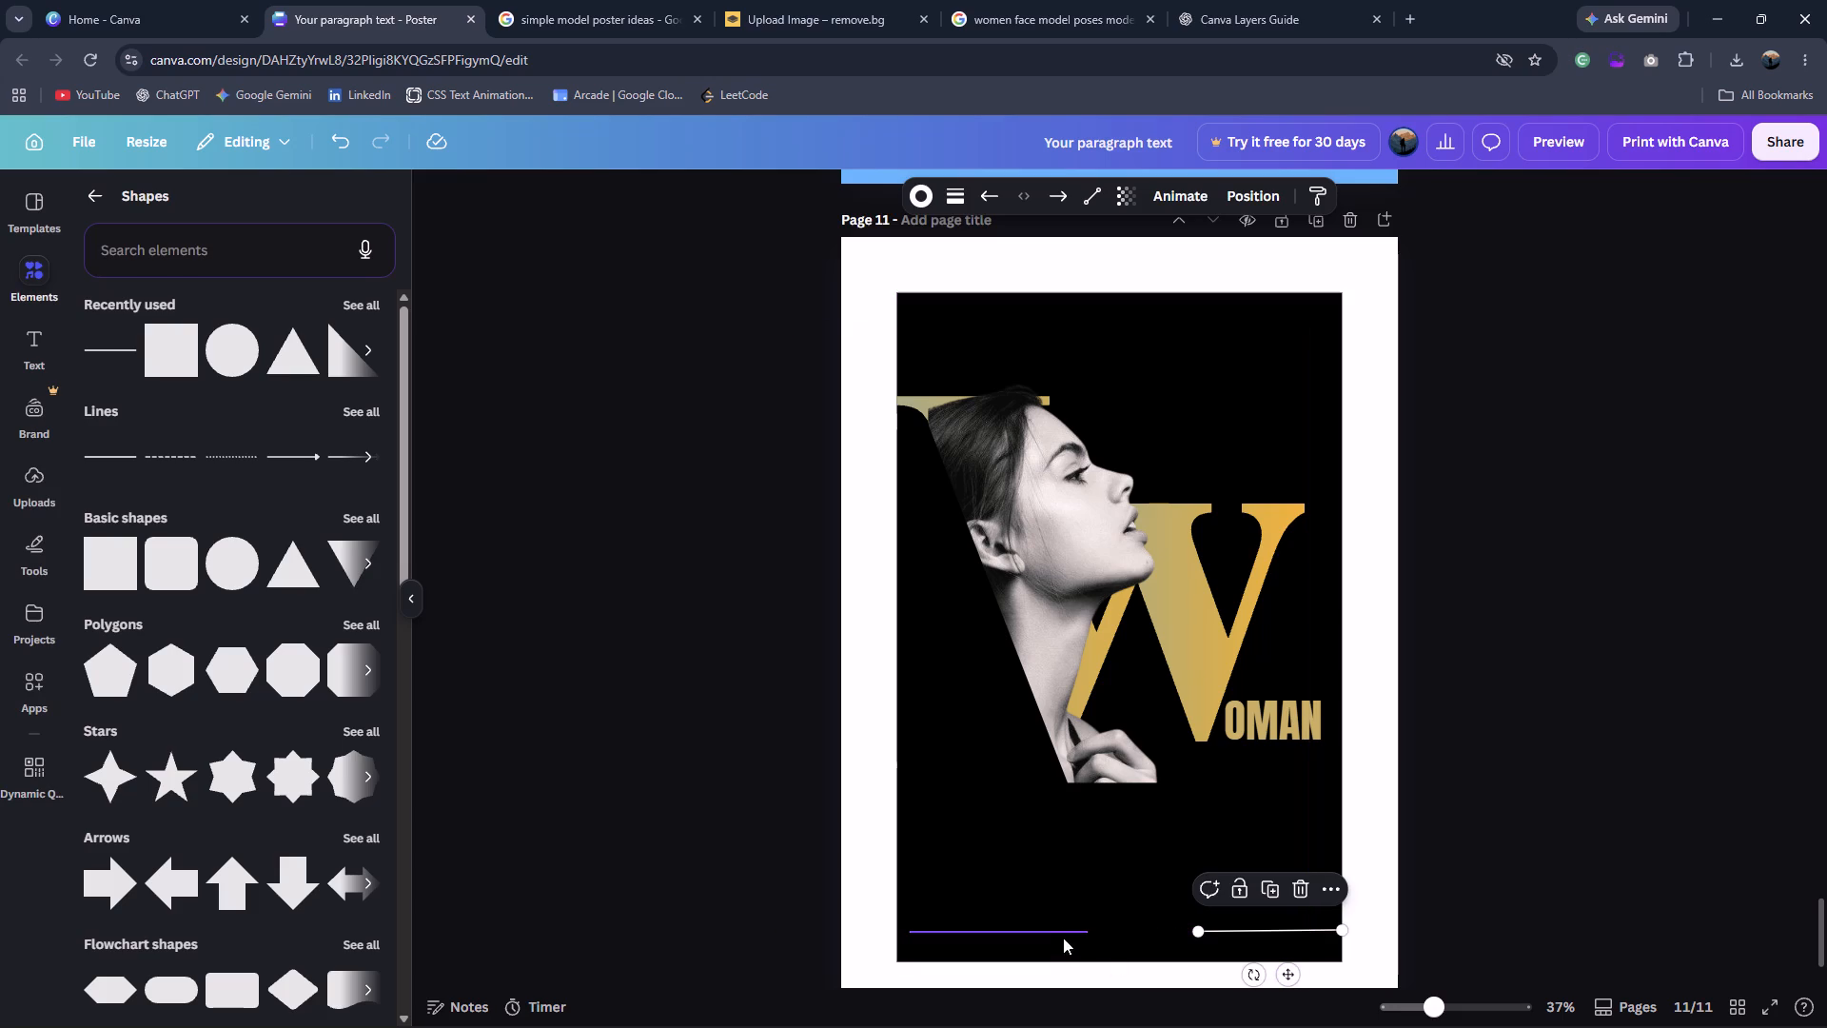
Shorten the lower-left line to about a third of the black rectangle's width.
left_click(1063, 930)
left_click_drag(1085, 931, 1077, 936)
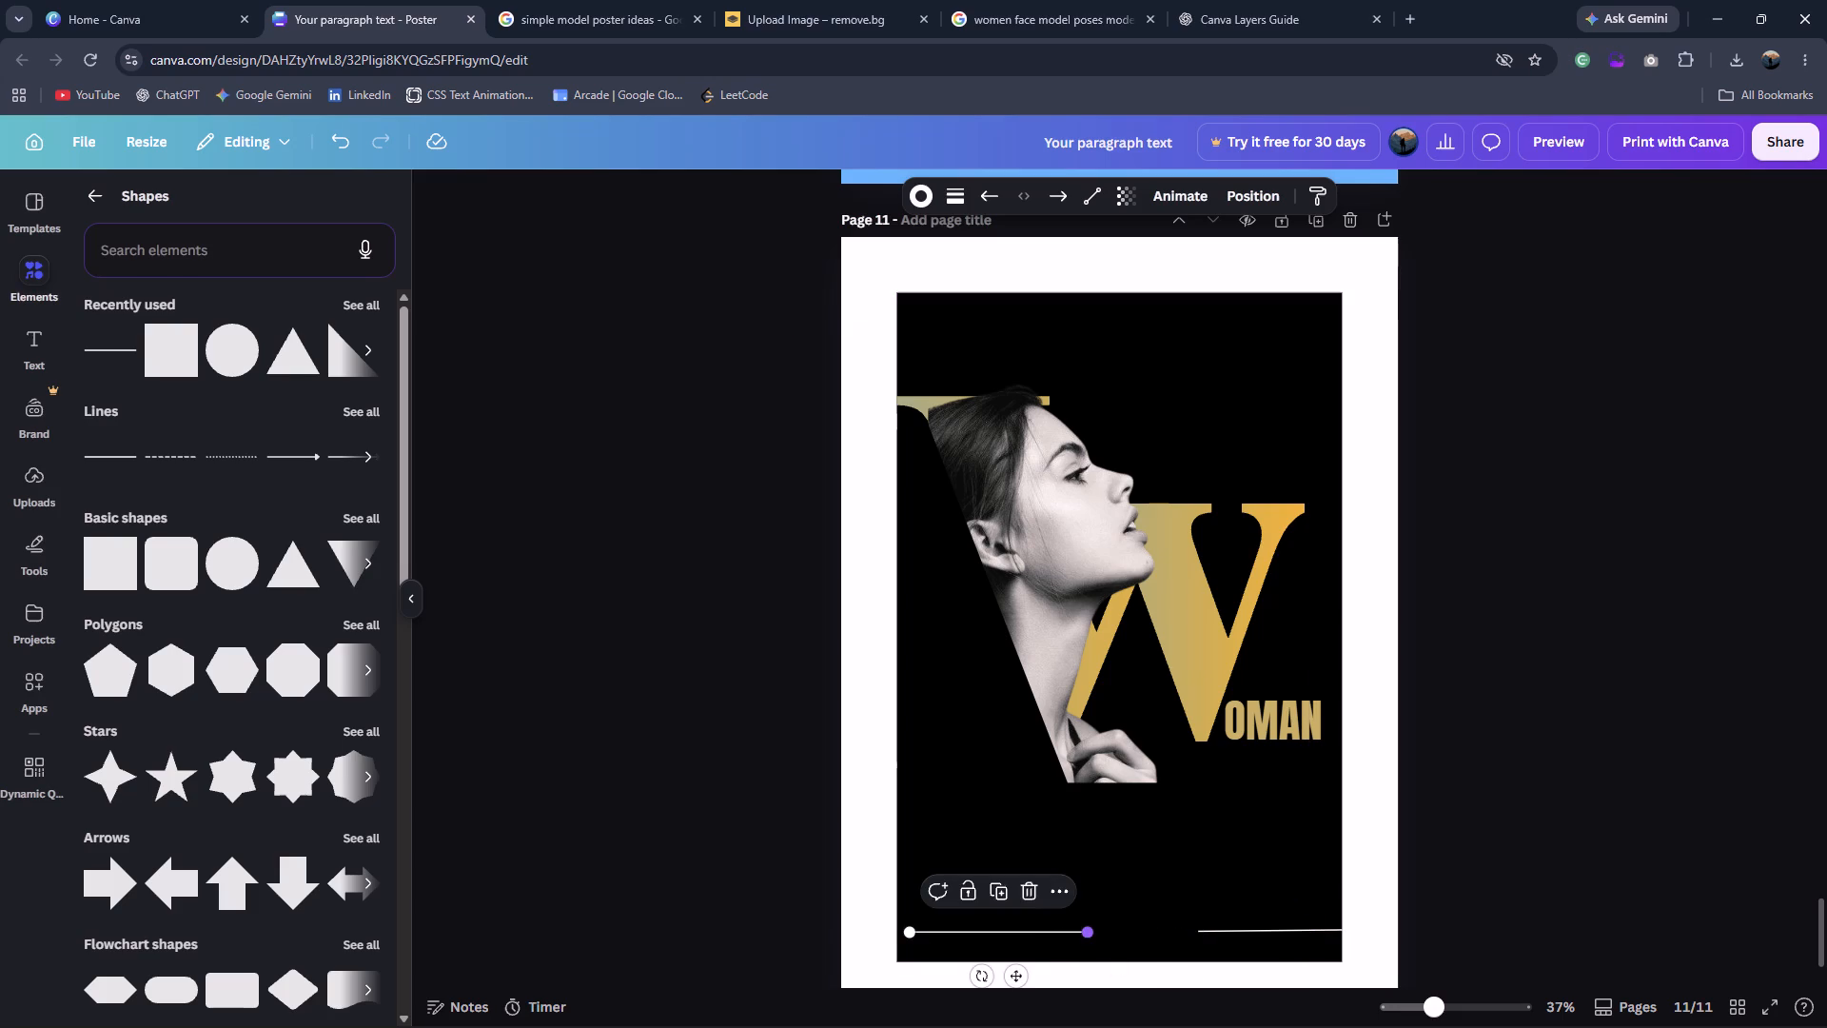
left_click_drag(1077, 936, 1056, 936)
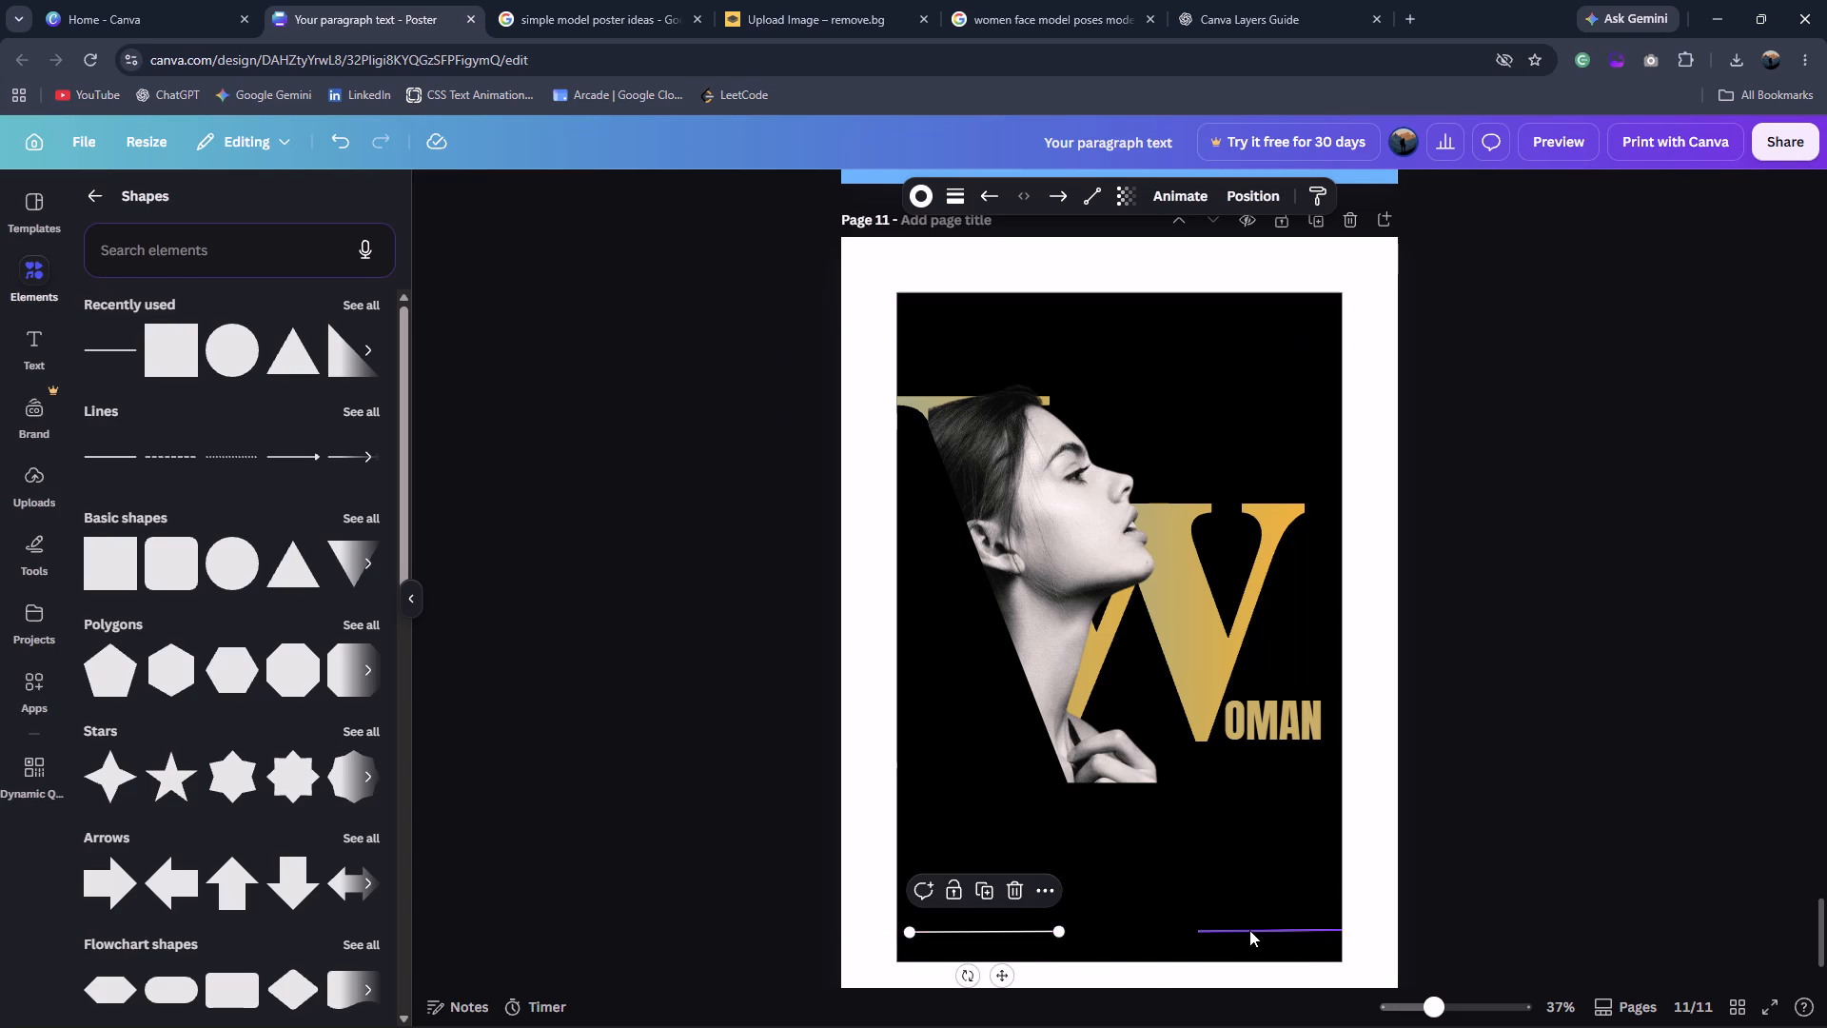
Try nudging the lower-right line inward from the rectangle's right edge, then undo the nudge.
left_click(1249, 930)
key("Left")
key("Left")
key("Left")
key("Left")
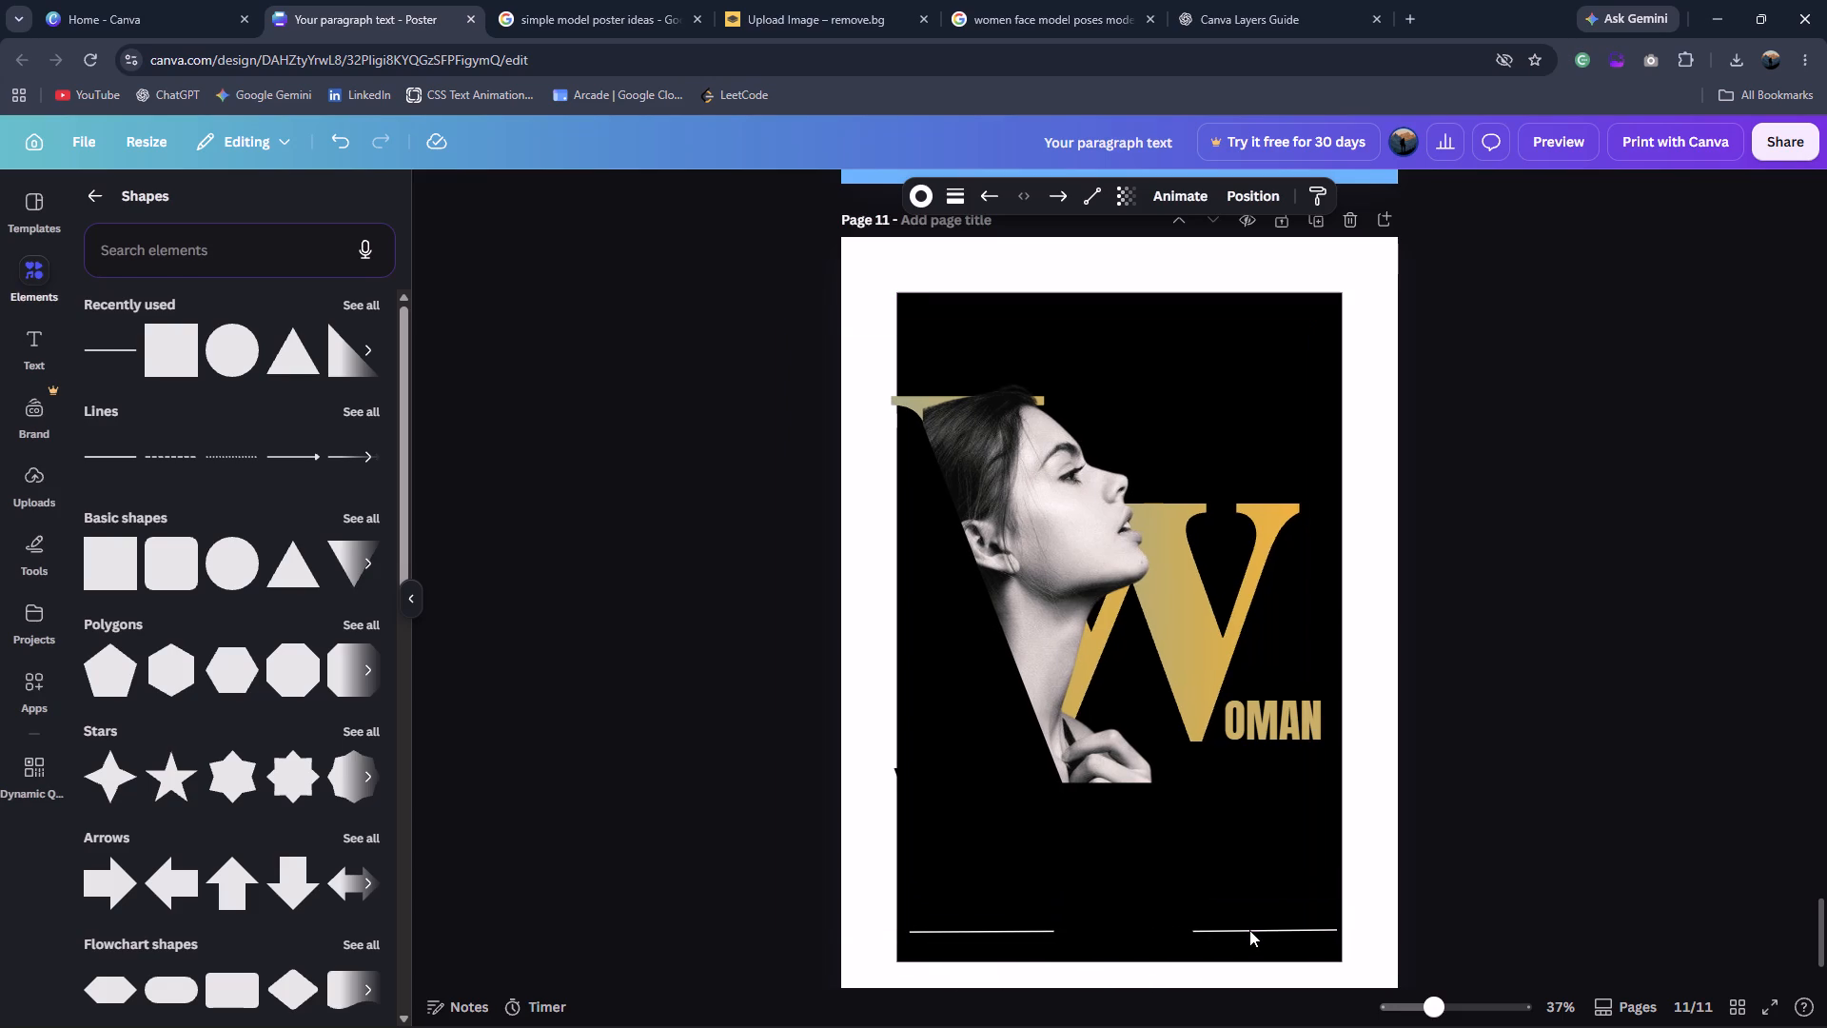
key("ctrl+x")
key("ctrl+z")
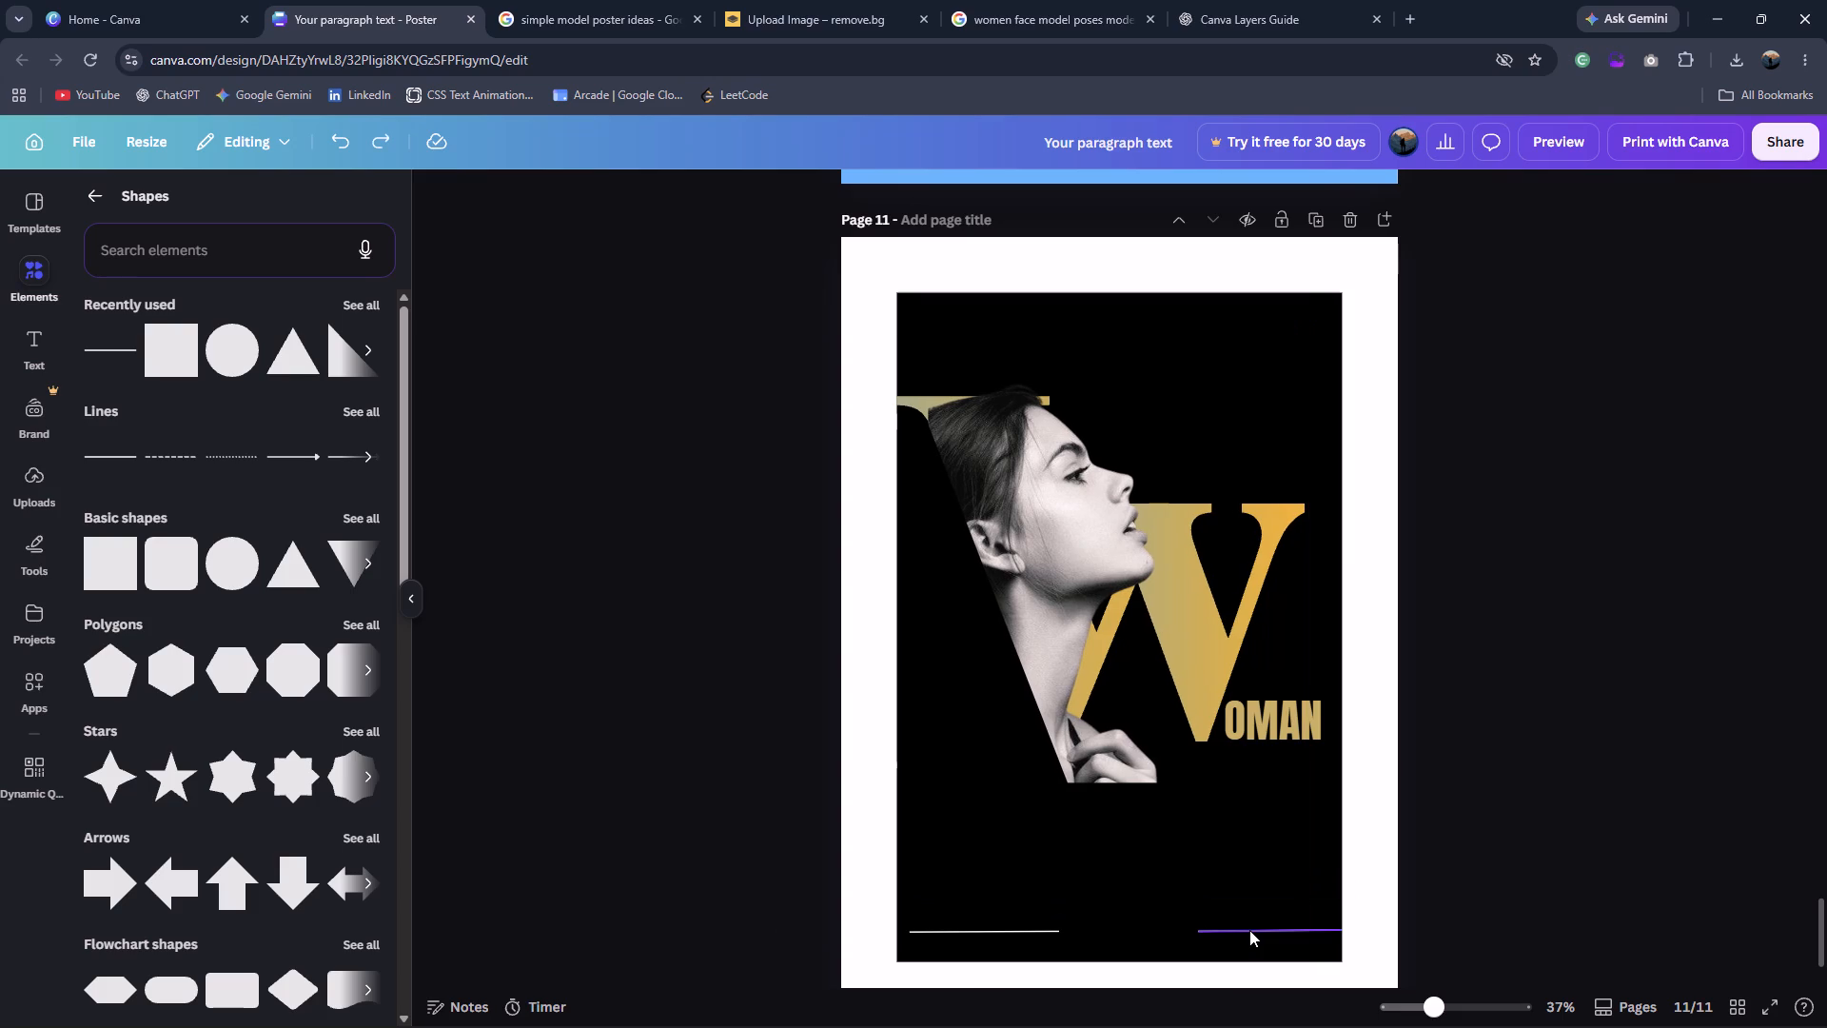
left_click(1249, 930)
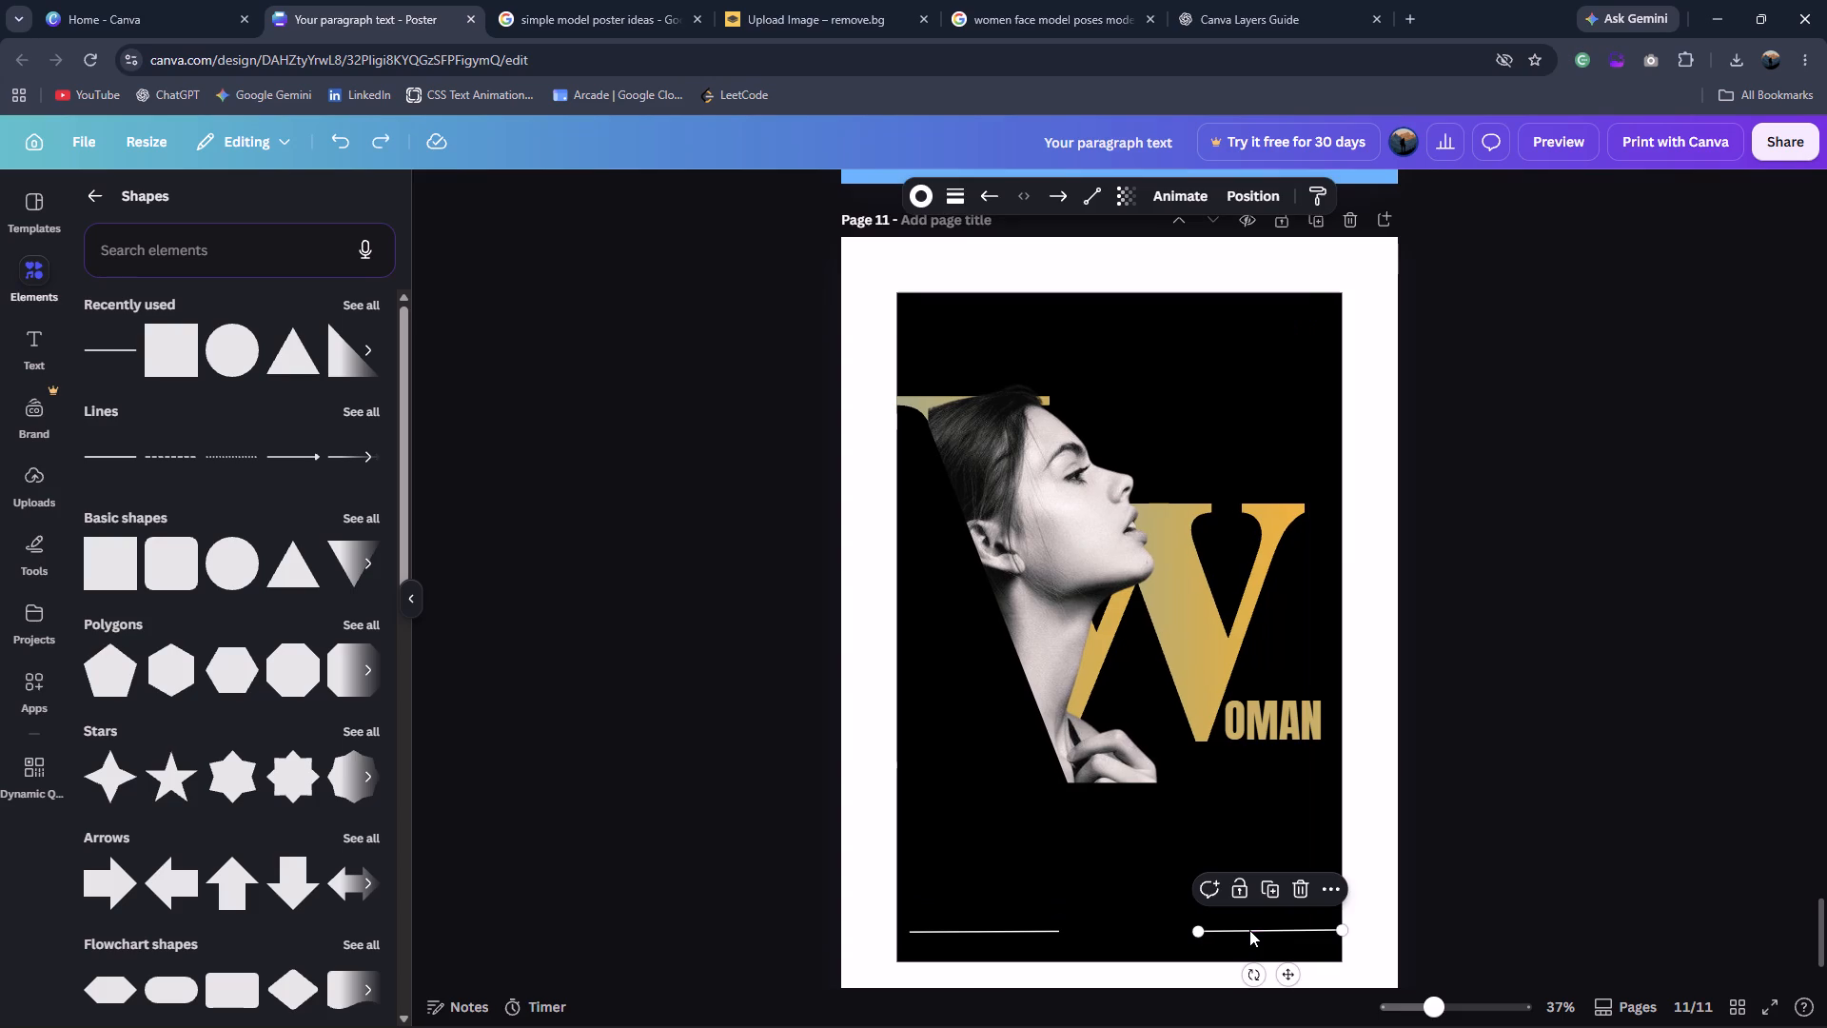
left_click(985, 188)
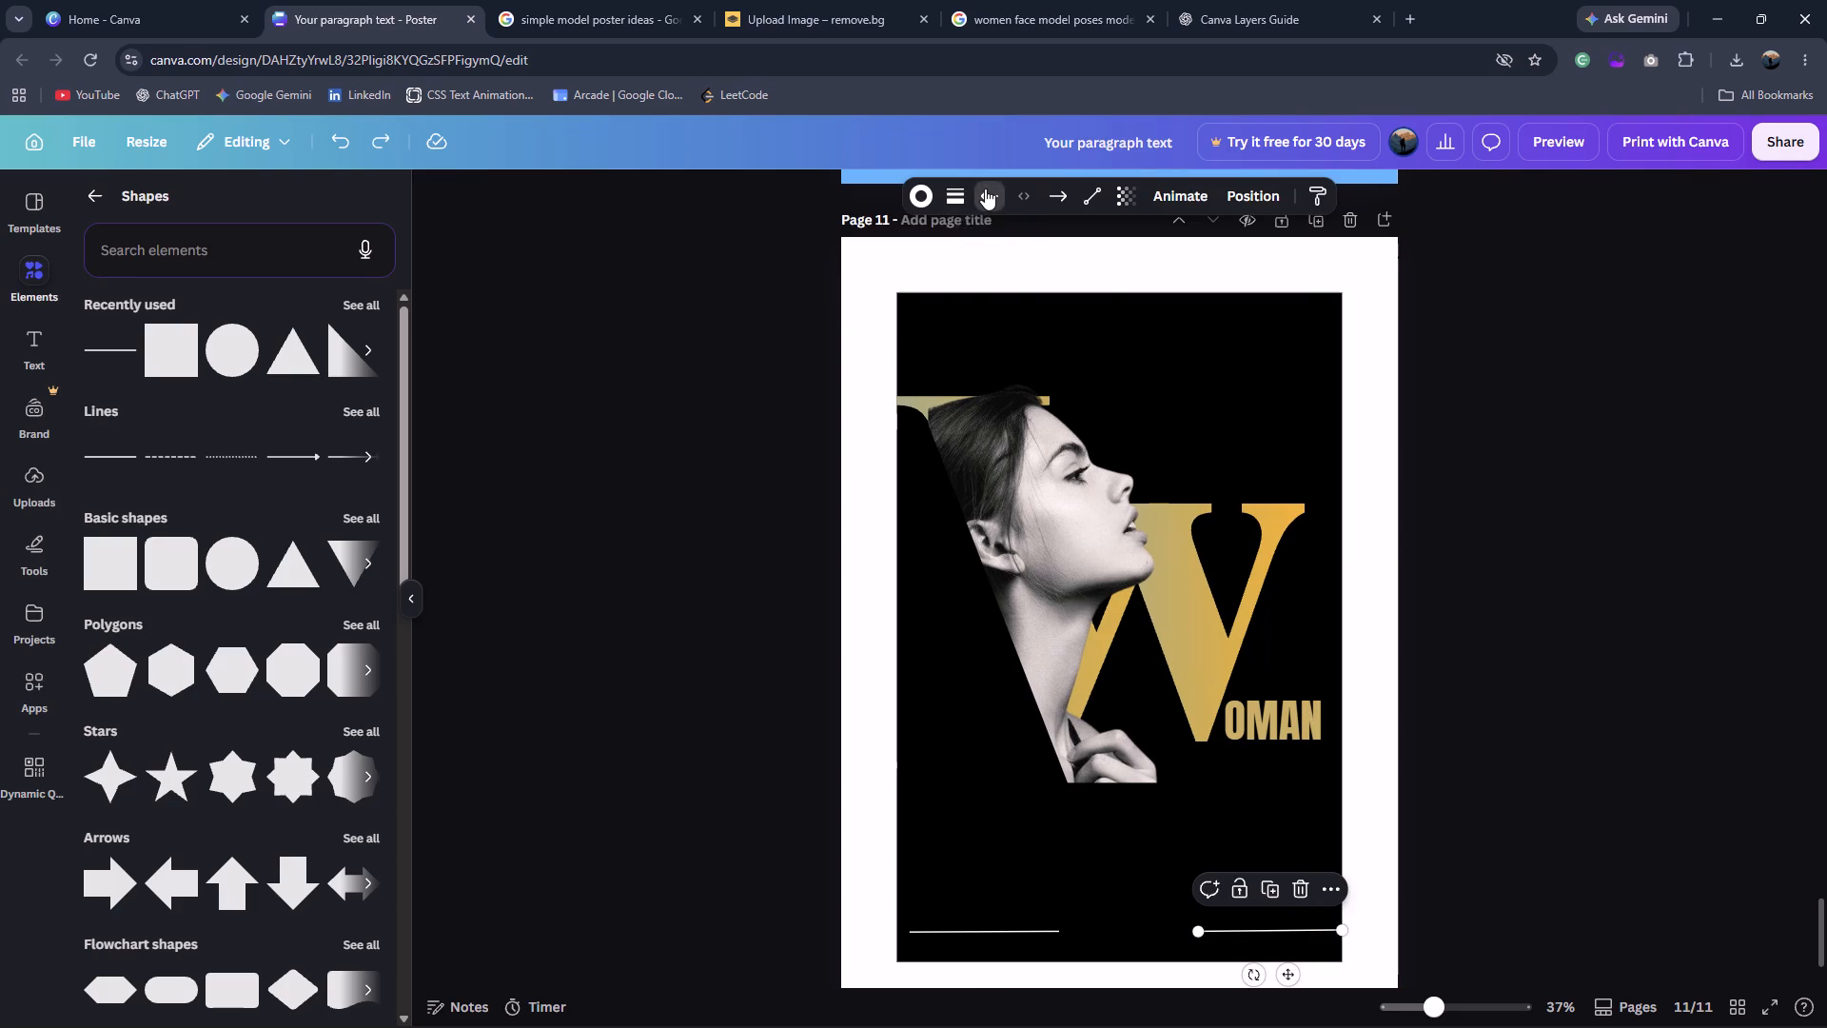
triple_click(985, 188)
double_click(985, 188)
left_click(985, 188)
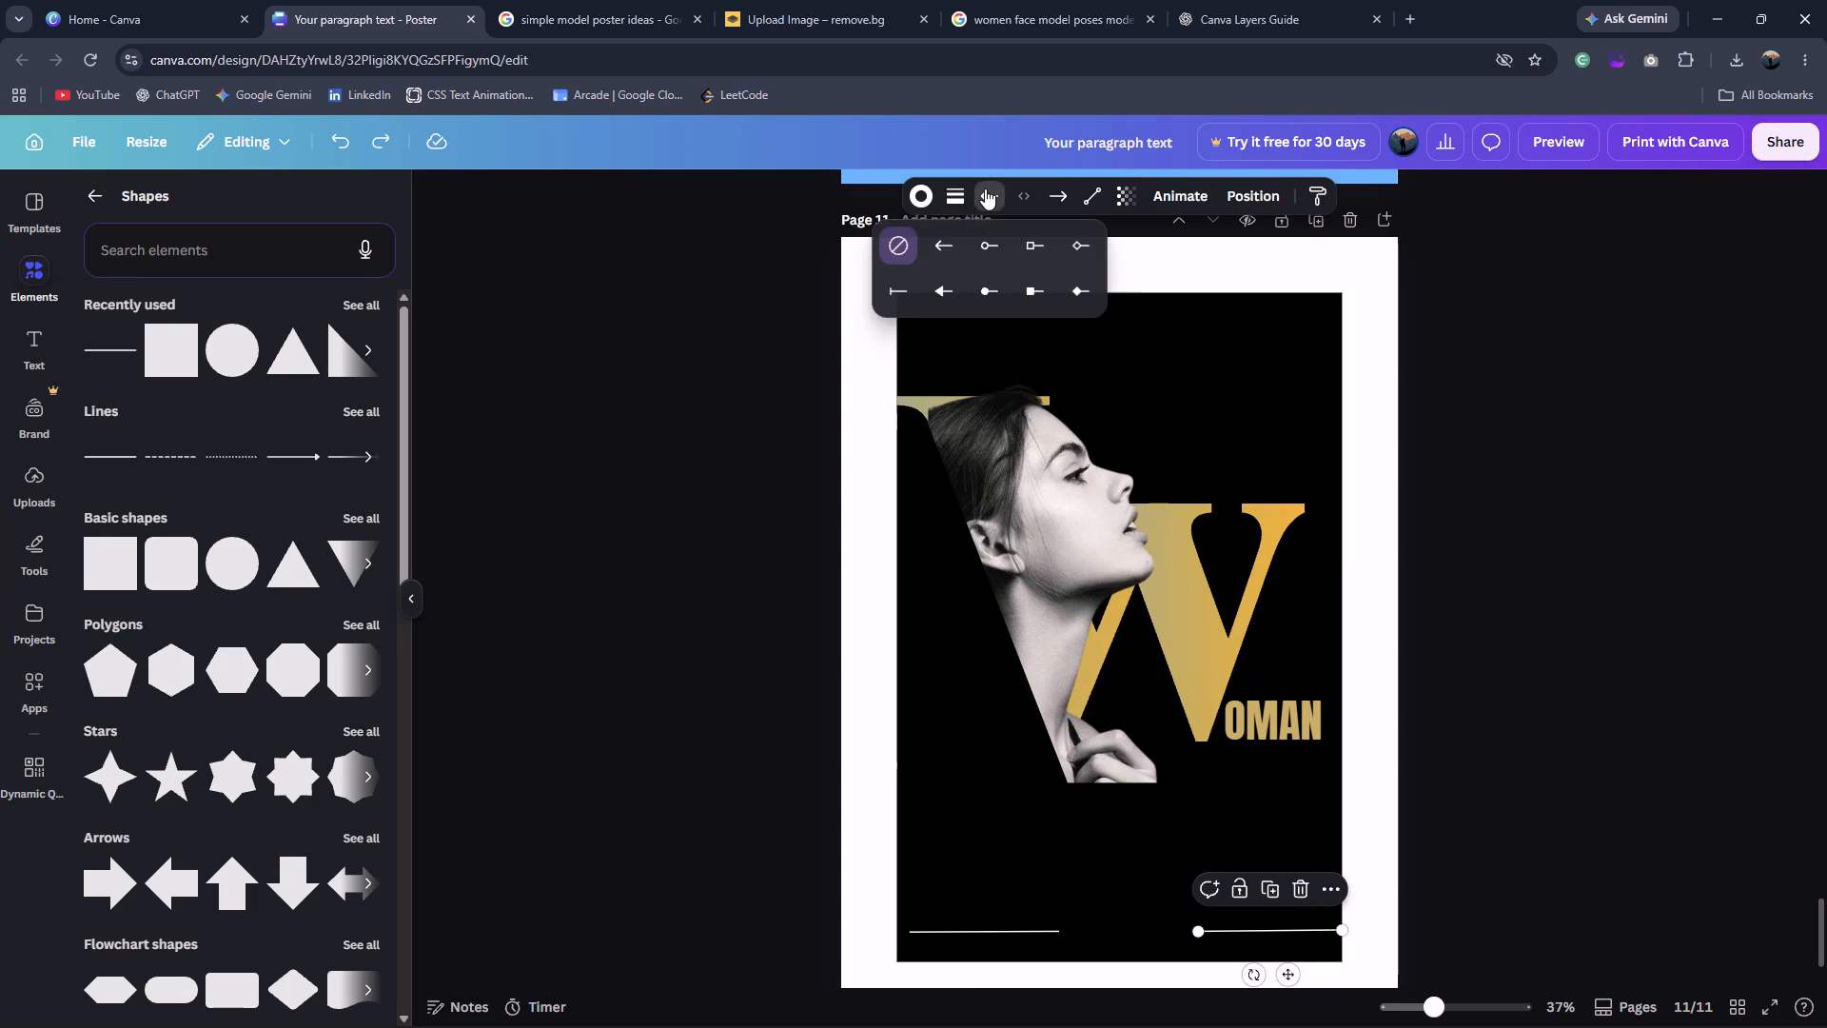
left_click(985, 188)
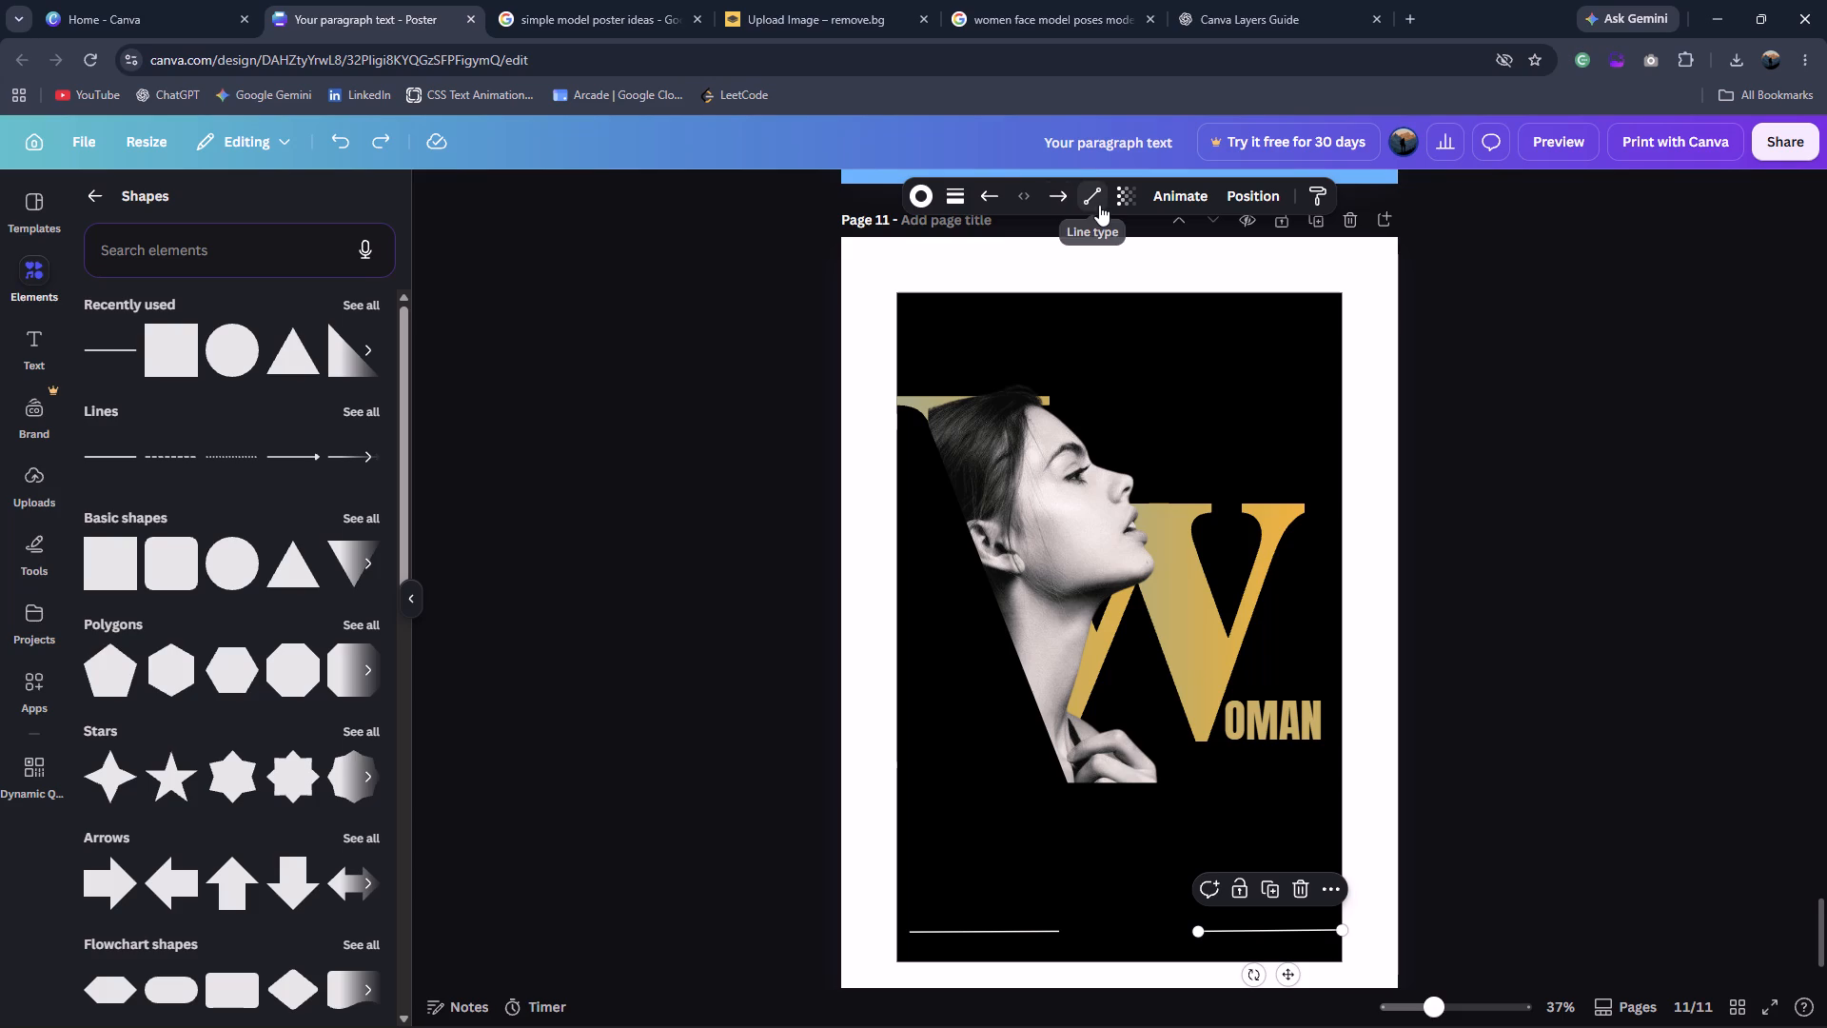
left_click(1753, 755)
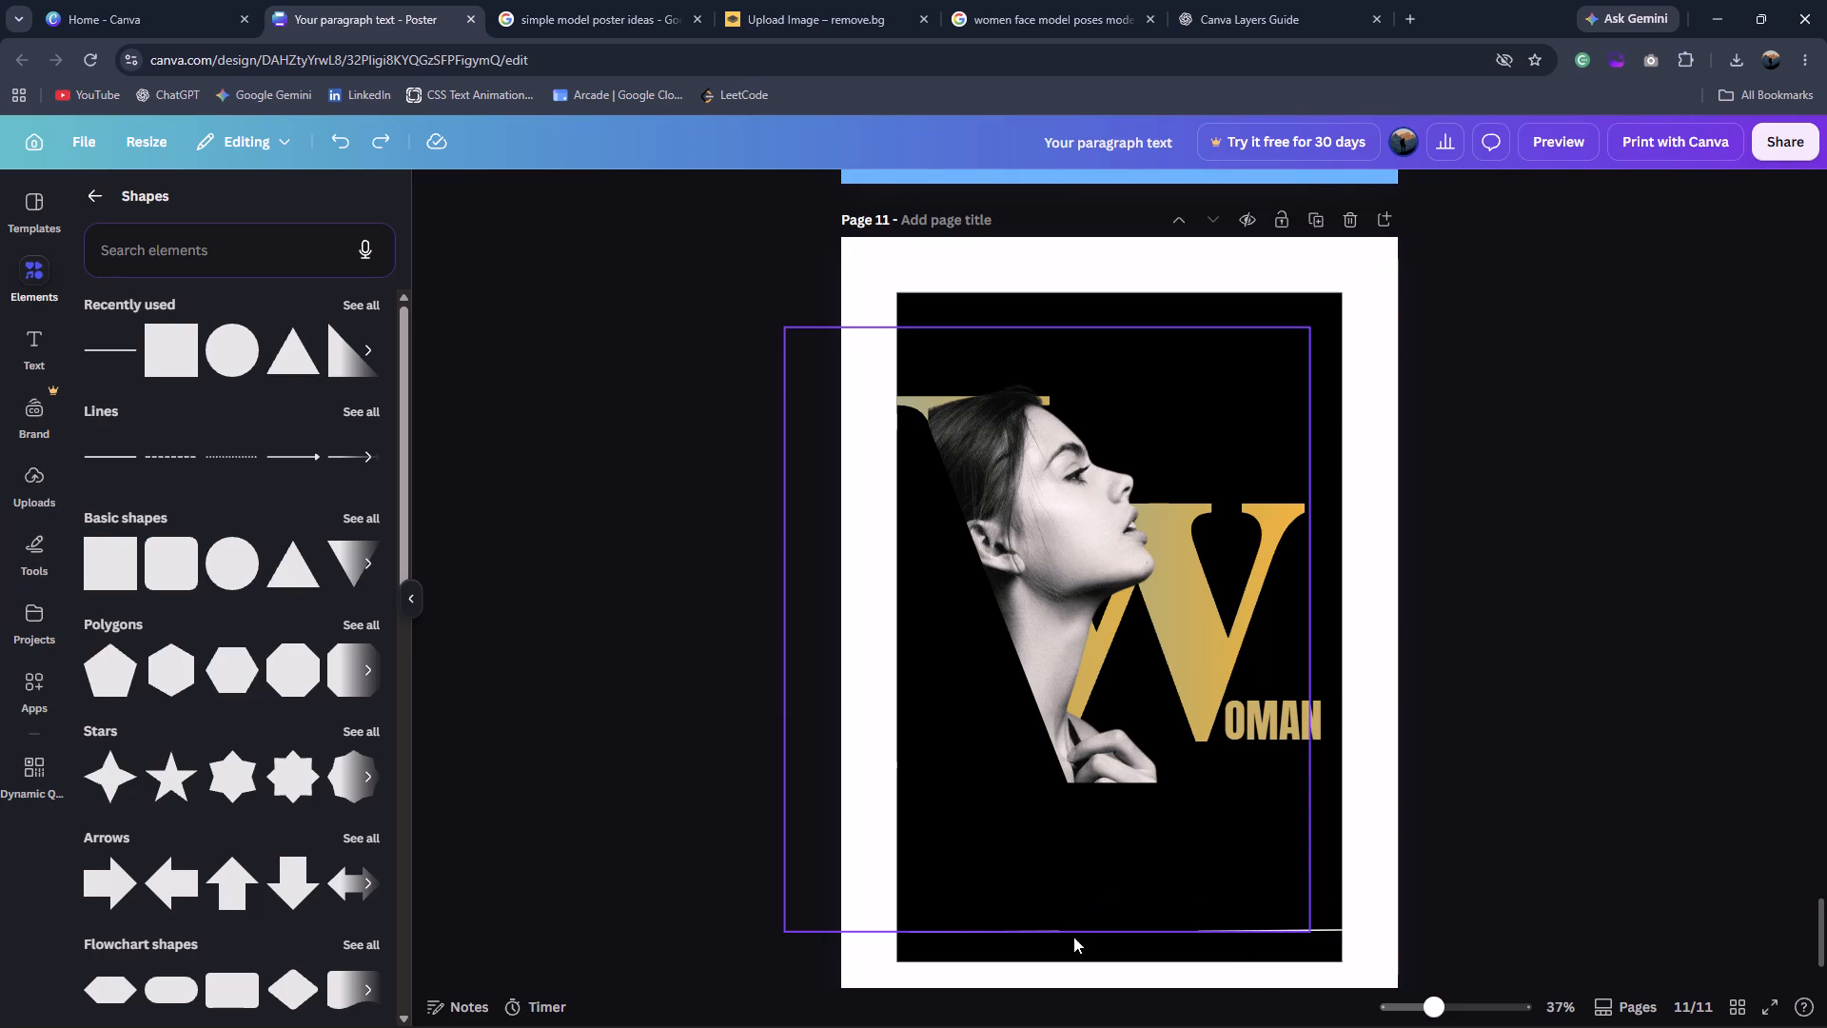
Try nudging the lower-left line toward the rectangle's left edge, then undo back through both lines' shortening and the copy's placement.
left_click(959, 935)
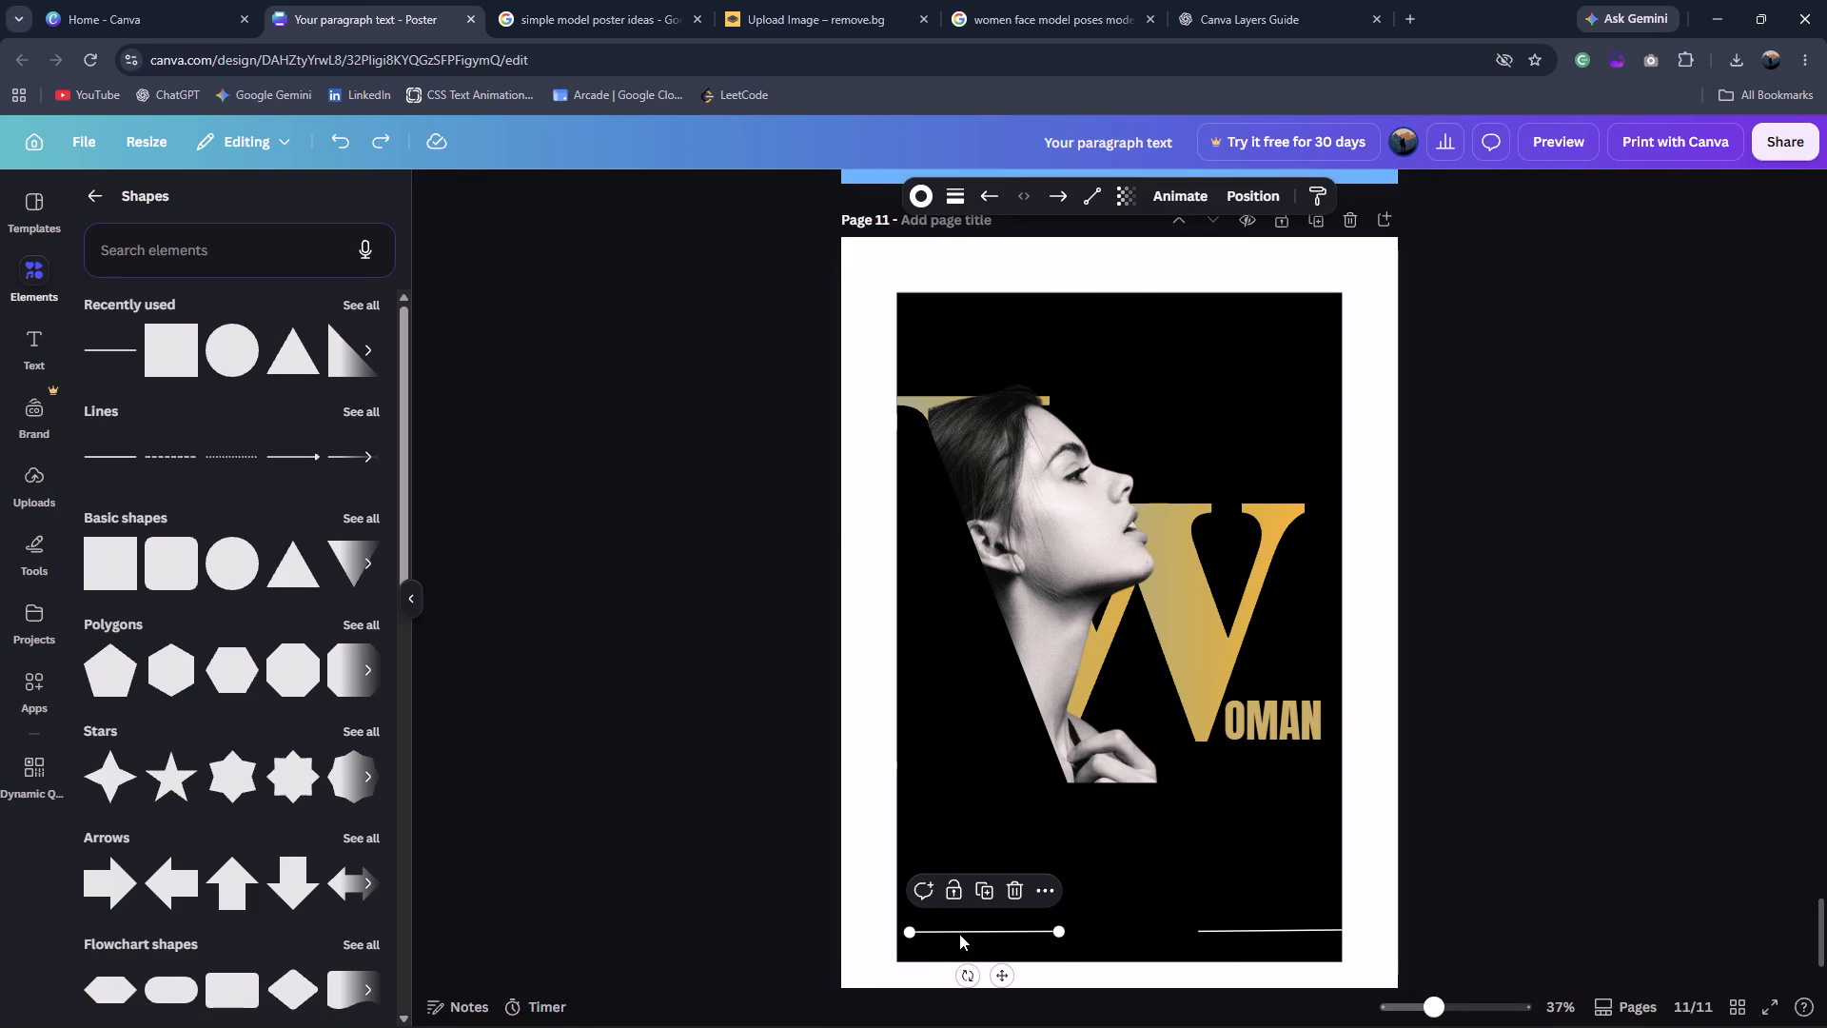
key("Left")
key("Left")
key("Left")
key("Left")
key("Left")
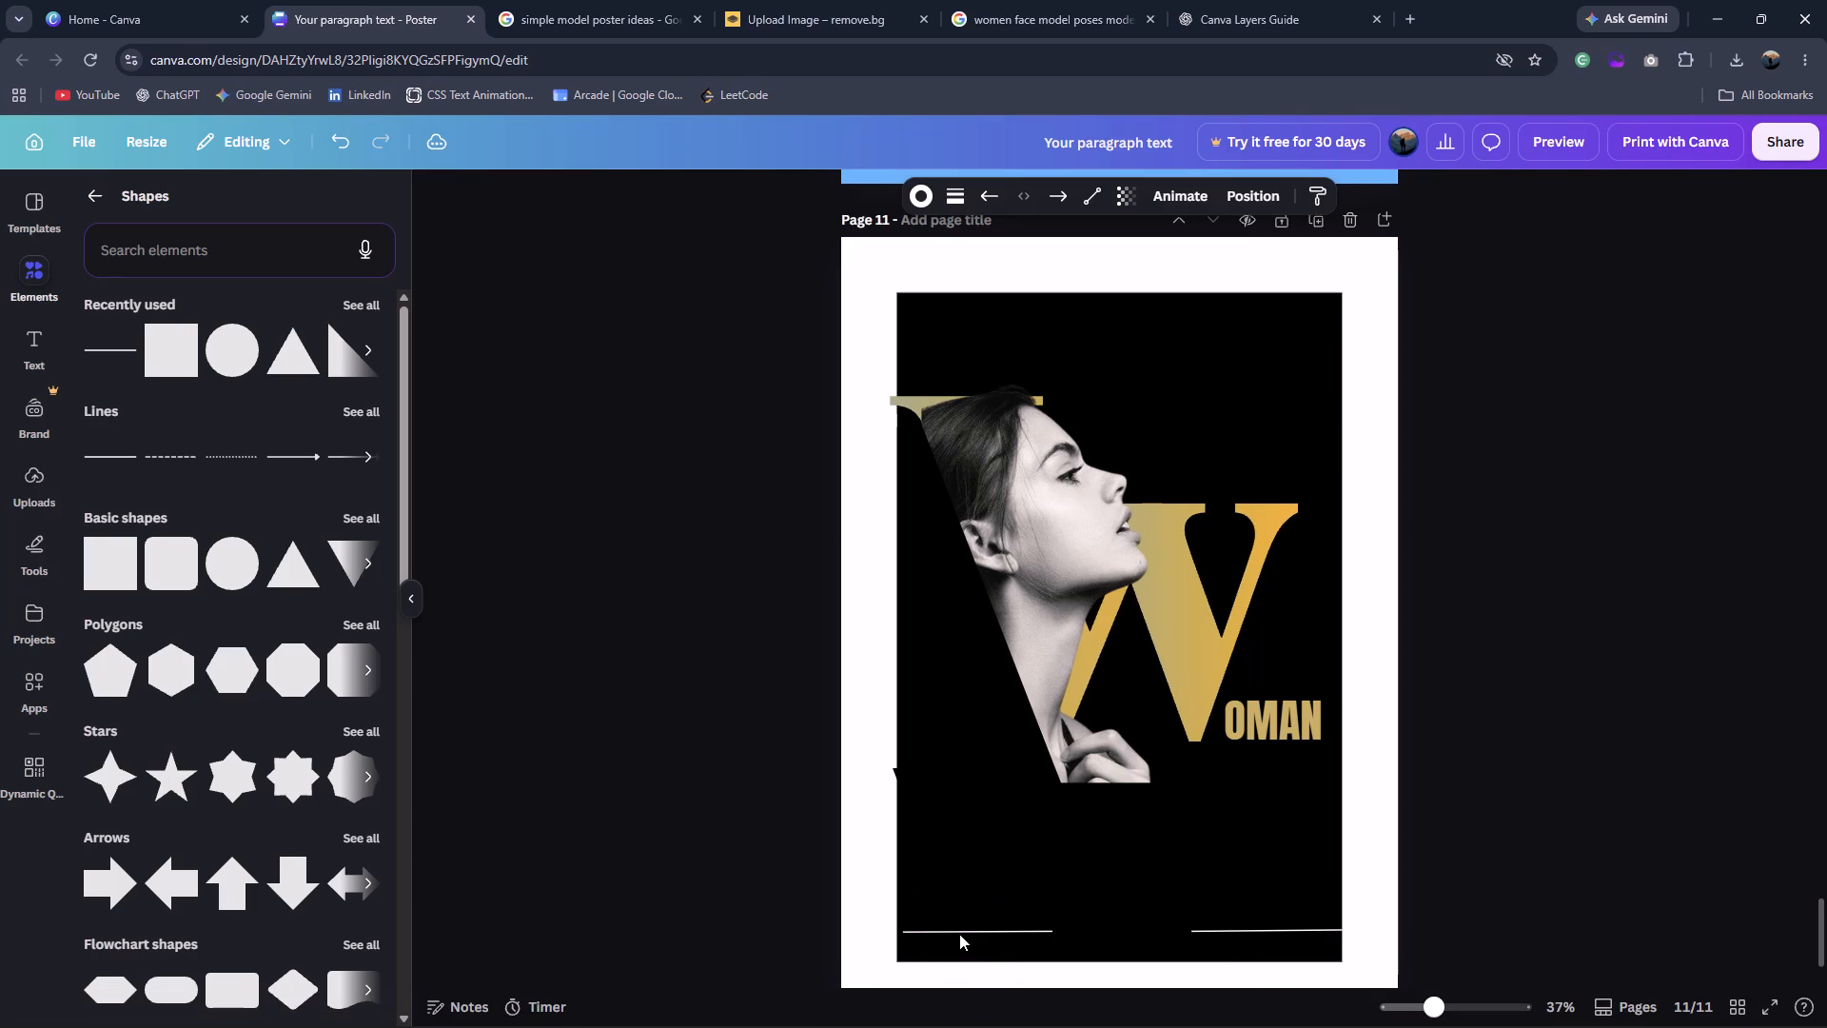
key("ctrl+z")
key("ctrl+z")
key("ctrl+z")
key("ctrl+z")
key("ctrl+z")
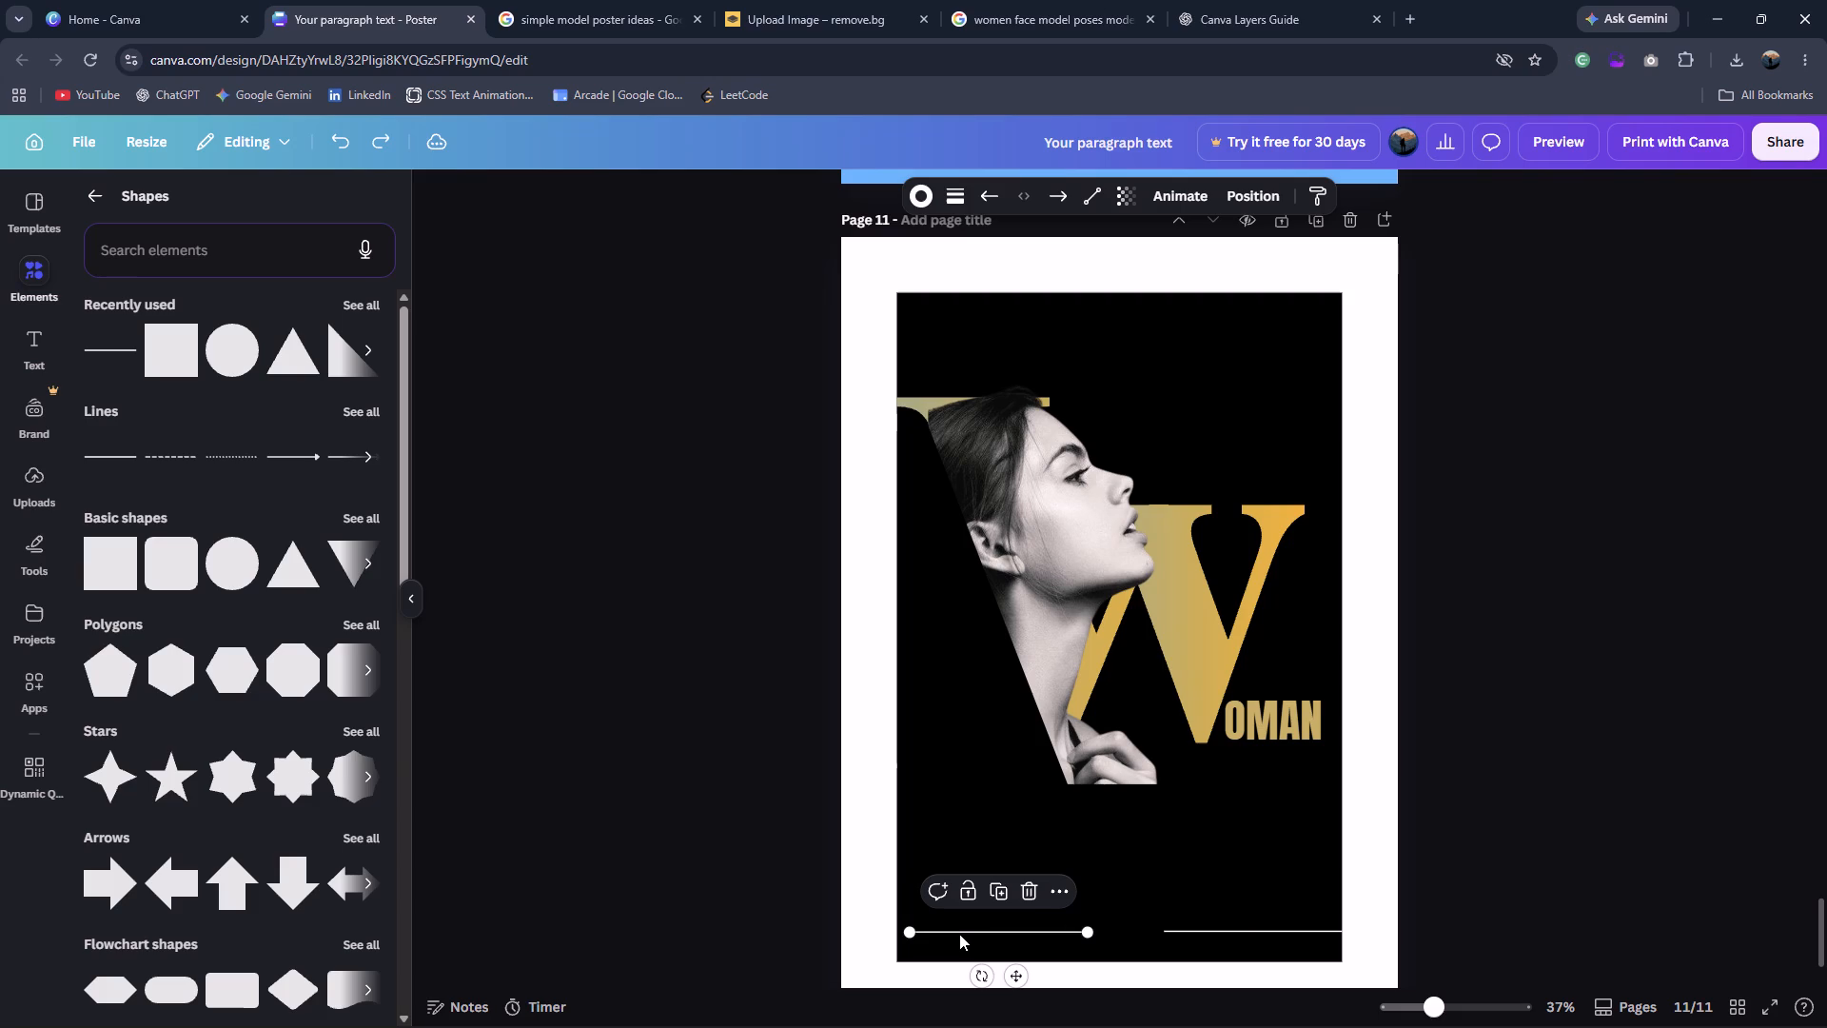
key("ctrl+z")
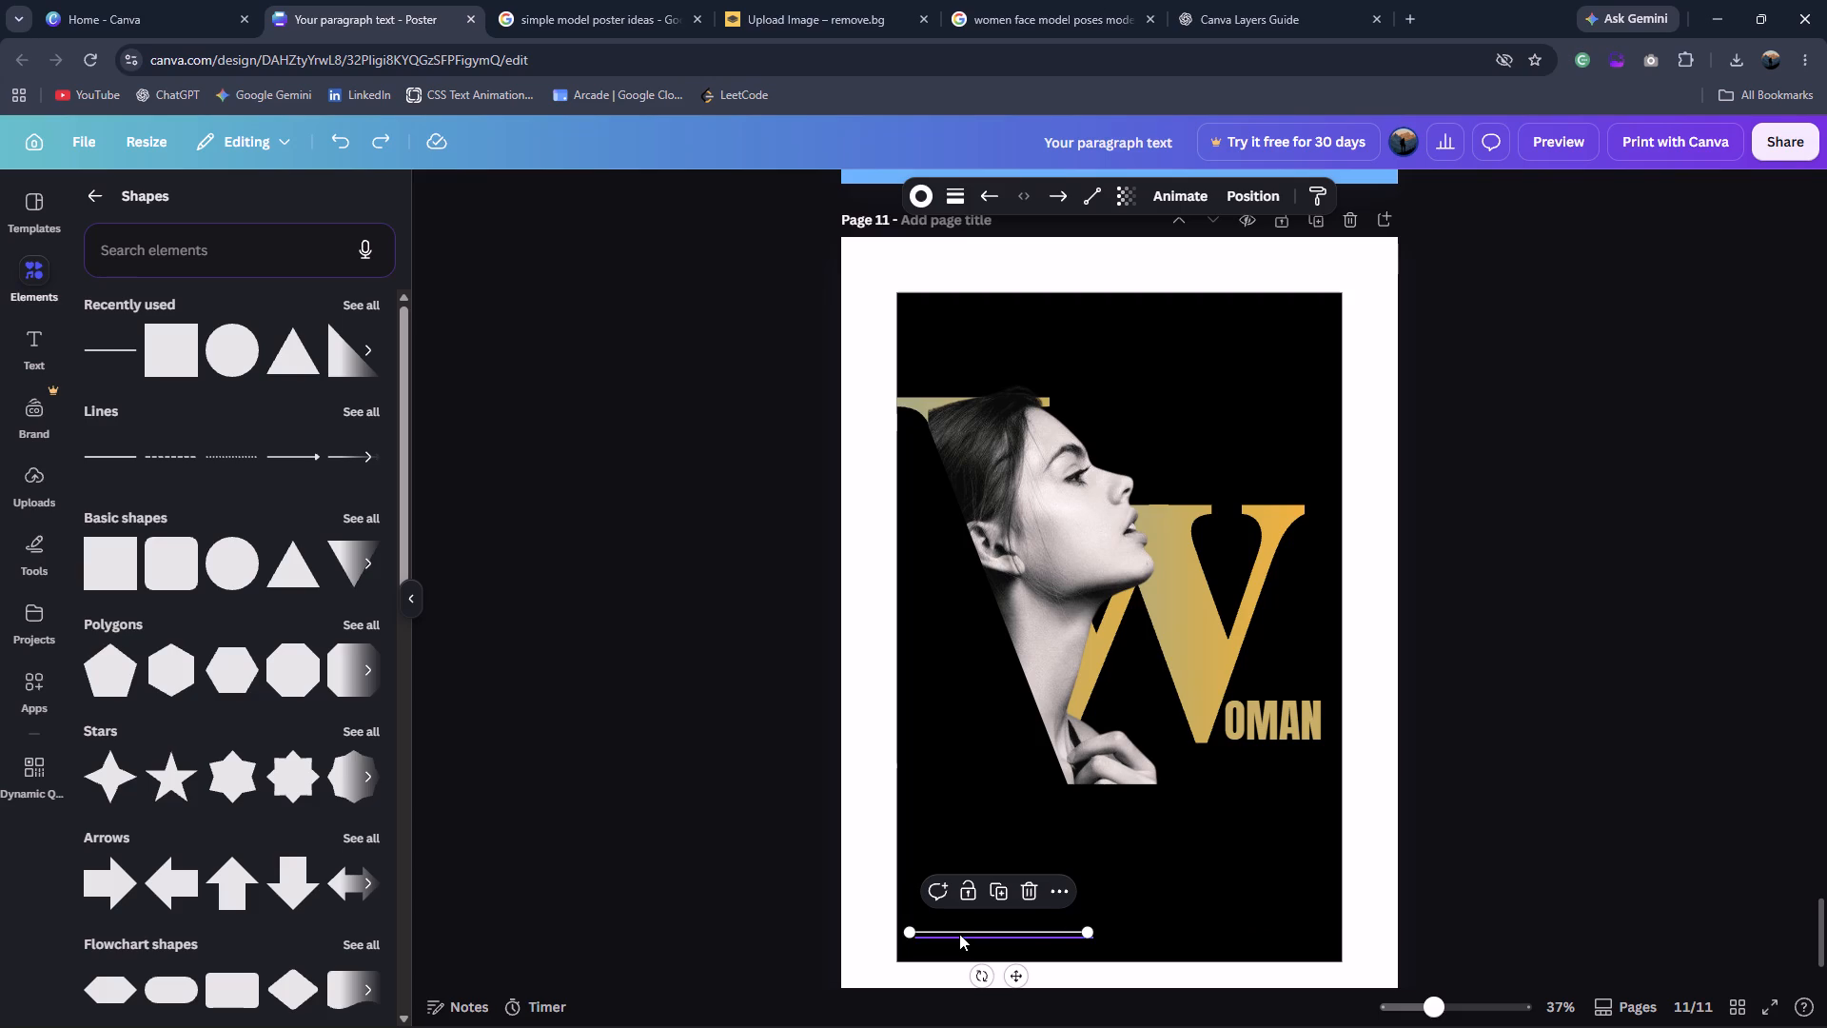
Shorten both overlapping lower-left lines to just under a third of the black rectangle's width, and rotate the tilted copy level.
left_click_drag(1086, 934, 1082, 937)
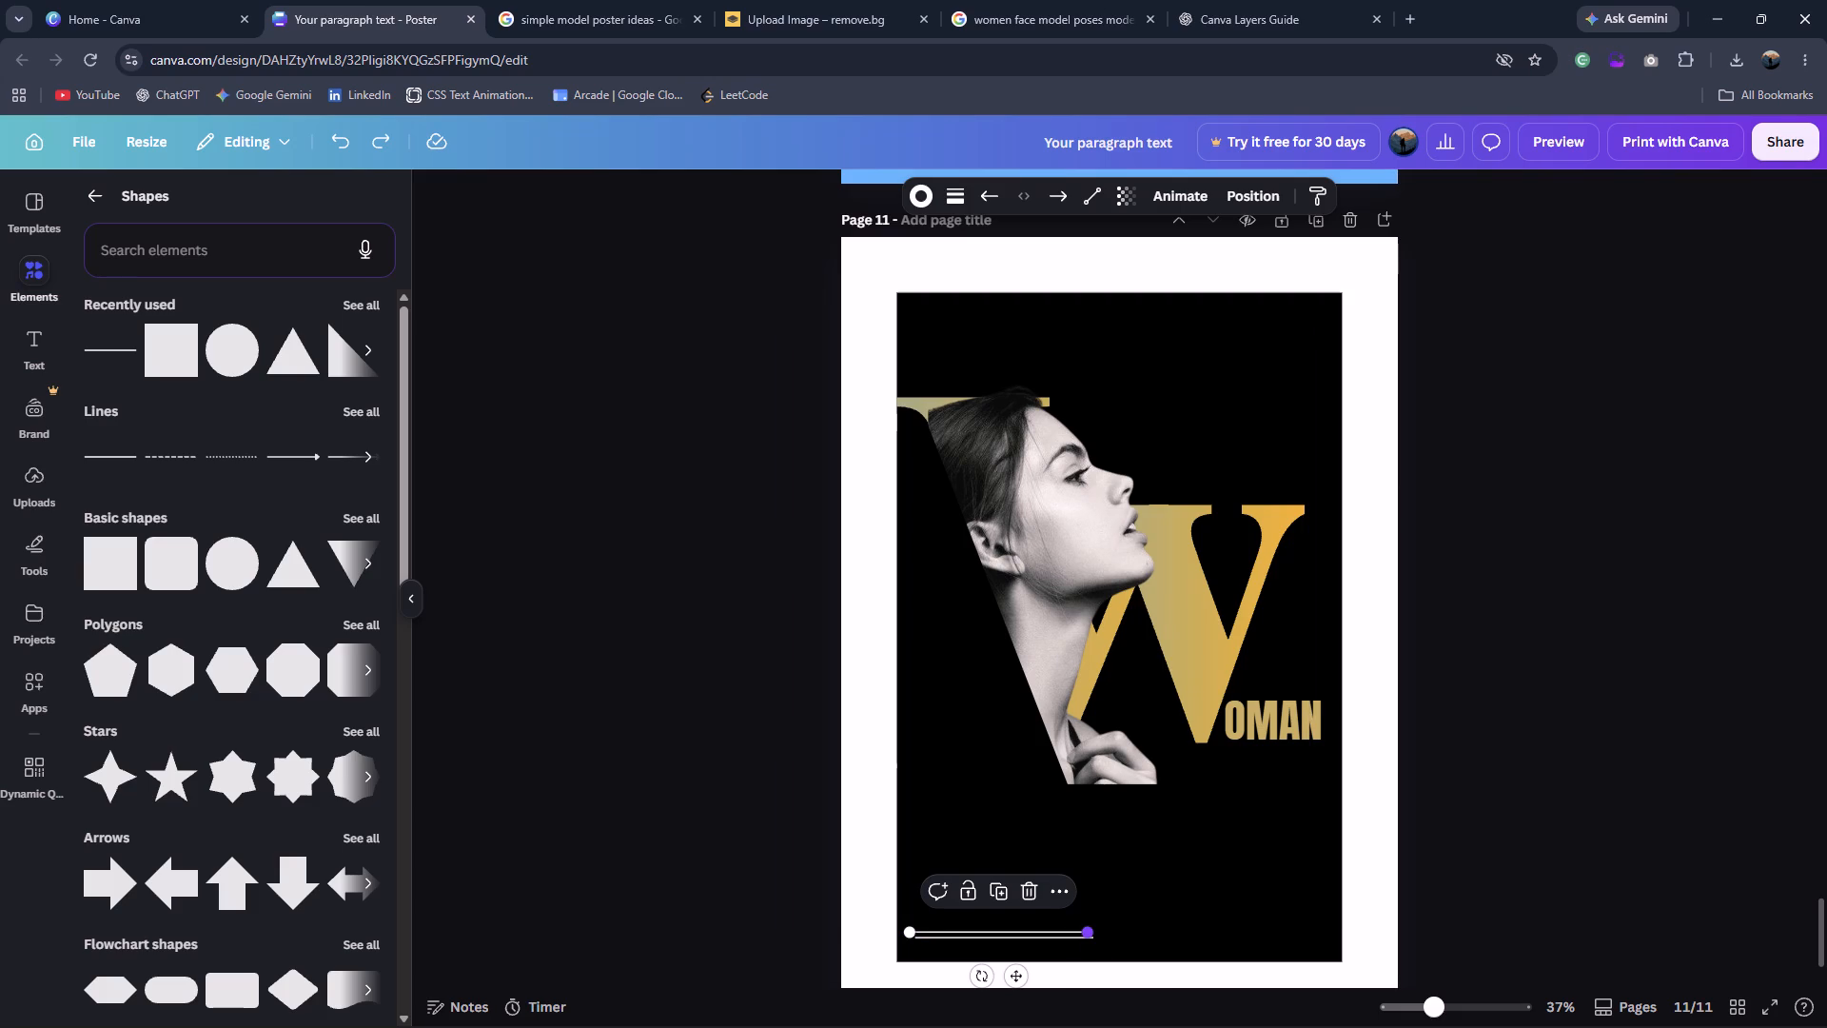
left_click_drag(1082, 937, 1067, 937)
left_click(1081, 939)
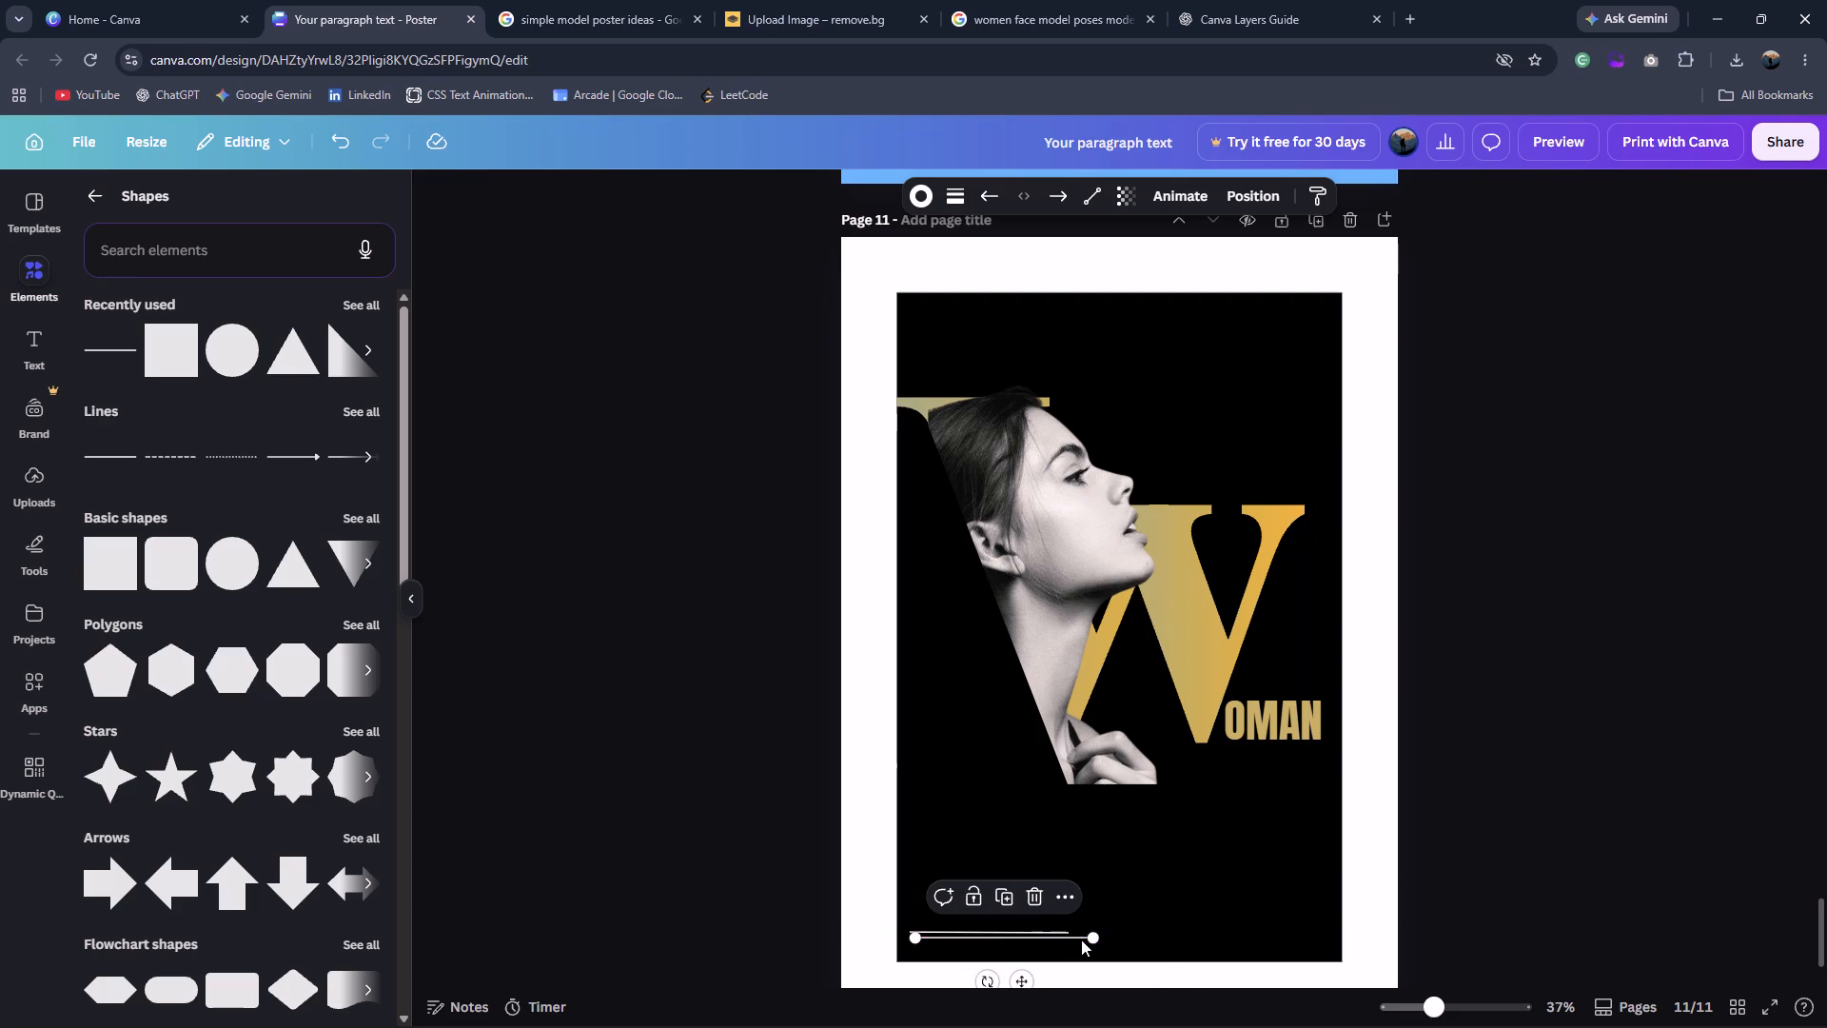
left_click_drag(1088, 936, 1061, 939)
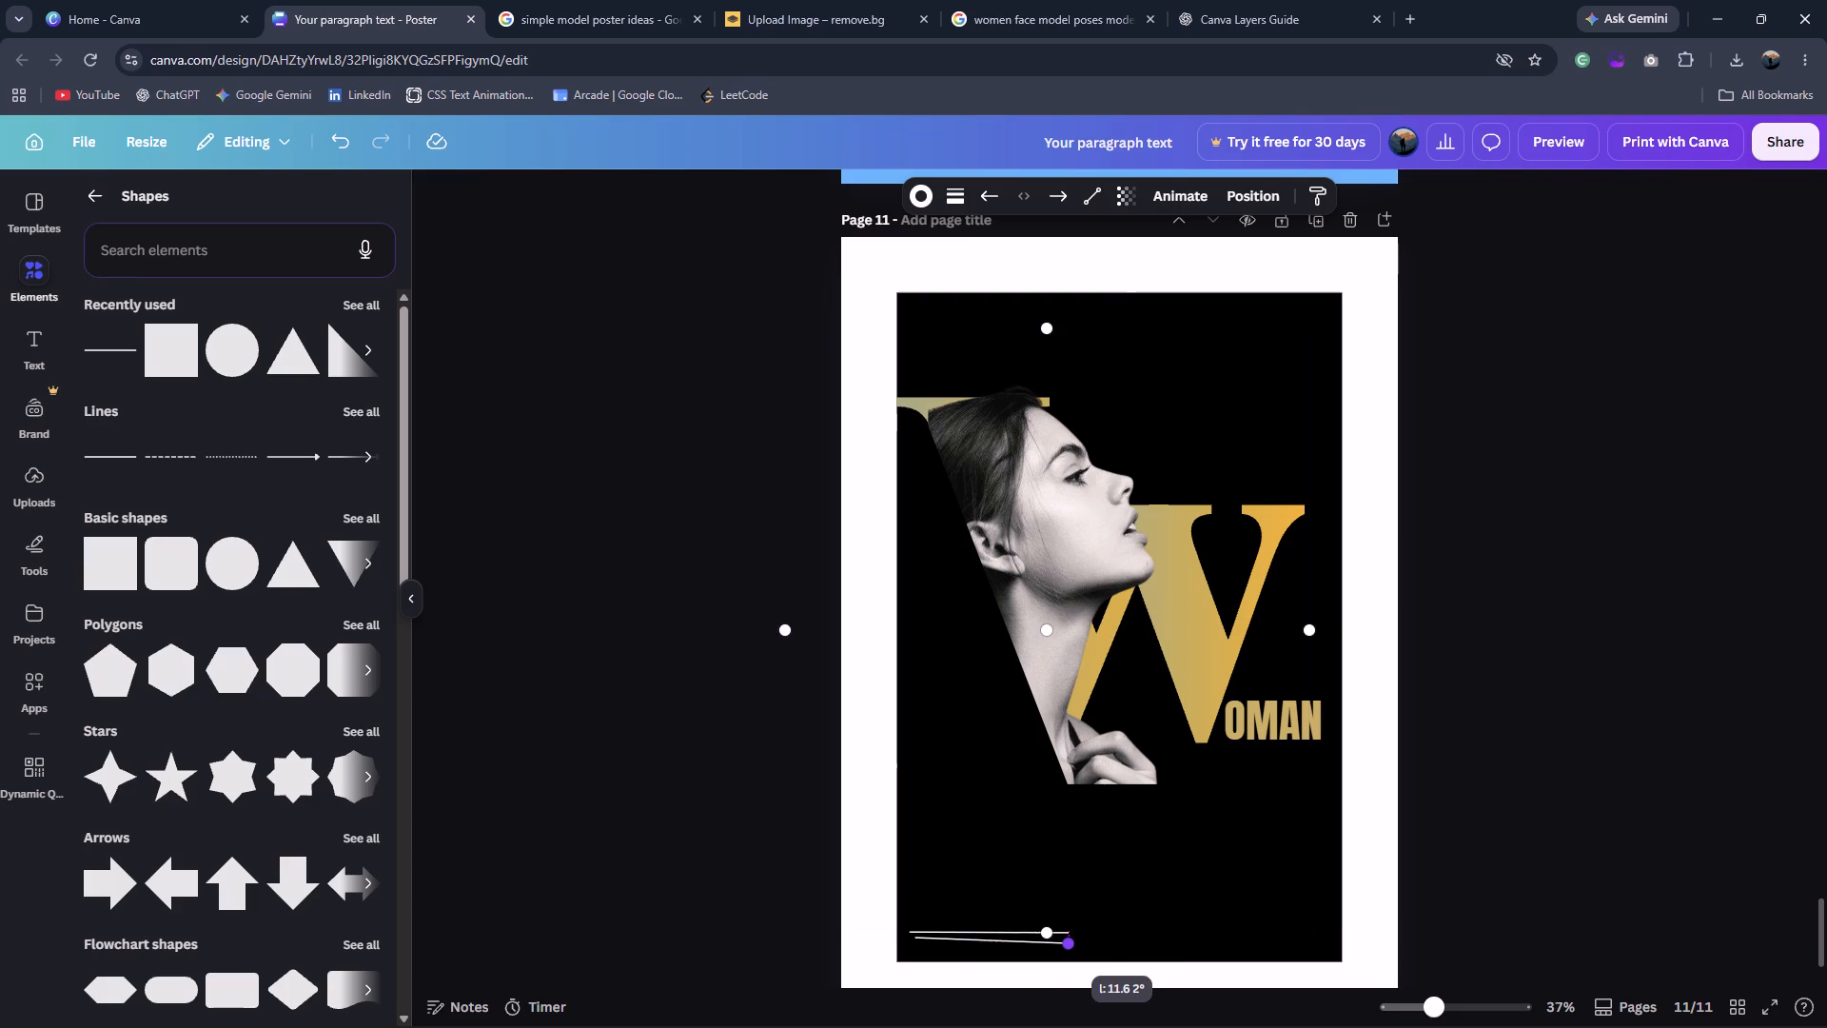
left_click_drag(1061, 939, 1052, 939)
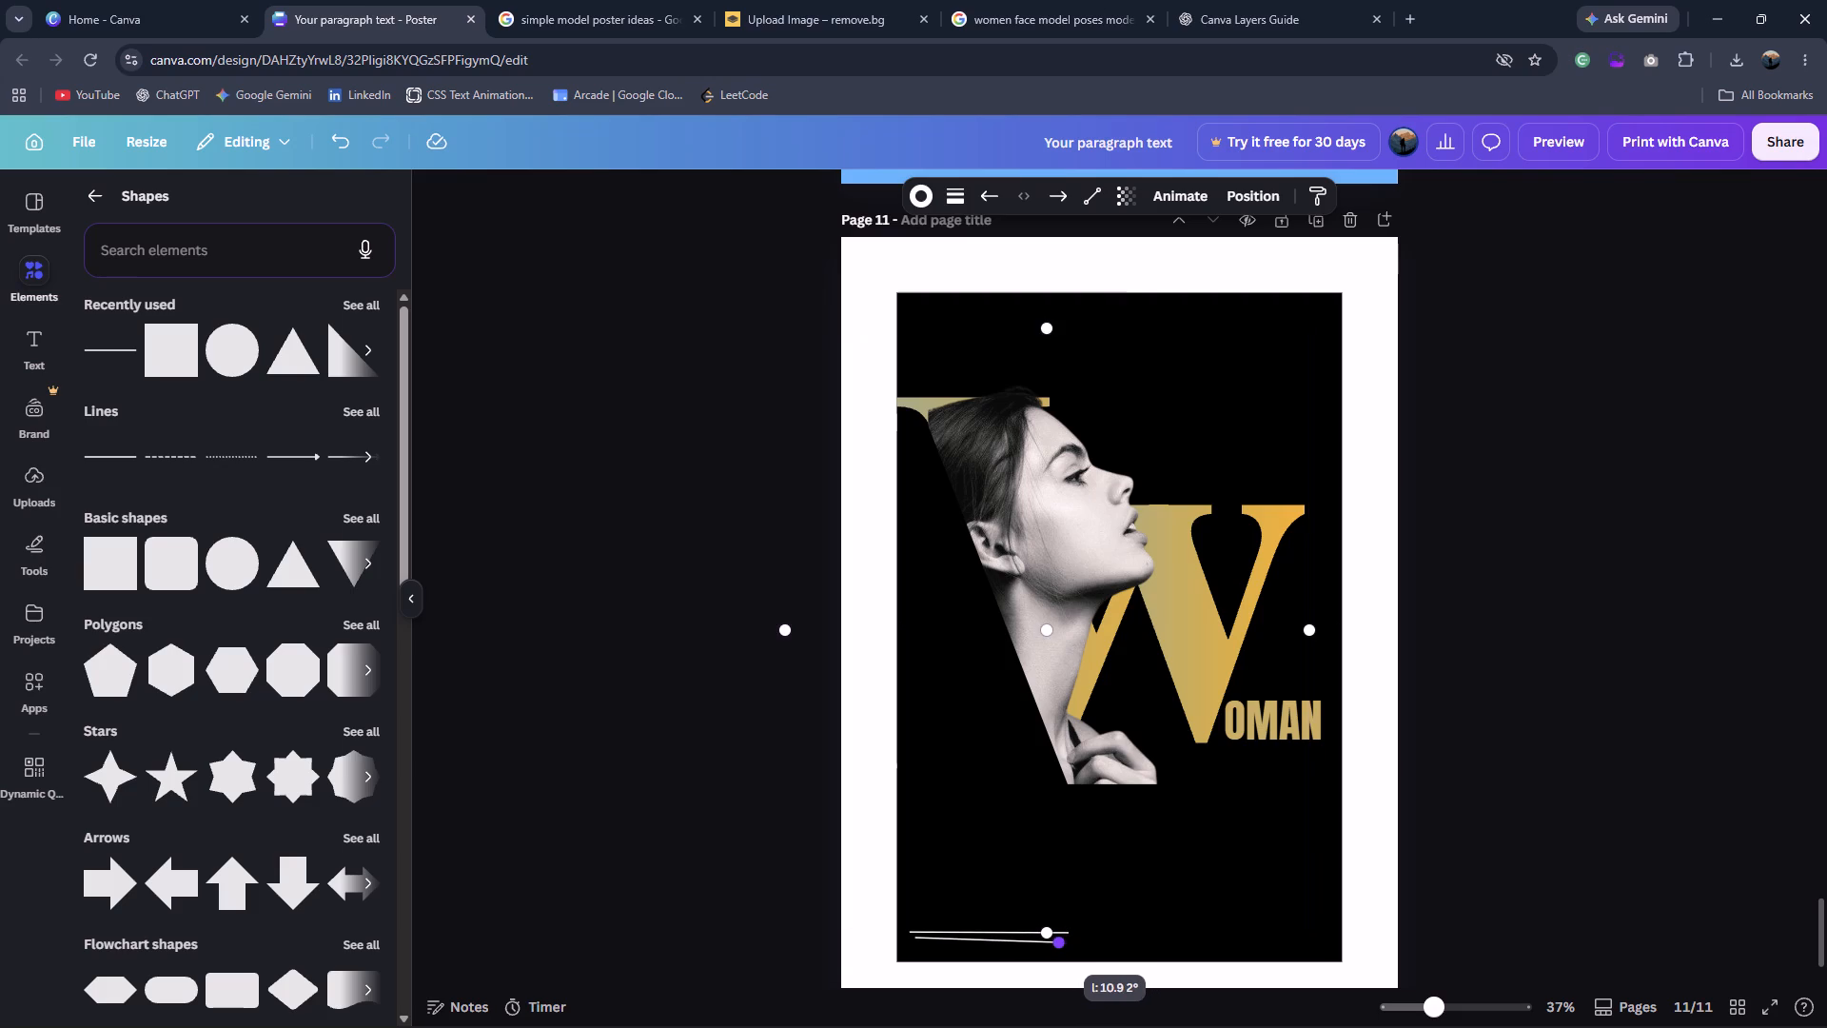
left_click_drag(1052, 939, 1048, 940)
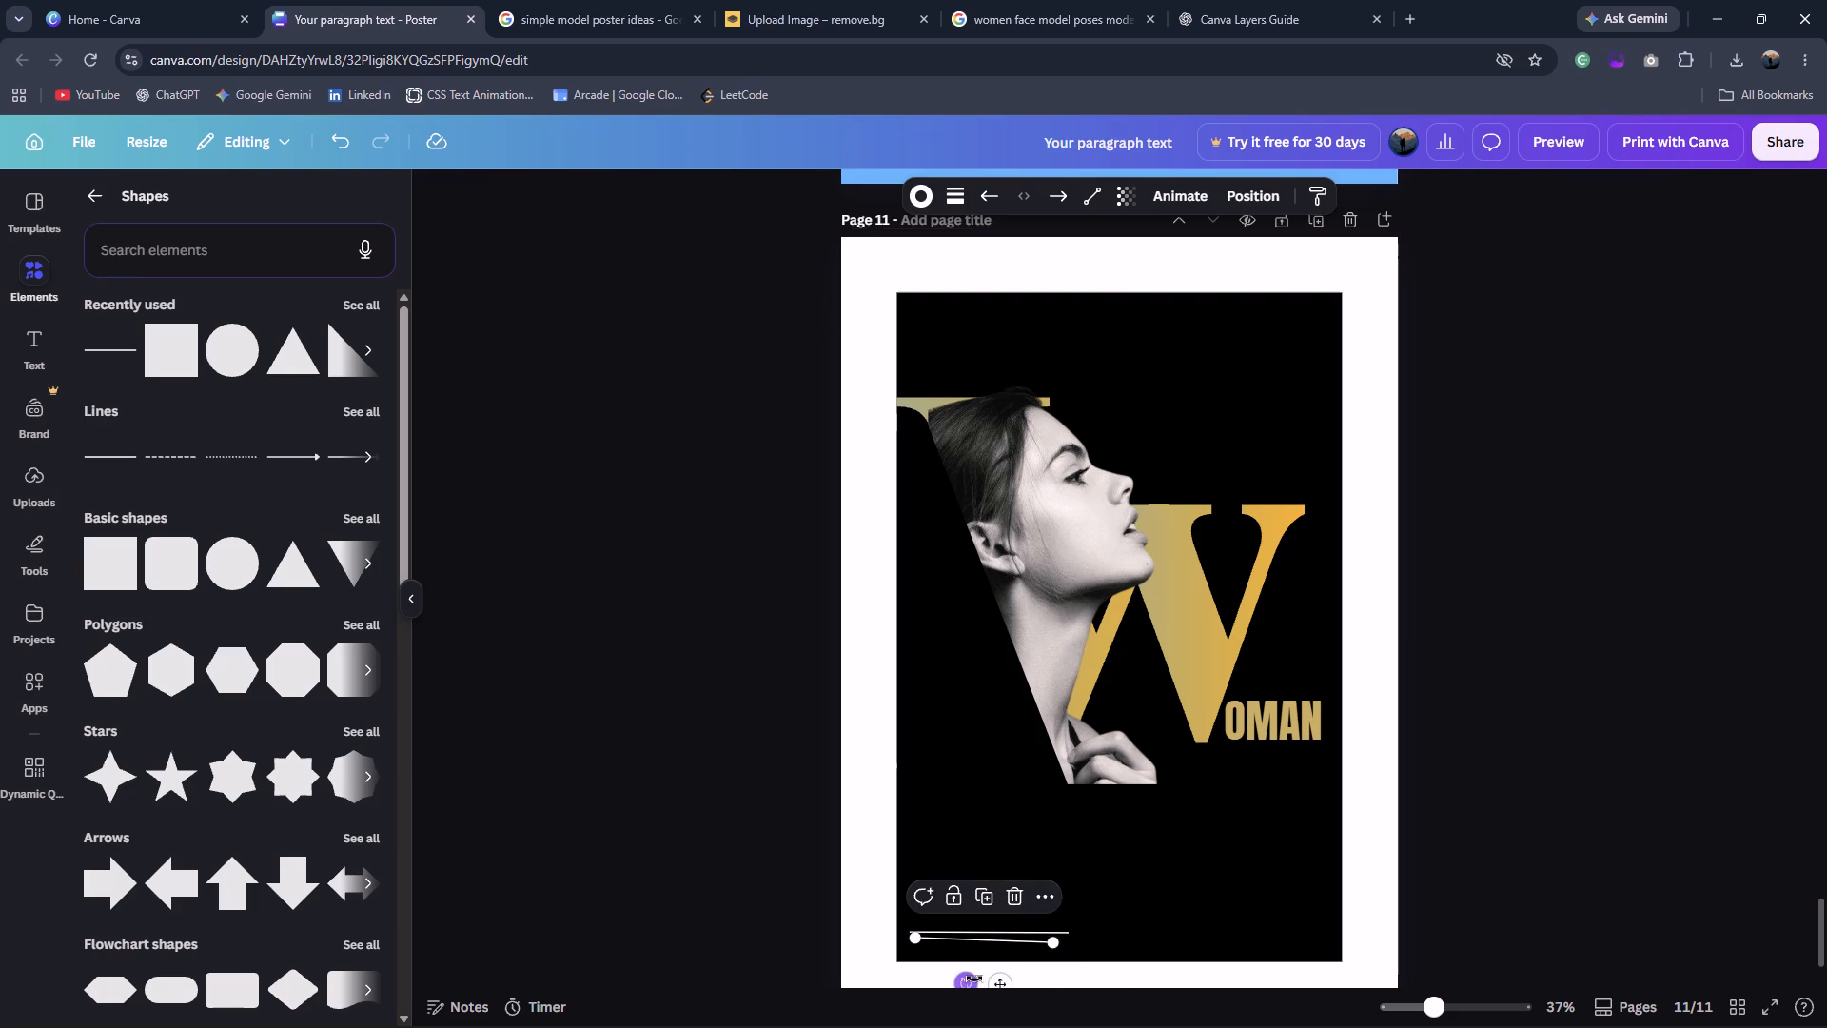
left_click_drag(974, 979, 984, 973)
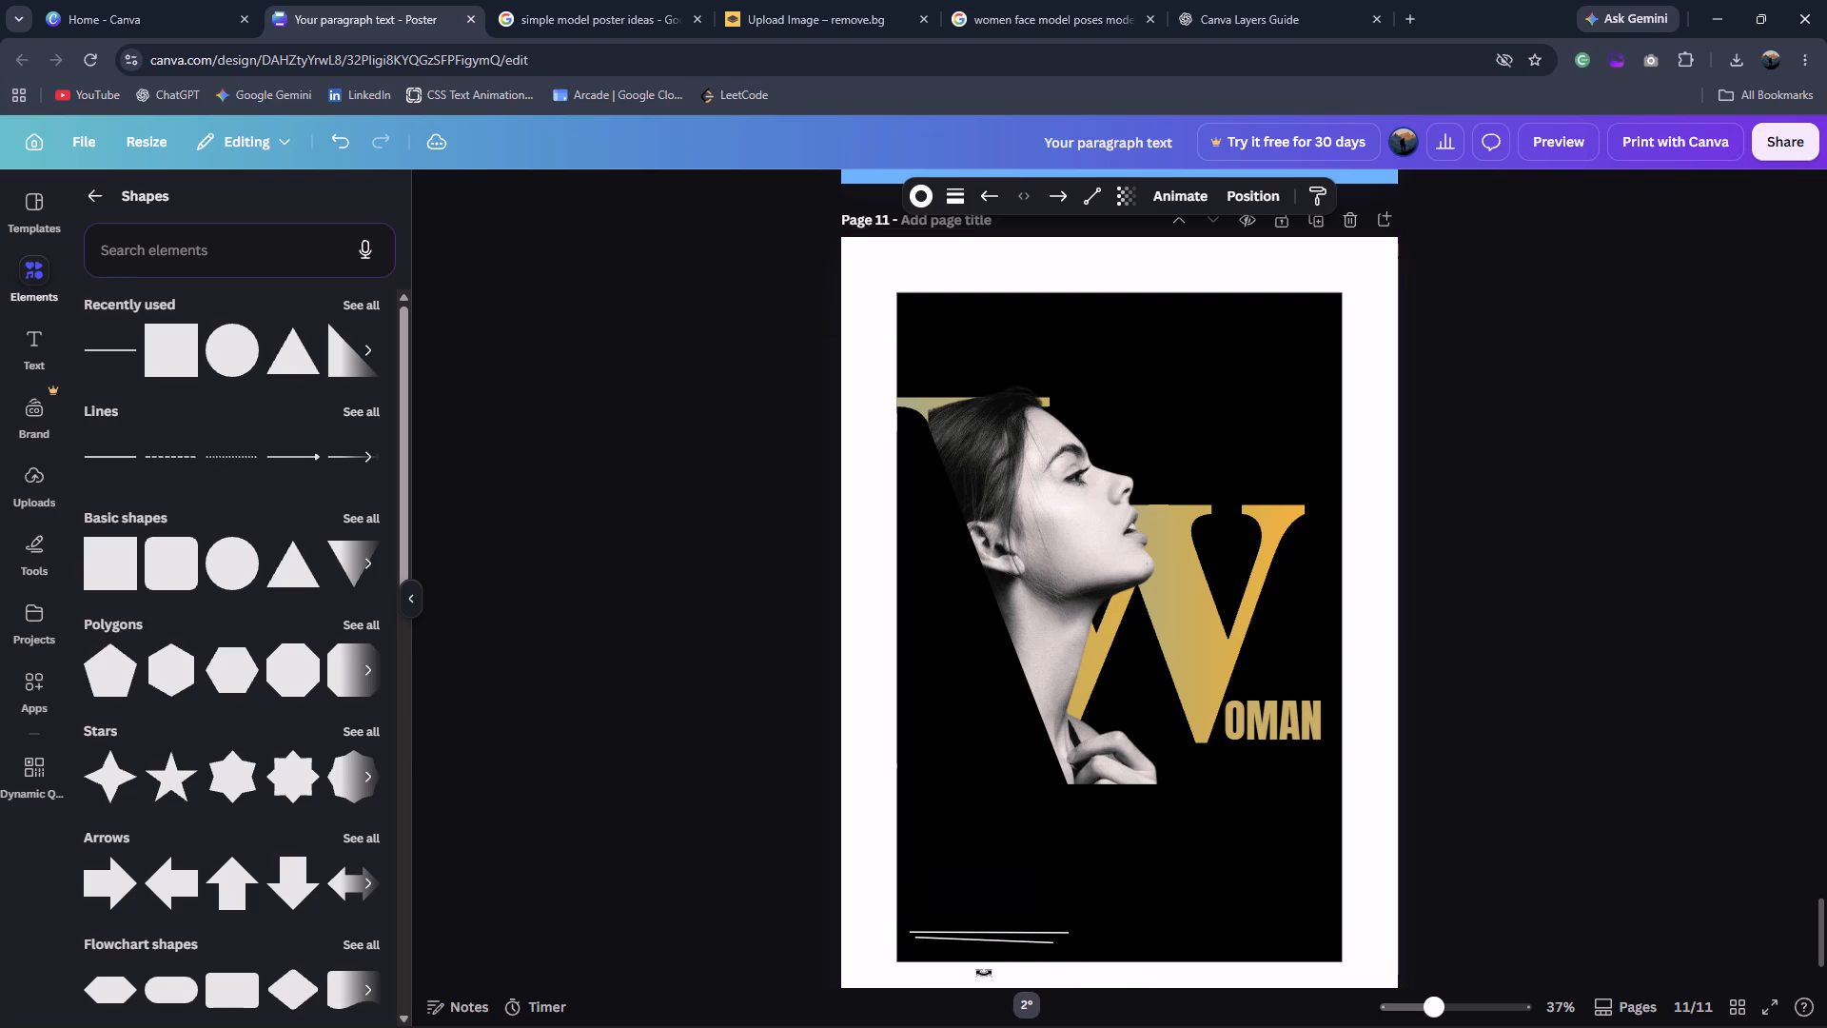
left_click_drag(984, 973, 984, 972)
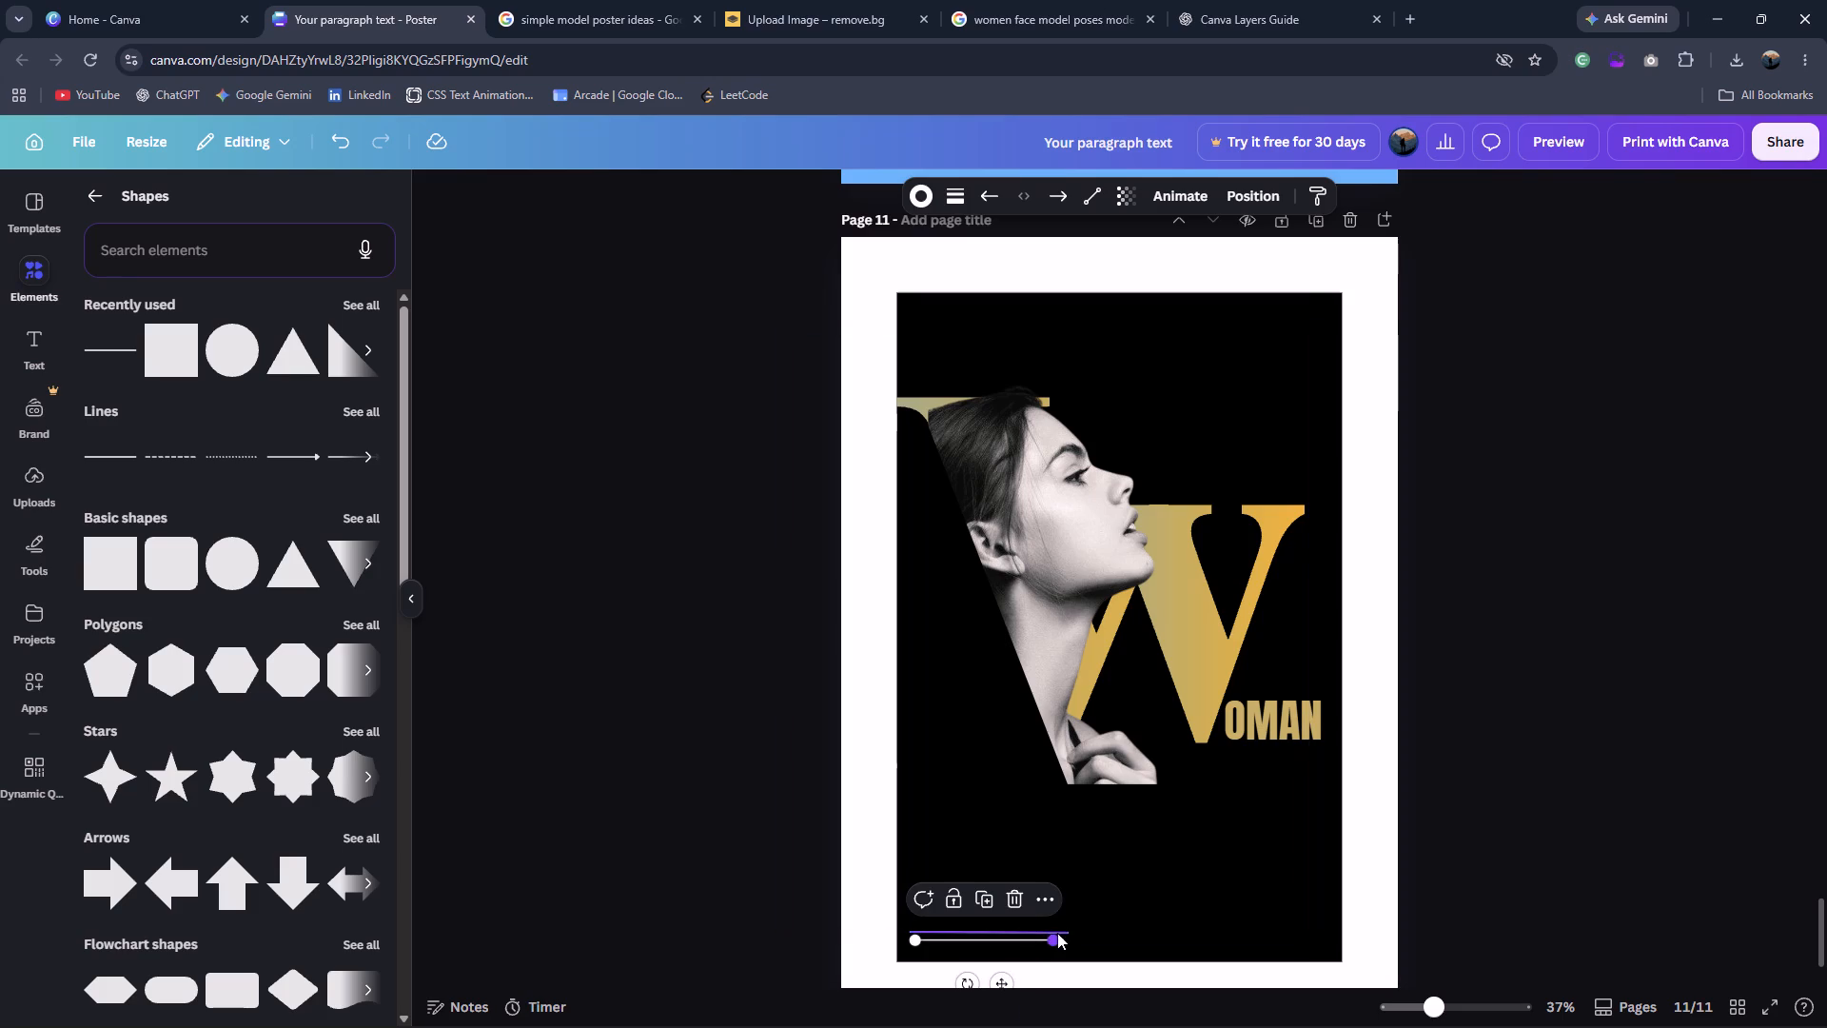
left_click(1057, 933)
left_click_drag(1064, 931, 1051, 931)
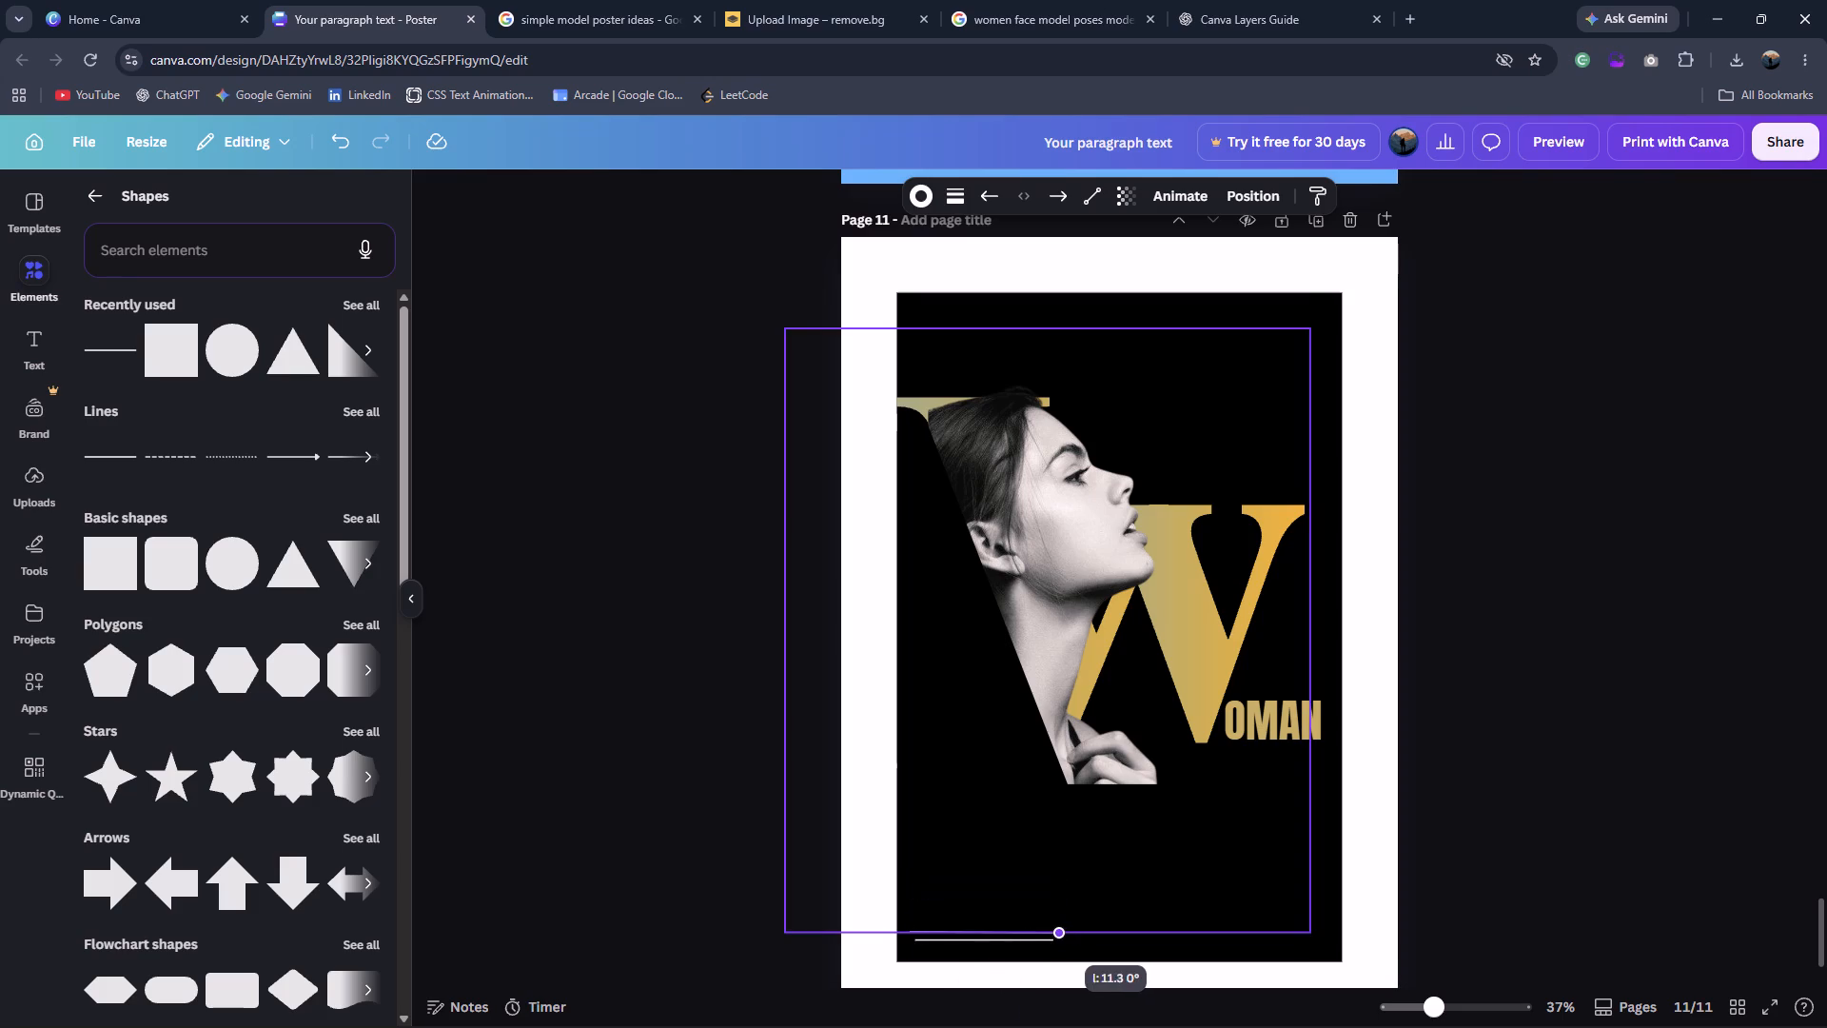
left_click_drag(1051, 931, 1049, 931)
Move the copied line to the black rectangle's lower-right corner, level with the lower-left line.
left_click(1093, 979)
left_click_drag(1031, 939, 1312, 928)
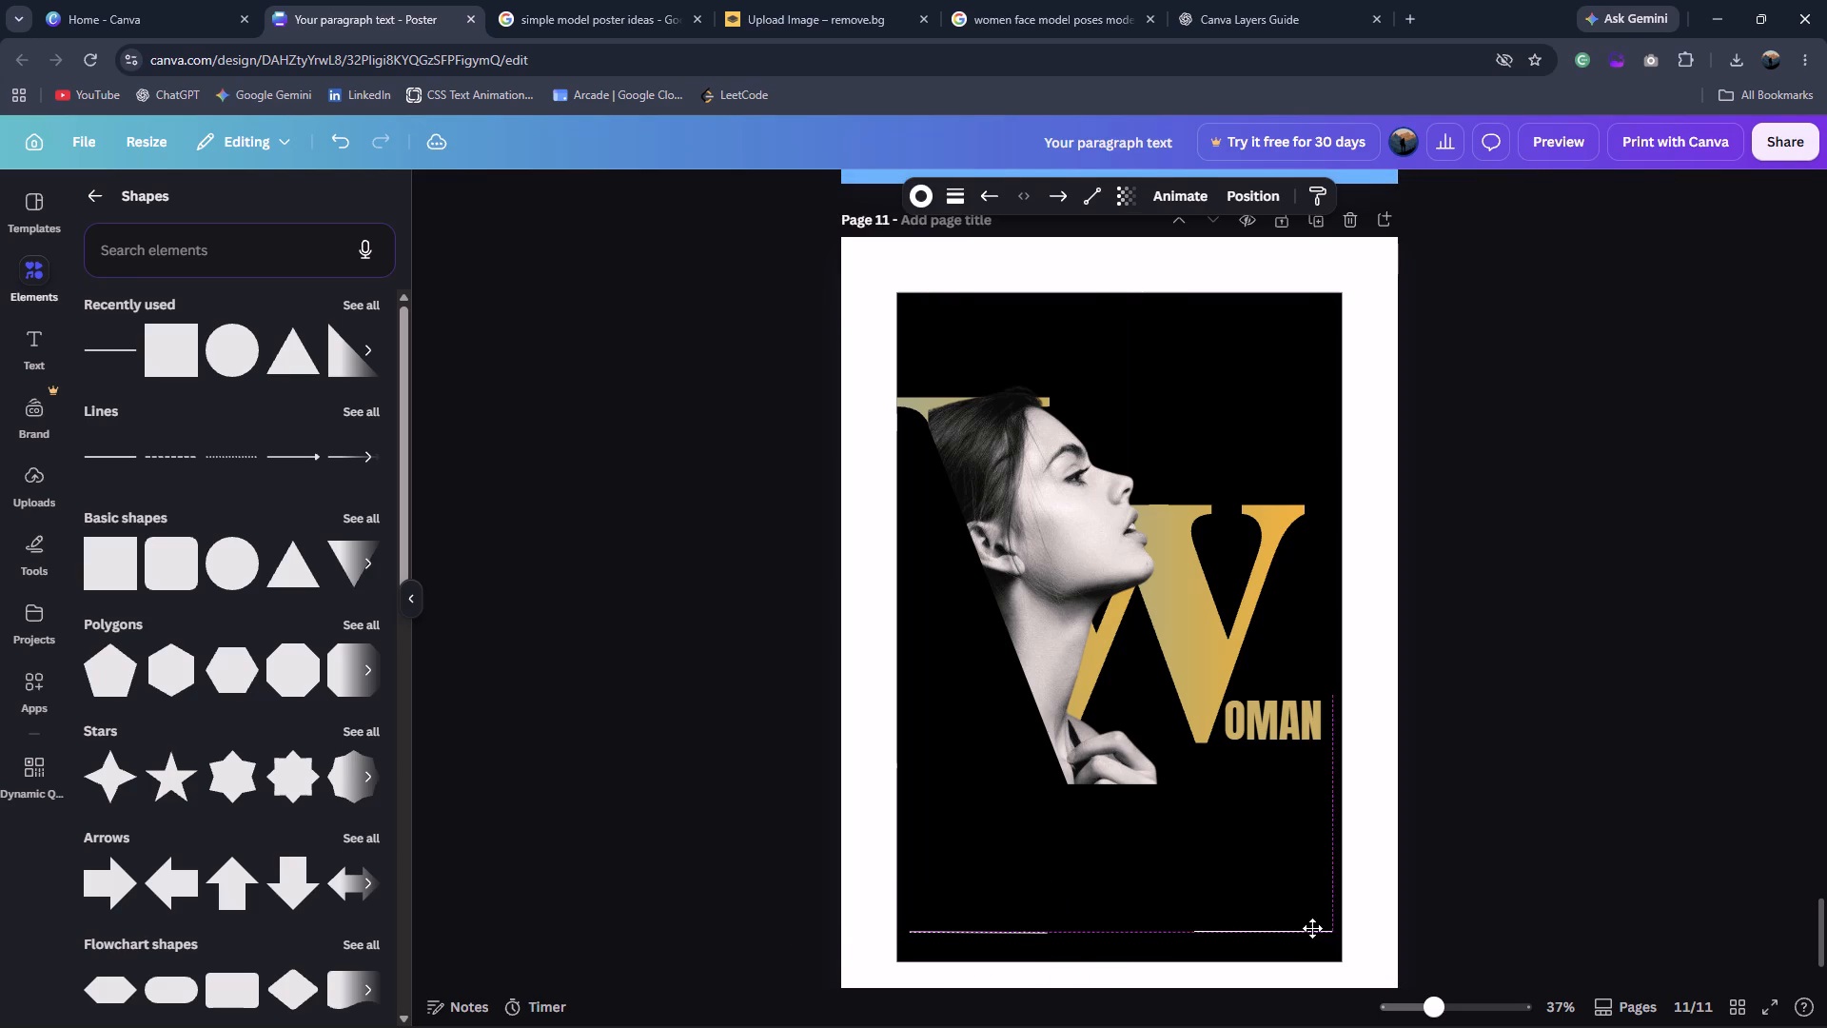
left_click_drag(1312, 928, 1310, 928)
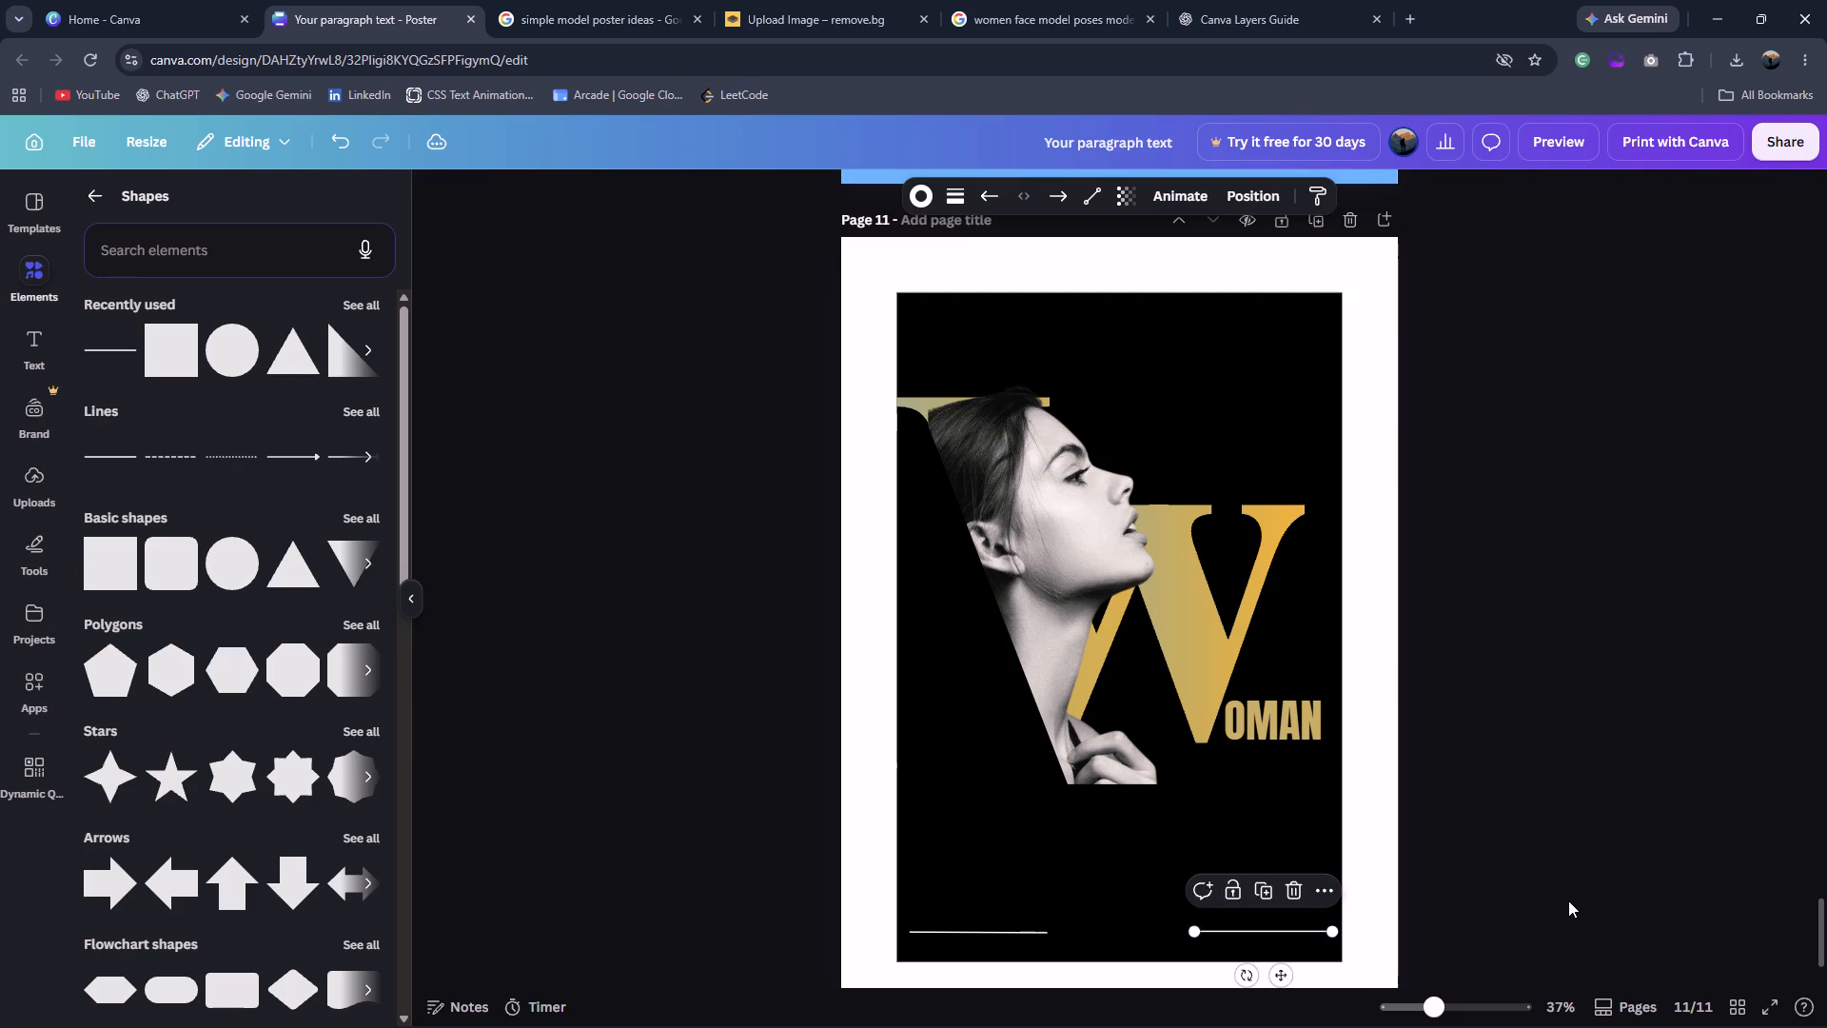
left_click(1568, 900)
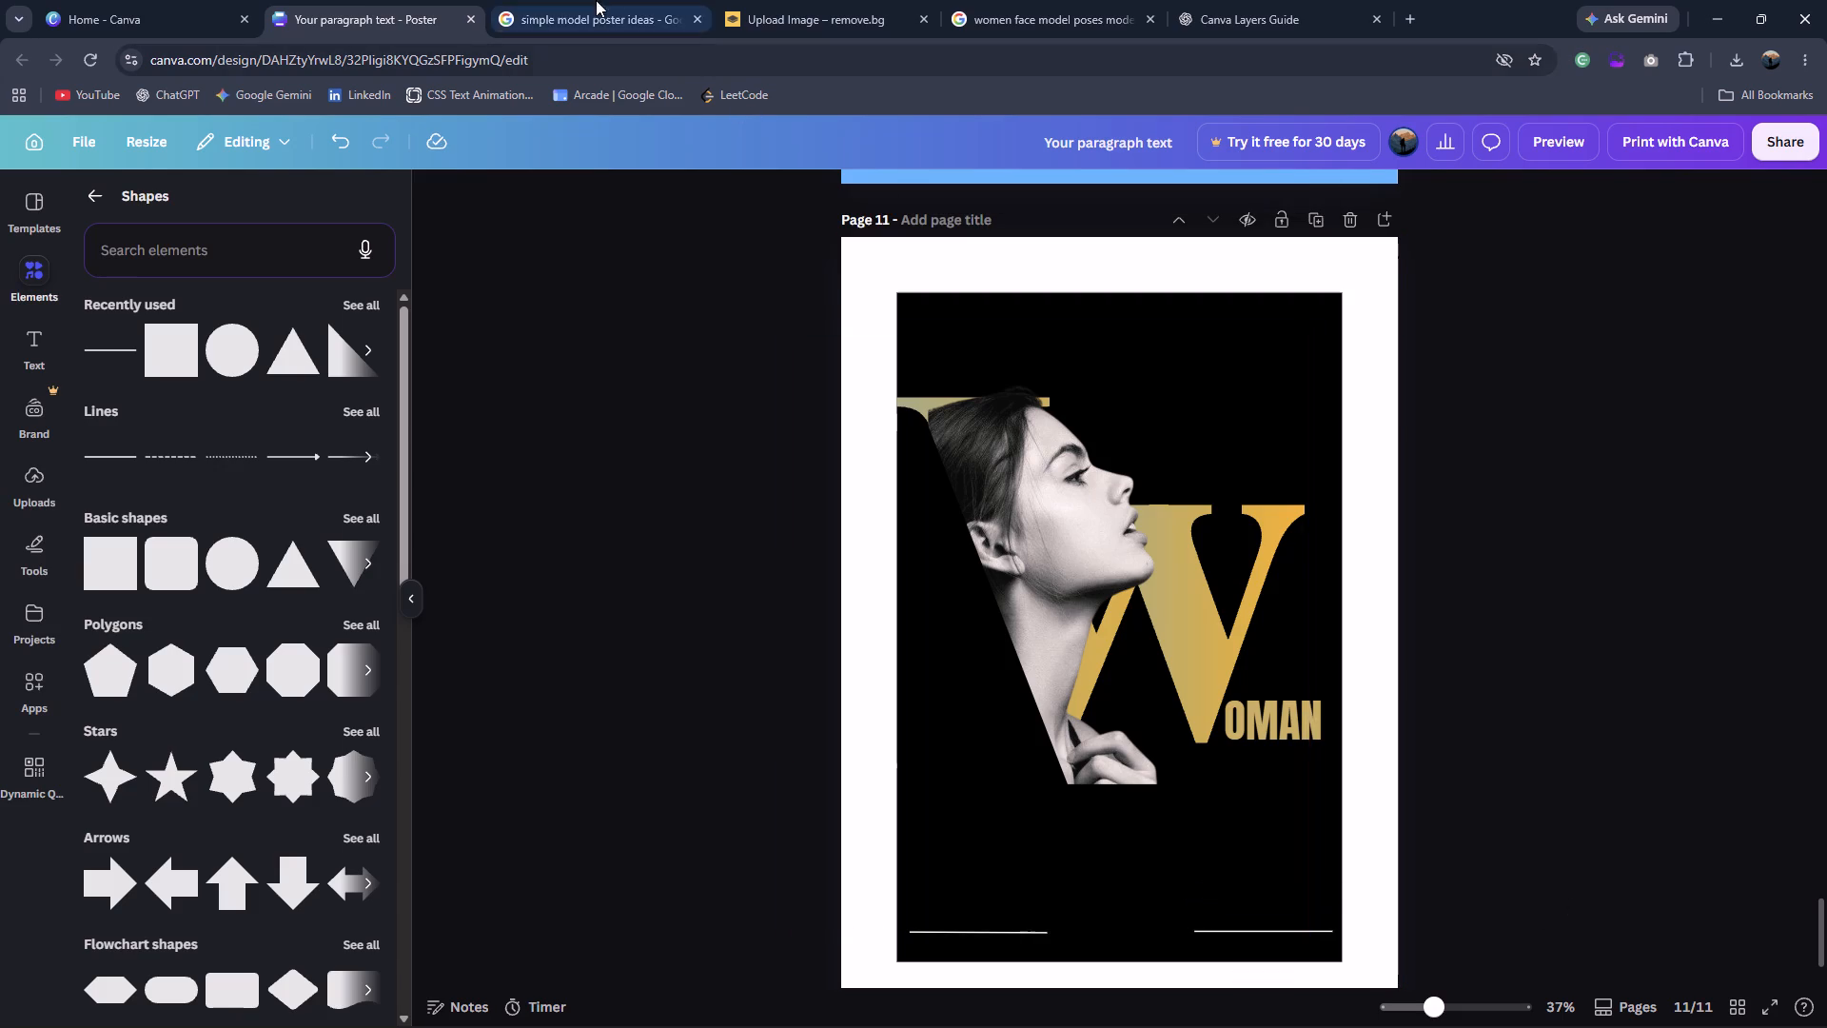
Check the reference poster, then shorten both bottom lines from their inner ends to about a fifth of the black rectangle's width.
left_click(568, 0)
left_click(283, 0)
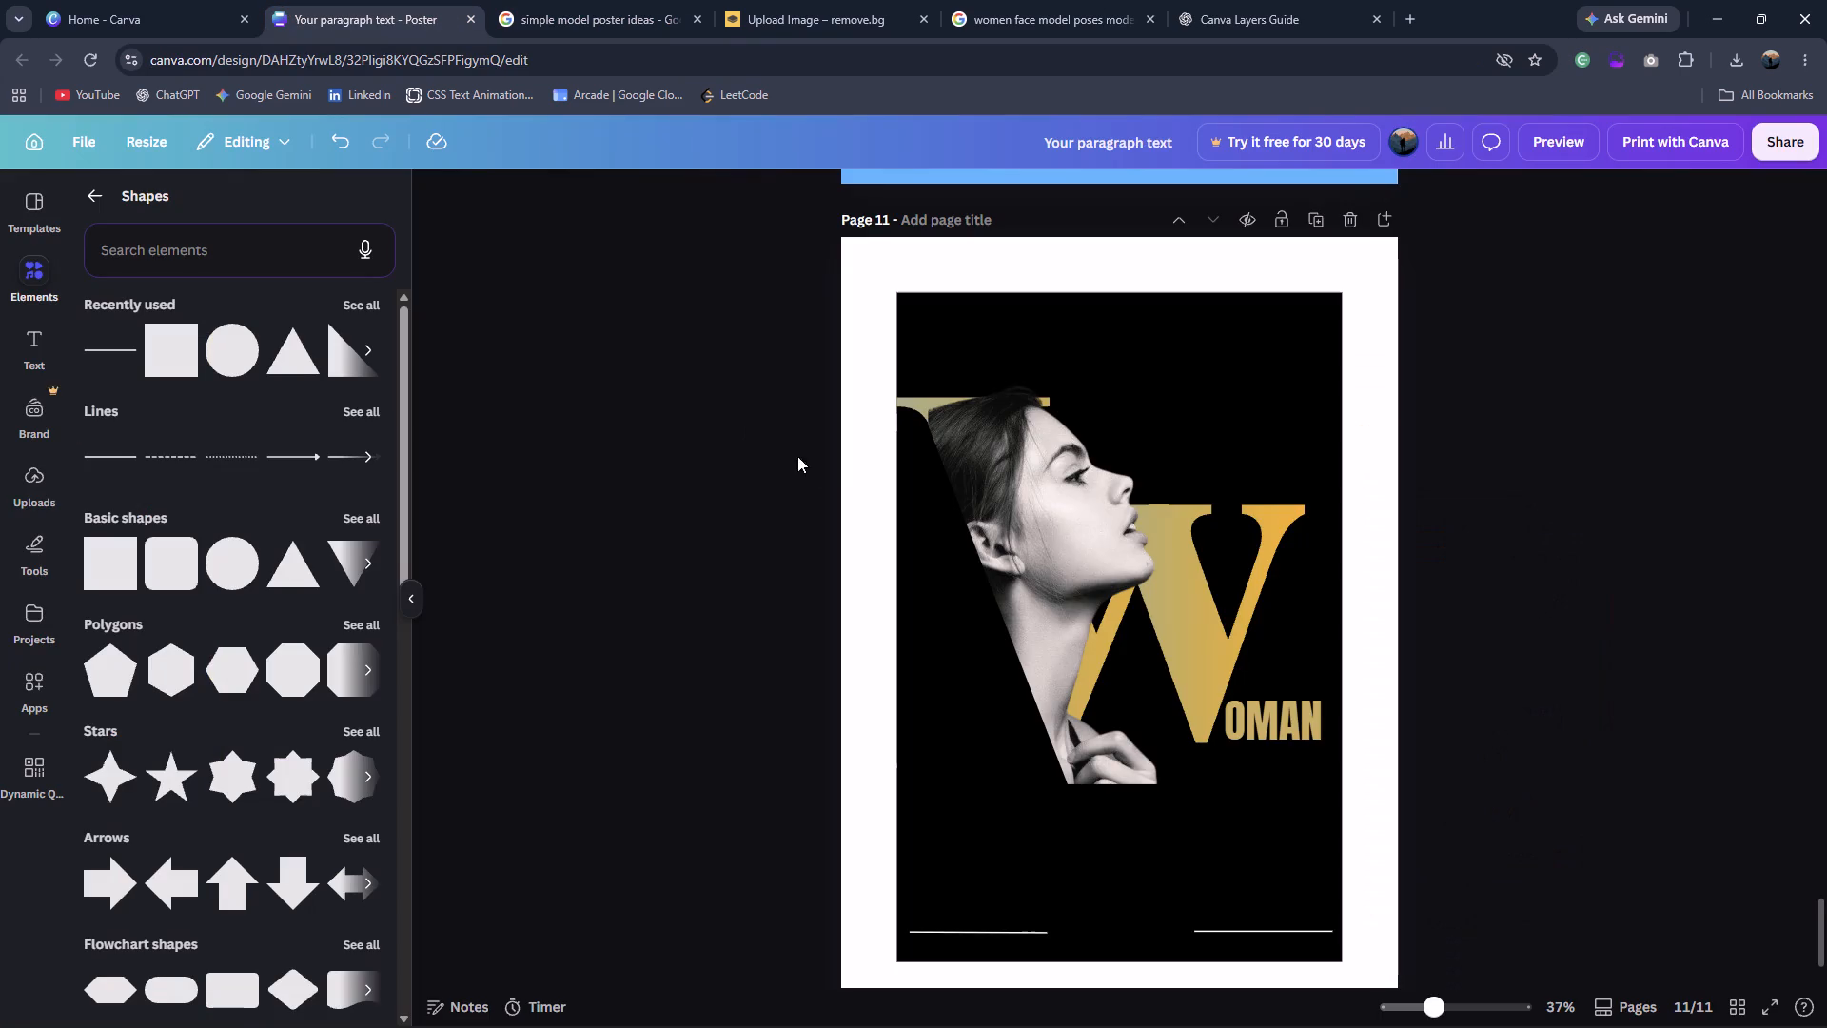
left_click(1256, 706)
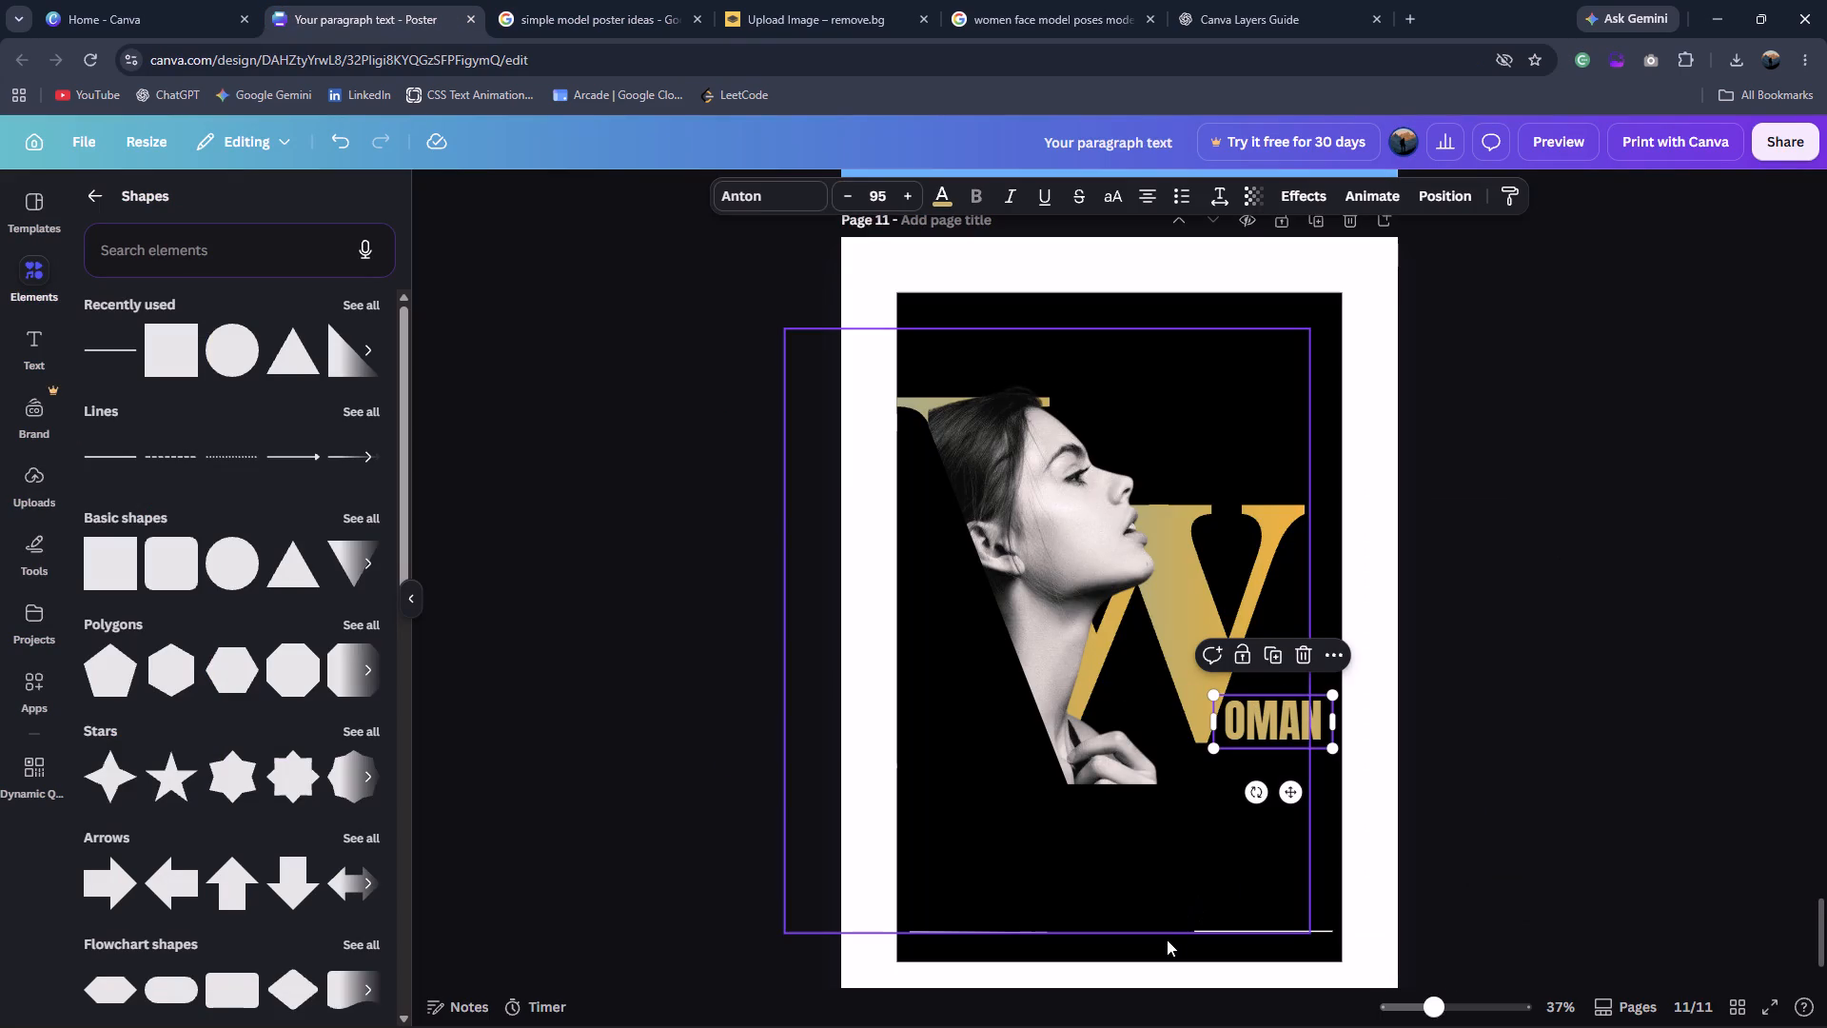
left_click(1226, 934)
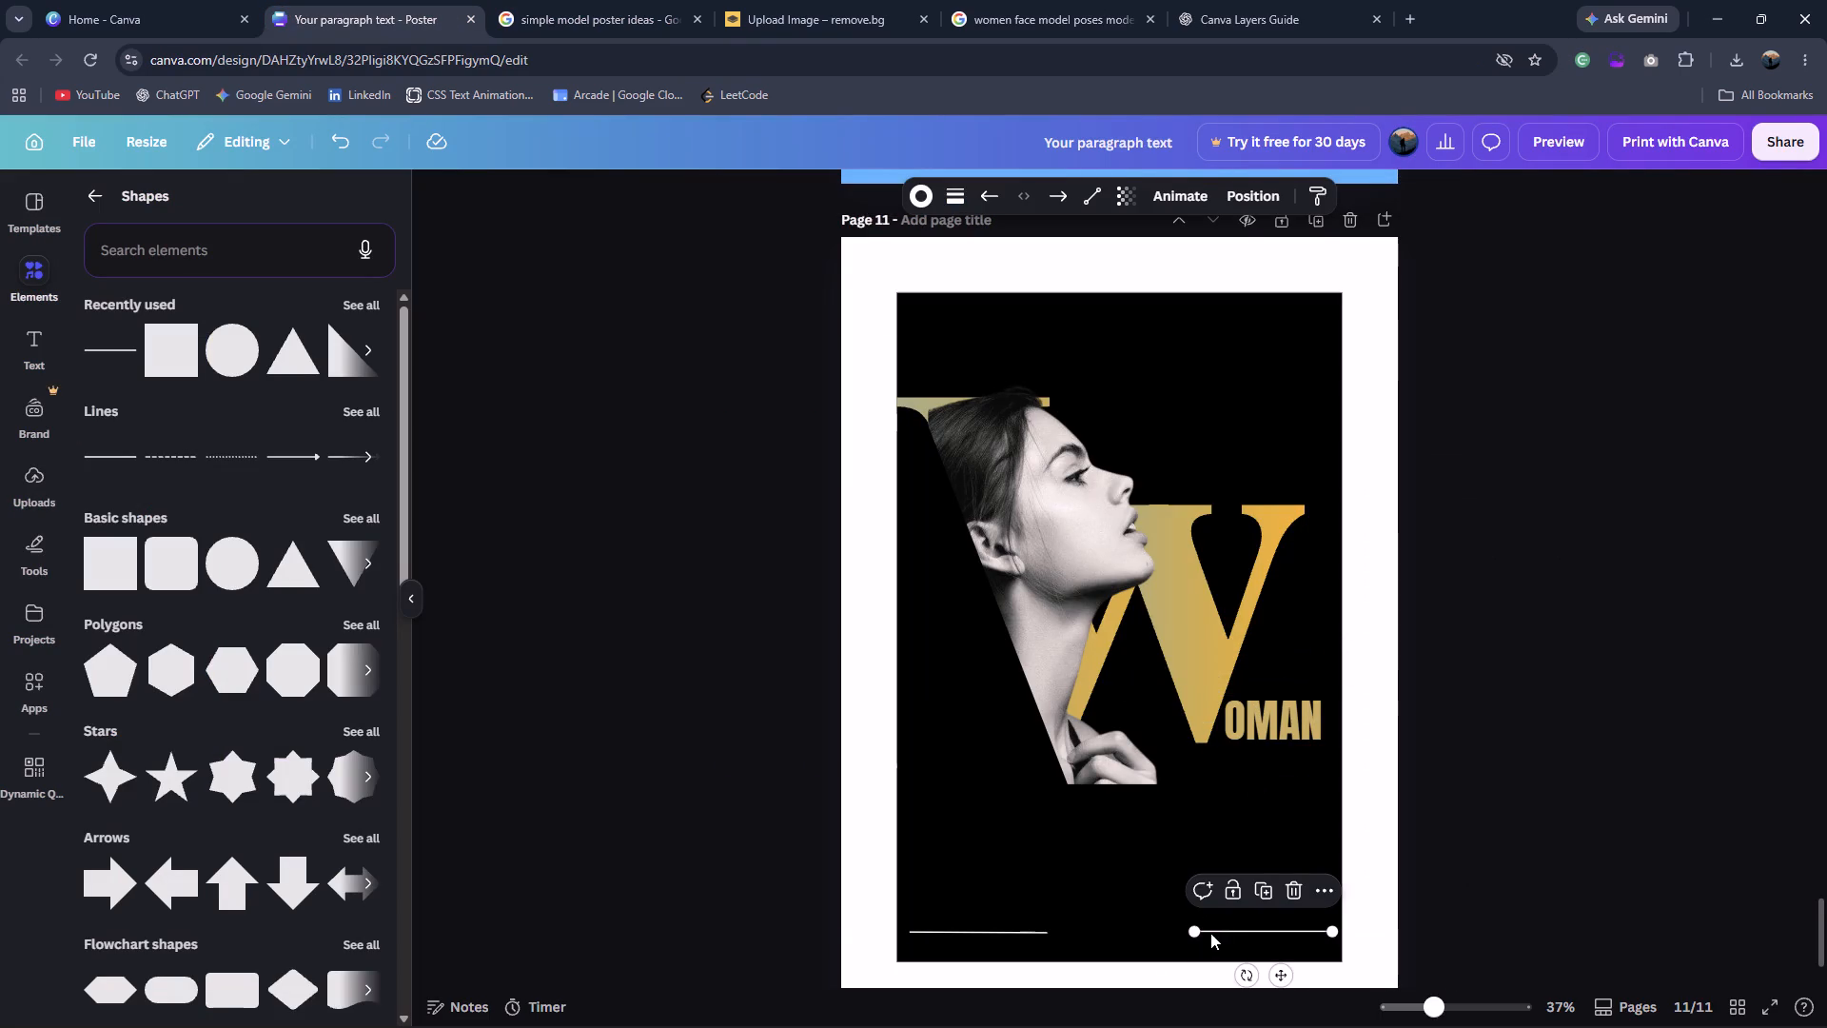
left_click_drag(1197, 933, 1256, 934)
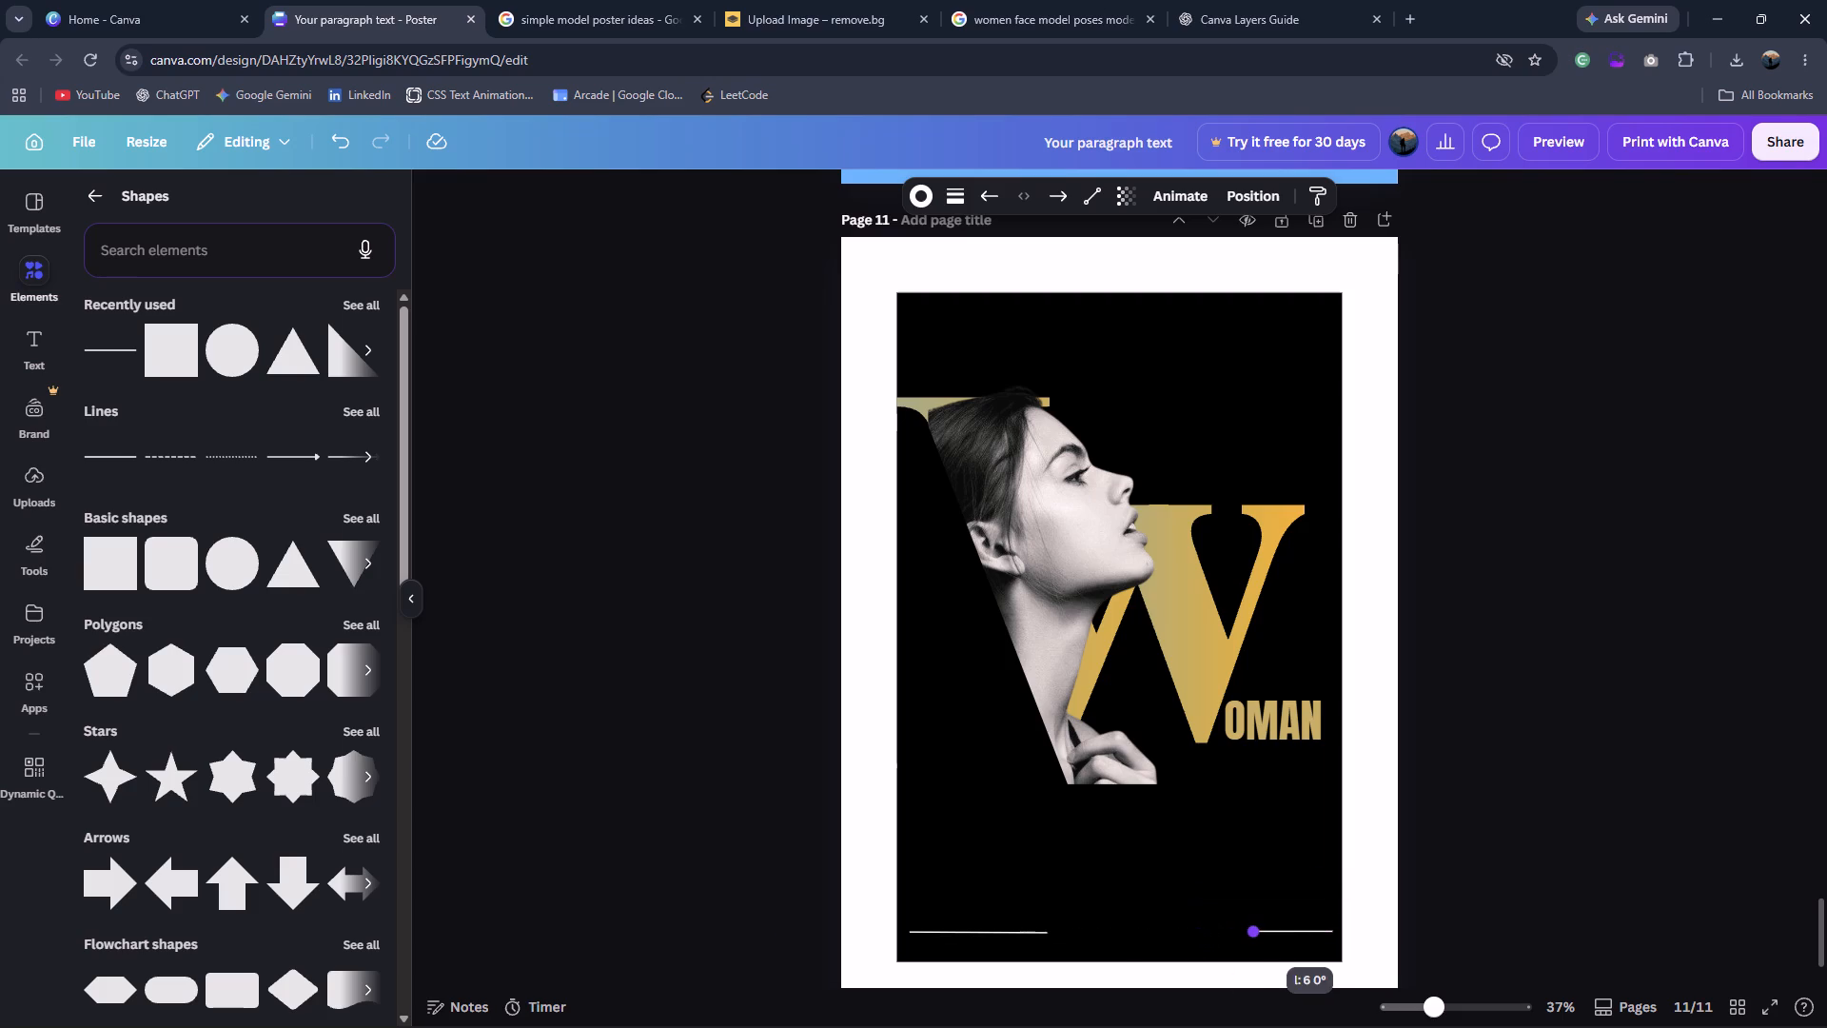
left_click(1020, 933)
left_click_drag(1049, 935, 1028, 935)
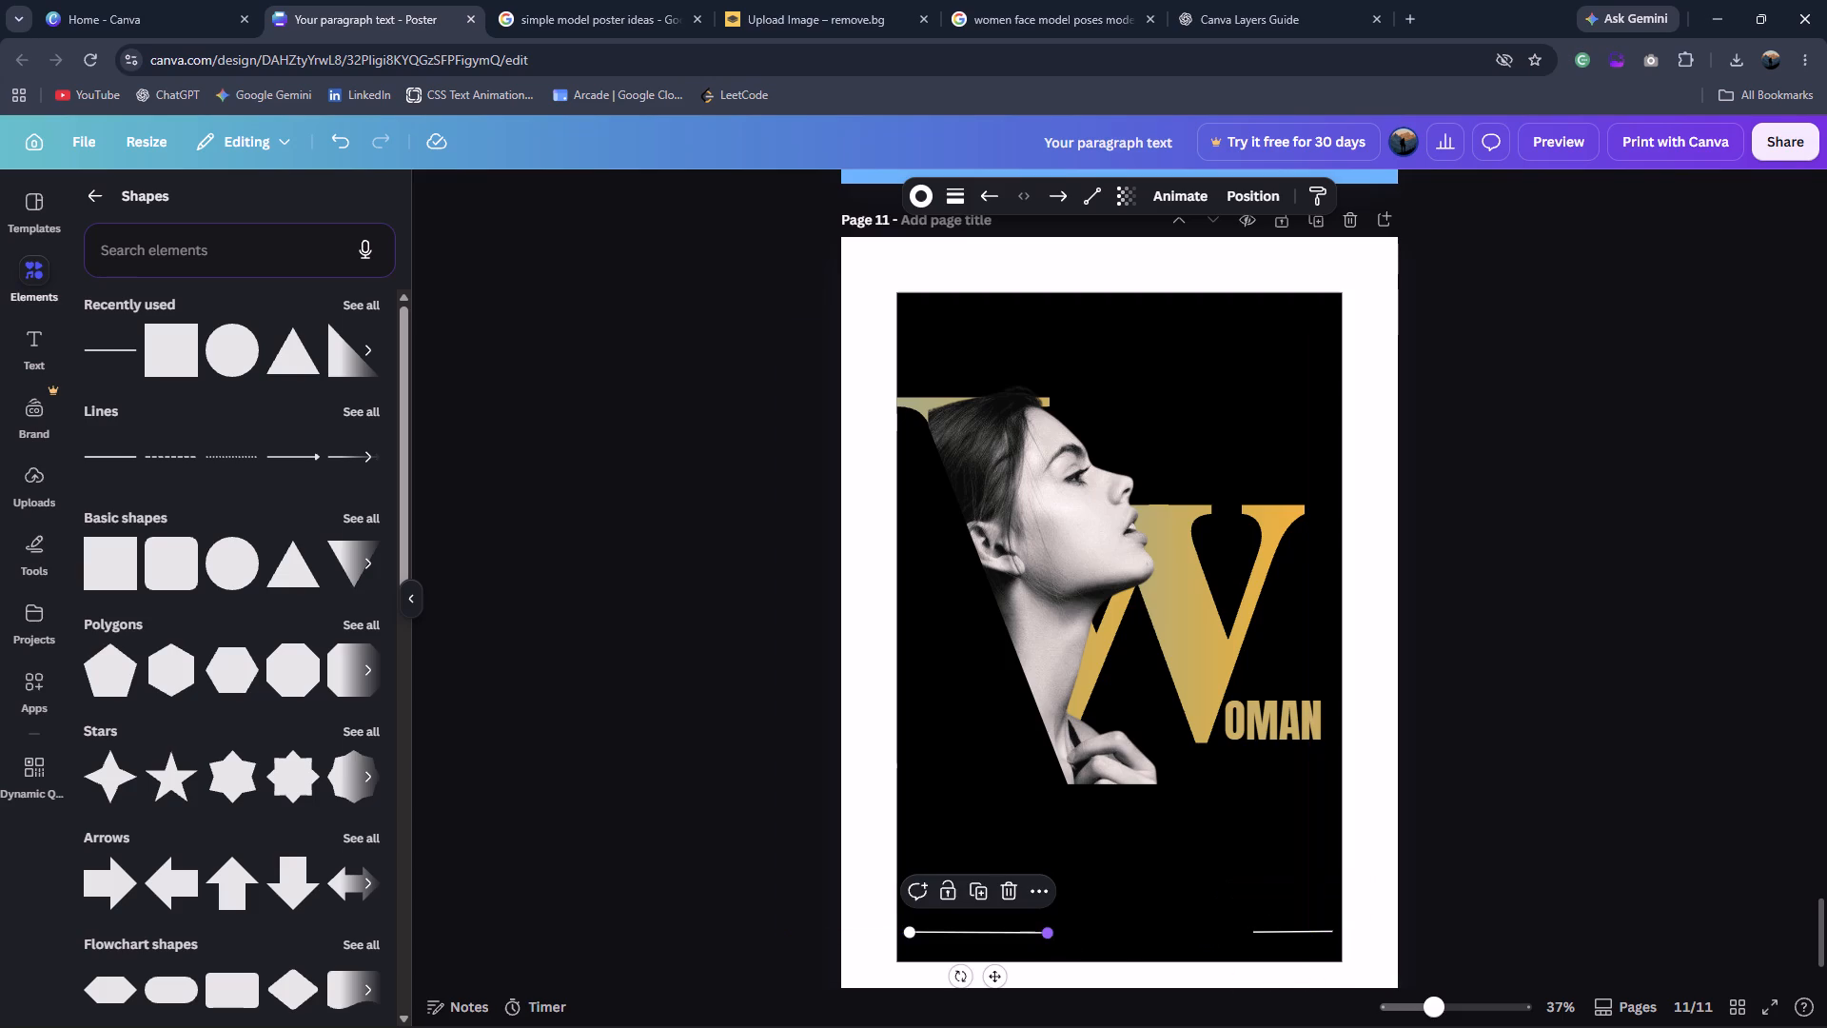
left_click_drag(1028, 935, 985, 934)
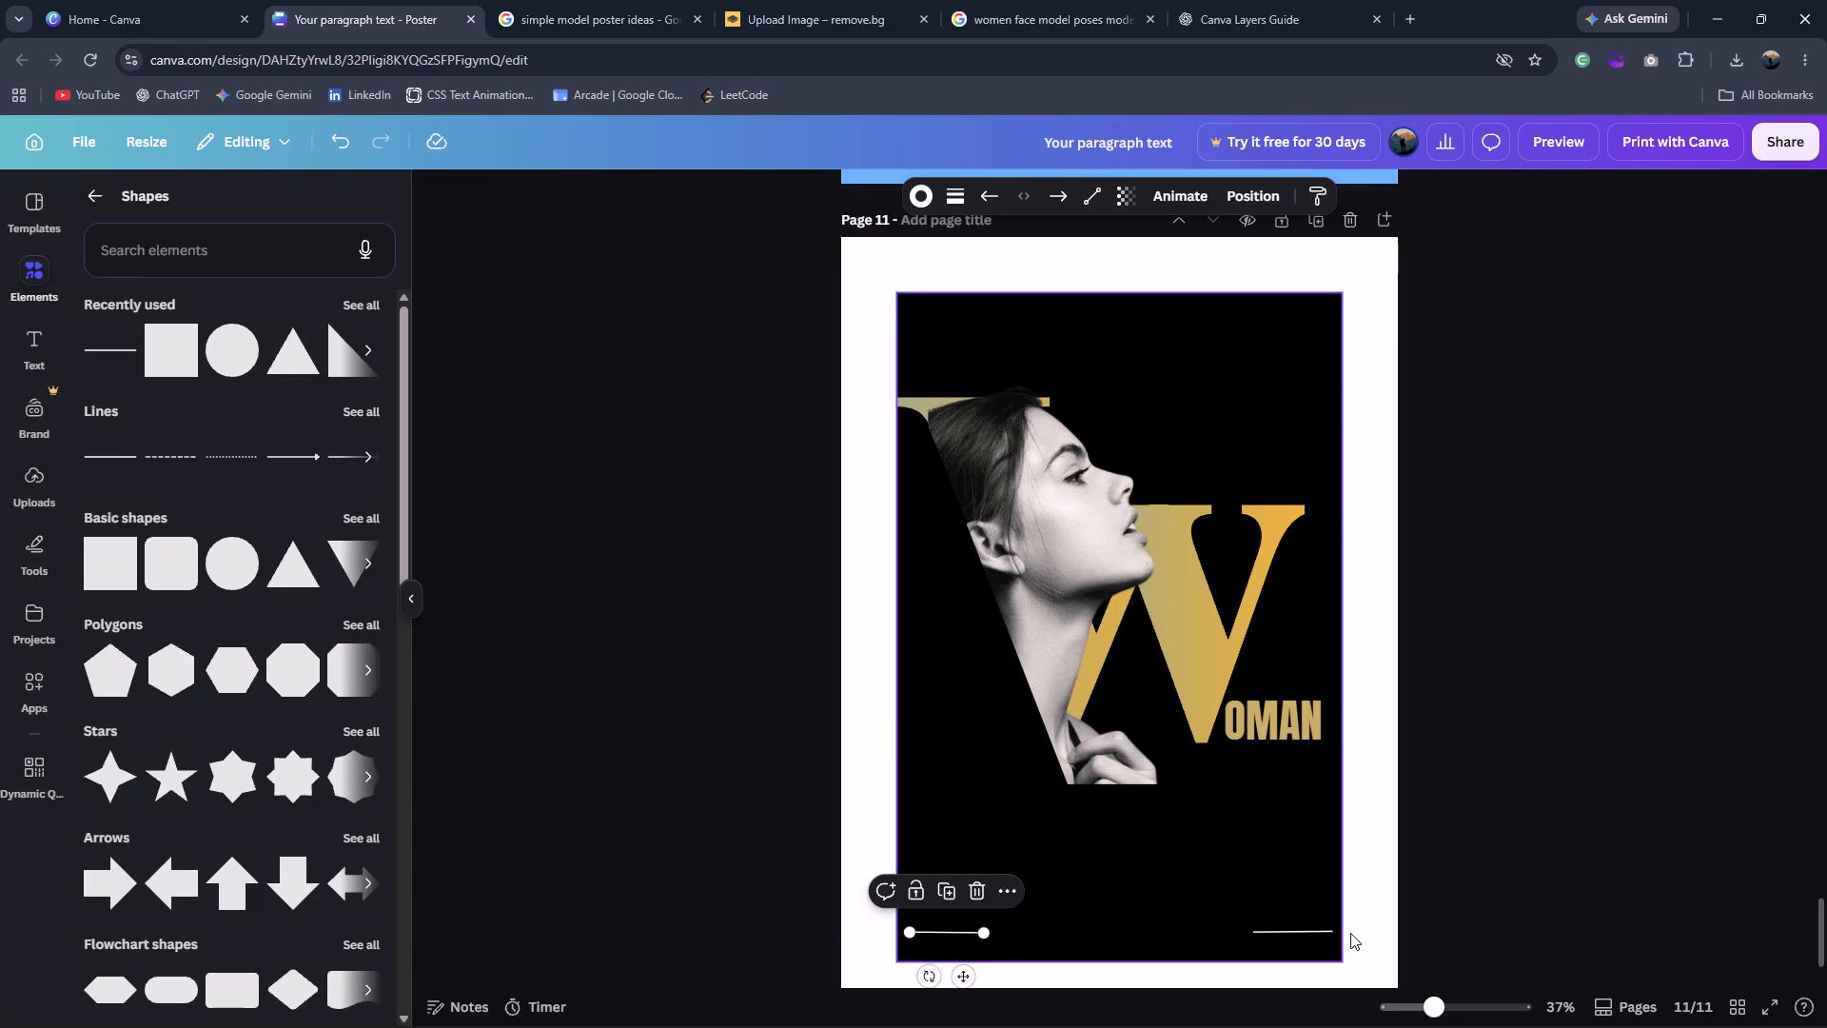
left_click(1350, 933)
left_click(965, 931)
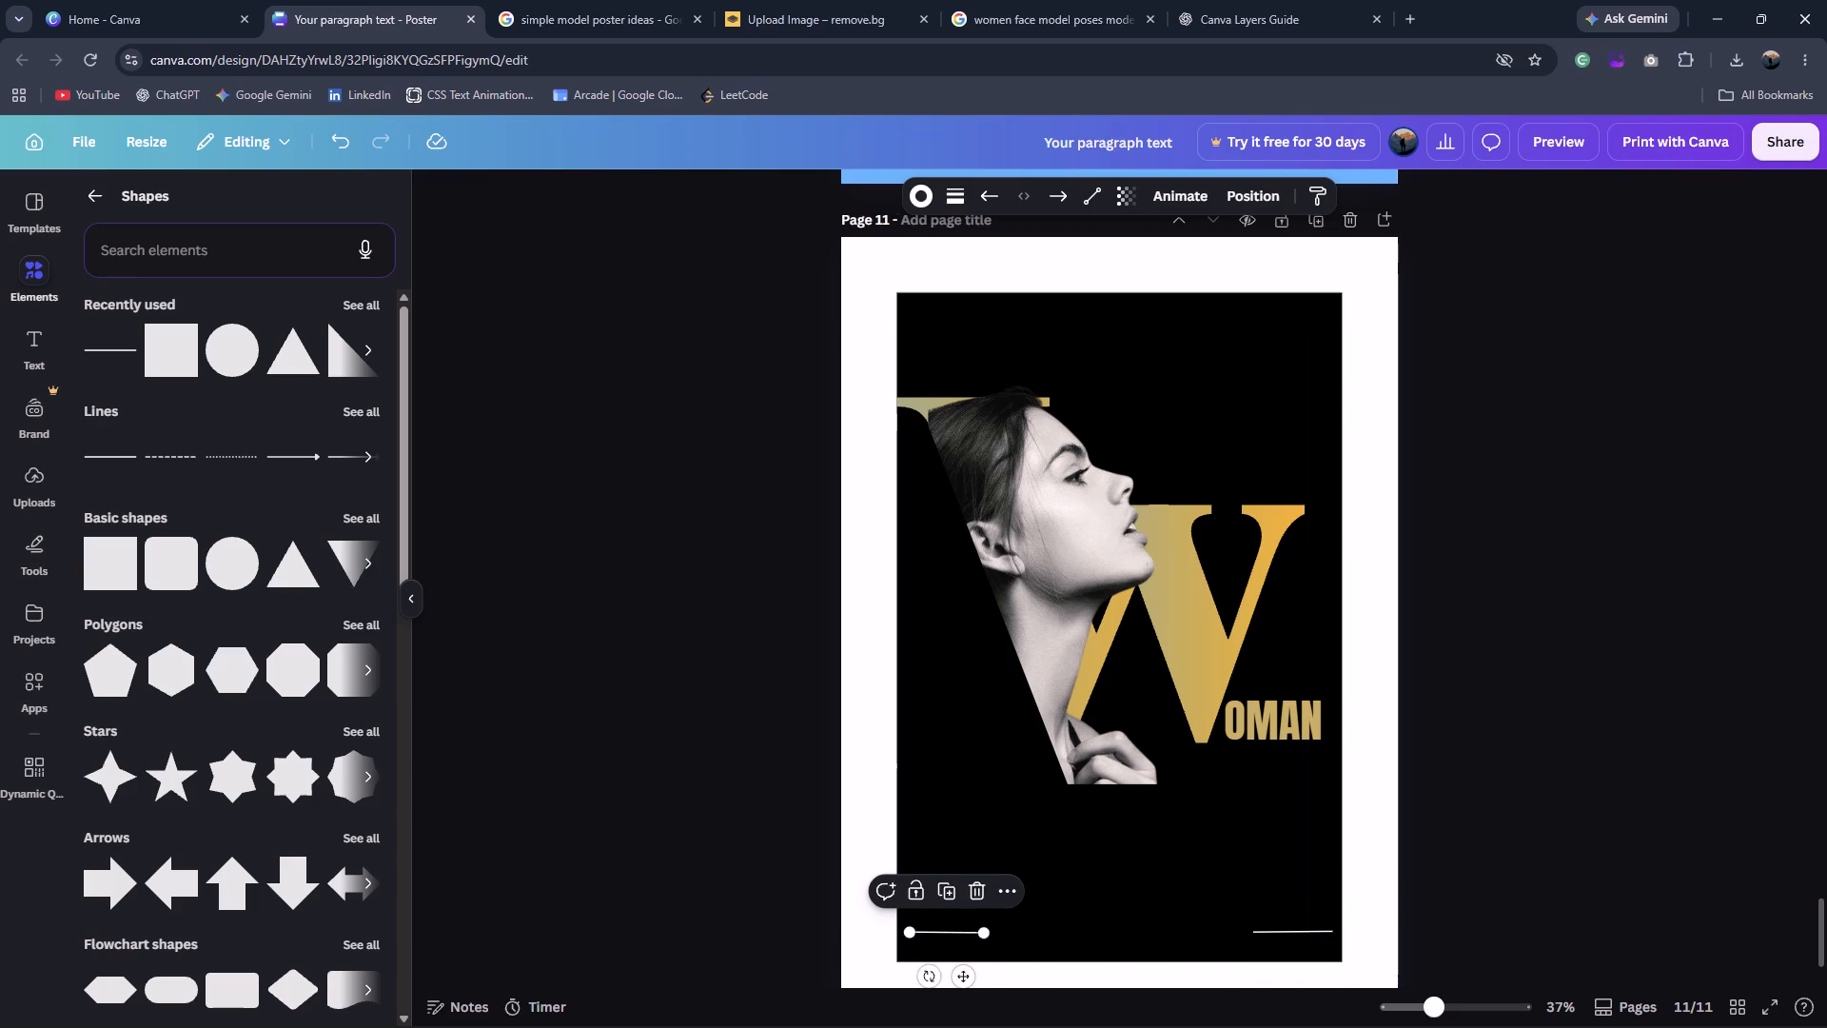
left_click_drag(989, 935, 1005, 937)
left_click(1409, 909)
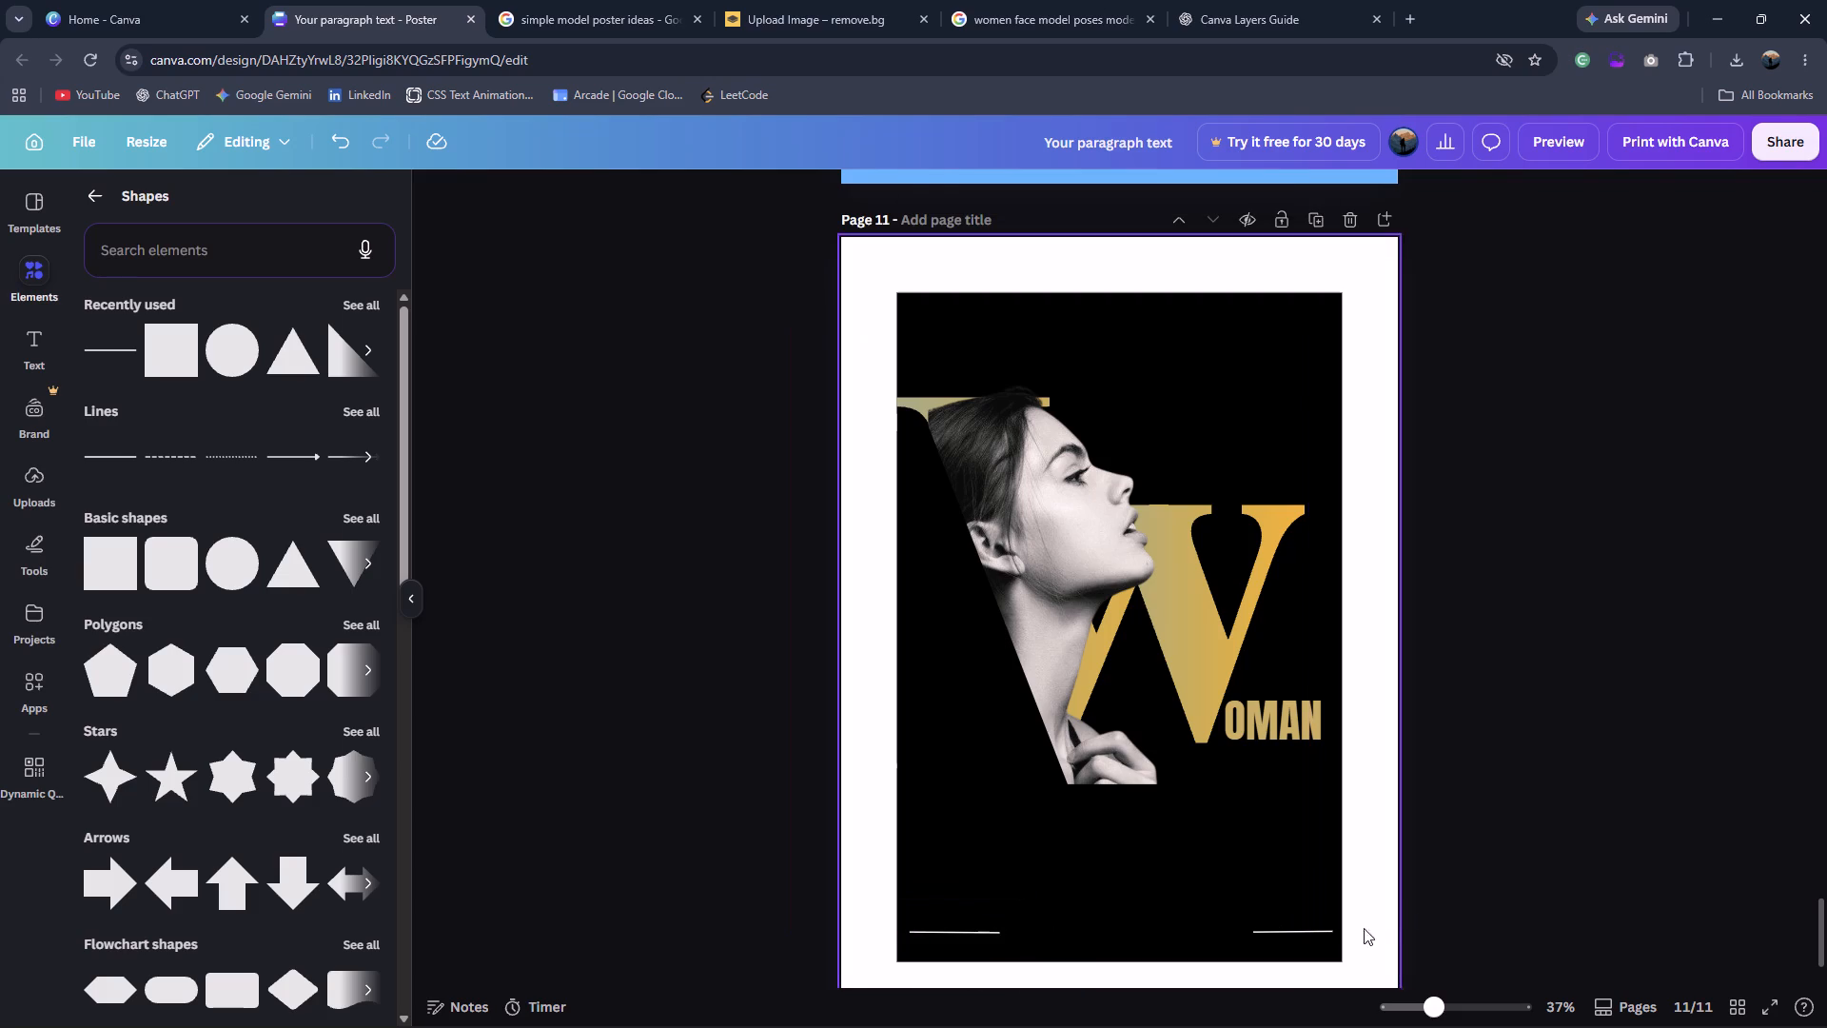
left_click(1303, 933)
left_click(1250, 931)
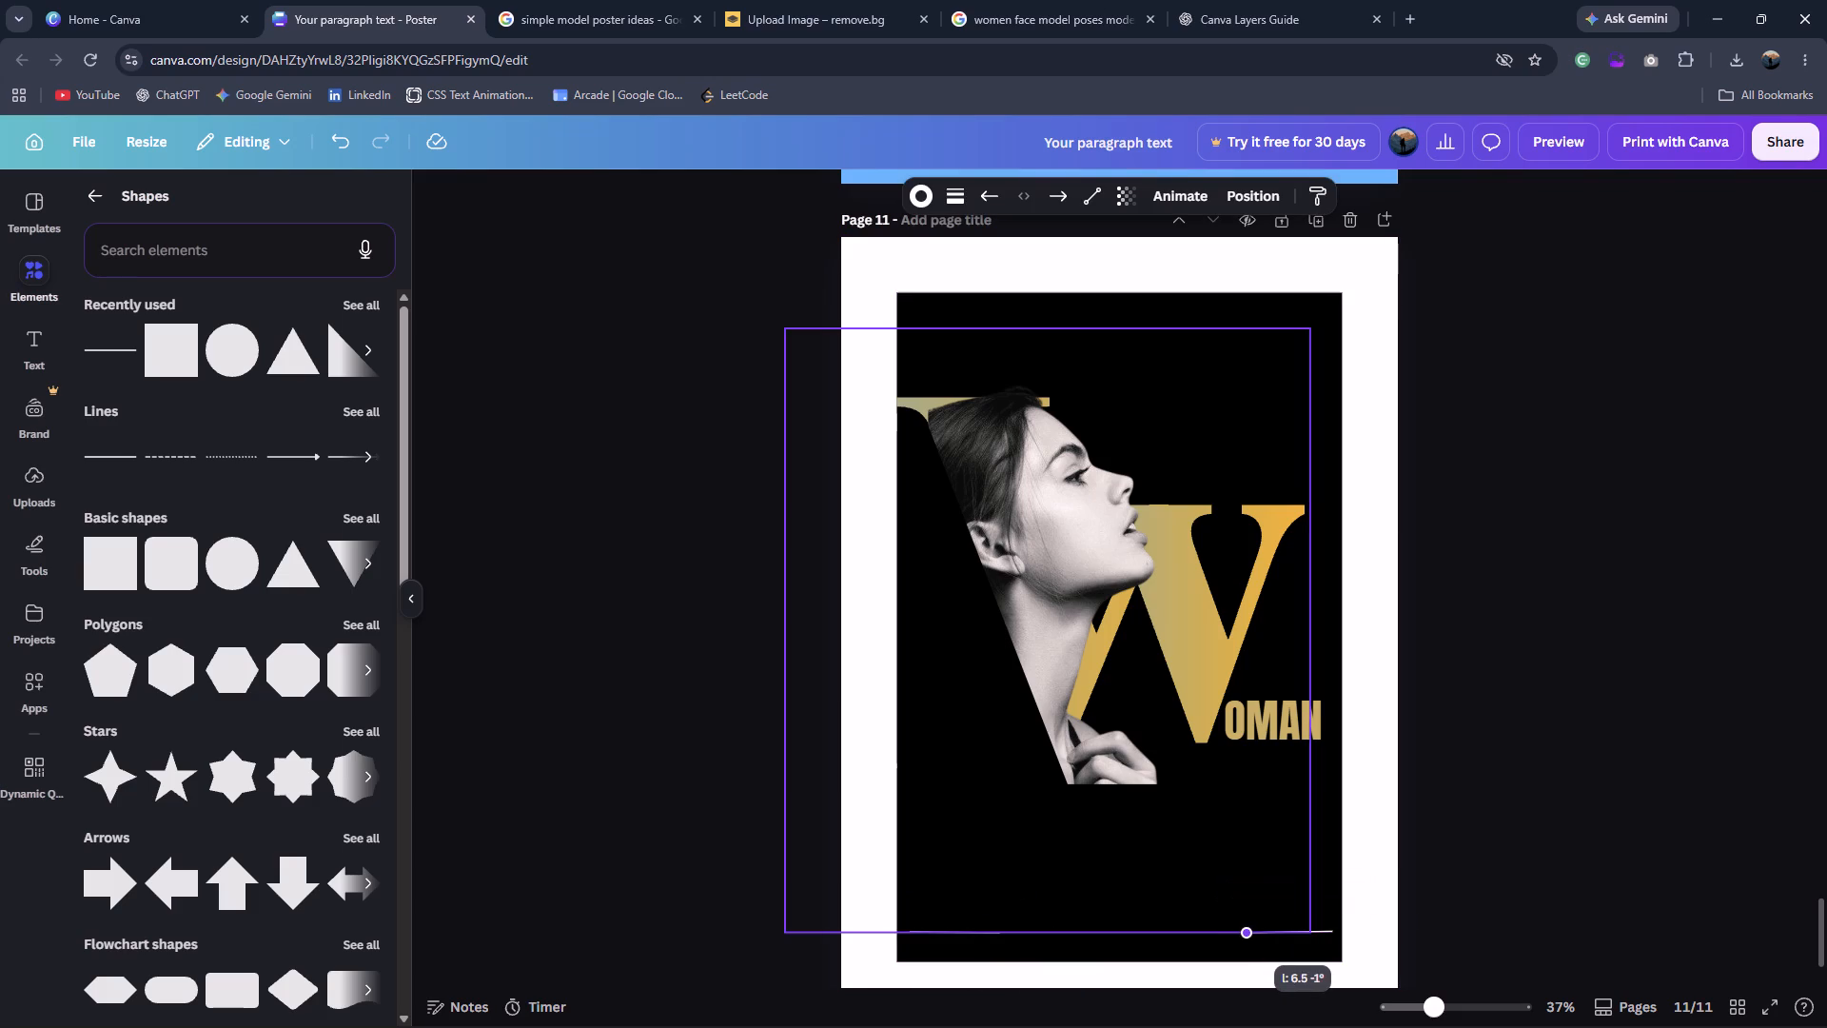
left_click(1539, 877)
Duplicate the OMAN text between the two bottom lines, change the copy's text to FASHION, and widen its box to fit one line.
left_click(1245, 714)
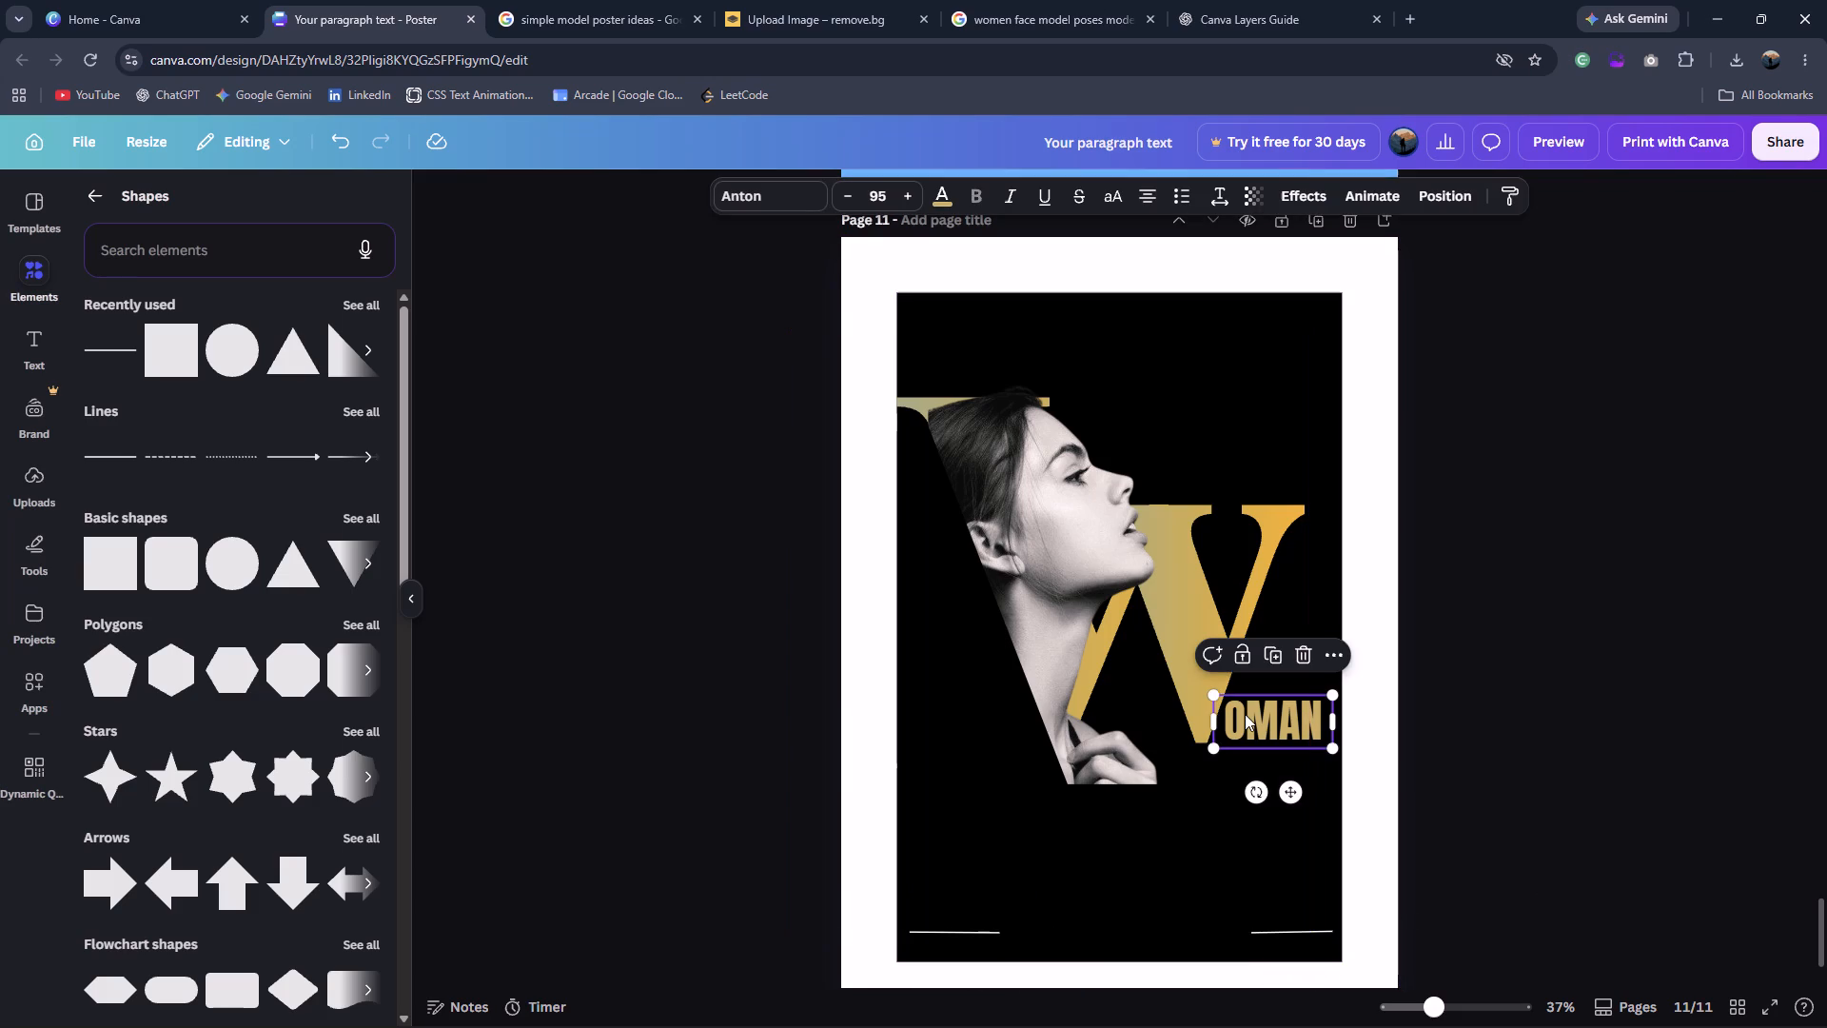
key("ctrl+d")
left_click_drag(1292, 733, 1110, 926)
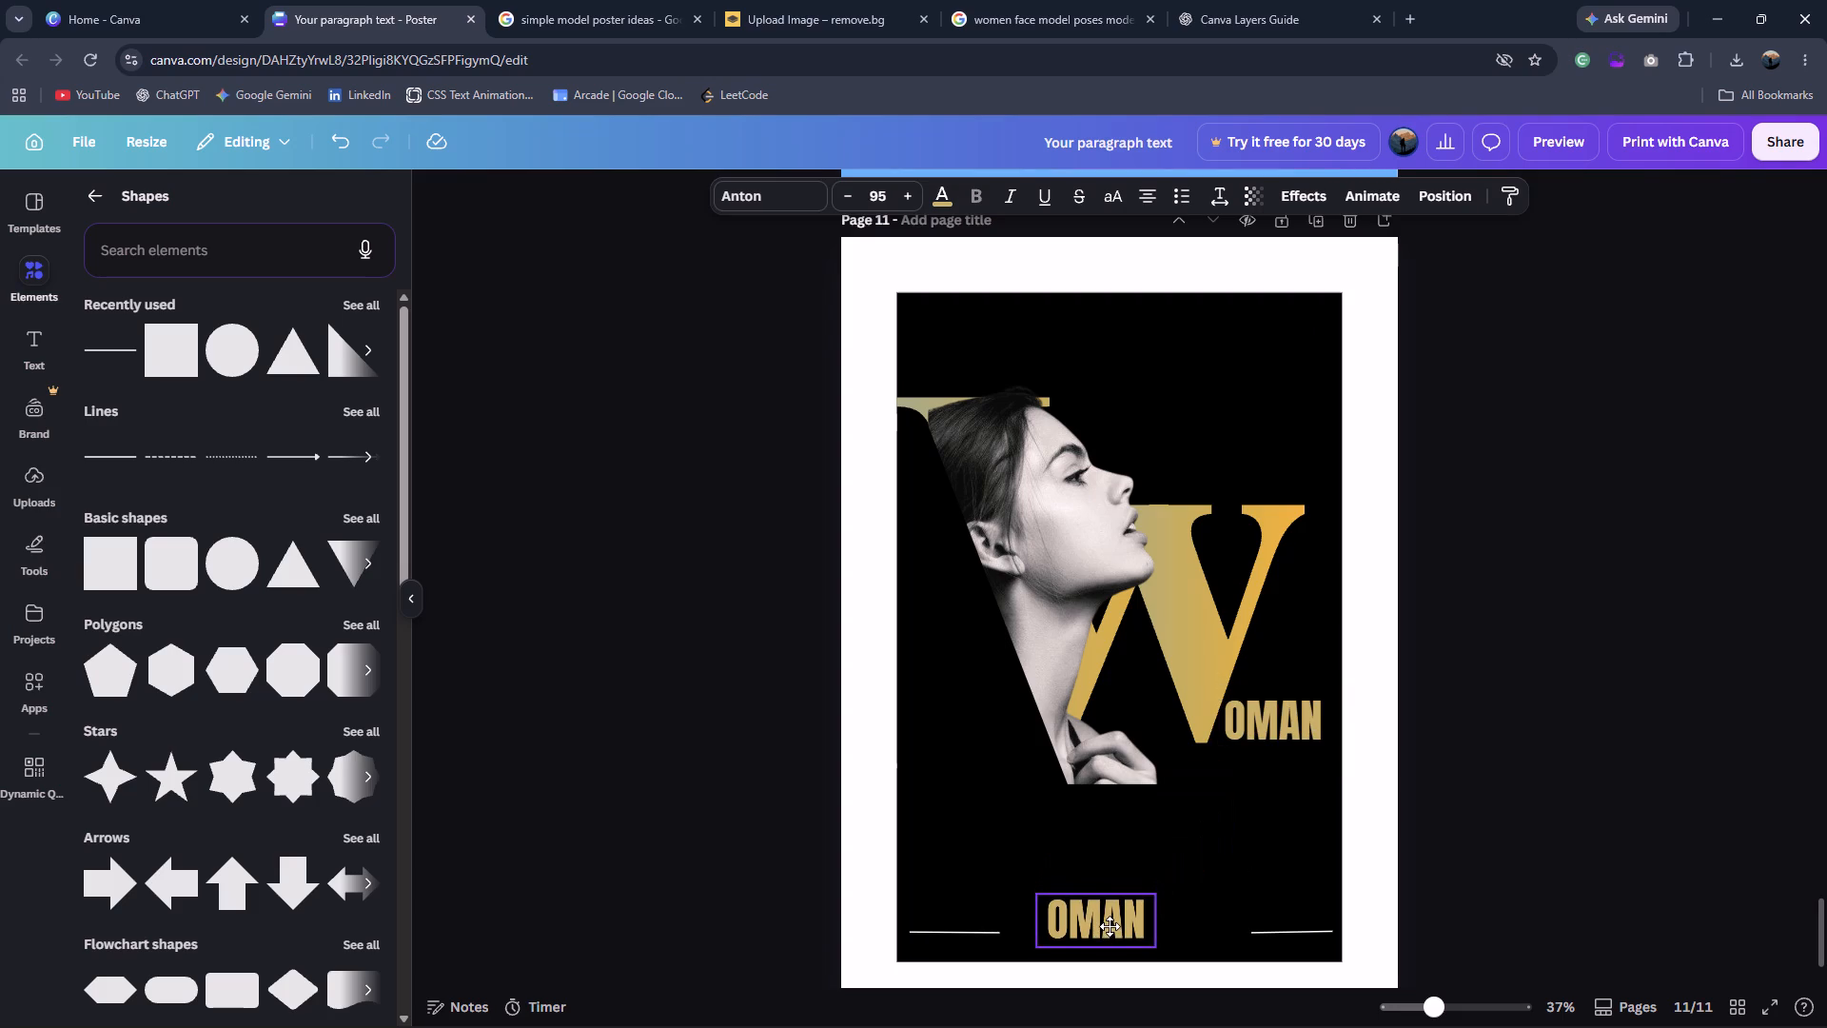
left_click_drag(1110, 926, 1110, 928)
double_click(1121, 925)
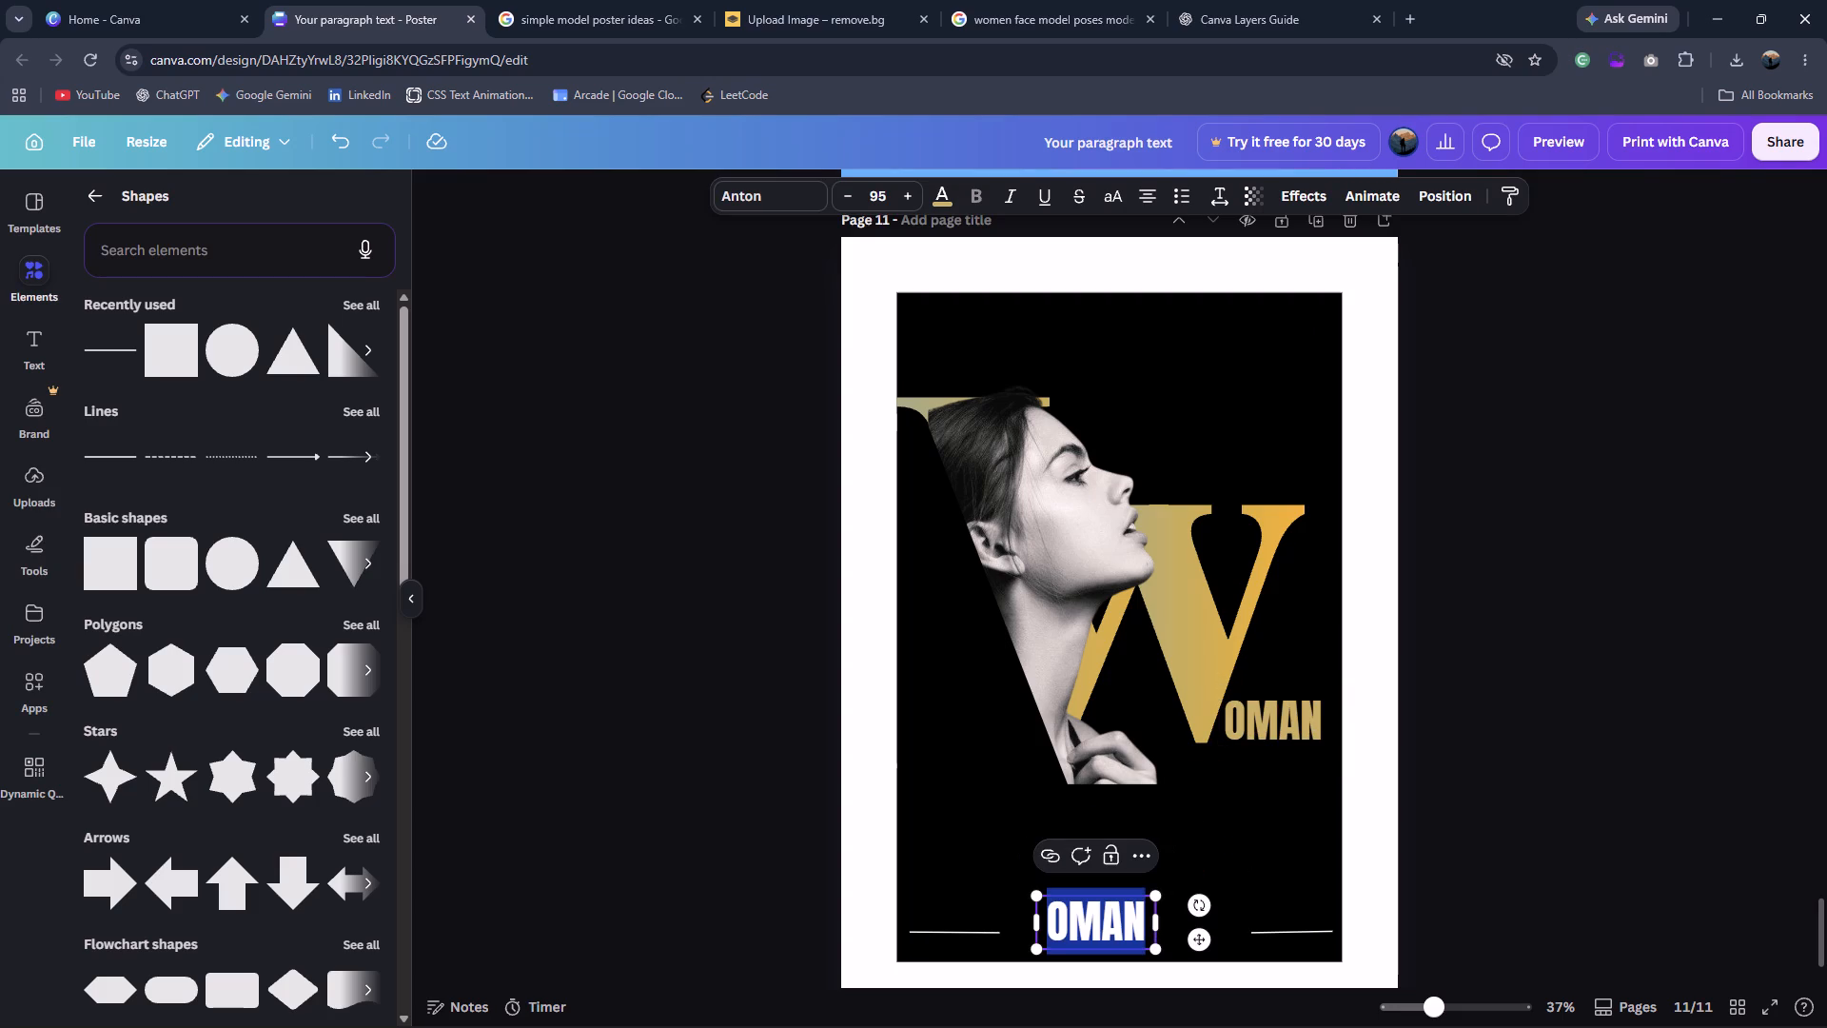
type("FASHION")
key("space")
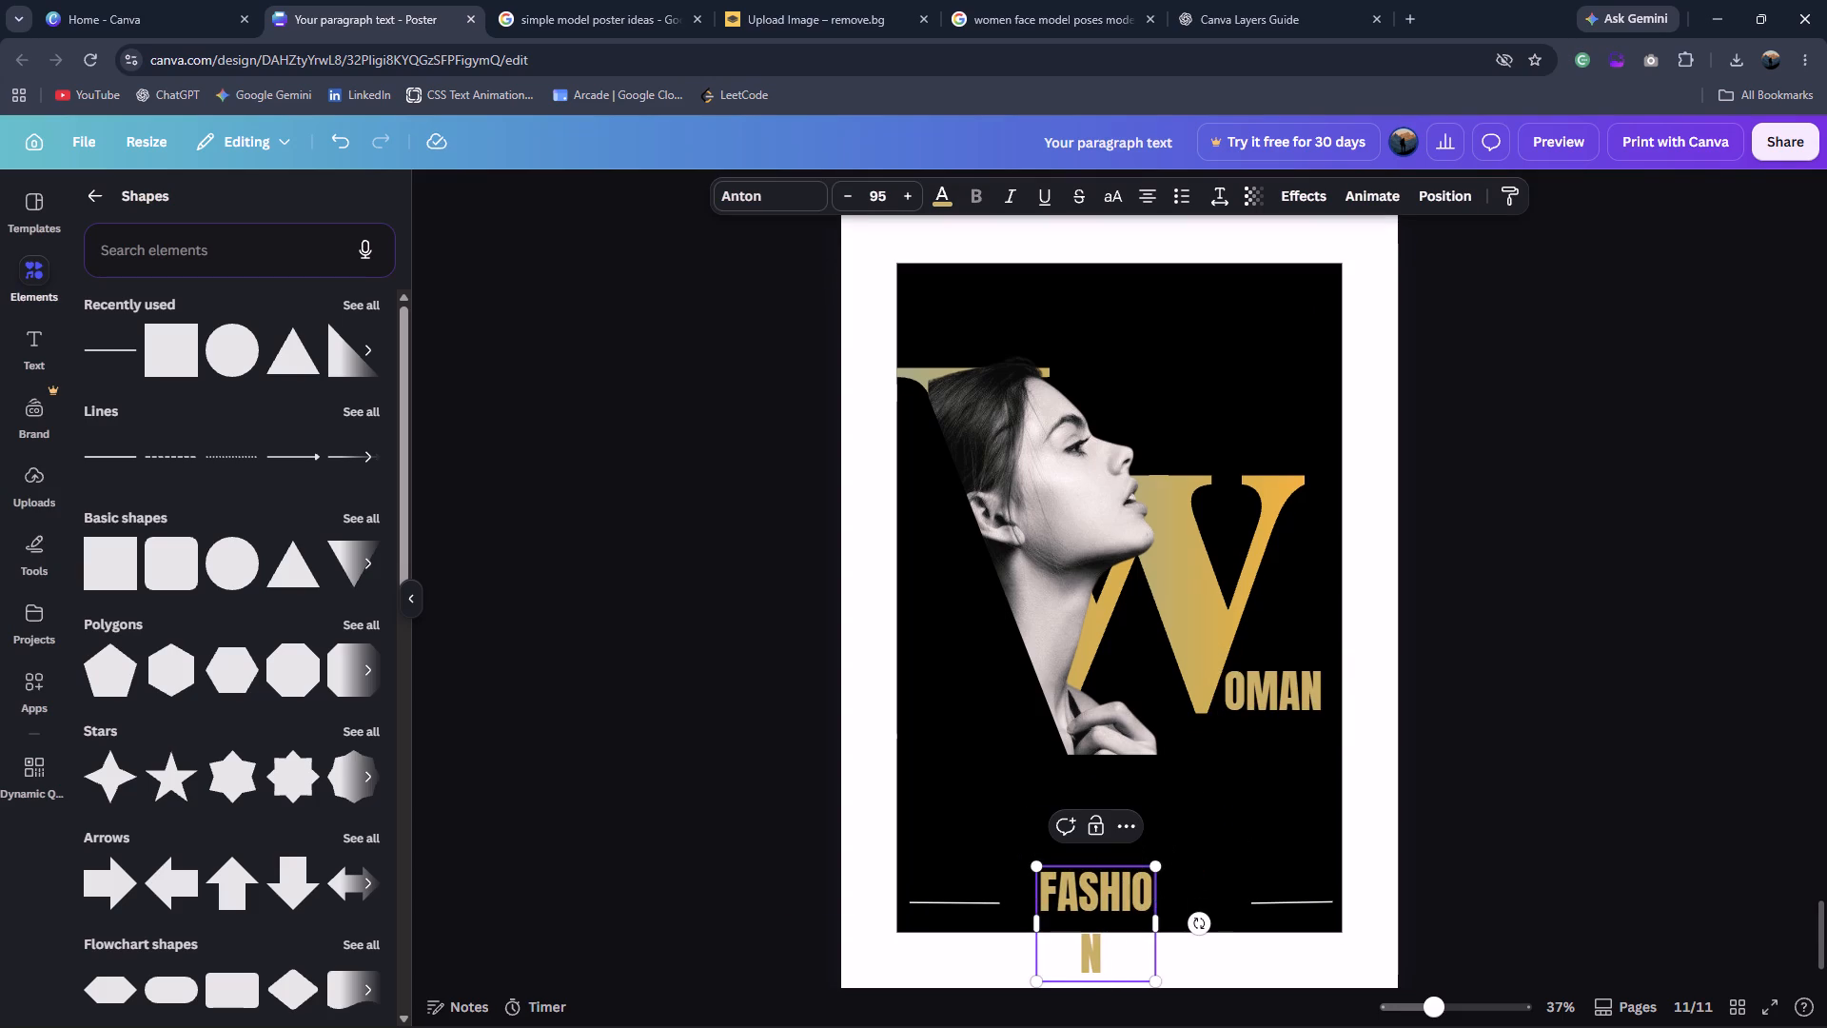
left_click_drag(1159, 924, 1193, 921)
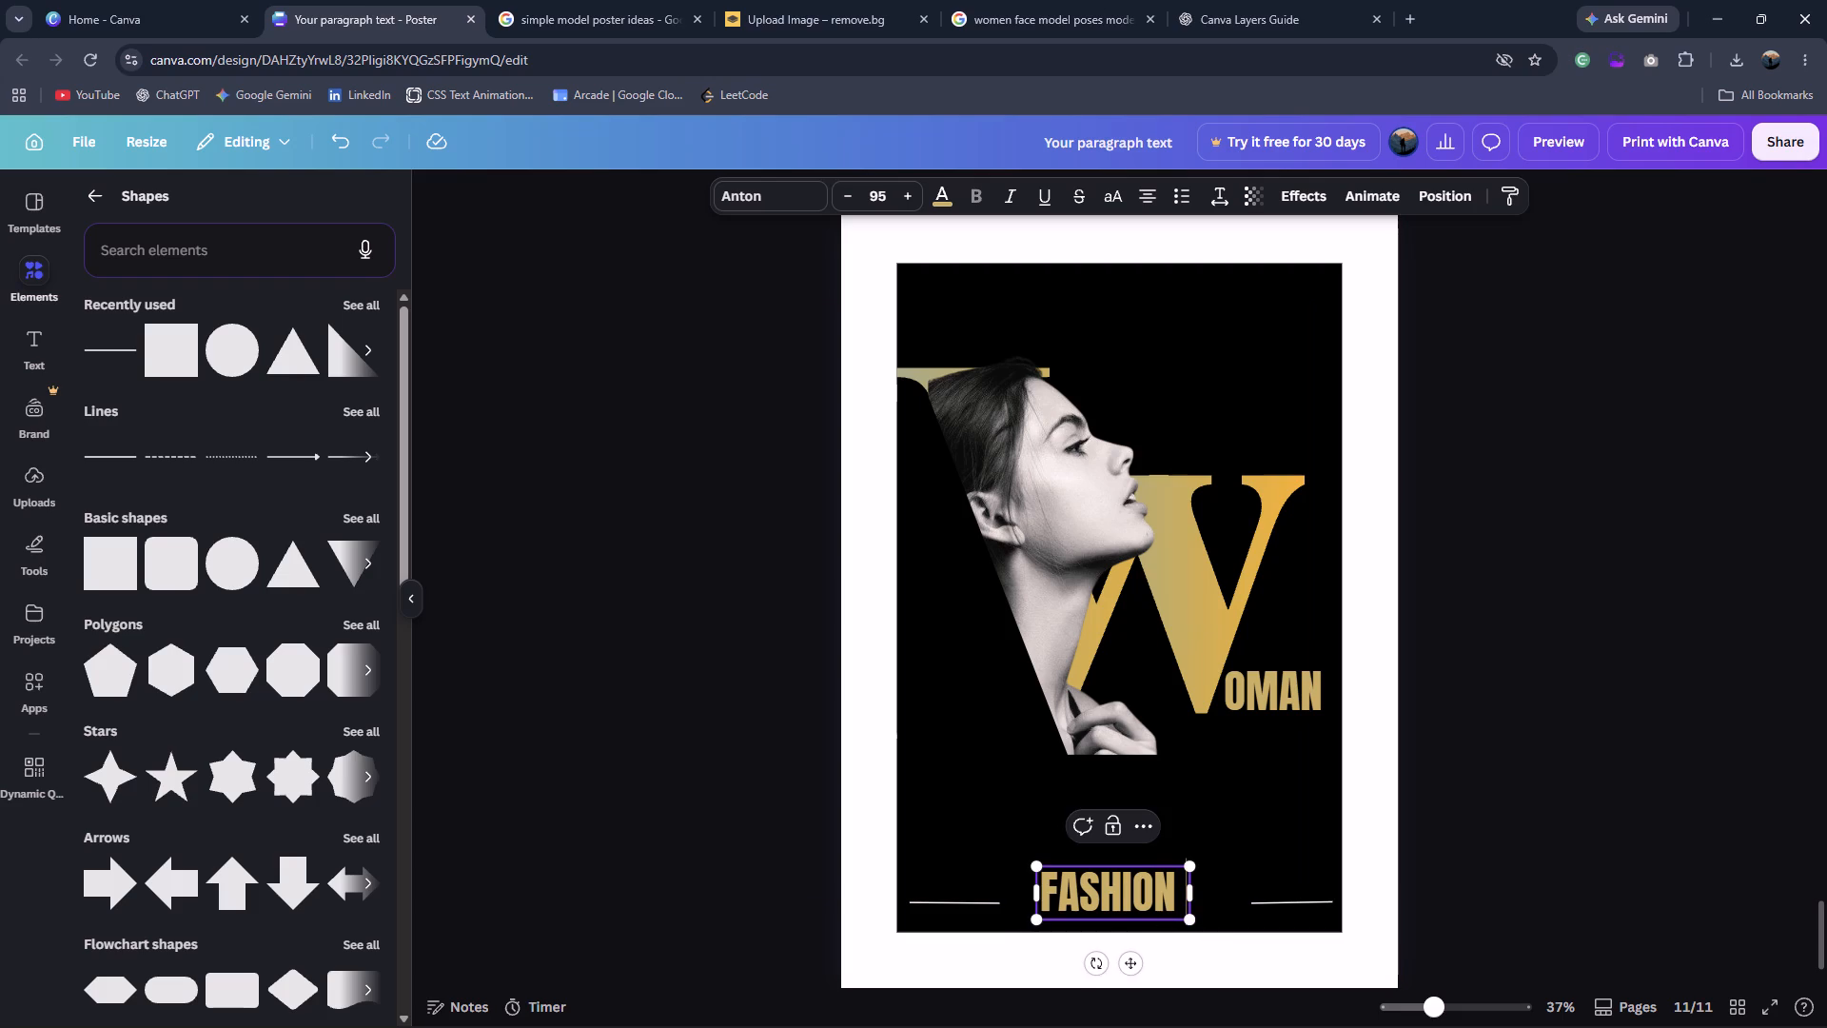
Set the FASHION text's font to League Spartan and scale it down to size 38.1 on one line.
double_click(1101, 904)
left_click(777, 208)
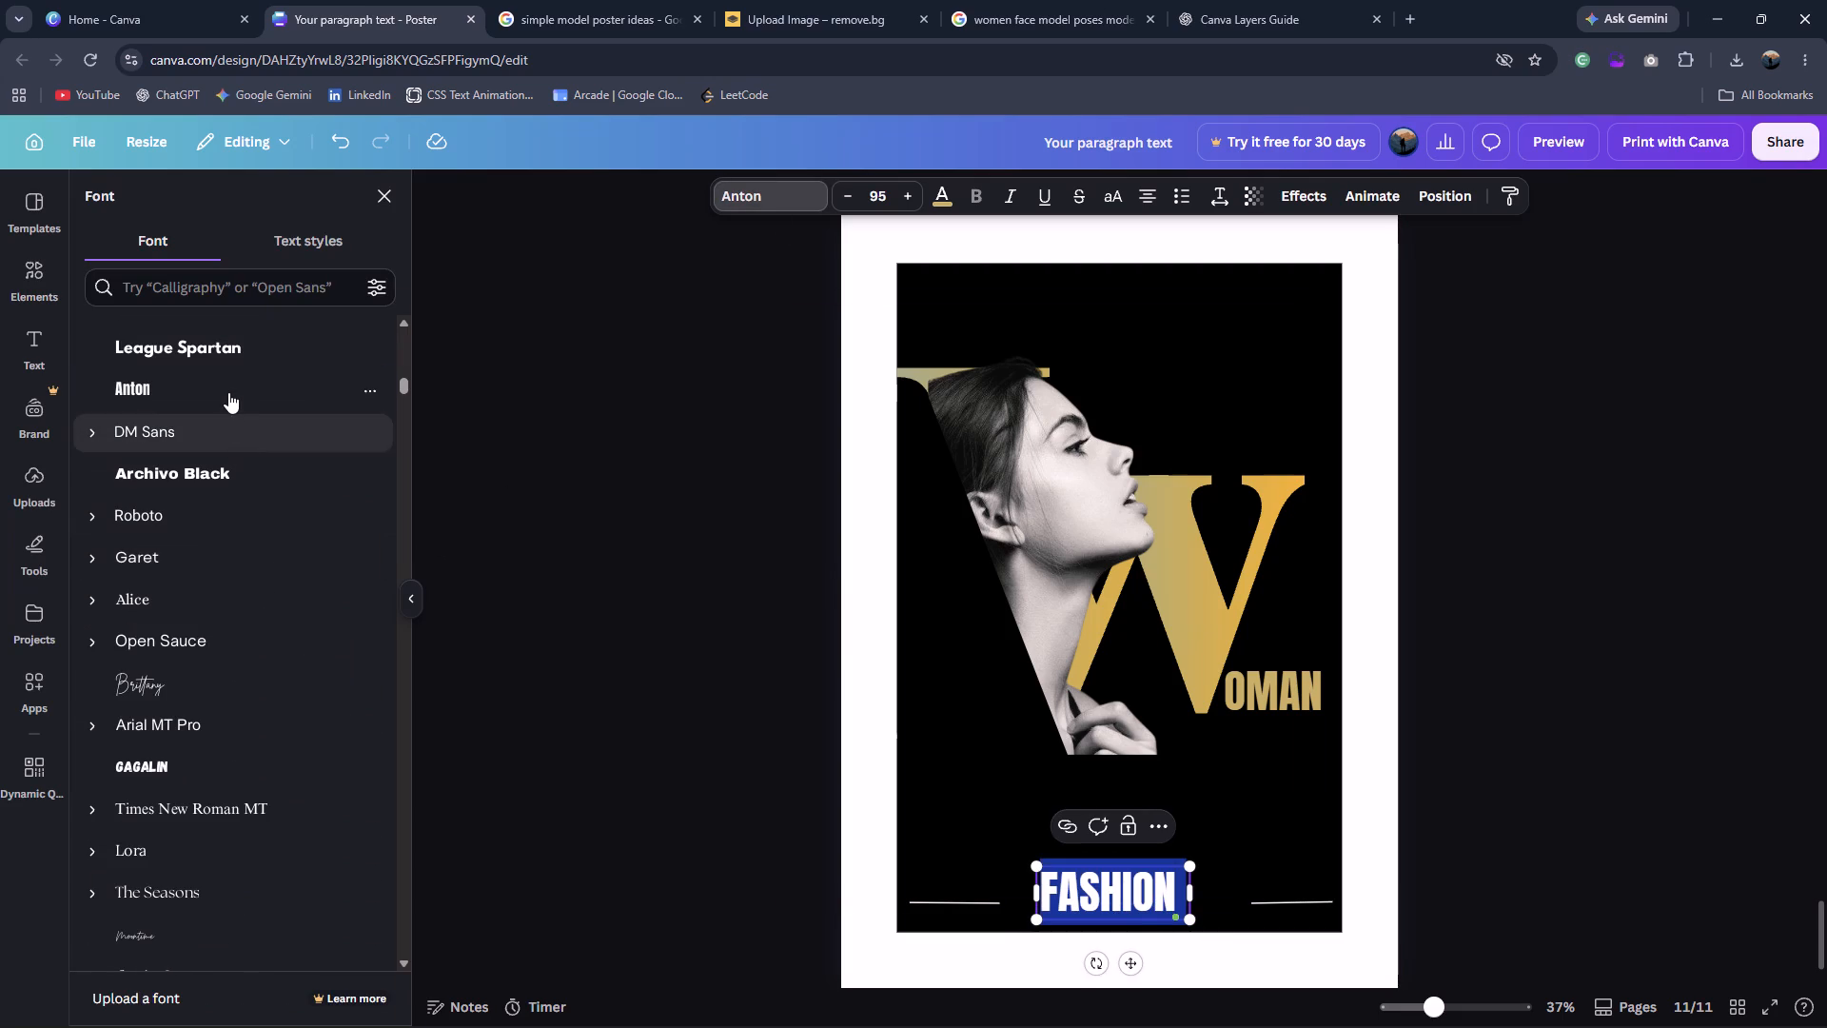
left_click(228, 348)
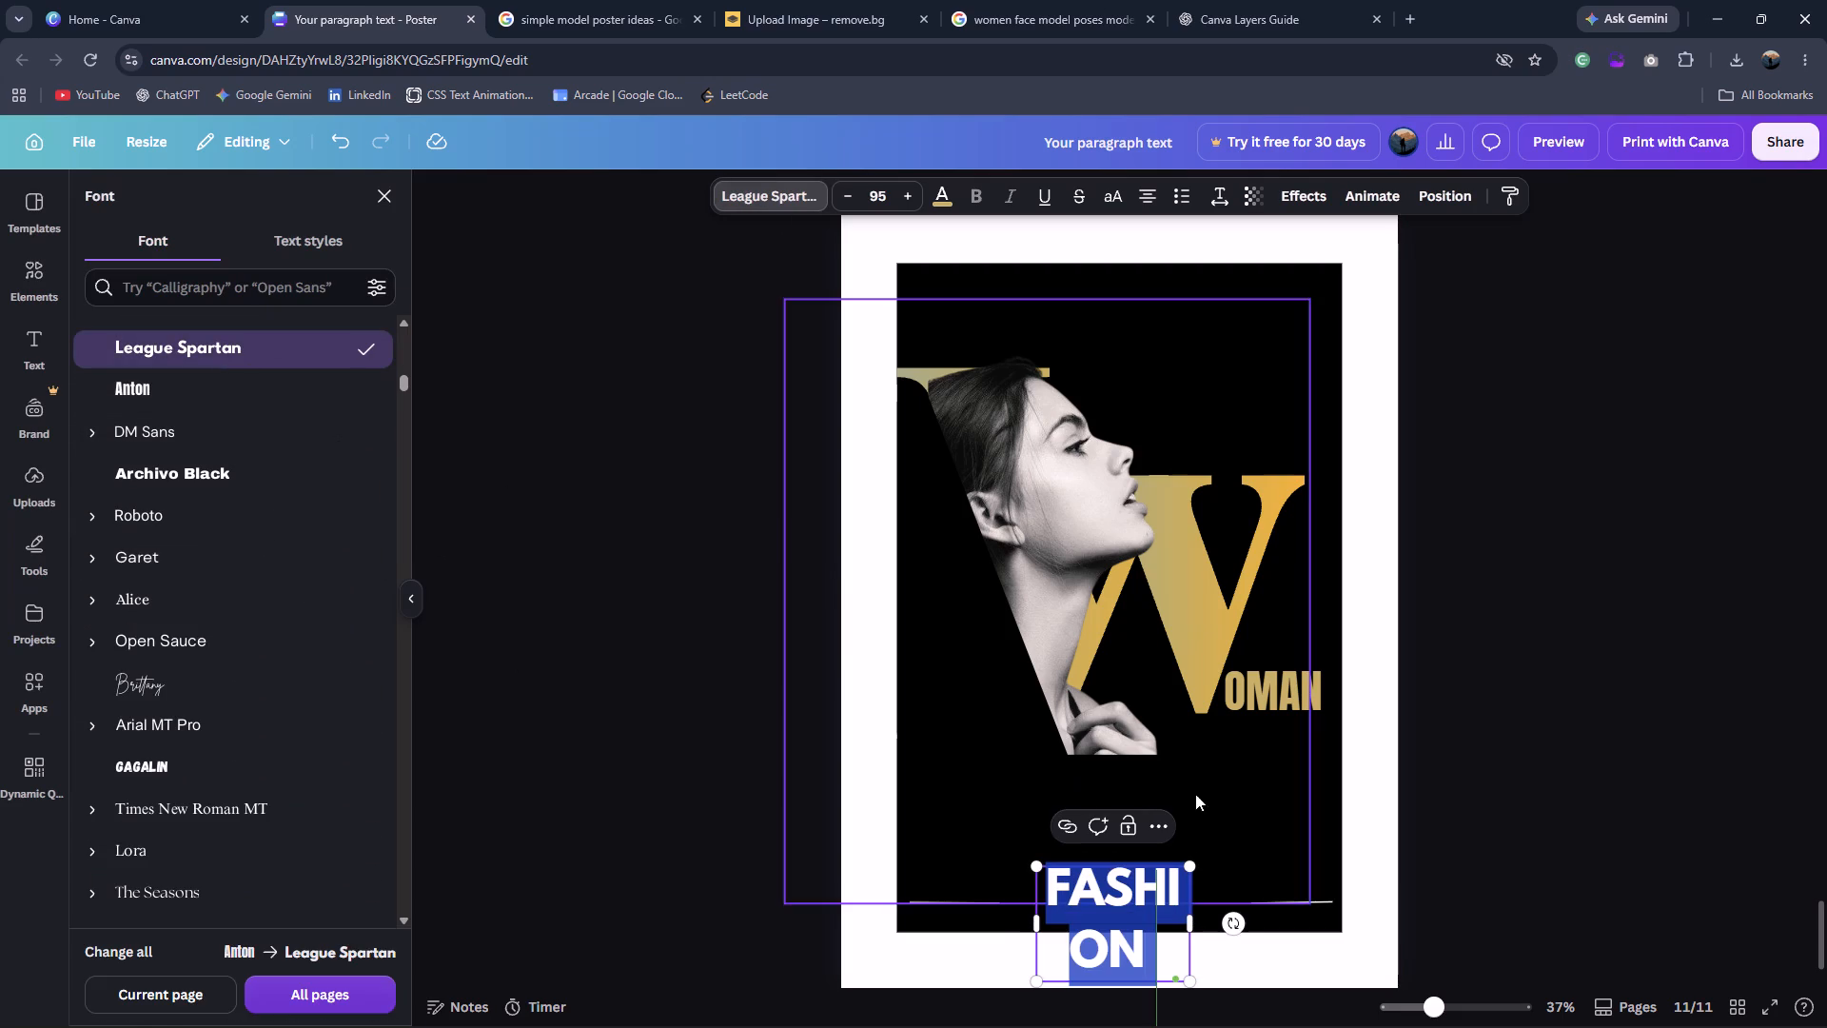
left_click_drag(1193, 923, 1245, 931)
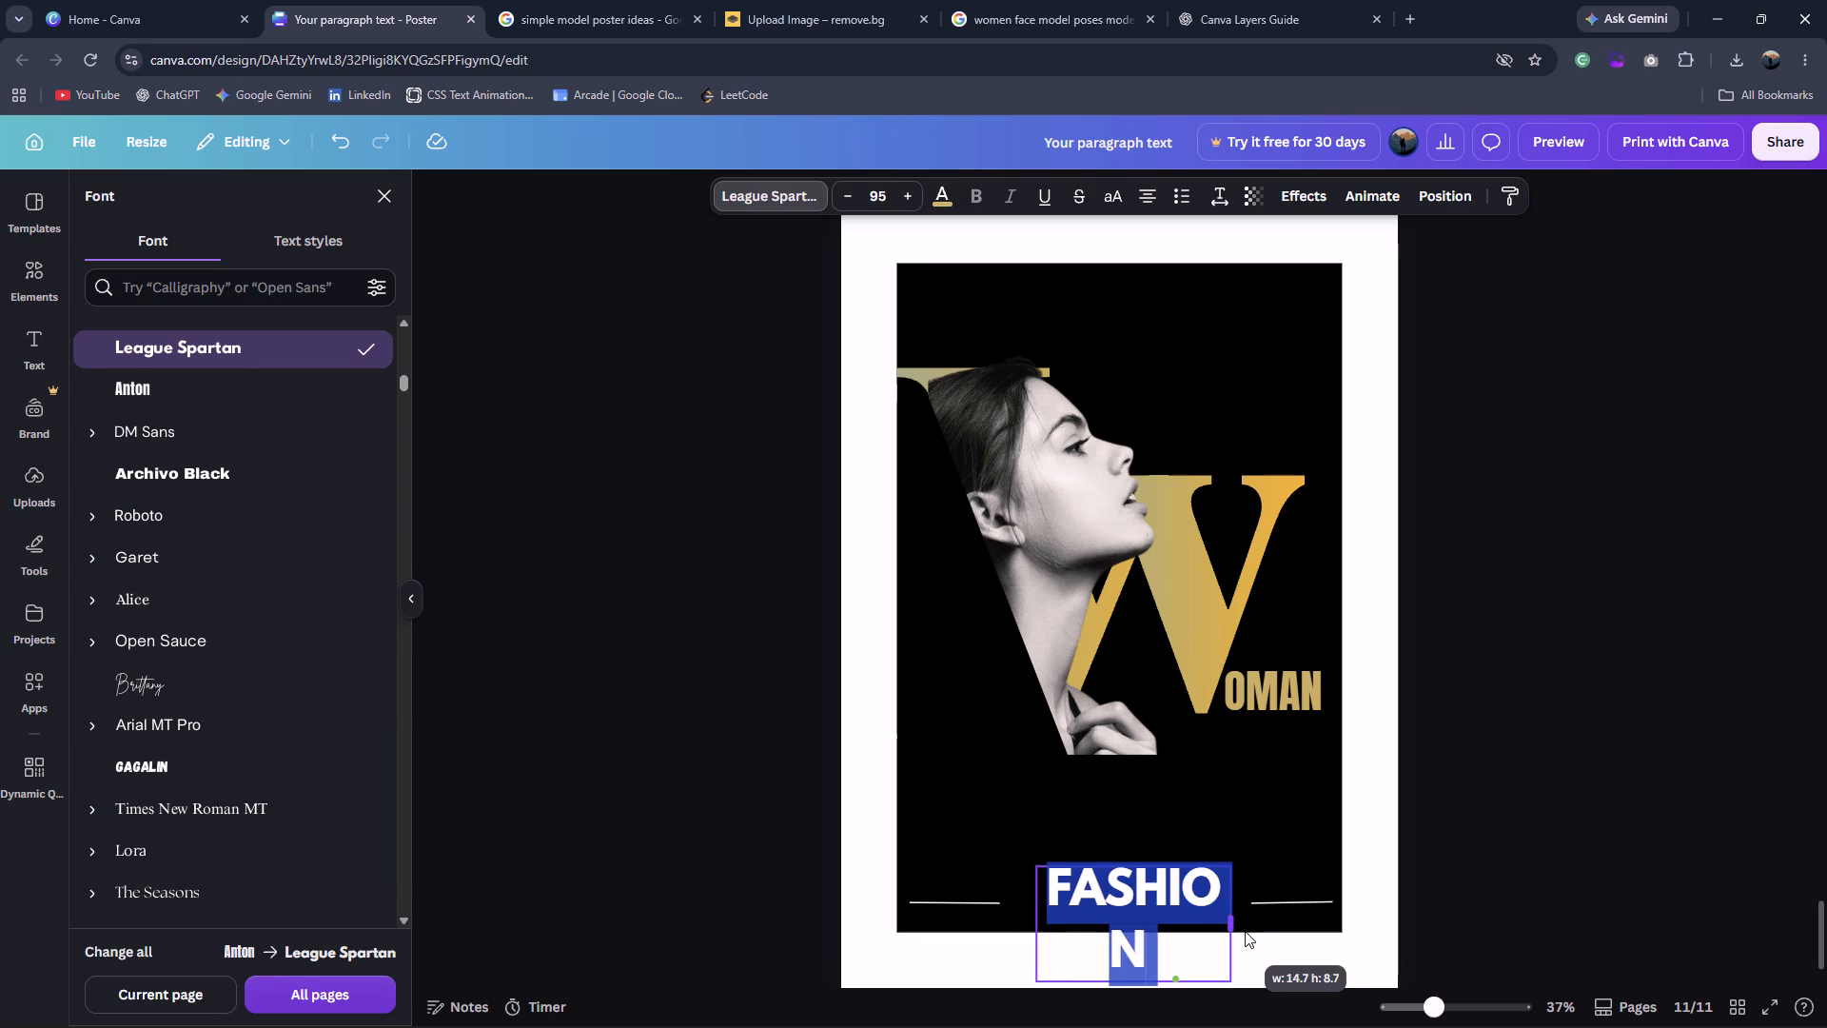
left_click_drag(1245, 931, 1247, 931)
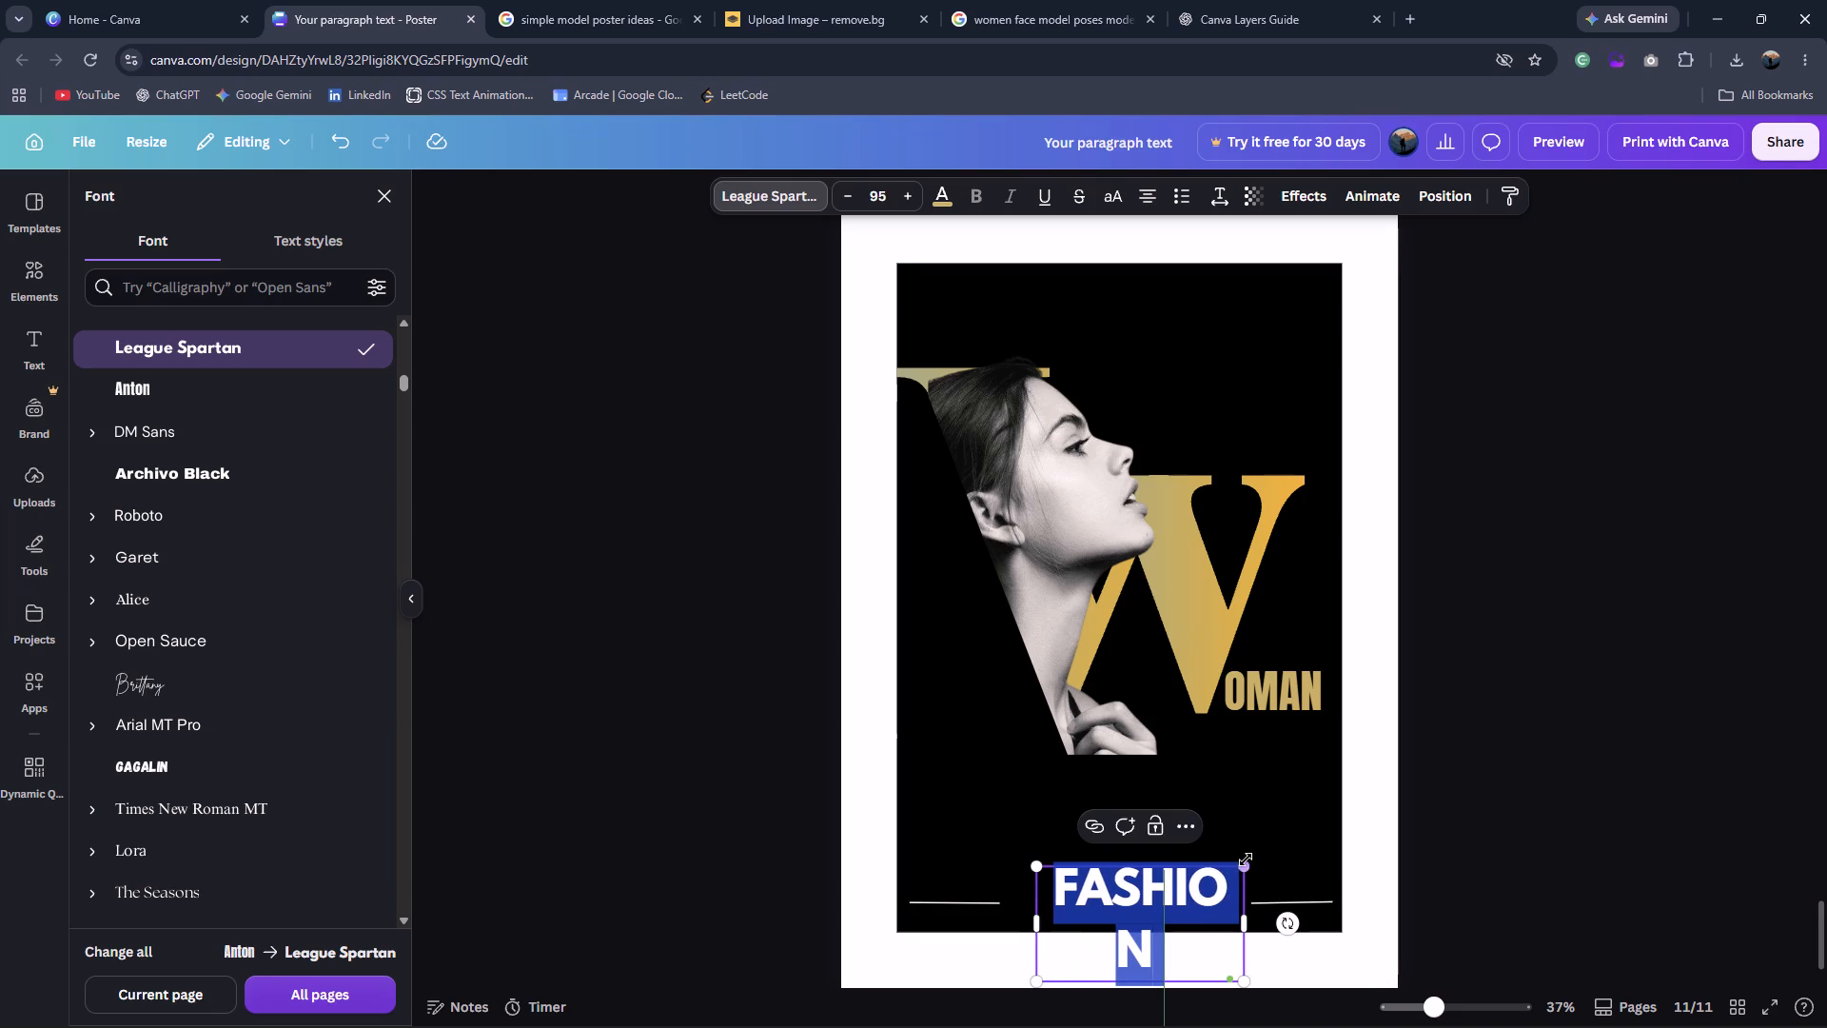
left_click_drag(1246, 860, 1178, 887)
left_click_drag(1187, 942, 1247, 942)
left_click_drag(1243, 899, 1157, 916)
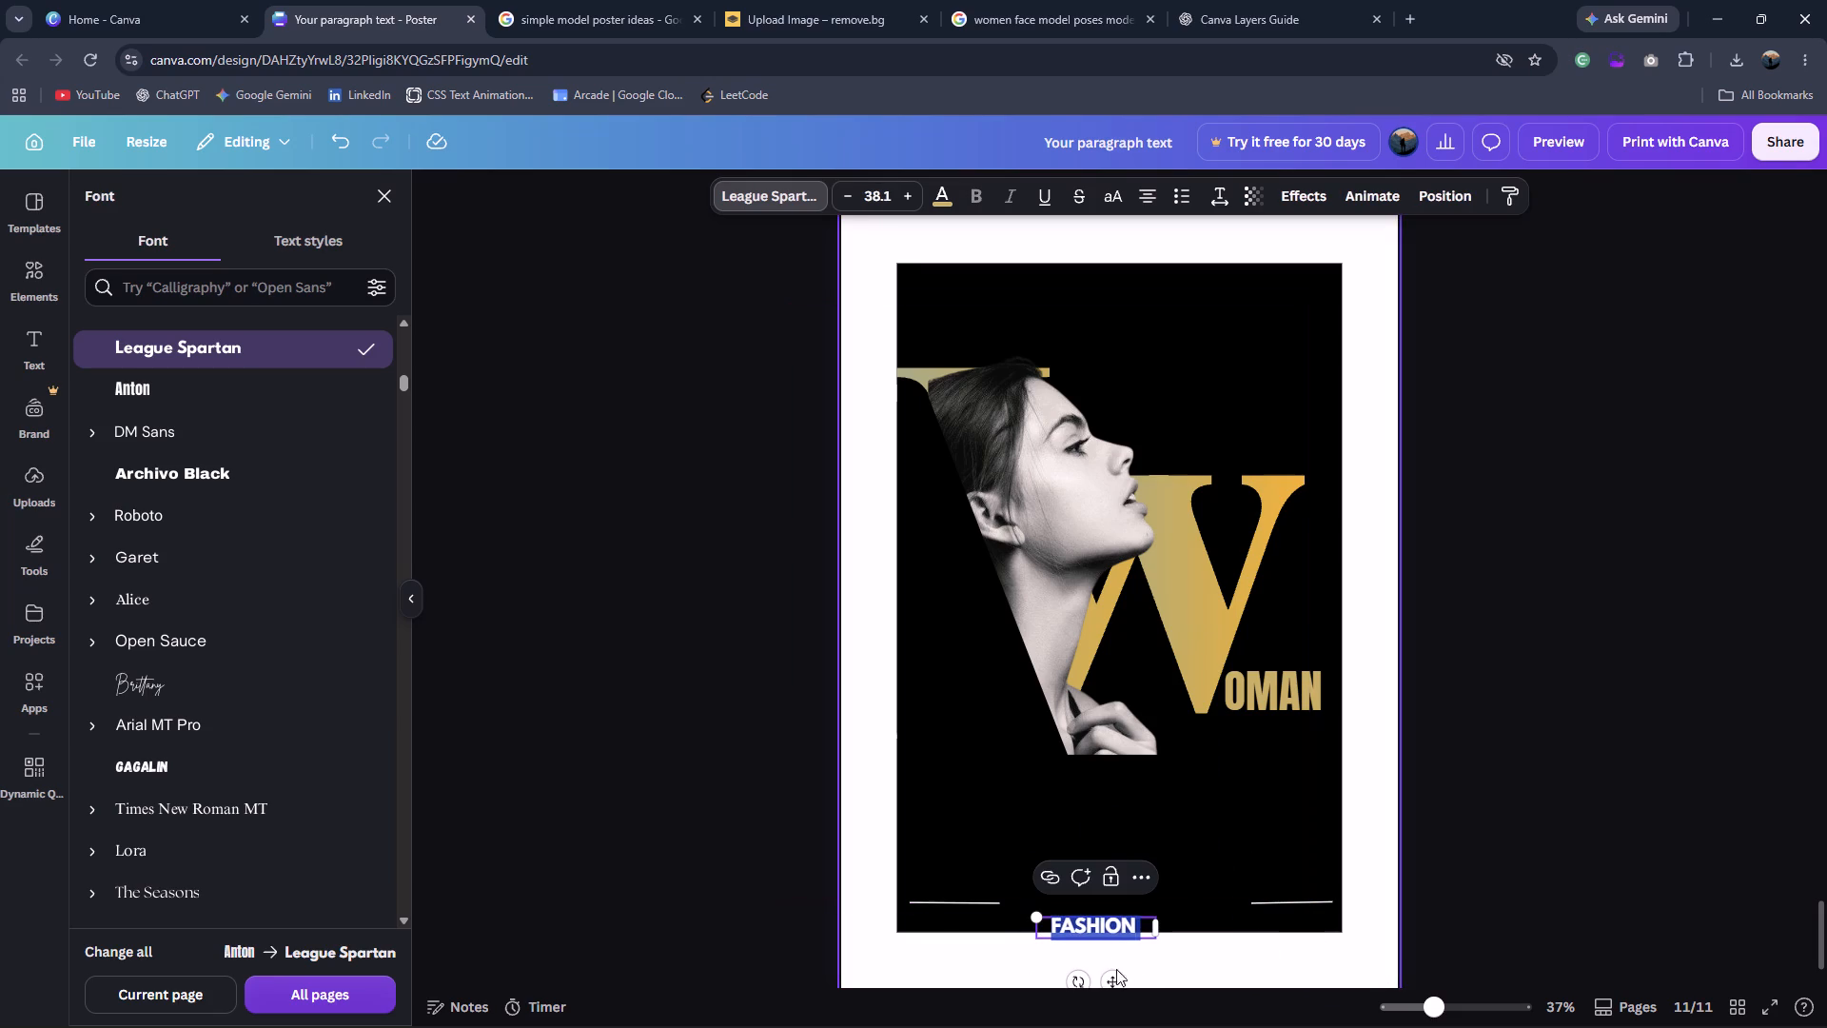
Move the FASHION text level with the bottom lines, just beside the inner end of the lower-left line.
left_click_drag(1111, 977, 1123, 952)
left_click(1178, 948)
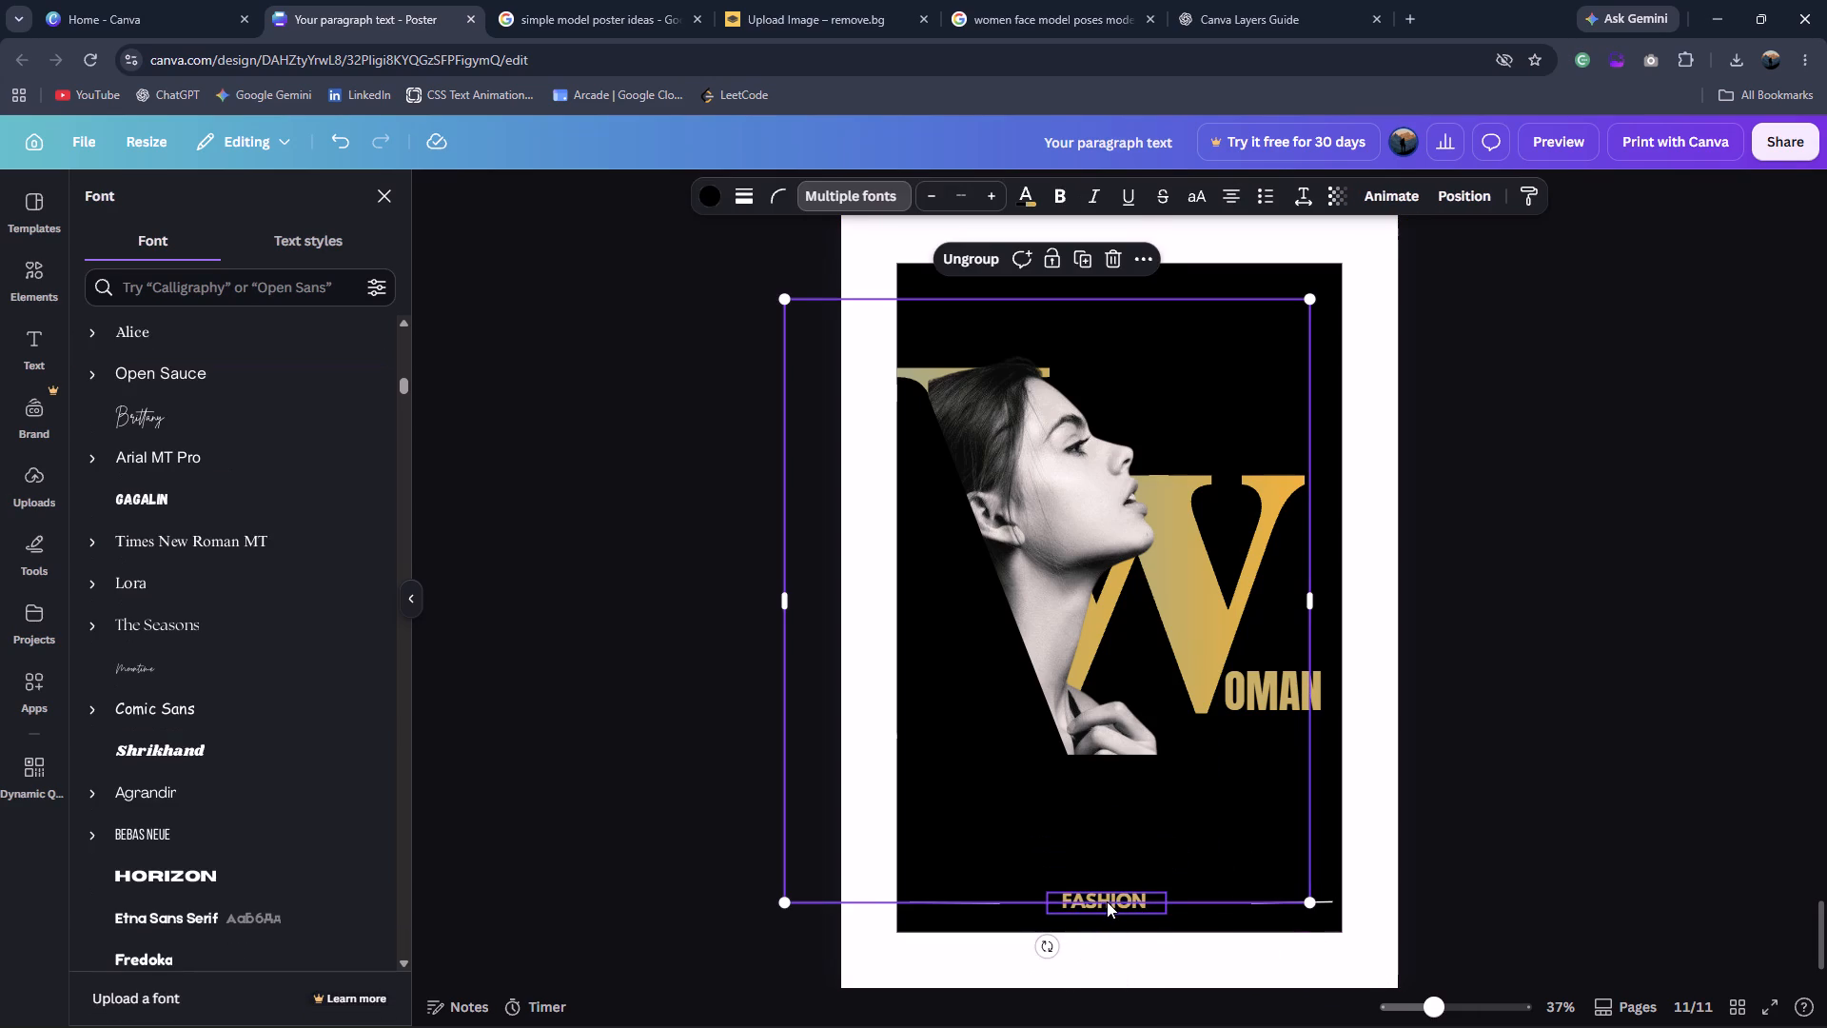
left_click(1107, 901)
key("ctrl+z")
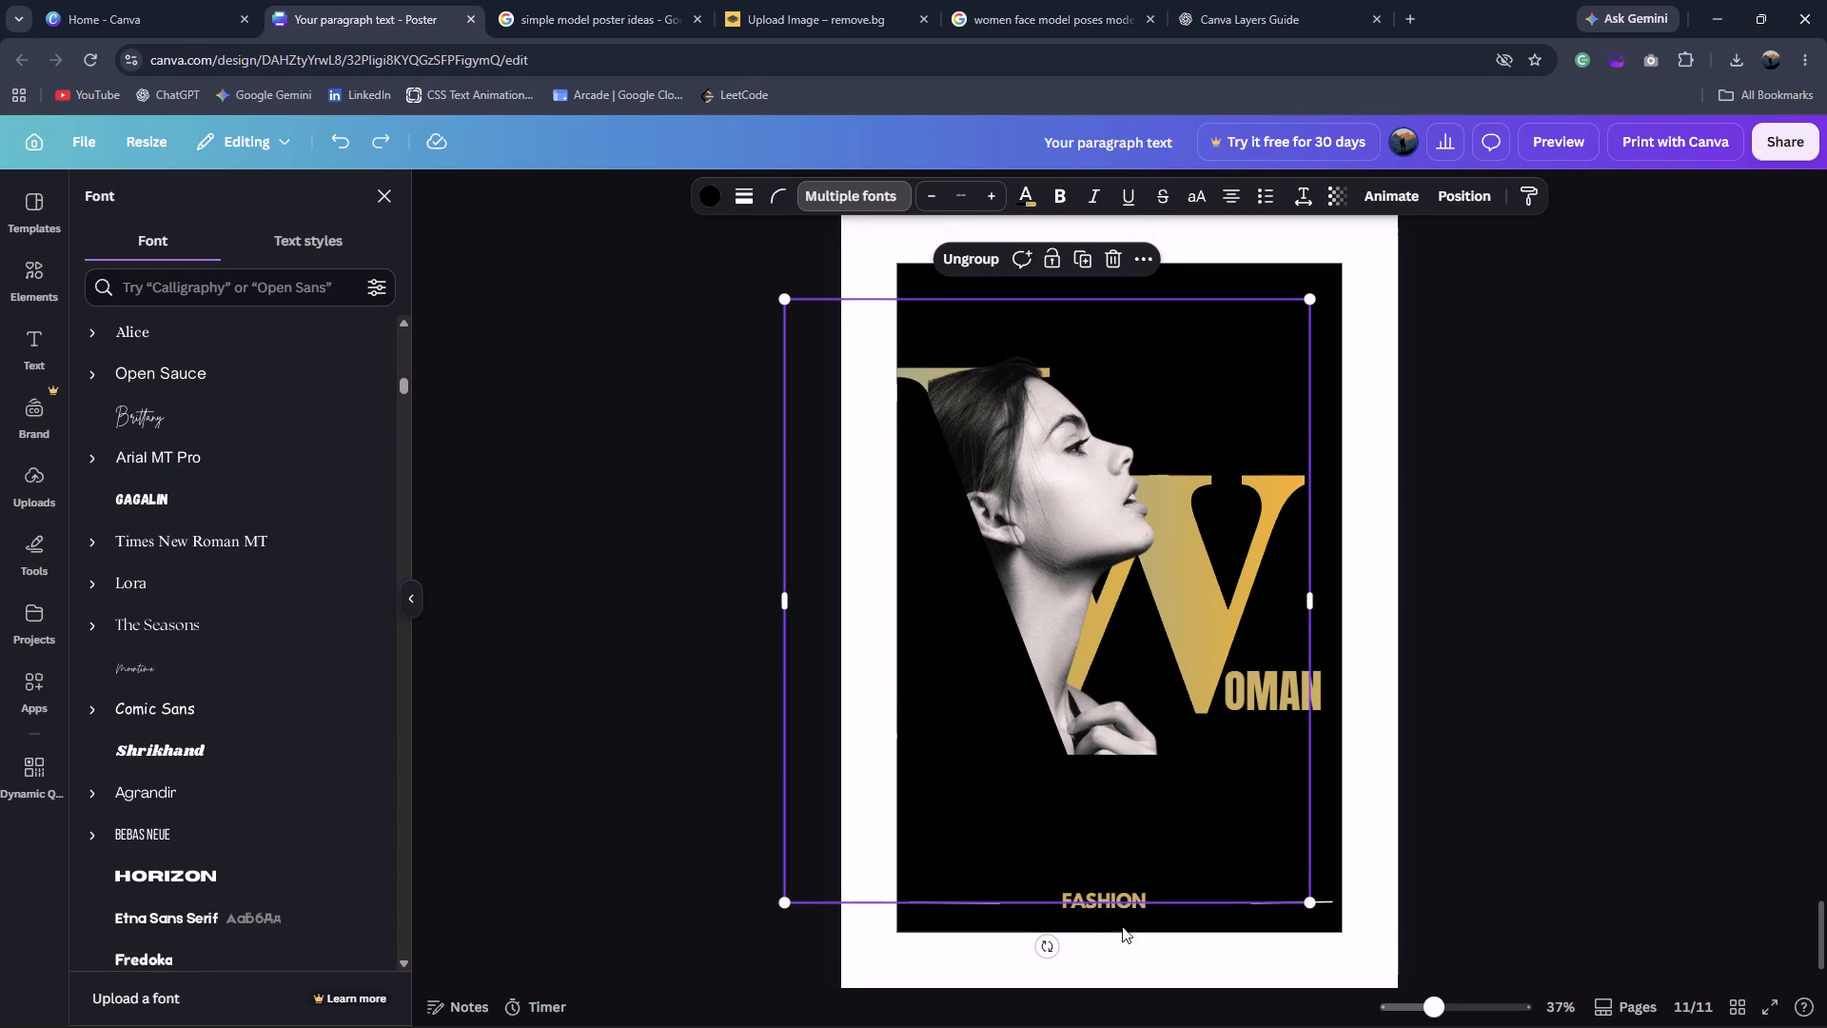
left_click(1117, 910)
left_click_drag(1120, 967, 1121, 966)
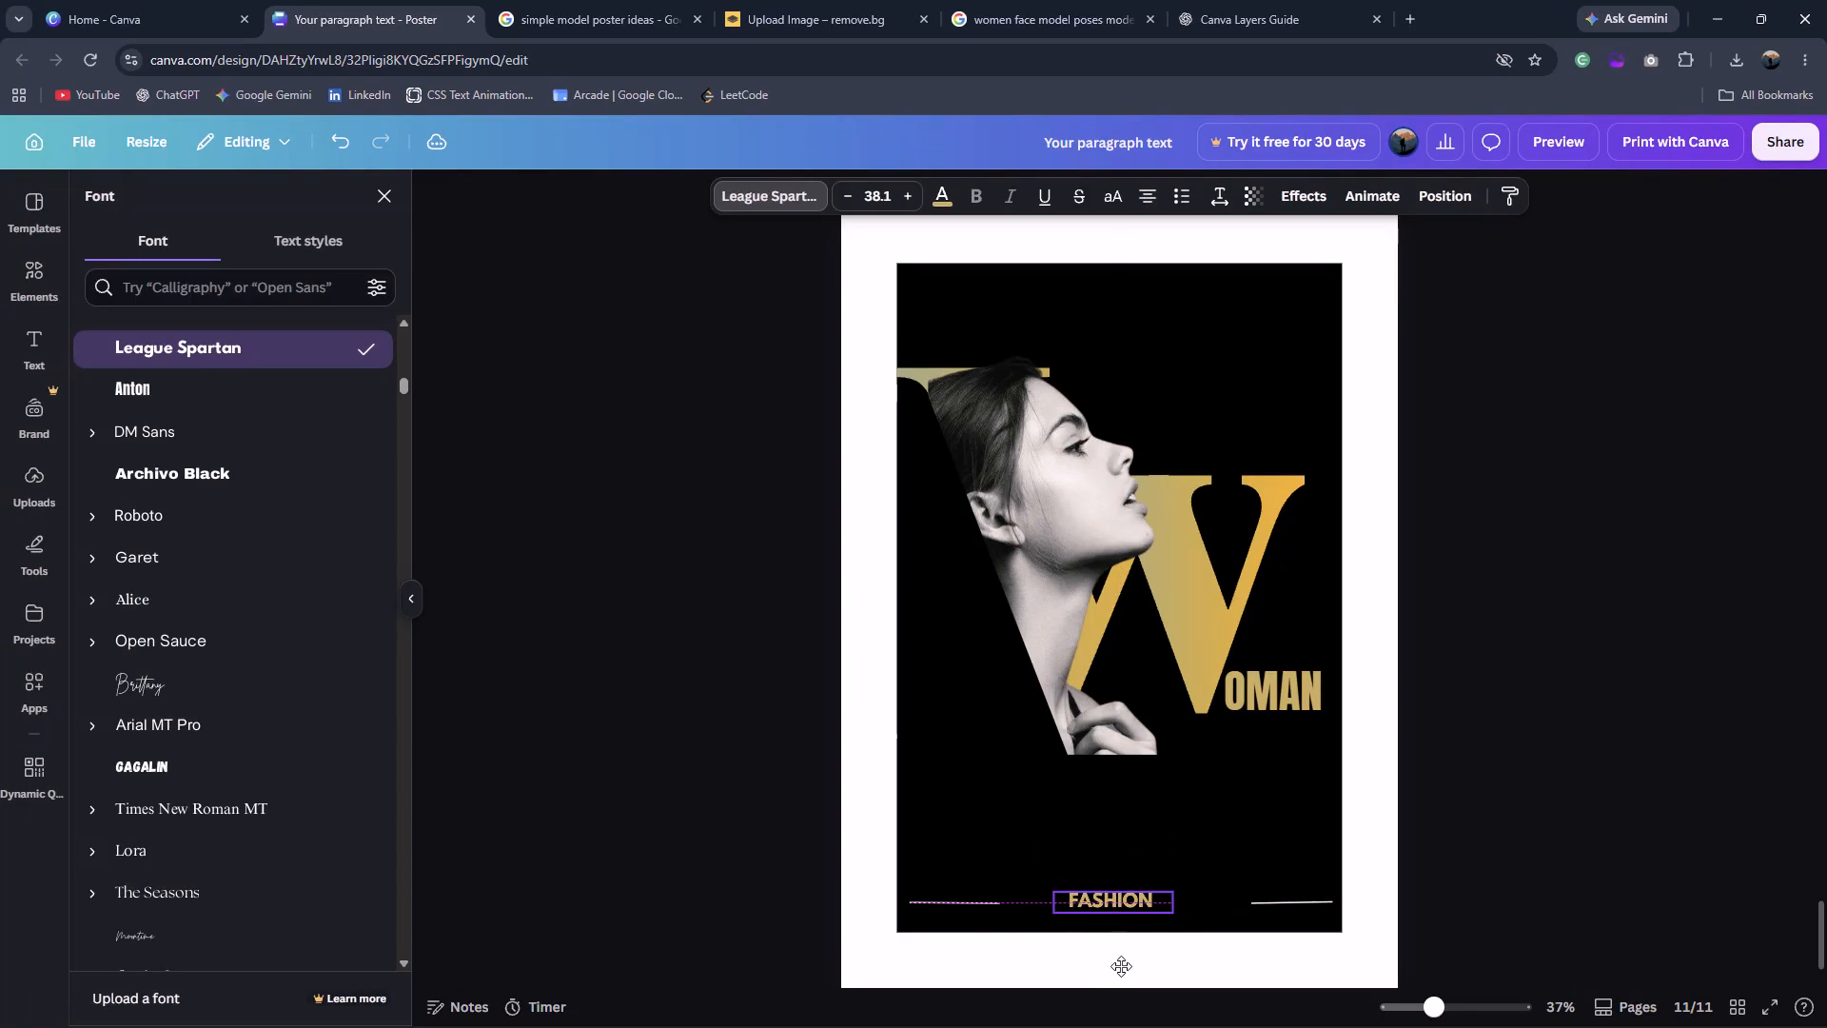
left_click_drag(1121, 966, 1084, 966)
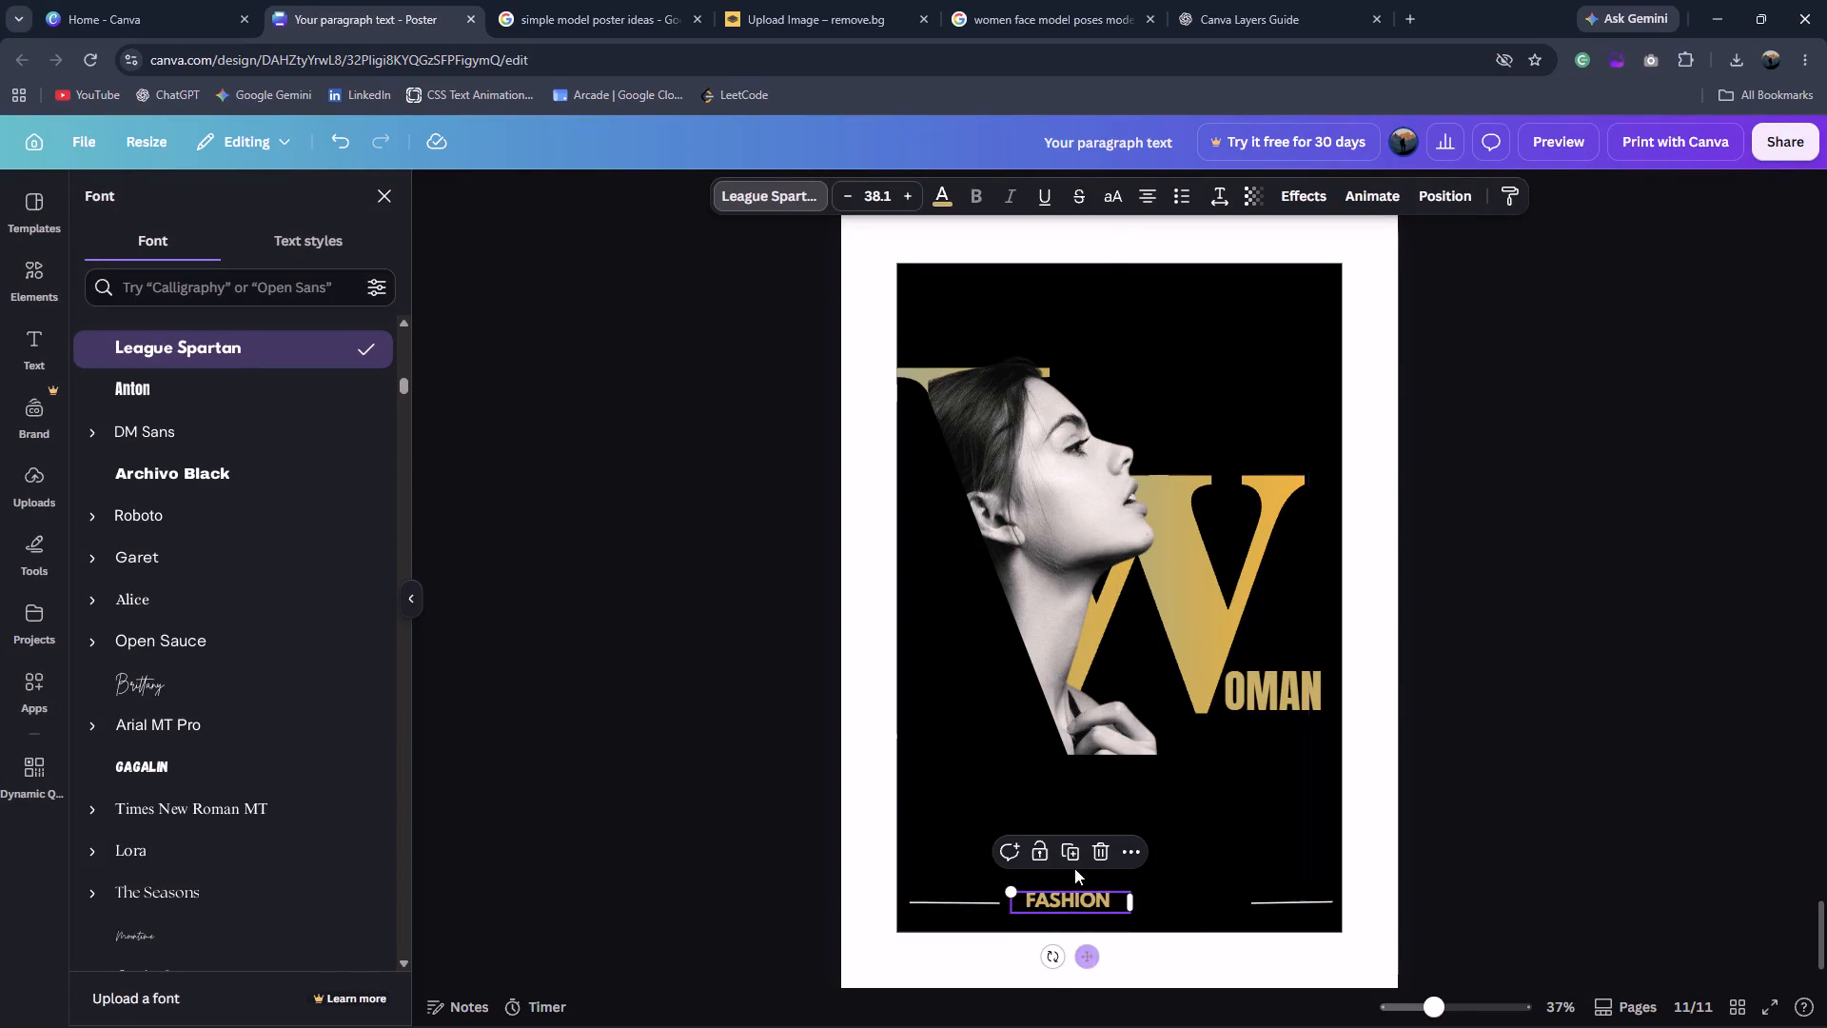
Glance at the reference poster, then set the FASHION text's font to Alice and shift it closer to the lower-left line.
left_click(618, 27)
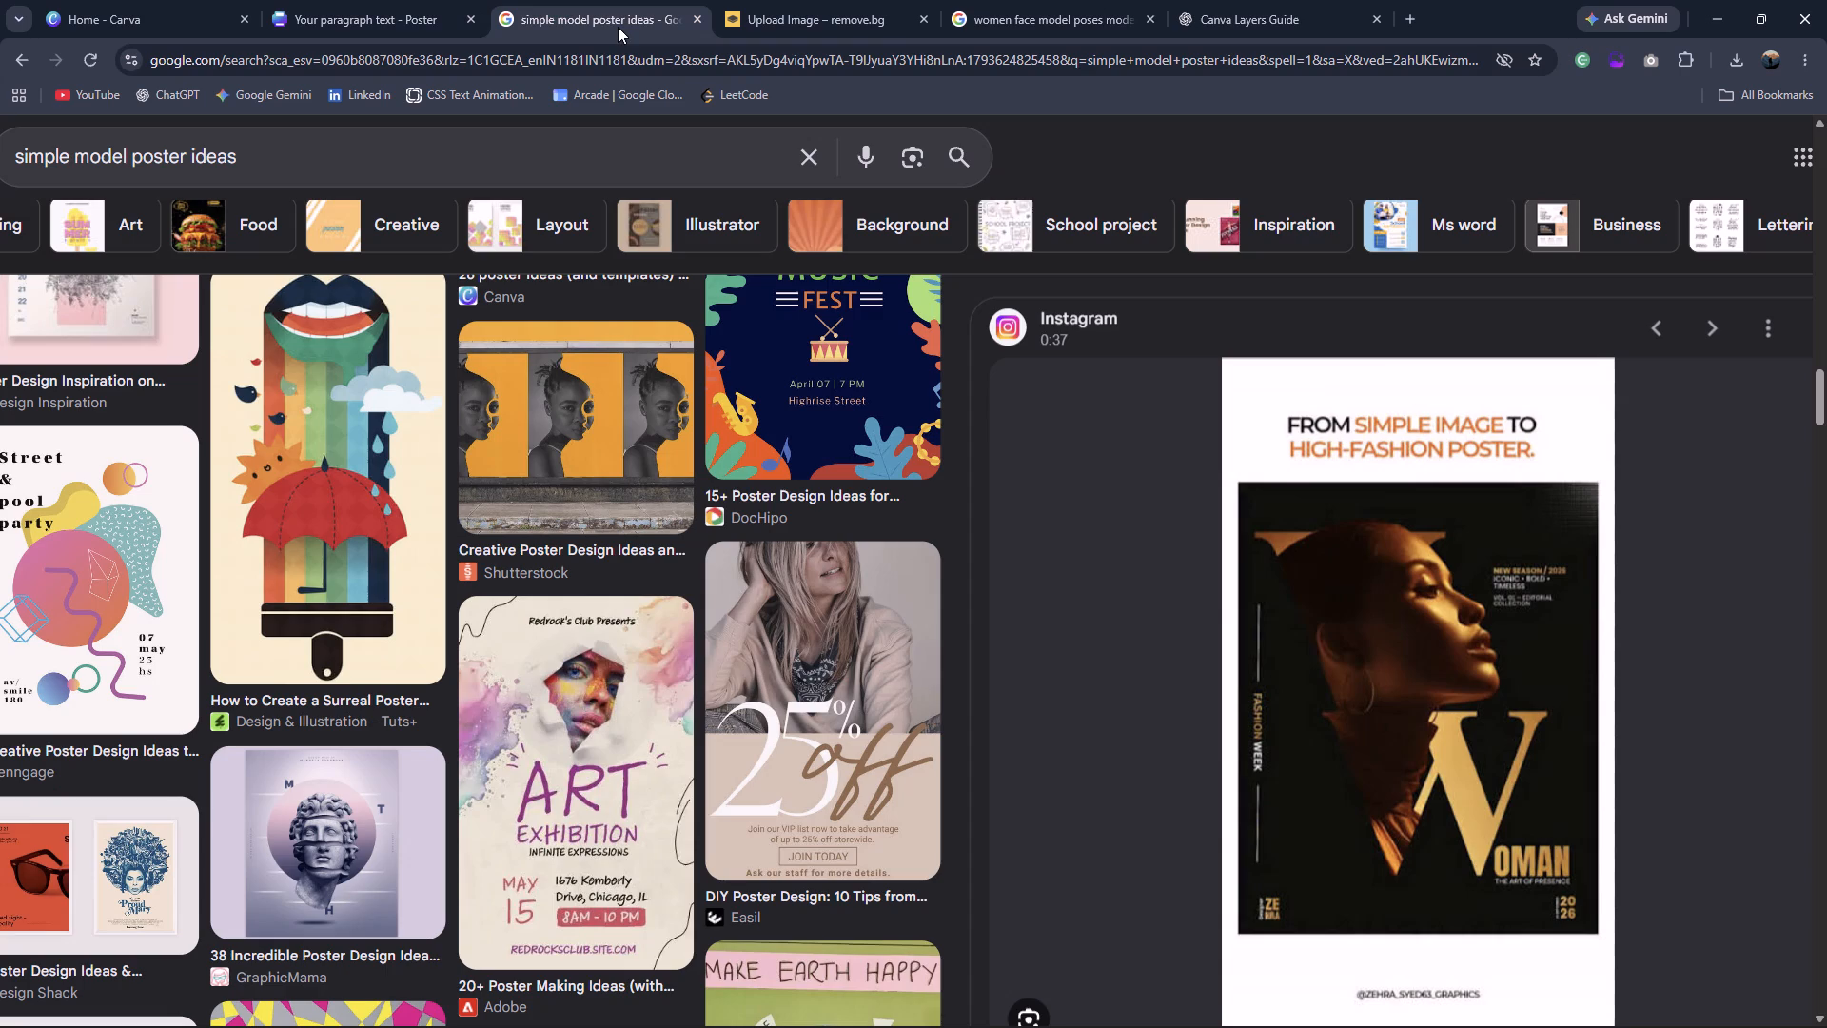
left_click(466, 0)
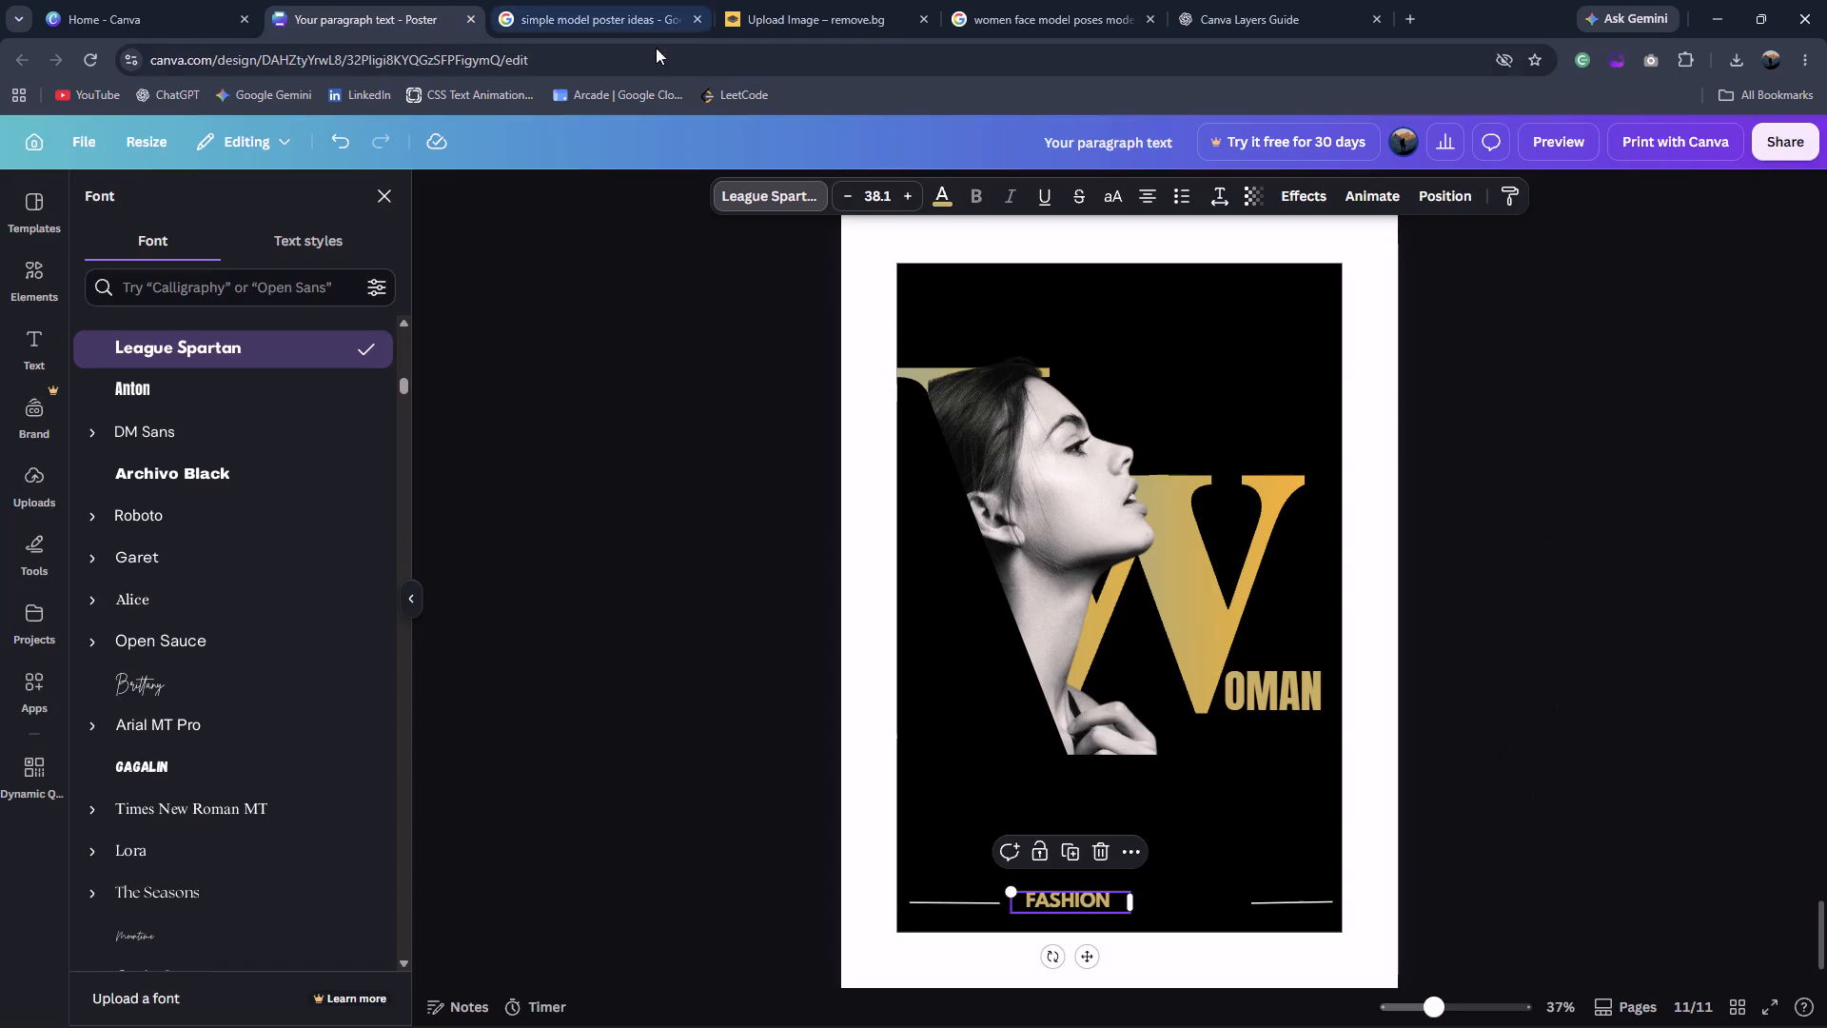
left_click(228, 595)
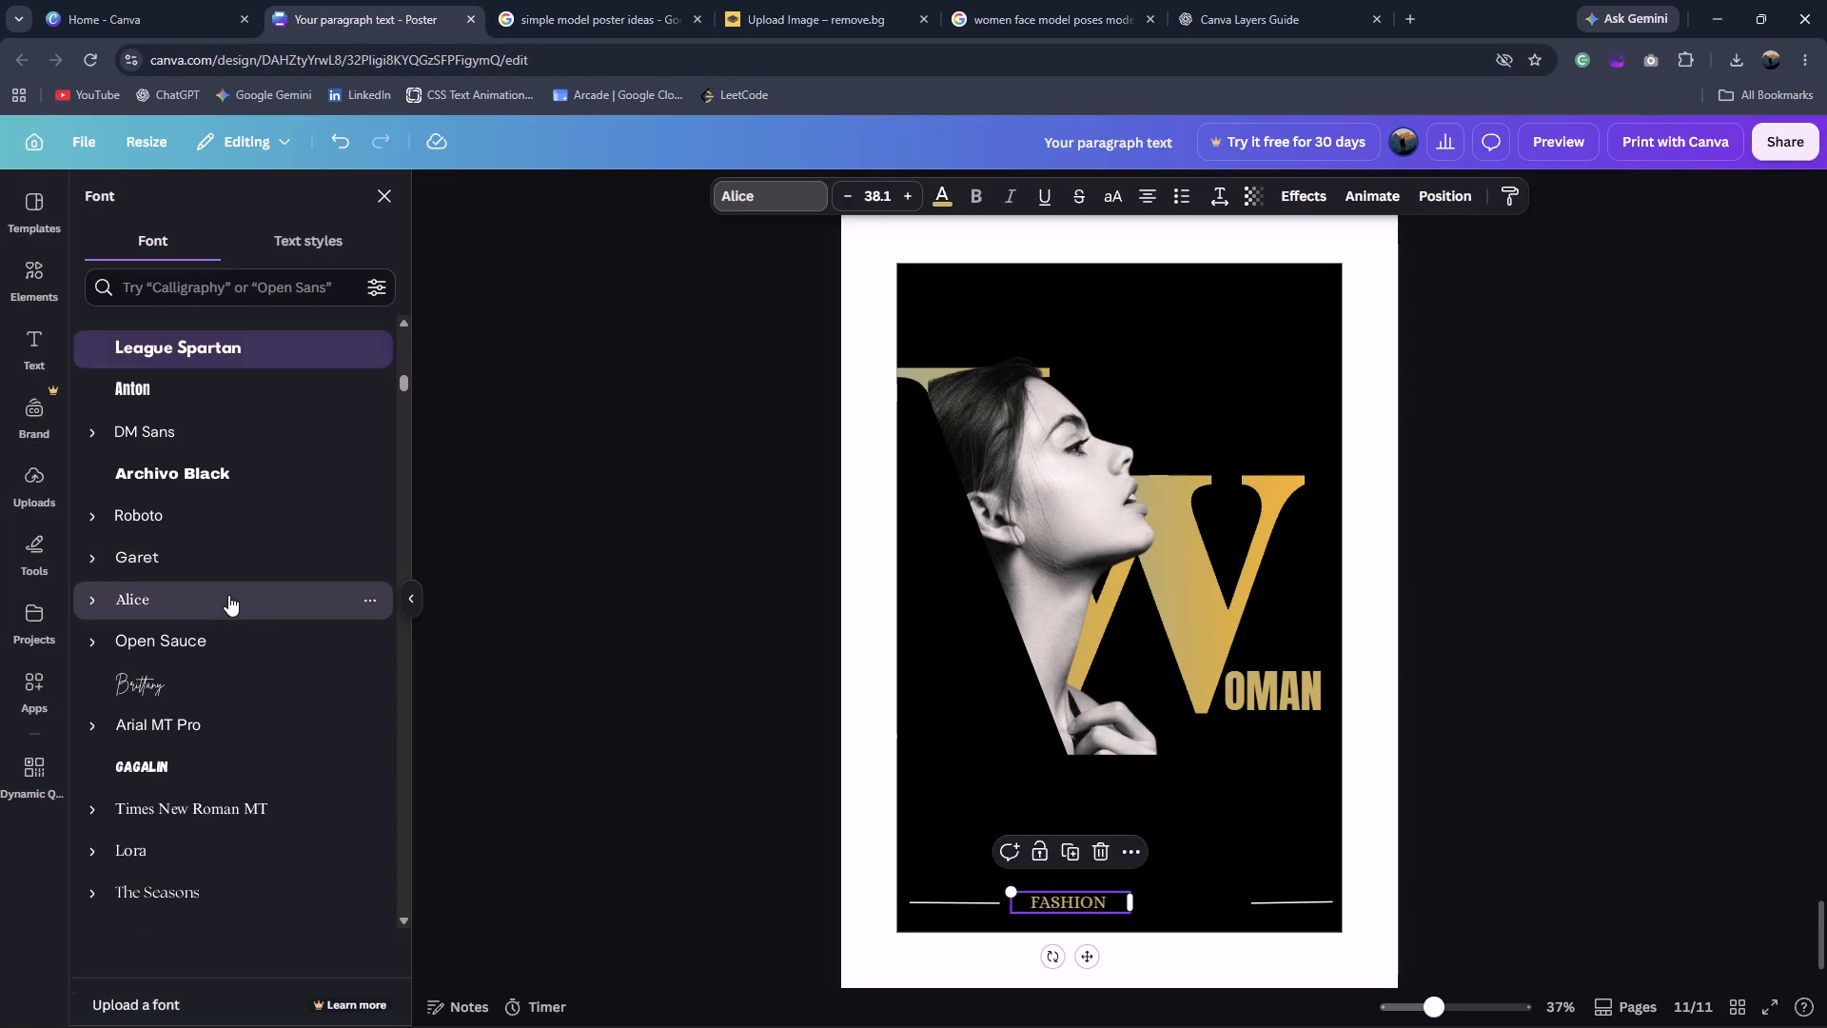
left_click_drag(1088, 959, 1063, 954)
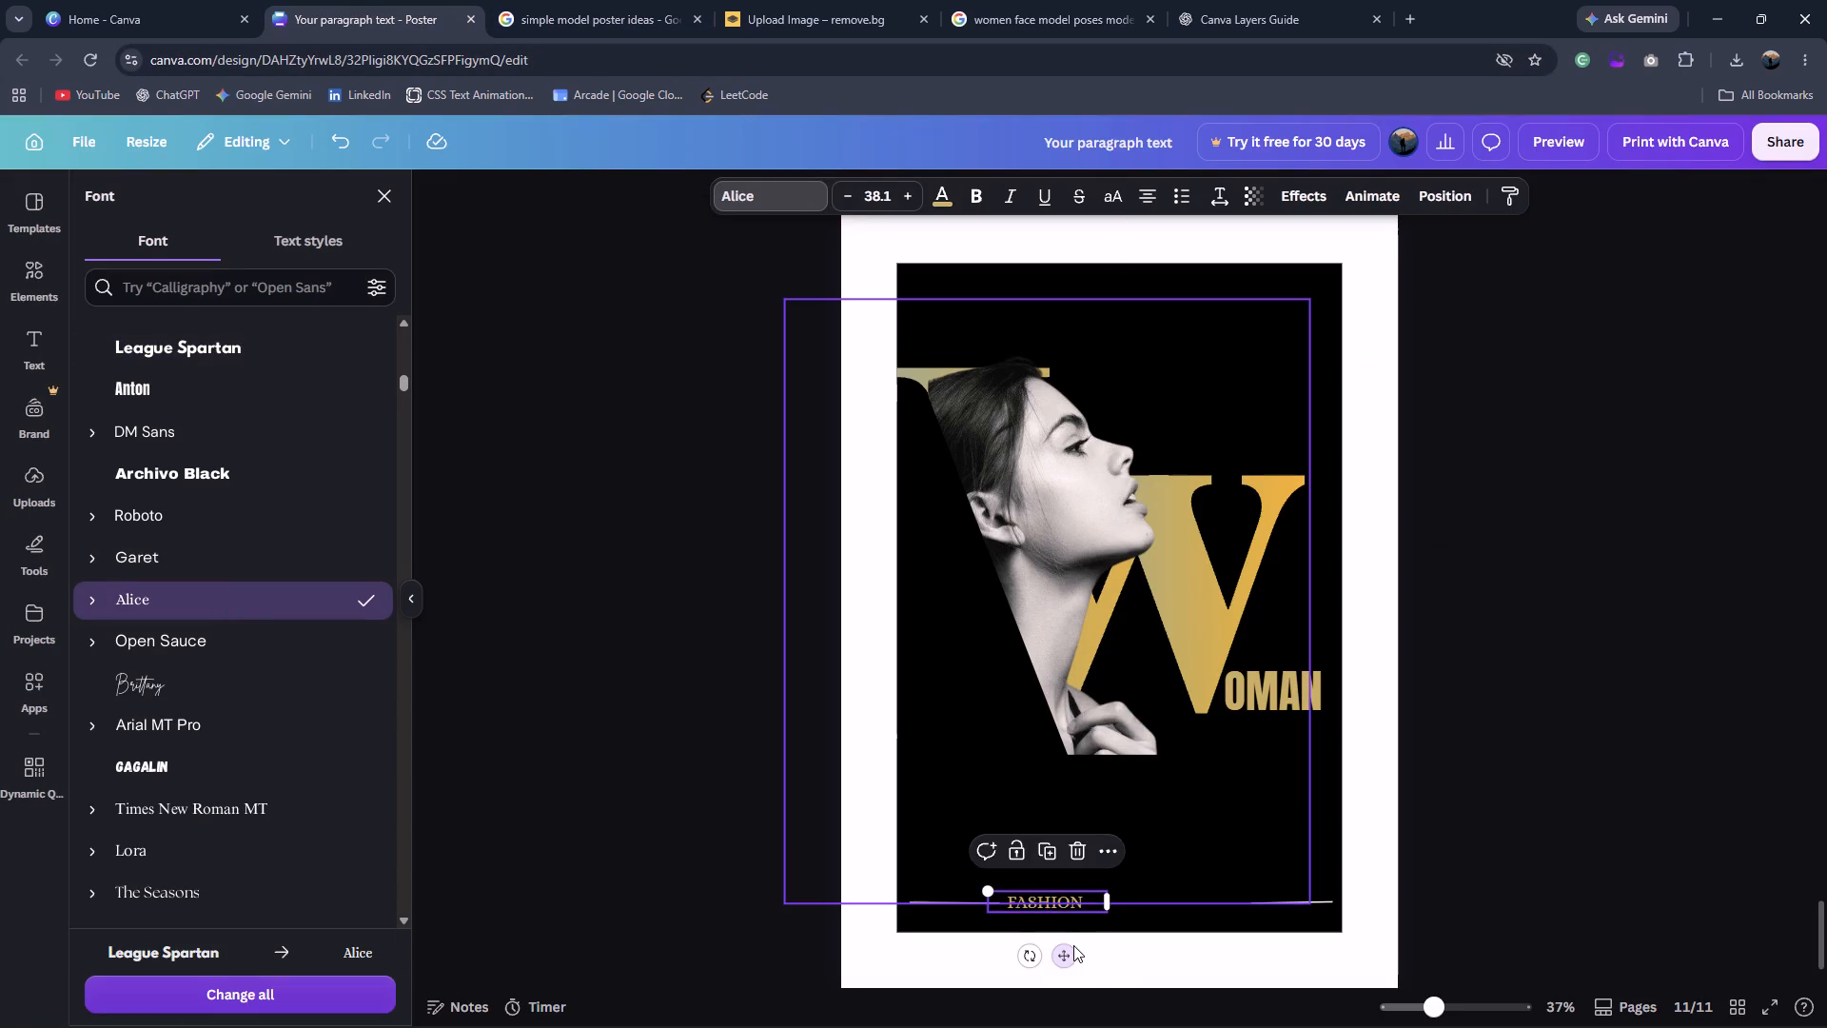
Duplicate the FASHION text, place the copy beside the original between the bottom lines, and change the copy's text to WEEK.
key("ctrl+d")
left_click_drag(1067, 972, 1151, 968)
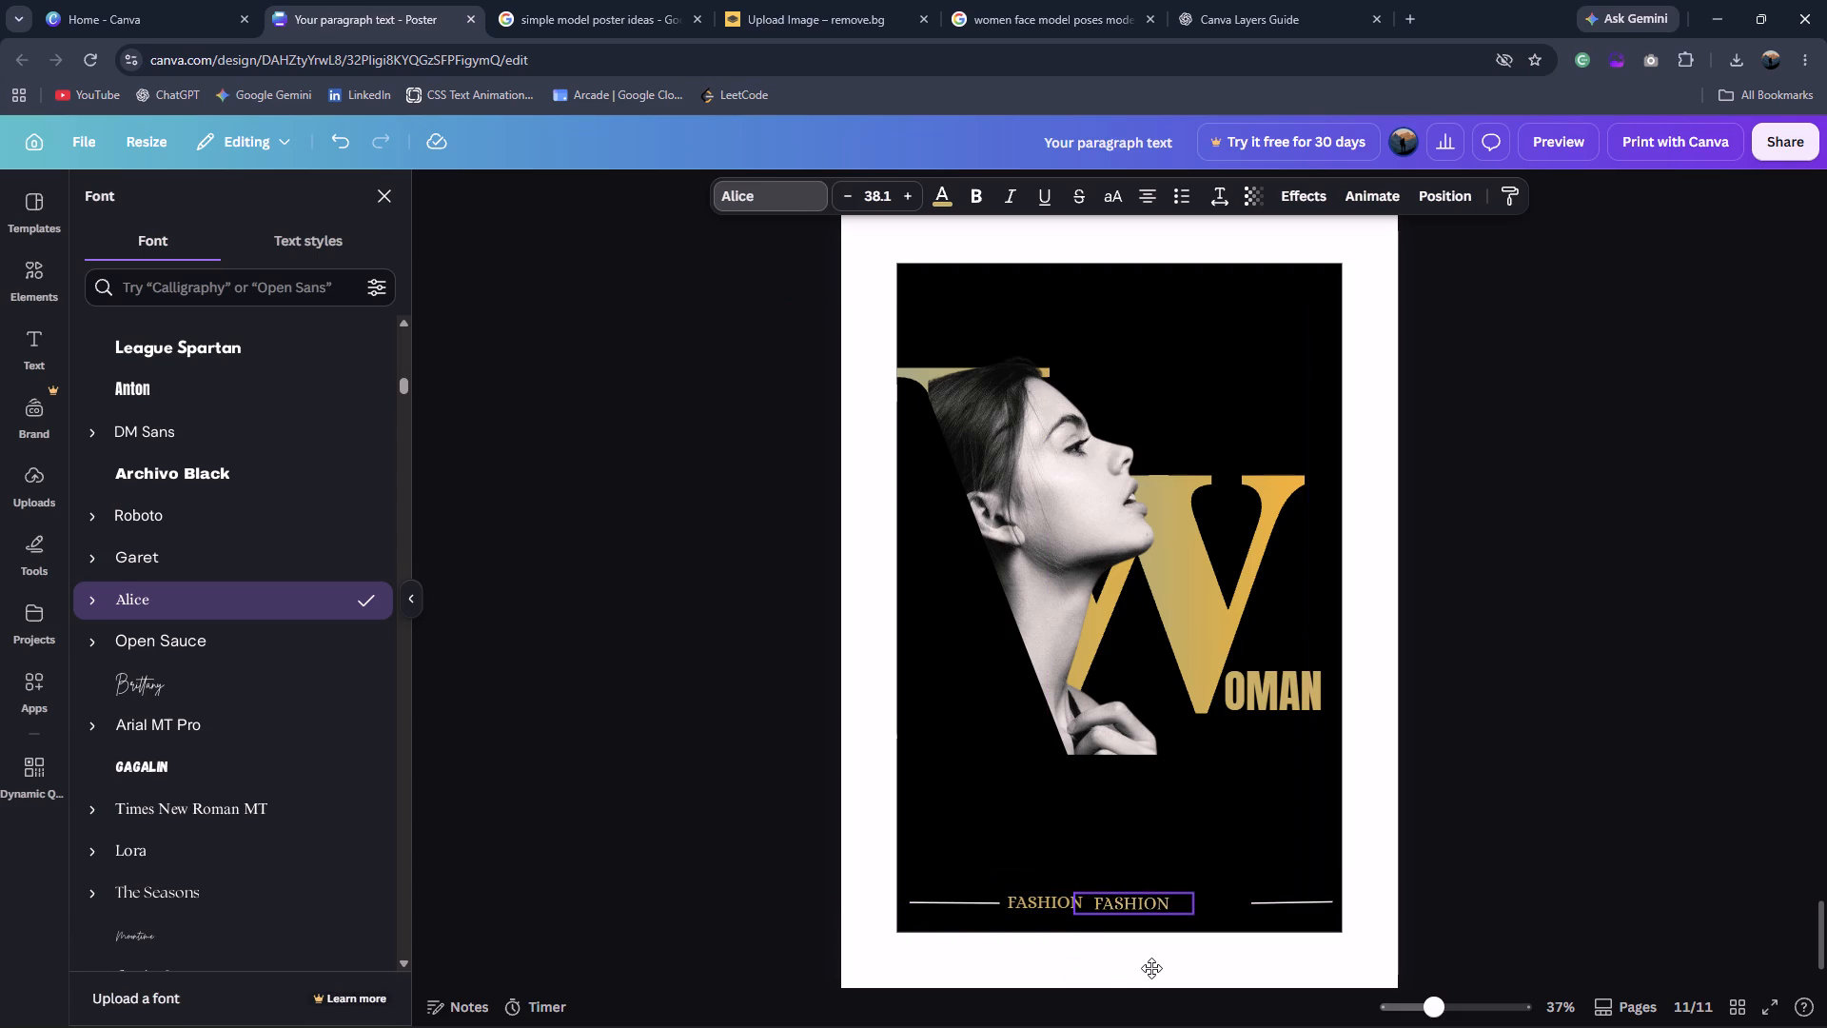
left_click_drag(1151, 968, 1172, 967)
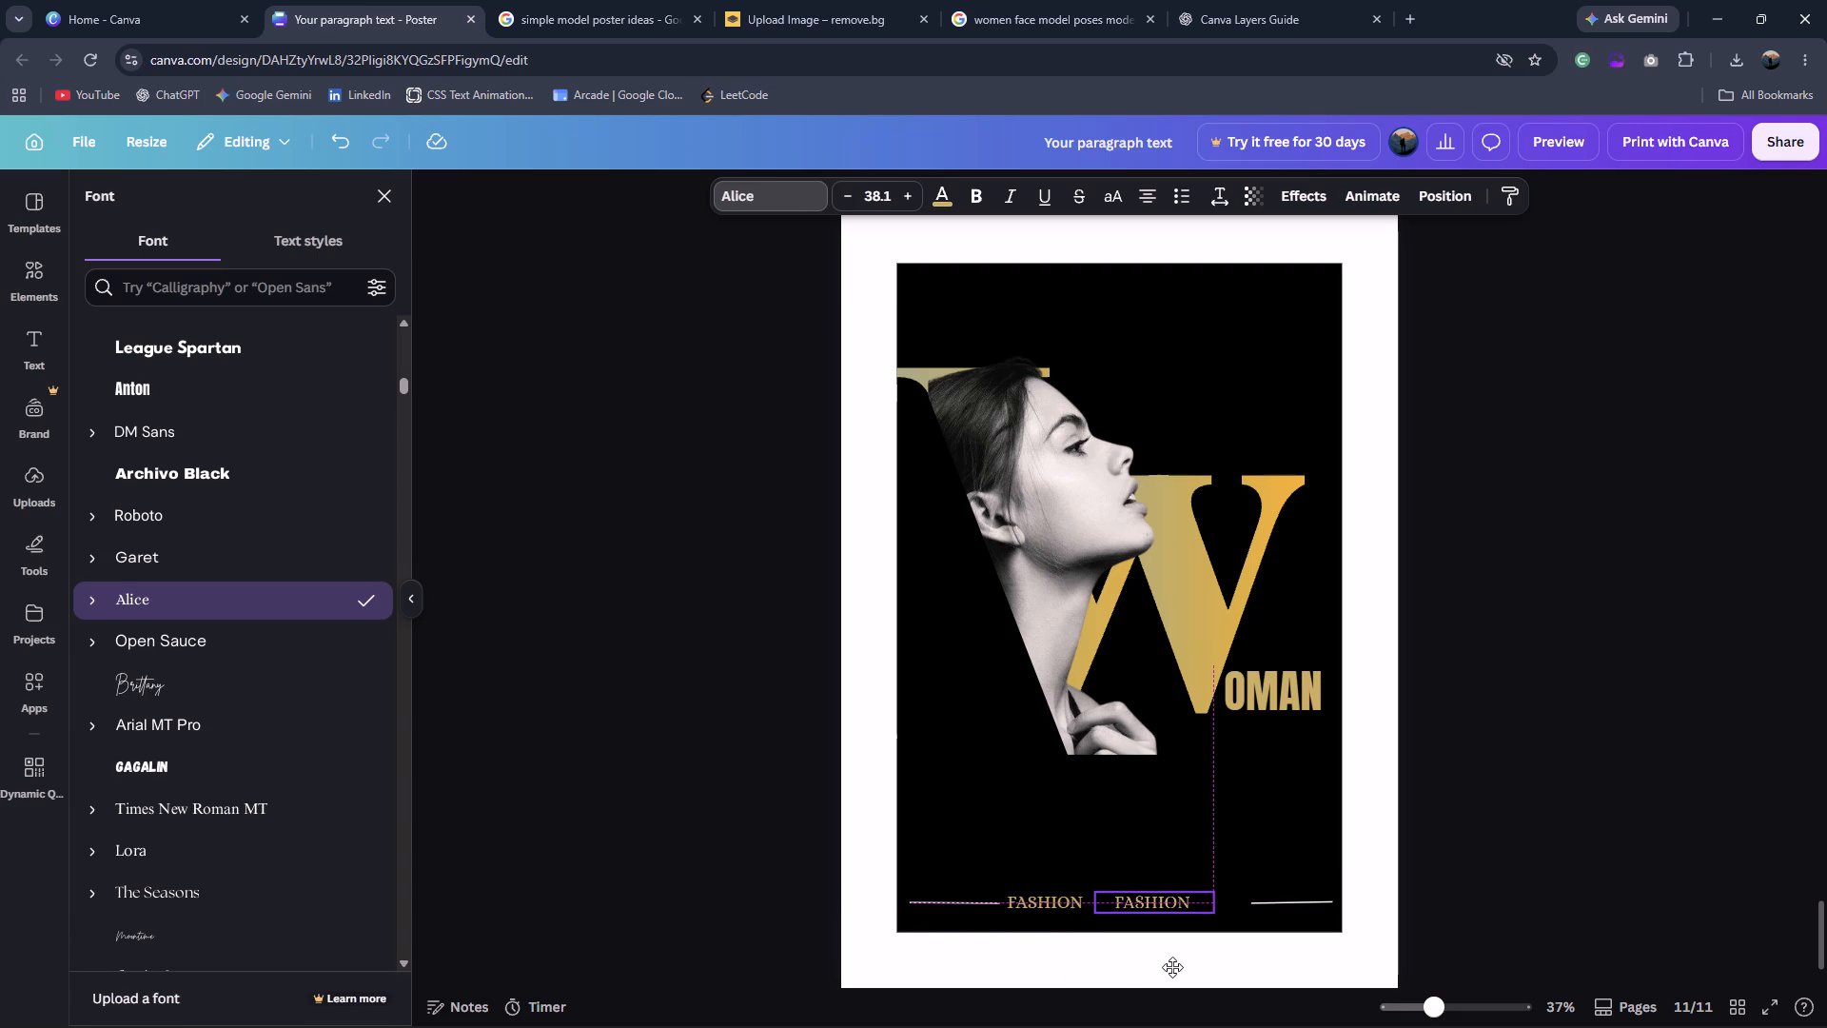
left_click_drag(1172, 967, 1170, 967)
left_click(1022, 906)
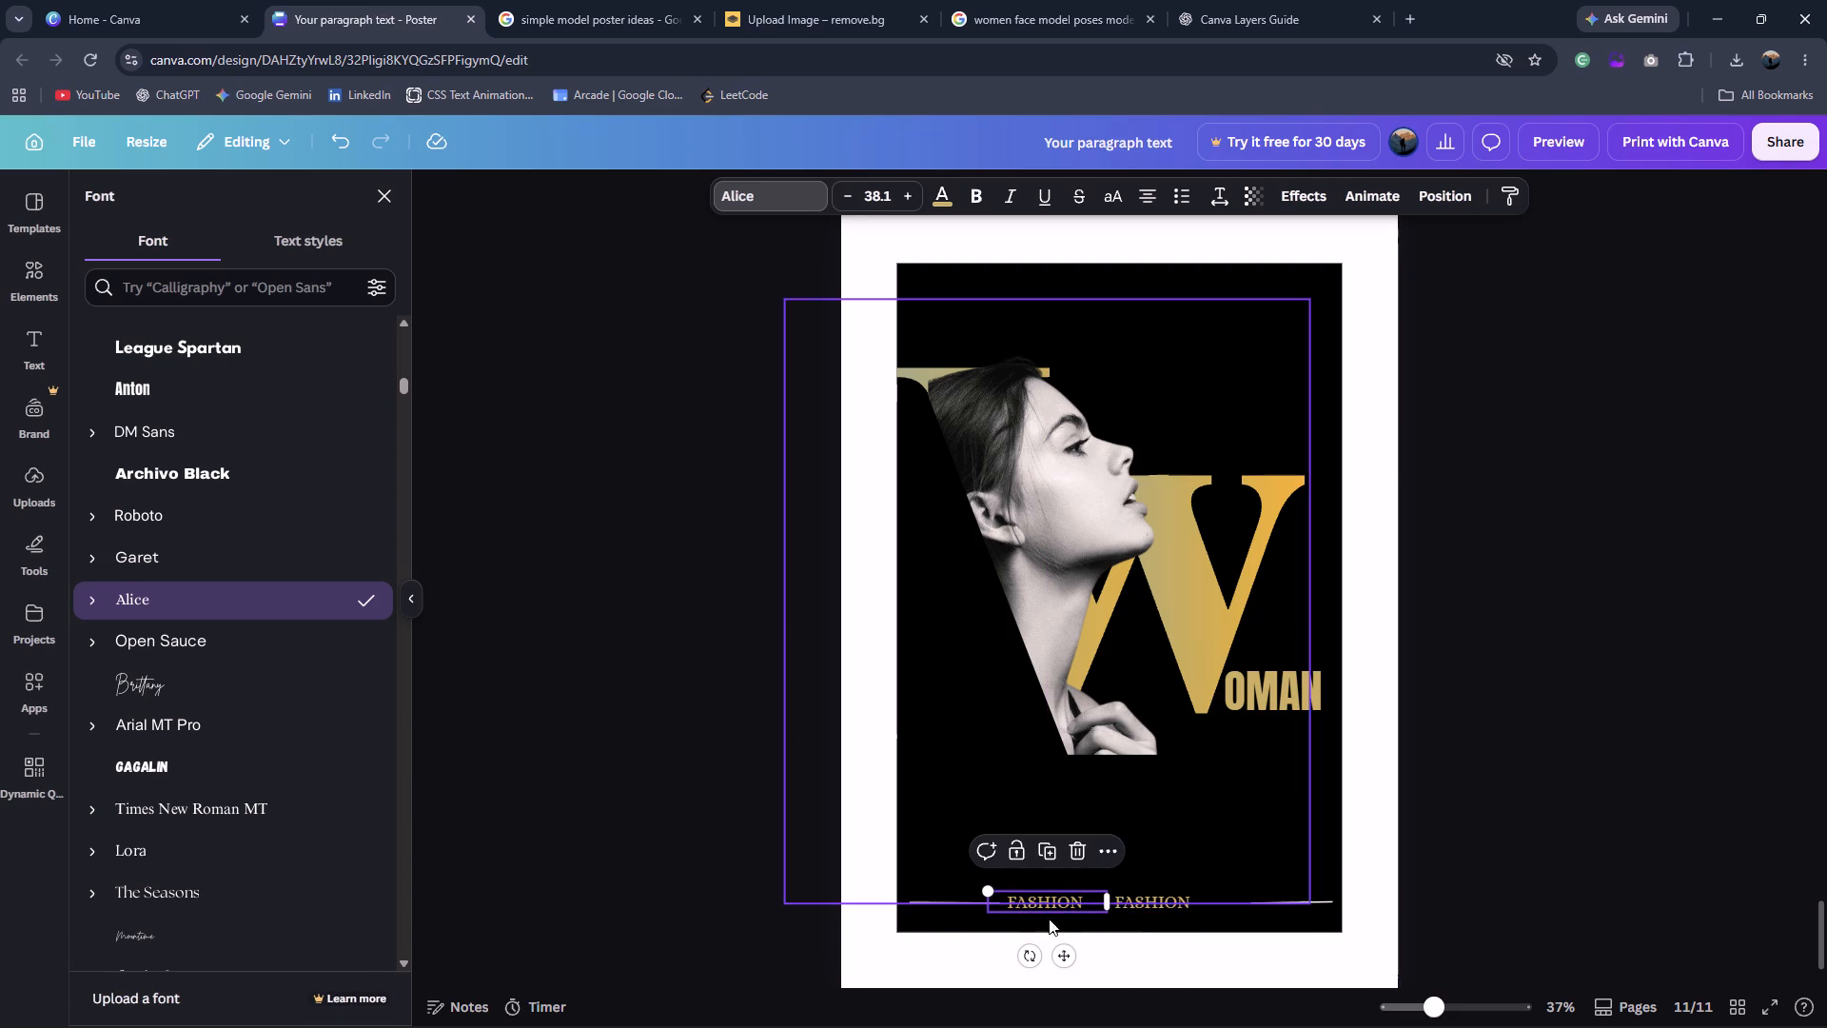
left_click_drag(1074, 954, 1083, 954)
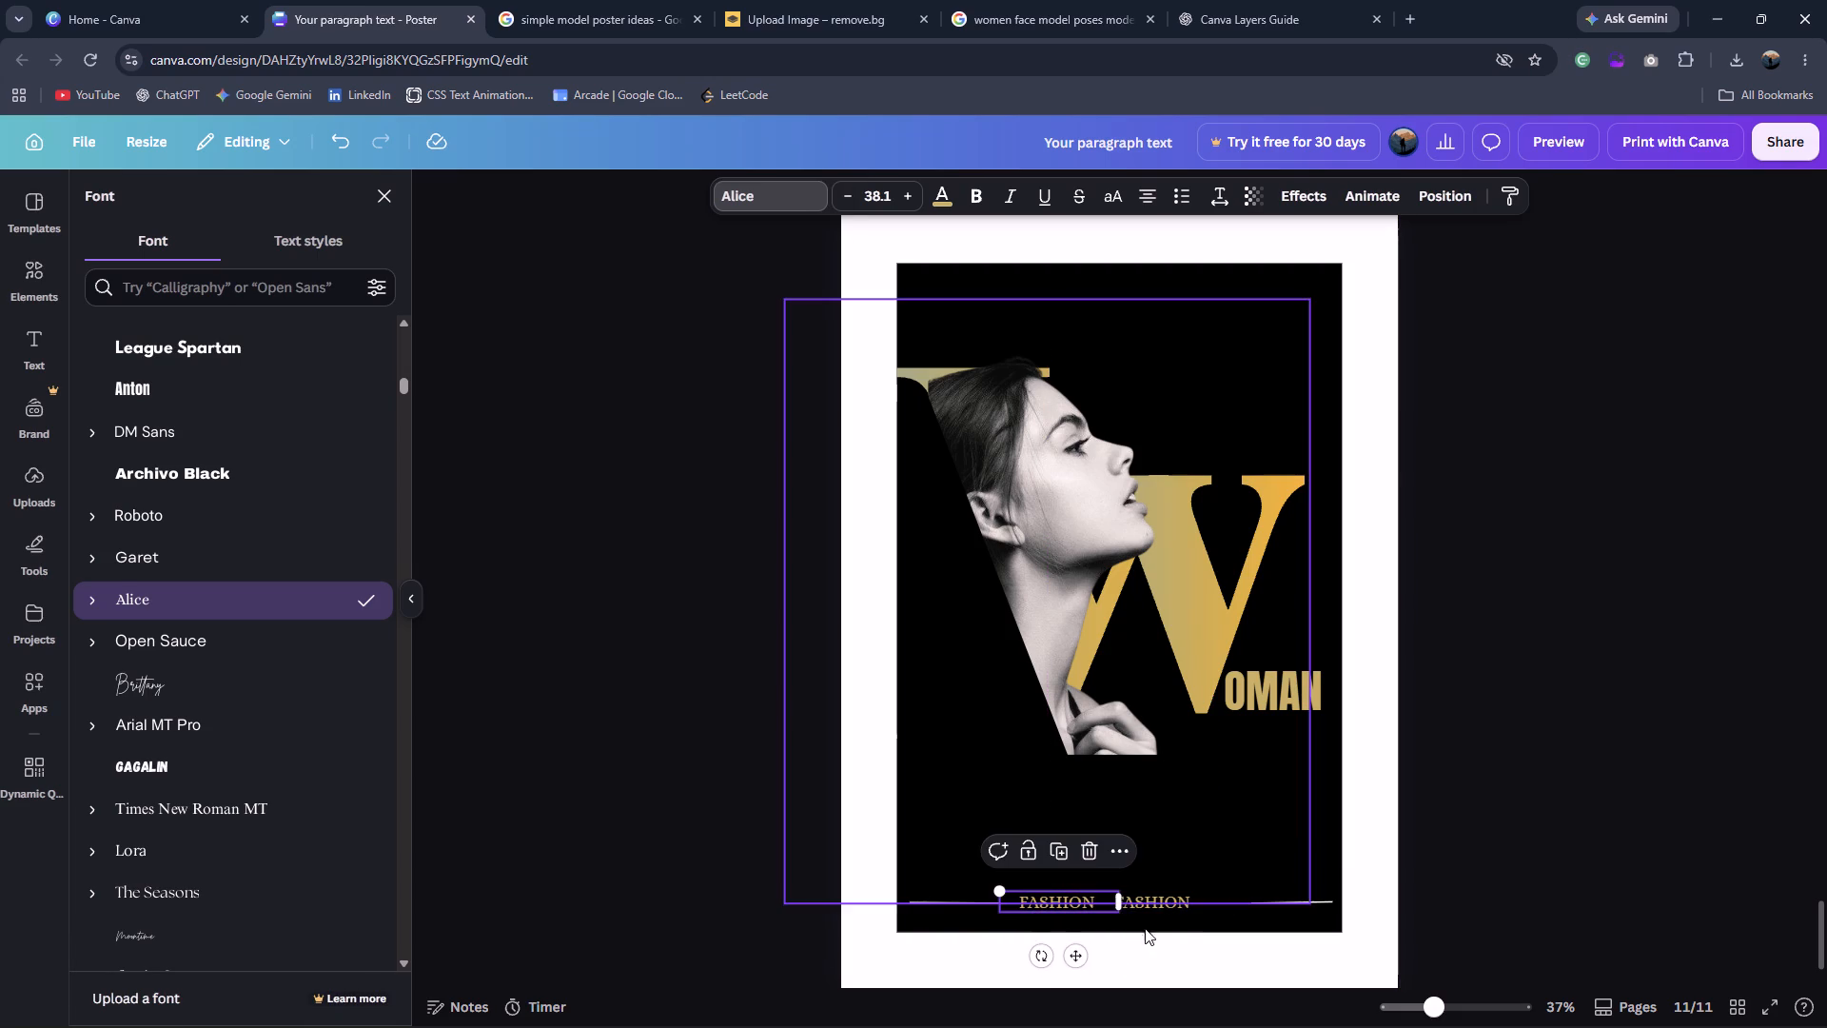
left_click(1153, 912)
double_click(1154, 906)
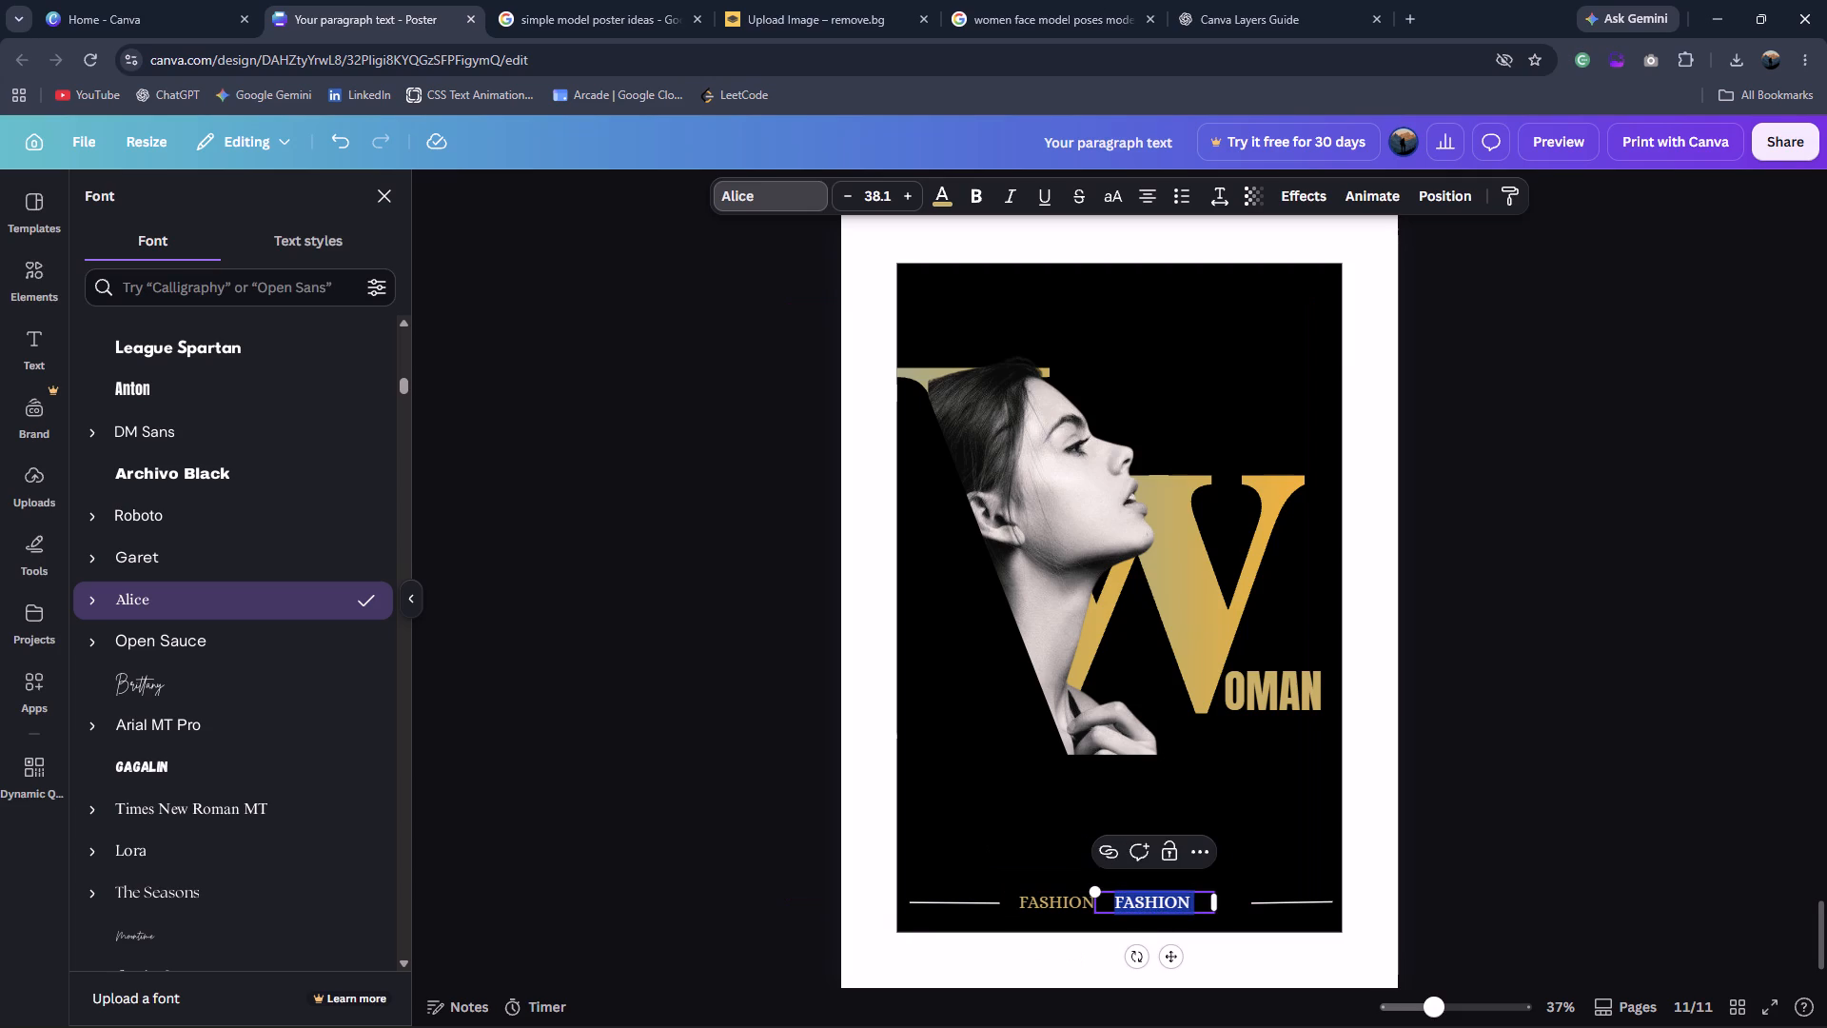
type("WEEE")
key("BackSpace")
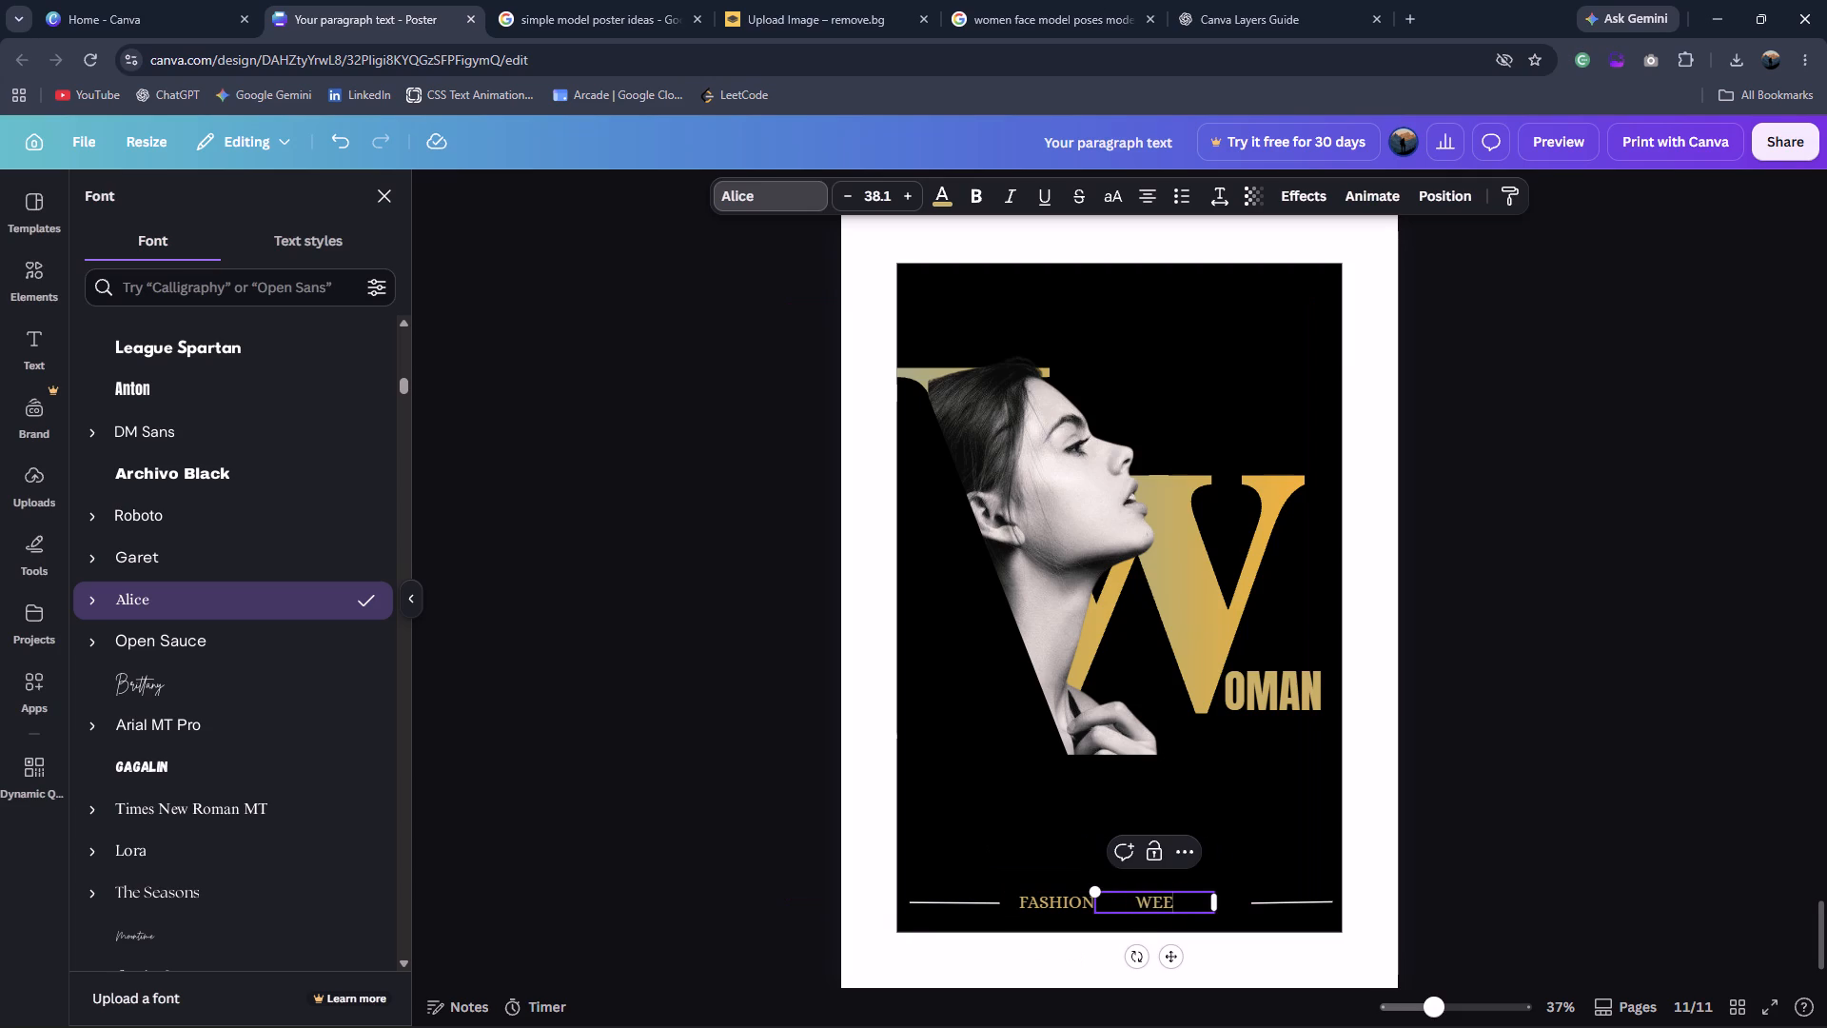
key("k")
Set the text colour of the whole word WEEK to white.
left_click(943, 194)
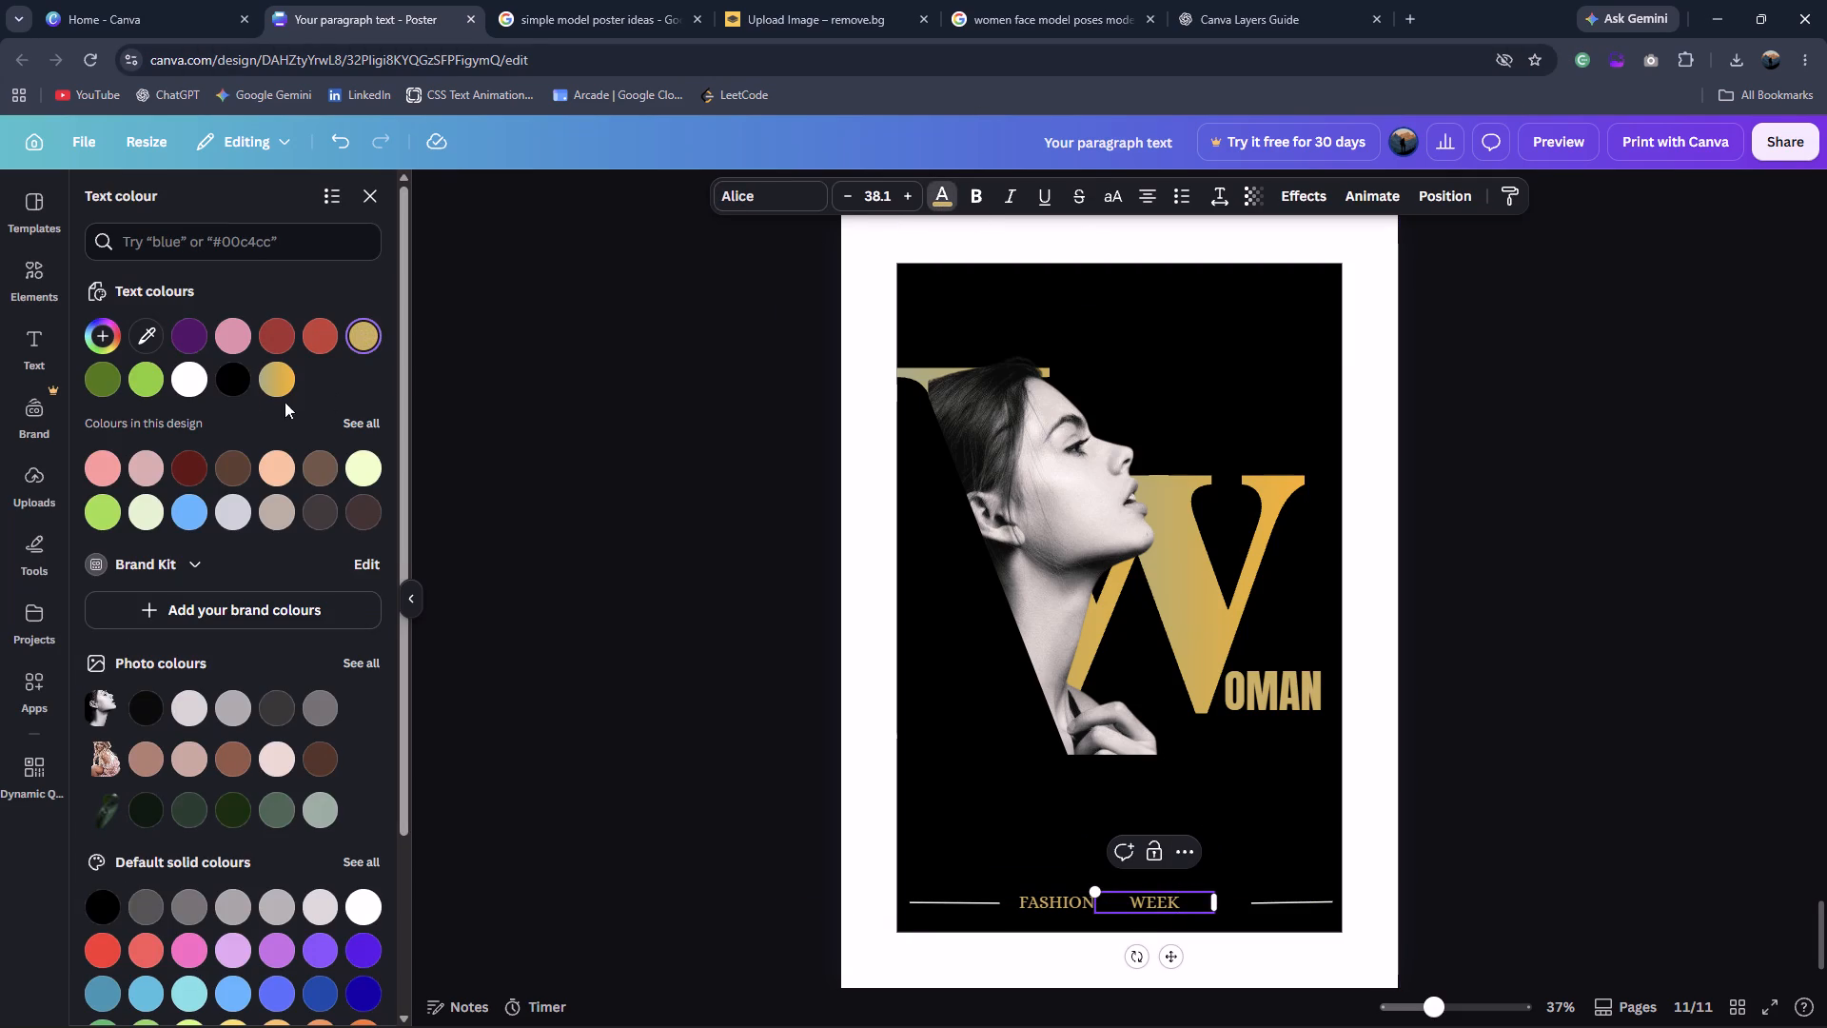
left_click(206, 383)
left_click(199, 382)
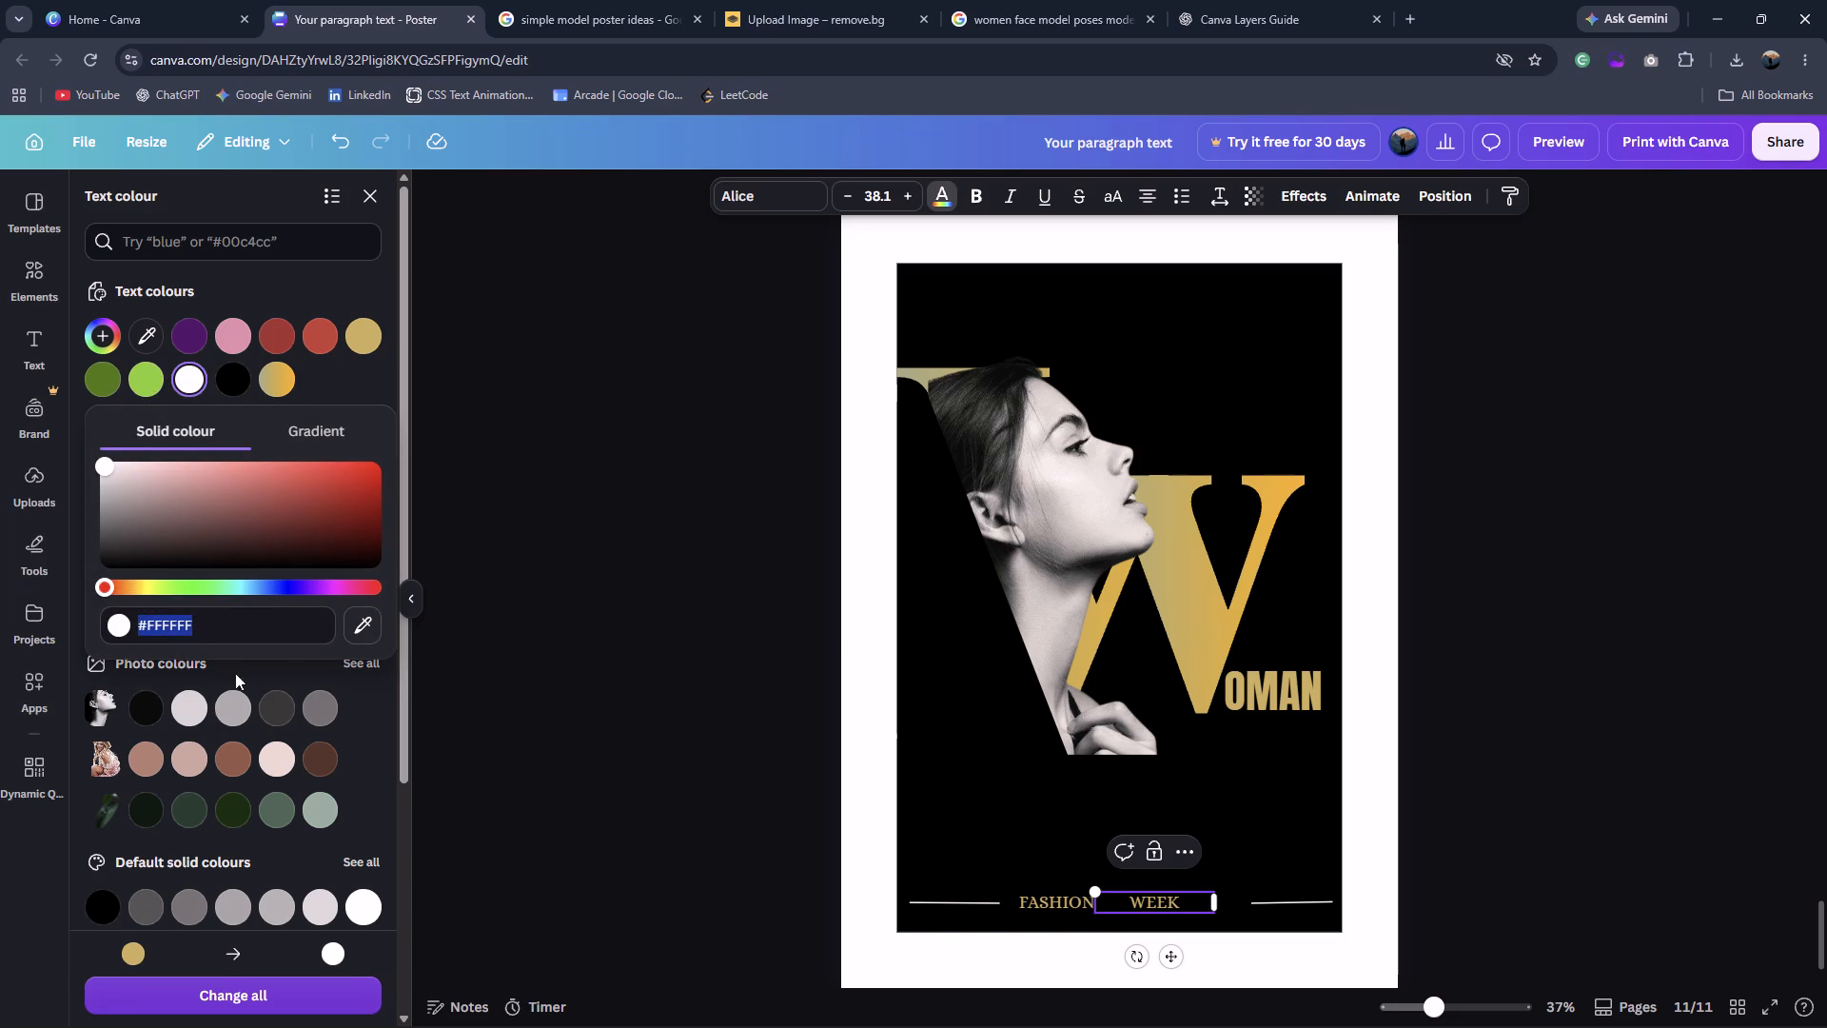
left_click(597, 703)
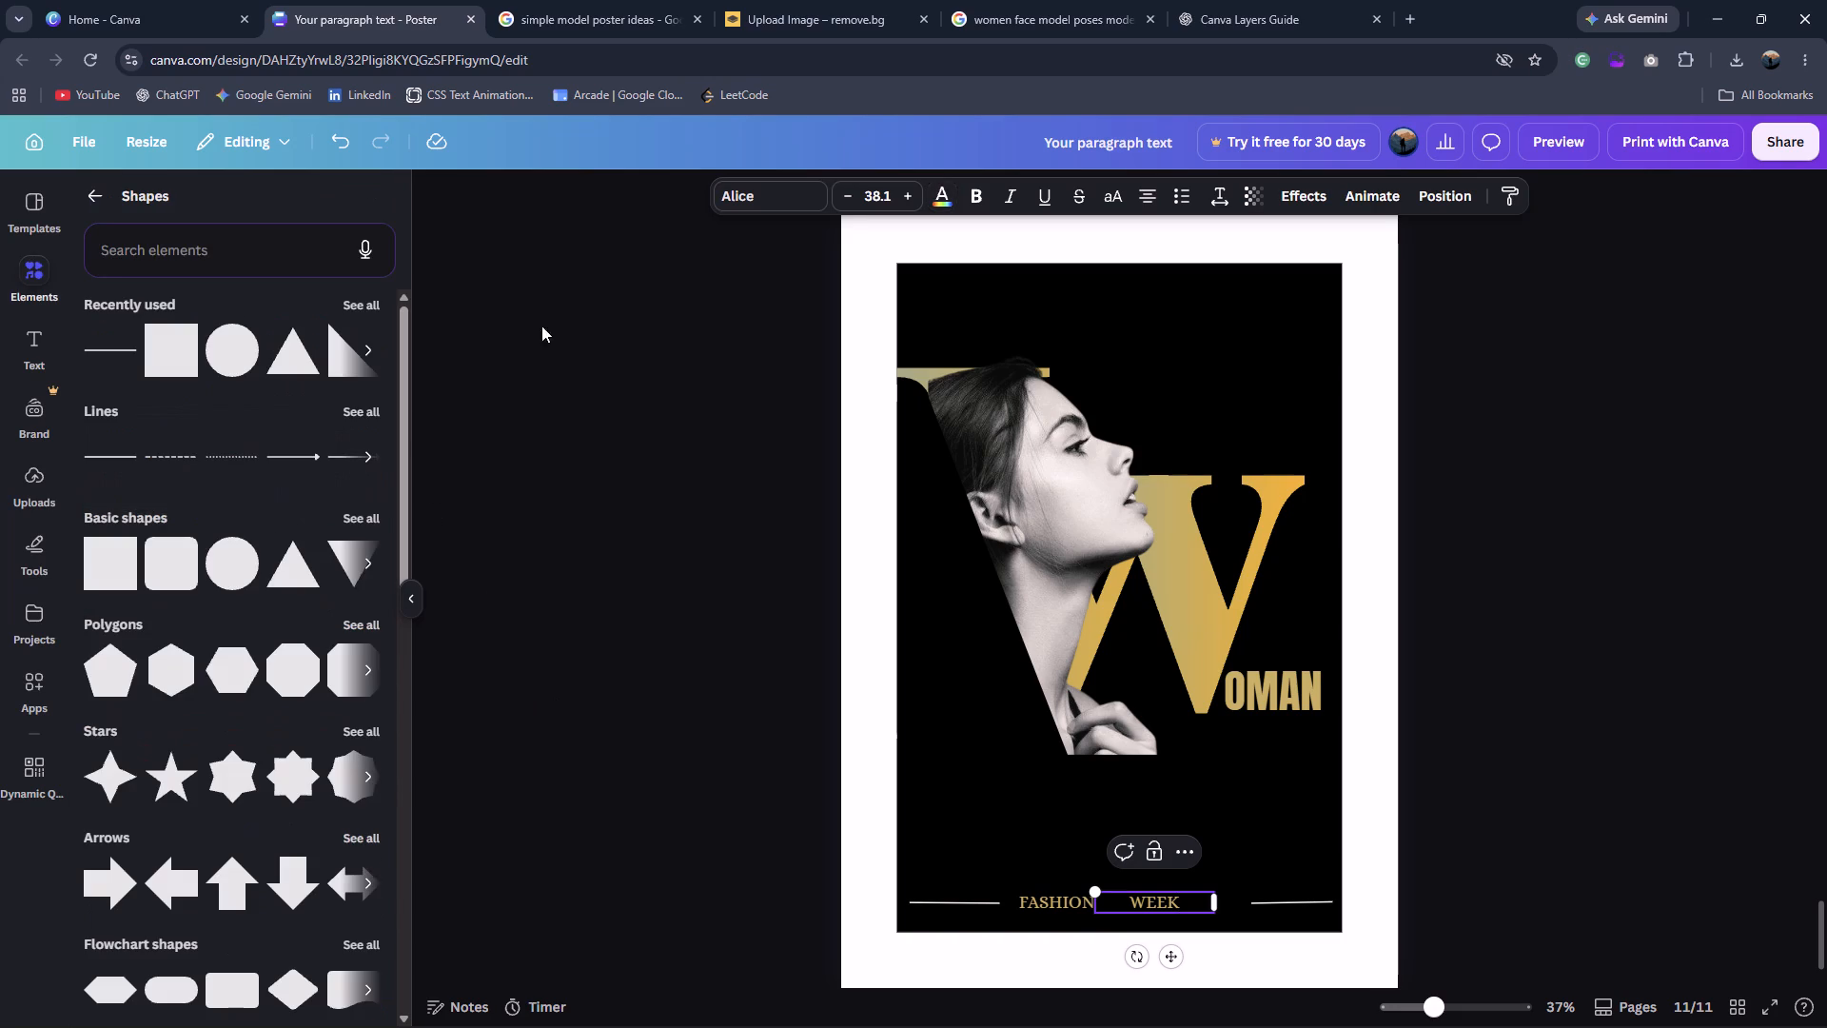
left_click(940, 187)
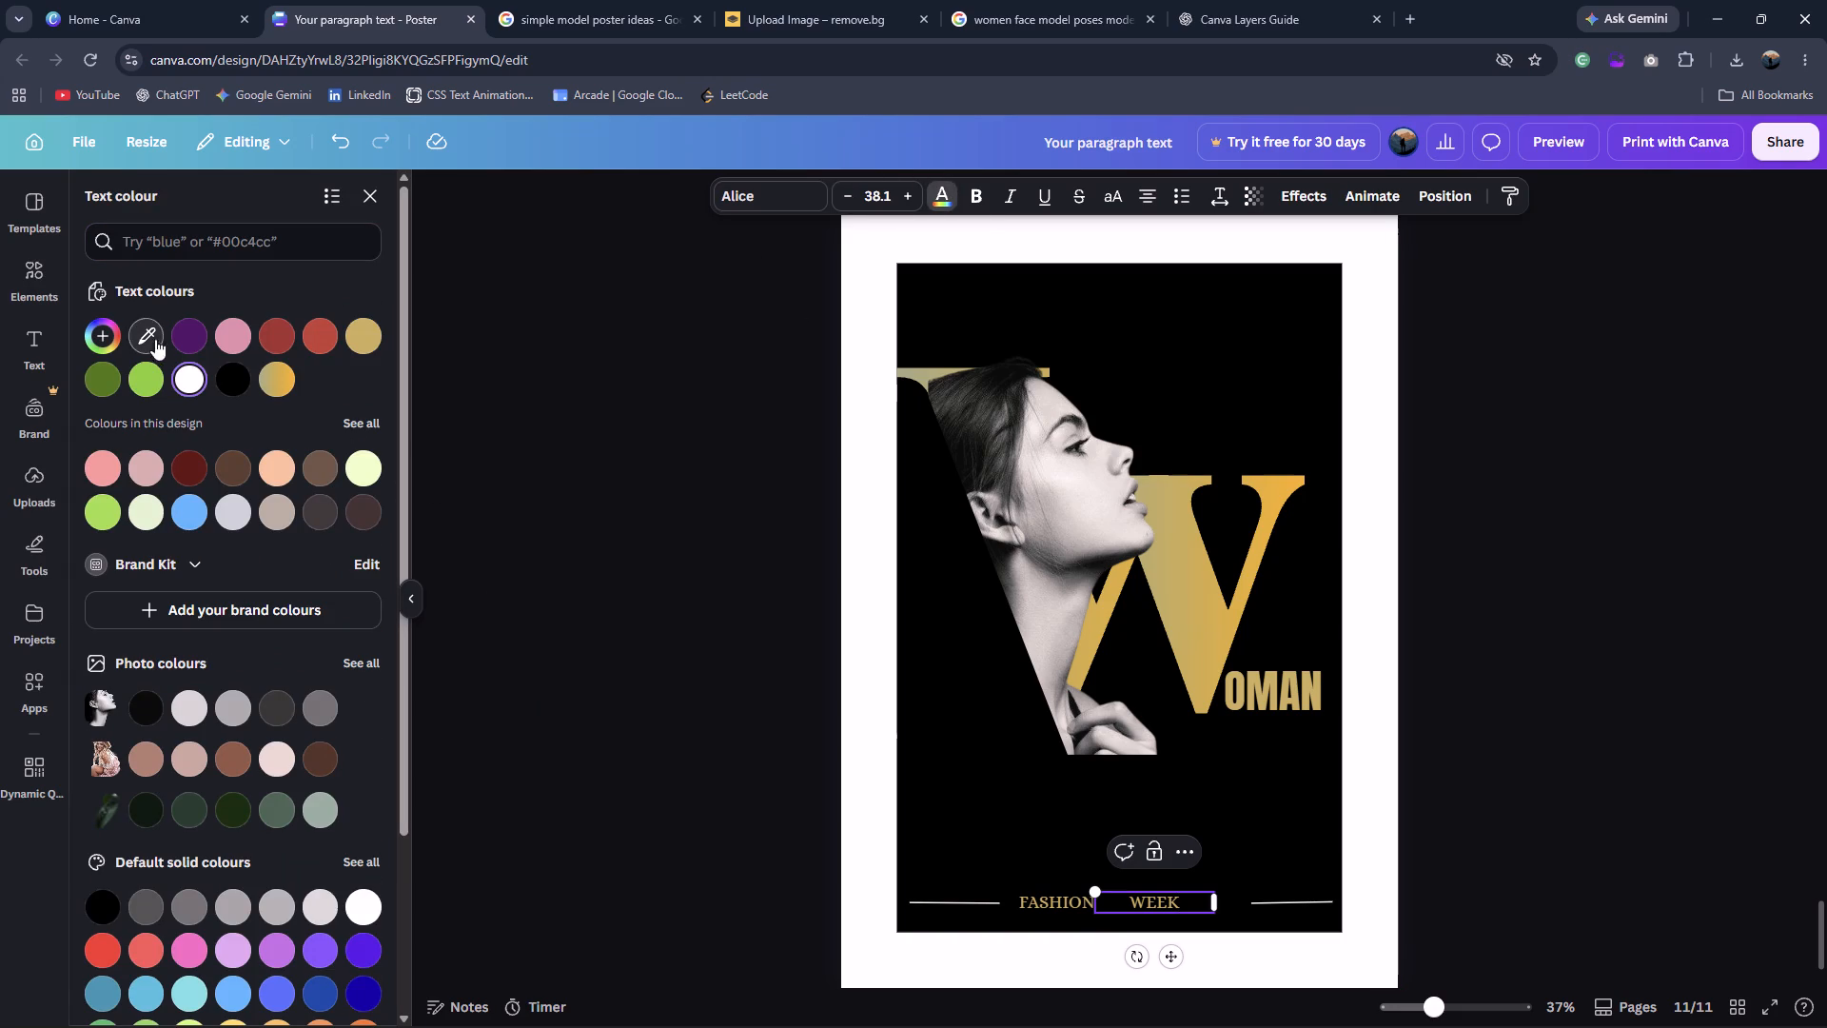
left_click(366, 905)
left_click(1141, 896)
left_click(1141, 896)
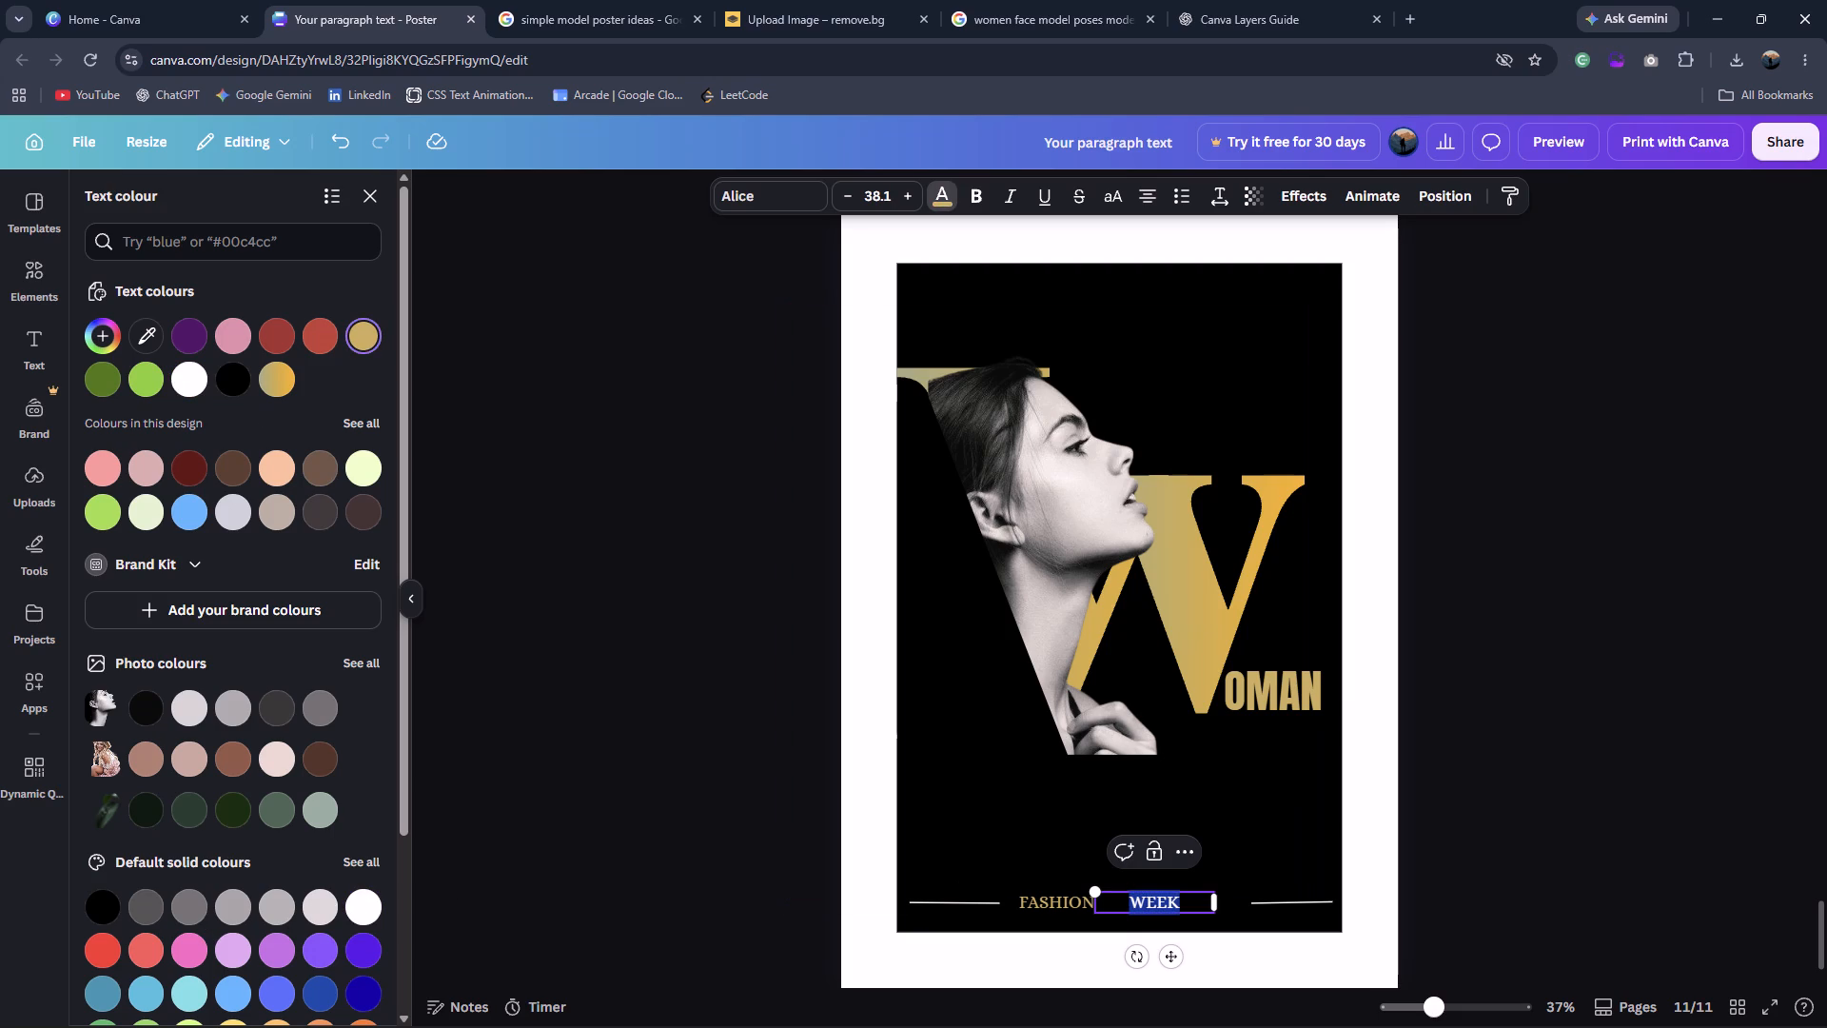
left_click(936, 193)
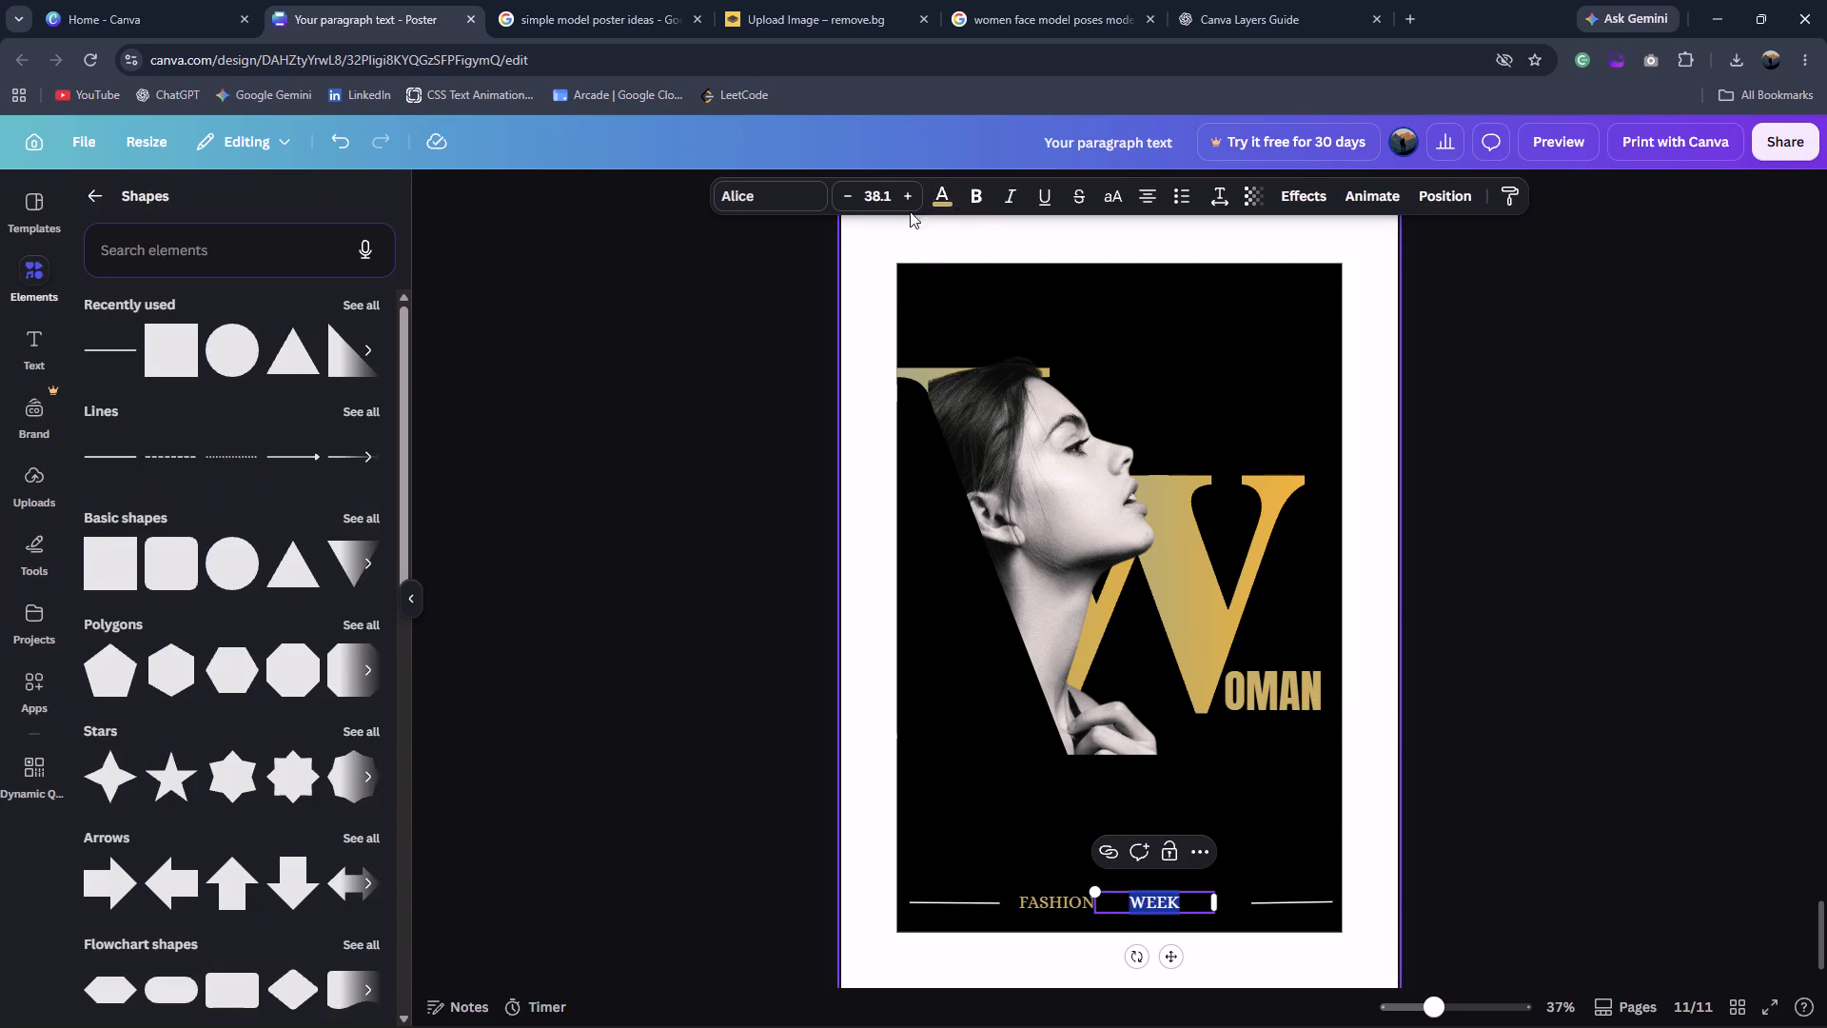
left_click(955, 191)
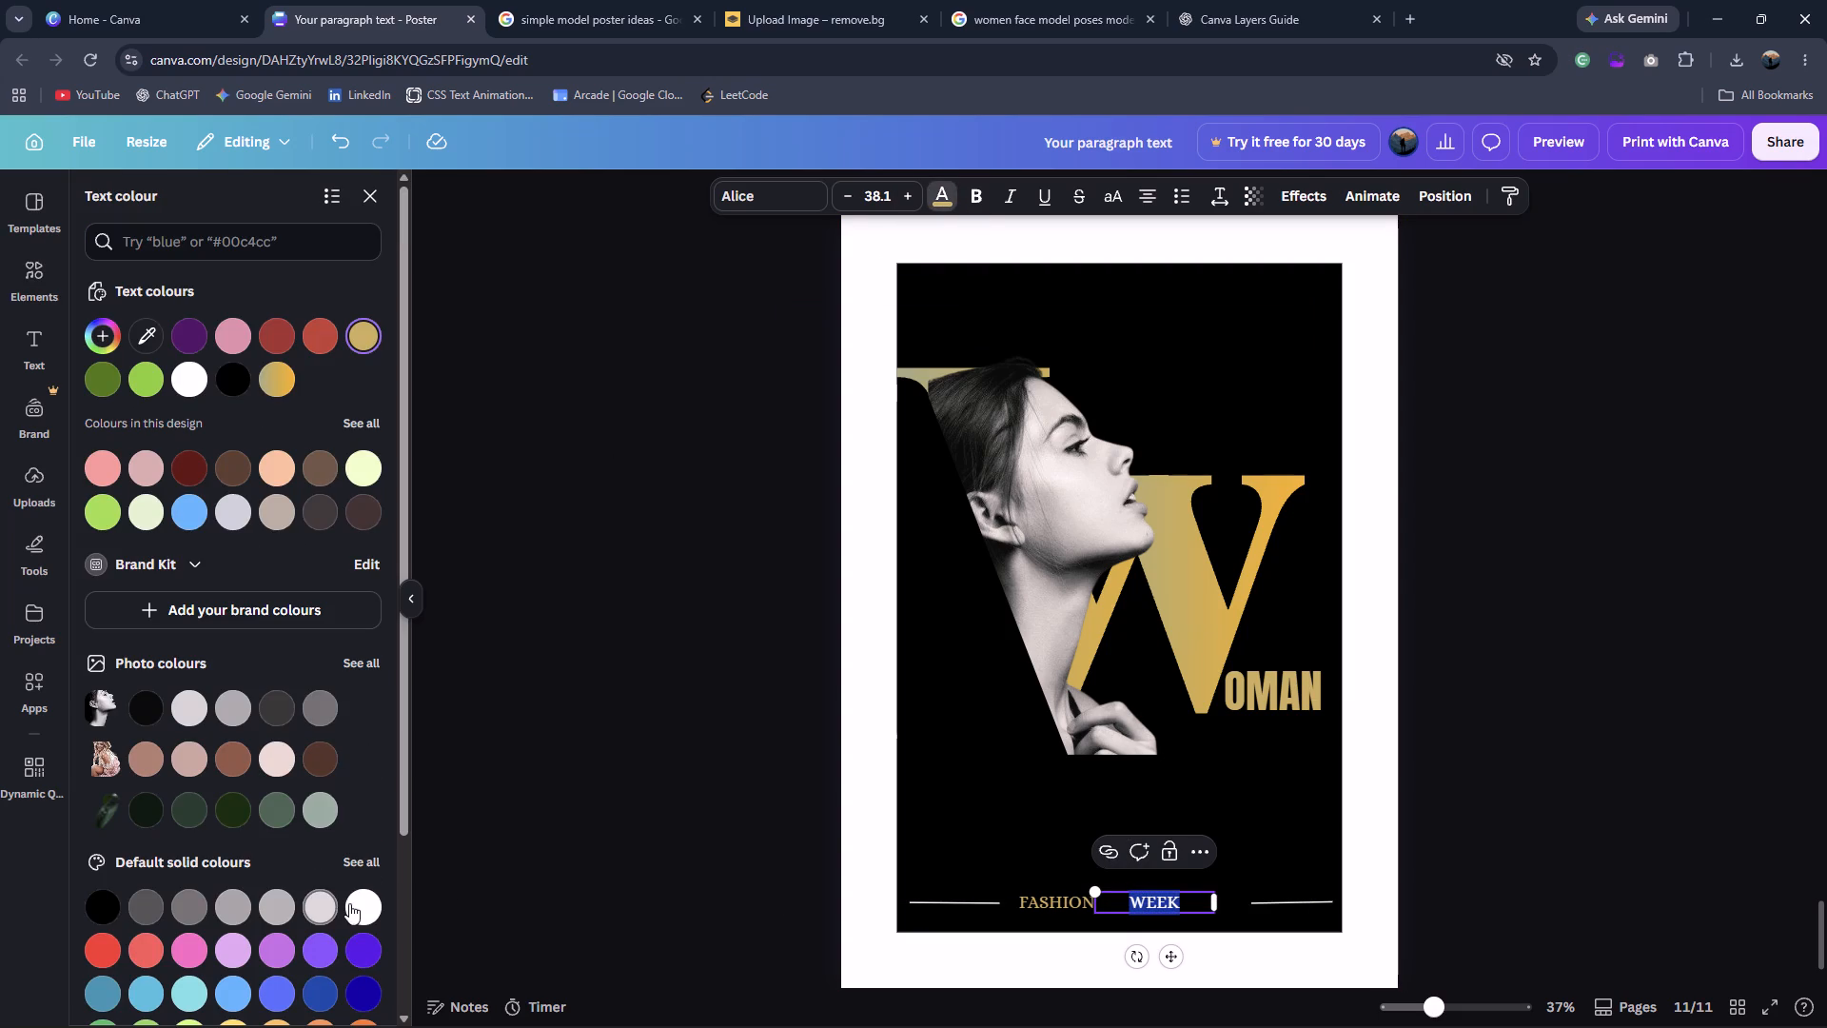
left_click(364, 901)
double_click(636, 810)
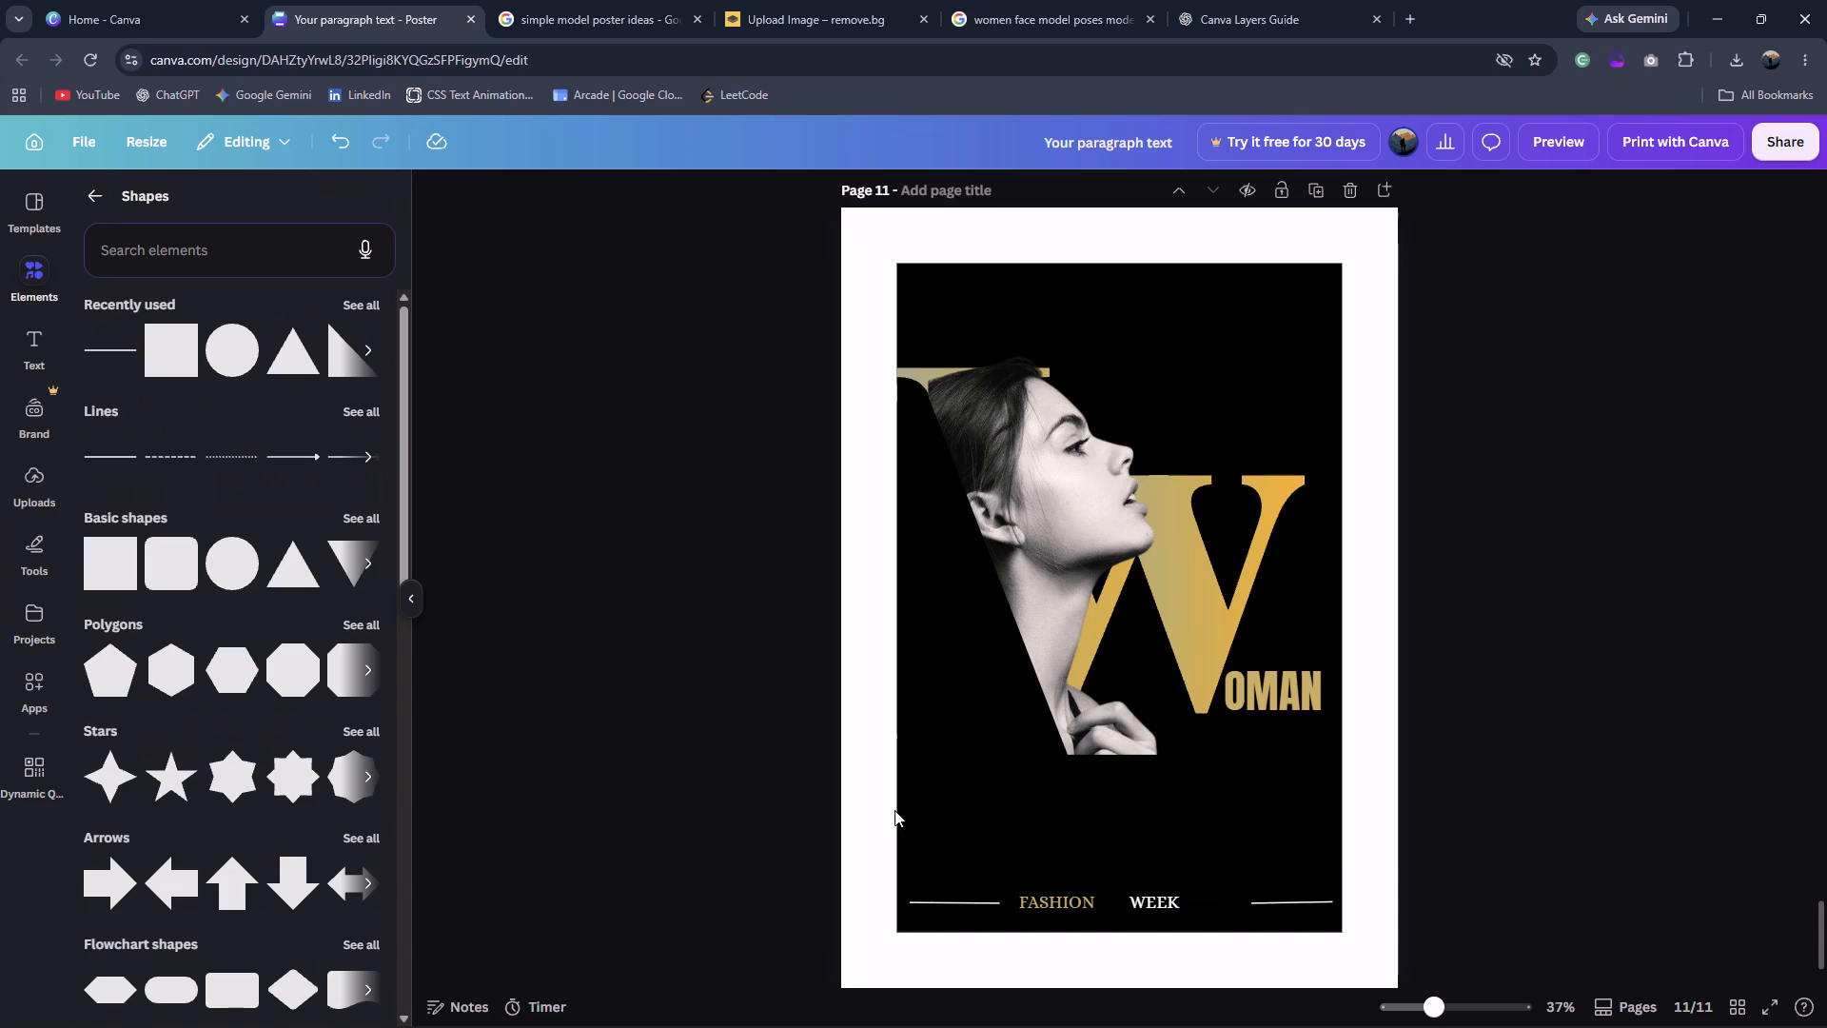
Move the gold FASHION text toward WEEK, leaving about one word space between them.
left_click_drag(1074, 894, 1099, 898)
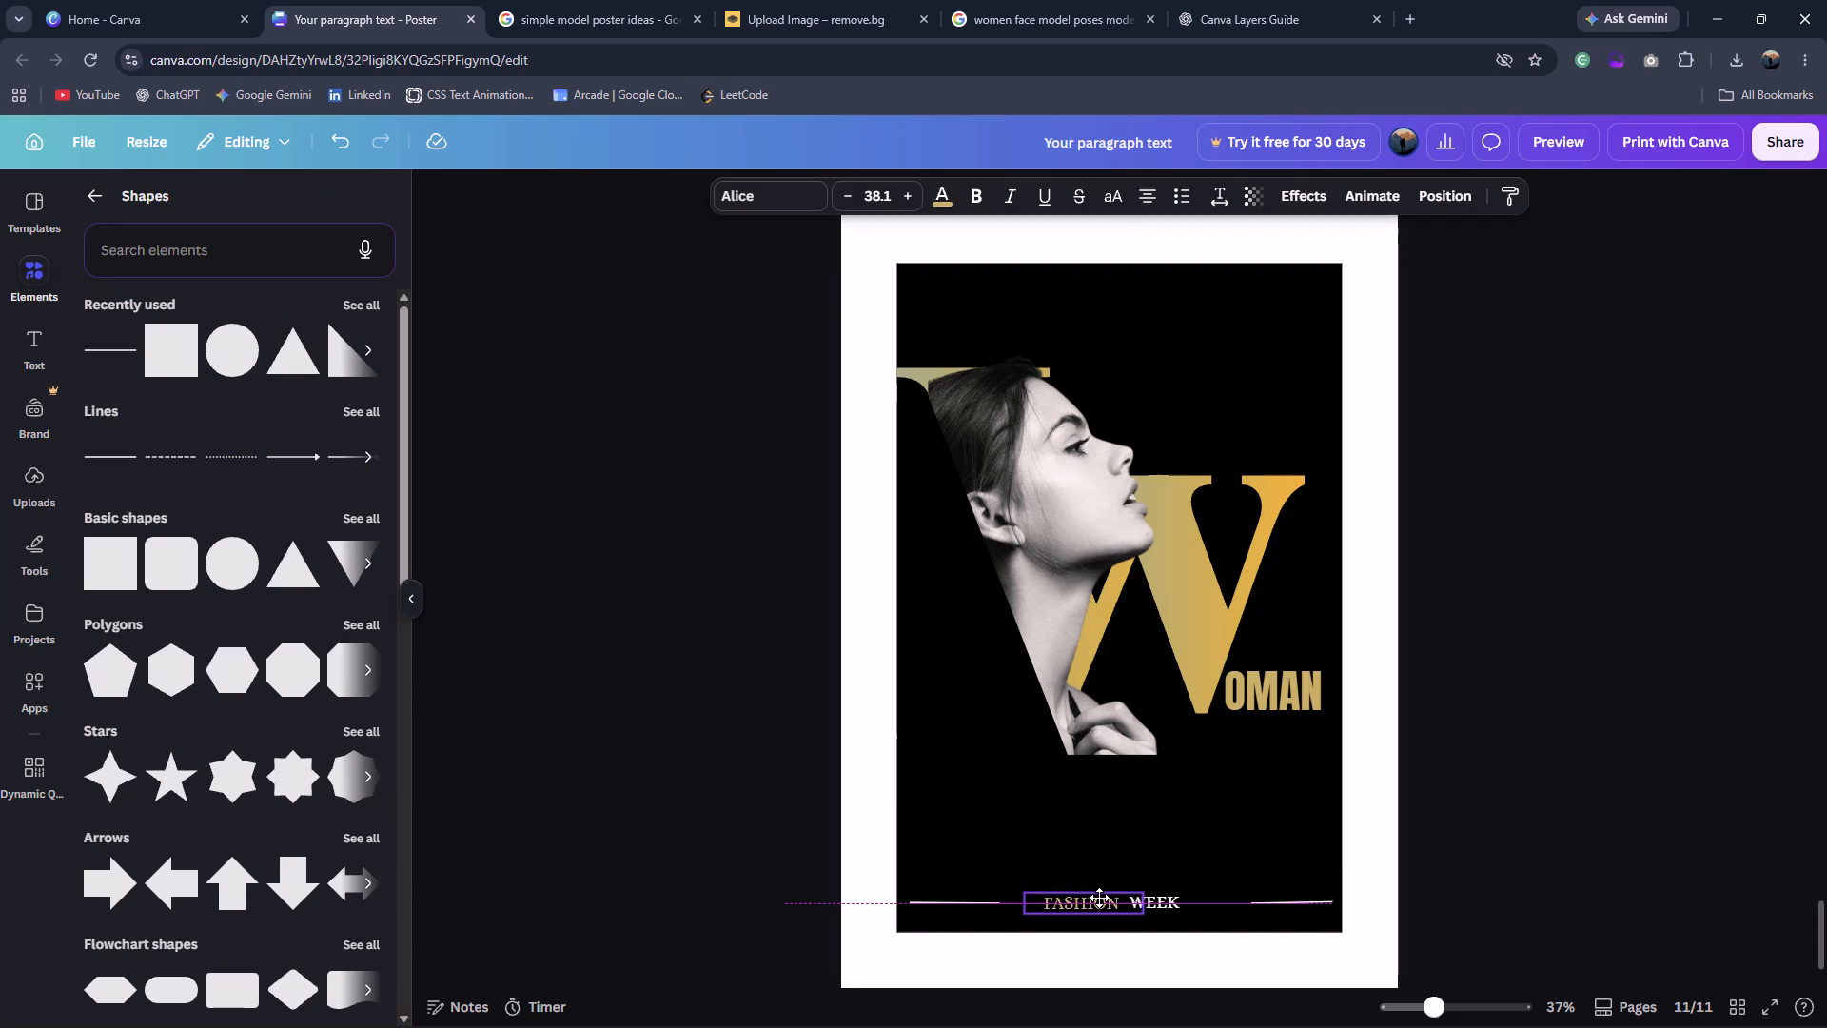
left_click_drag(1099, 898, 1104, 898)
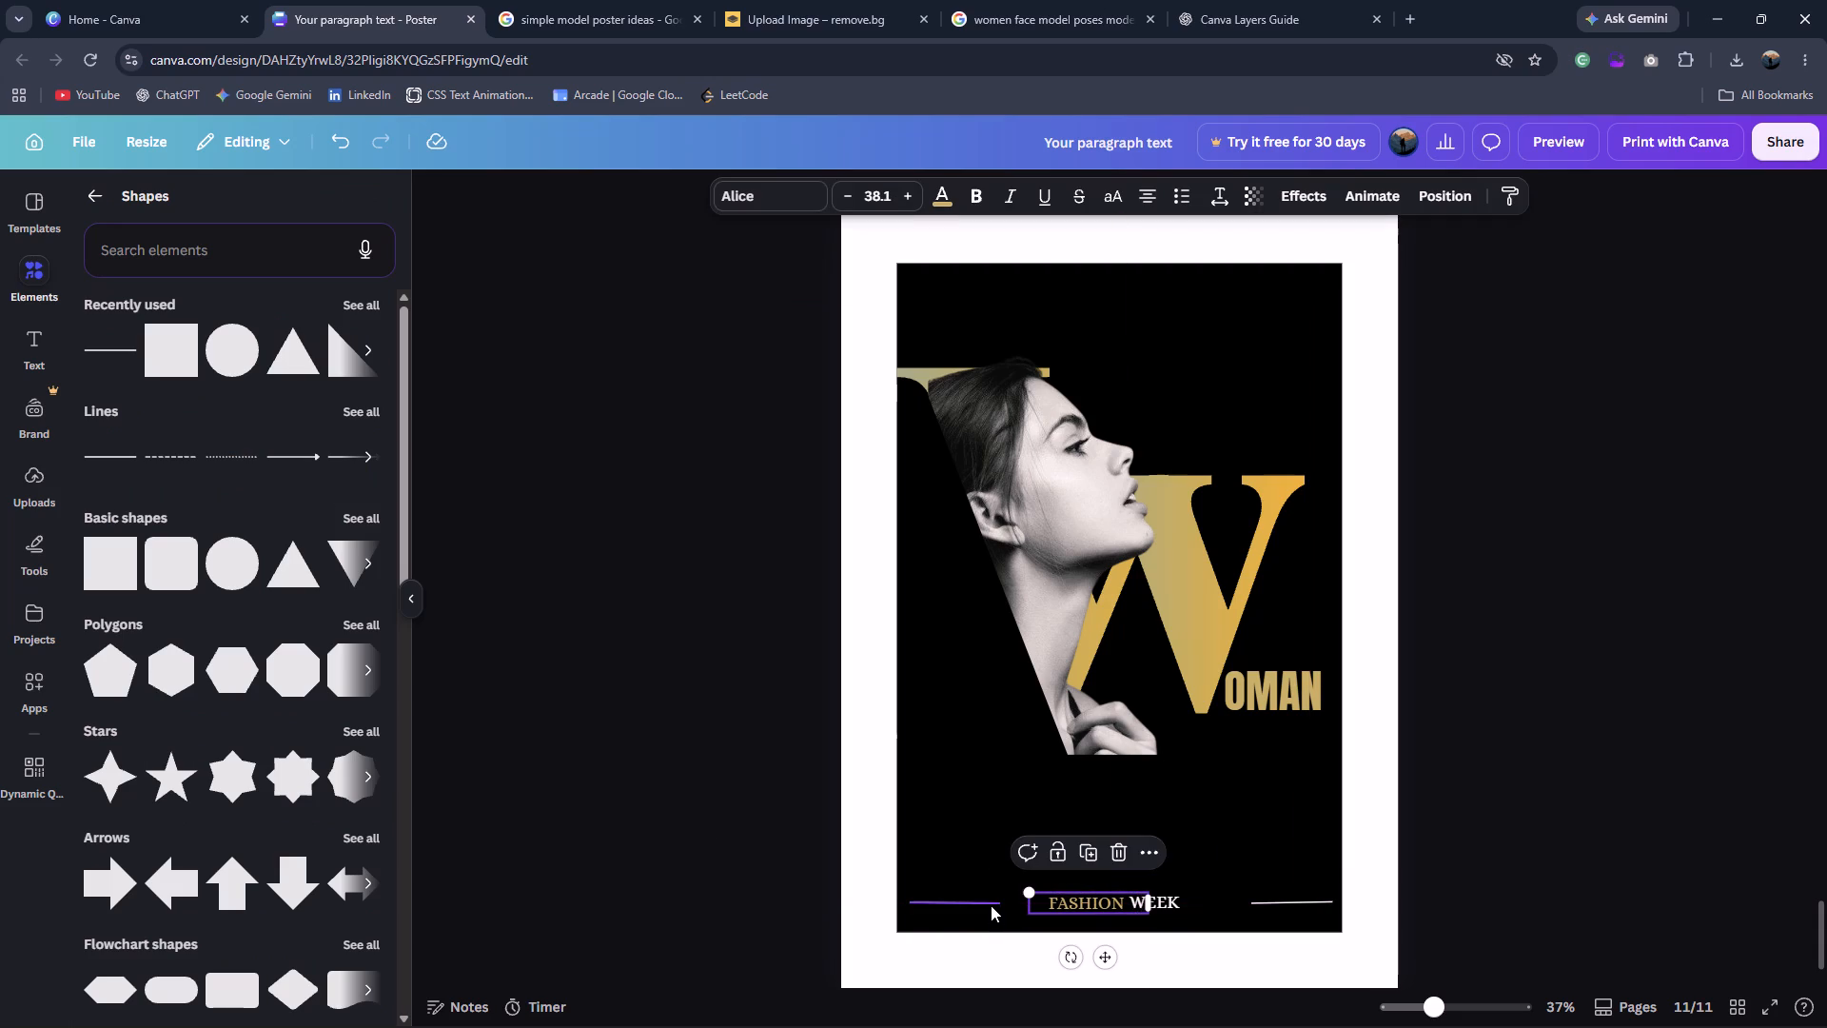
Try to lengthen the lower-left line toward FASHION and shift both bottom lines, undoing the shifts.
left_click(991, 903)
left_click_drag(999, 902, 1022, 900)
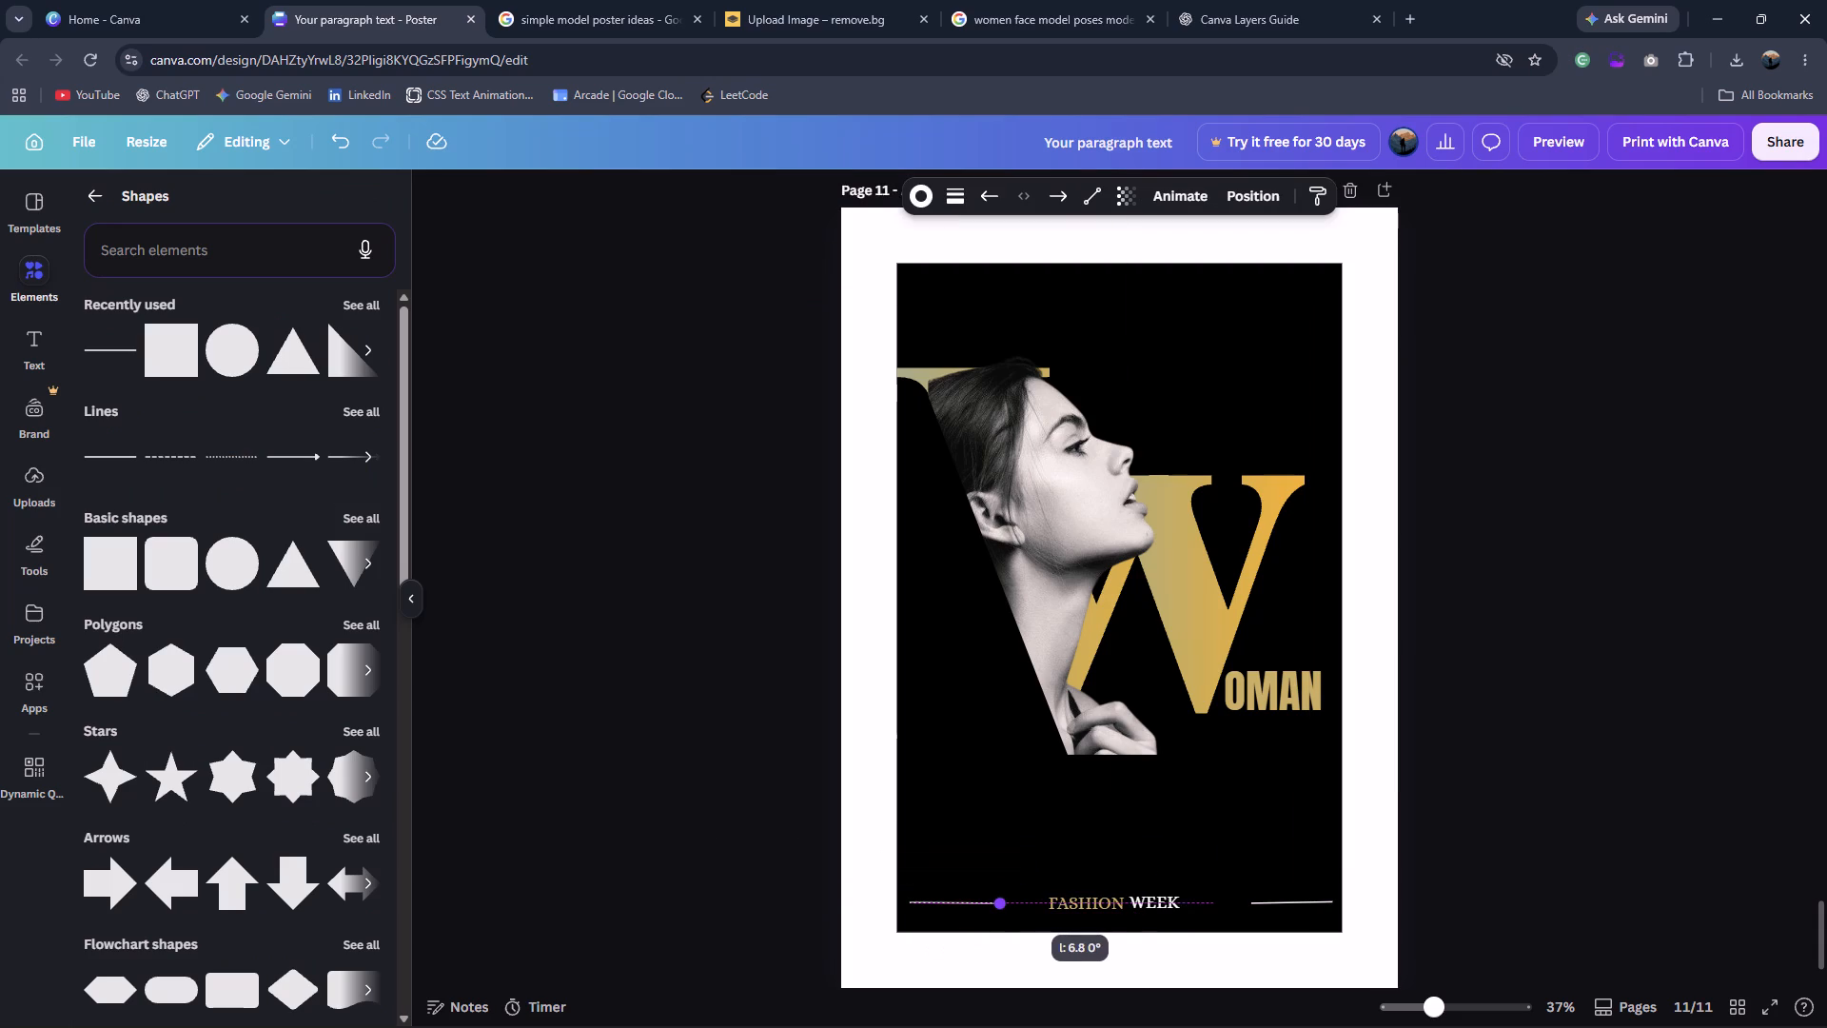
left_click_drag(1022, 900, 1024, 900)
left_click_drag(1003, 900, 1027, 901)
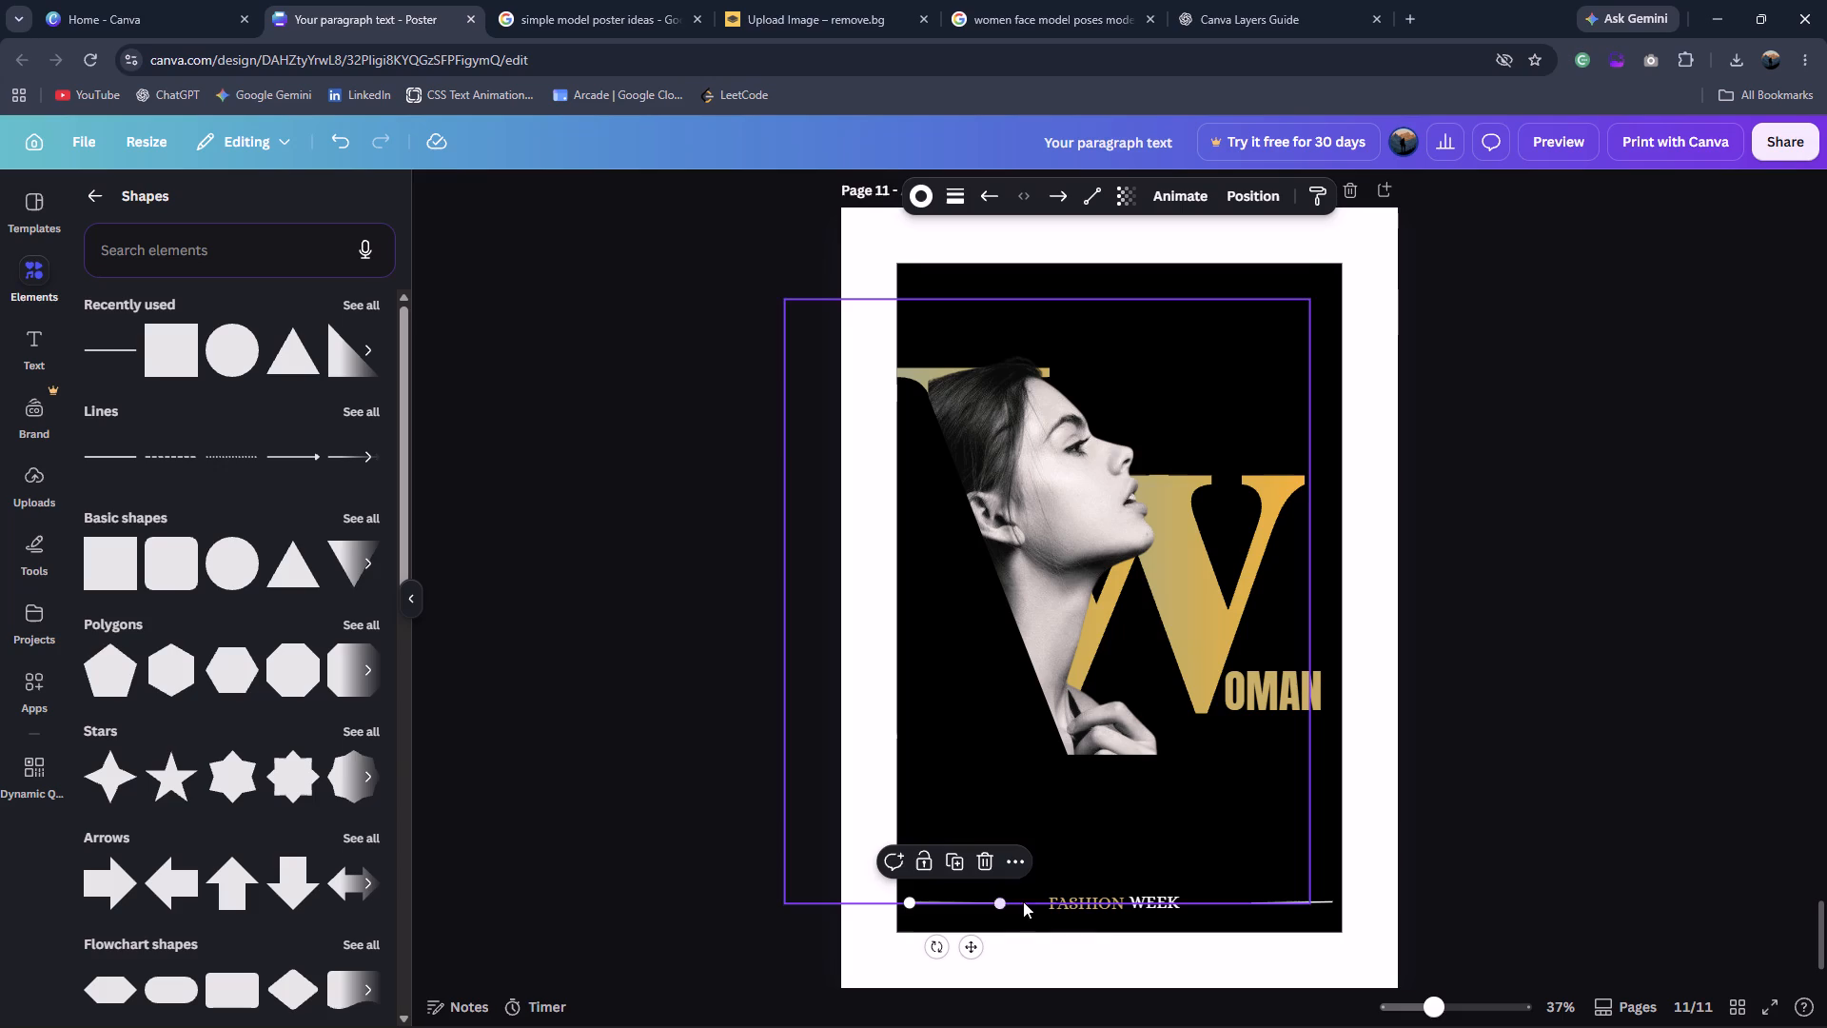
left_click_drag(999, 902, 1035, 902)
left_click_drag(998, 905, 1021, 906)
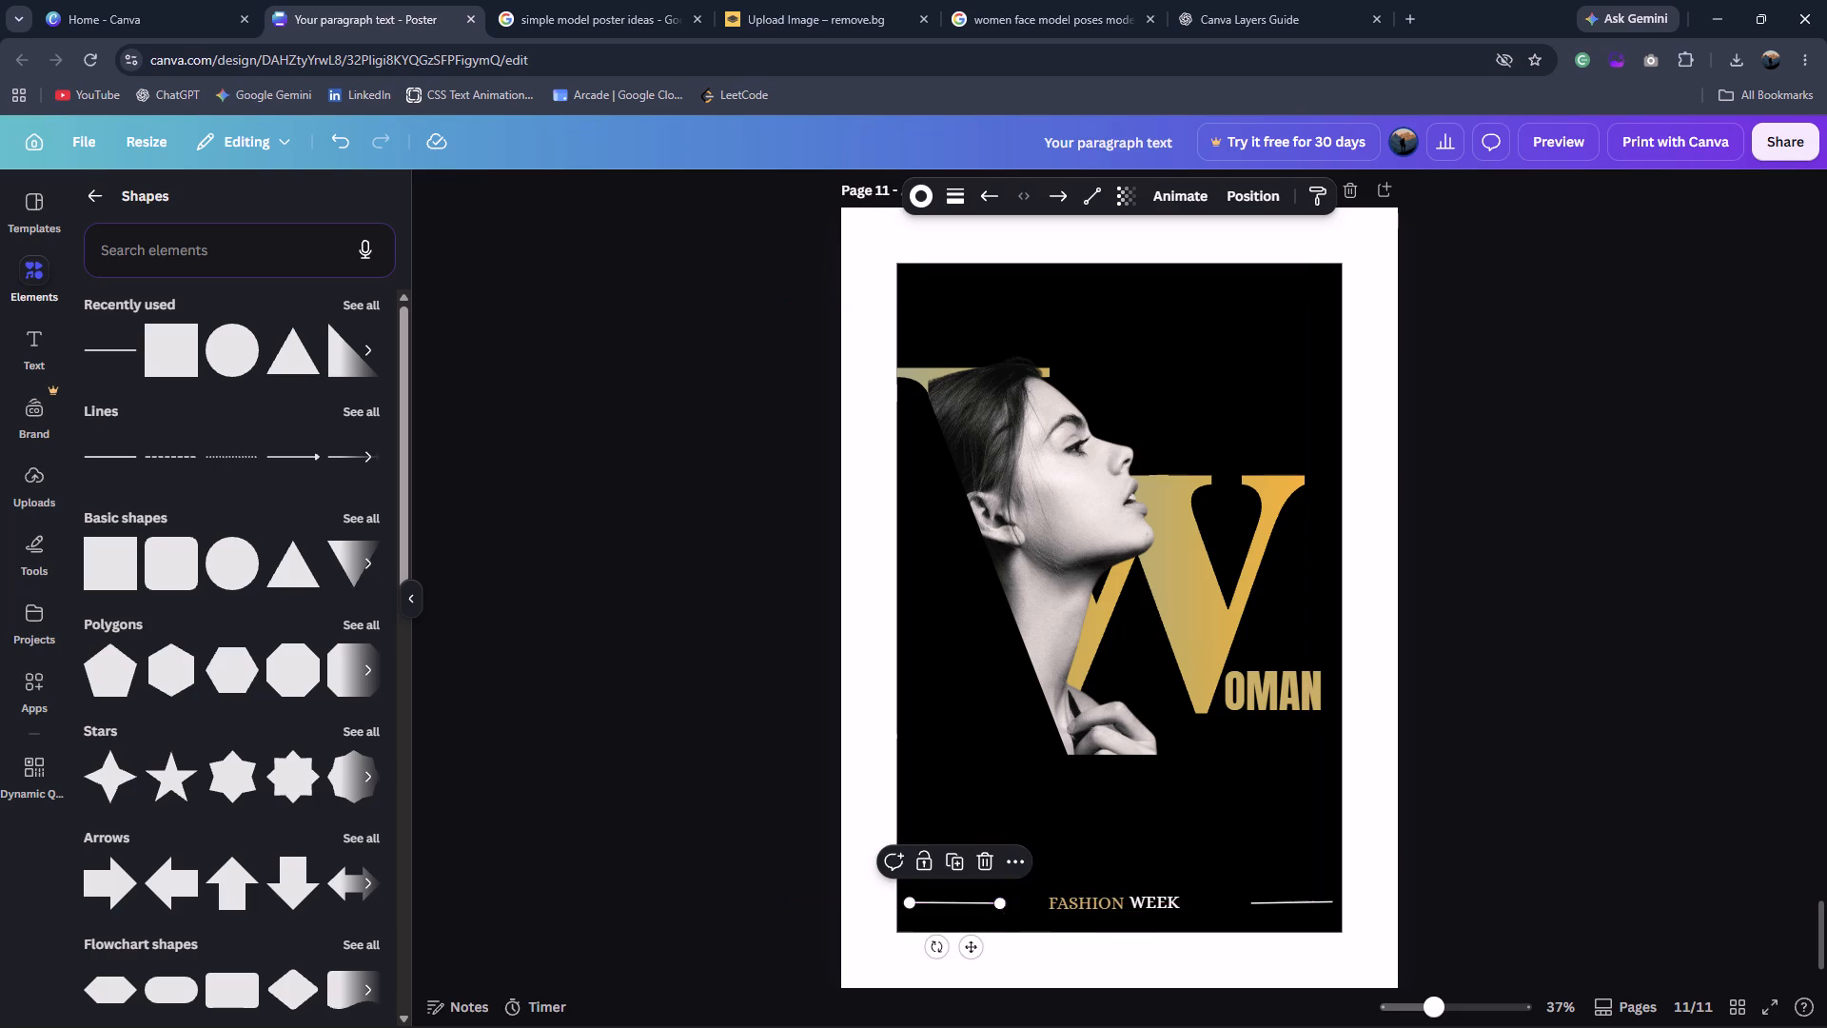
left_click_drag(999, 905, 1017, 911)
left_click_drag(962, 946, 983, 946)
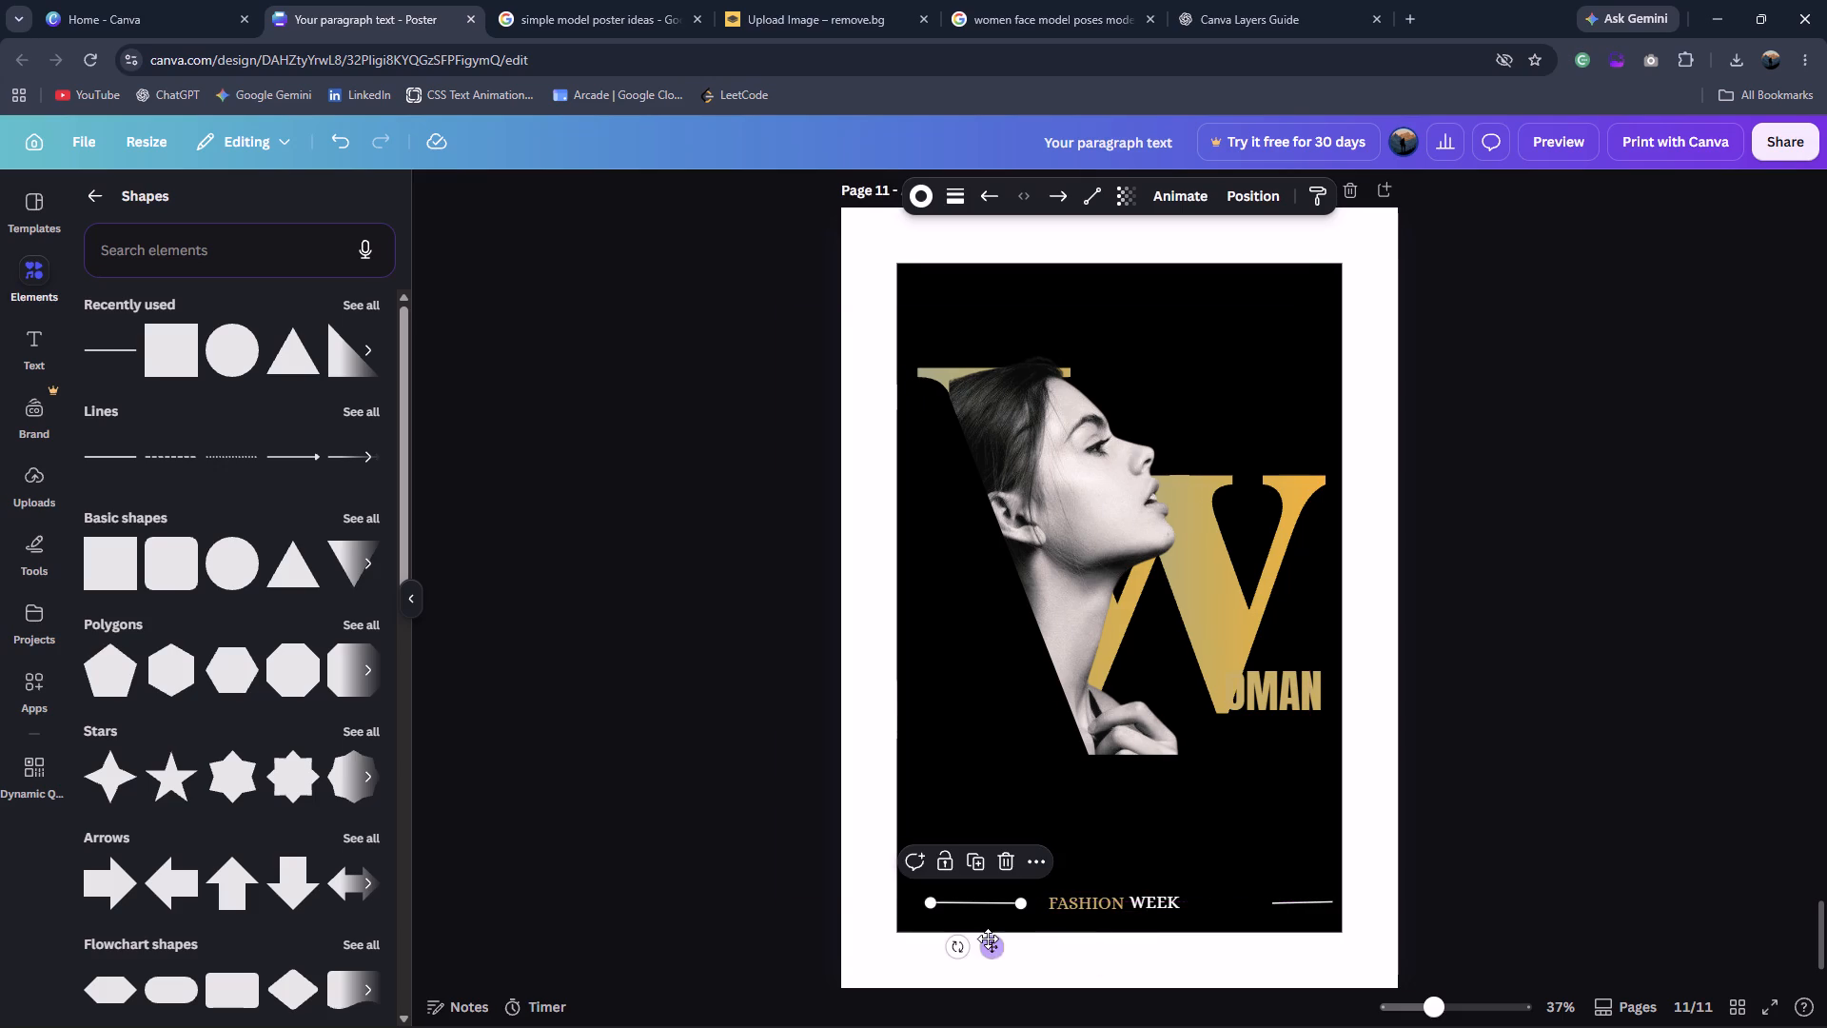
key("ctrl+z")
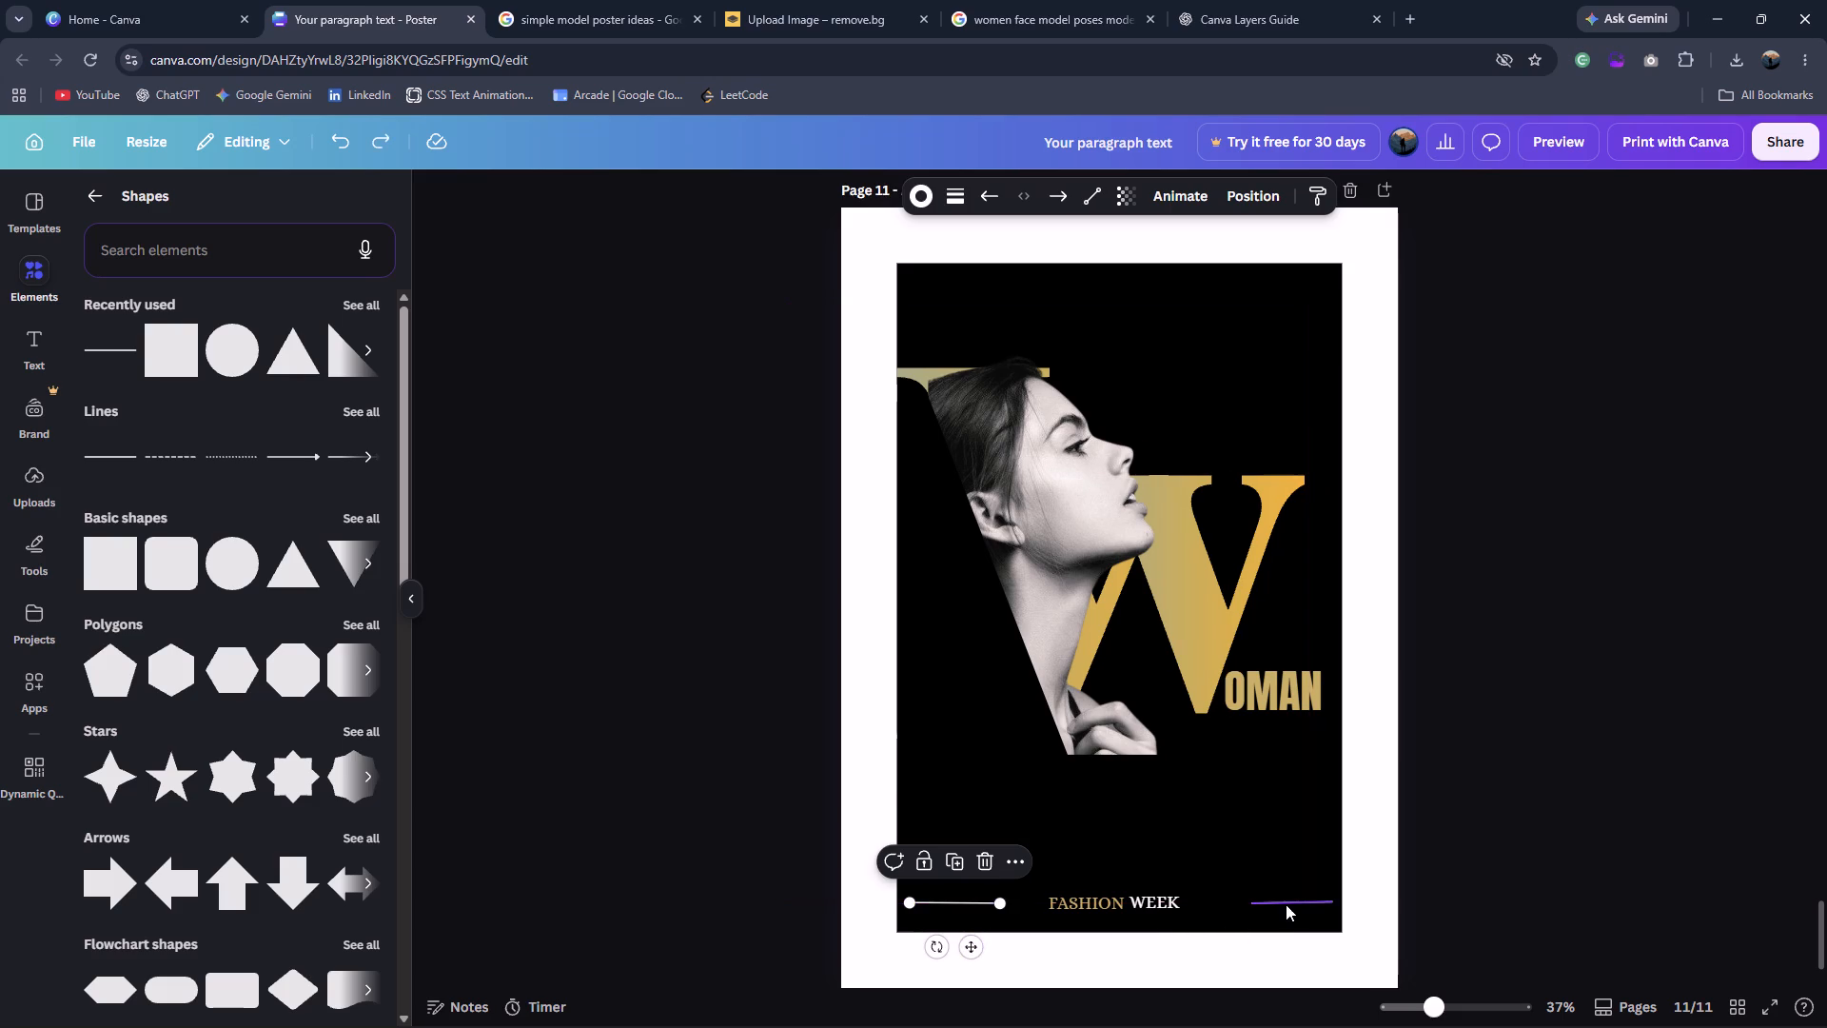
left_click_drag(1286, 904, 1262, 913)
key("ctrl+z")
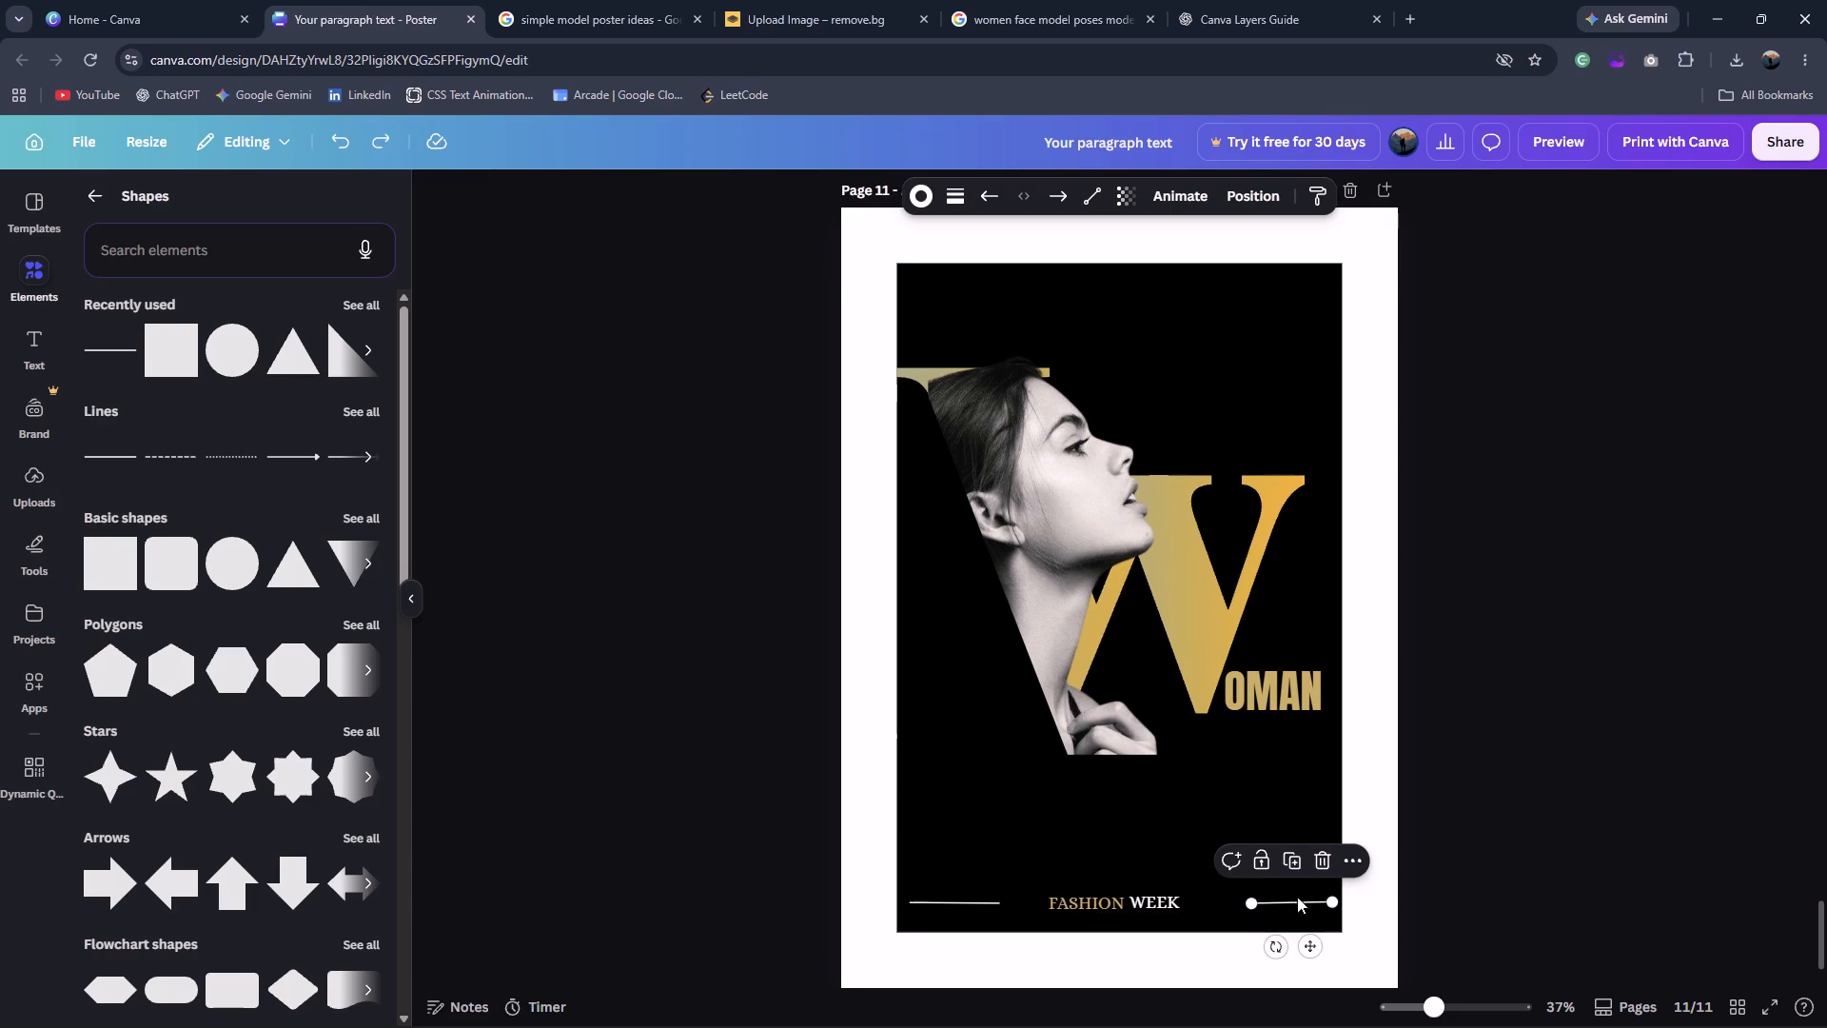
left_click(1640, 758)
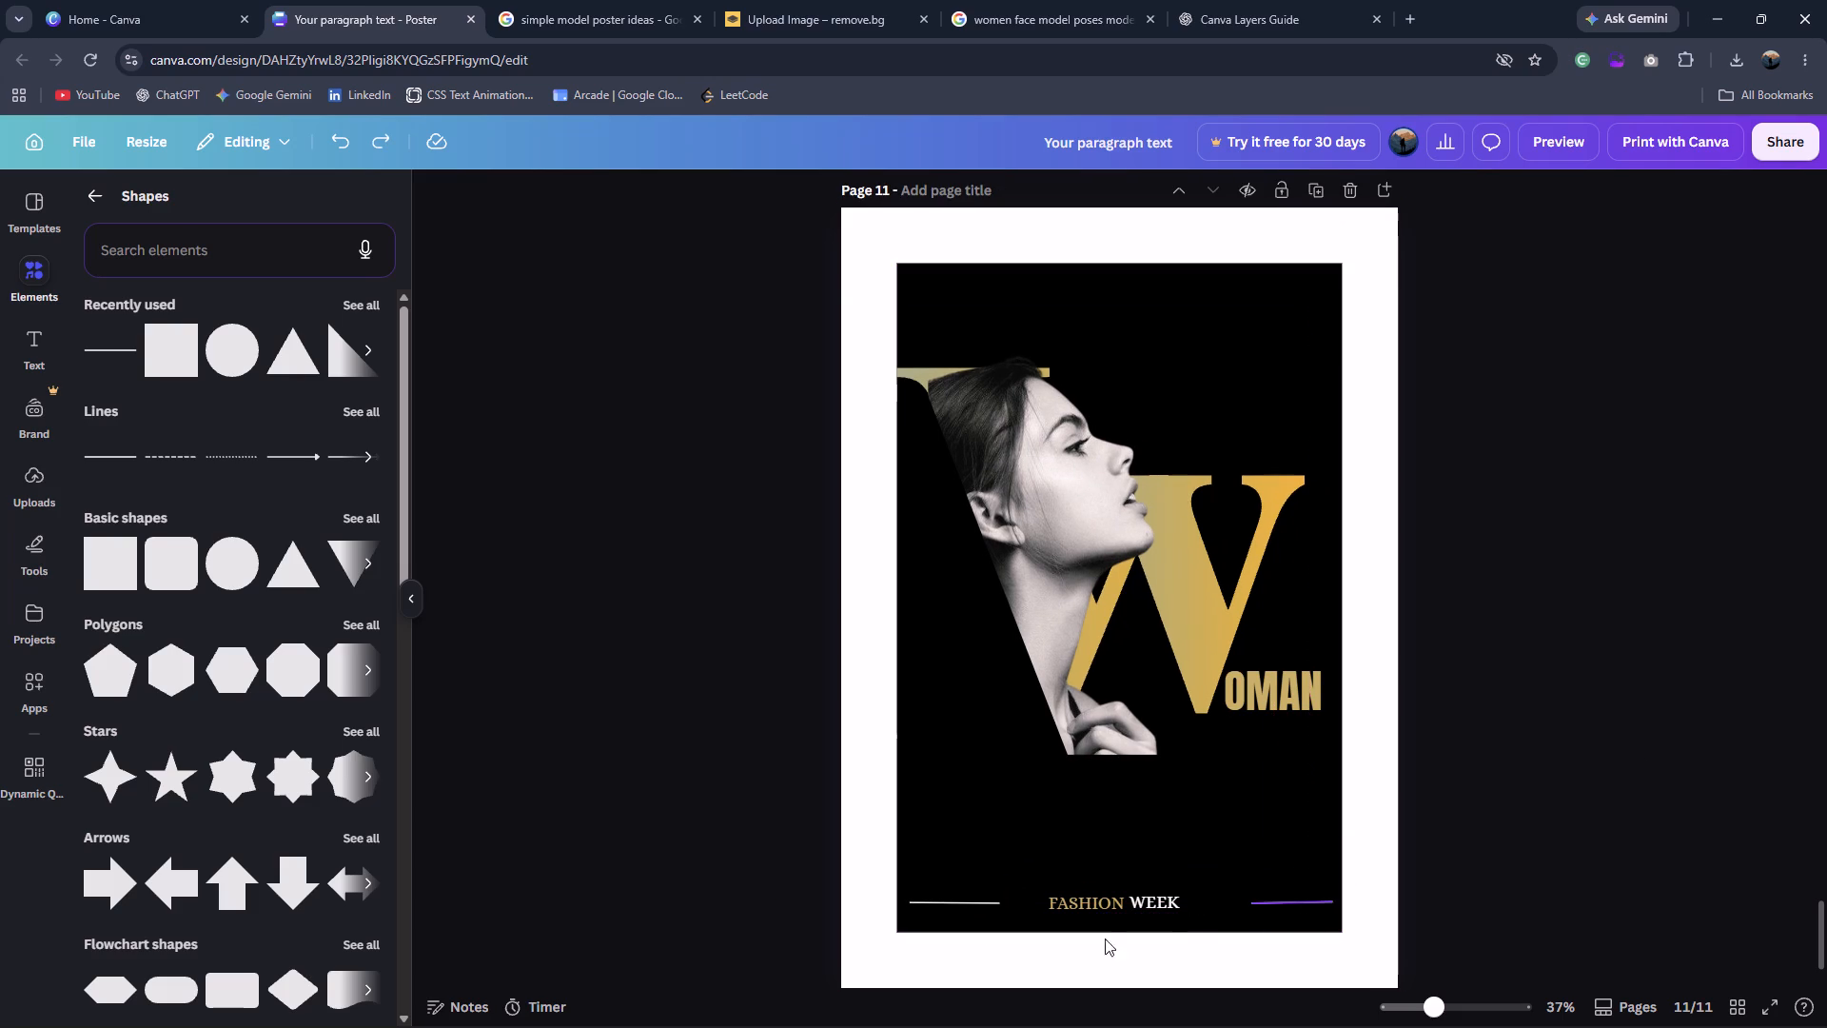
Shift WEEK and FASHION slightly toward the lower-right line so they sit as one phrase midway between the bottom lines.
left_click_drag(1149, 900, 1165, 900)
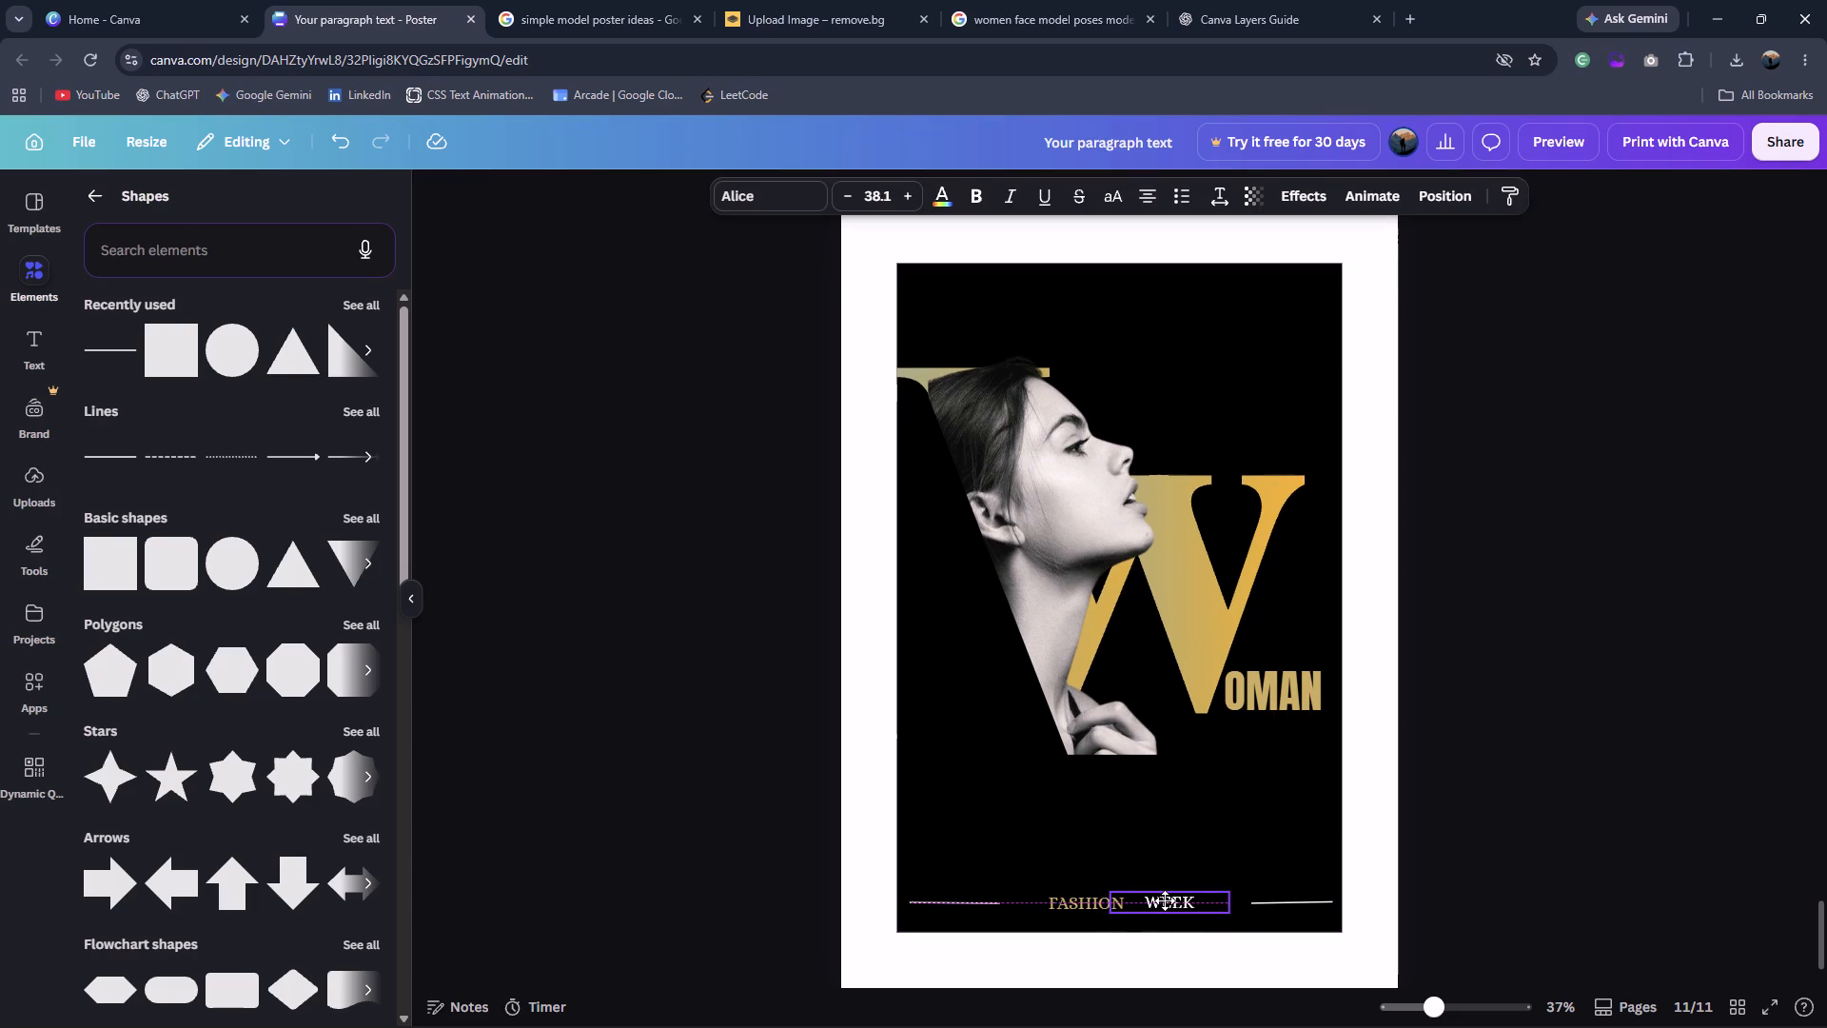
left_click_drag(1165, 900, 1169, 900)
left_click_drag(1094, 907, 1100, 907)
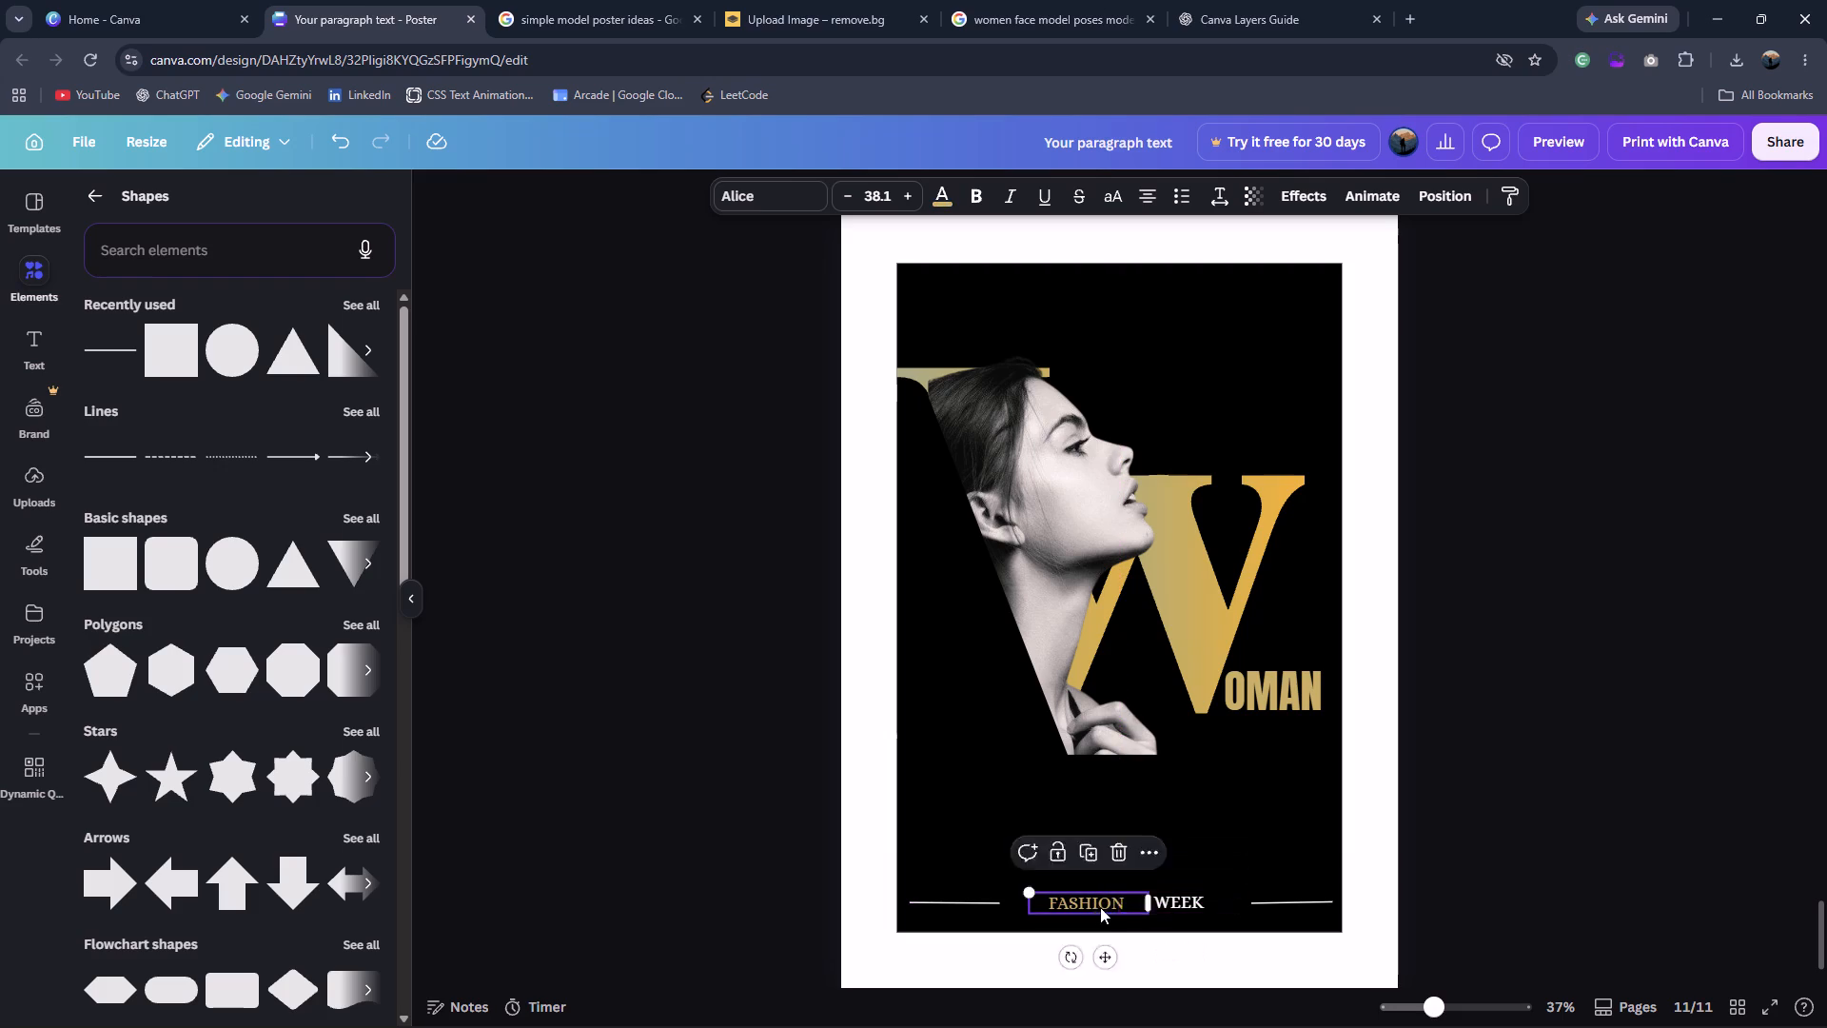
left_click_drag(1100, 907, 1107, 907)
left_click(1554, 856)
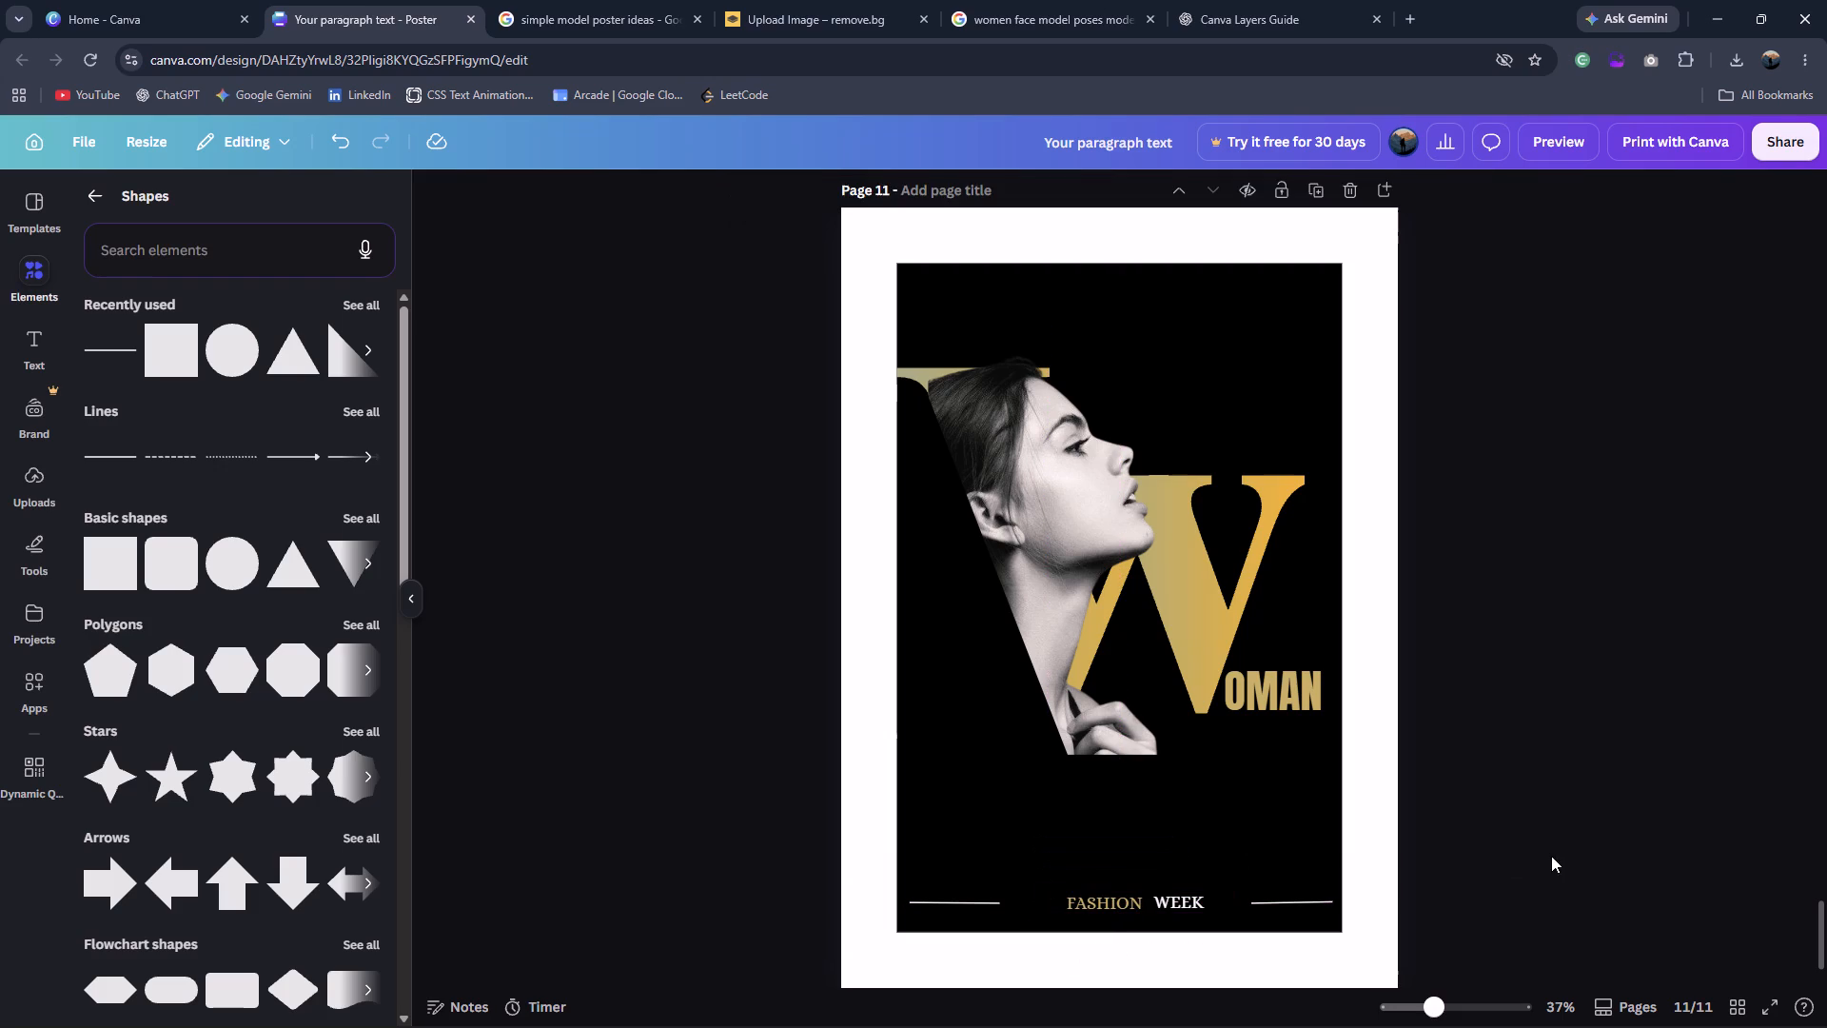
left_click(1197, 905)
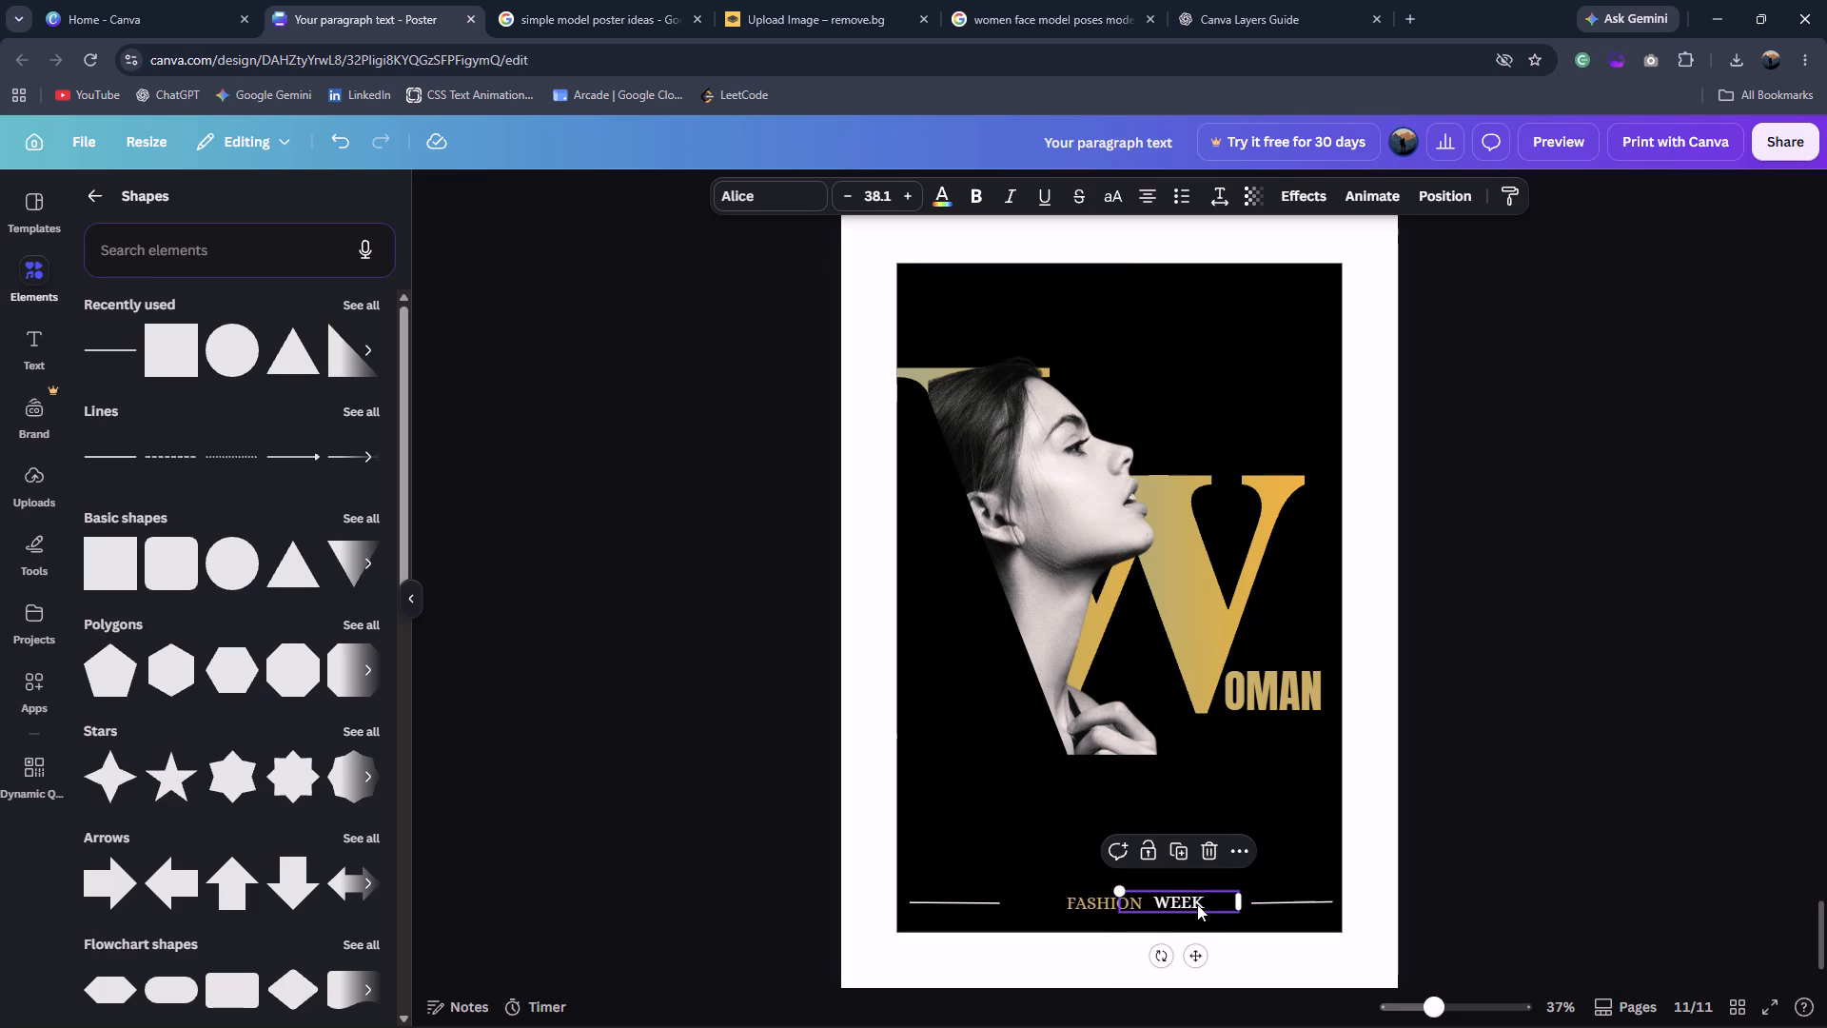
Align WEEK with FASHION on one baseline and shift both words slightly toward the lower-left line, centring the phrase between the bottom lines.
key("Down")
key("Left")
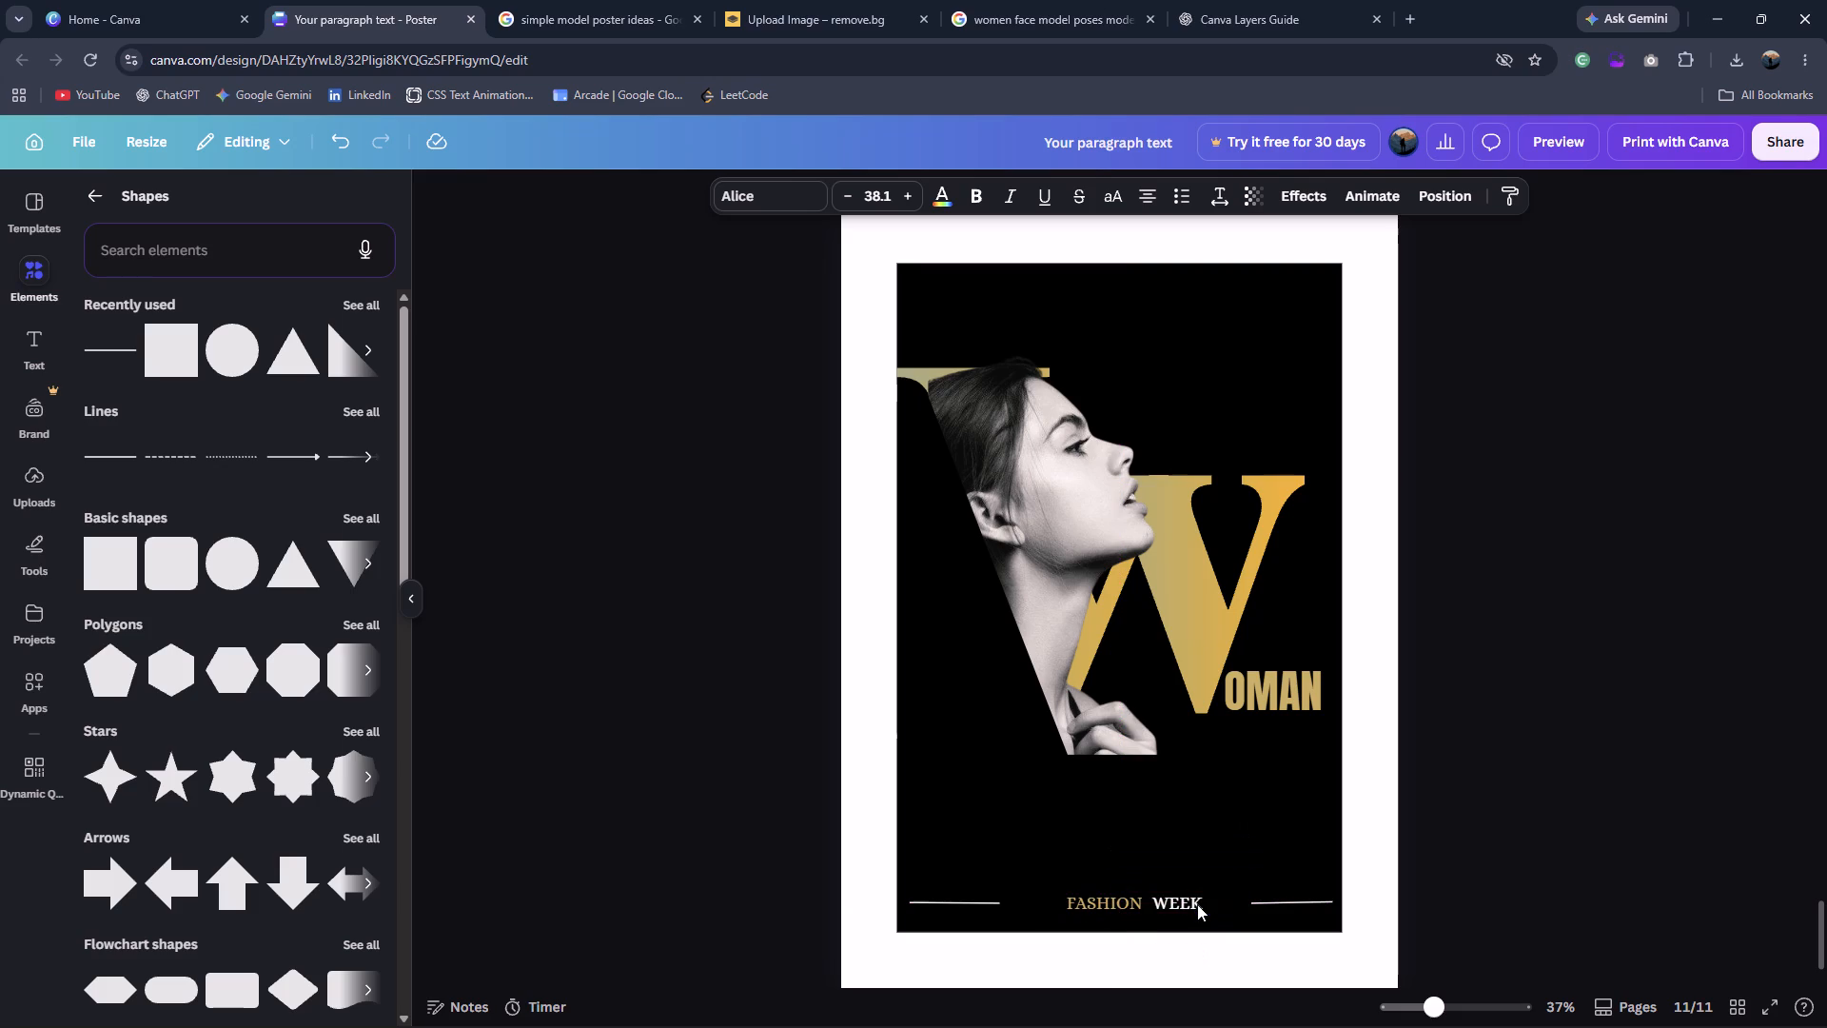
left_click_drag(1087, 907, 1078, 907)
left_click(1169, 906)
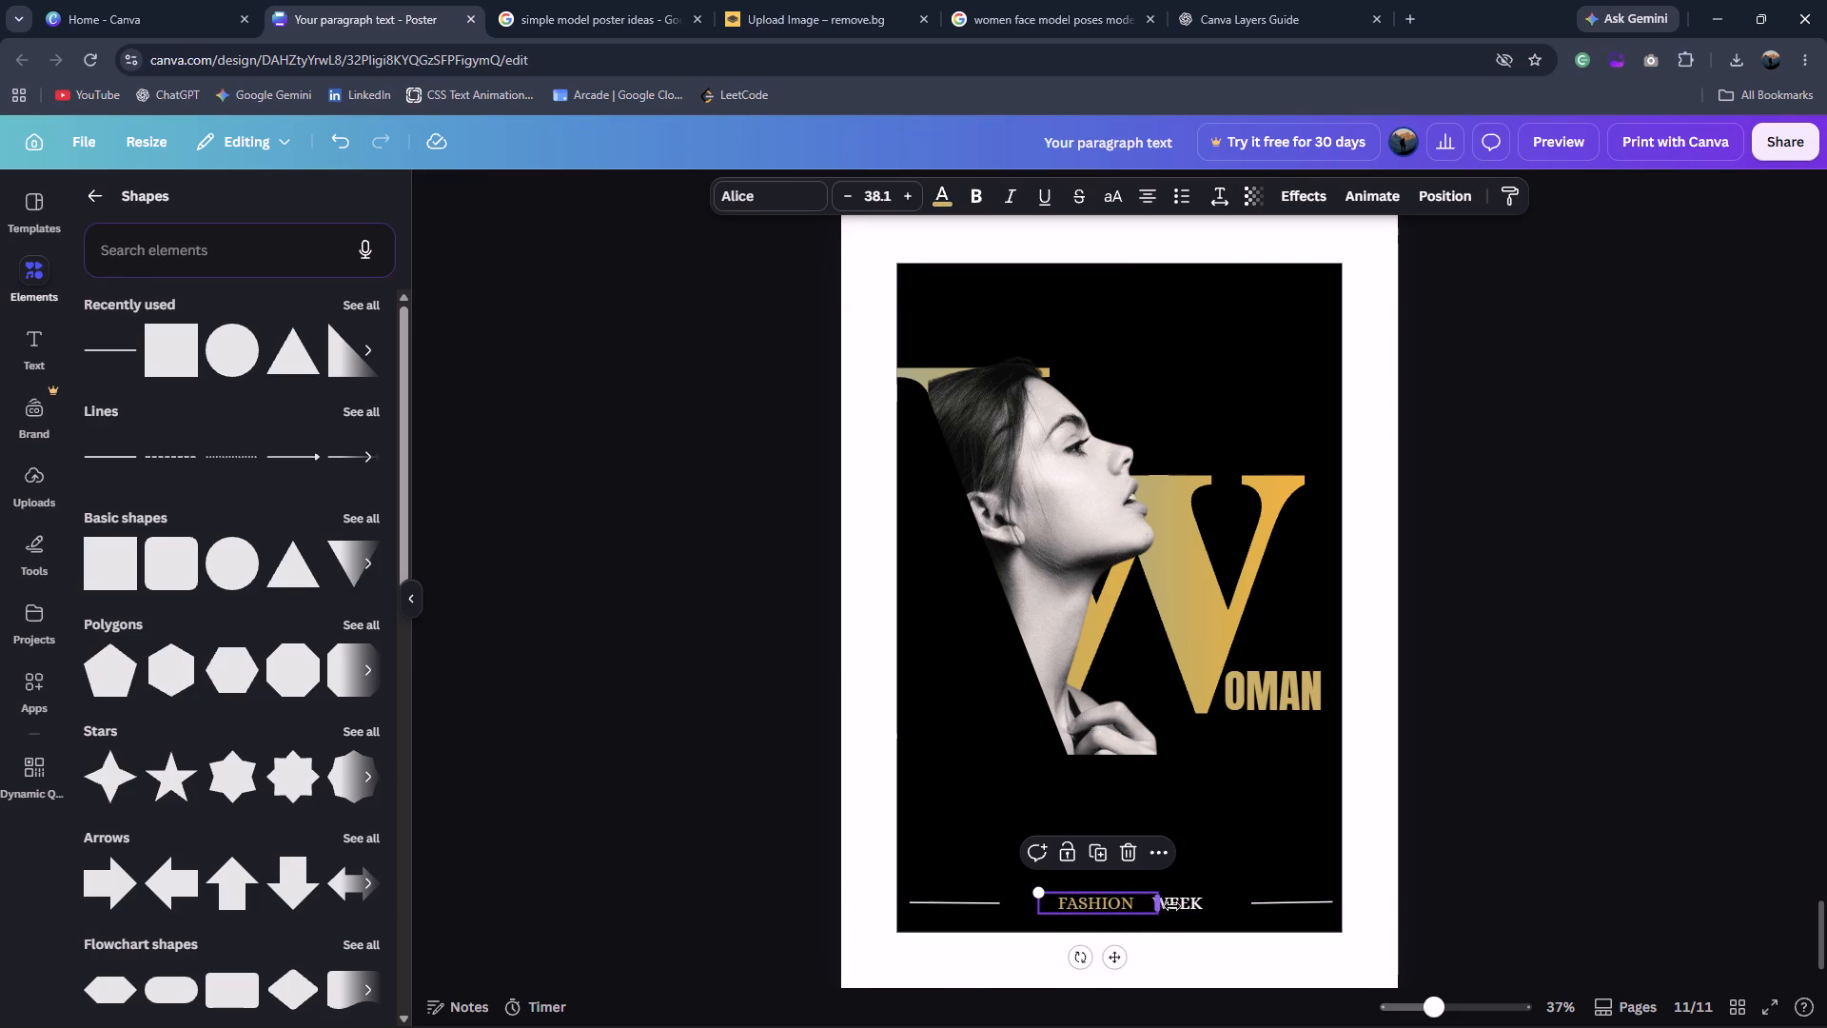
left_click_drag(1177, 906, 1169, 906)
left_click(1621, 853)
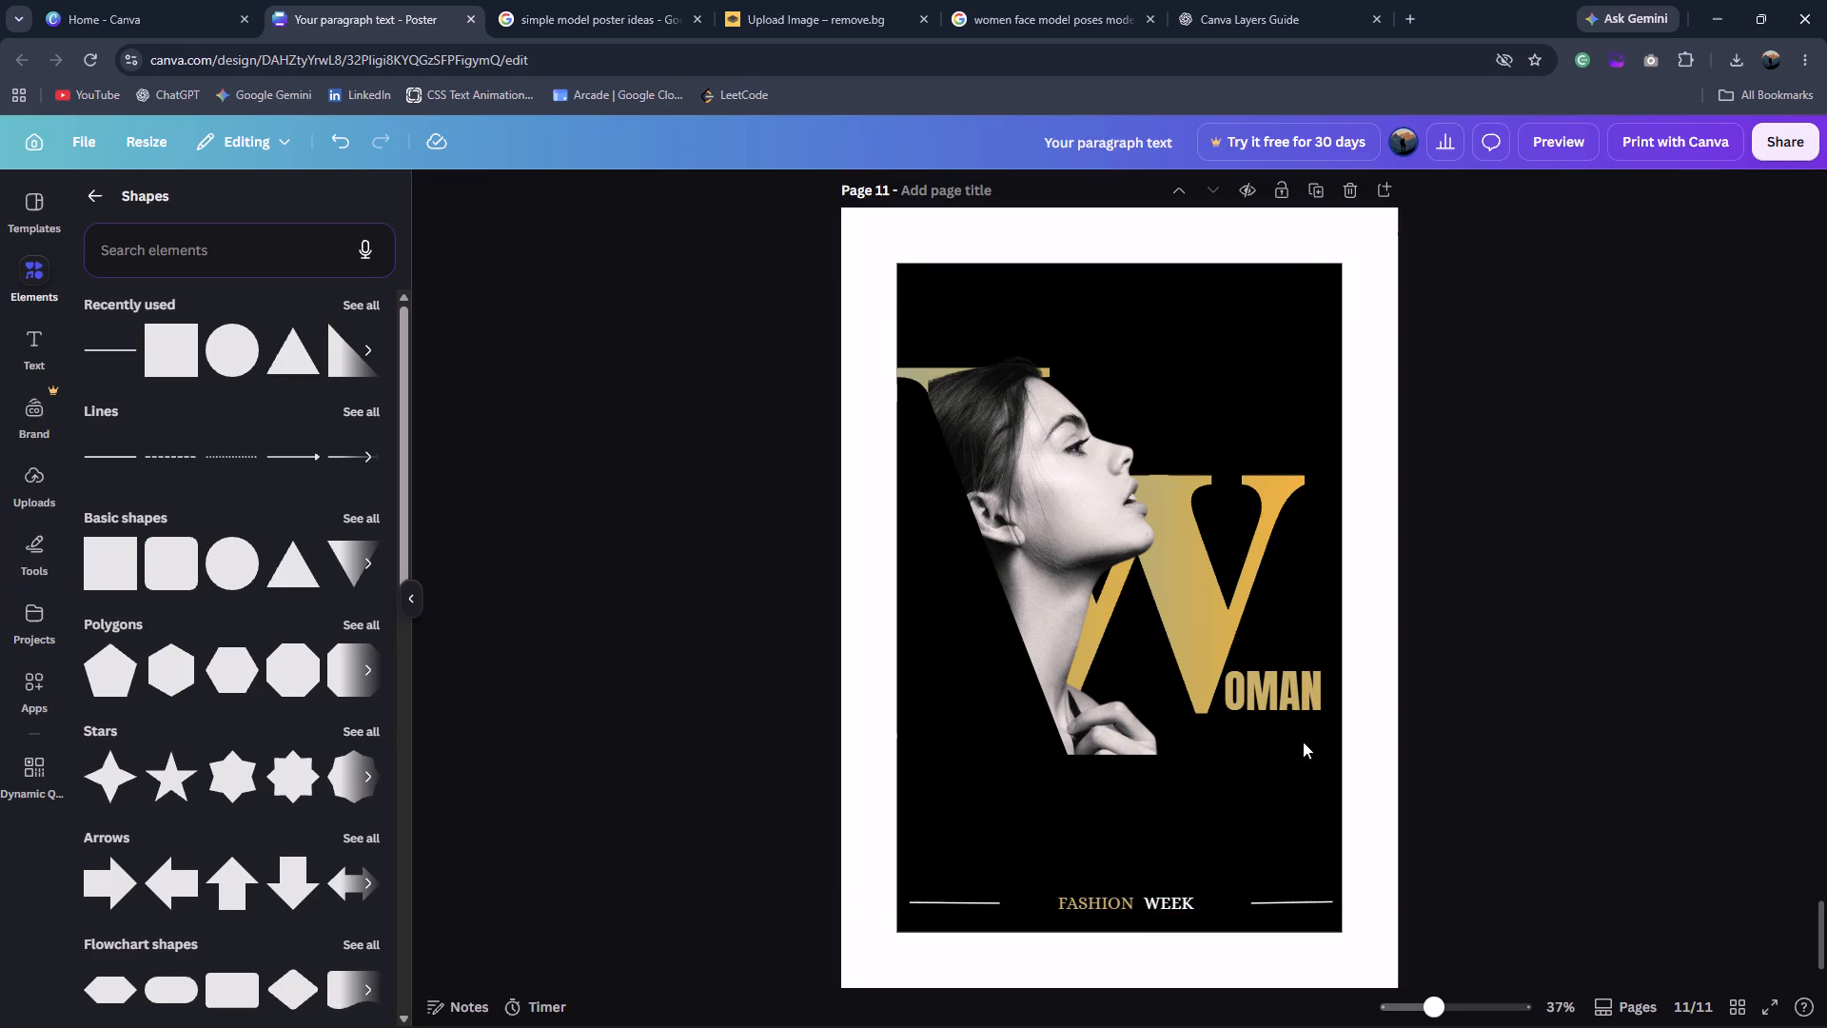
Check the reference poster and add the text 20, enlarged to about size 47.8, below OMAN near the black panel's right edge.
left_click(503, 0)
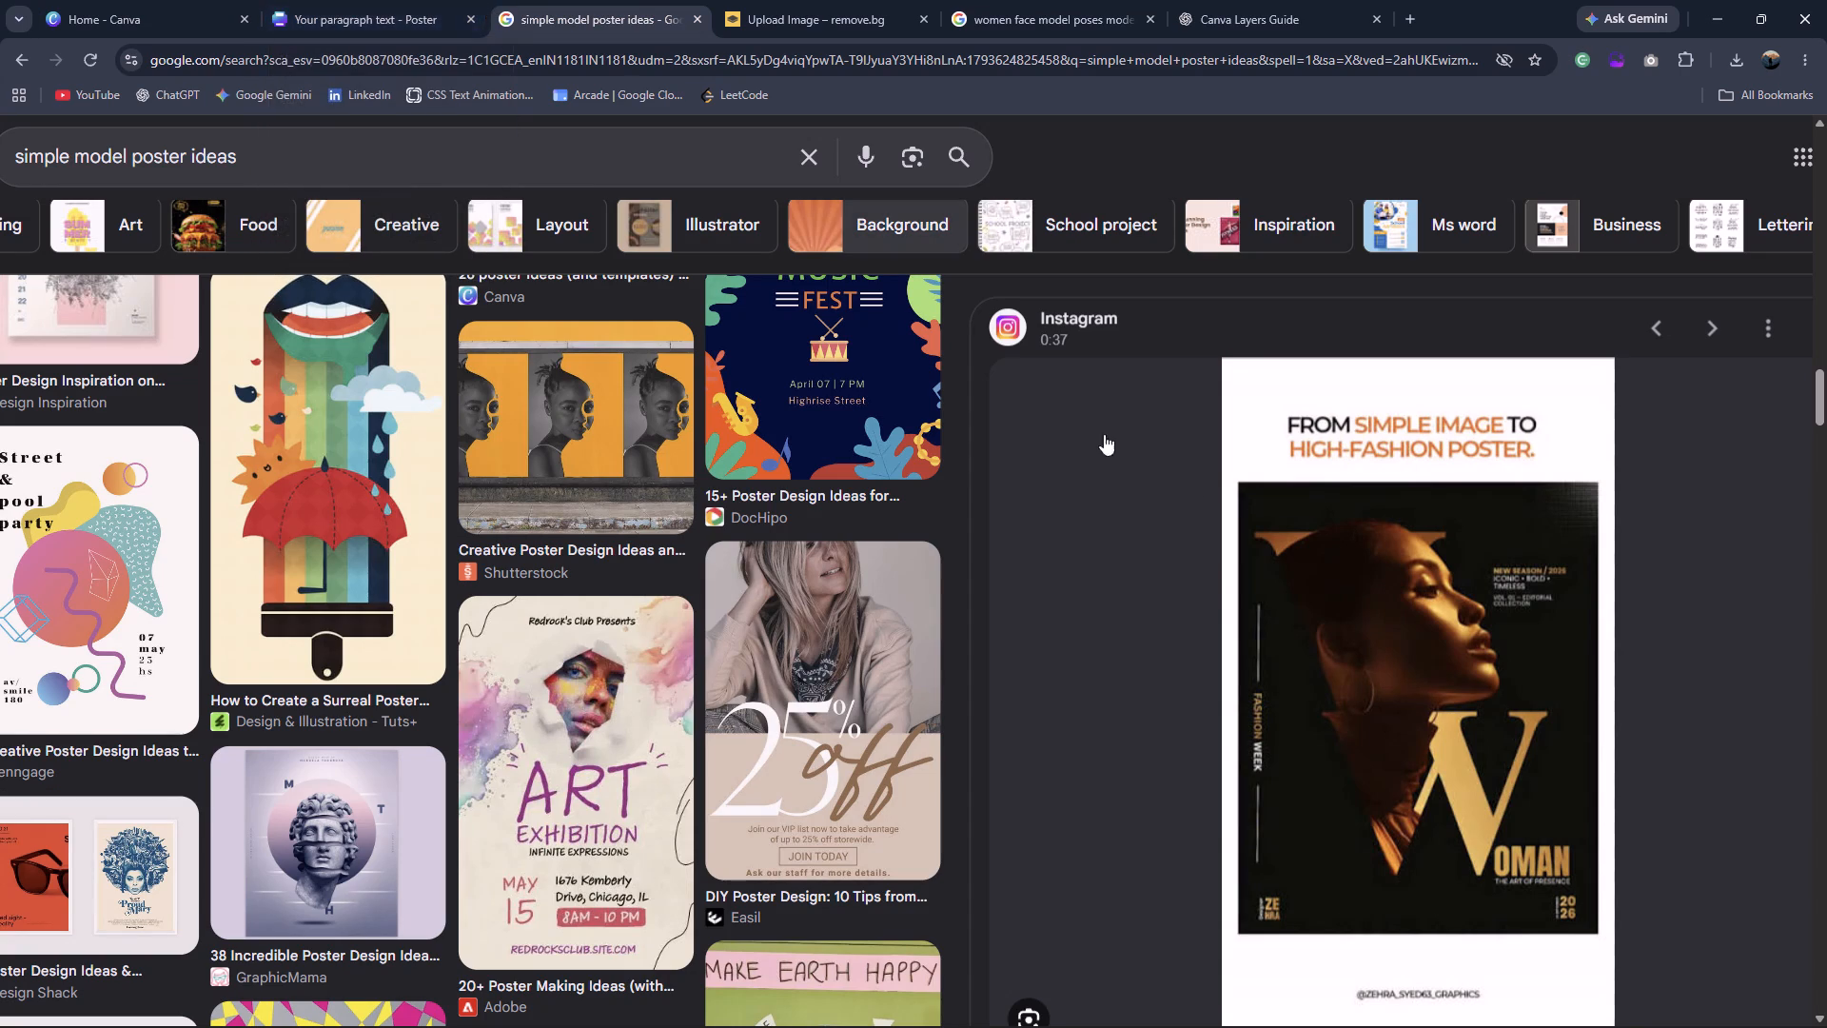
left_click(399, 0)
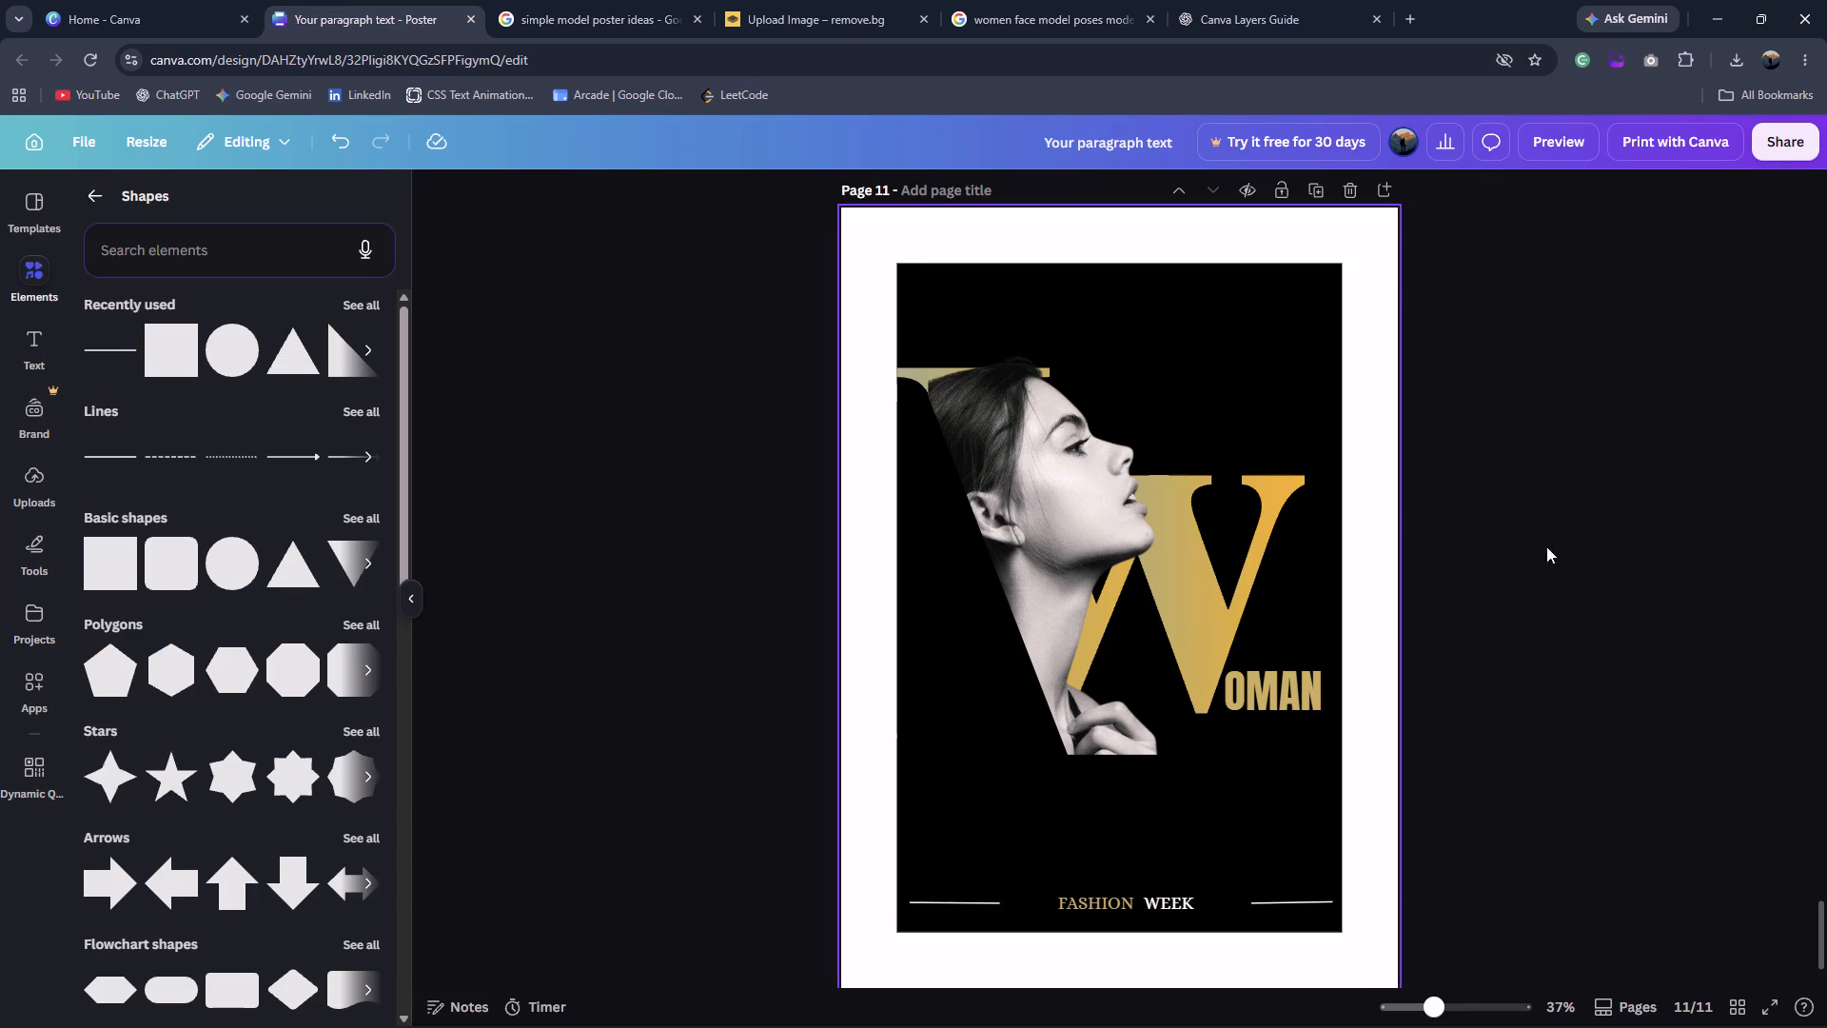
left_click(29, 354)
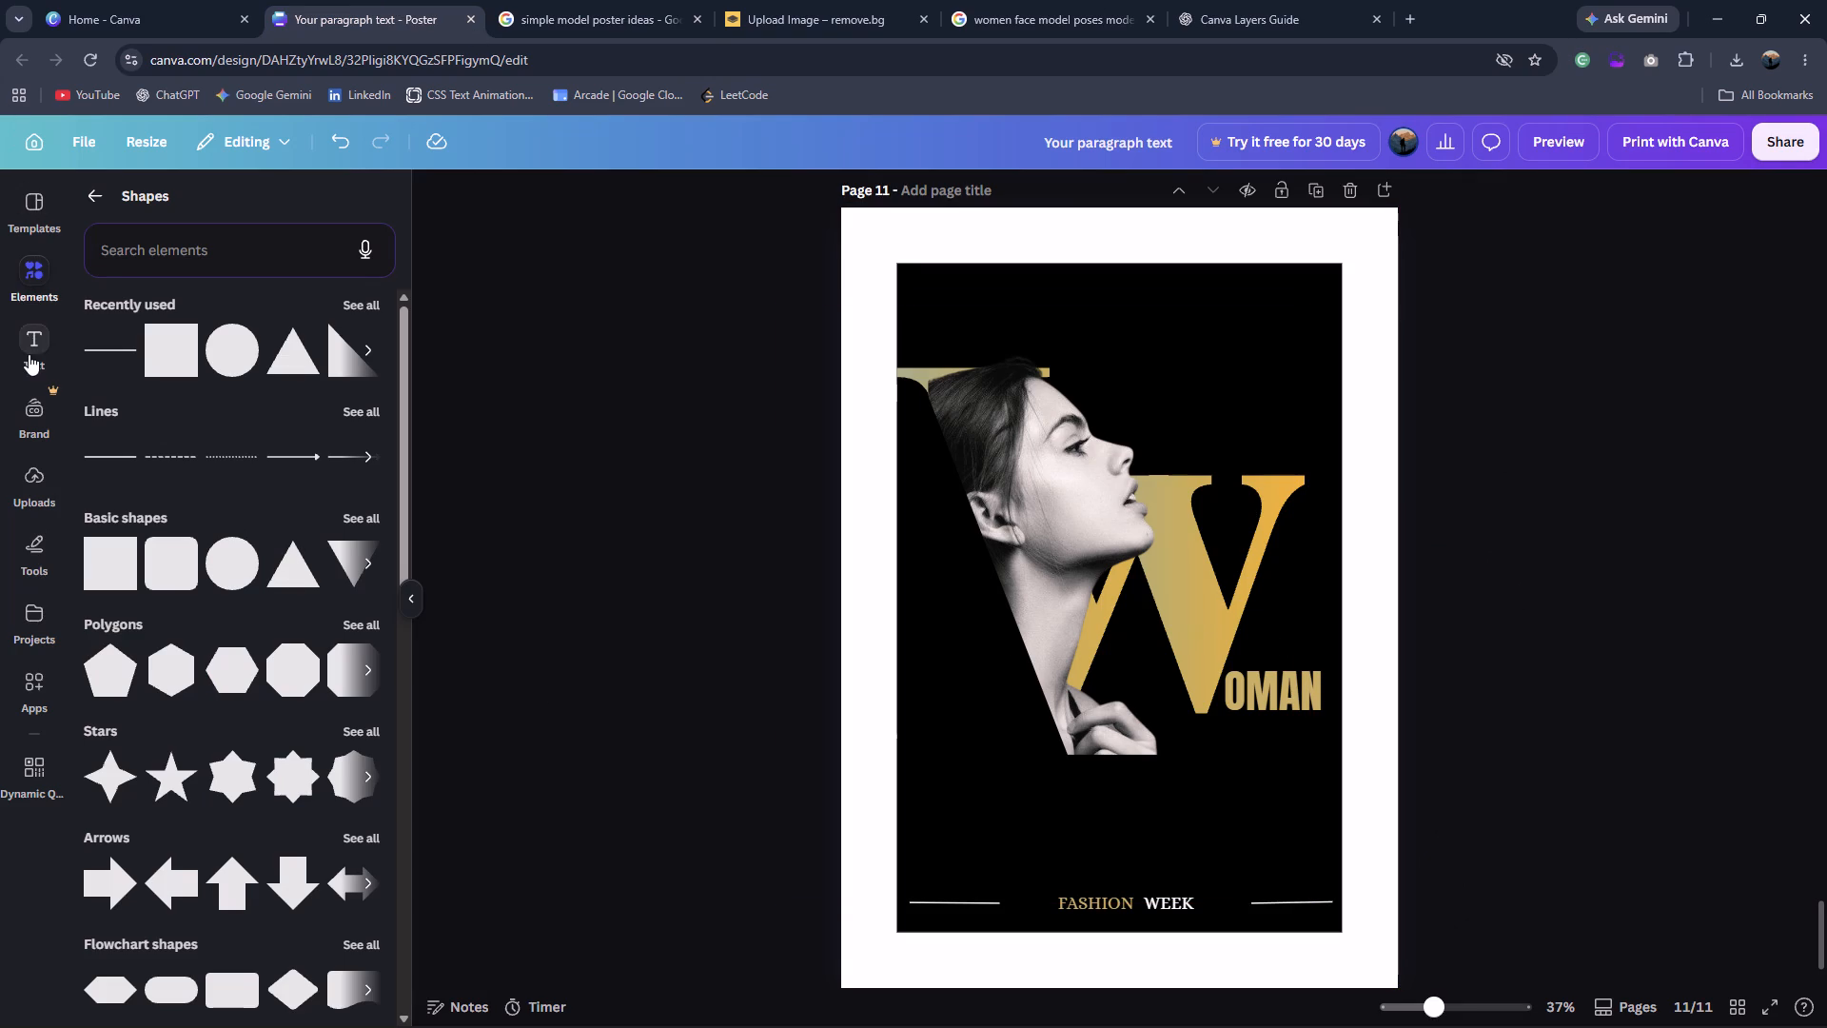
left_click(298, 287)
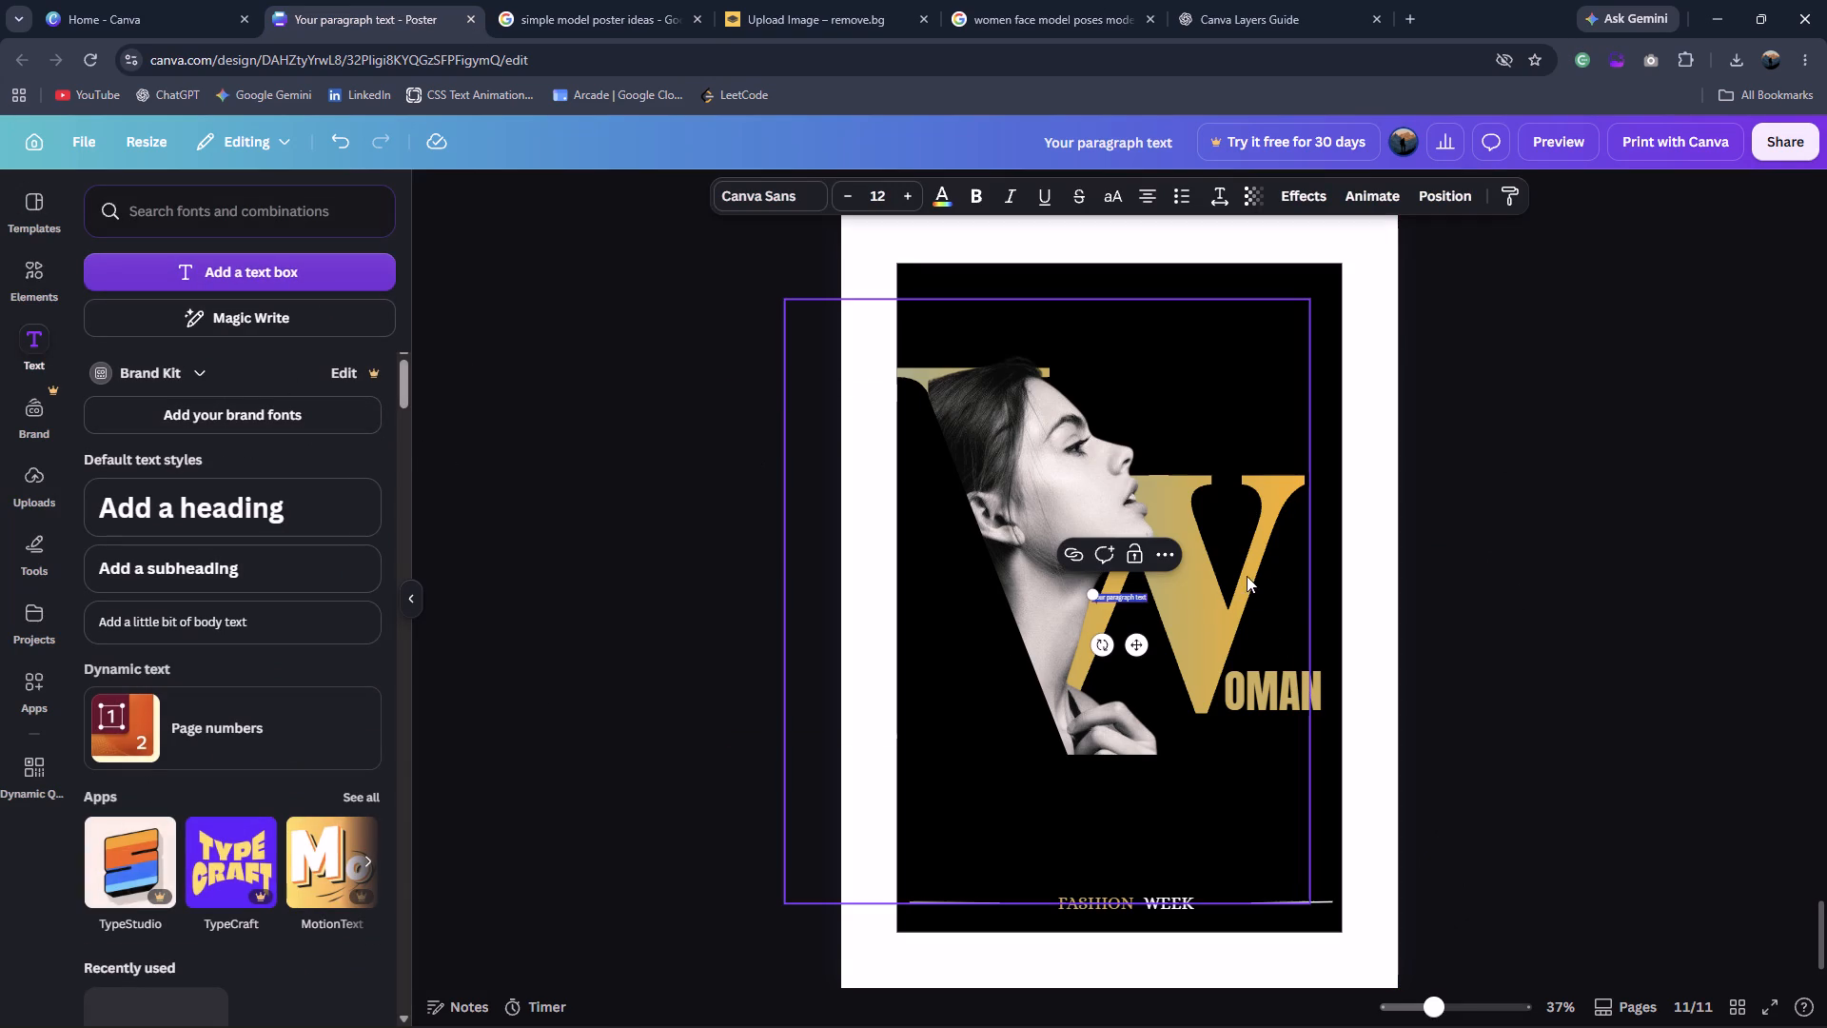
left_click_drag(1090, 591, 936, 525)
type("20")
left_click_drag(1059, 643, 1075, 659)
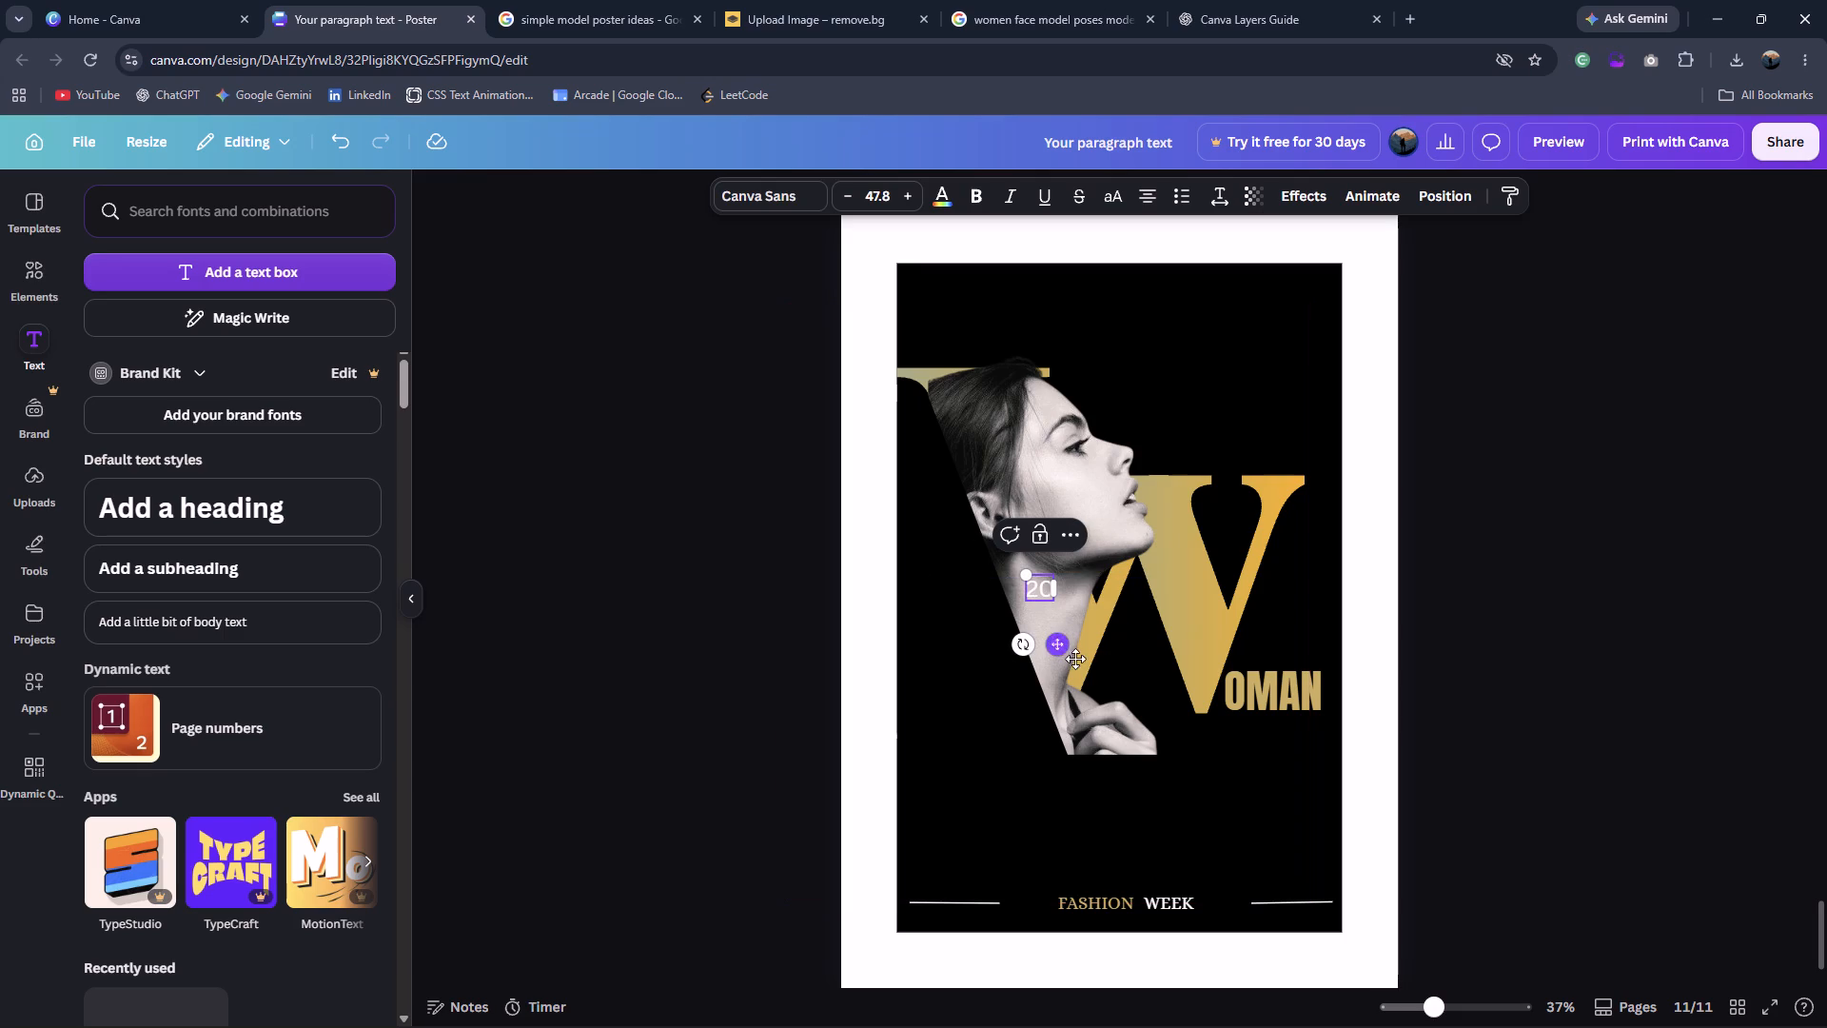
left_click_drag(1075, 659, 1316, 846)
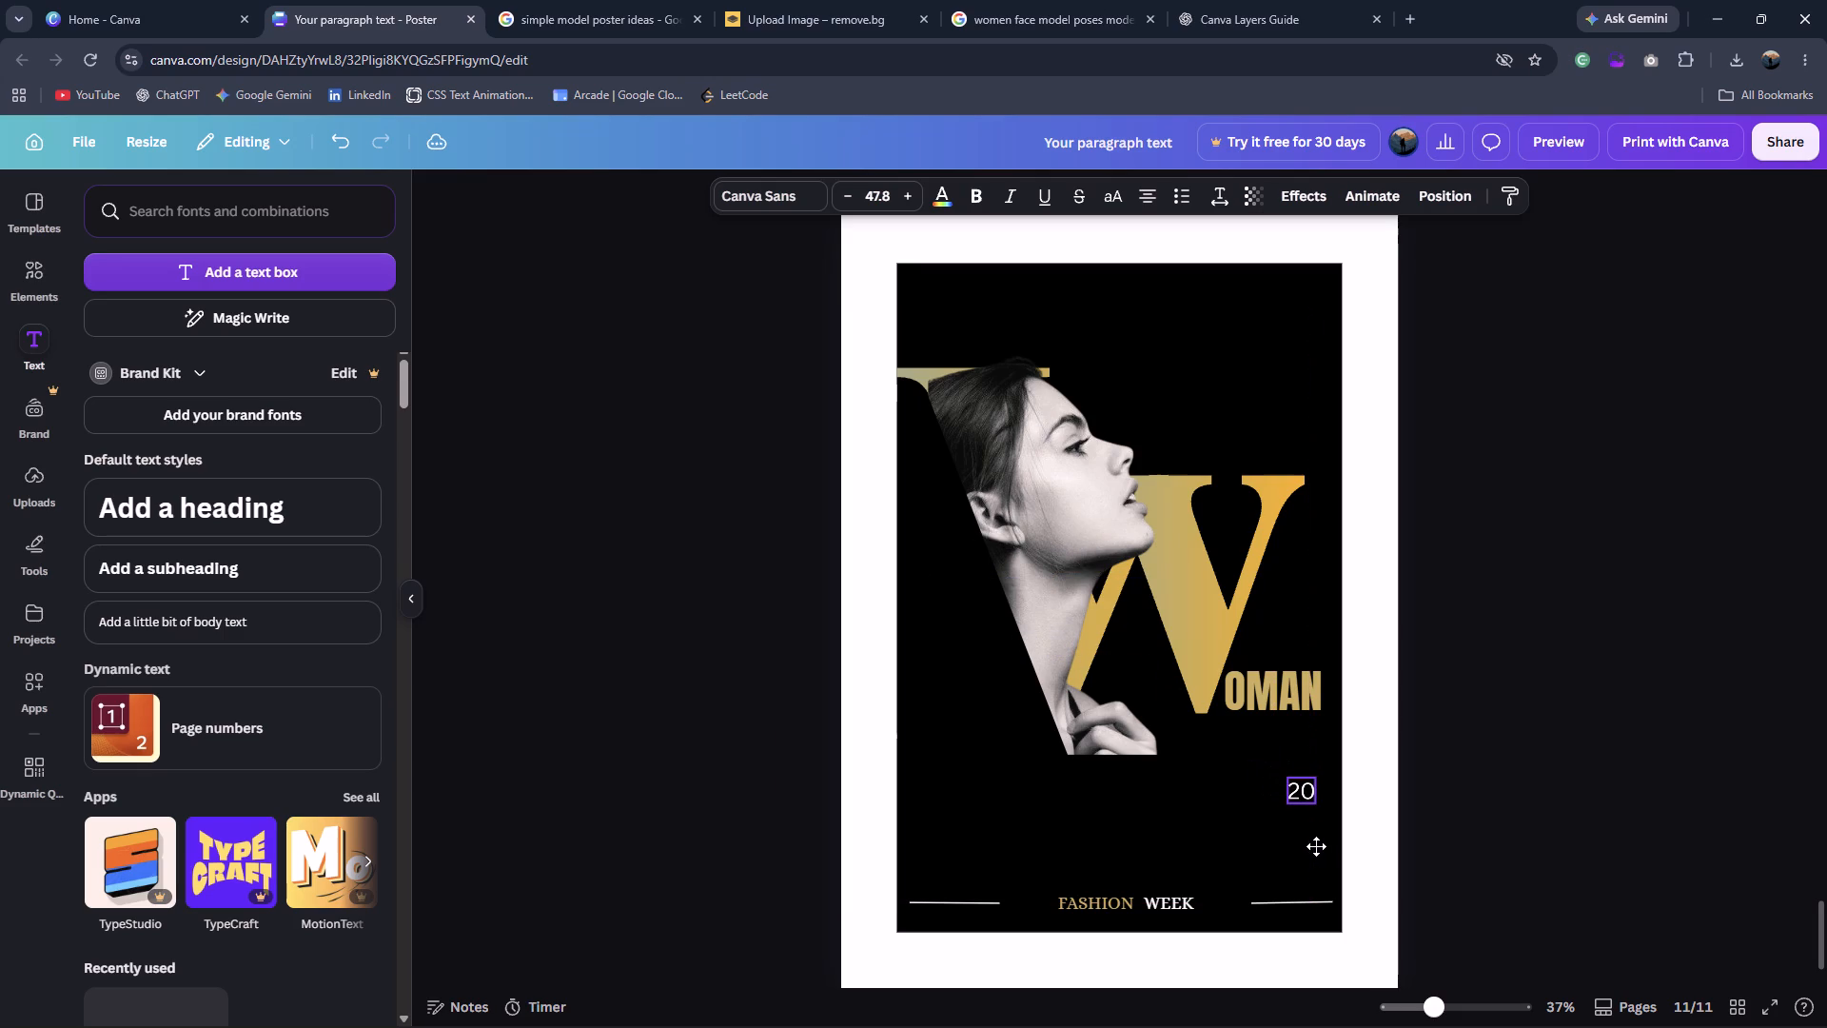
left_click_drag(1316, 846, 1326, 846)
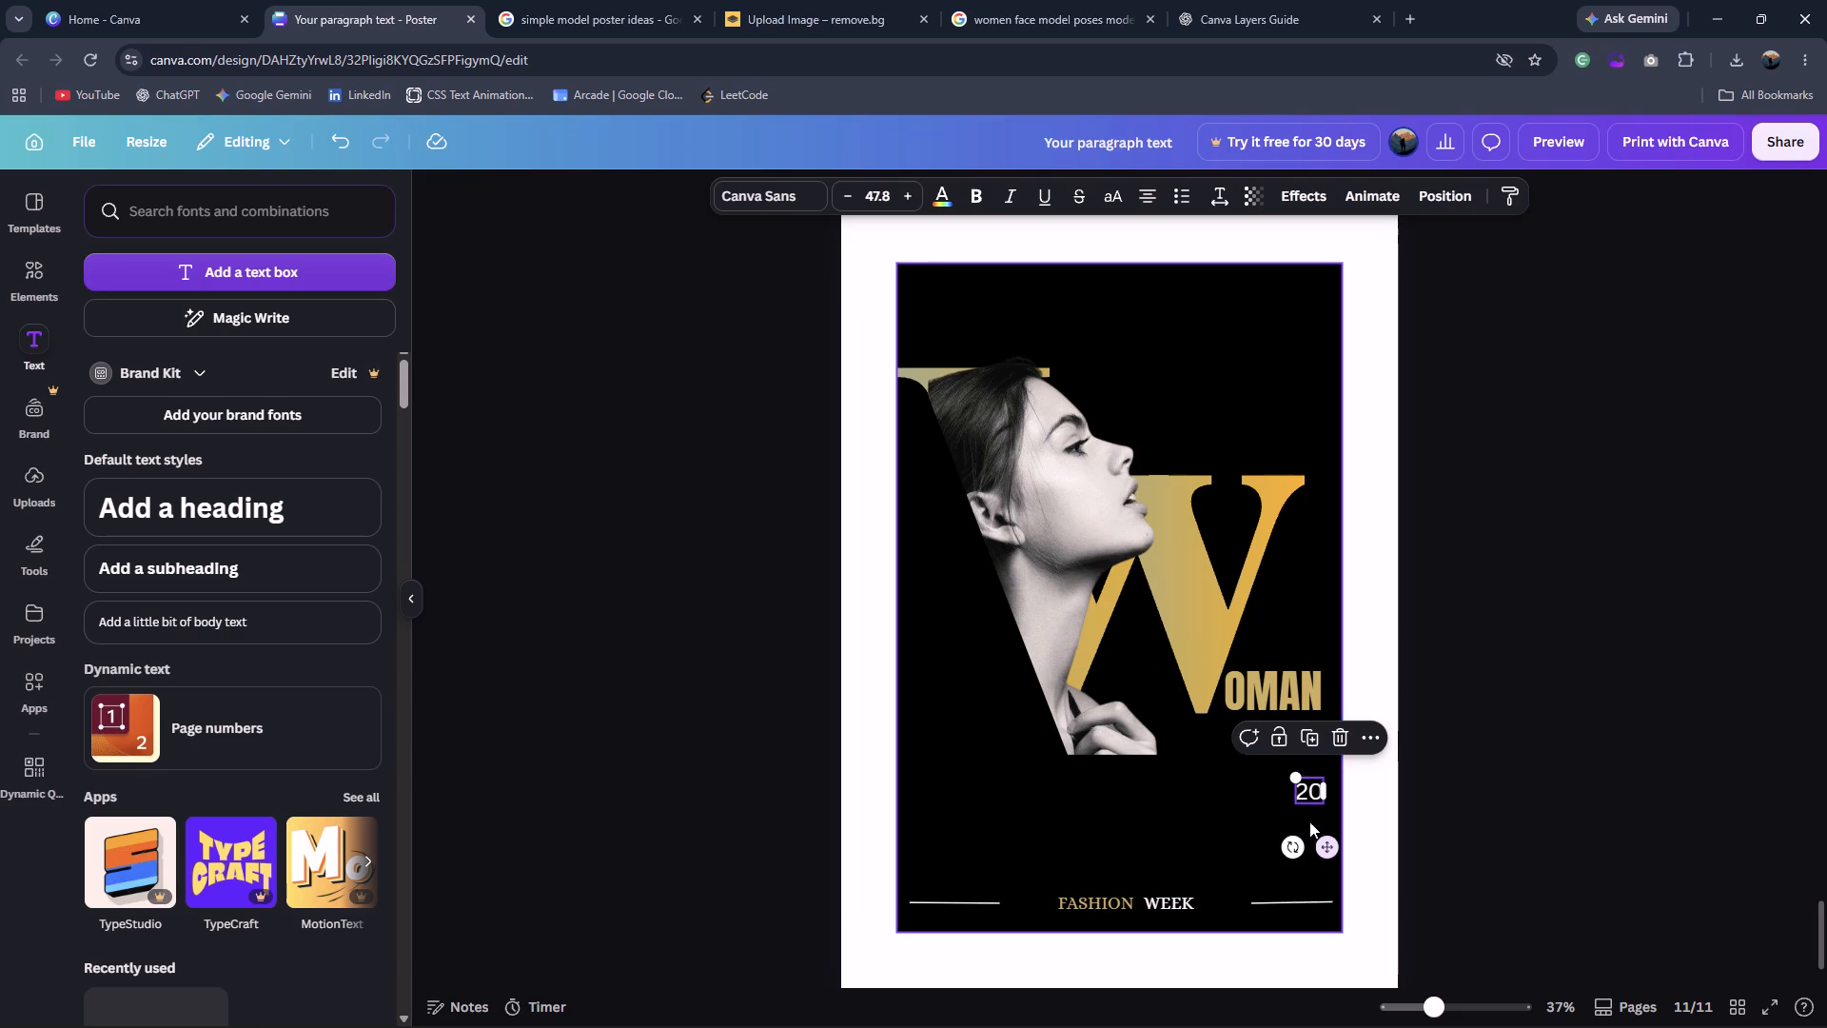
Duplicate the 20 text, place the copy directly beneath it, and change the copy to 26.
key("ctrl+d")
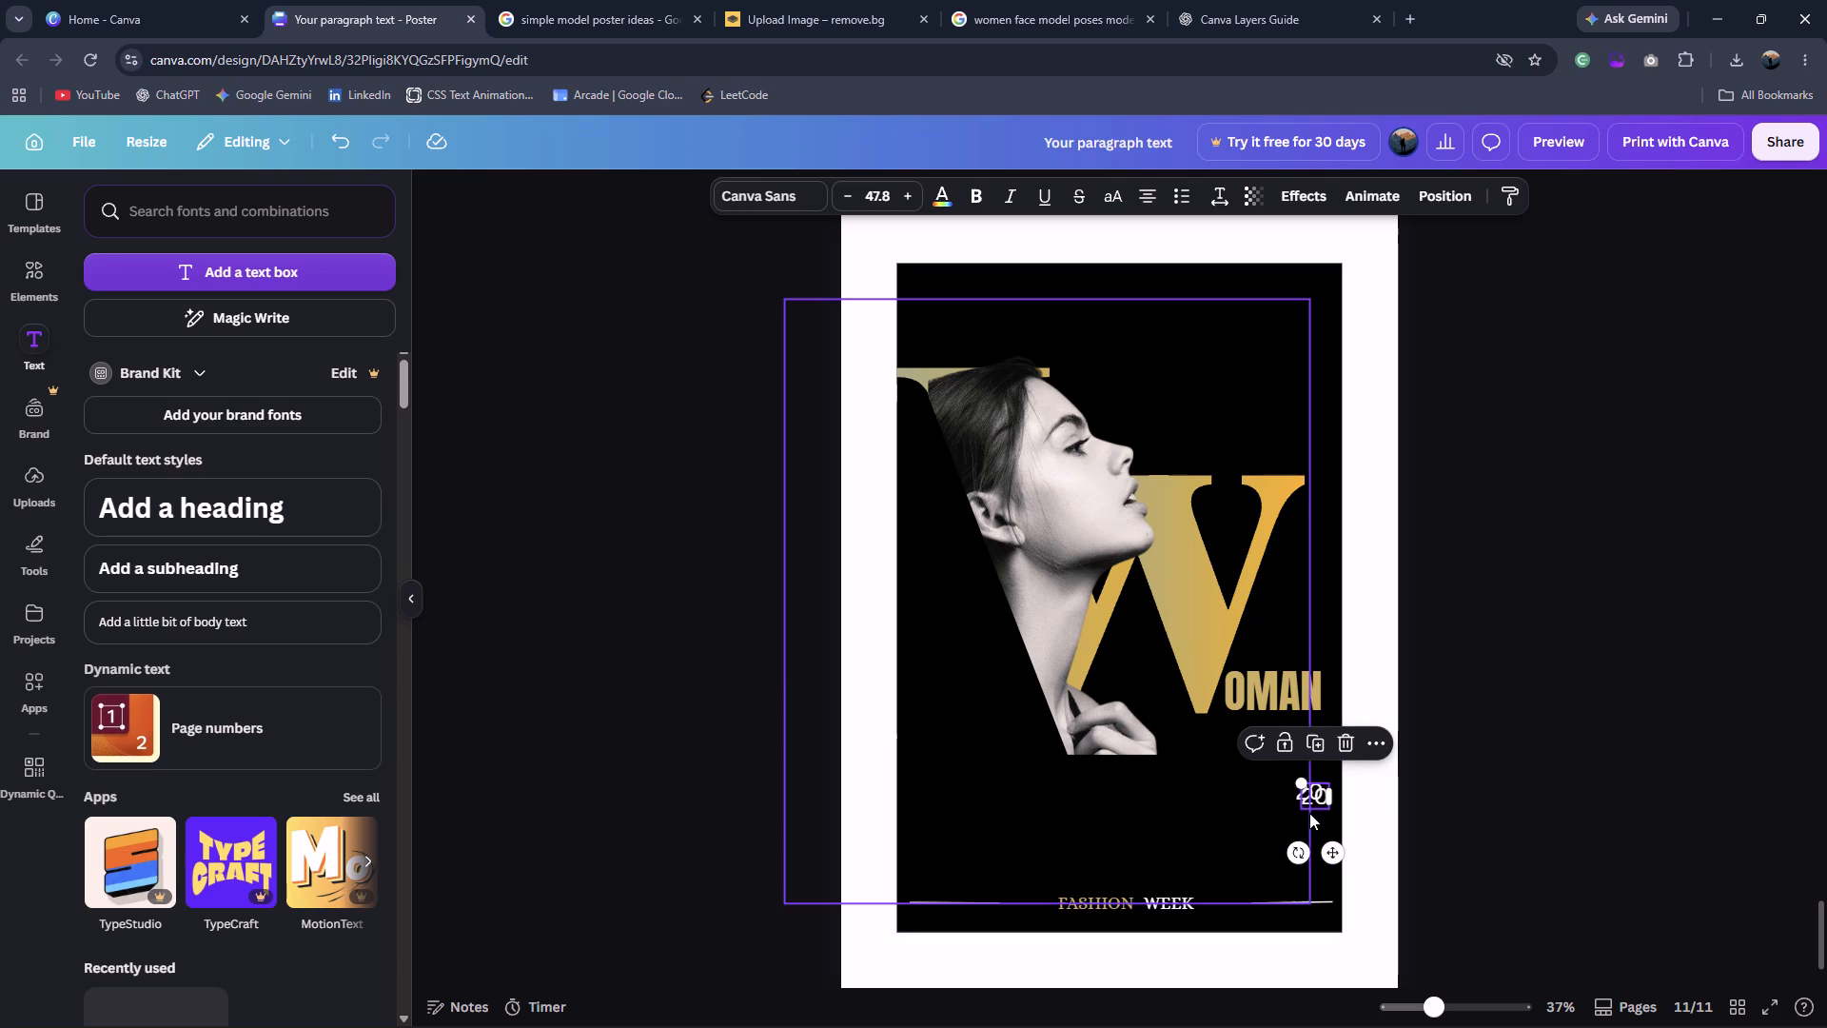
left_click_drag(1334, 849, 1324, 866)
double_click(1310, 820)
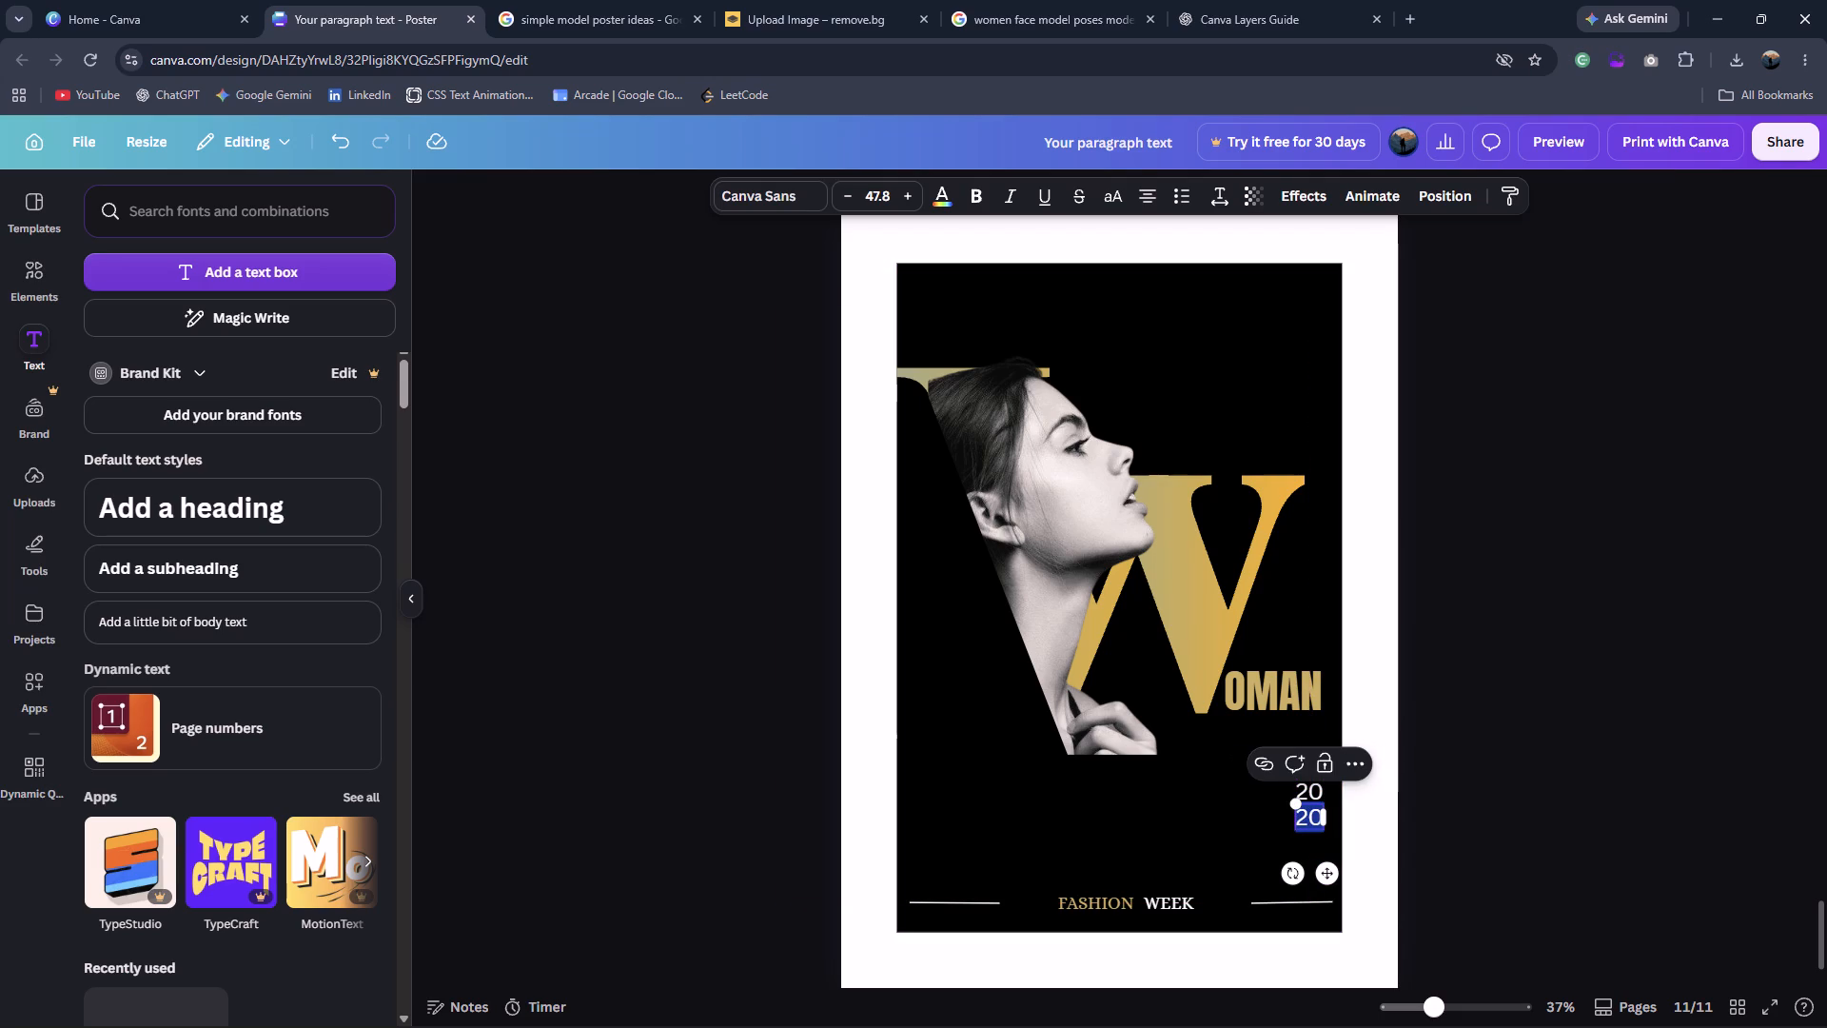
type("26")
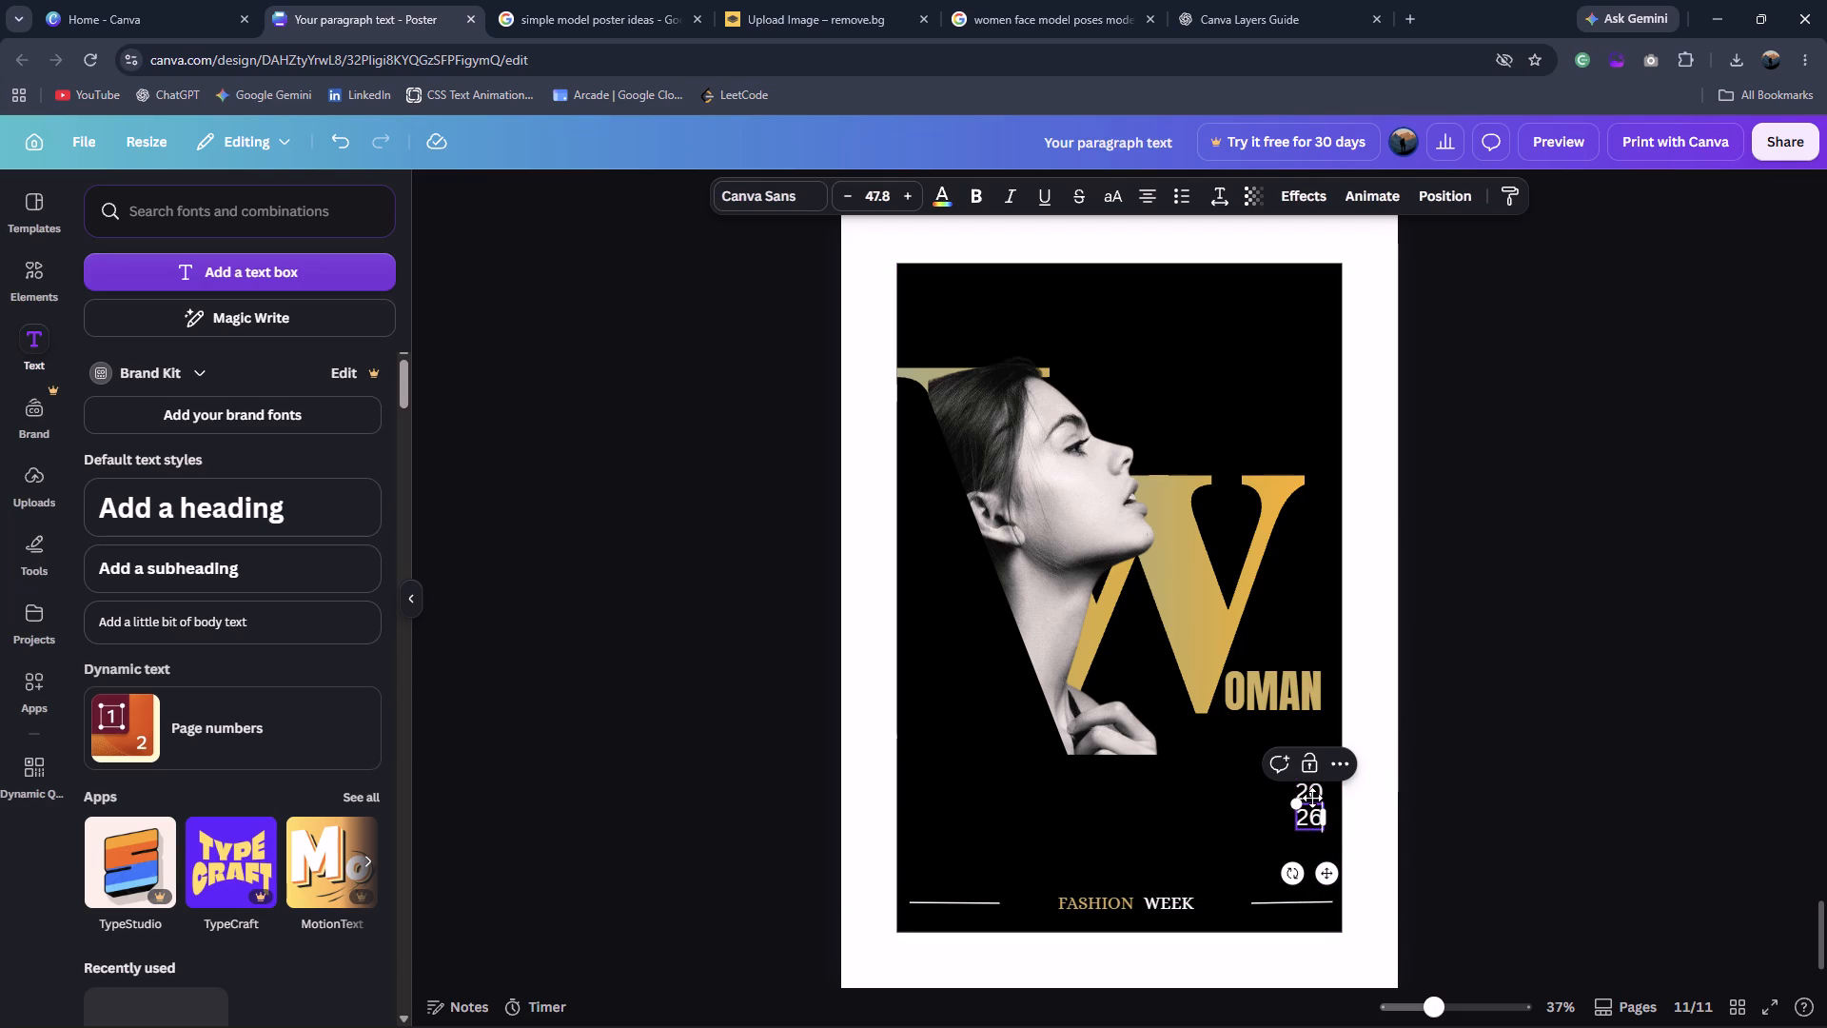
Set the font of both the 20 and 26 texts to League Spartan.
left_click(1326, 786)
left_click(1317, 786)
left_click(1323, 815, "shift")
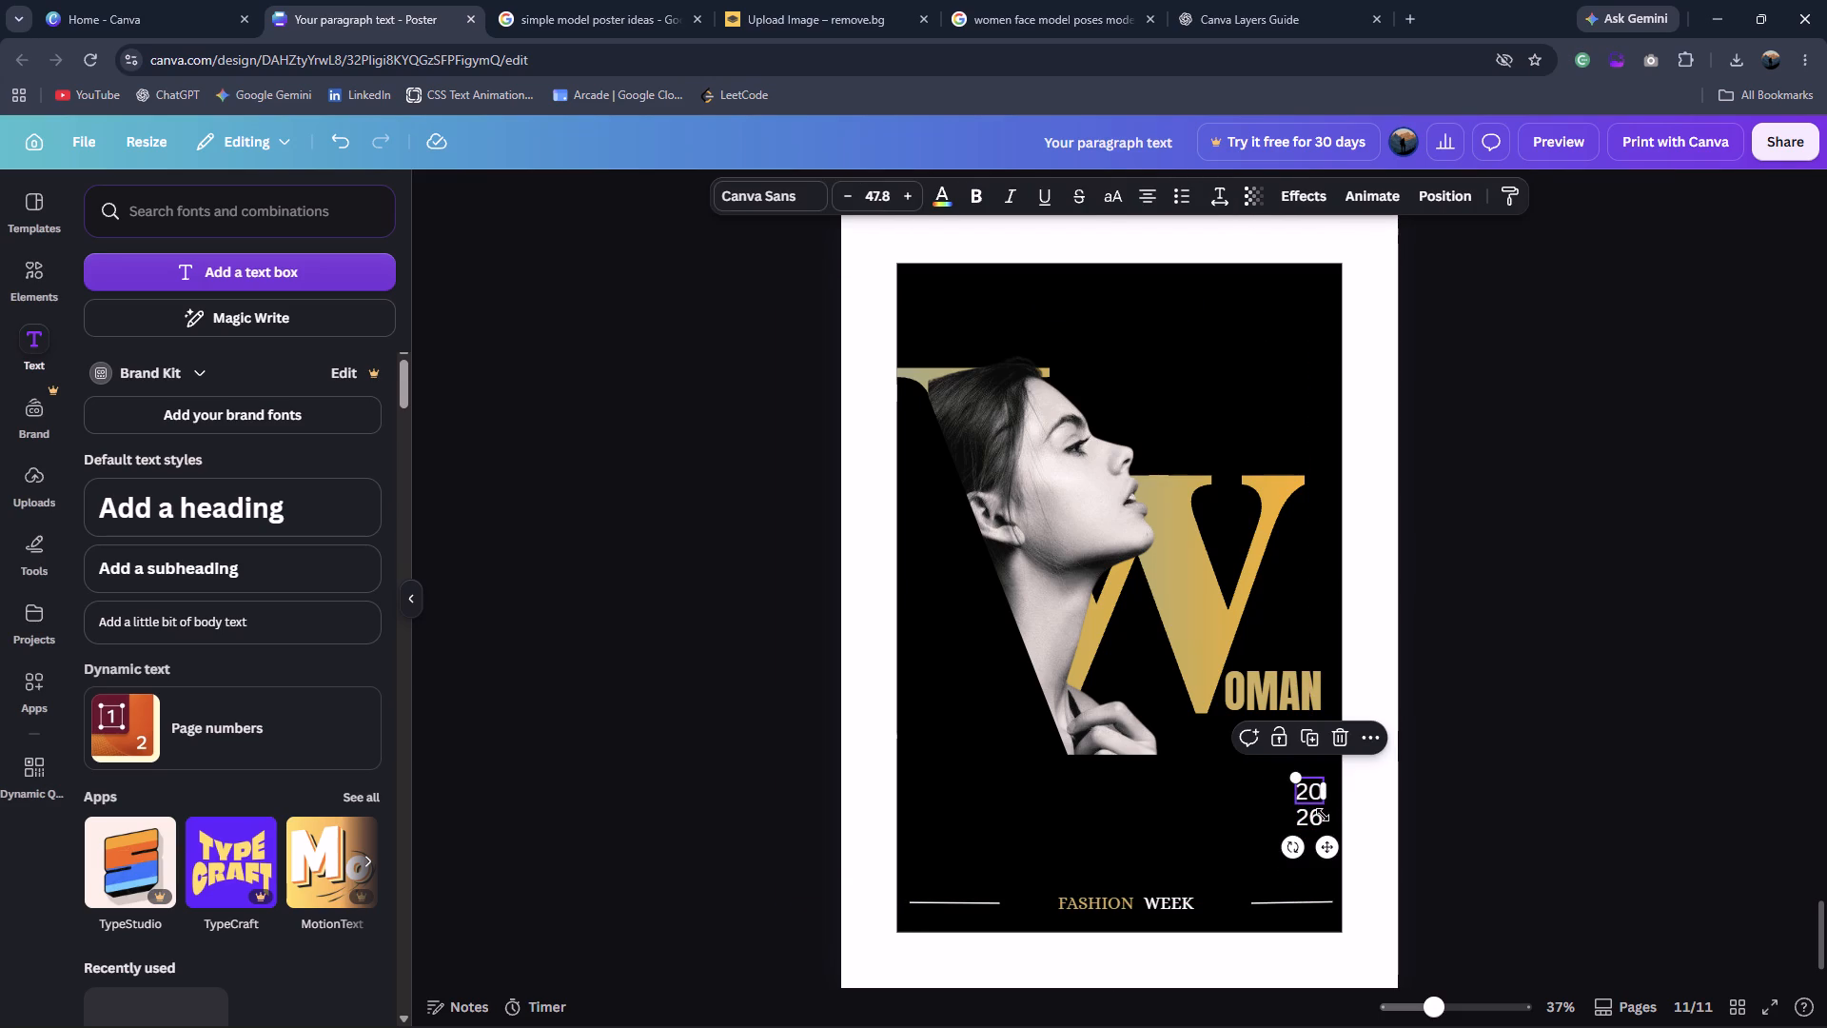
left_click(1314, 821, "shift")
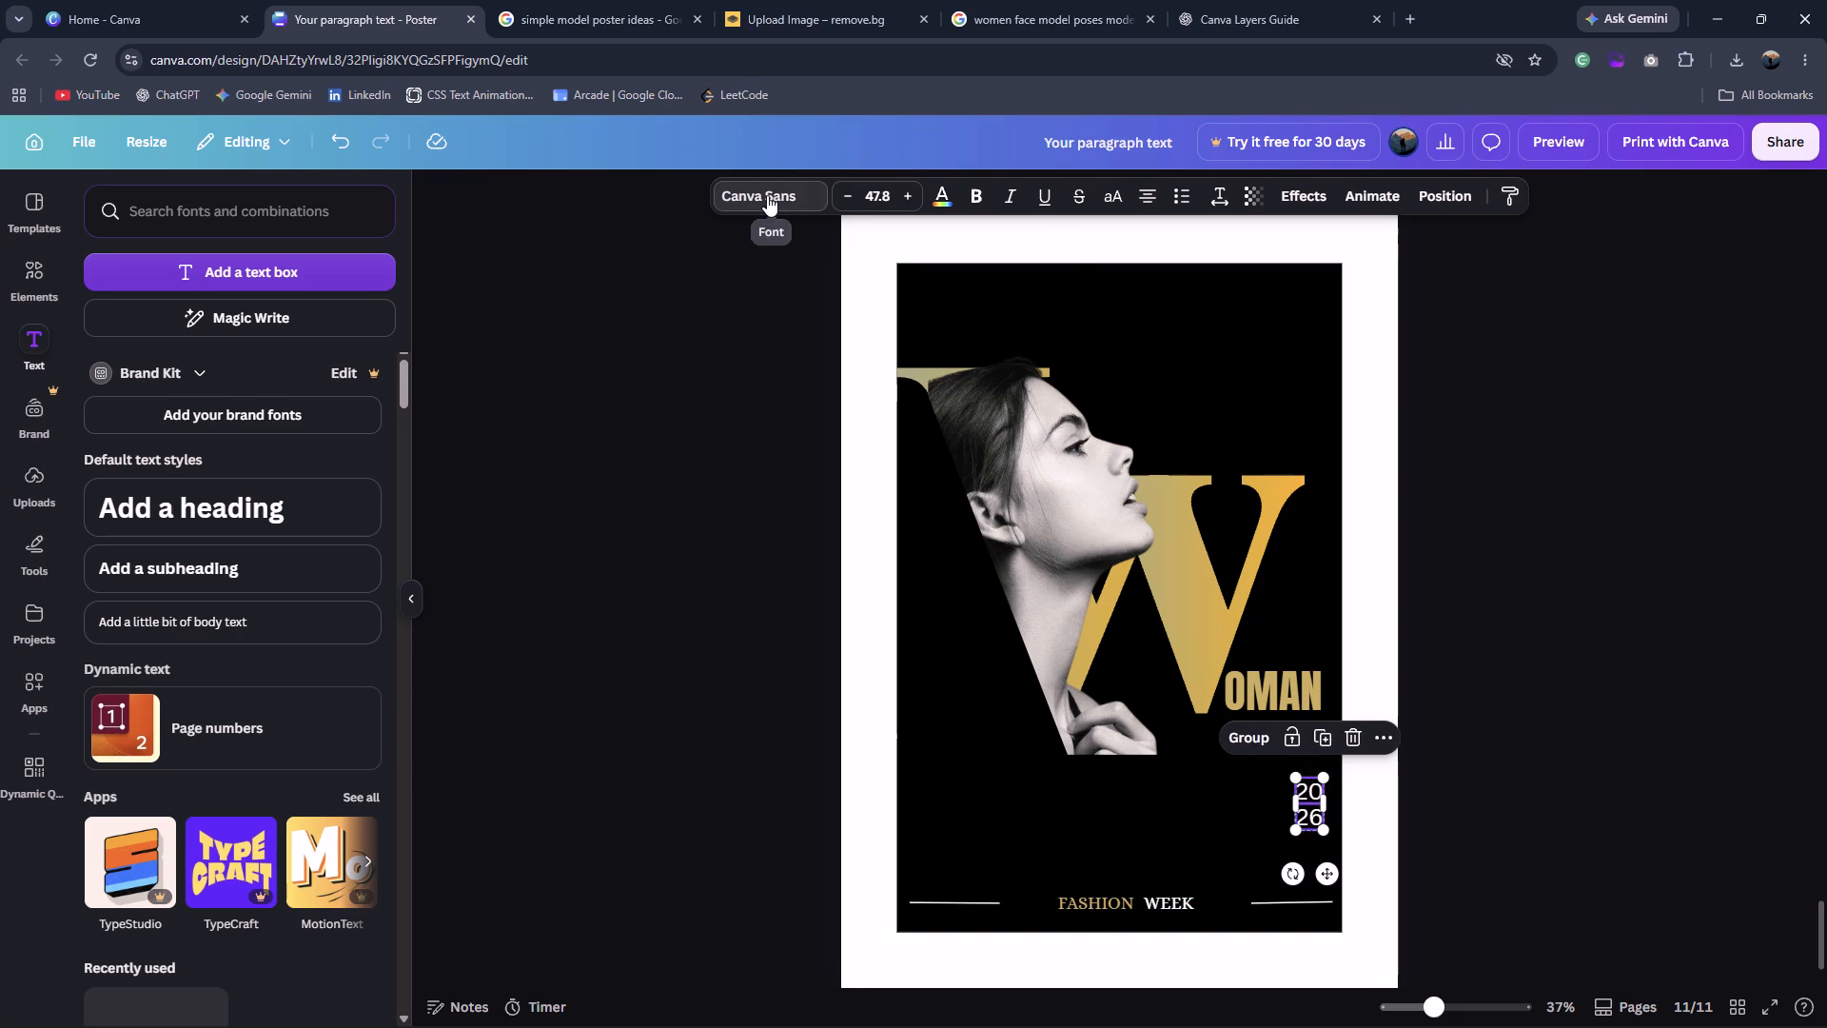
left_click(767, 195)
left_click(206, 392)
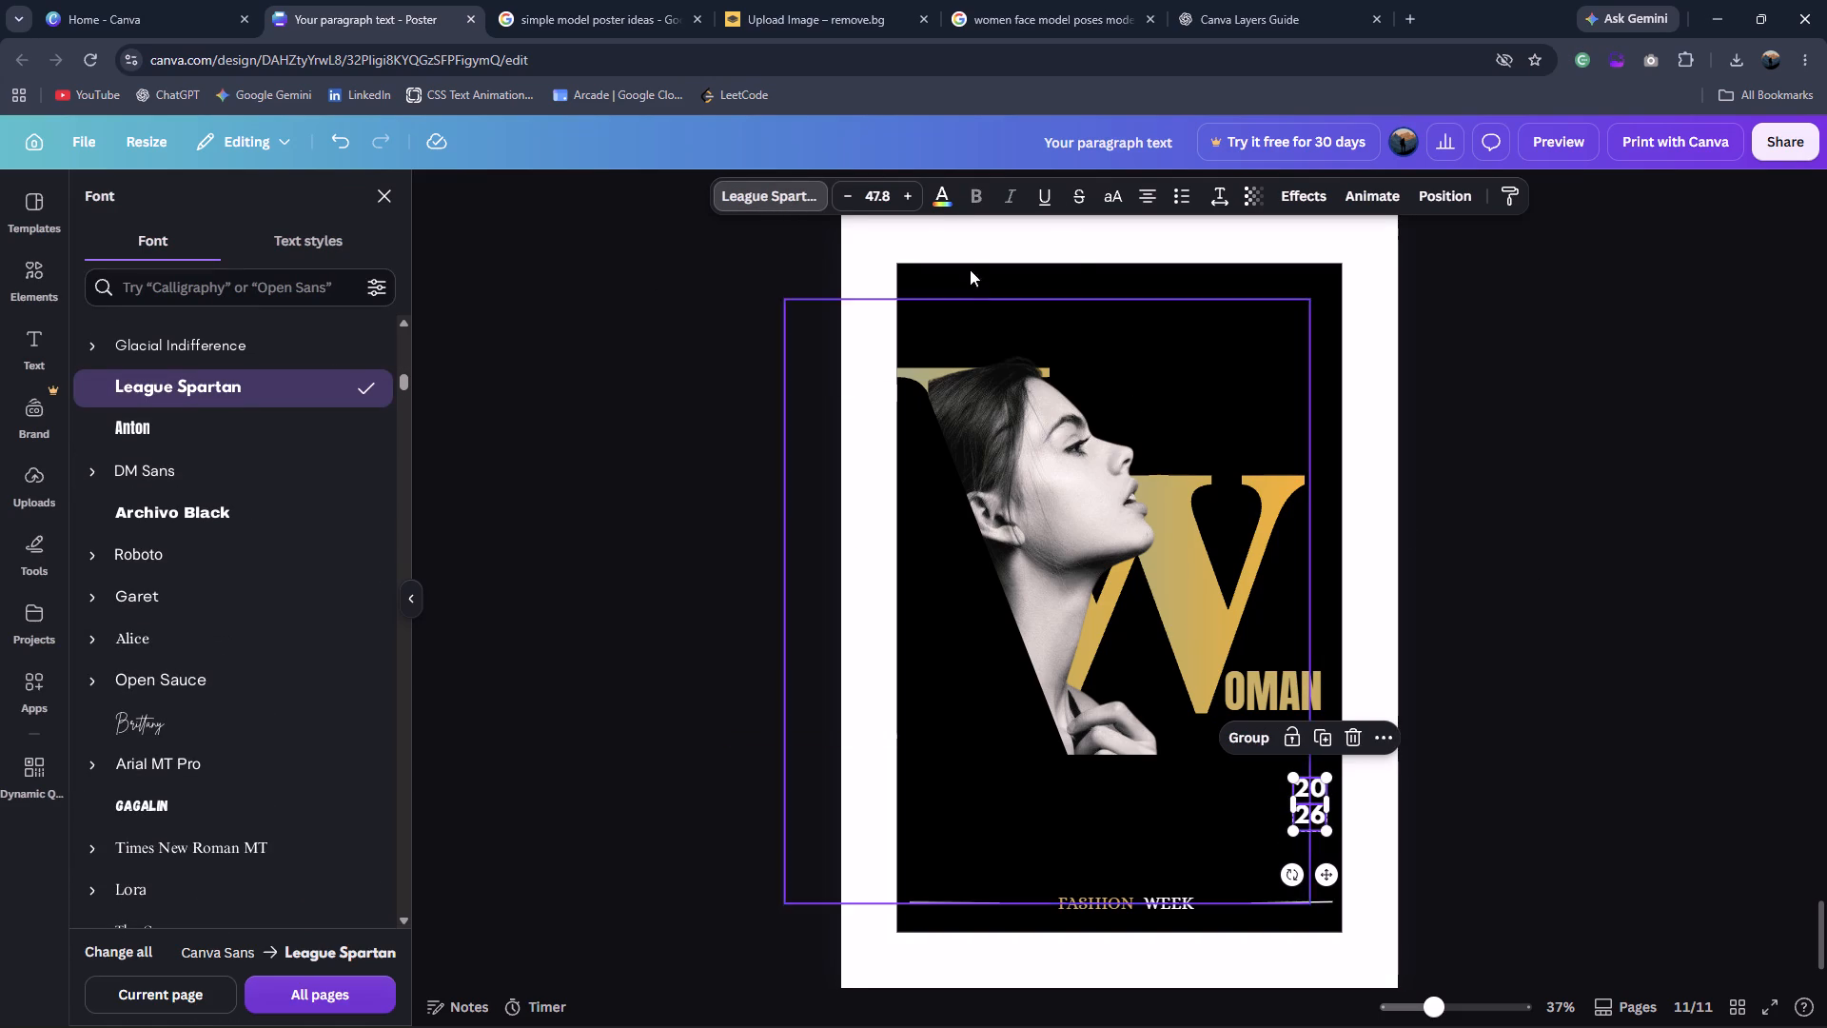
Recolour both the 20 and 26 texts with gold sampled from the large W.
left_click(939, 197)
left_click(142, 330)
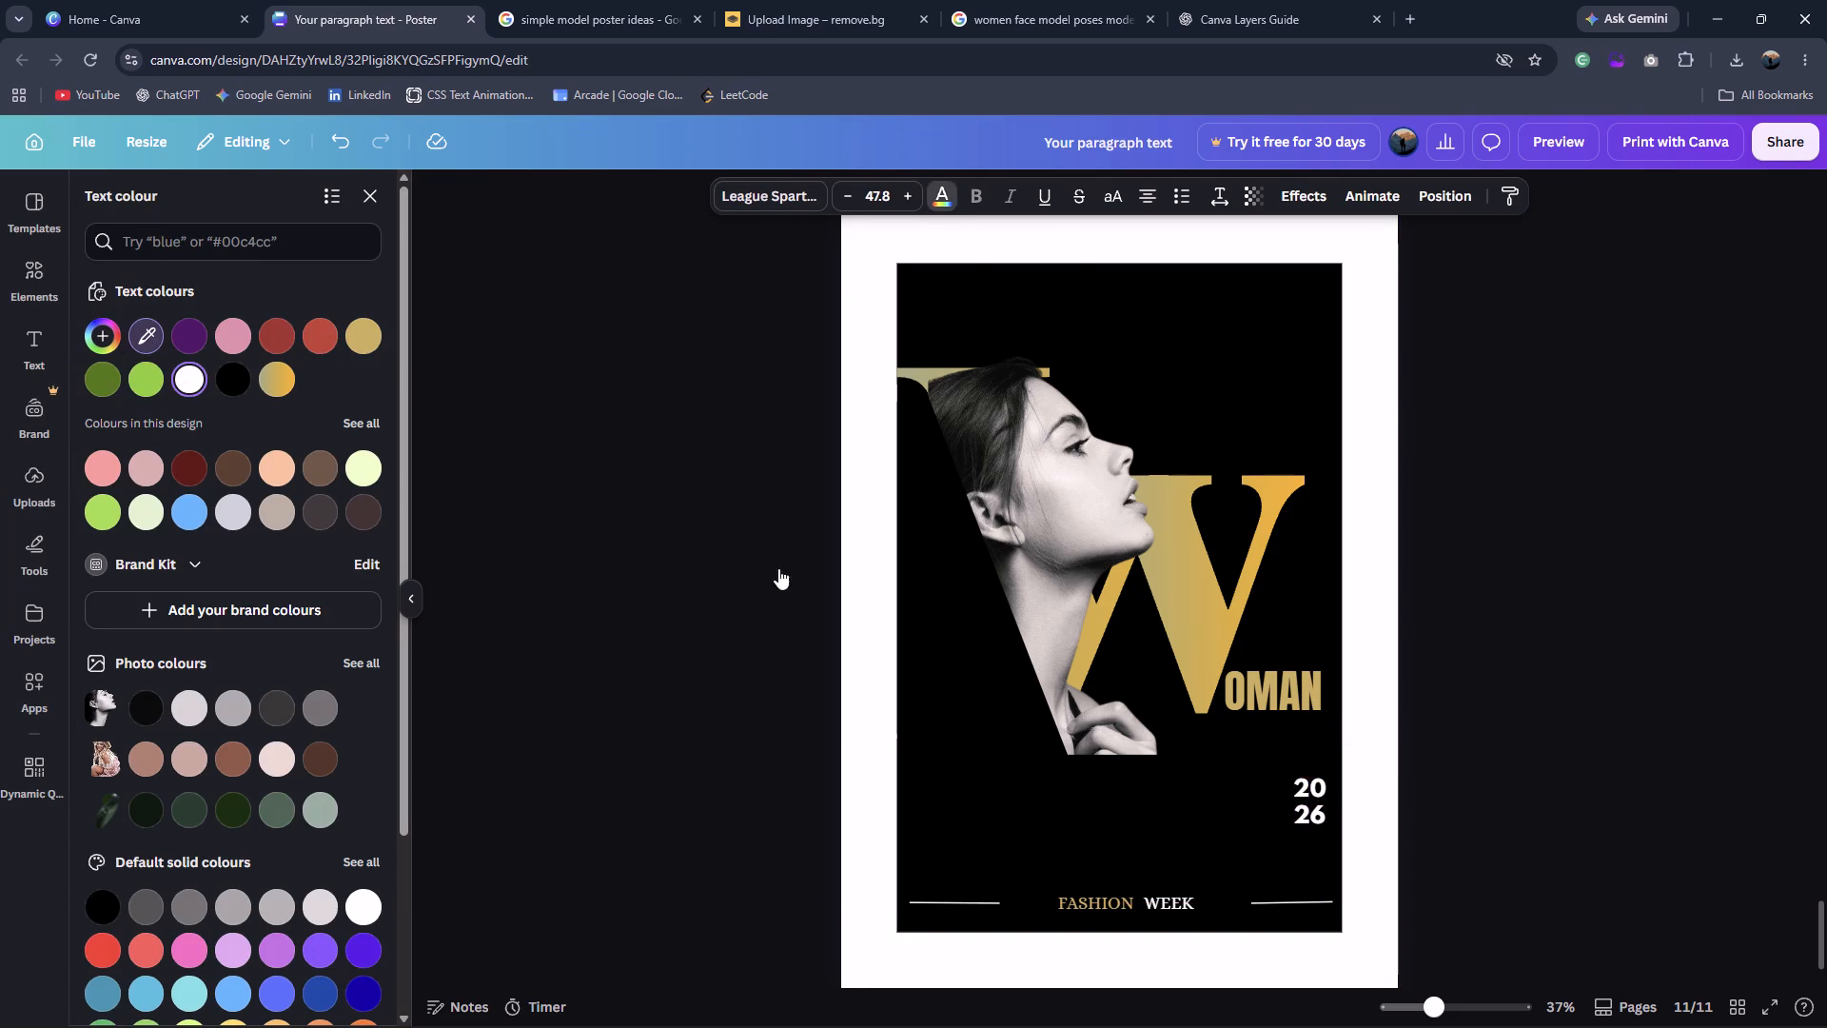
left_click(1213, 651)
left_click(1630, 789)
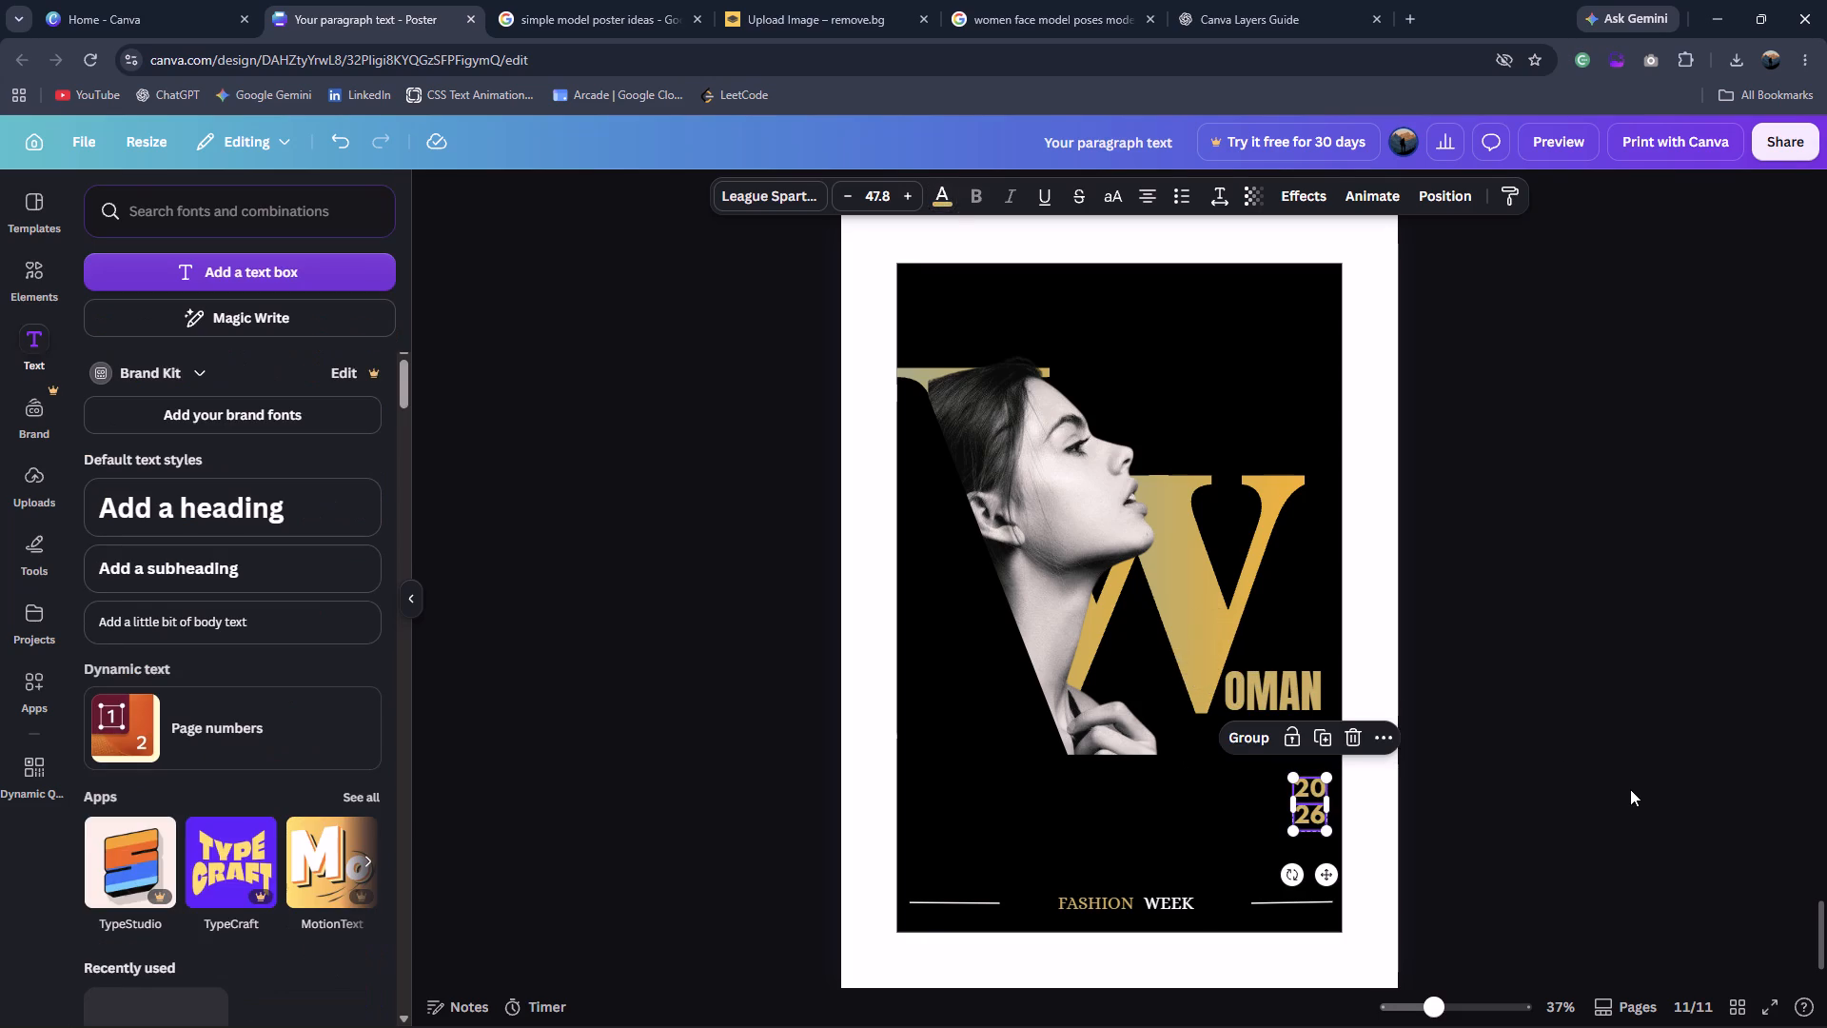
left_click(1630, 789)
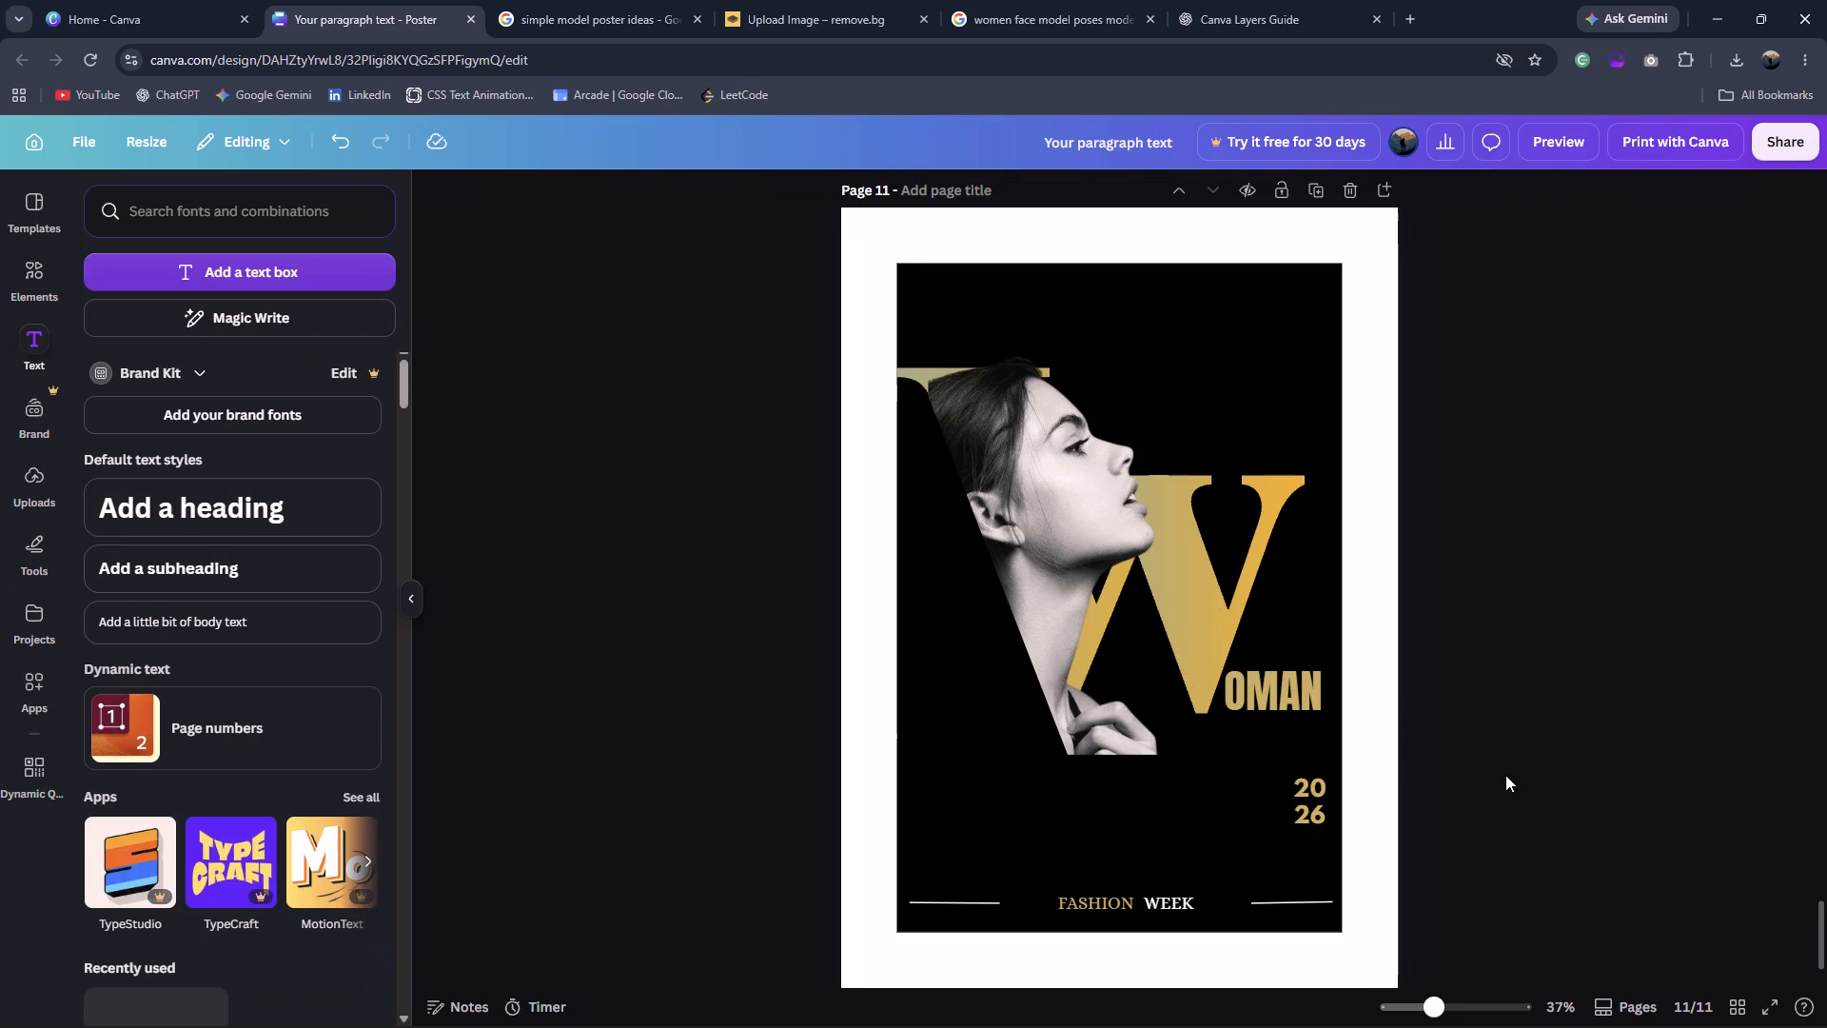
Scale the stacked 20 and 26 down together to about size 41.3, keeping them below OMAN near the panel's right edge.
left_click(1326, 791)
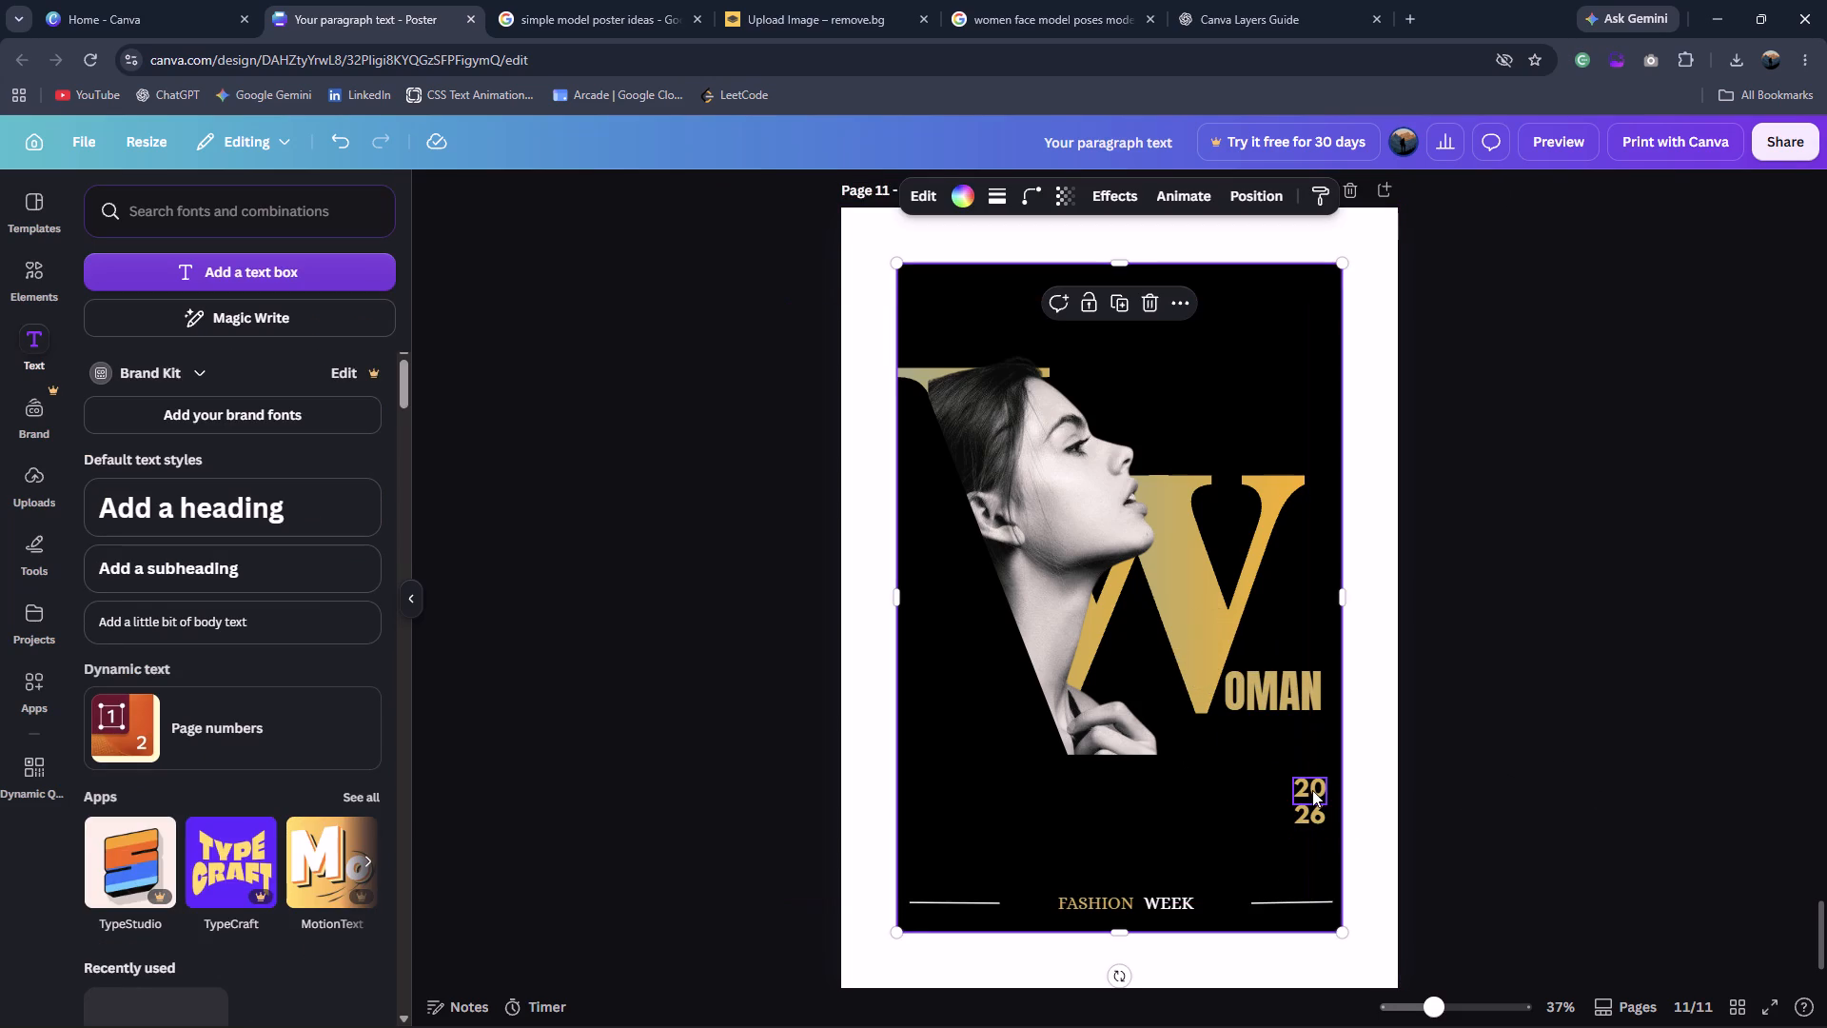
left_click(1312, 790)
left_click(1312, 808, "shift")
left_click_drag(1331, 835, 1318, 827)
left_click(1323, 876)
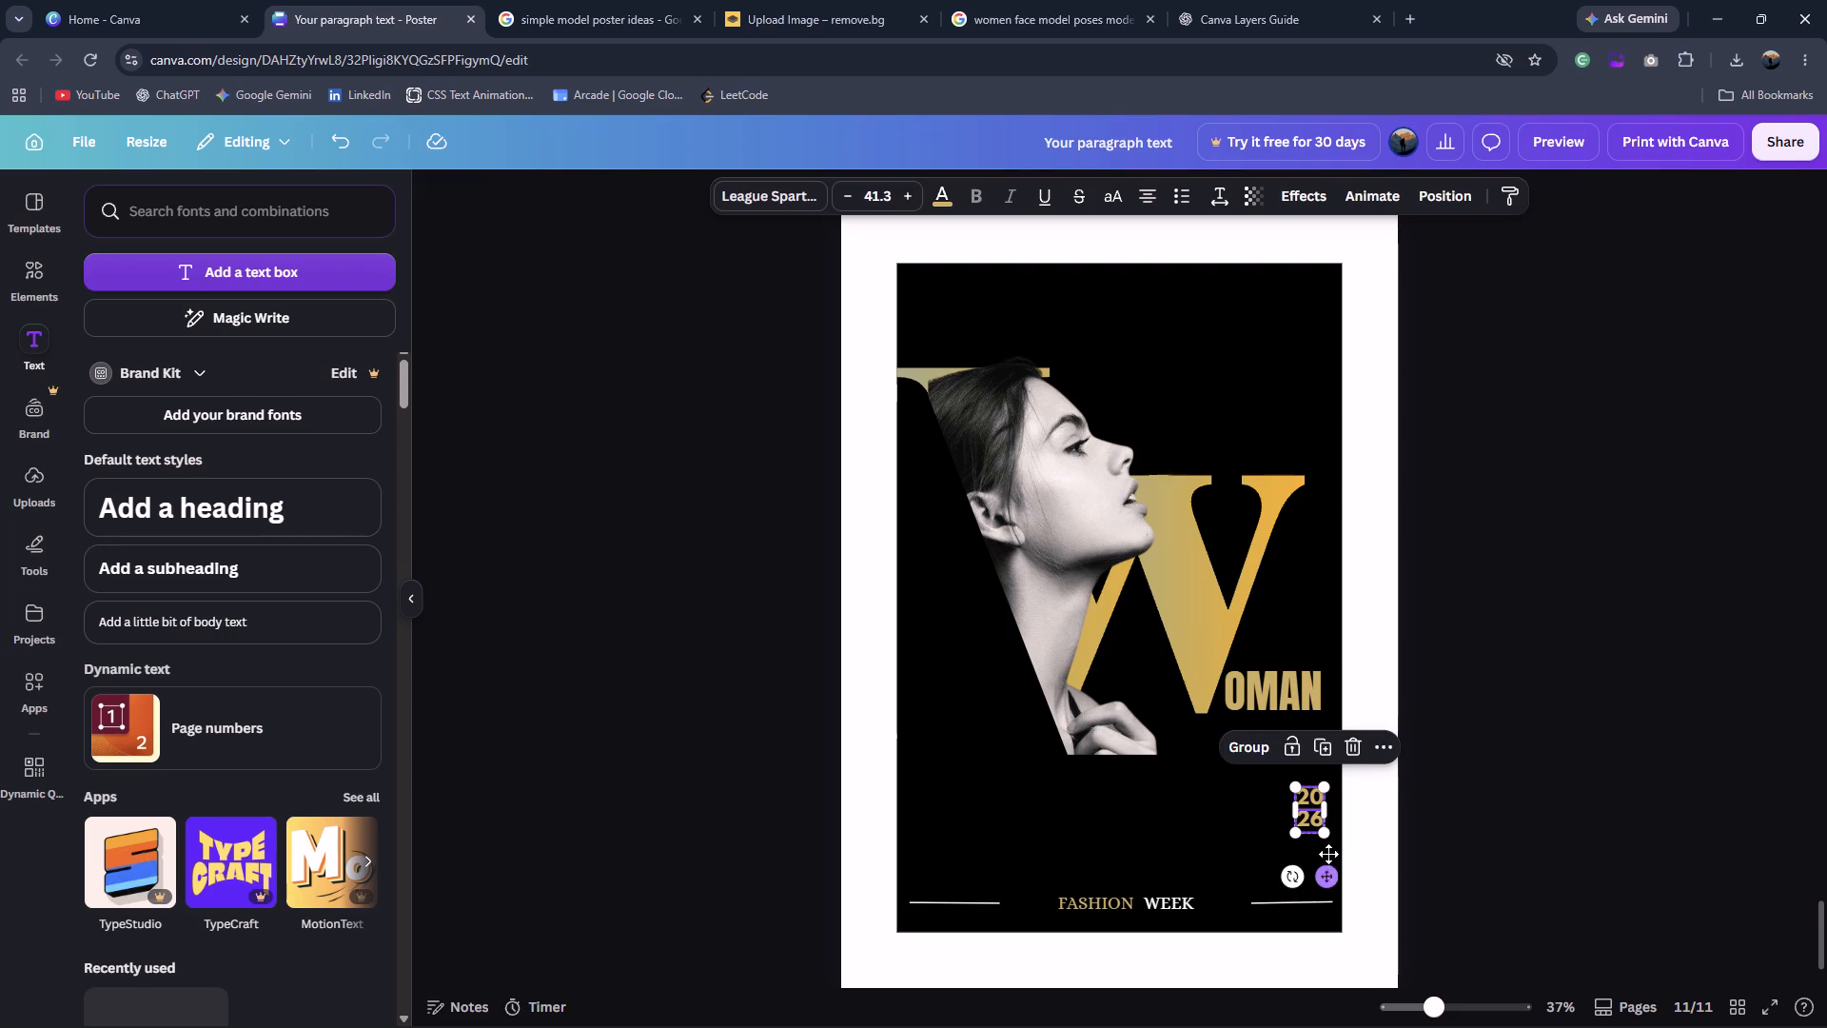
left_click_drag(1329, 834, 1324, 825)
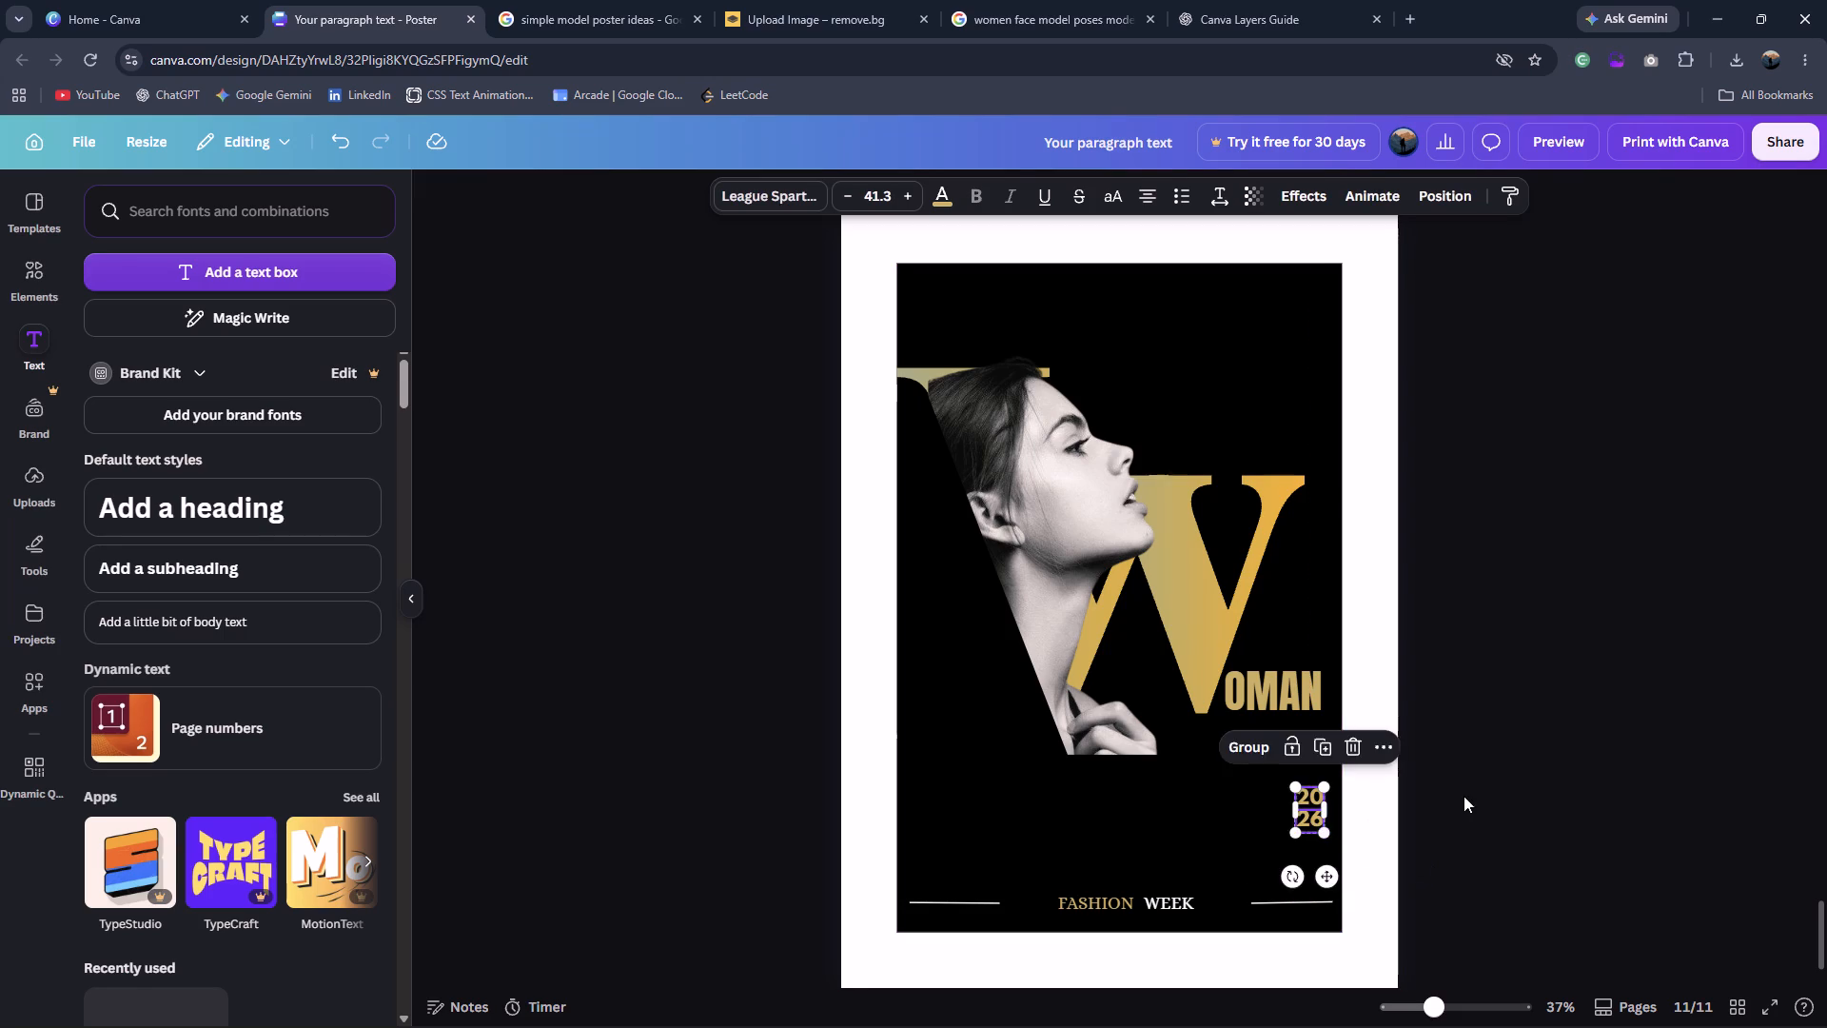
left_click(1464, 796)
Add a text box reading THE ART OF PRESENCE, as in the reference poster, enlarged to about size 36.9.
left_click(495, 0)
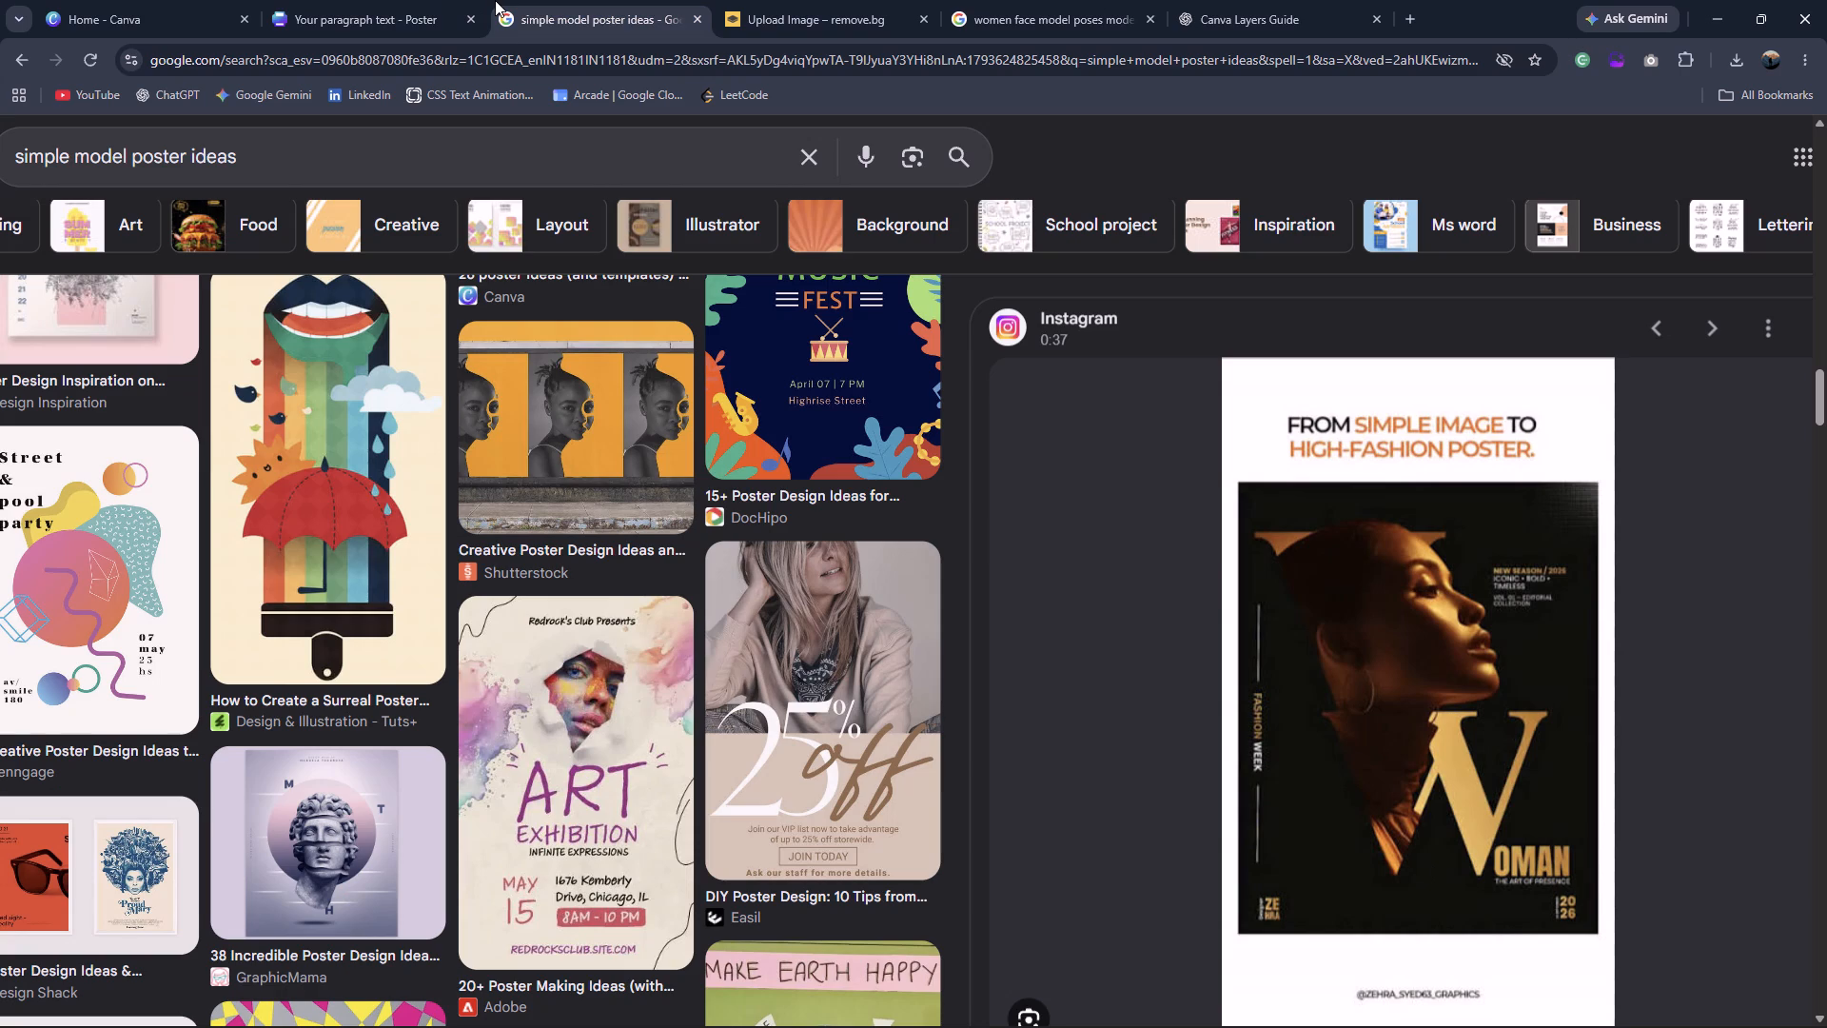
left_click(455, 0)
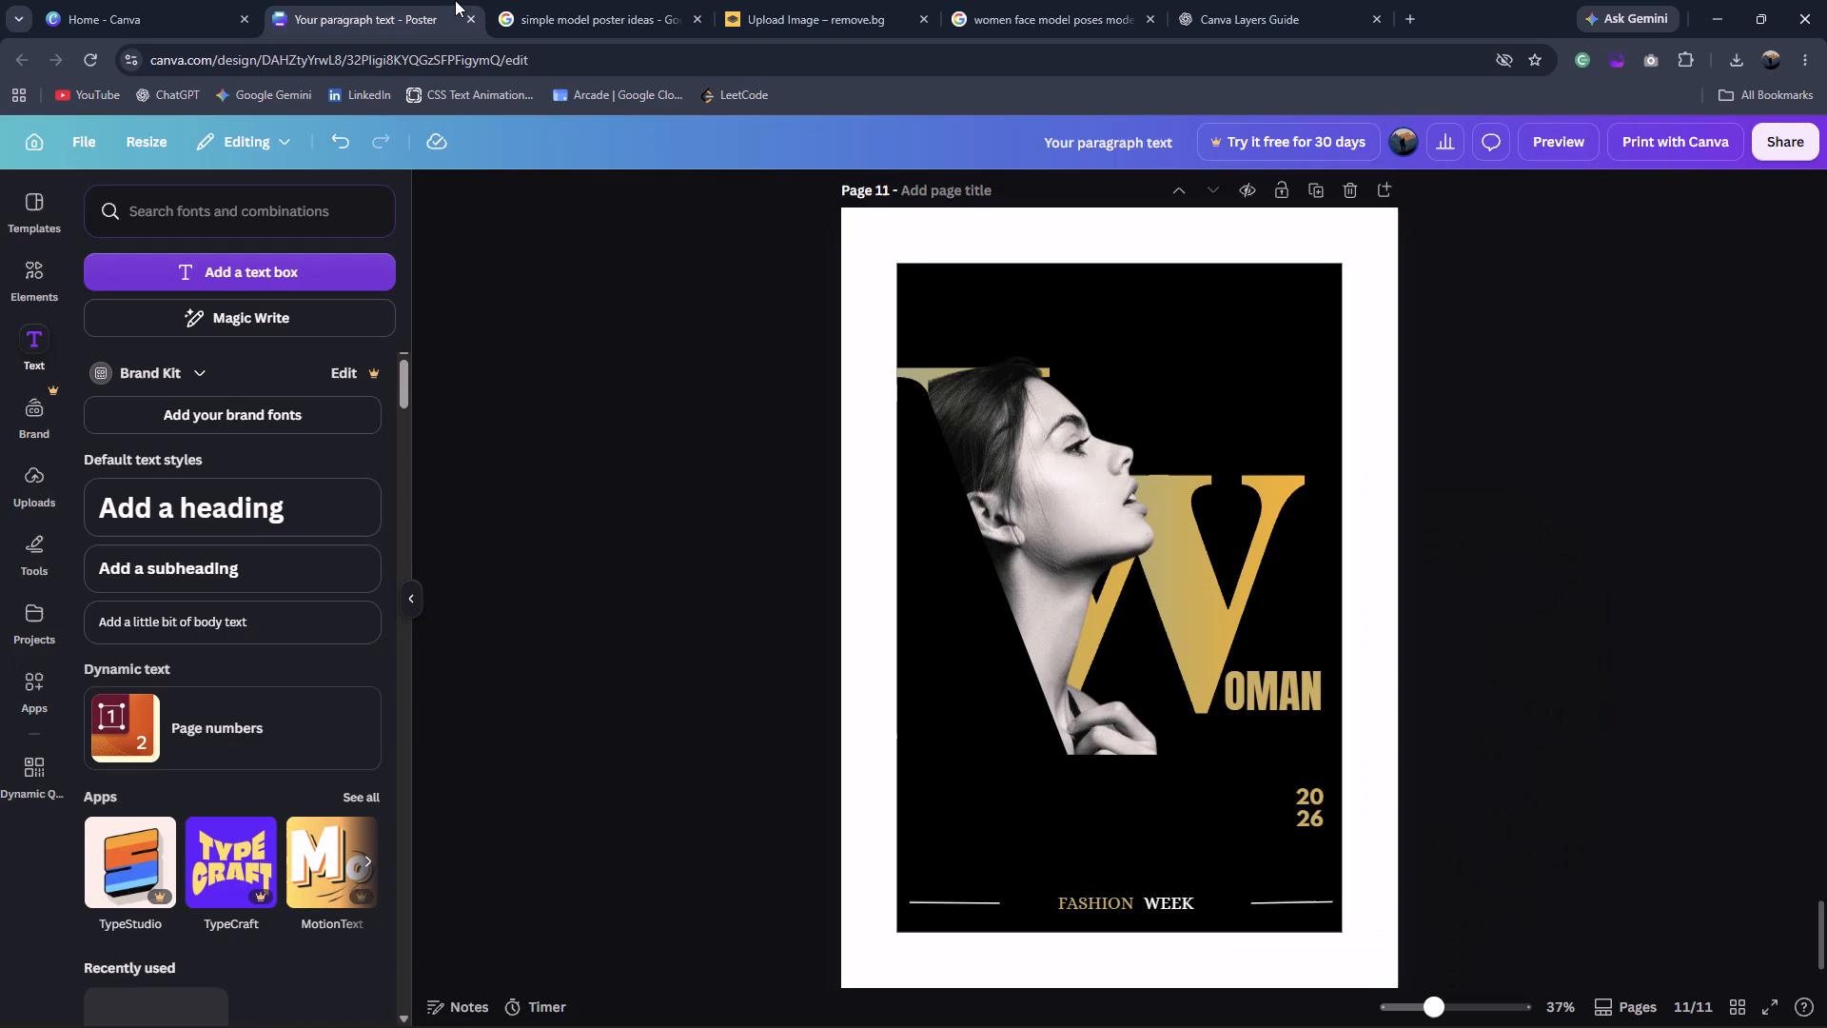
left_click(264, 262)
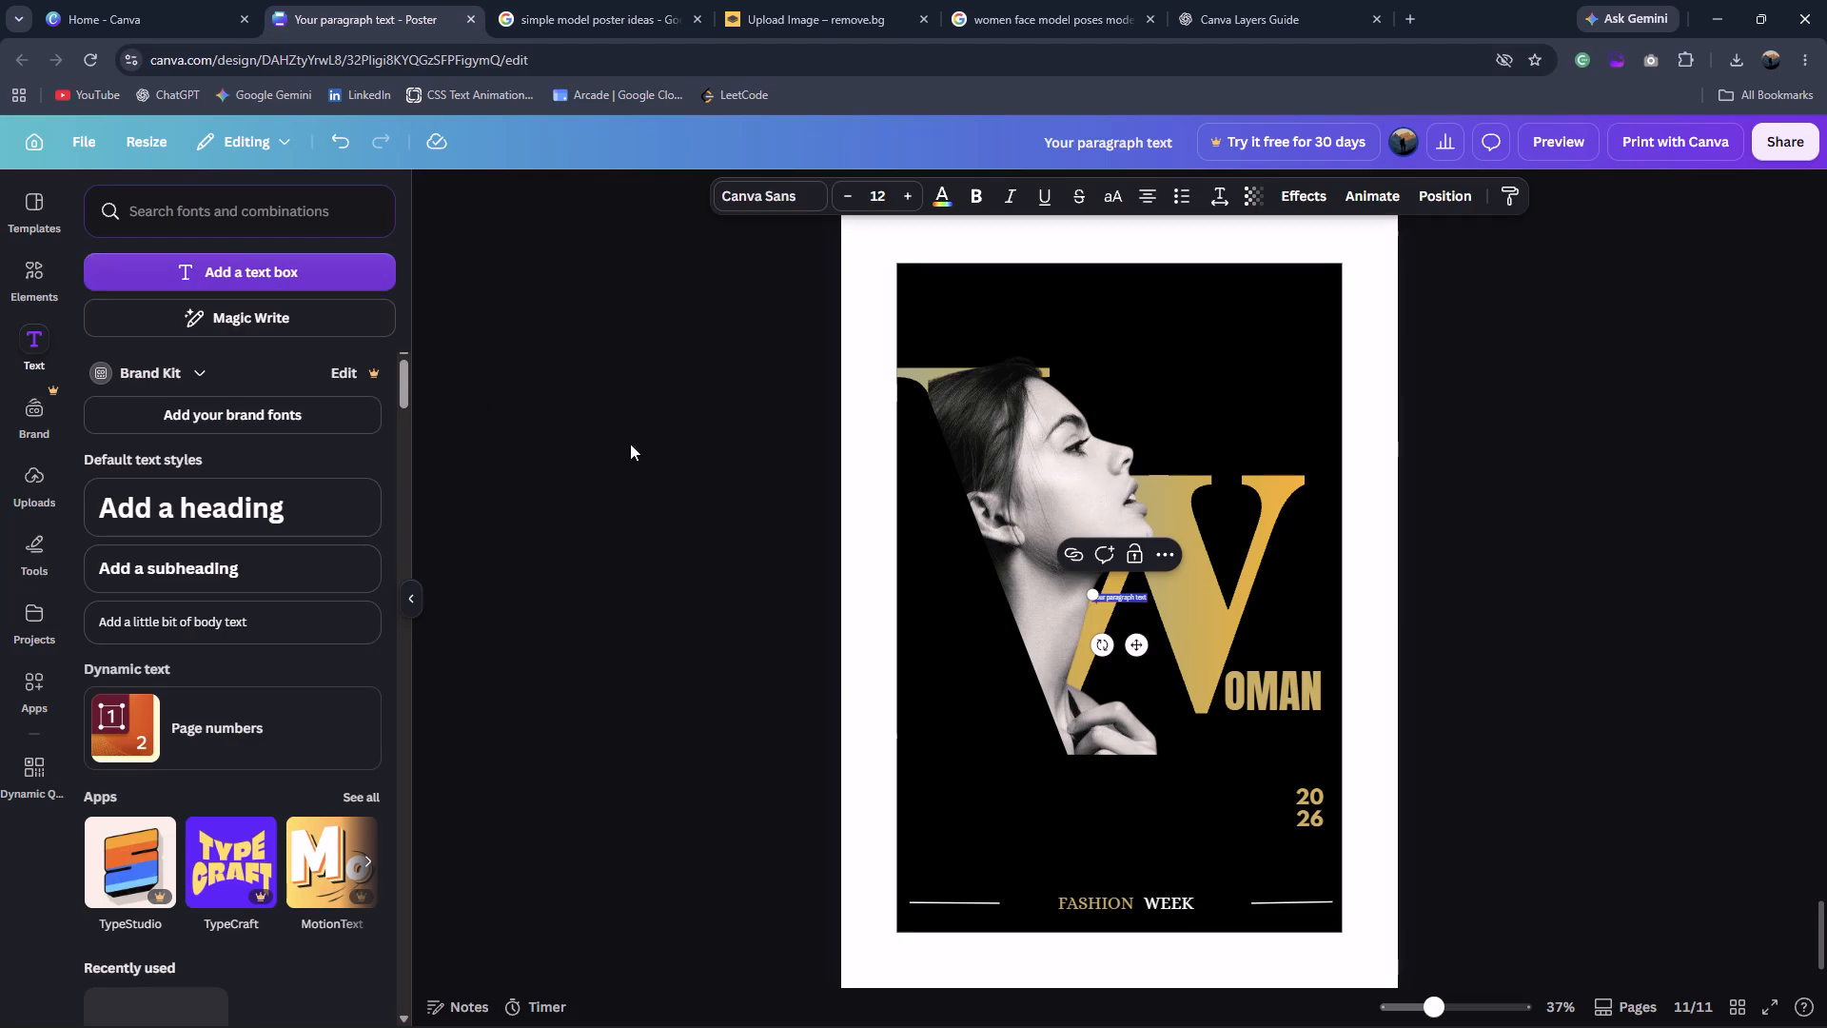
left_click_drag(1084, 596, 977, 549)
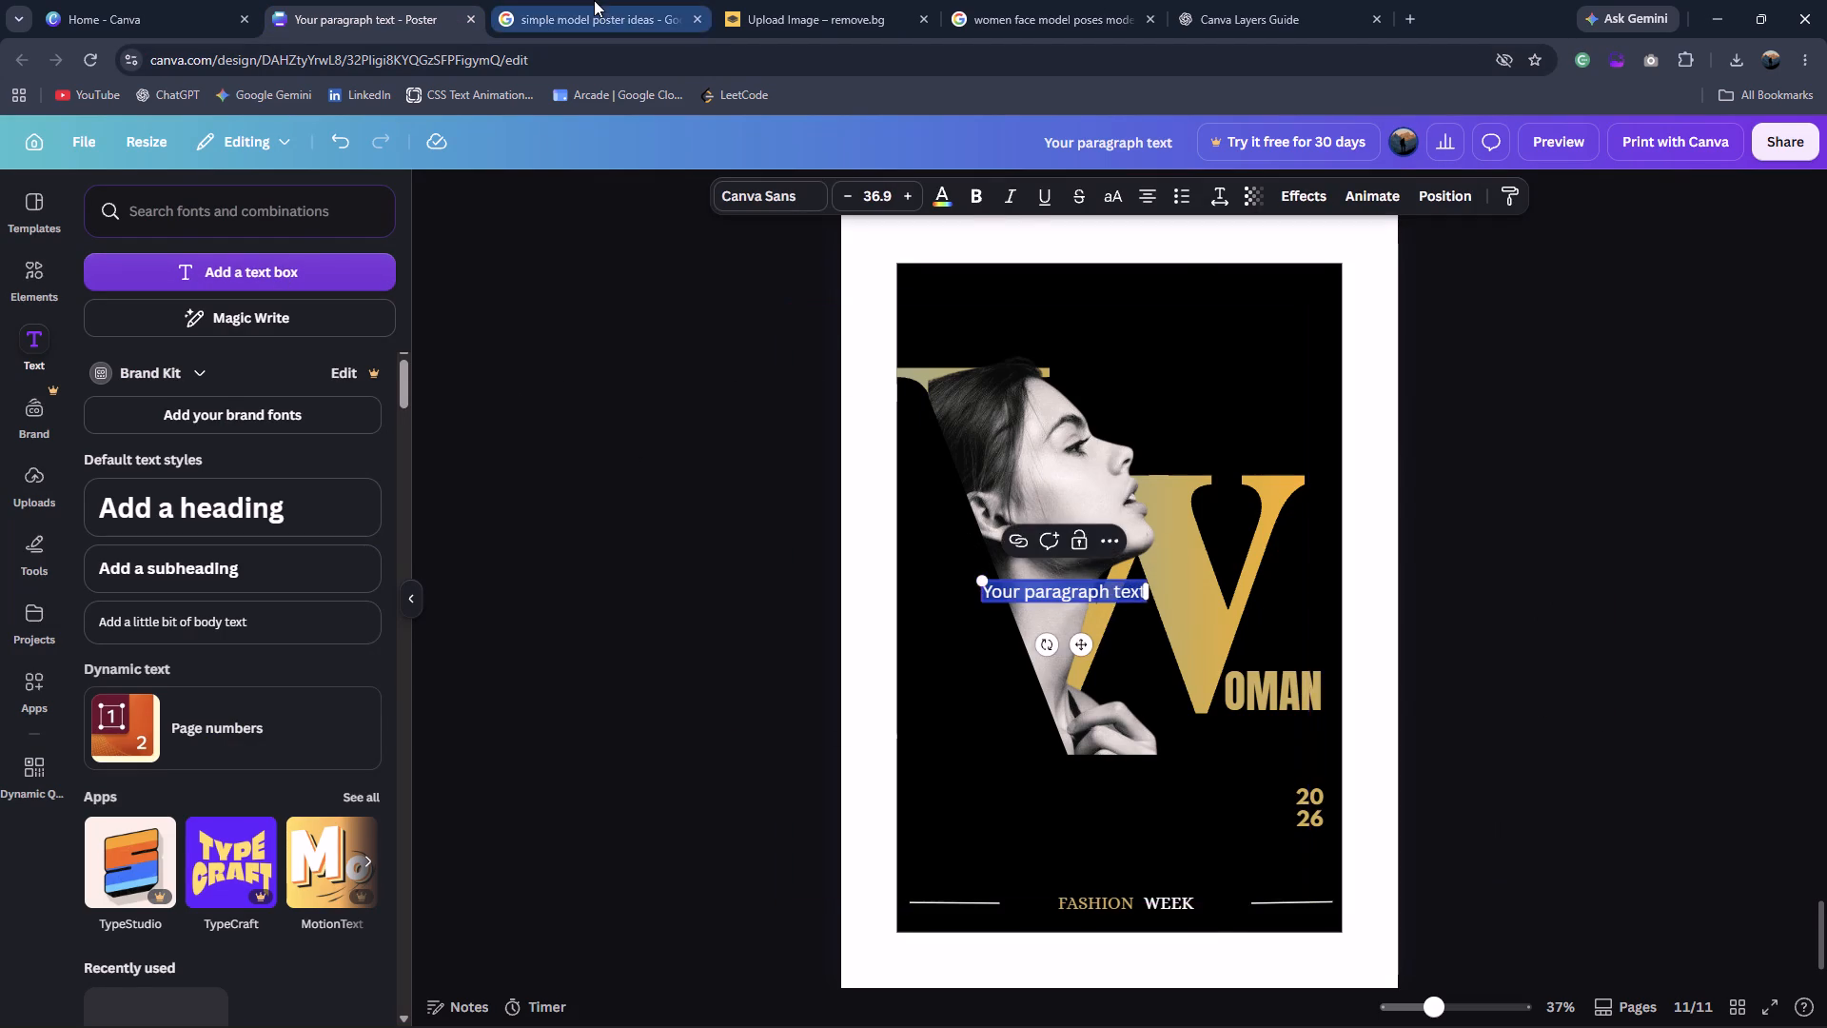
left_click(594, 0)
left_click(366, 0)
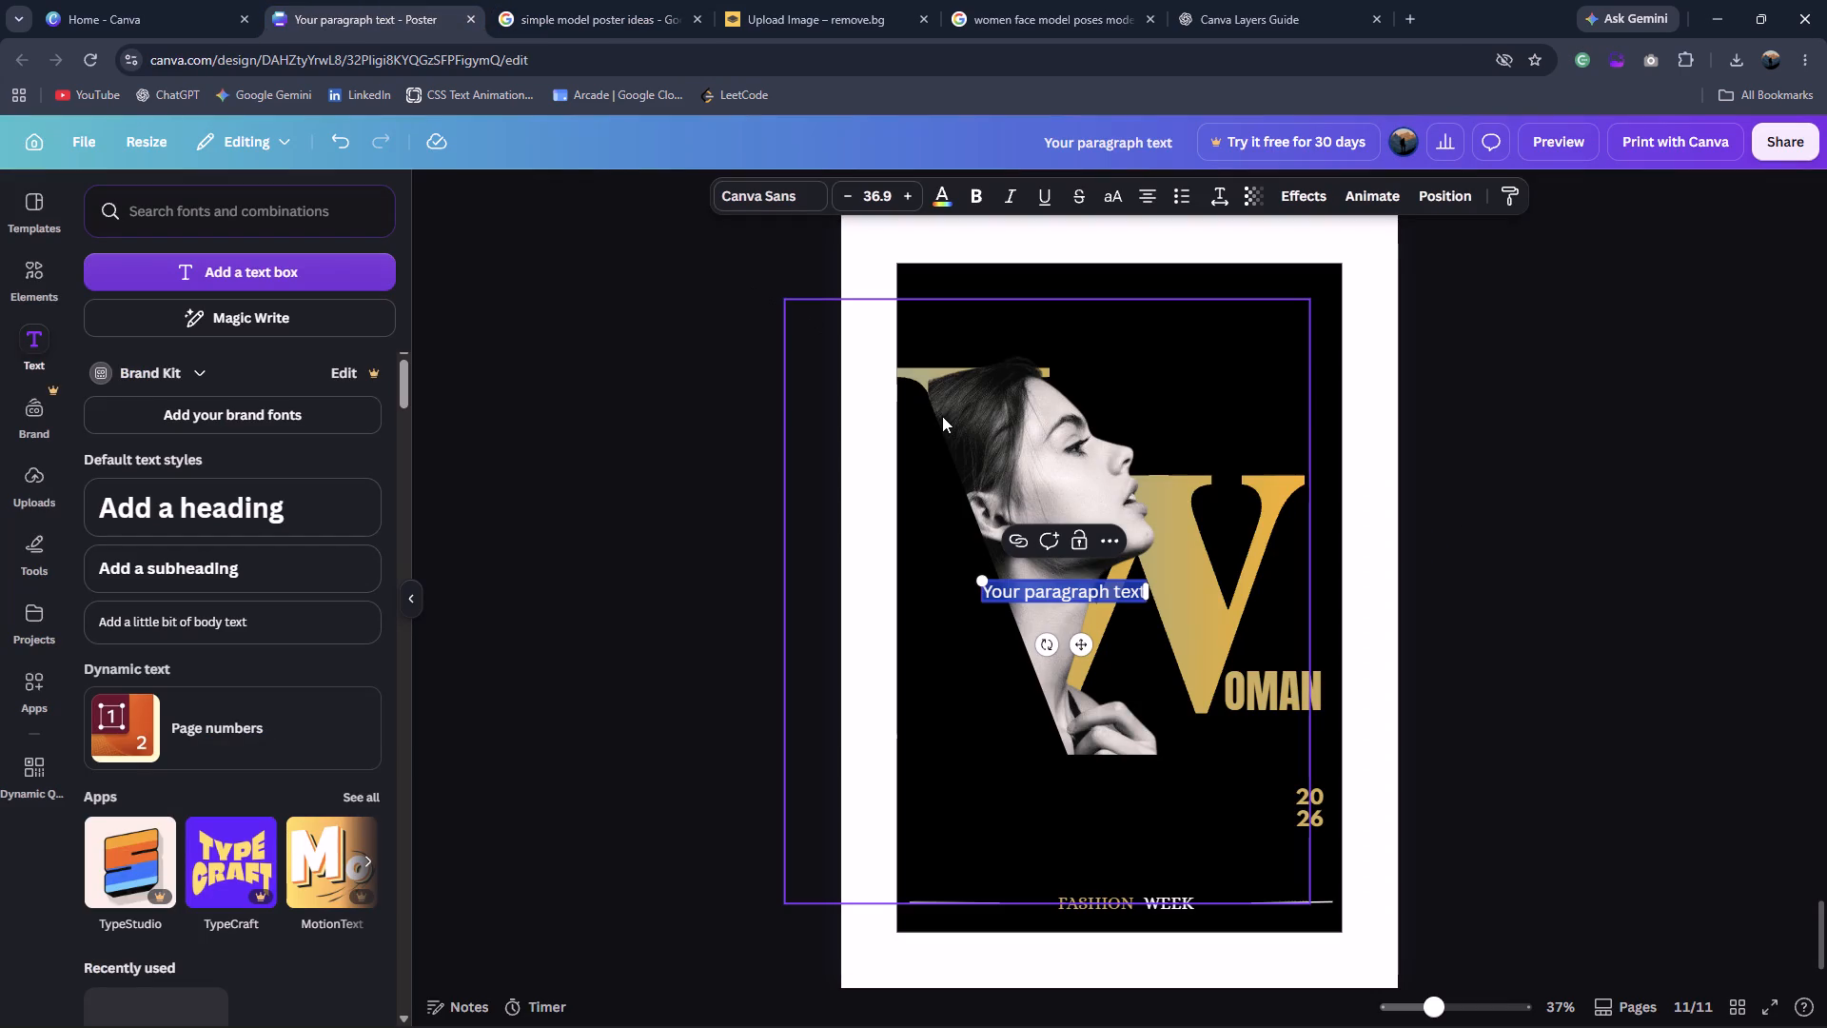
type("THE ART OF OR")
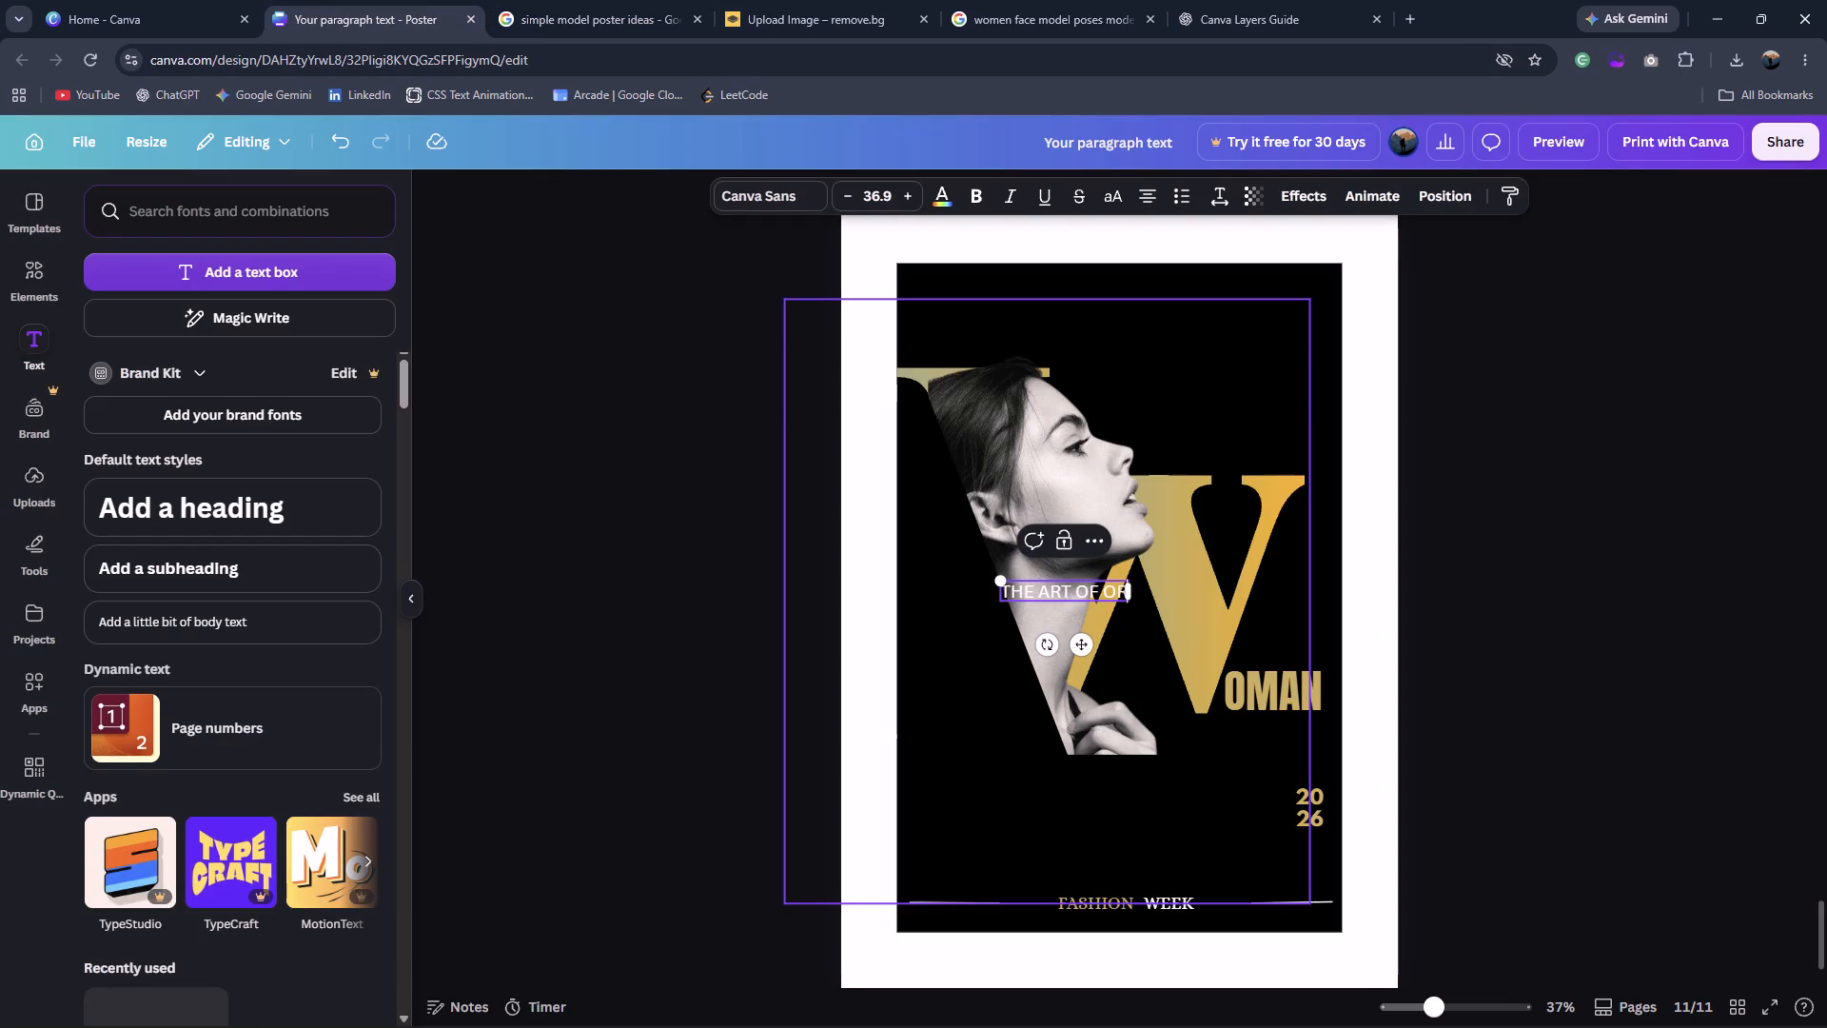
key("BackSpace")
key("BackSpace")
type("P[R")
key("BackSpace")
key("BackSpace")
type("RSEH")
key("BackSpace")
type("NCE")
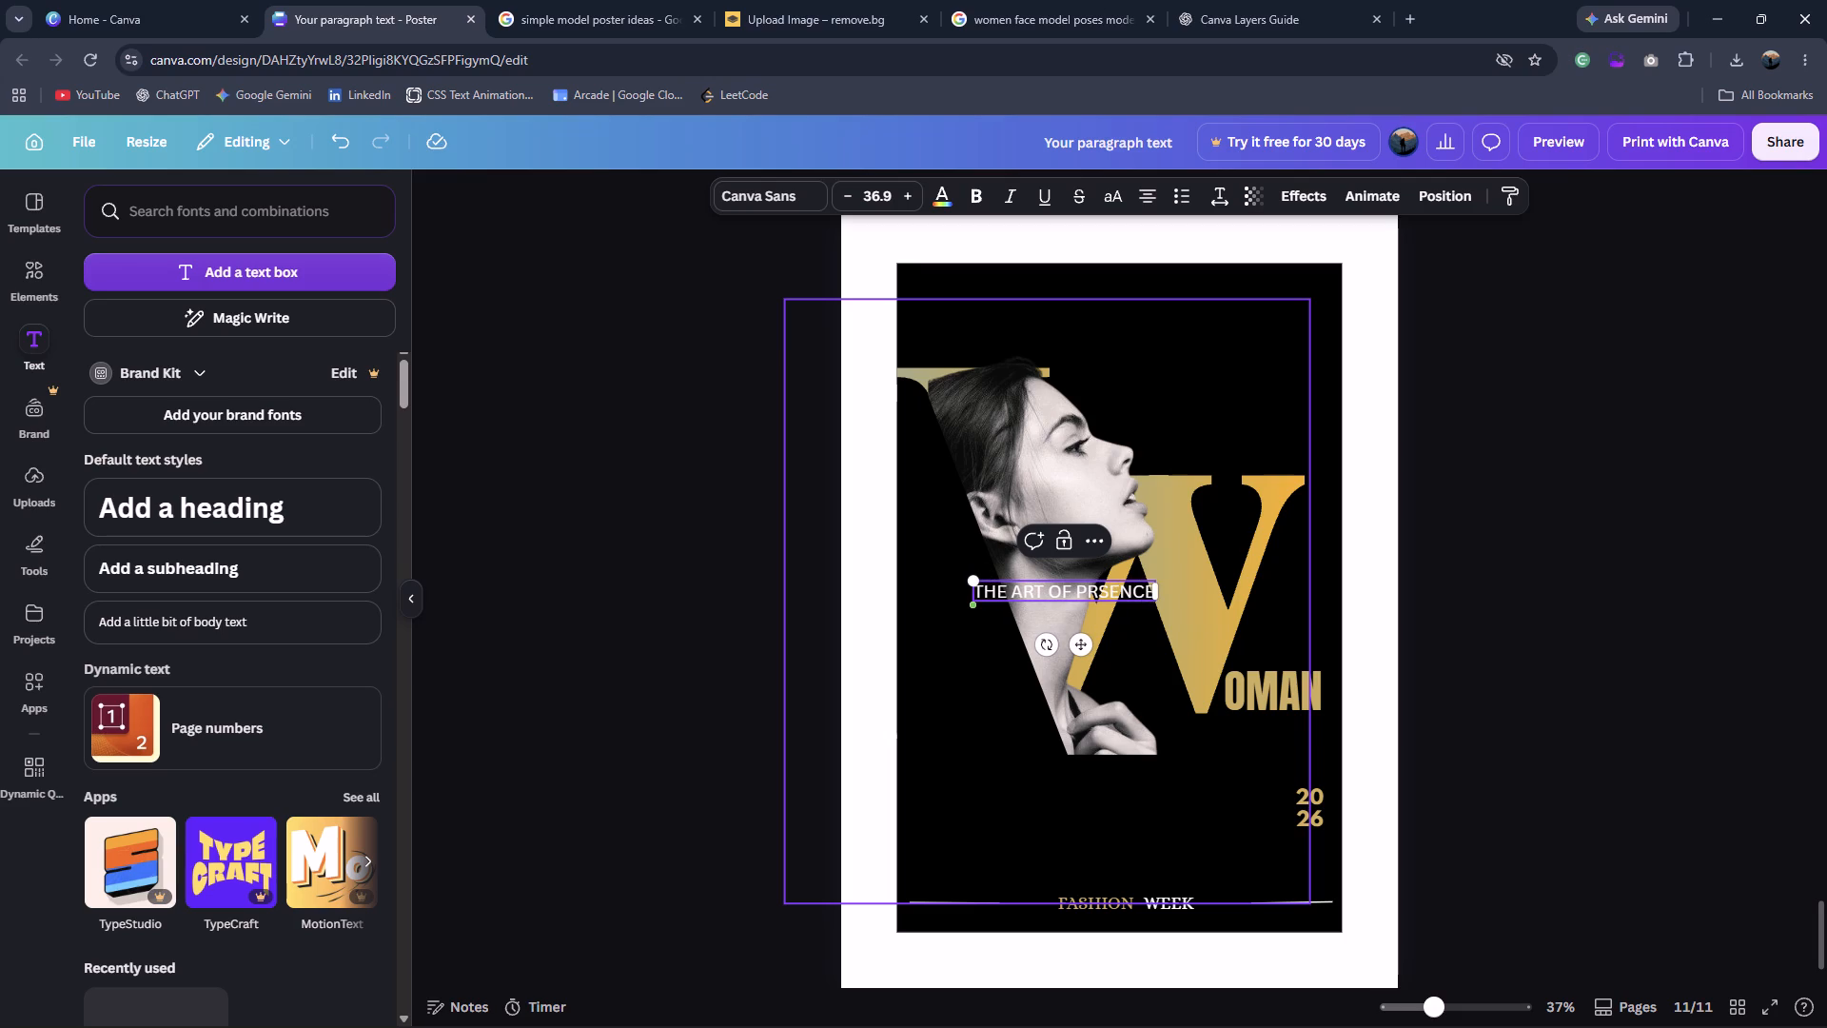
key("Left")
key("Left")
key("Left")
key("Left")
key("Left")
key("e")
left_click(1704, 608)
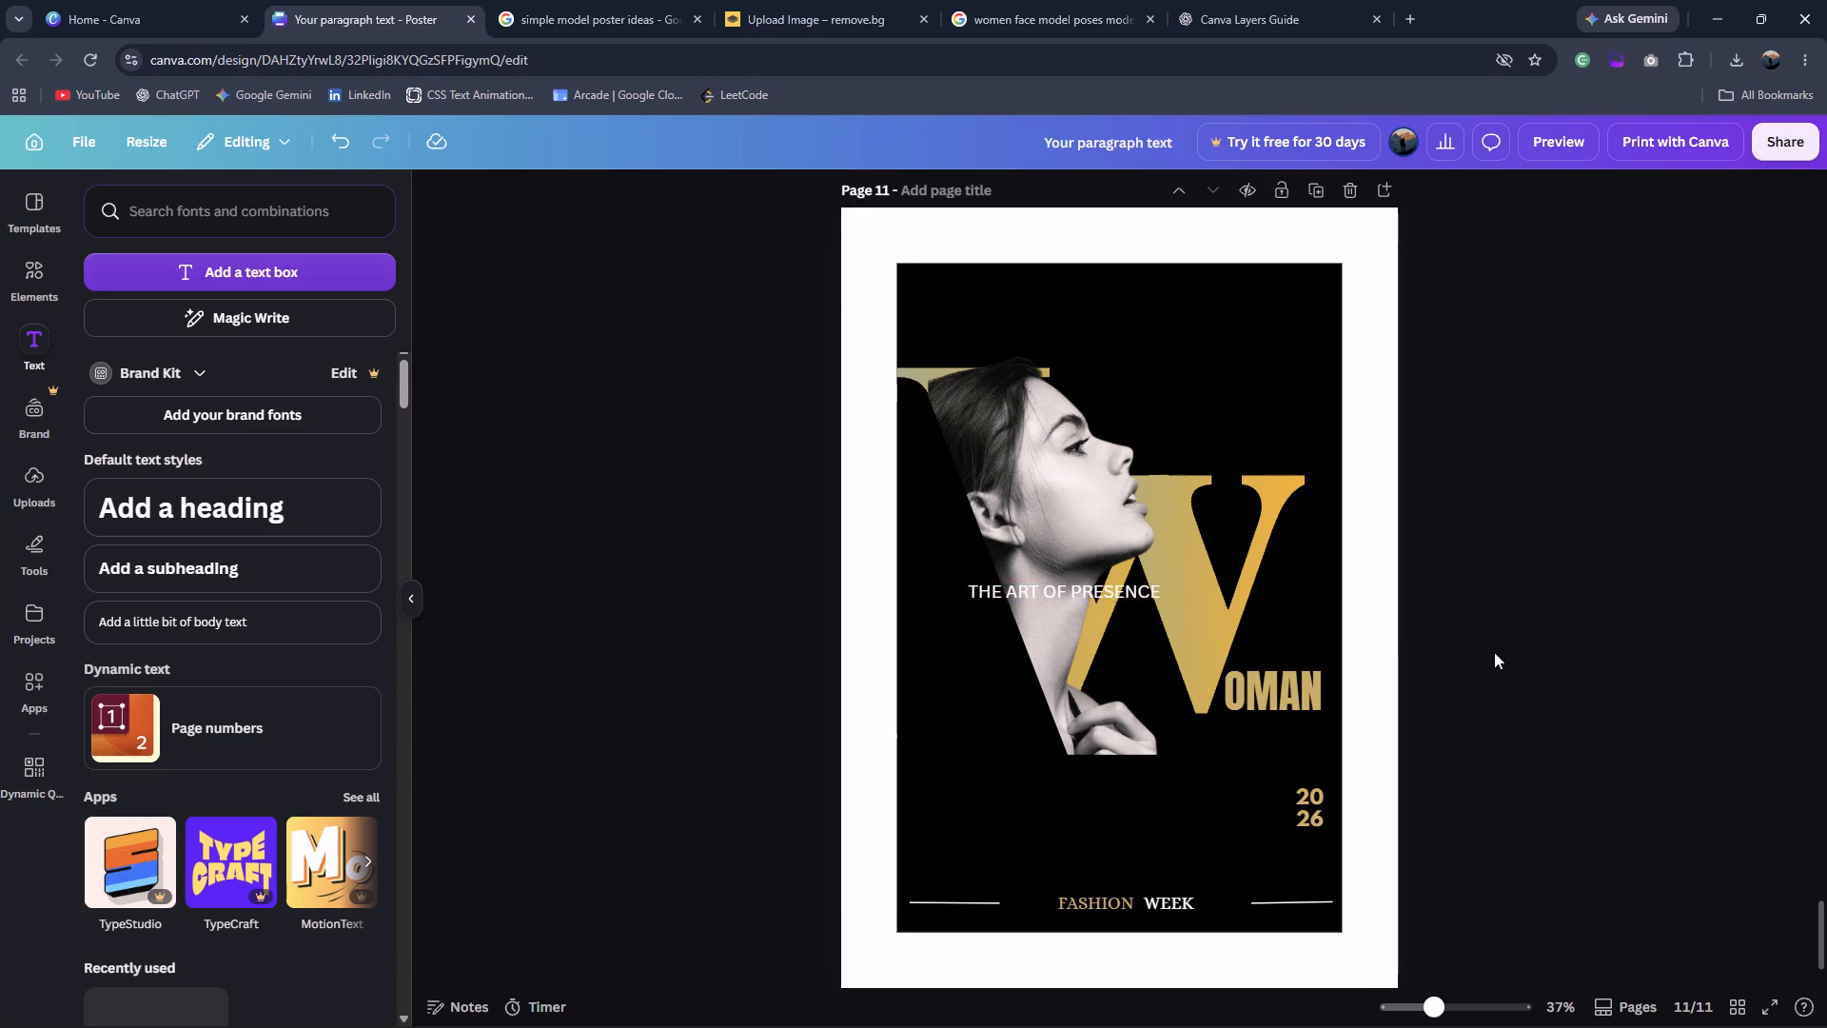
Move THE ART OF PRESENCE directly below OMAN and scale it down to about size 24.4.
left_click_drag(1088, 594, 1247, 738)
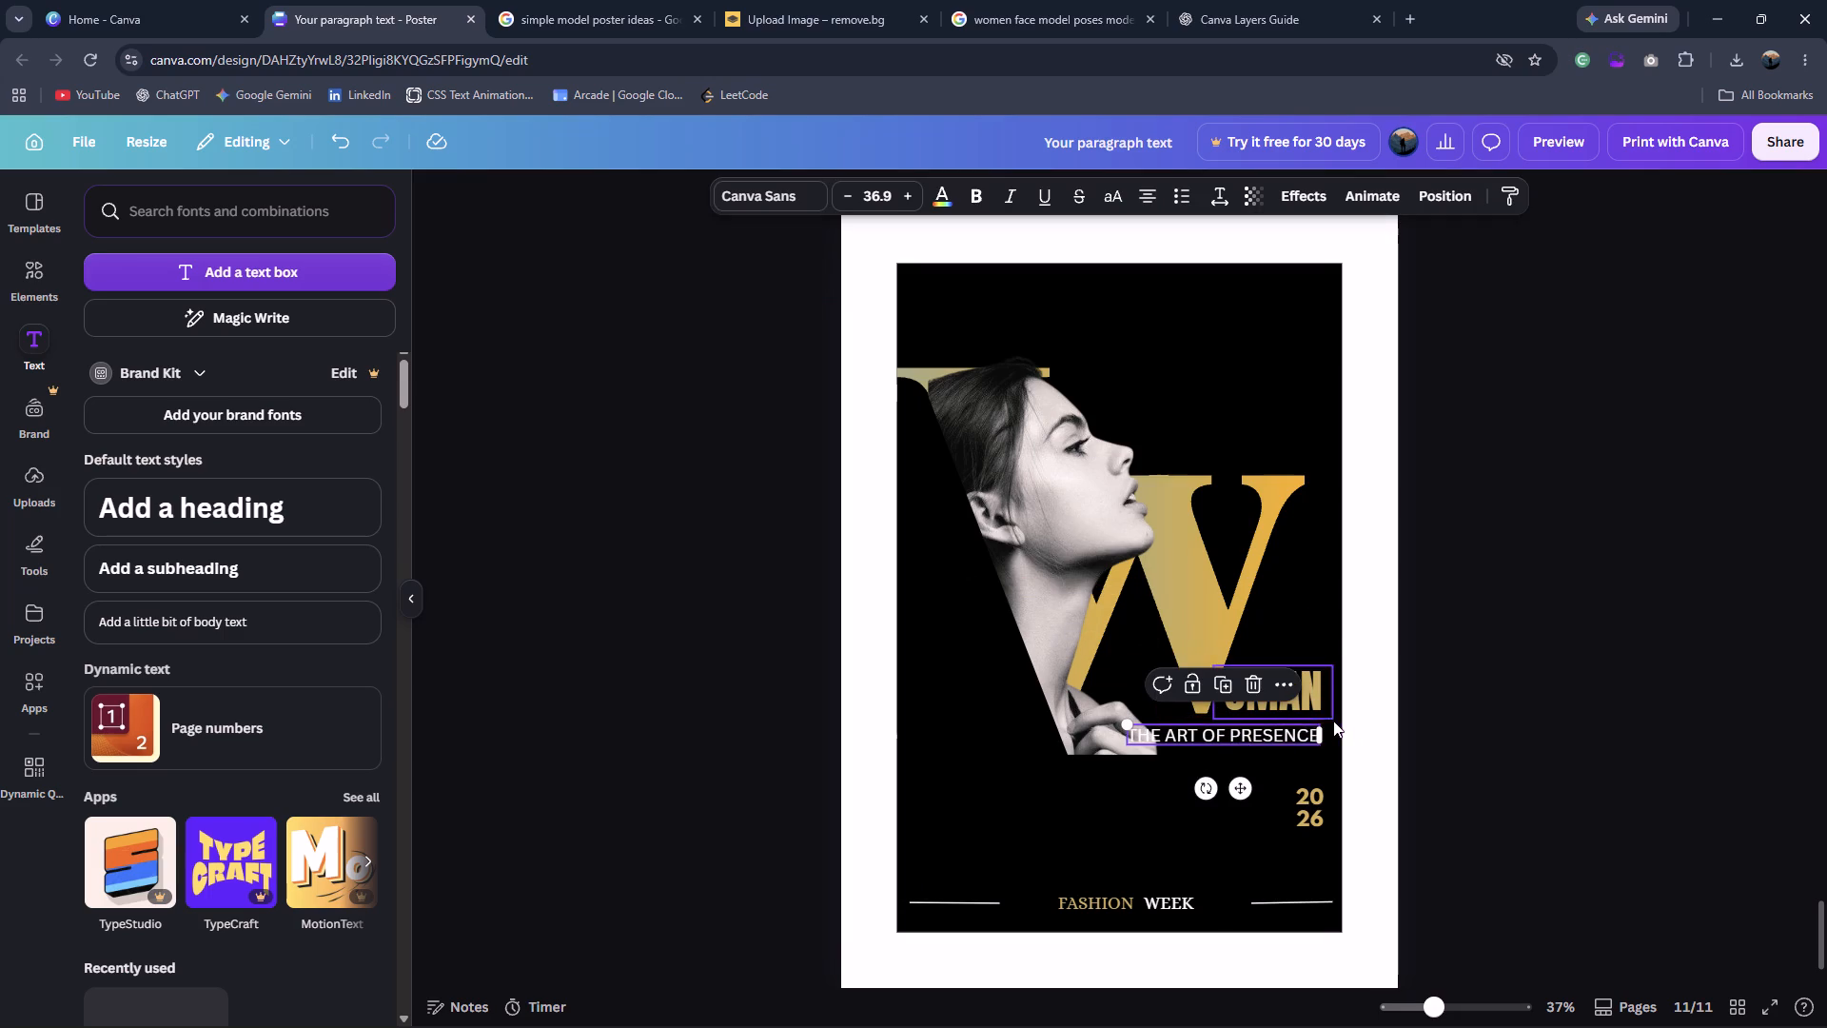
left_click_drag(1123, 719, 1175, 728)
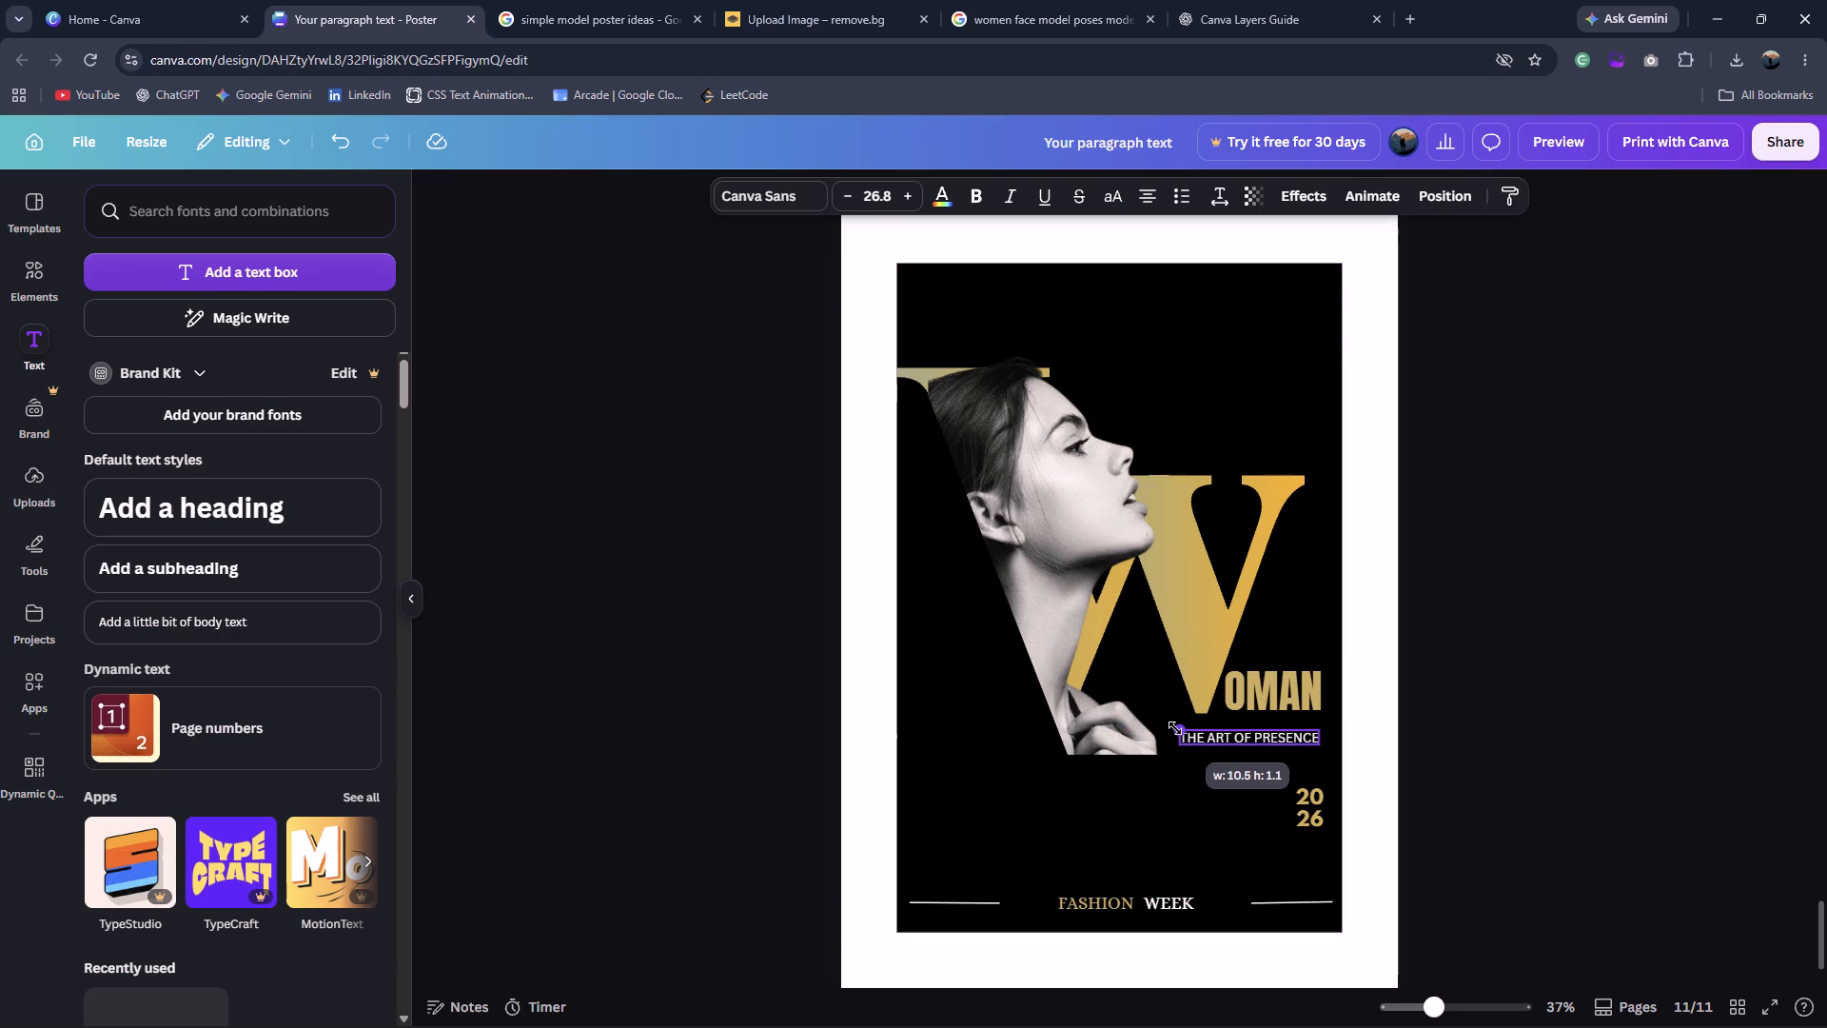
left_click_drag(1175, 728, 1188, 728)
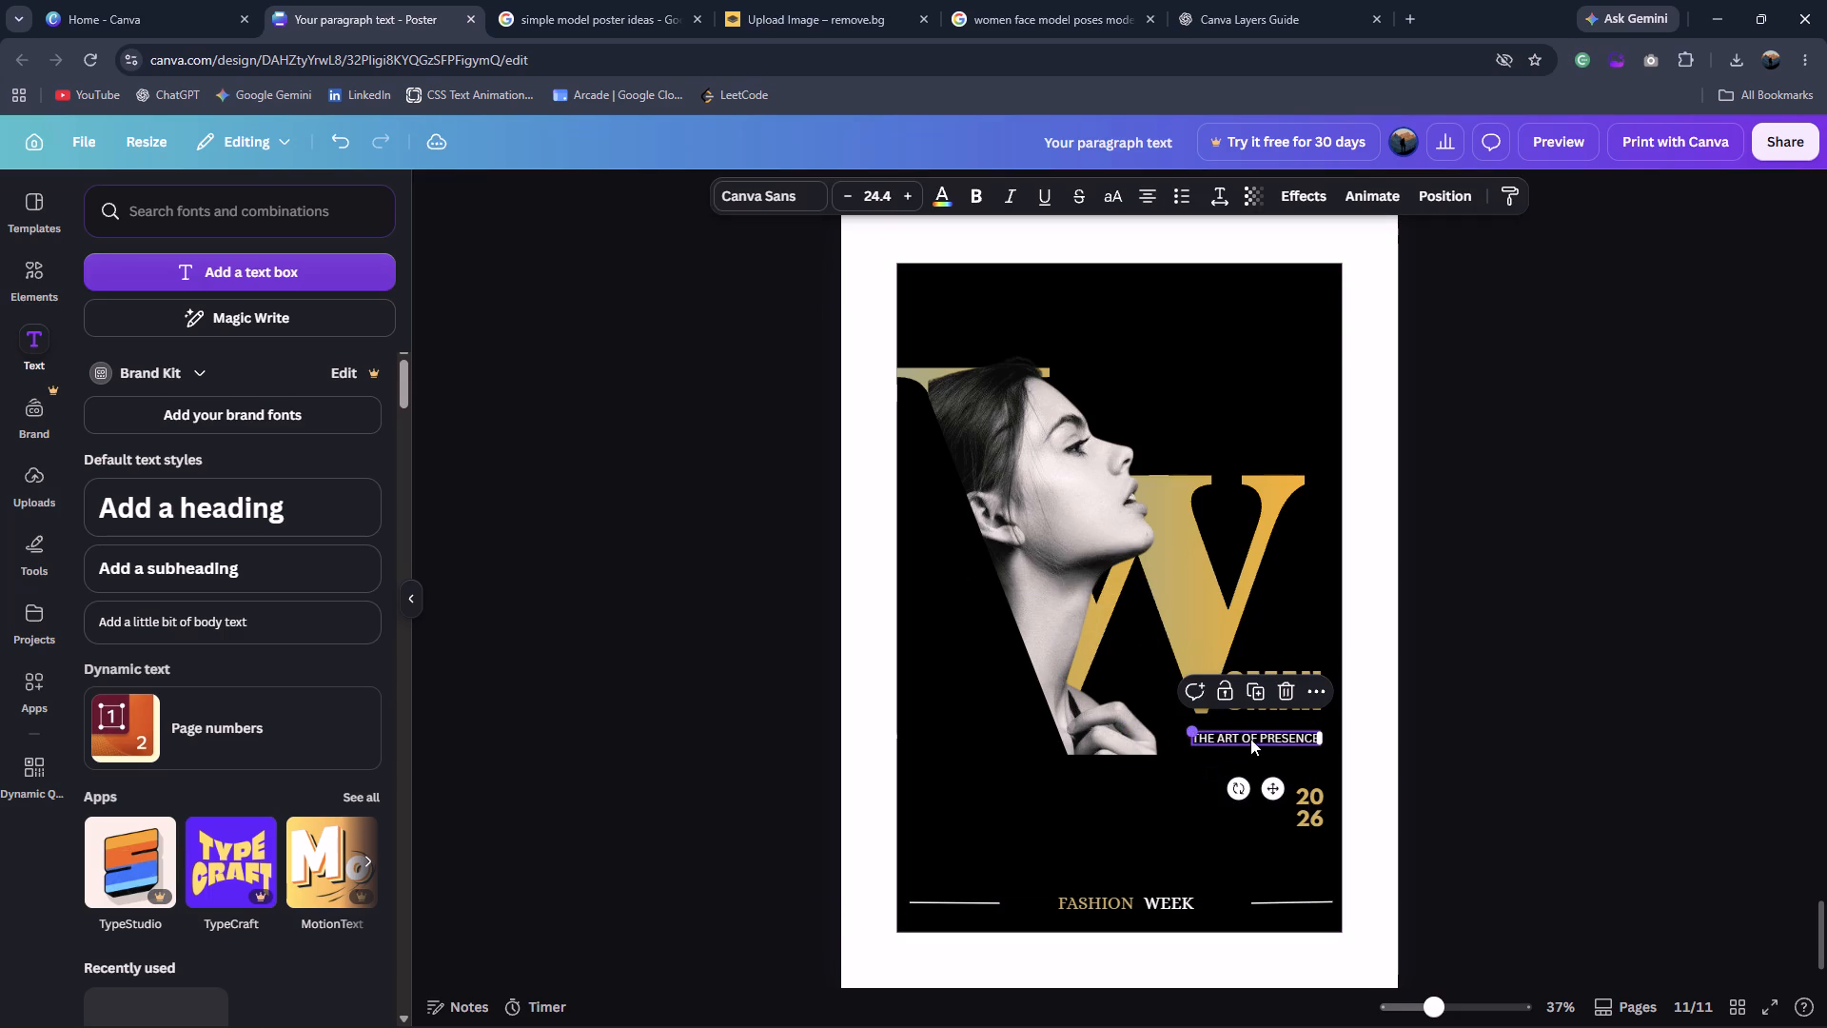
left_click_drag(1269, 779, 1271, 767)
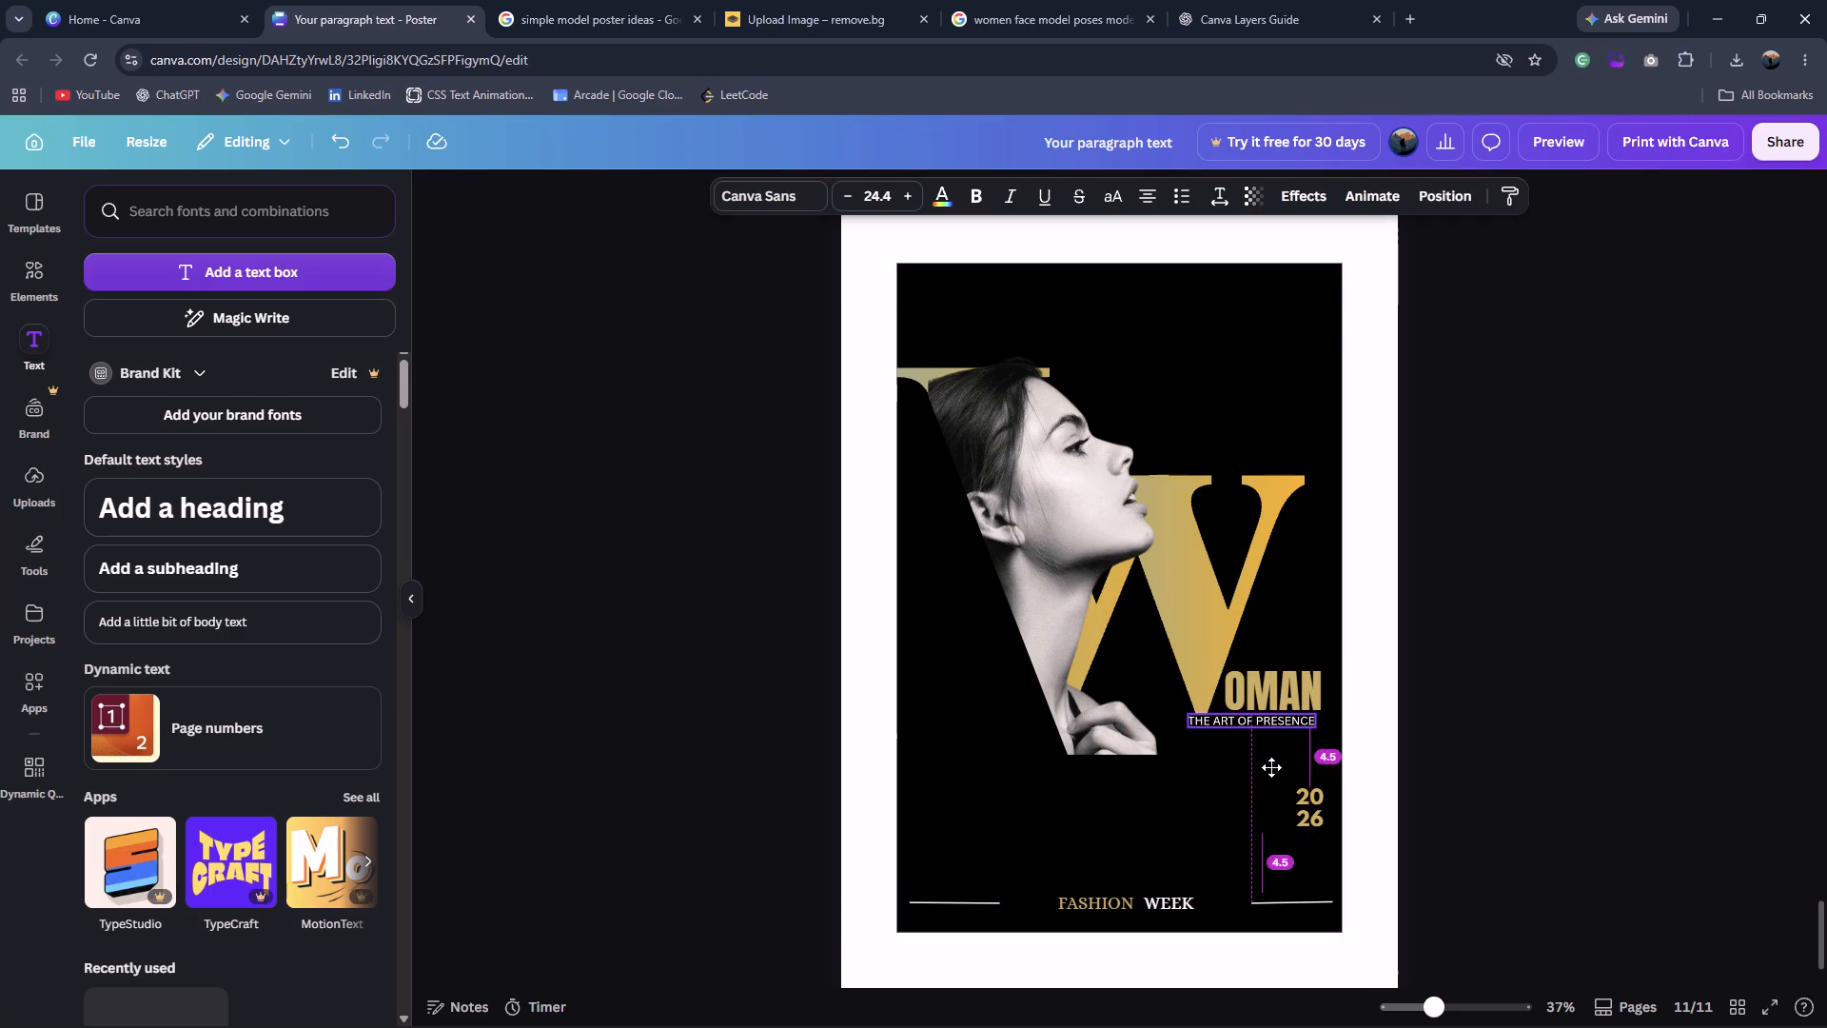
left_click_drag(1271, 767, 1273, 767)
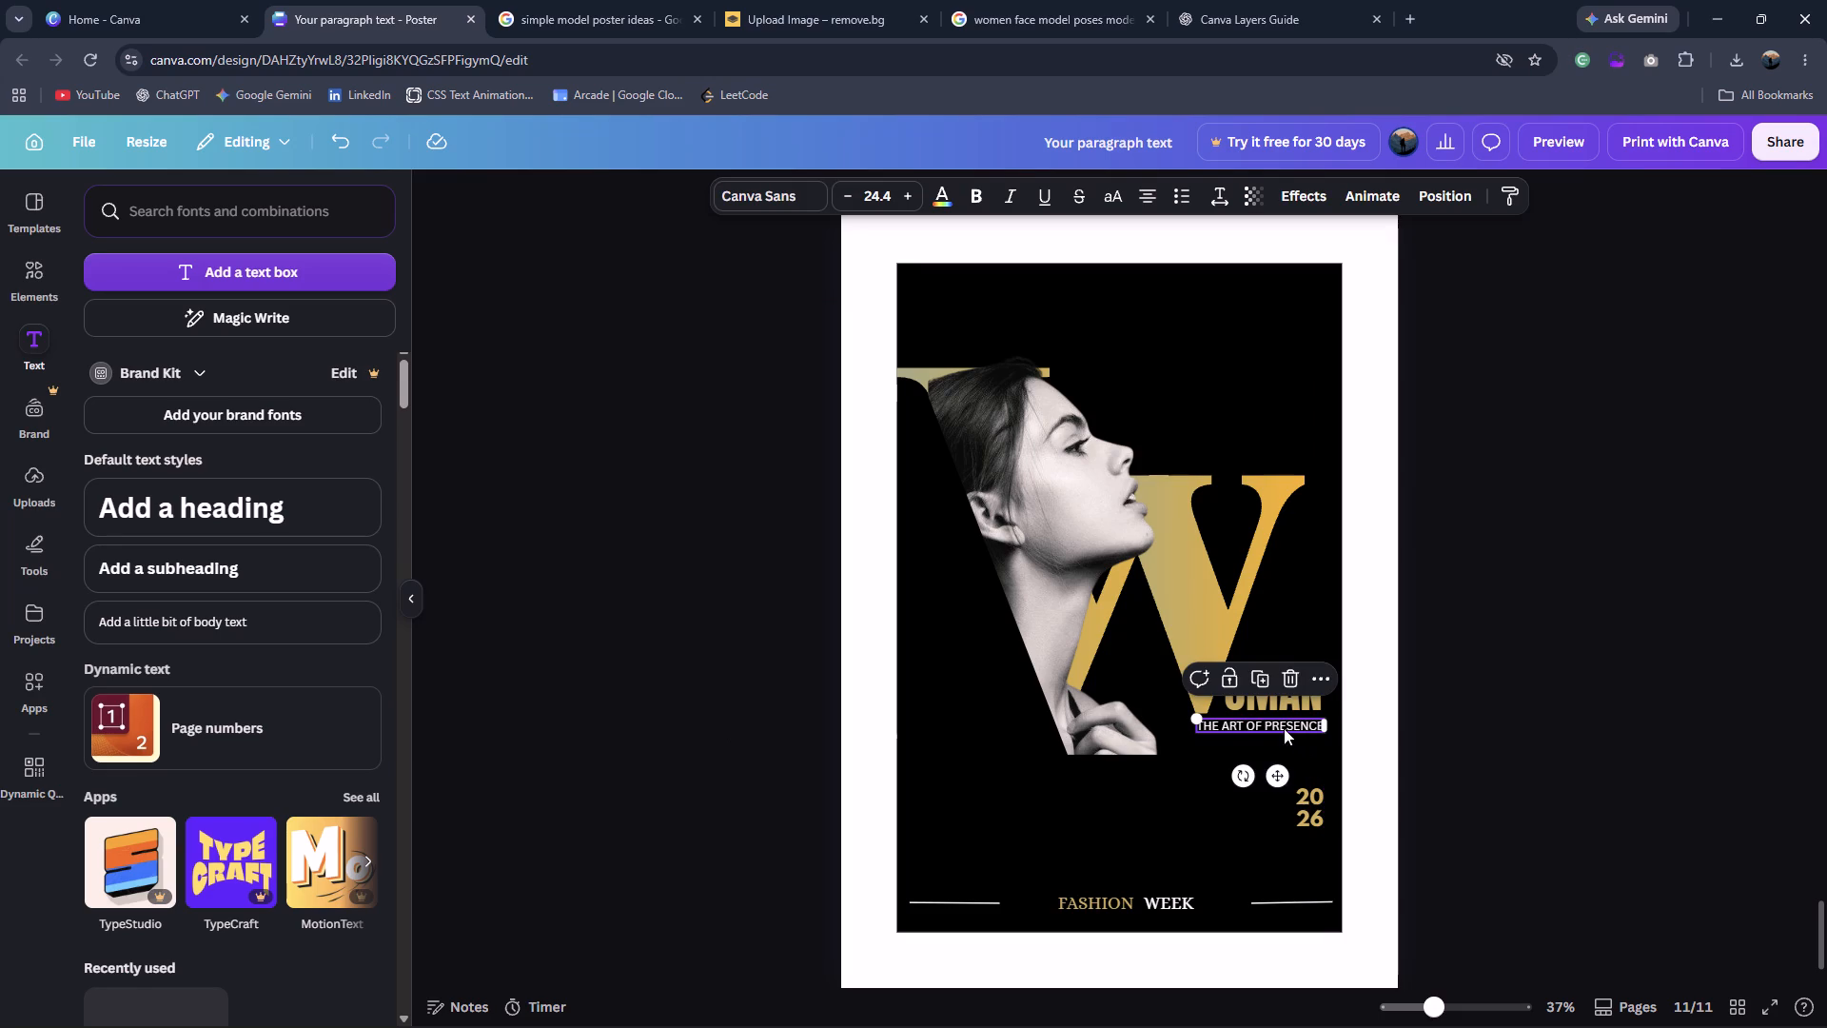
Set THE ART OF PRESENCE in League Spartan and recolour it with gold sampled from the large W.
left_click(804, 202)
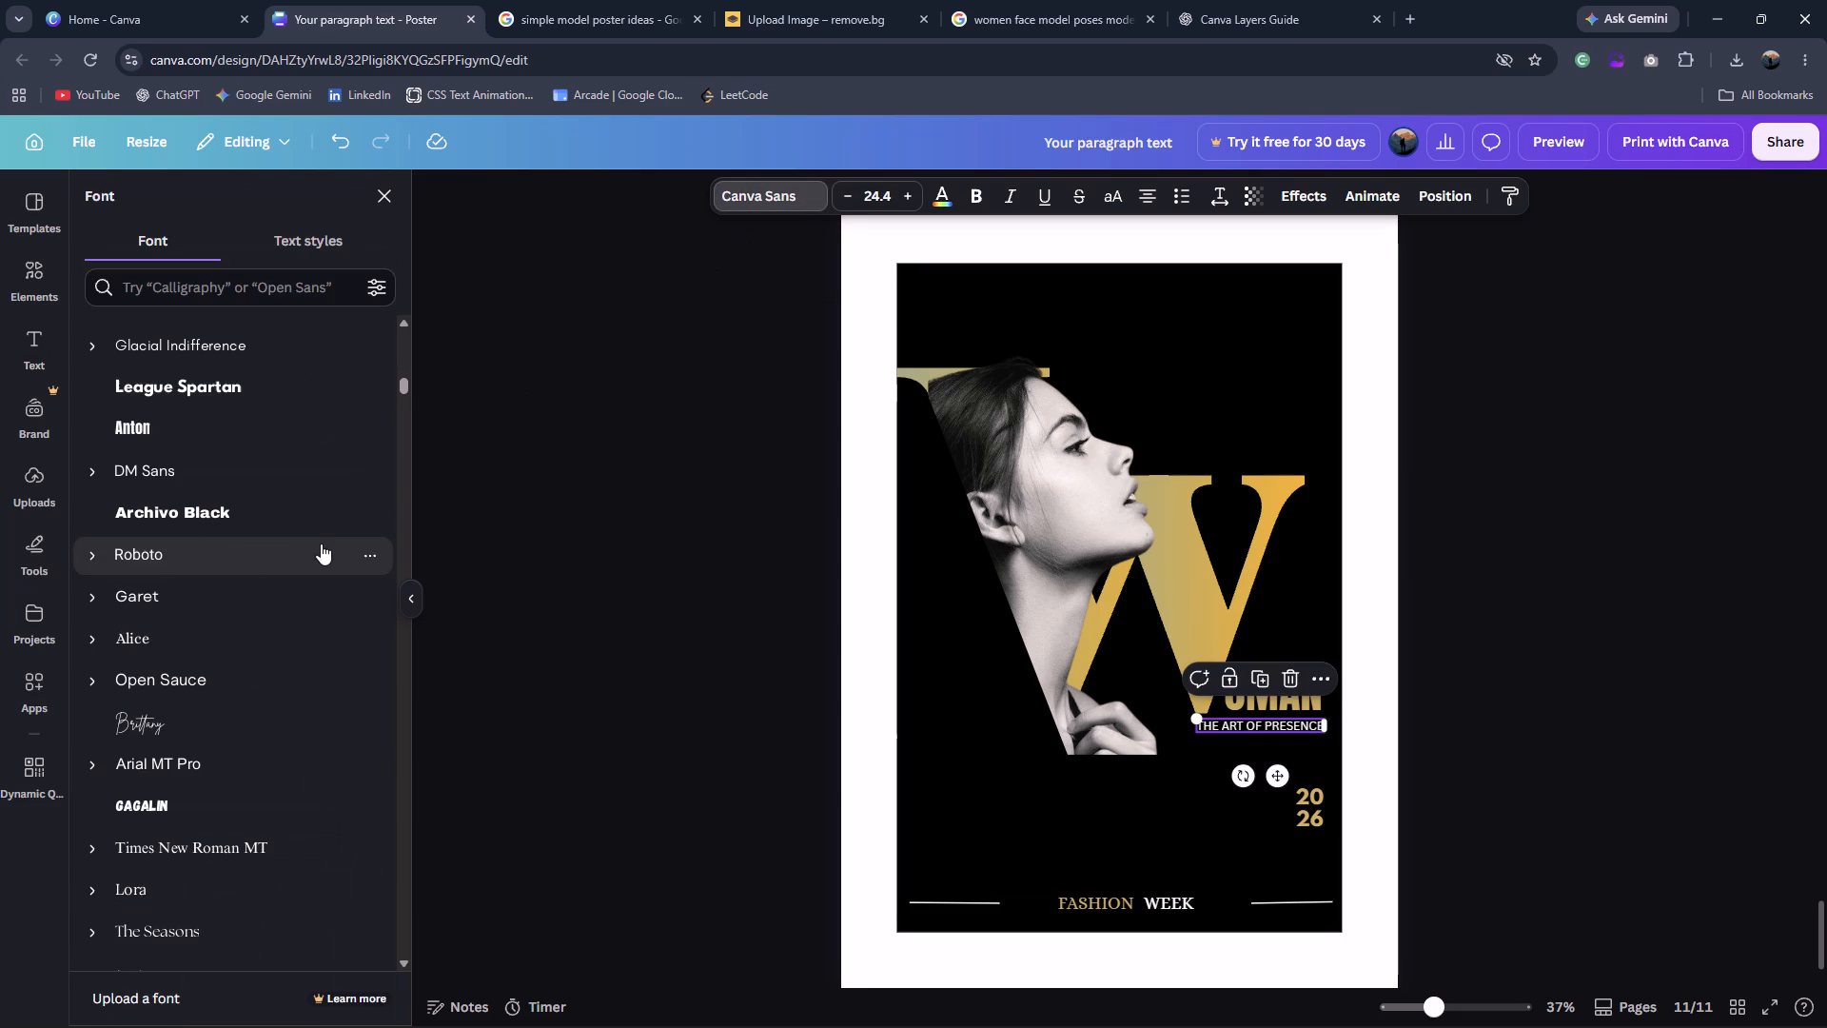
left_click(183, 386)
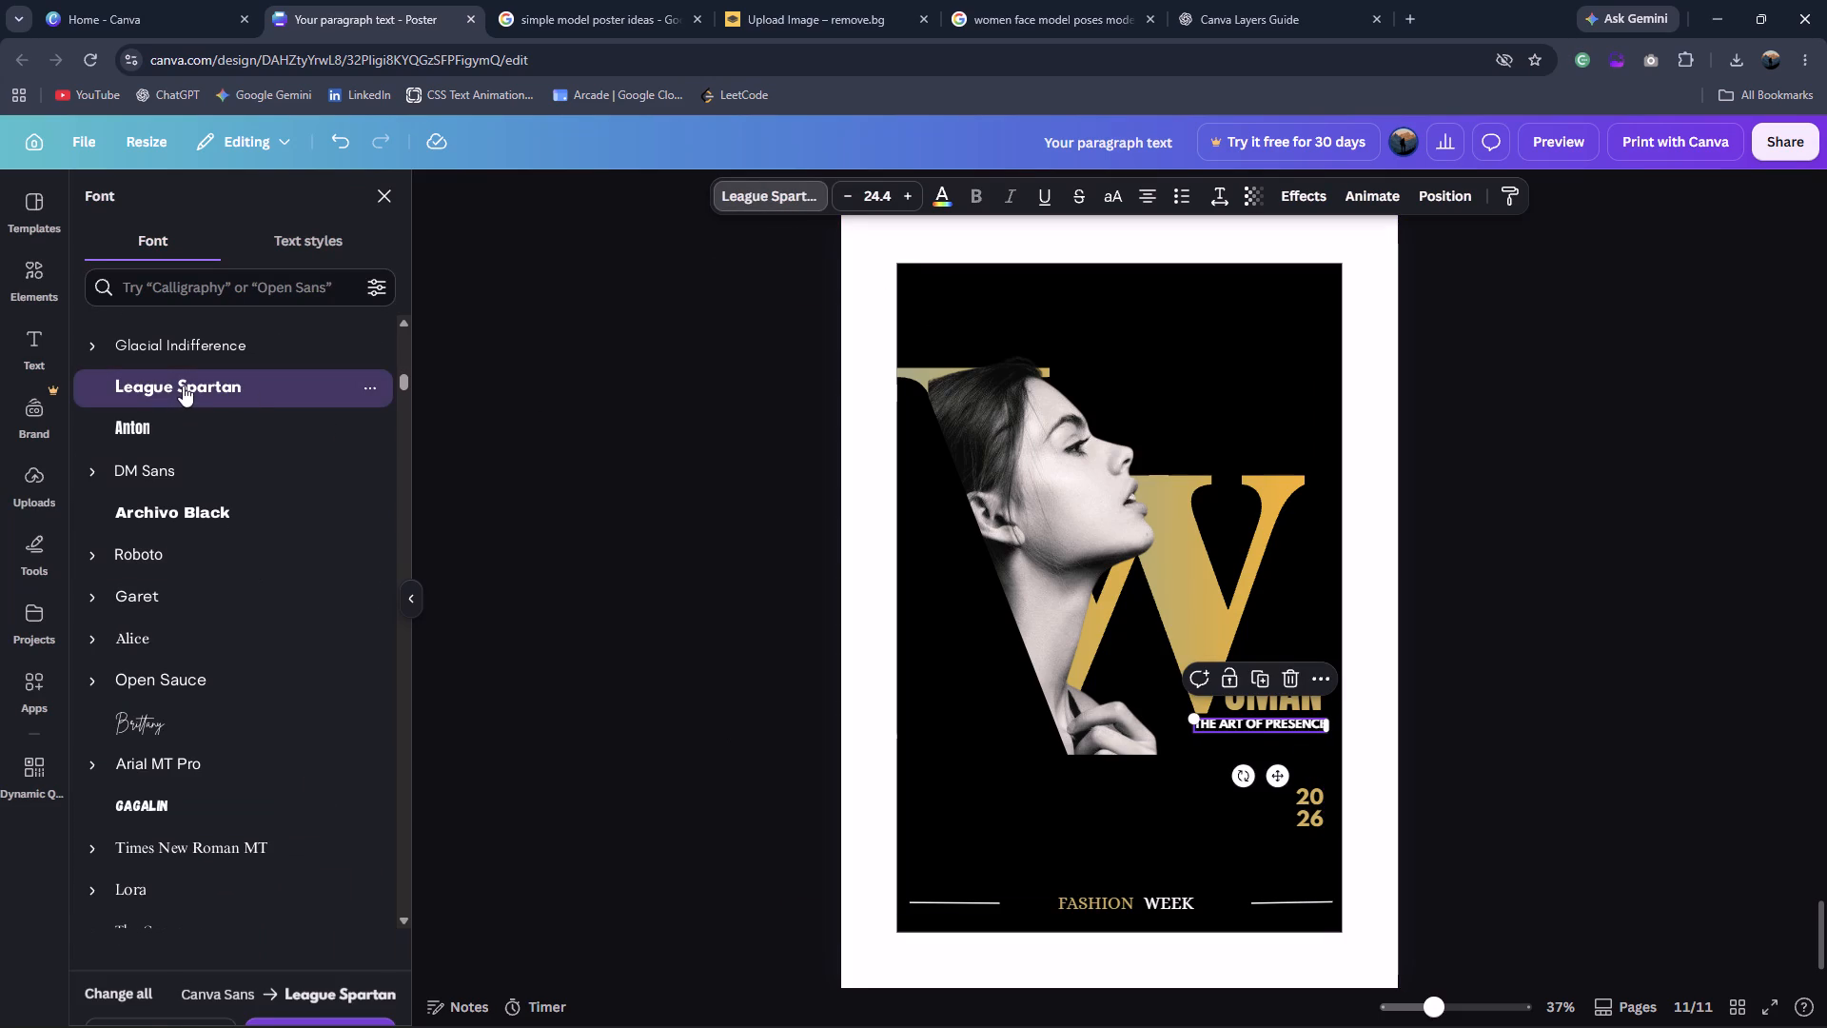
left_click(937, 200)
left_click(147, 333)
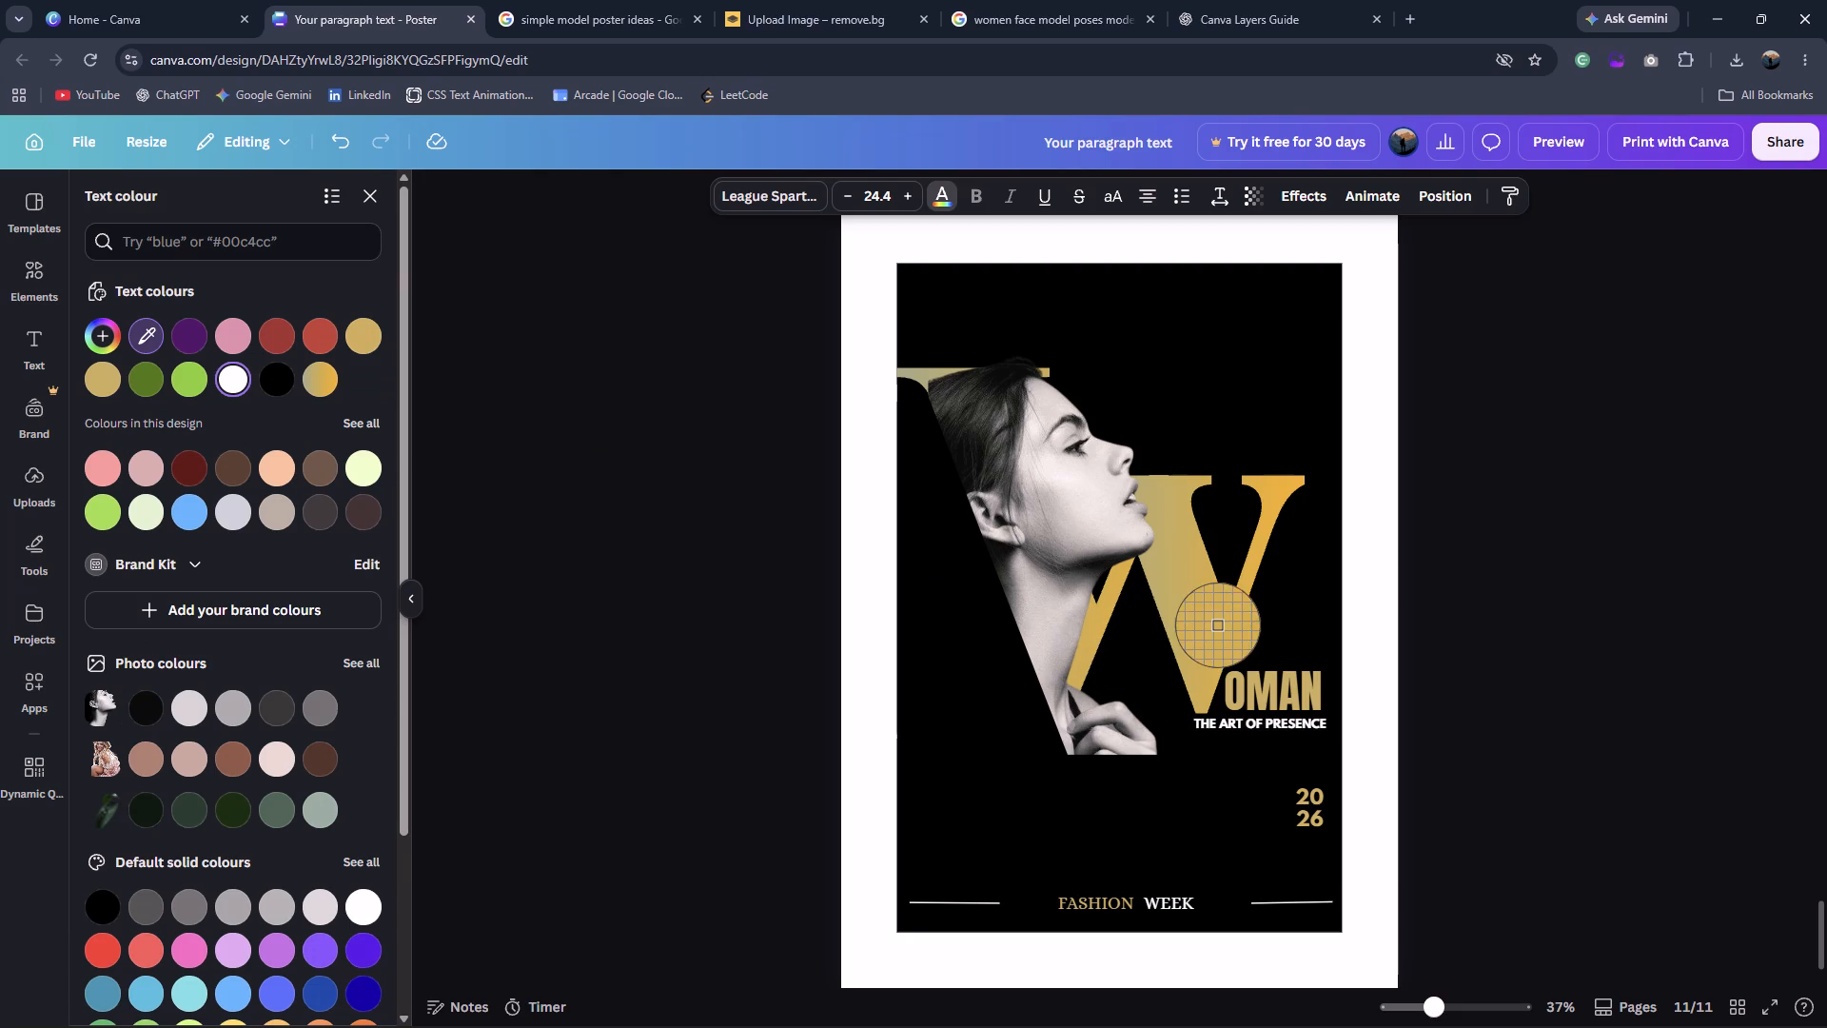
left_click(1200, 621)
double_click(1549, 603)
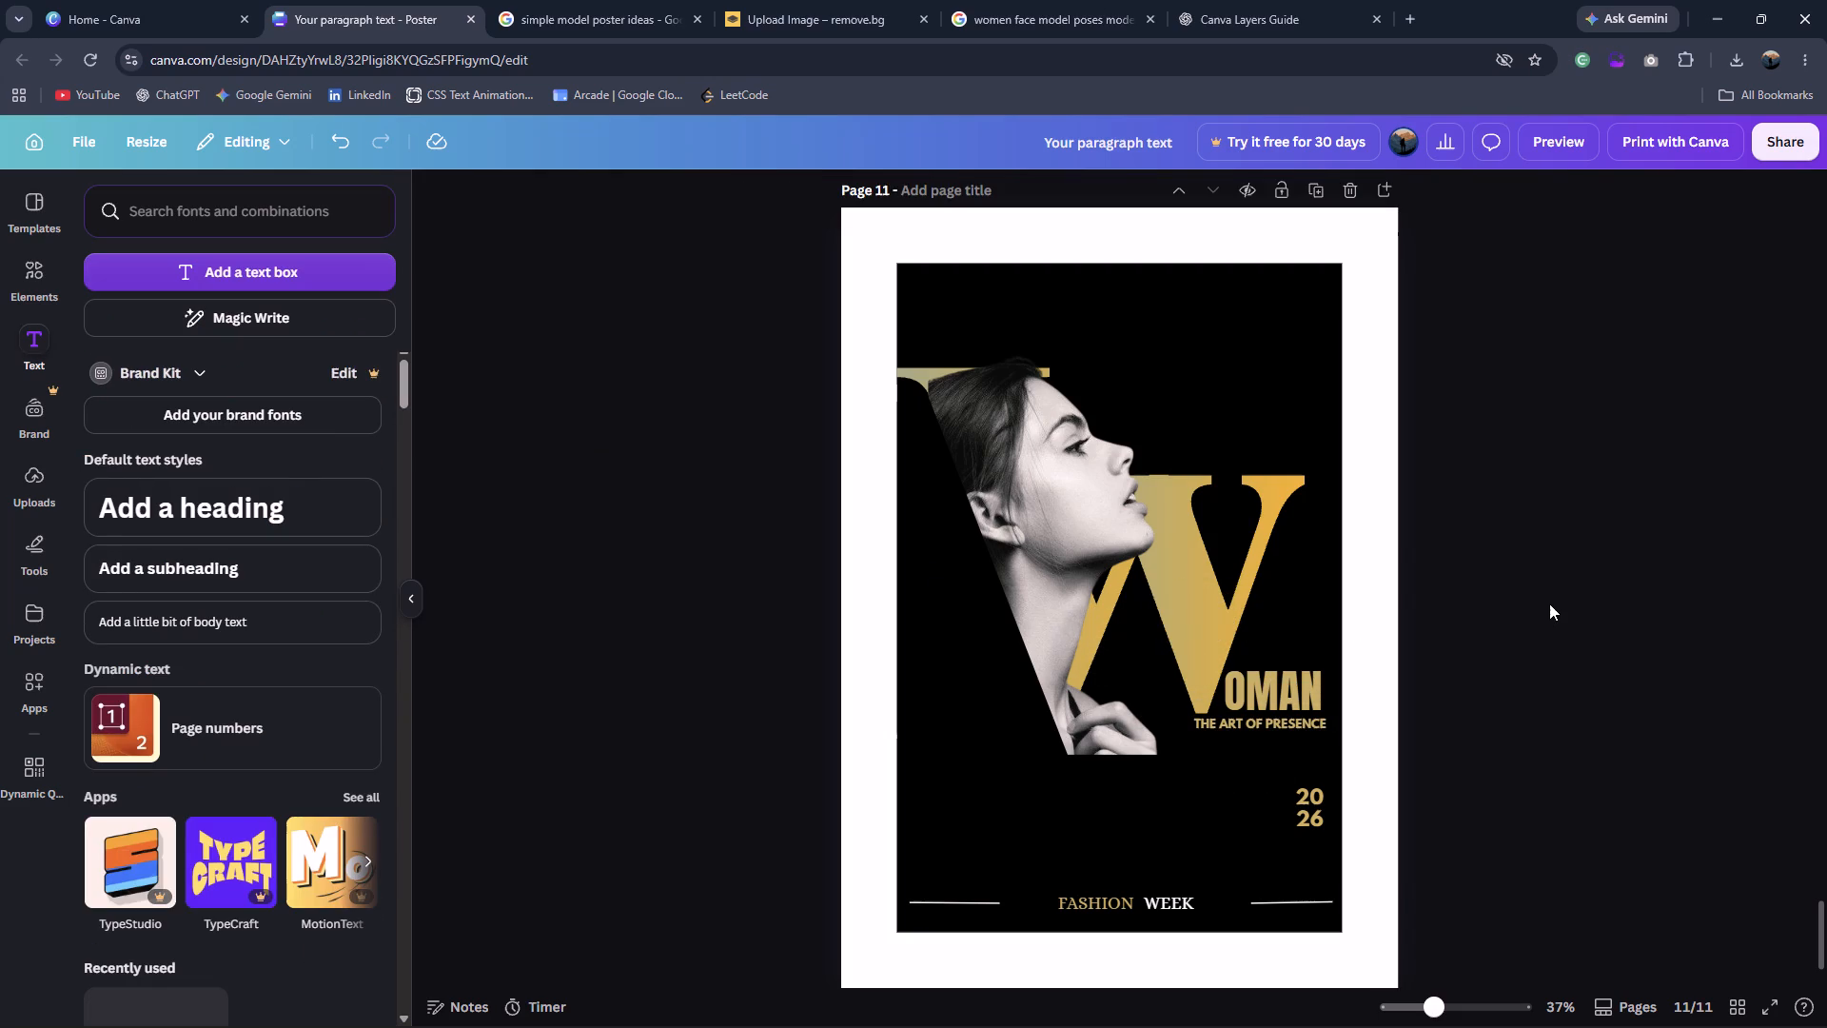
left_click(1325, 719)
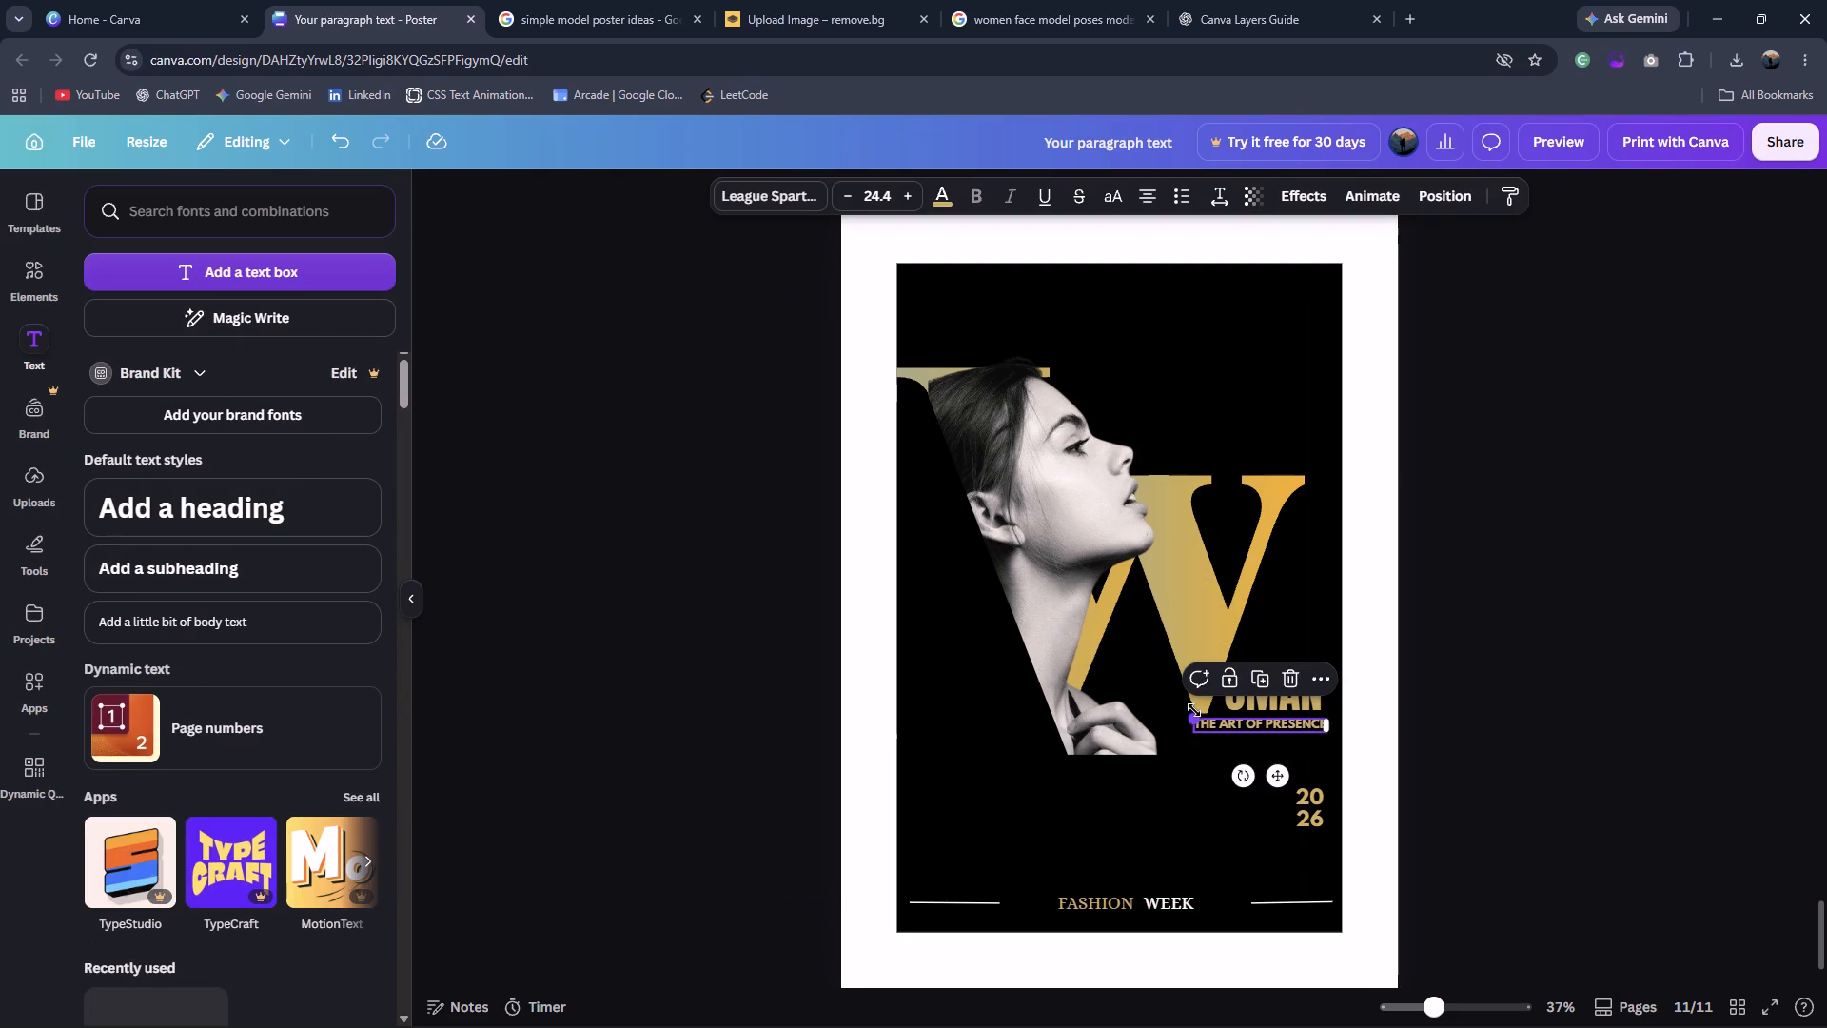
left_click(1622, 775)
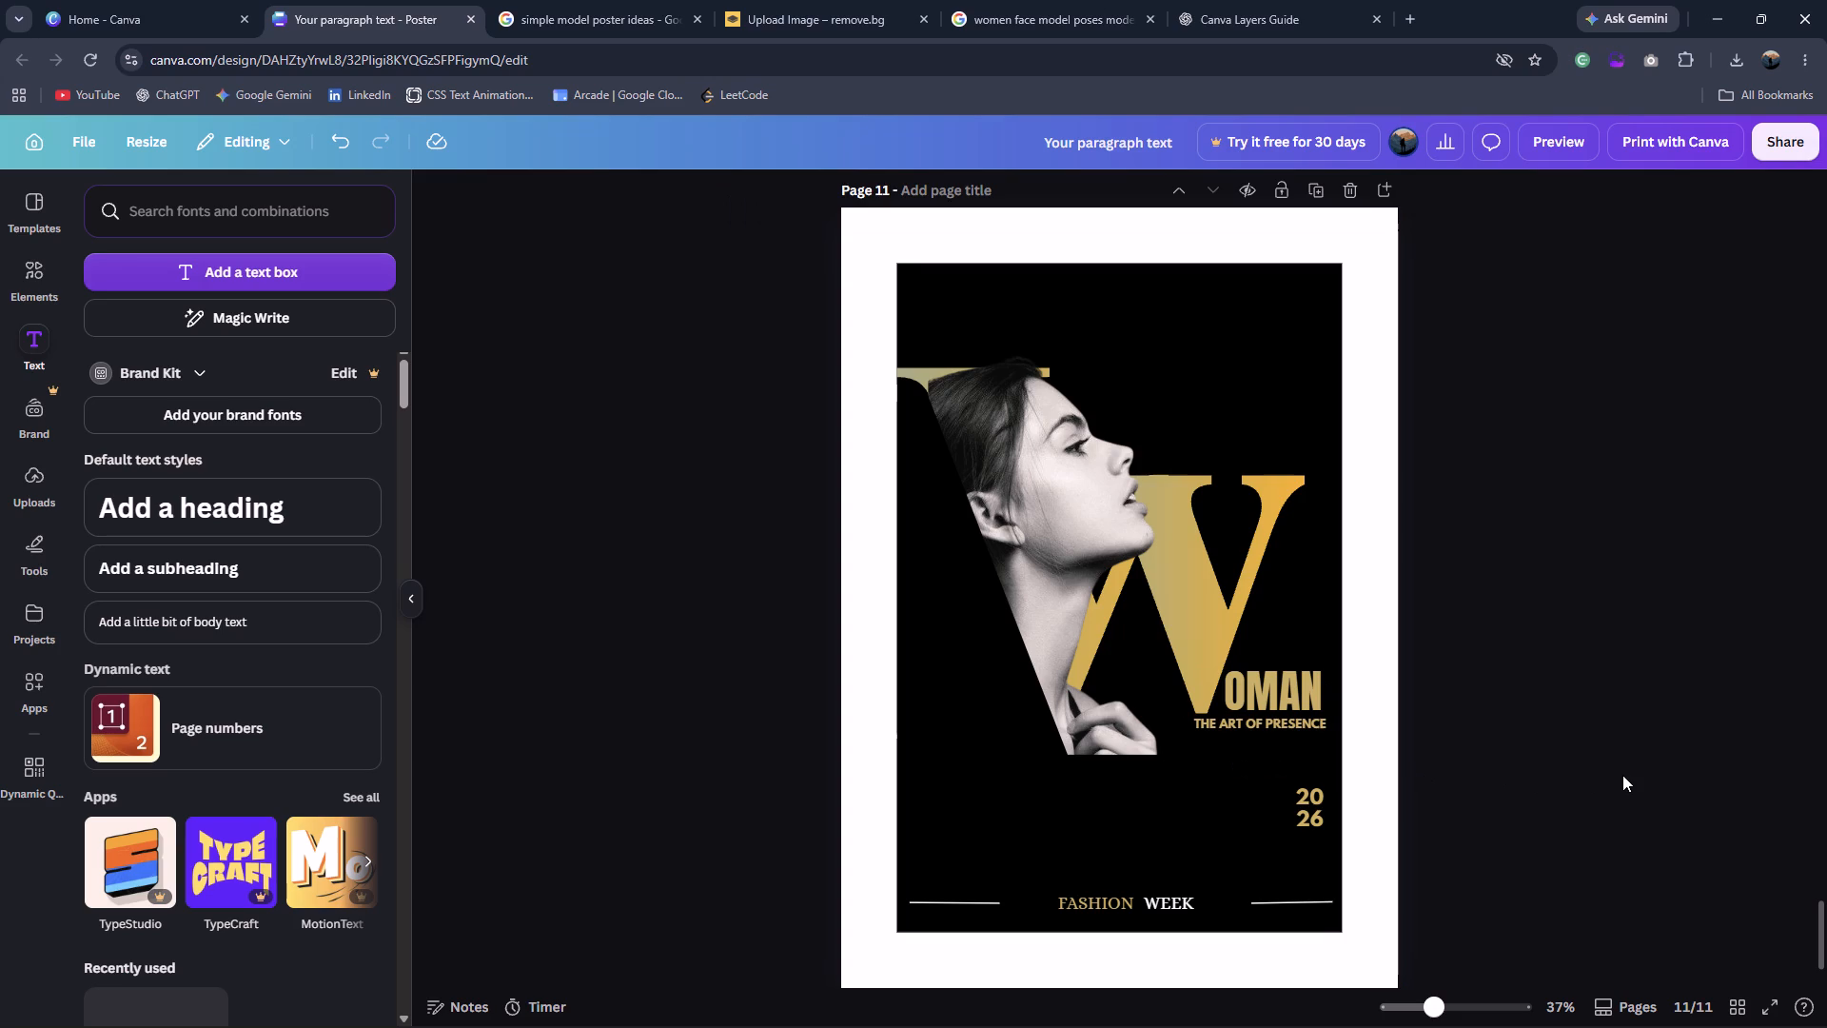
Following the reference poster, duplicate THE ART OF PRESENCE and place the copy above the gold W, beside the woman's forehead.
left_click(544, 0)
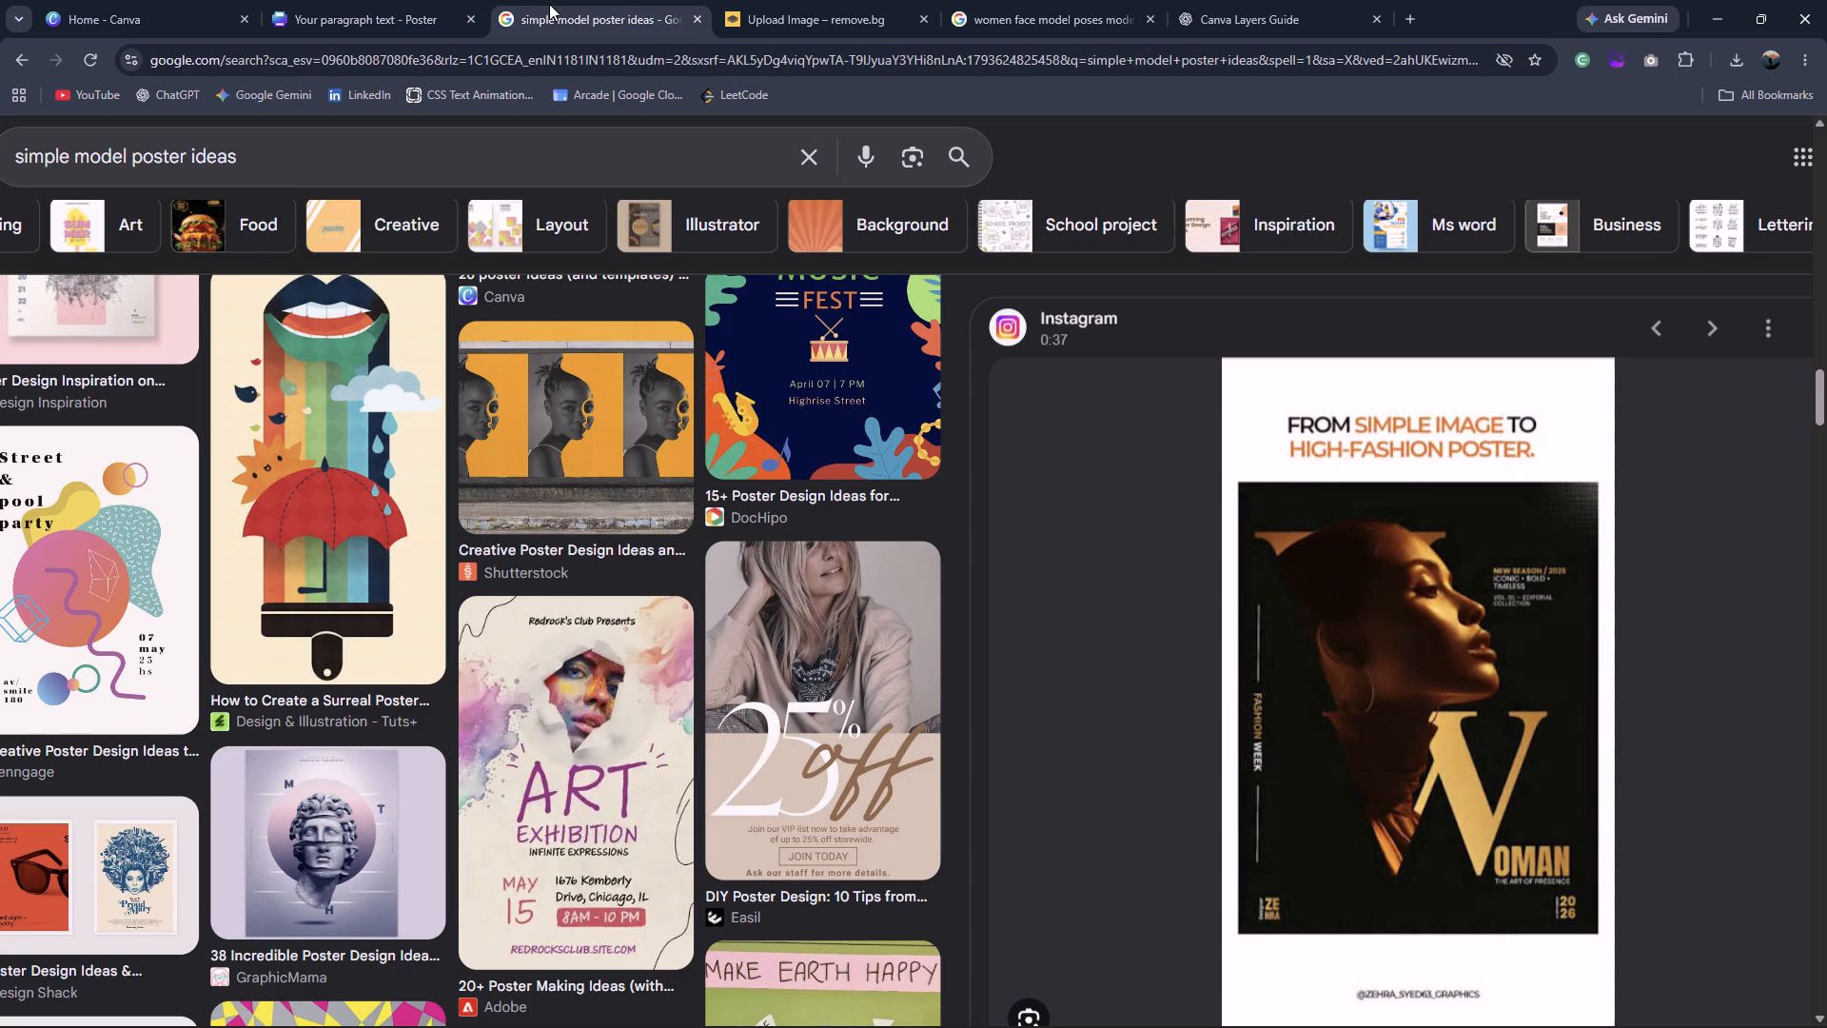
left_click(549, 4)
left_click(396, 0)
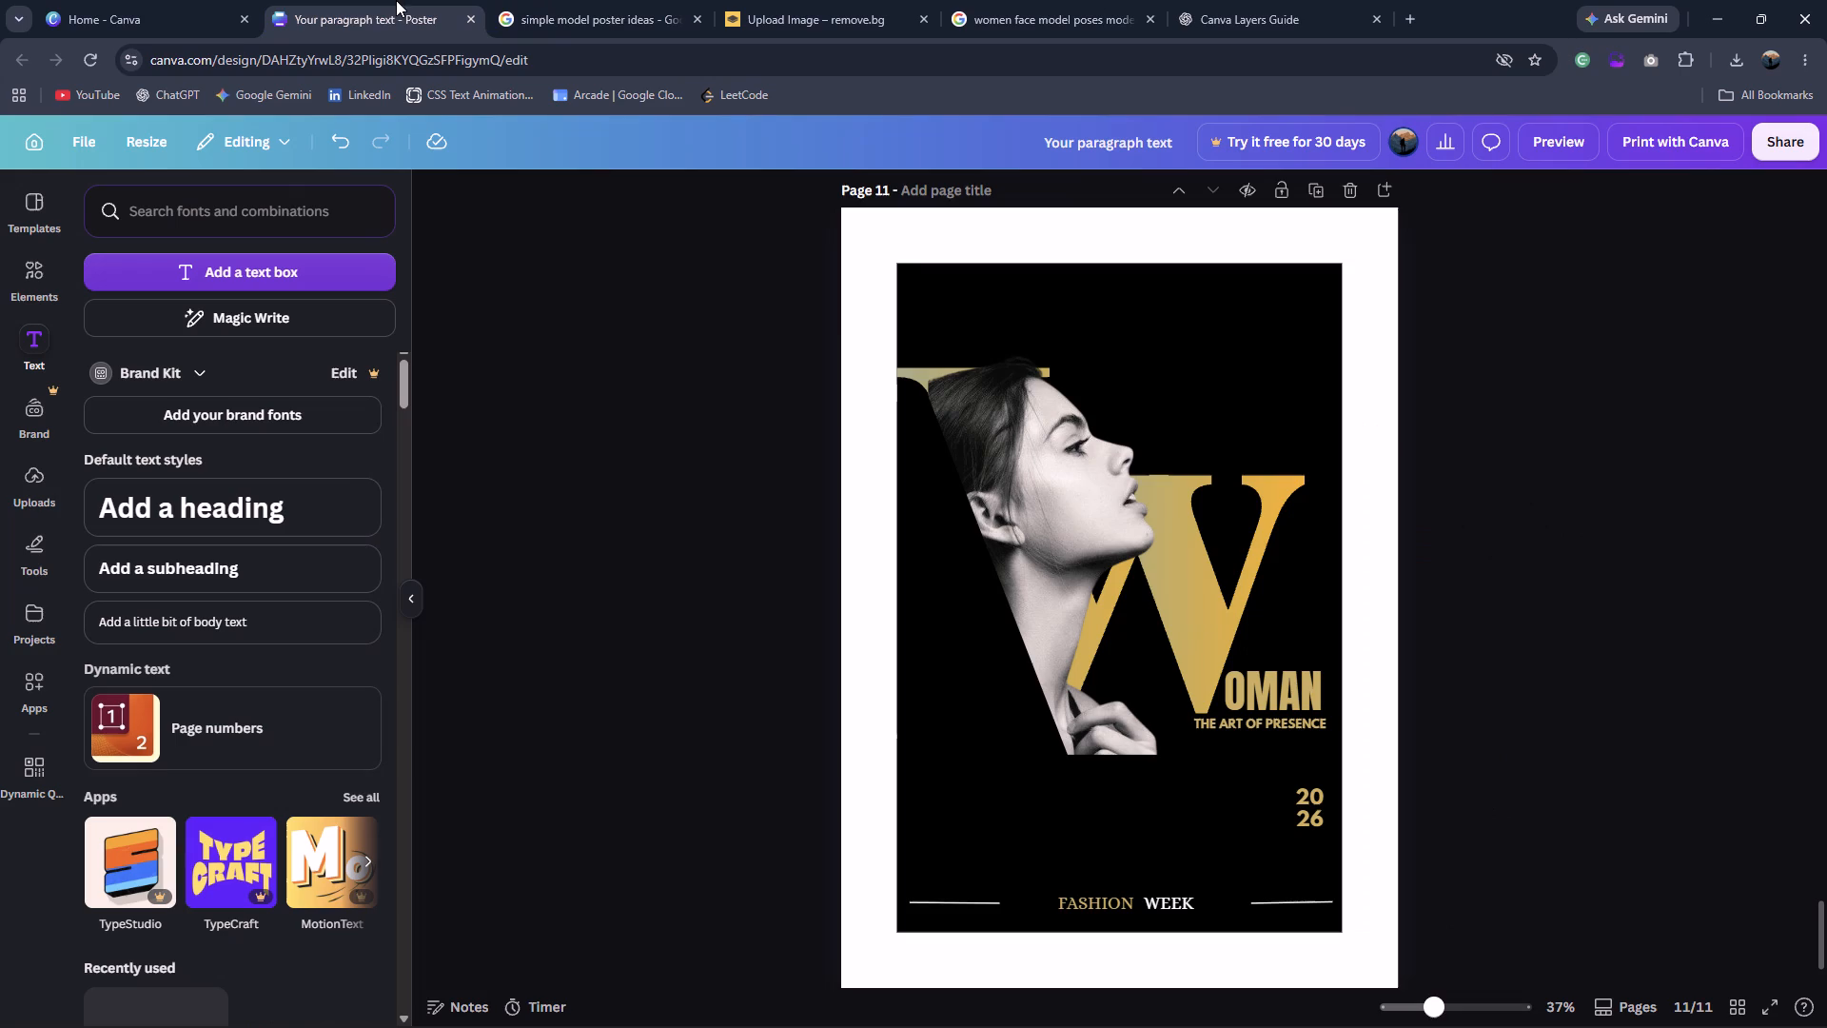
left_click(1228, 725)
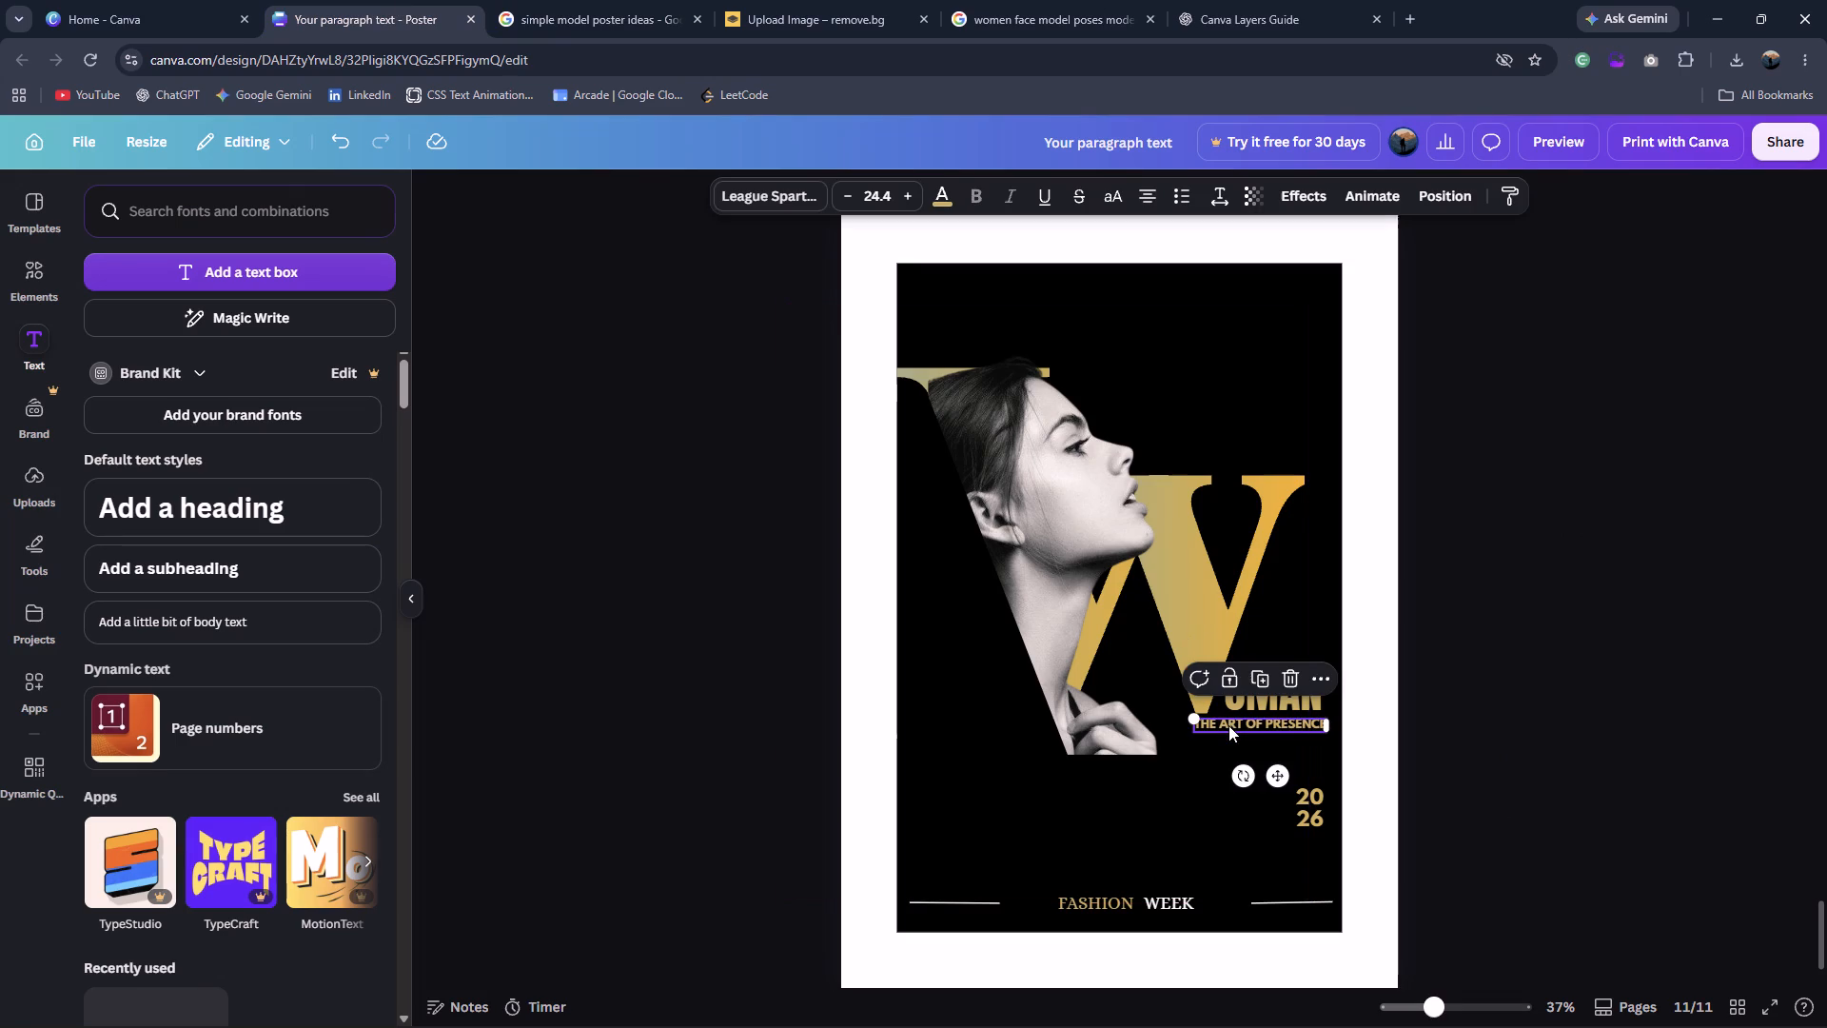
key("ctrl+d")
left_click_drag(1284, 786, 1264, 546)
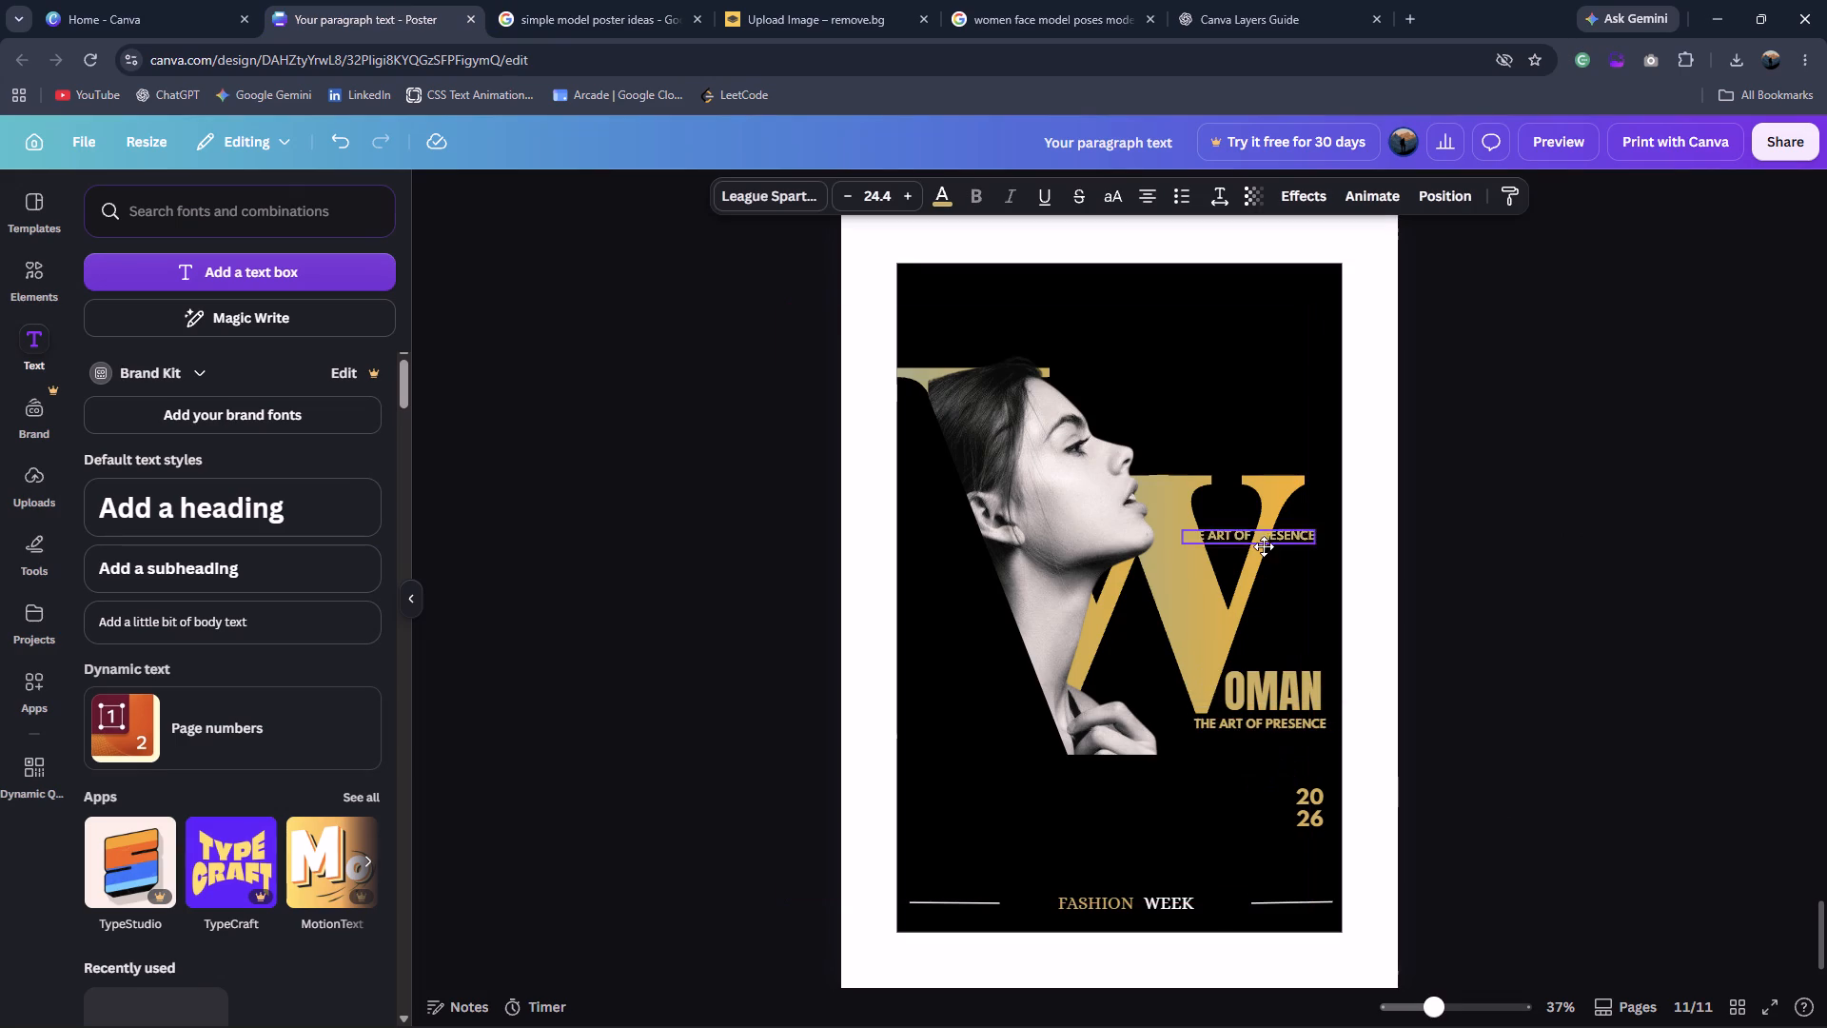
left_click_drag(1264, 546, 1234, 439)
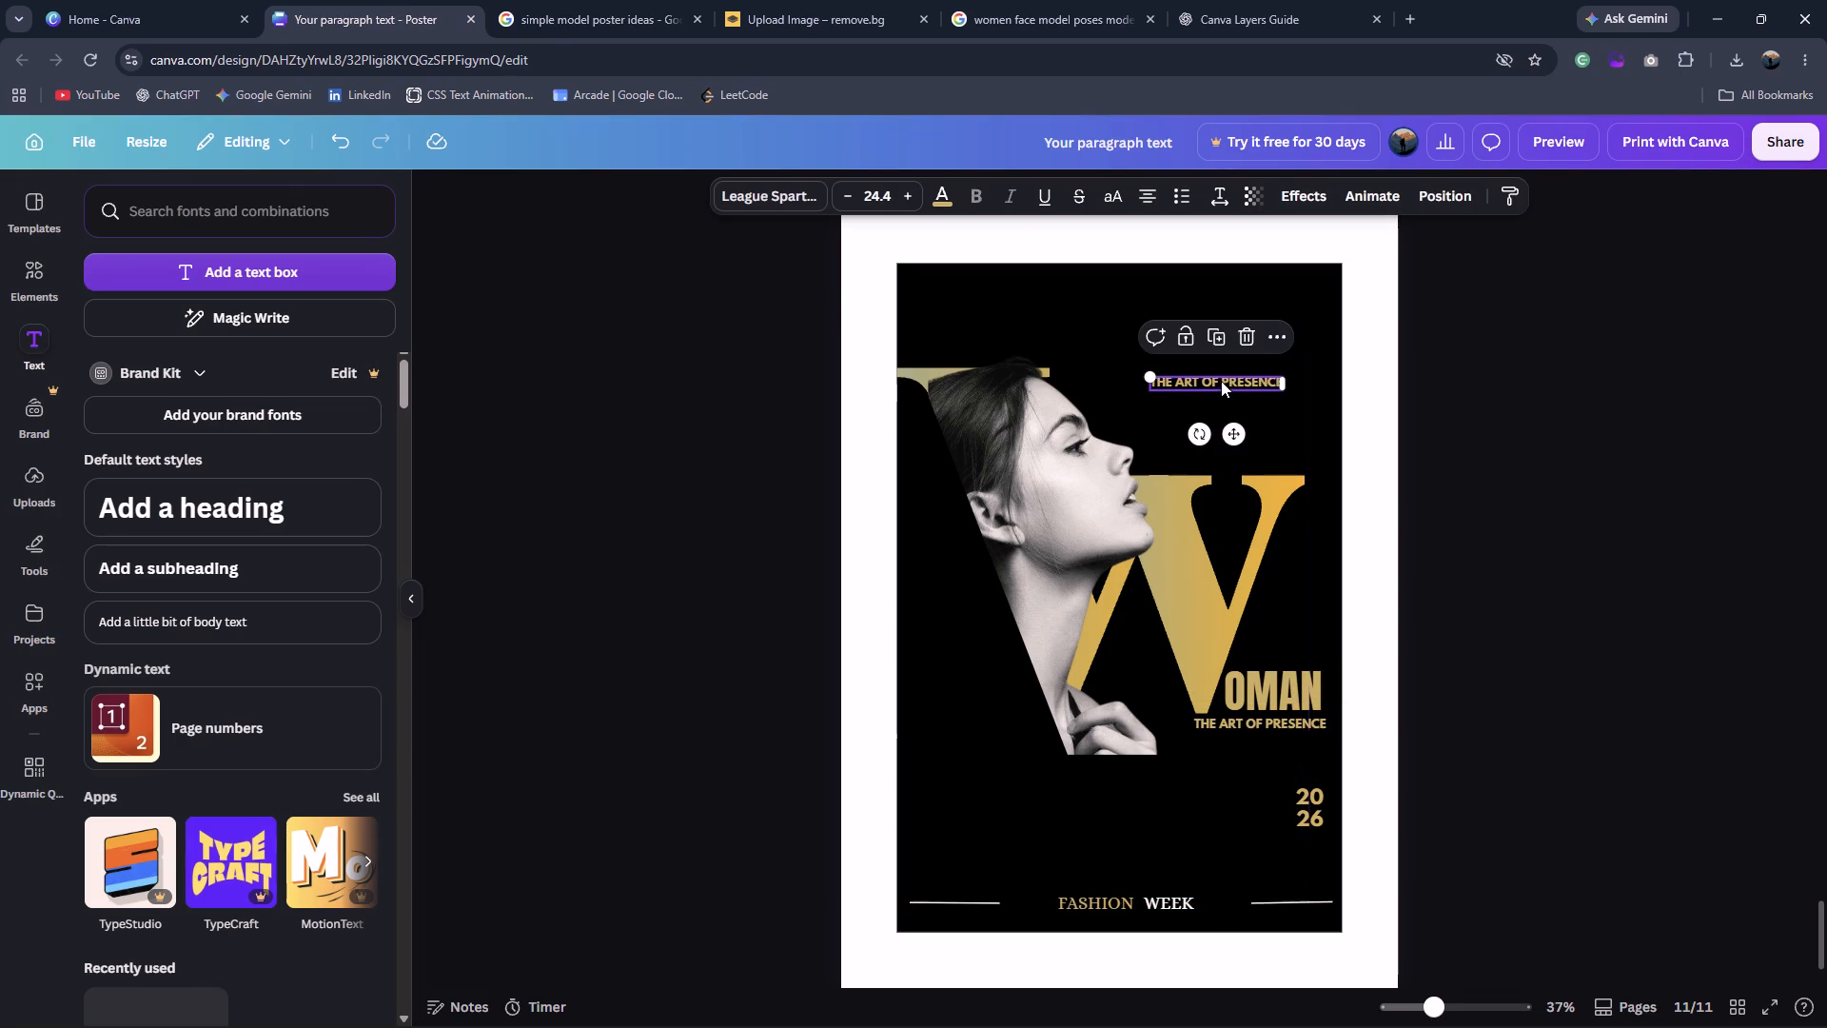
Replace the upper copy's text with NEW SEASON / 2026, as in the reference, and move it slightly higher on the black panel.
left_click(609, 0)
left_click(442, 0)
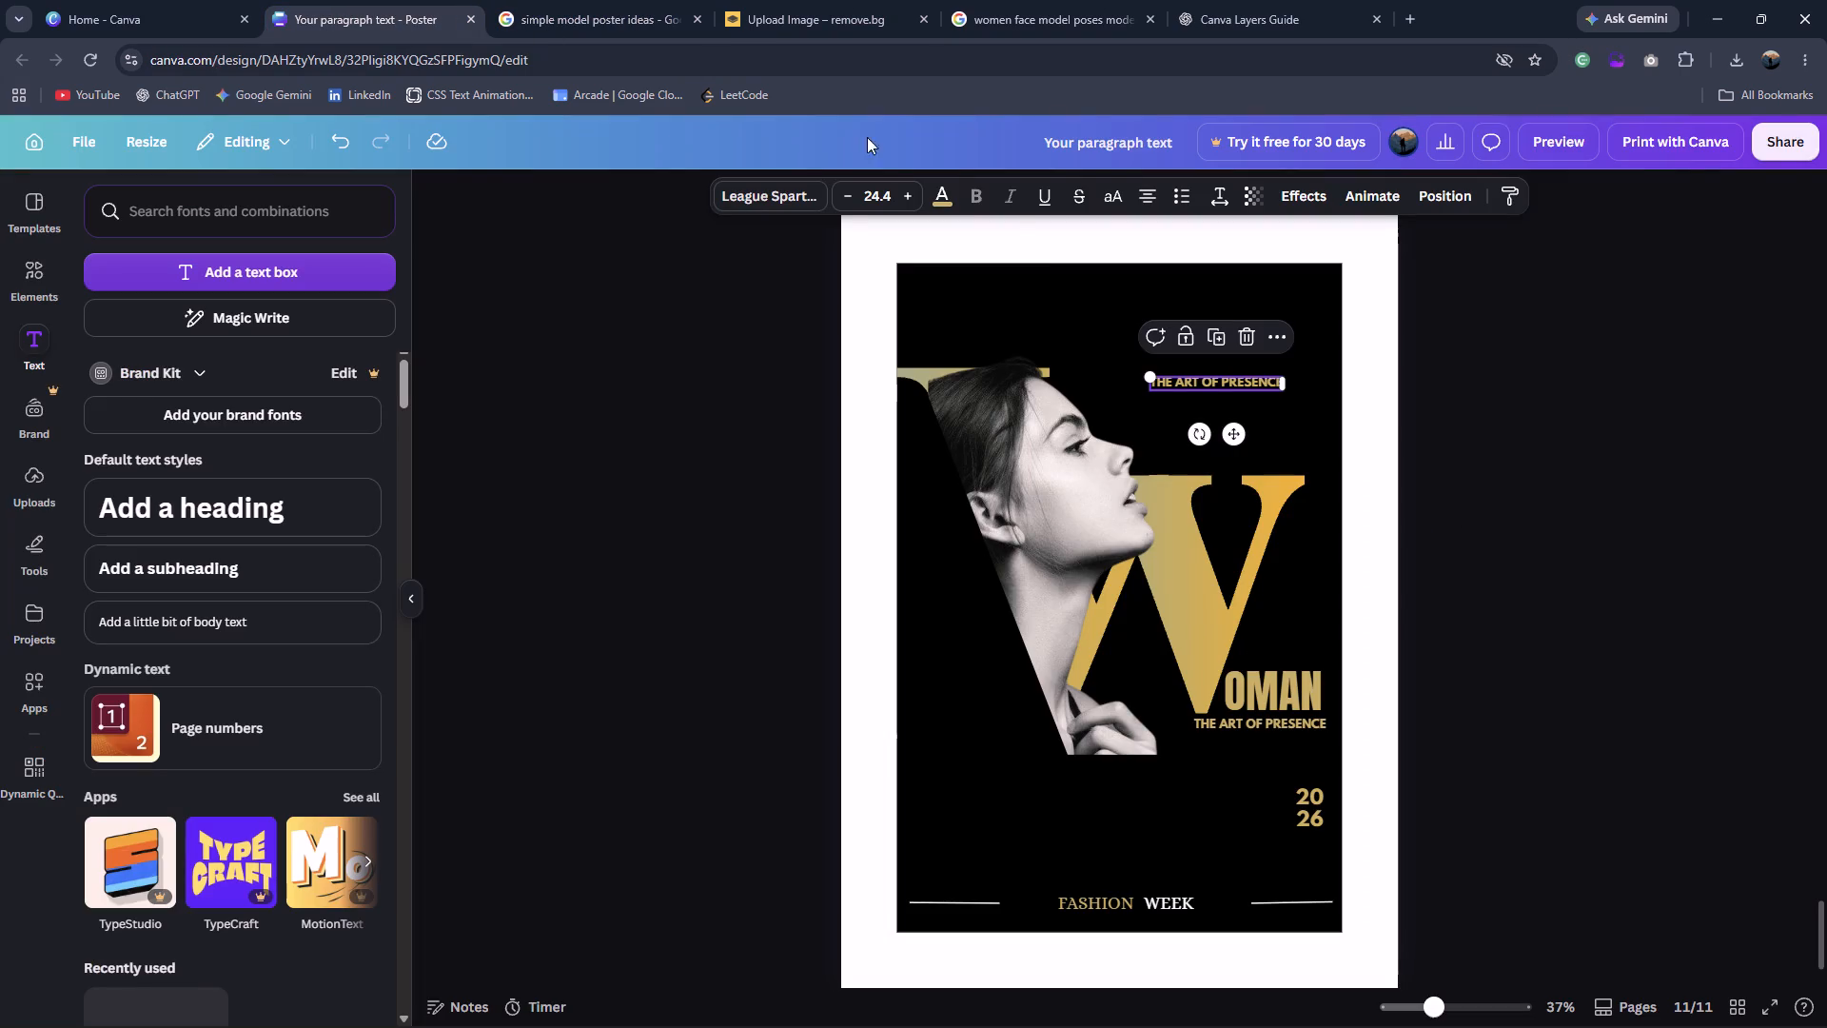
double_click(1198, 380)
type("NEW SEA")
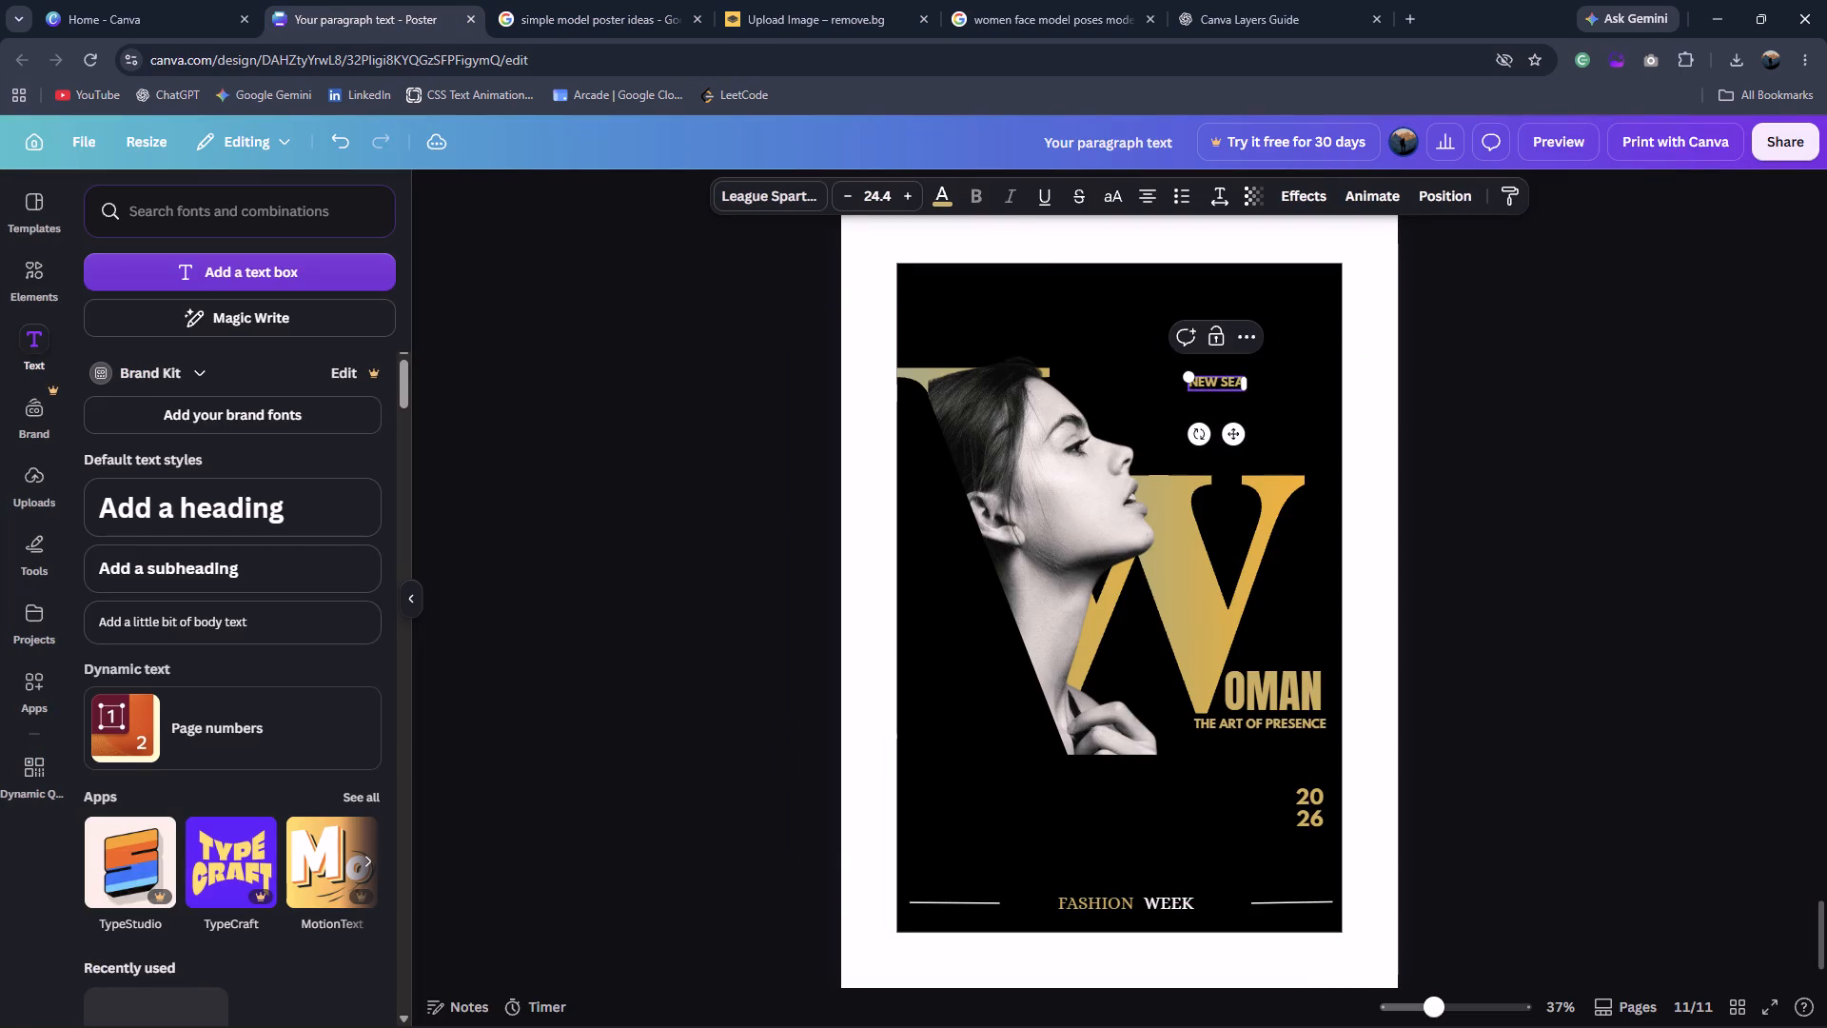
type("SON")
key("ctrl+Tab")
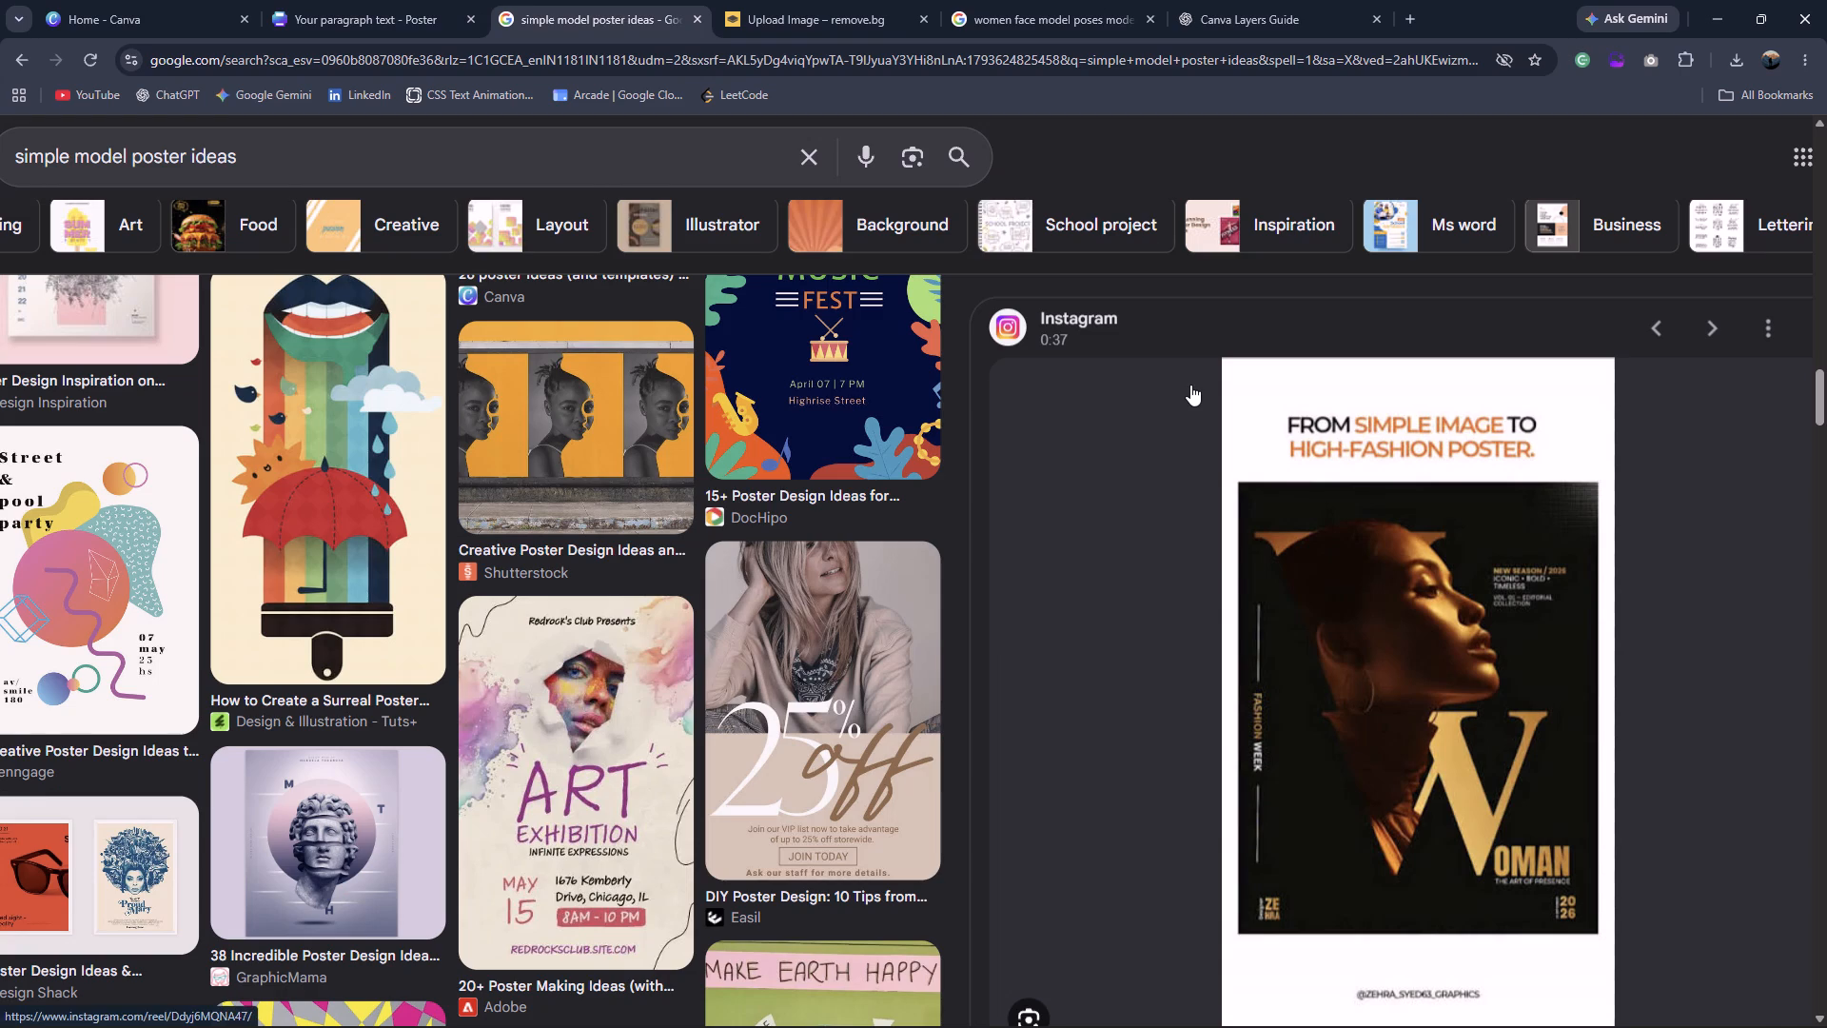
key("ctrl+shift+Tab")
key("space")
type("/ 2.")
key("BackSpace")
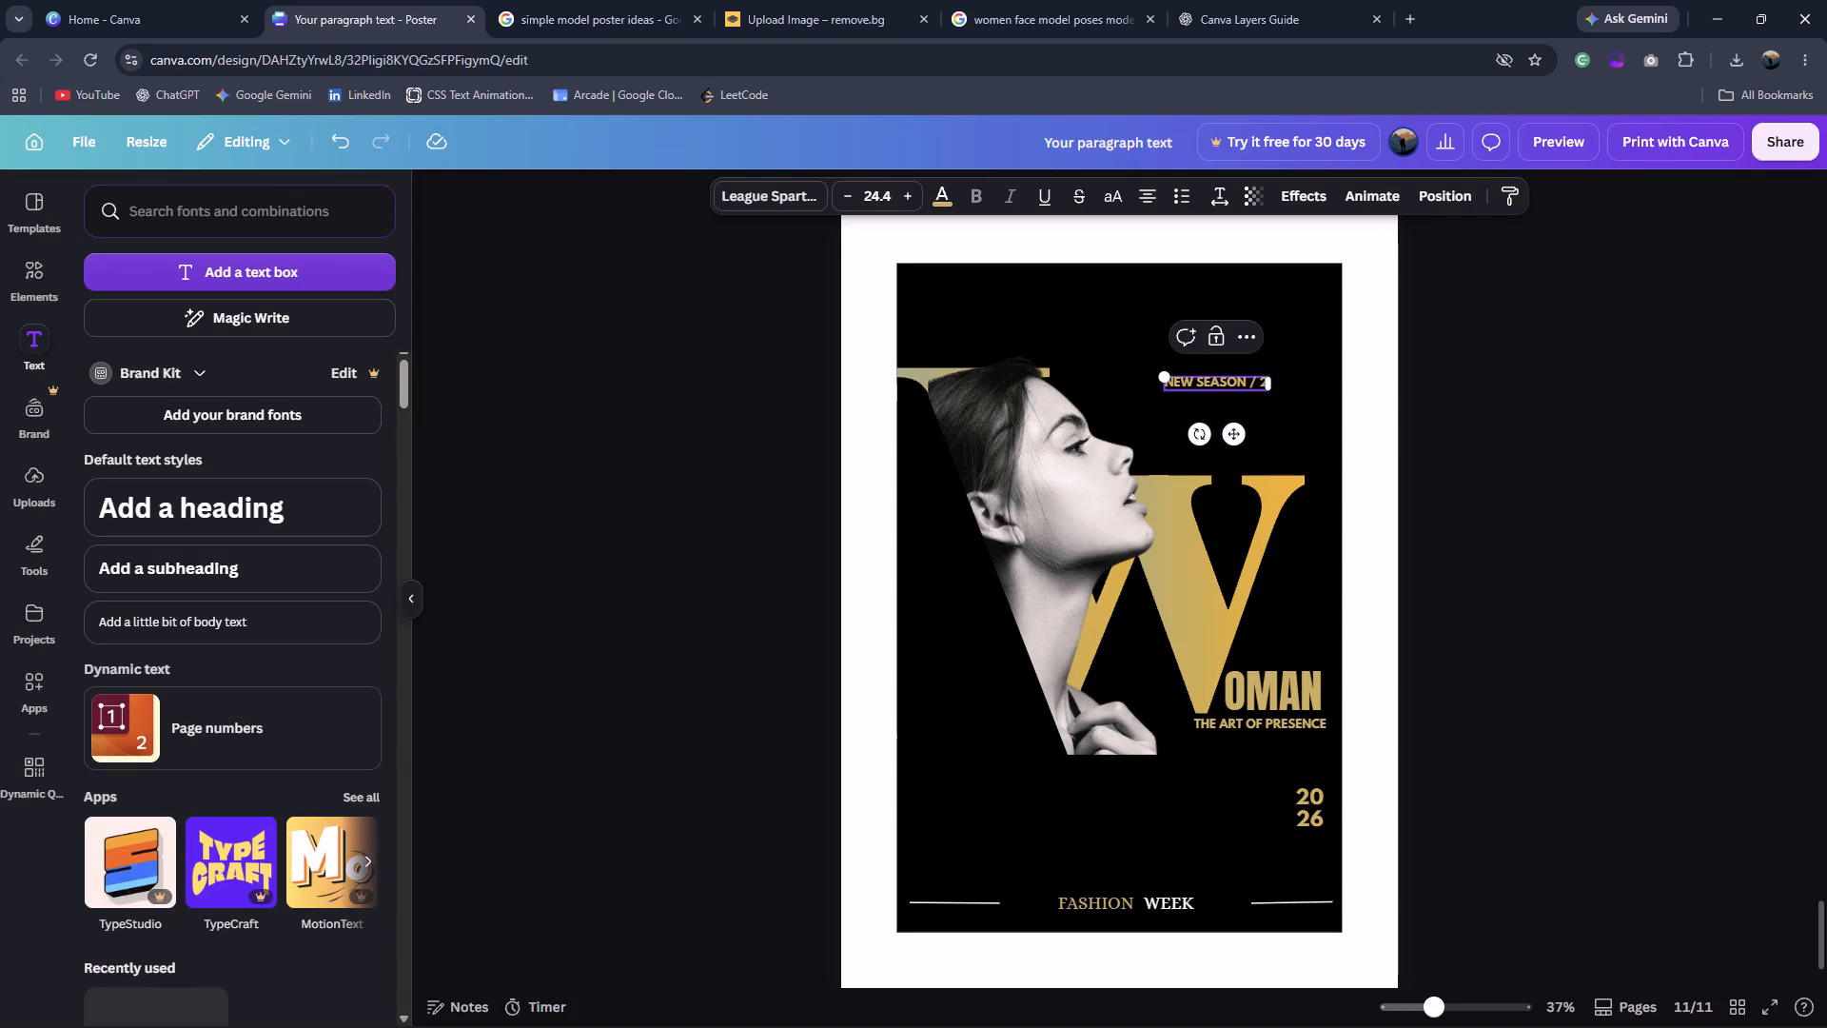
type("024")
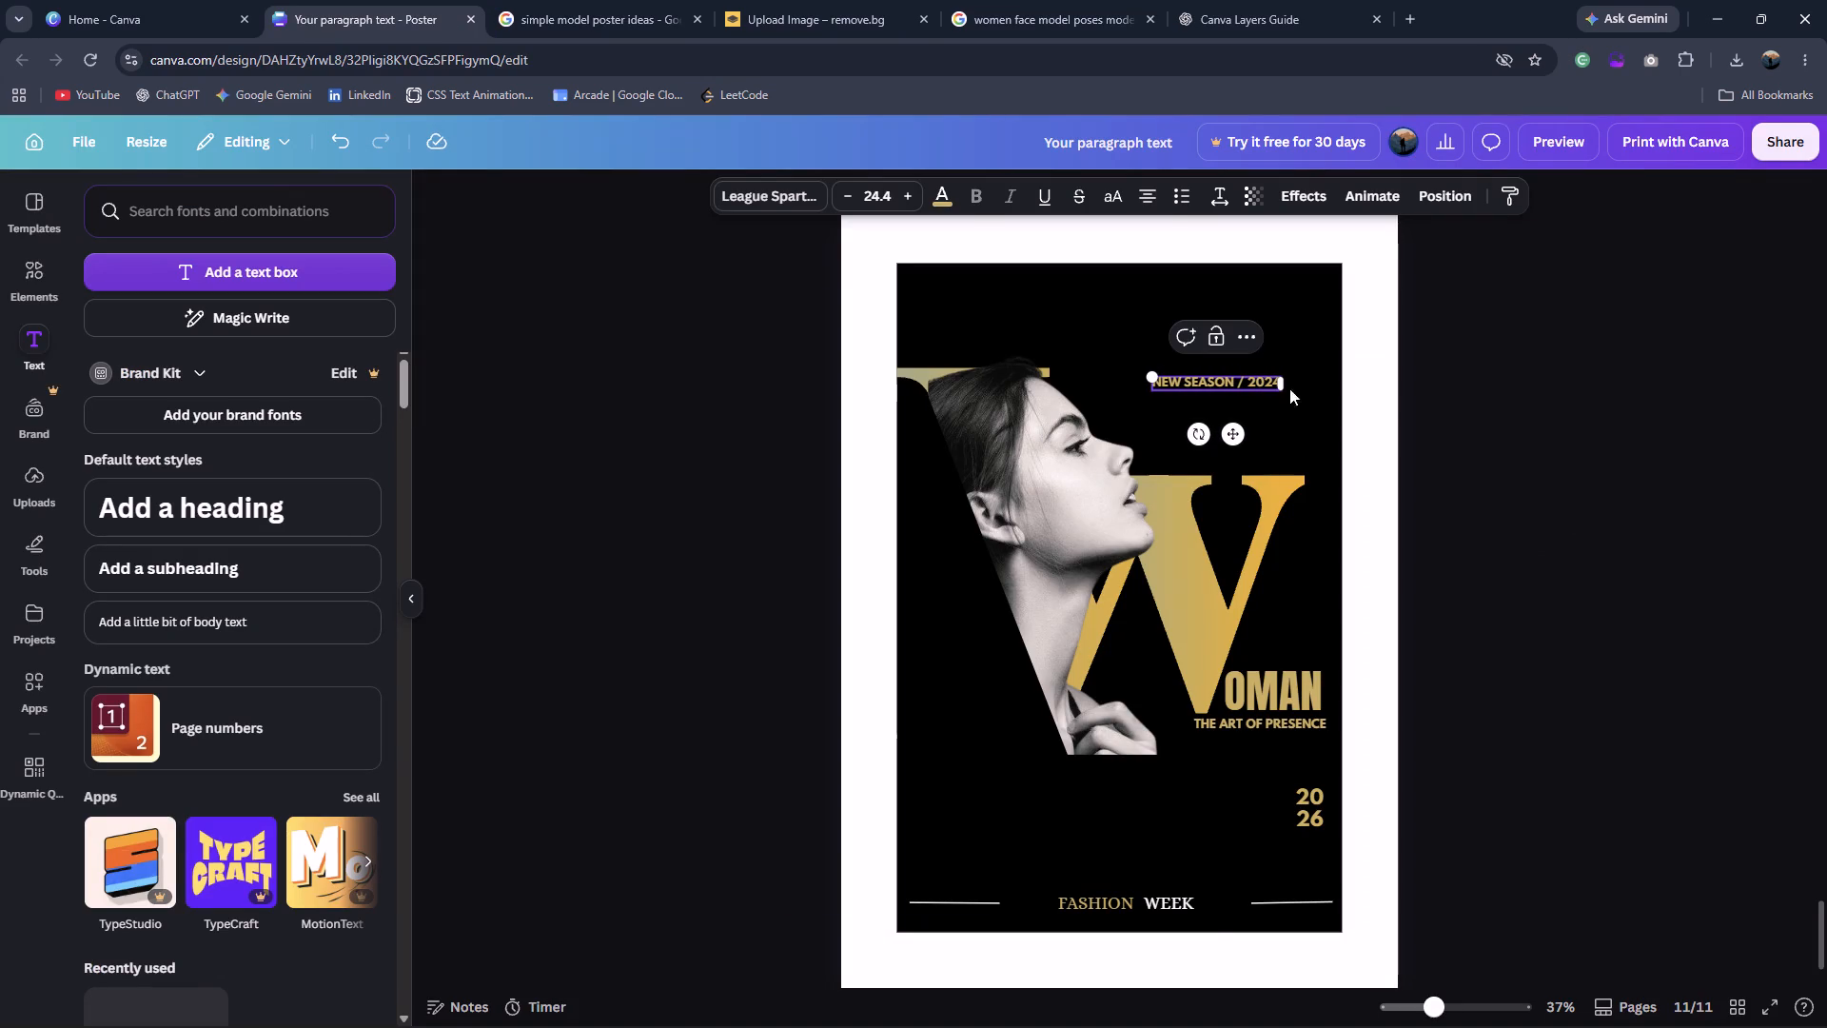
left_click(608, 0)
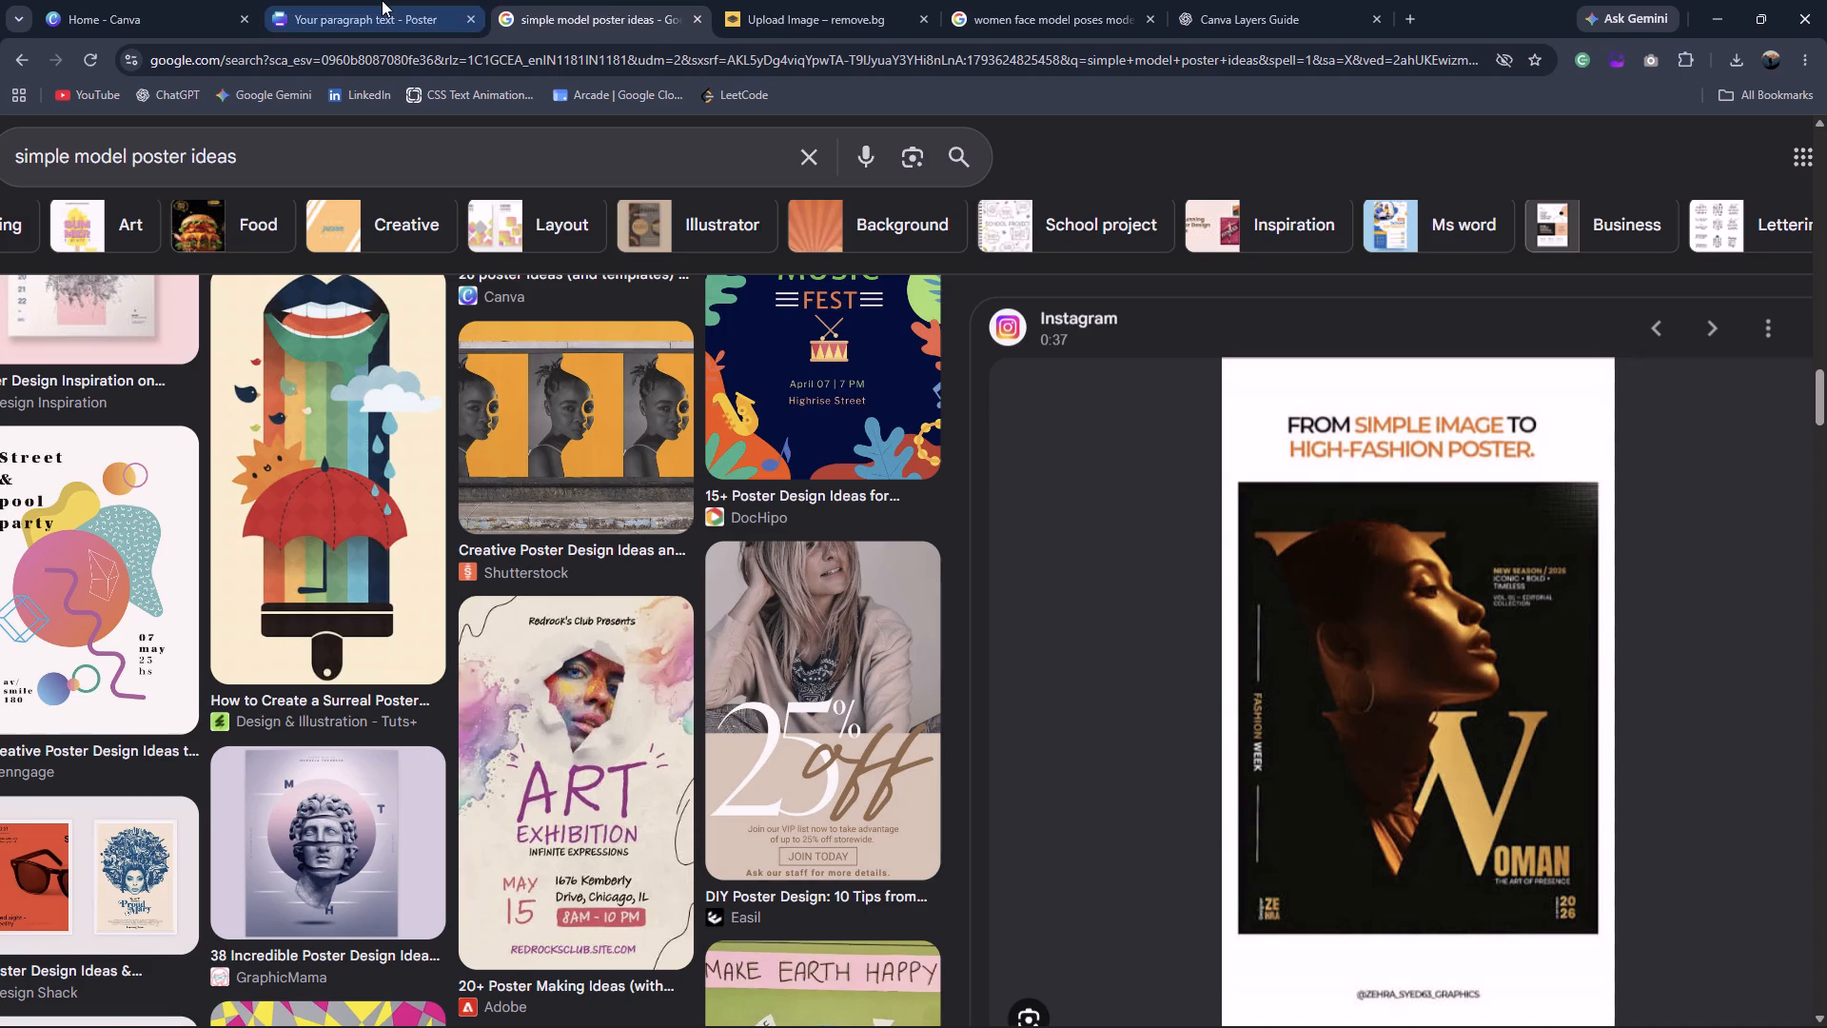
left_click(382, 0)
key("BackSpace")
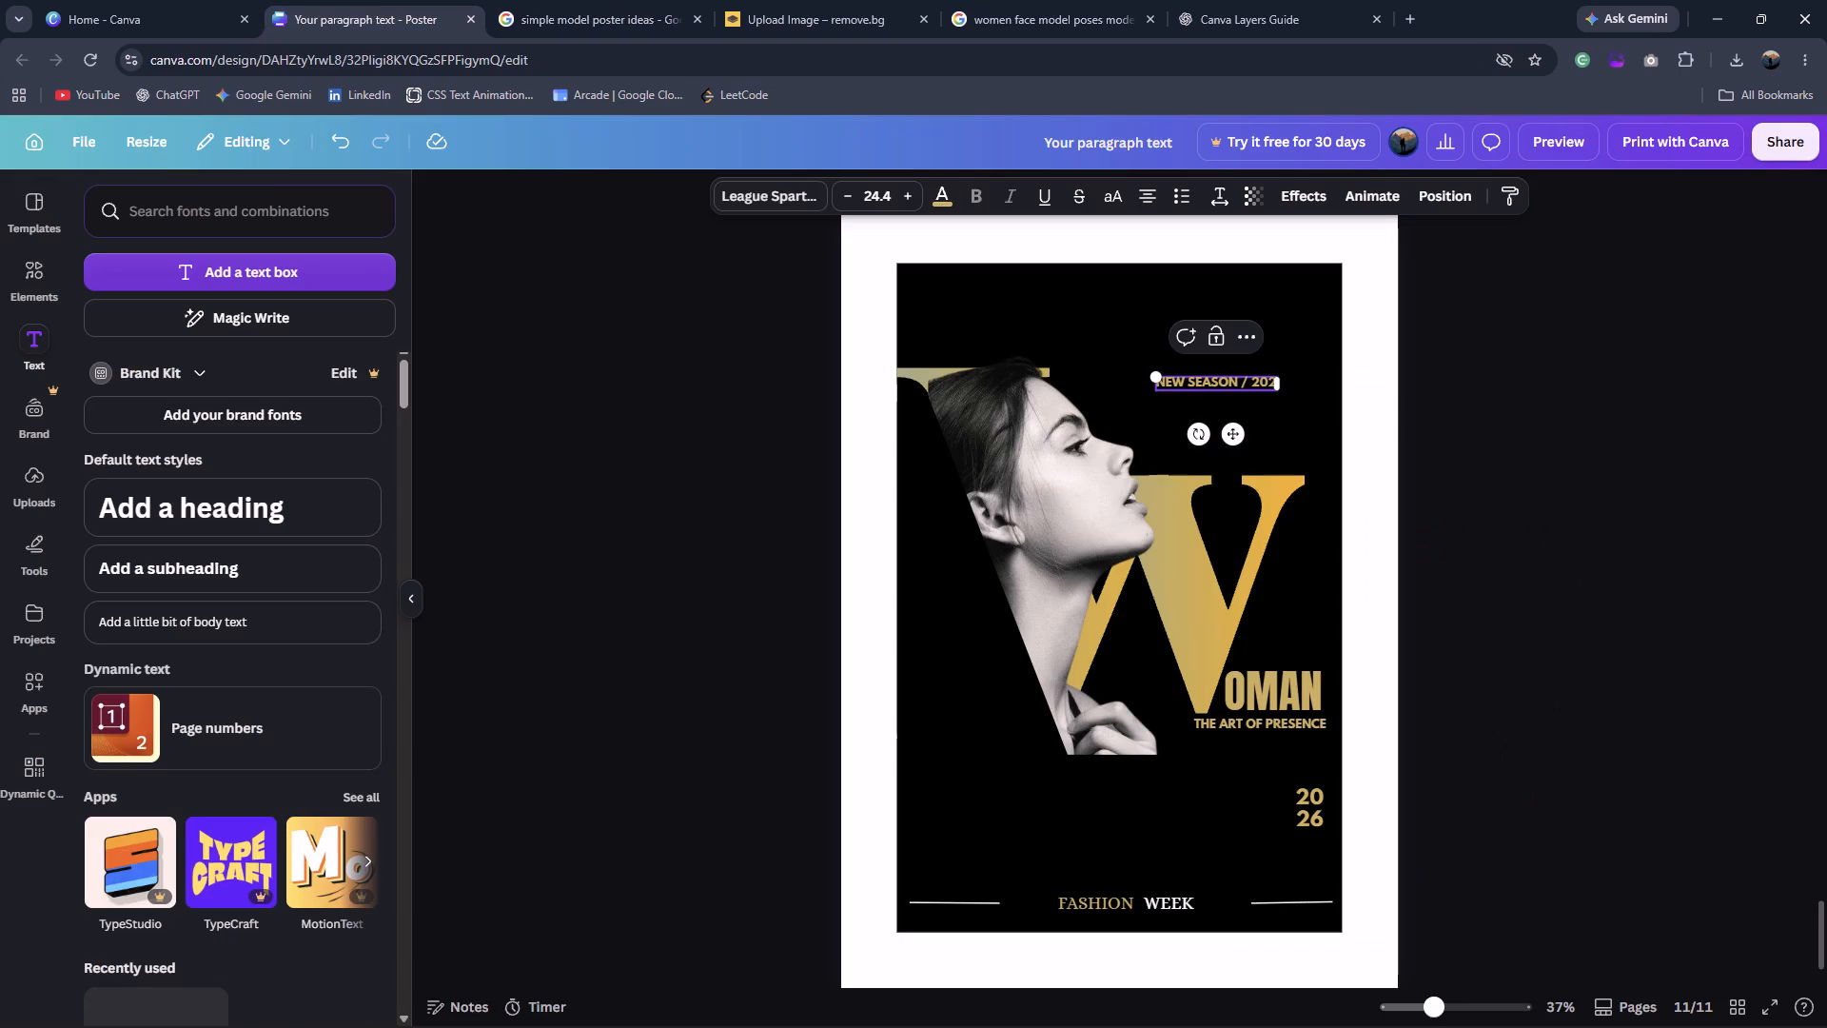
key("6")
left_click(1721, 541)
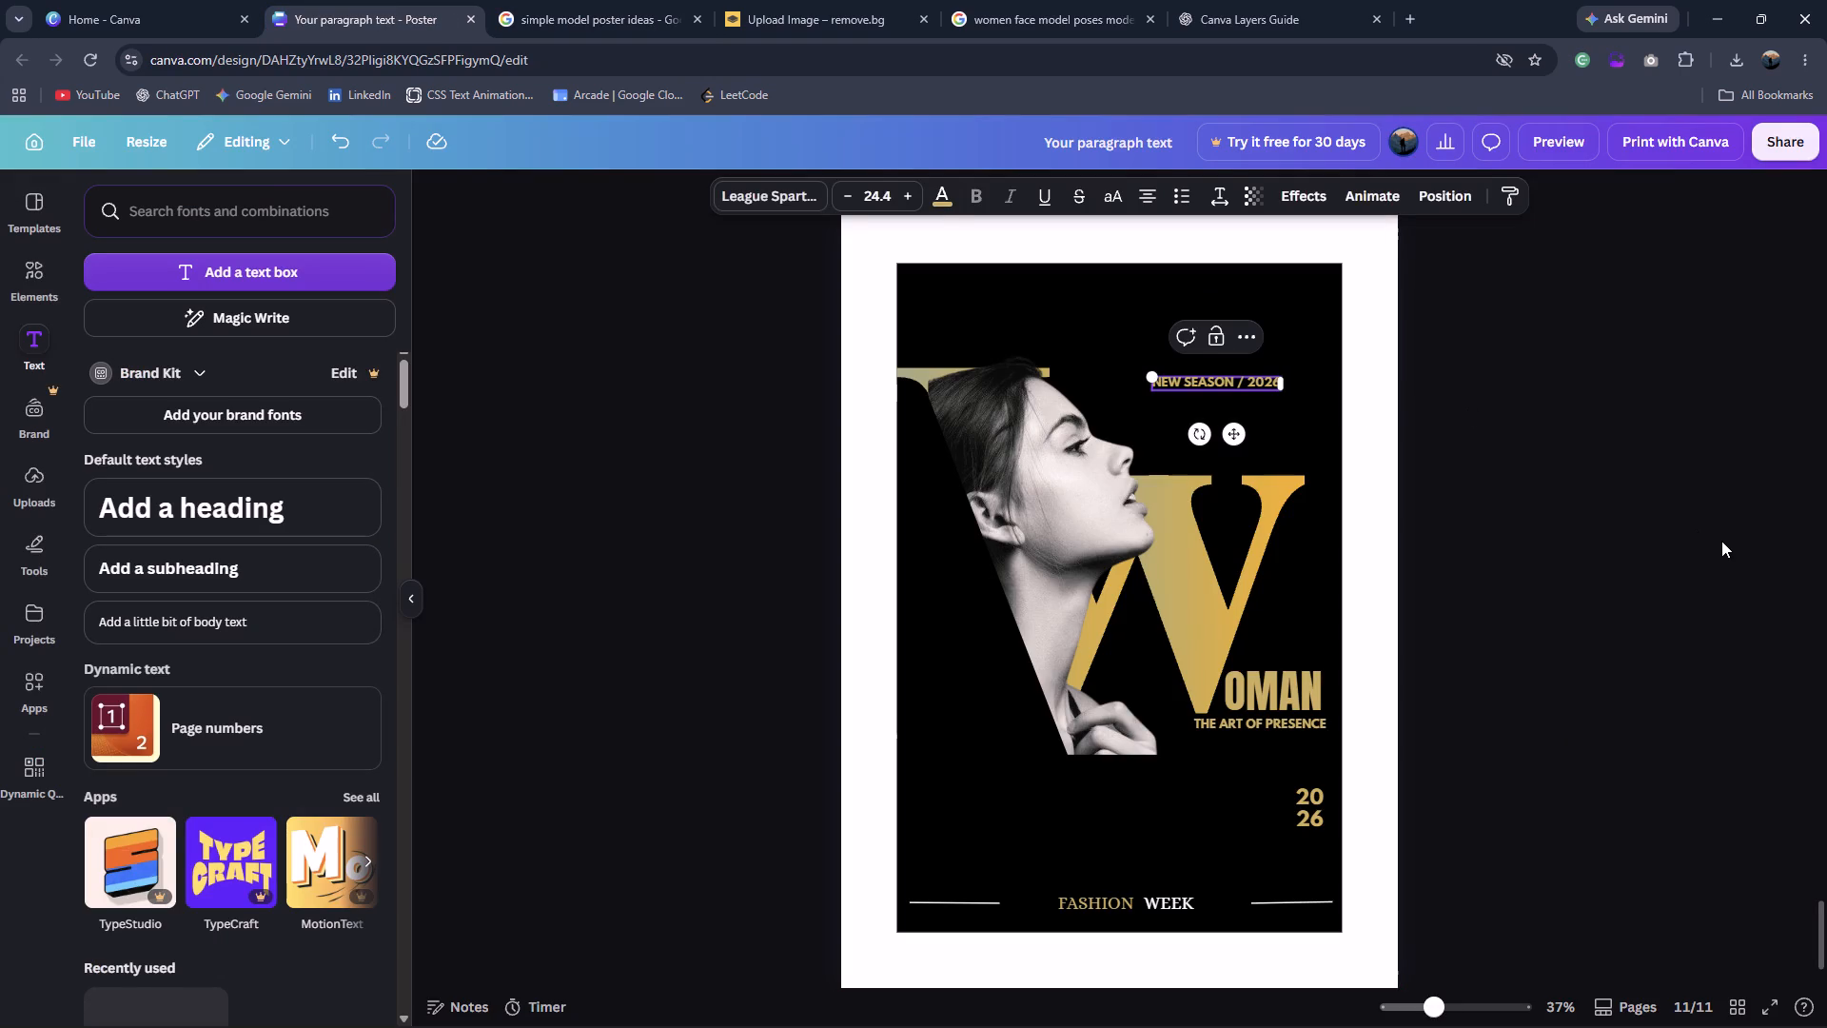
left_click_drag(1266, 377, 1276, 359)
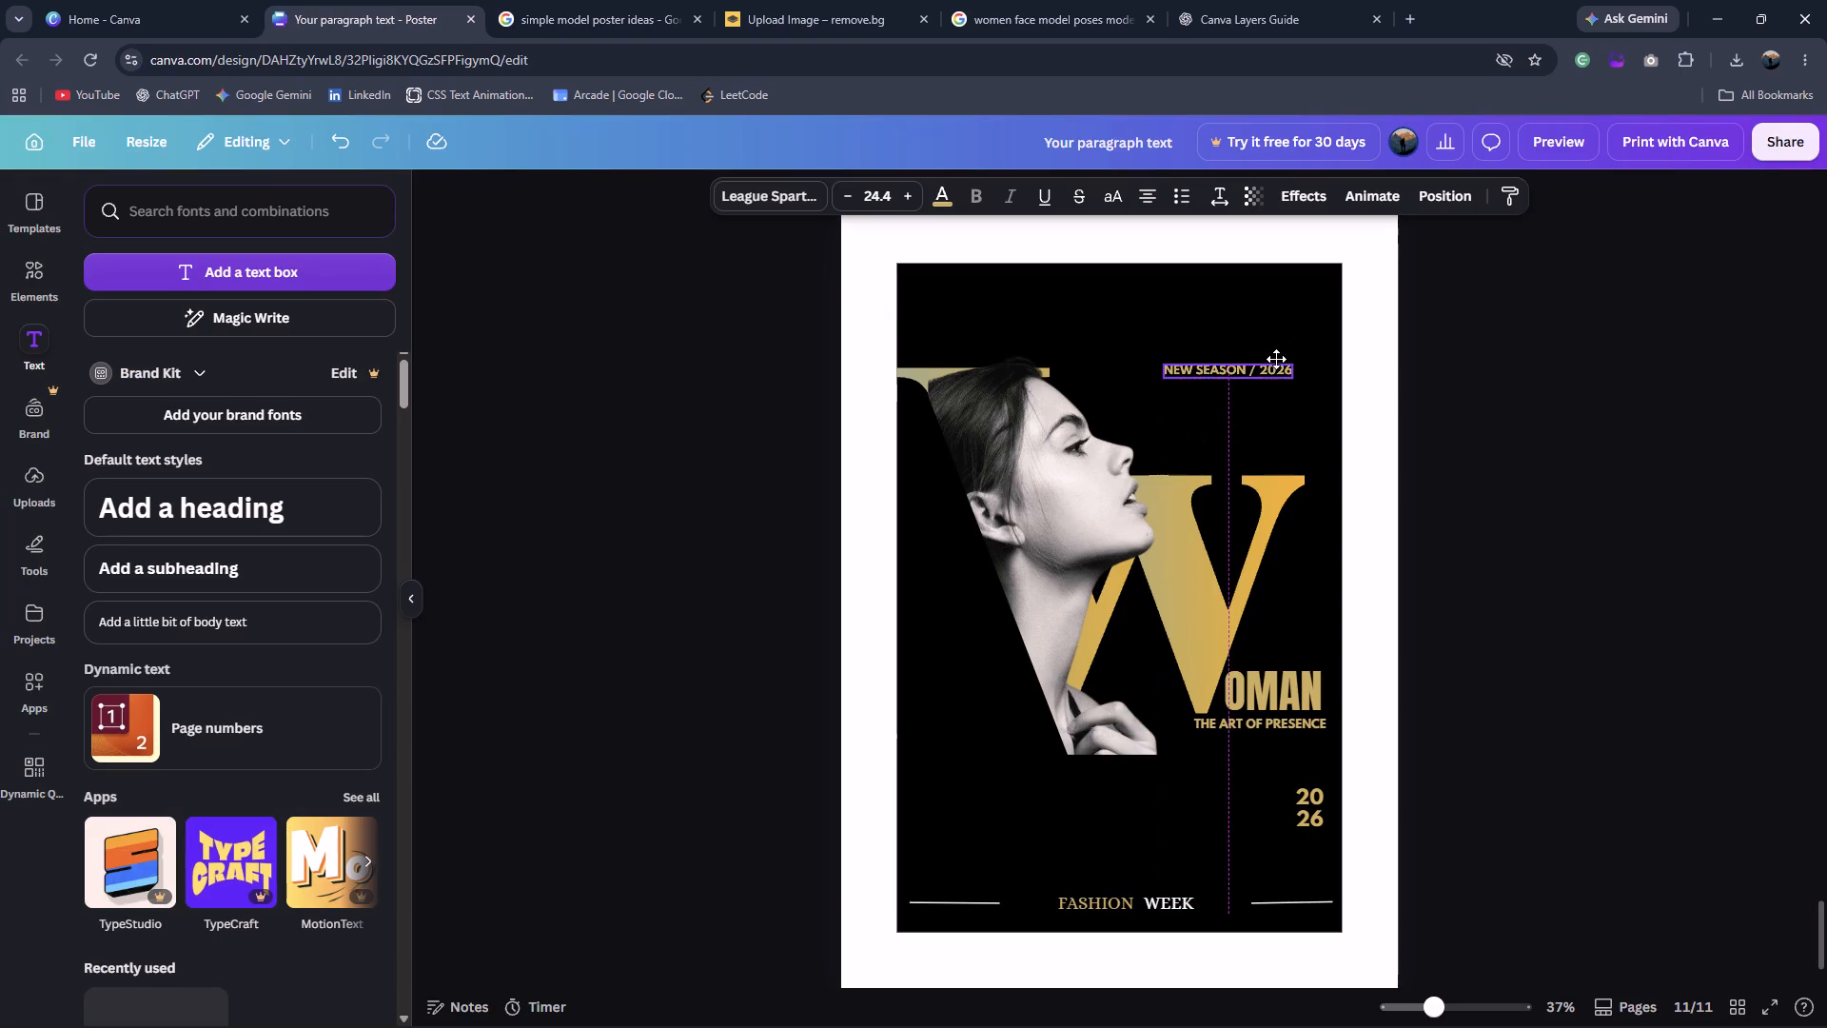
left_click_drag(1276, 359, 1274, 342)
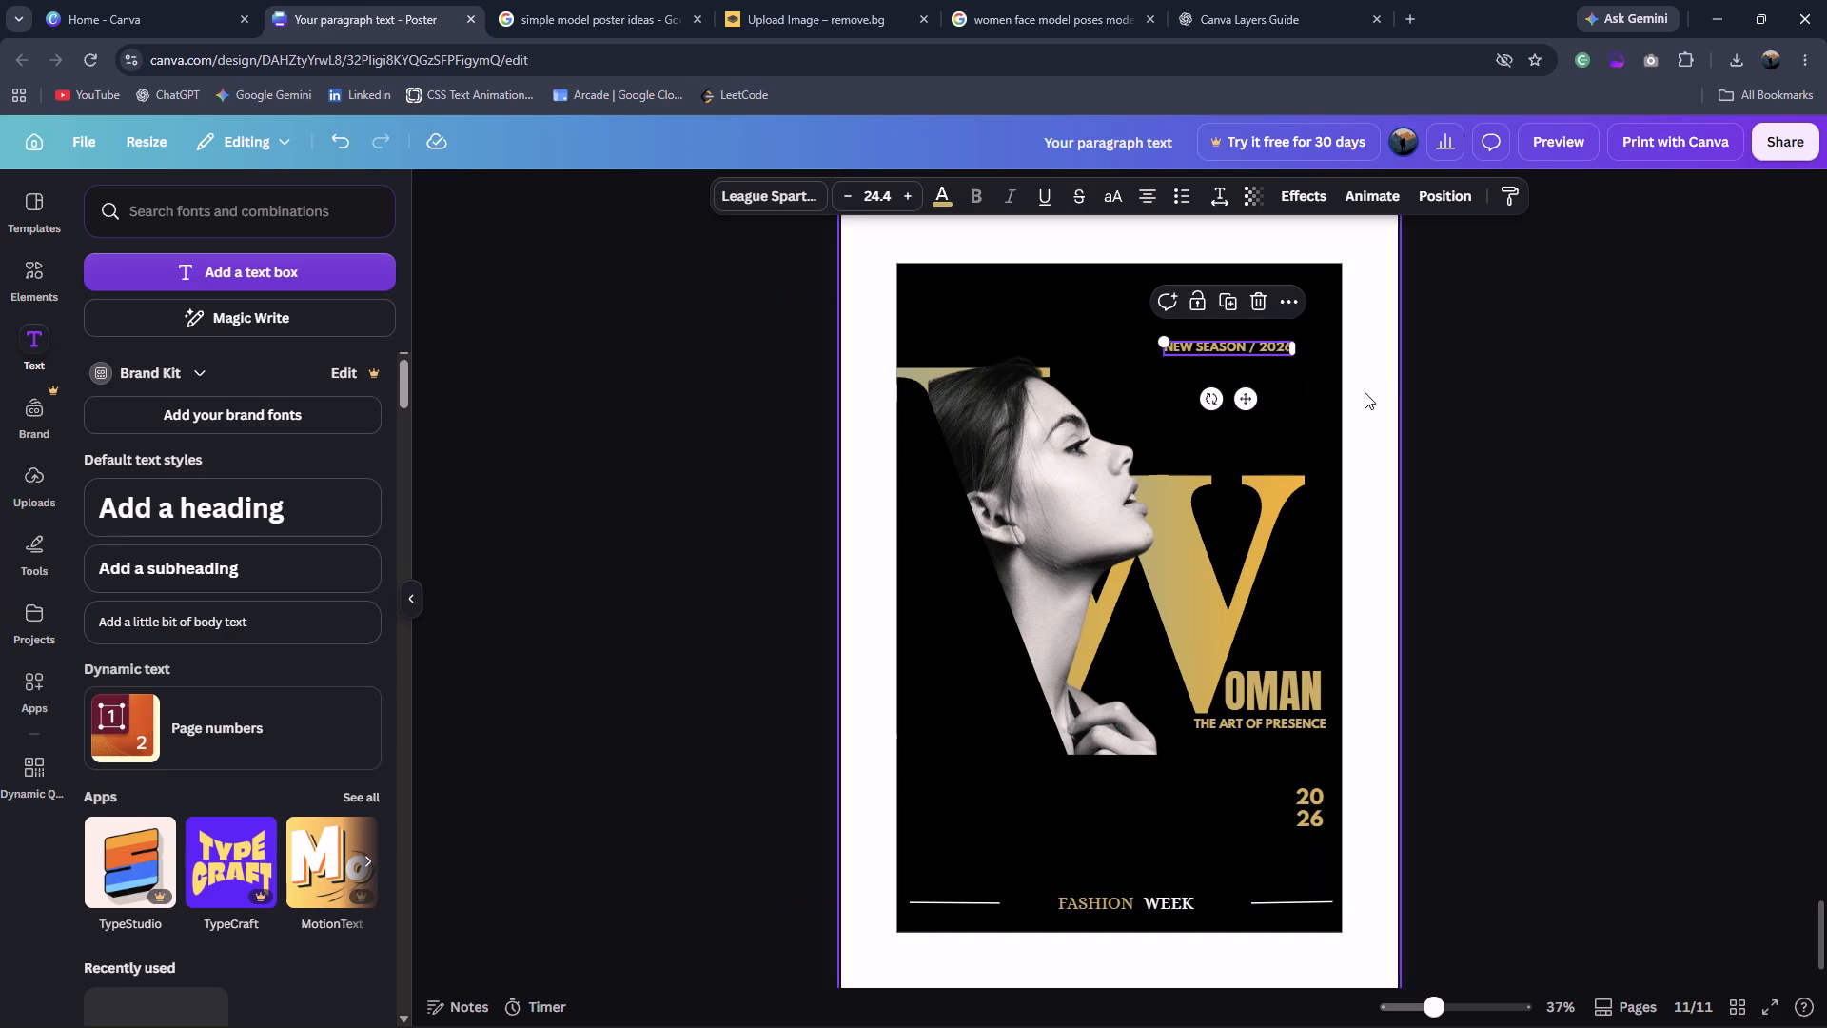
Duplicate NEW SEASON / 2026 directly beneath itself and change the lower copy's text to ICONIC, as in the reference.
key("ctrl+d")
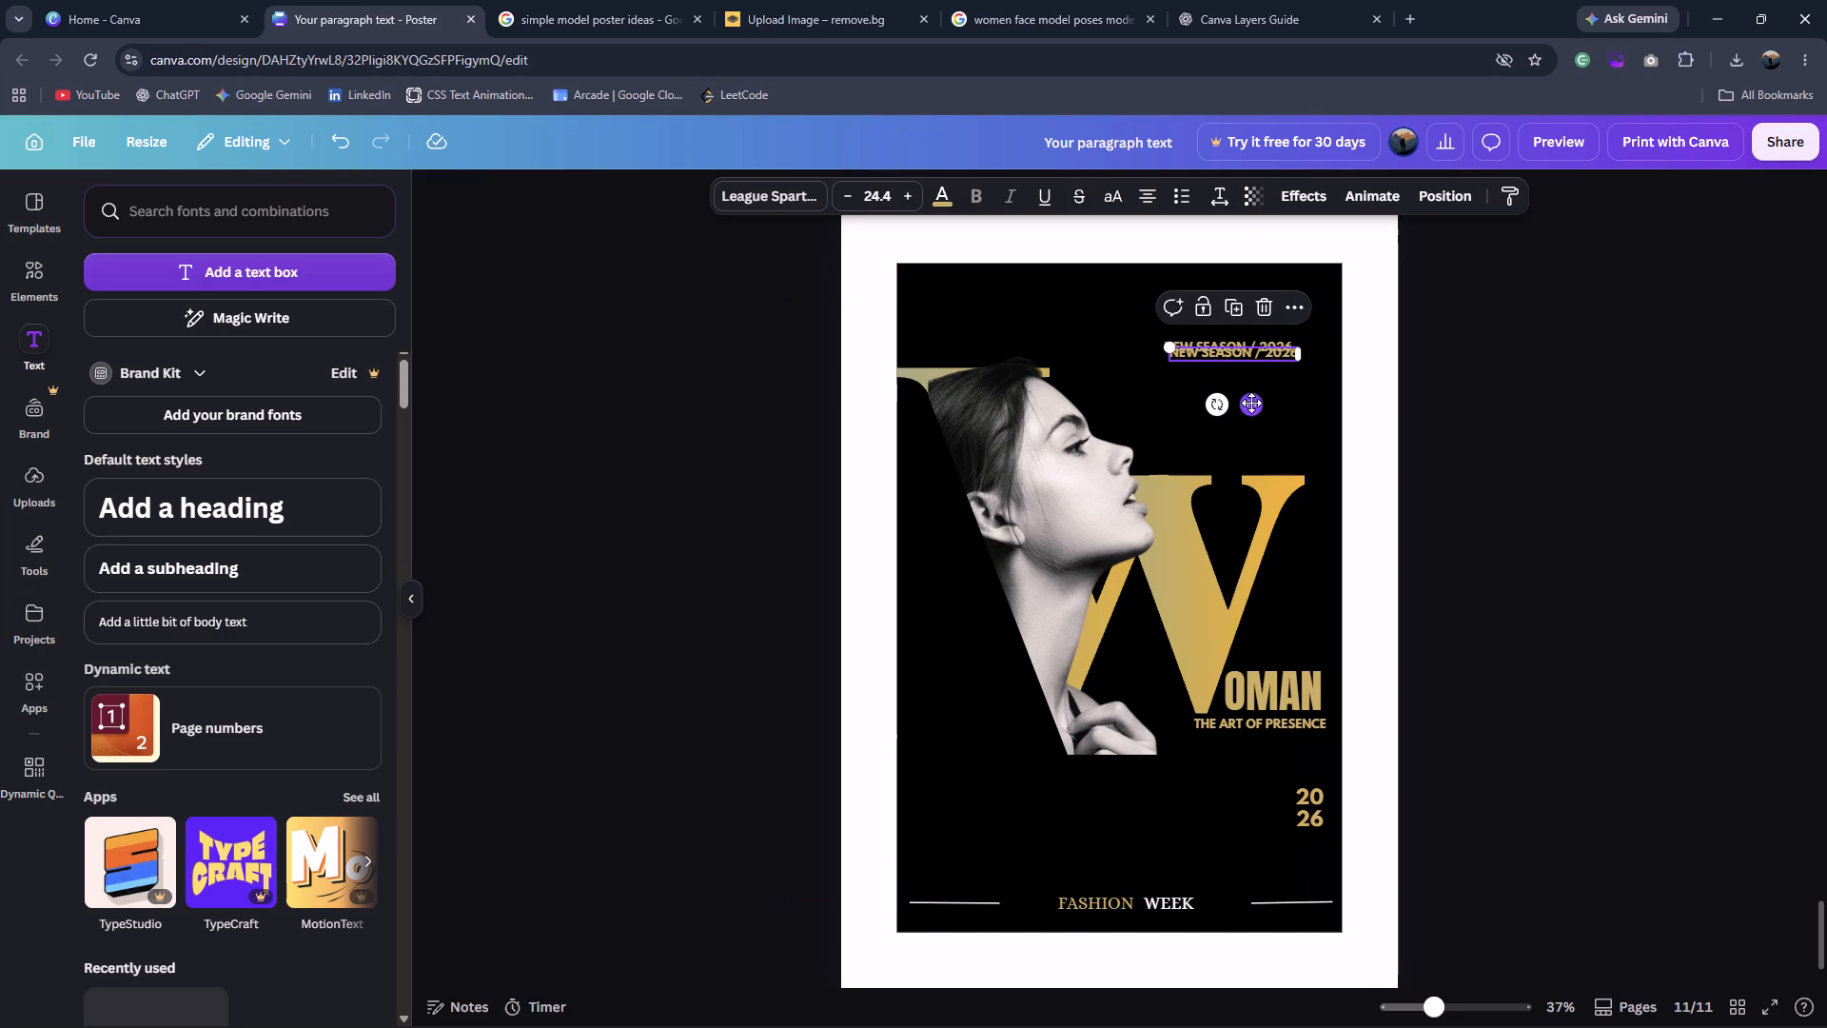
left_click_drag(1251, 403, 1244, 416)
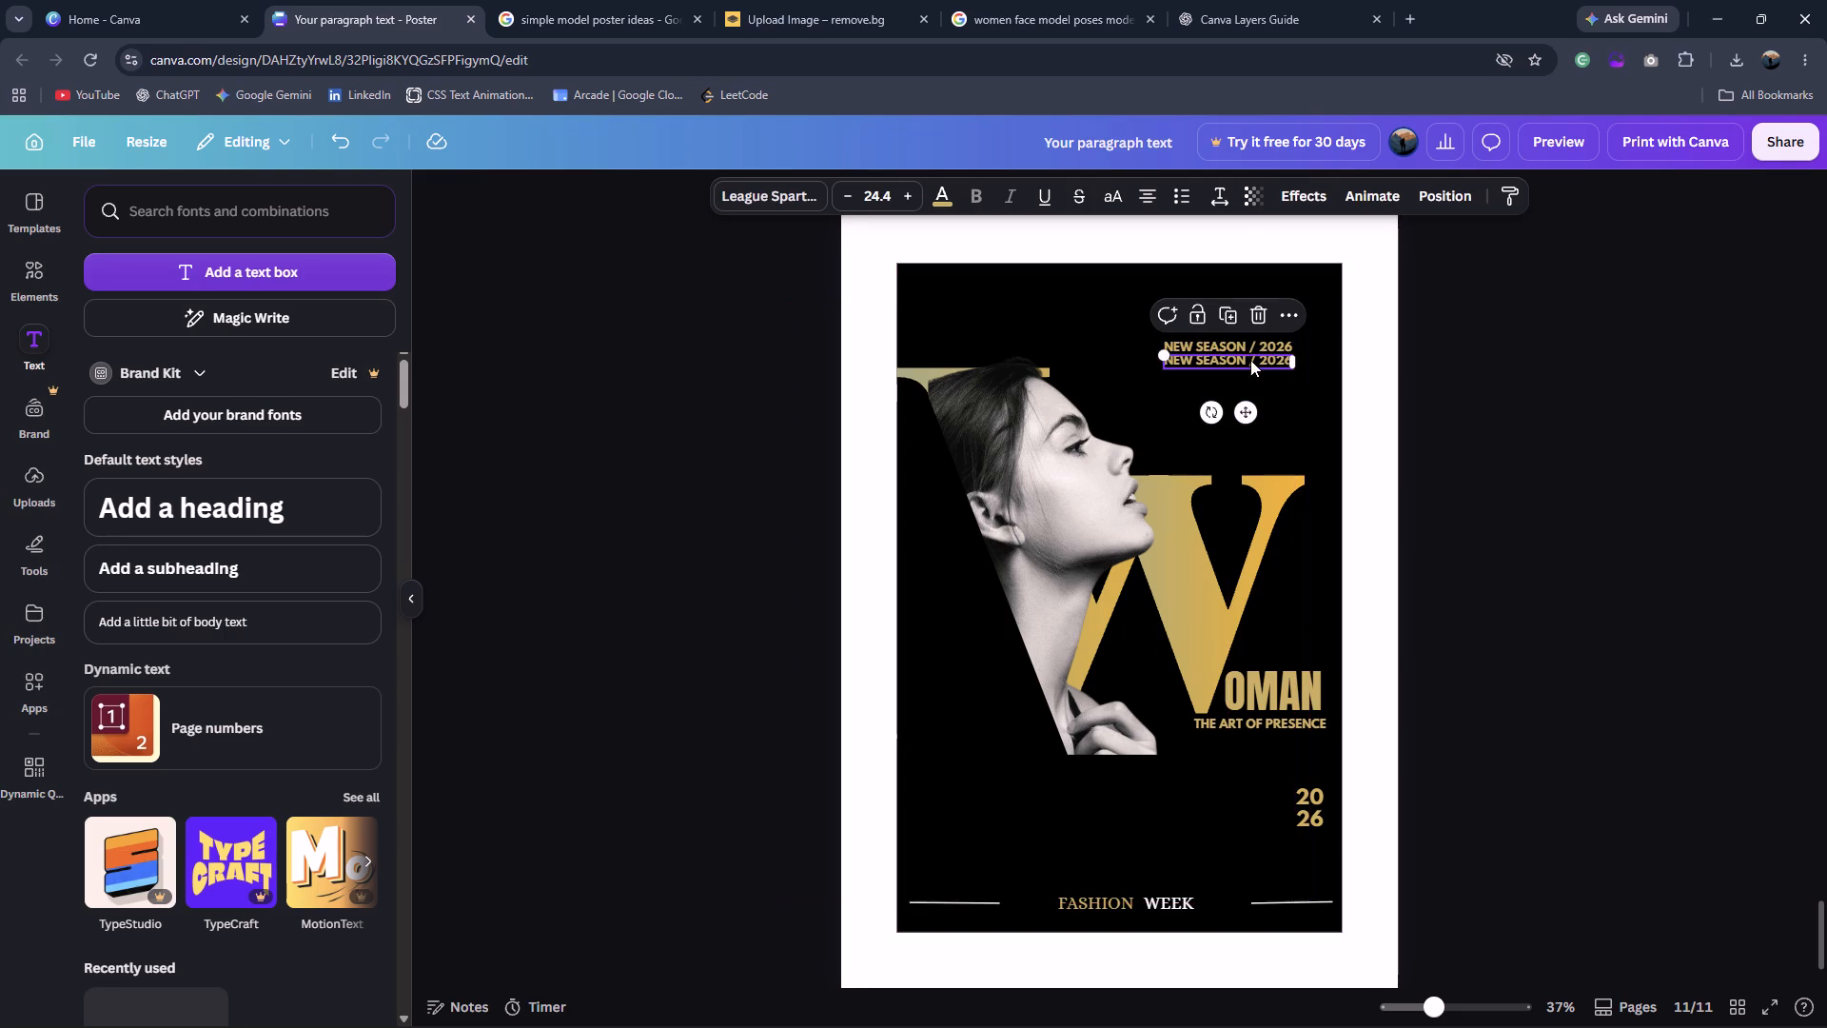
left_click(673, 0)
left_click(462, 0)
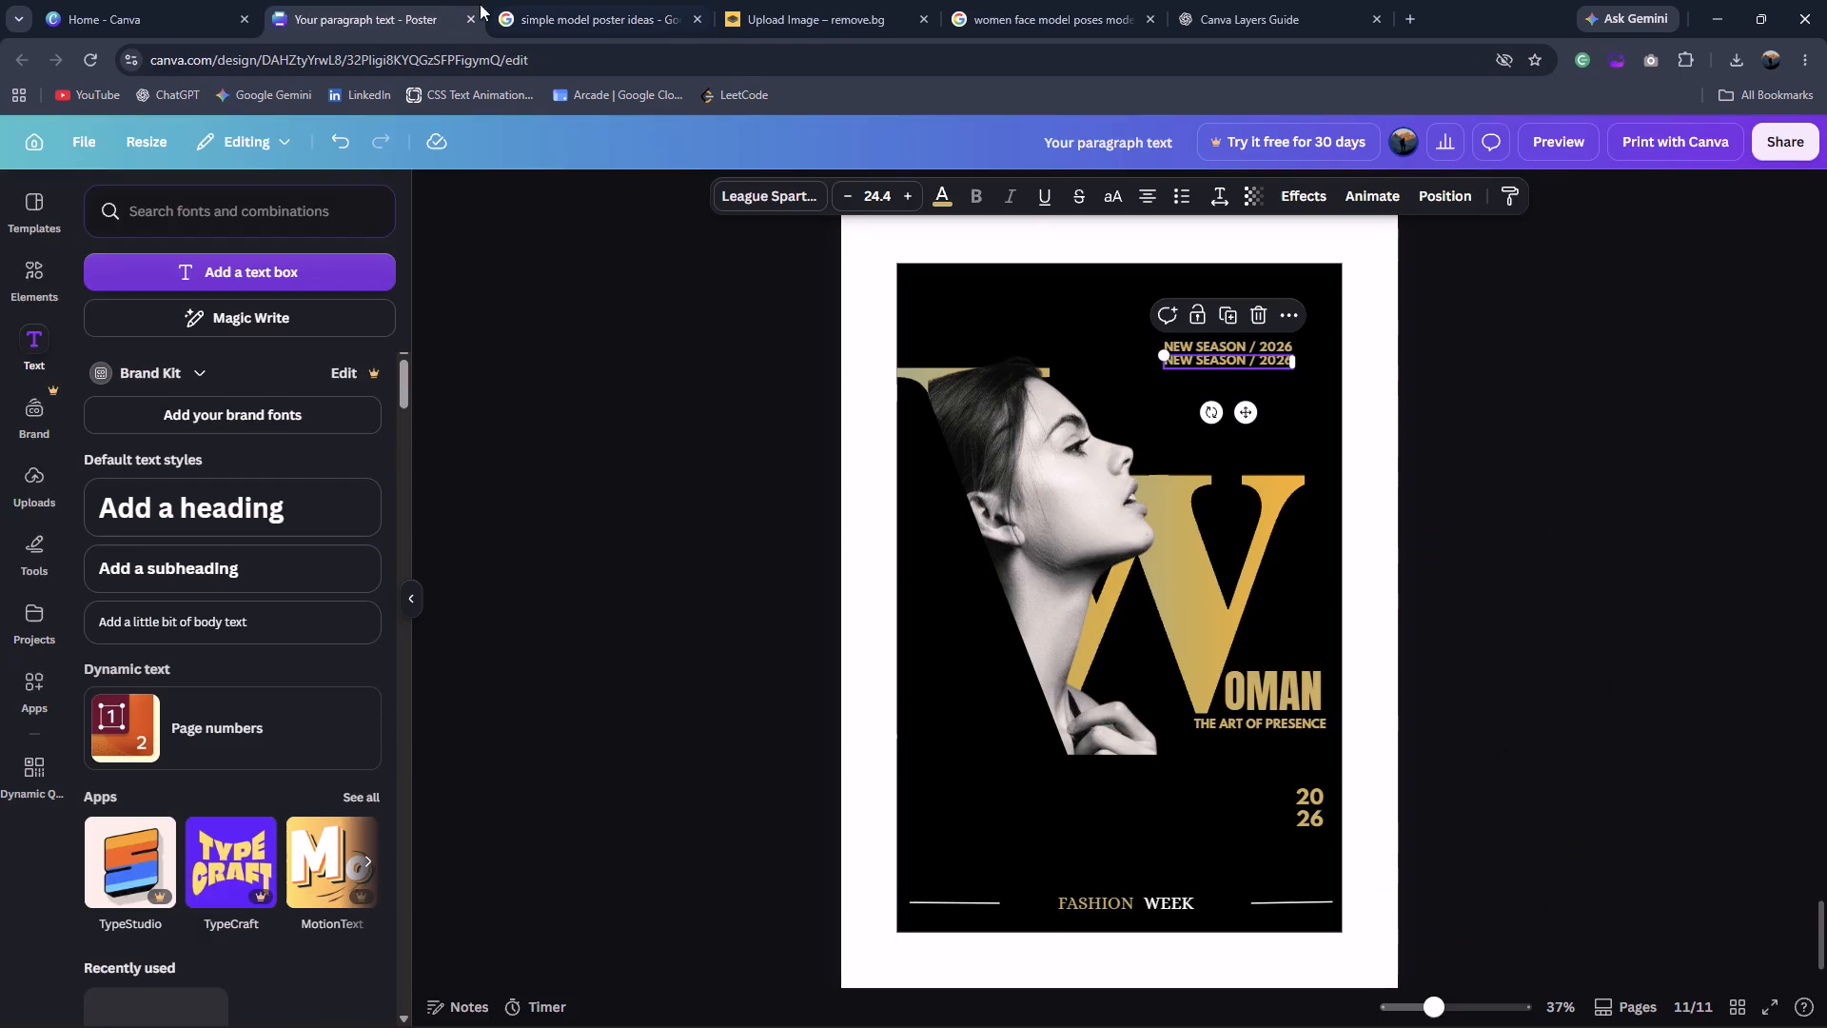
double_click(1209, 351)
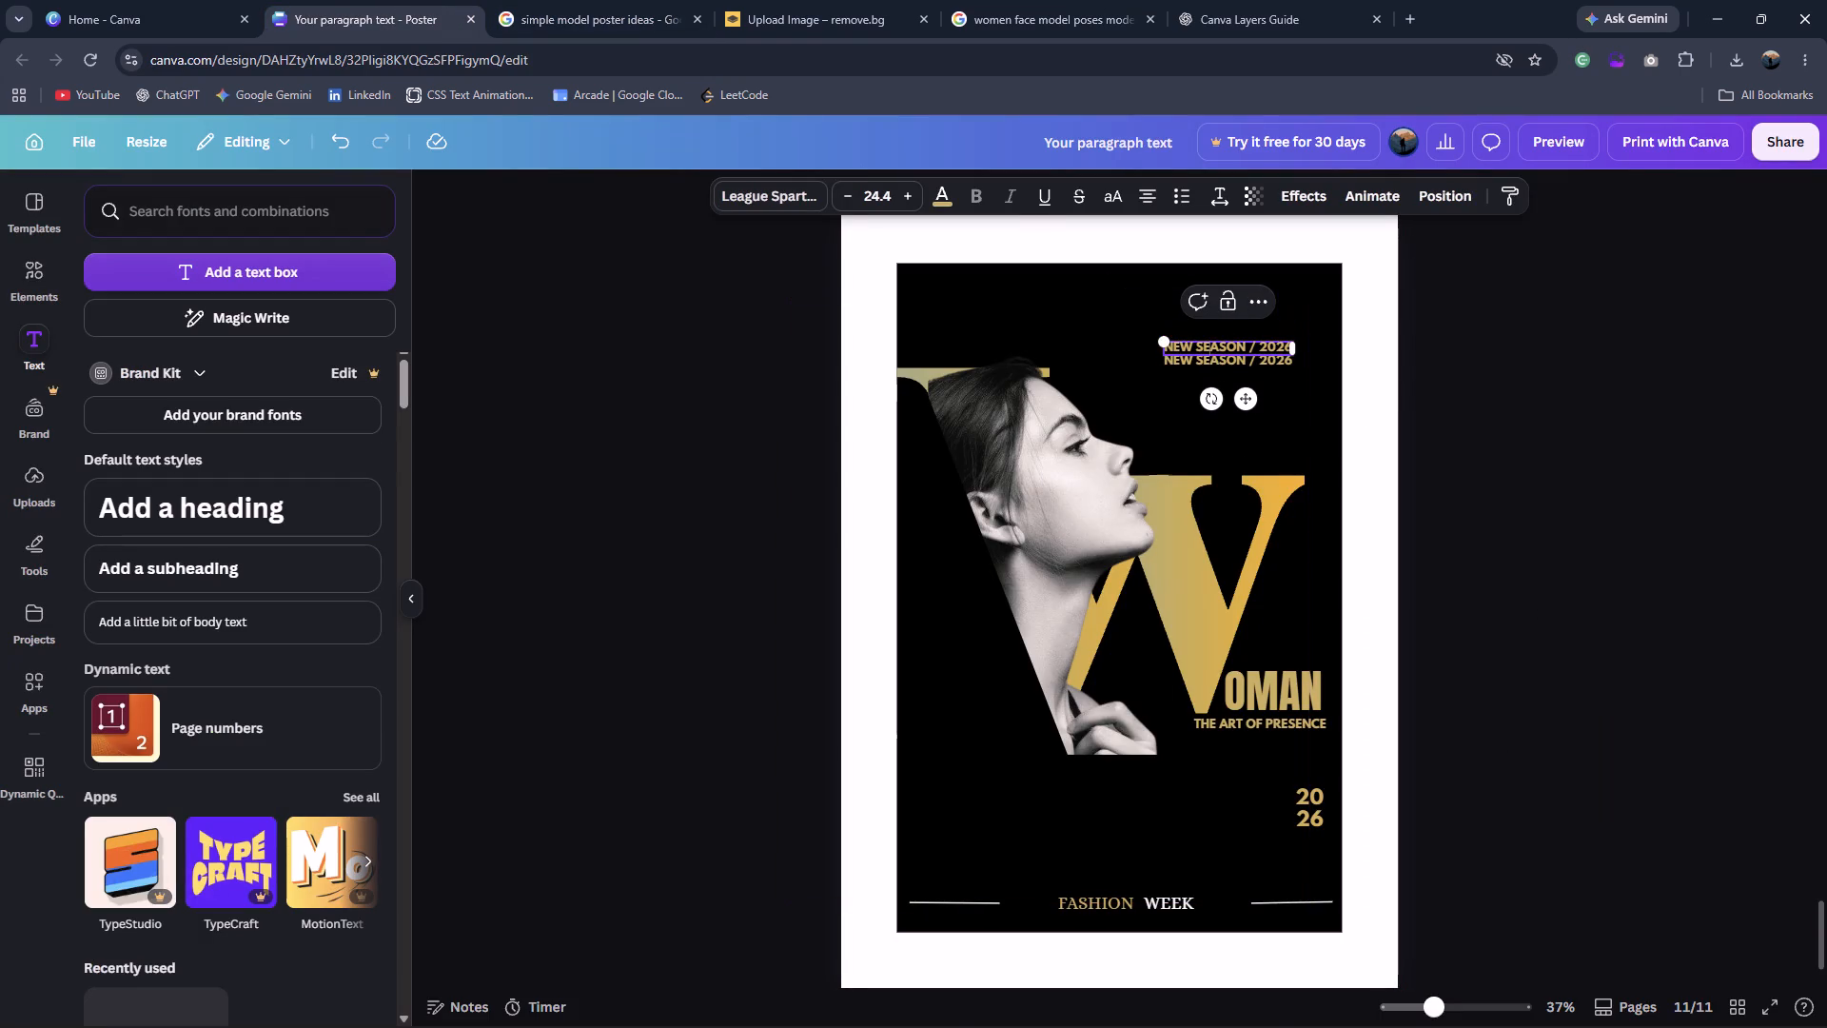
left_click(1206, 365)
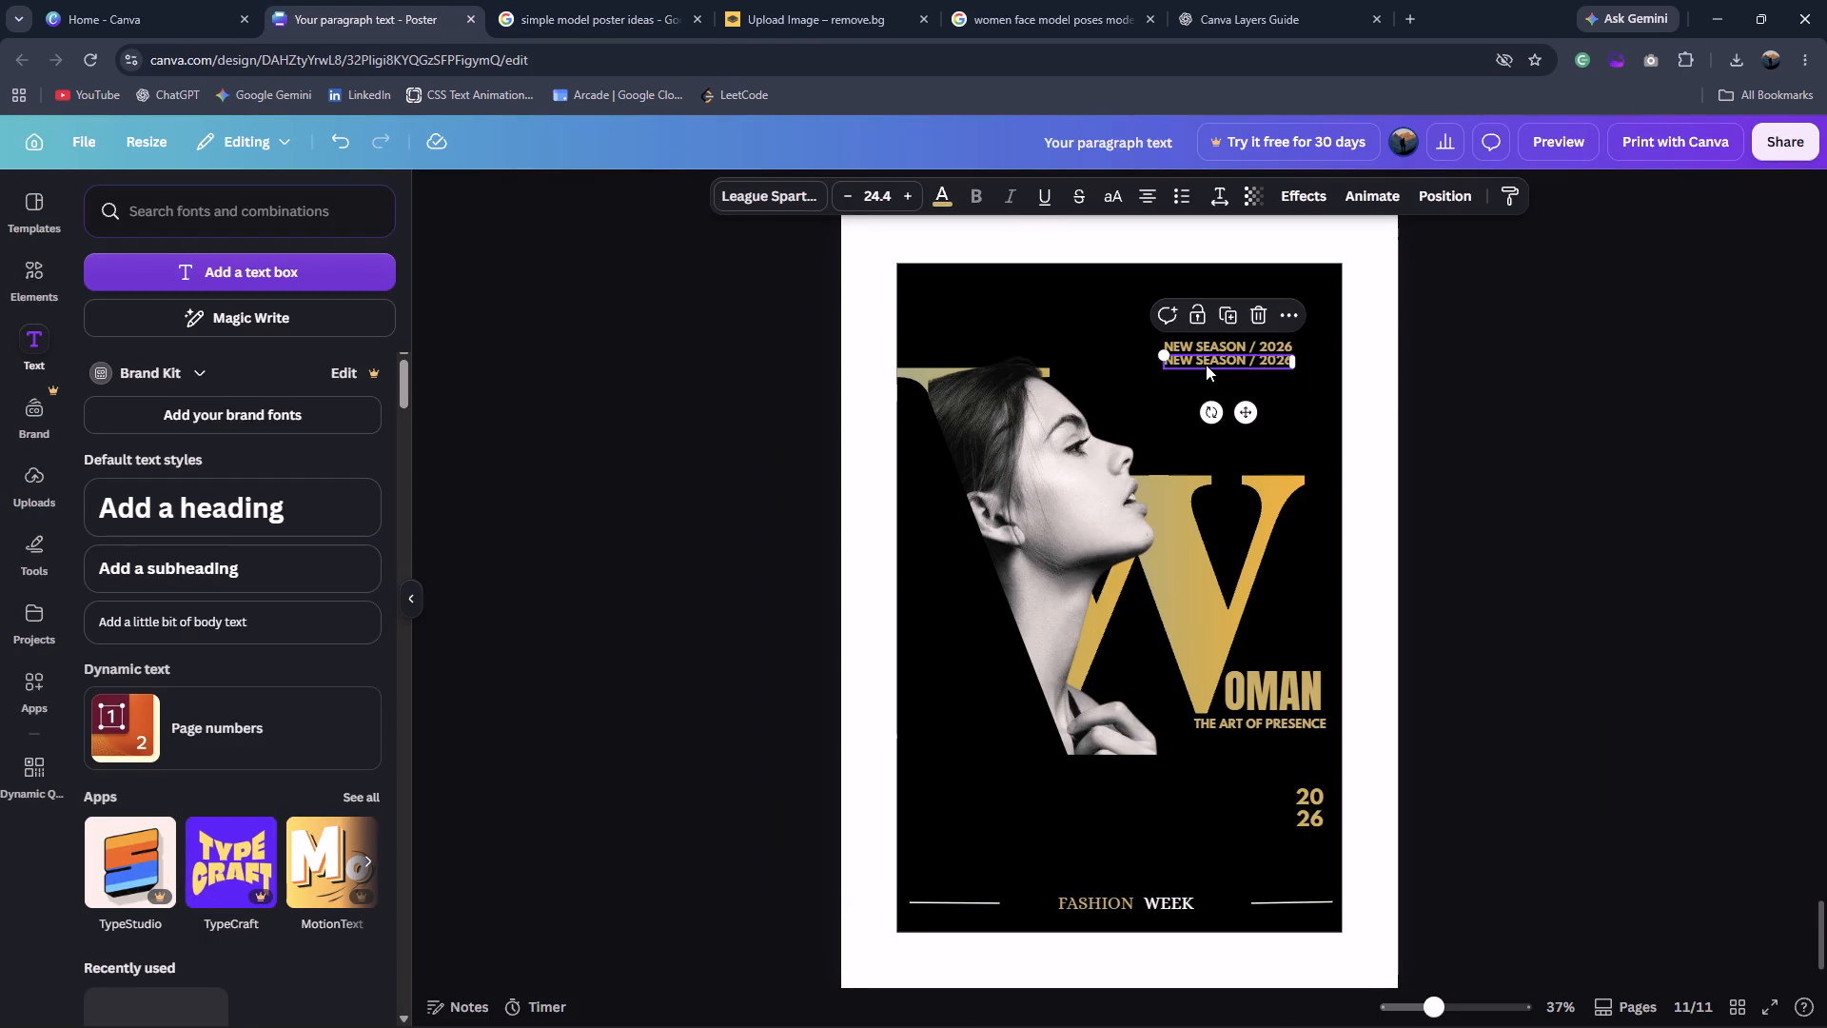
double_click(1206, 365)
type("ICONIC")
key("space")
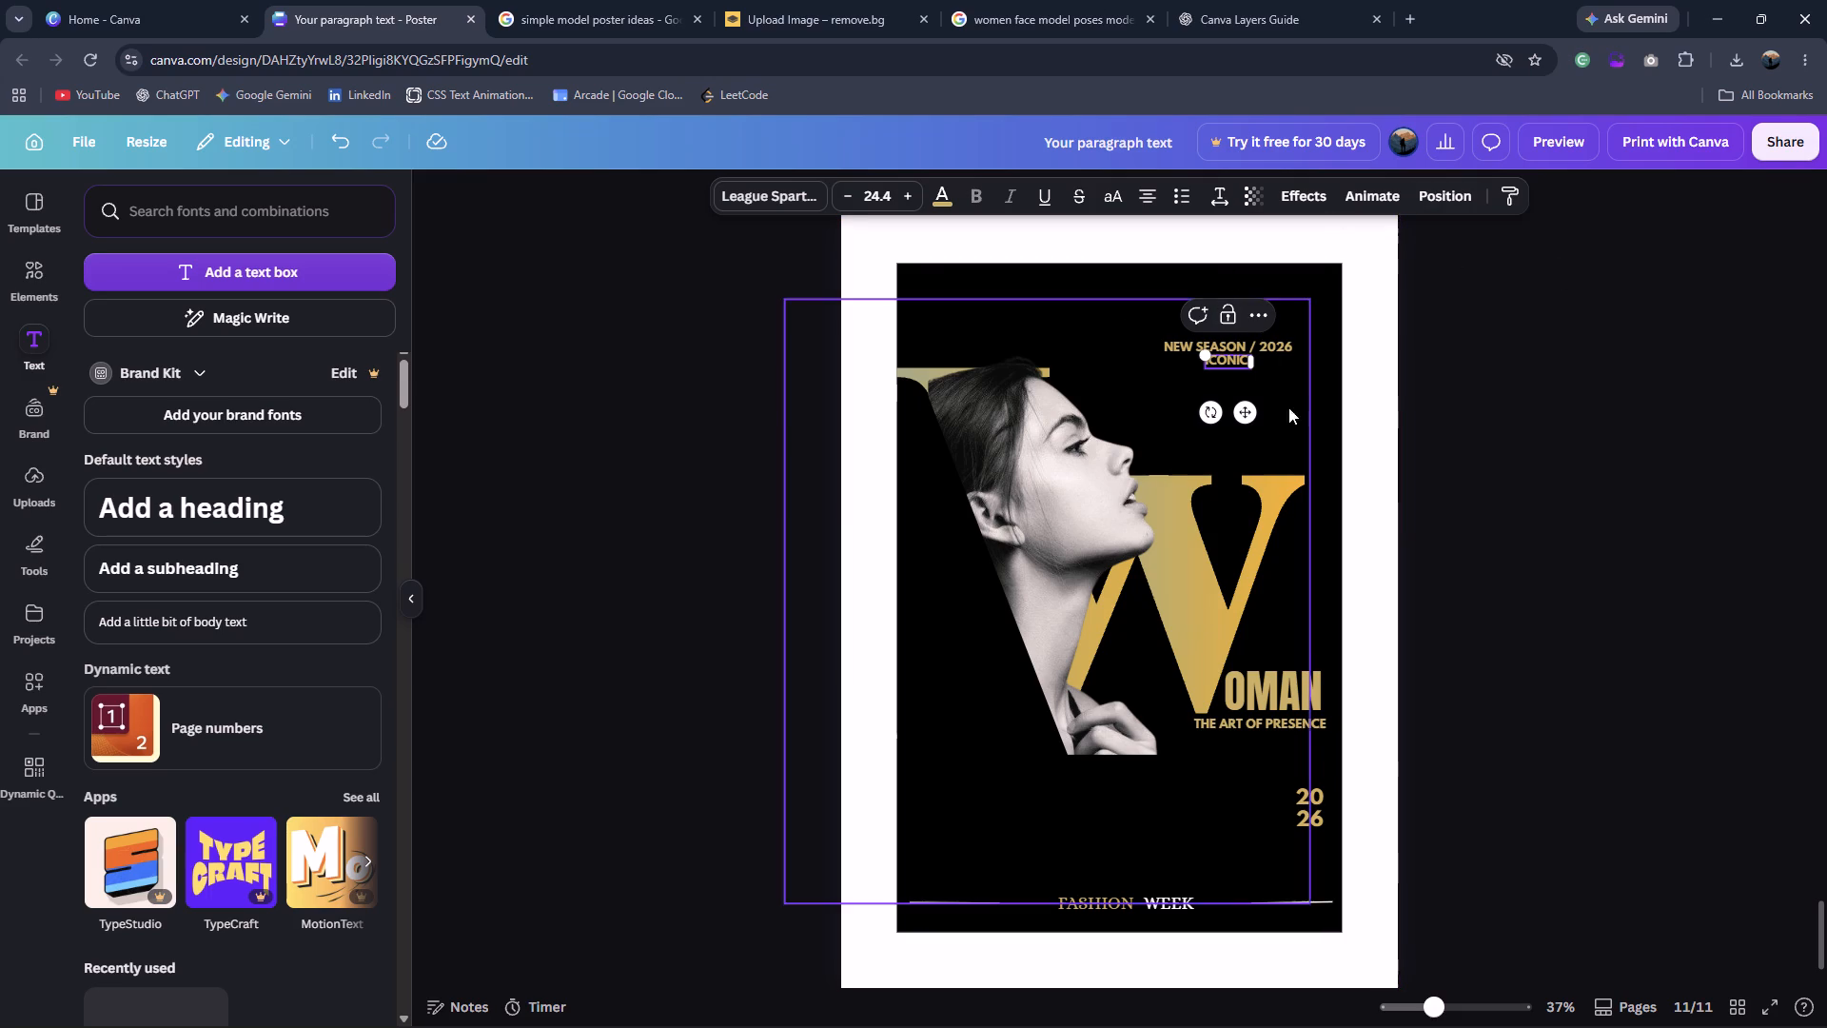
Move ICONIC sideways to line up under the start of NEW SEASON / 2026.
left_click_drag(1247, 414, 1214, 415)
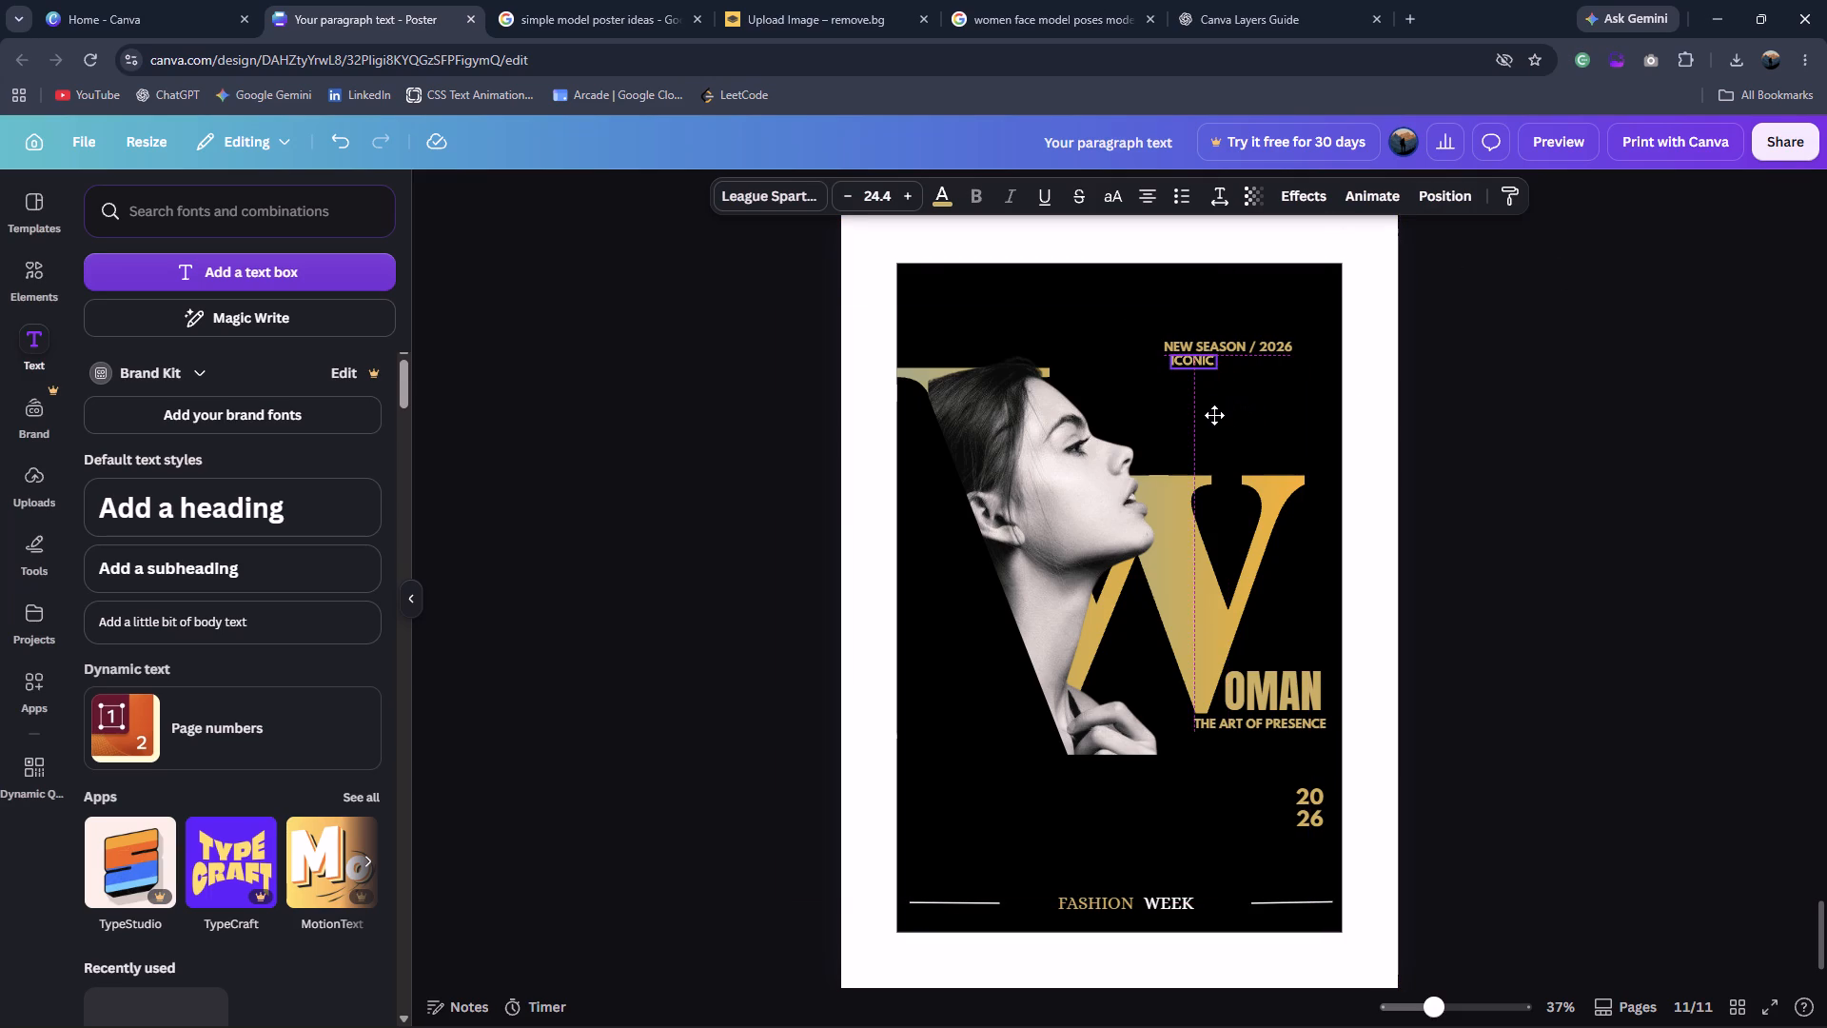
left_click_drag(1214, 415, 1209, 415)
left_click(1565, 411)
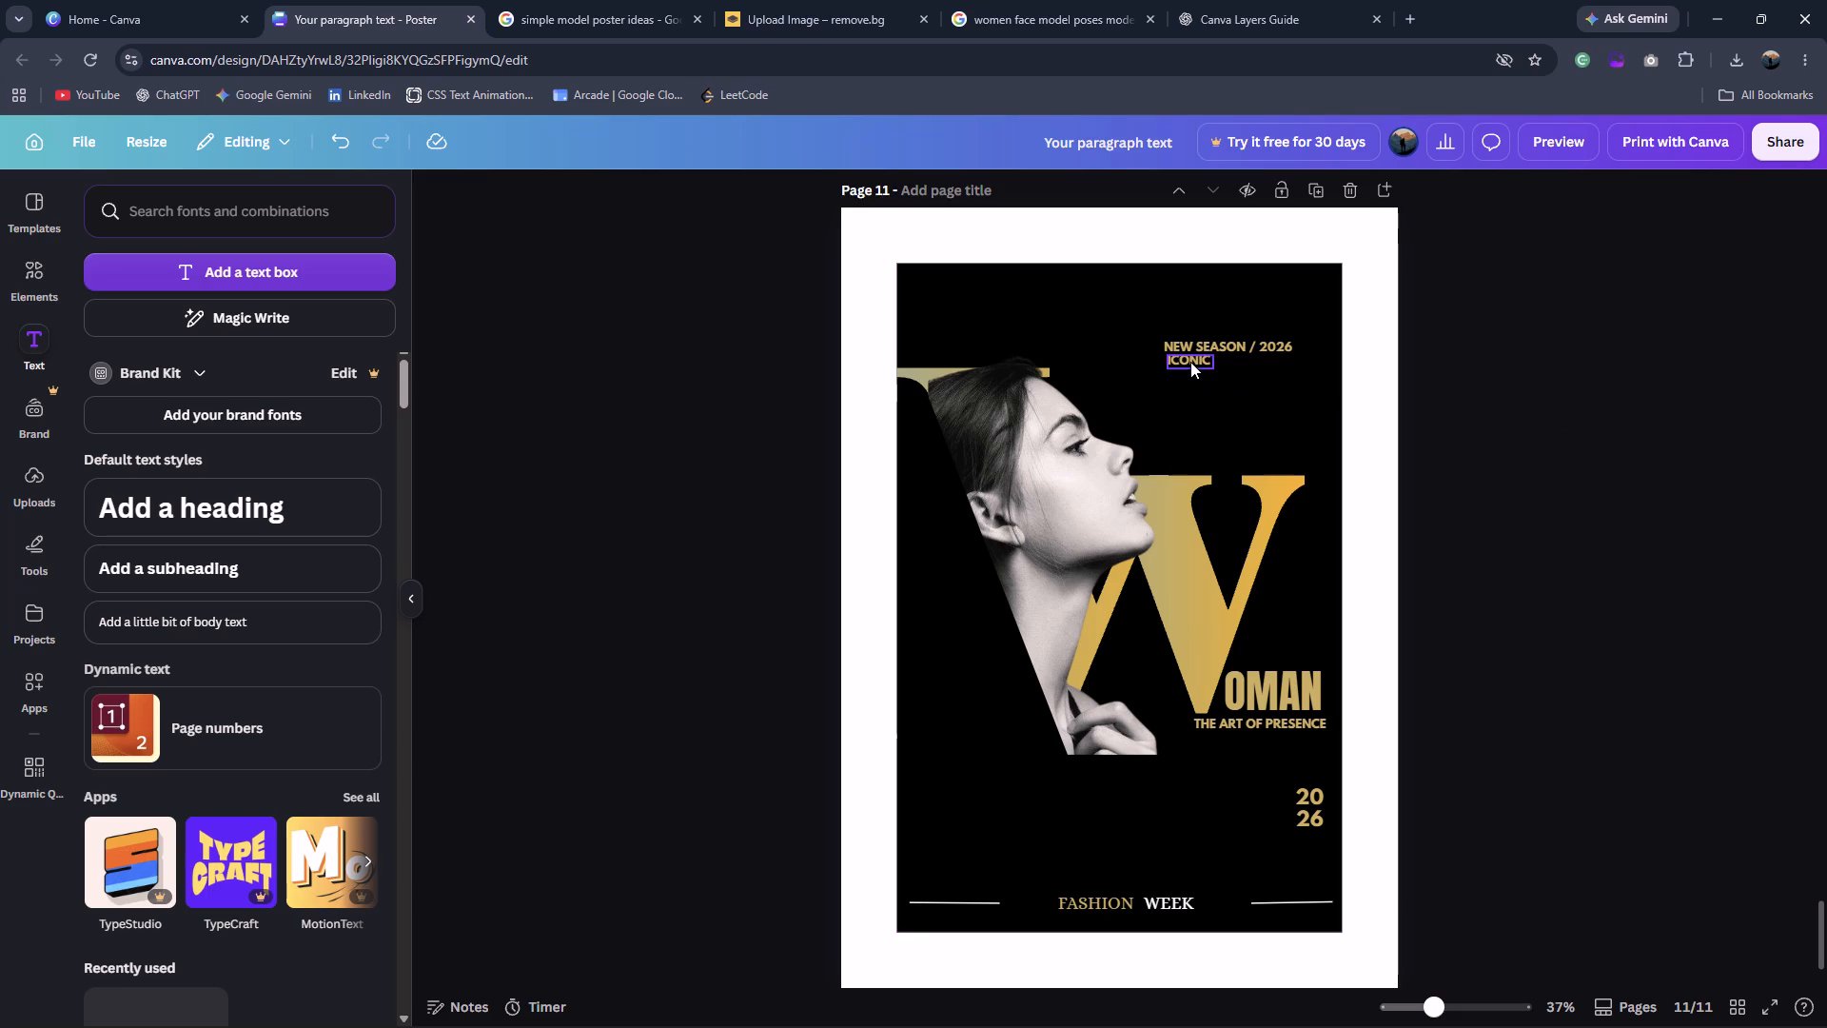
Nudge ICONIC slightly sideways so it sits flush with the first letter of NEW SEASON / 2026.
left_click(1190, 362)
key("Left")
key("Left")
key("Left")
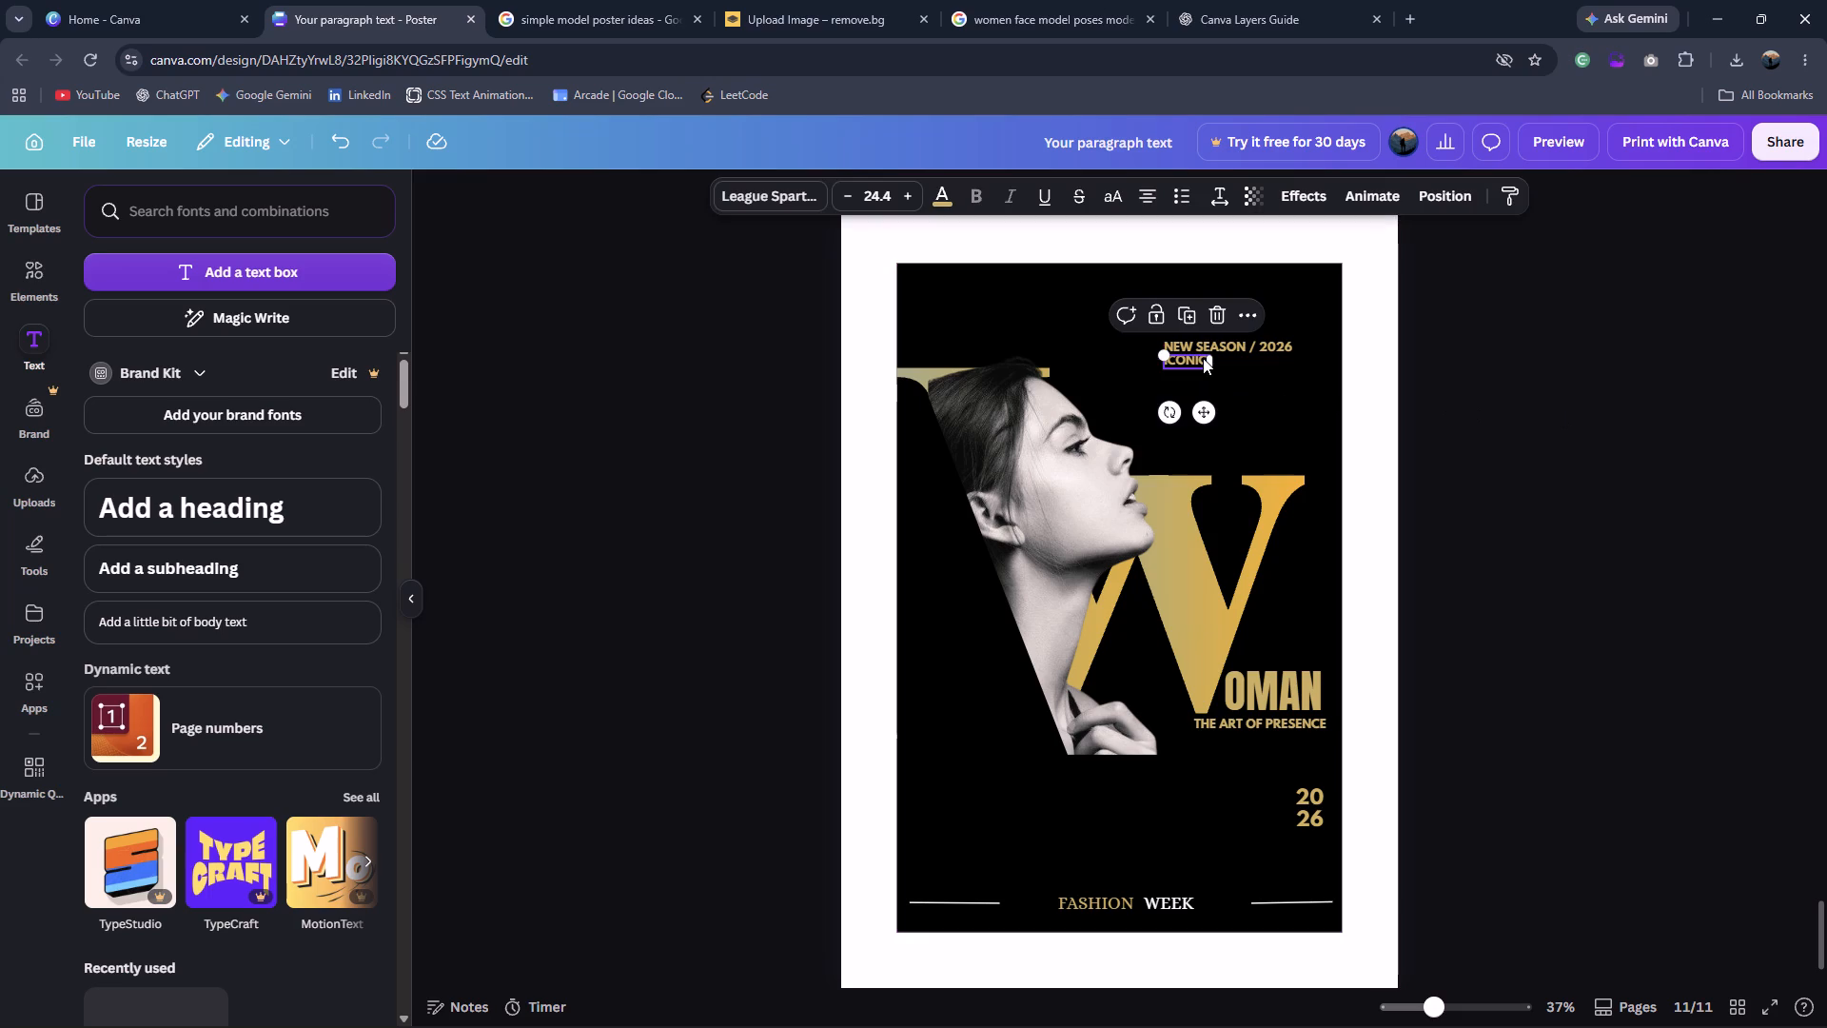
Duplicate ICONIC, place the copy beside it on the same line, and change the copy's text to BOLD, as in the reference.
key("ctrl+d")
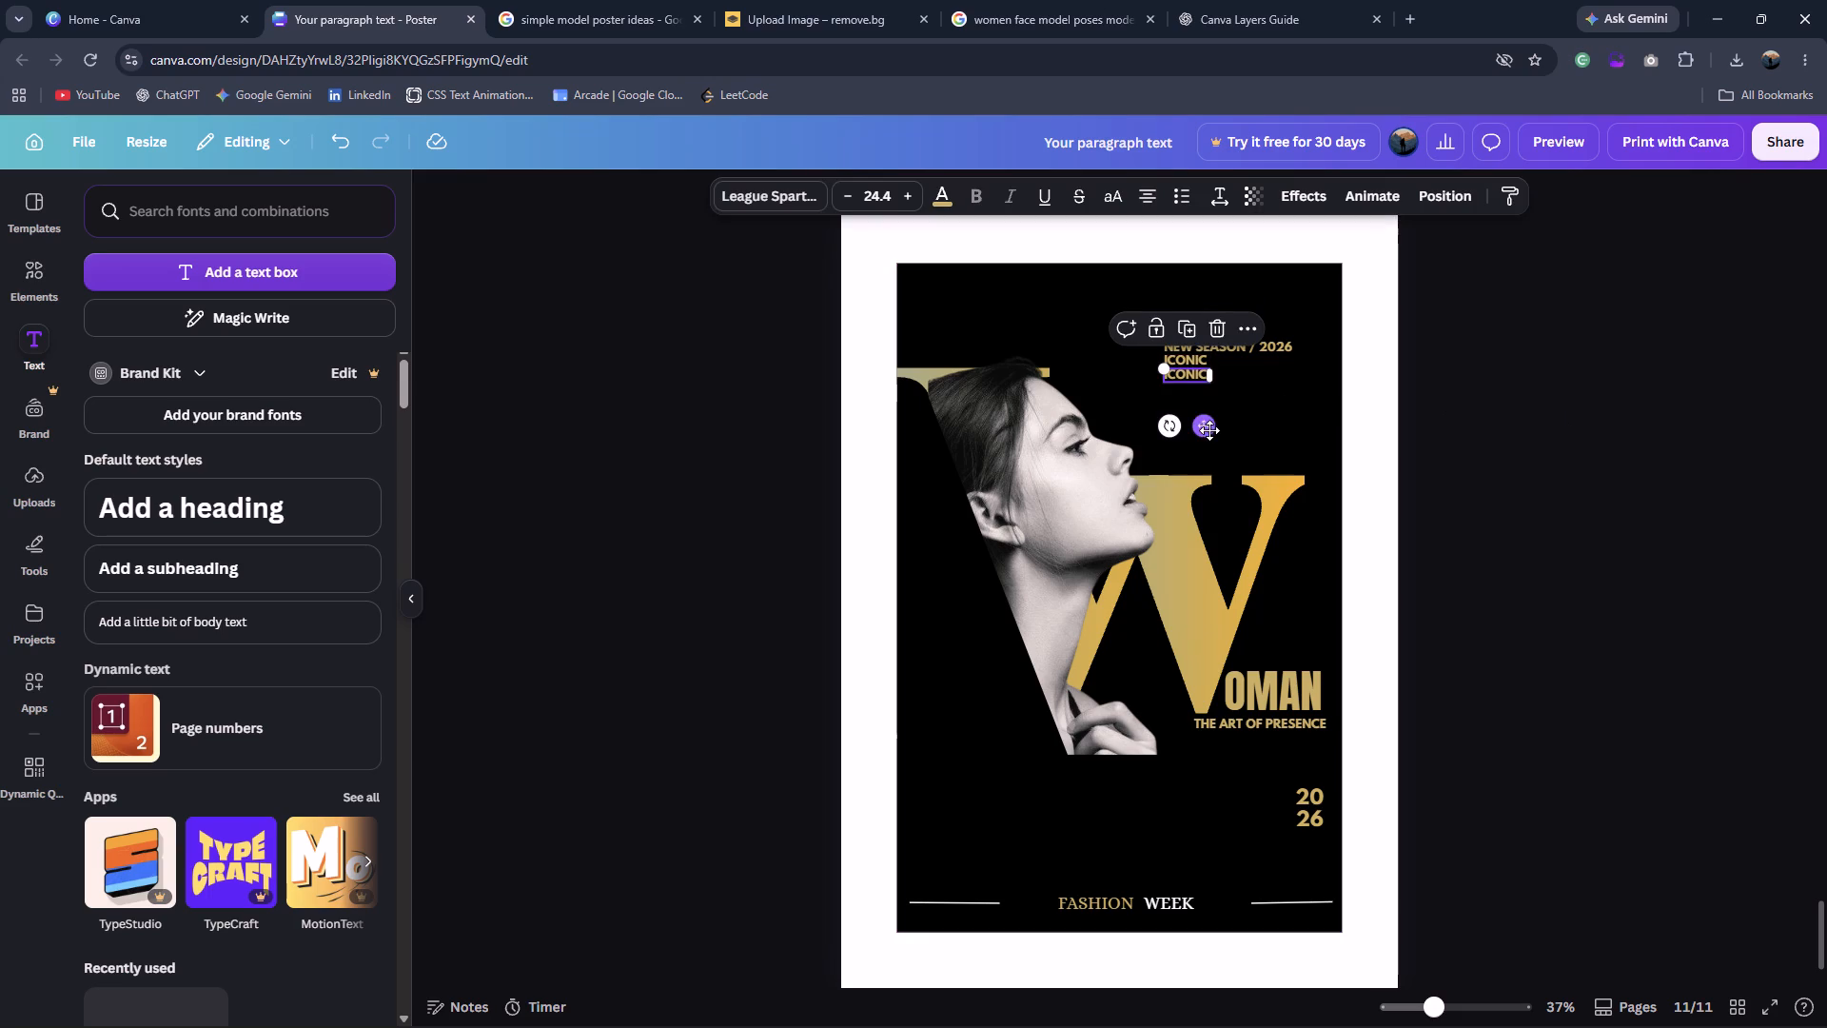
left_click_drag(1209, 430, 1259, 415)
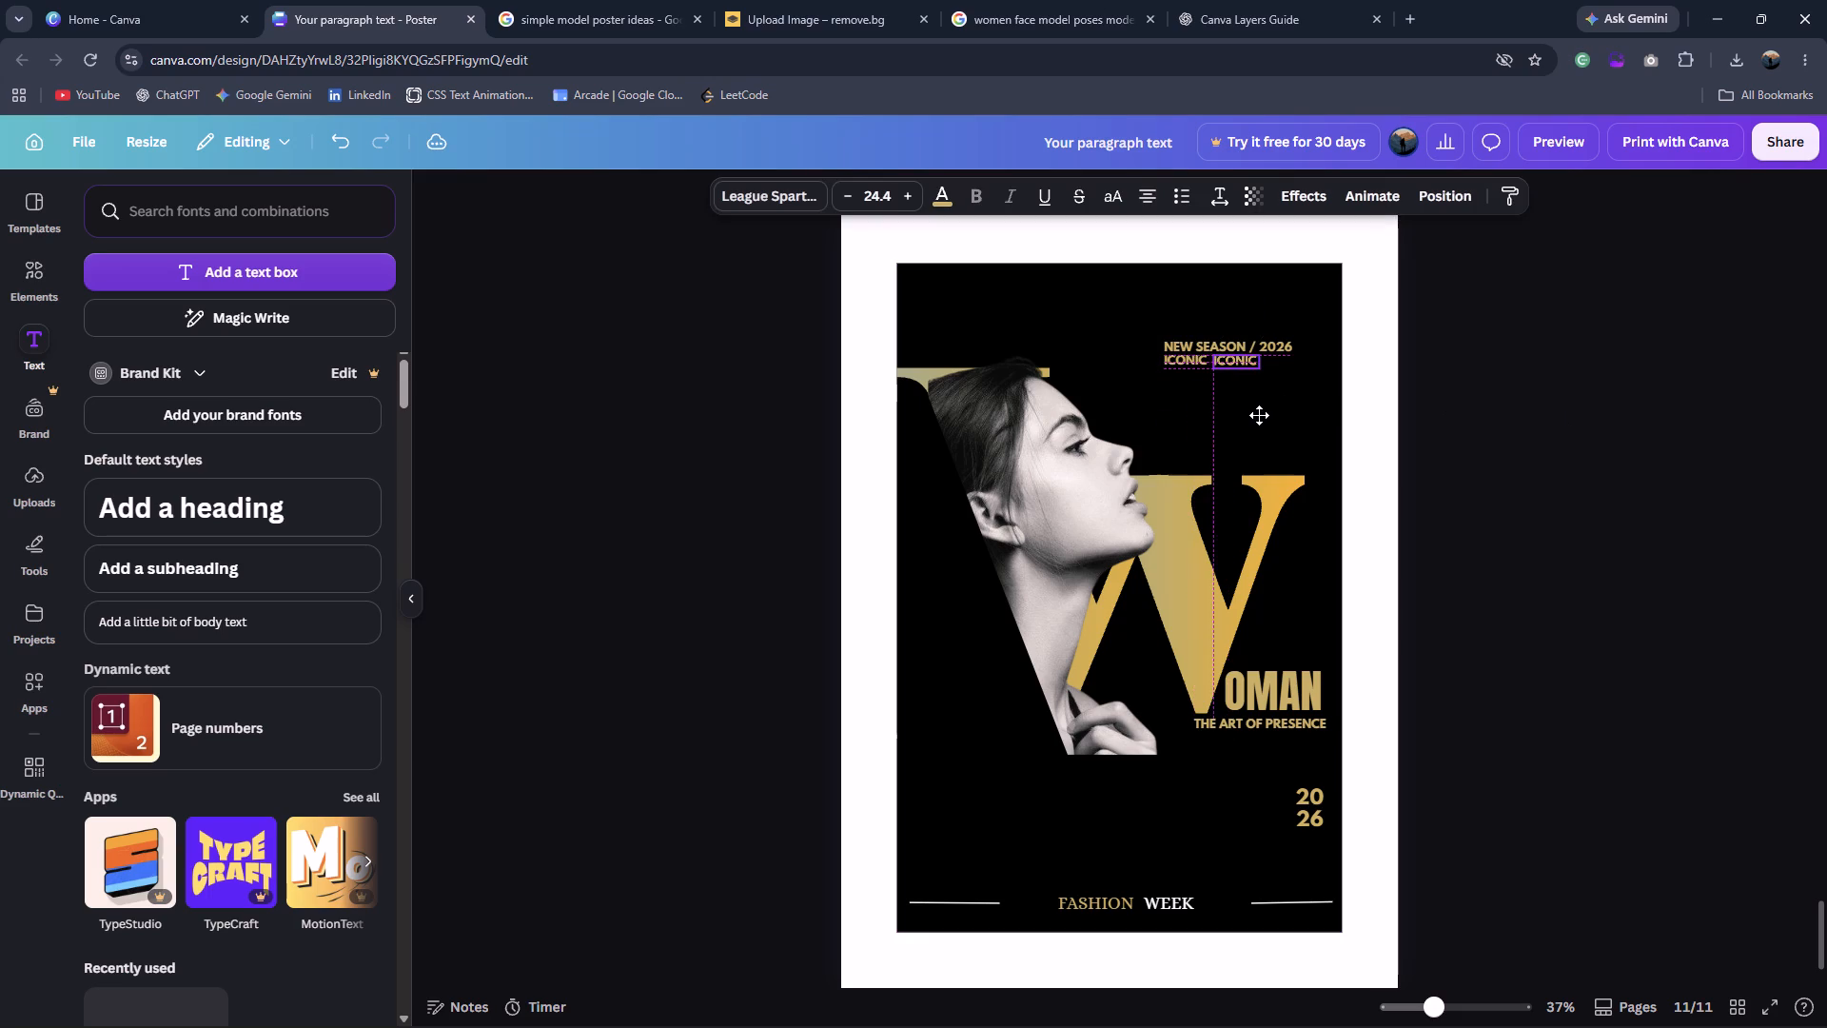
left_click_drag(1259, 415, 1260, 415)
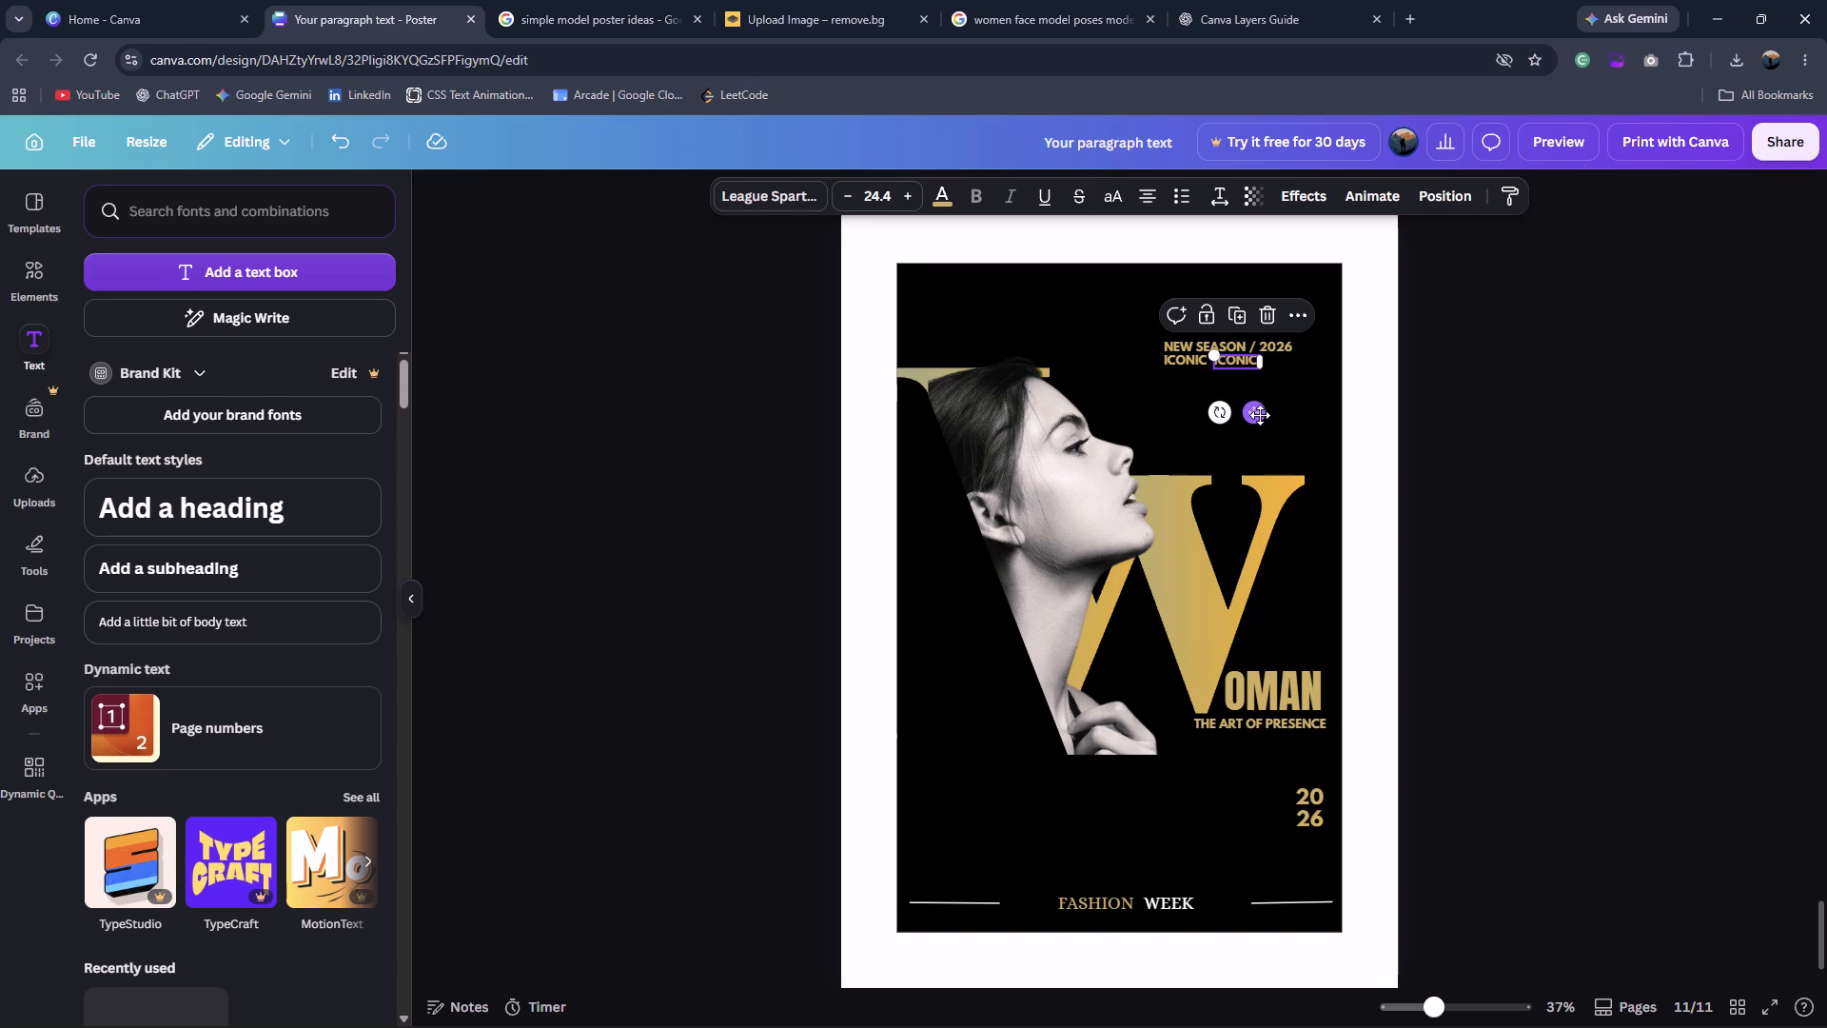
left_click(525, 0)
left_click(344, 0)
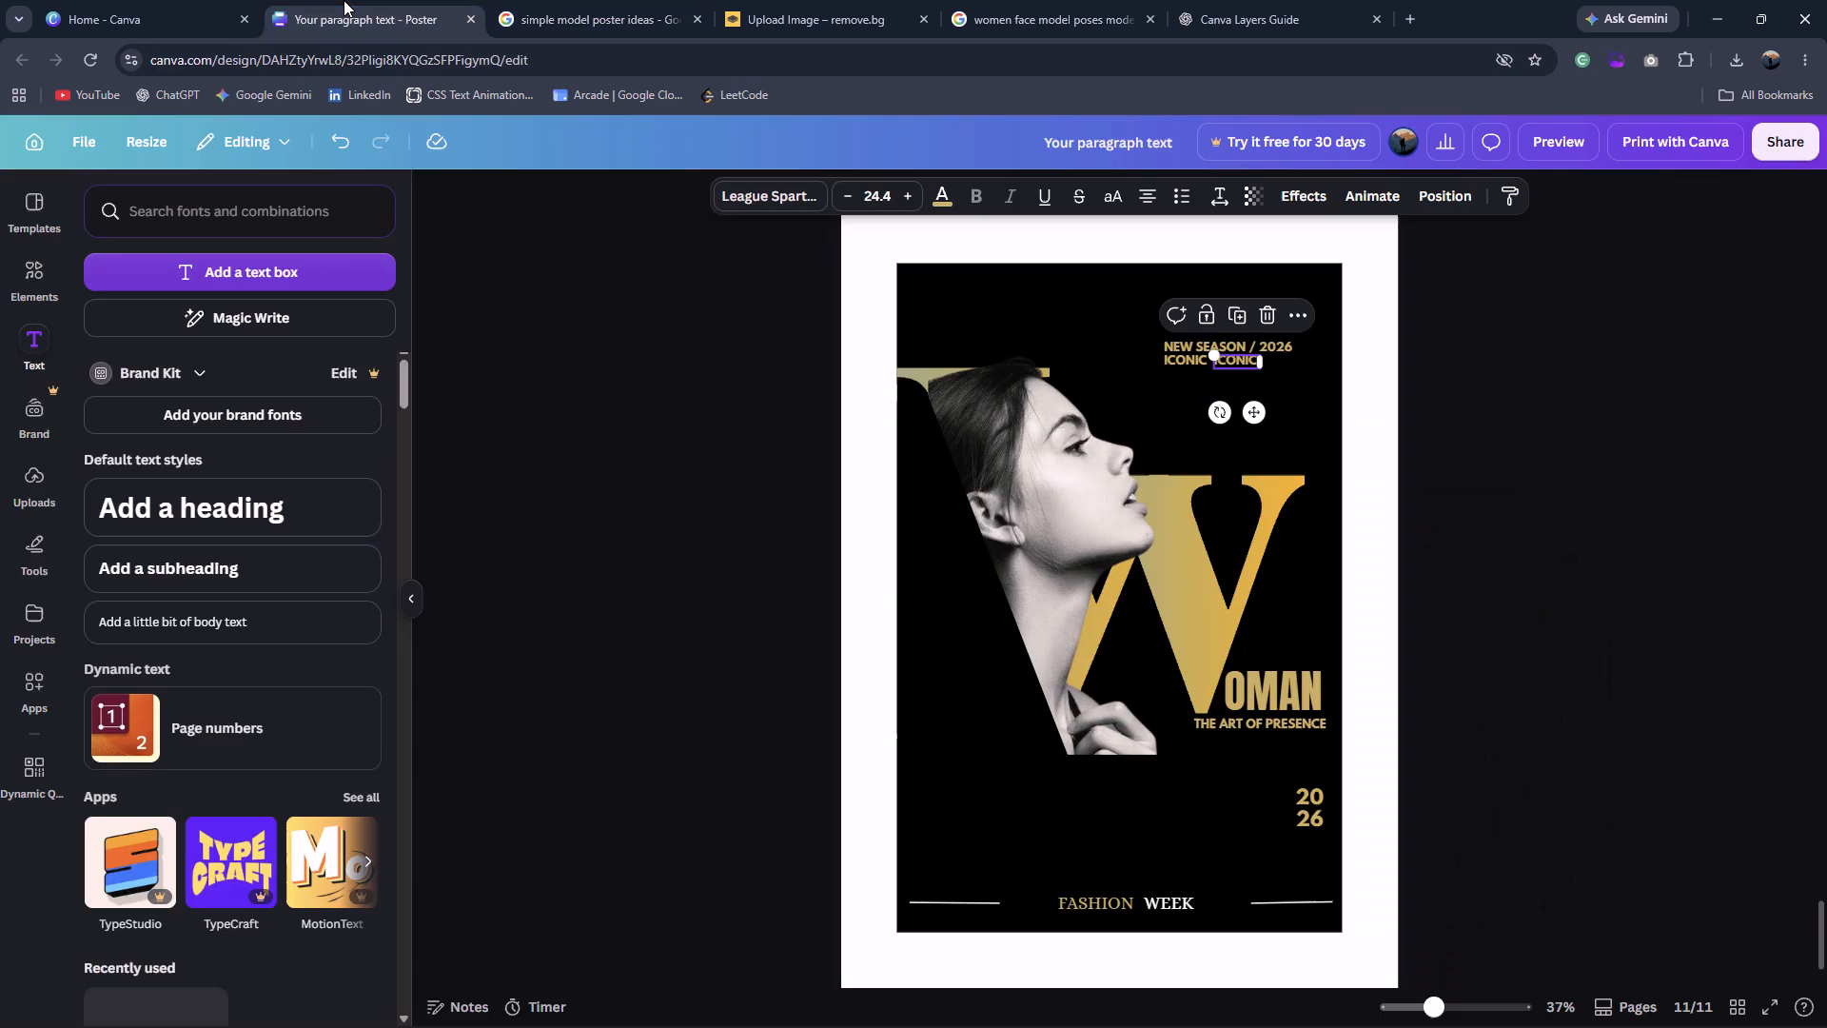
type("BOL")
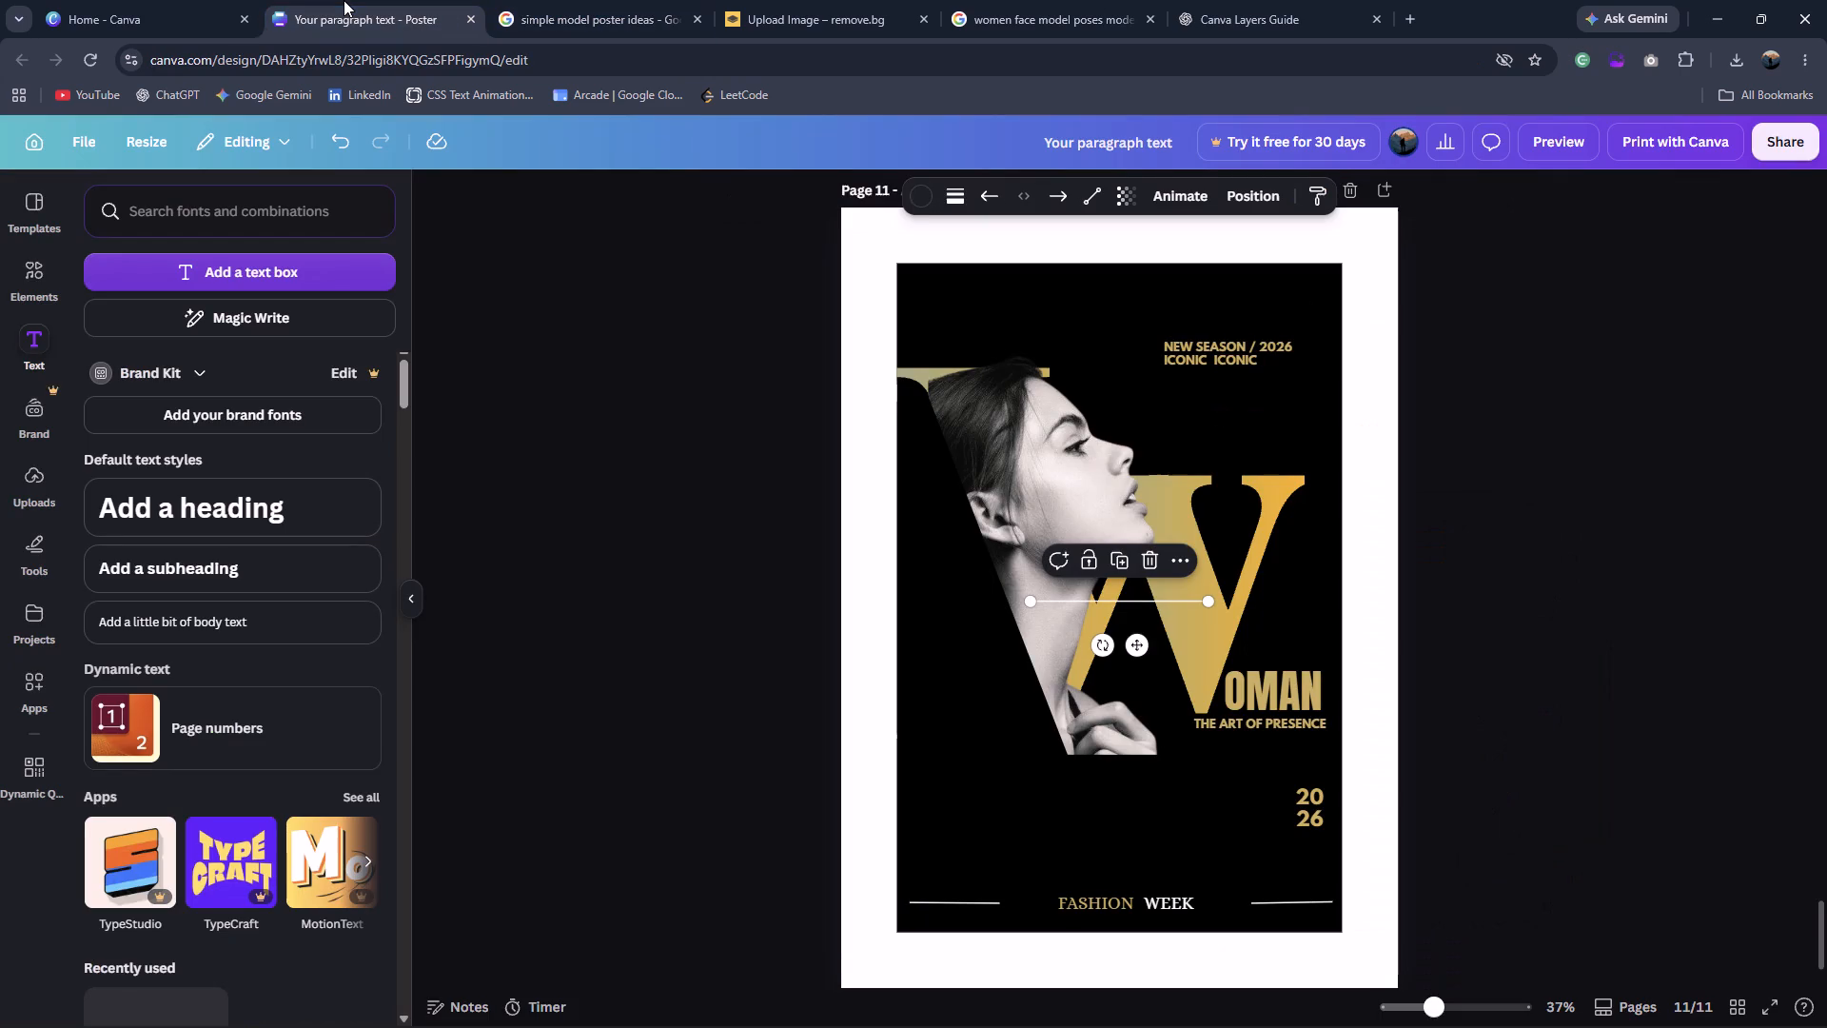
key("ctrl+z")
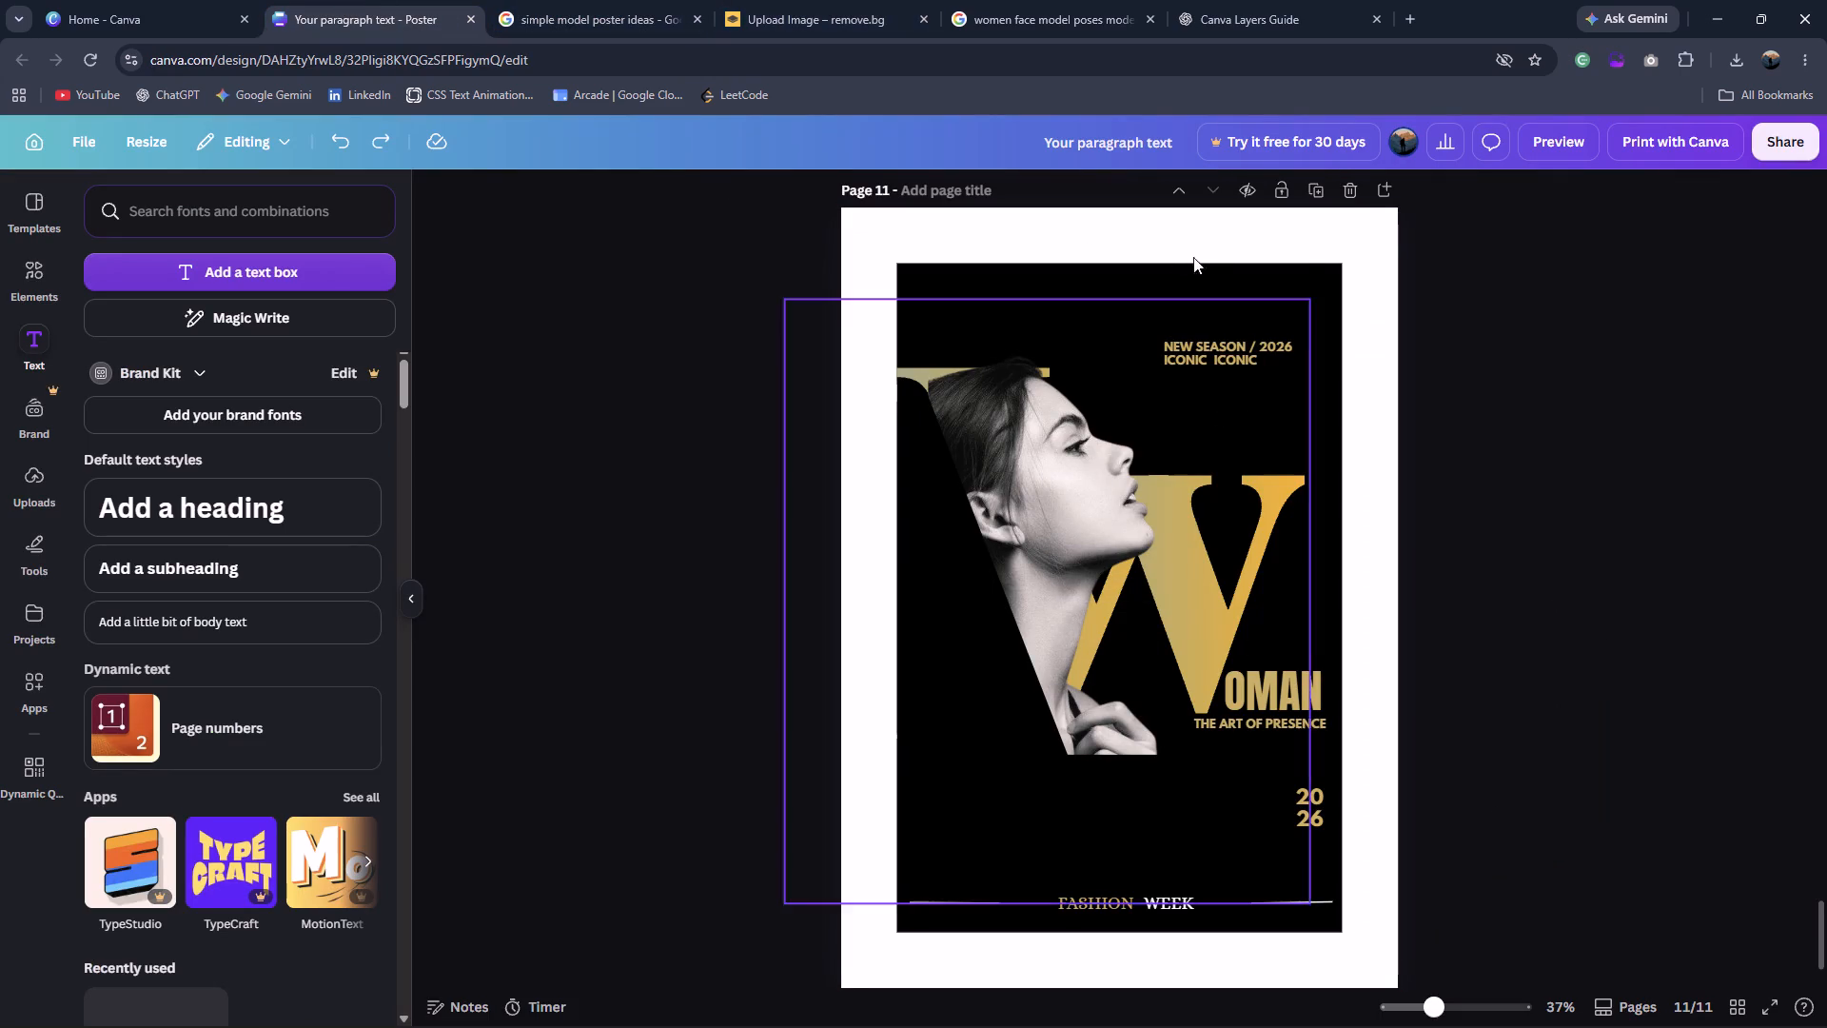
left_click(1255, 362)
double_click(1242, 364)
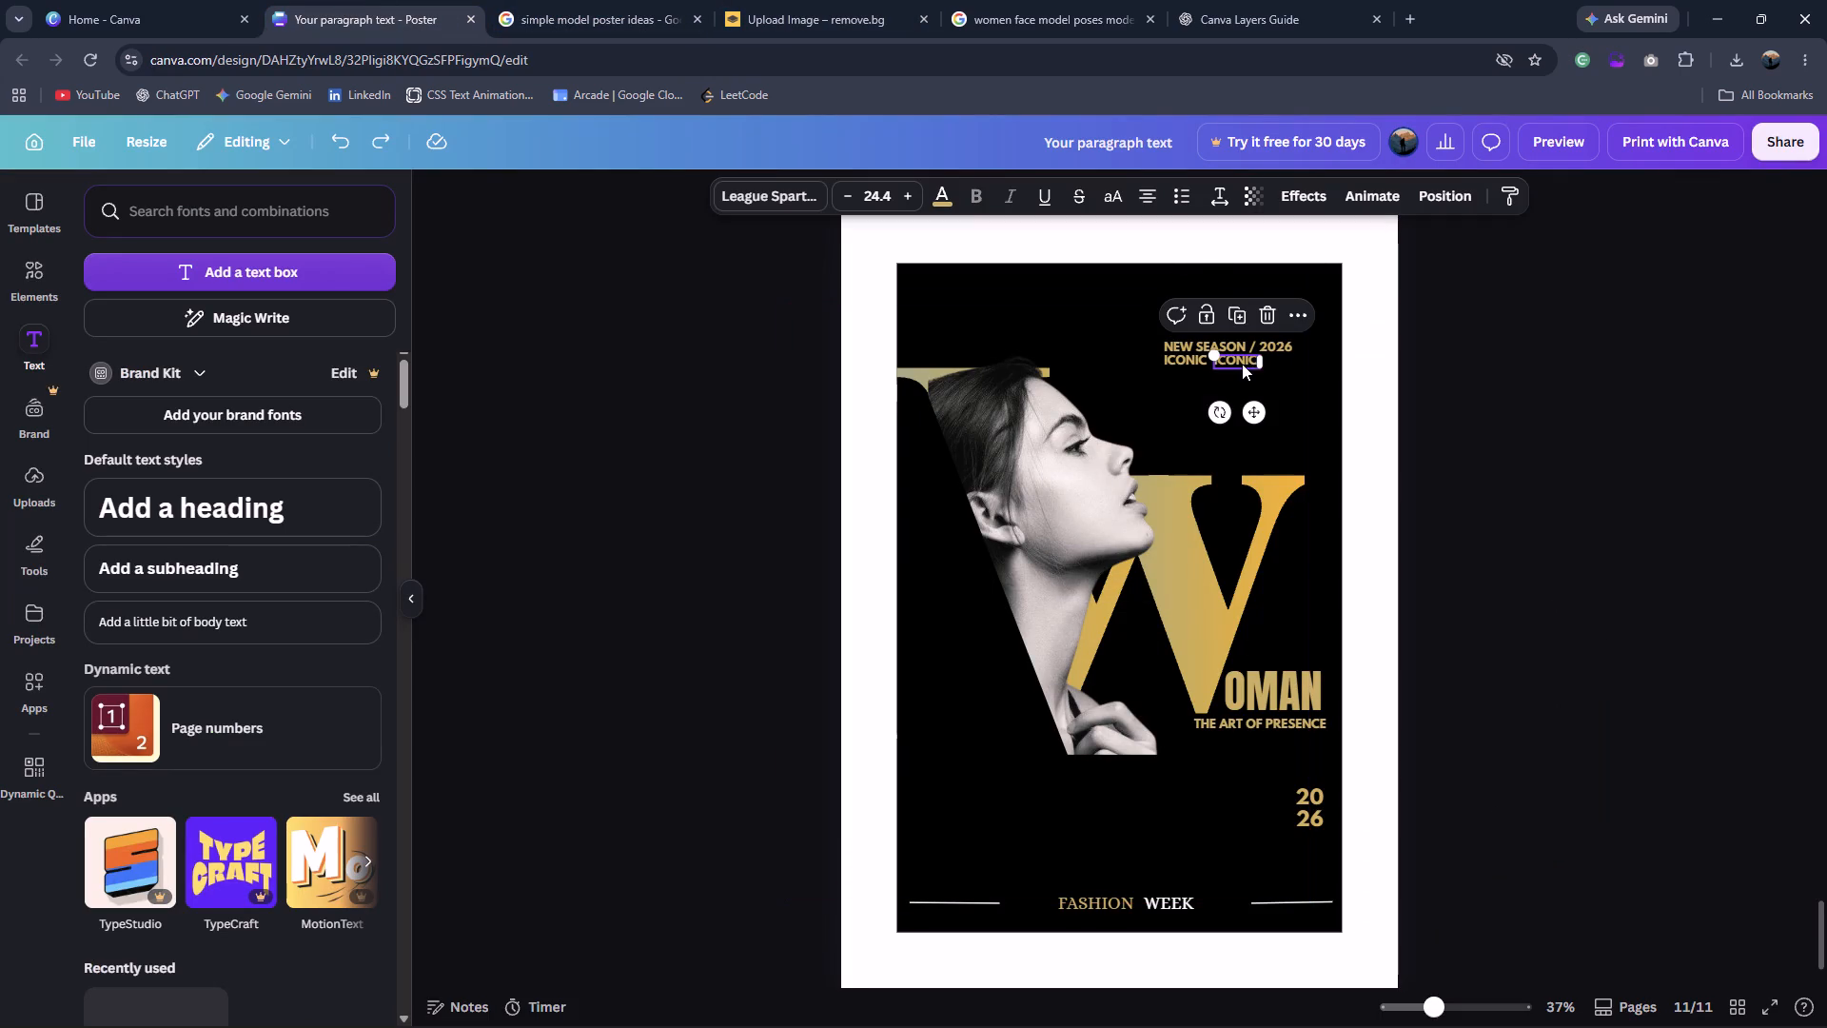
type("BOLD")
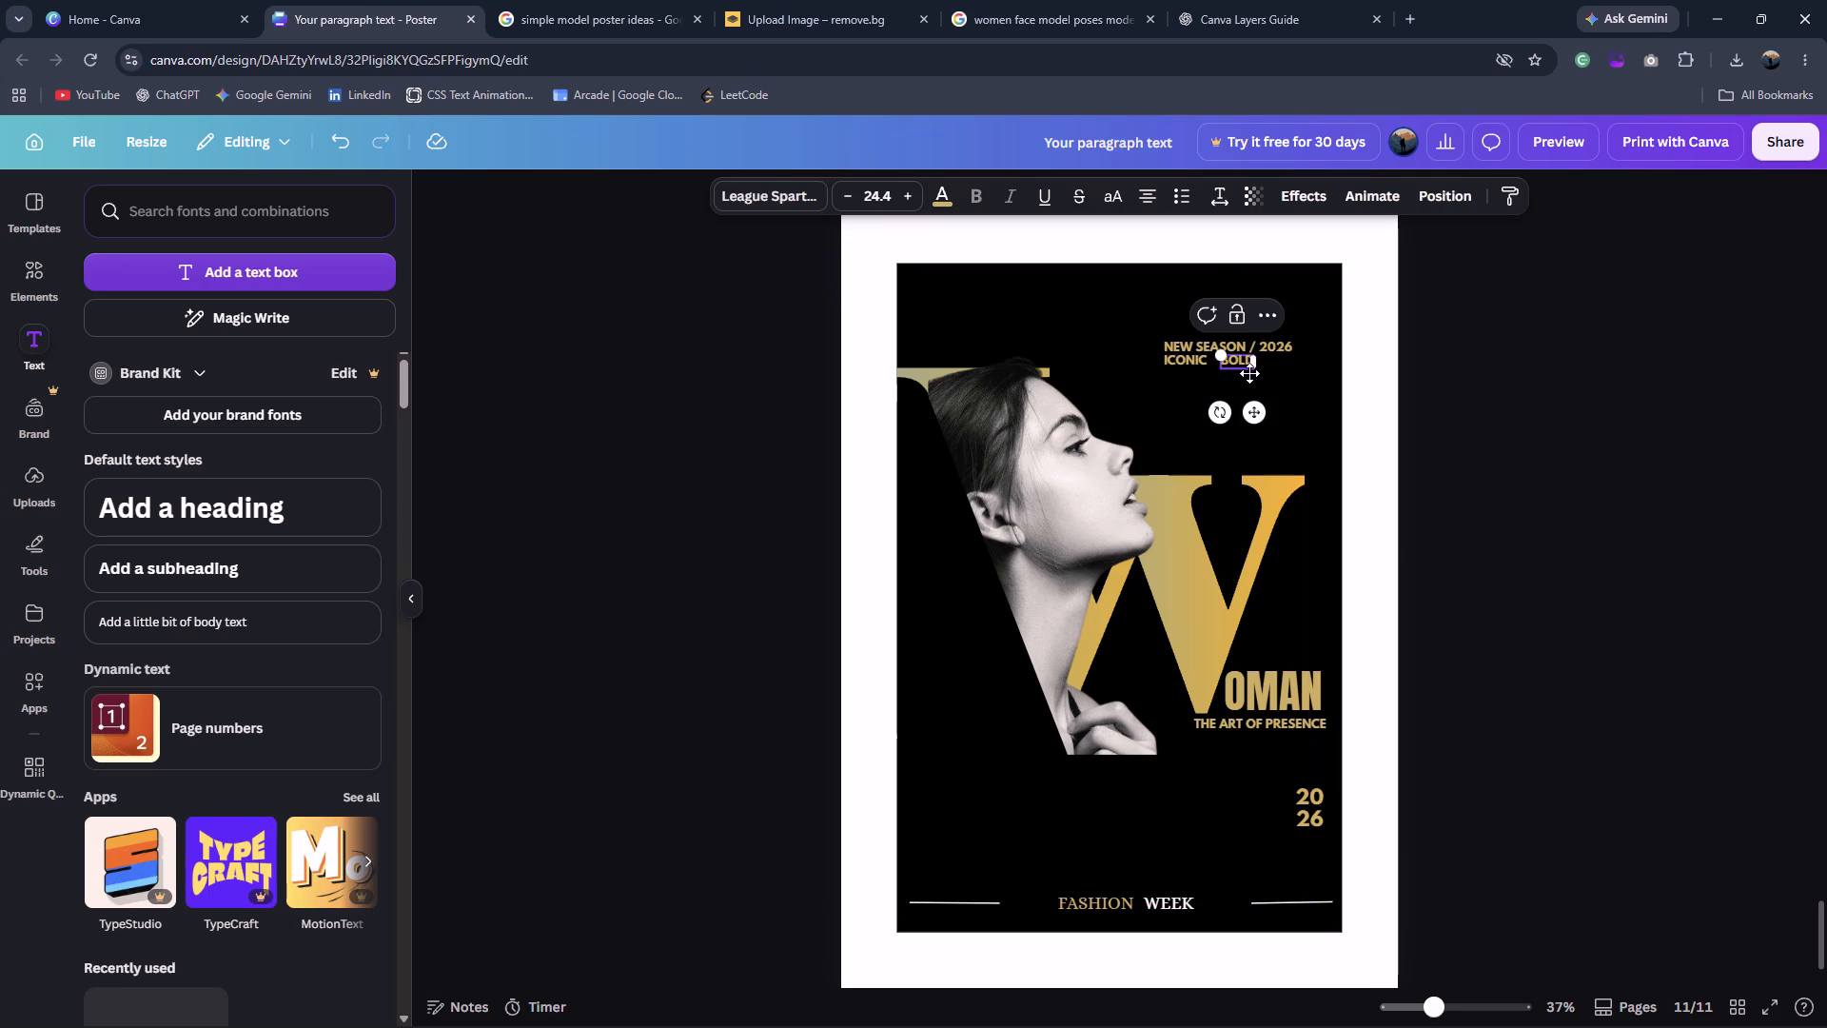
left_click(1428, 403)
Duplicate BOLD, place the copy directly beneath ICONIC, and change its text to TIMELESS, as in the reference poster.
left_click(1243, 367)
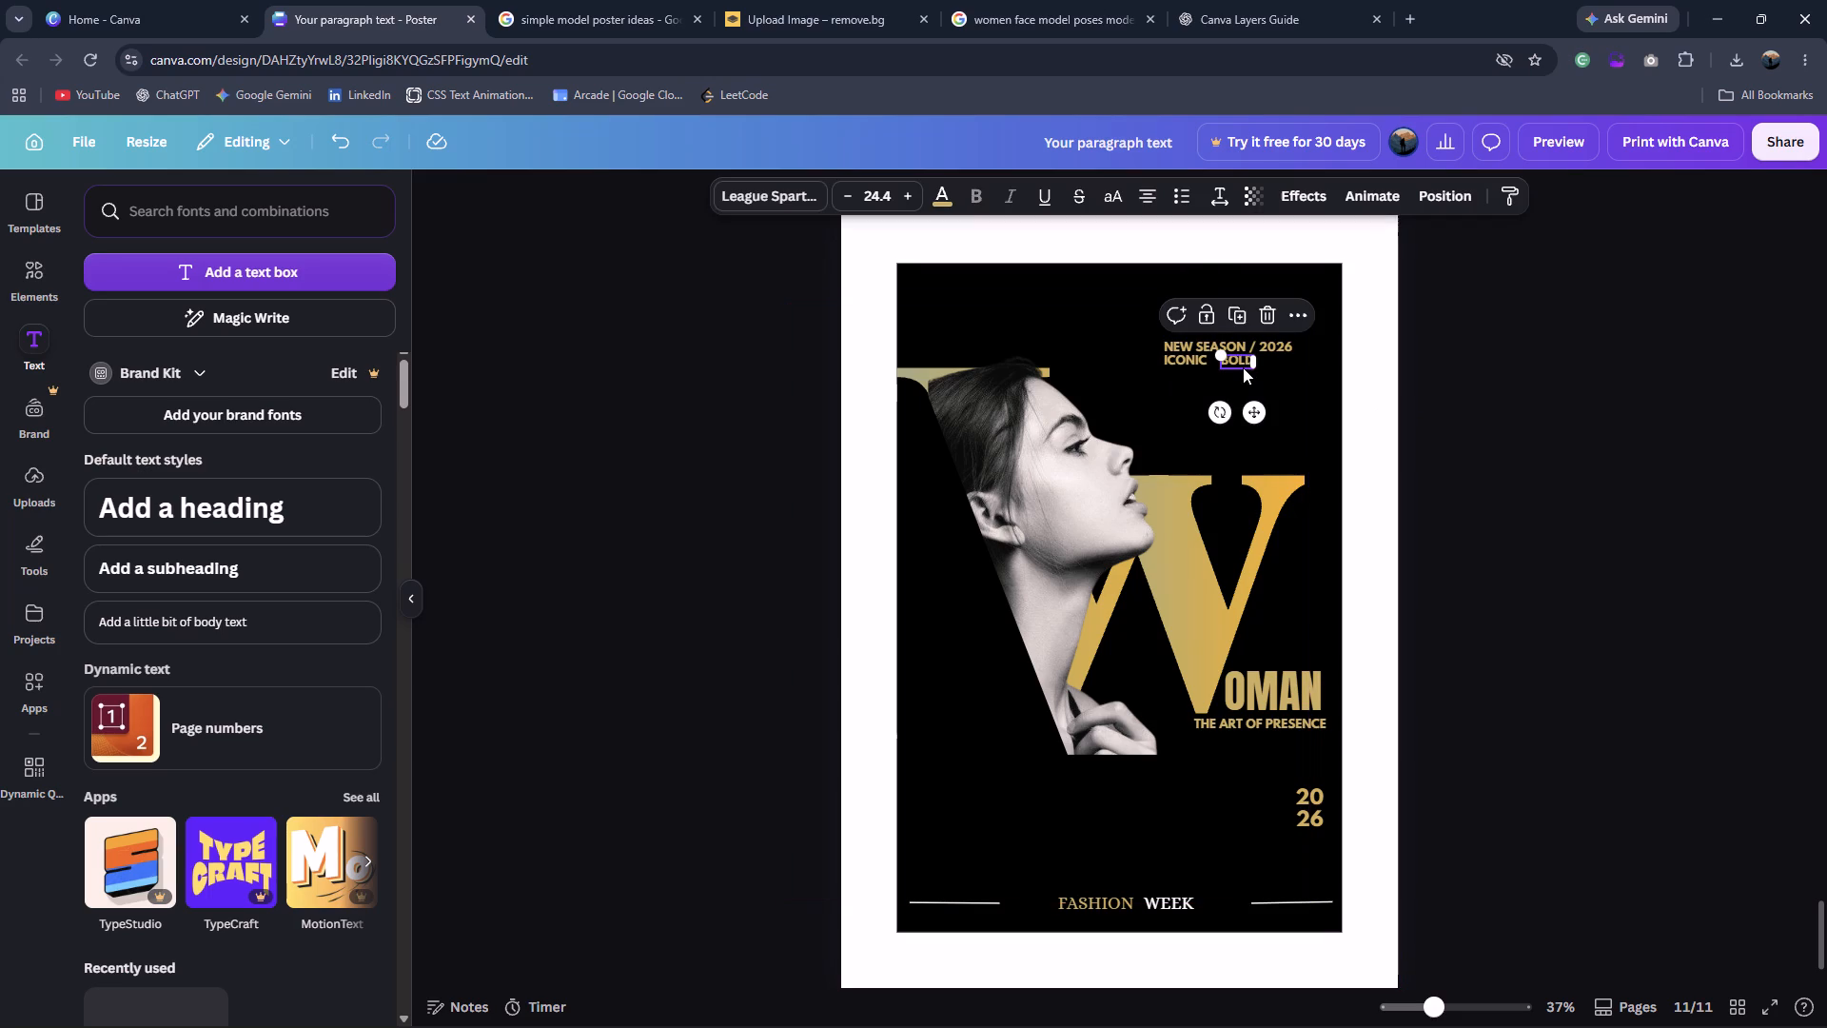
key("ctrl+d")
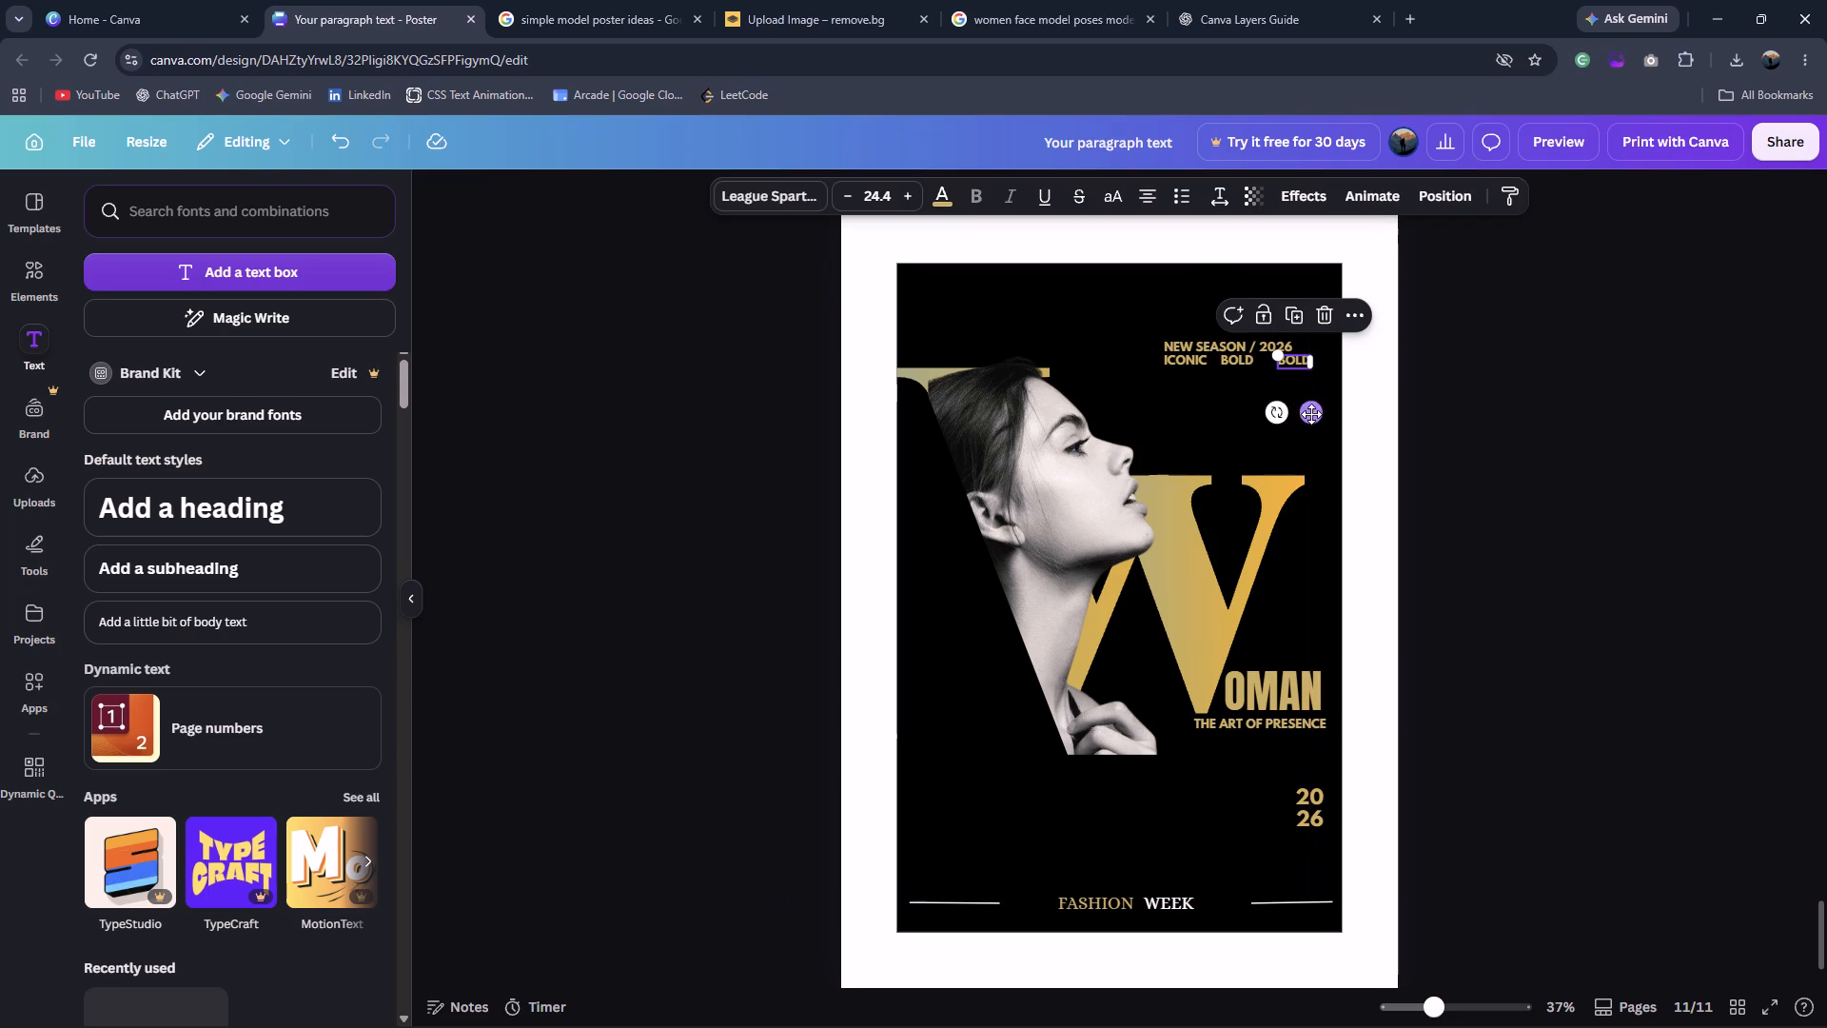
left_click_drag(1316, 412, 1202, 428)
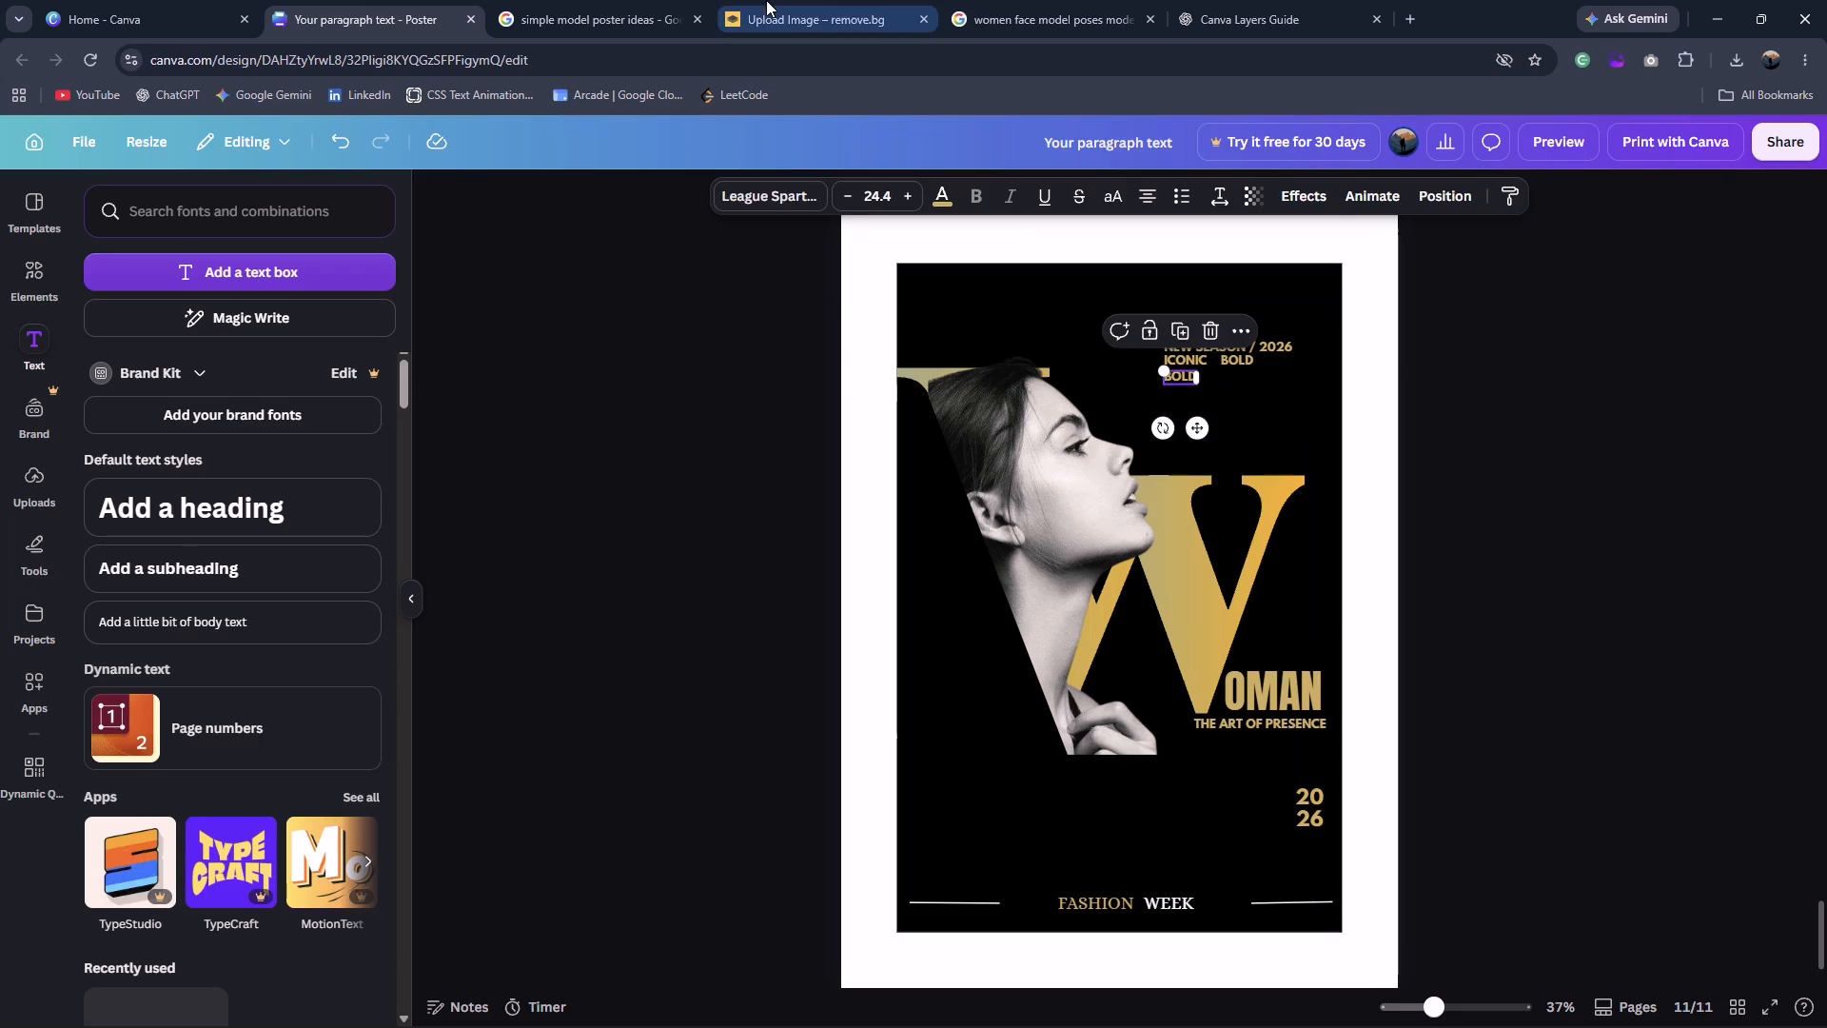
left_click(766, 0)
left_click(588, 0)
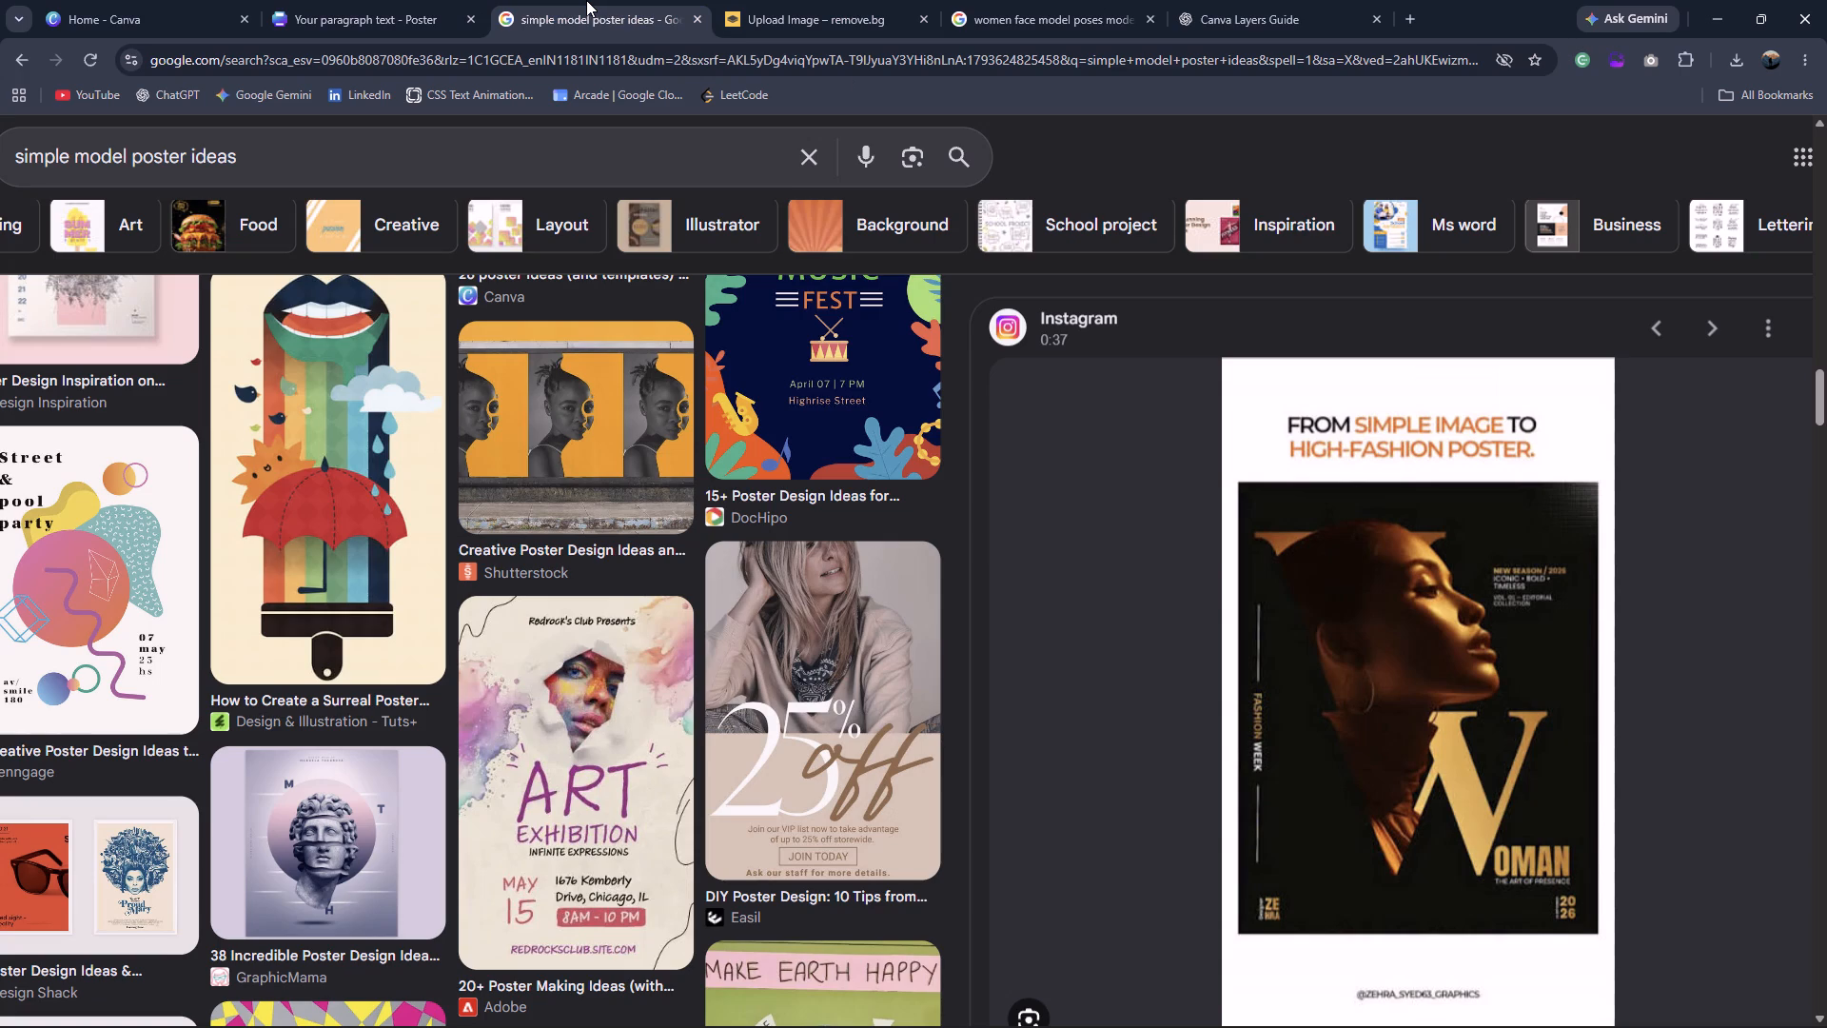
left_click(363, 0)
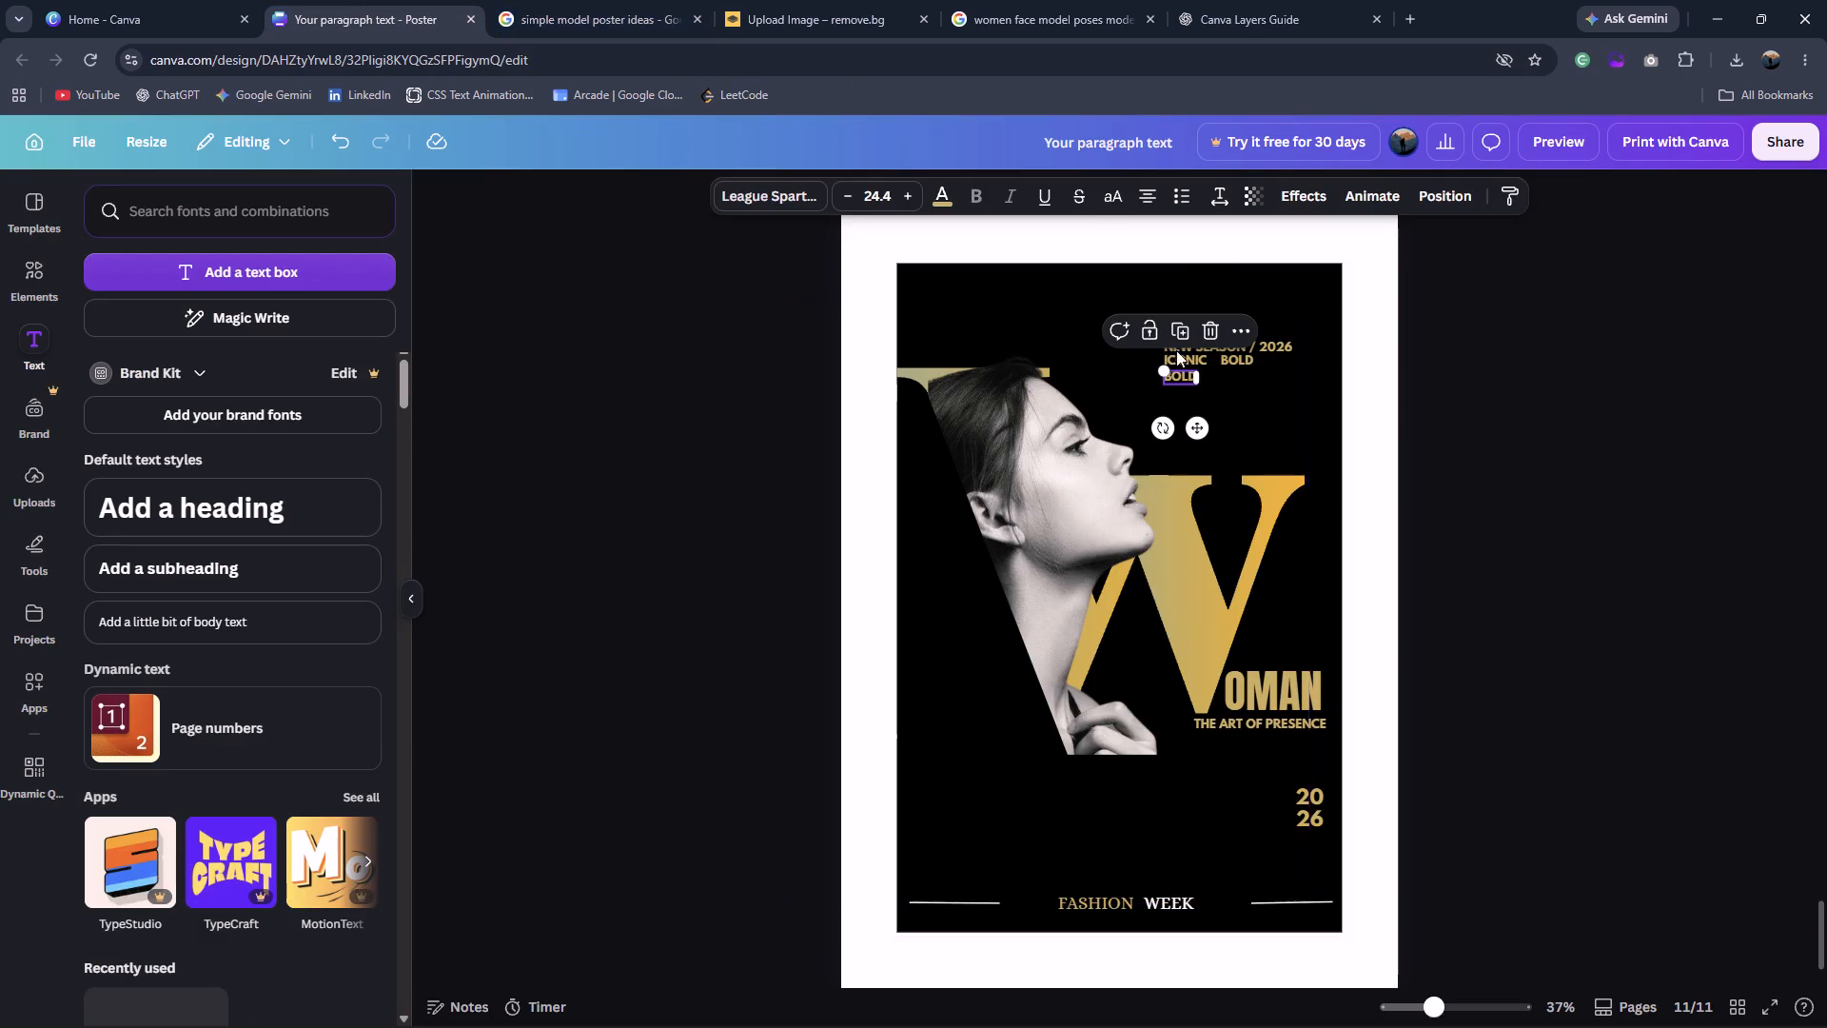
double_click(1185, 374)
type("TIMELESS")
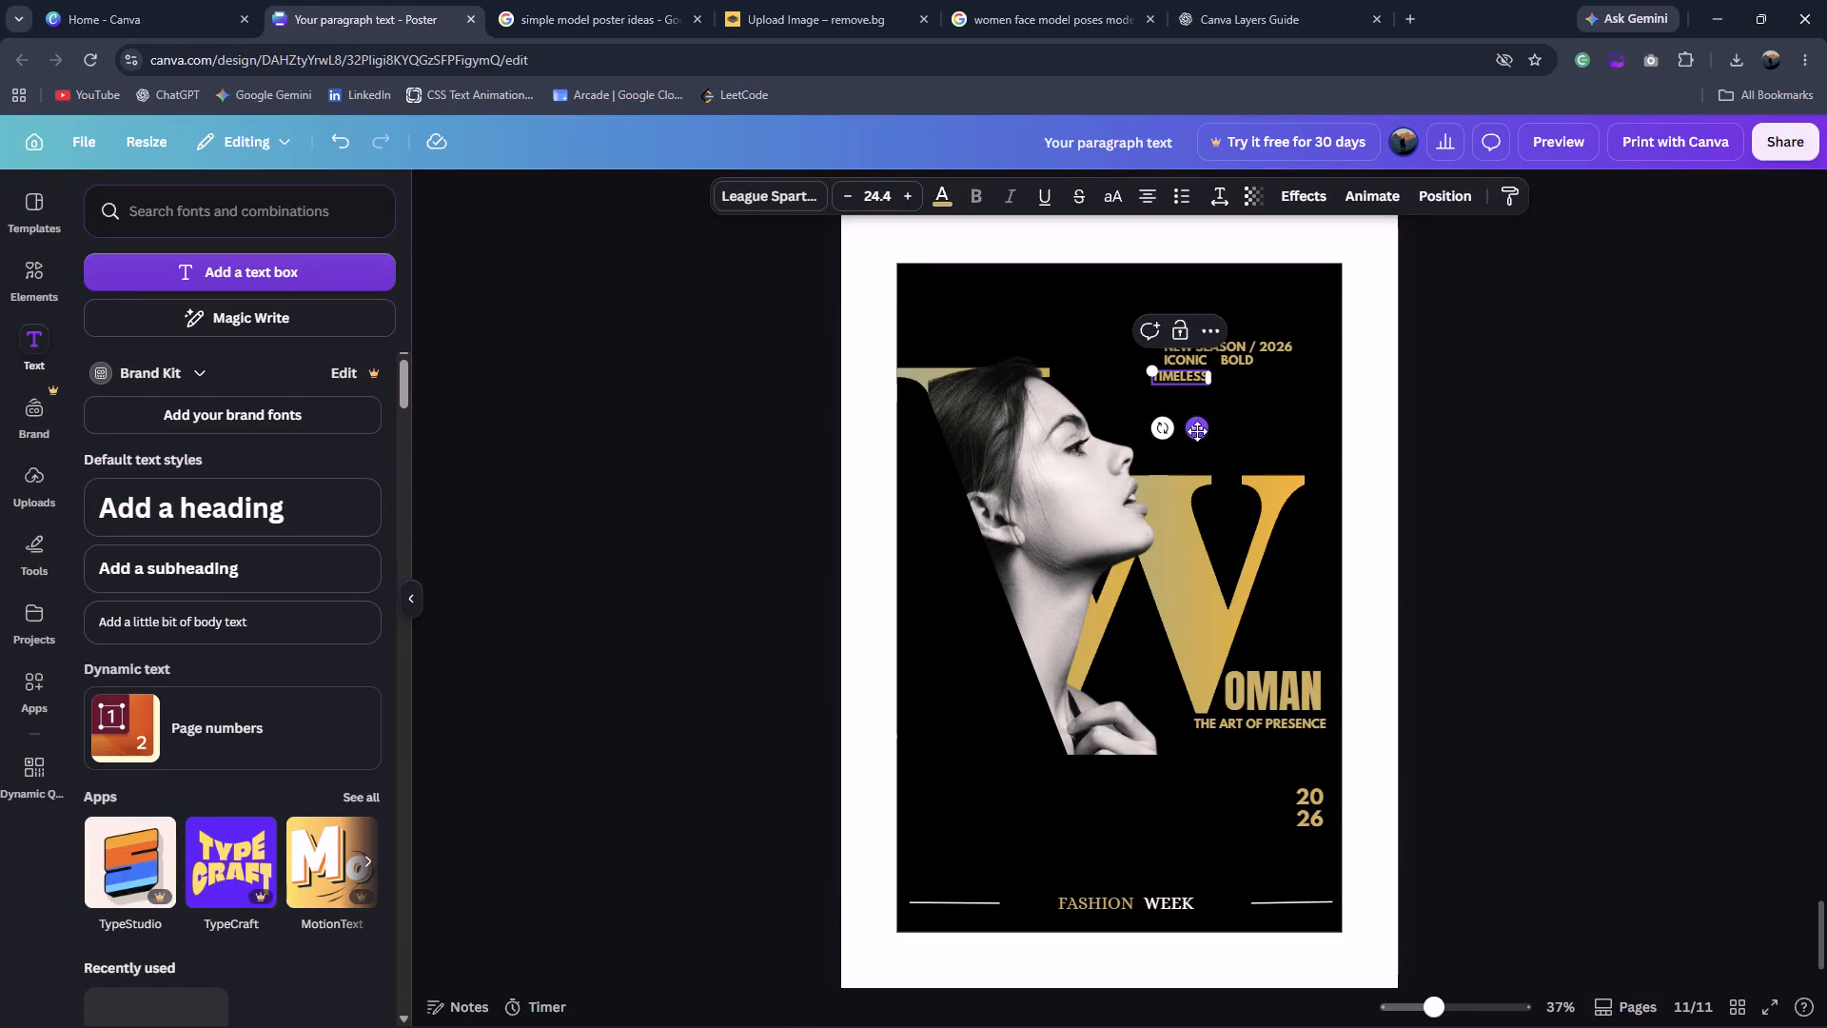
Align TIMELESS under the start of ICONIC and tighten the gap between the two lines.
left_click_drag(1197, 431, 1207, 435)
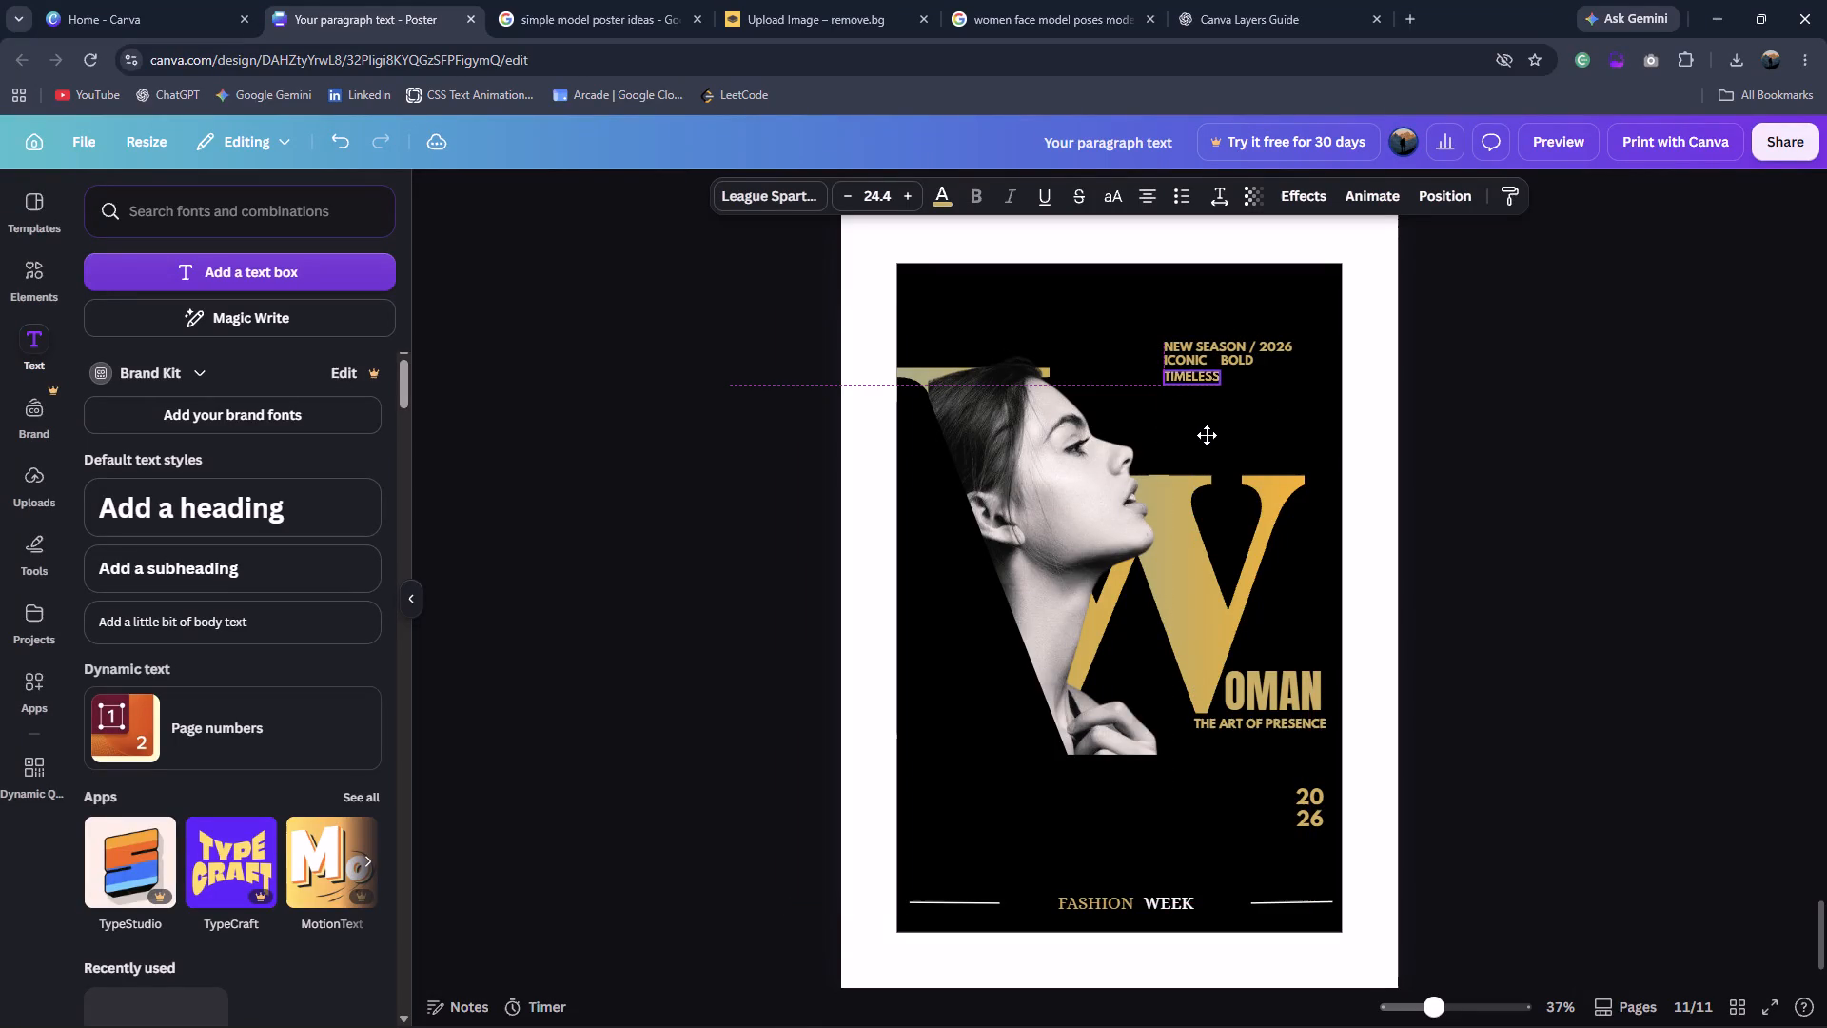
left_click_drag(1207, 435, 1208, 433)
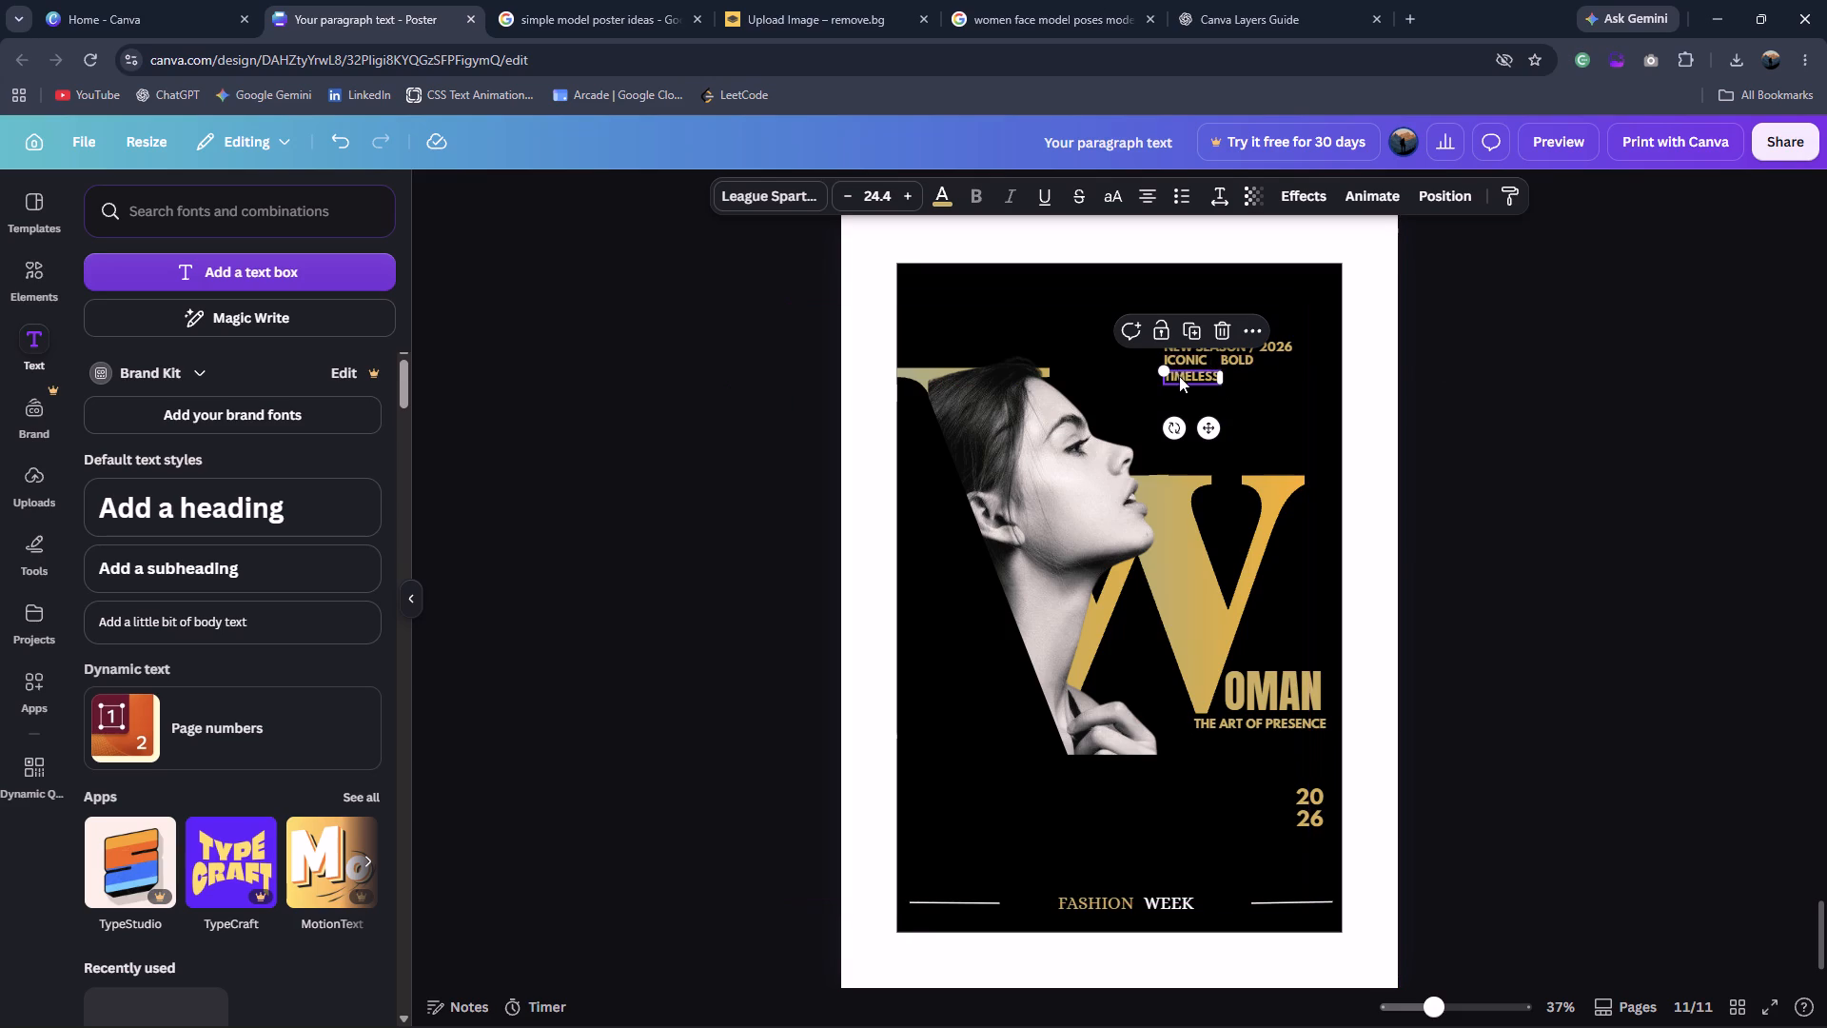
left_click(1208, 430)
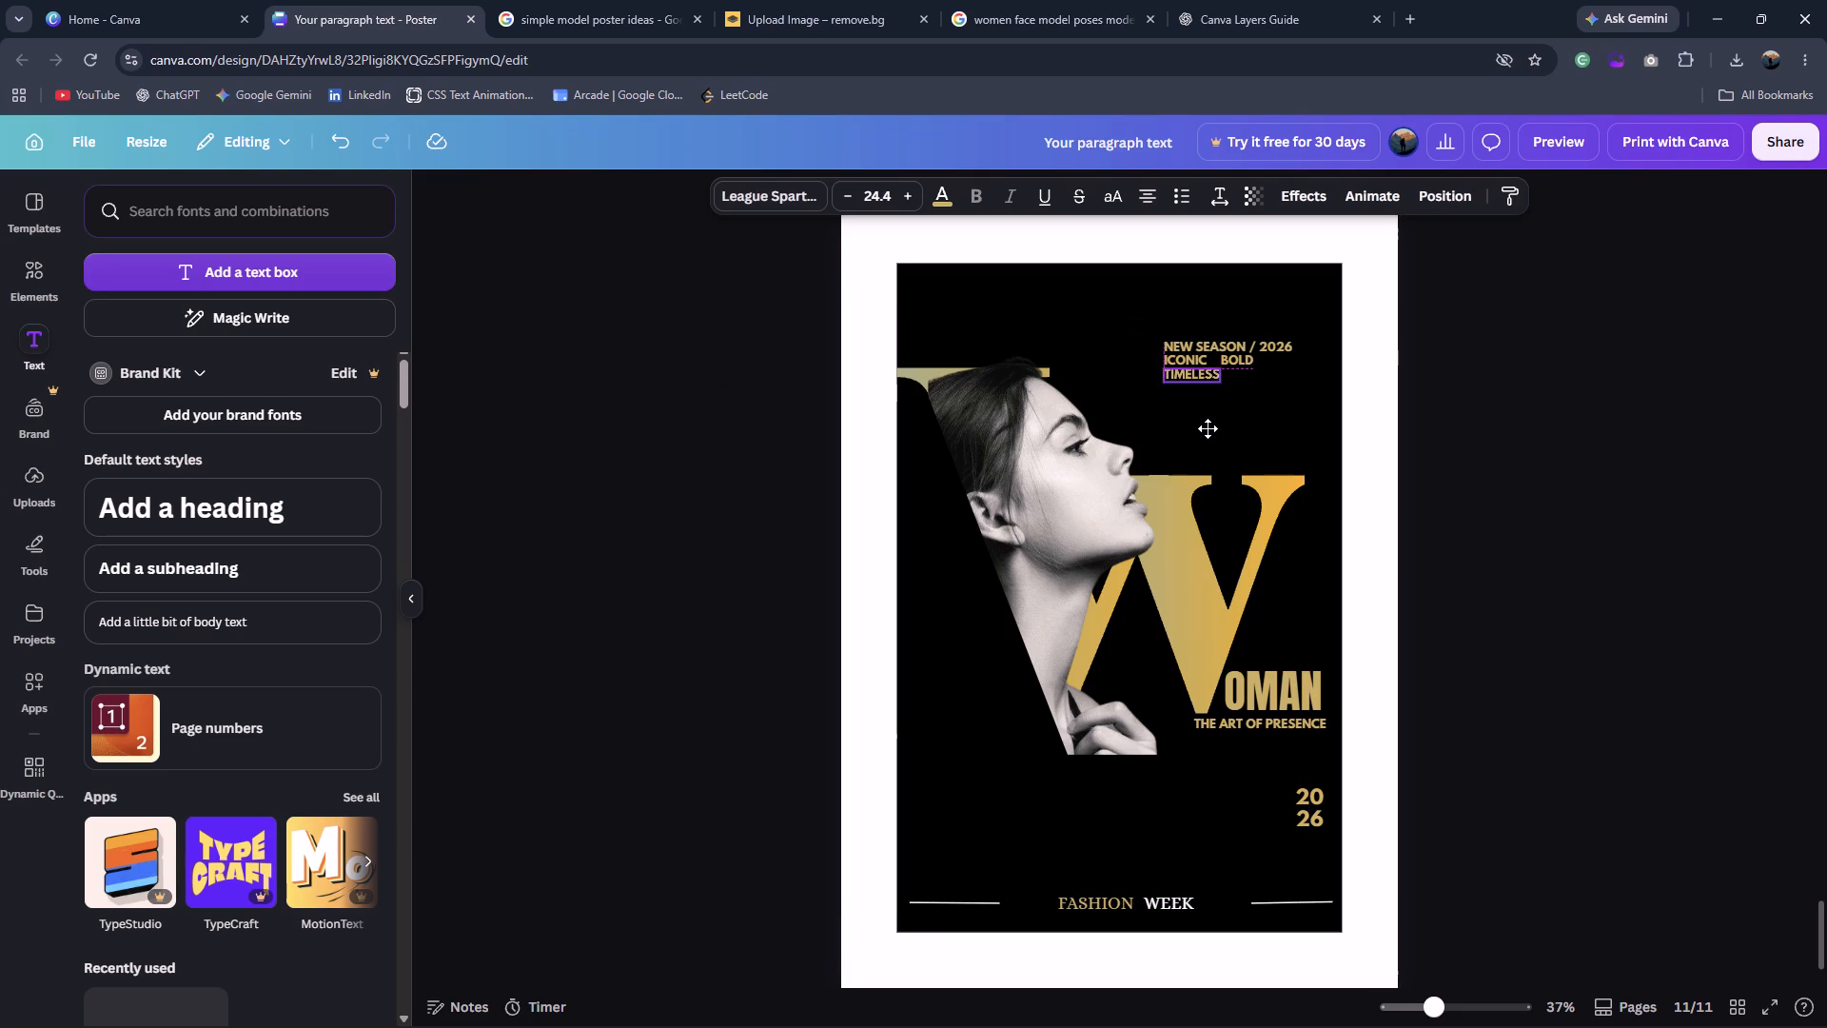
left_click(1474, 405)
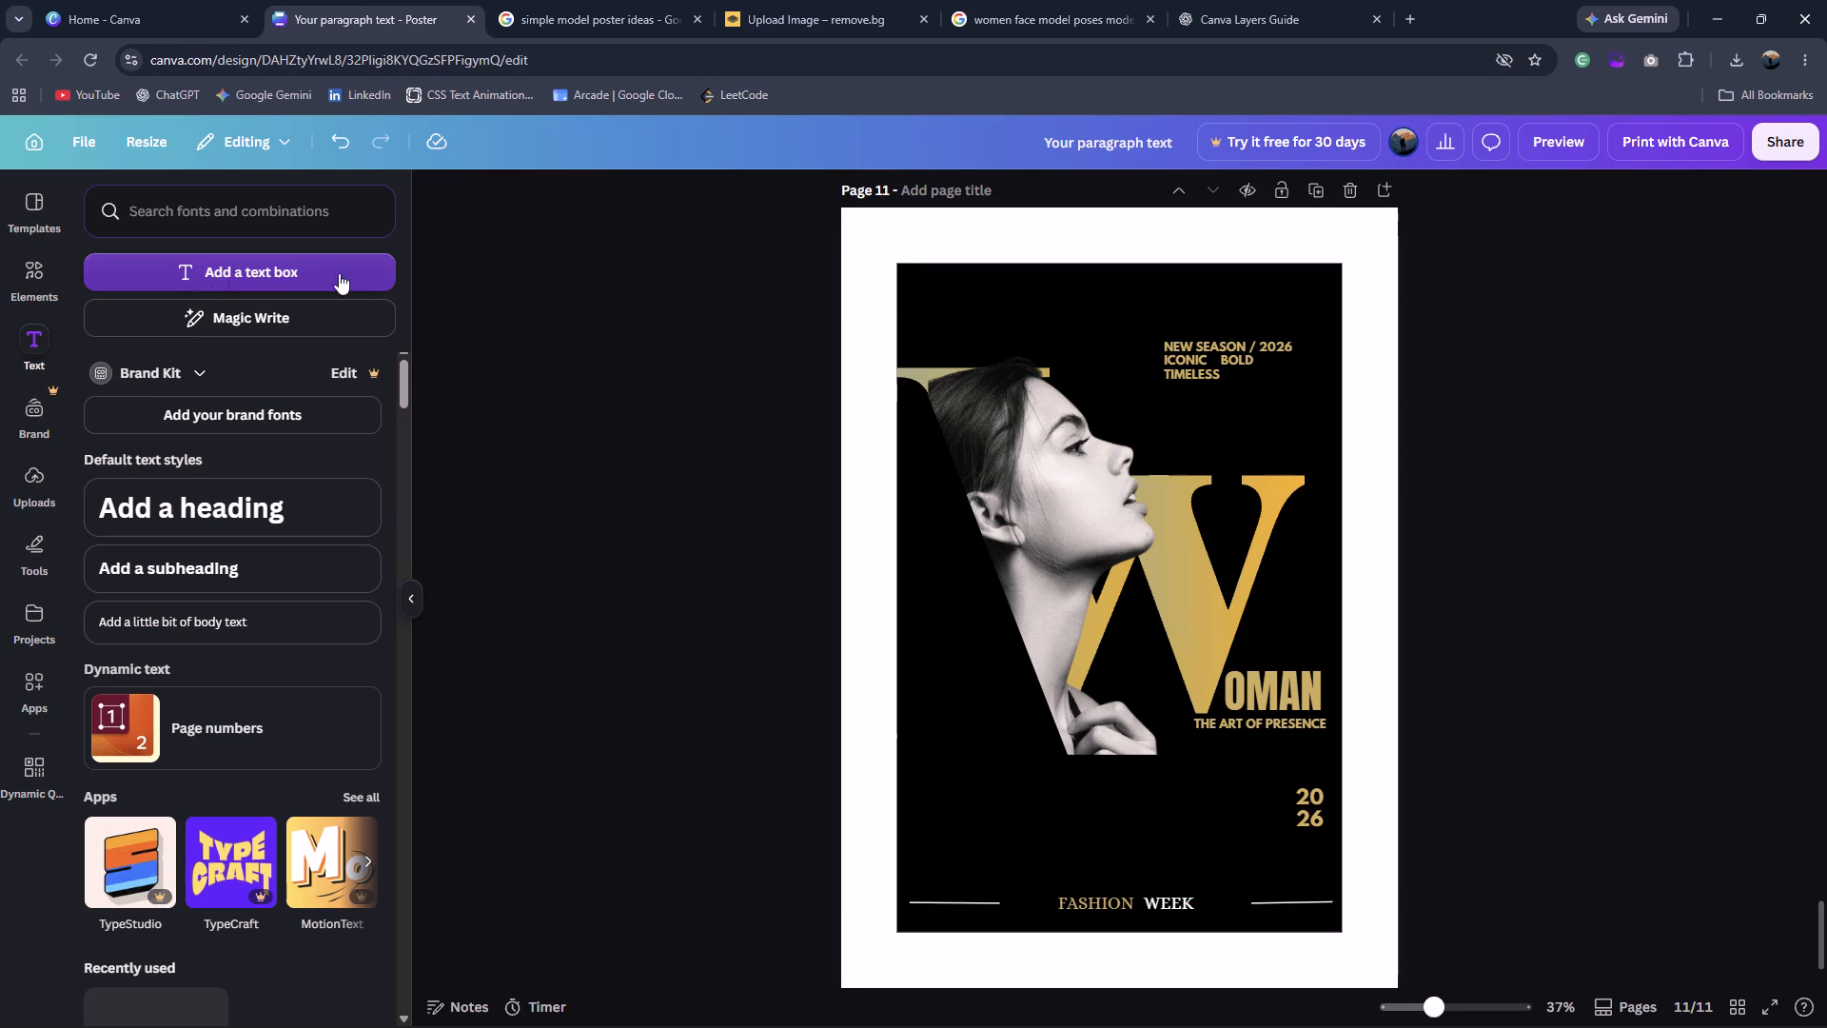
Set ICONIC, BOLD and TIMELESS together in Roboto and recolour them with the light grey photo colour from the woman's portrait.
left_click(1196, 363)
left_click(1243, 360, "shift")
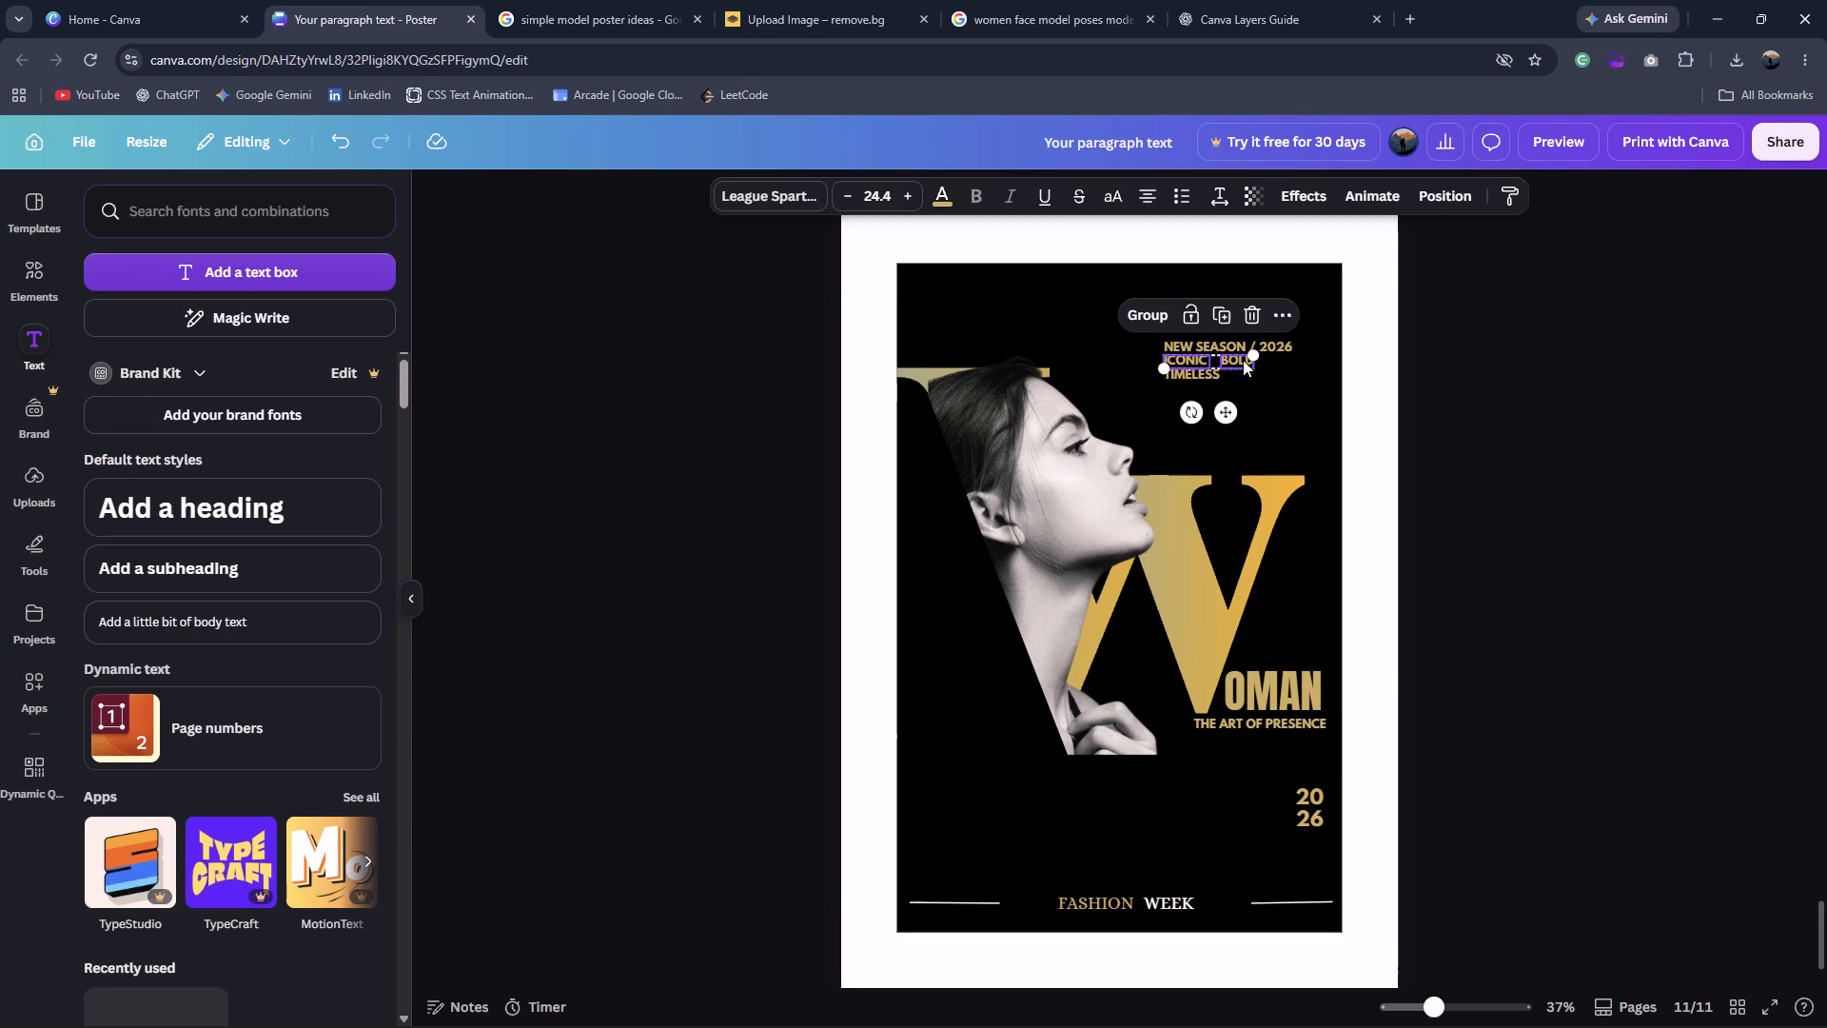
left_click(1185, 374, "shift")
left_click(806, 202)
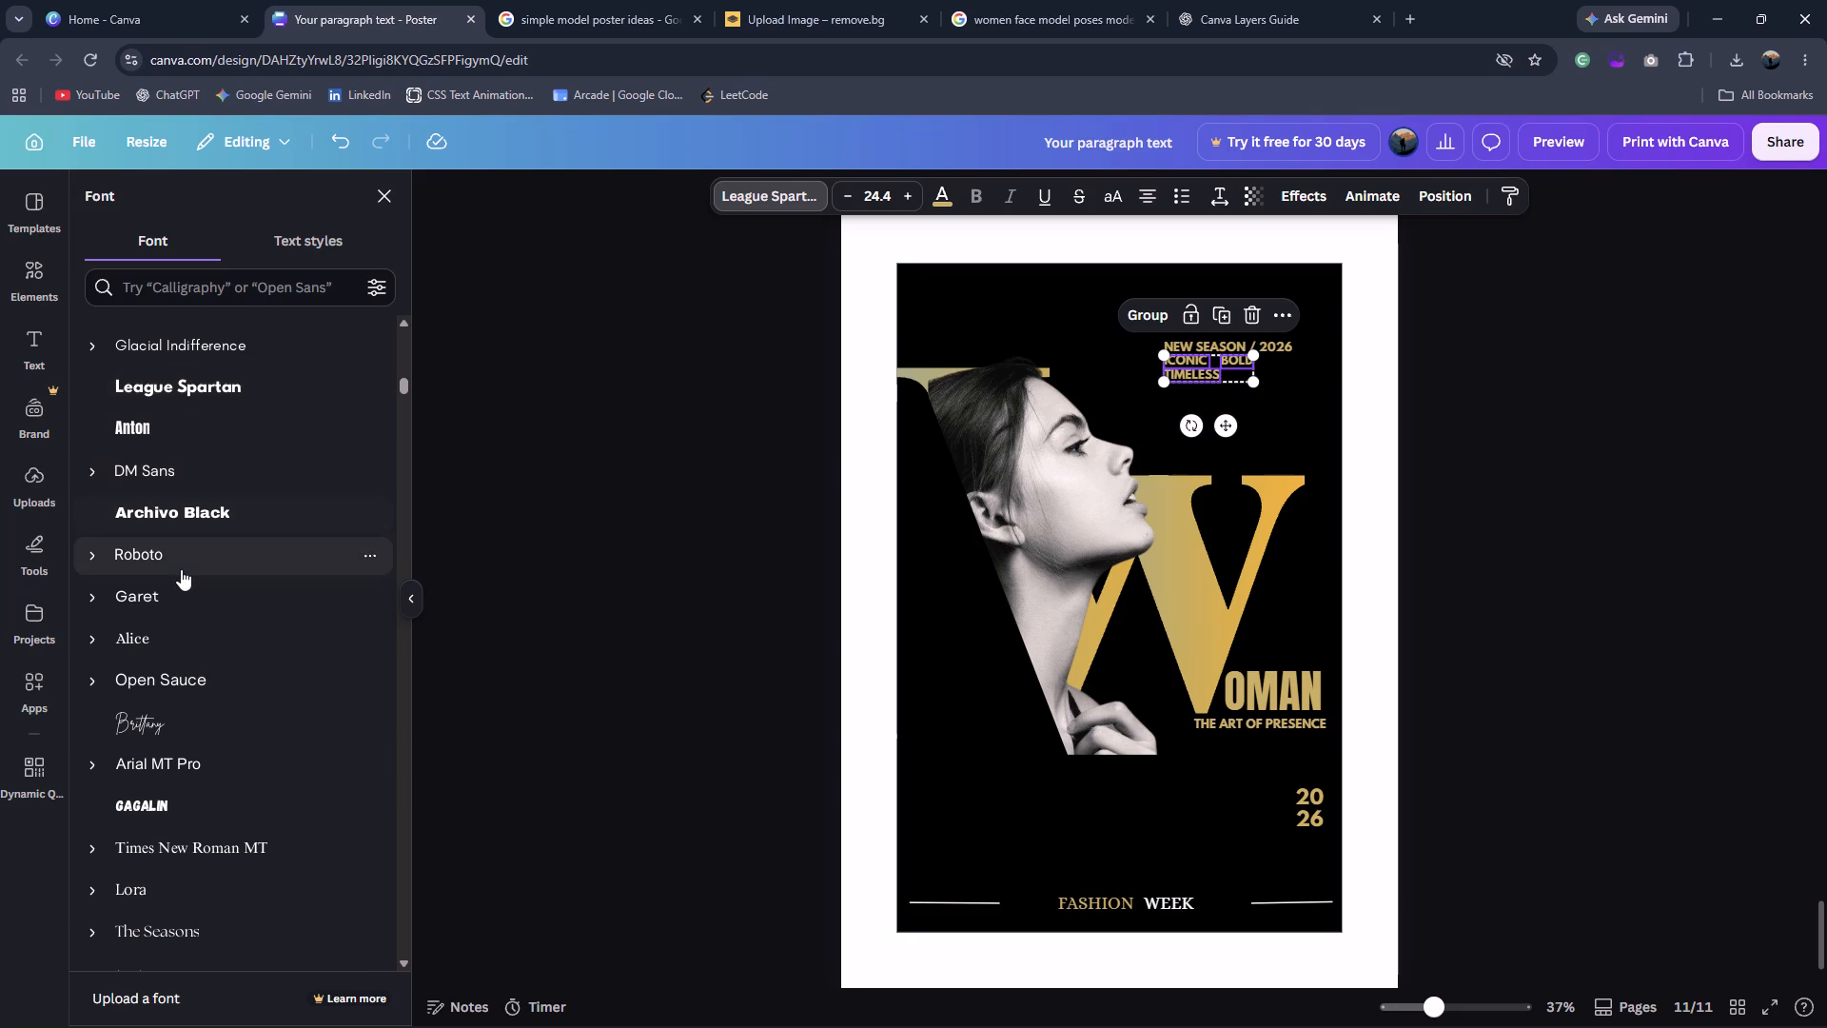
left_click(181, 569)
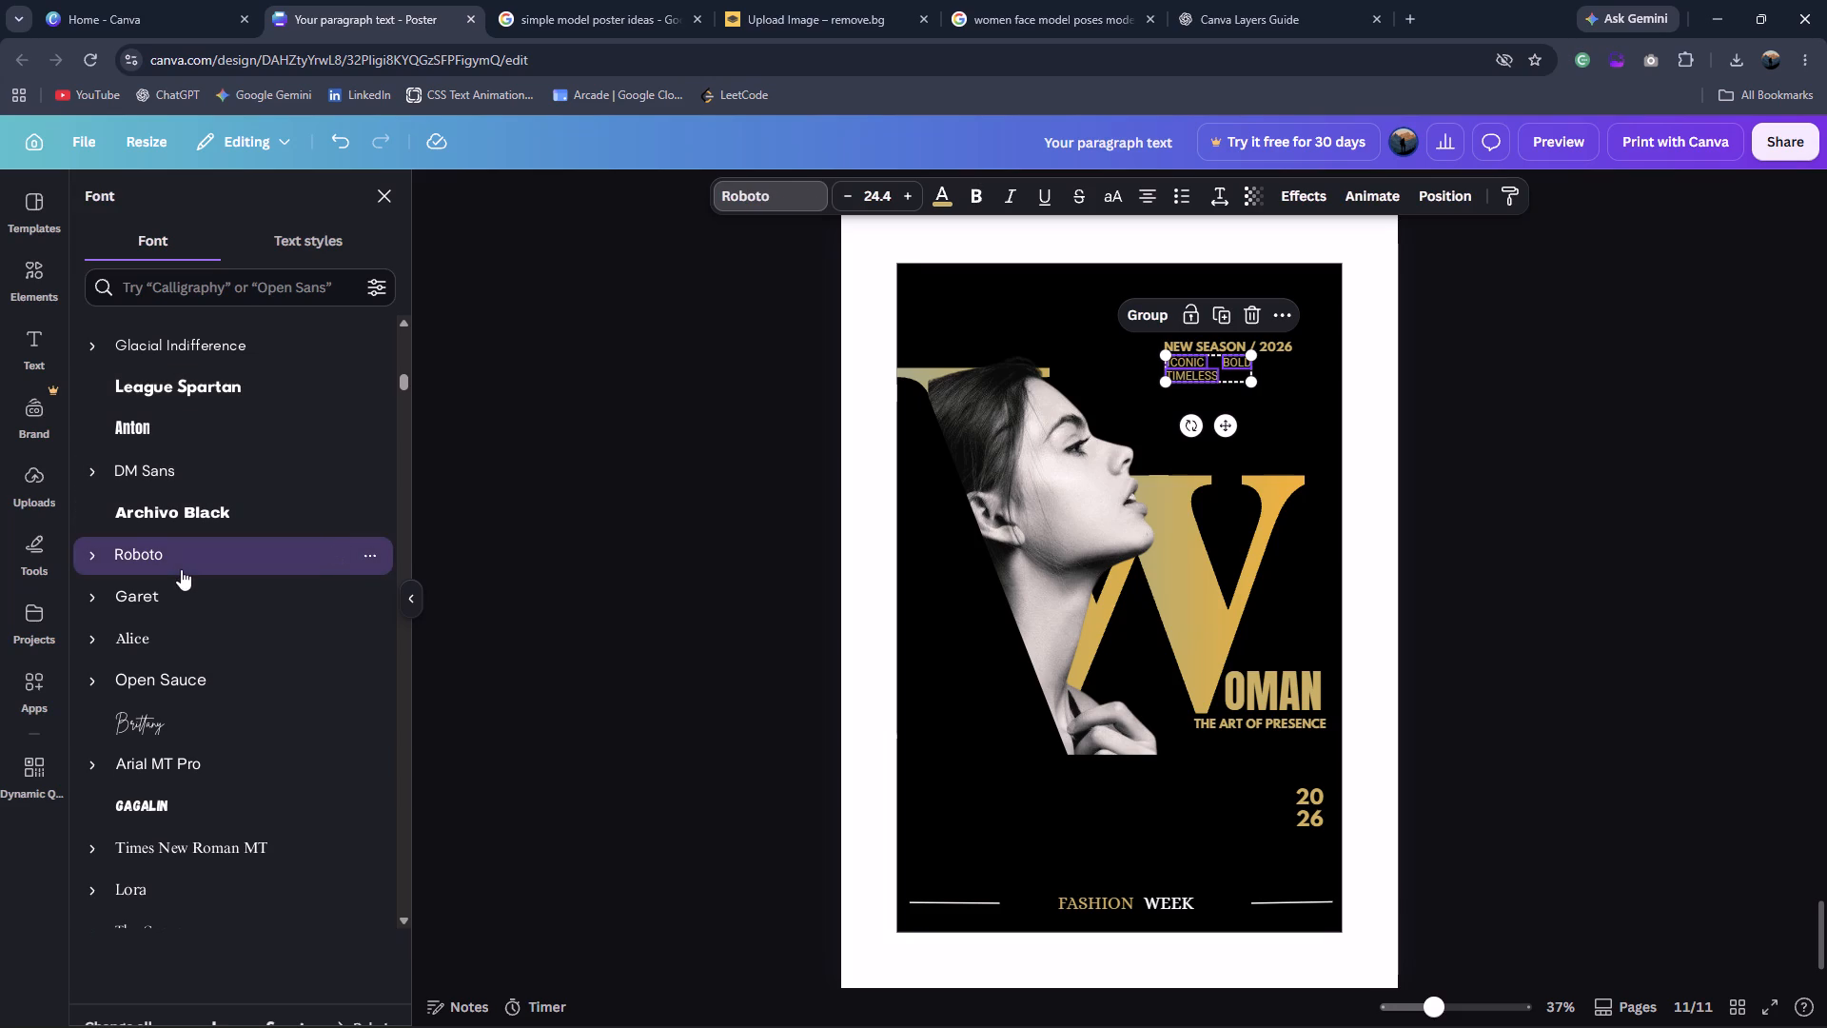
left_click(938, 185)
left_click(199, 712)
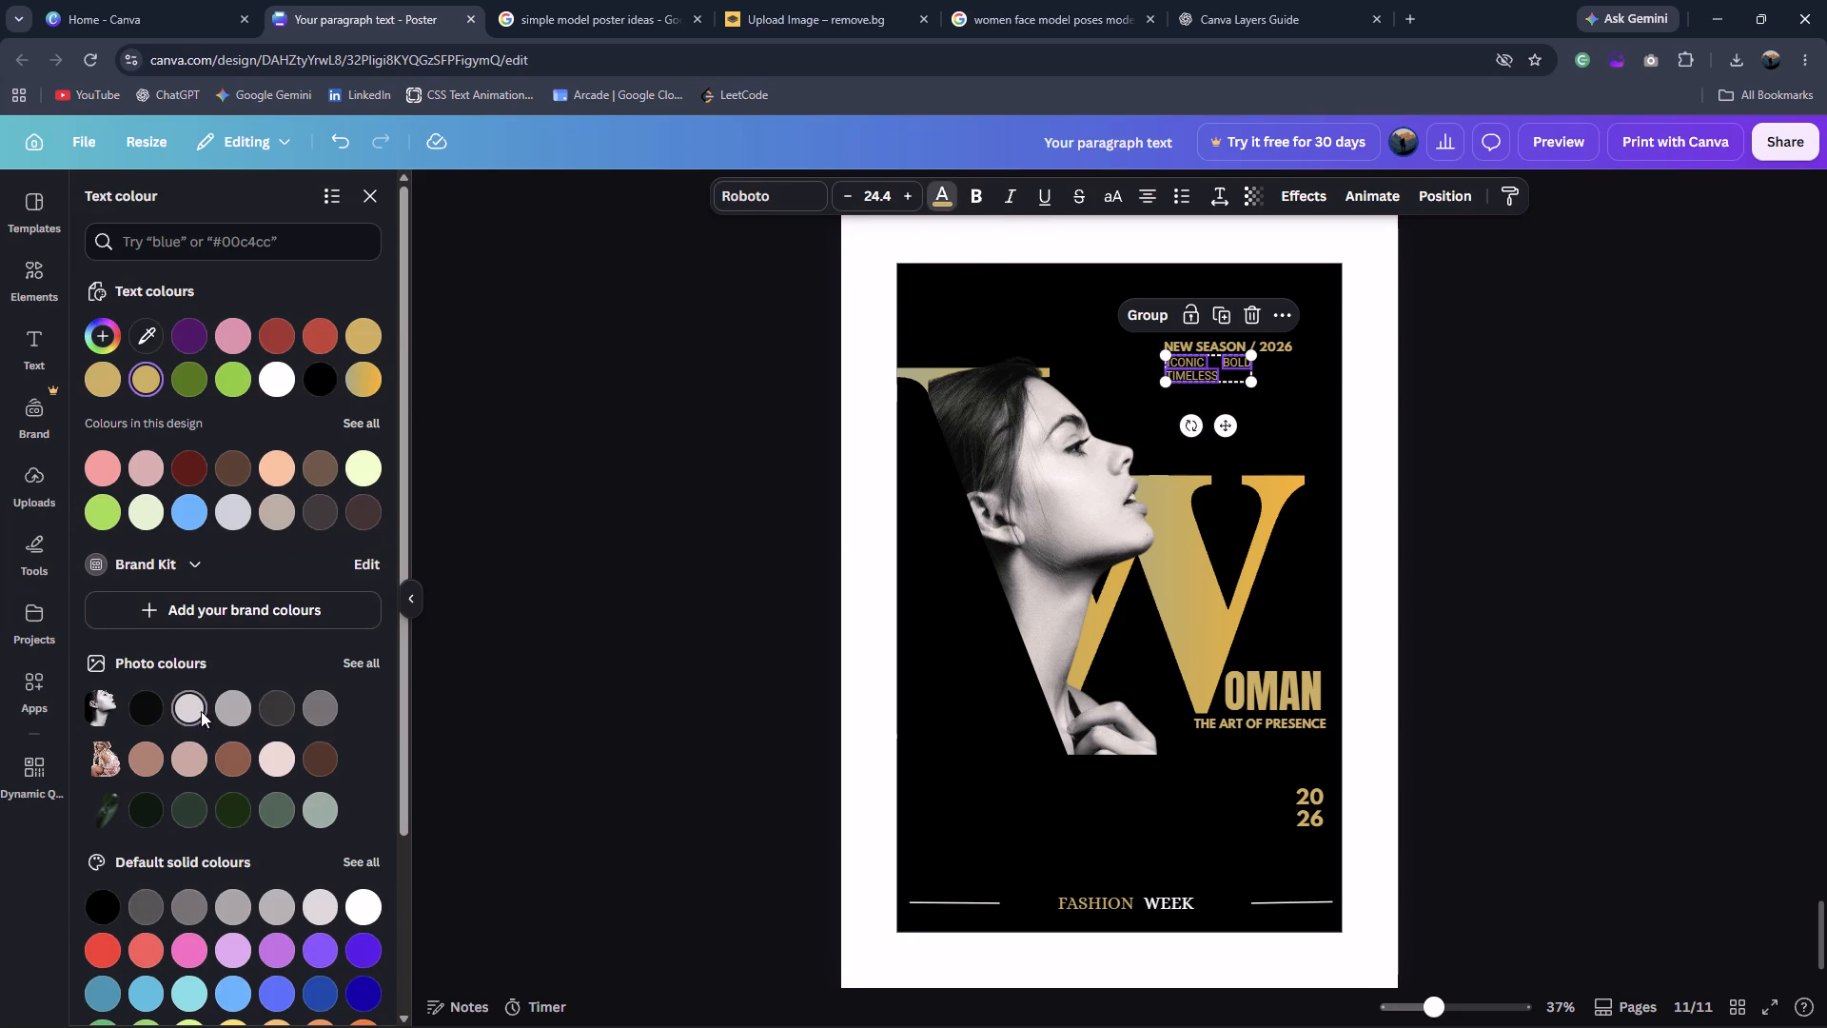
double_click(729, 683)
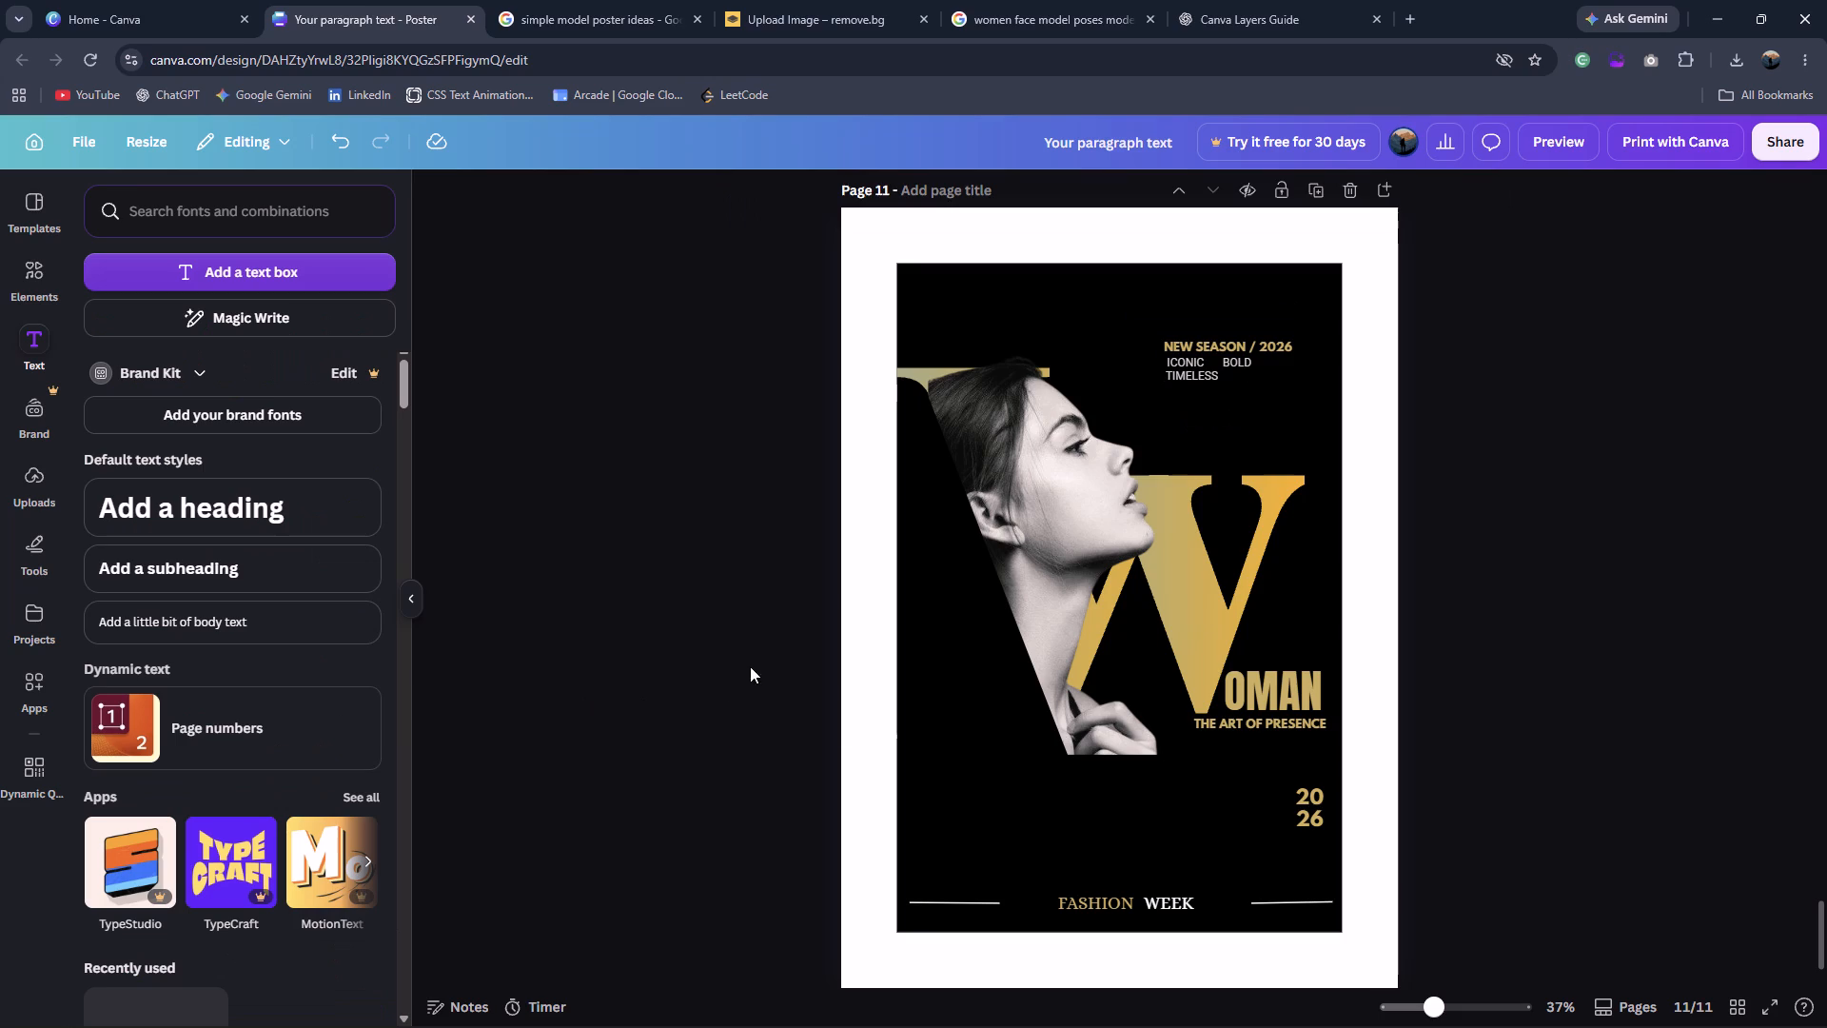
Shift ICONIC and TIMELESS slightly sideways to line them up again with the start of NEW SEASON / 2026.
left_click(1191, 357)
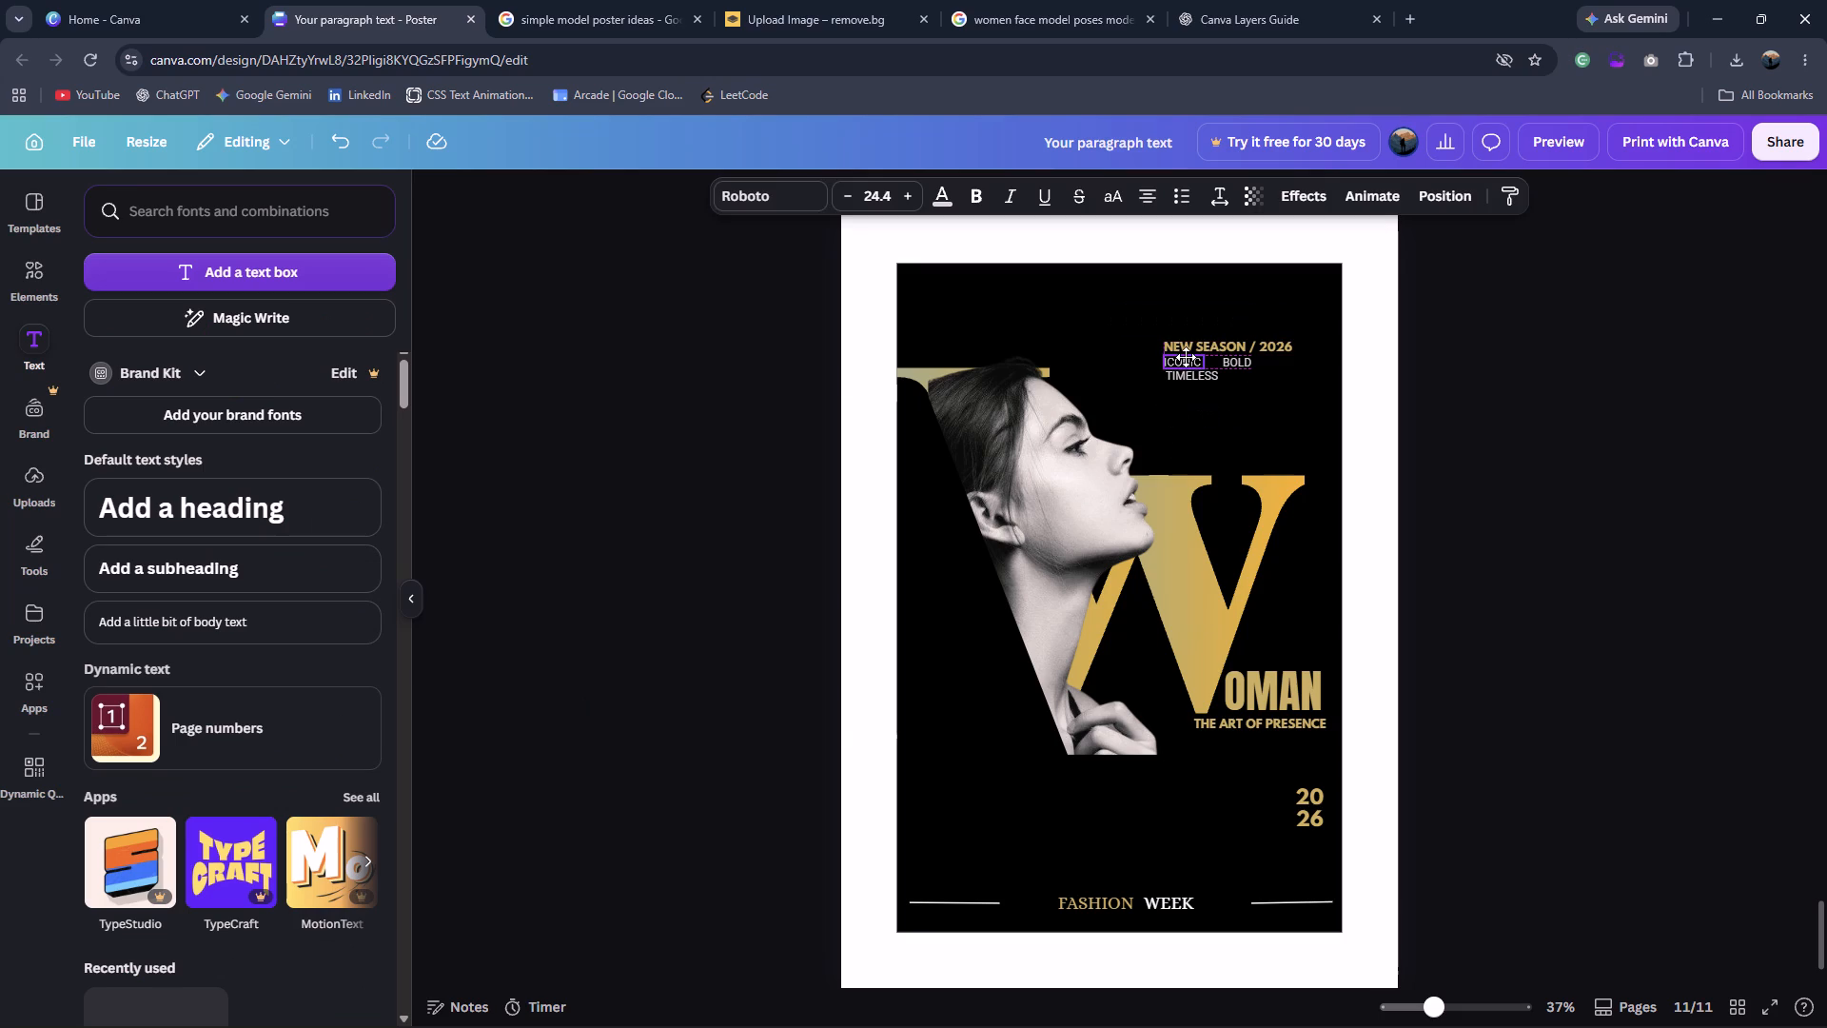
left_click(1196, 375)
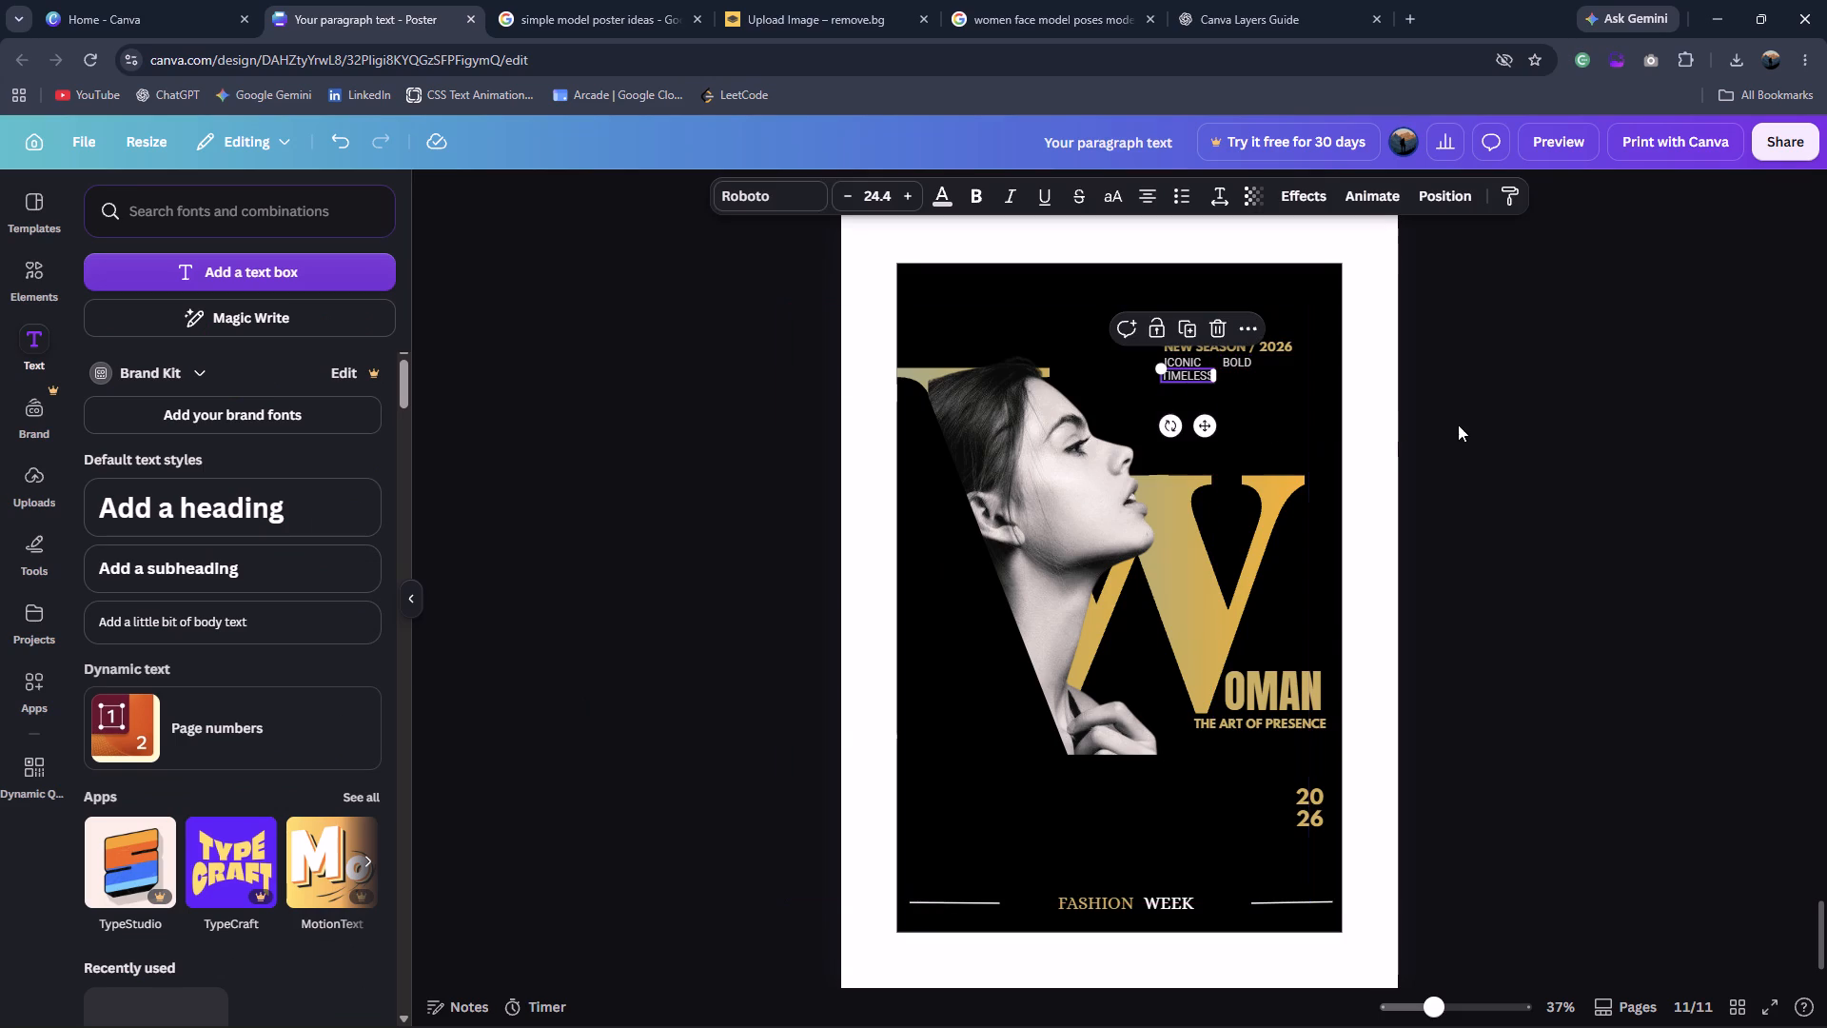
left_click(1458, 425)
left_click(1199, 378)
left_click(1468, 403)
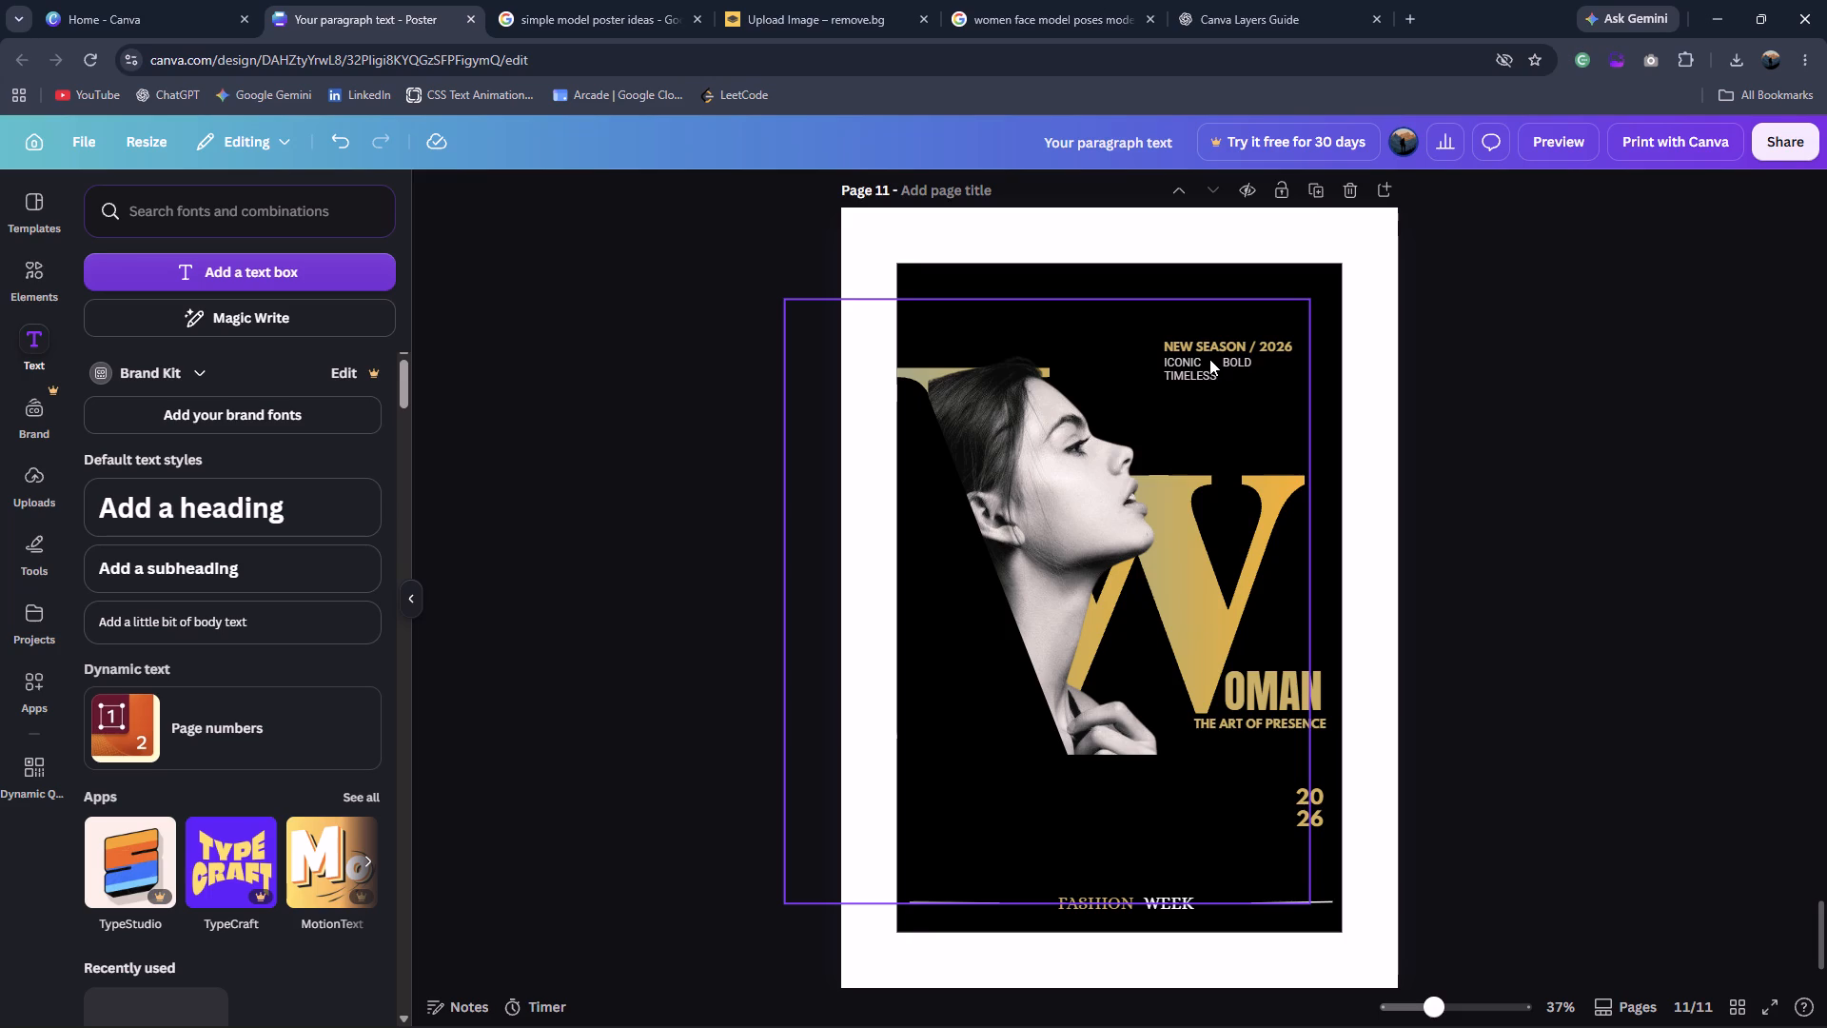
Add a text box, enlarge it to font size 29.4, and replace its placeholder text with a single period.
left_click(302, 267)
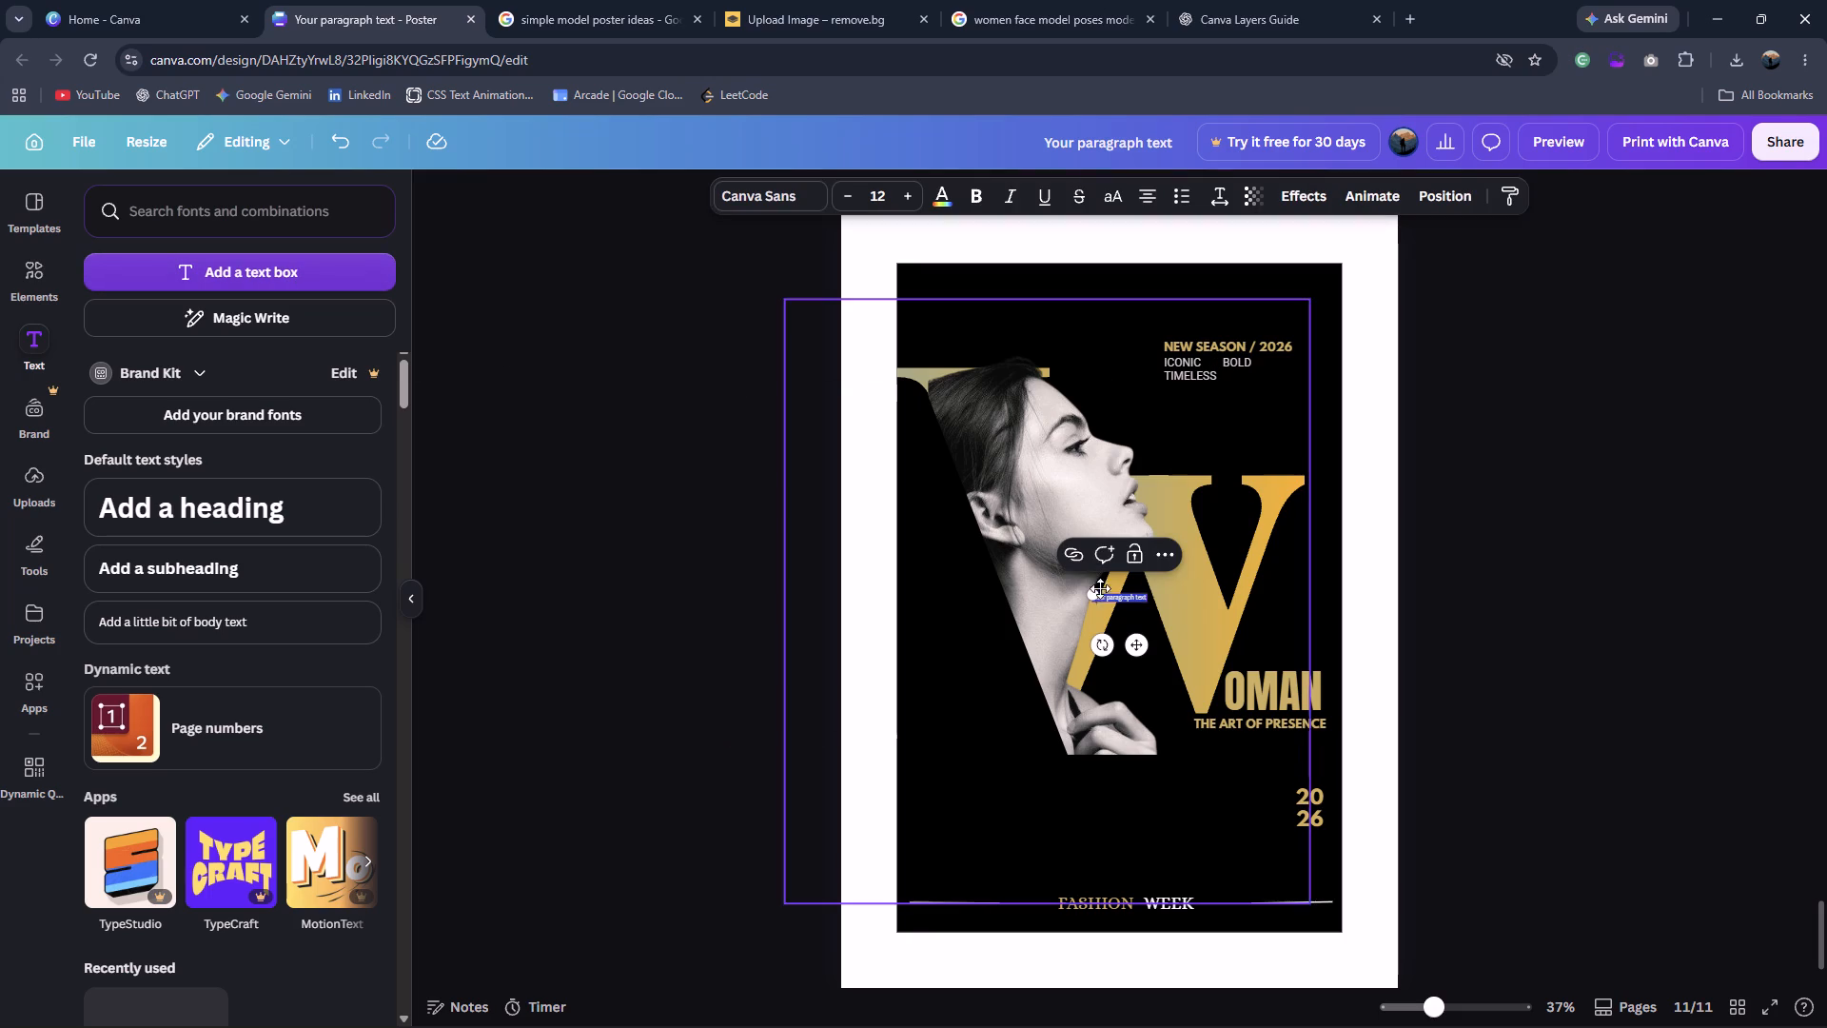
left_click_drag(1096, 592, 1024, 543)
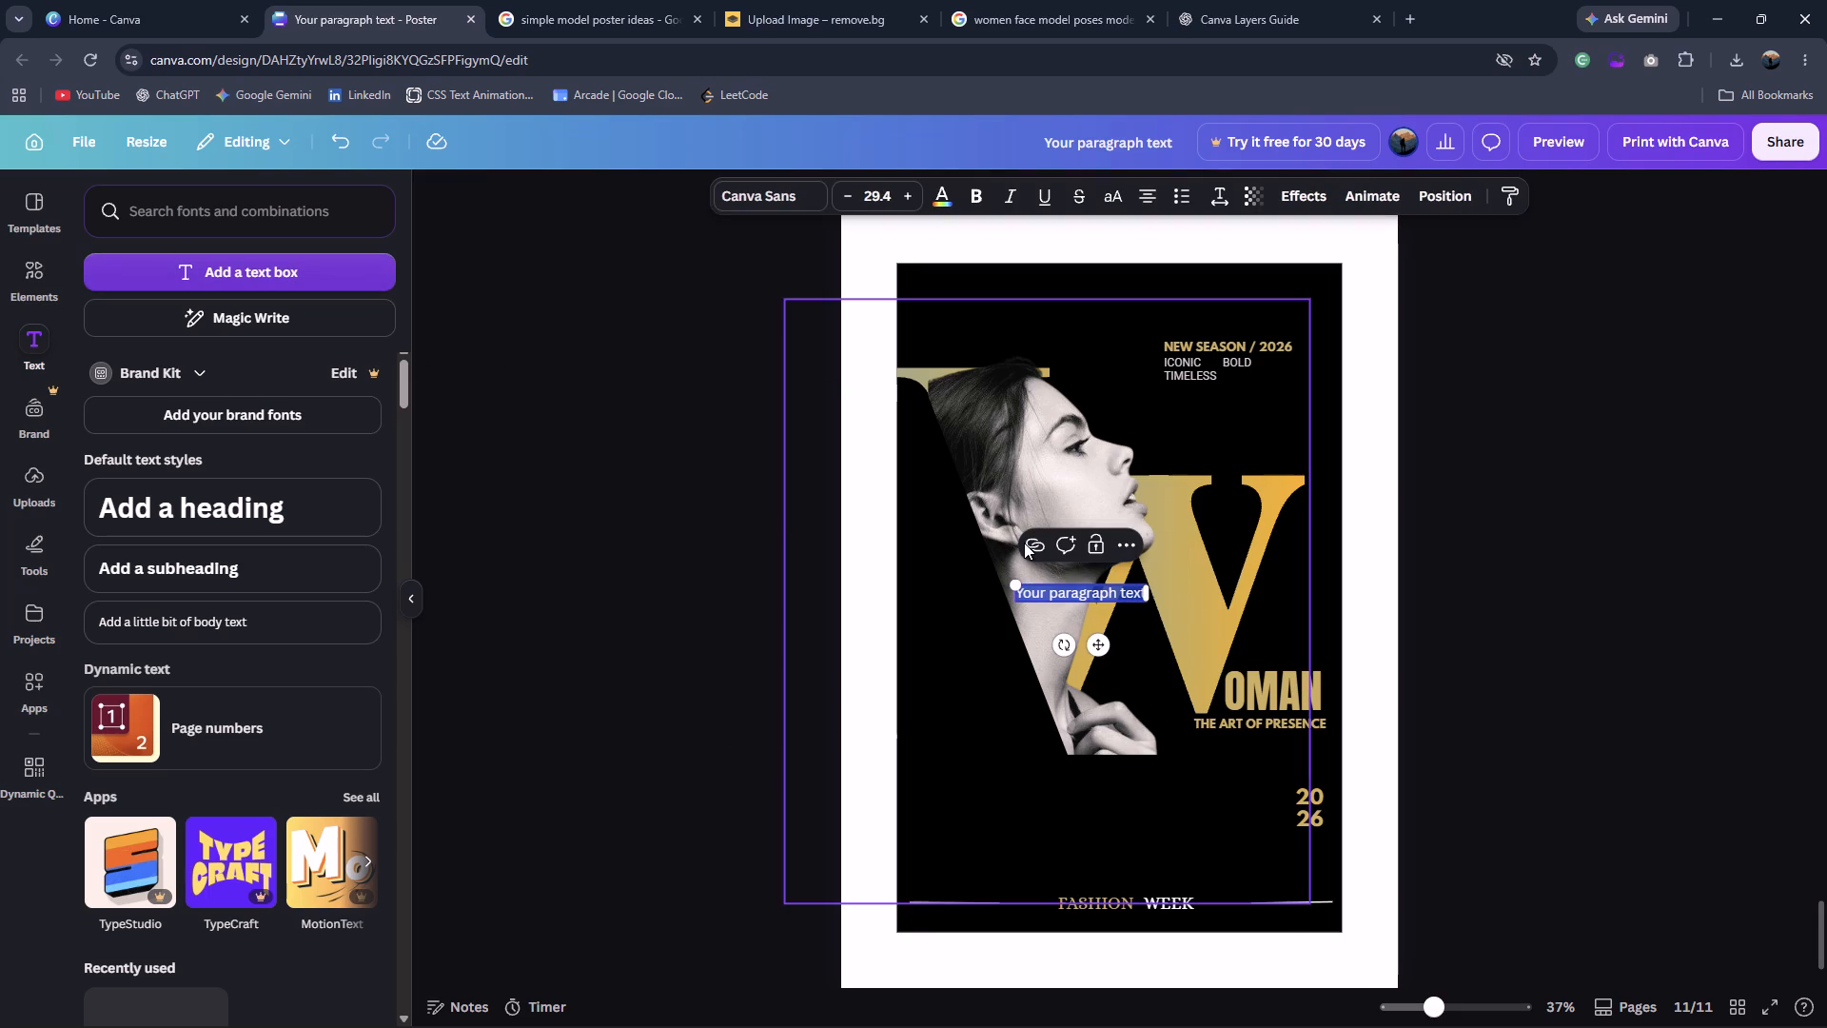
key("period")
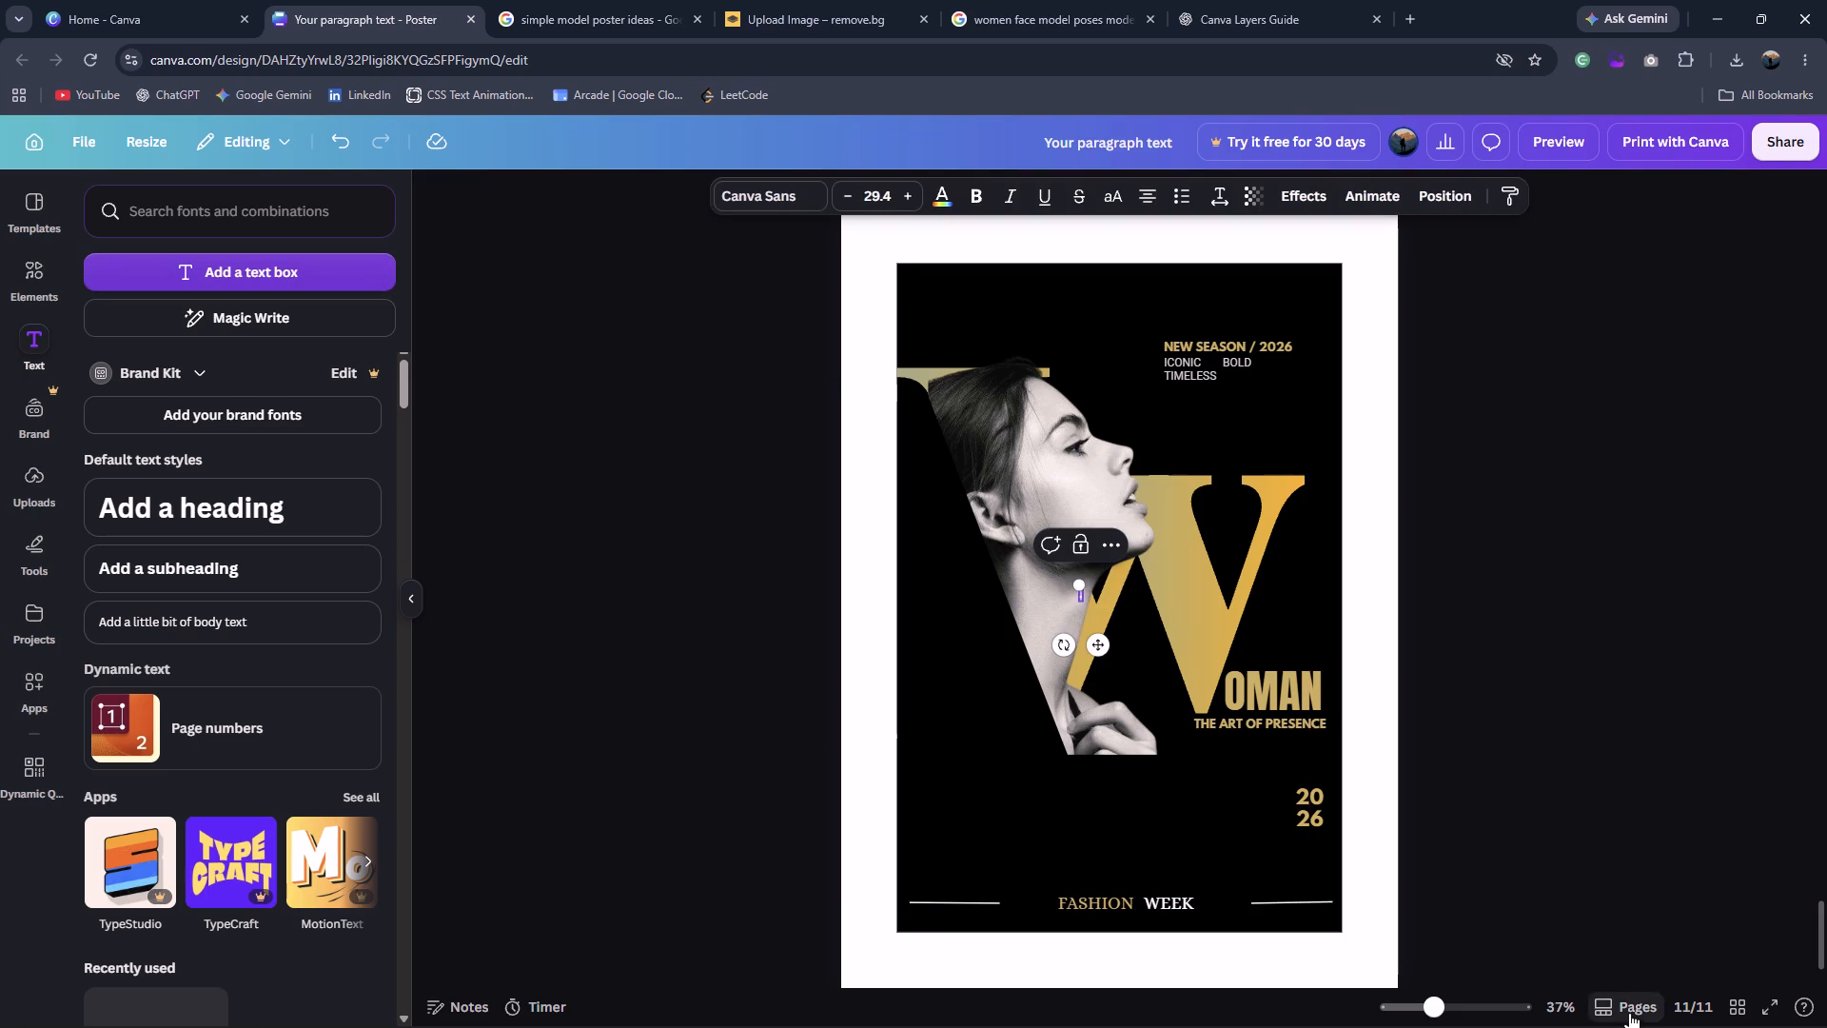
left_click(967, 205)
left_click_drag(1103, 656, 1111, 597)
key("ctrl+z")
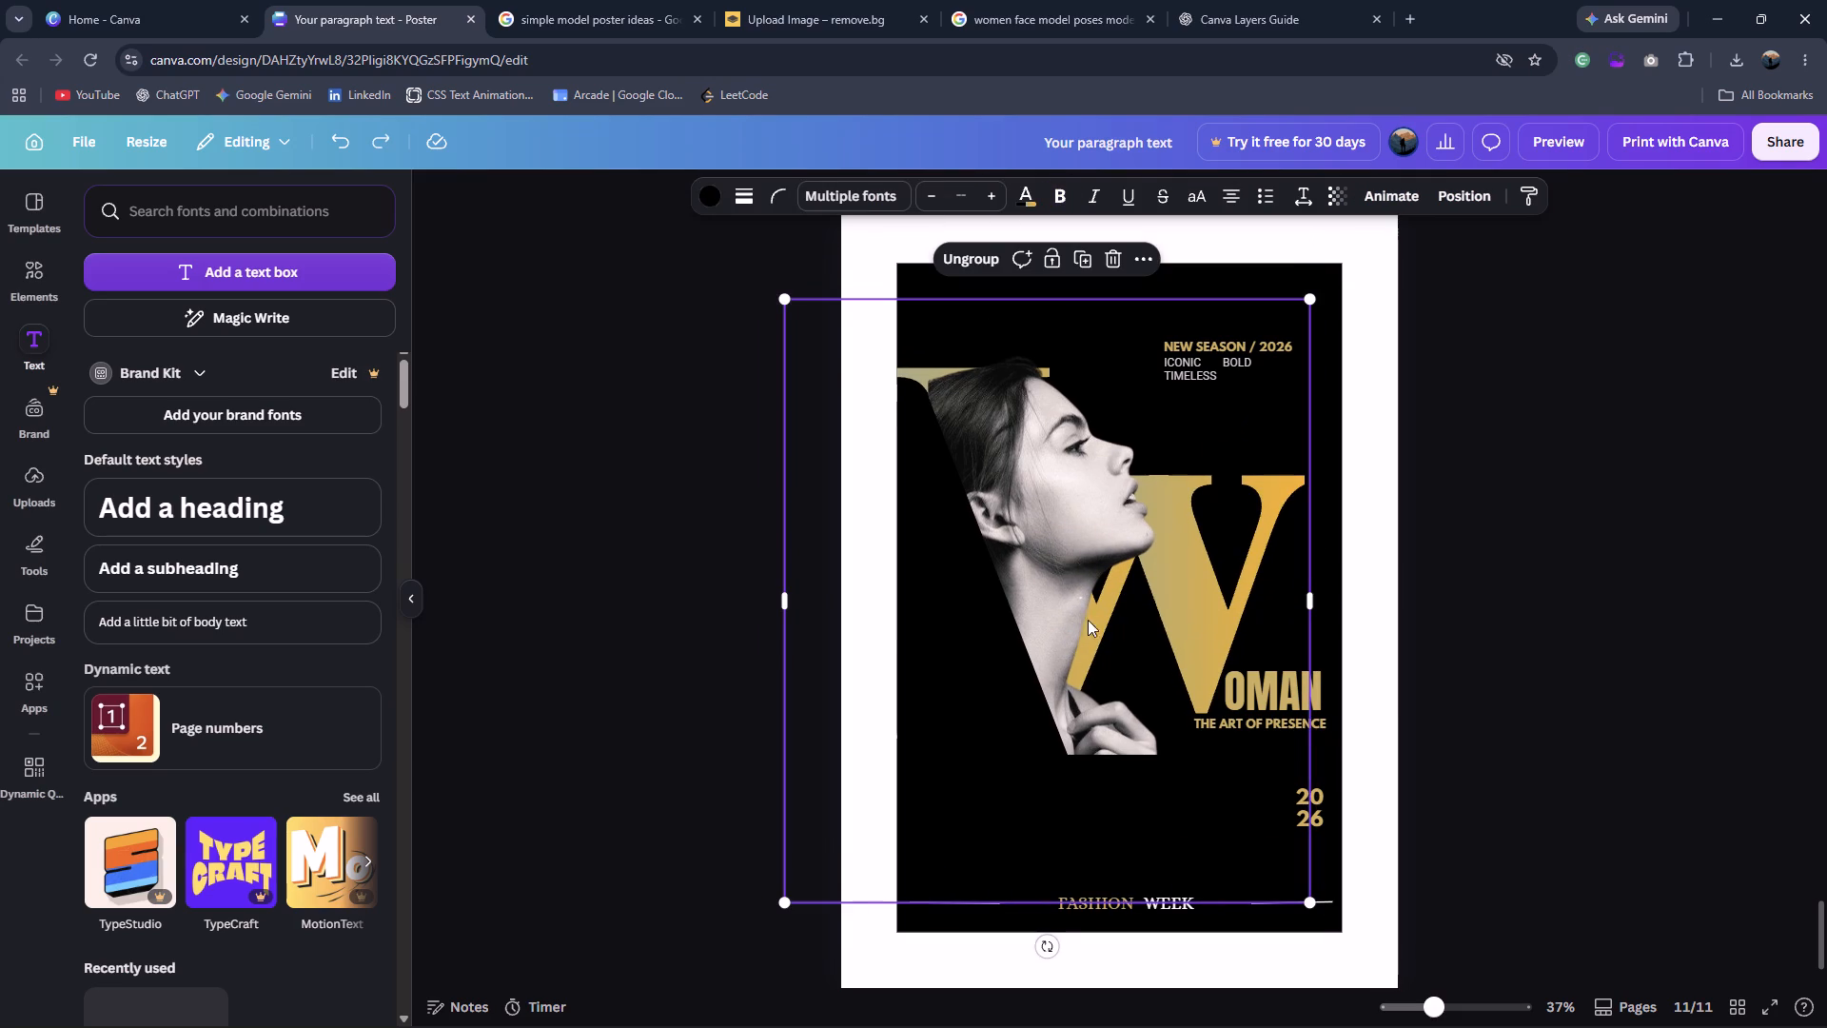
Move the period up from the woman's neck into the gap between ICONIC and BOLD as a separator dot.
left_click(1078, 591)
left_click_drag(1097, 638, 1214, 445)
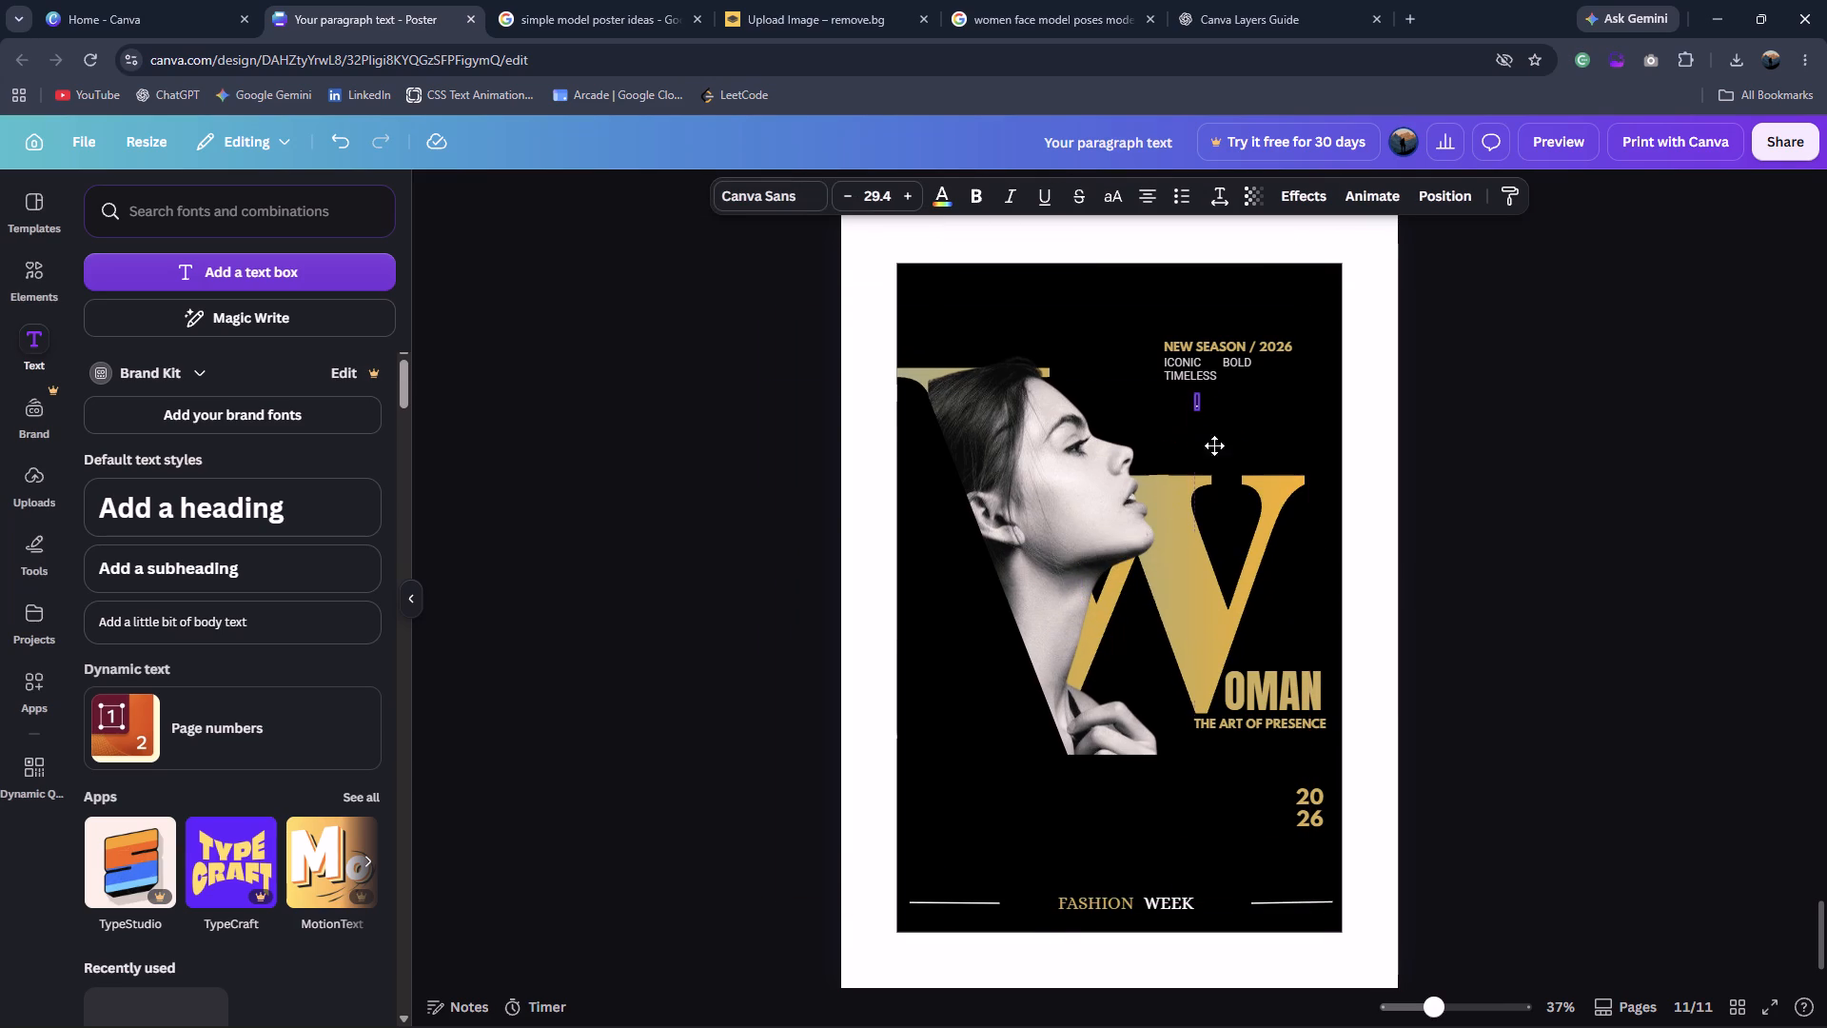
left_click_drag(1214, 445, 1225, 403)
left_click_drag(1225, 403, 1228, 403)
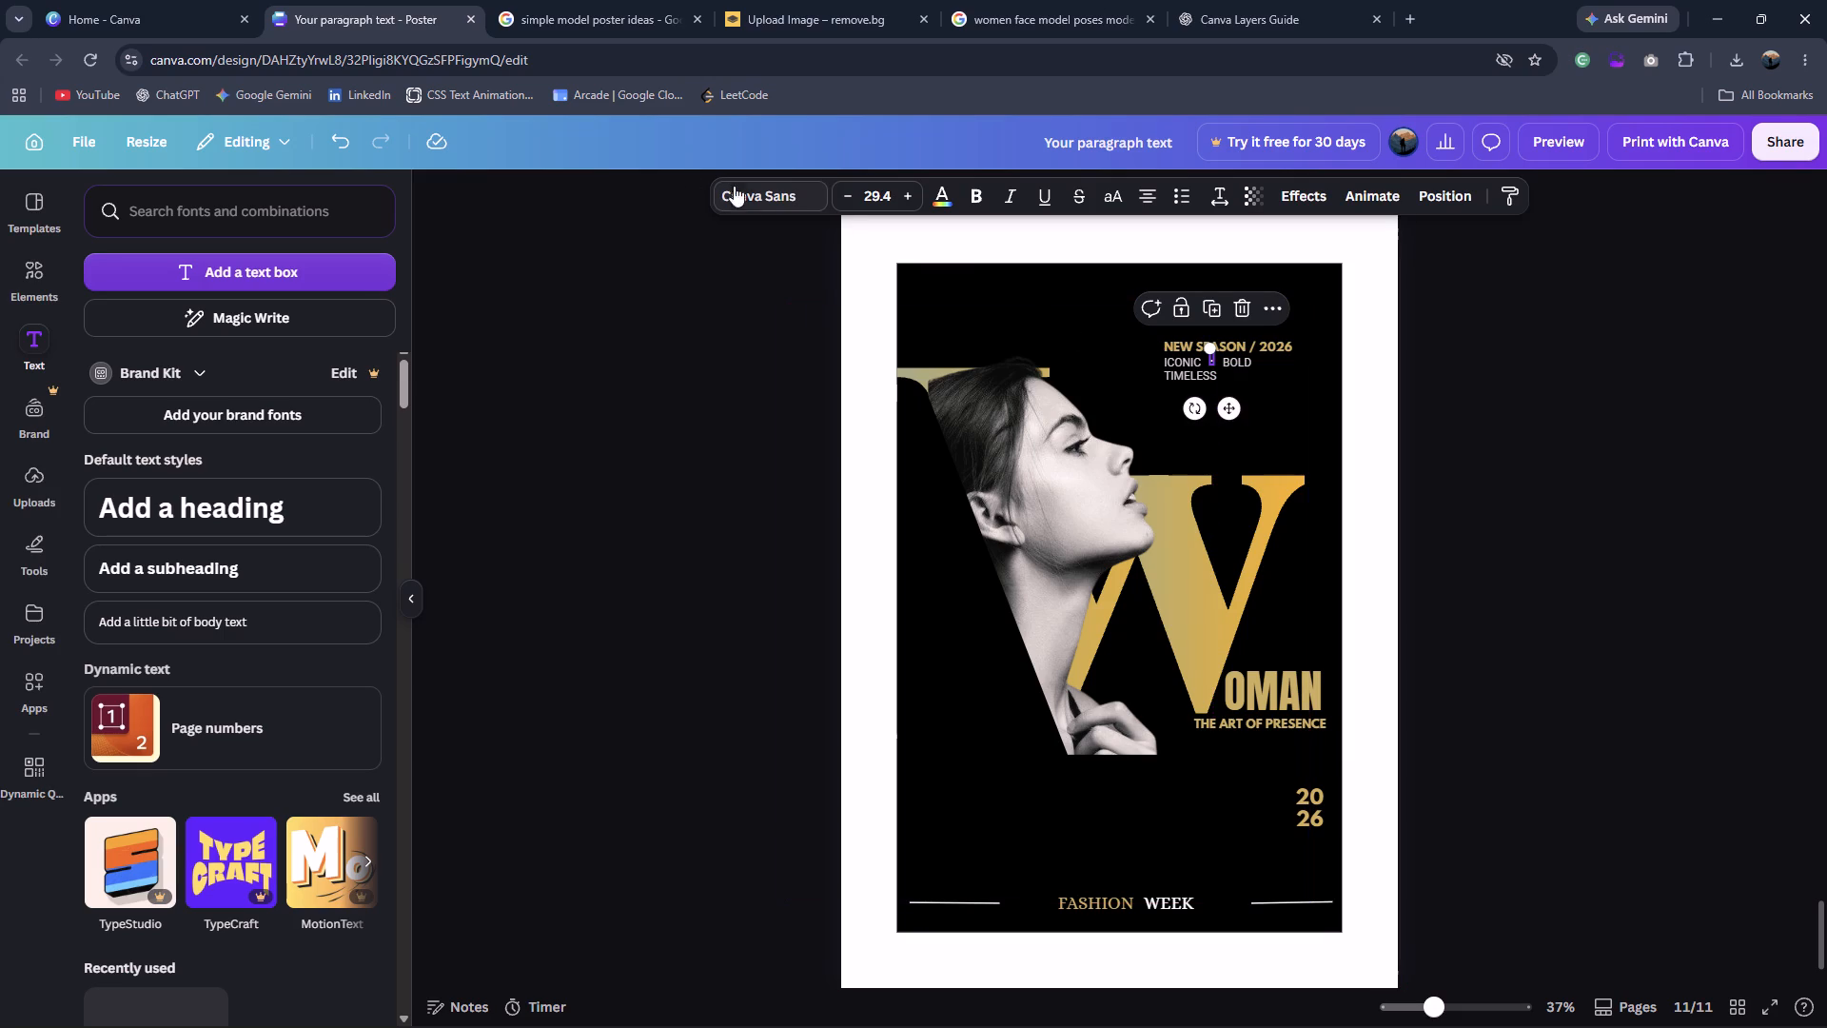
Set the separator dot between ICONIC and BOLD in League Spartan and nudge it slightly down.
left_click(748, 192)
left_click(193, 389)
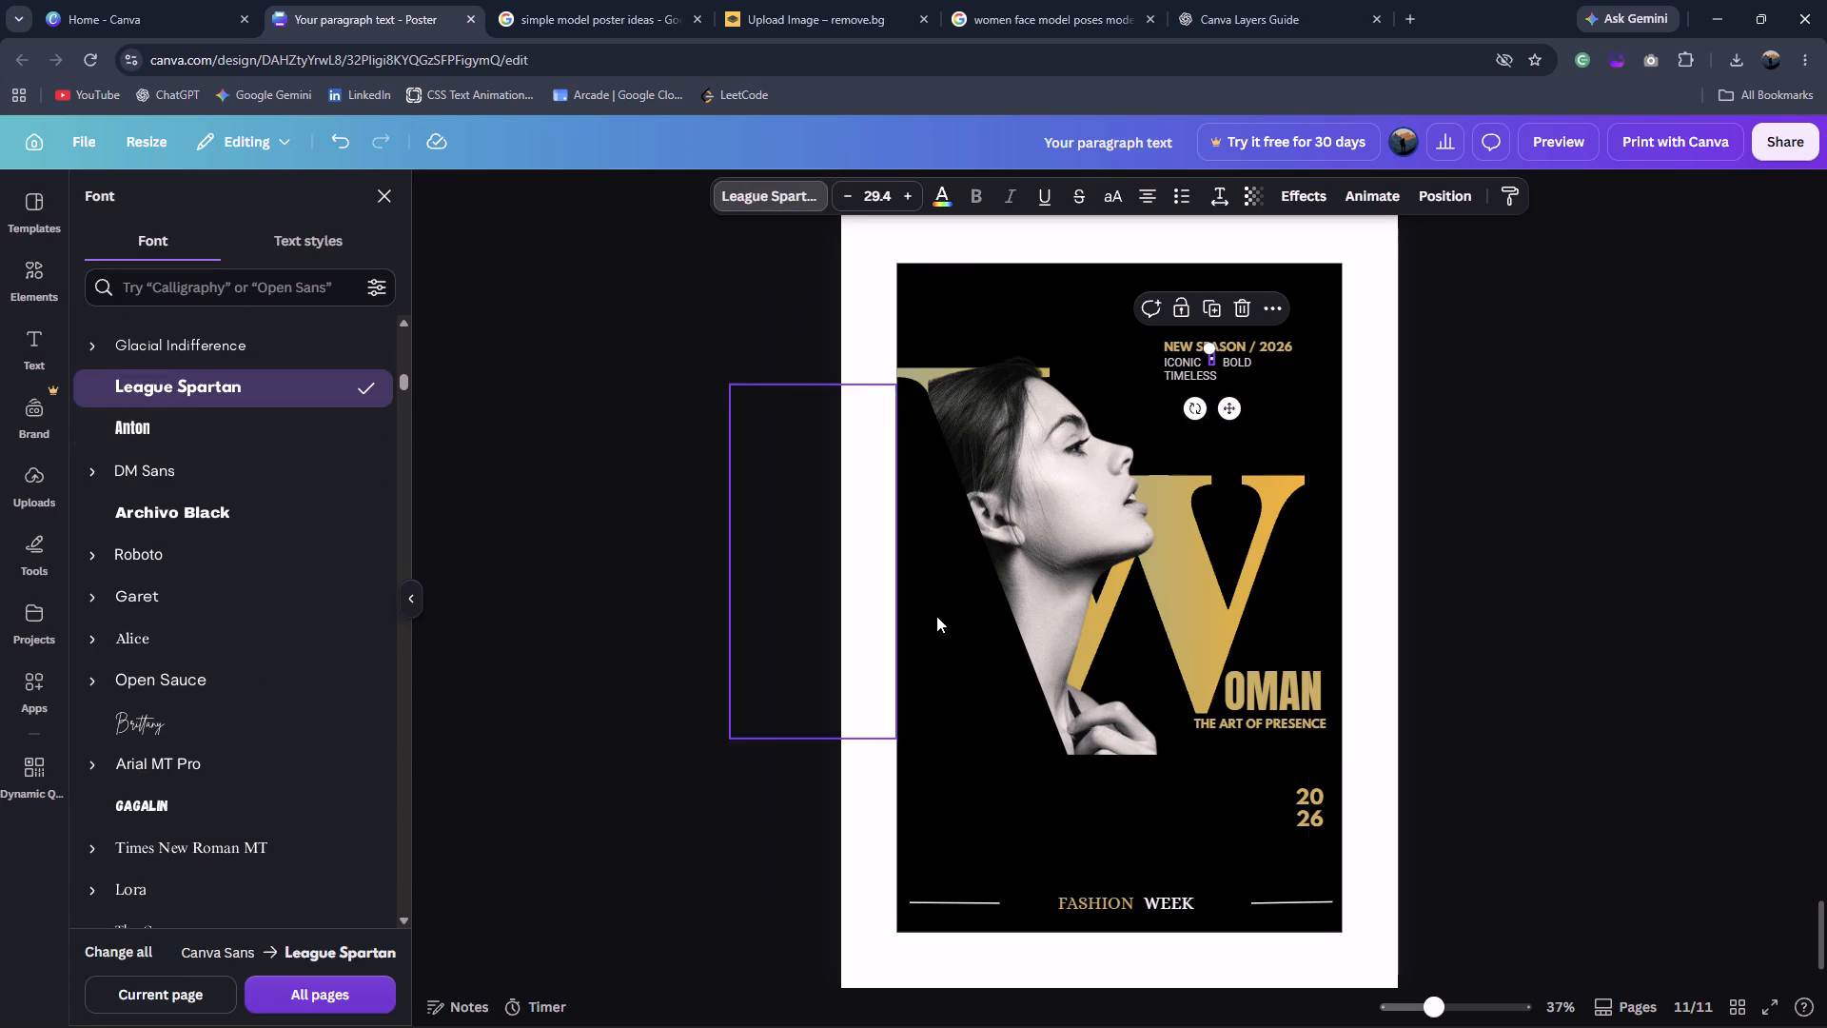
left_click(1581, 528)
left_click(1551, 393)
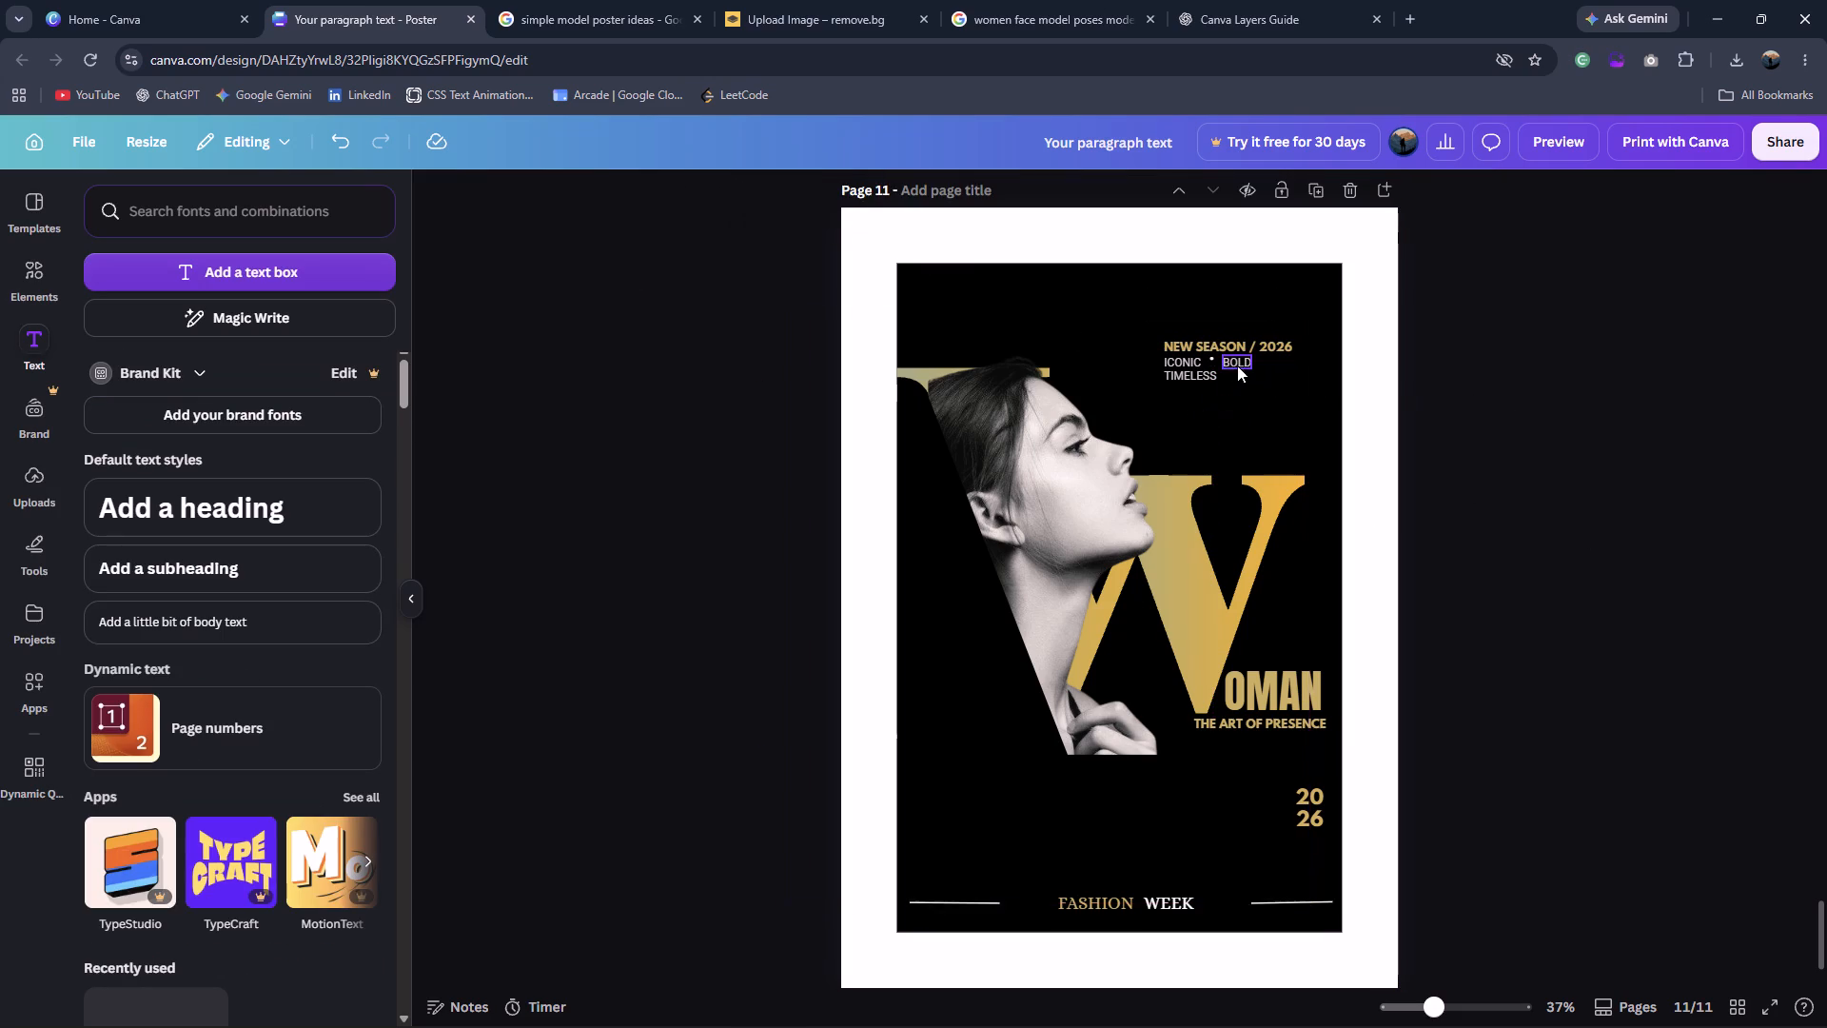
left_click(1213, 356)
key("Down")
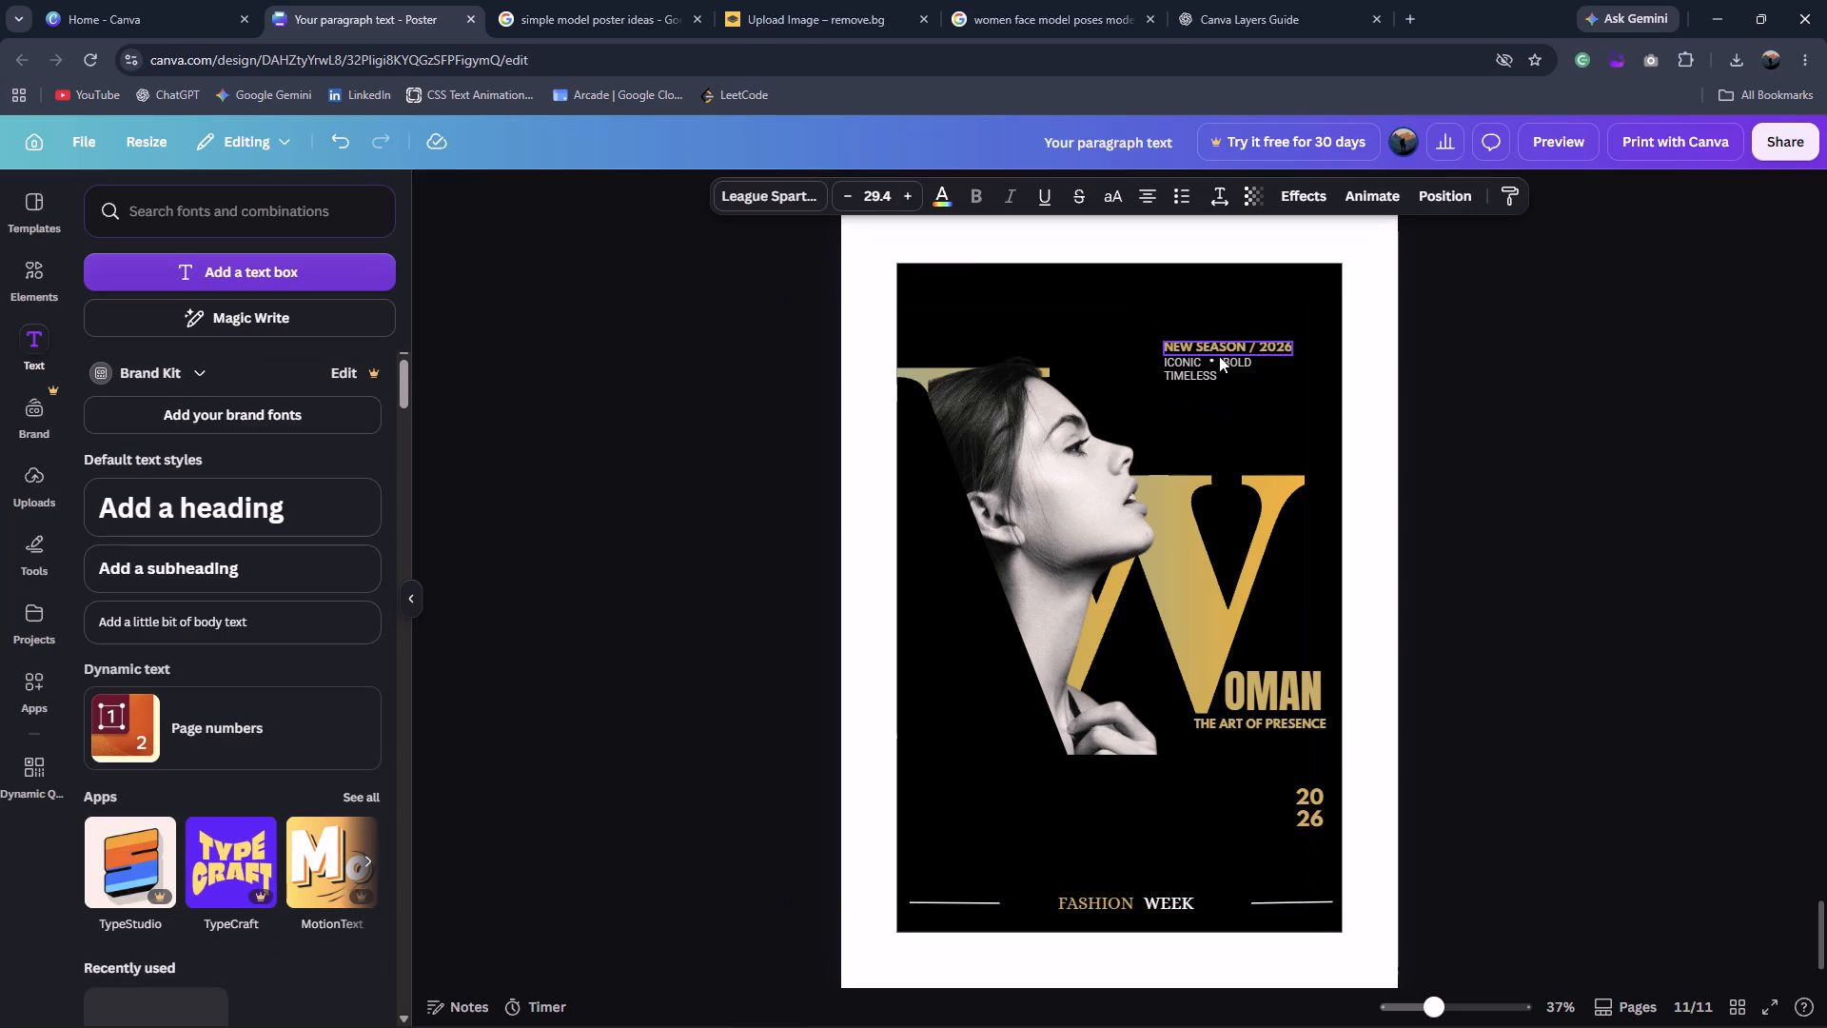
key("Down")
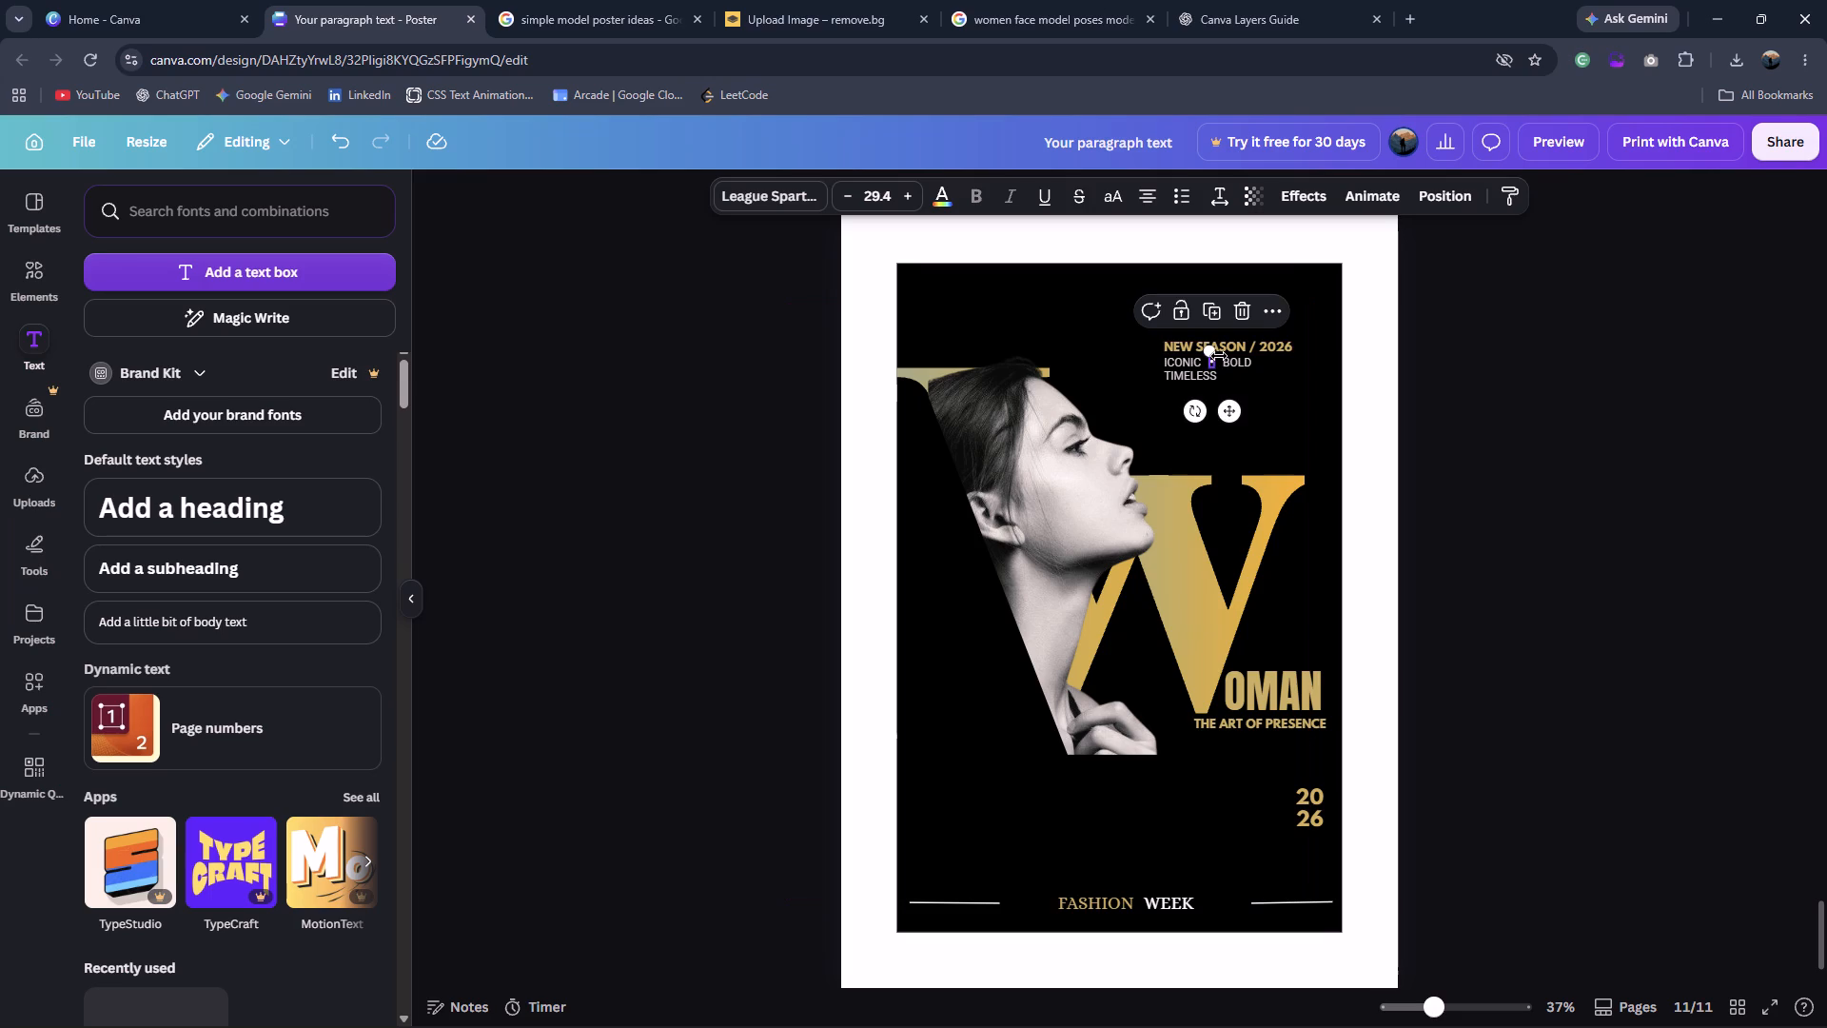
Nudge BOLD closer to ICONIC and fine-tune the separator dot so it sits evenly between the two words.
left_click(1245, 366)
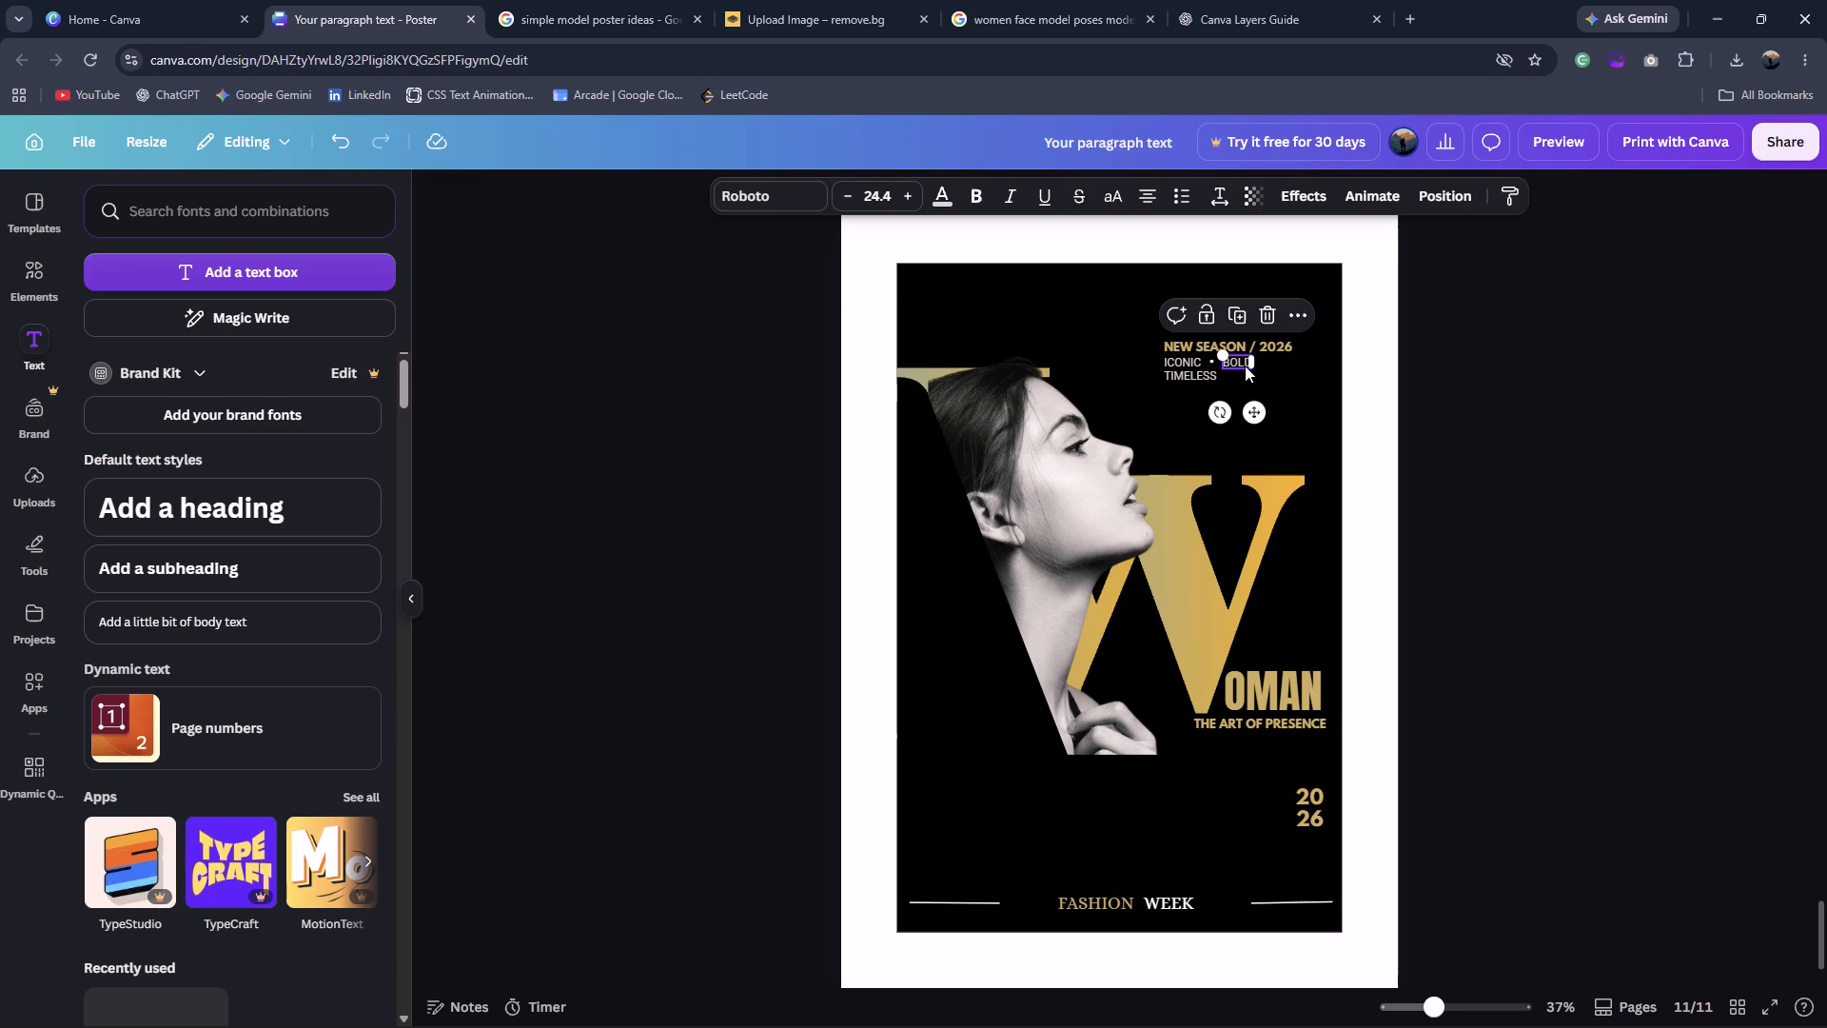
key("Left")
key("Left")
key("Left")
key("Left")
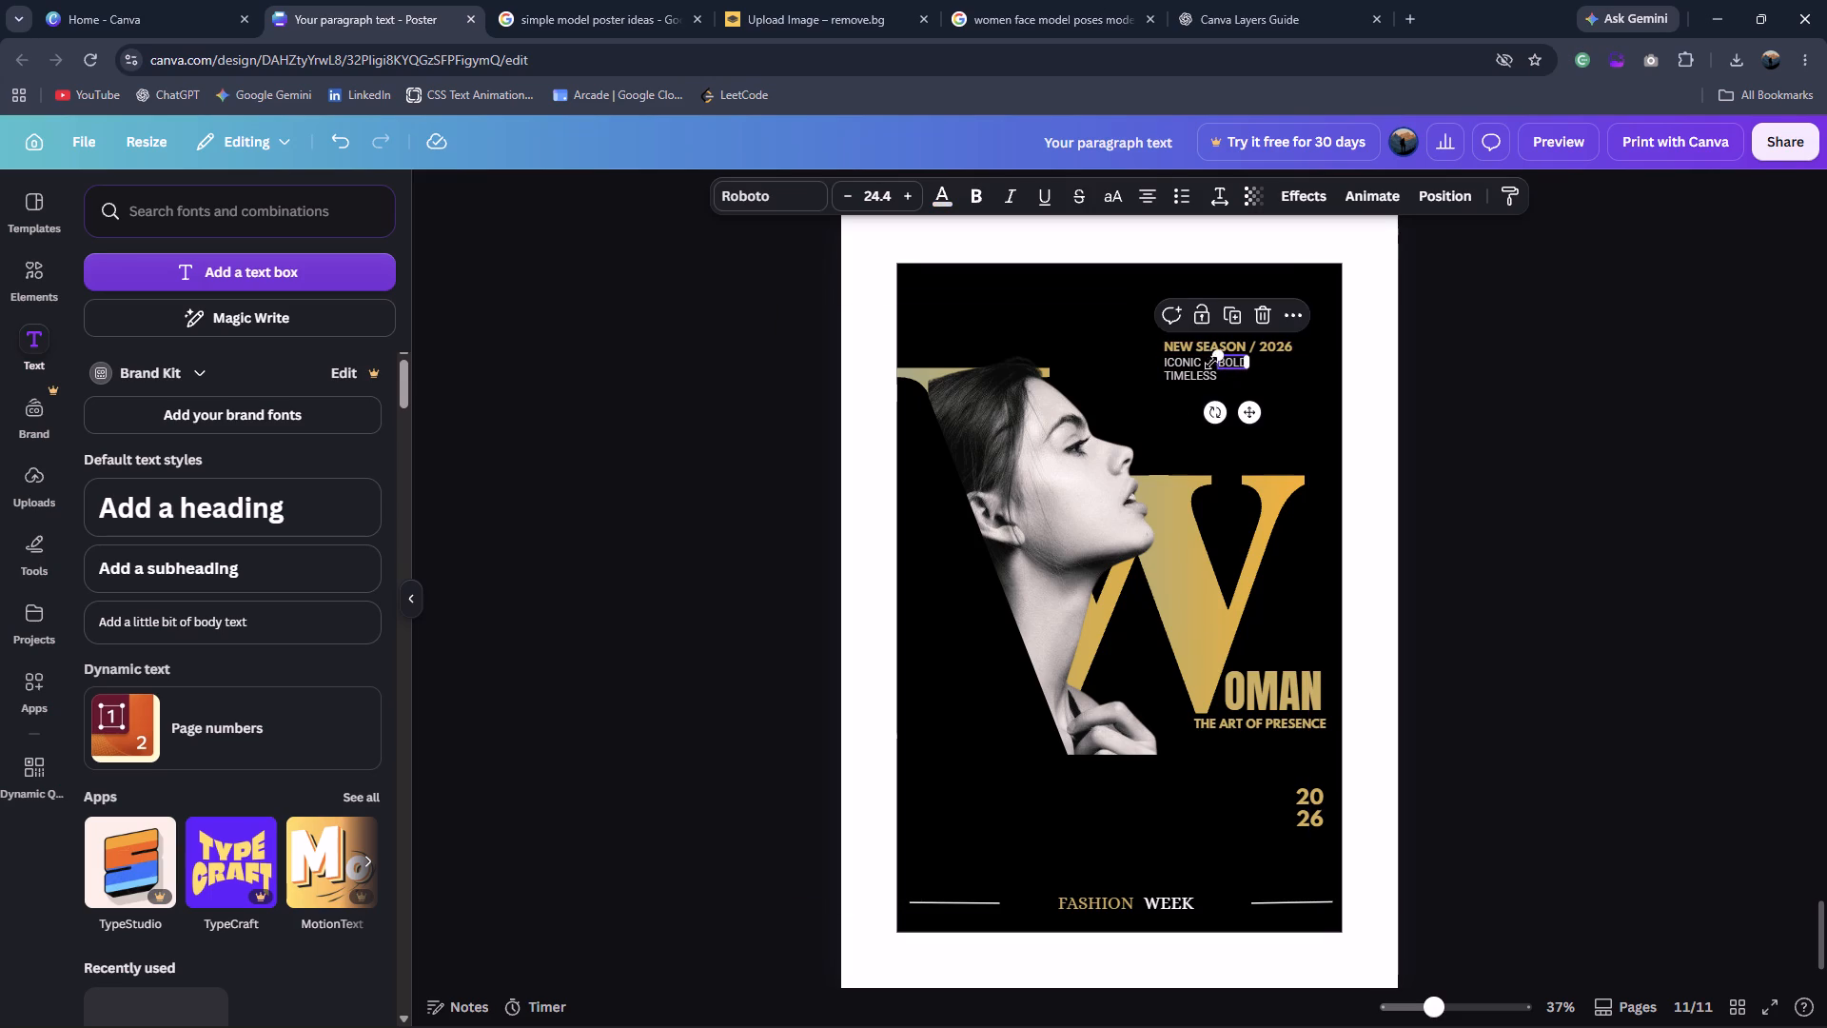
left_click(1645, 401)
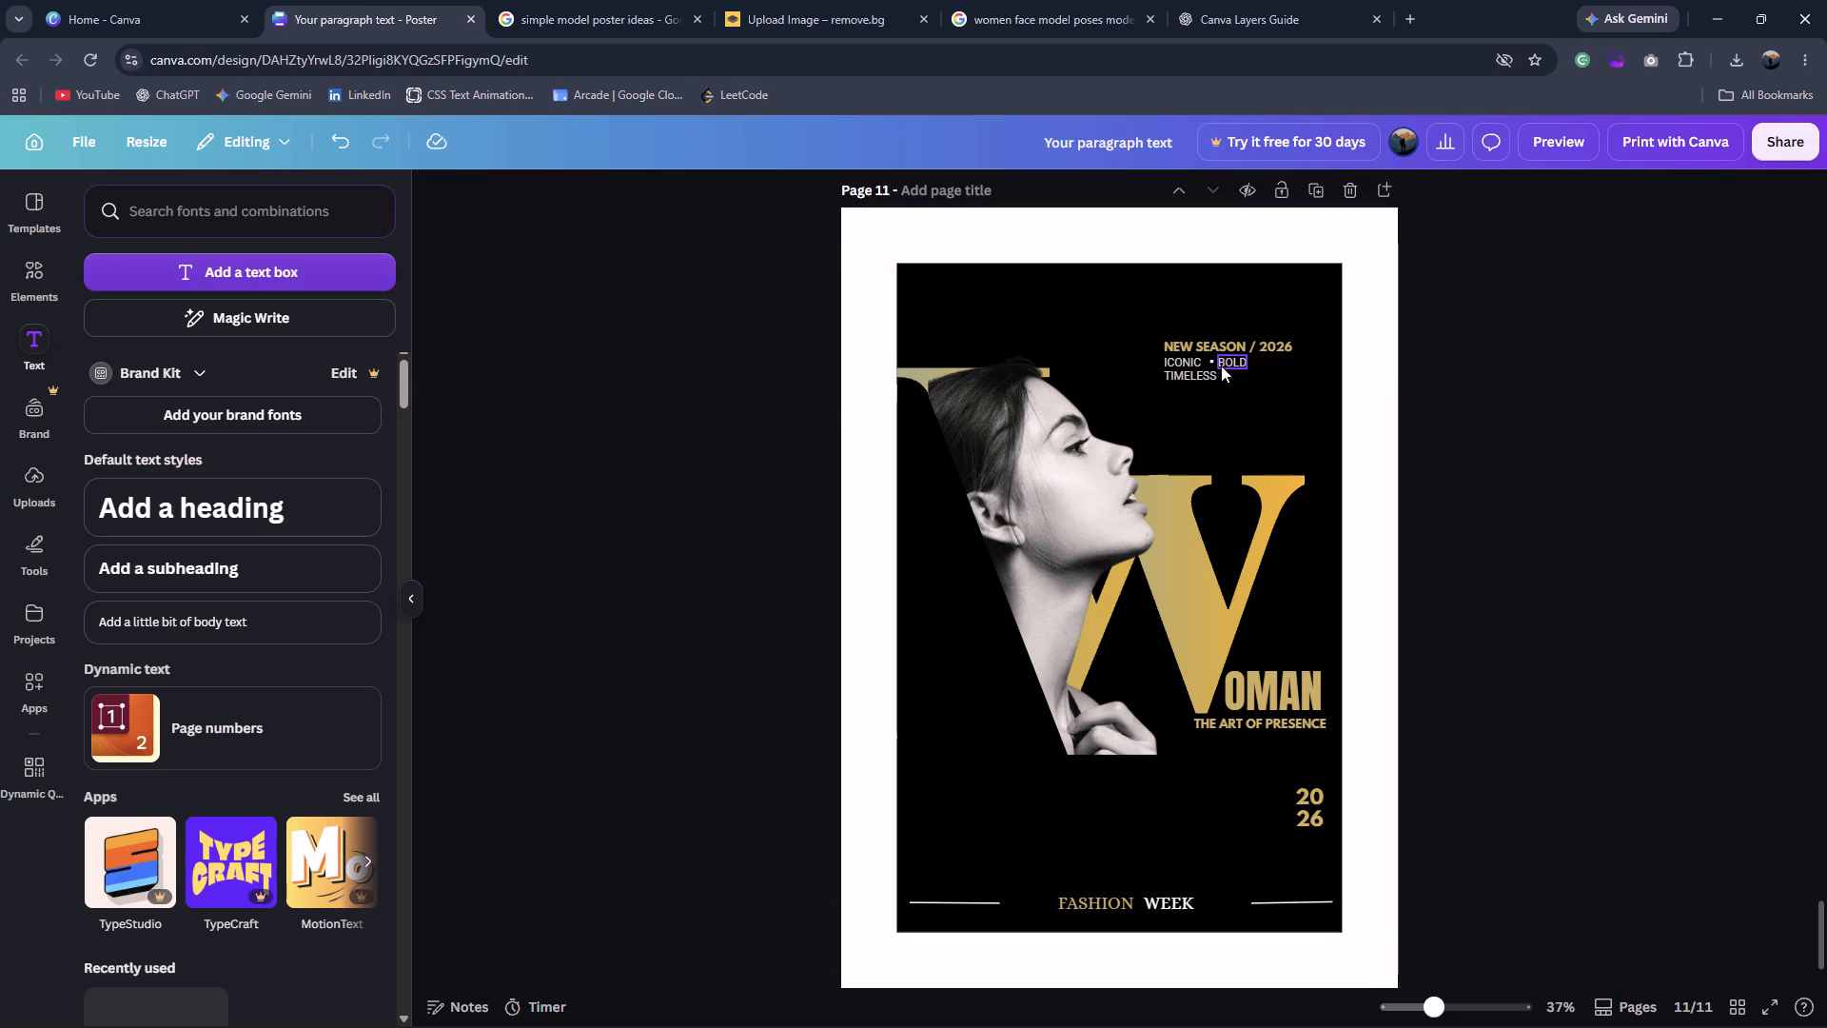
left_click(1210, 364)
key("Left")
key("Left")
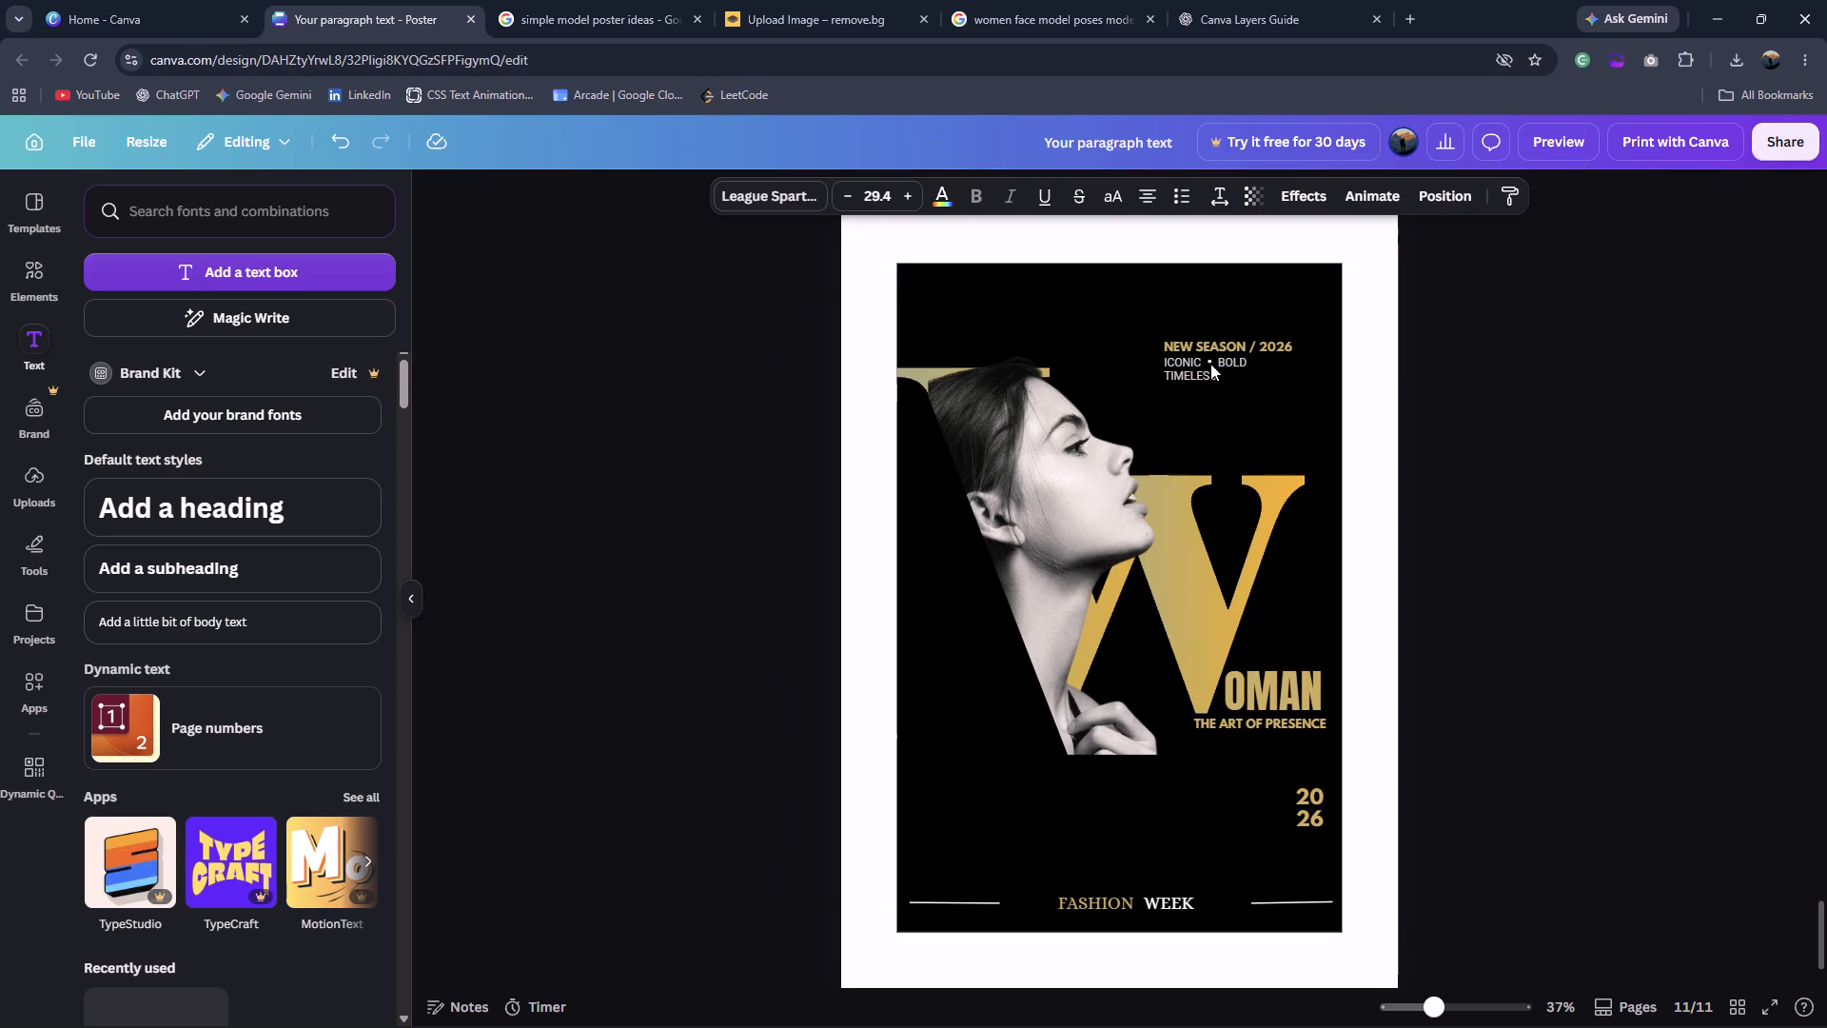
key("Right")
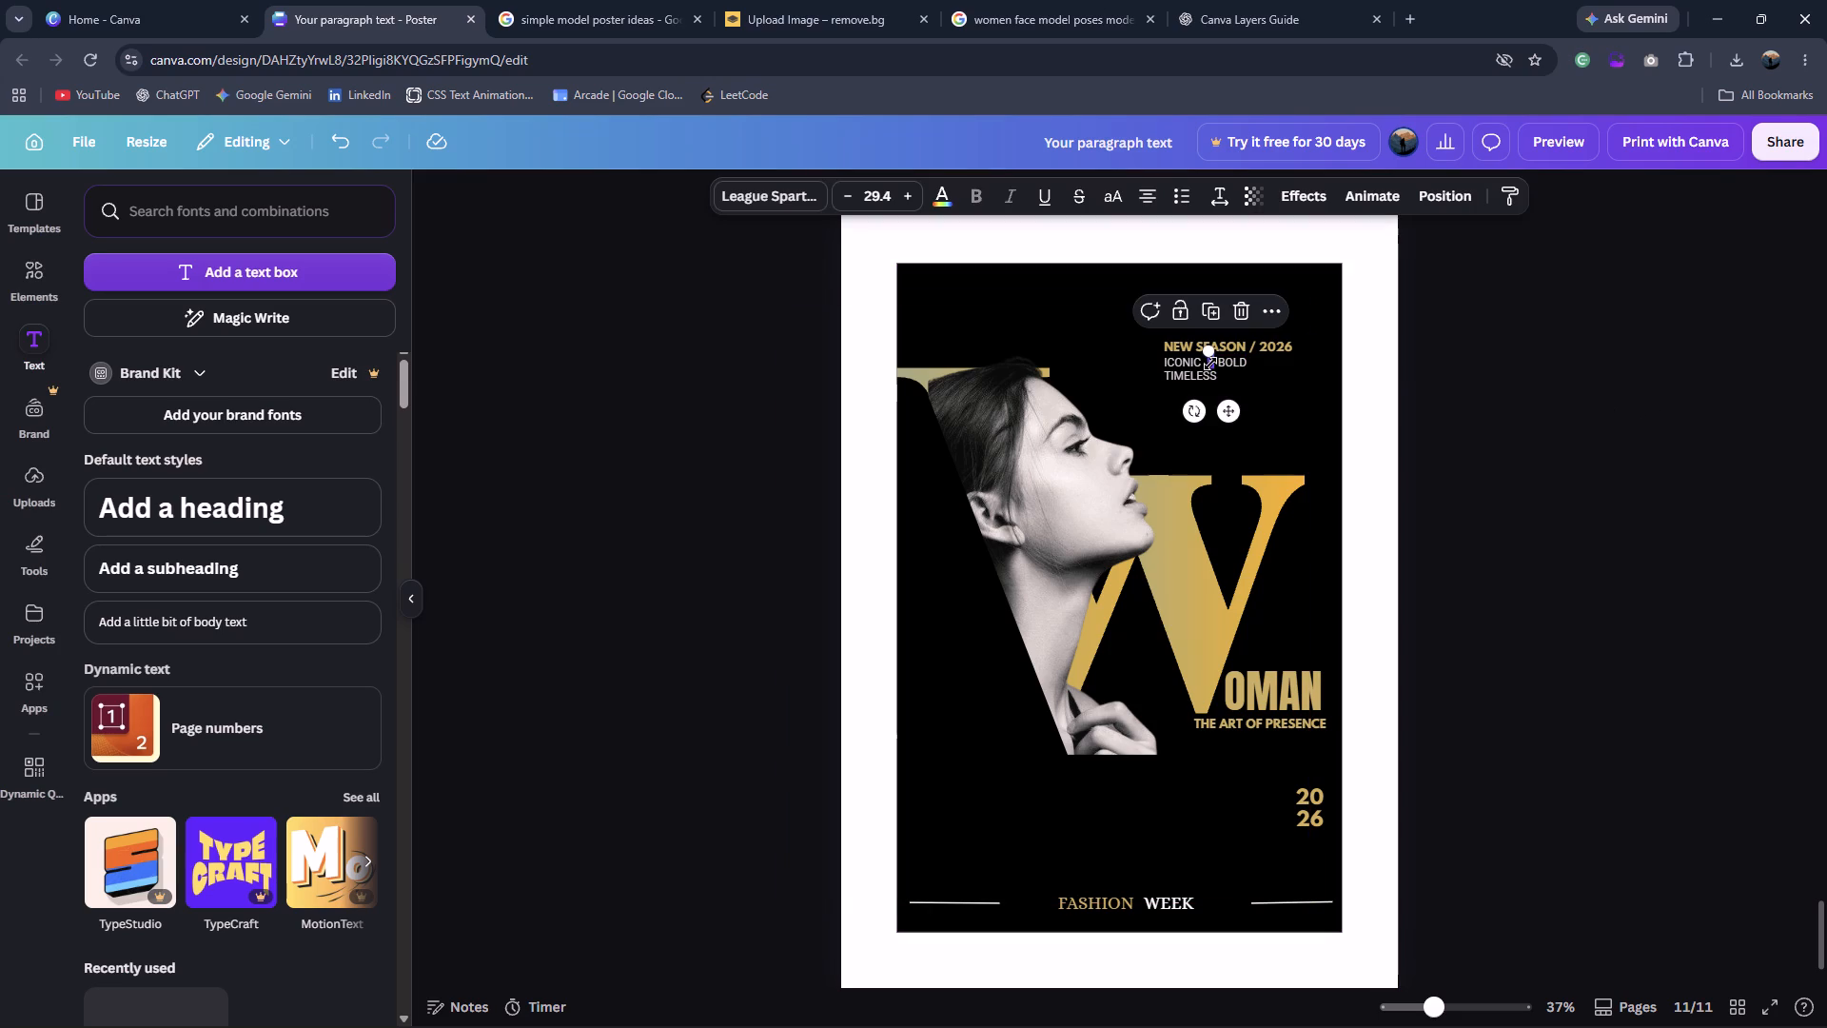
Duplicate the separator dot and place the copy just after BOLD on the same line.
key("ctrl+d")
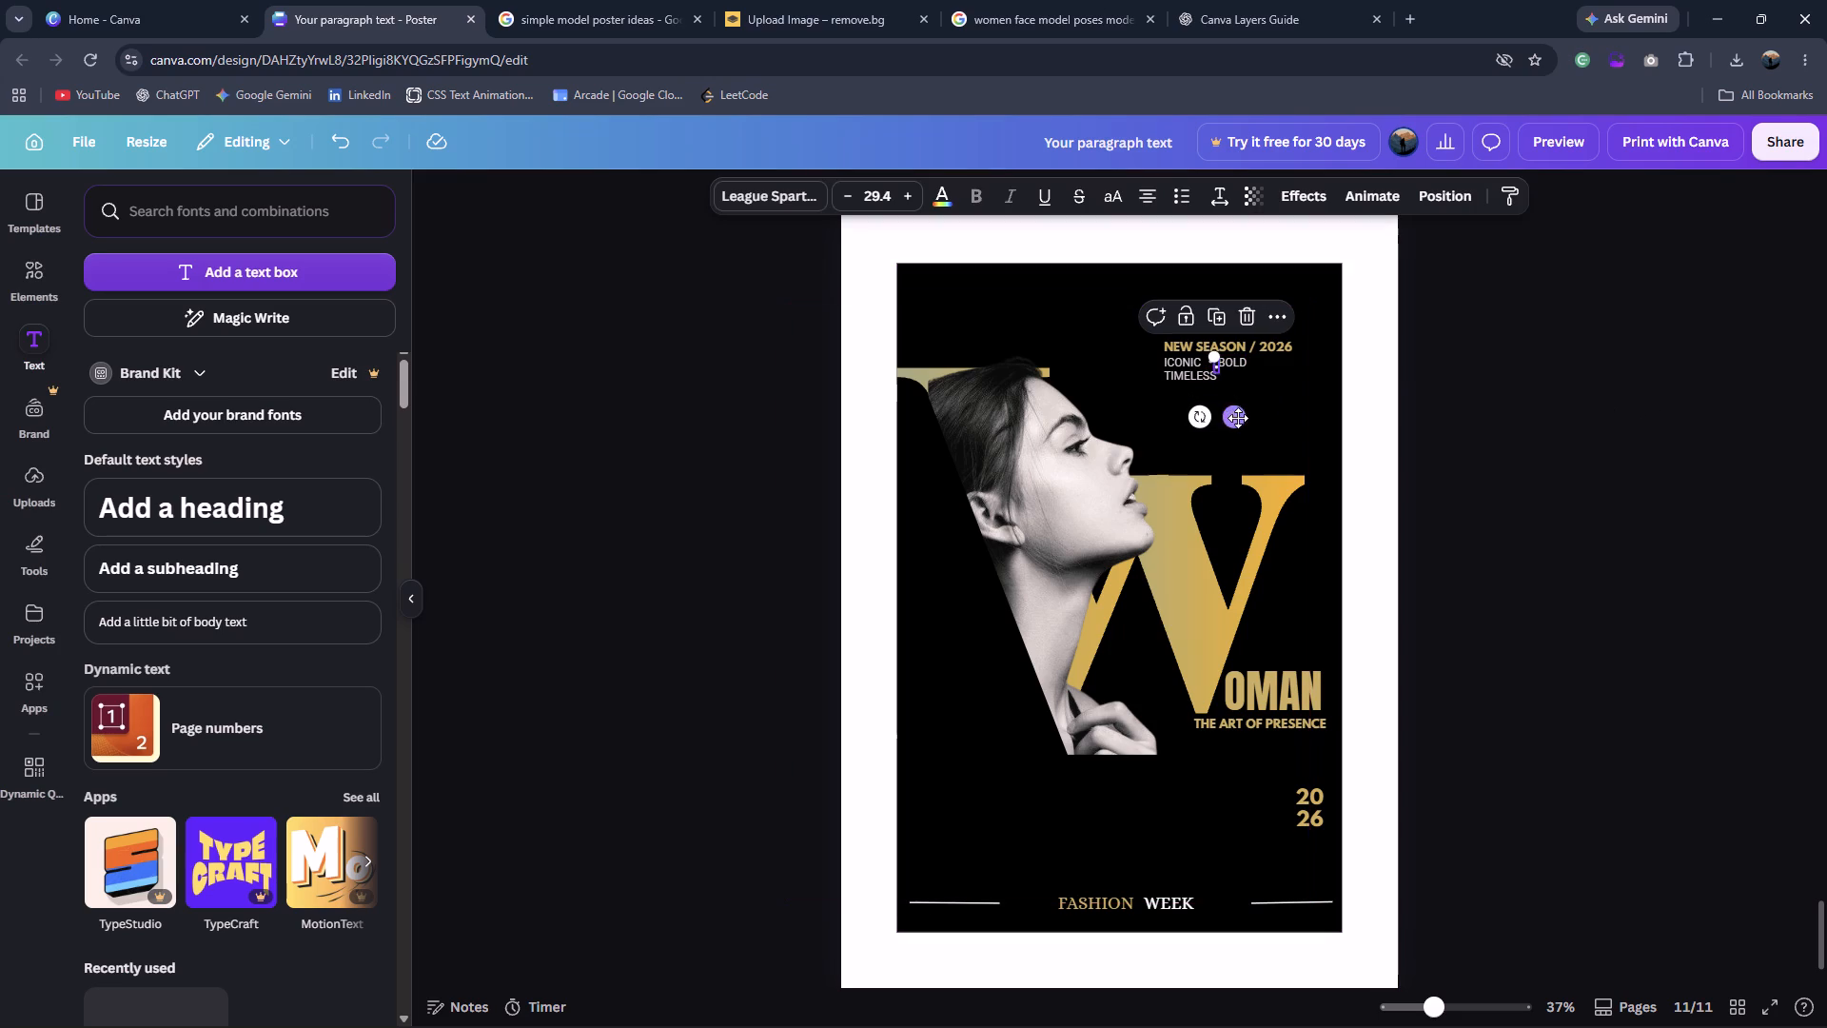
left_click_drag(1239, 419, 1274, 417)
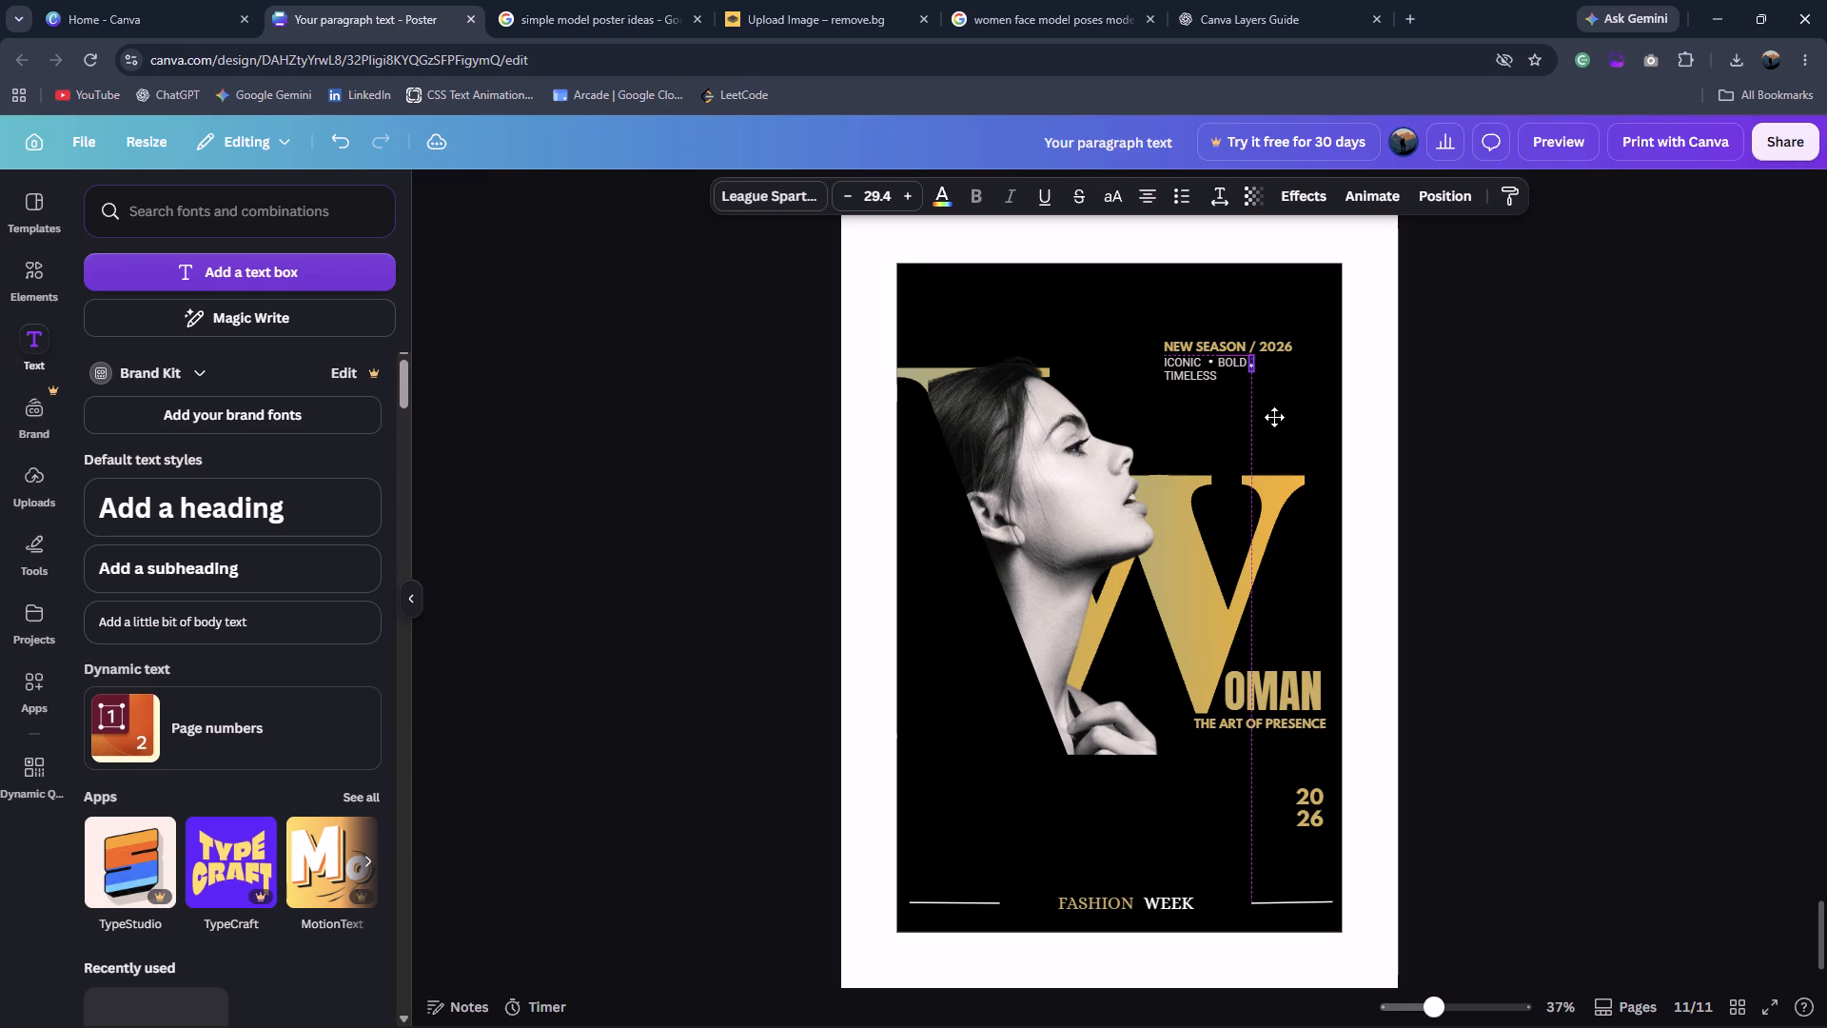
left_click_drag(1274, 417, 1278, 413)
left_click(1509, 440)
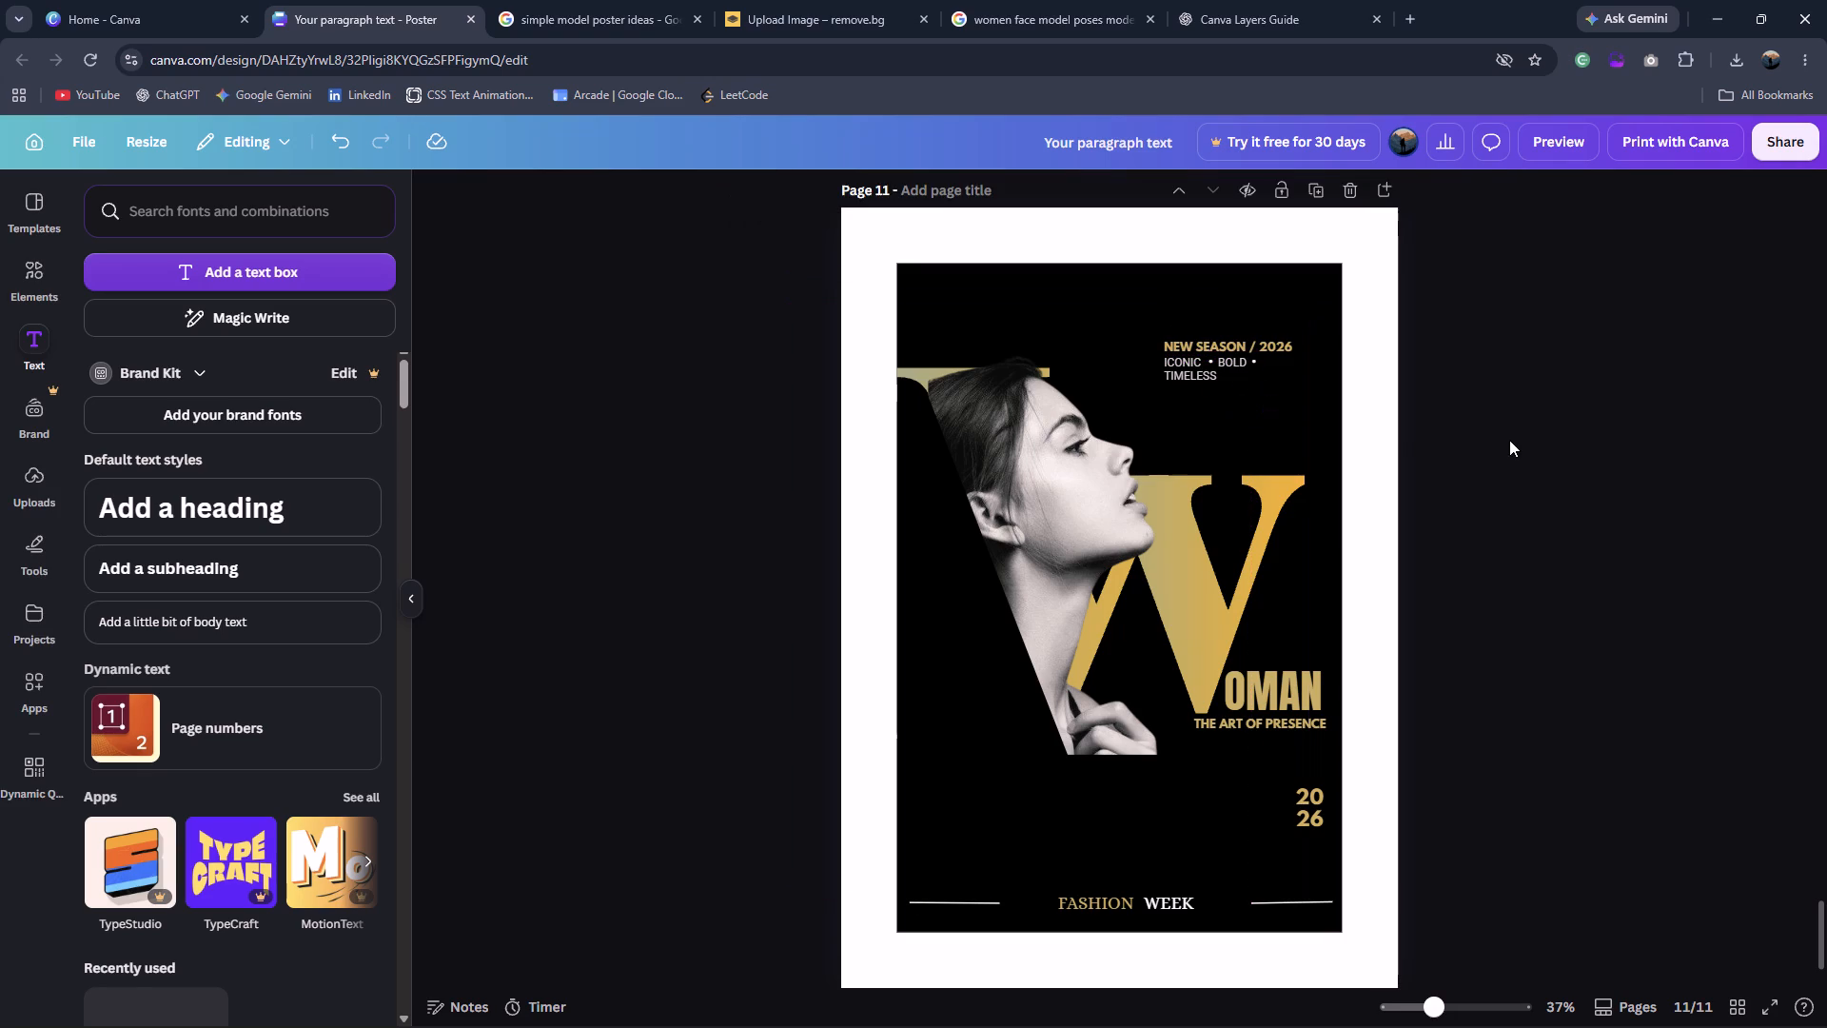
Following the reference poster, duplicate the gold 20 and place the copy level with it at the opposite edge, above the bottom line's start.
left_click(625, 0)
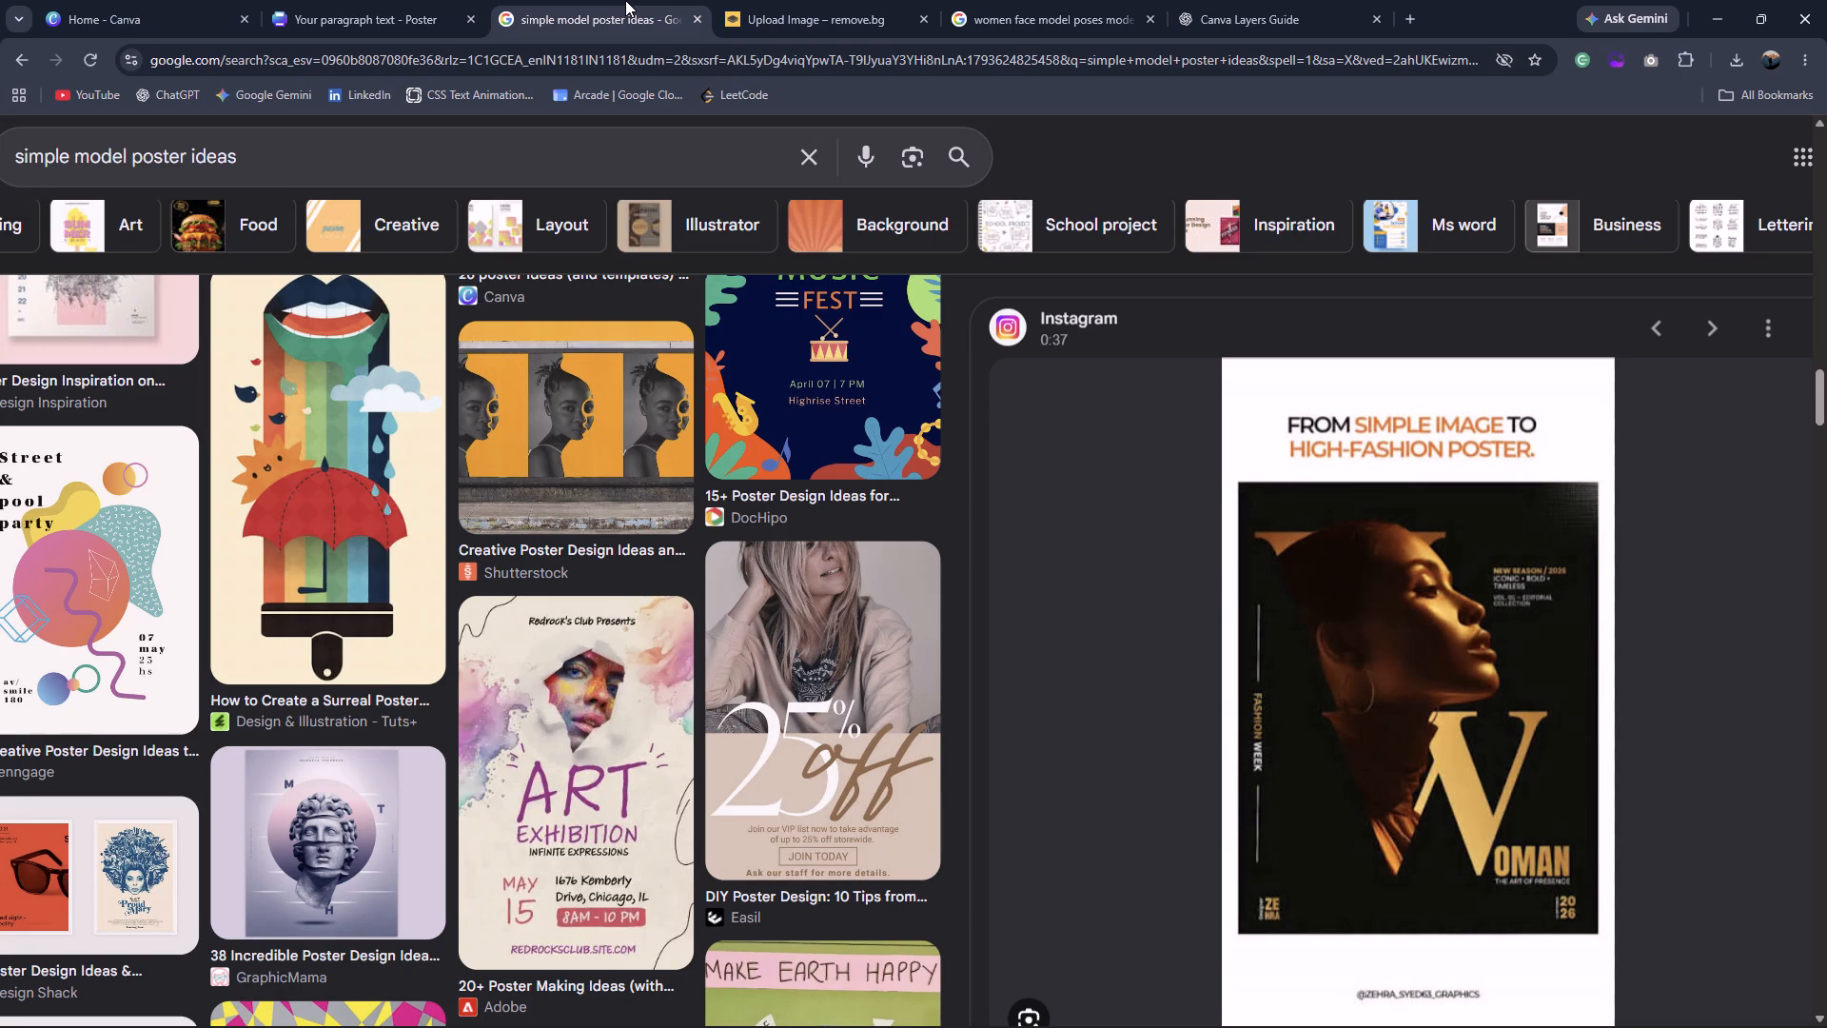
left_click(422, 0)
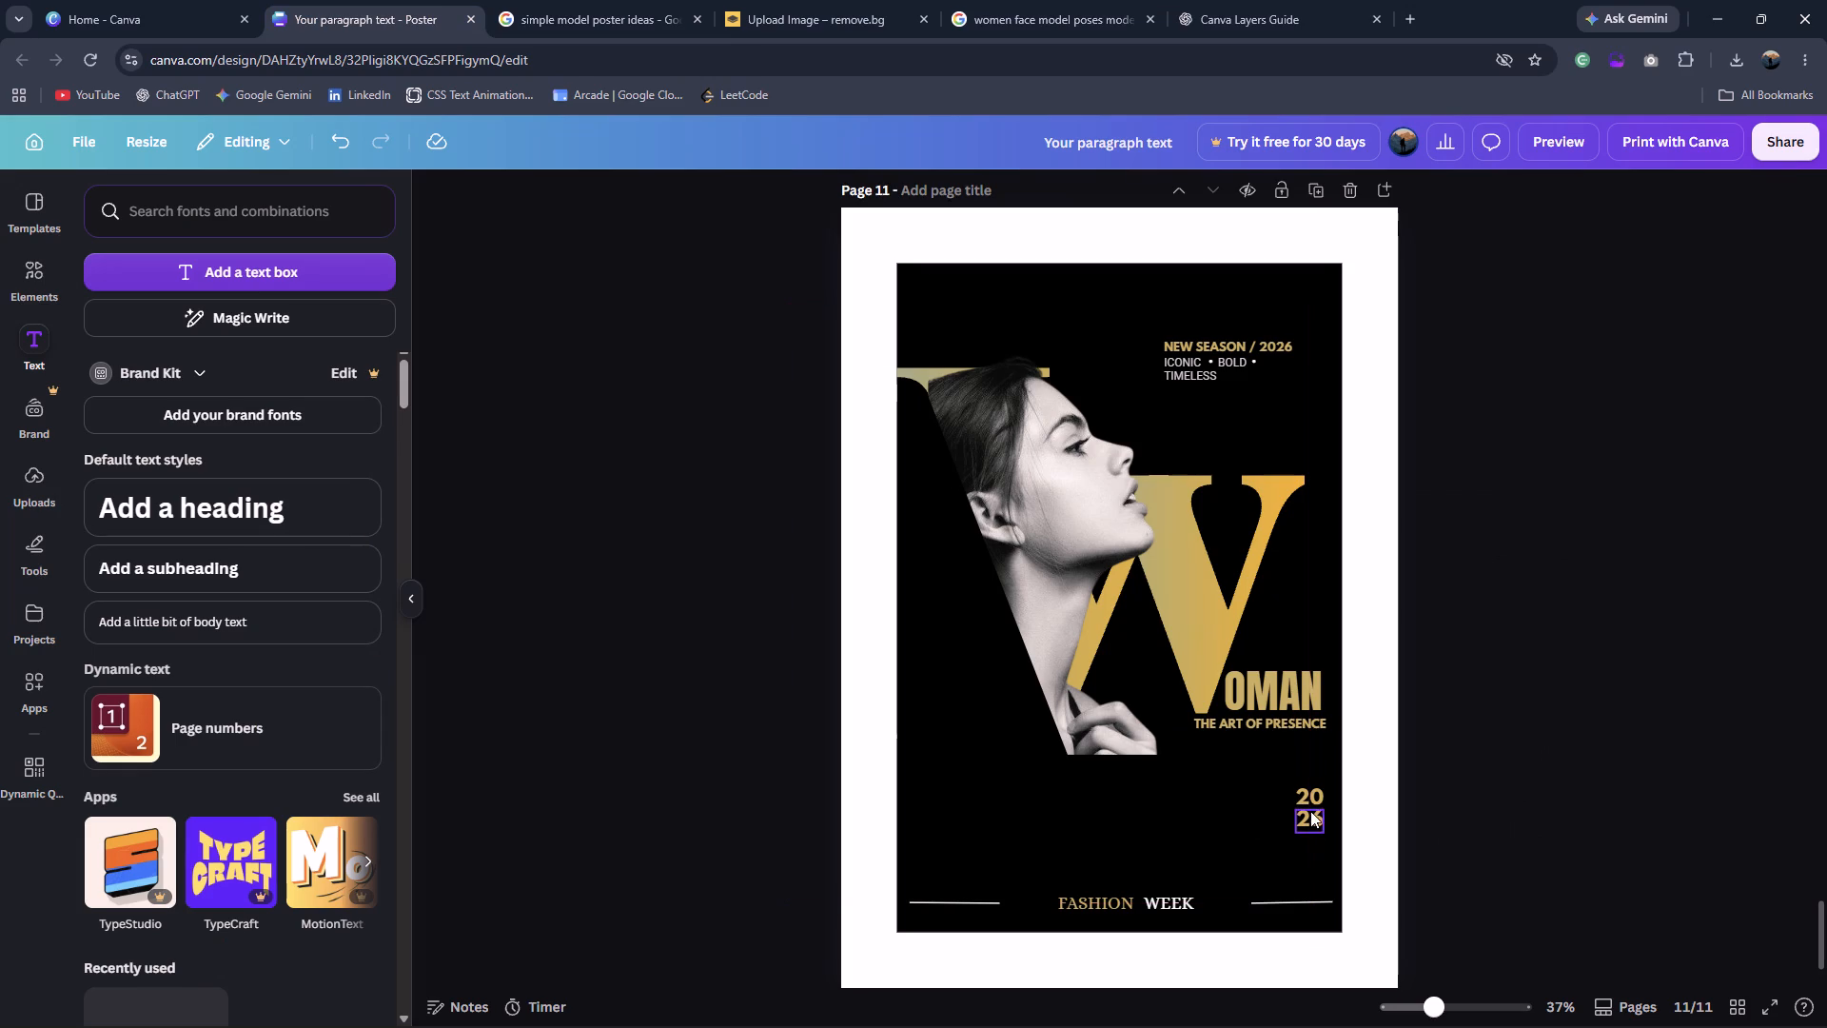
left_click(1315, 798)
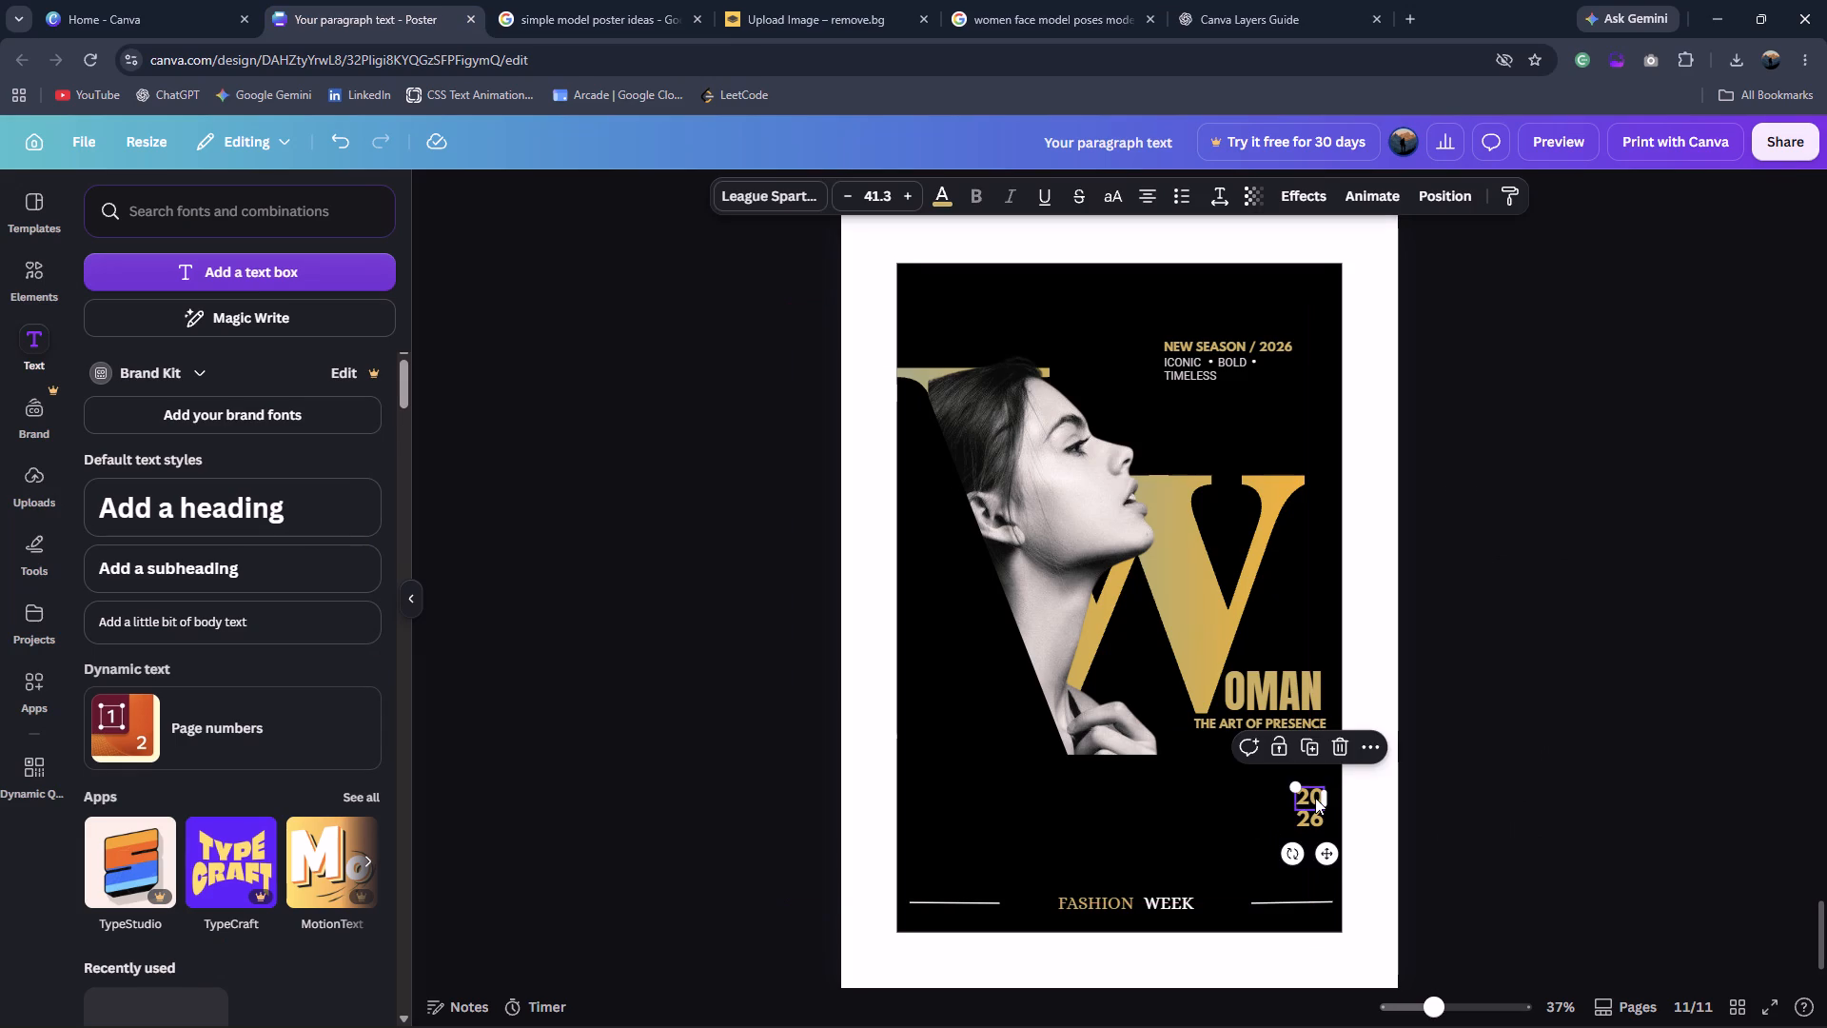
key("ctrl+d")
left_click_drag(1330, 868, 956, 860)
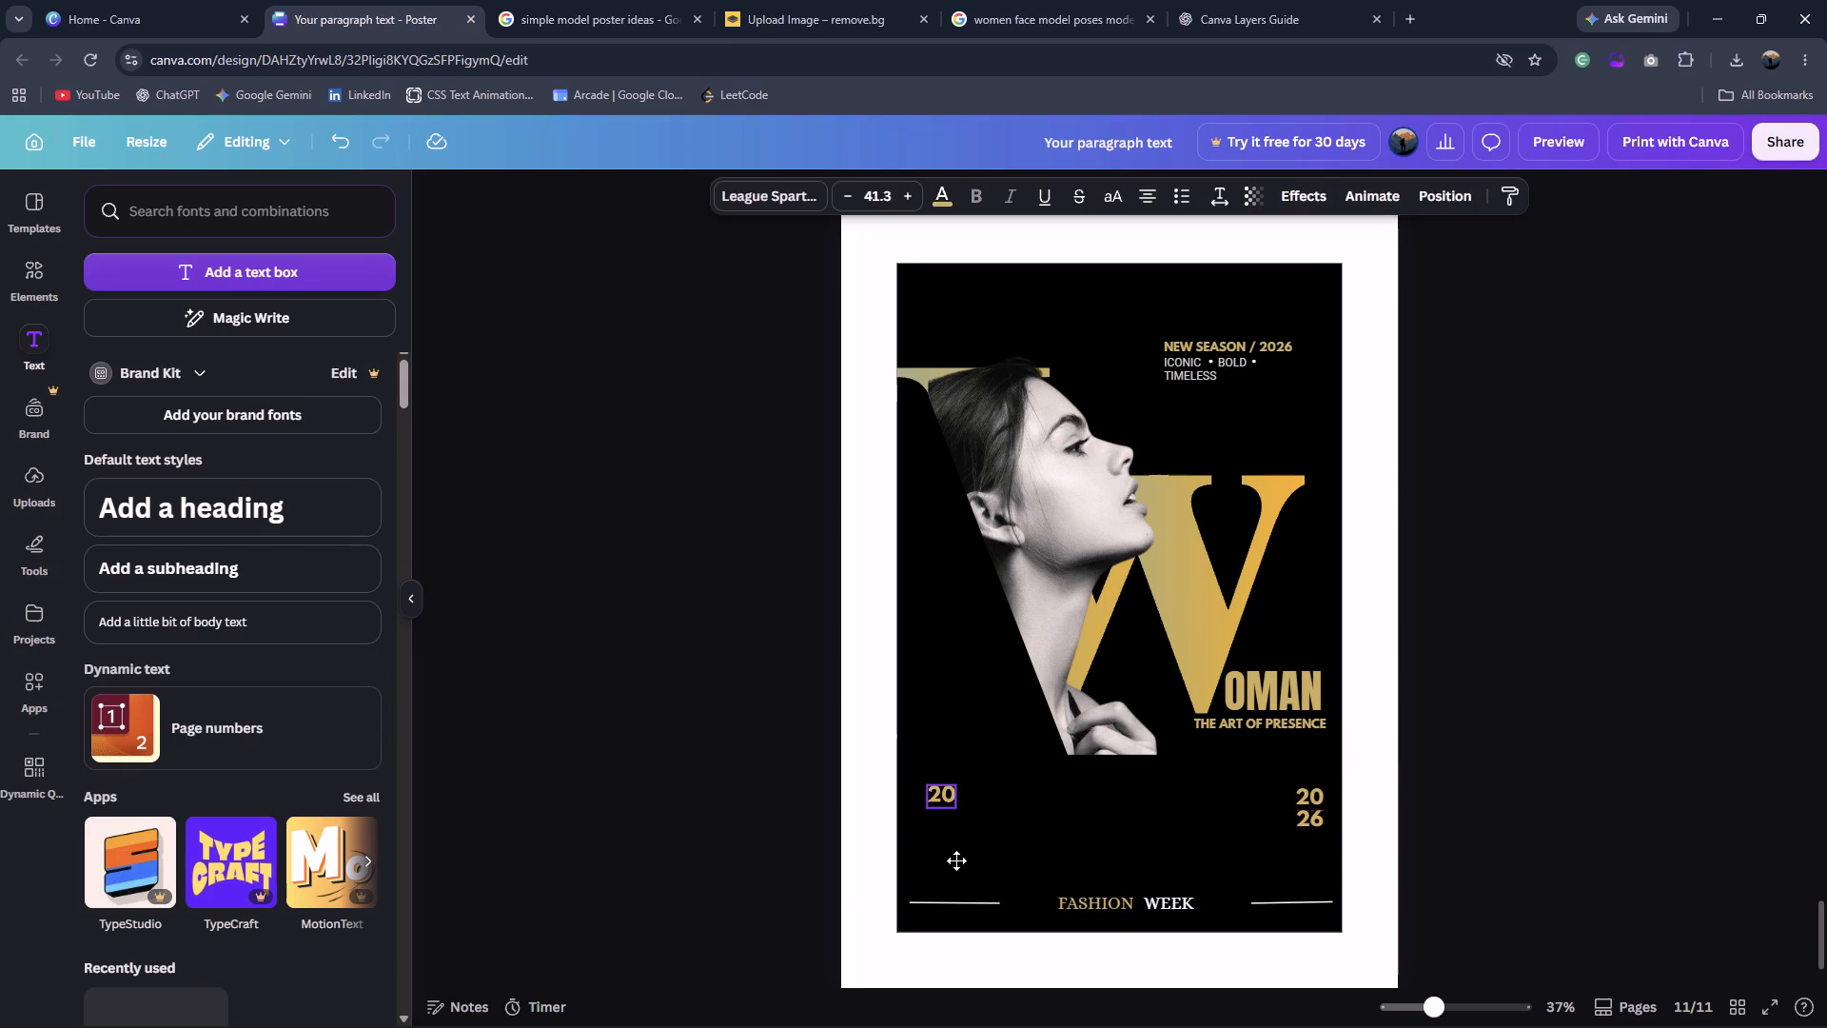
left_click_drag(956, 860, 938, 864)
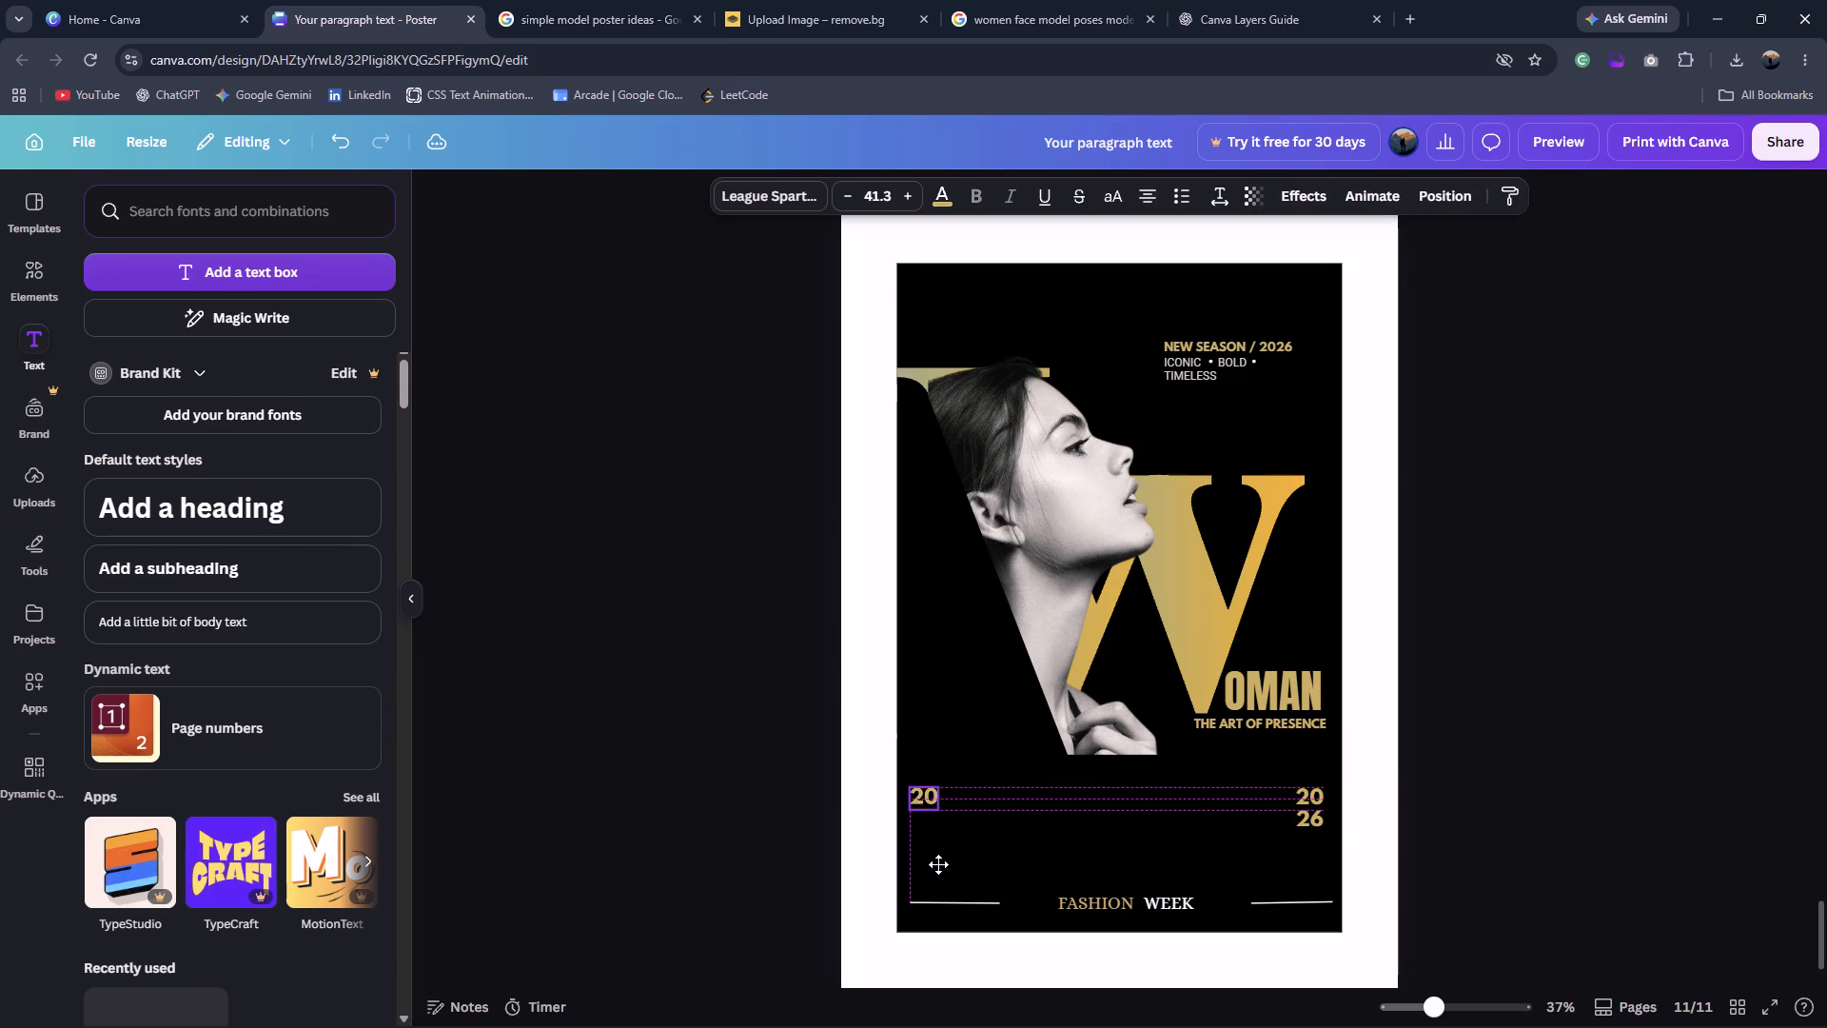
left_click_drag(938, 864, 938, 867)
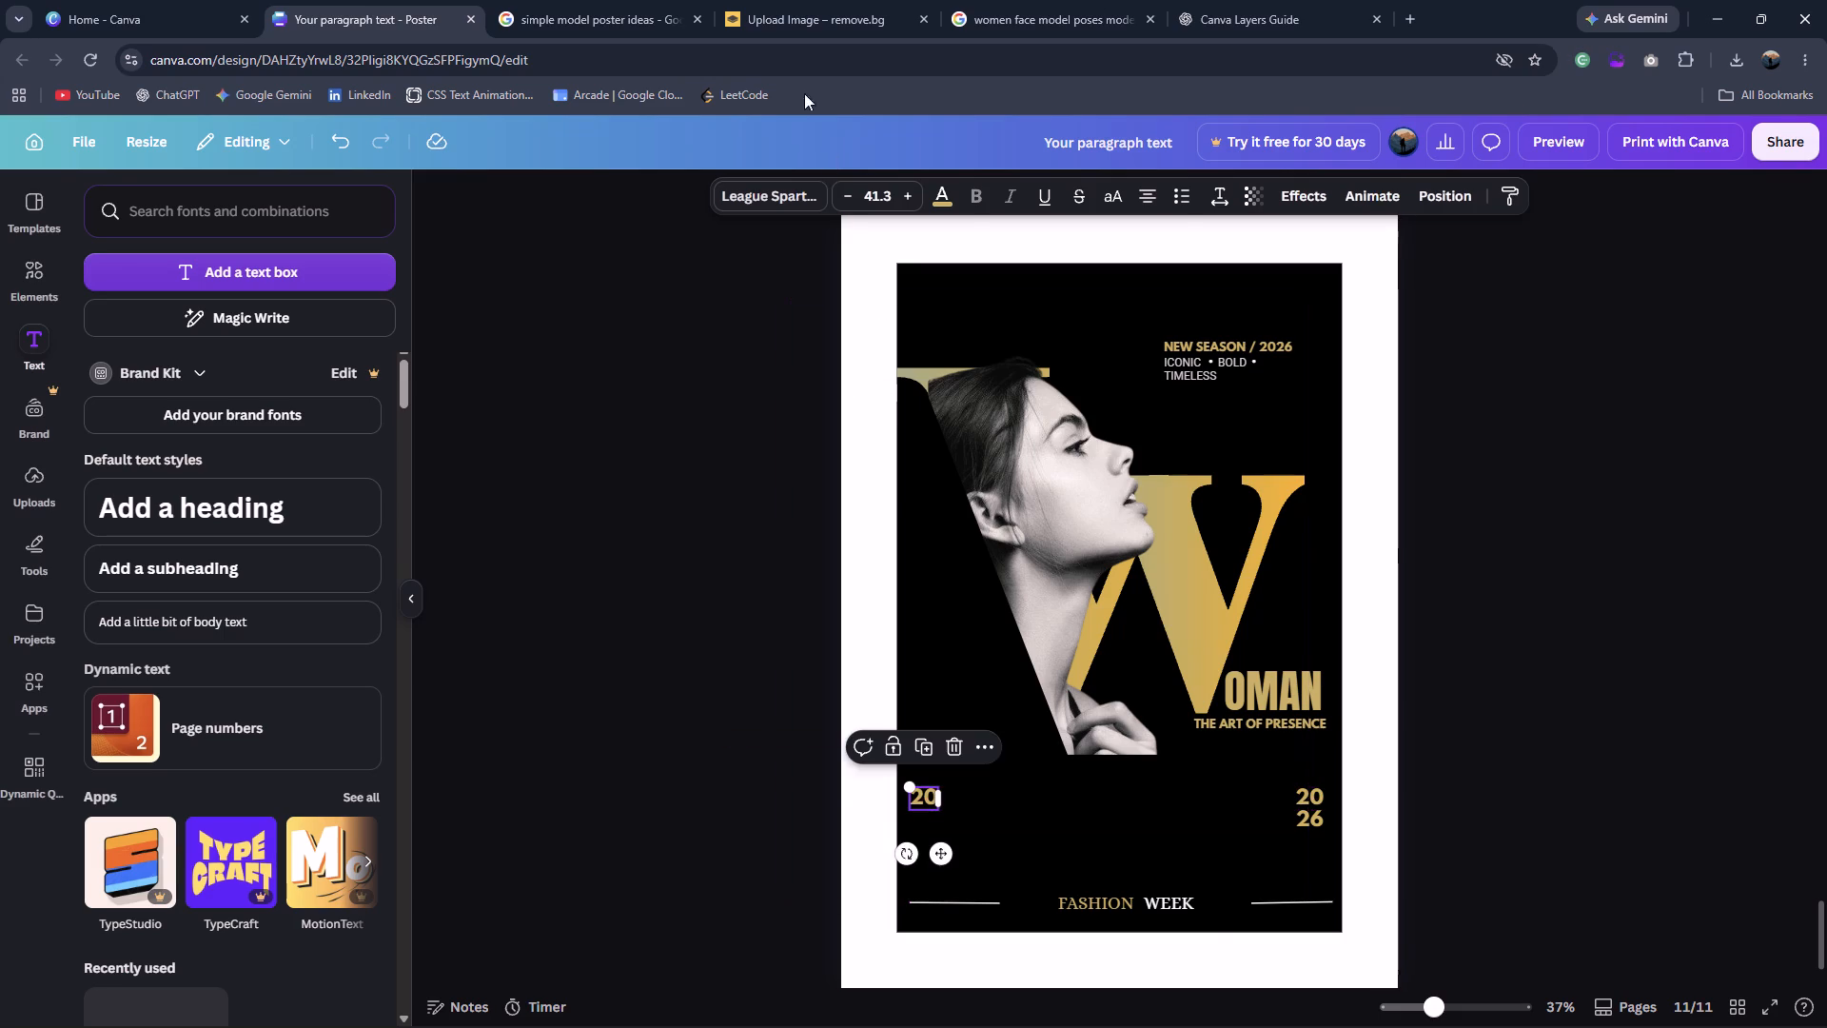
Check the reference poster again and replace the copied 20 with ZE.
left_click(610, 0)
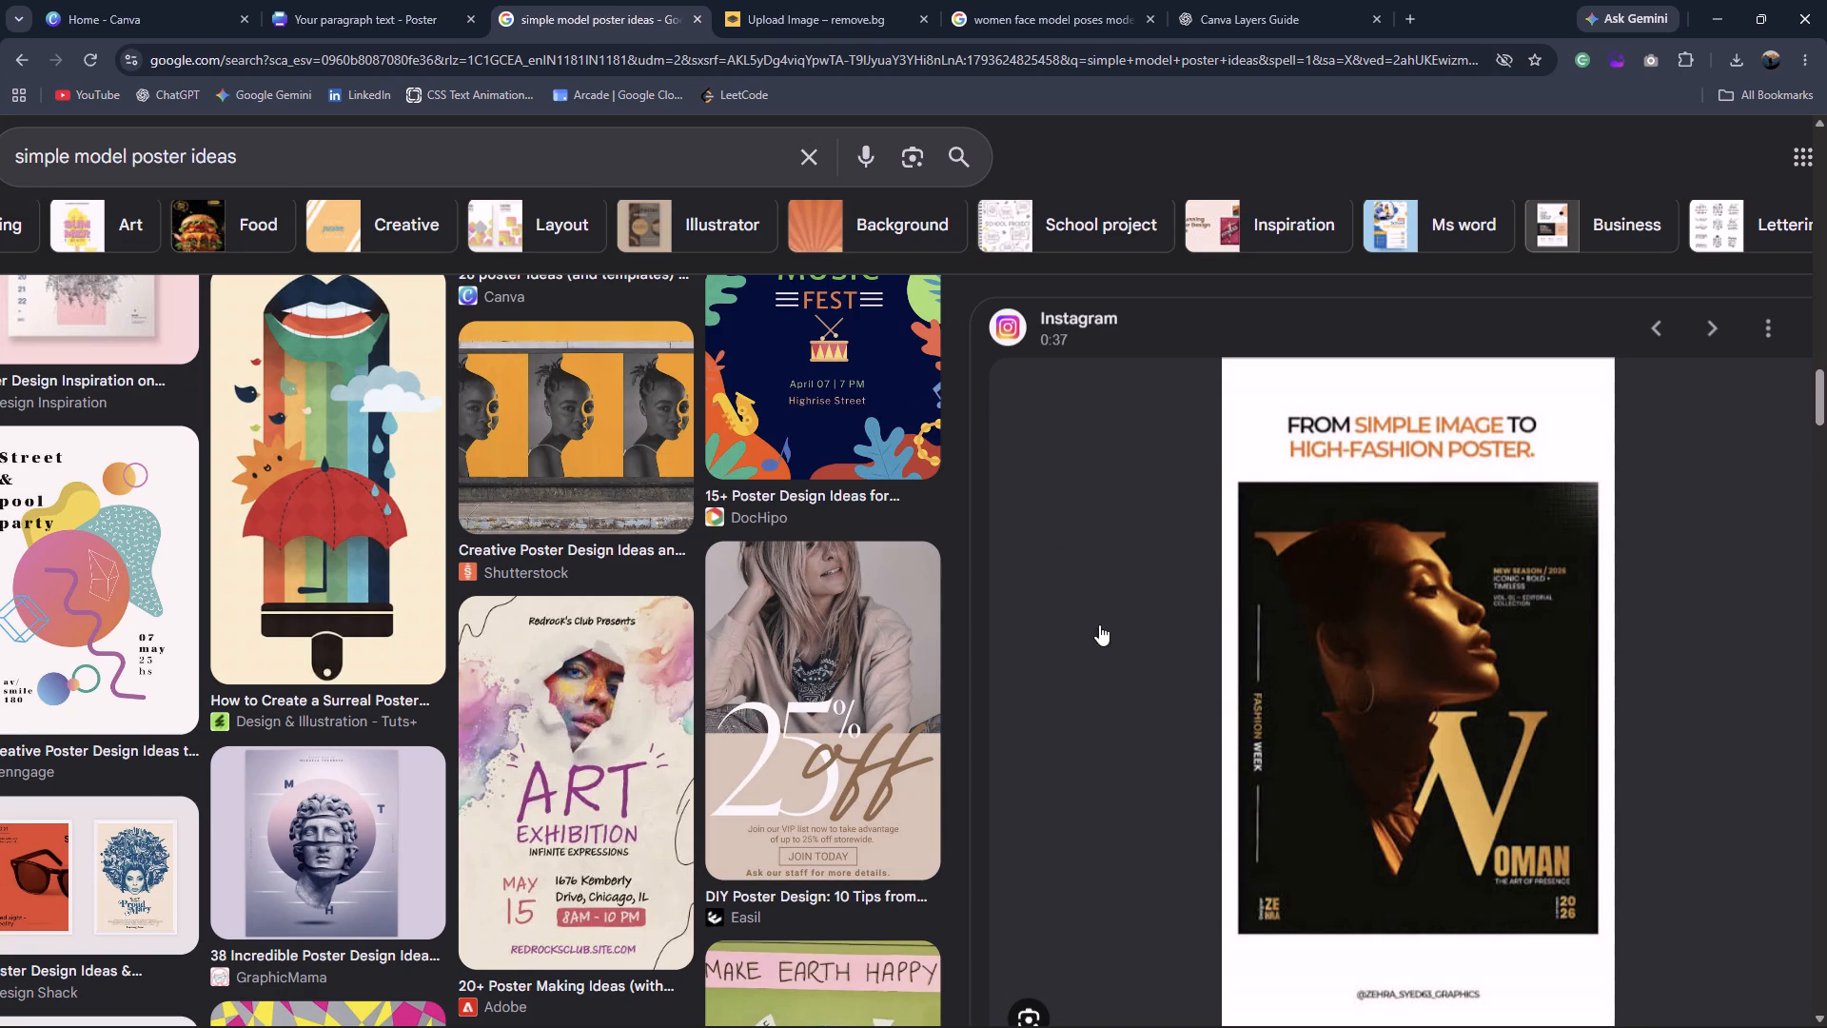
left_click(266, 0)
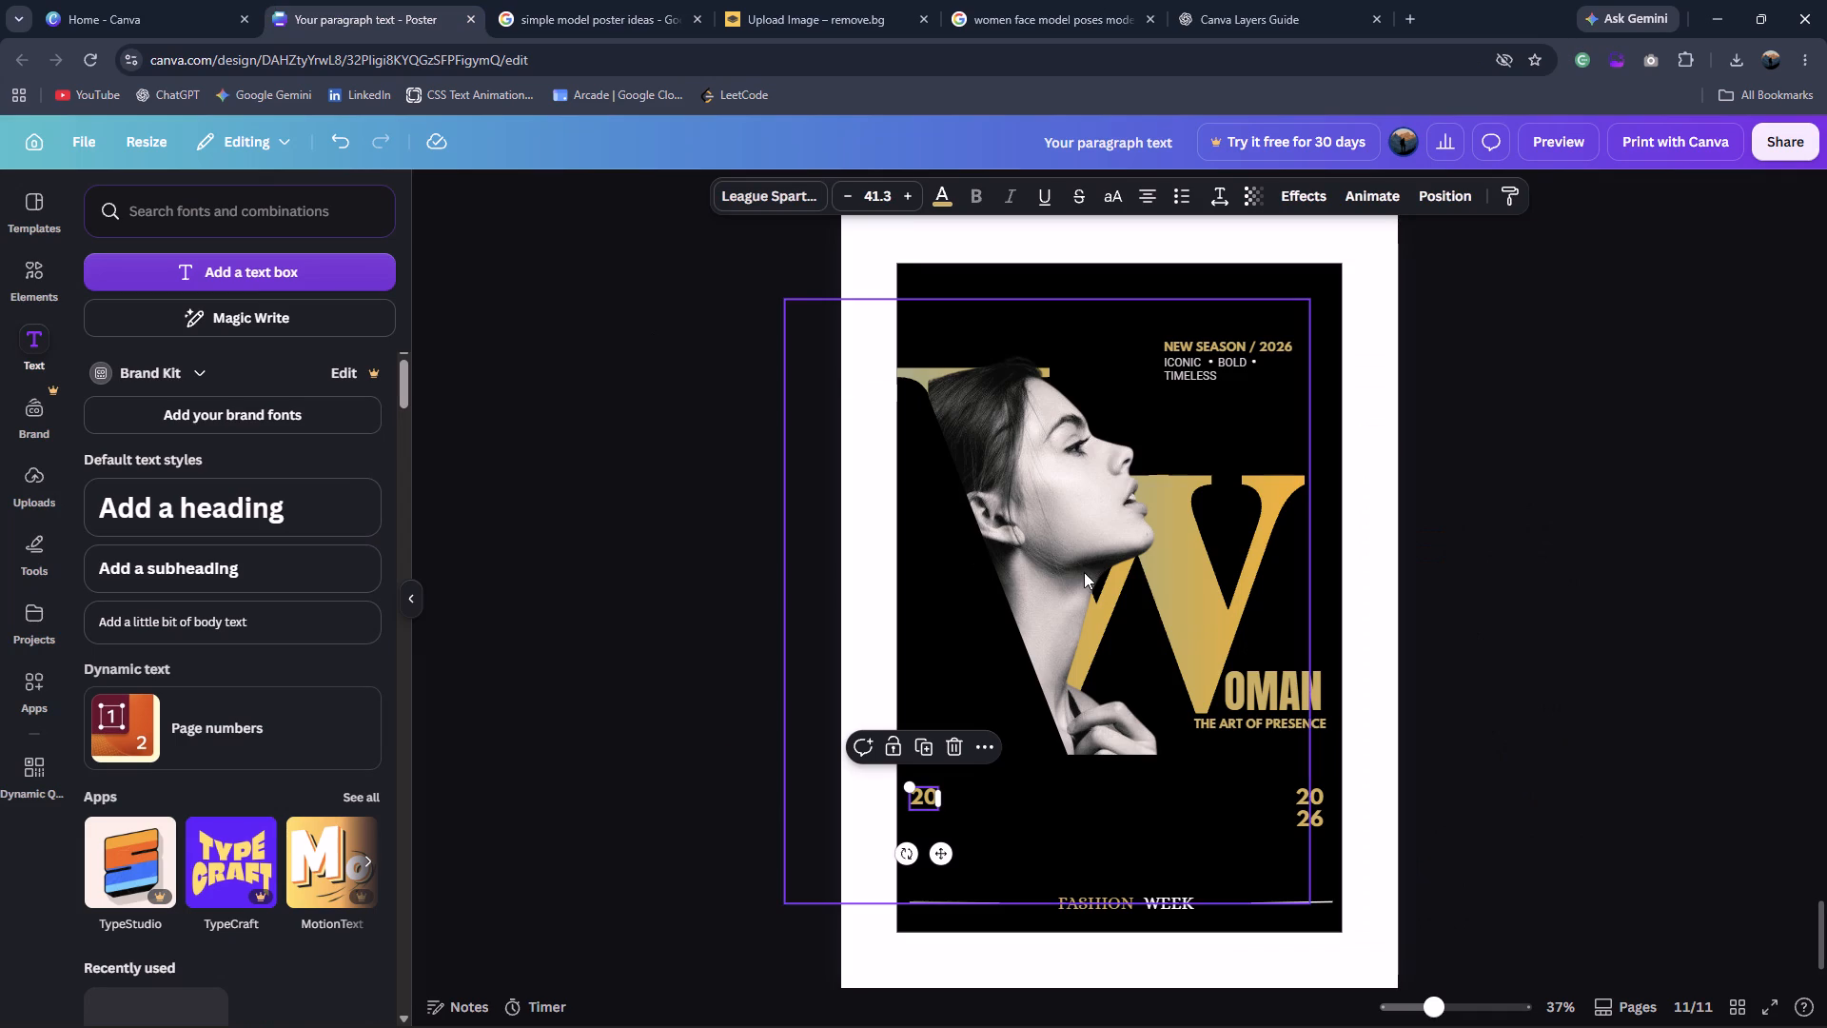
double_click(926, 797)
type("ZR")
key("BackSpace")
key("e")
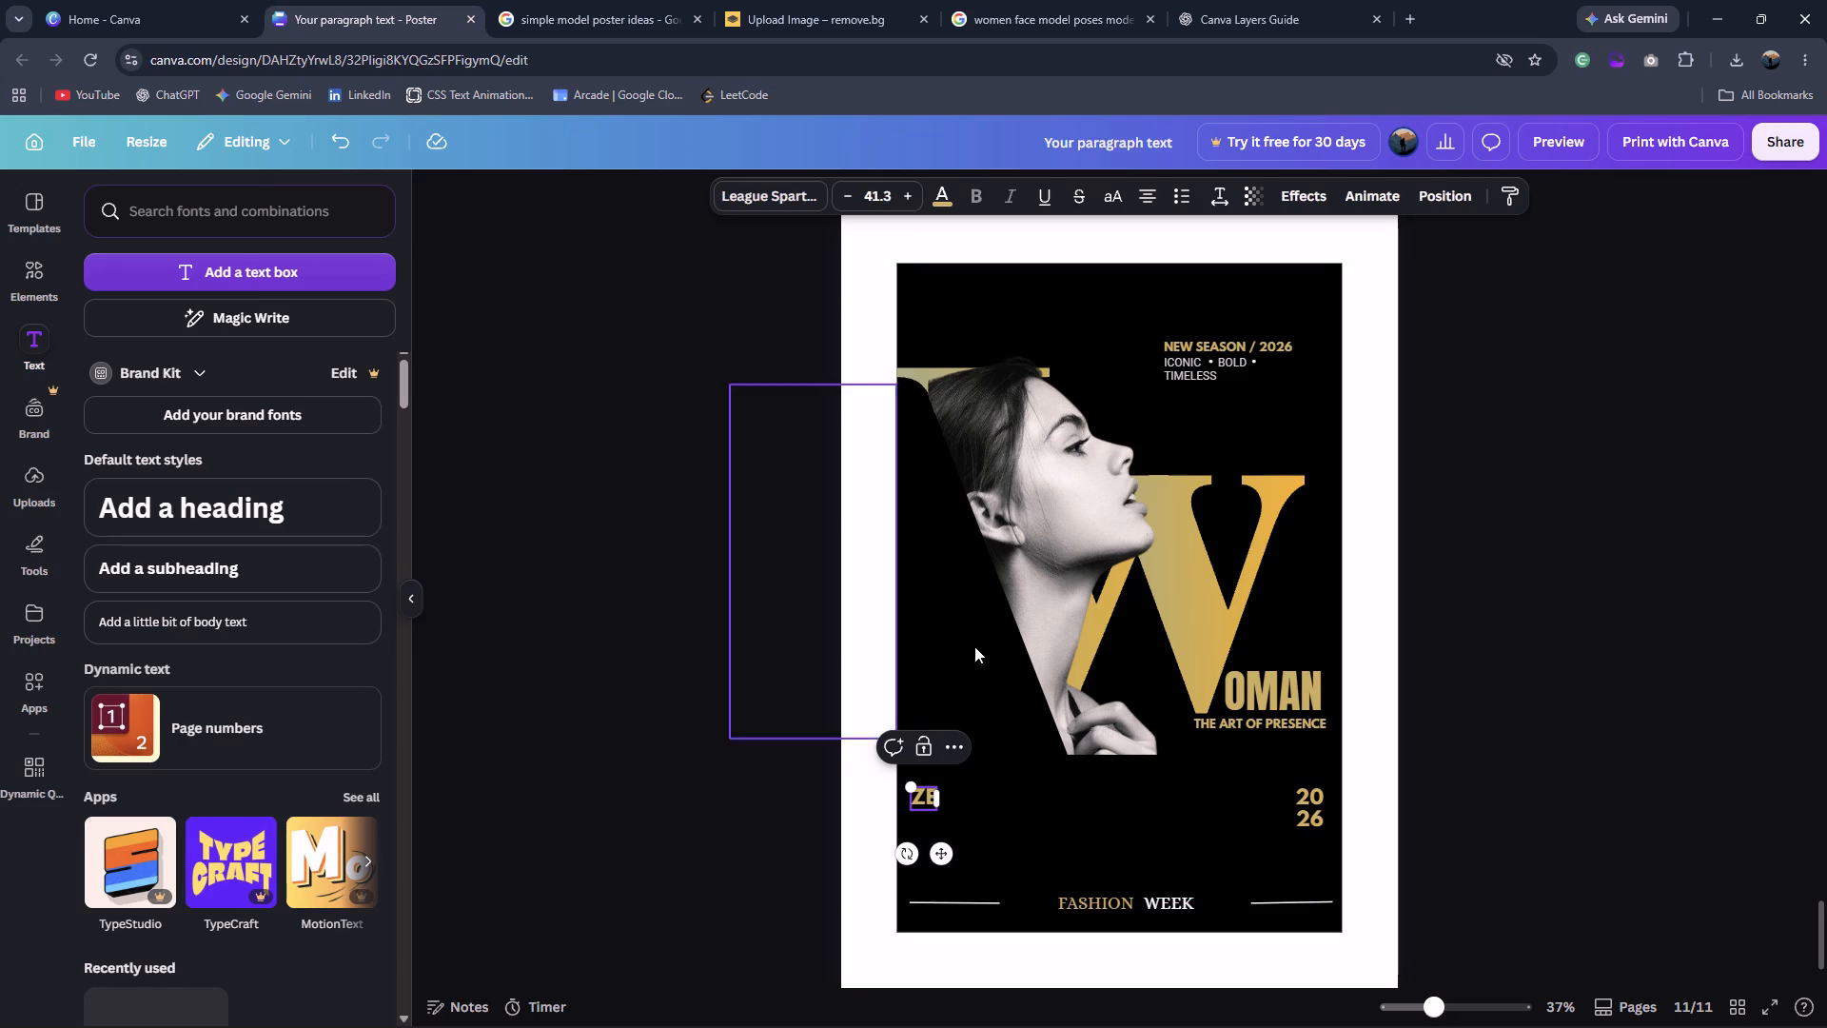
Duplicate ZE, place the copy directly below it, and replace its text with HRA.
key("ctrl+d")
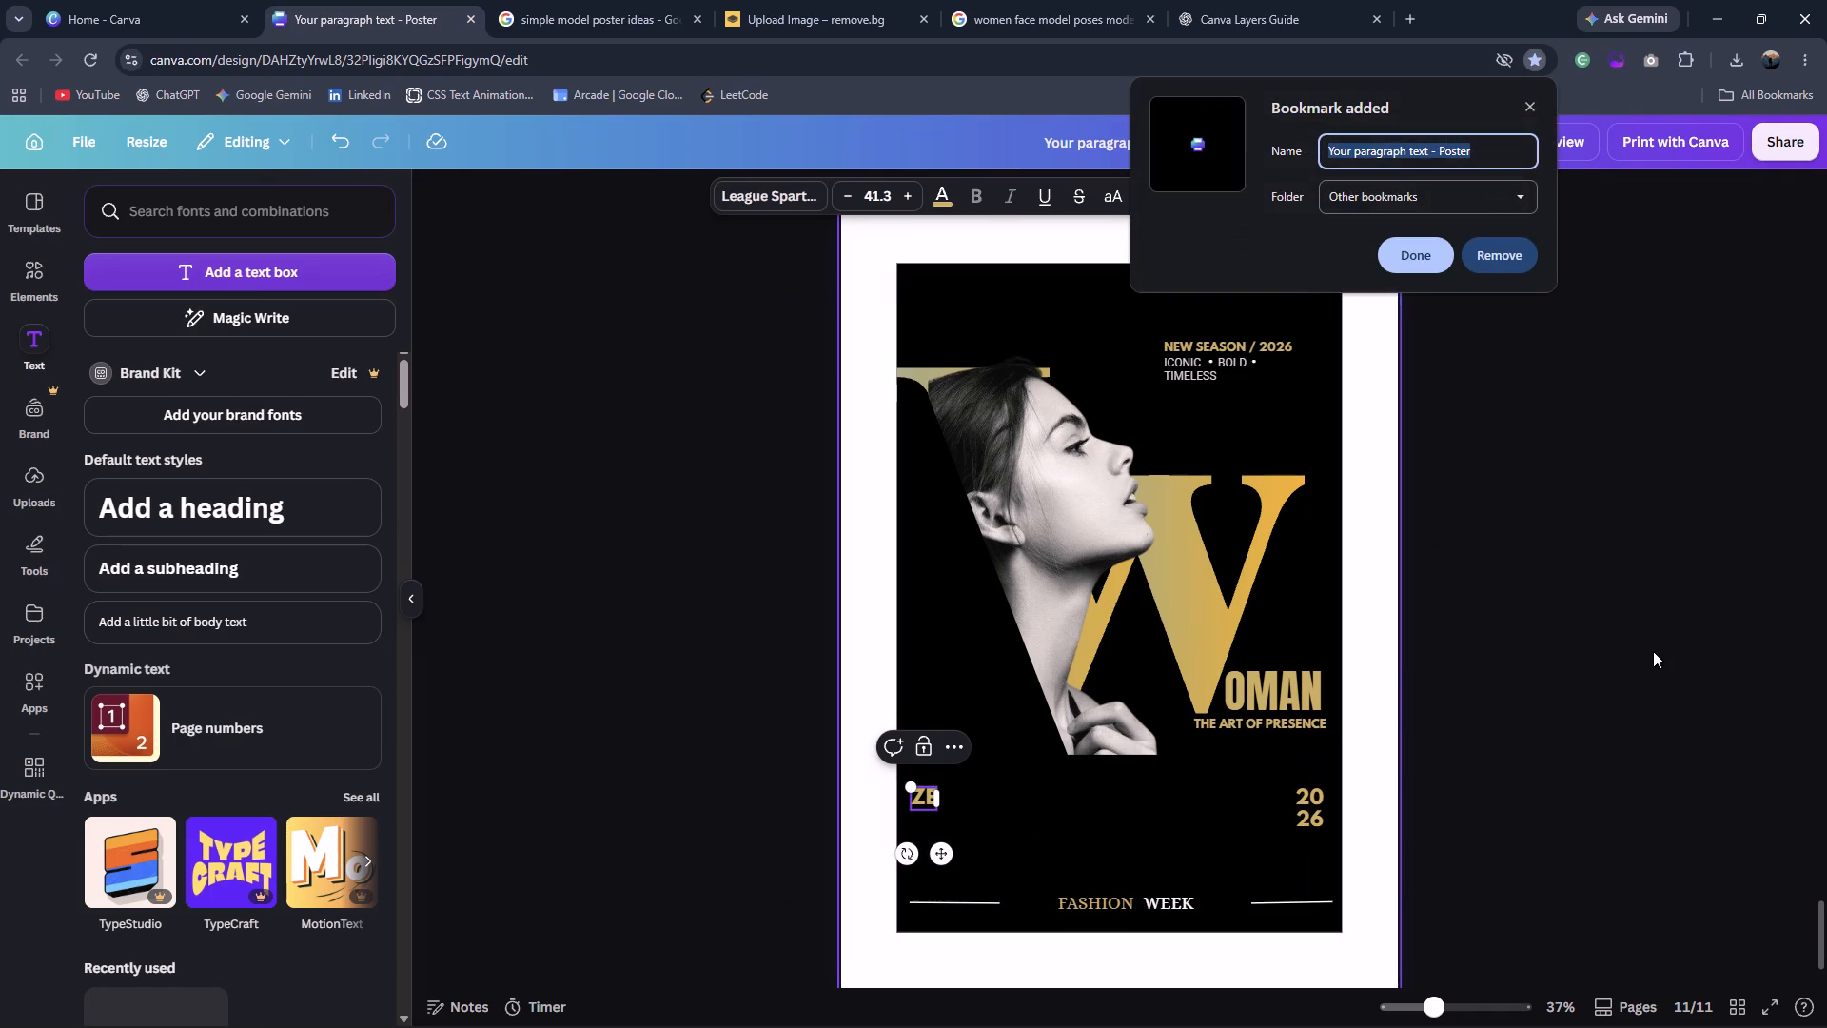
left_click(1653, 651)
left_click(913, 806)
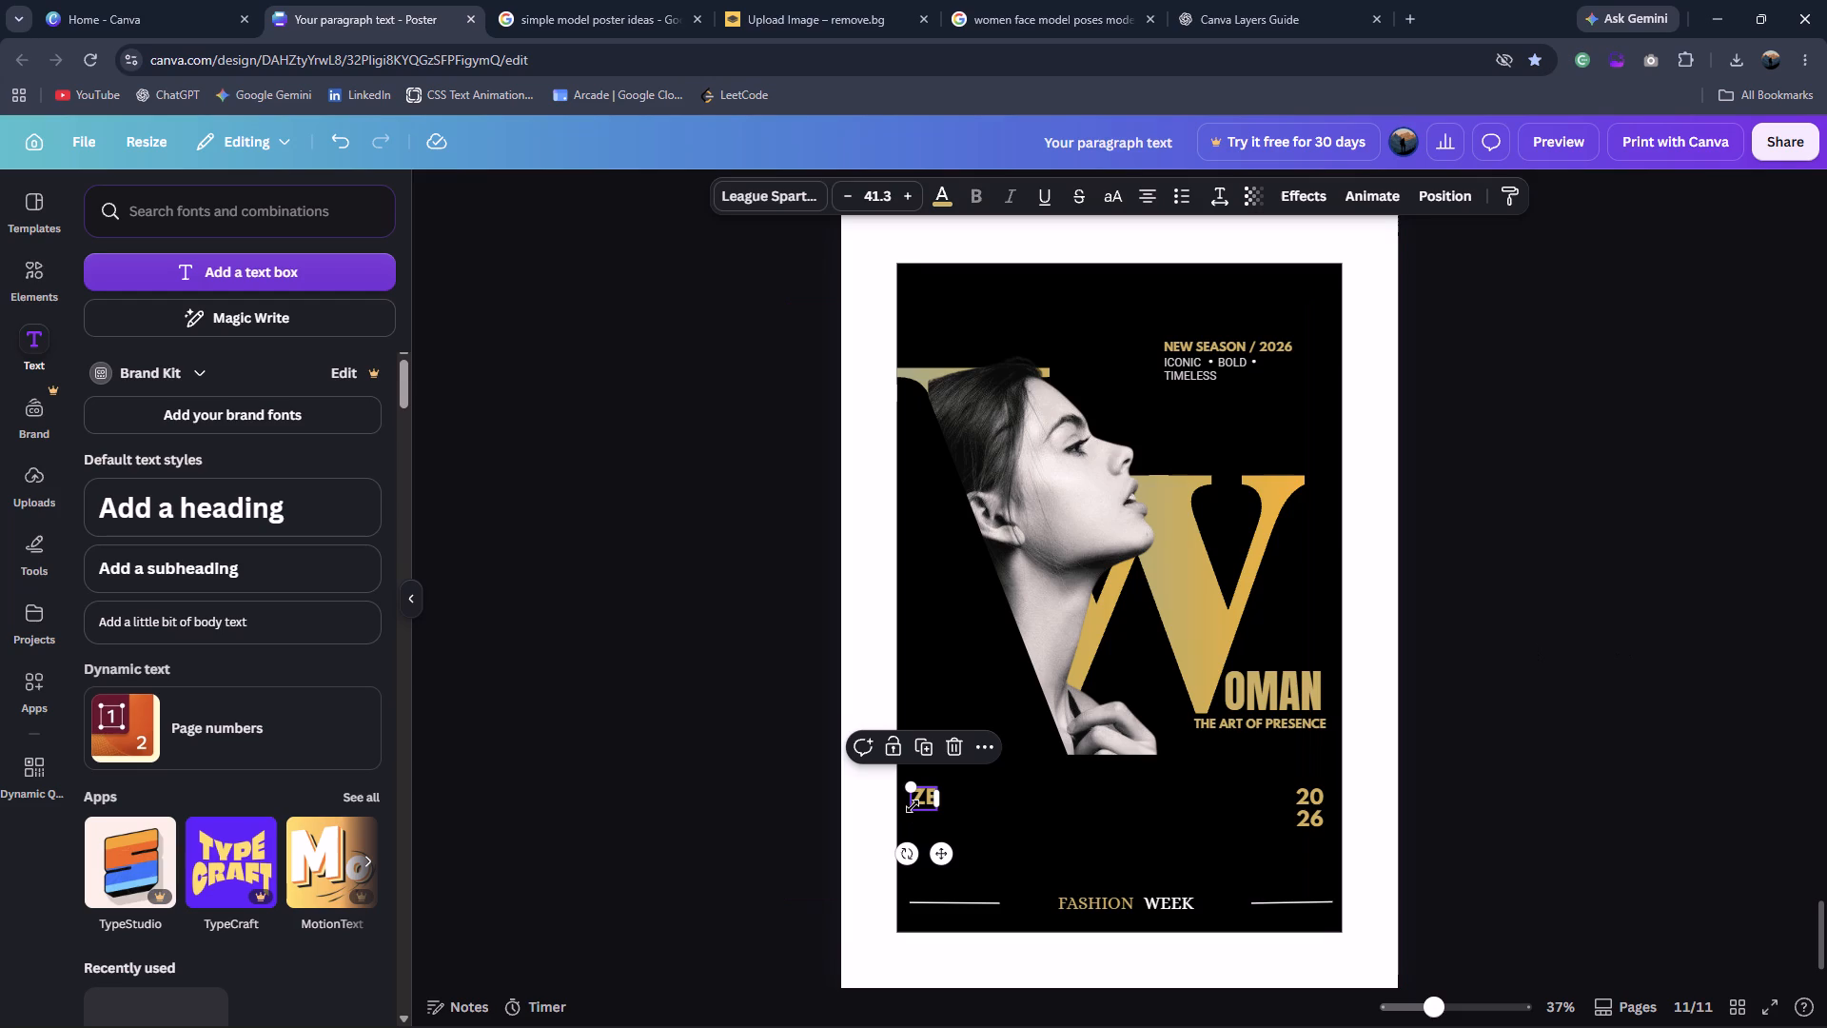
key("ctrl+d")
left_click_drag(940, 854, 935, 876)
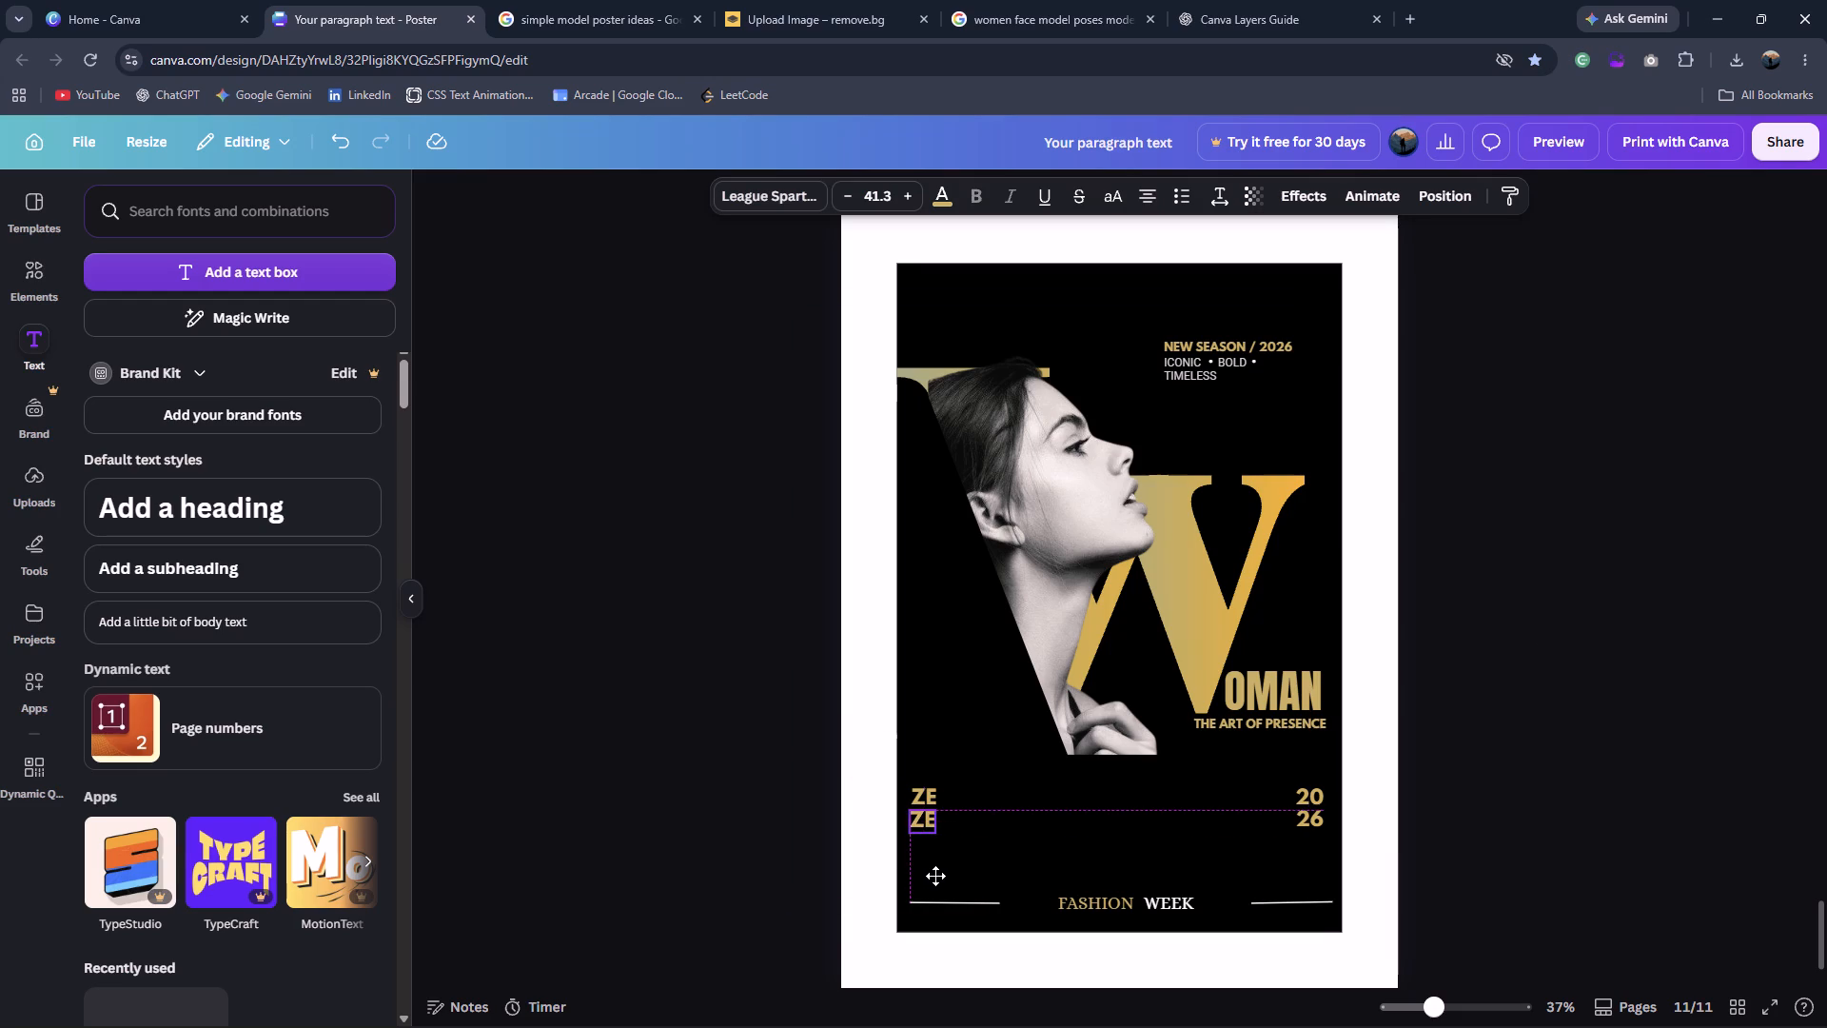
left_click_drag(935, 876, 934, 876)
double_click(915, 822)
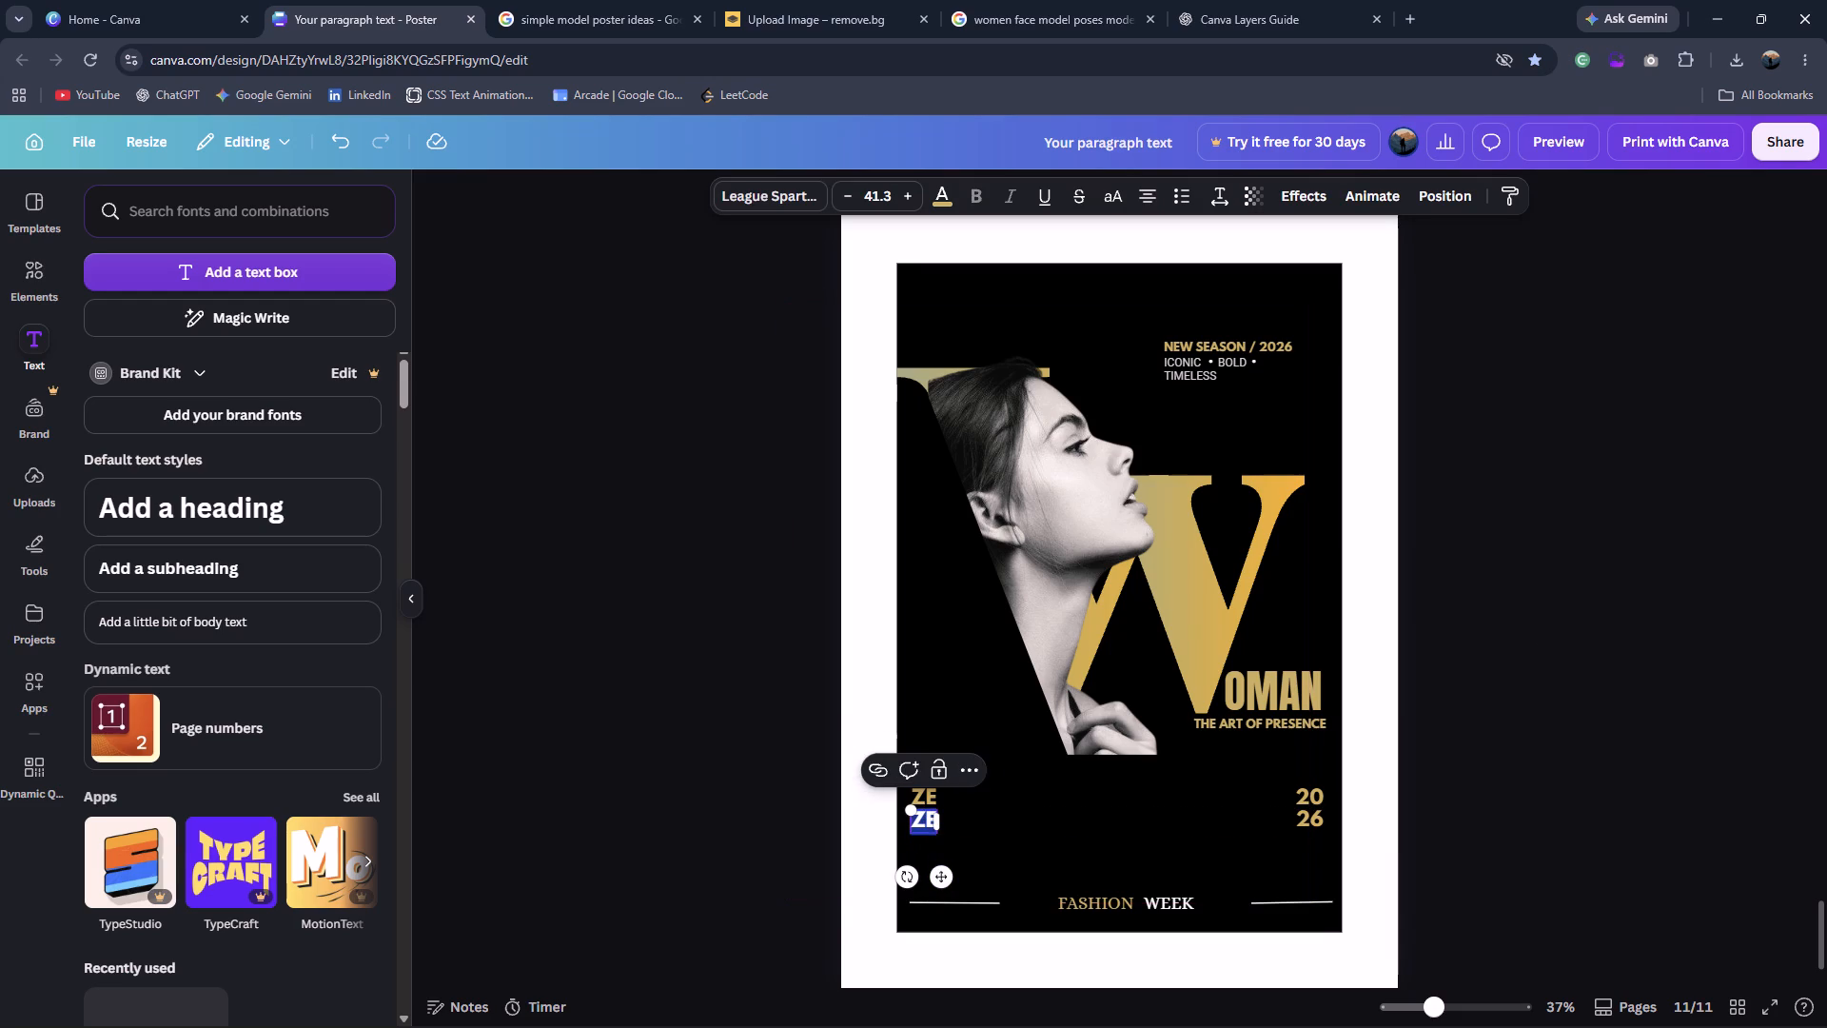
type("HRA")
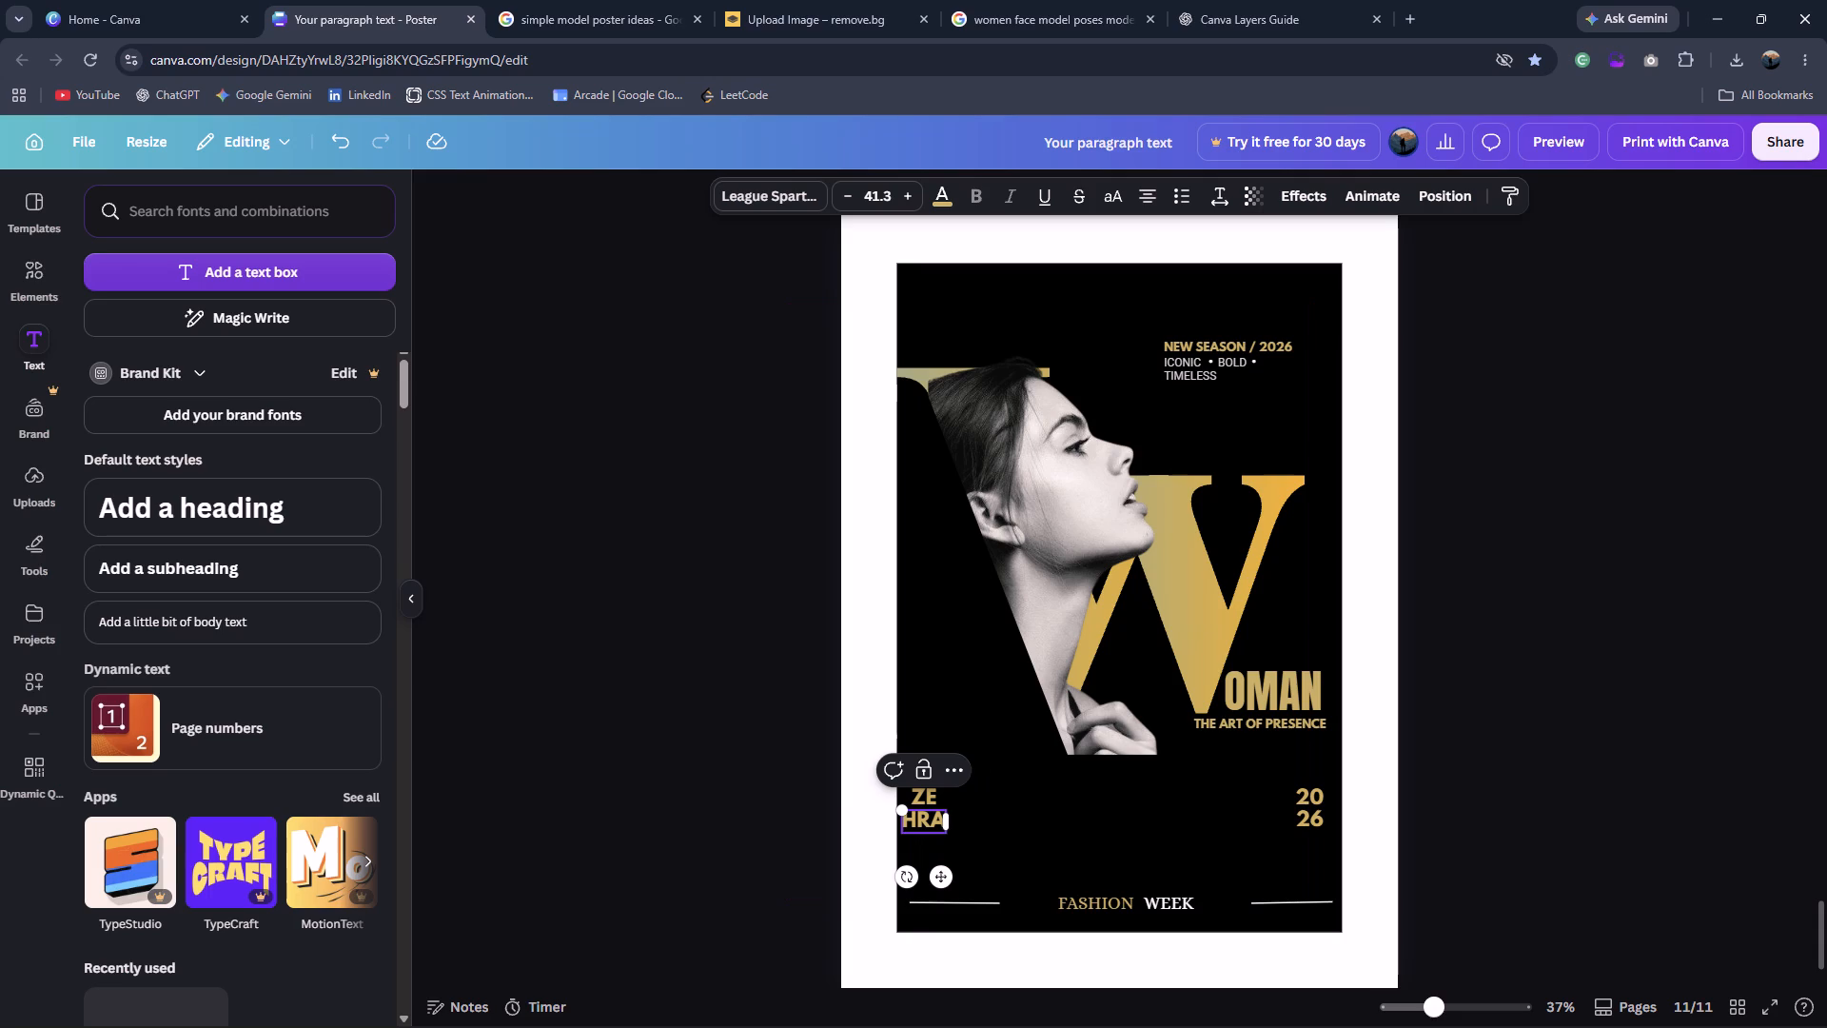
Reduce HRA to font size 32.9 and centre it directly beneath ZE.
left_click_drag(898, 815, 907, 823)
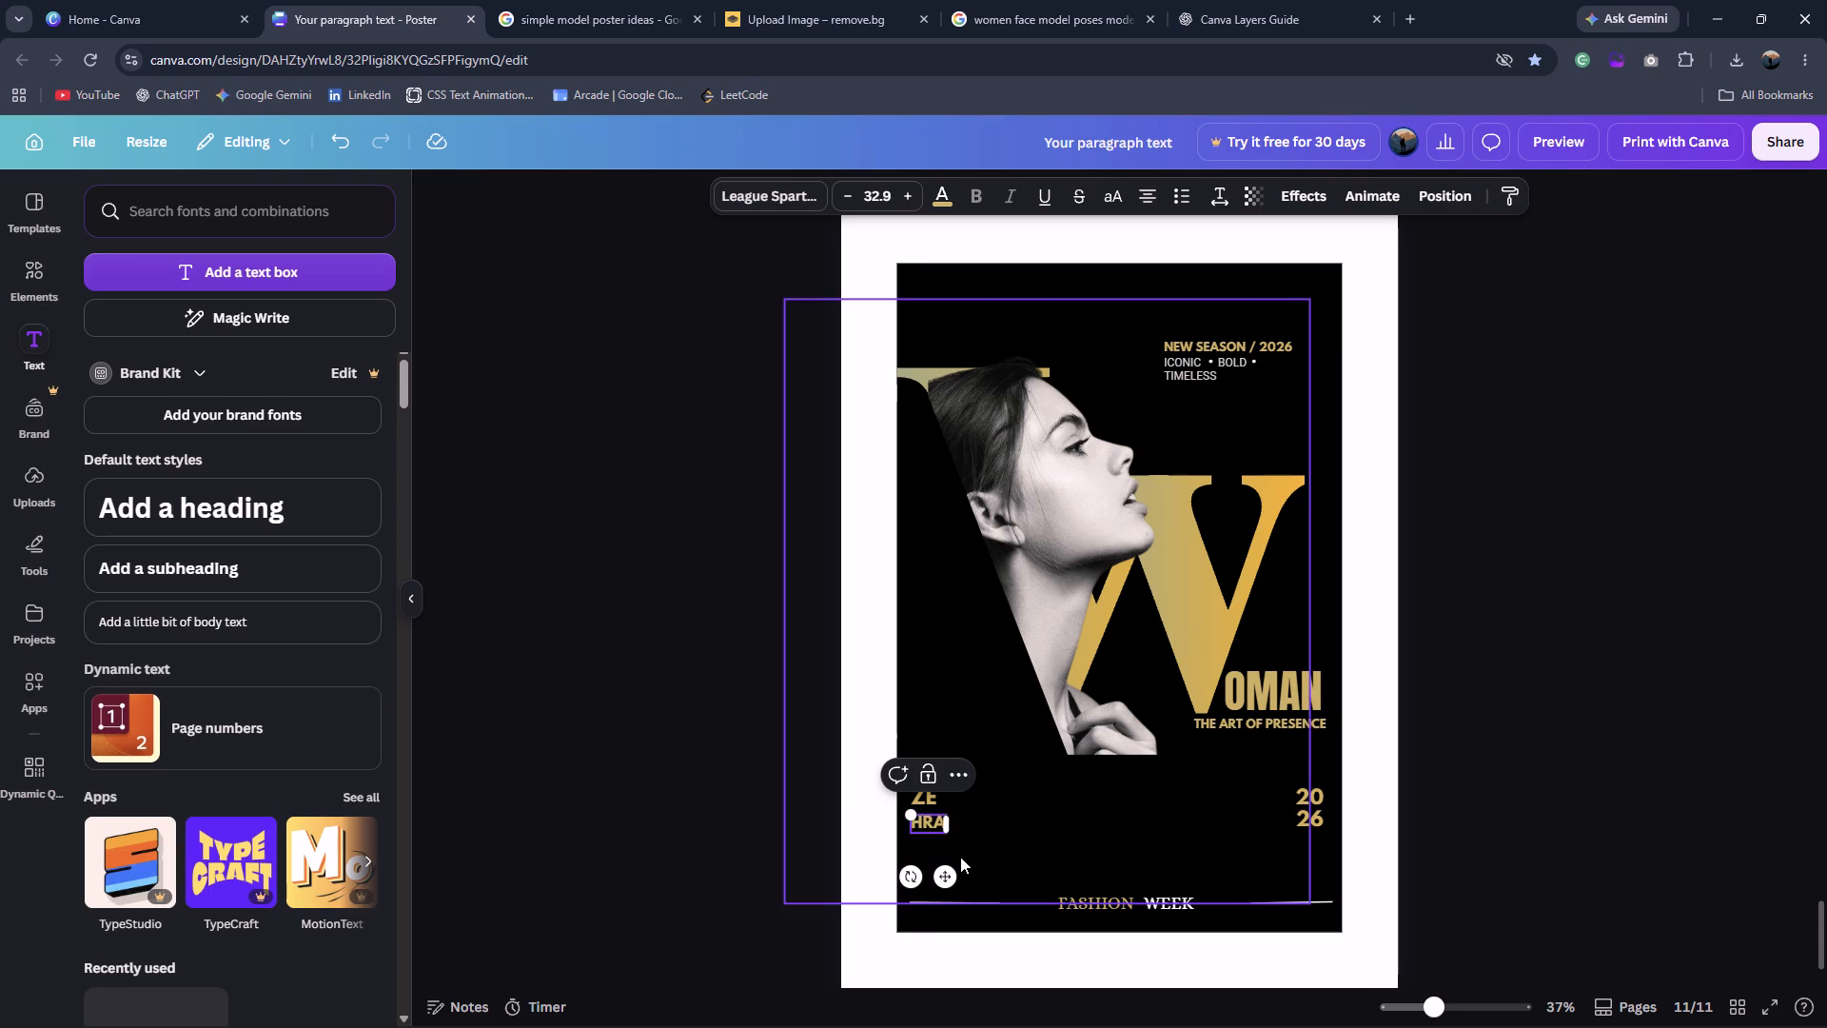
left_click(947, 877)
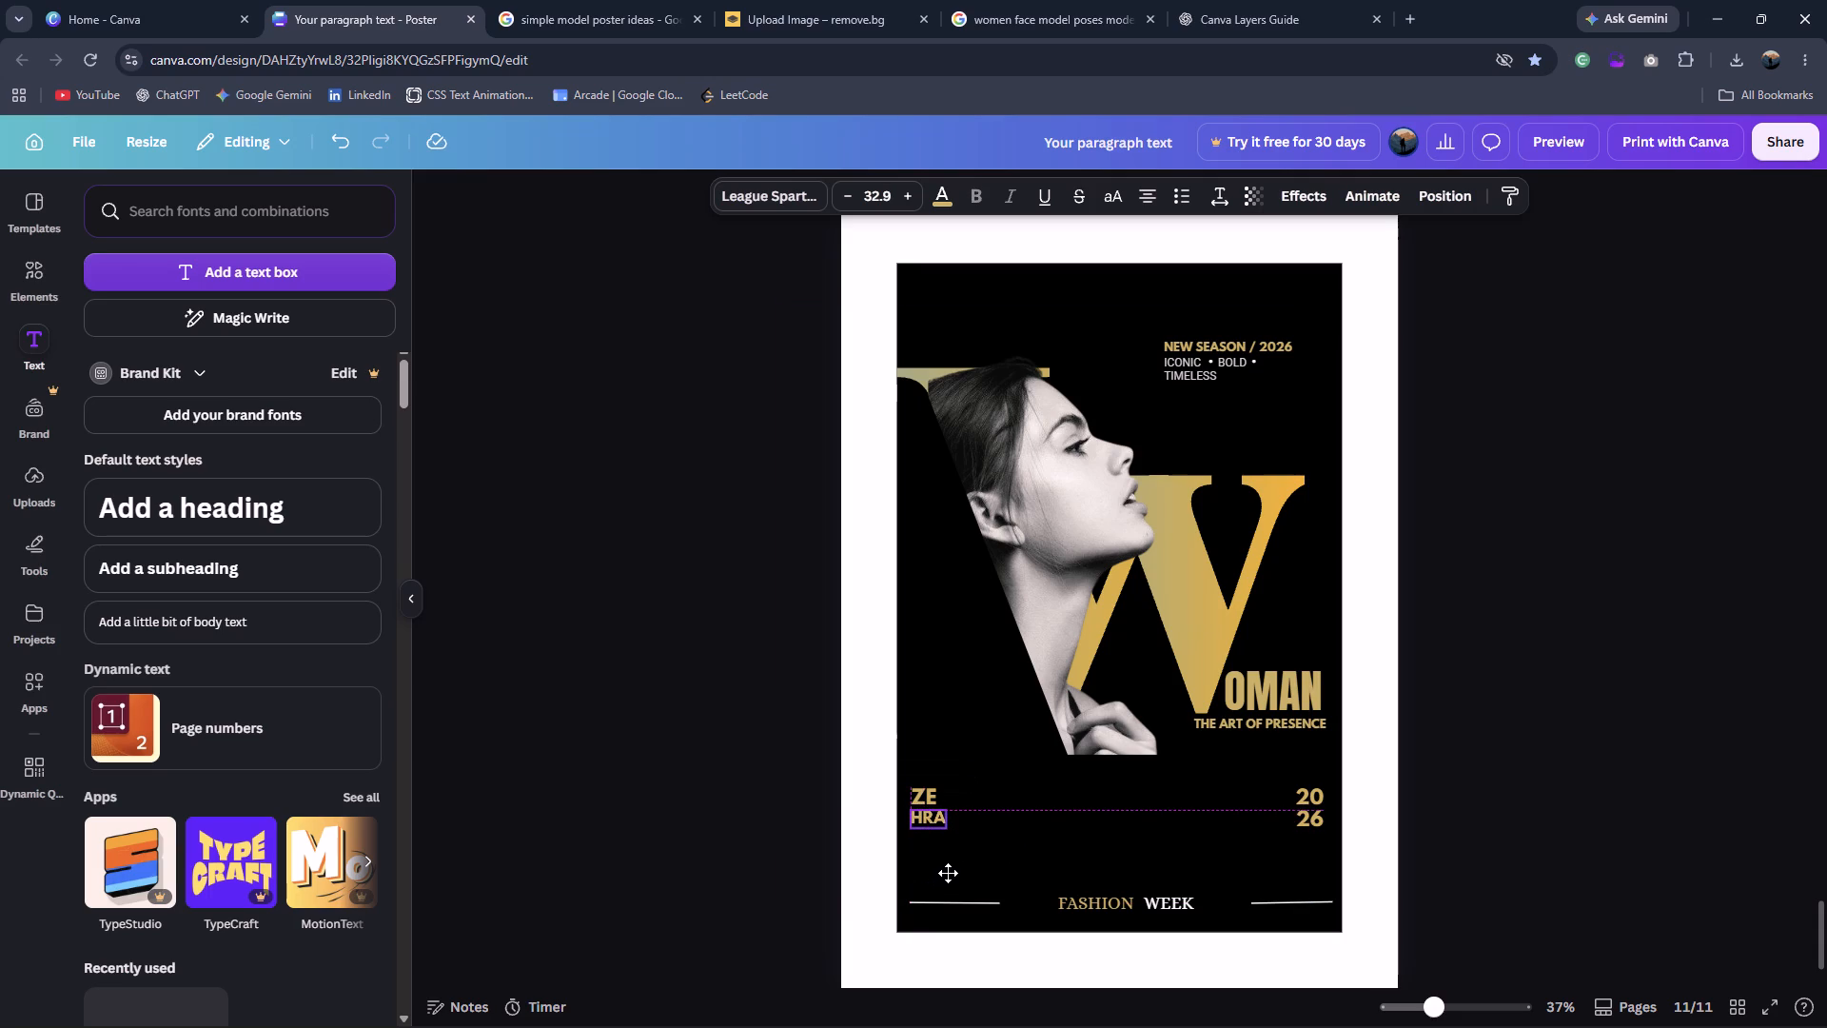
double_click(926, 801)
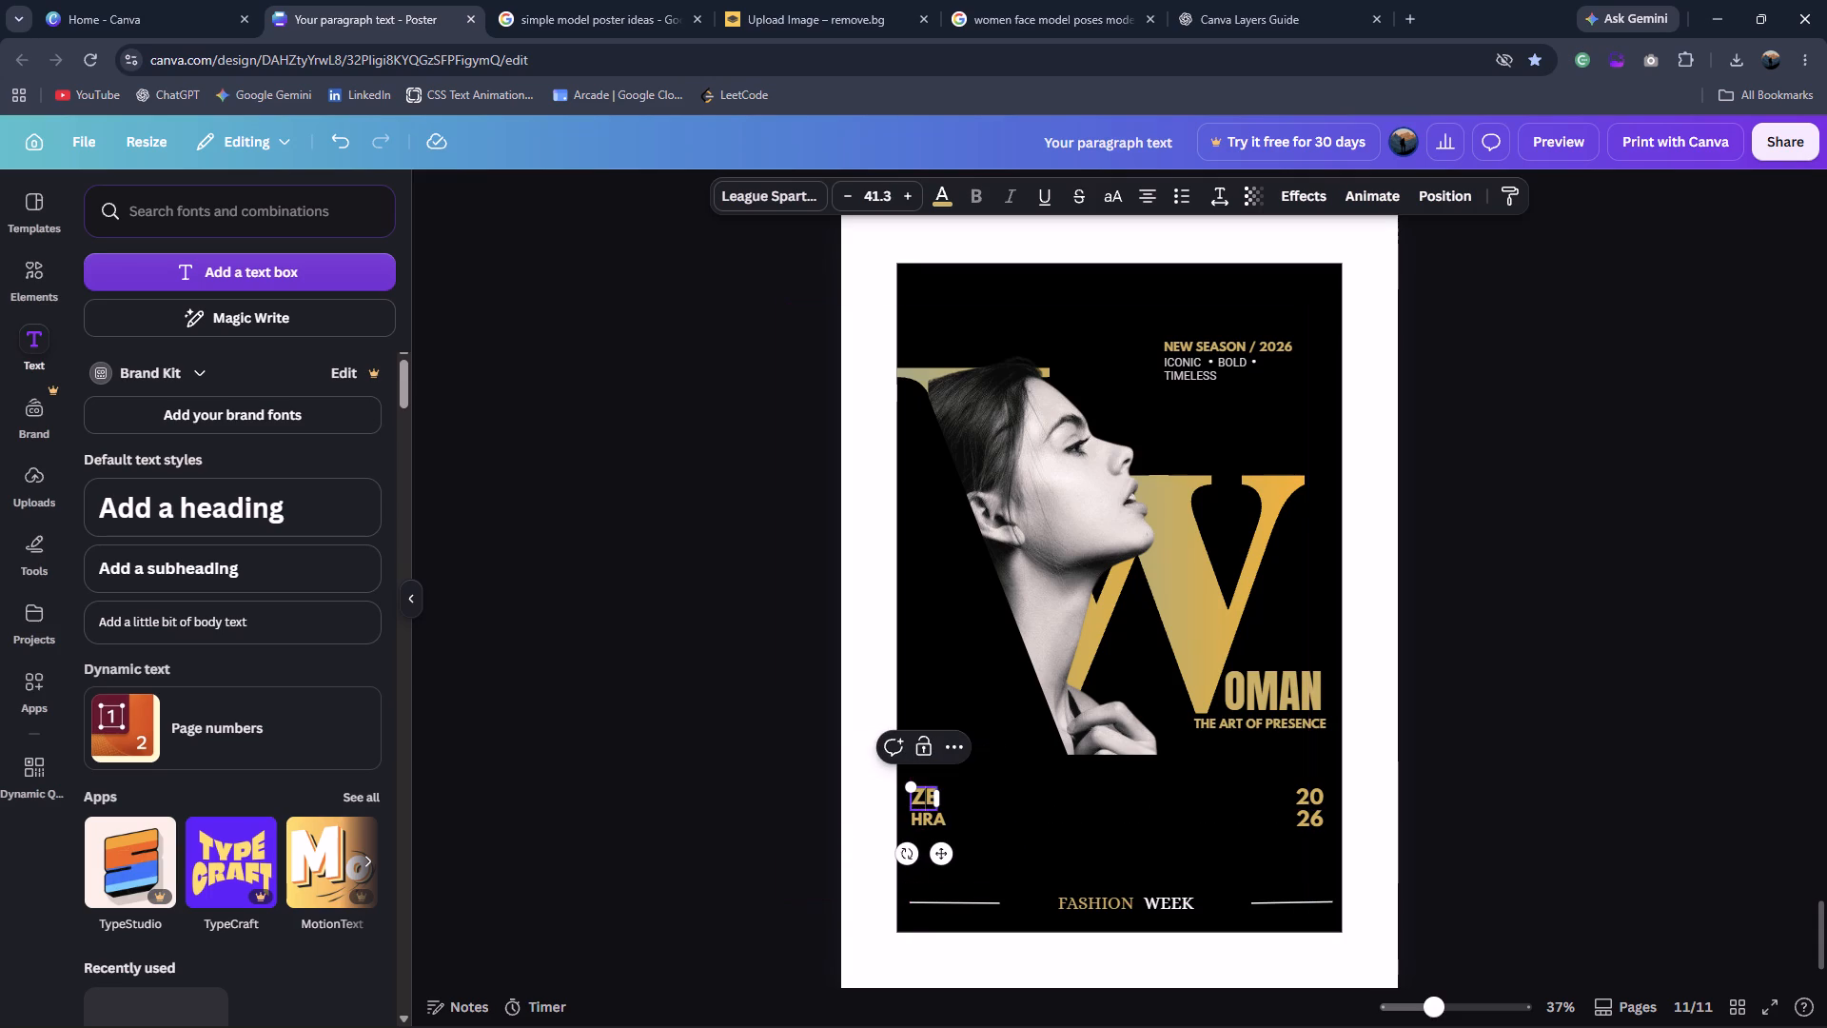
double_click(925, 798)
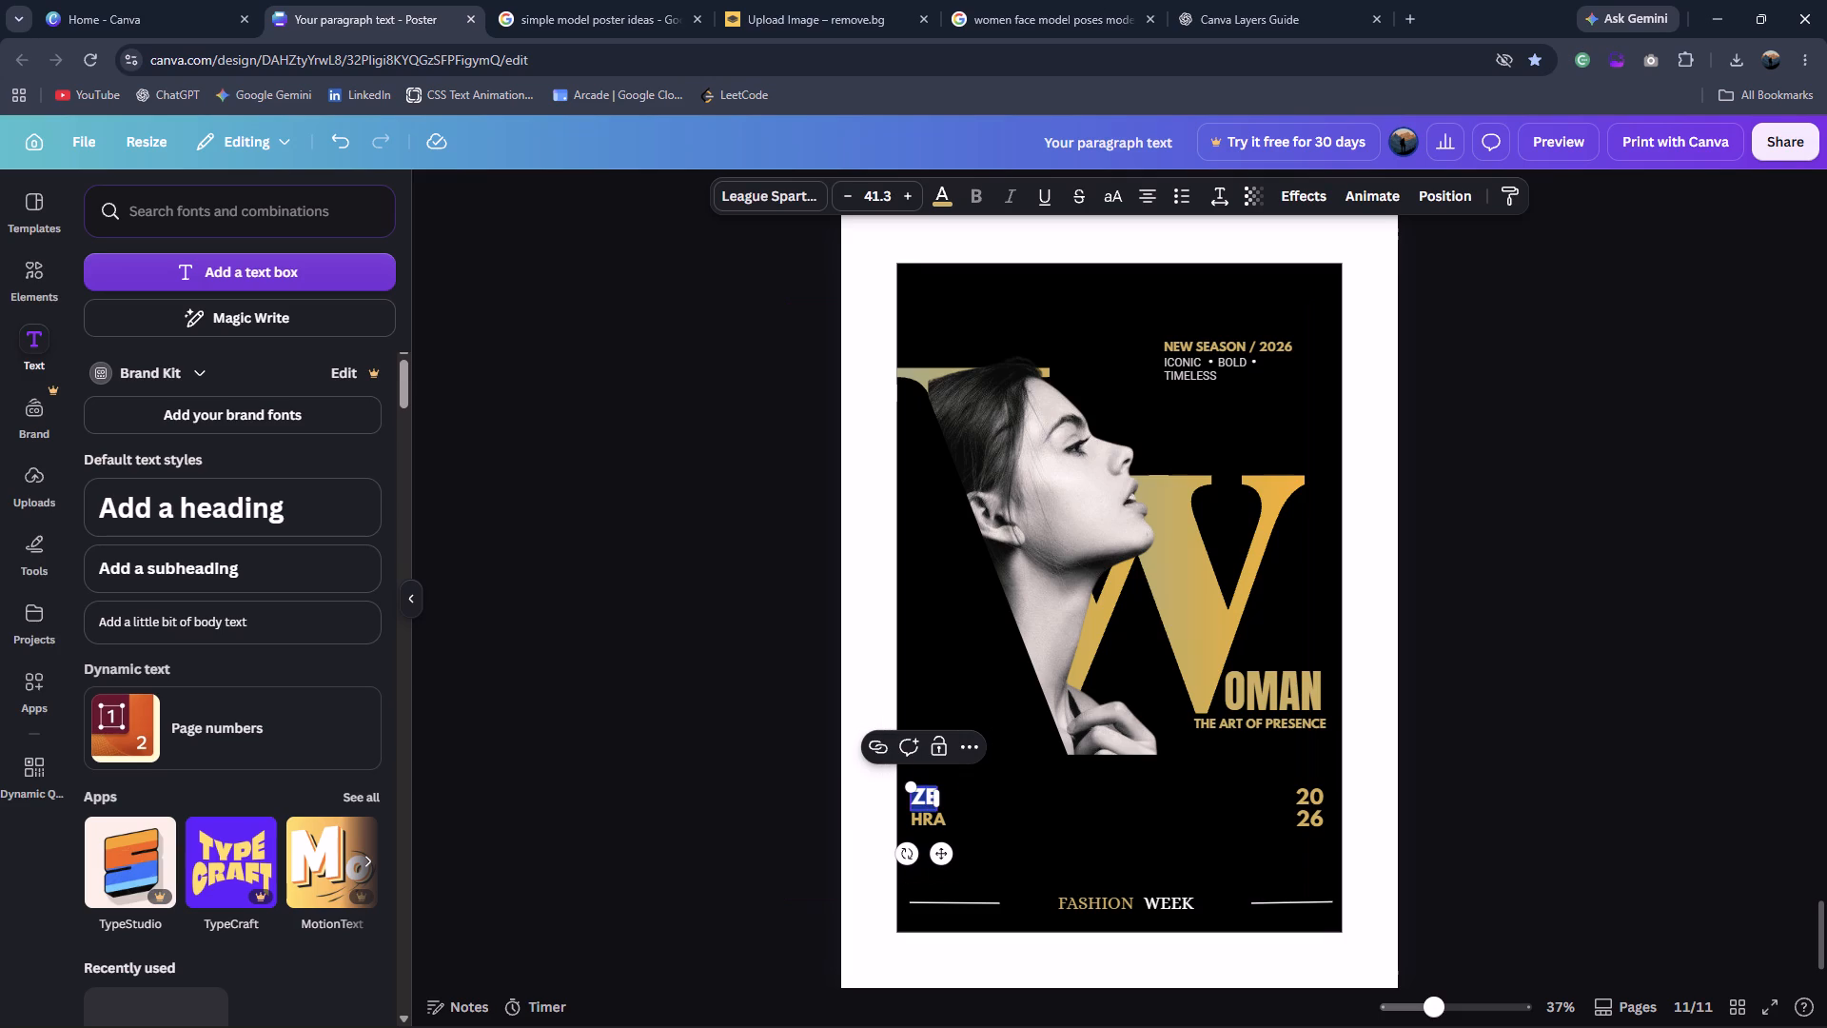
left_click(924, 823)
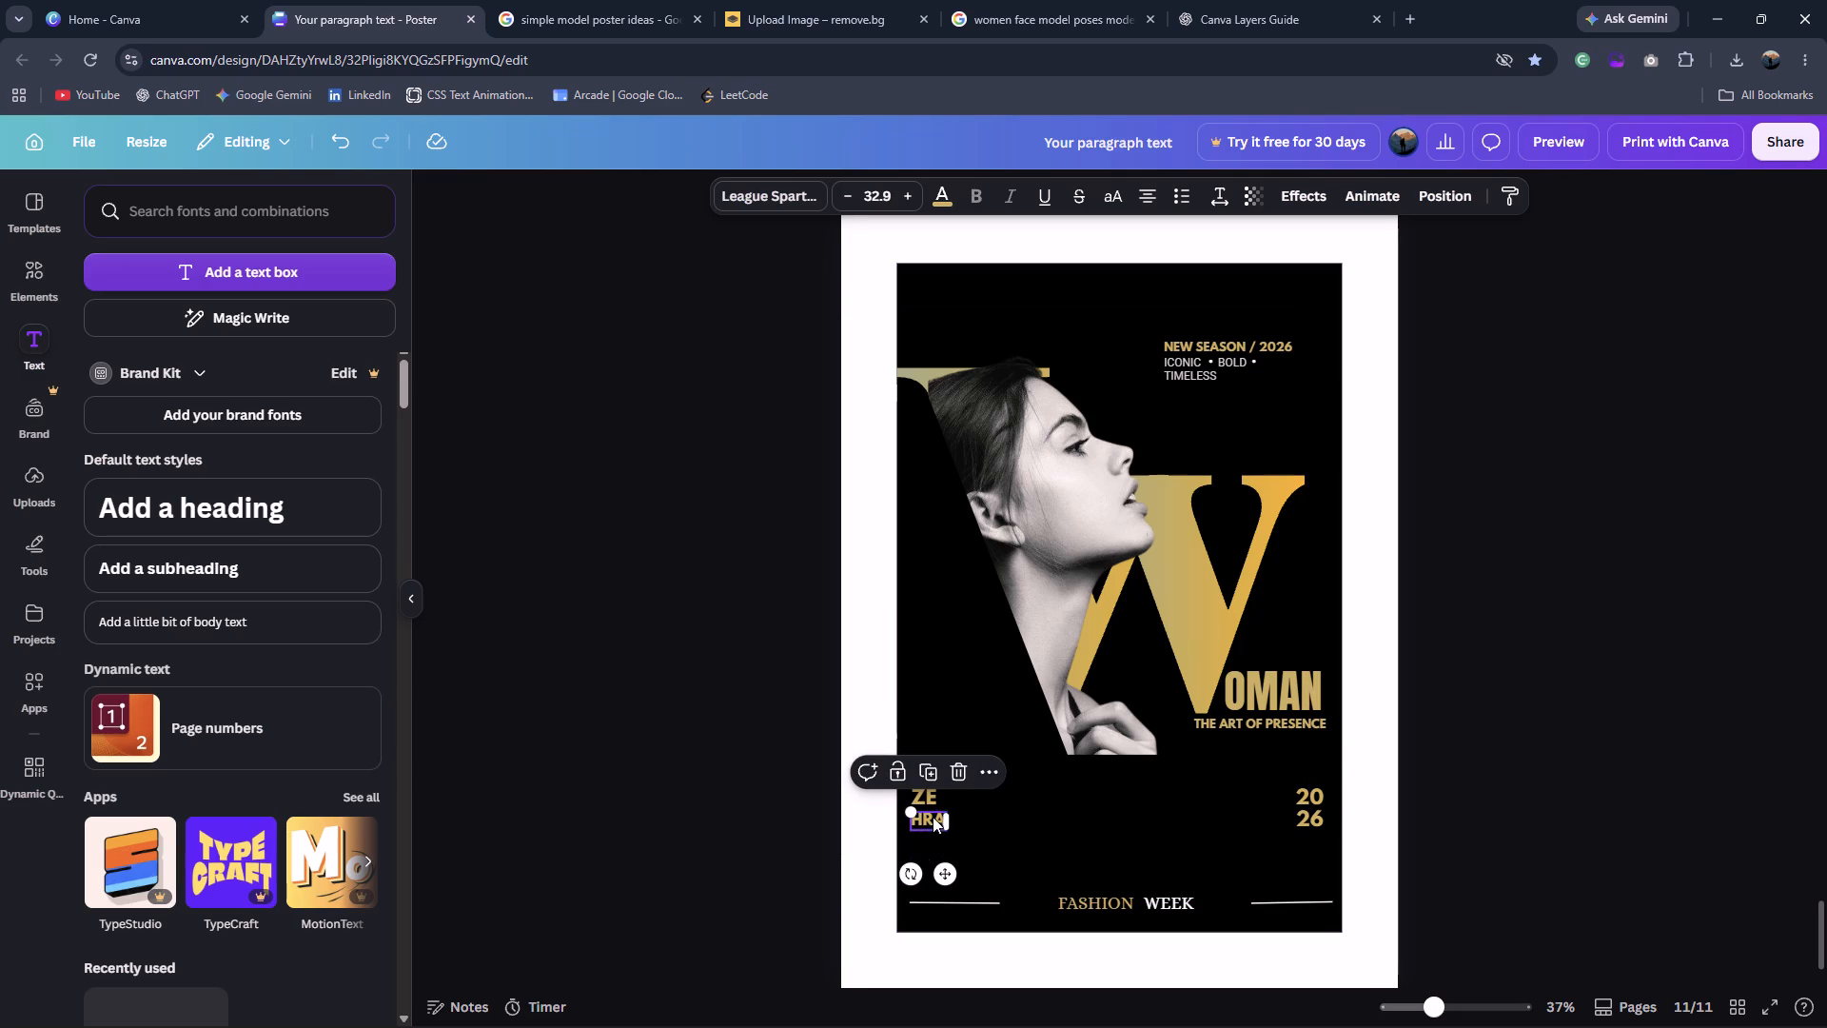
left_click(911, 810)
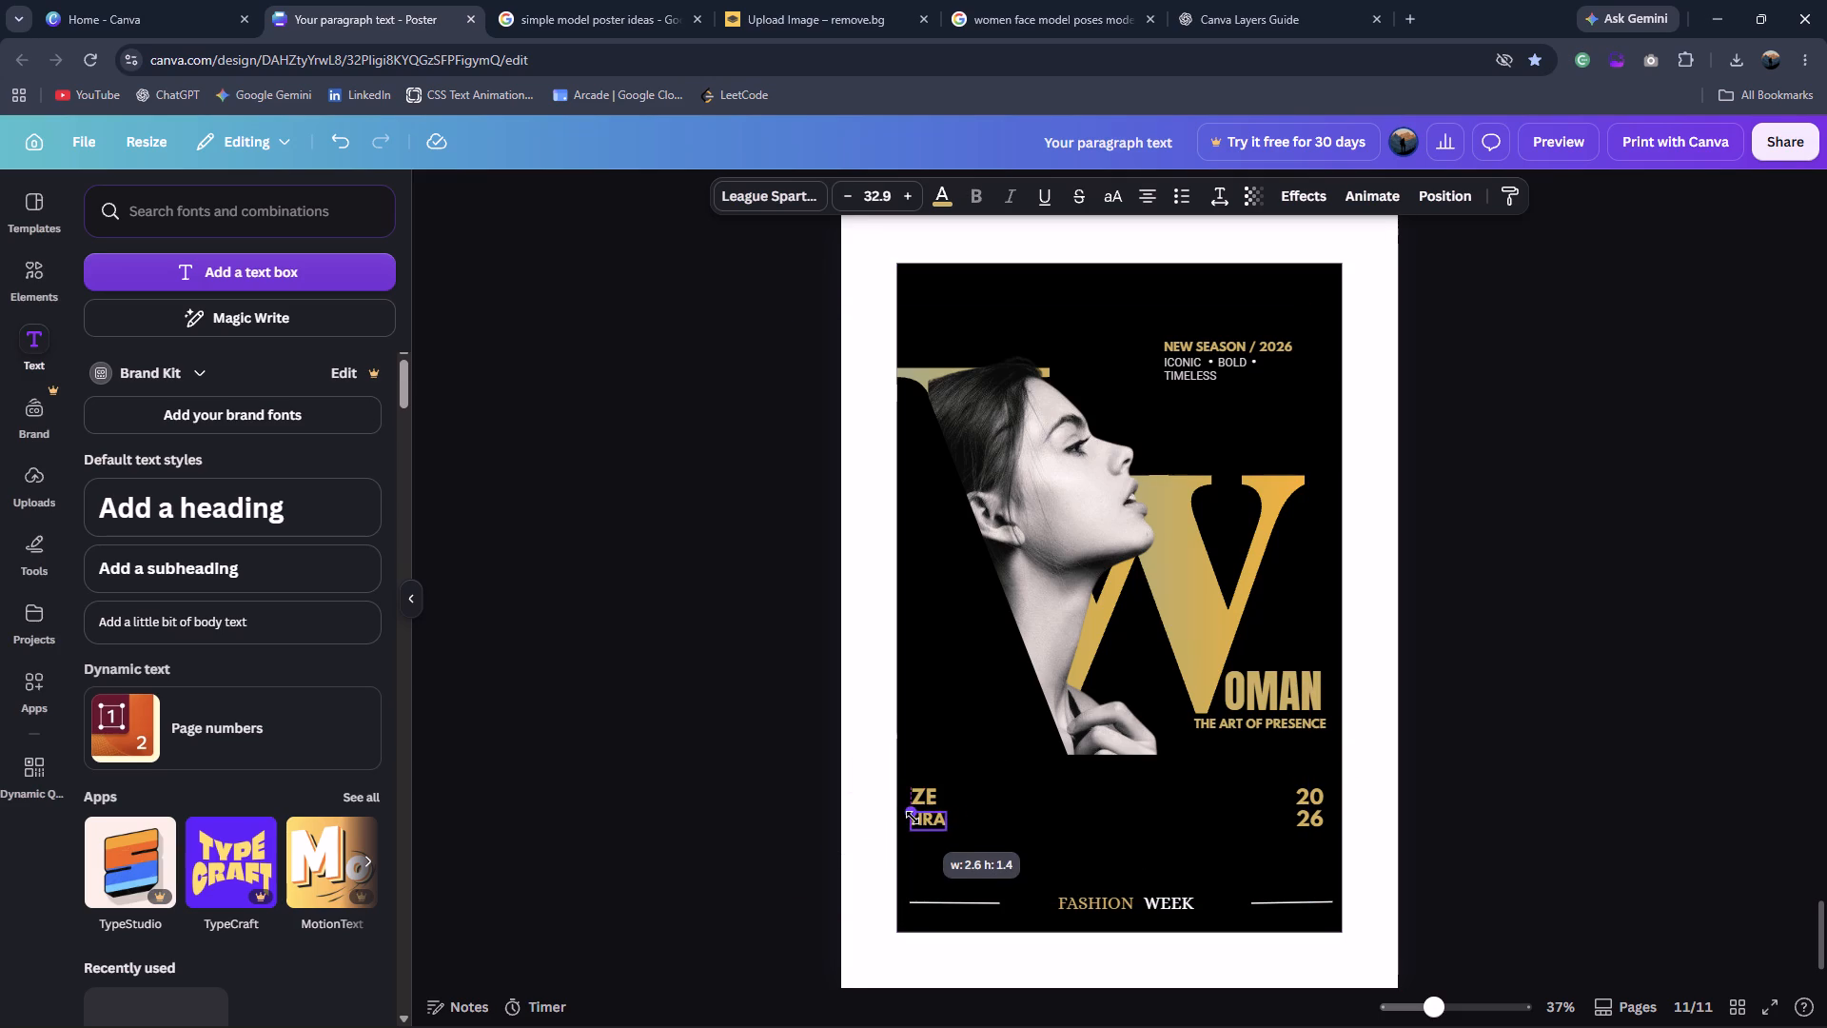
left_click(940, 862)
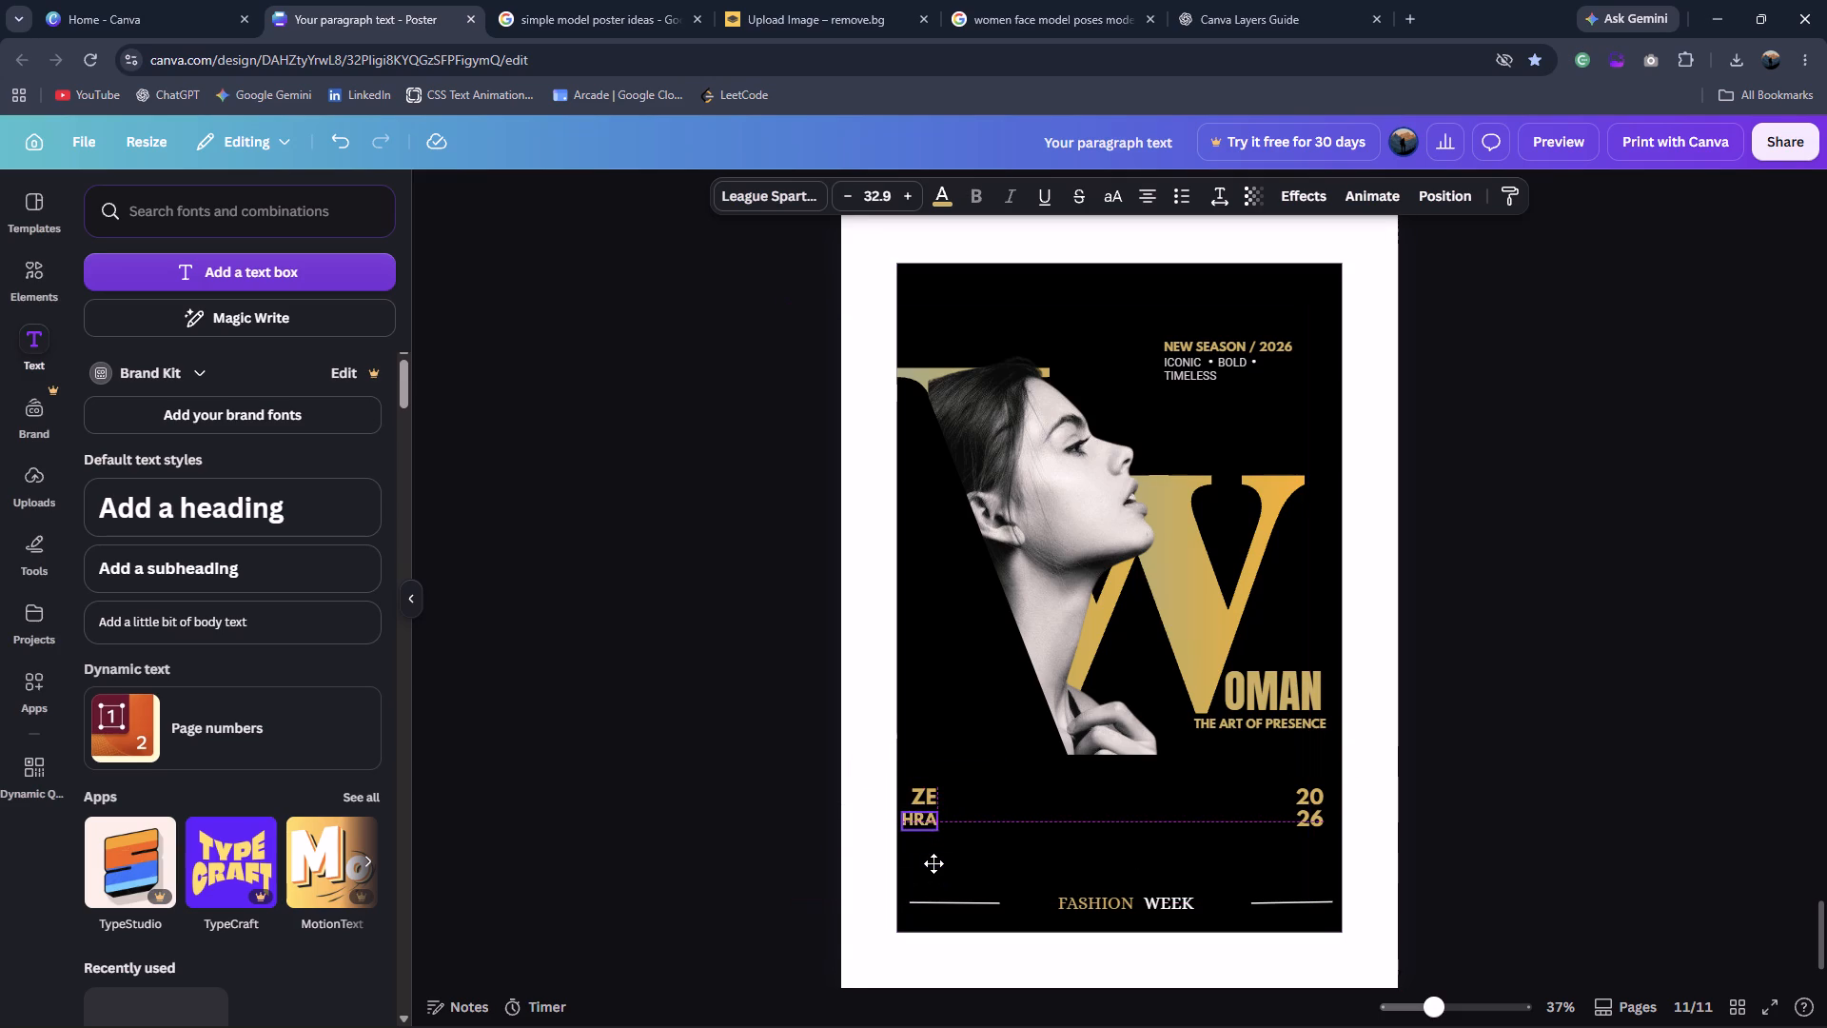
left_click(1640, 781)
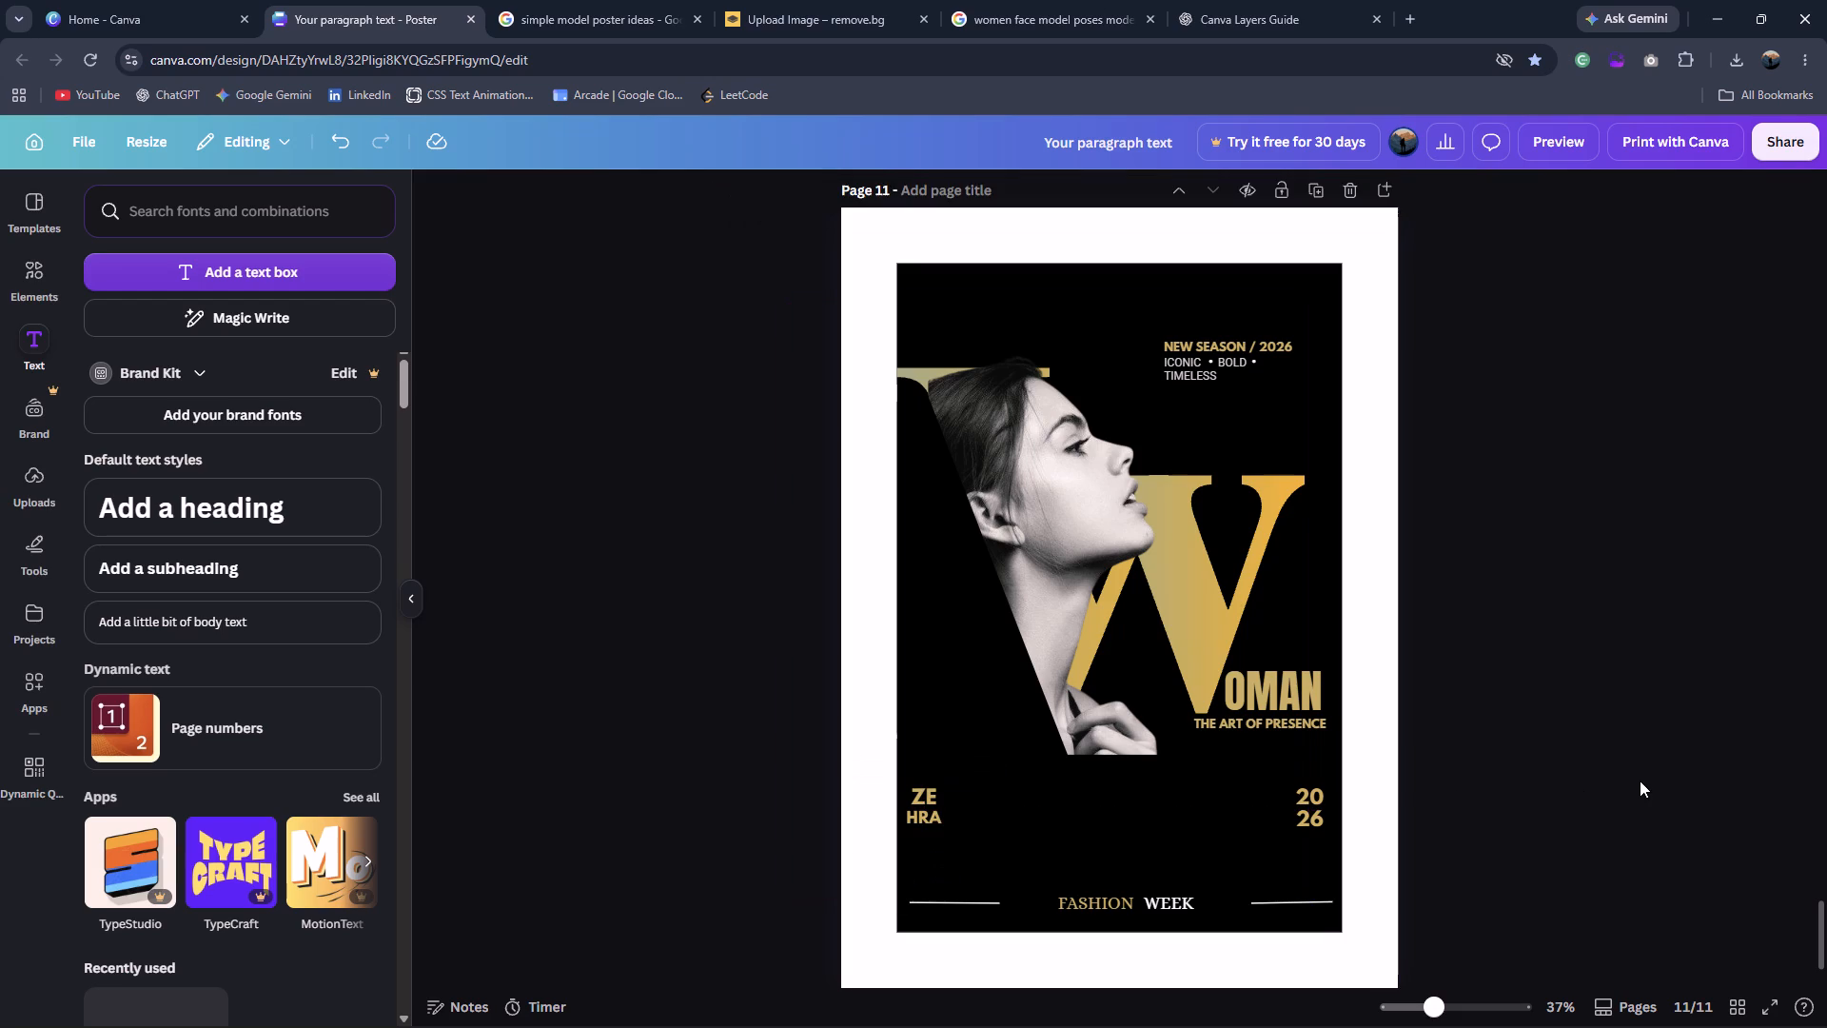
left_click(938, 814)
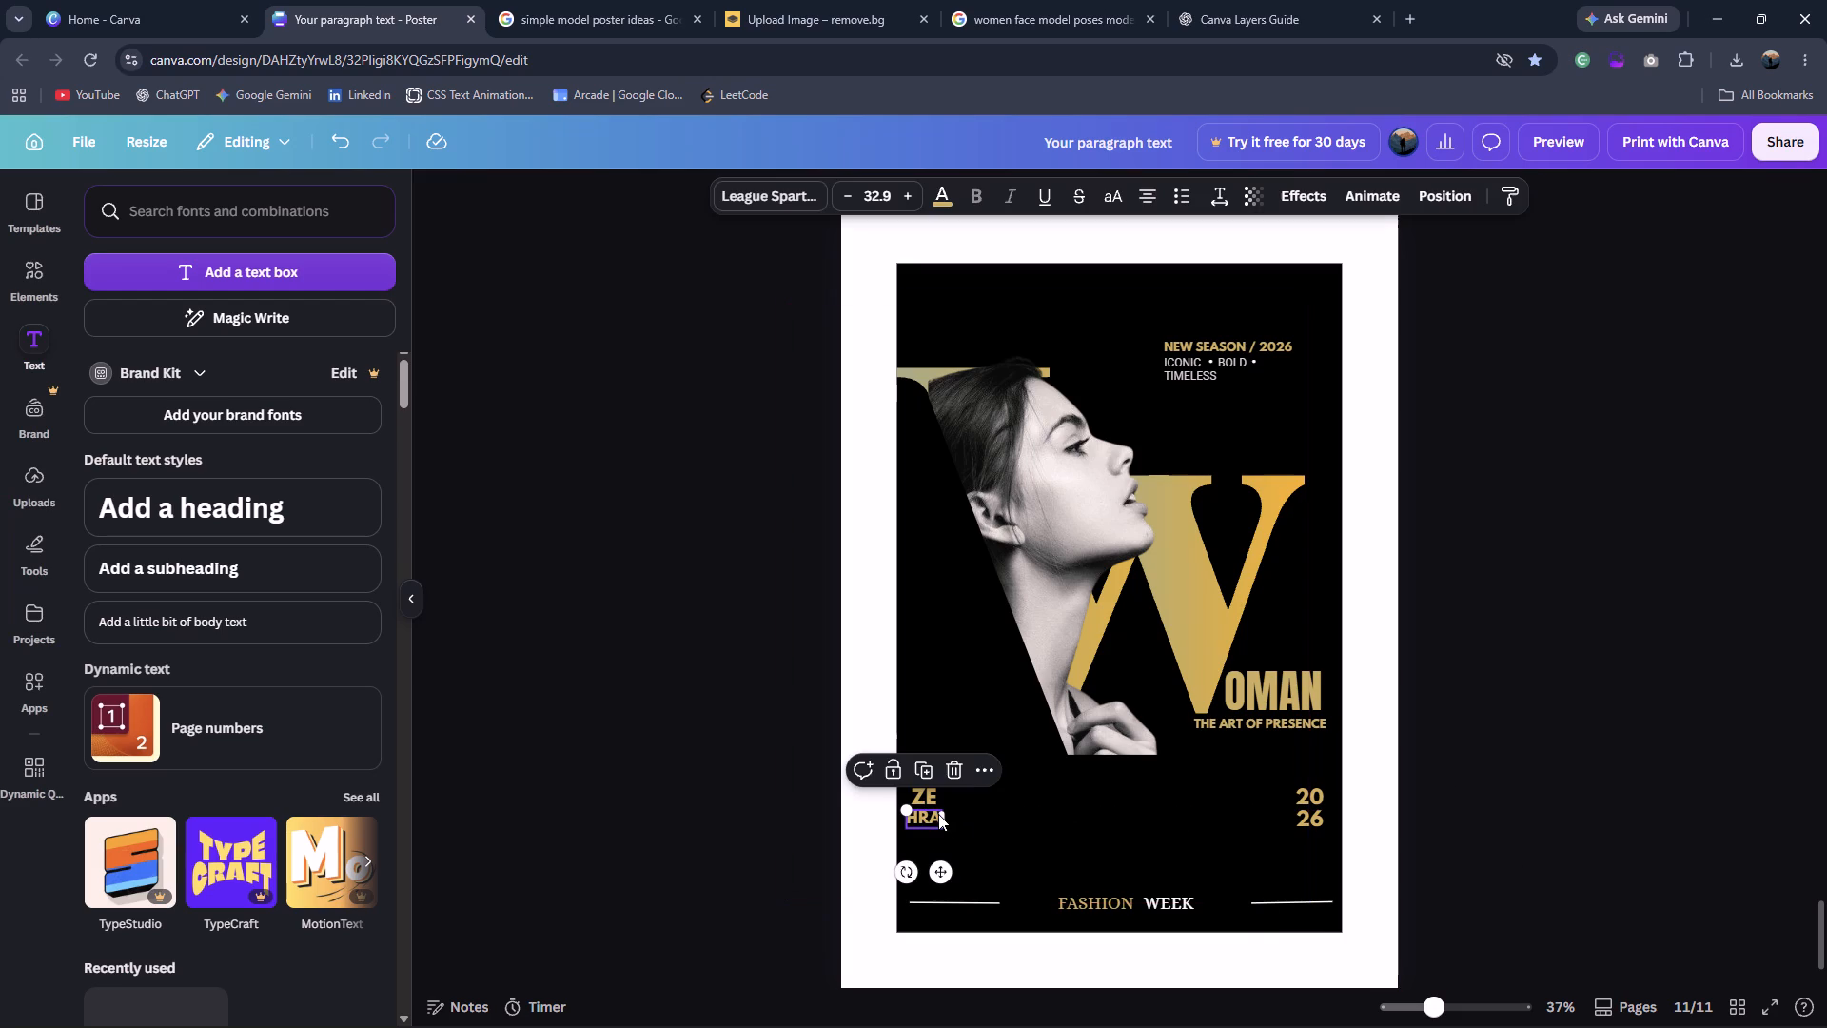
key("Right")
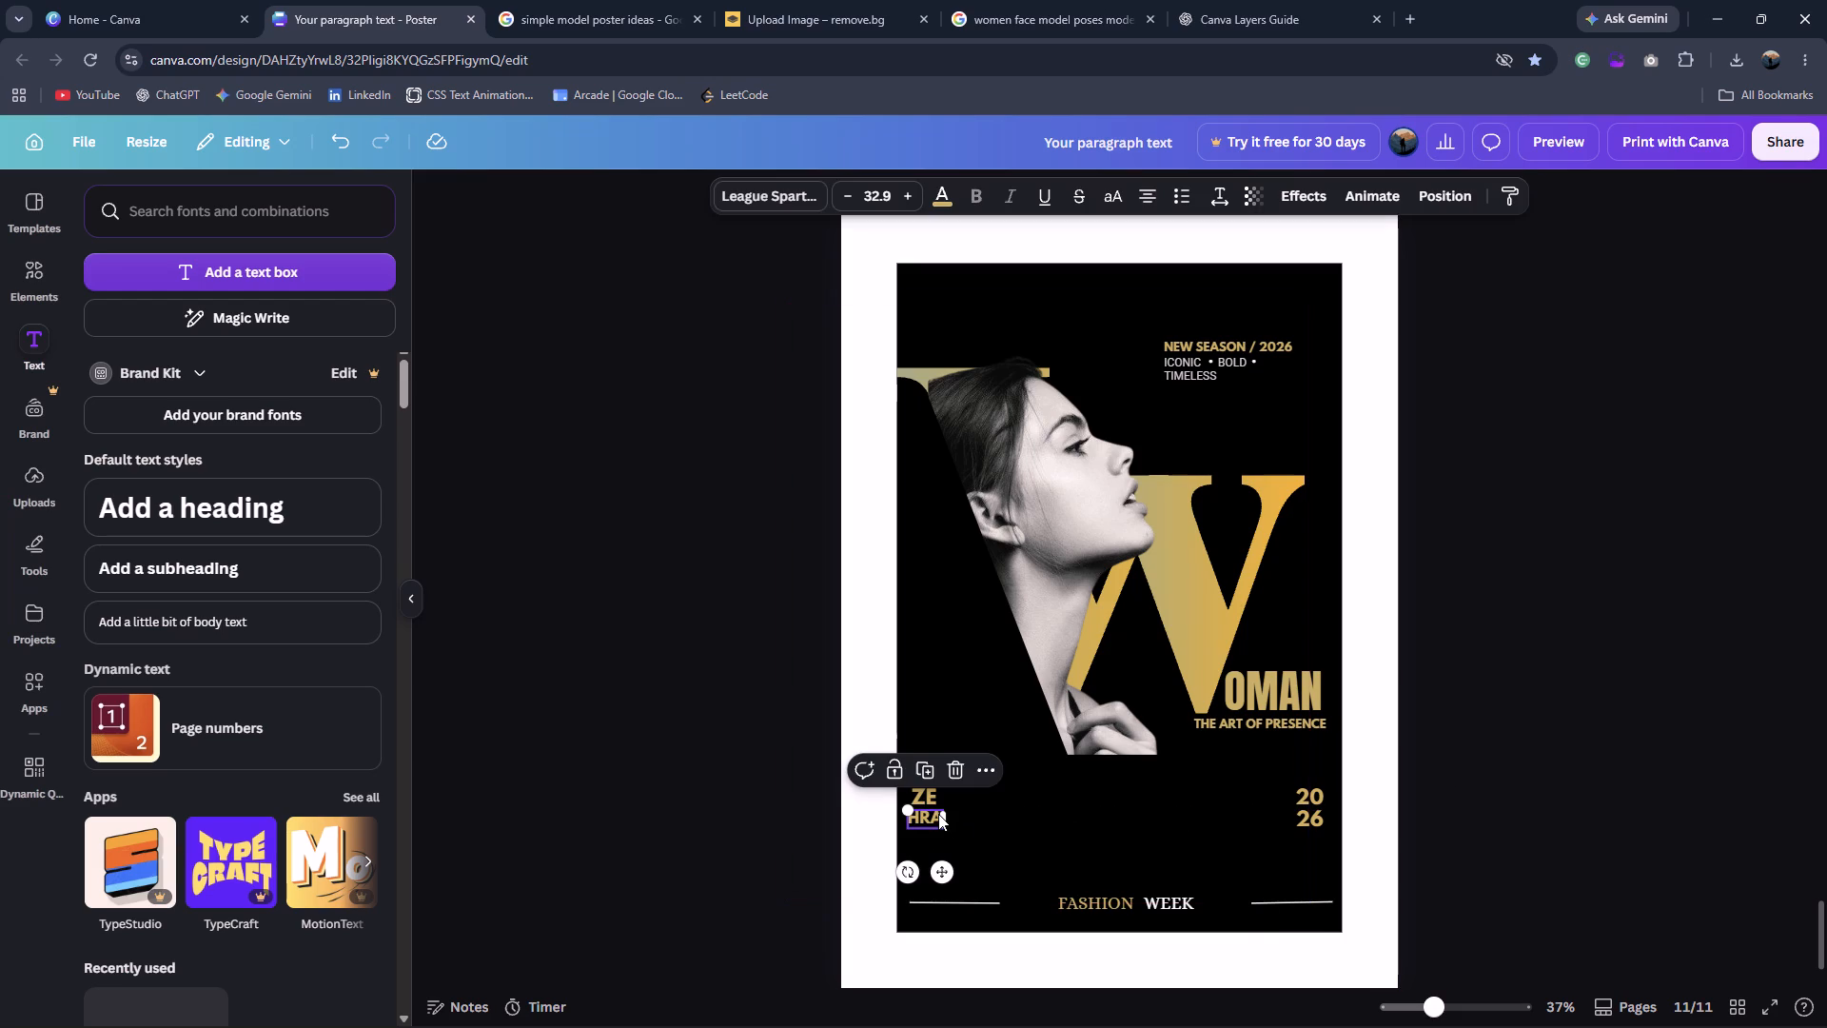
left_click(1684, 825)
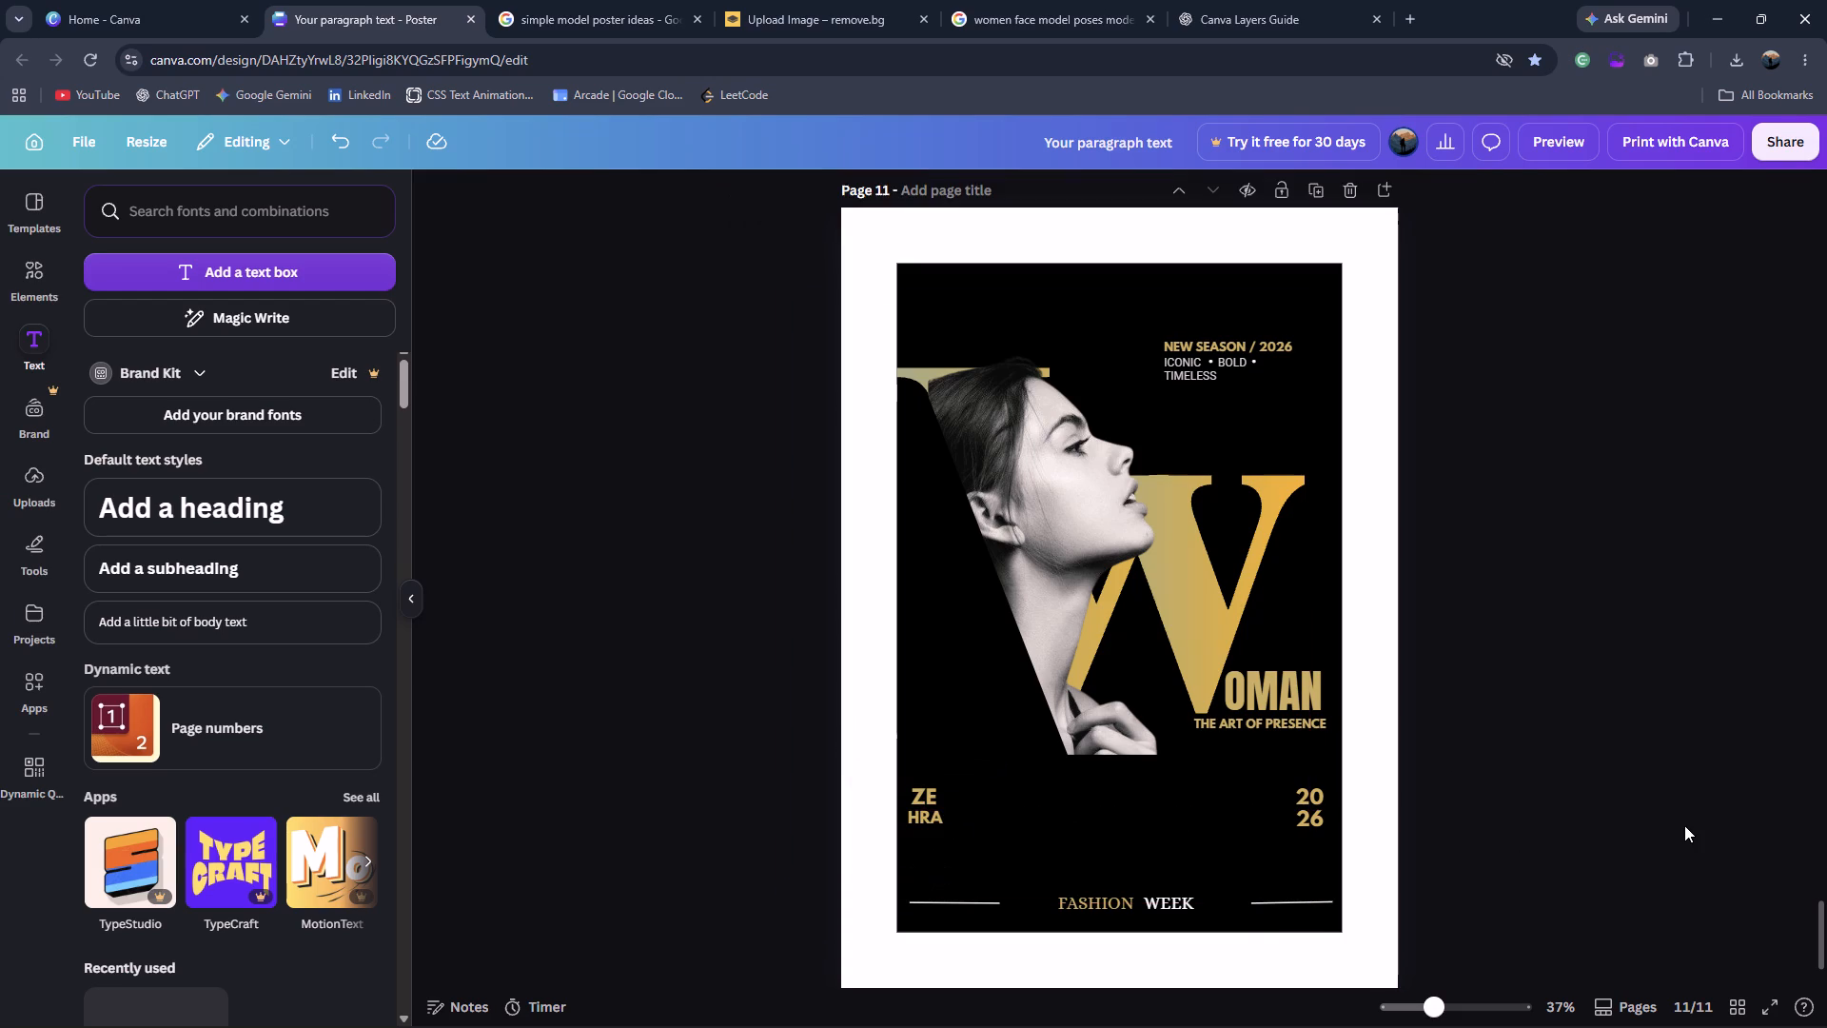
Scale ZE and HRA down together and line them up with the start of the bottom line.
left_click(924, 790)
left_click(925, 824, "shift")
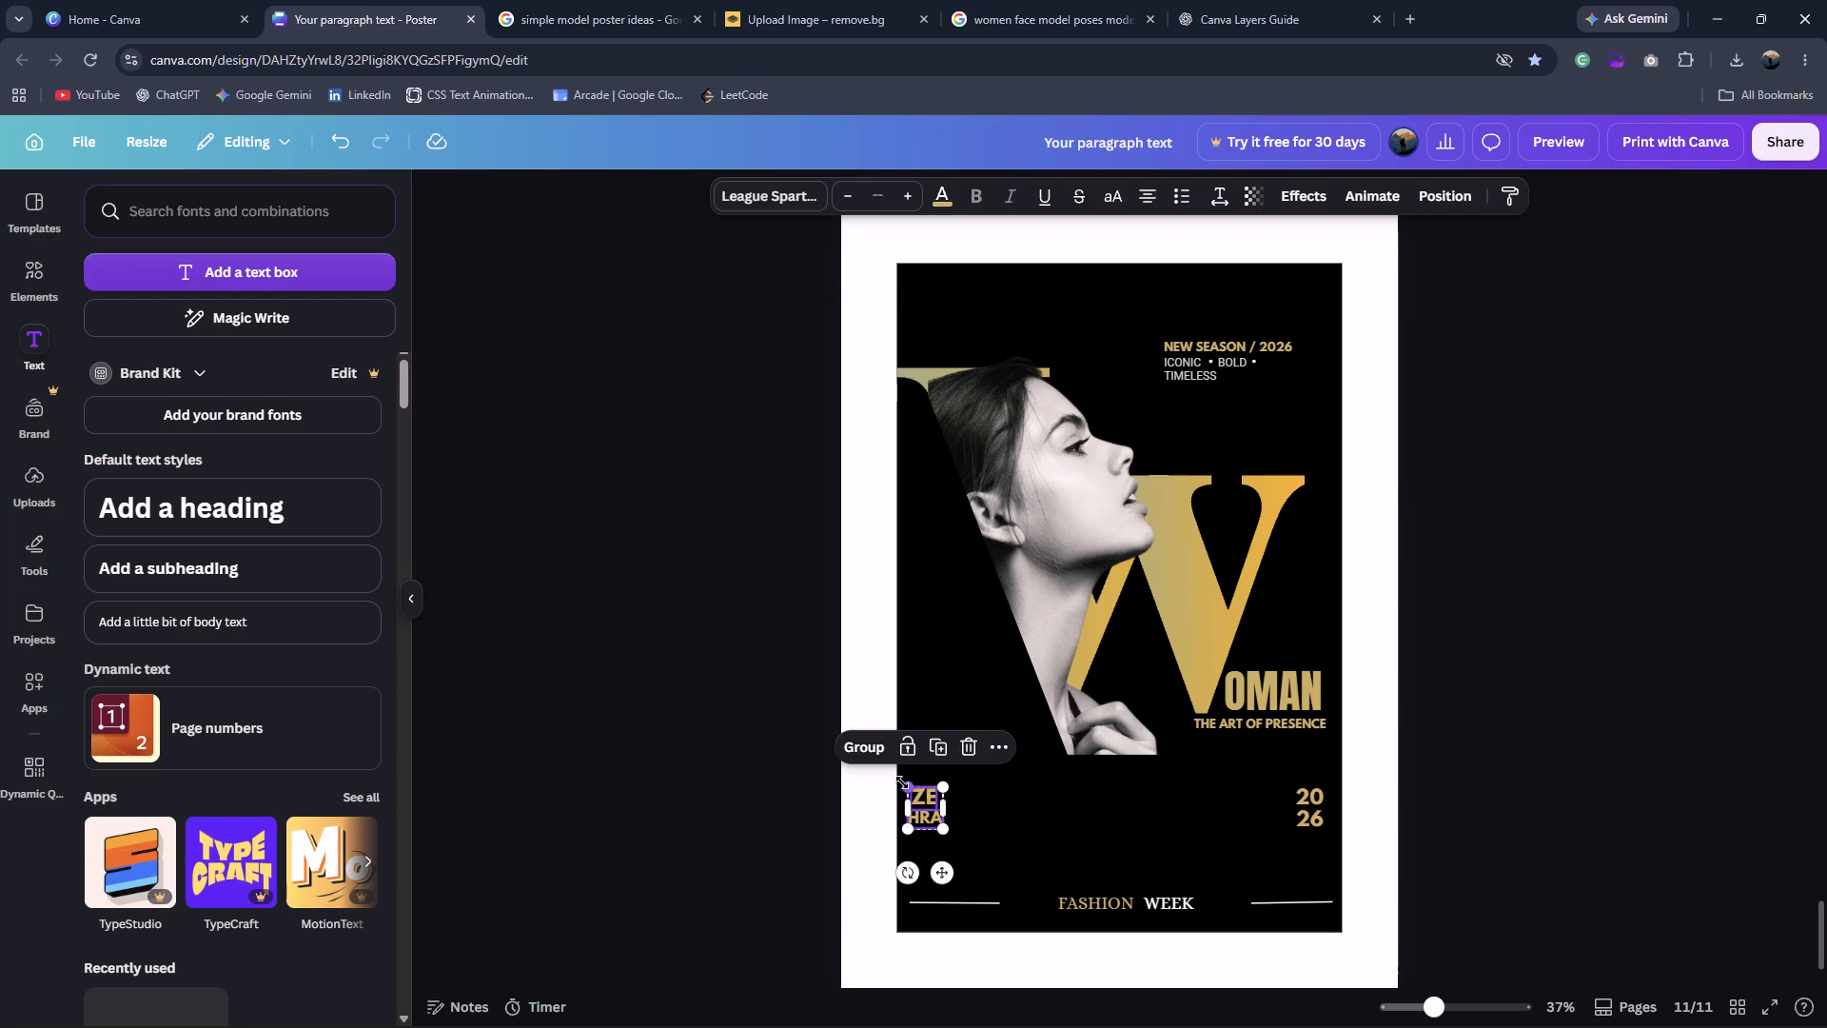
left_click_drag(902, 782, 924, 805)
left_click(951, 876)
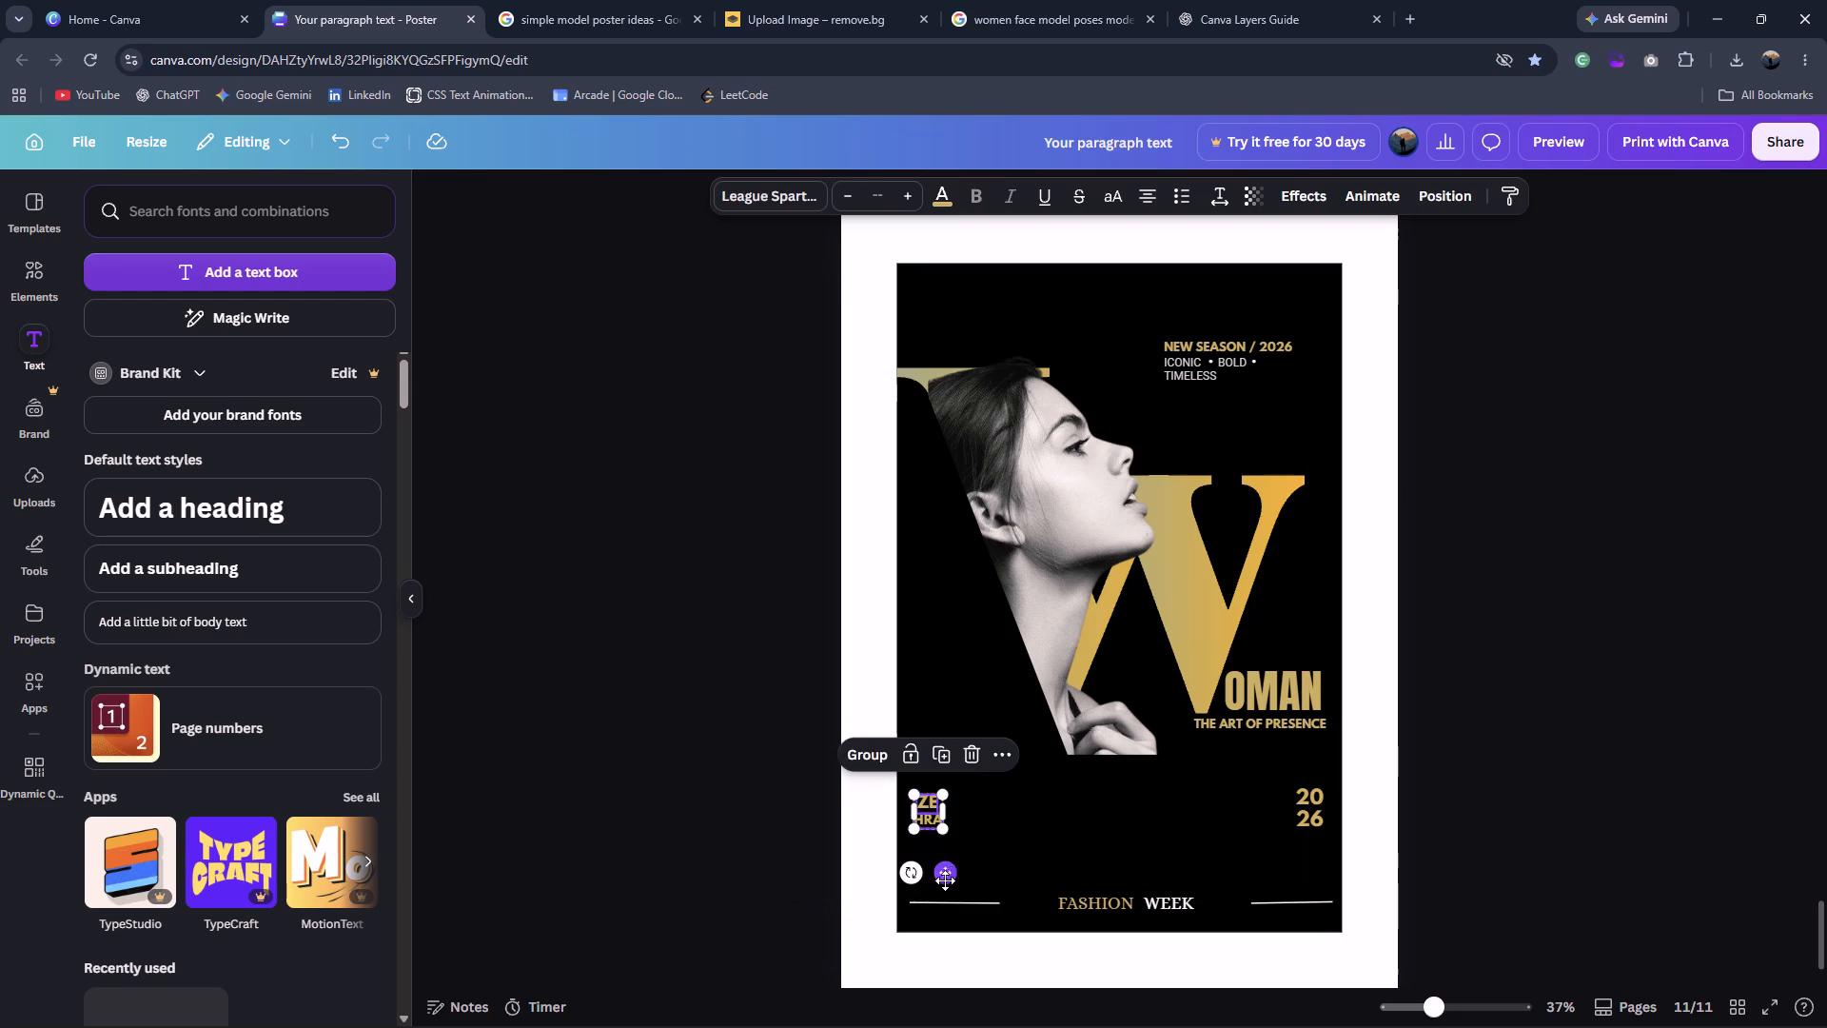
left_click(1597, 750)
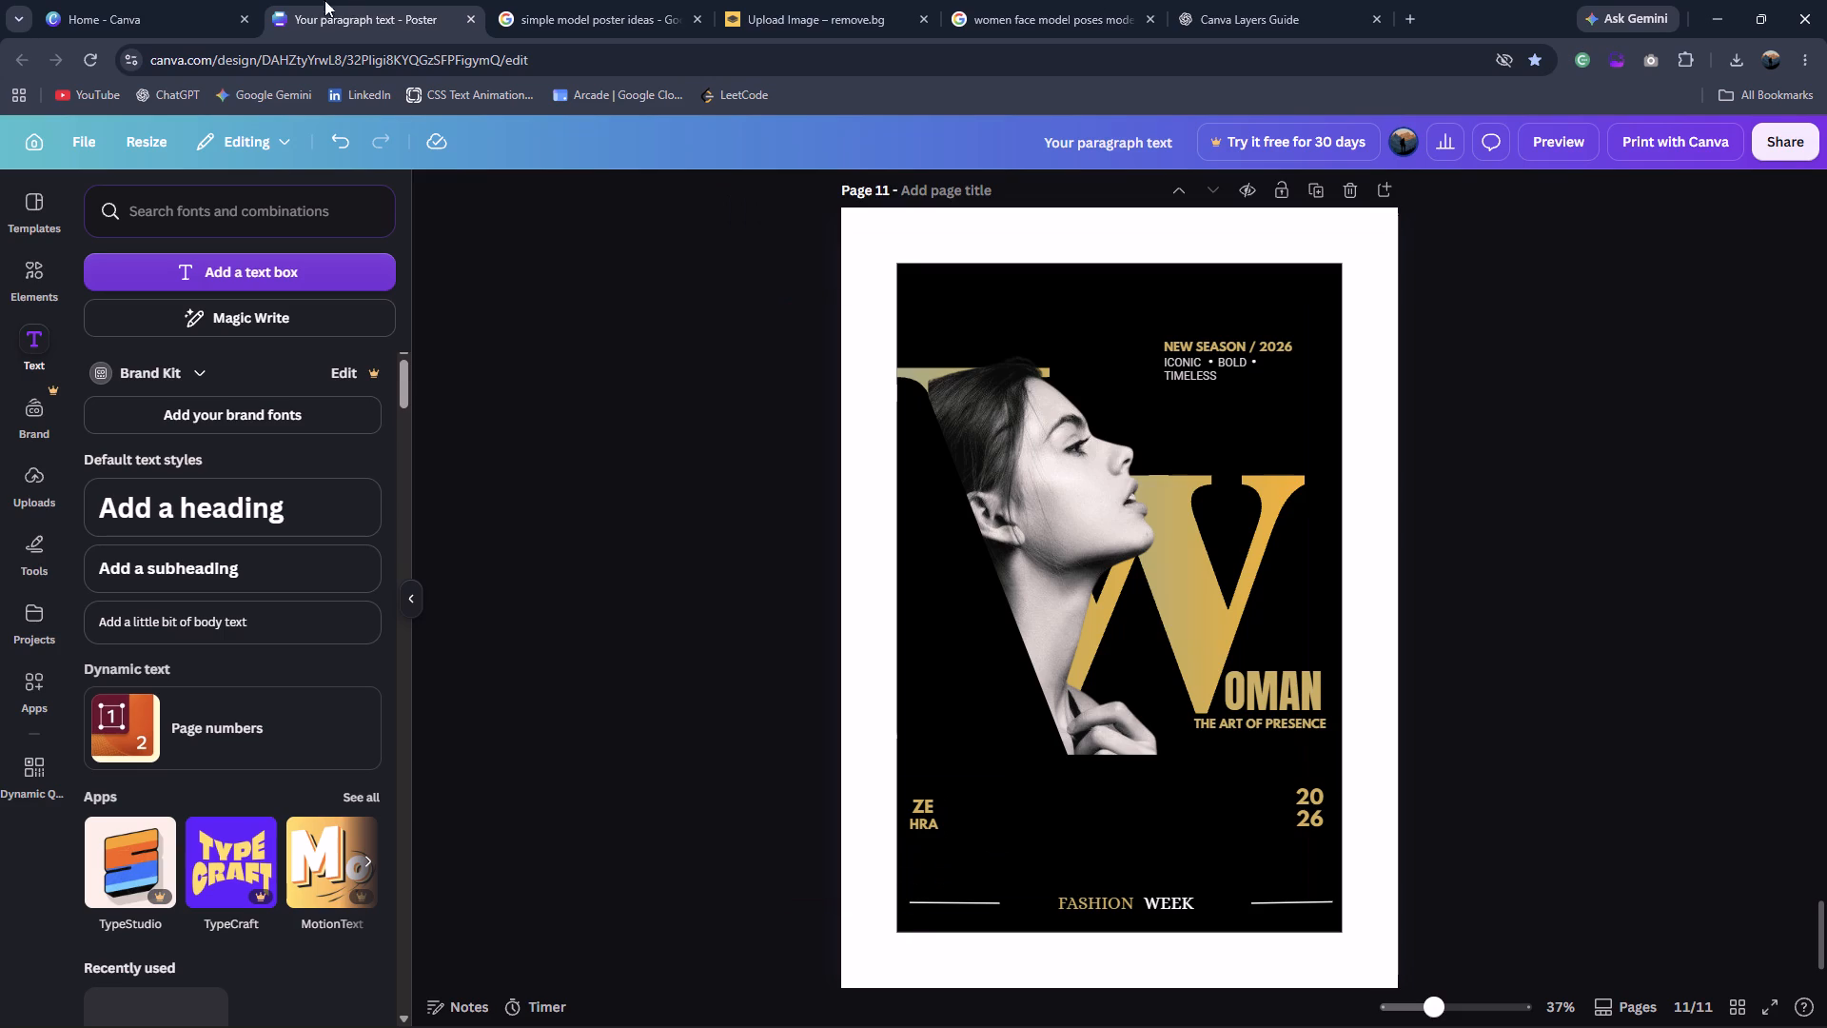
Check the reference poster, then recolour both lines beside FASHION WEEK with gold sampled from the large W.
left_click(556, 0)
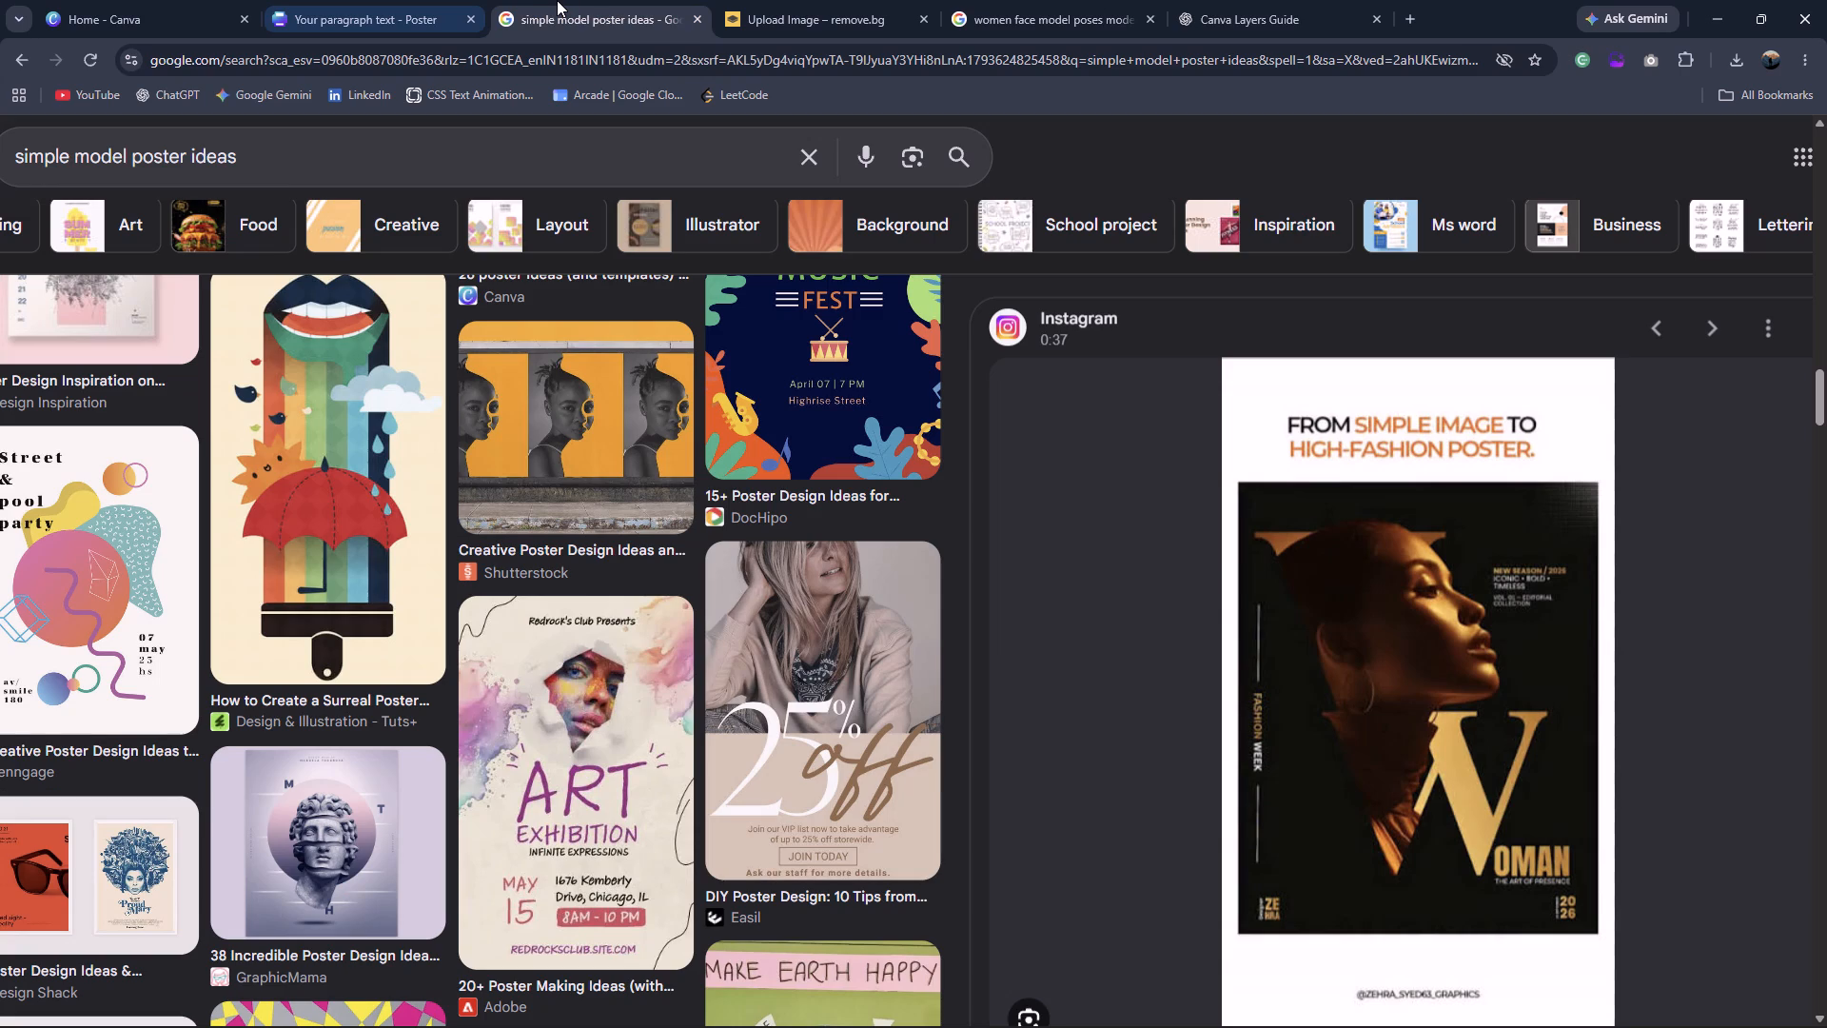
left_click(469, 0)
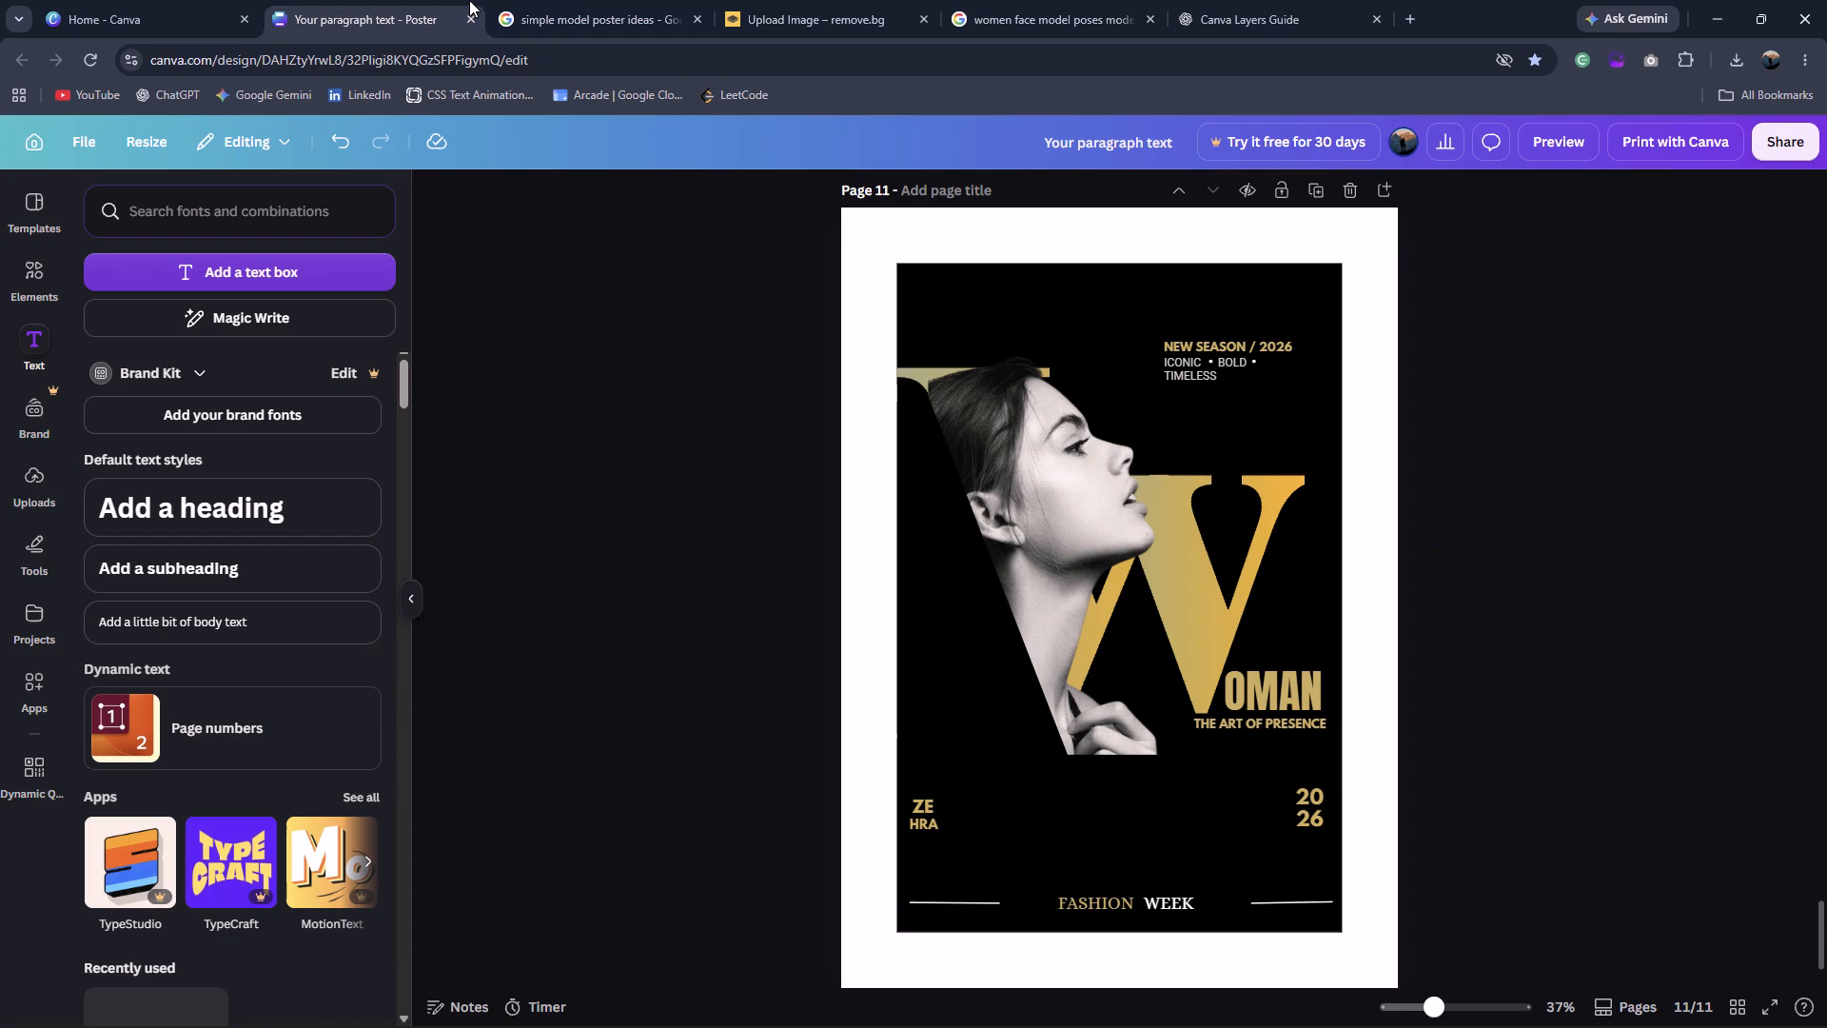
left_click(970, 897)
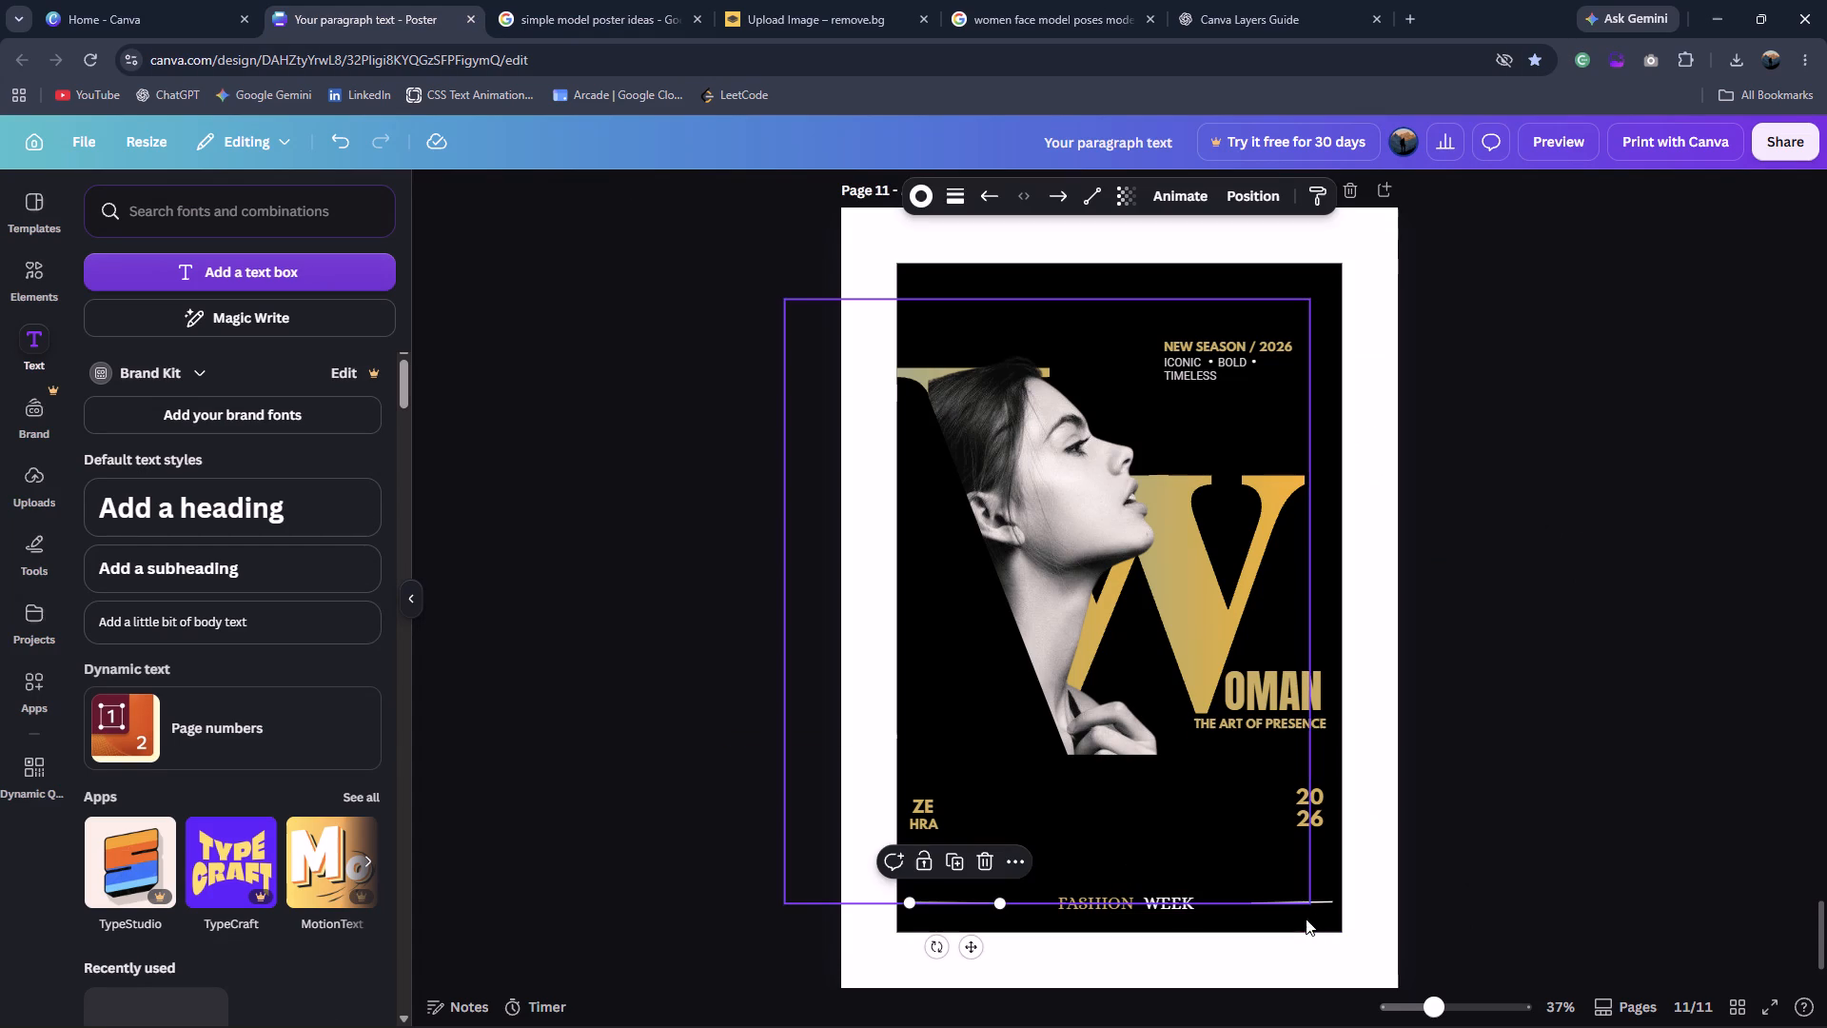
left_click(1289, 904, "shift")
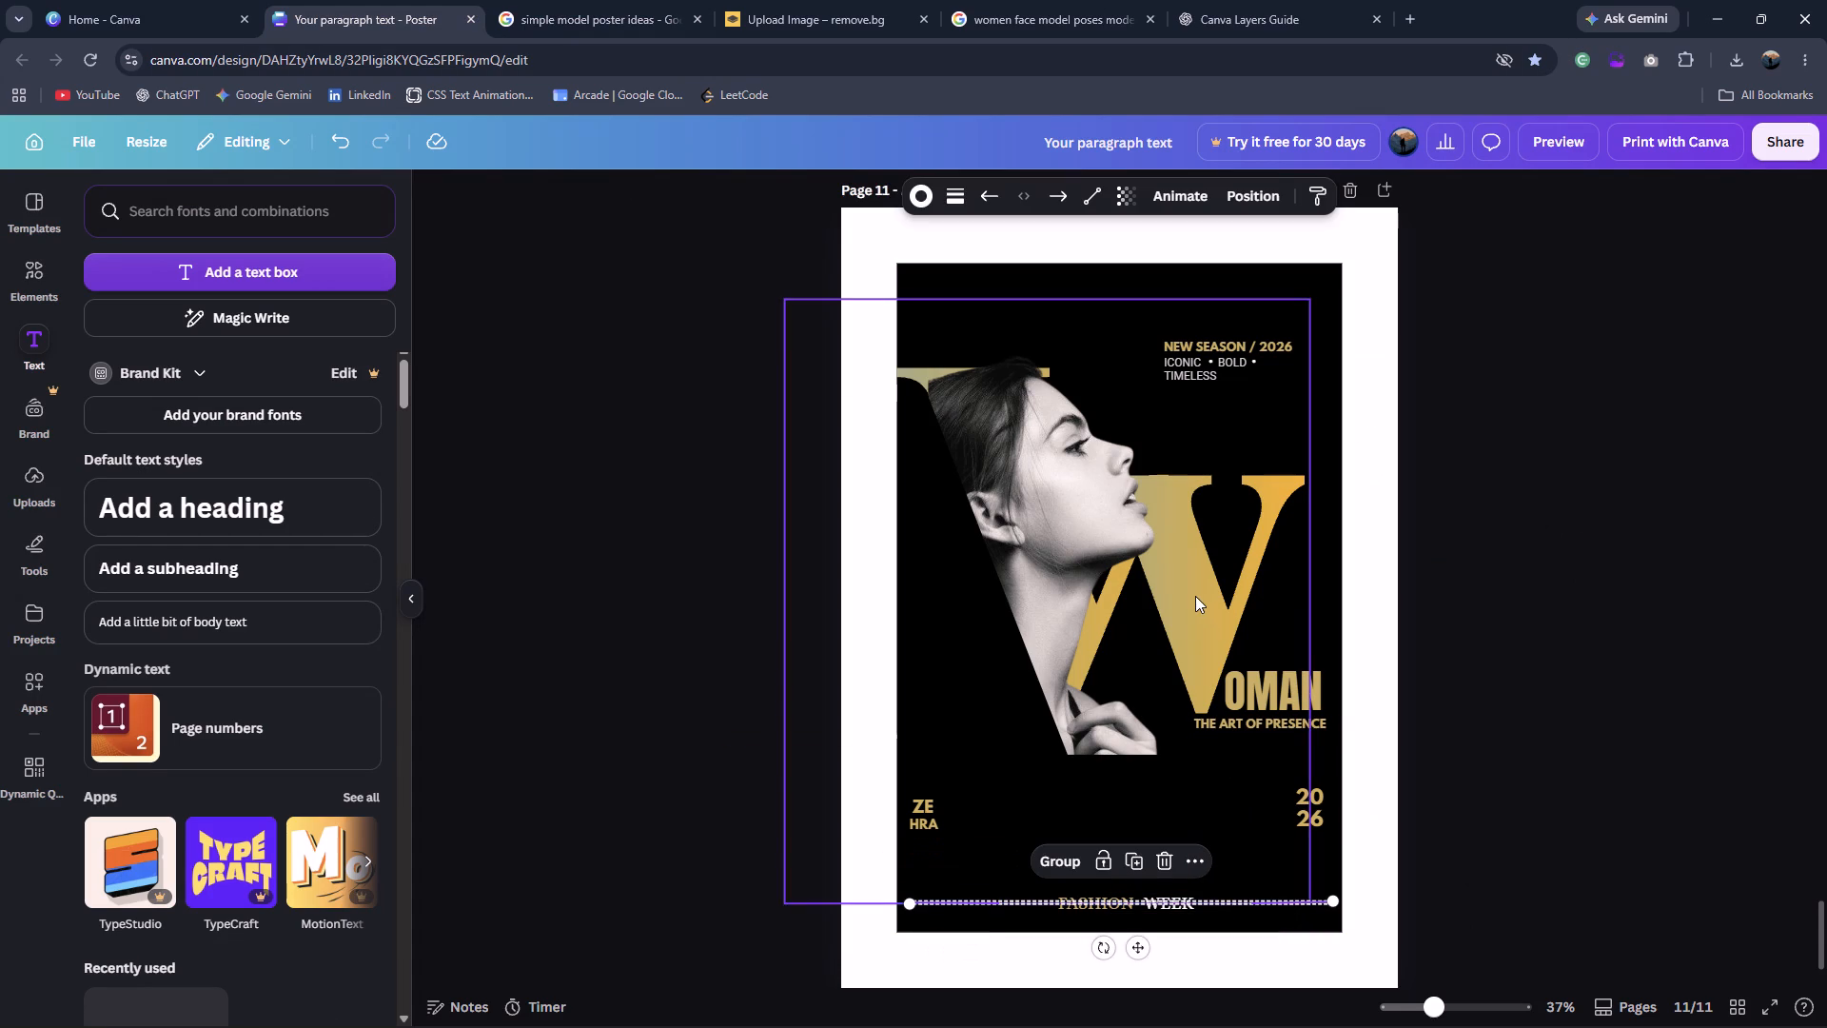
left_click(932, 193)
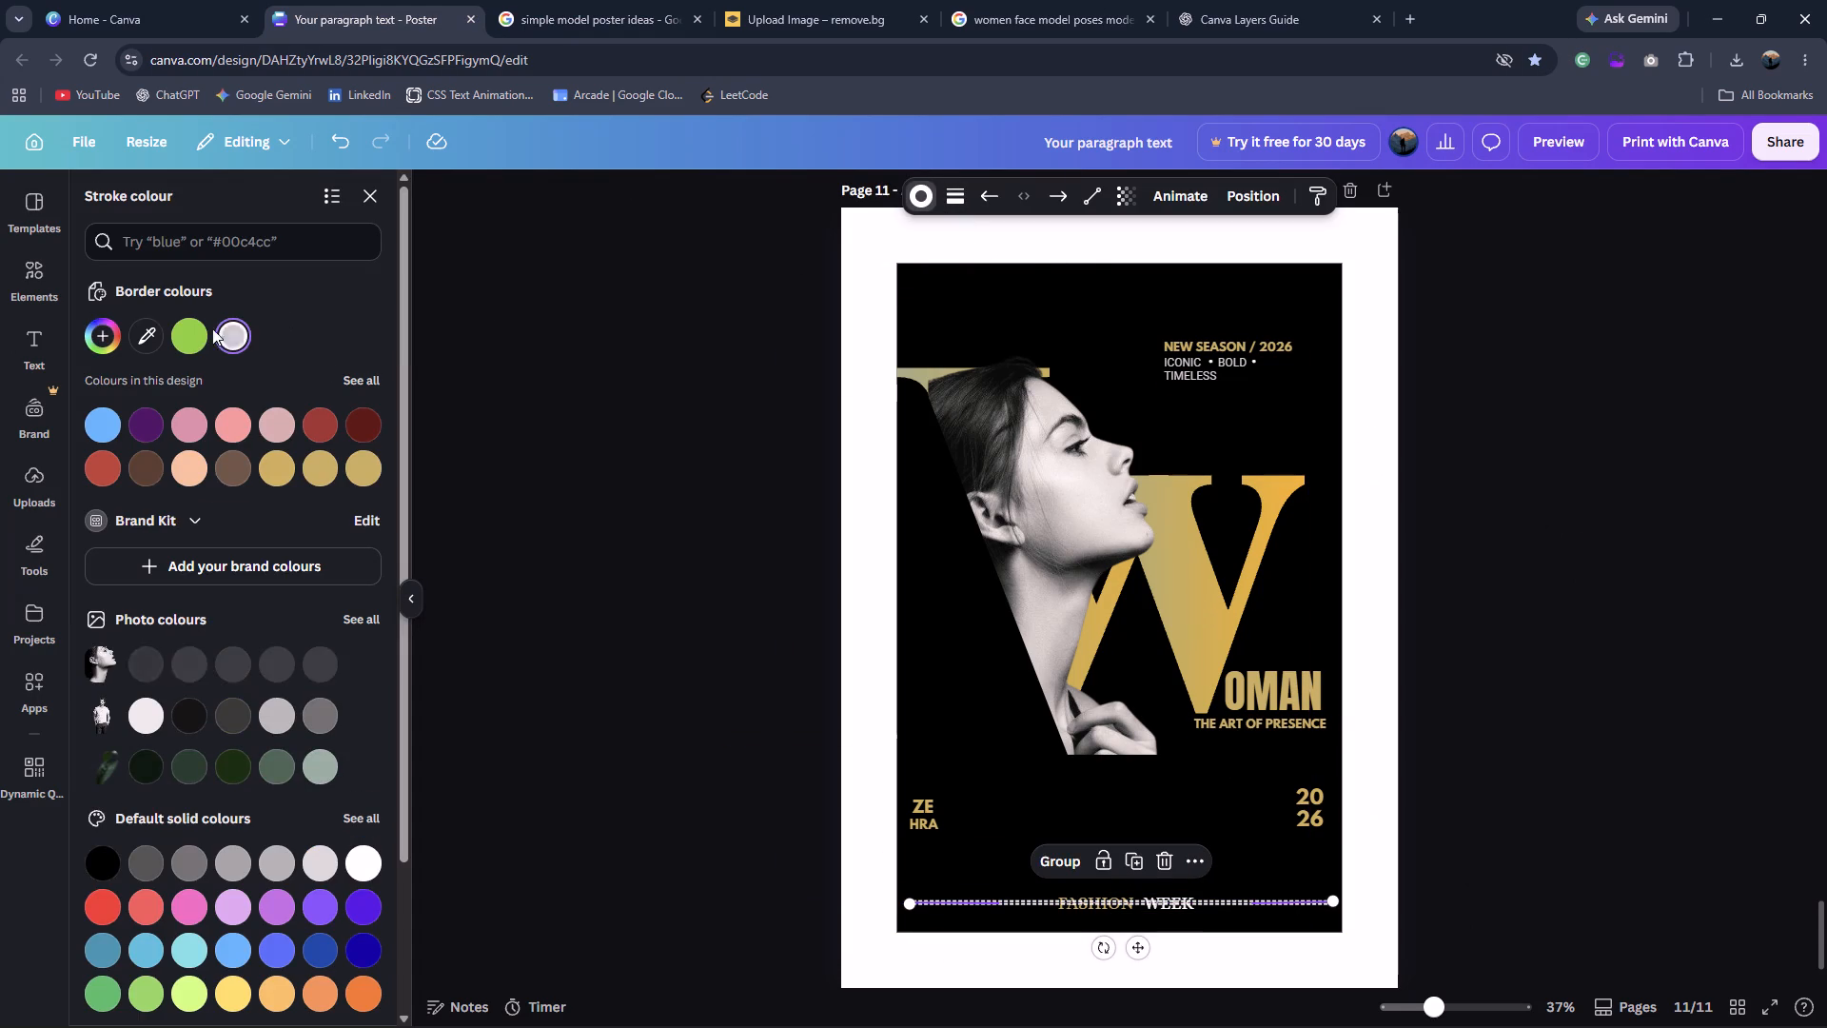
left_click(149, 347)
left_click(1192, 626)
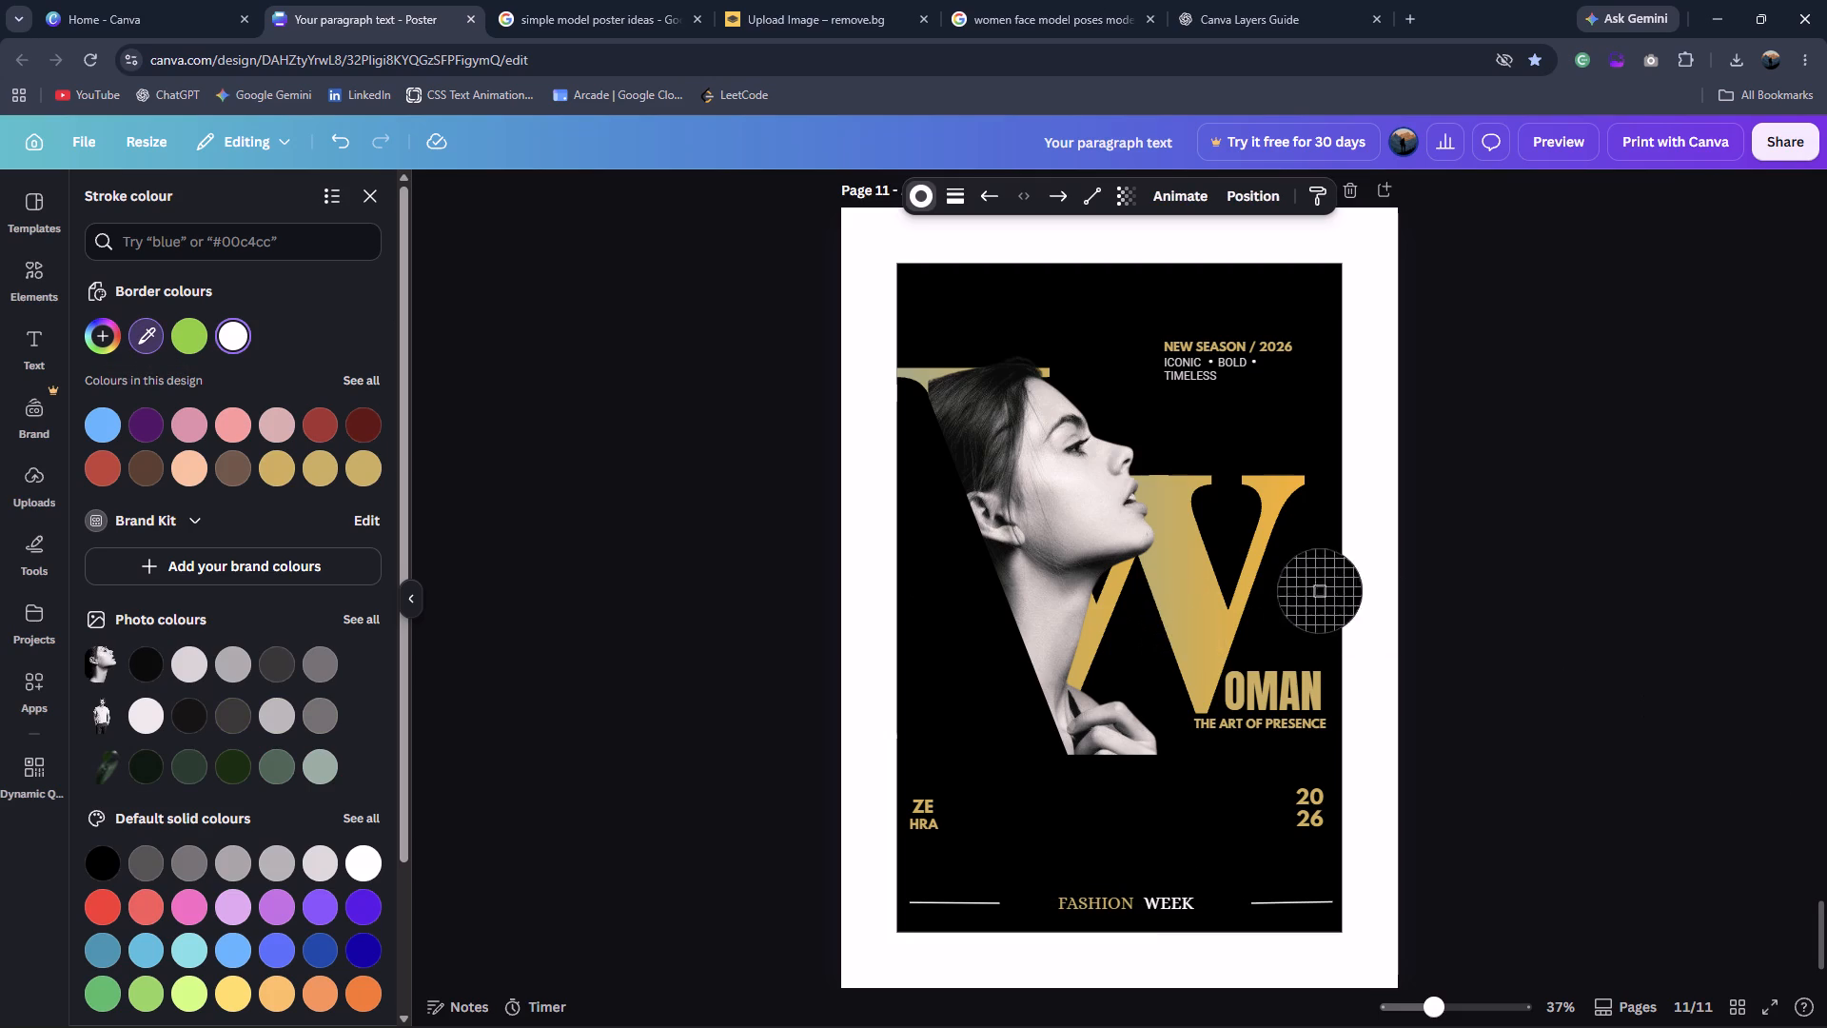
left_click(1200, 588)
double_click(1578, 621)
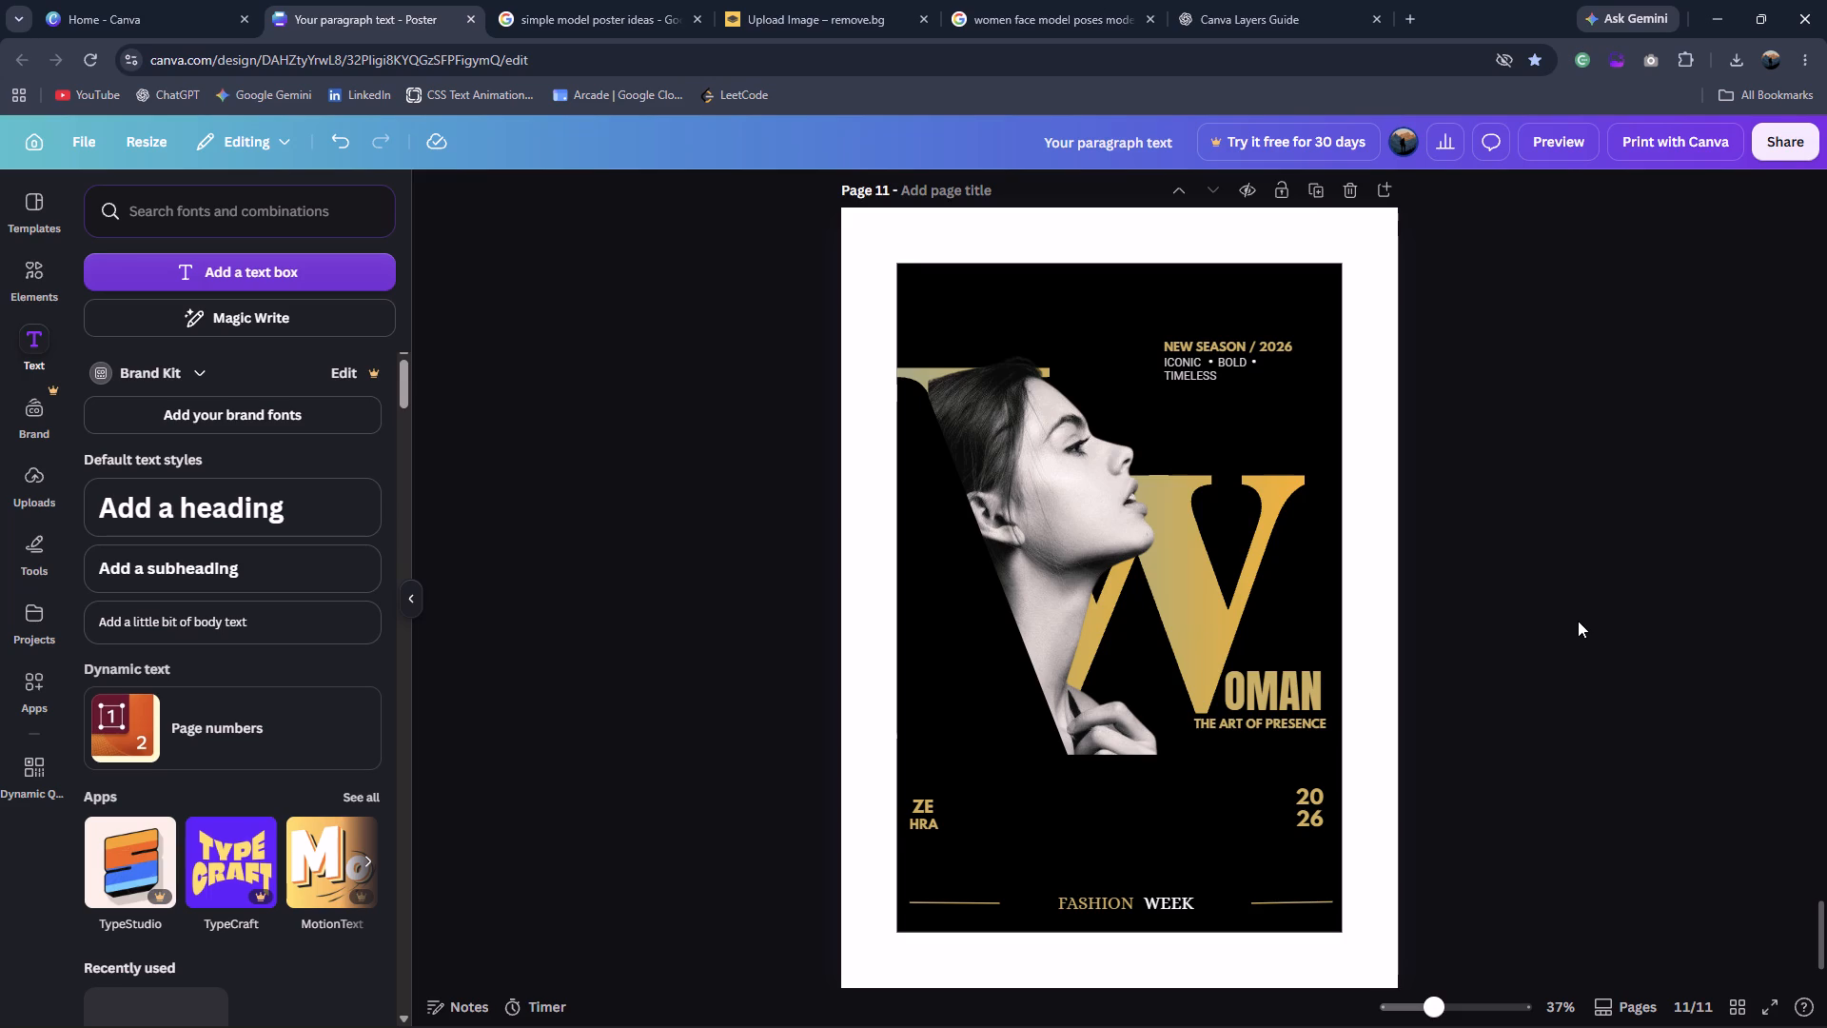
Review the posters on the design's earlier pages, return to the last page, and look at the reference poster again.
scroll(1578, 621, "up", 3)
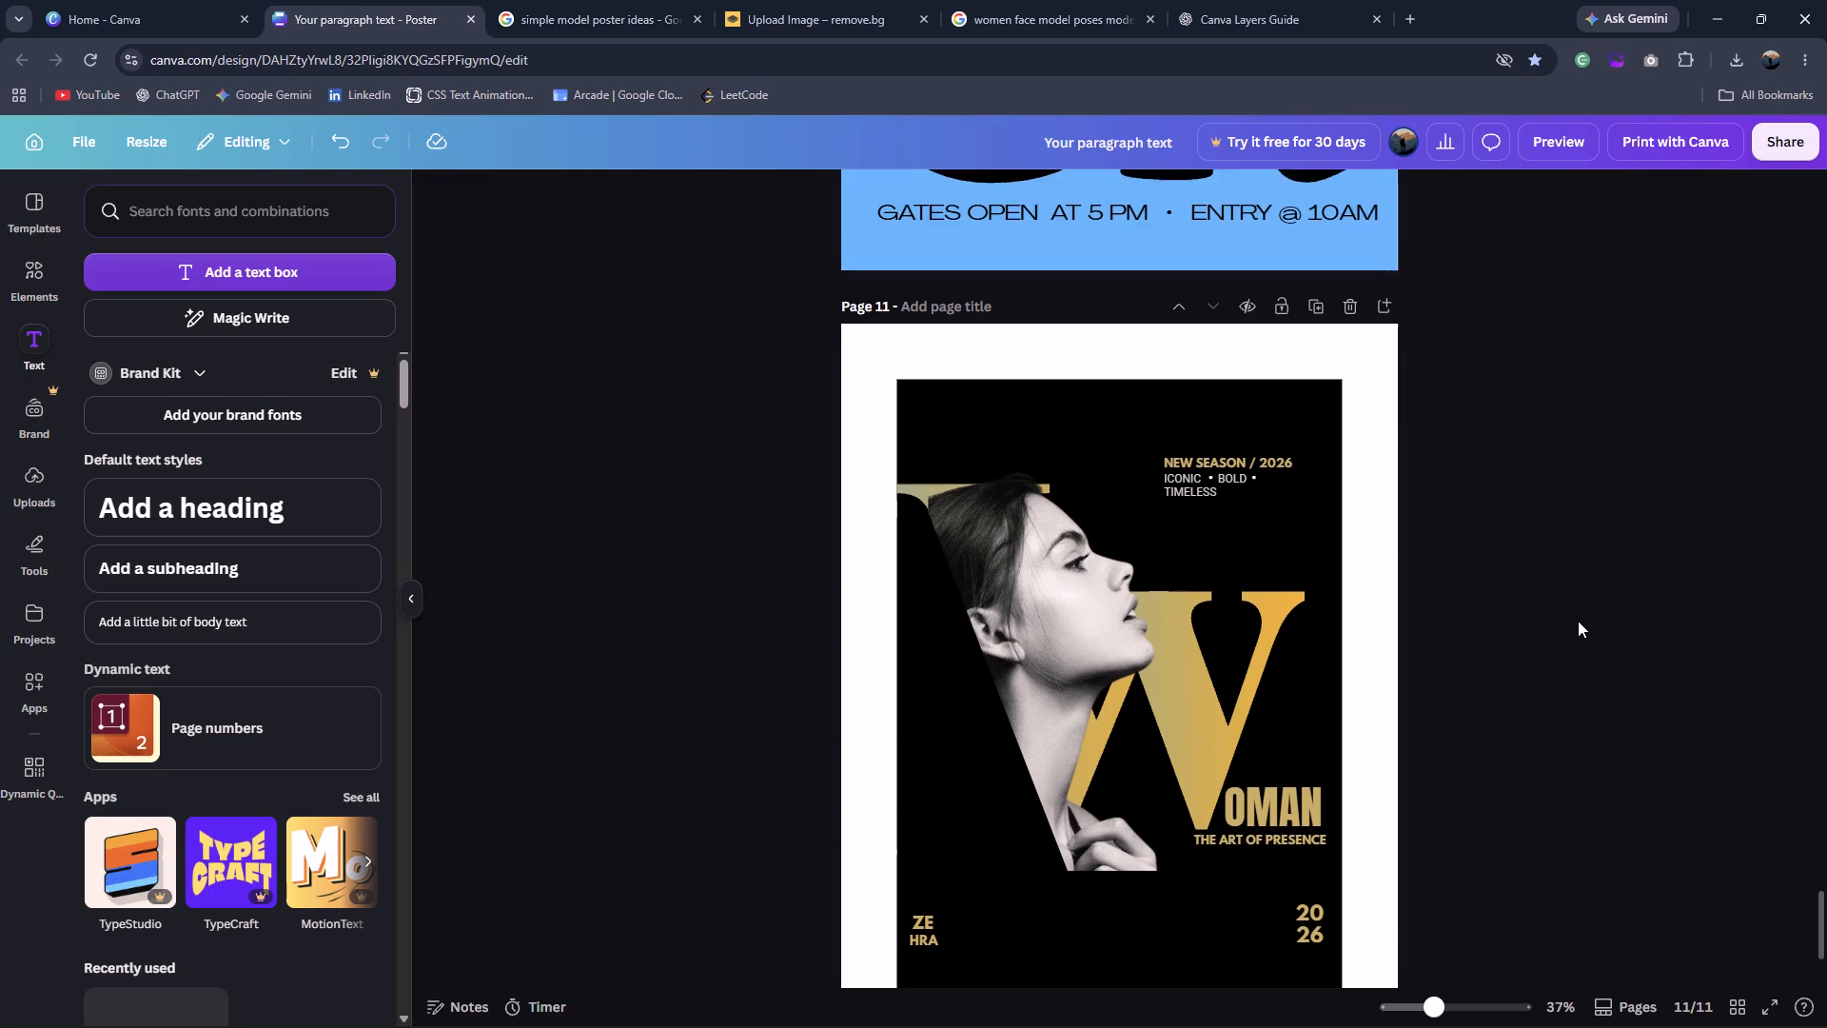
scroll(1578, 621, "up", 10)
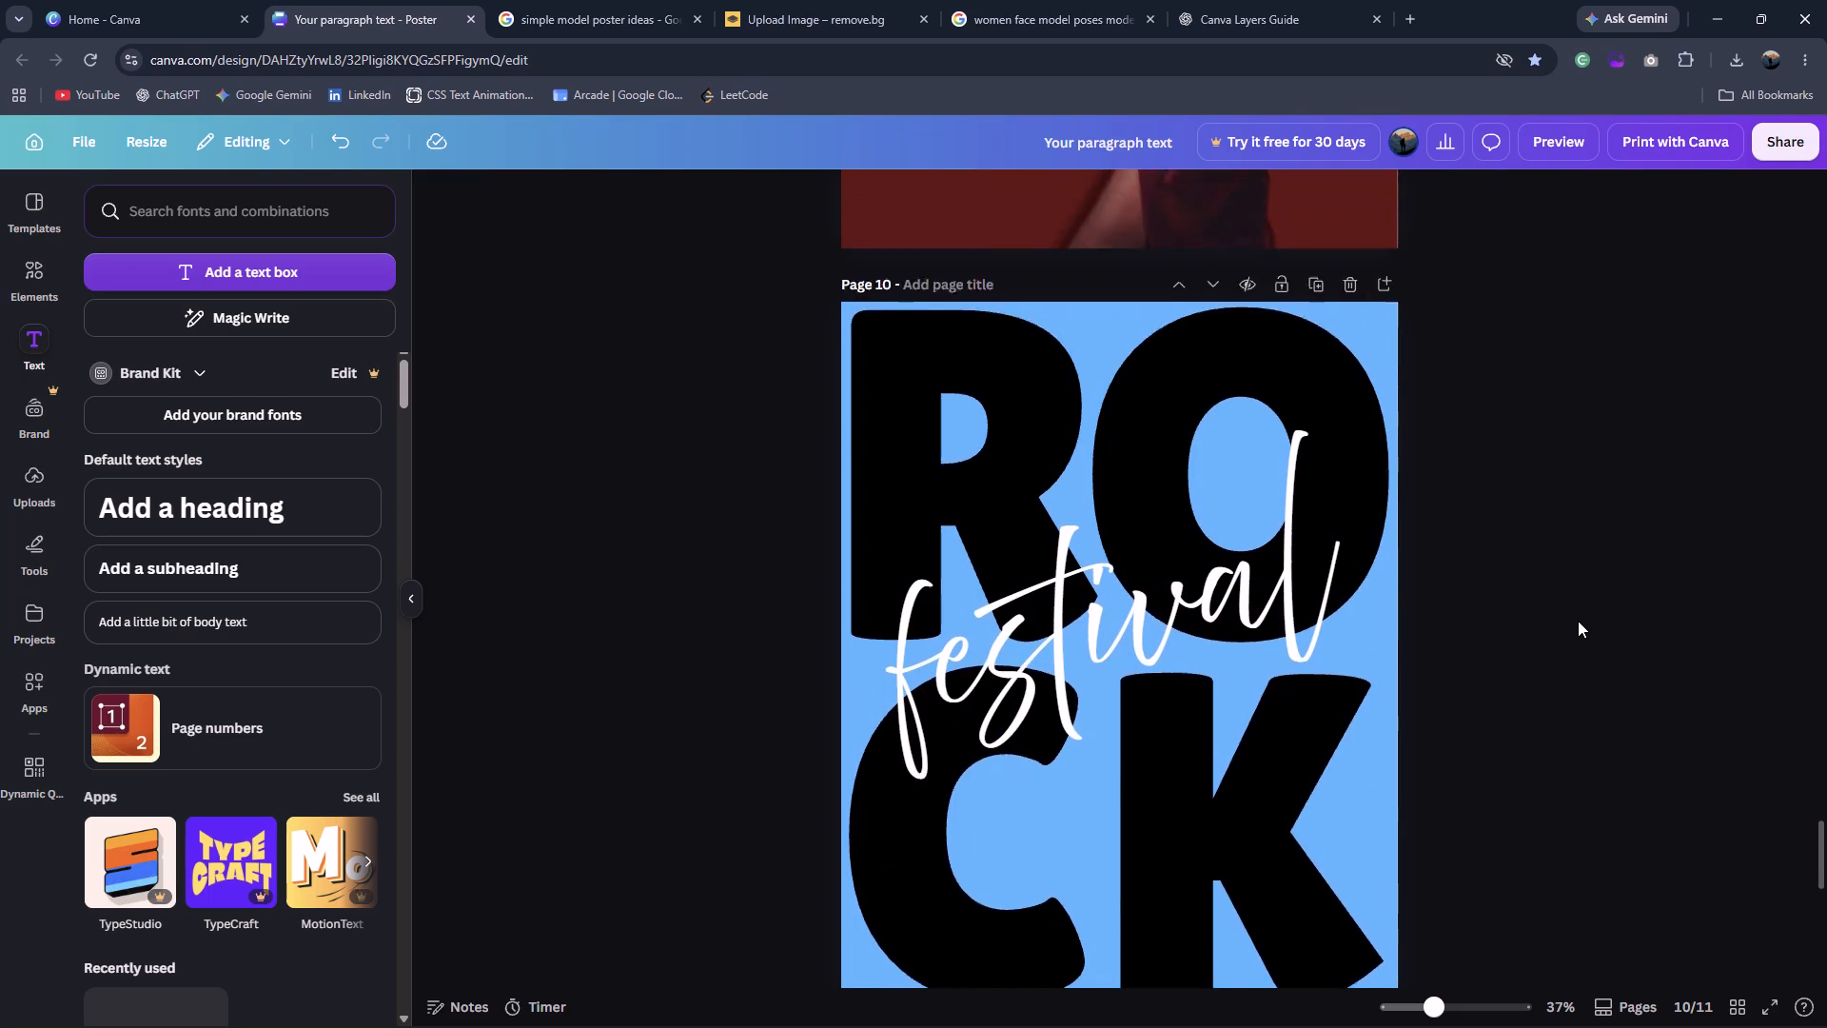
scroll(1578, 621, "up", 4)
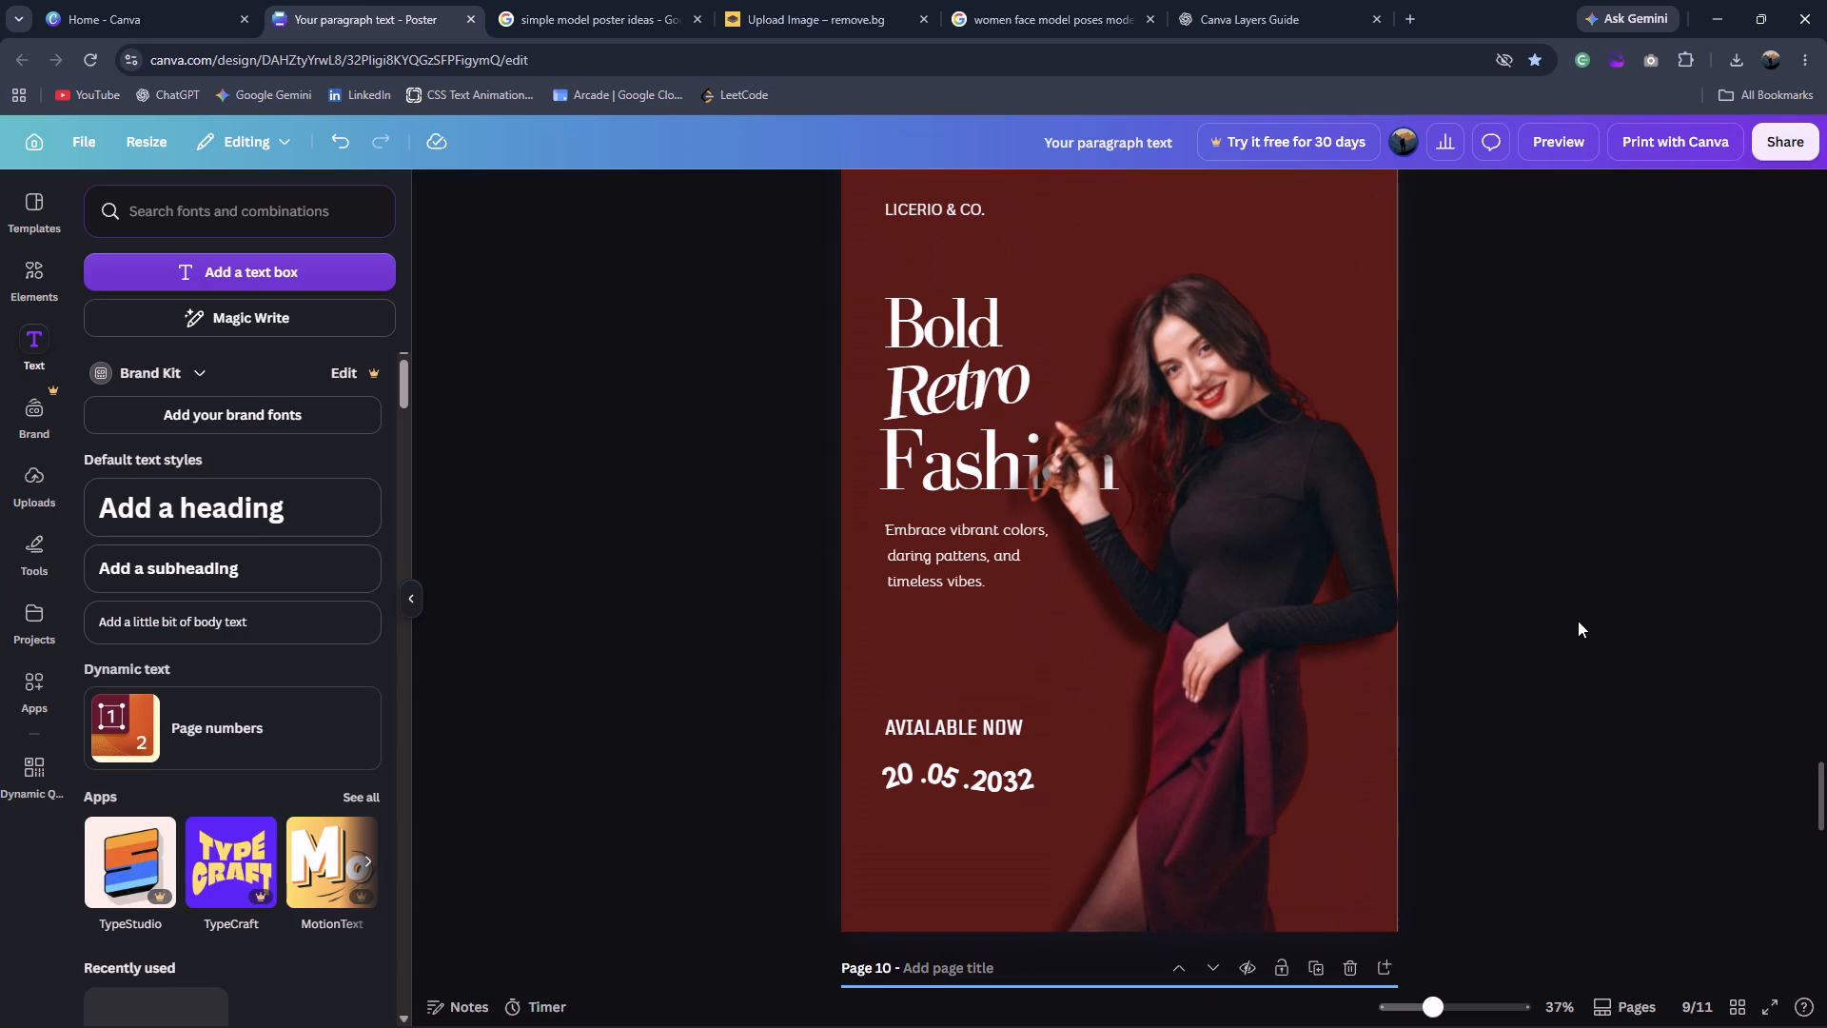
scroll(1565, 624, "up", 9)
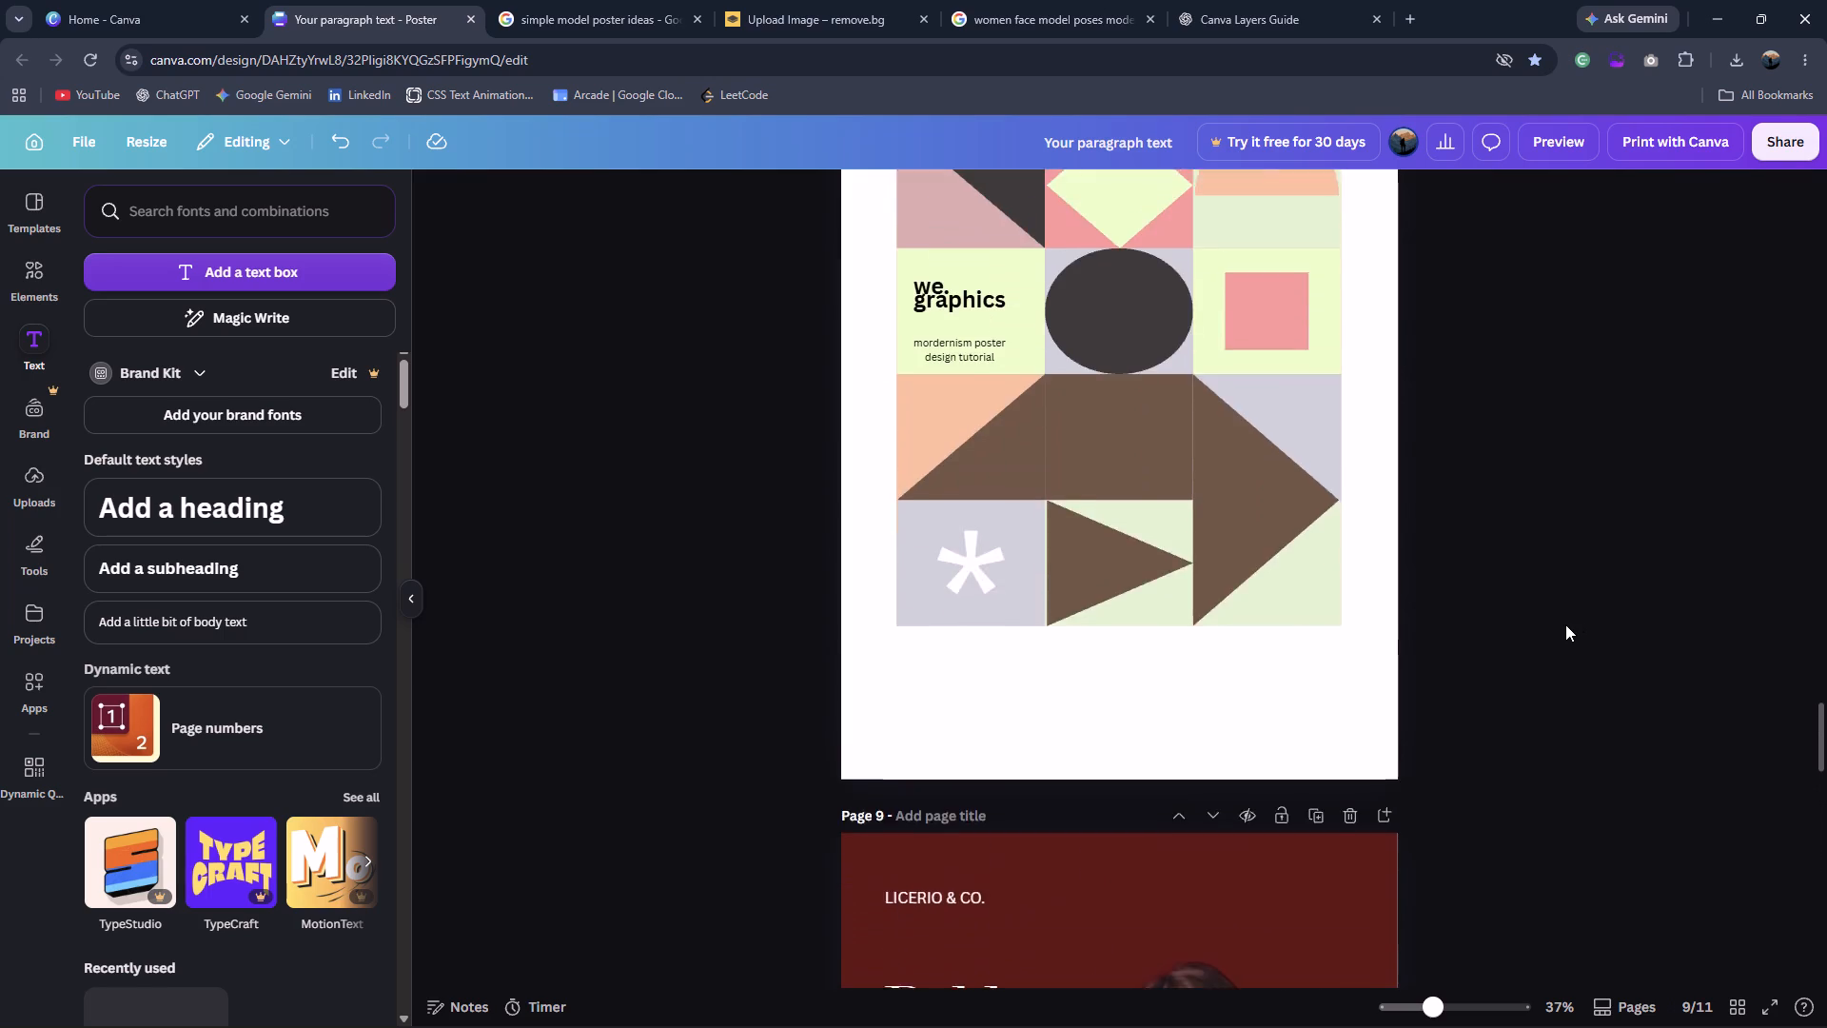
scroll(1565, 624, "up", 10)
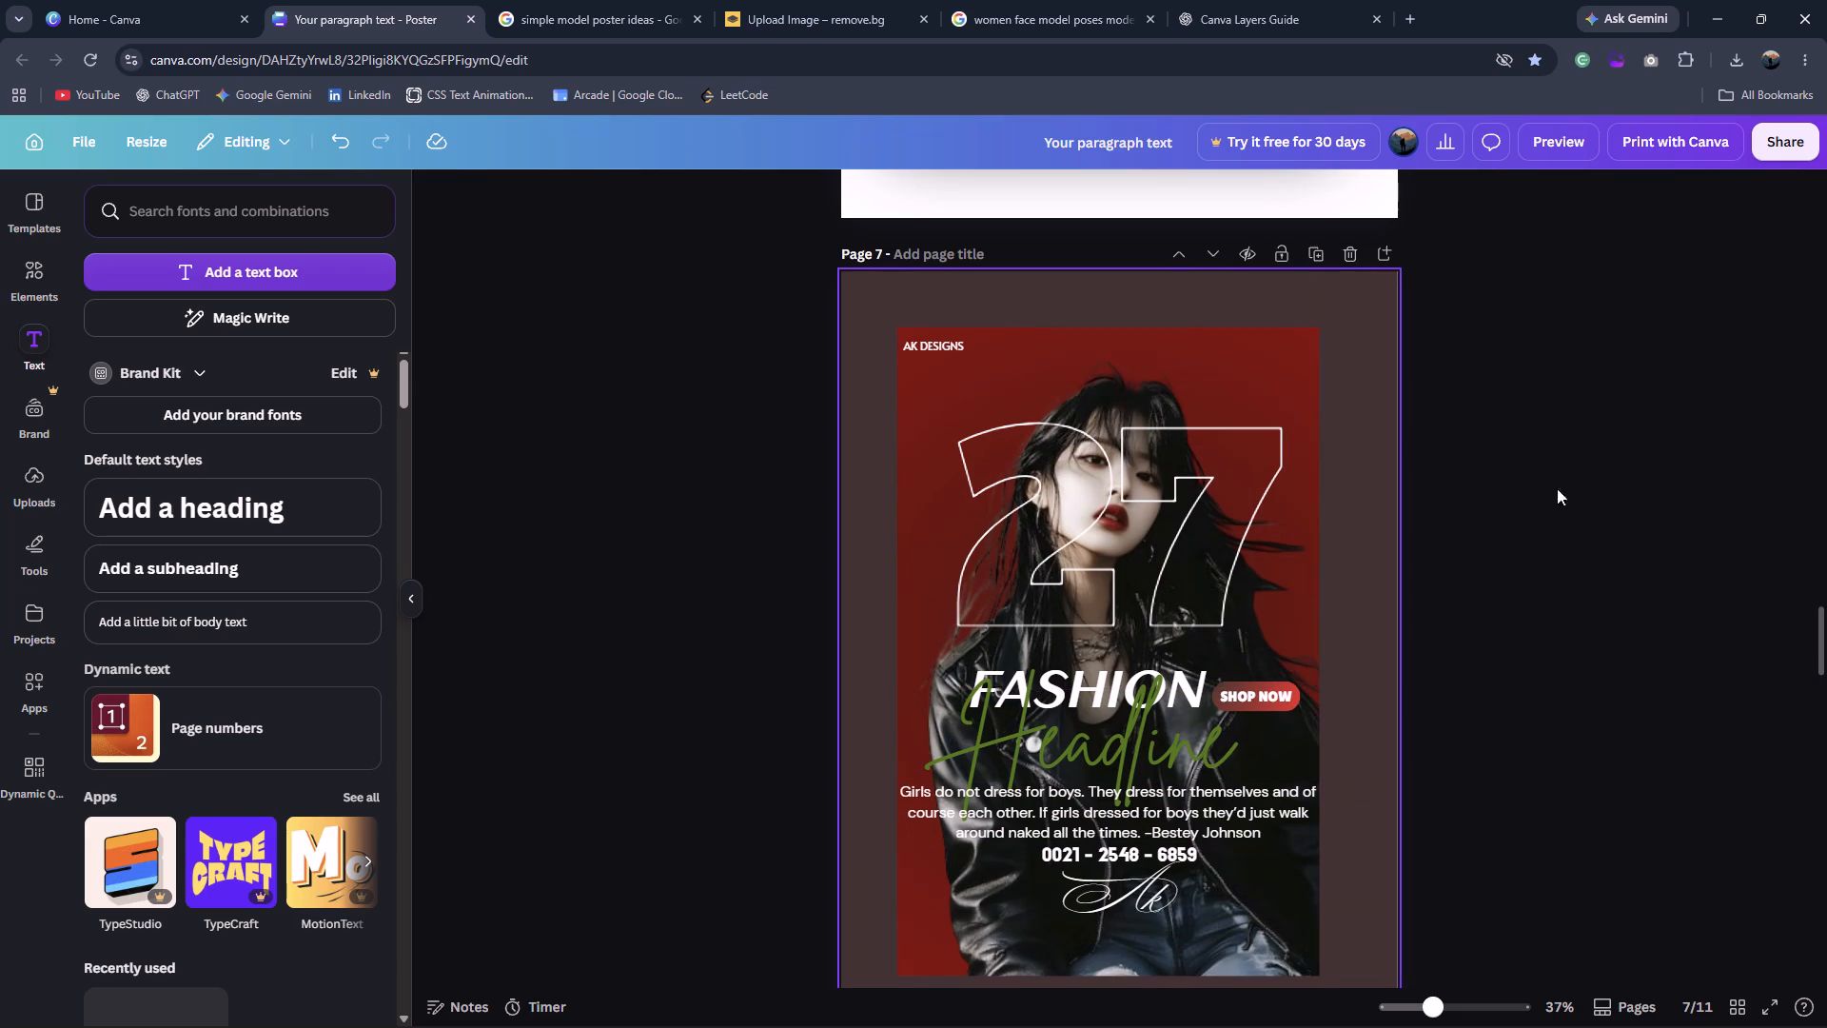
scroll(1543, 499, "up", 7)
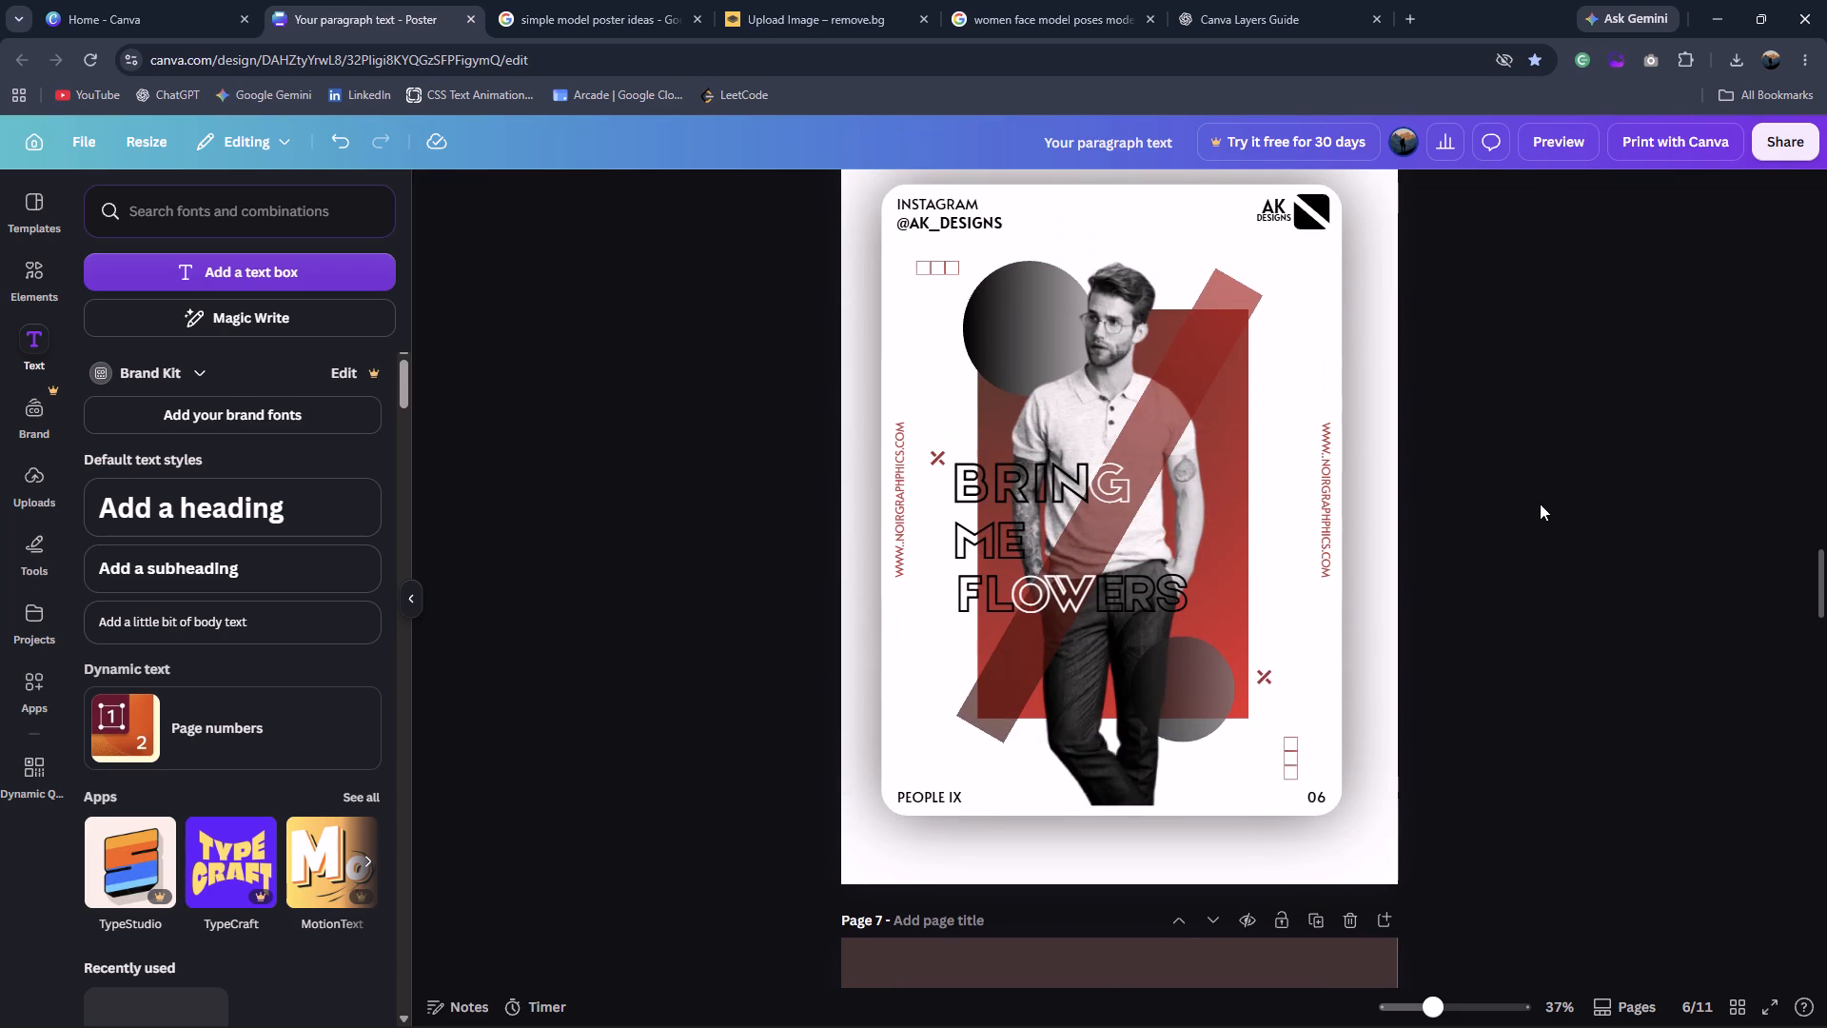
scroll(1540, 504, "up", 13)
scroll(1534, 505, "down", 11)
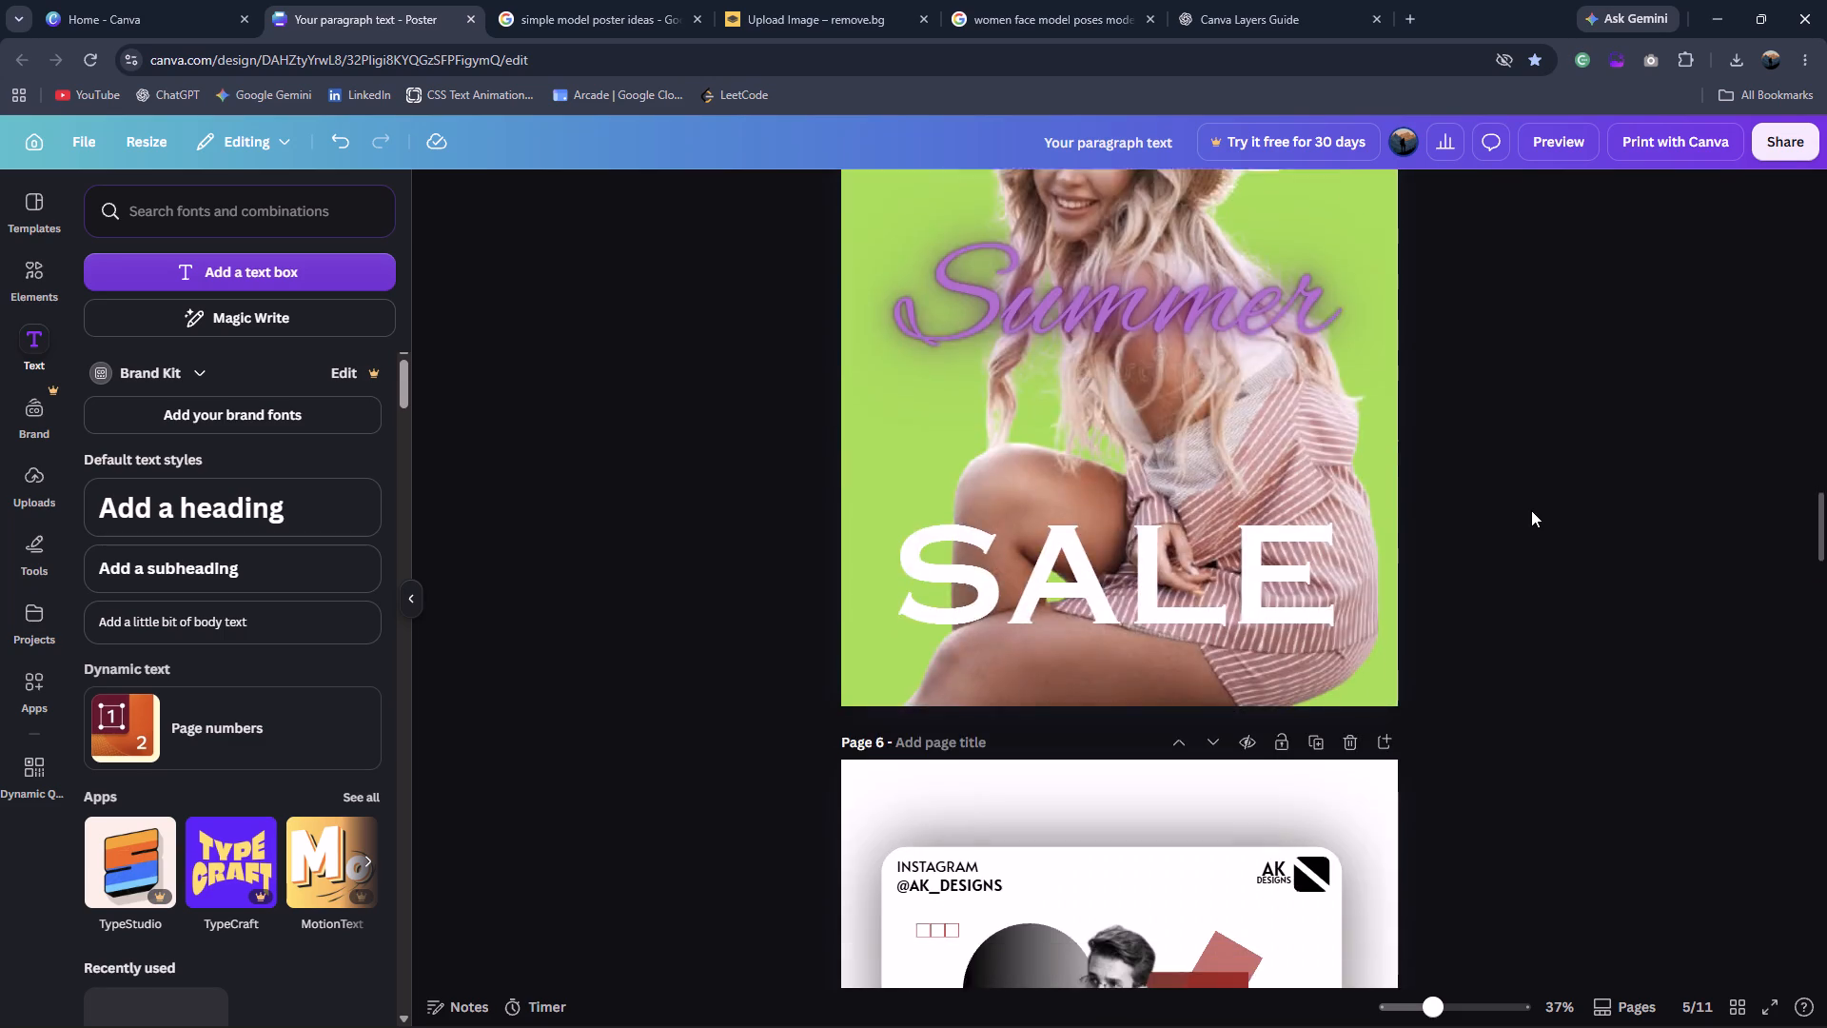
scroll(1531, 510, "down", 1)
left_click_drag(1826, 574, 1826, 1027)
scroll(1530, 724, "down", 2)
left_click(575, 0)
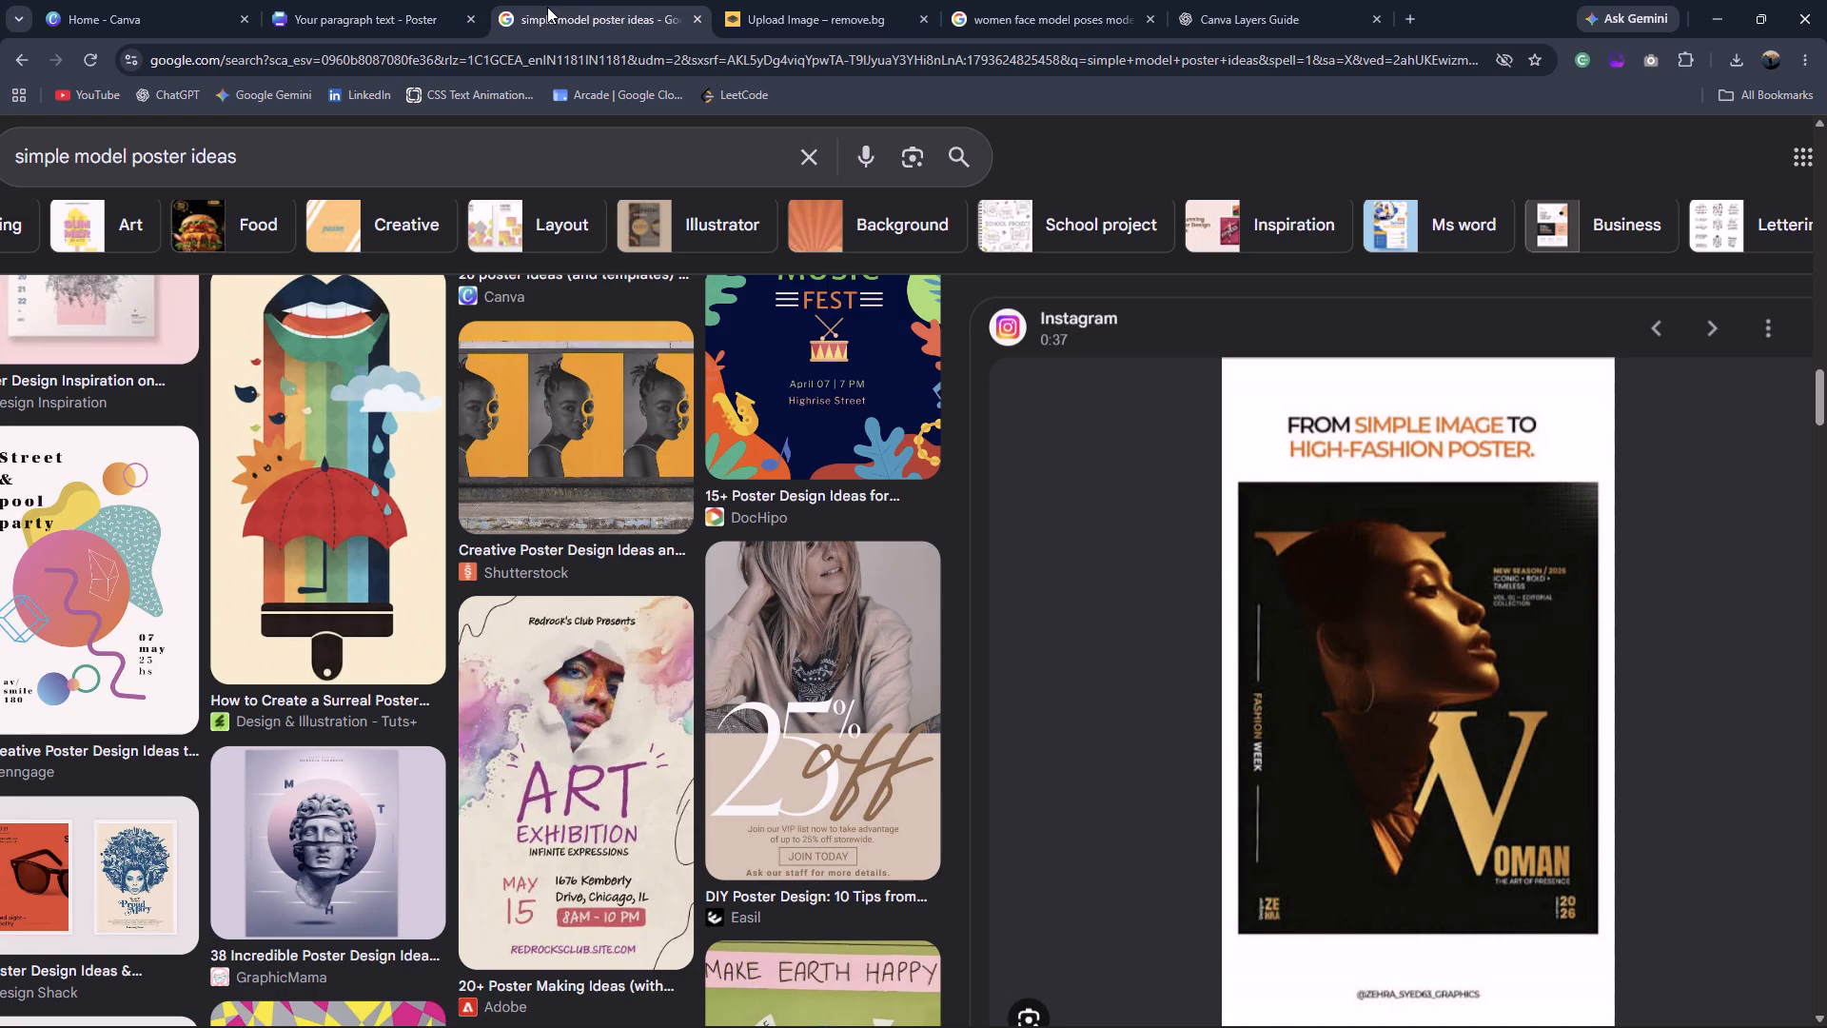
scroll(903, 690, "down", 1)
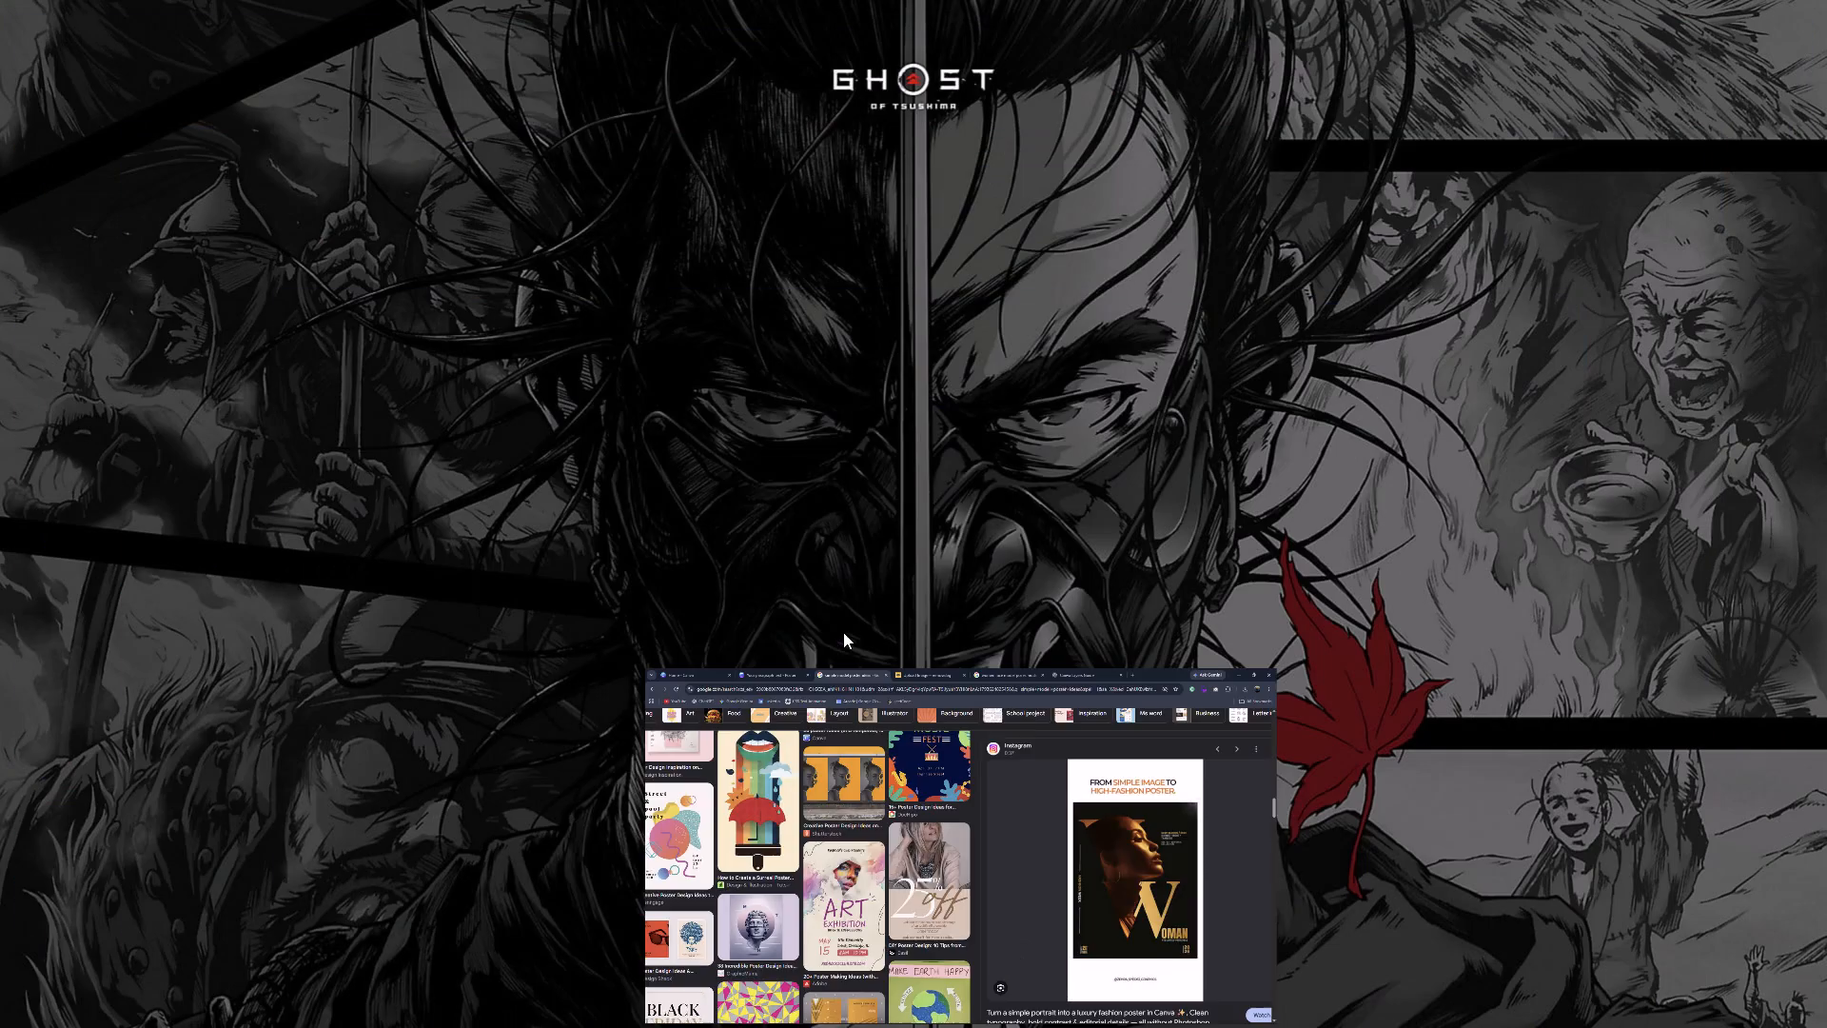
Search the computer for KURO and launch the Kuro app.
type("KURO")
key("Return")
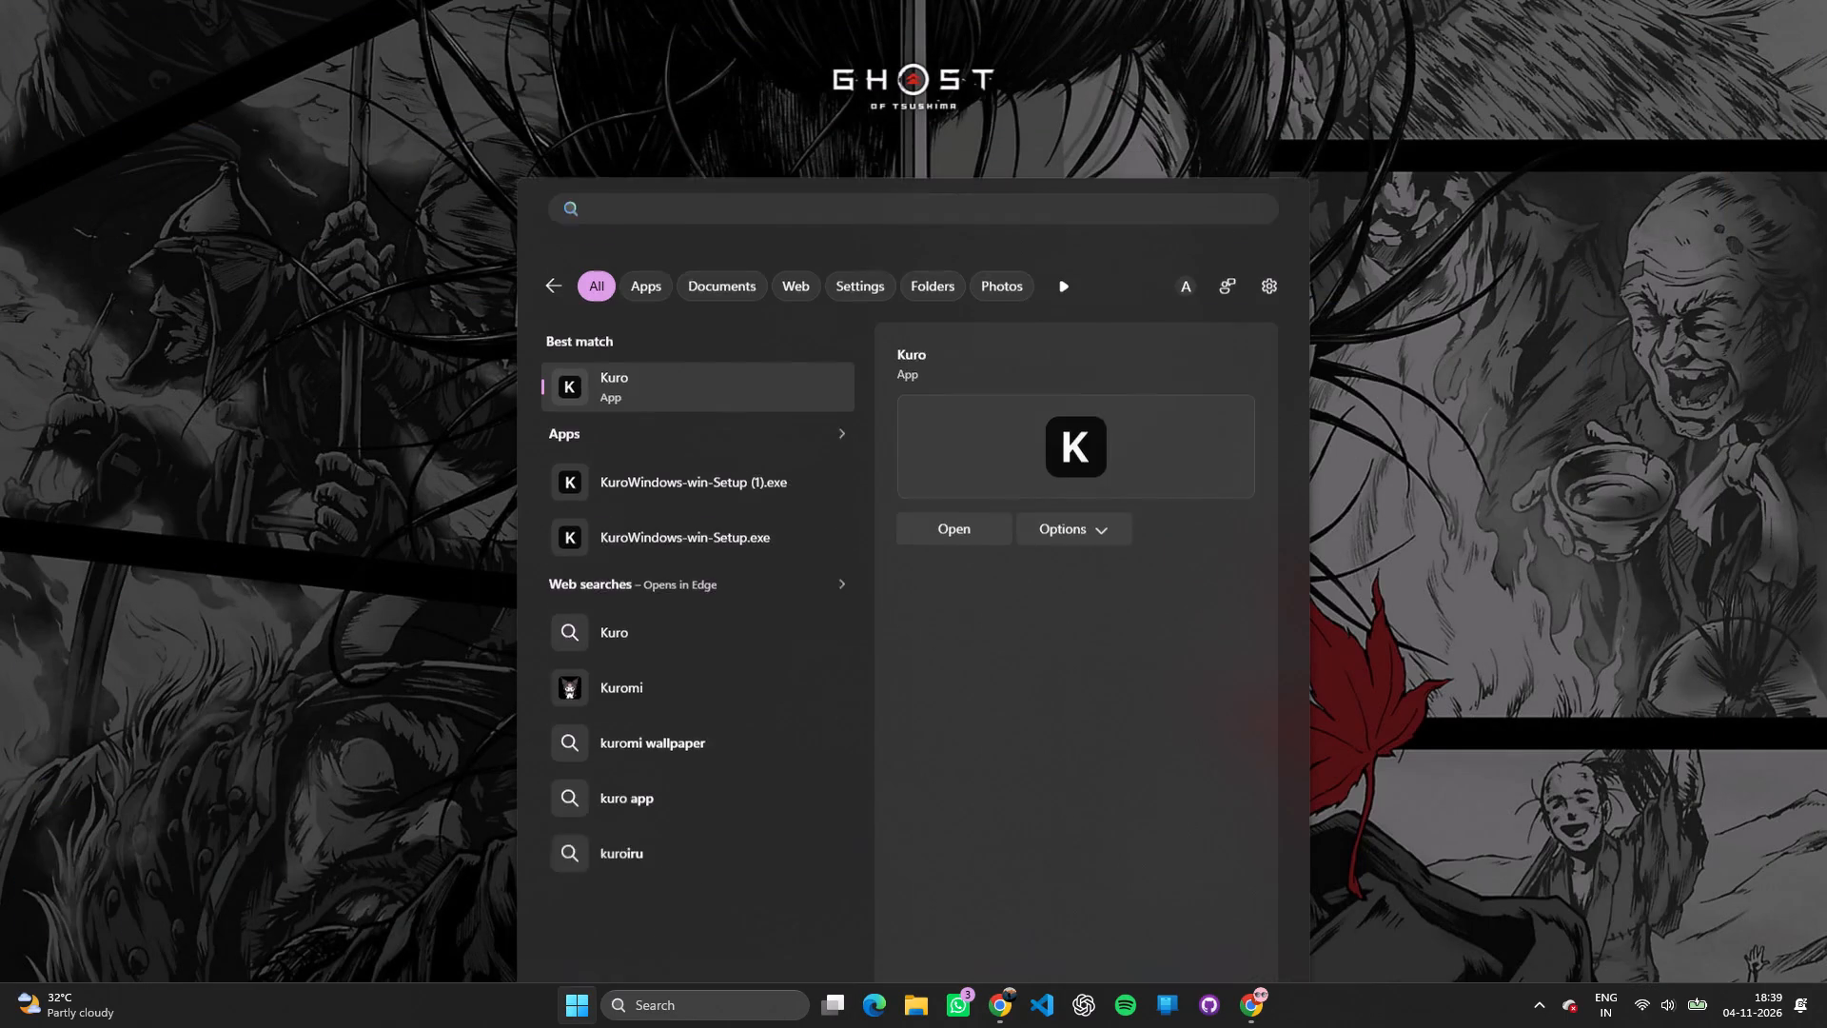
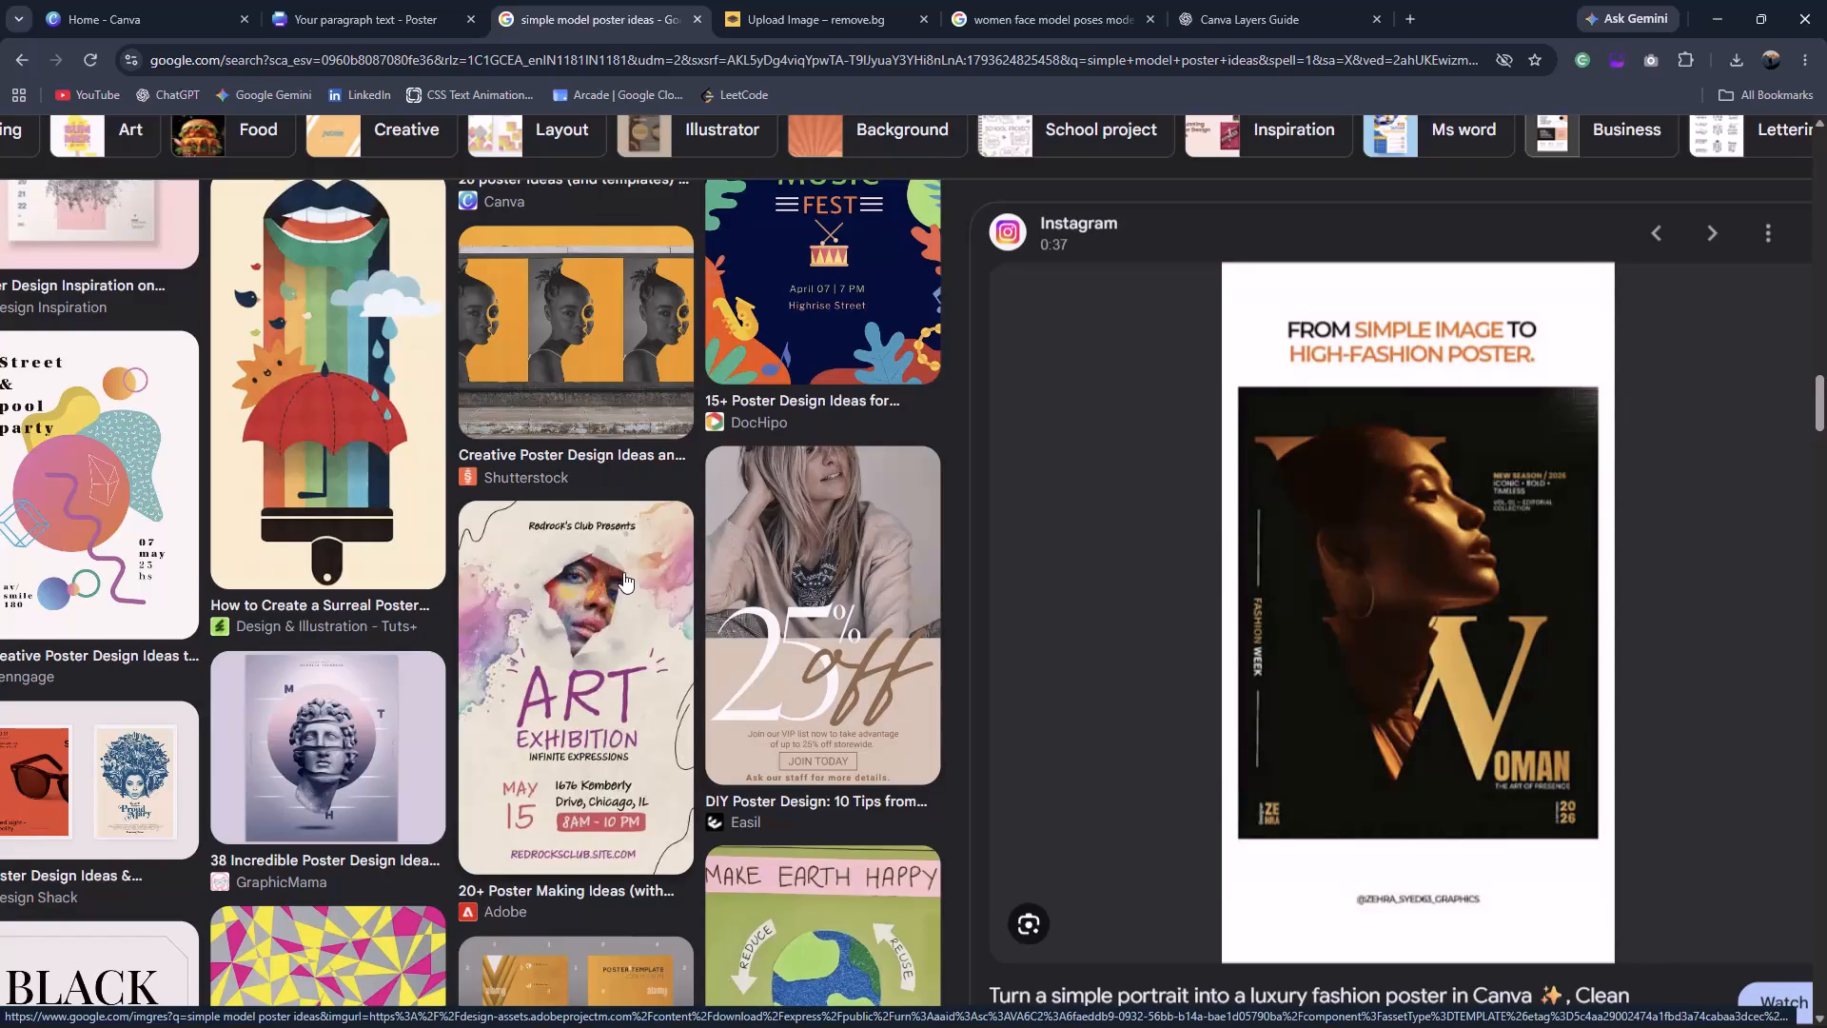
Browse the fashion posters related to the reference, open the gold "Want to become a MODEL" poster and compare it with the portrait search results.
scroll(623, 572, "down", 3)
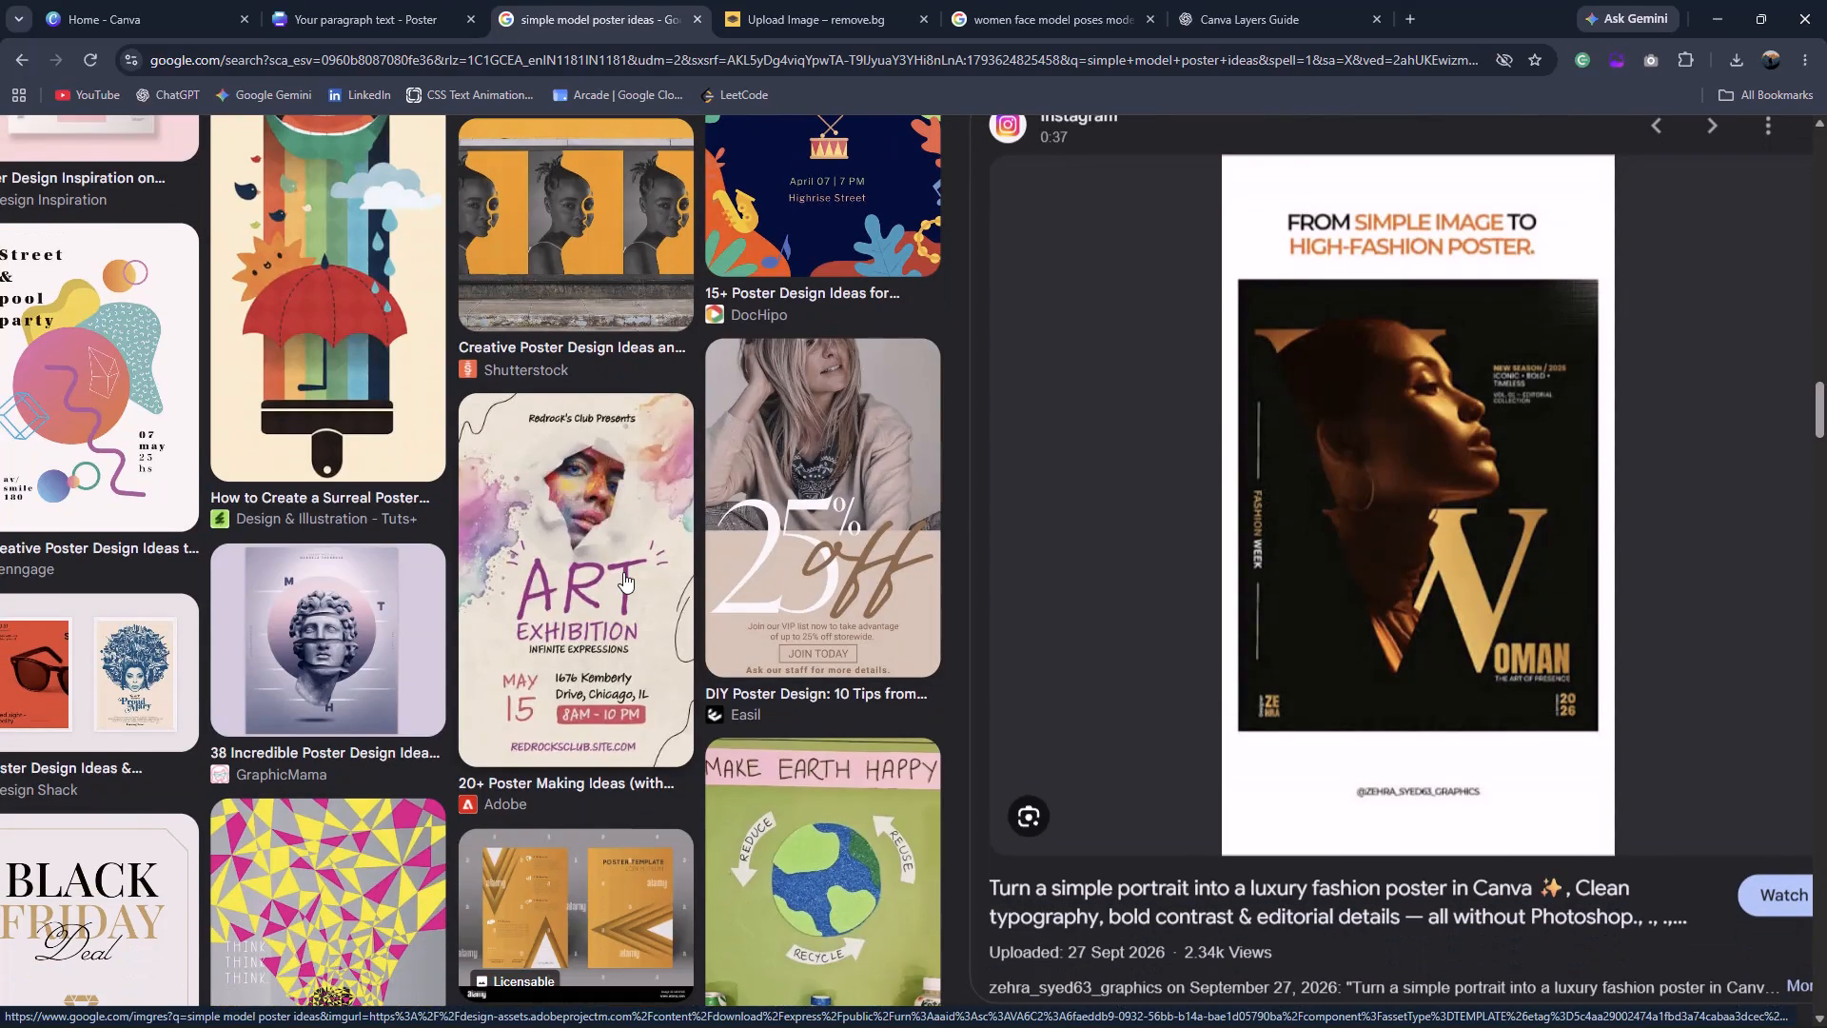
scroll(1521, 409, "down", 8)
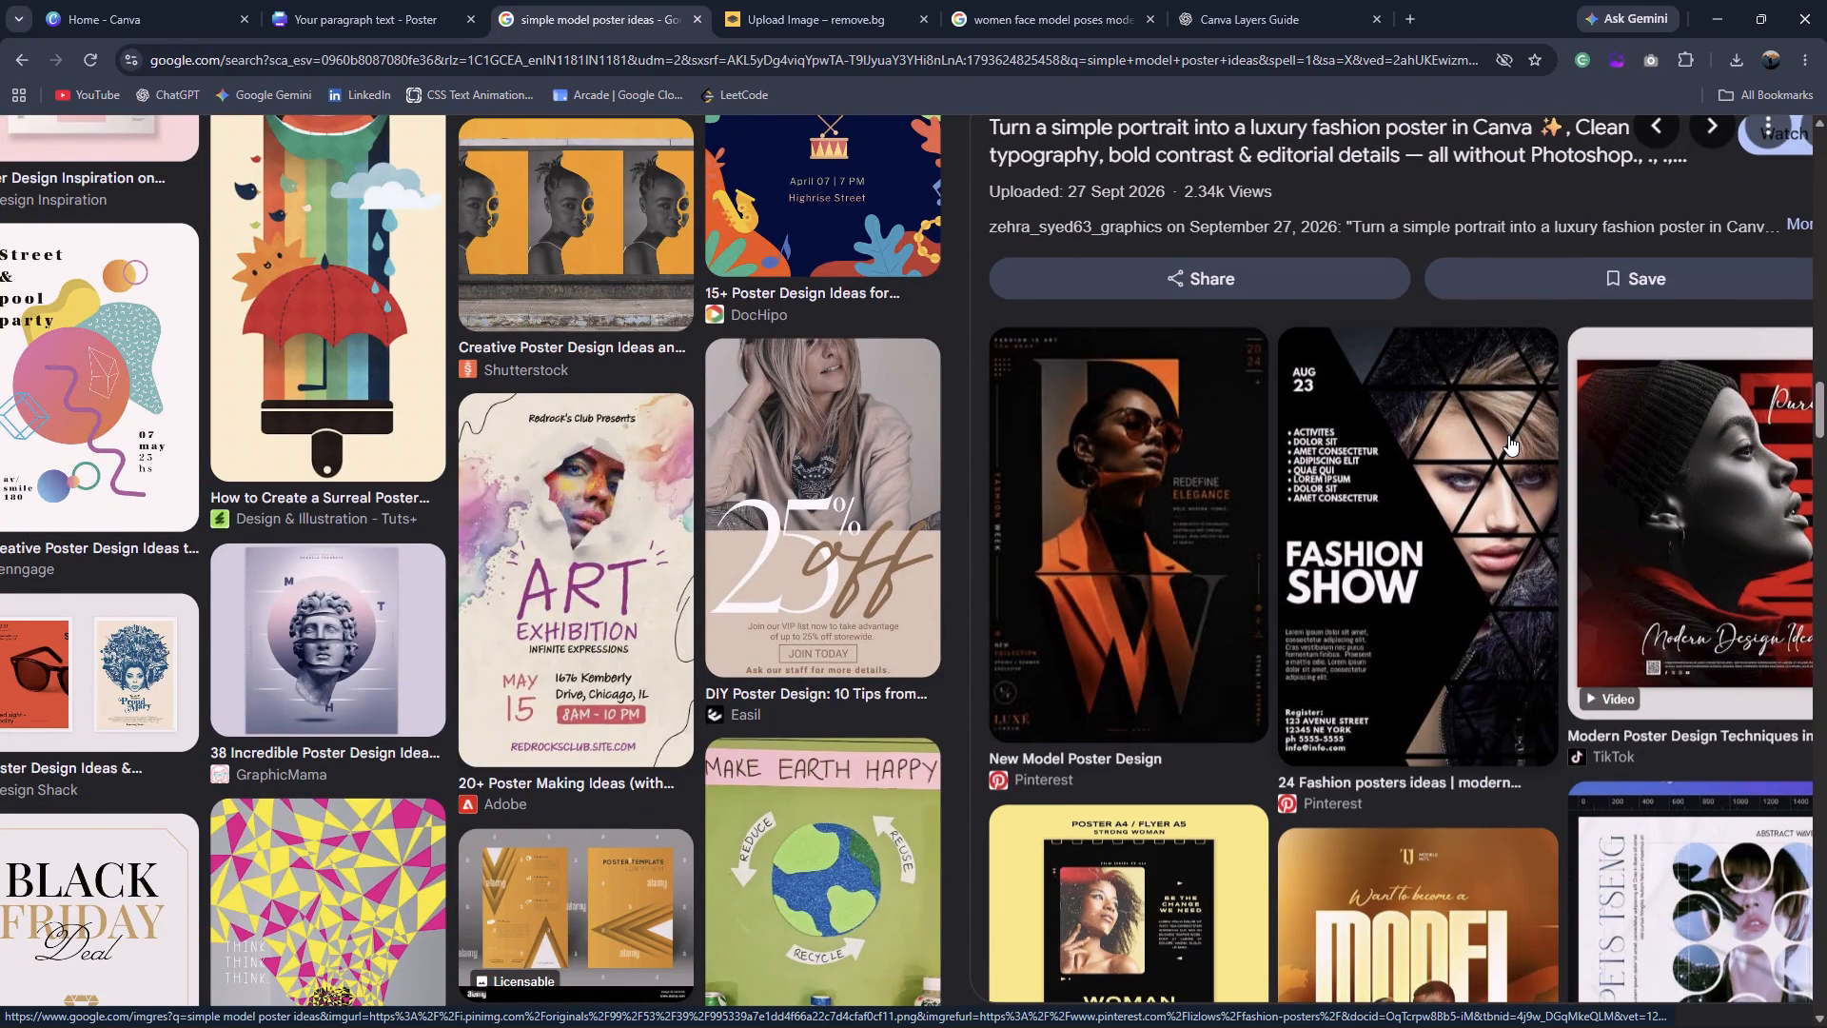
scroll(1508, 435, "down", 5)
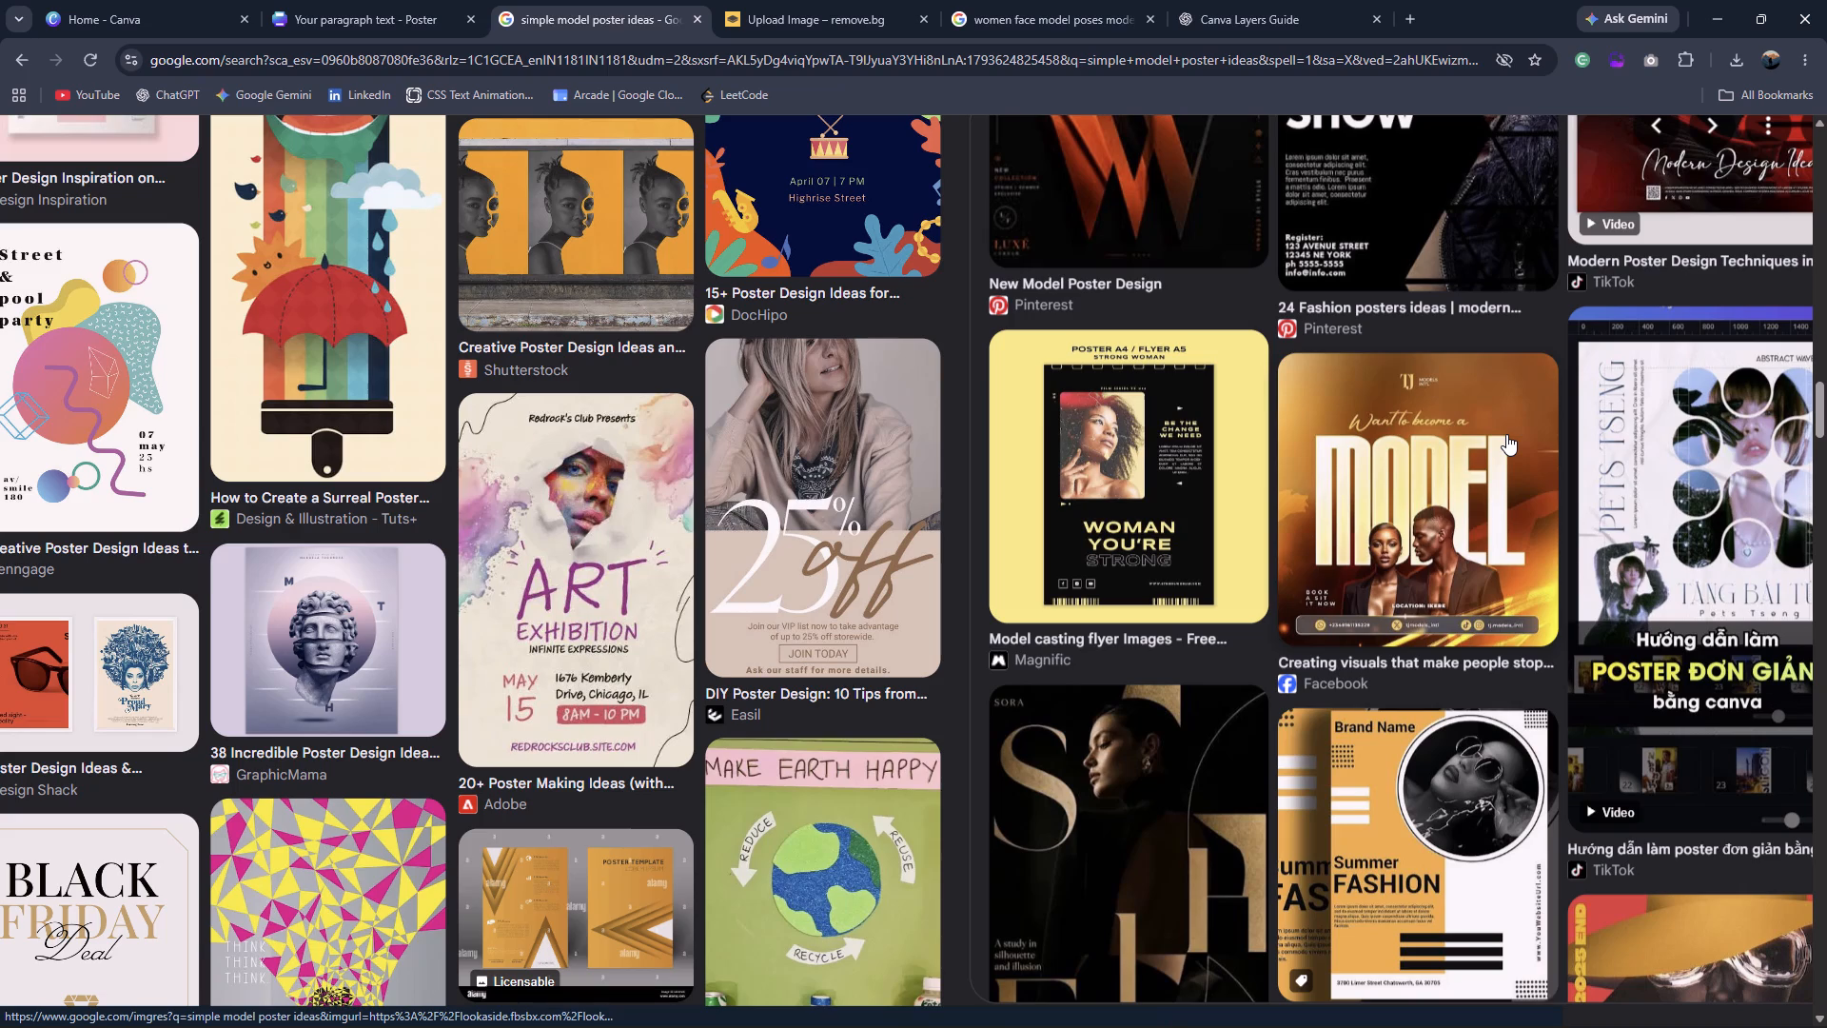
left_click(1426, 571)
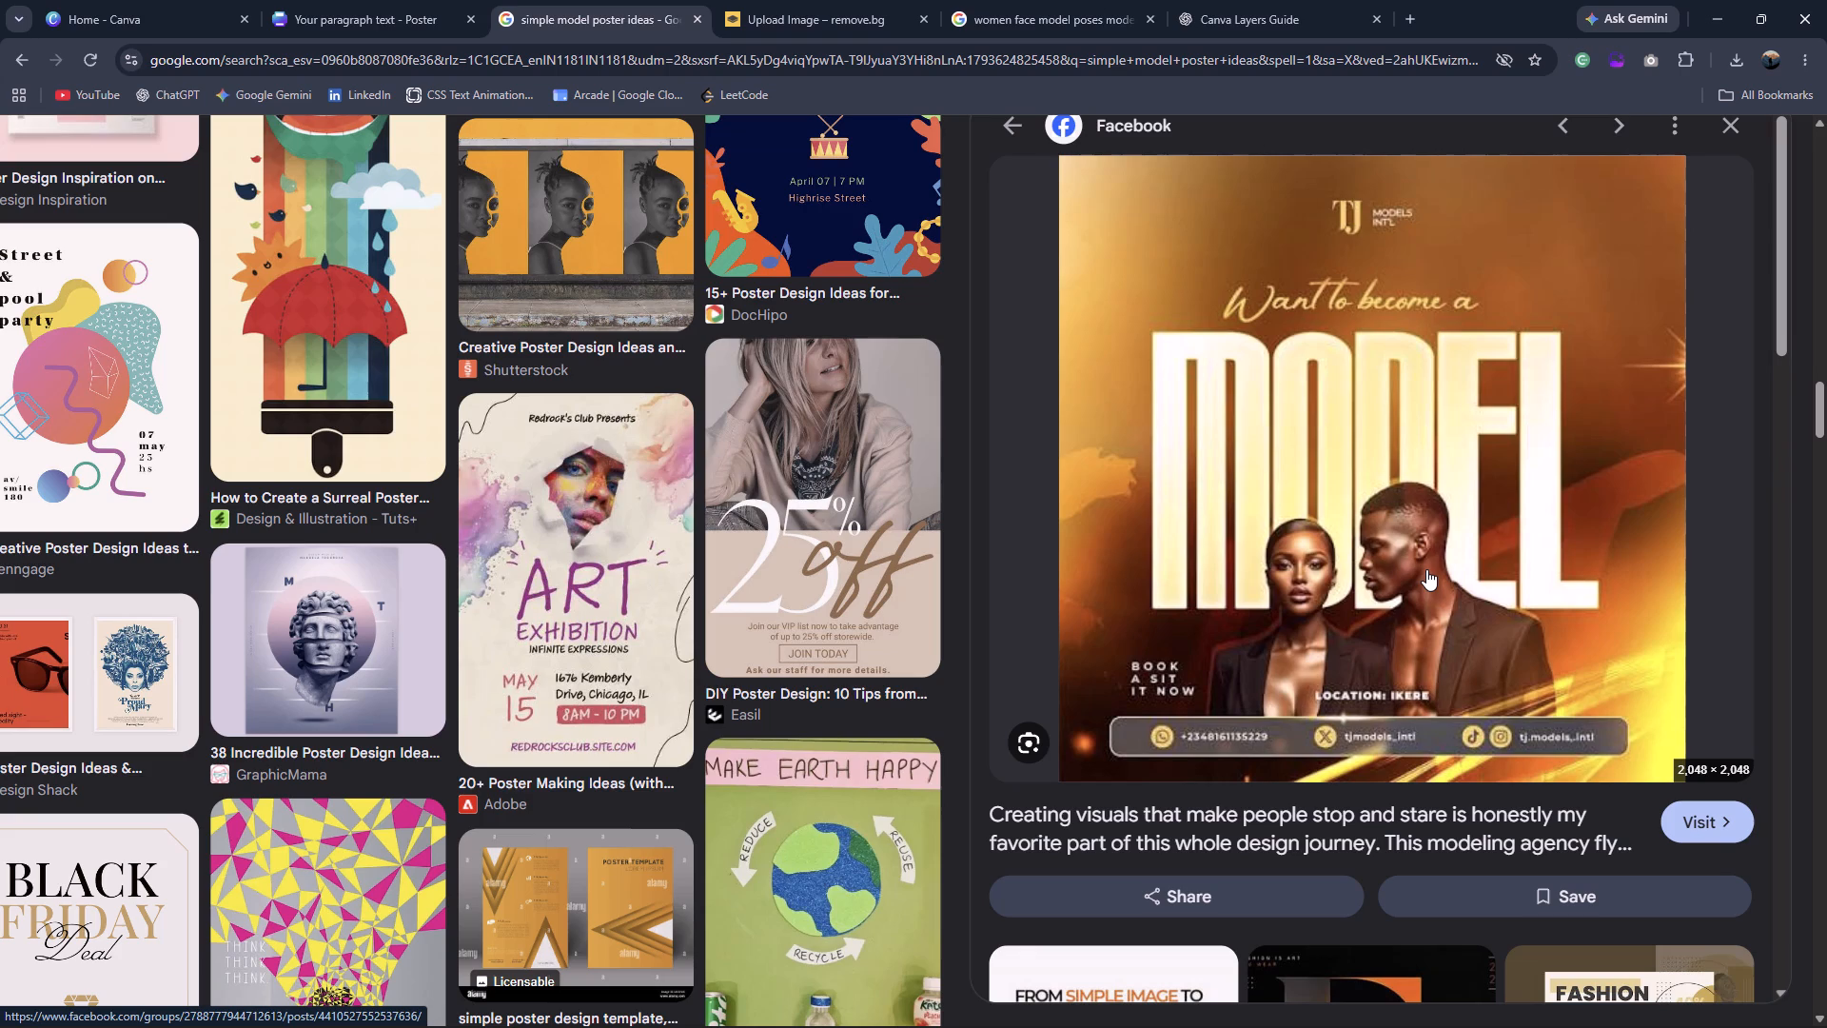
scroll(1426, 569, "up", 1)
scroll(1134, 209, "up", 4)
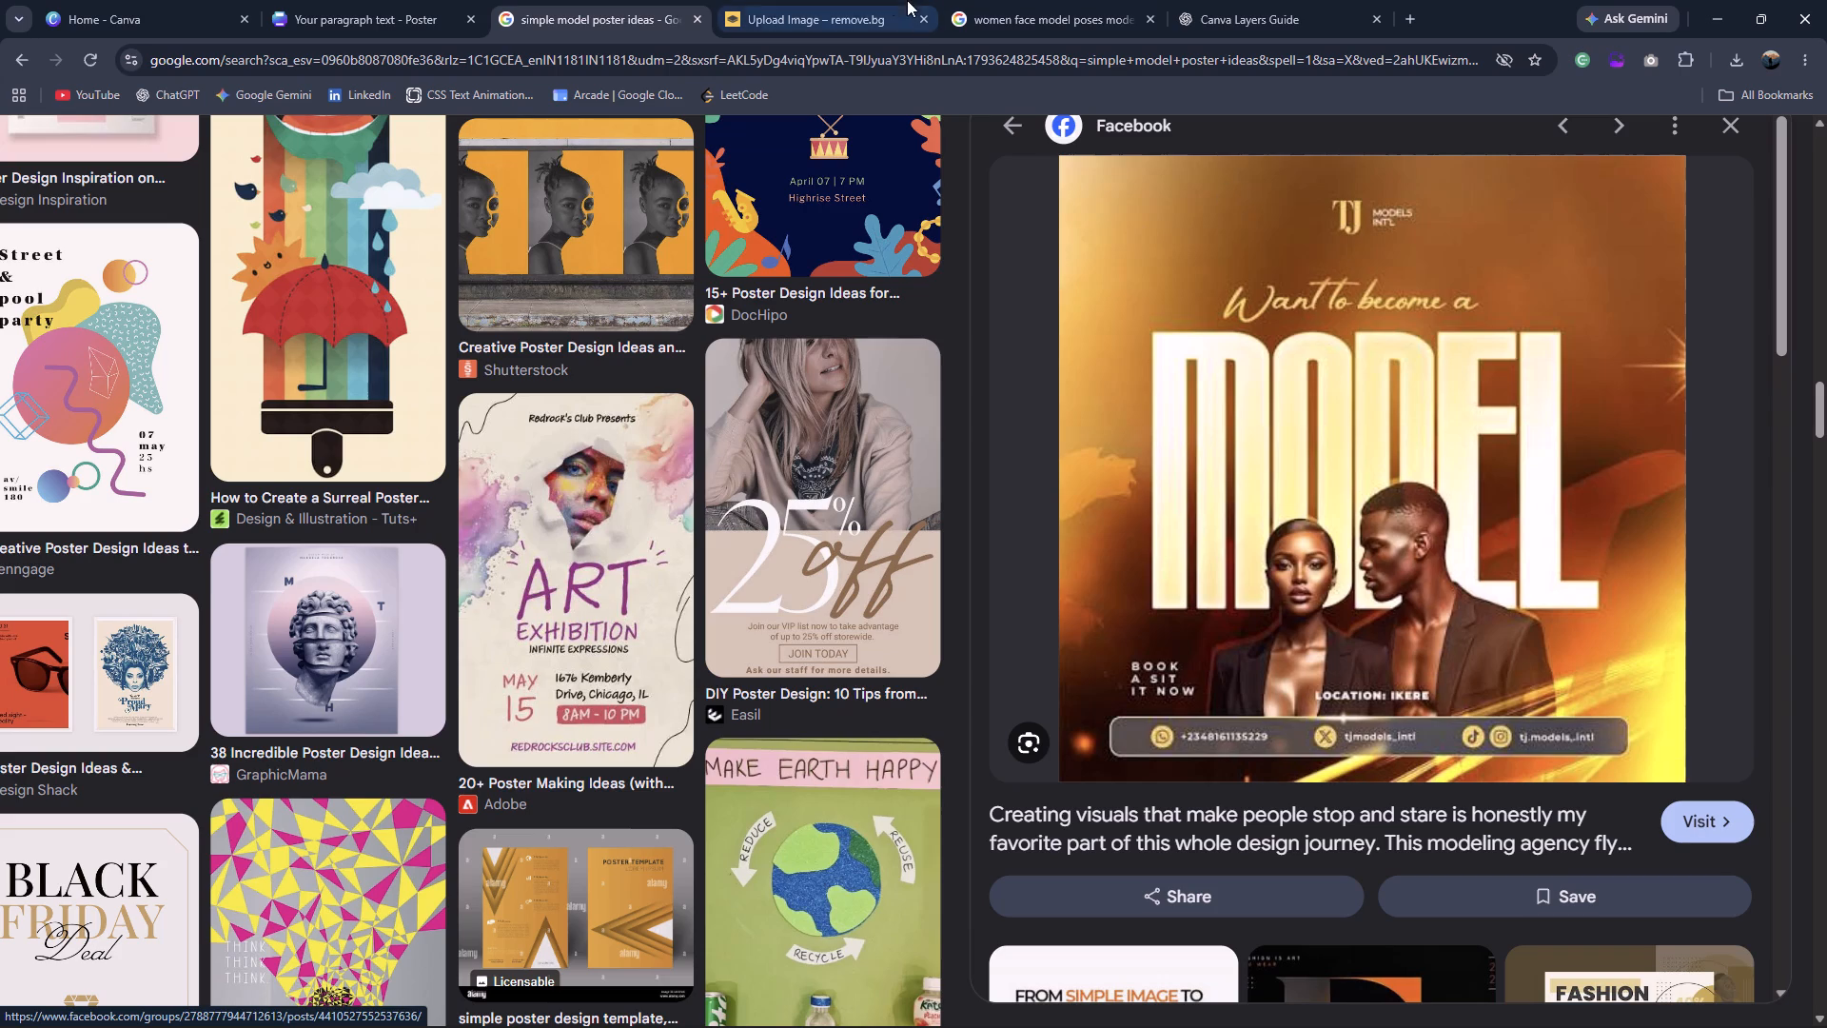
left_click(1112, 0)
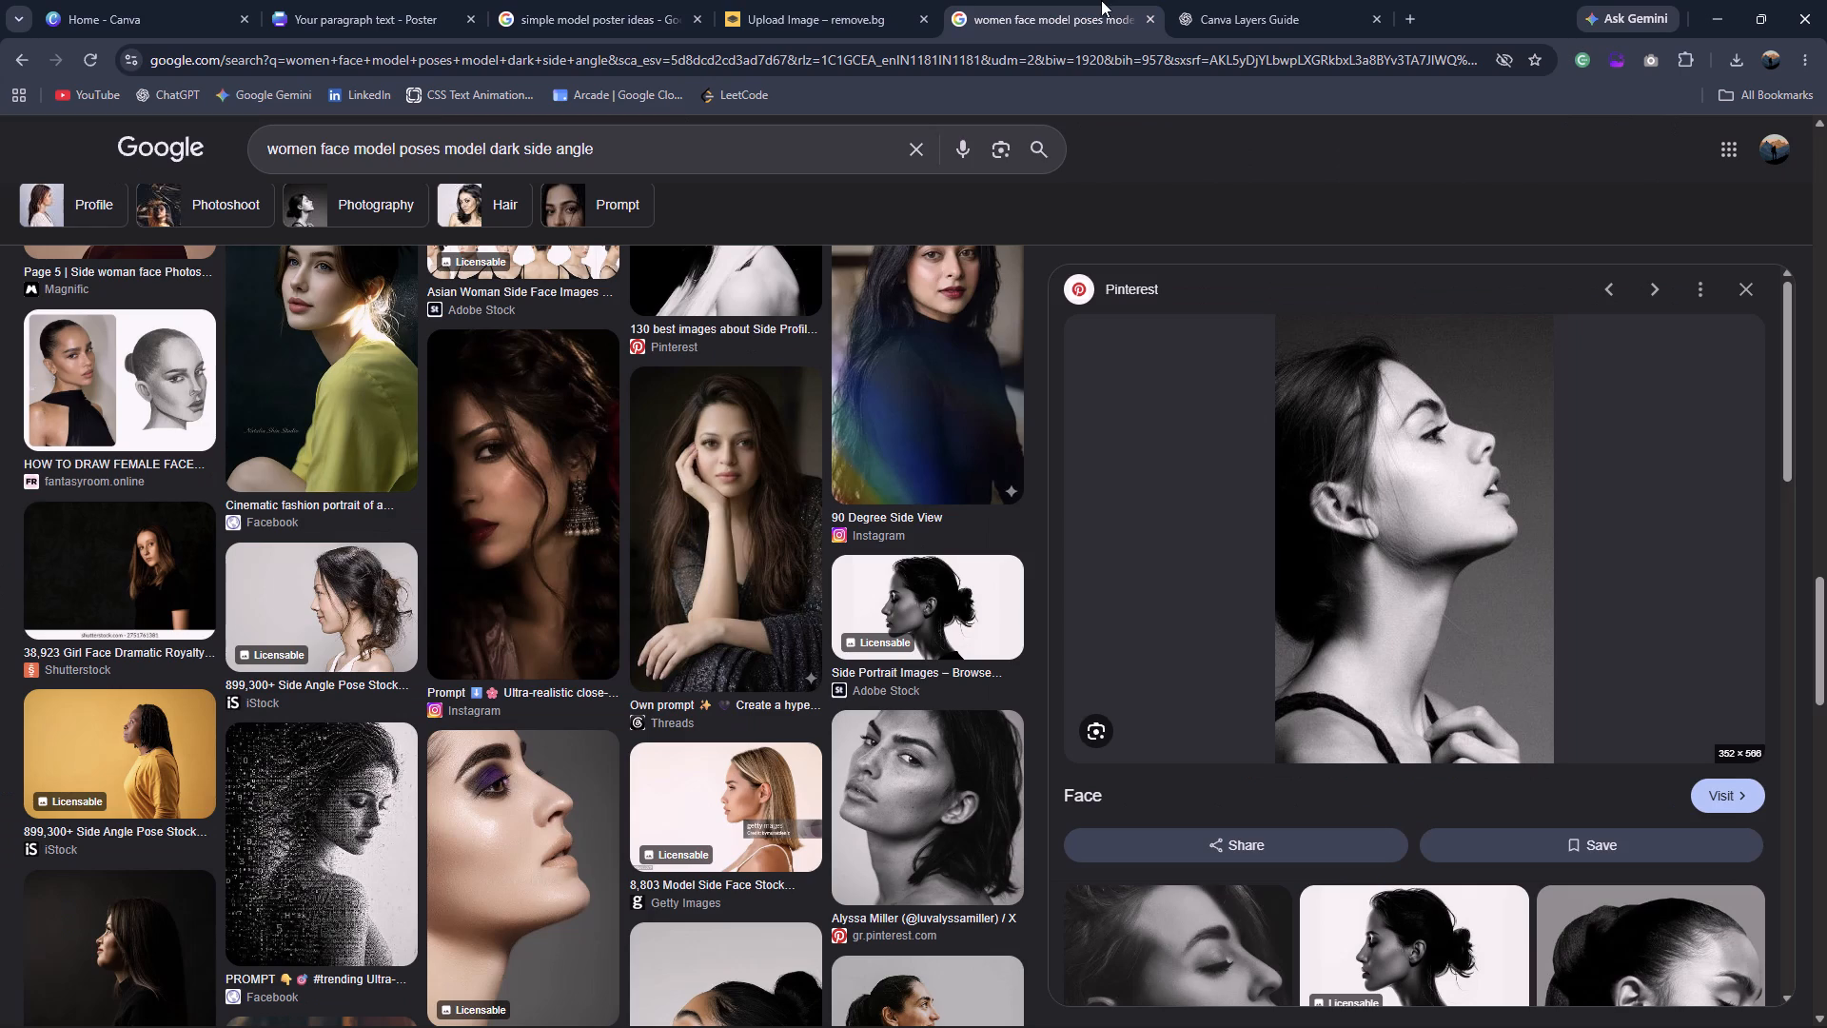
left_click(696, 0)
left_click(978, 11)
left_click(654, 0)
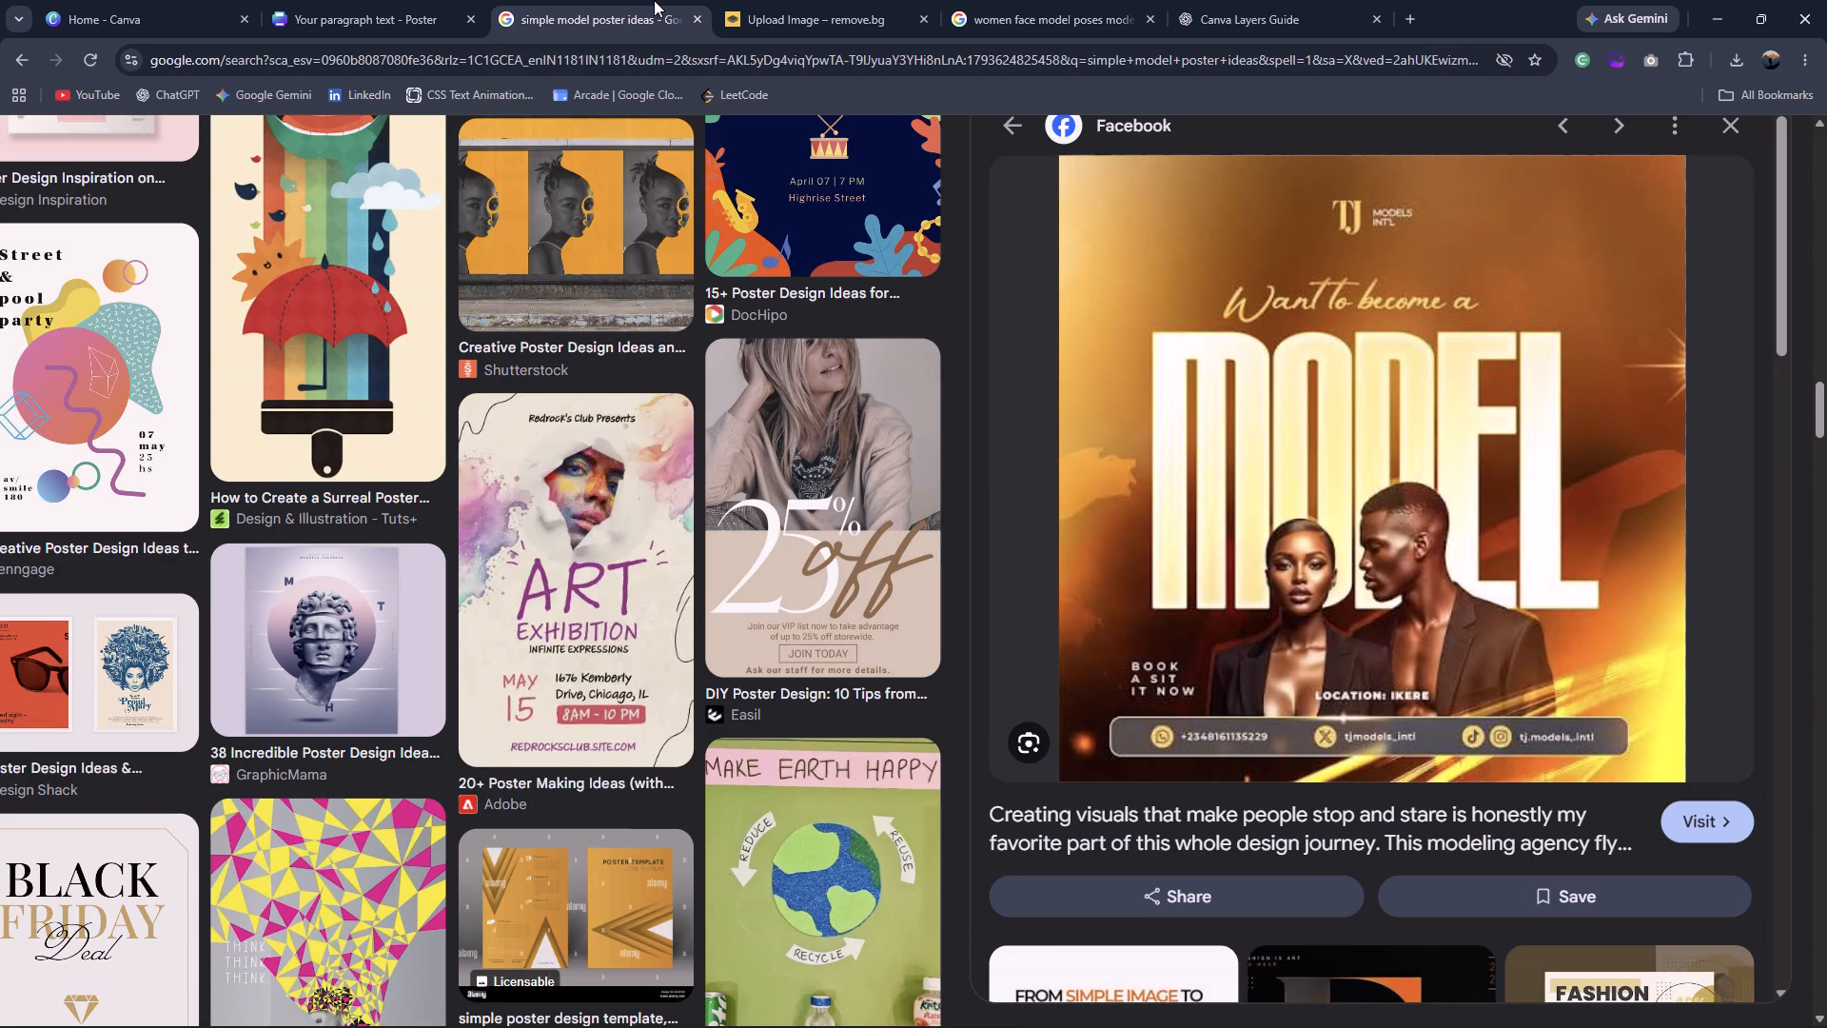
Shorten the portrait image search to "women face model poses model dark" and run it.
left_click(974, 3)
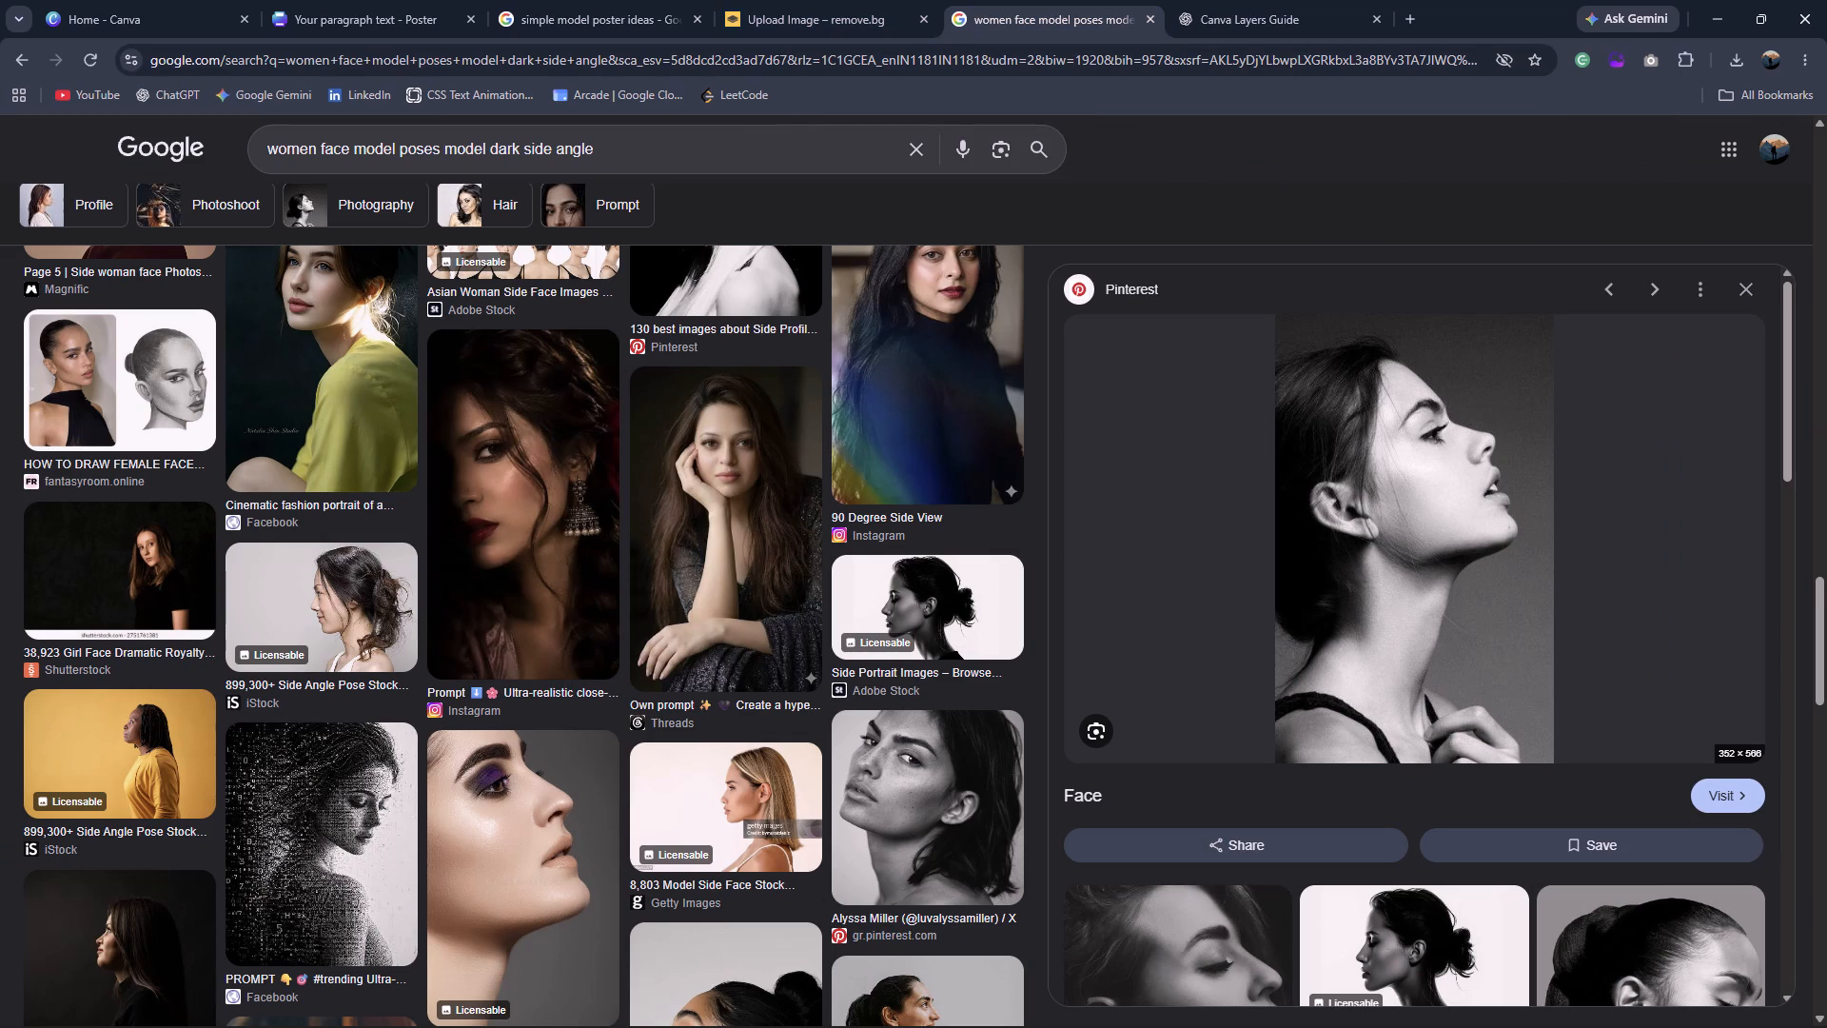
left_click_drag(617, 151, 543, 152)
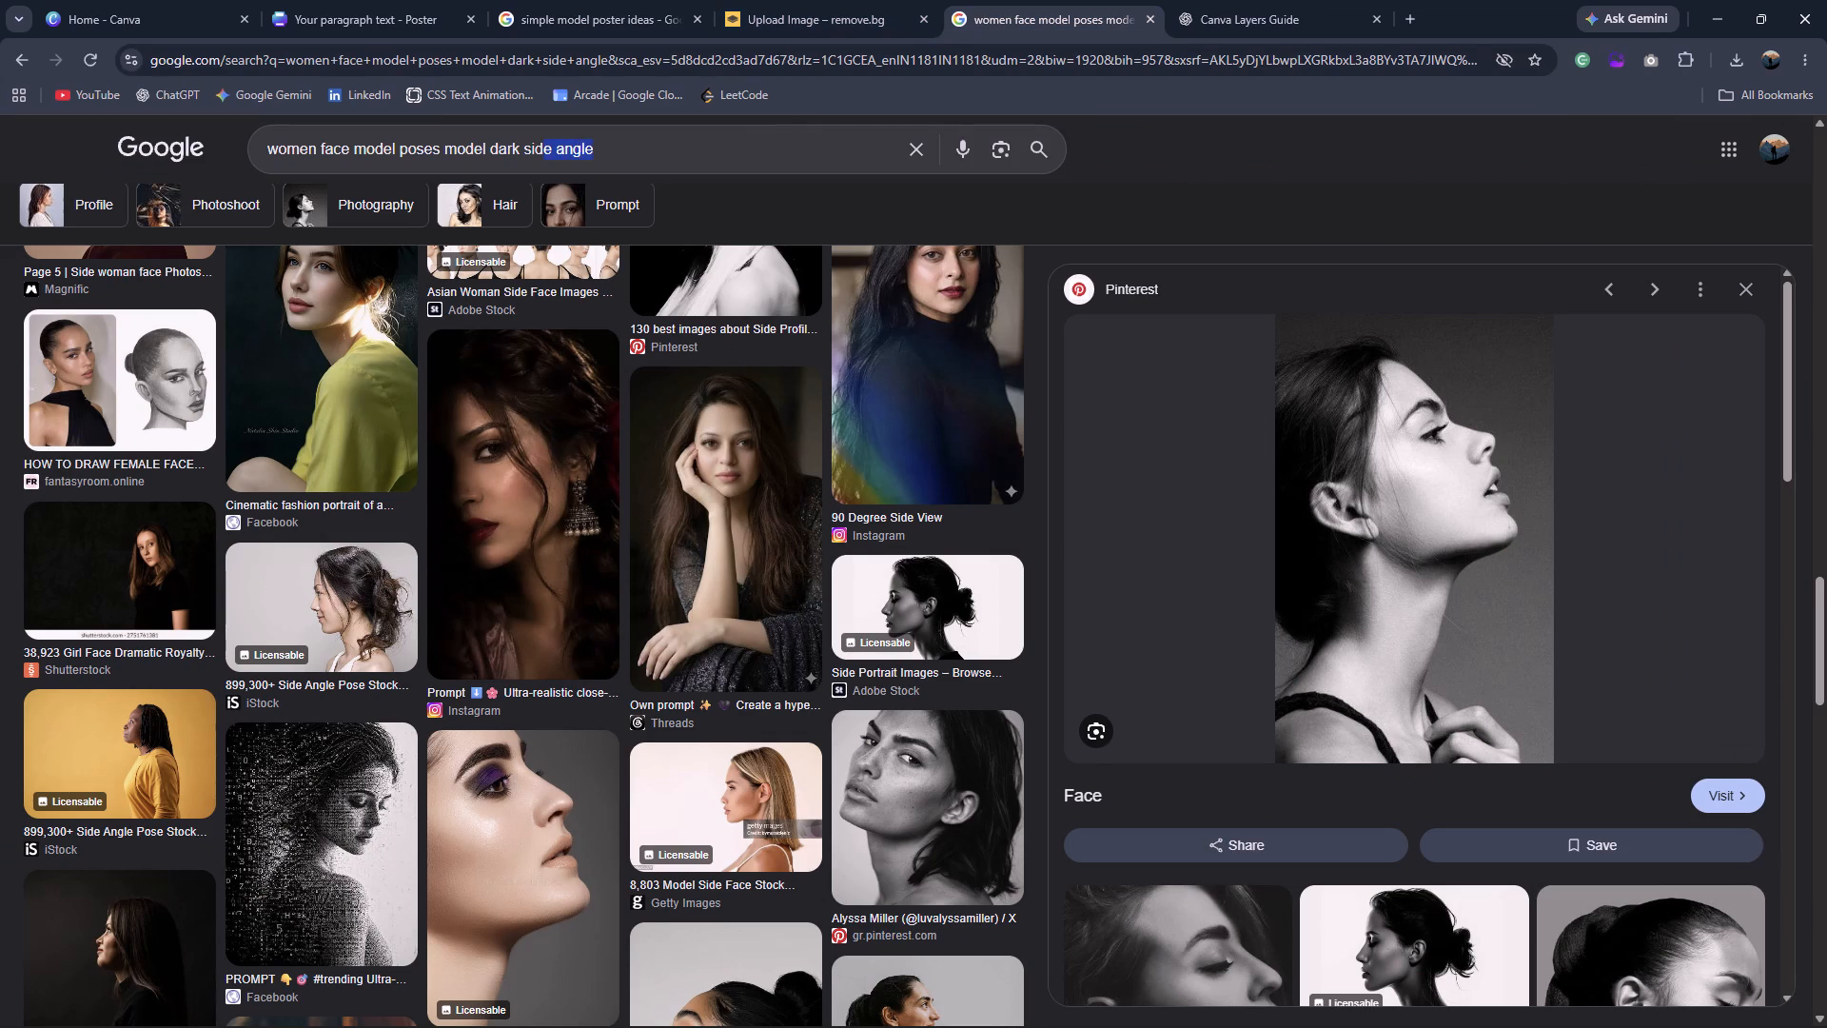
left_click_drag(543, 152, 523, 153)
key("BackSpace")
key("Return")
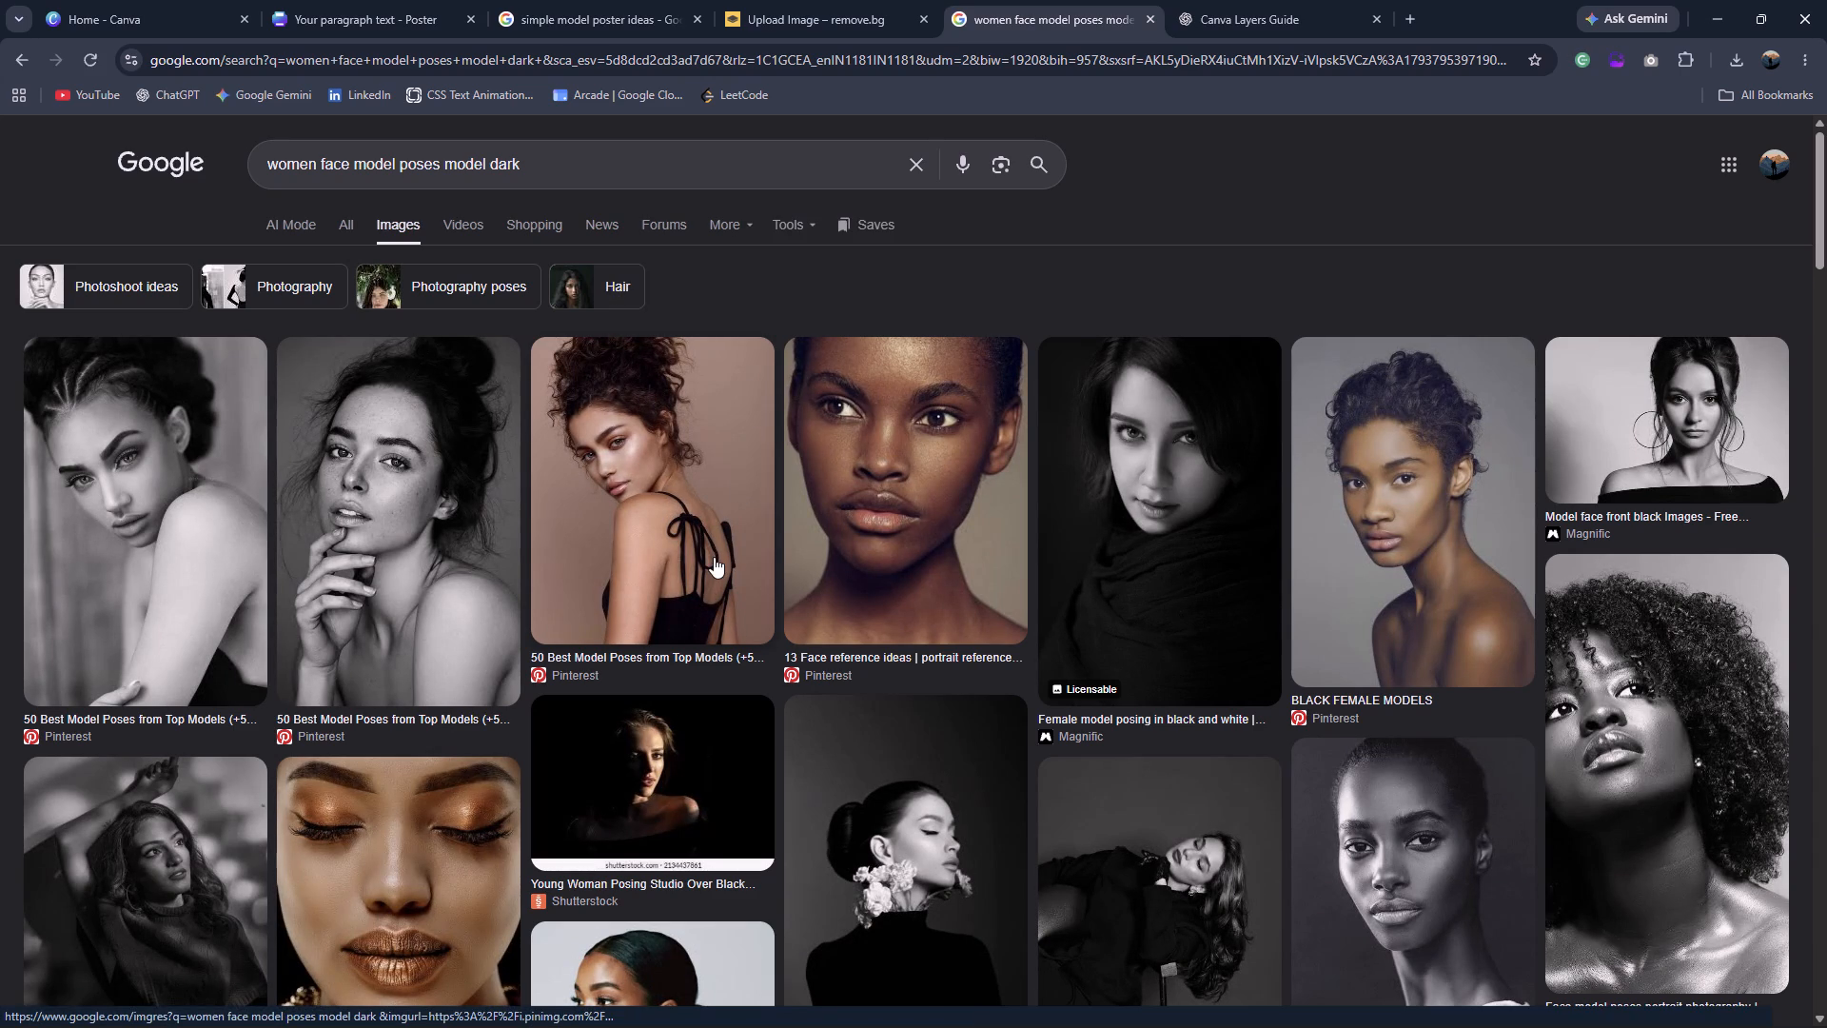
Save the Pinterest photo of the curly-haired woman in a black tie-back top as a PNG.
scroll(714, 557, "down", 4)
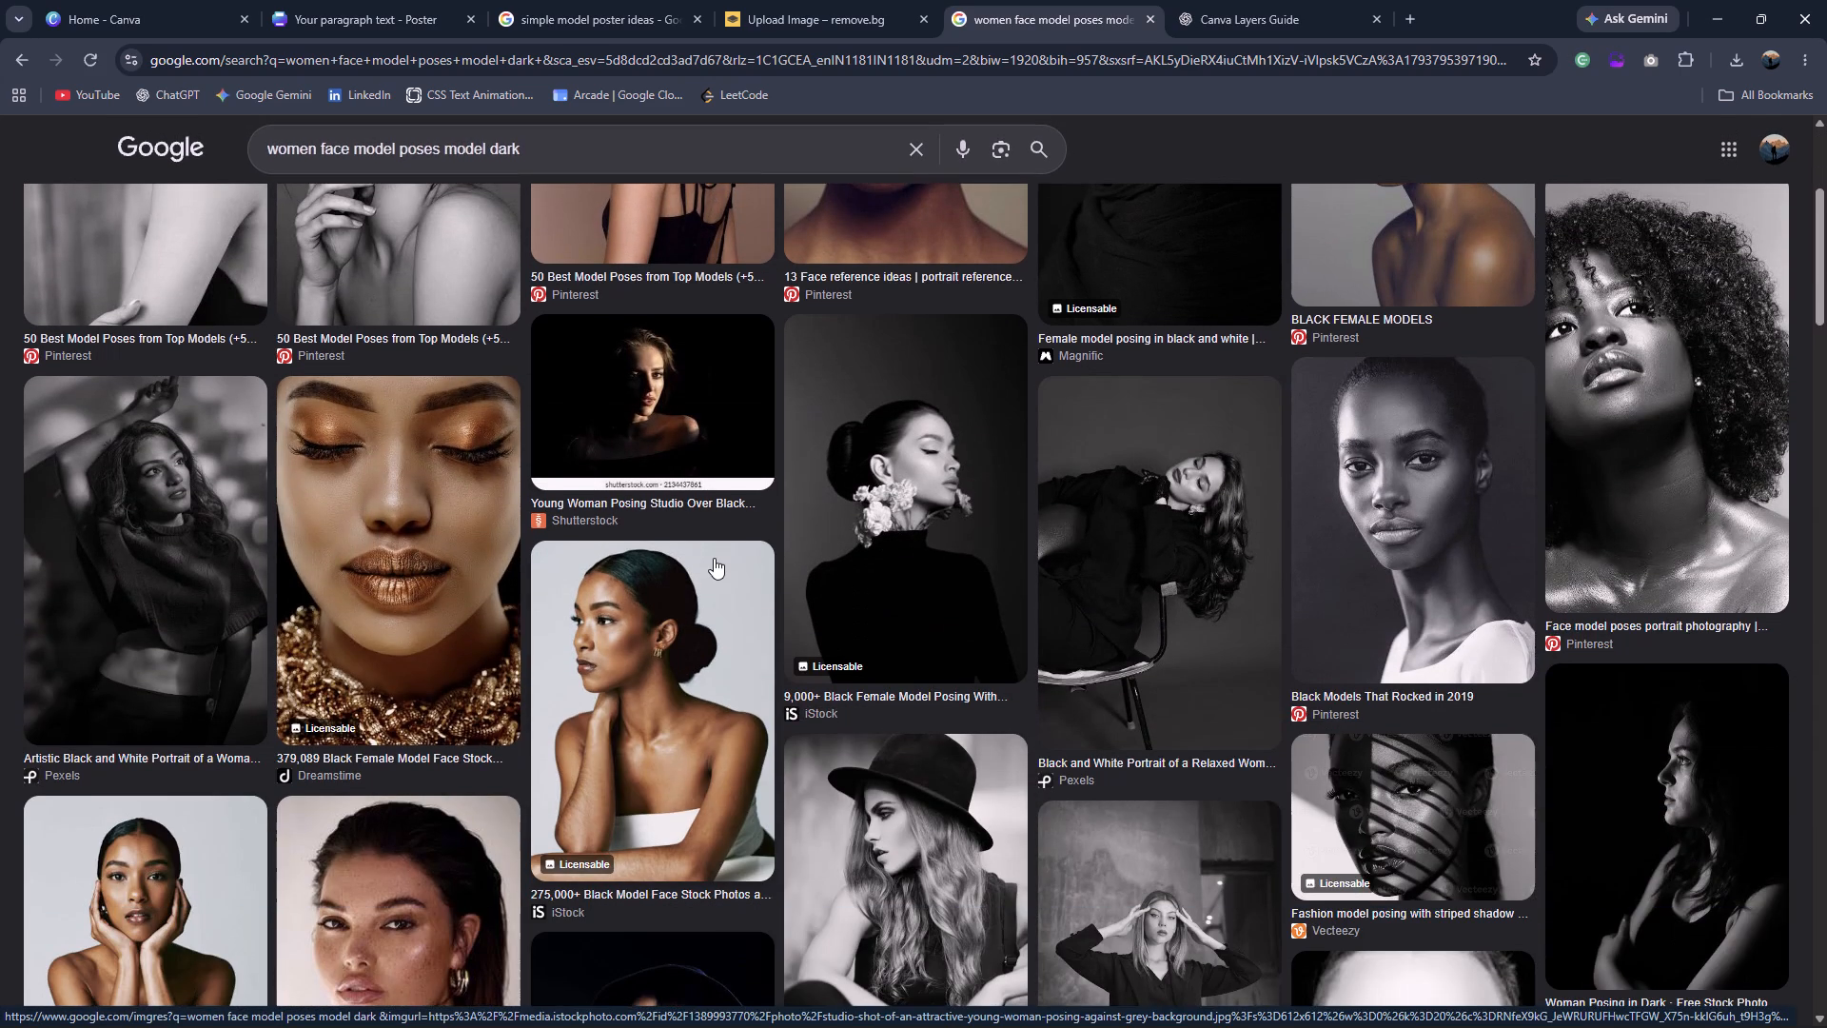
scroll(714, 558, "up", 5)
left_click(708, 557)
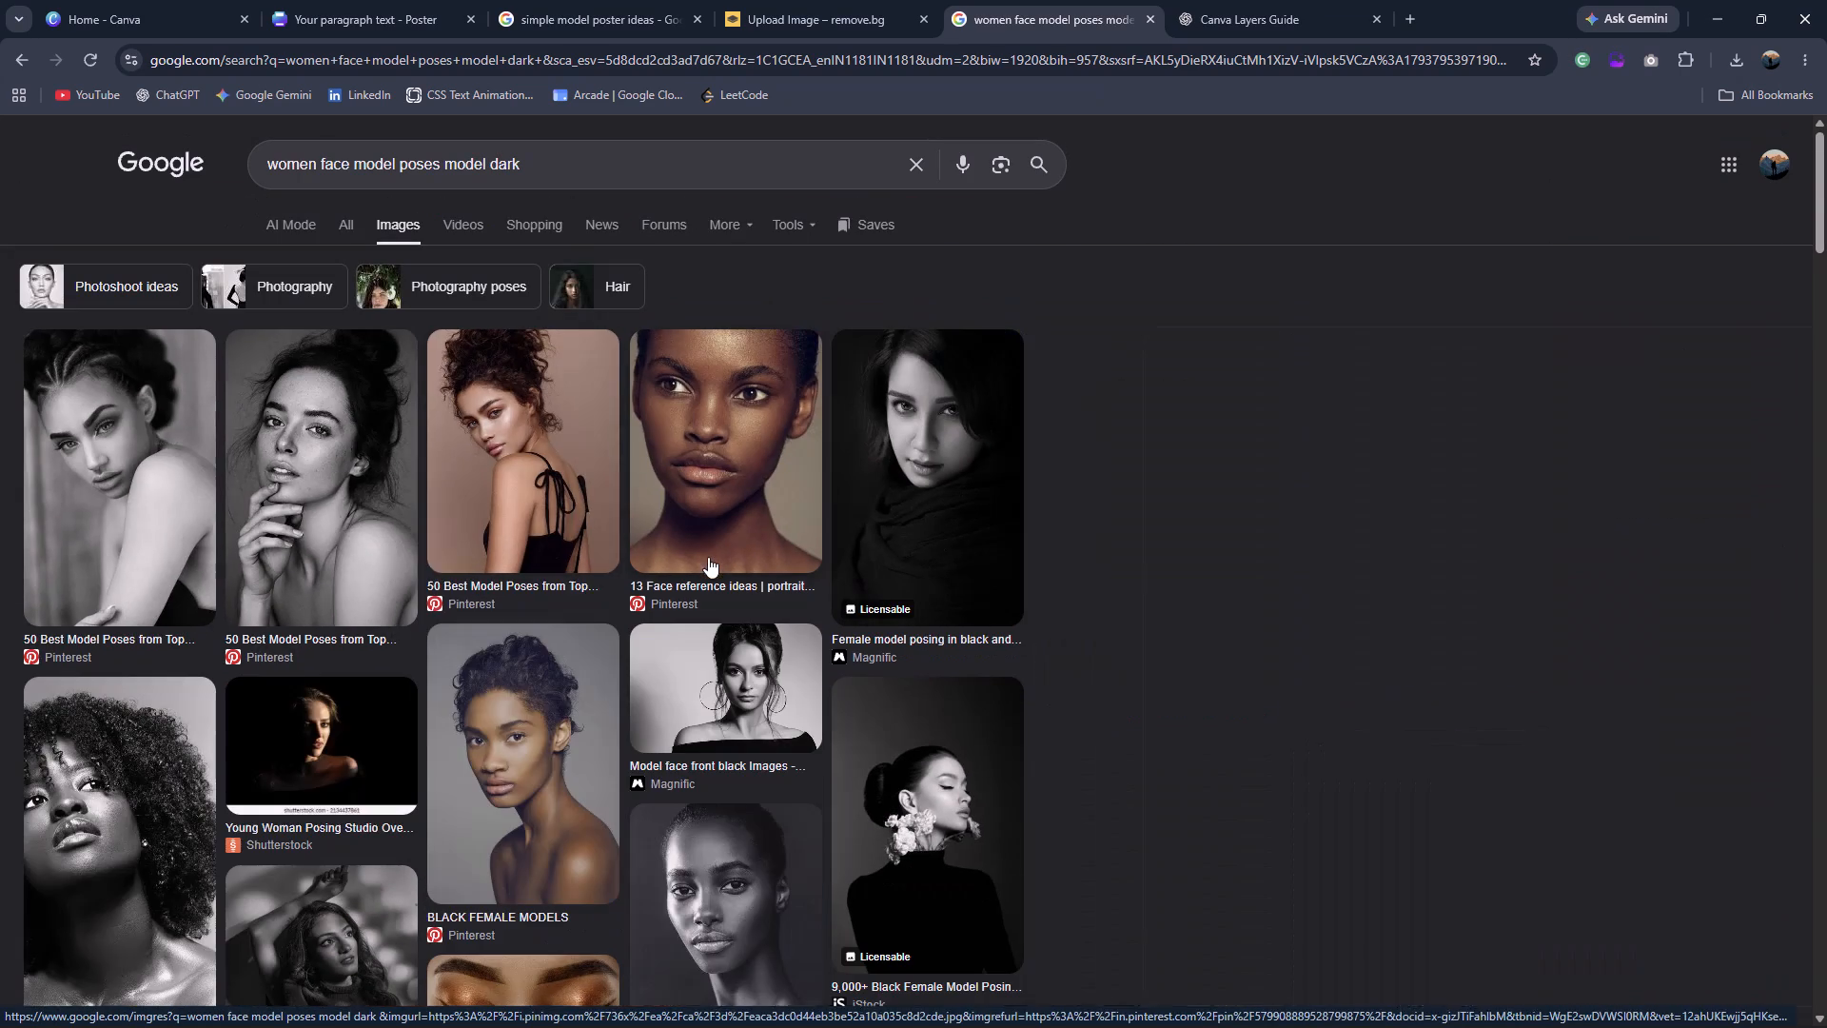
scroll(1351, 576, "down", 3)
scroll(1351, 577, "up", 4)
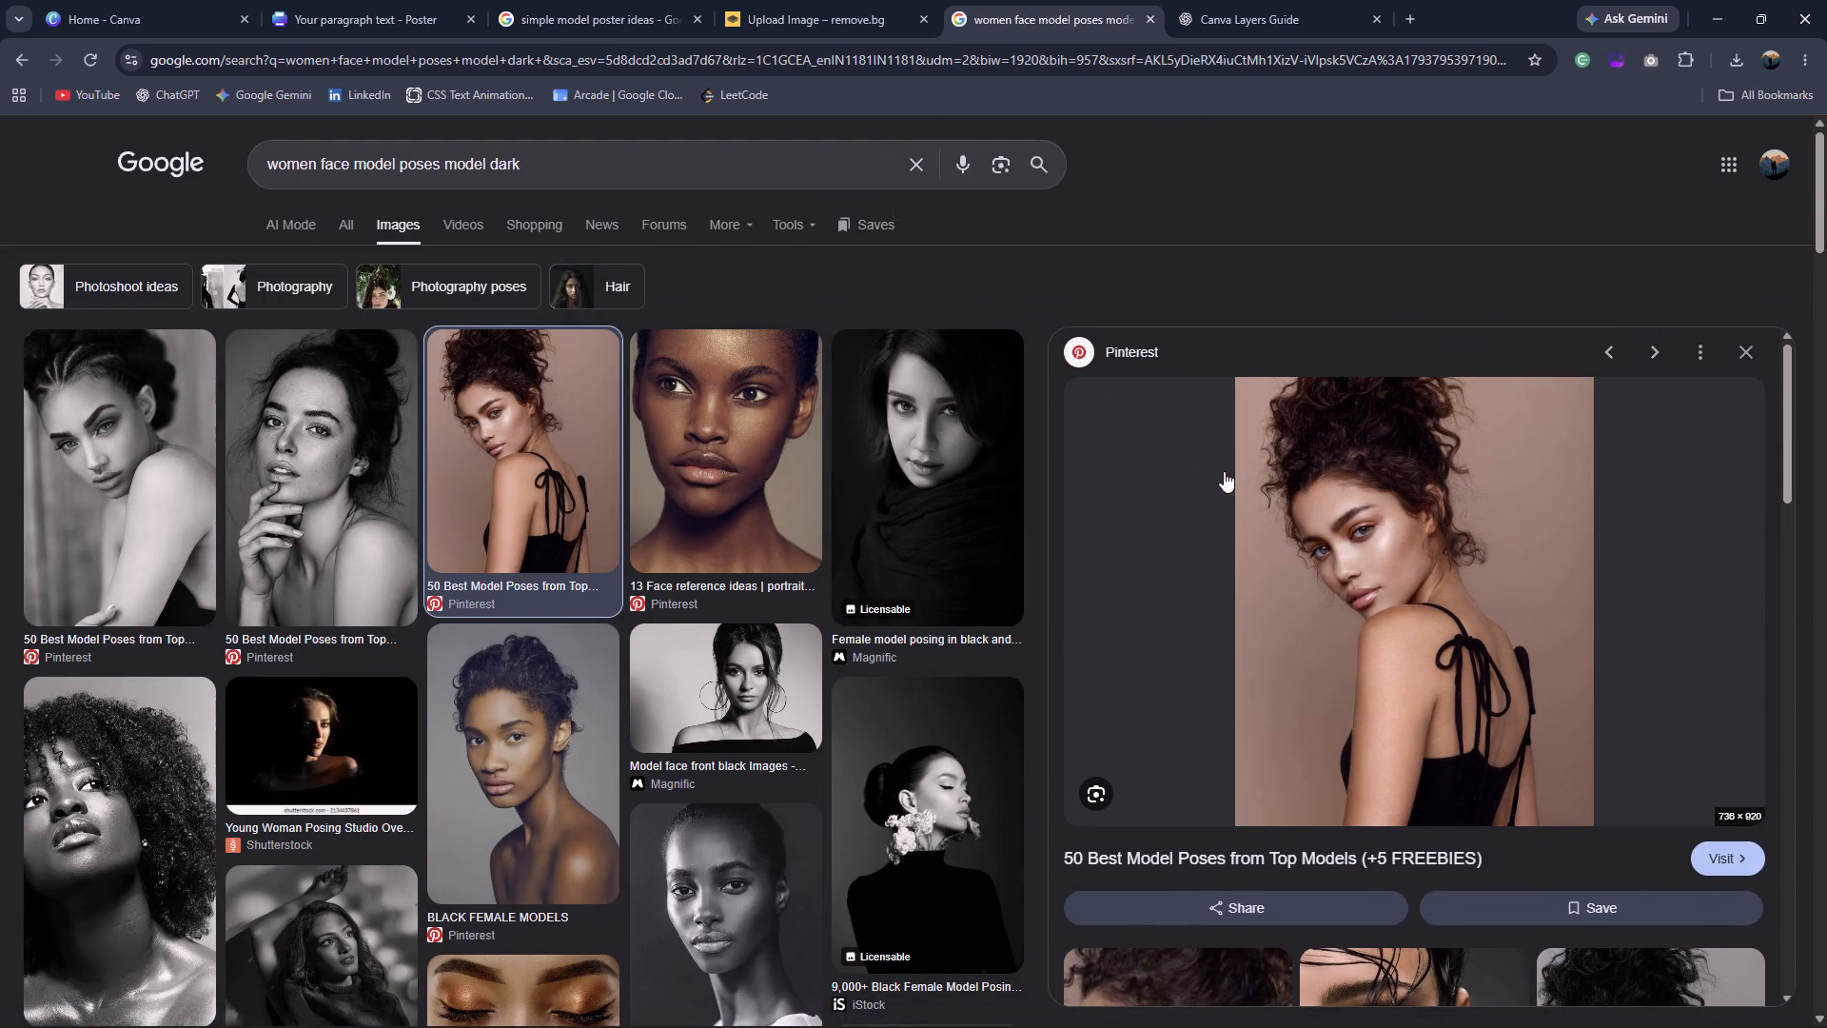
right_click(1259, 499)
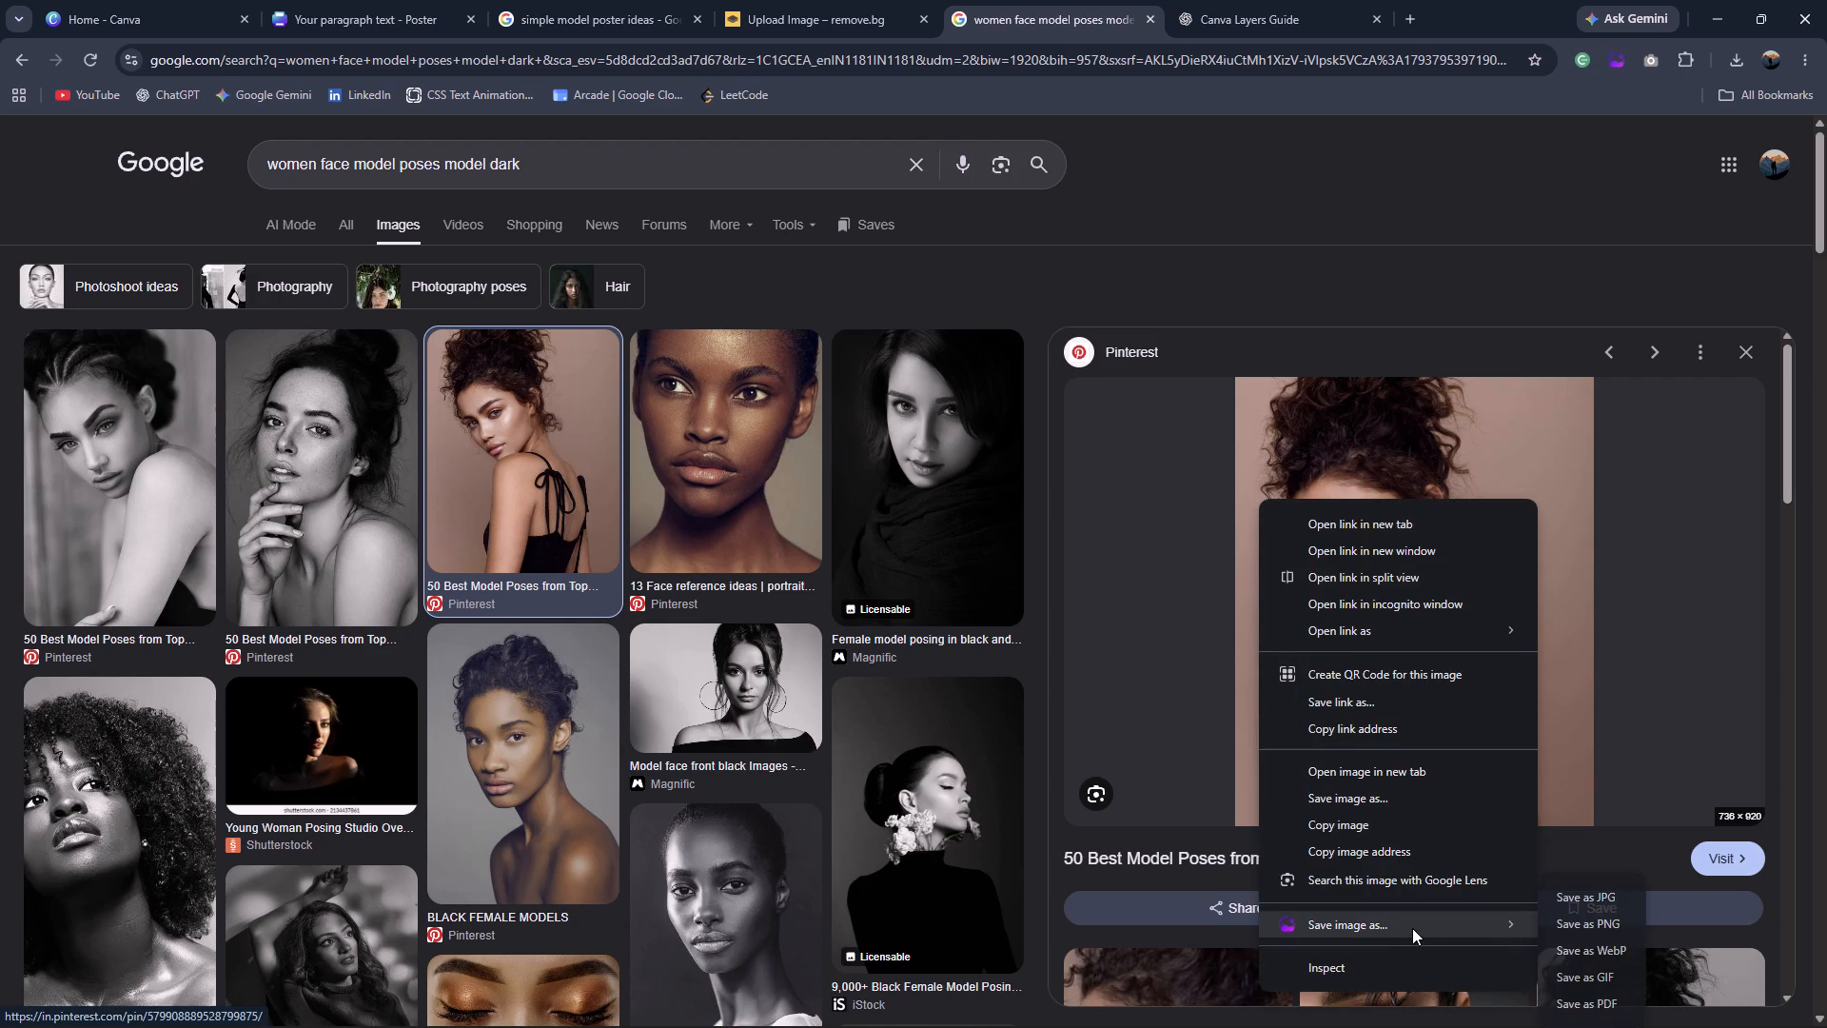
left_click(1576, 931)
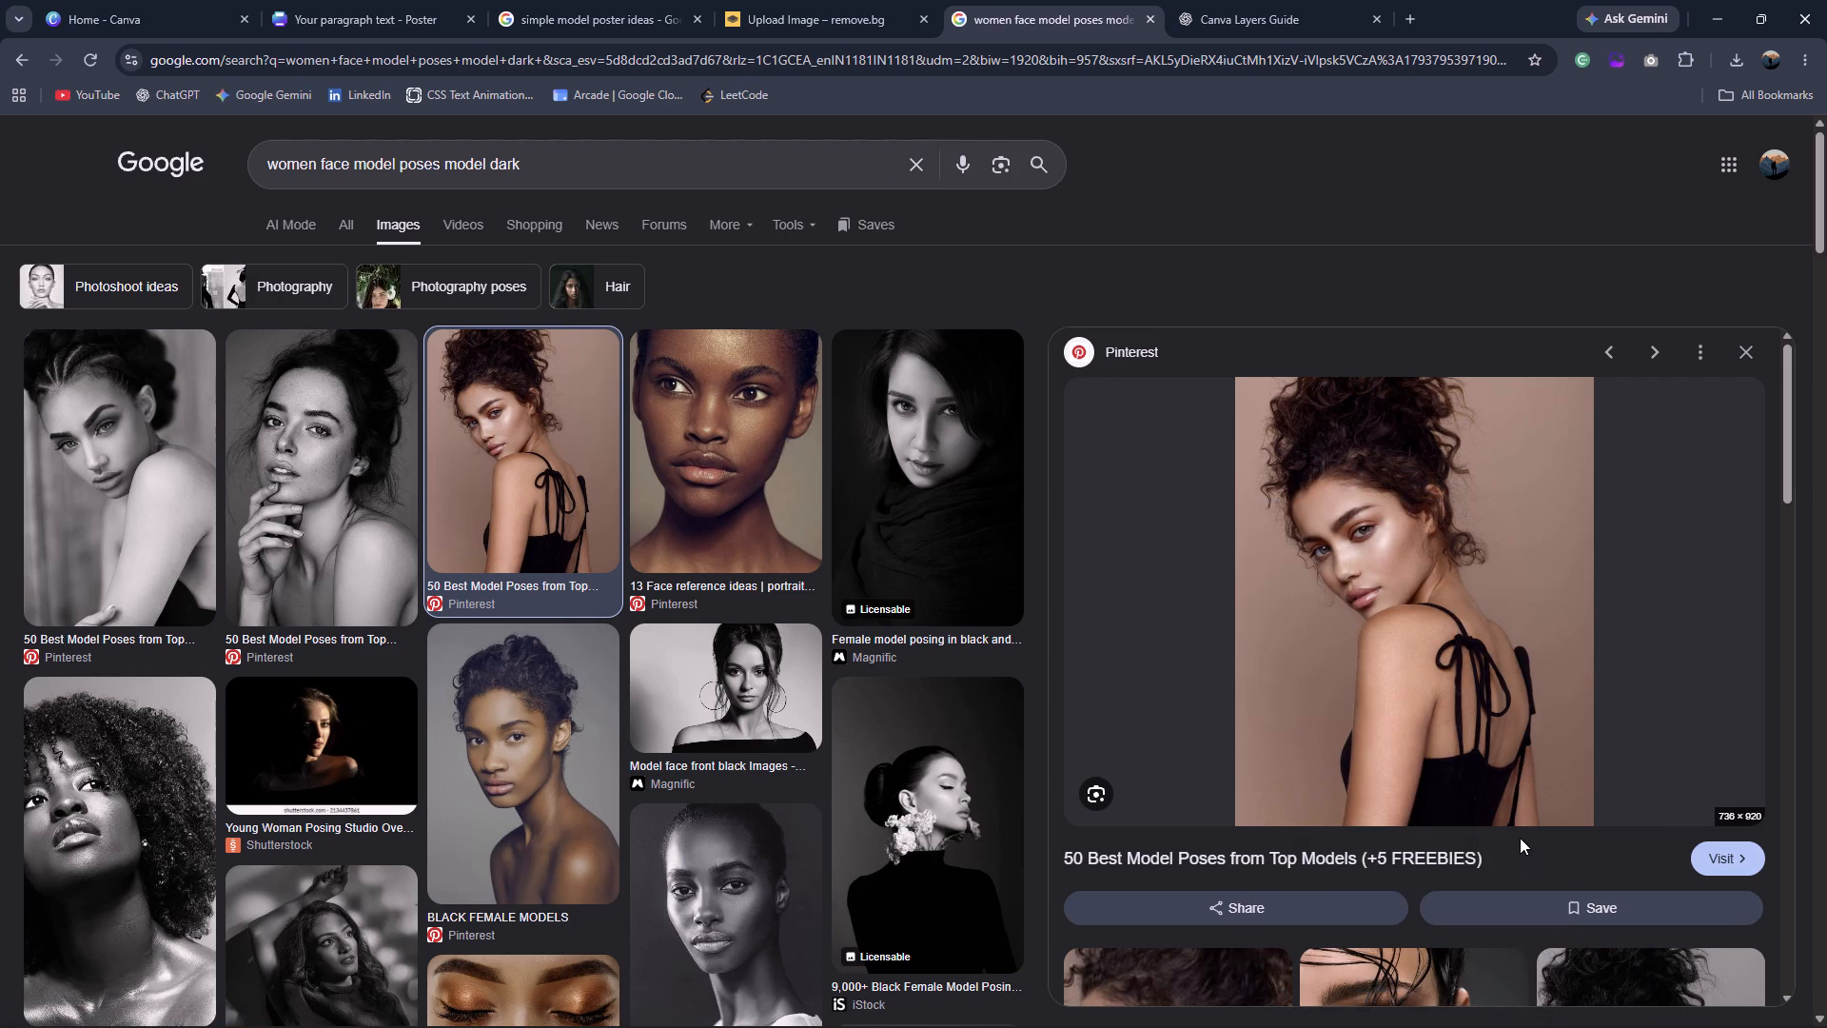
Review the model poster reference and the remove.bg cutout, and return to the women model image results.
left_click(543, 4)
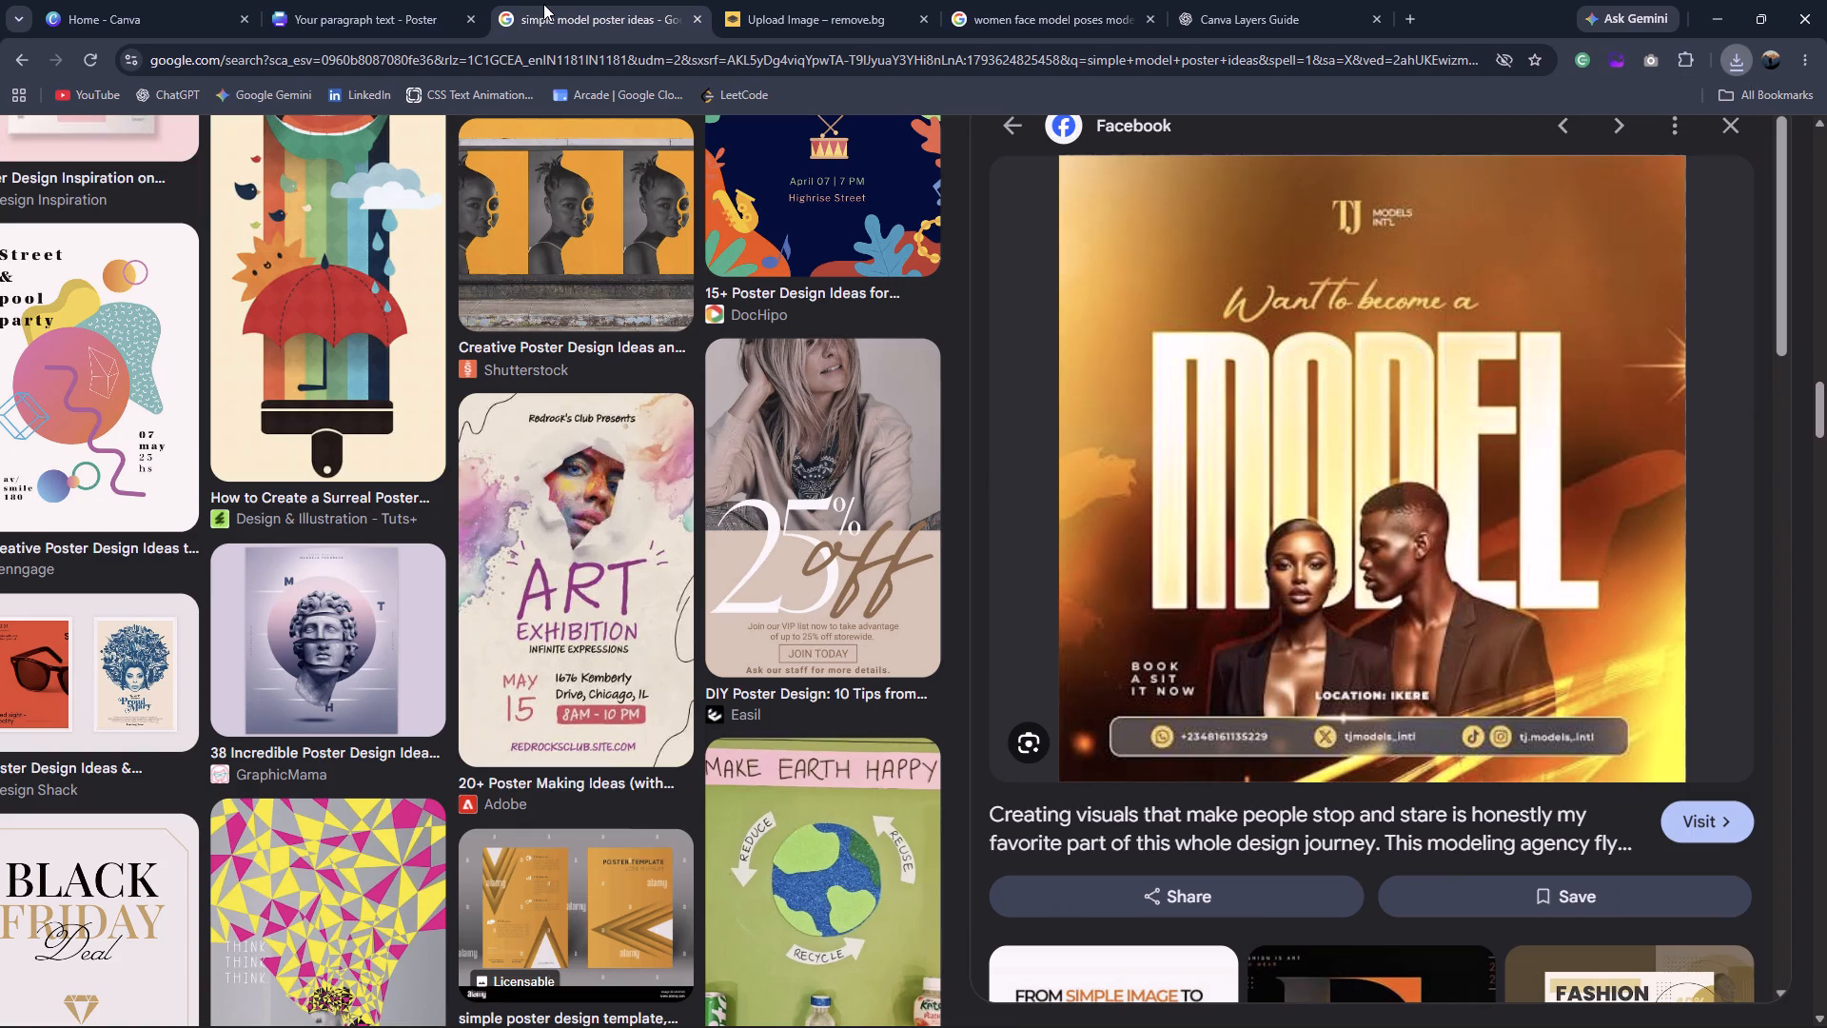
left_click(796, 10)
left_click(989, 10)
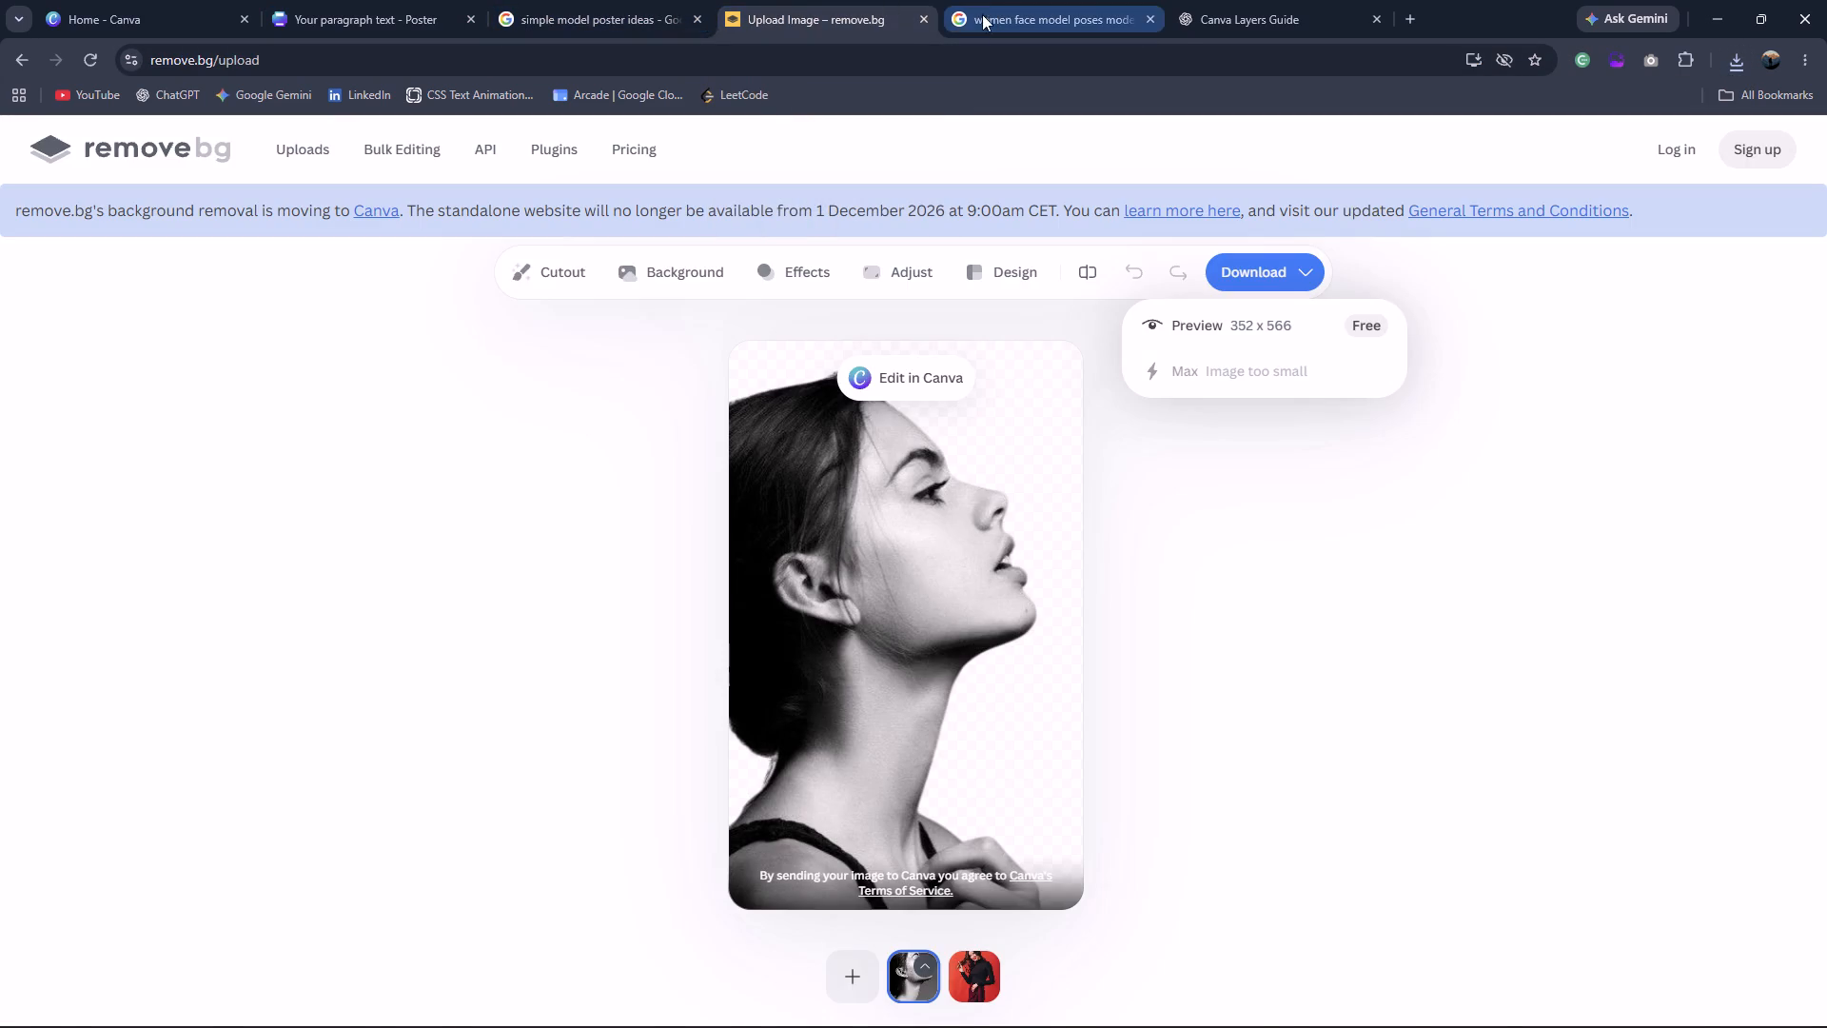
Search images for "women face model poses model dark in coat" and look through the results.
left_click(670, 151)
key("space")
type("C")
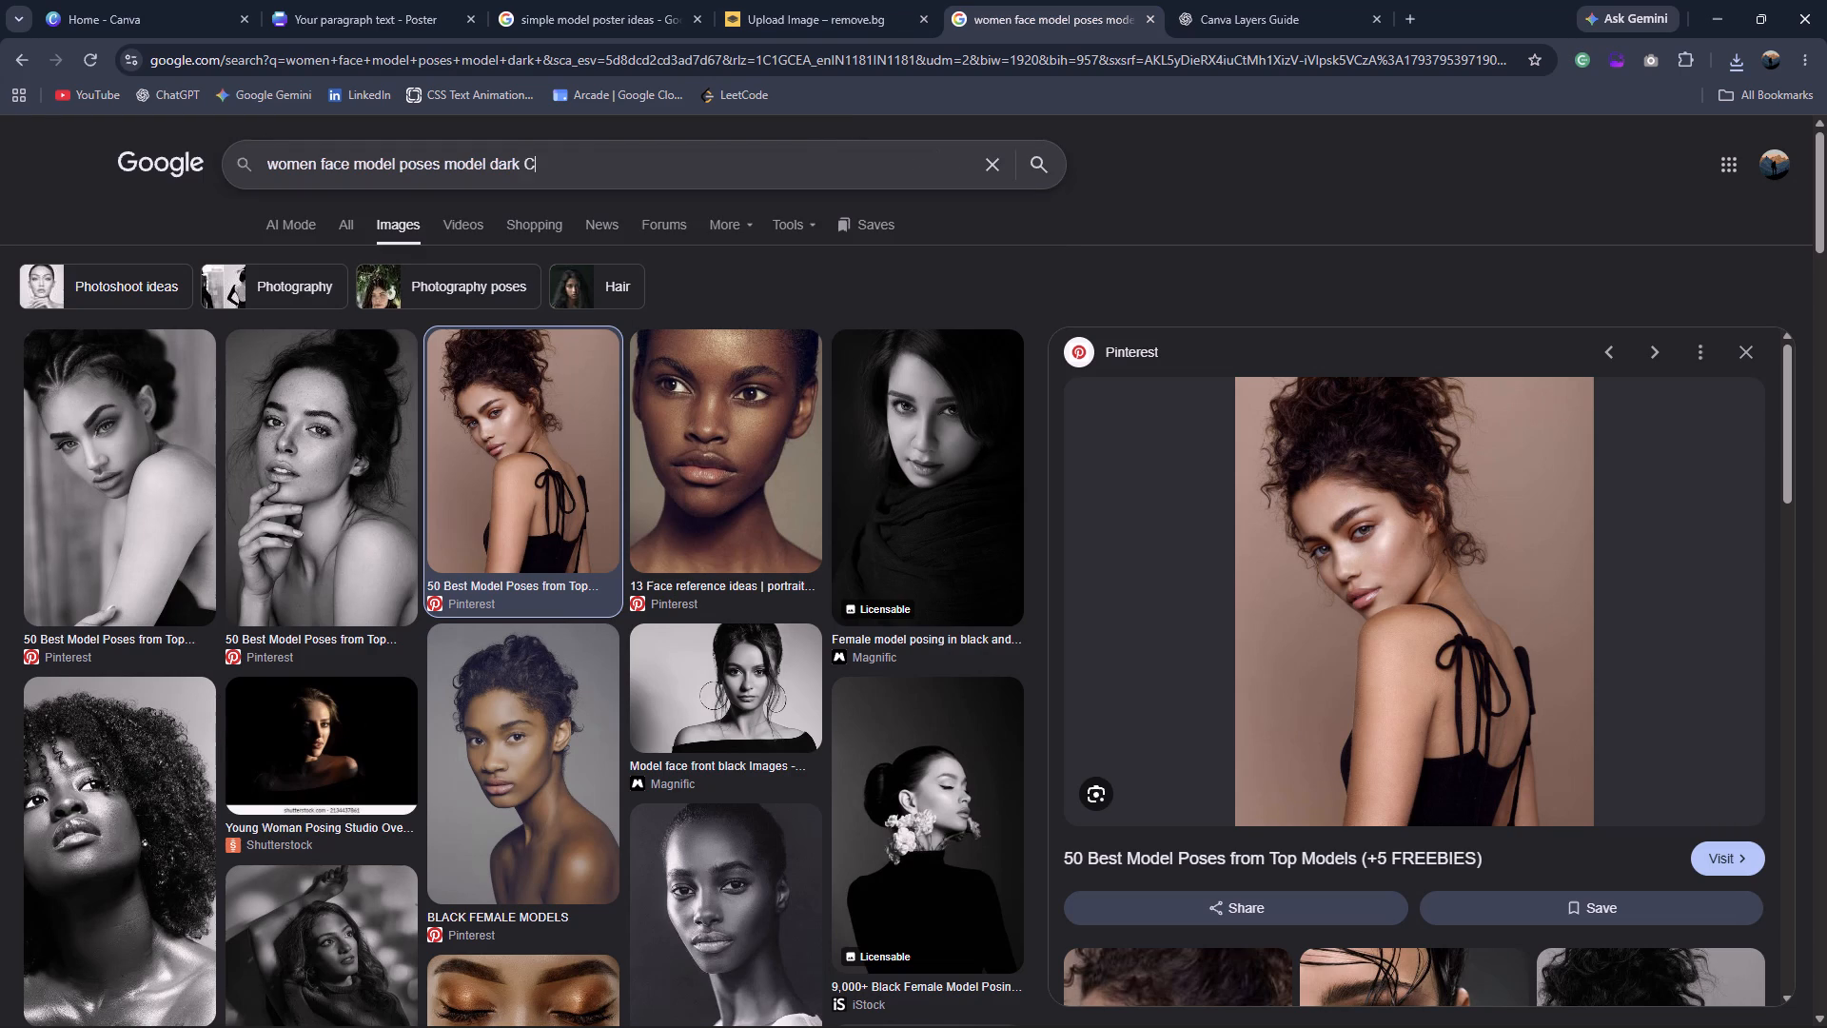
key("BackSpace")
type("IN")
key("space")
key("BackSpace")
key("BackSpace")
key("BackSpace")
key("BackSpace")
type("in coat")
key("Return")
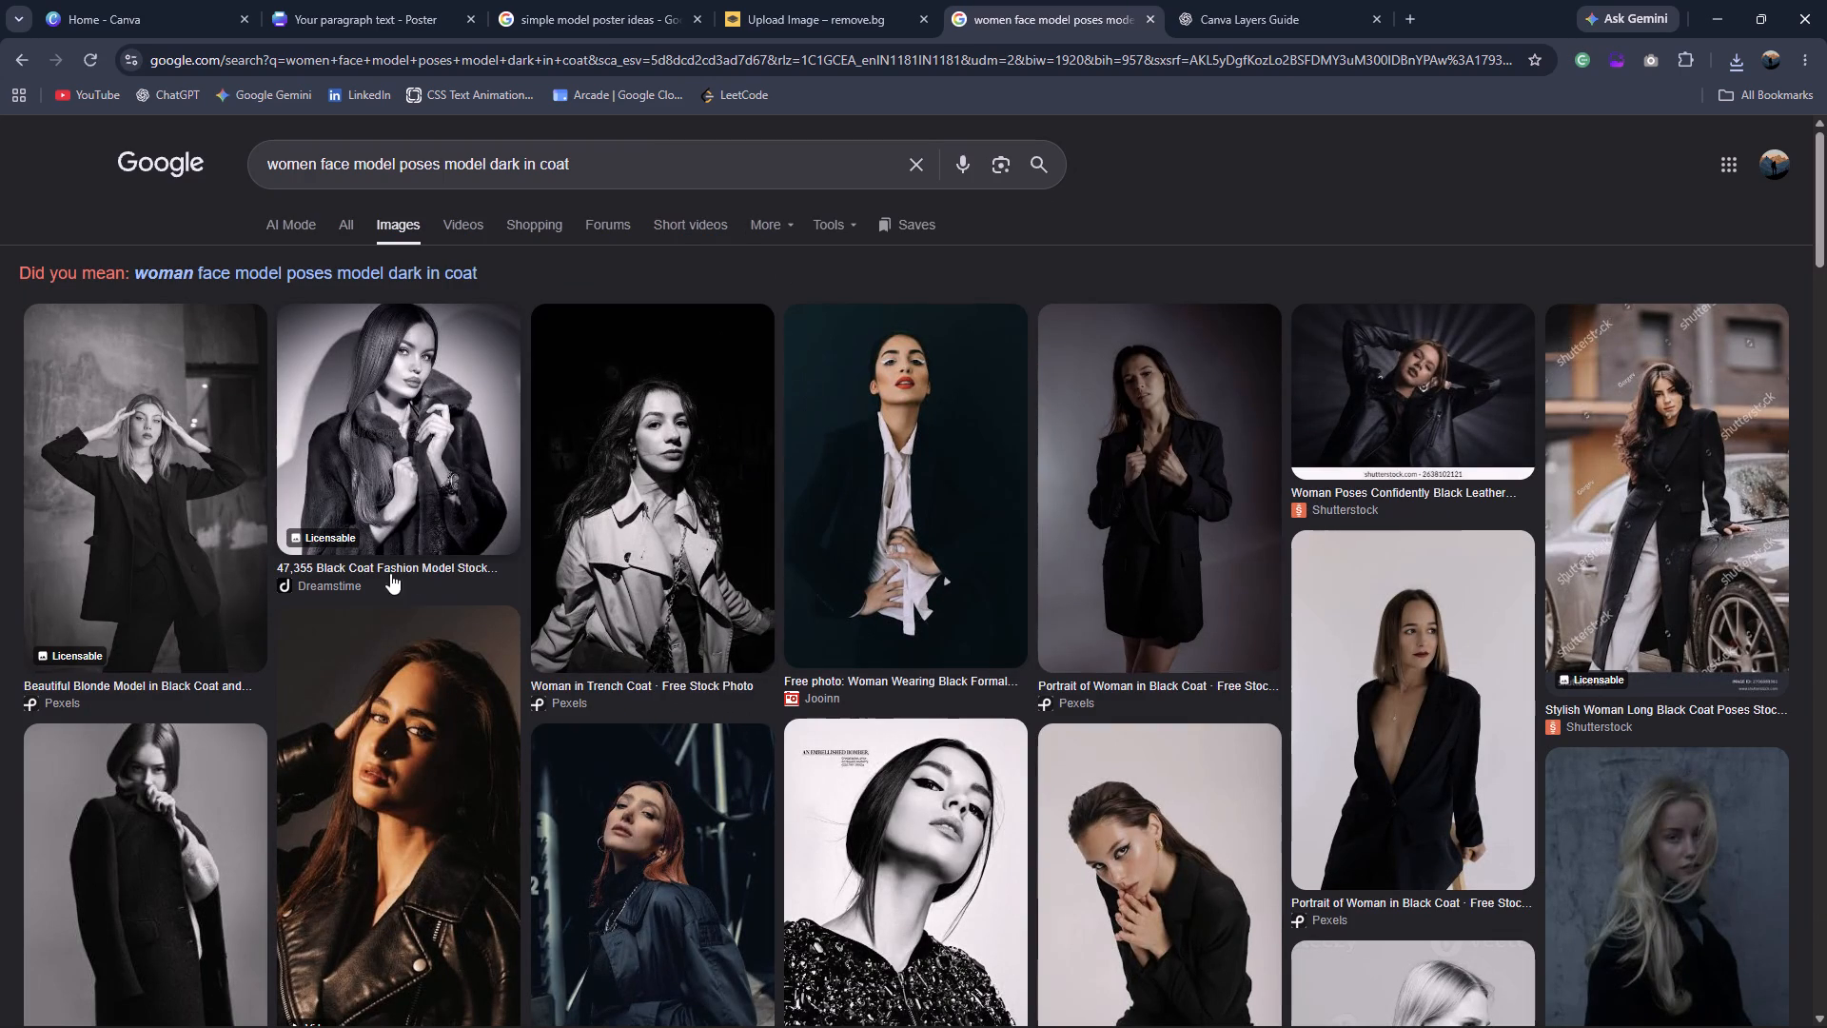
scroll(504, 574, "down", 5)
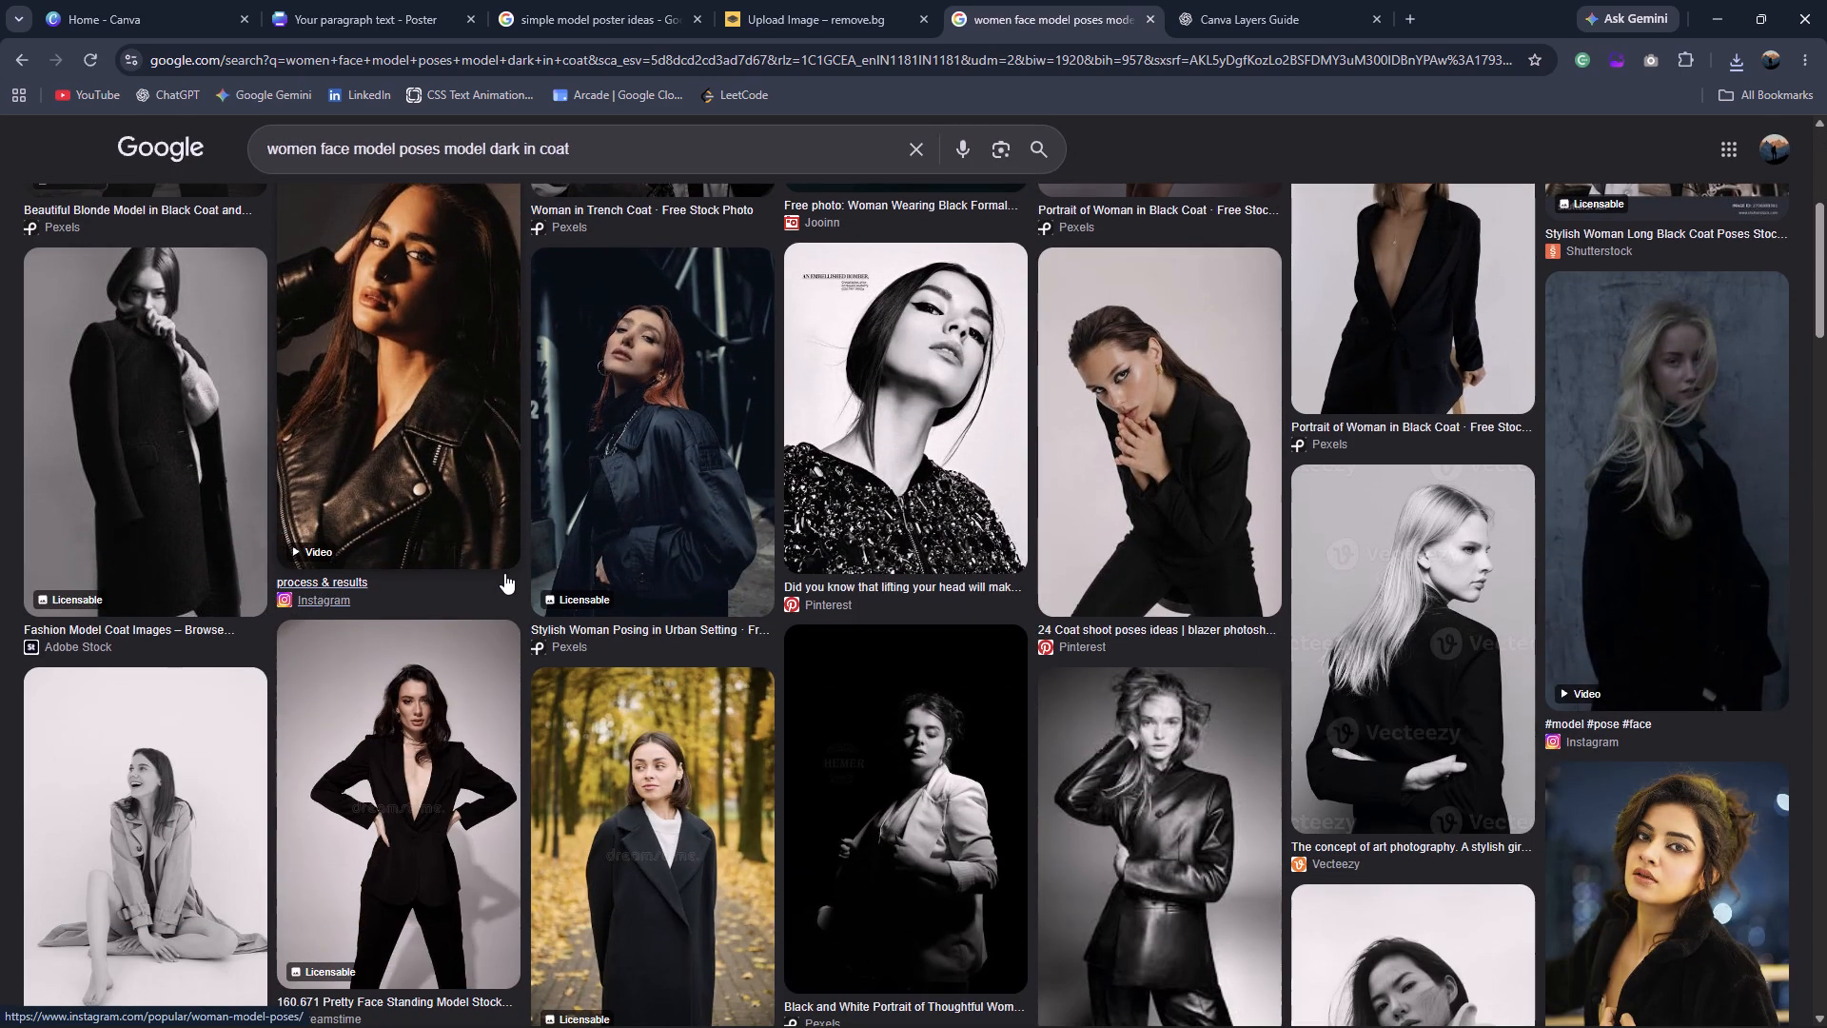
scroll(504, 573, "down", 5)
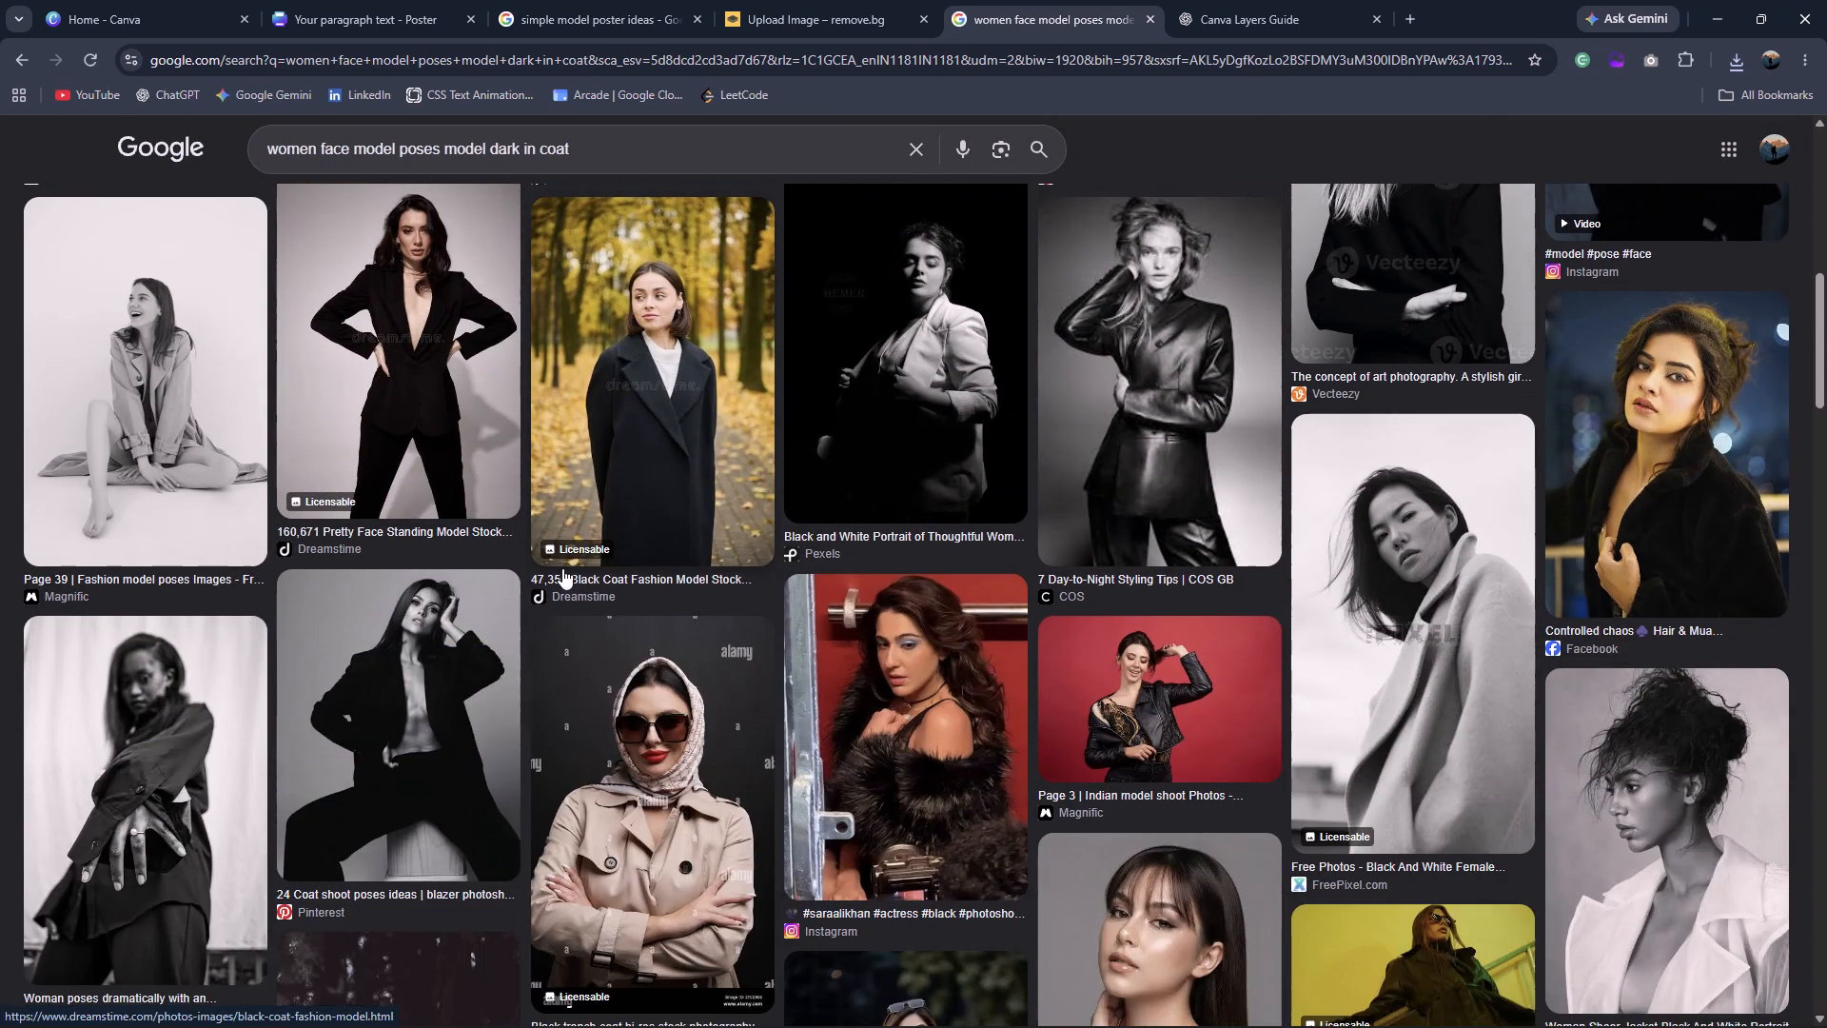
scroll(623, 563, "up", 11)
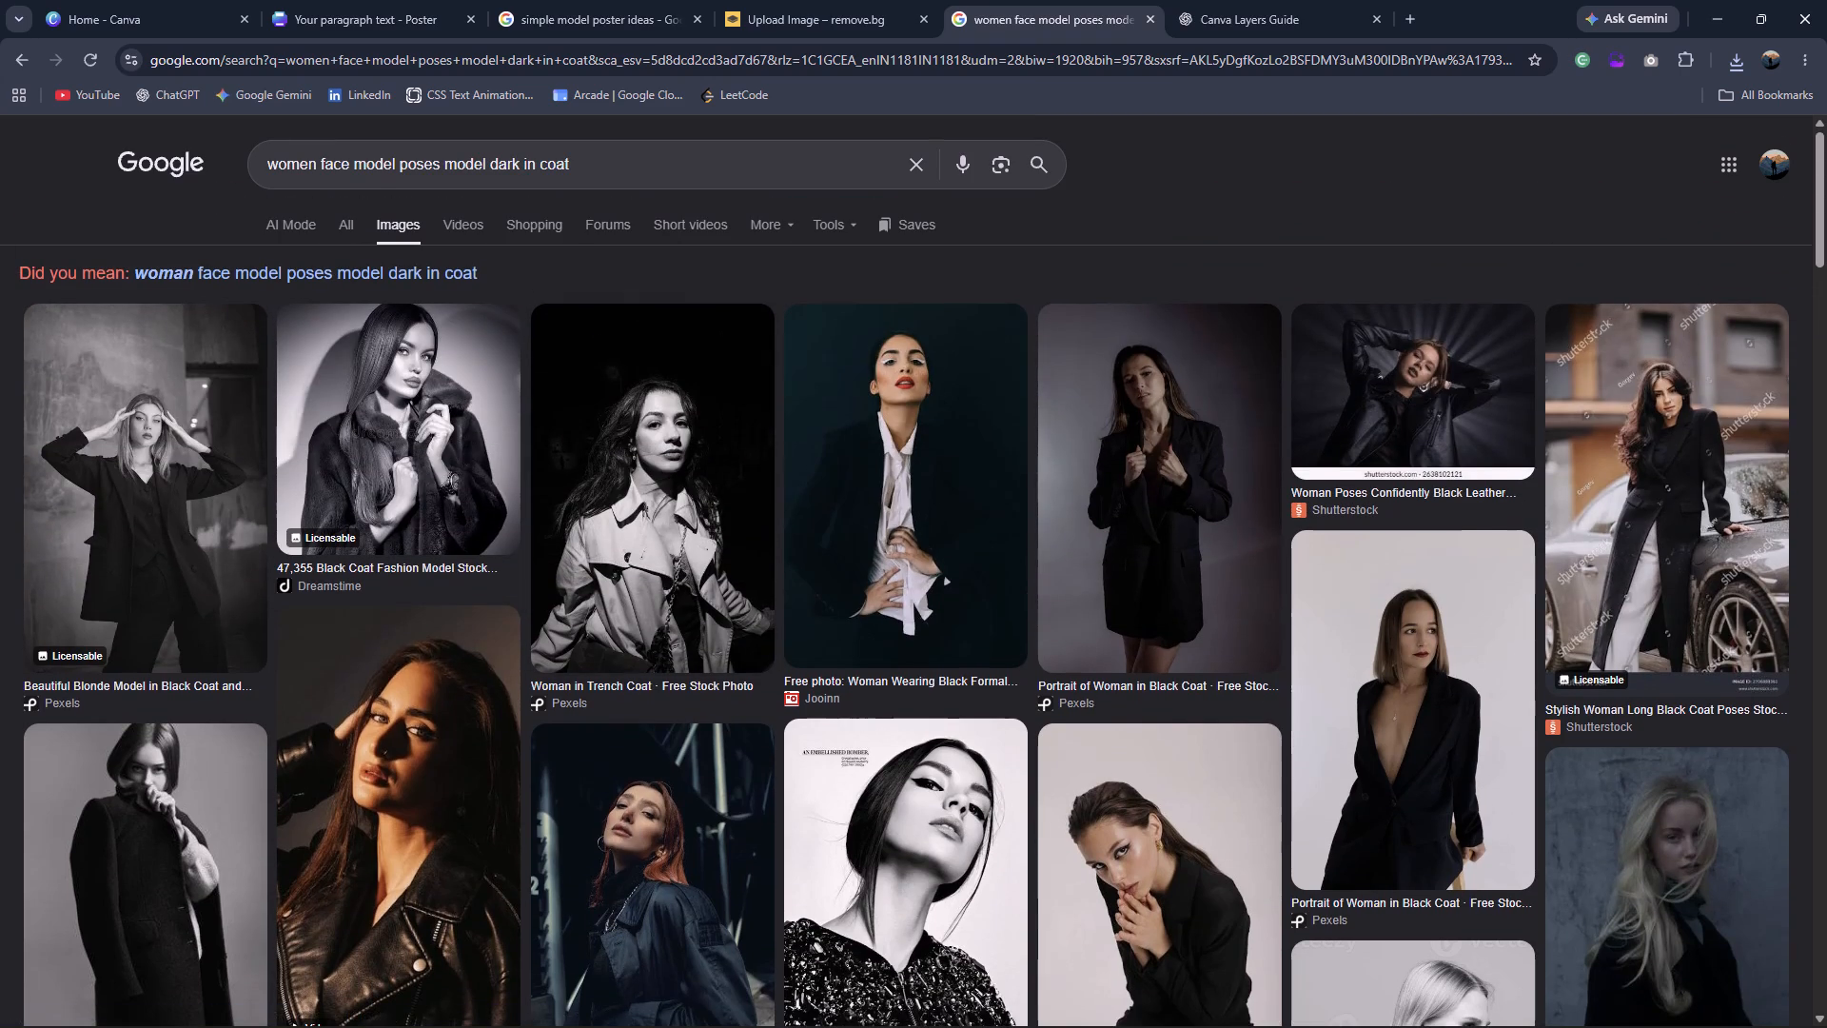
Refine the image search to "women face model poses model dark in black coat" and preview the fur coat portrait.
left_click(538, 168)
key("space")
type("b")
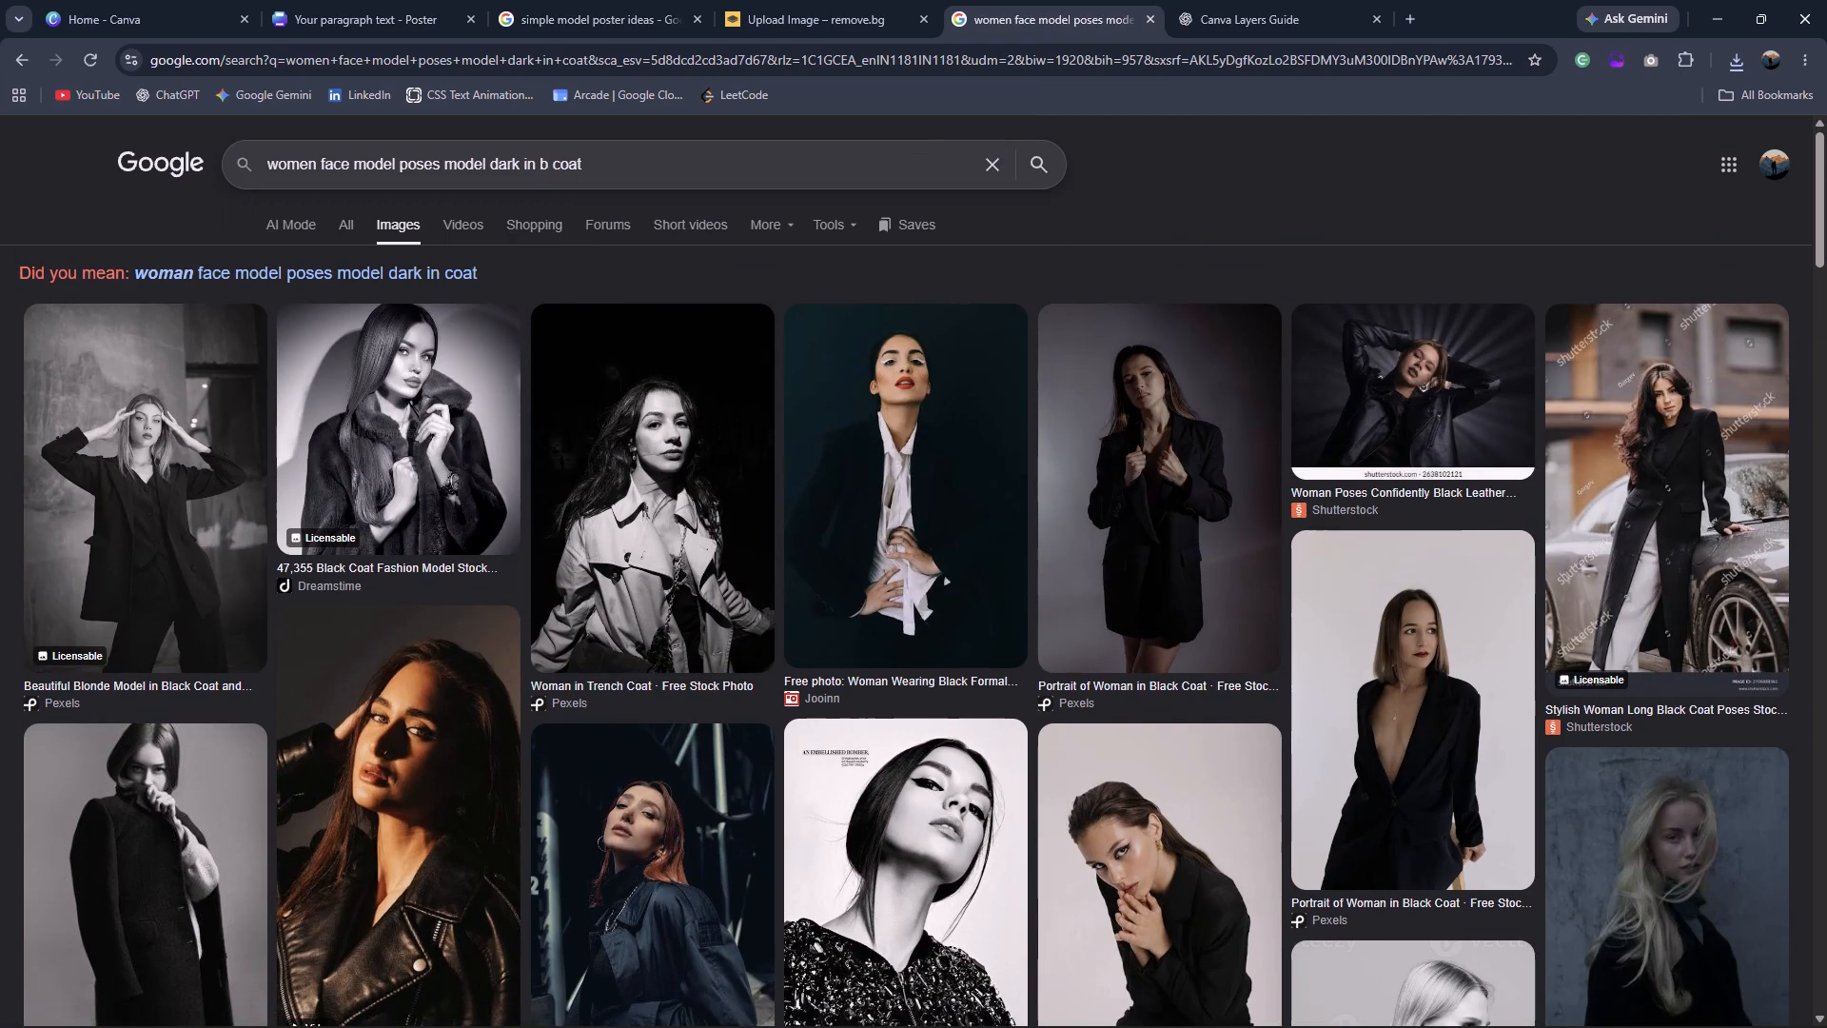
type("lack")
key("Return")
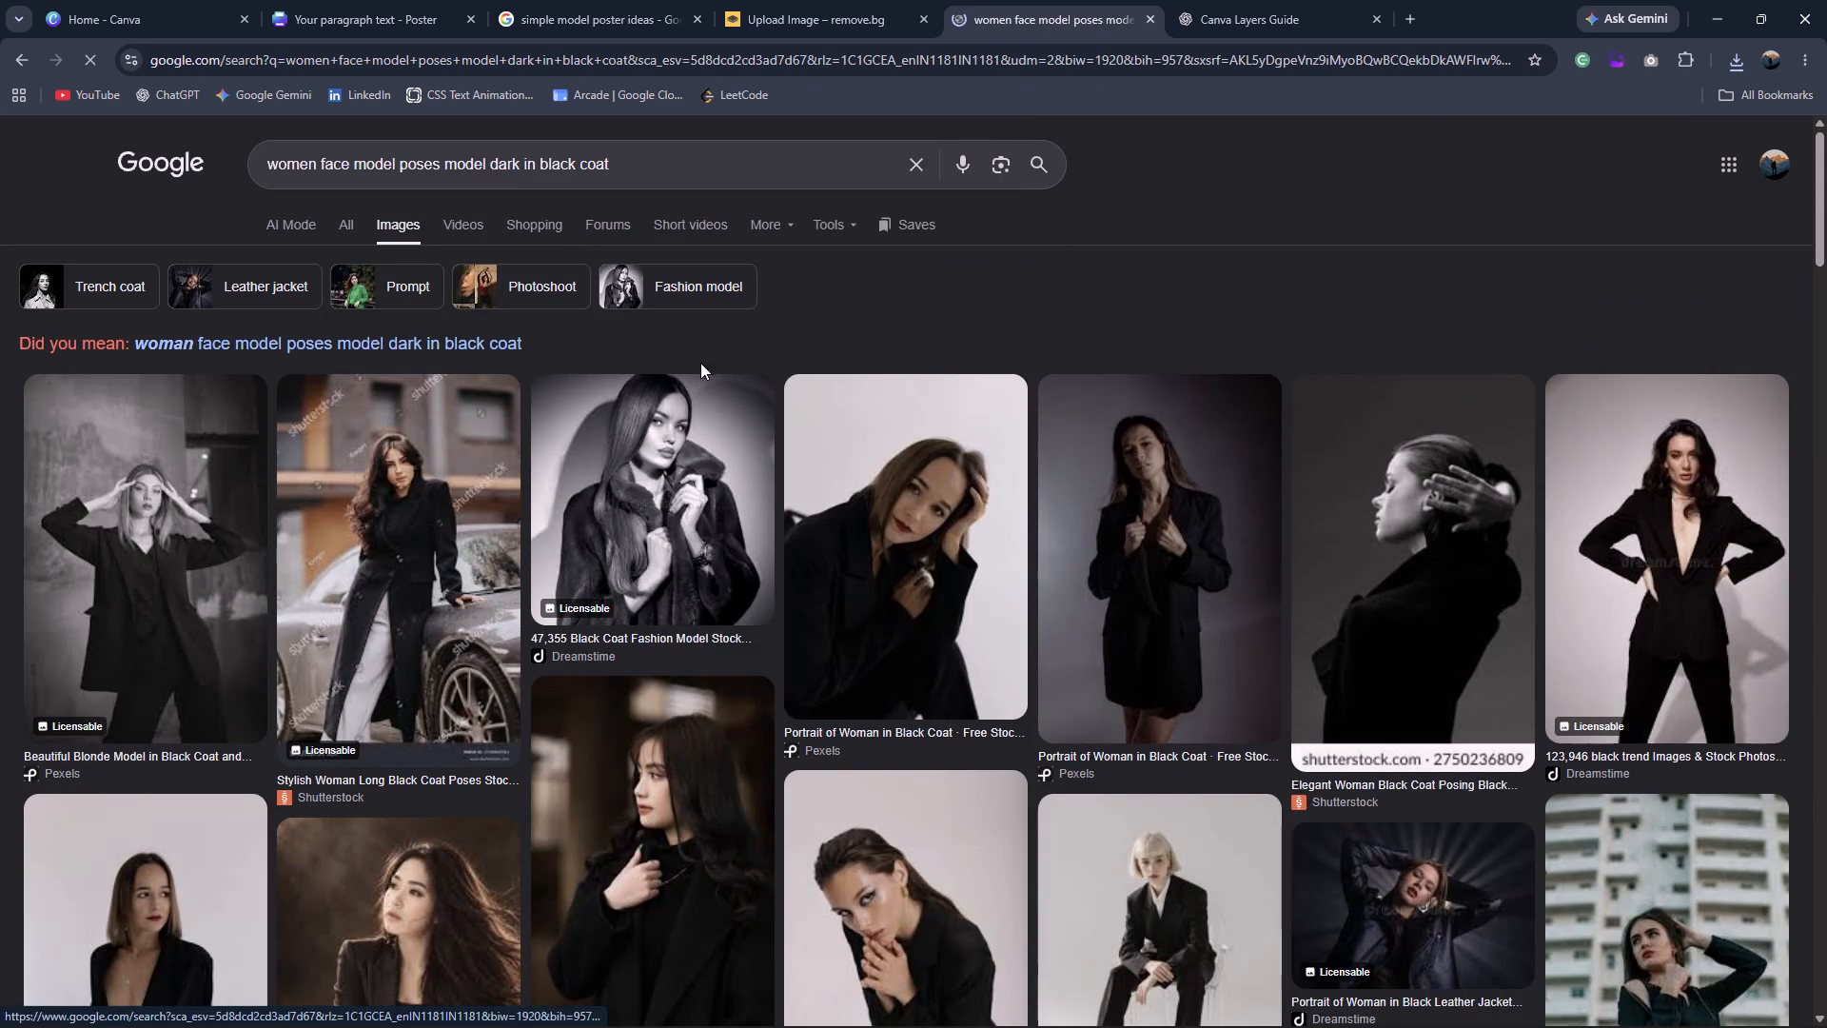
left_click(737, 455)
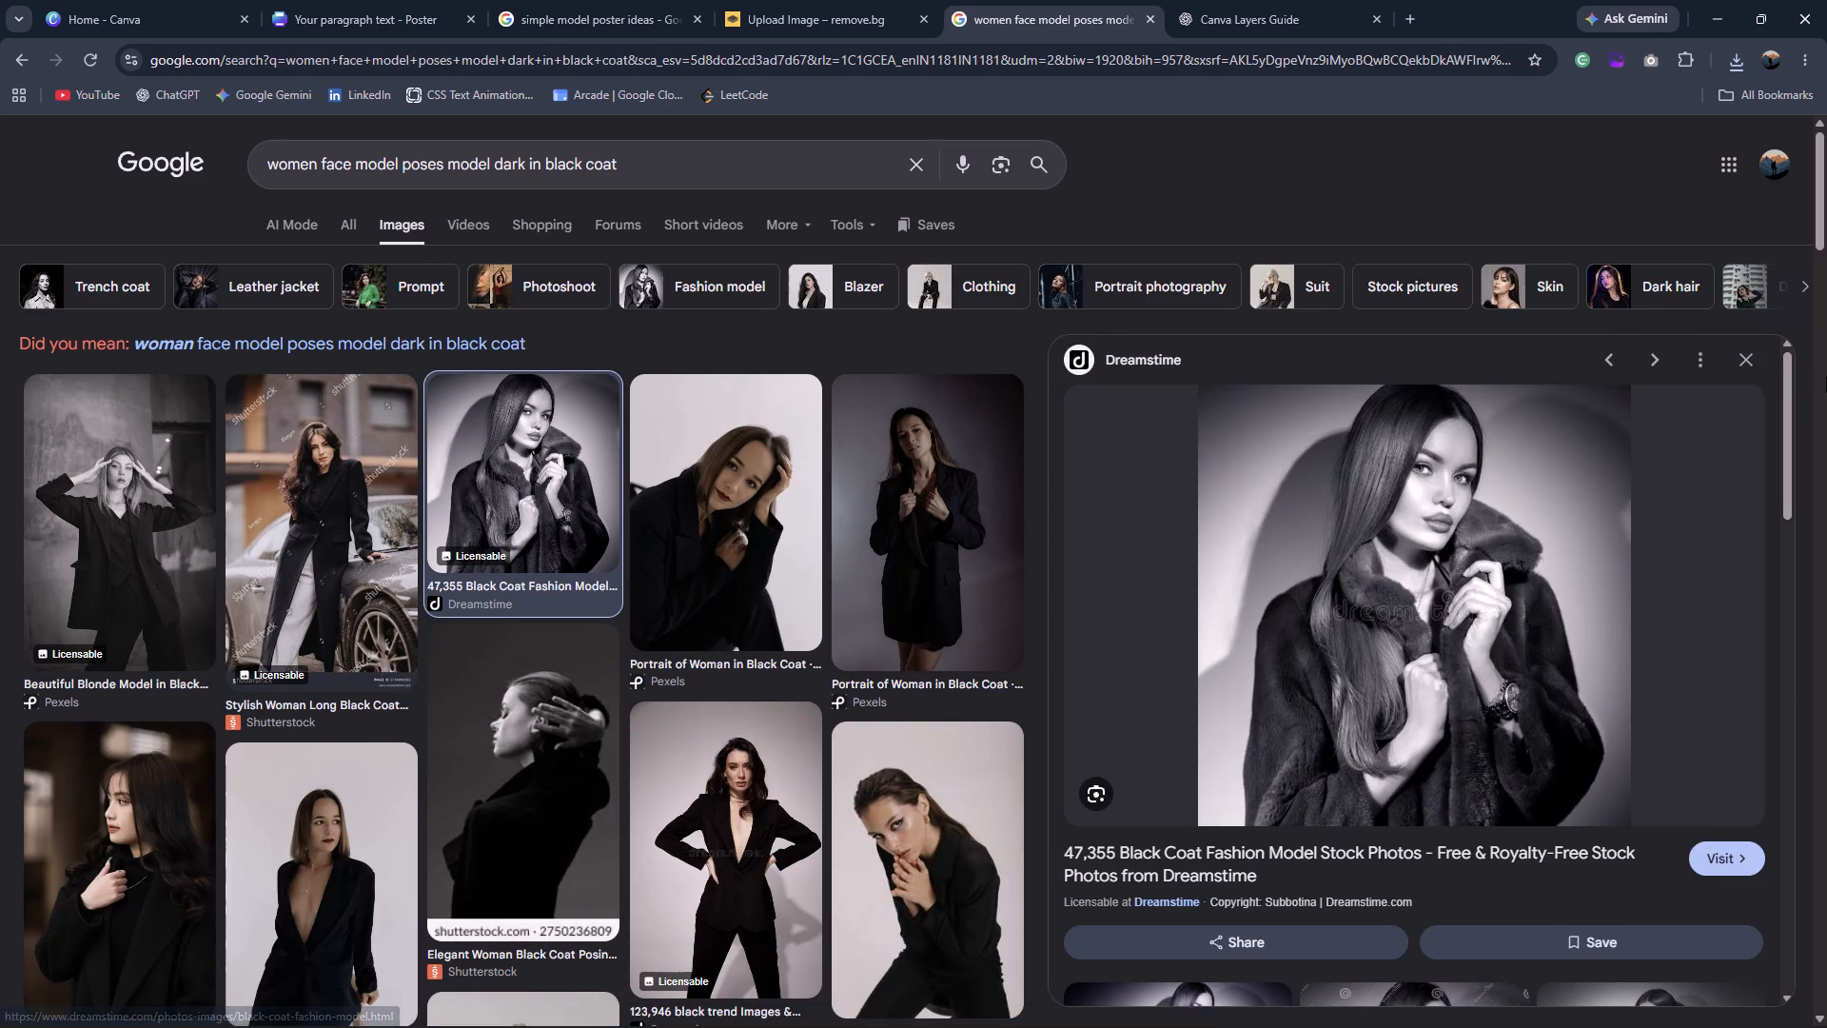
left_click(1756, 358)
Find the black-and-white portrait of the woman in a leather jacket with her hand at her chin and save it as a PNG.
scroll(1029, 656, "down", 1)
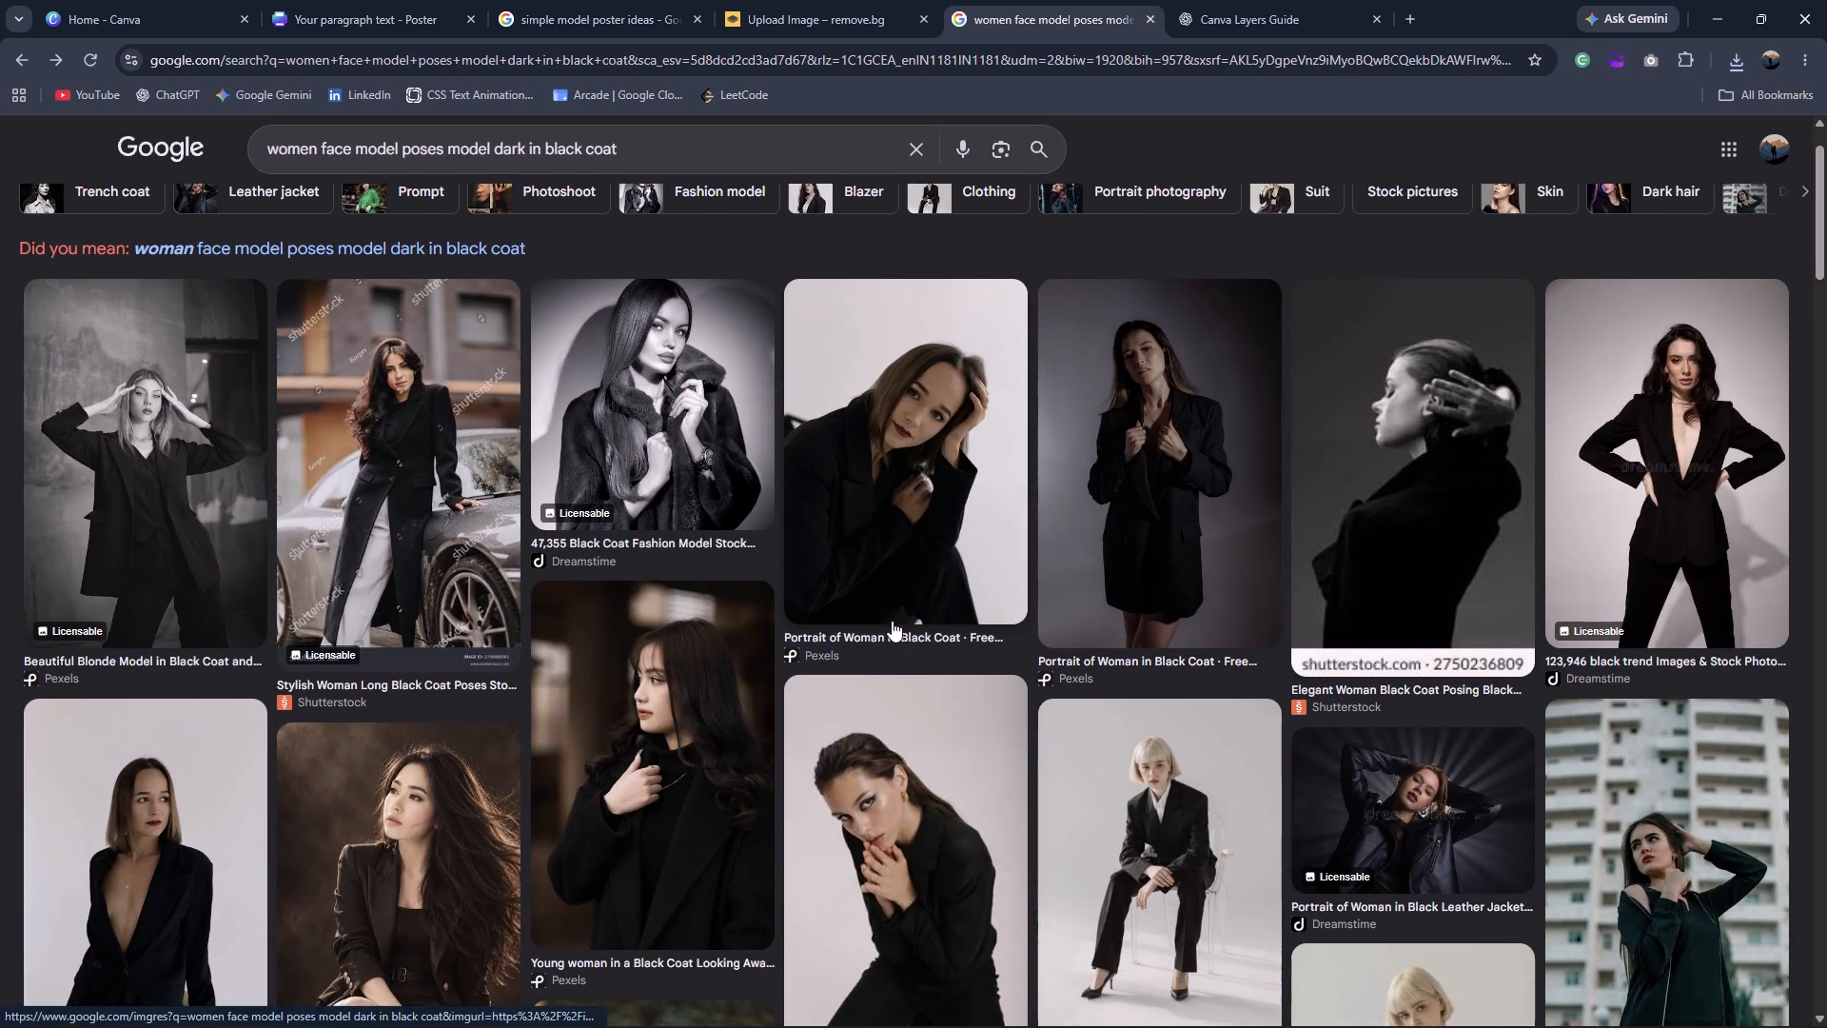
scroll(881, 625, "down", 2)
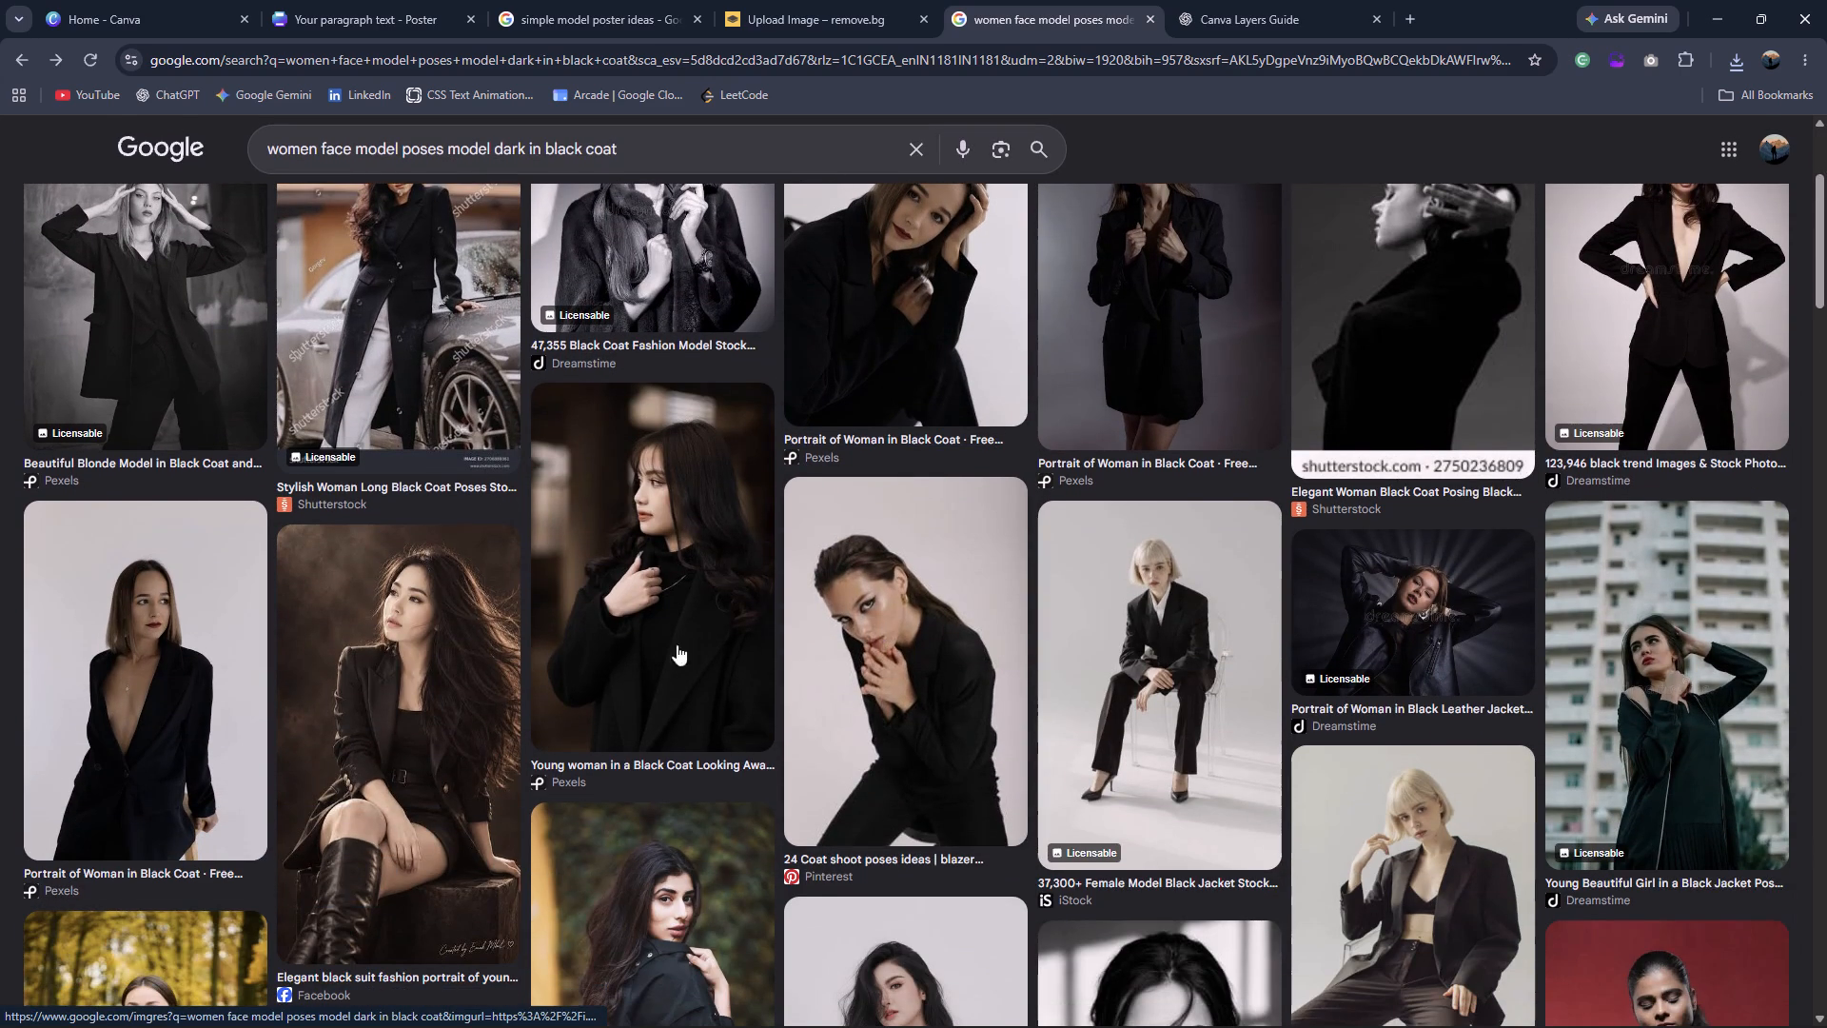
scroll(815, 646, "down", 2)
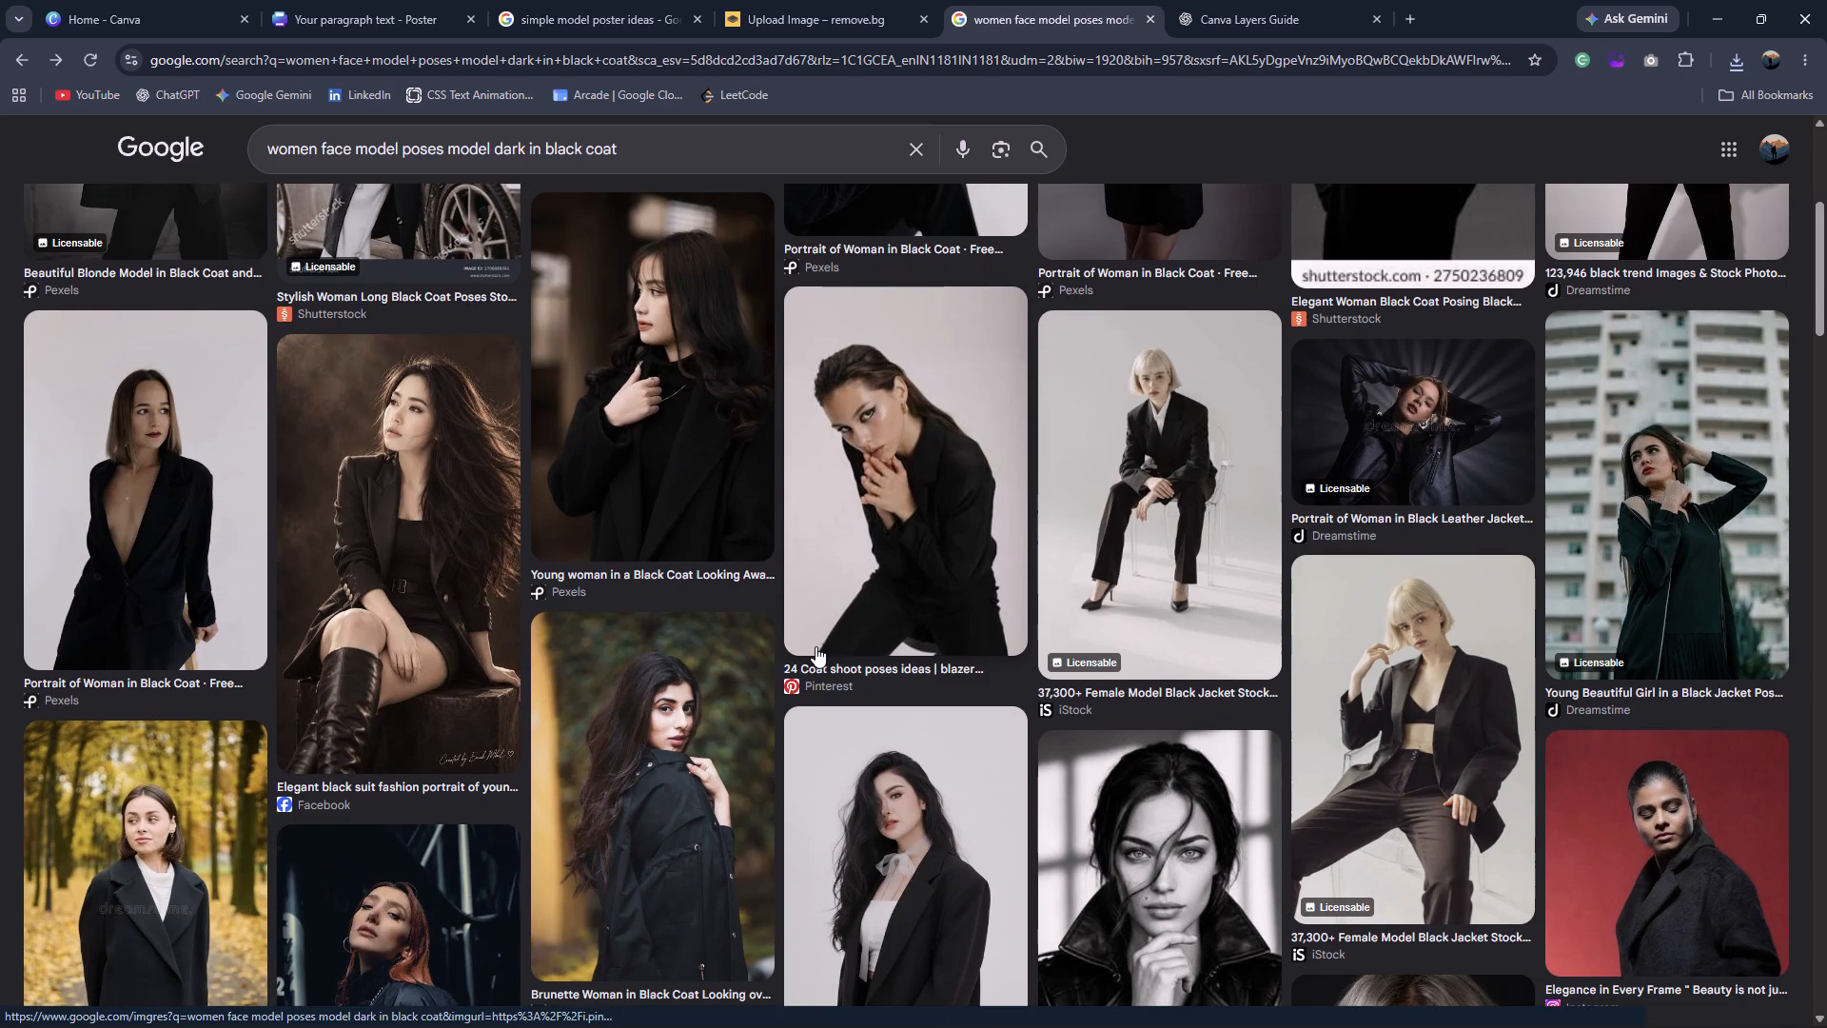
scroll(815, 646, "down", 1)
left_click(1132, 741)
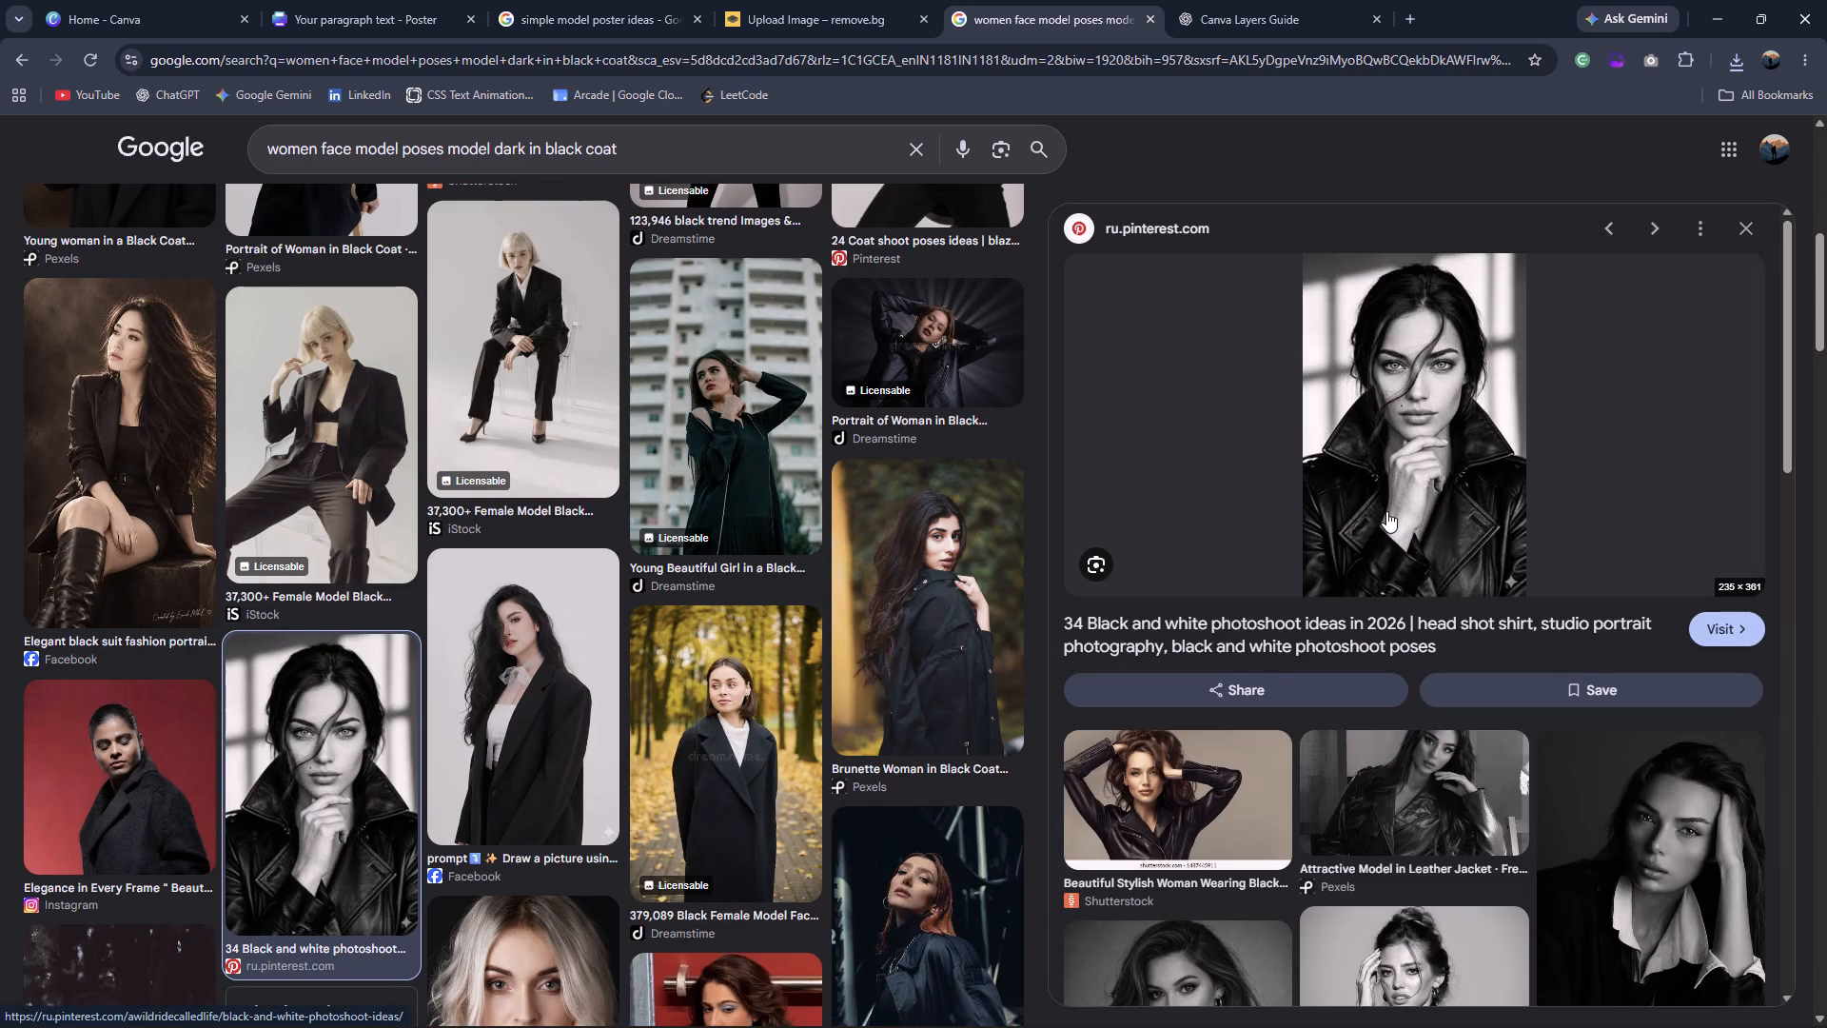
right_click(1490, 440)
left_click(1645, 869)
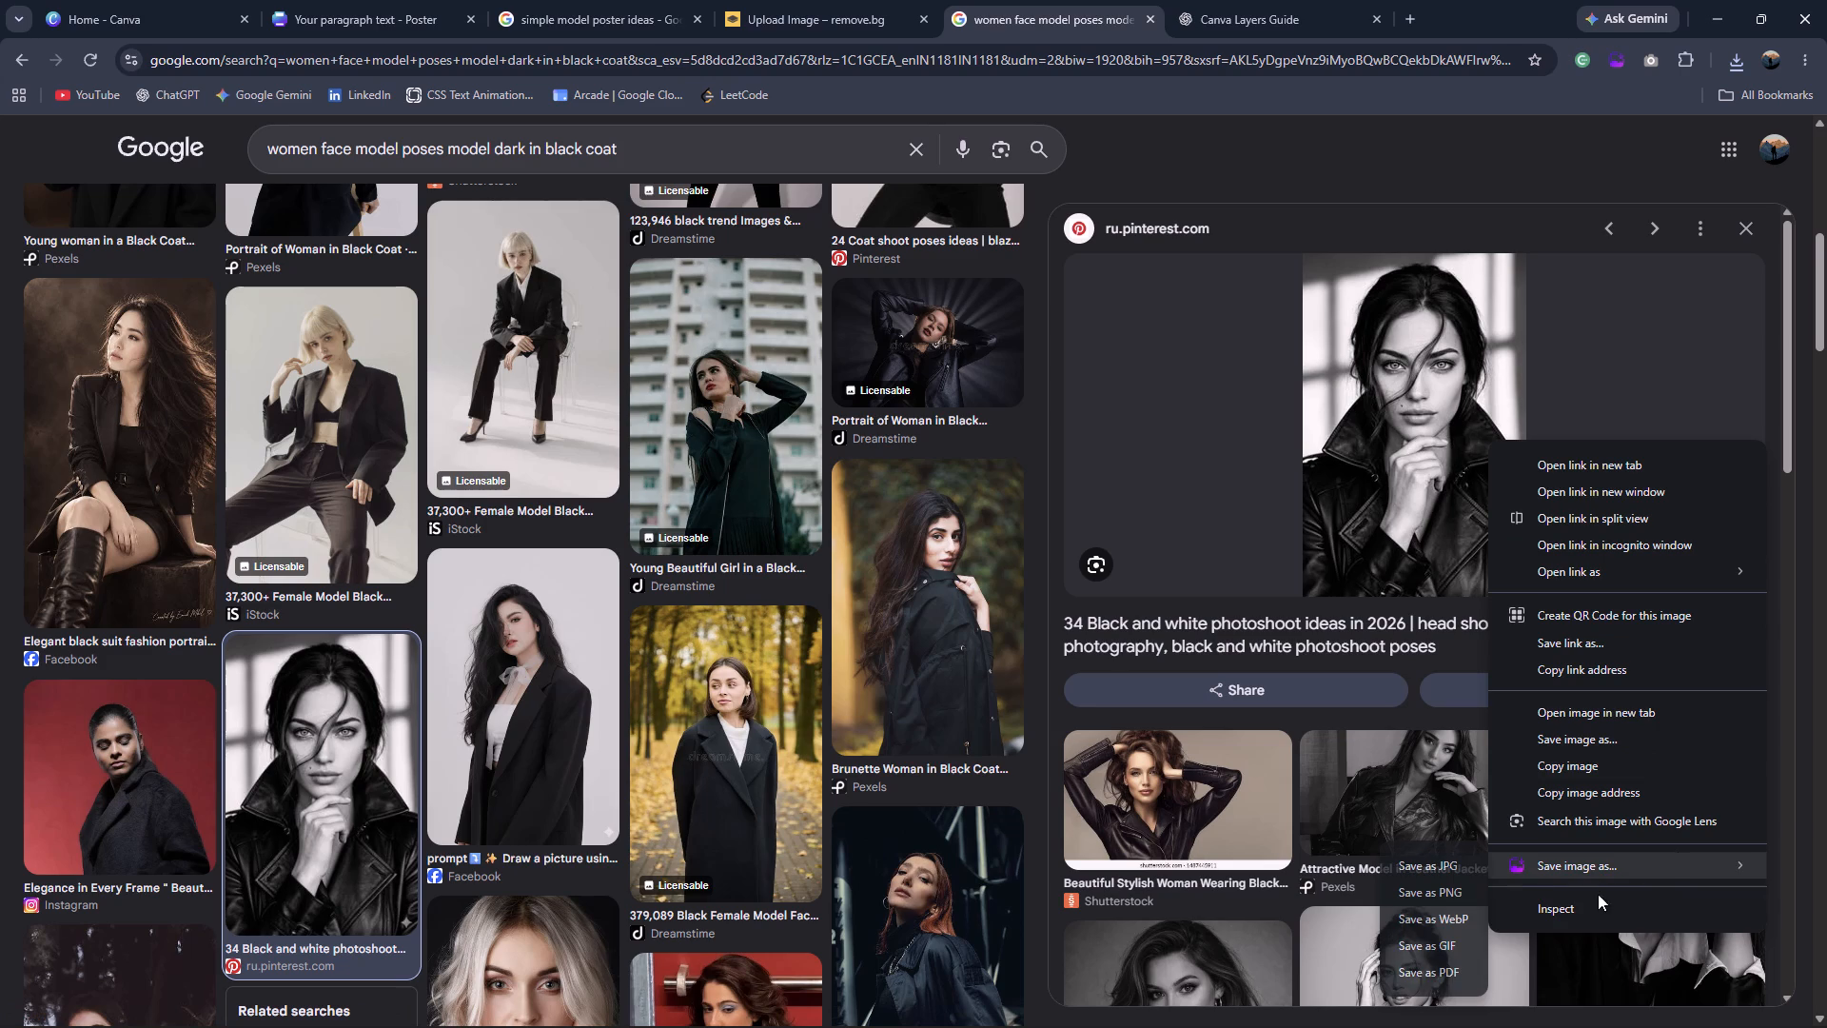
left_click(1473, 889)
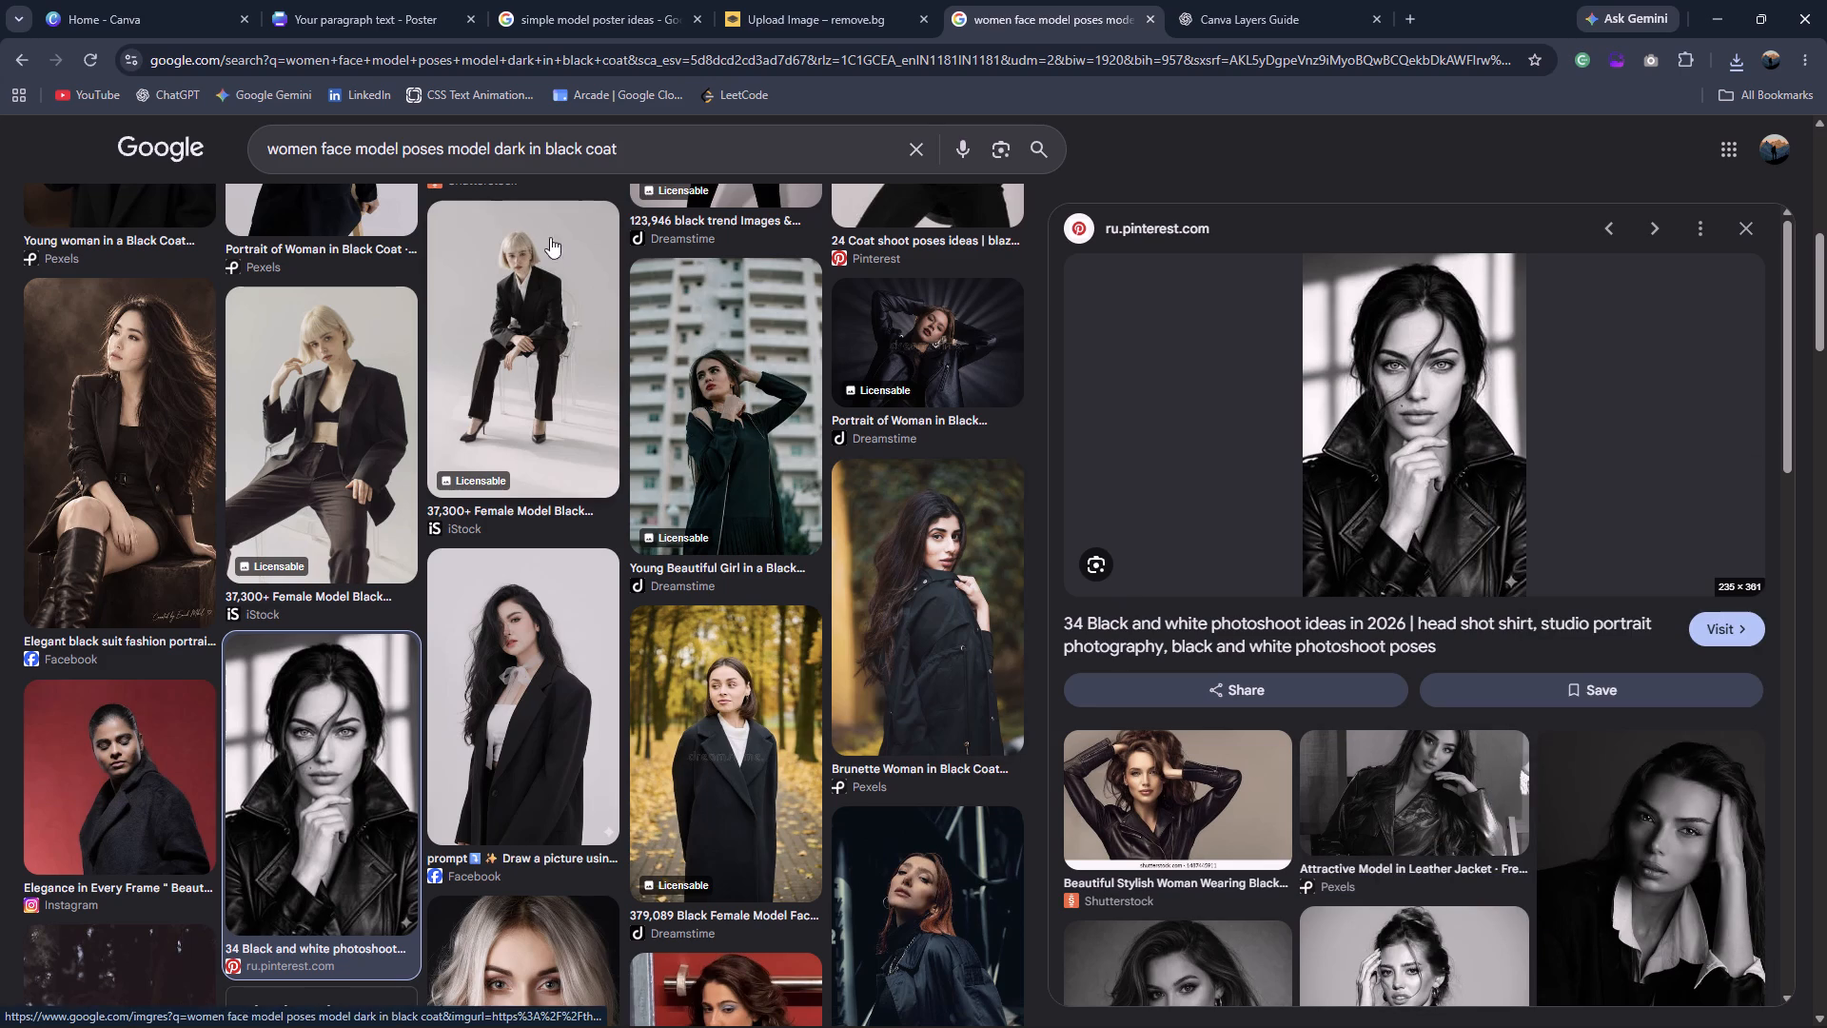
Change the image search to "man face model poses model dark in black coat".
double_click(288, 153)
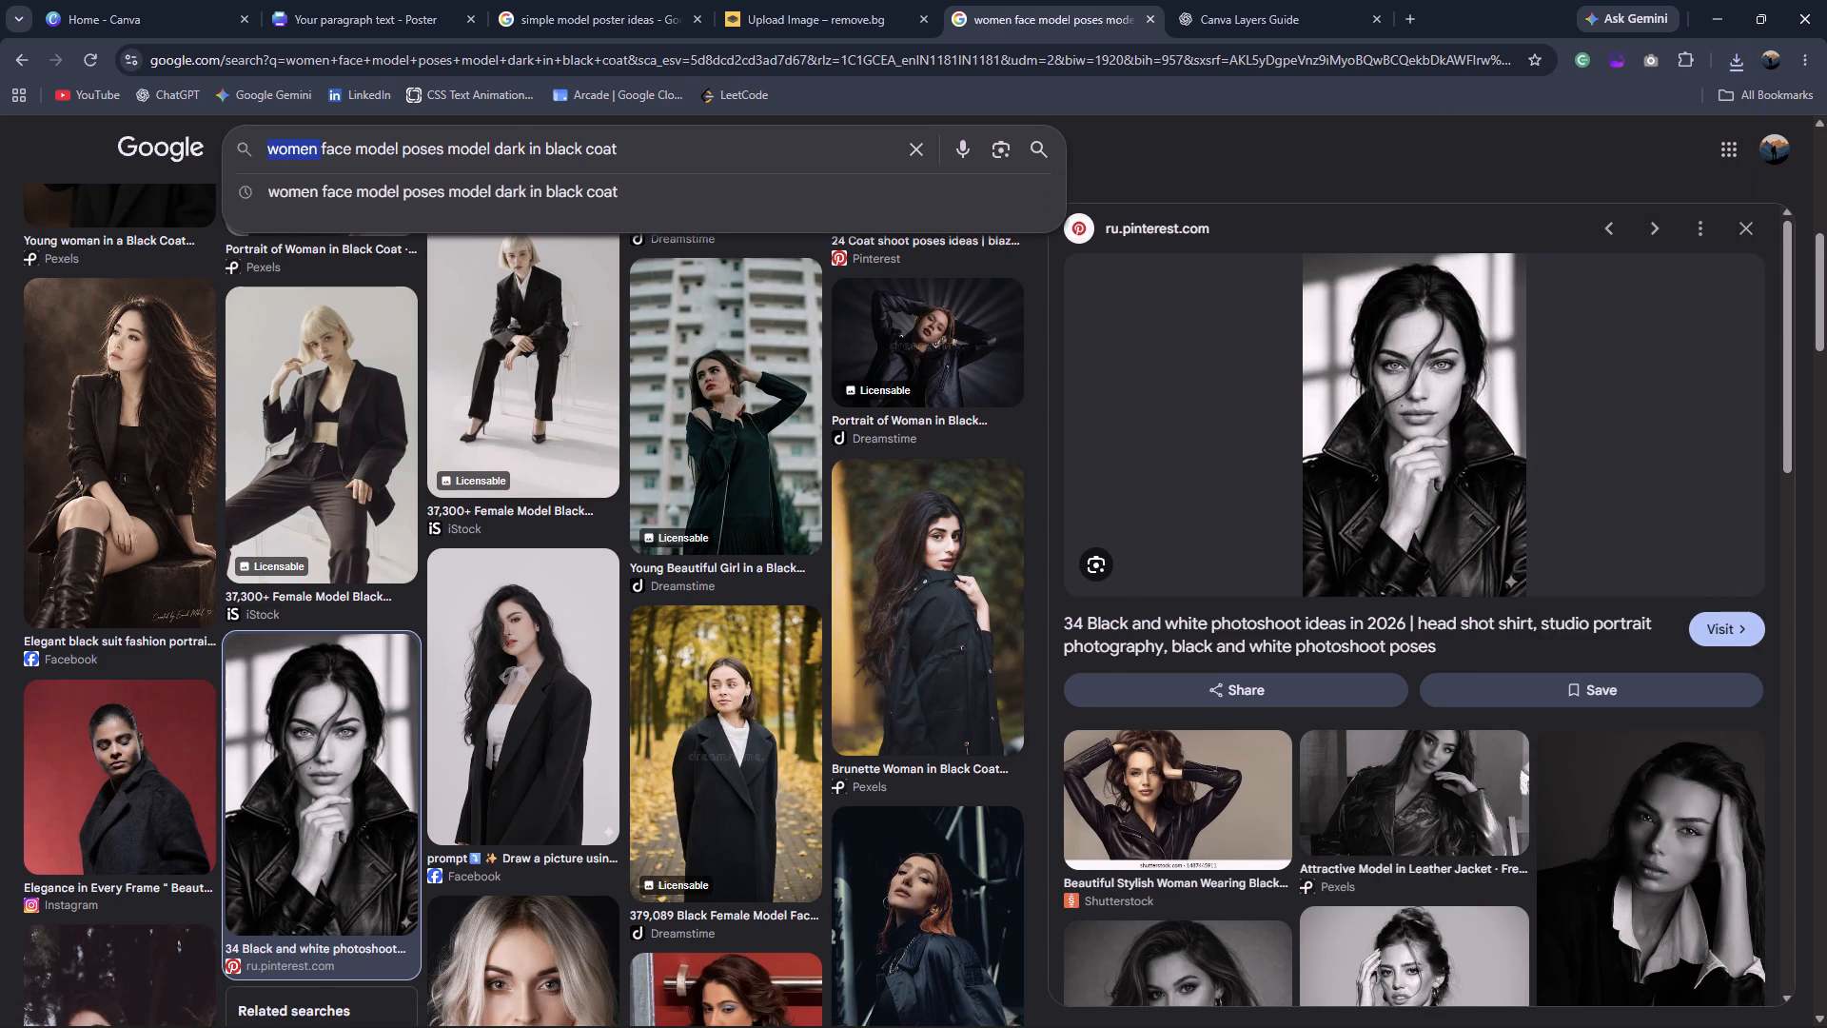
type("man")
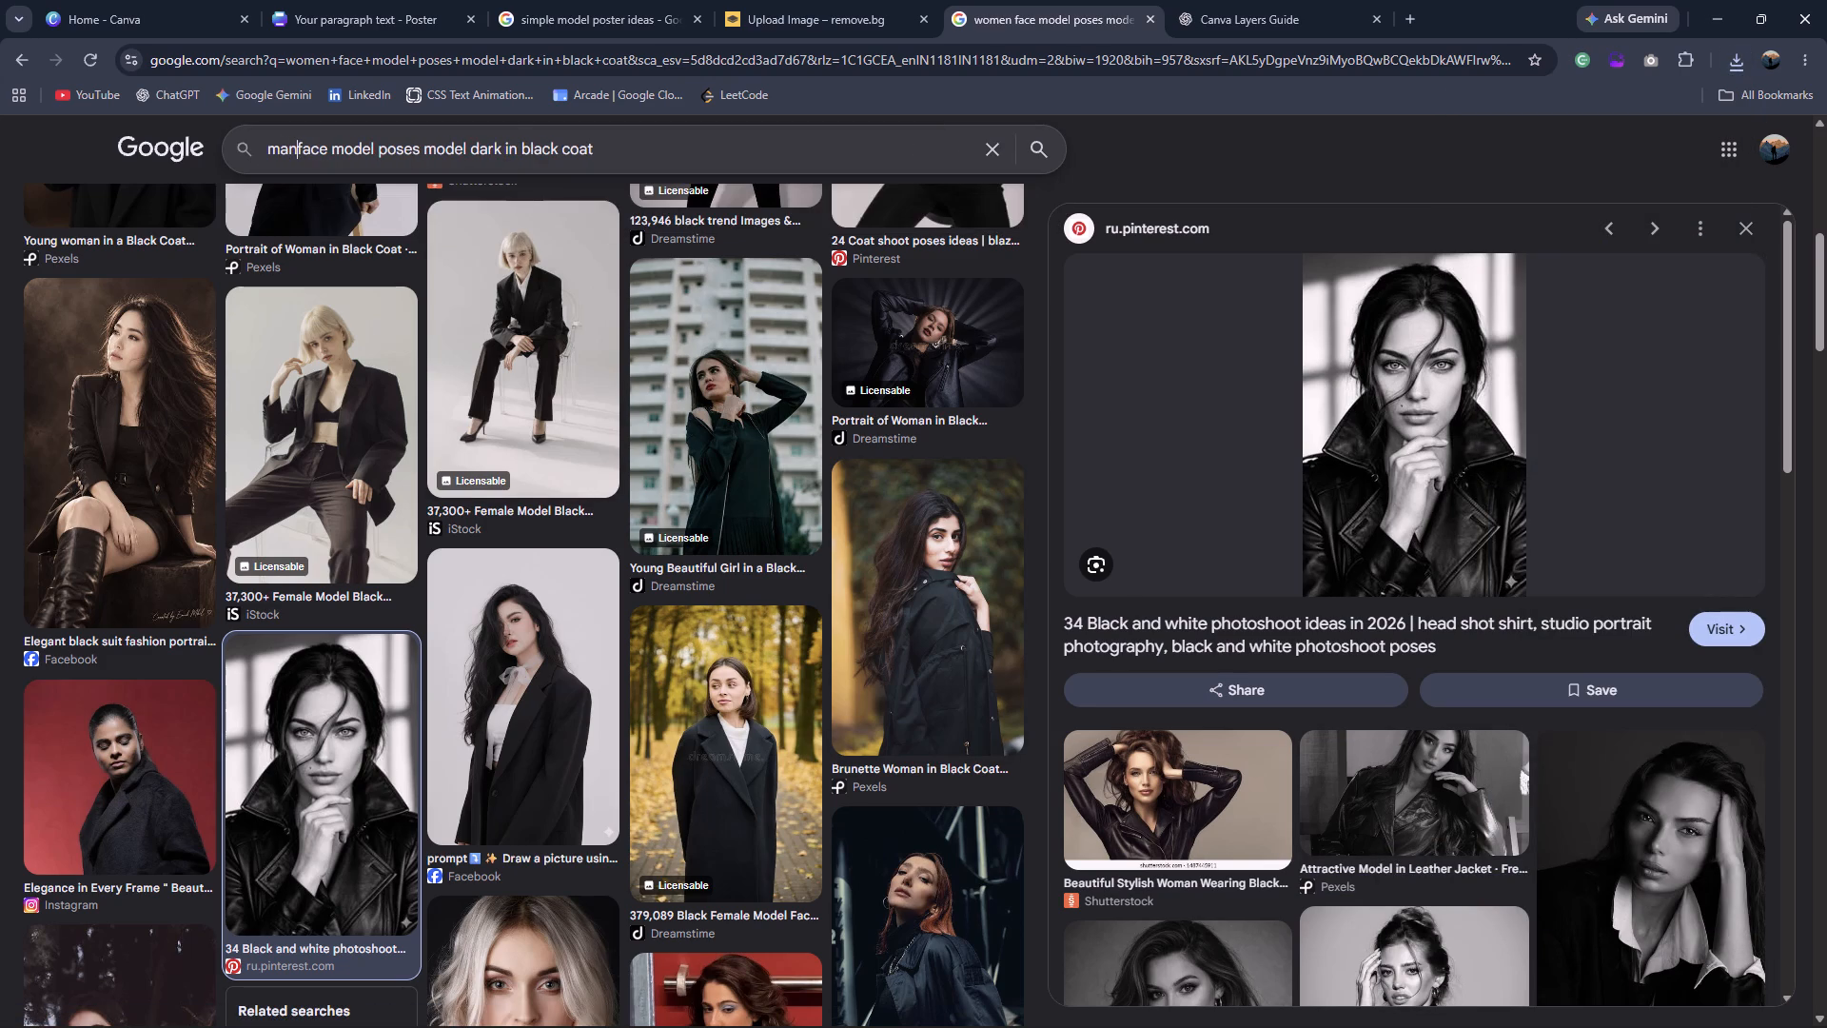
key("space")
key("Return")
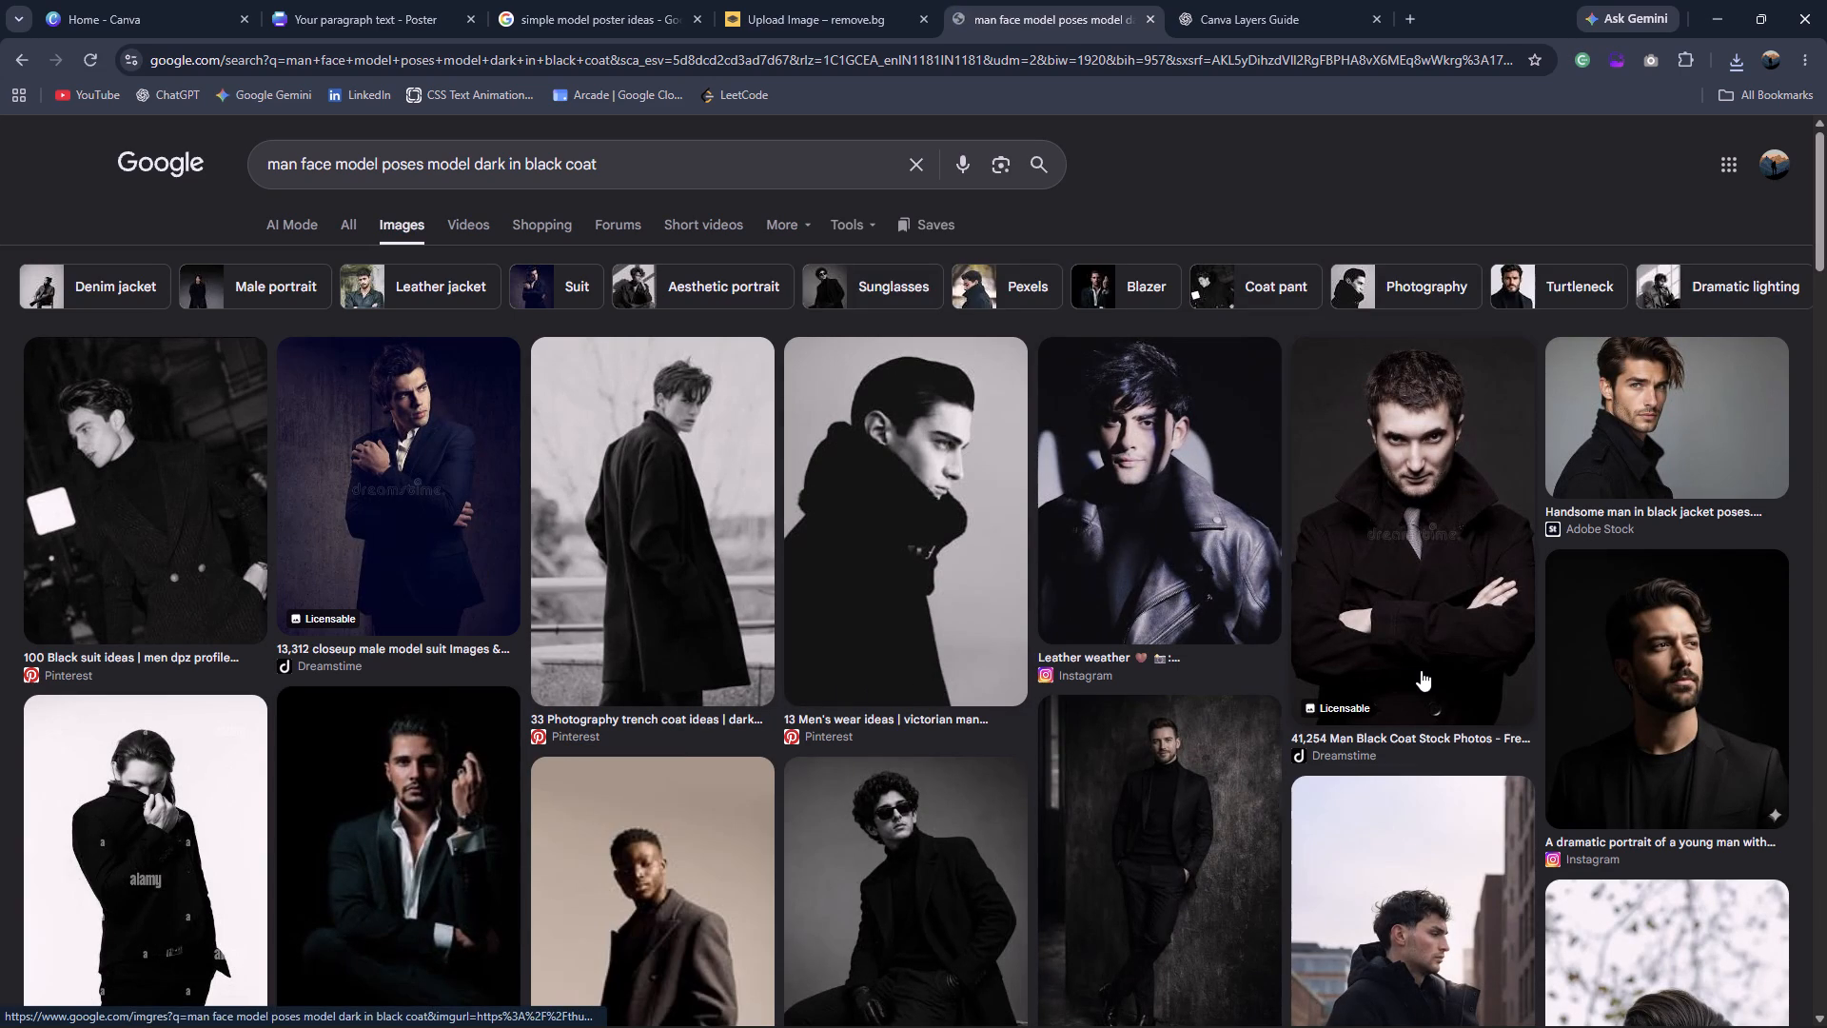
Browse the male model results and preview the Adobe Stock photo of the man in a black jacket with its related images.
scroll(1421, 670, "down", 2)
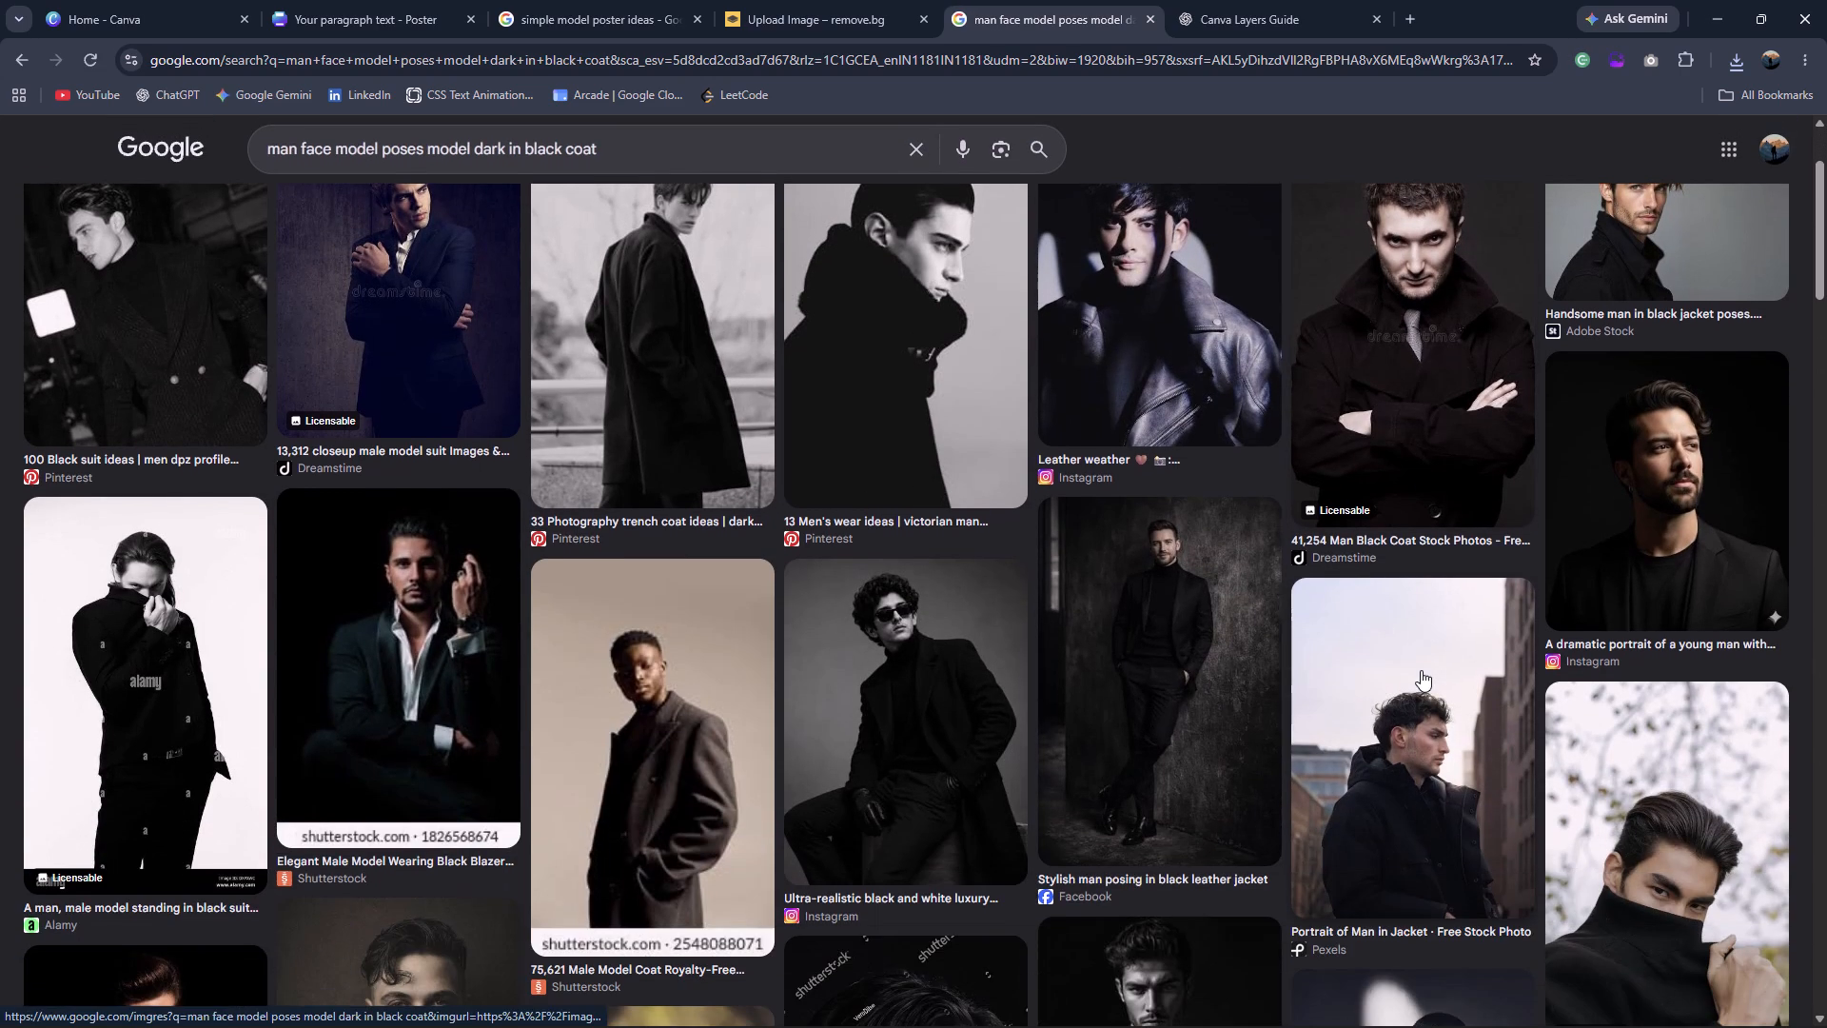
scroll(1421, 670, "up", 2)
left_click(1700, 455)
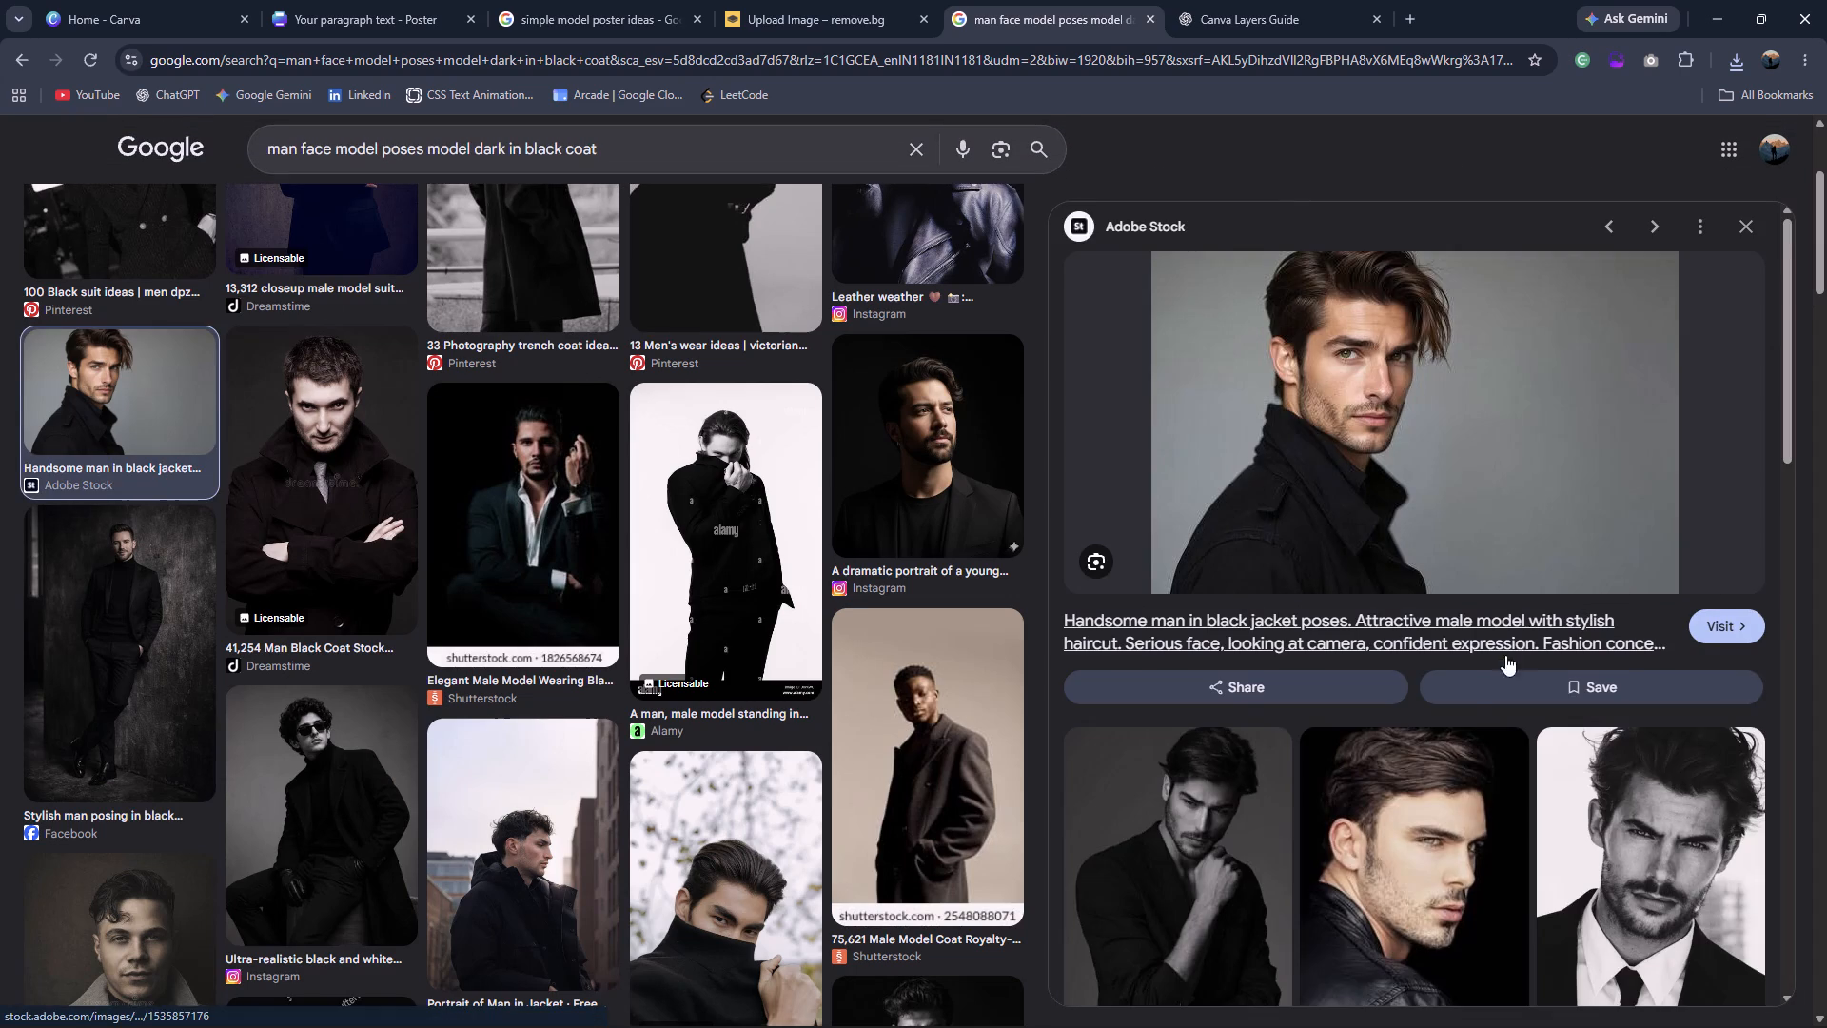
scroll(1476, 685, "down", 4)
scroll(1476, 688, "up", 8)
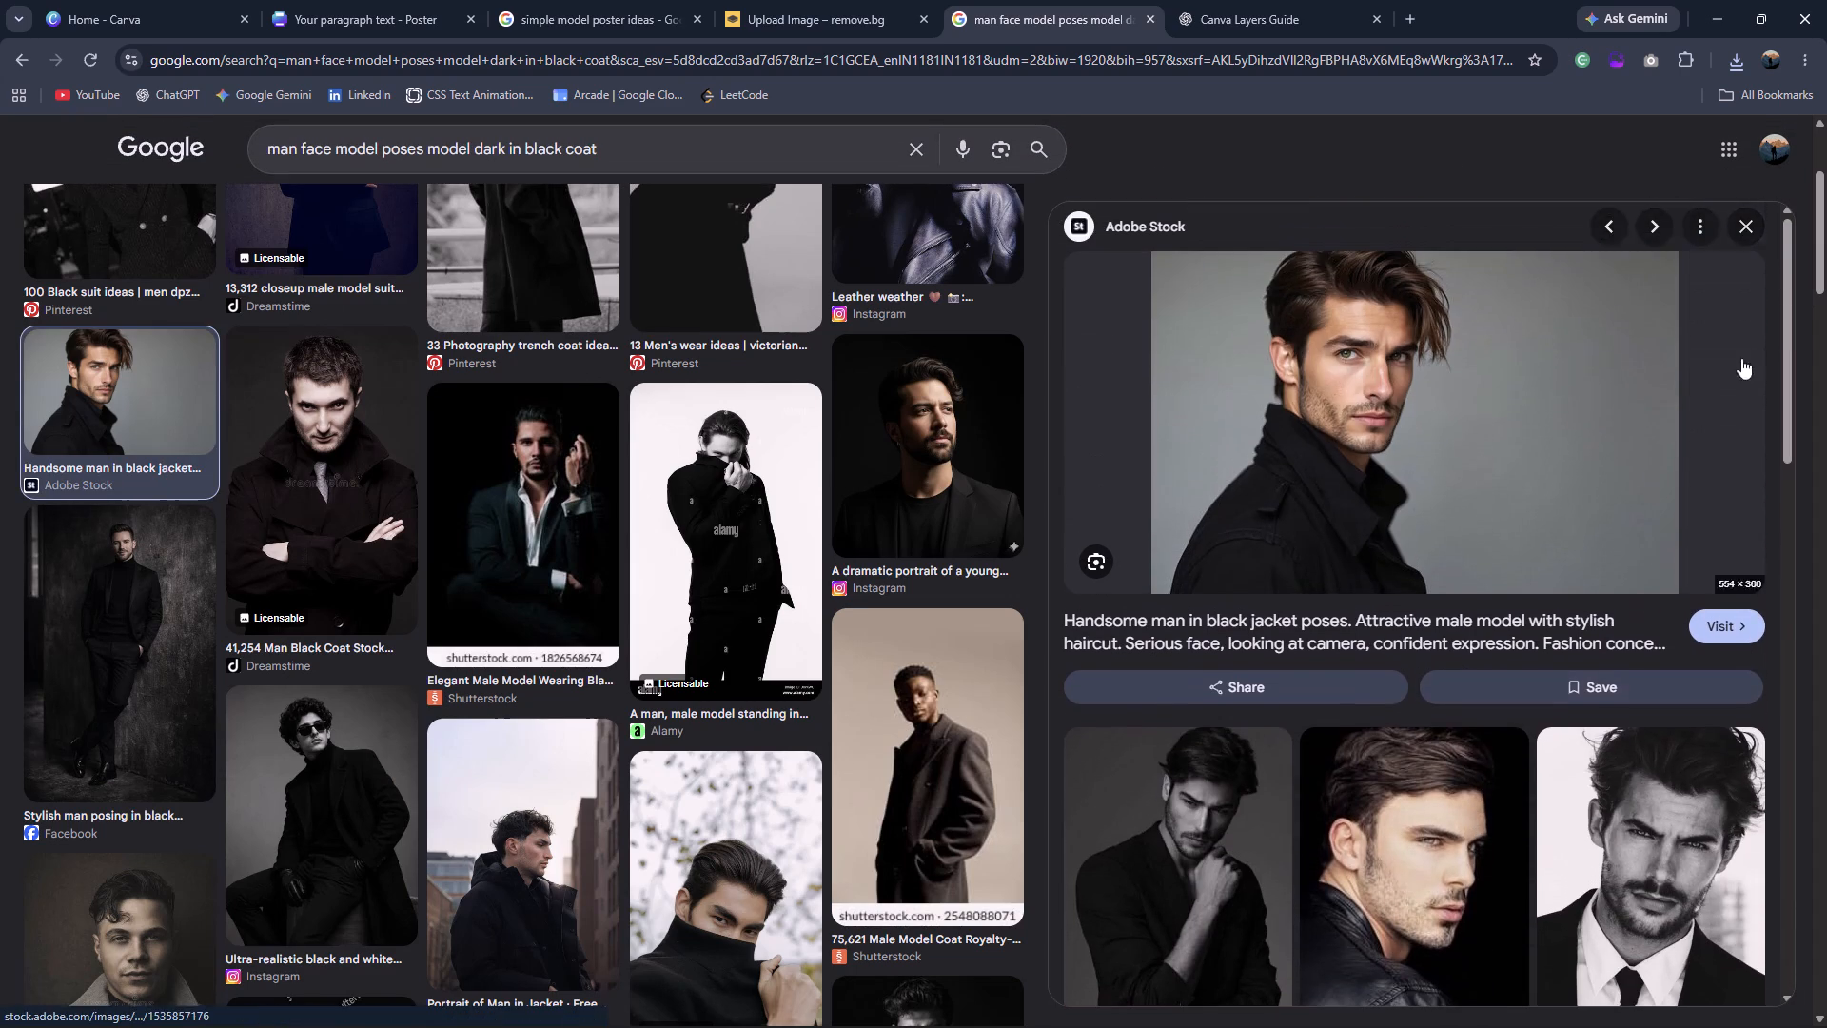
left_click(1750, 216)
Search images for "man face model poses model dark in black coat side angle".
left_click(612, 151)
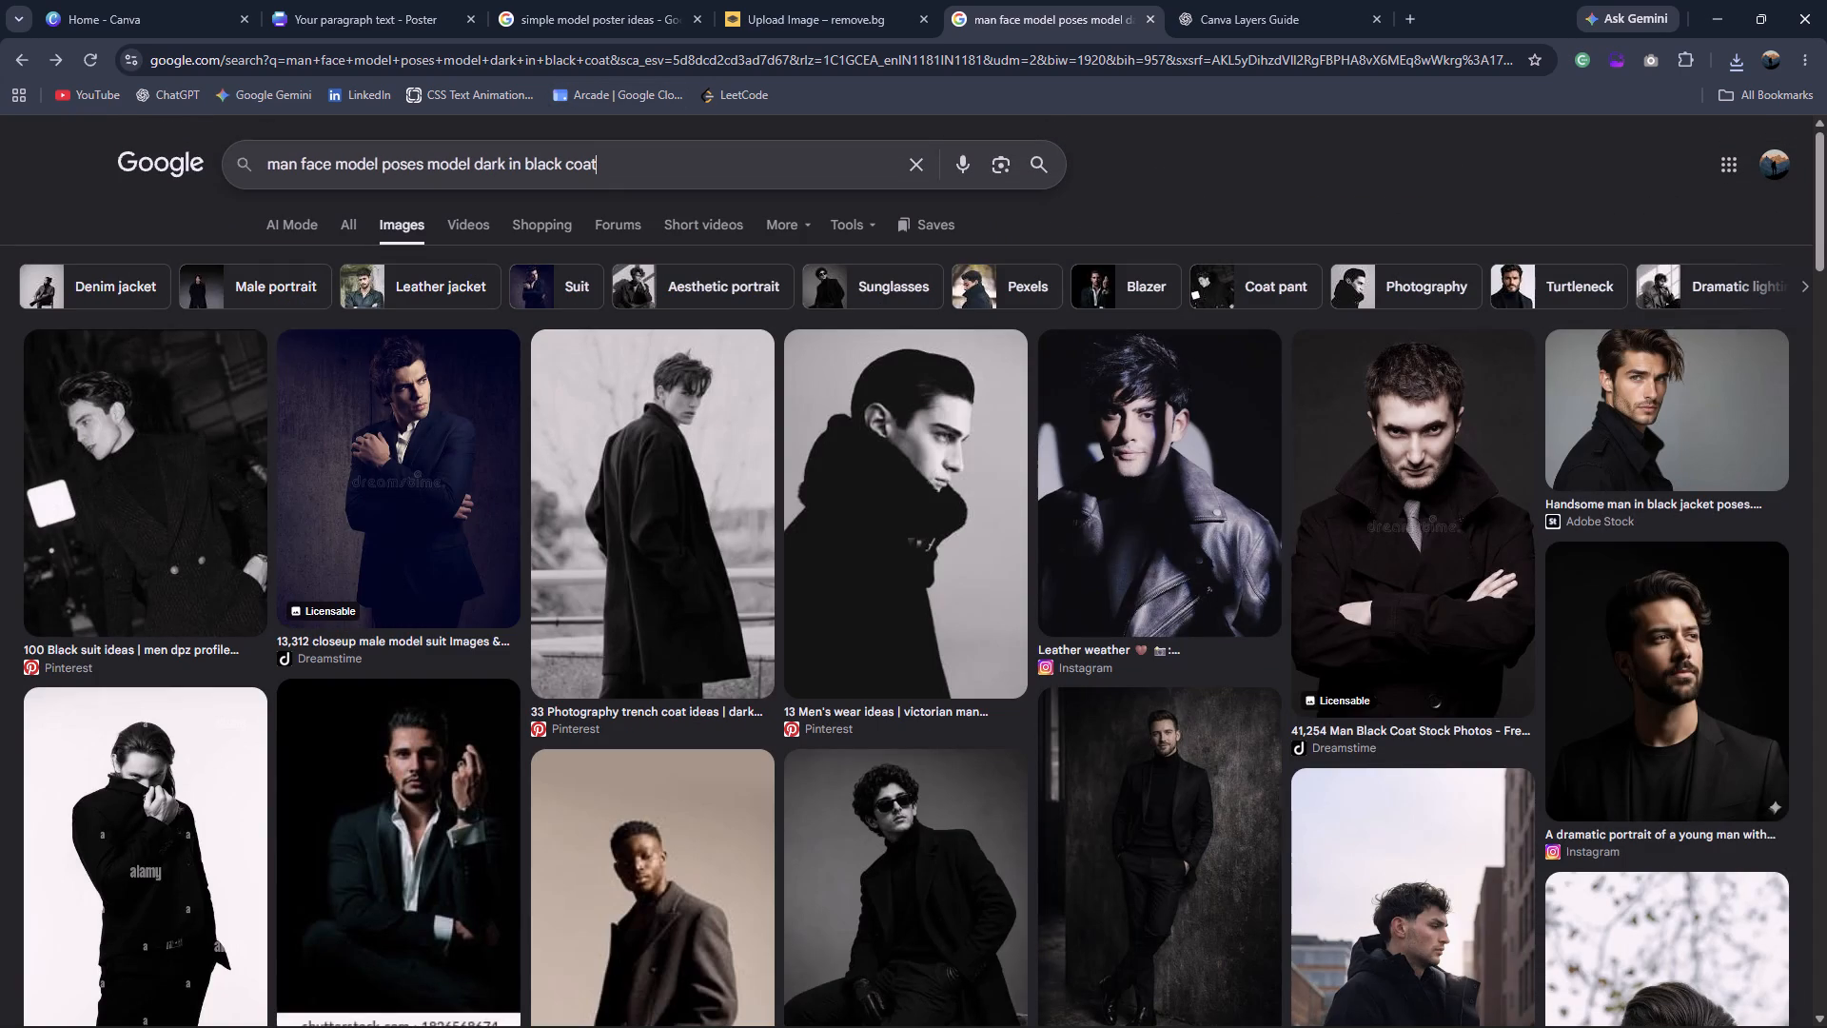
key("space")
type("side angle")
key("Return")
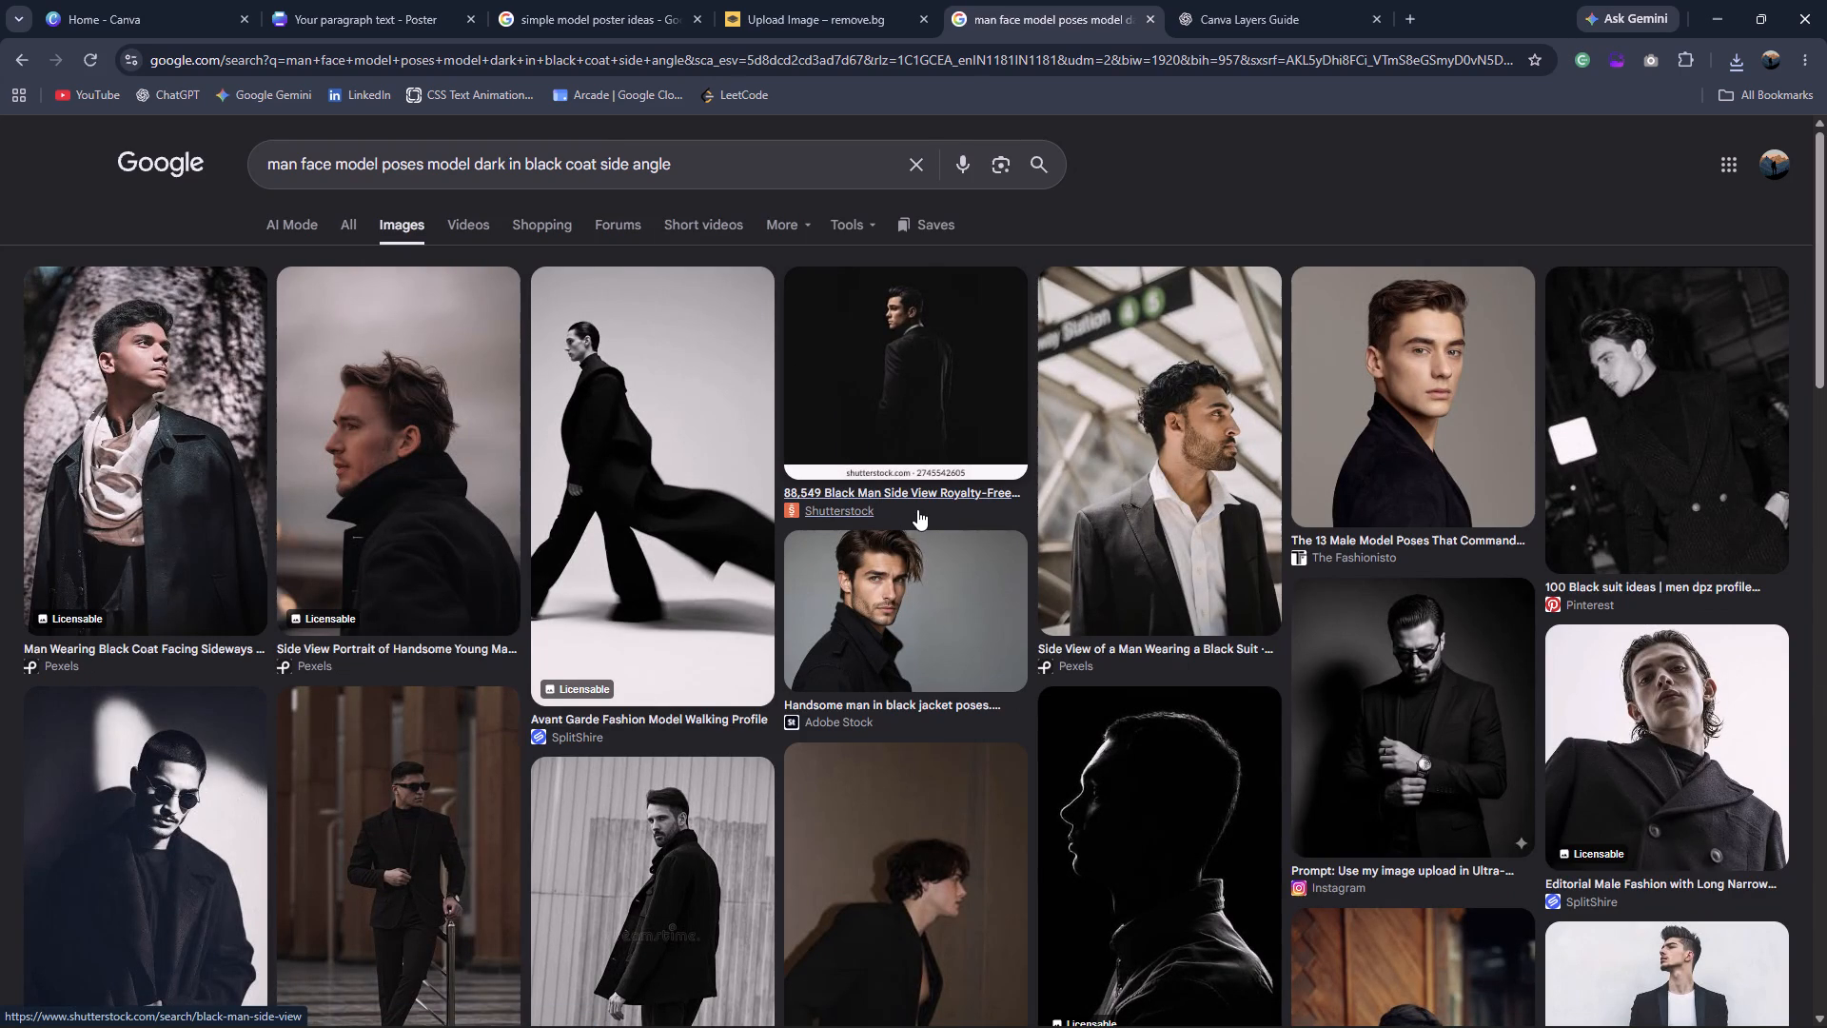
Return to the previous search, change it to "man face model poses model dark in black coat watching left", and look through the results.
scroll(917, 509, "right", 8)
key("space")
type("watching")
key("space")
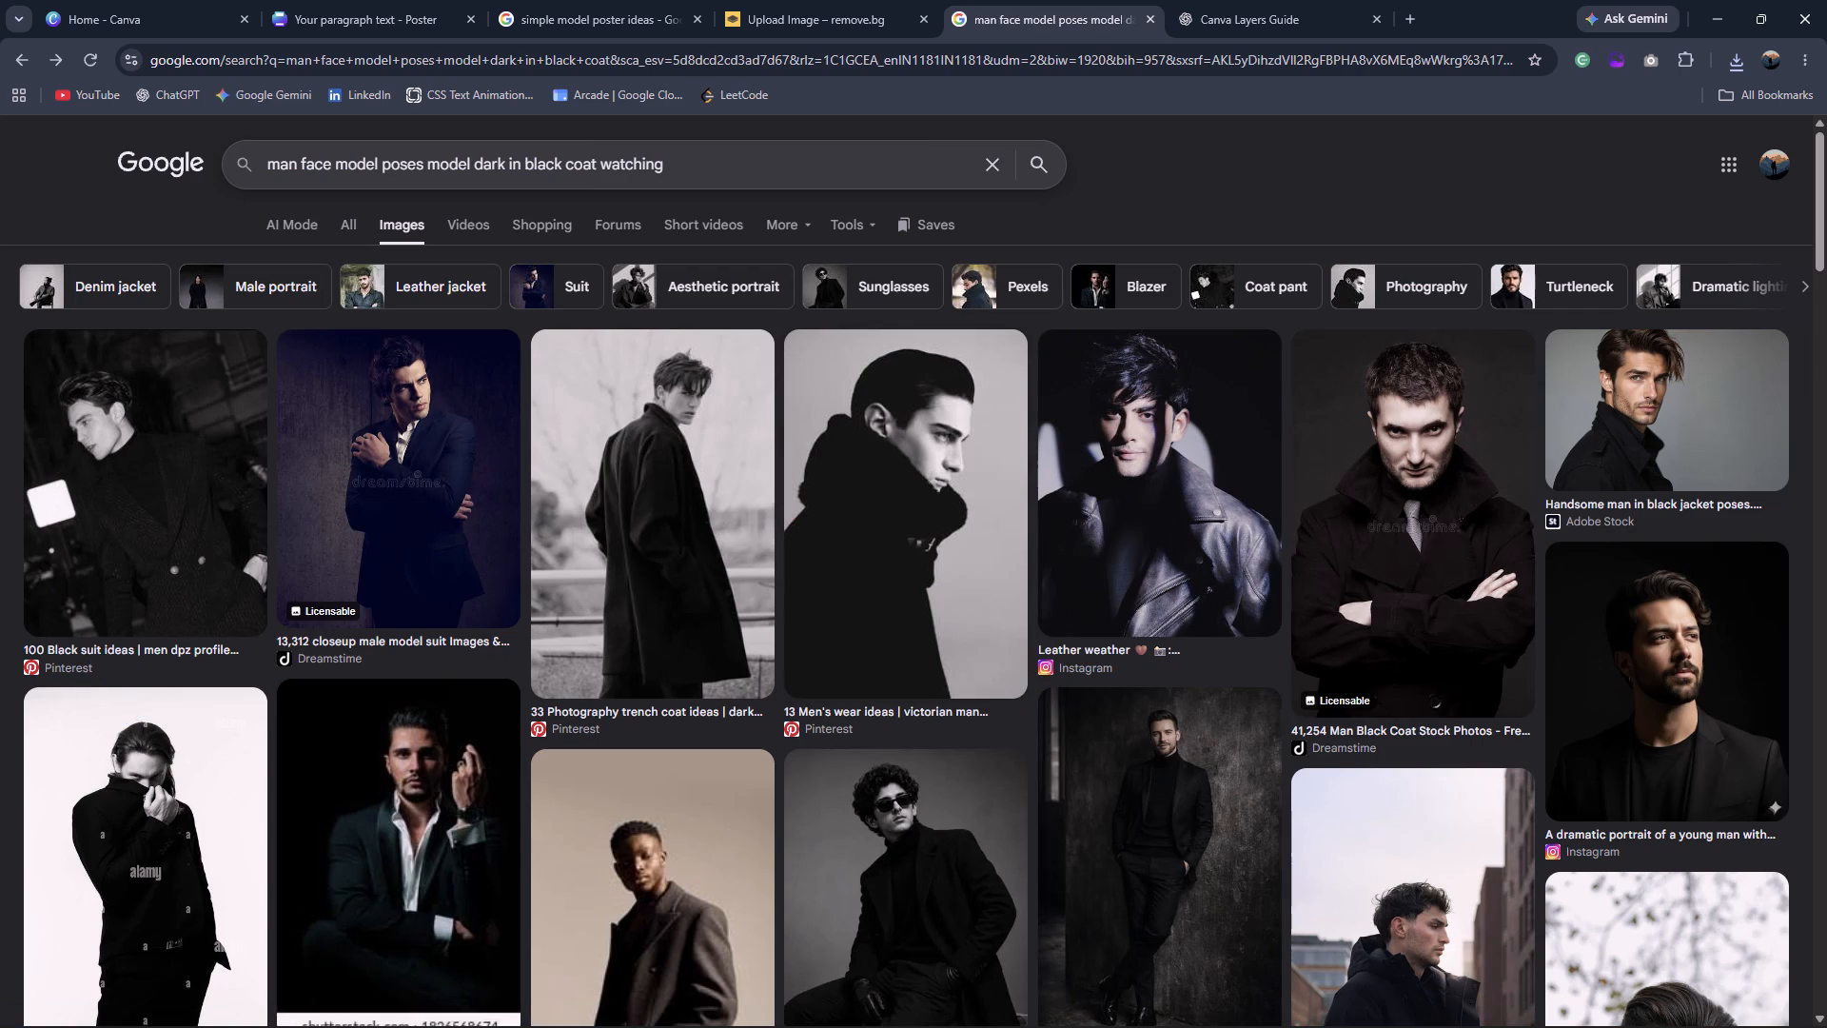
type("left")
key("Return")
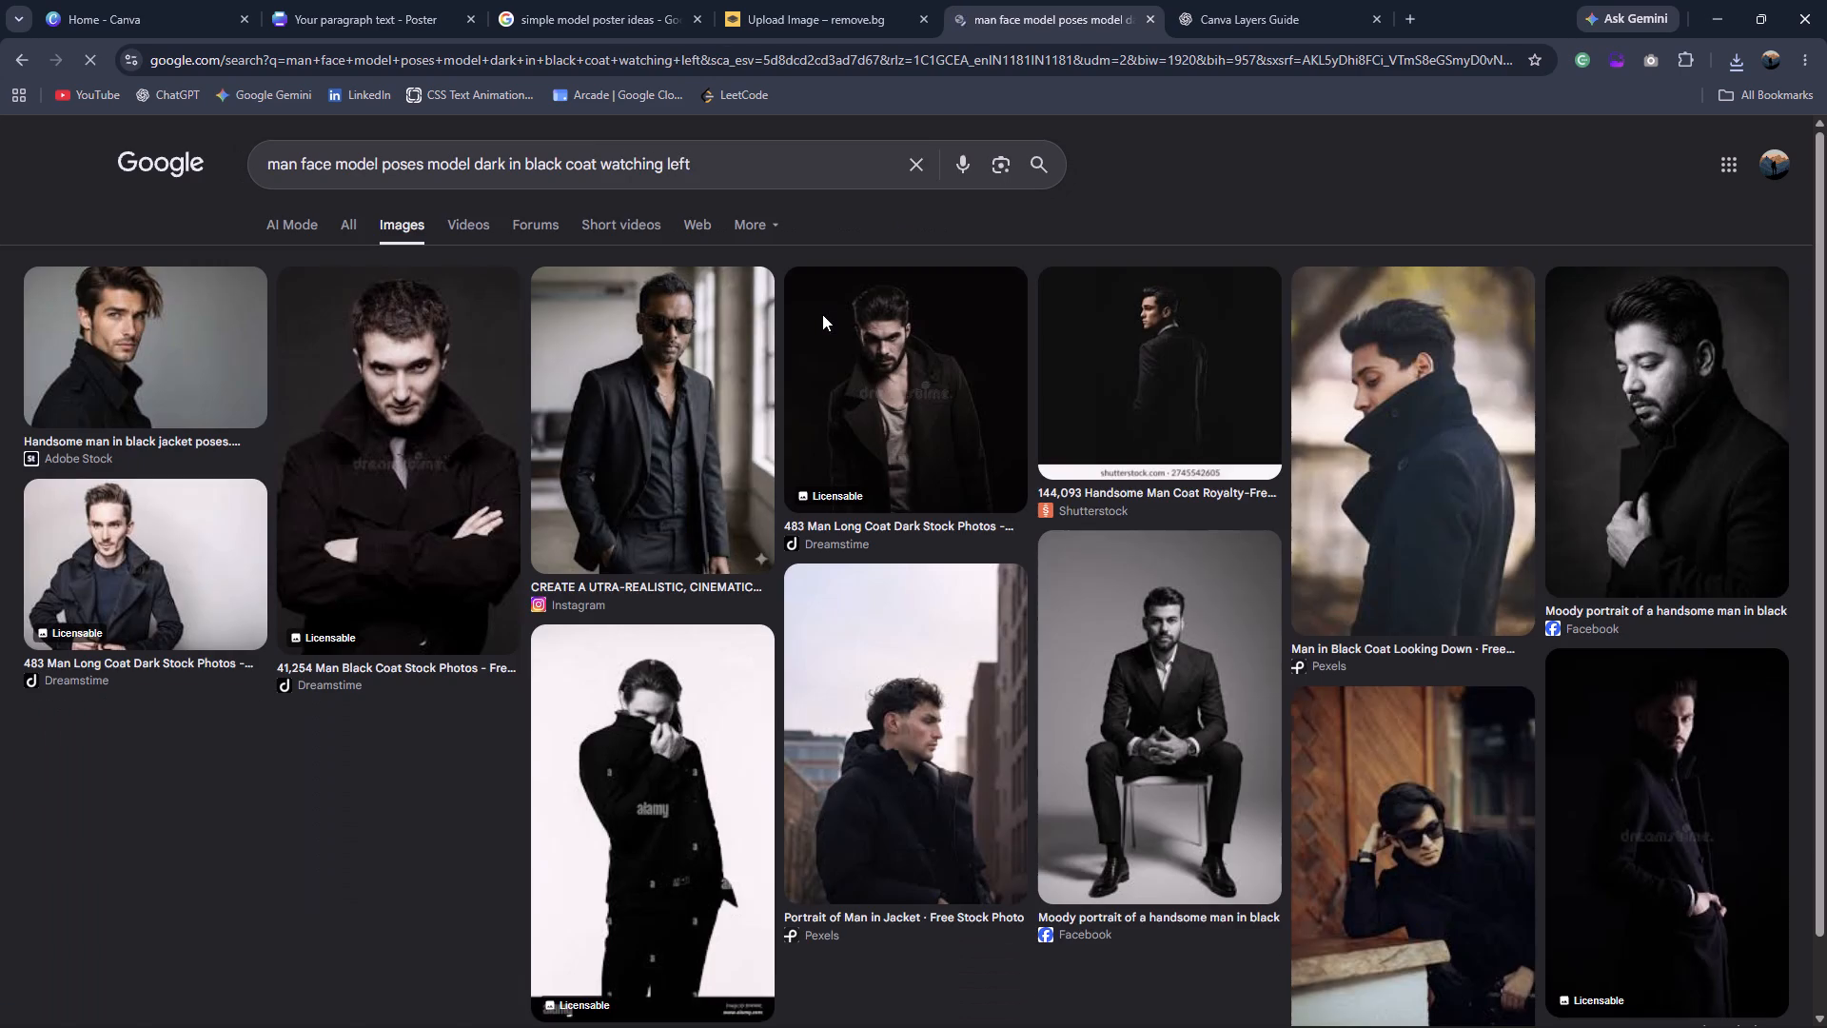
scroll(1098, 534, "down", 1)
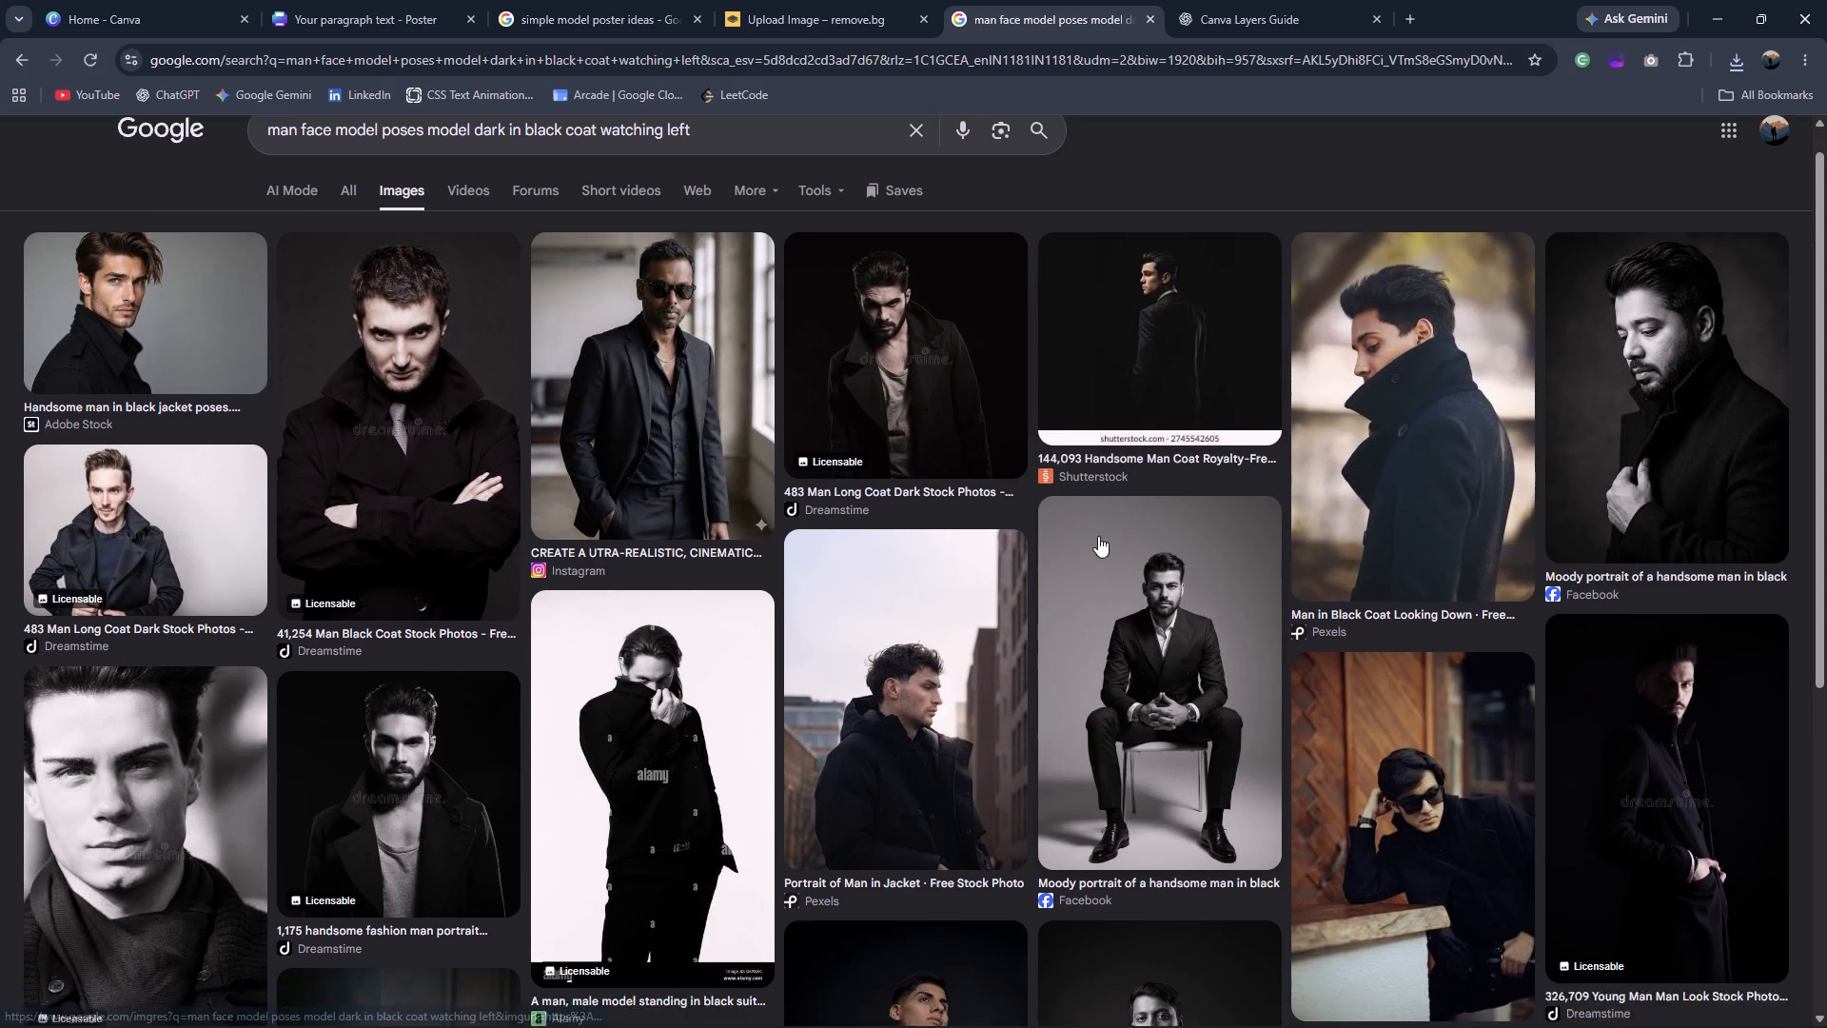
Look through the current male model results, return to the "man face model poses model dark in black coat" search, and browse its photos.
scroll(1098, 536, "down", 6)
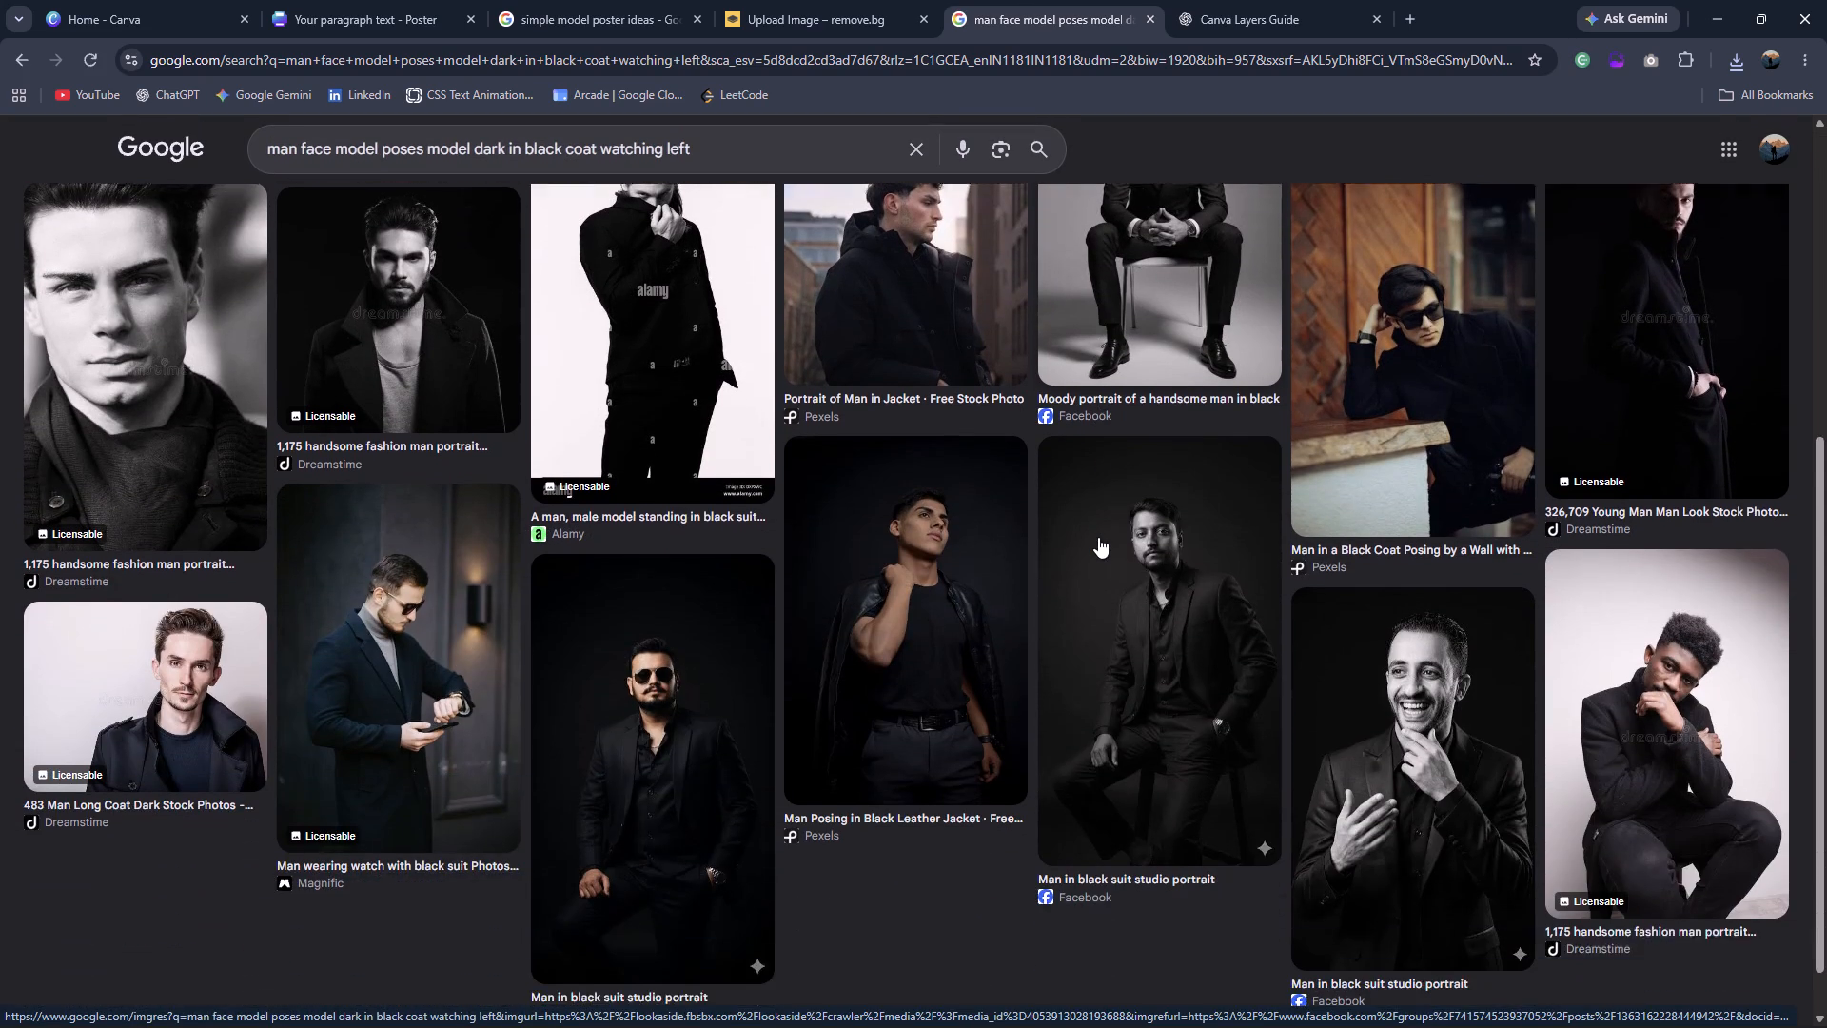
scroll(1098, 537, "right", 7)
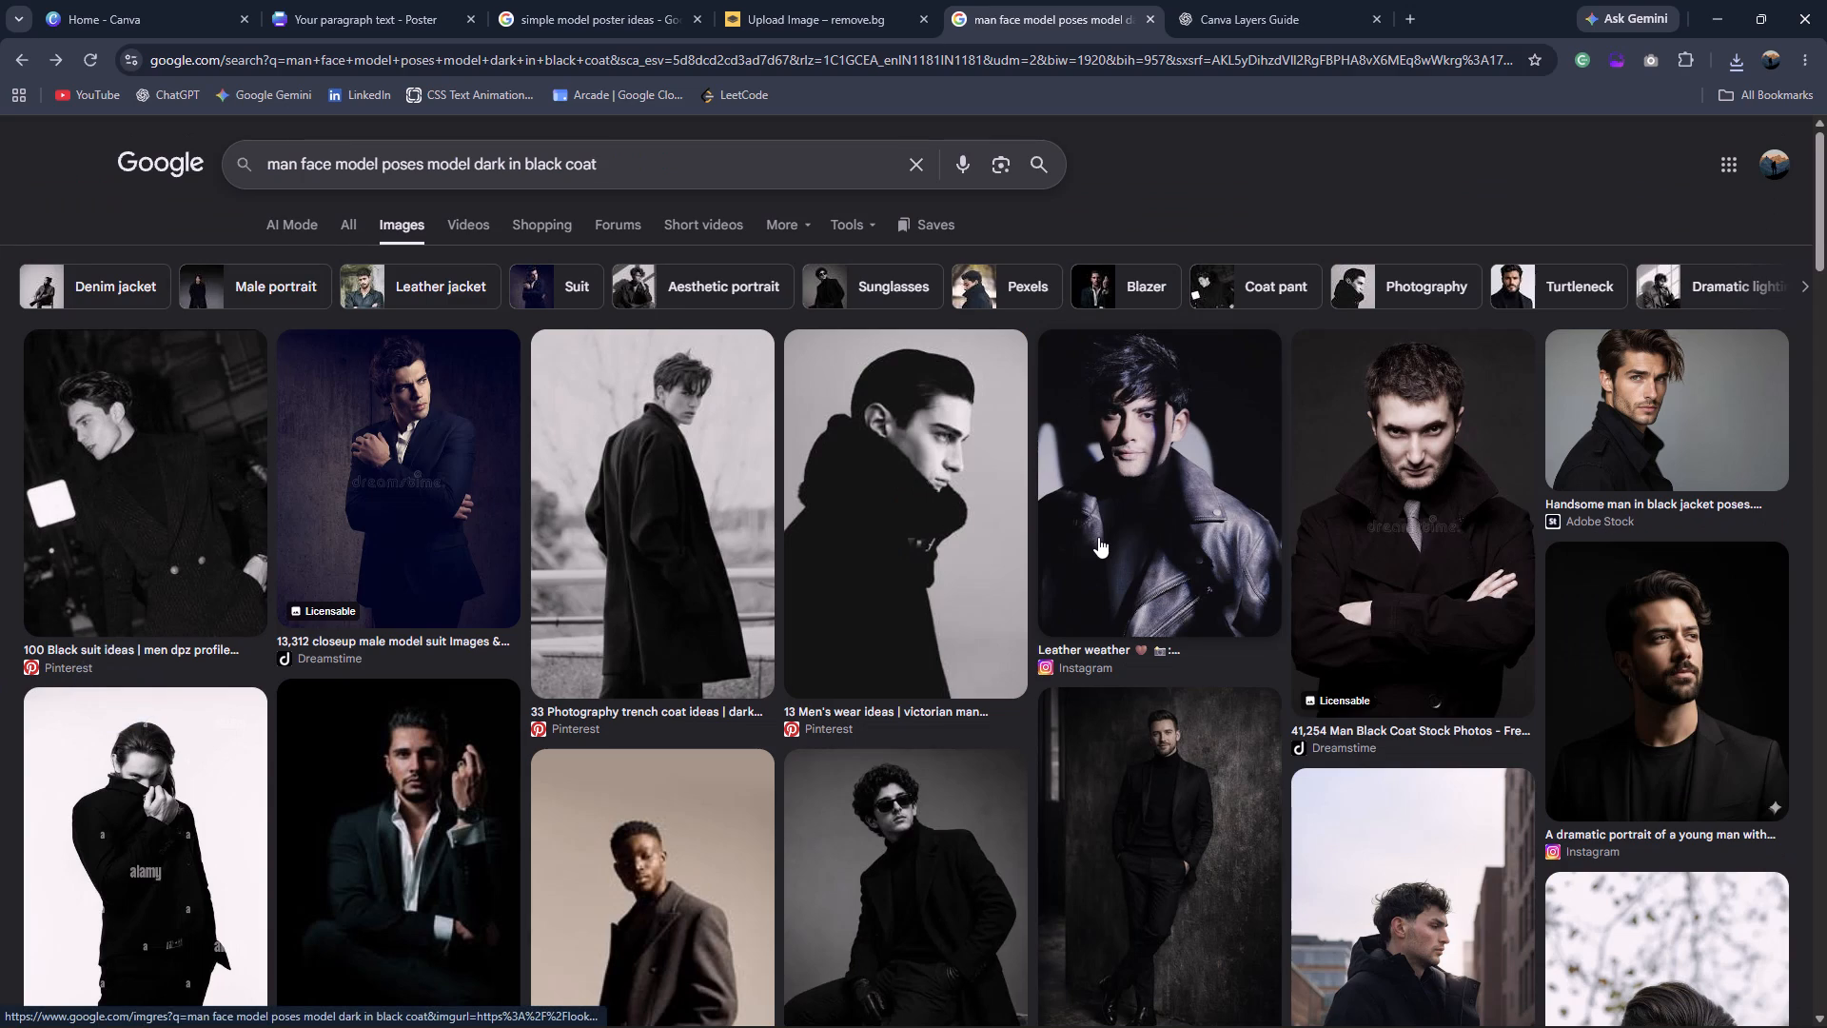
scroll(1098, 537, "down", 3)
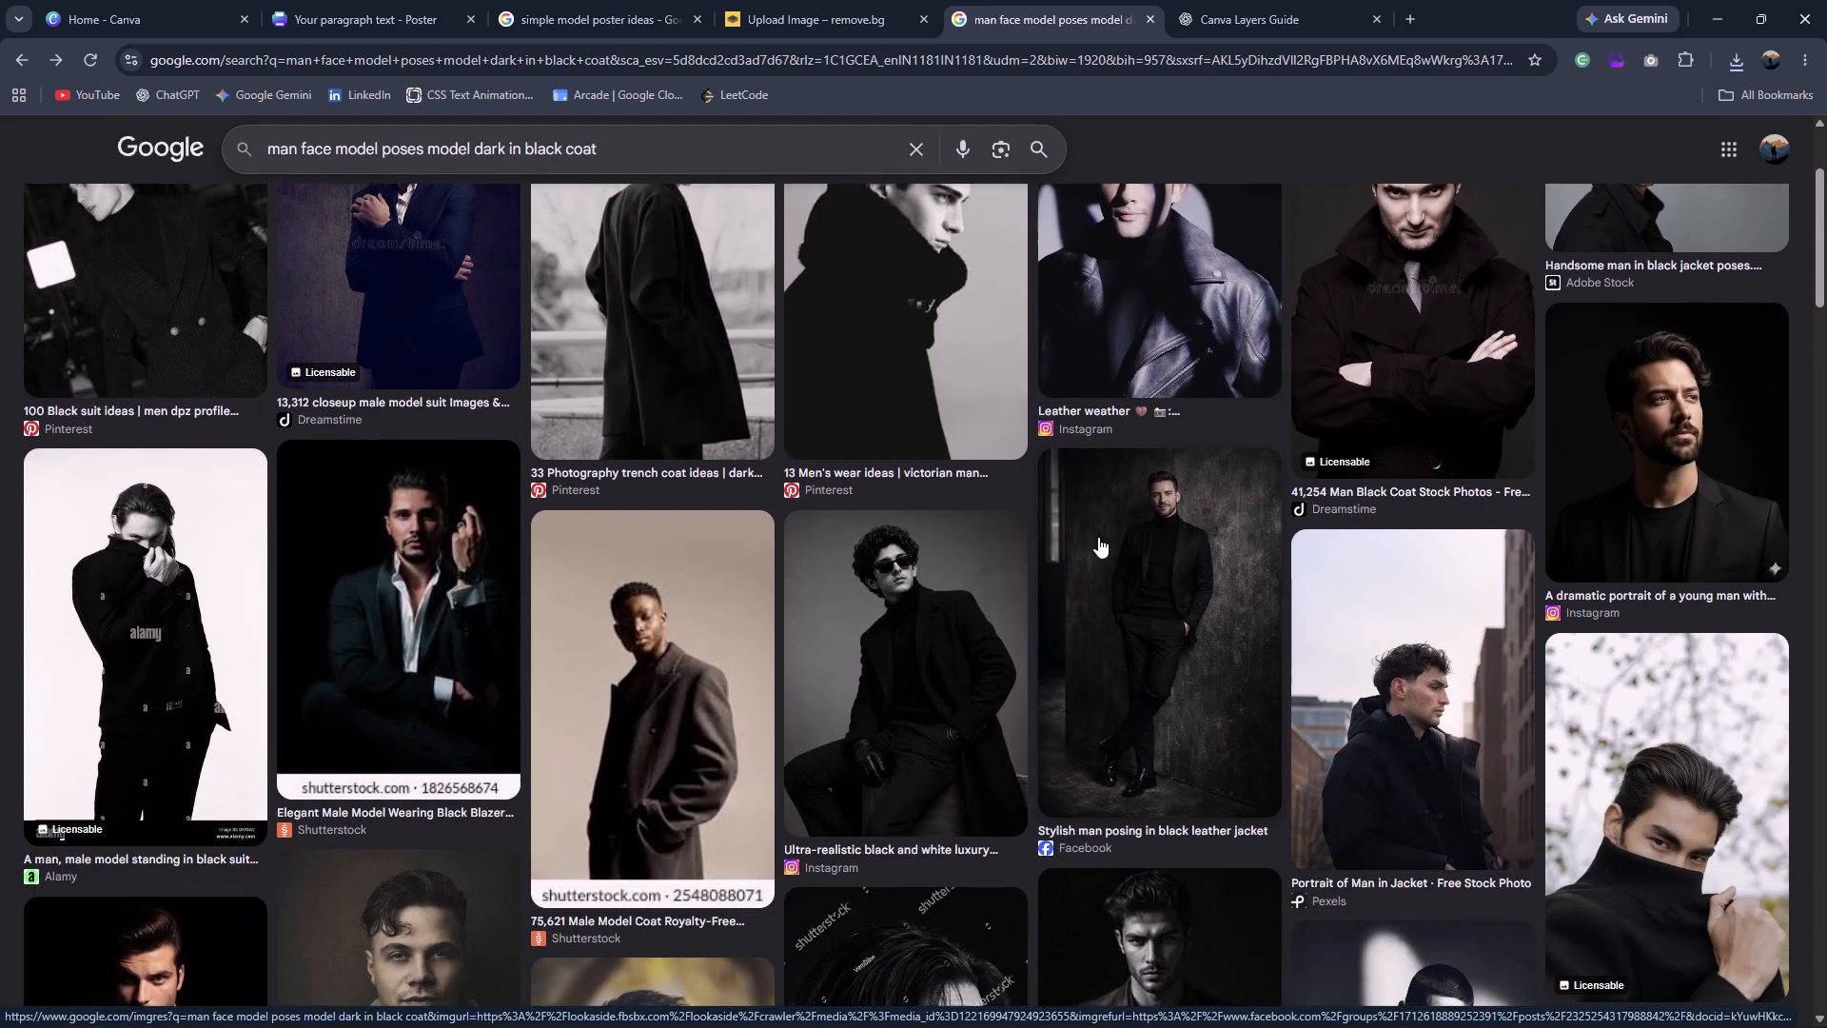
scroll(1098, 537, "down", 3)
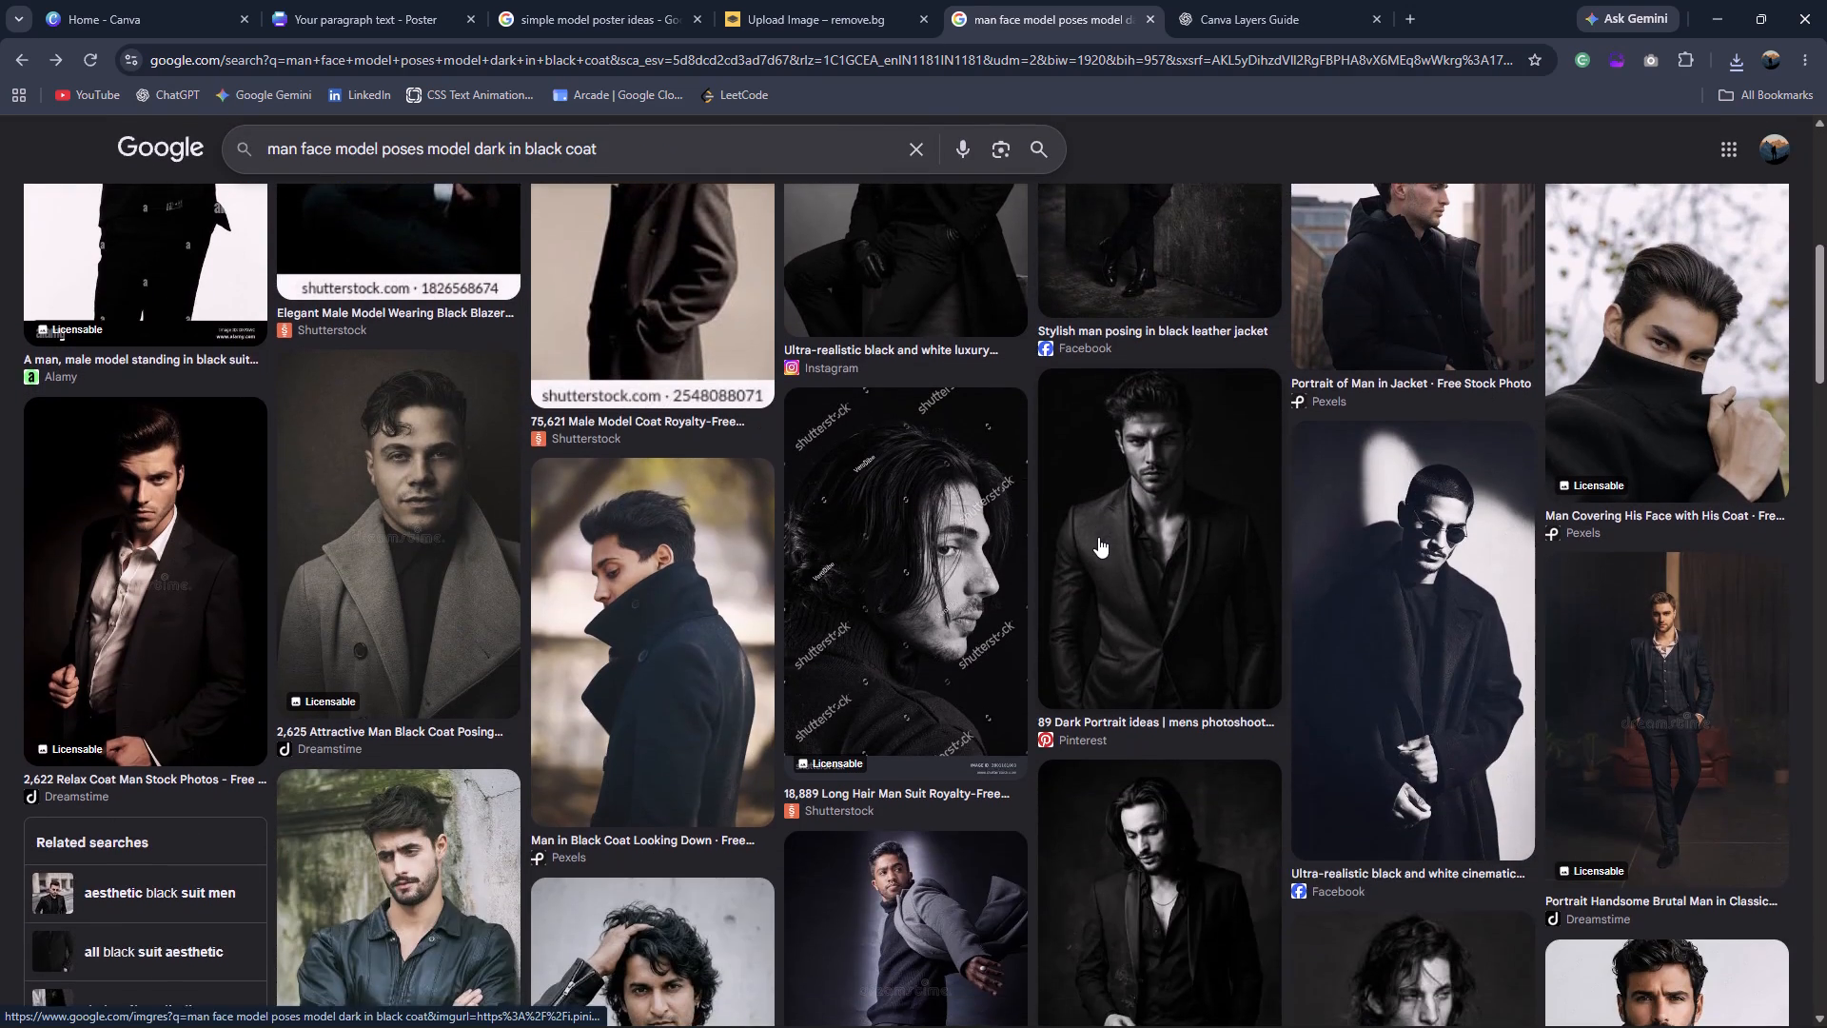
scroll(1098, 537, "down", 2)
scroll(1098, 537, "up", 6)
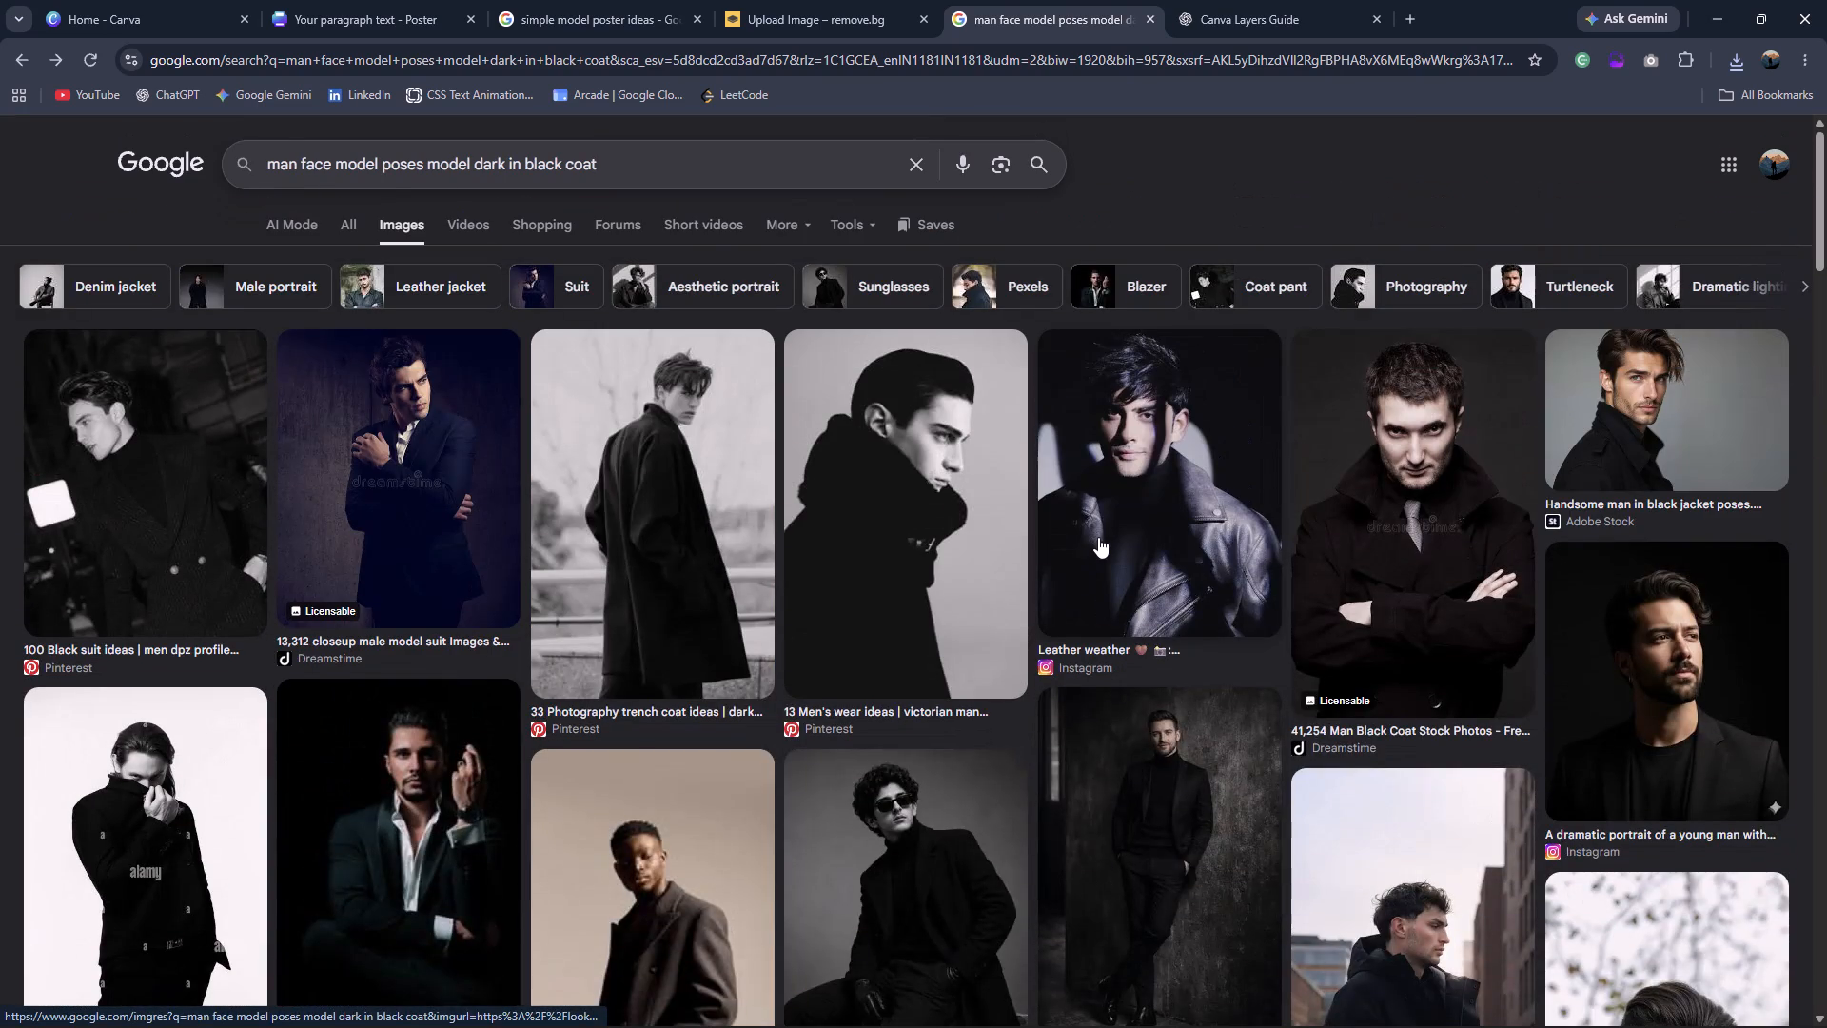
Preview the Pexels "Portrait of Man in Jacket" photo and close the preview.
left_click(1405, 956)
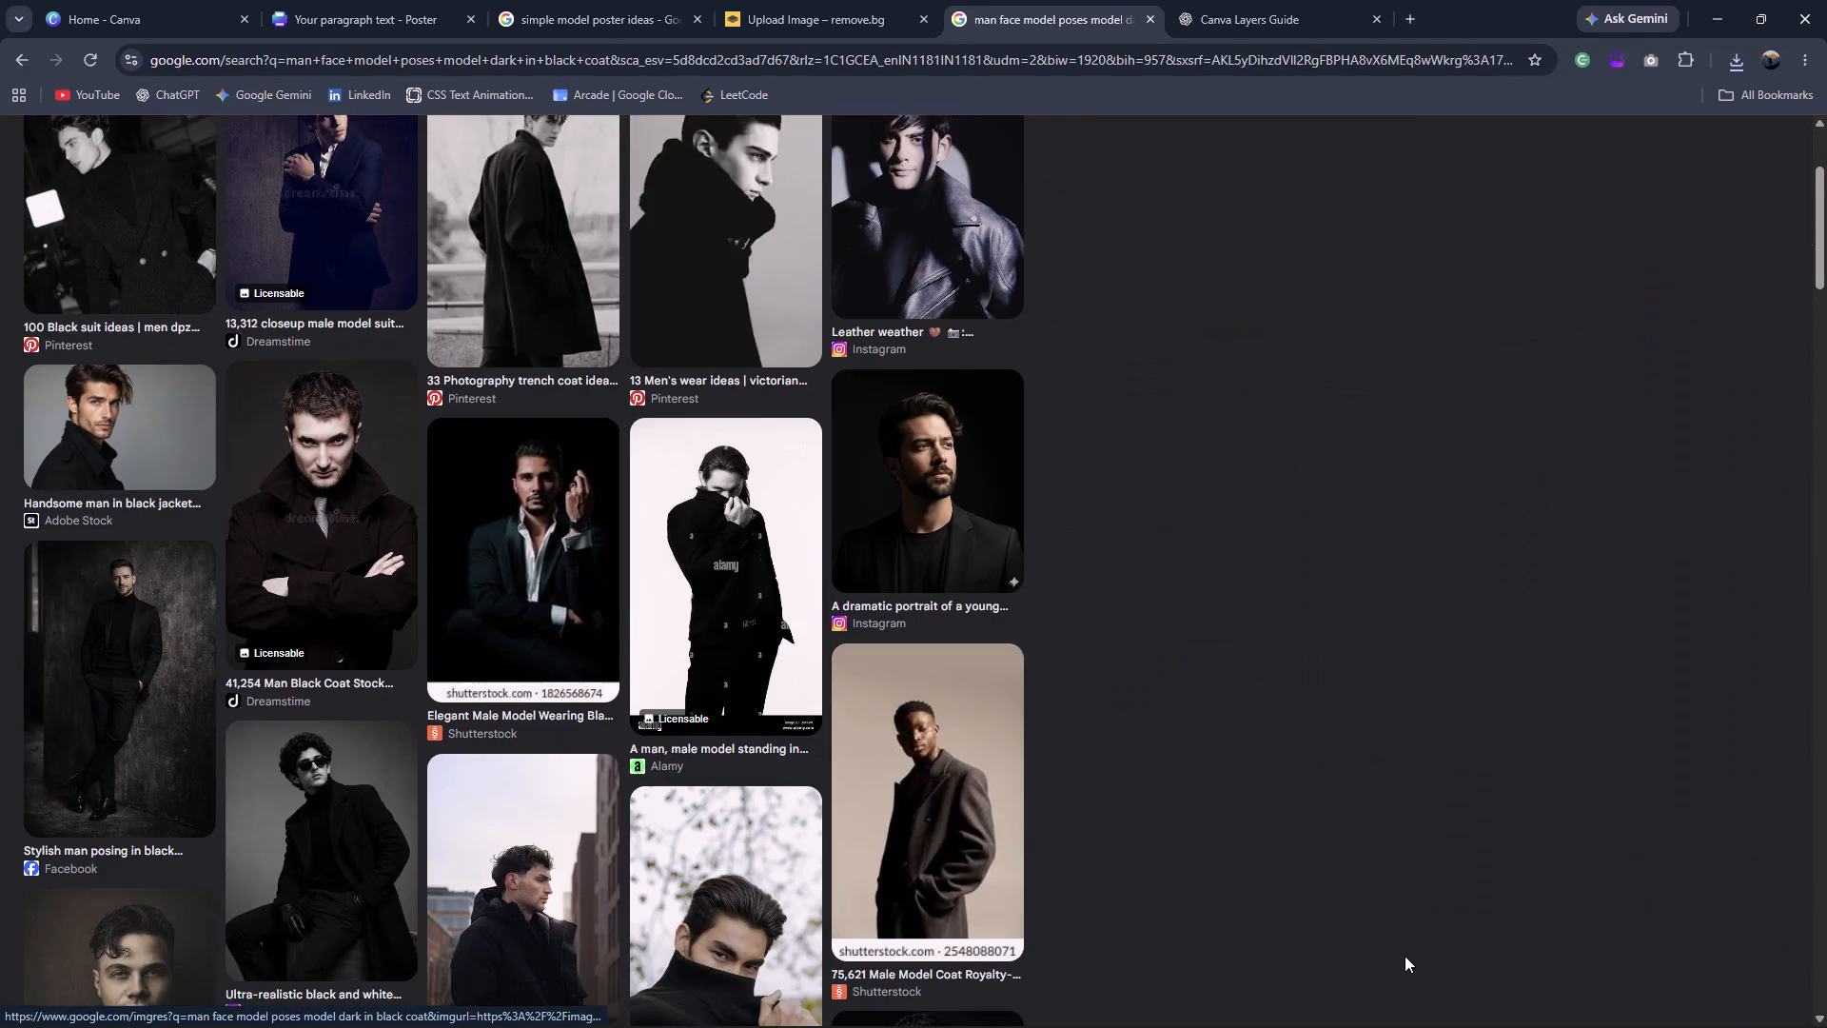
scroll(1488, 832, "down", 4)
scroll(1488, 832, "up", 4)
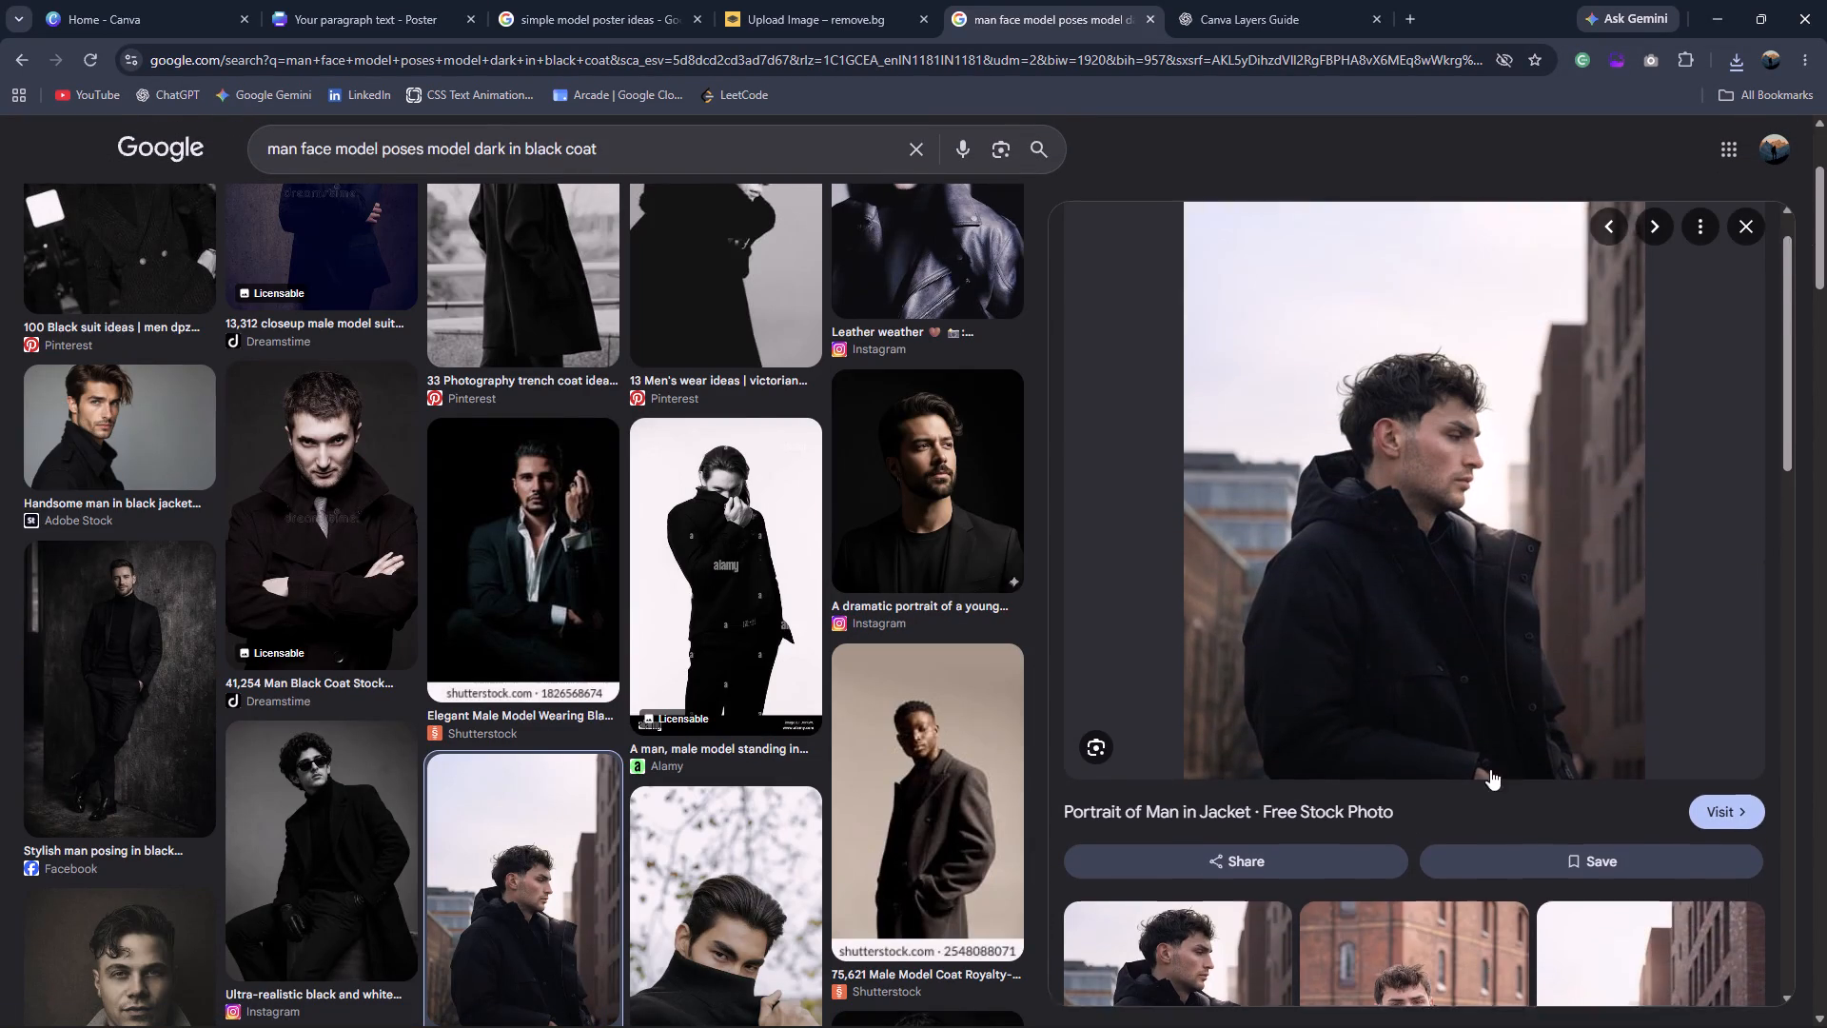
left_click(1749, 227)
Preview the Adobe Stock photo of the handsome man in a black jacket and look through its related images.
left_click(1631, 366)
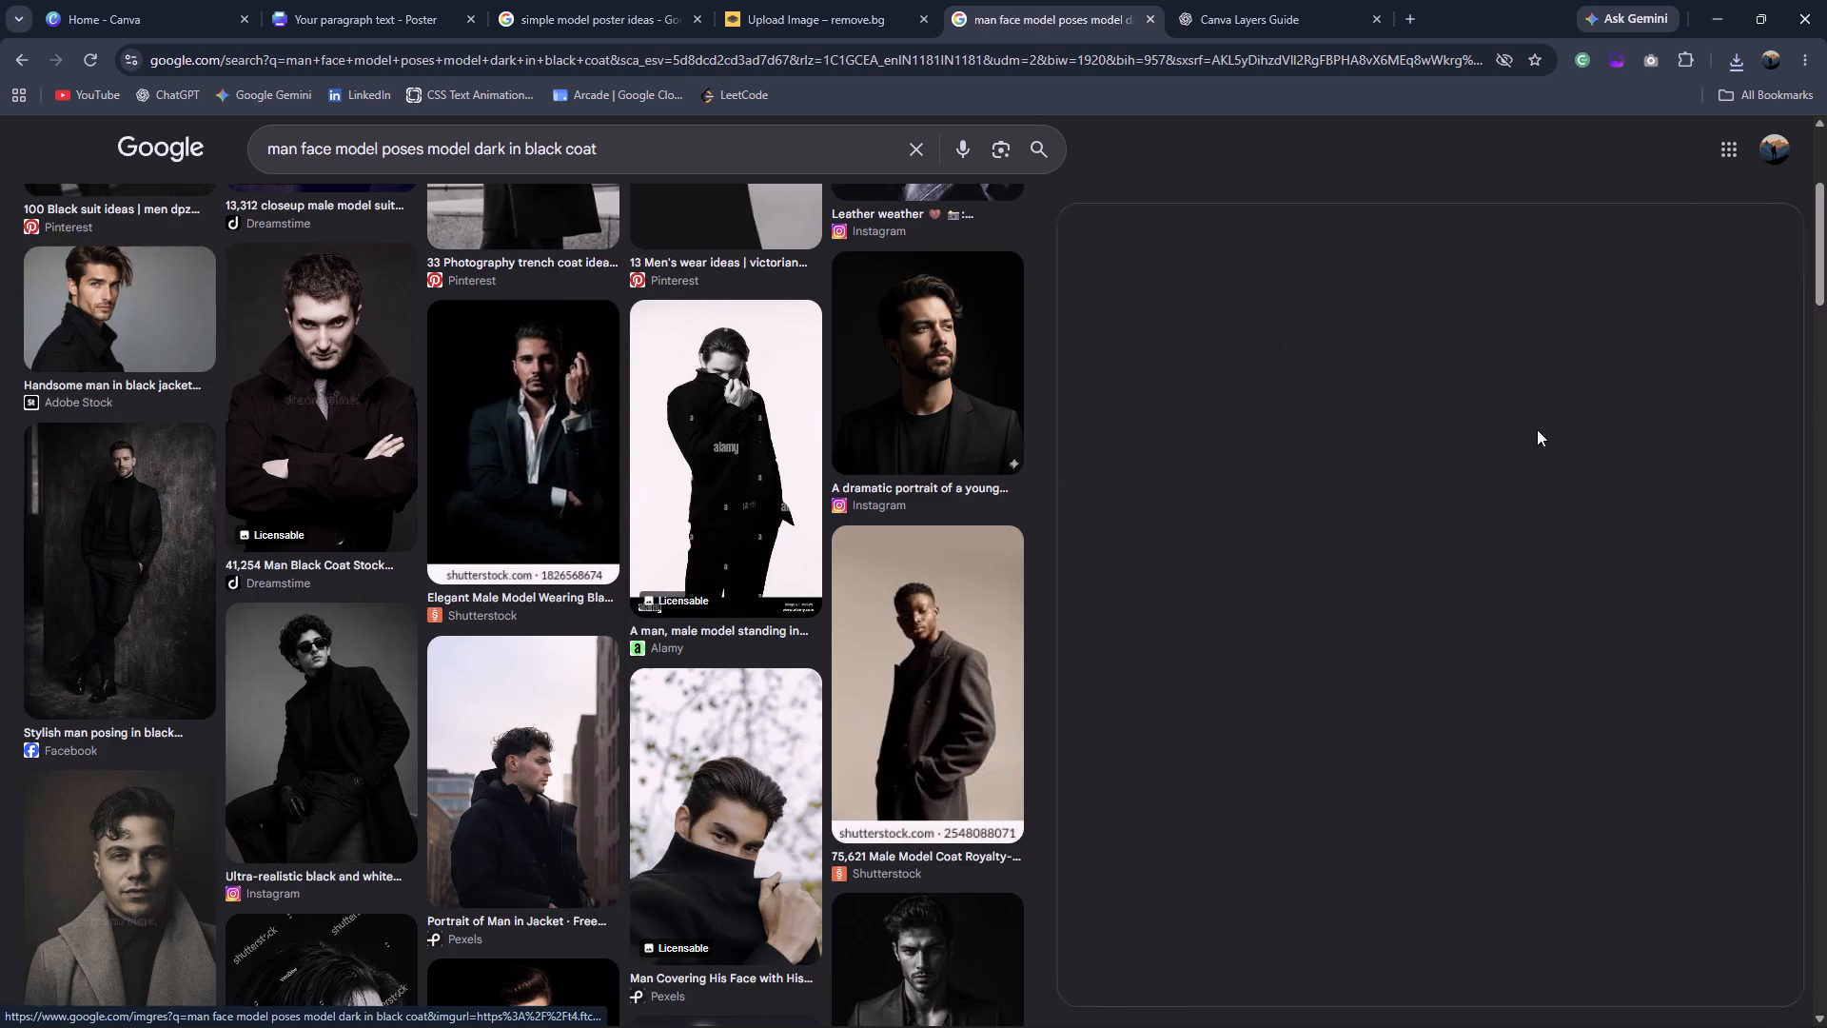
scroll(1379, 569, "down", 1)
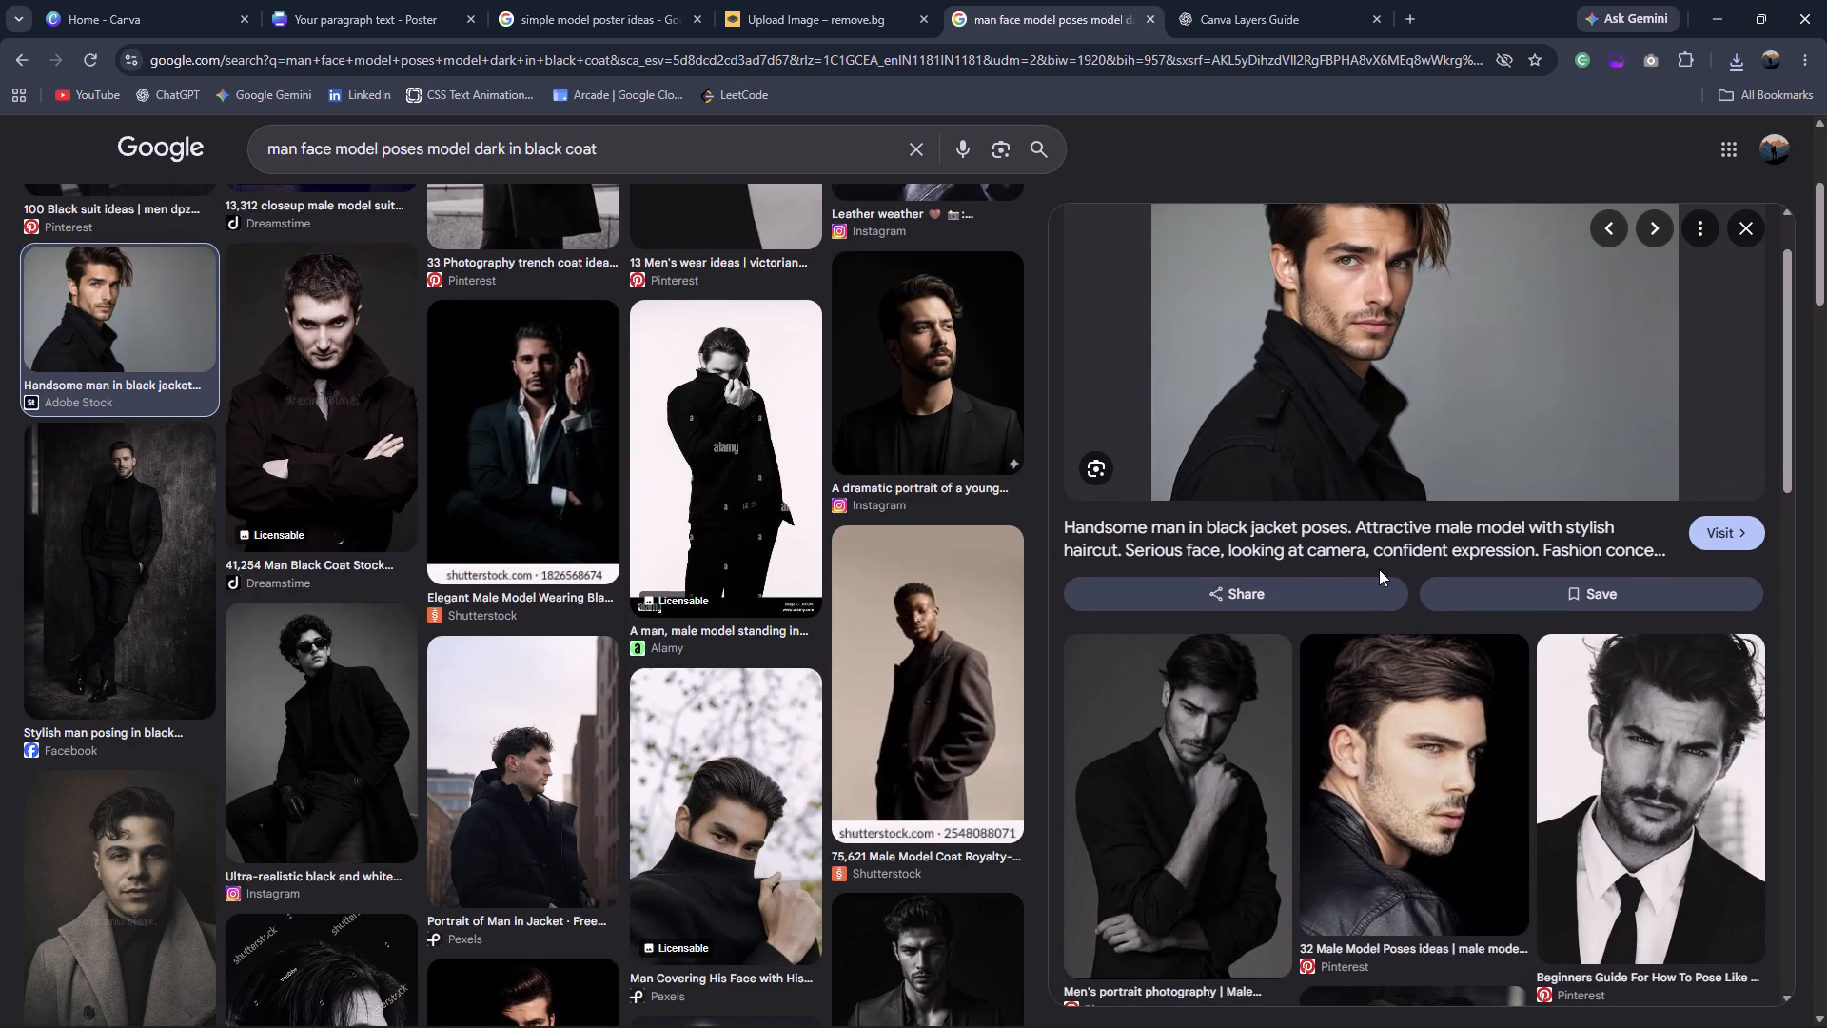
scroll(1379, 569, "down", 3)
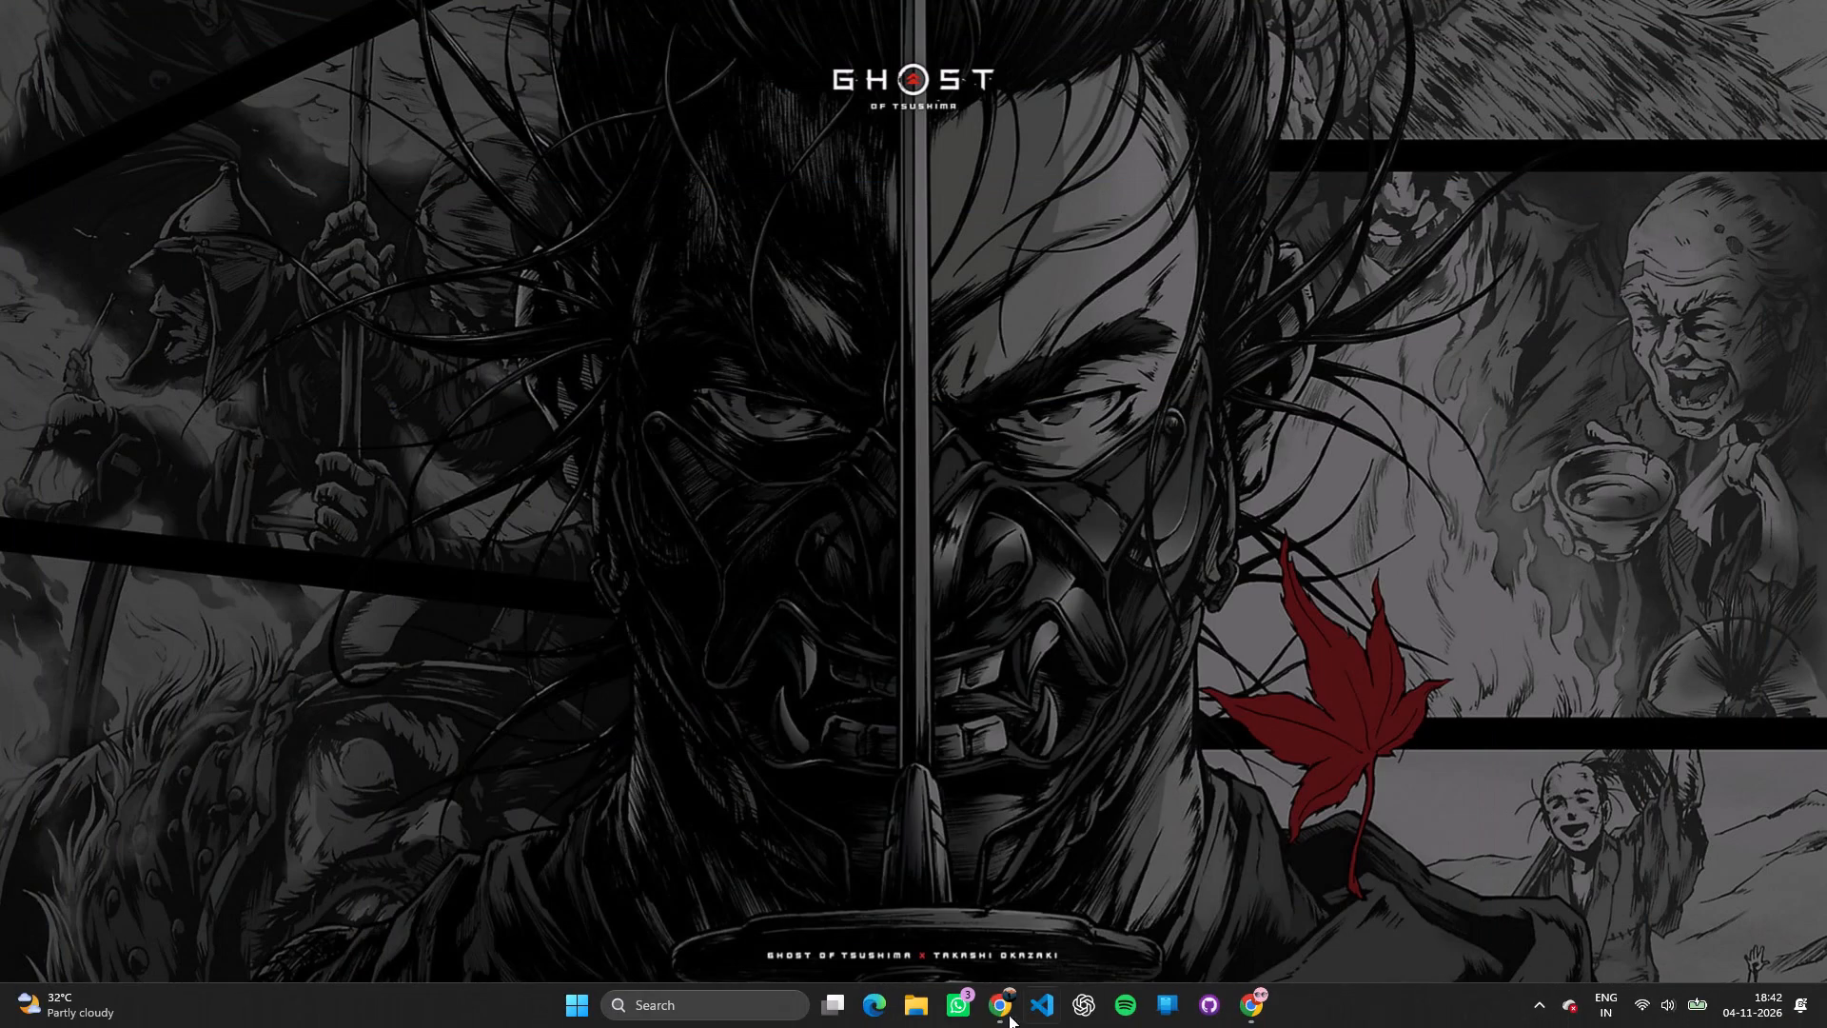
Switch to File Explorer and open the Downloads folder.
left_click(920, 1011)
left_click(108, 467)
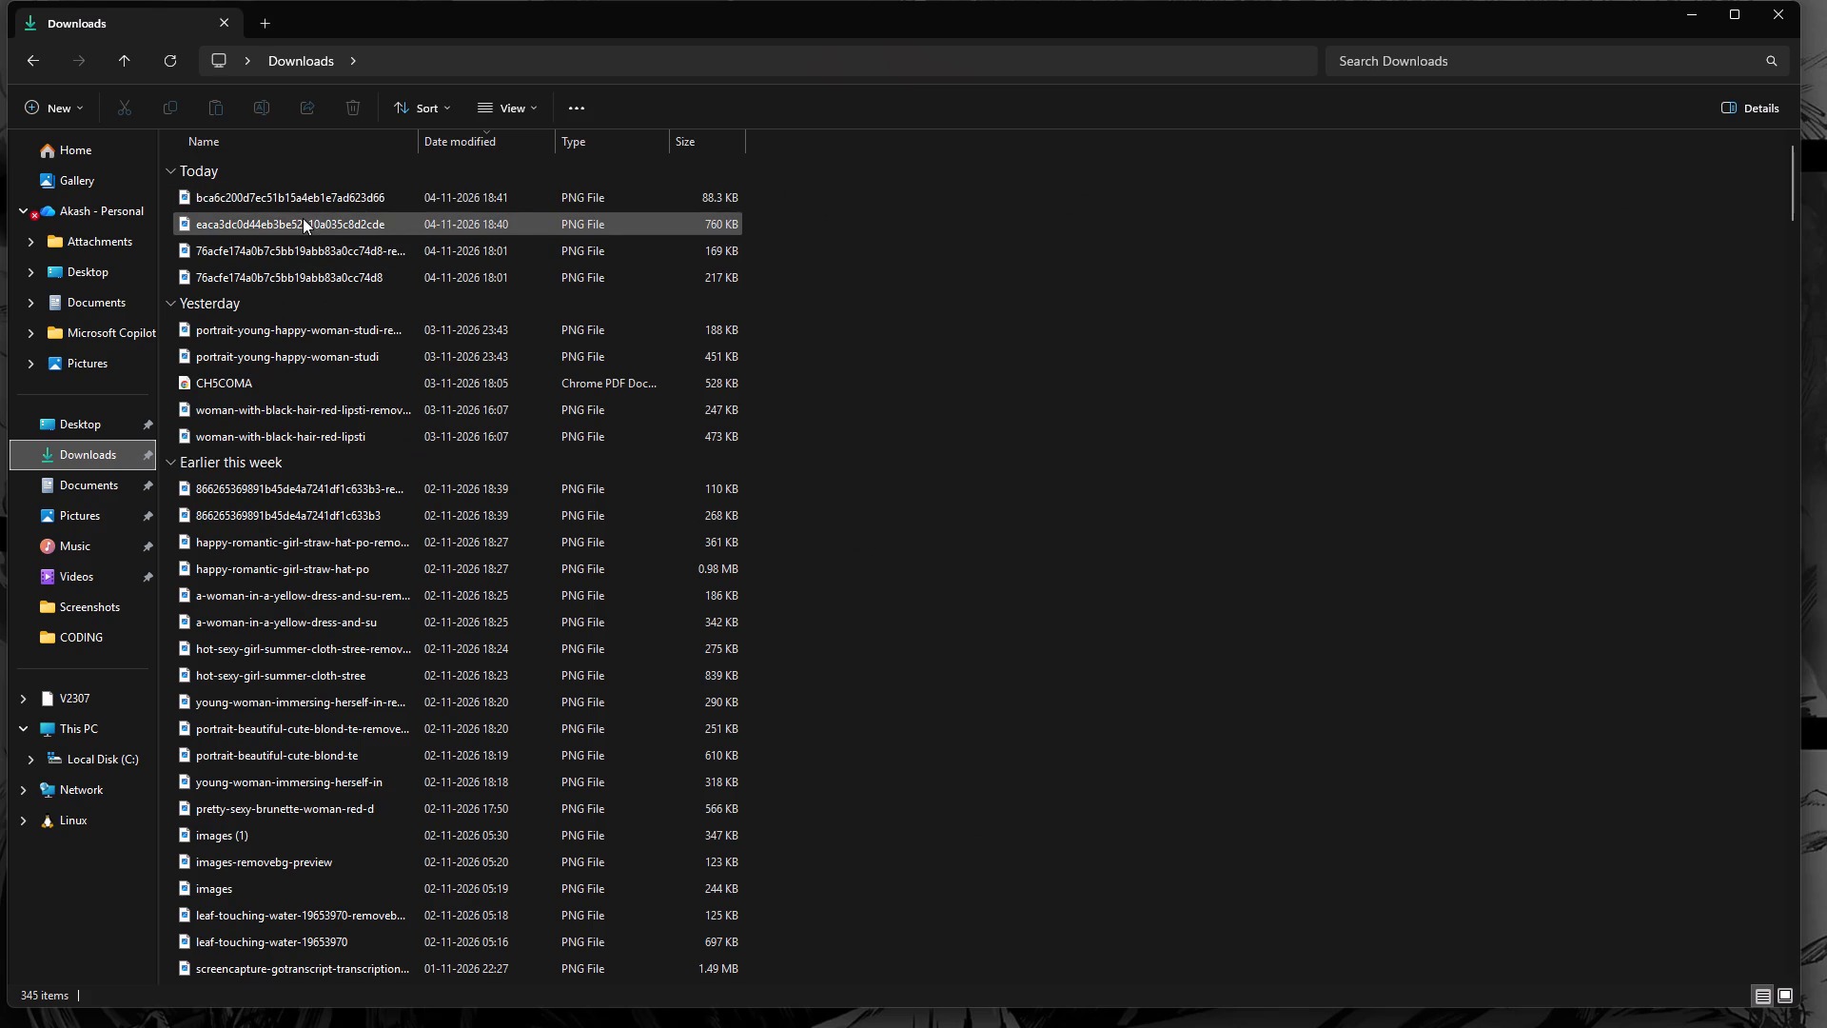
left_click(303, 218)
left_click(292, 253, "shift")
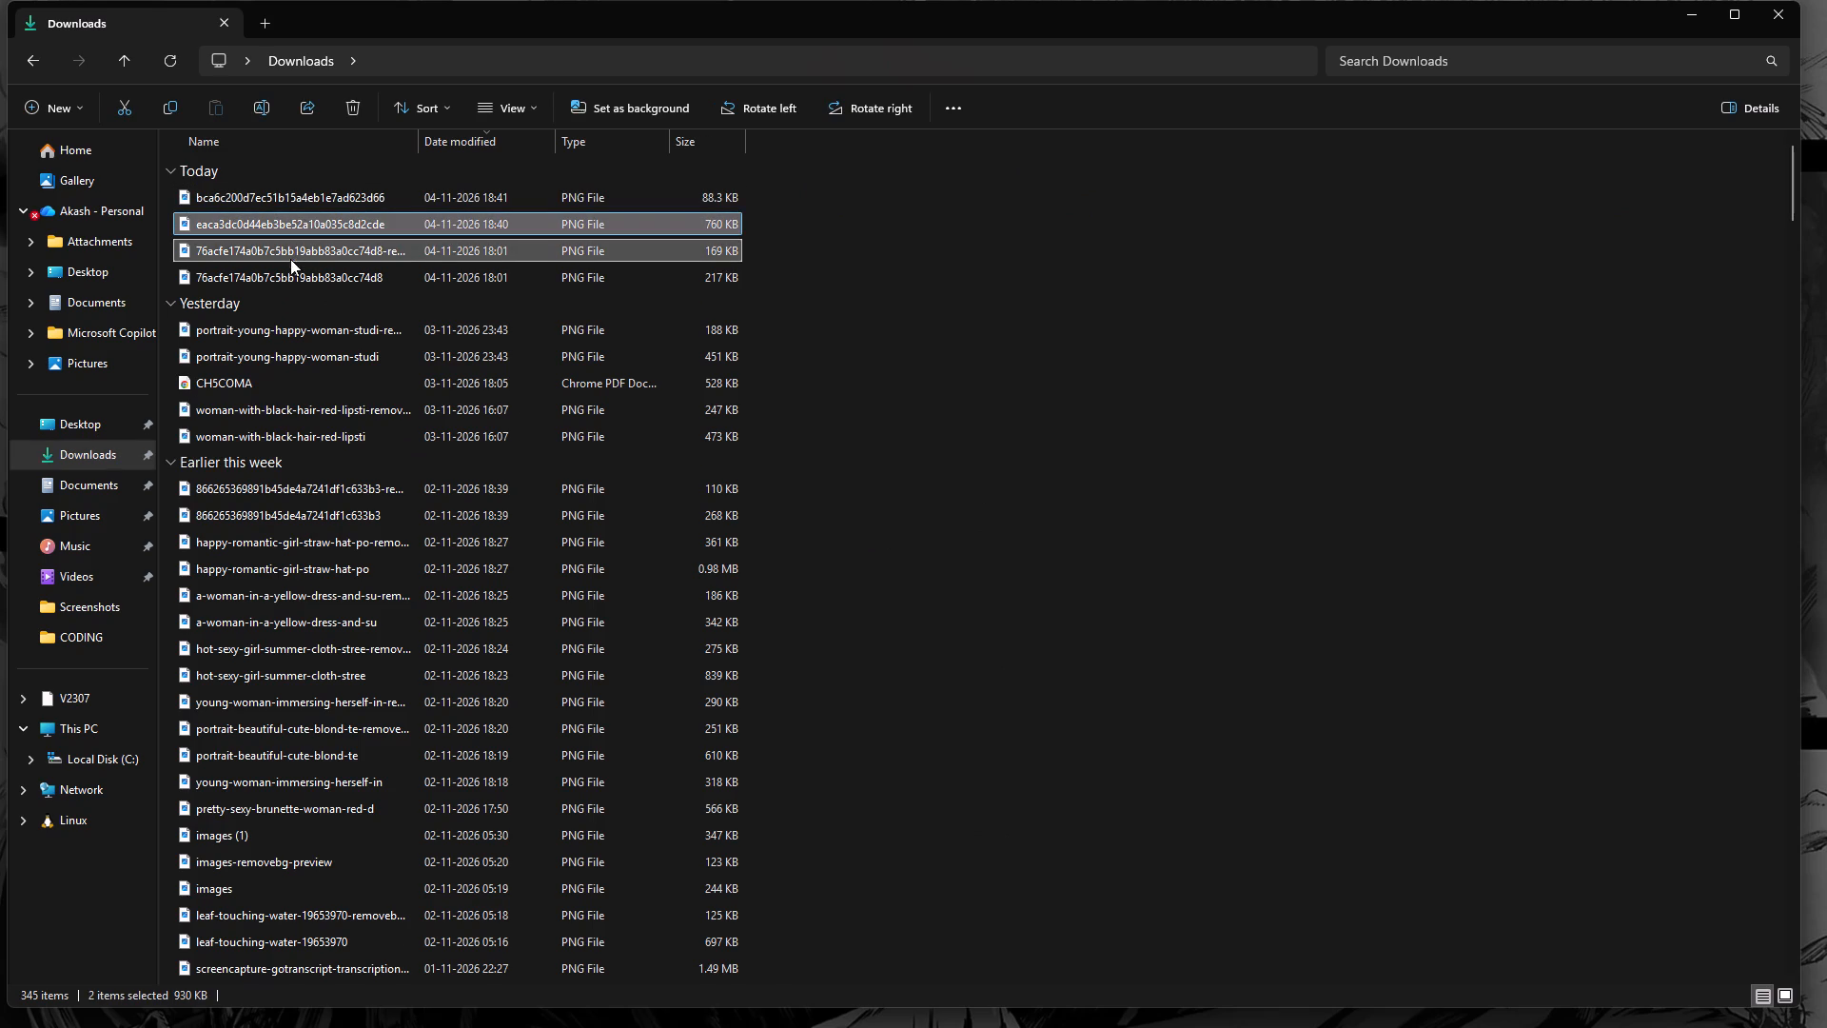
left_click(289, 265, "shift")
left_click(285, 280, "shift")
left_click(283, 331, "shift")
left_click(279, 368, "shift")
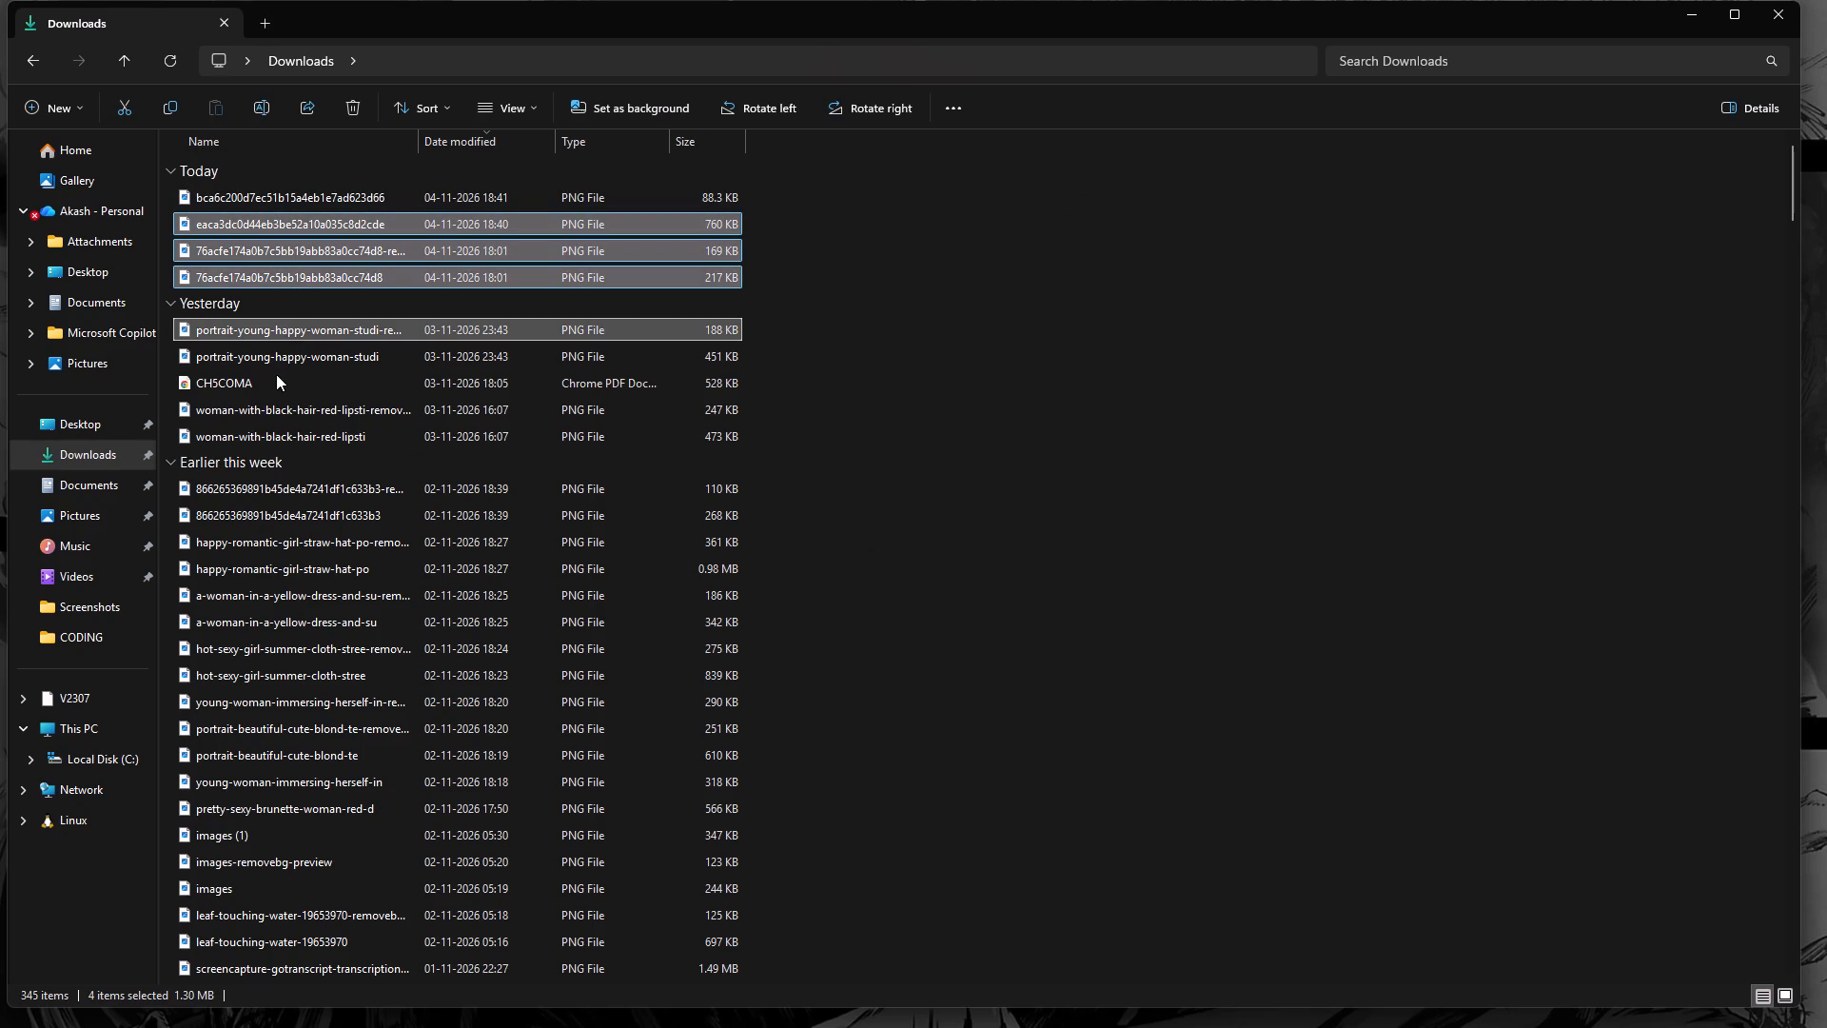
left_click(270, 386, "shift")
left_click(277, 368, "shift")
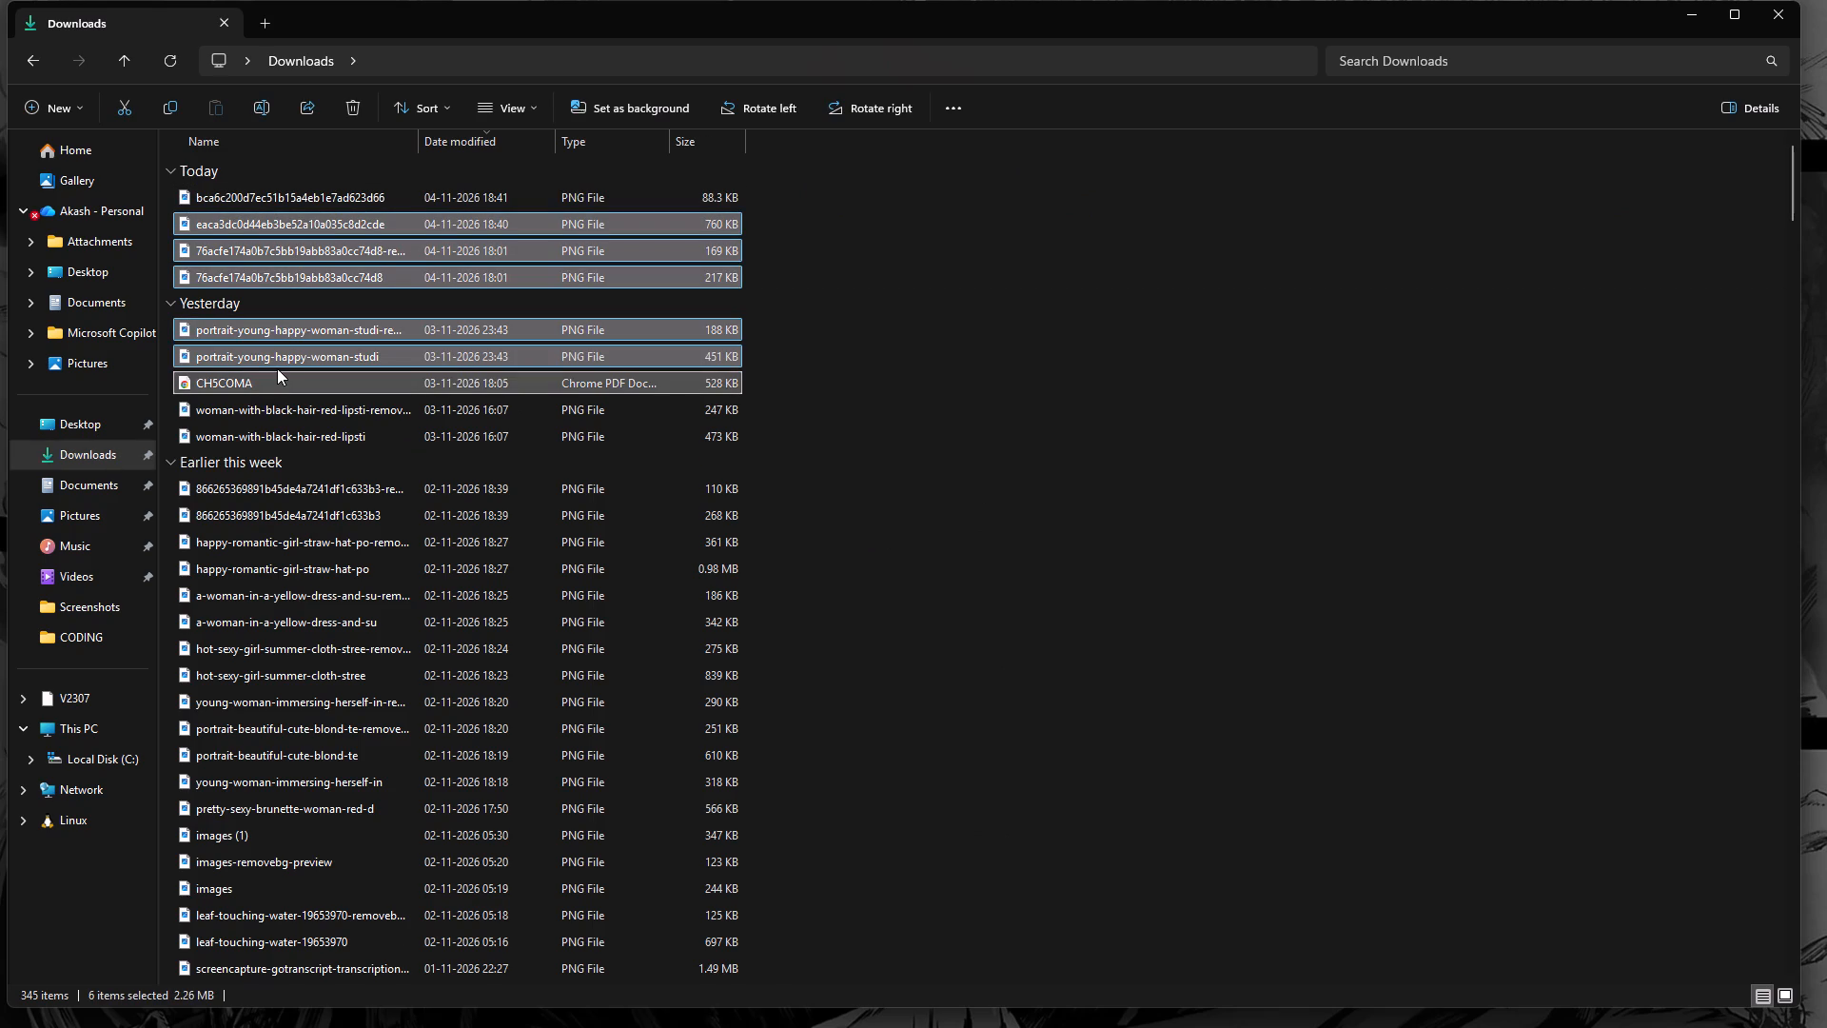
Delete the 26 PNG files from eaca3dc0d44eb3be52a10a035c8d2cde through the screencapture-gotranscript image, keeping the newest PNG and the CH5COMA PDF.
left_click(288, 228)
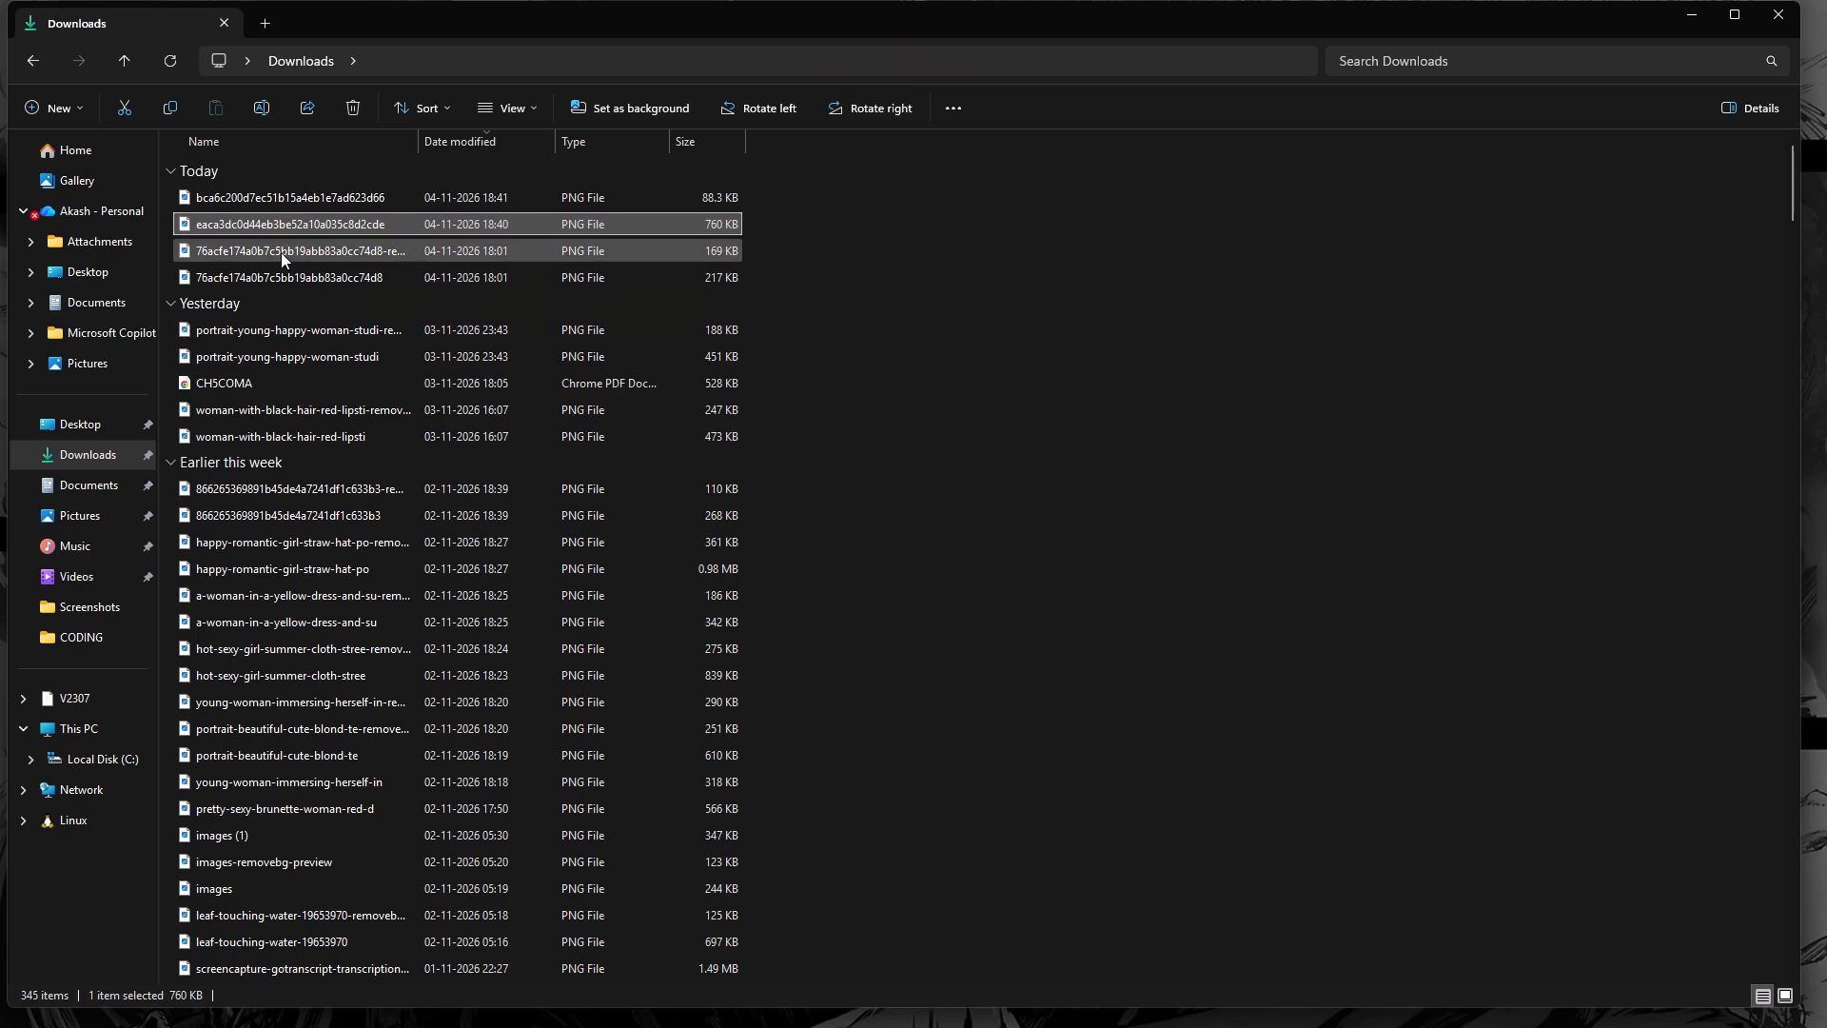
left_click(281, 252, "ctrl")
left_click(278, 272, "ctrl")
left_click(278, 337, "ctrl")
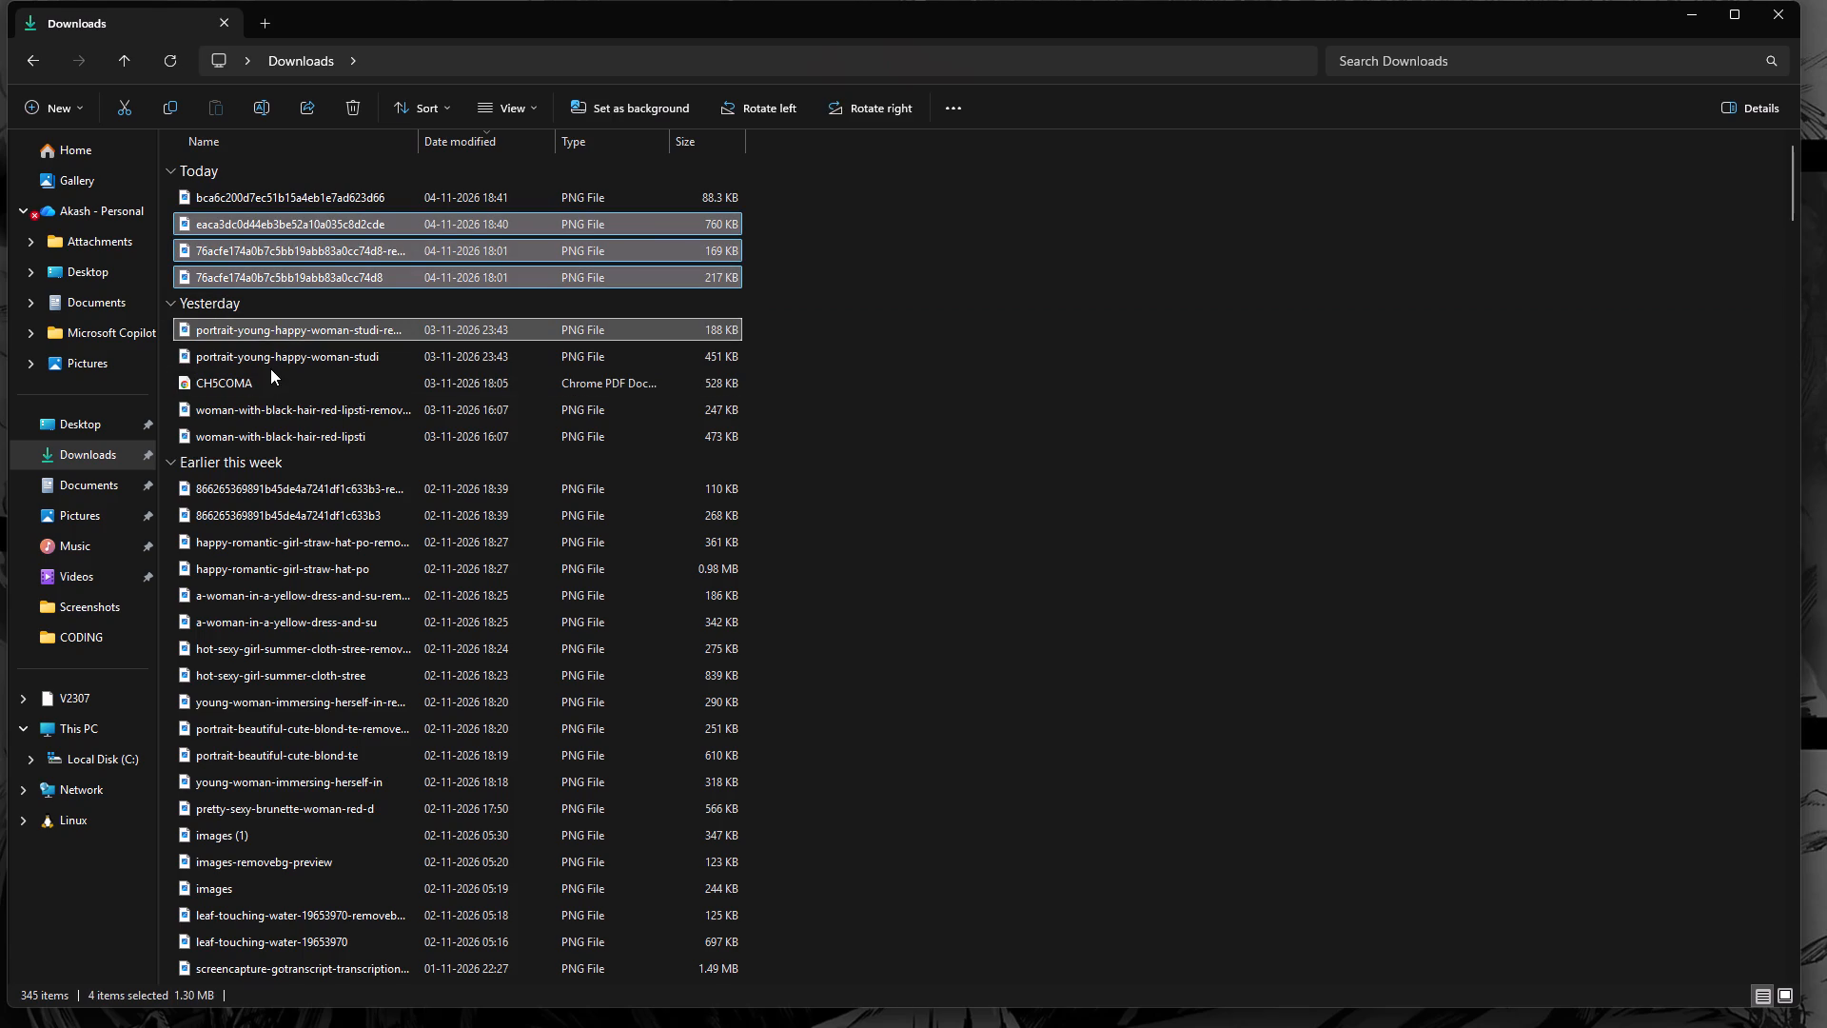
left_click(270, 368, "ctrl")
left_click(273, 359, "ctrl")
left_click(268, 406, "ctrl")
left_click(264, 428, "ctrl")
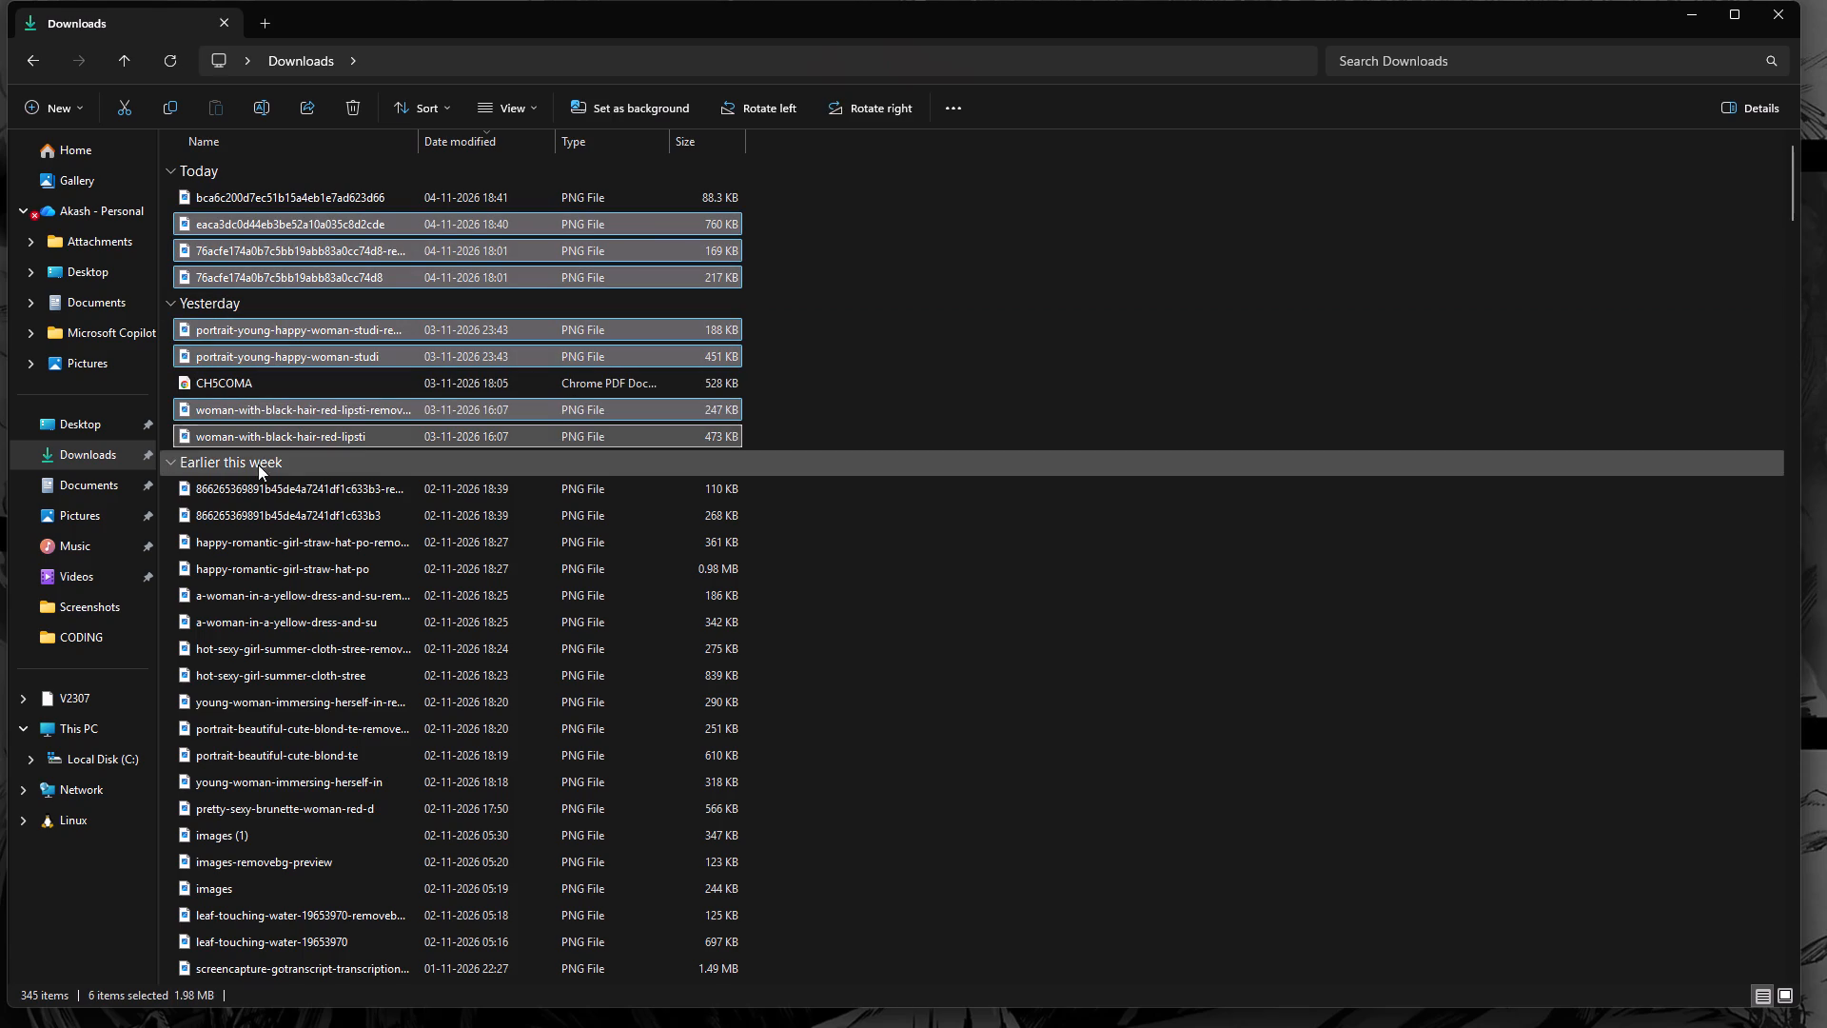
left_click(256, 479, "ctrl")
left_click(246, 520, "ctrl")
left_click(243, 544, "ctrl")
left_click(239, 567, "ctrl")
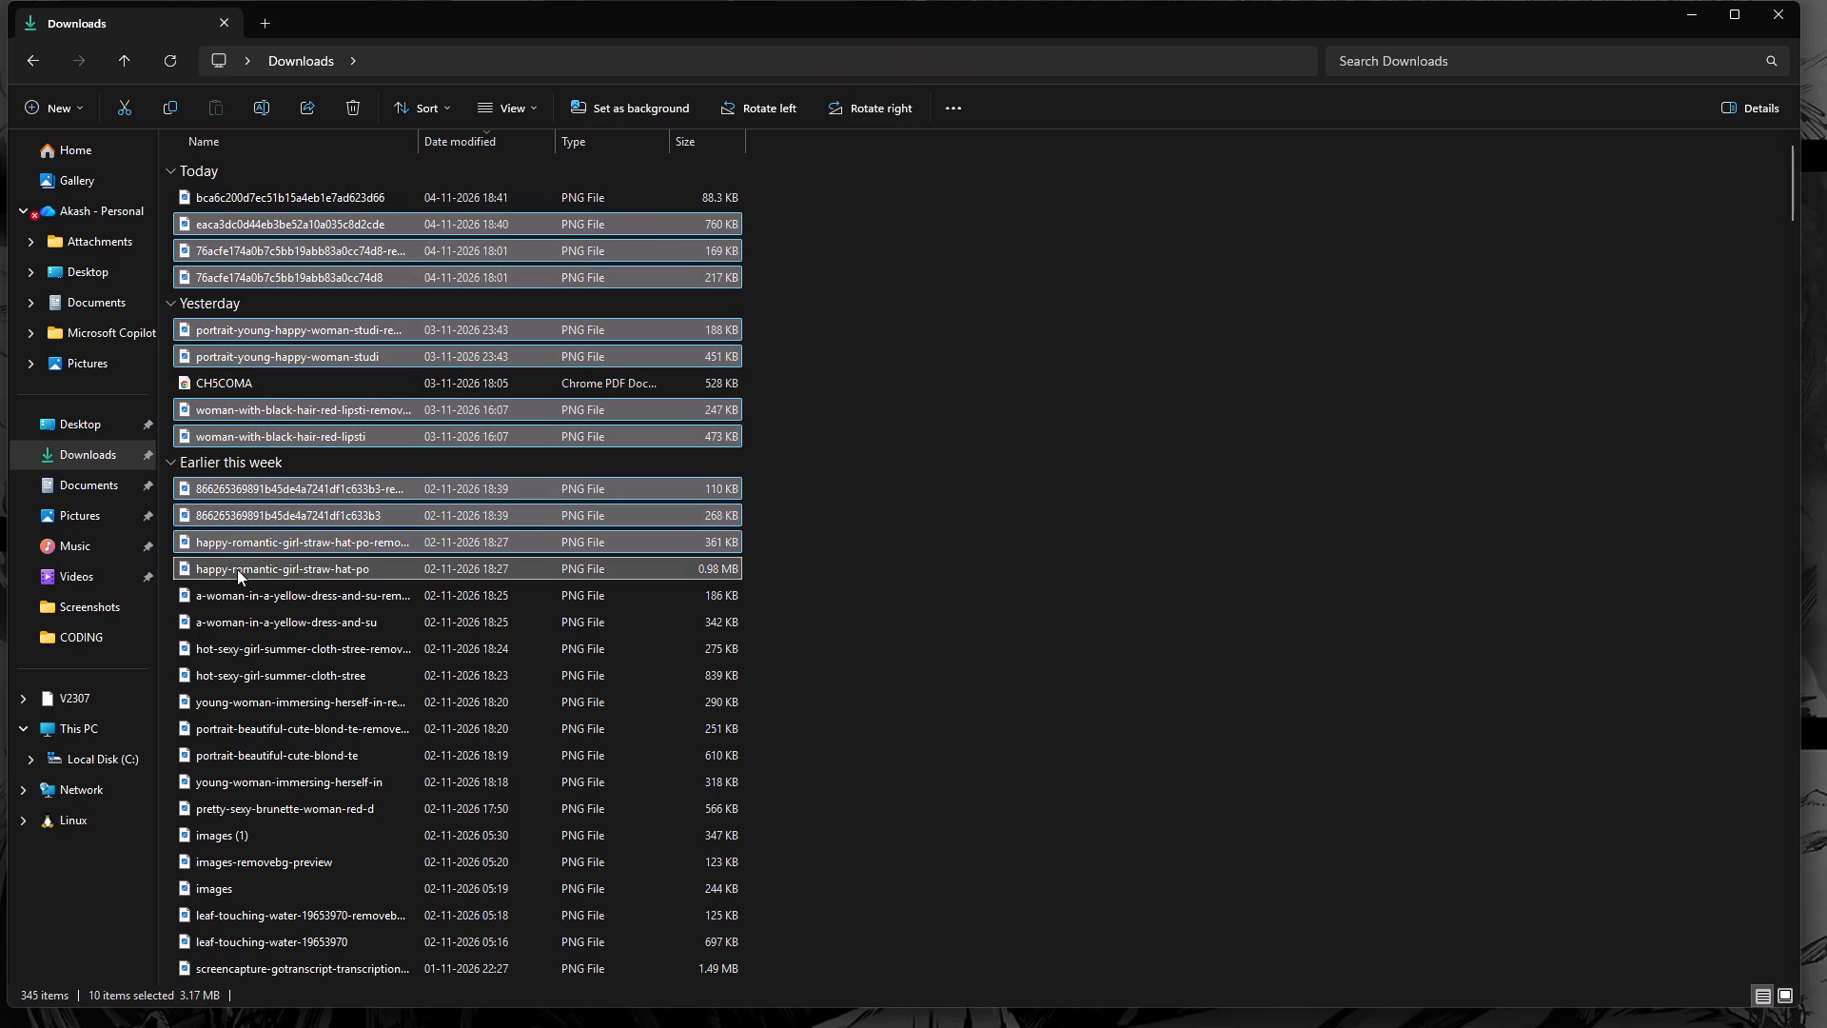
left_click(236, 599, "ctrl")
left_click(226, 630, "ctrl")
left_click(223, 650, "ctrl")
left_click(221, 679, "ctrl")
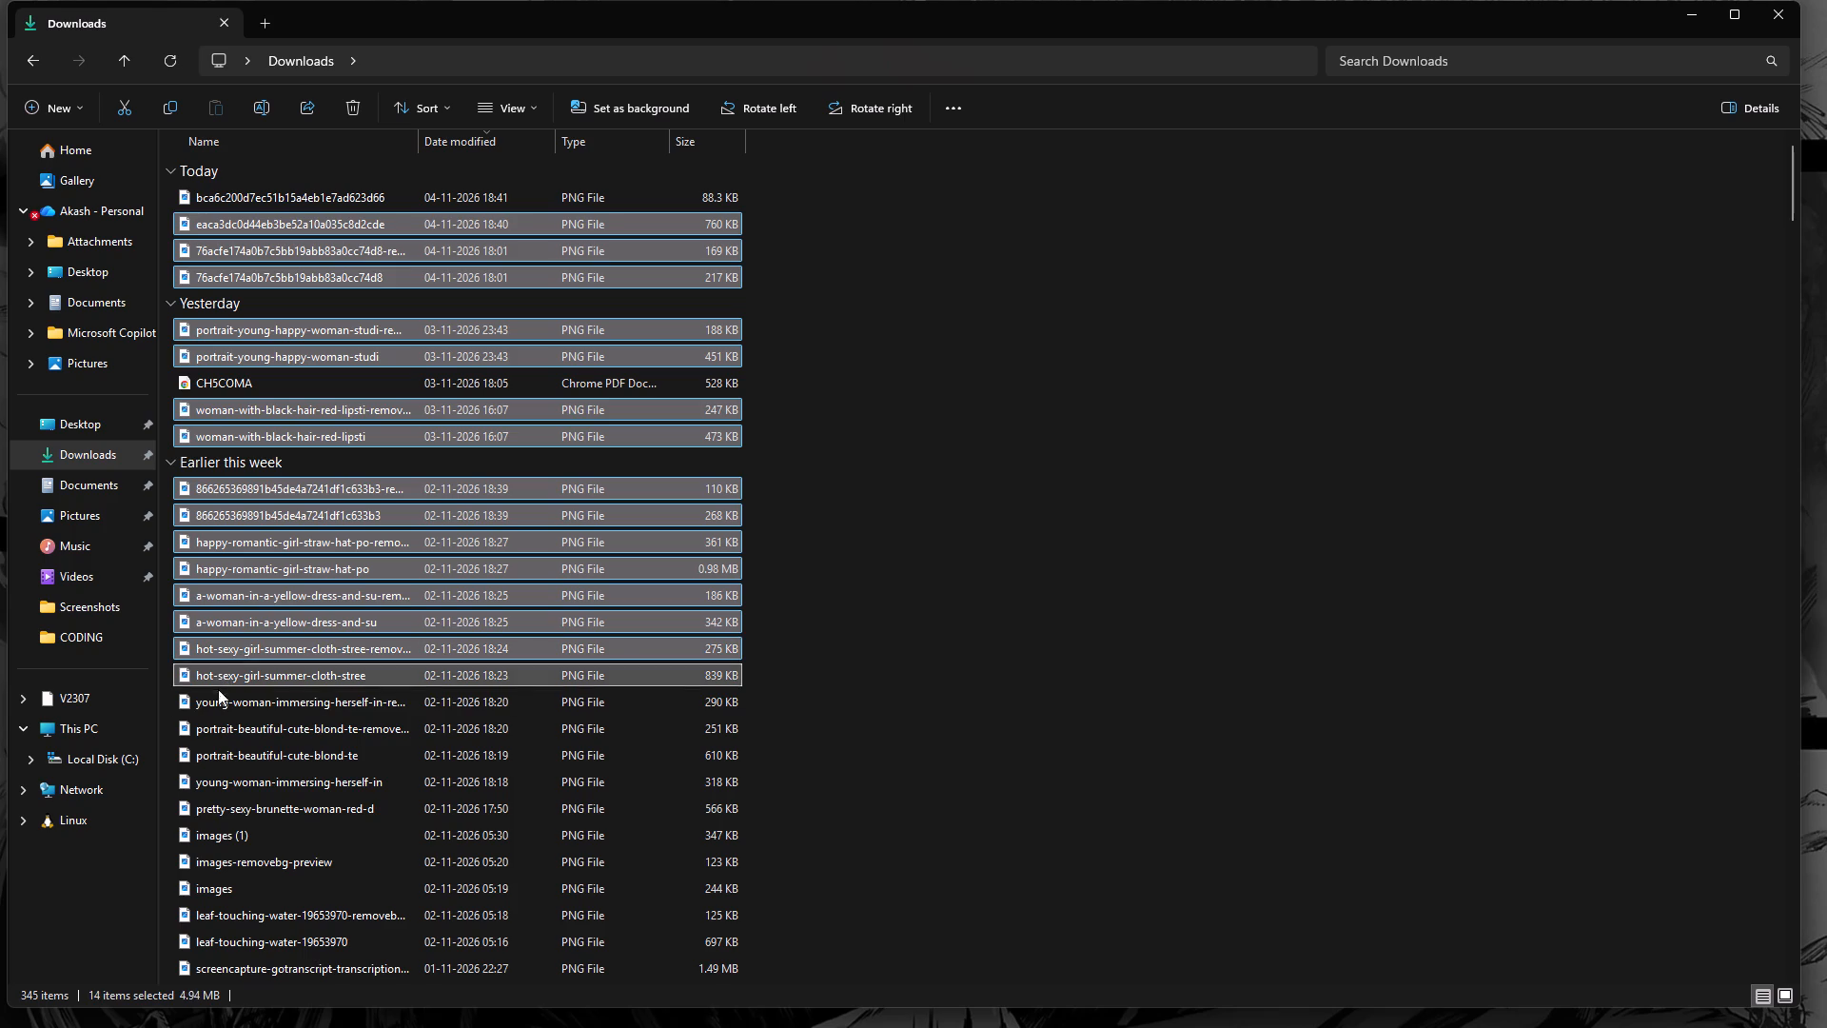
left_click(218, 702, "ctrl")
left_click(218, 728, "ctrl")
left_click(218, 749, "ctrl")
left_click(216, 777, "ctrl")
left_click(213, 808, "ctrl")
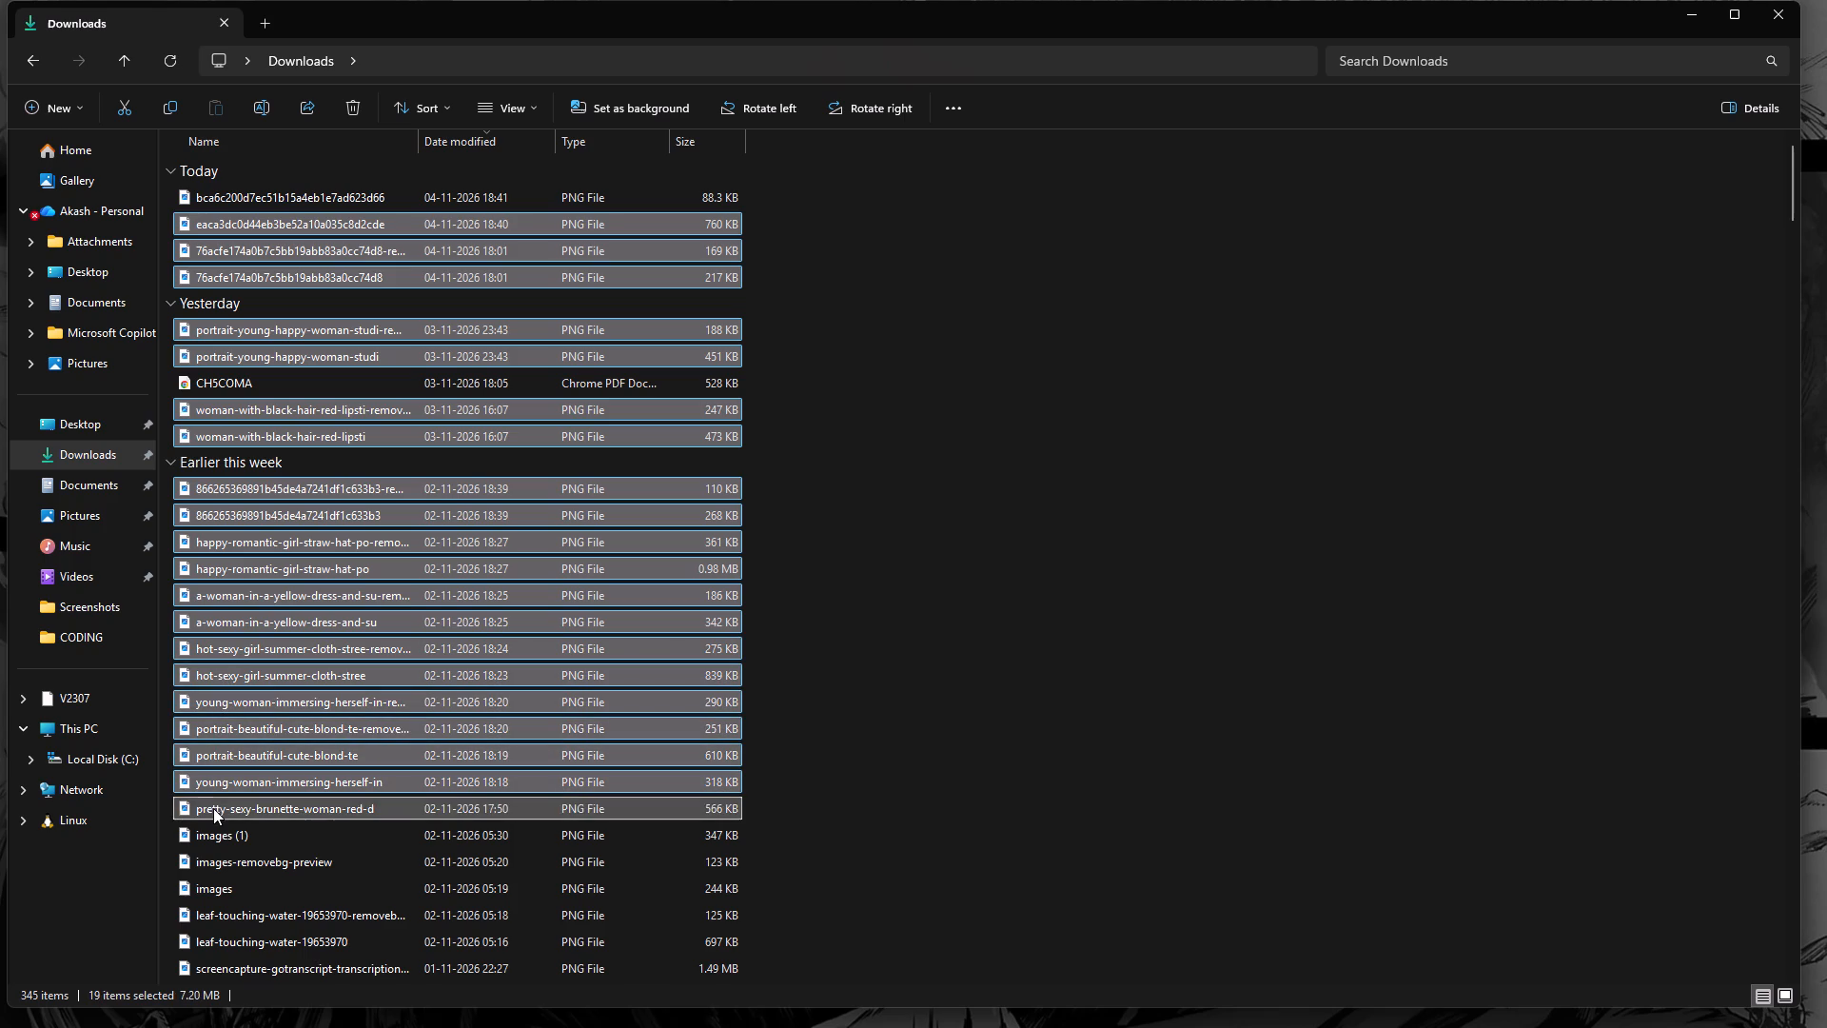
left_click(207, 832, "ctrl")
left_click(211, 859, "ctrl")
left_click(212, 891, "ctrl")
left_click(212, 908, "ctrl")
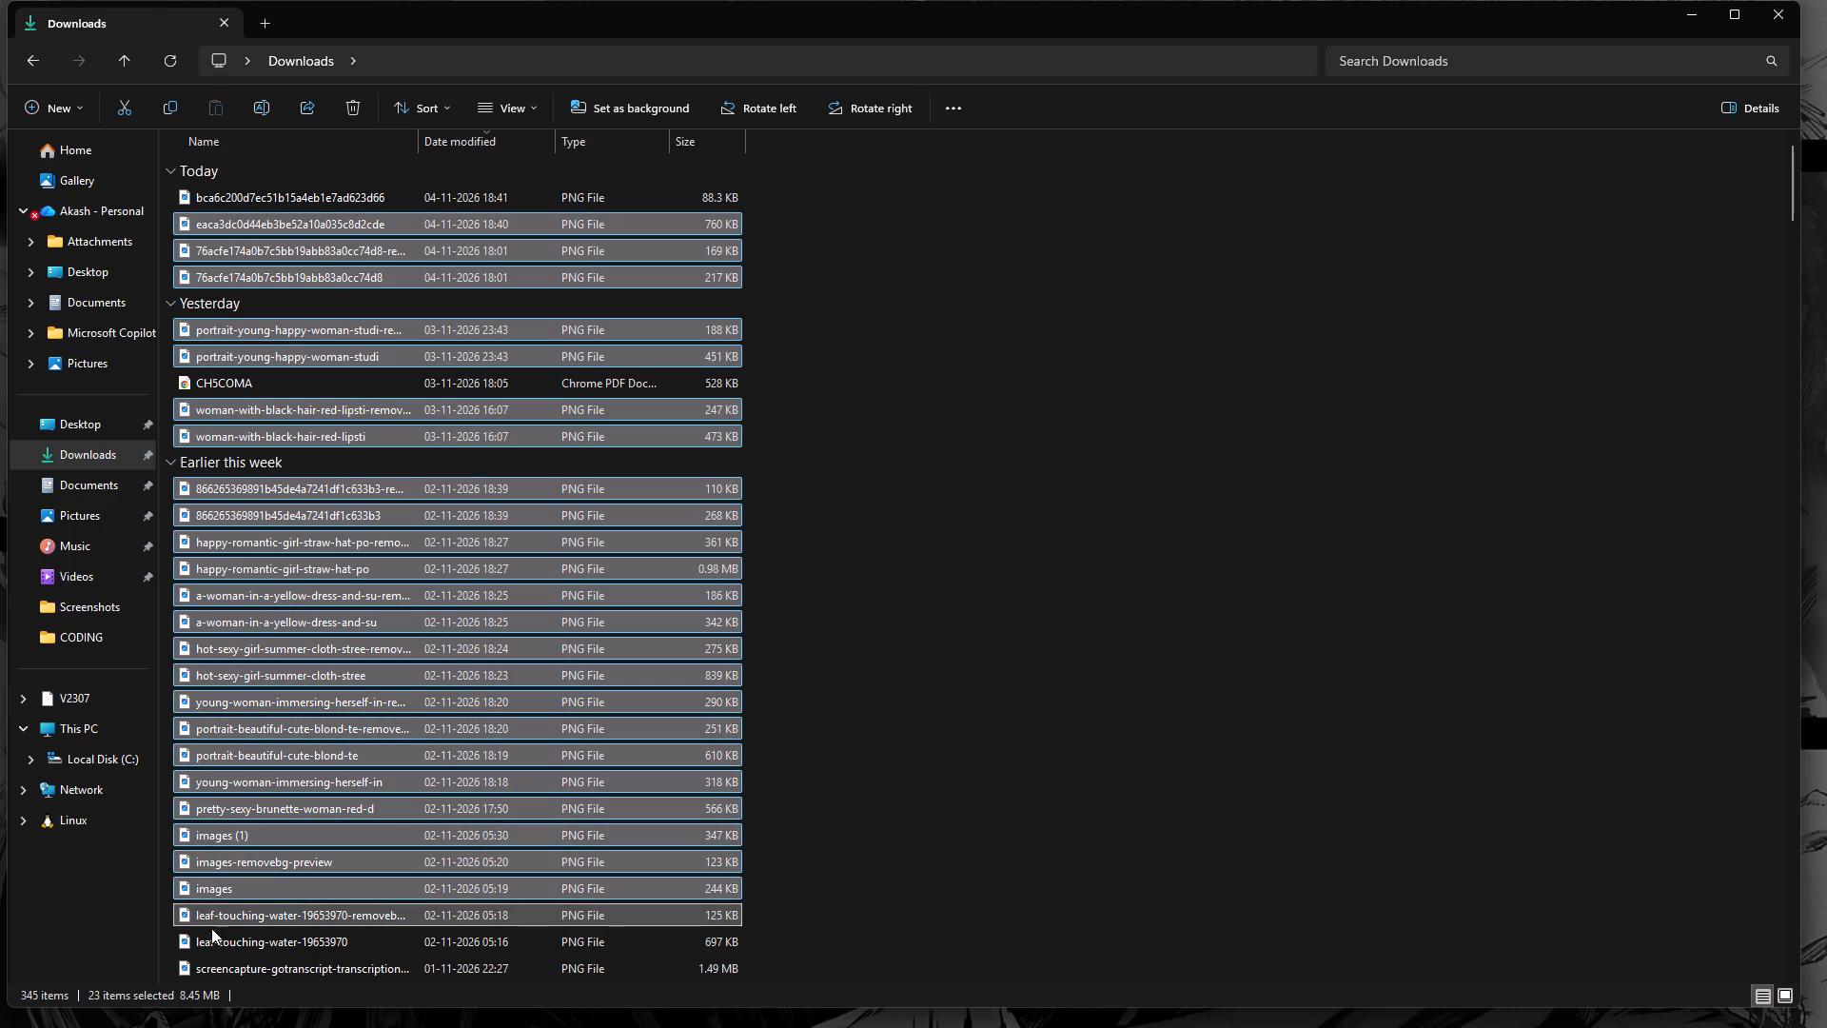
left_click(207, 940, "ctrl")
scroll(302, 903, "down", 2)
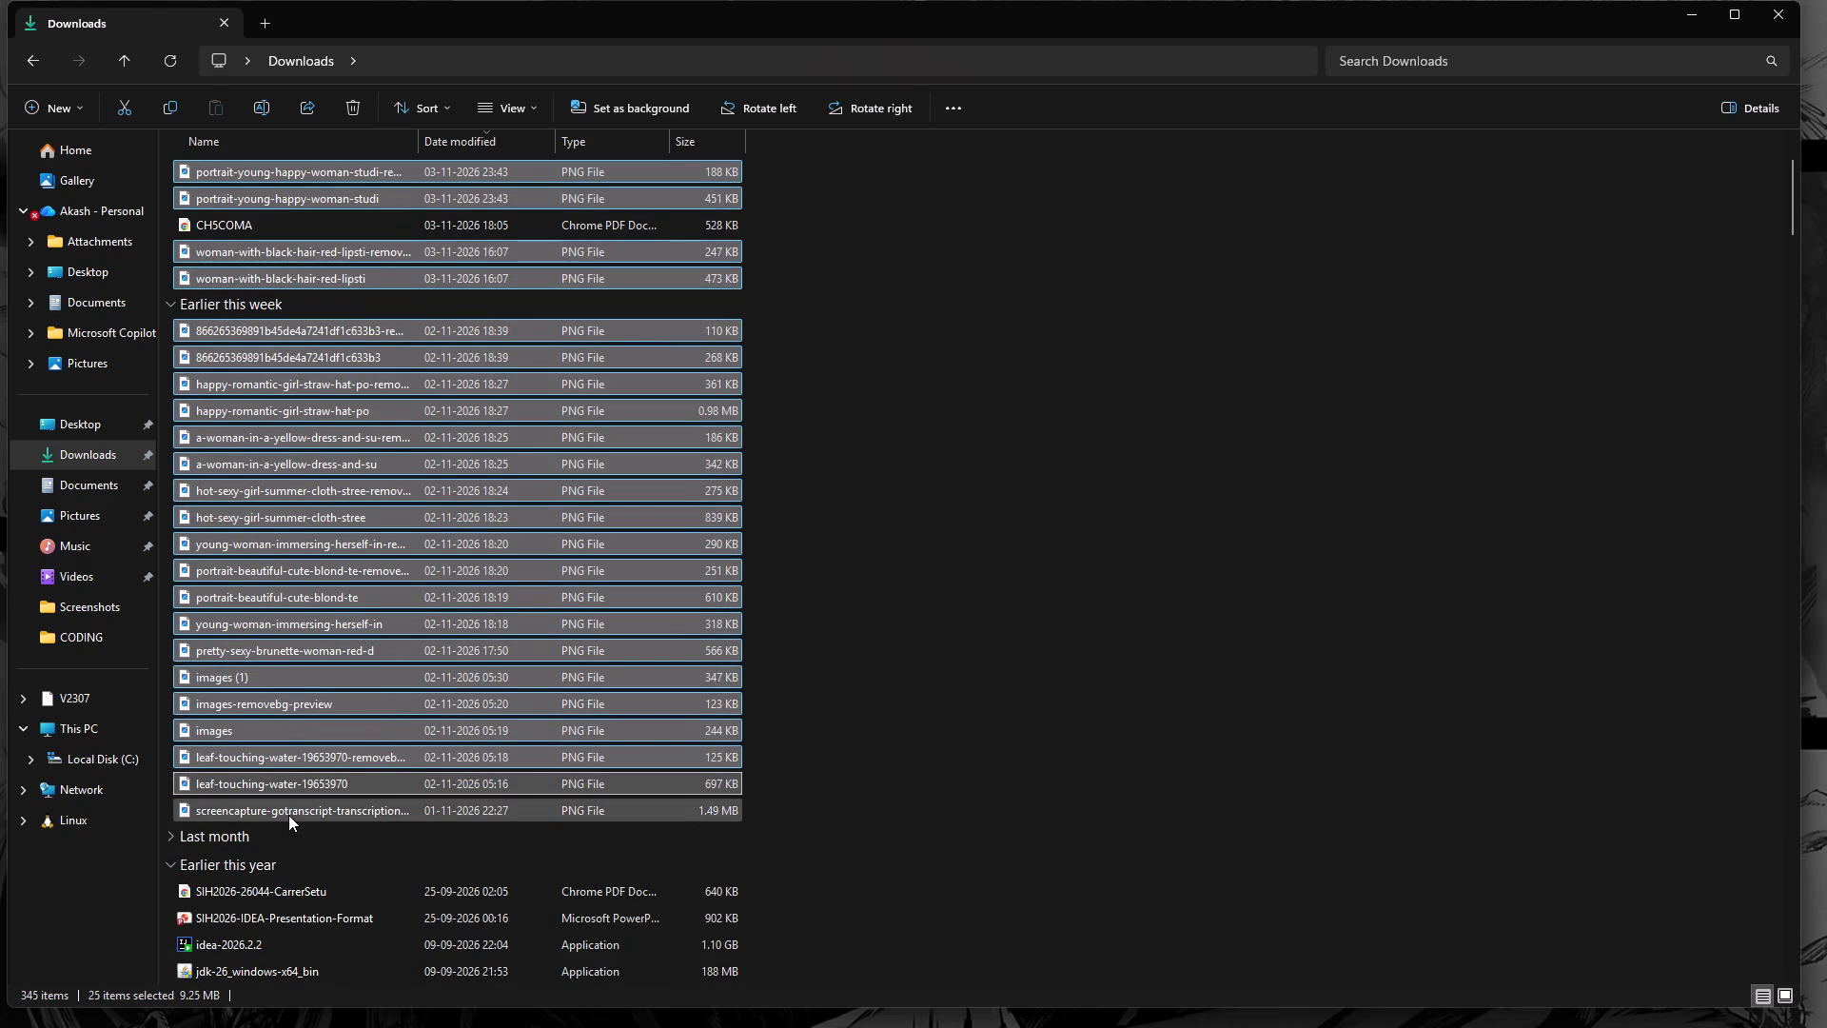
left_click(288, 815, "ctrl")
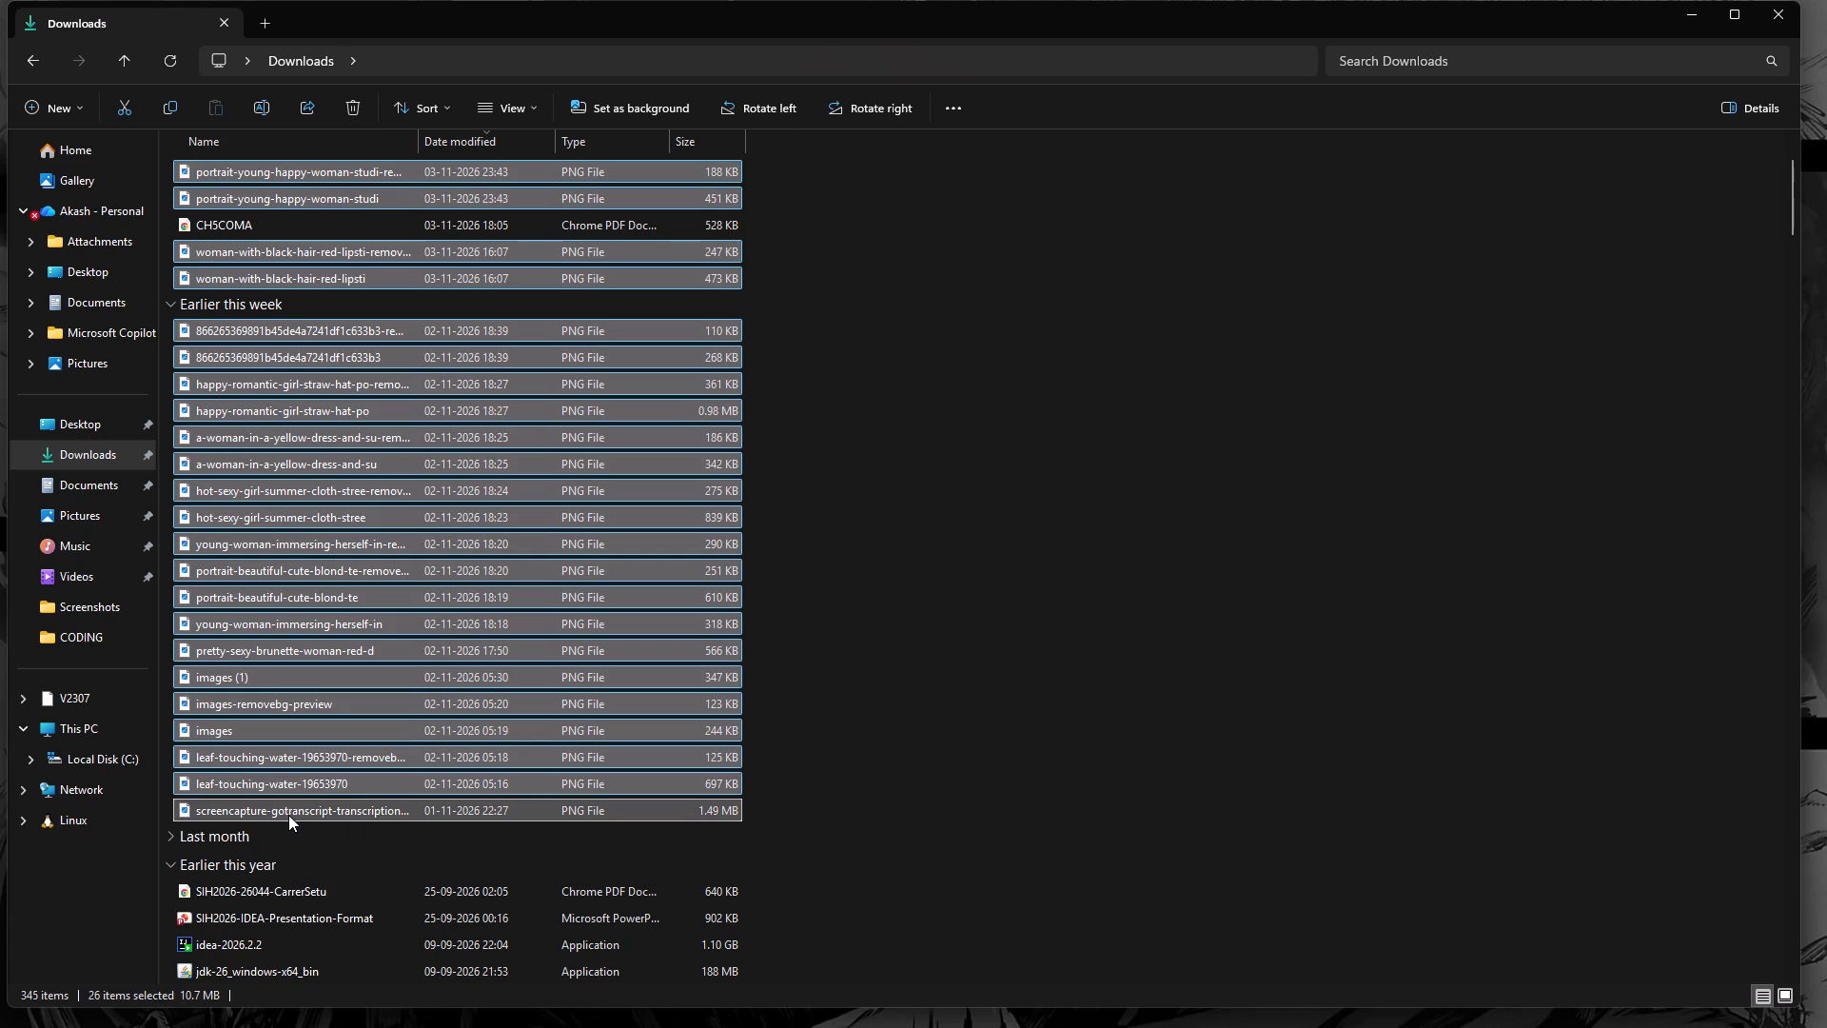
left_click(342, 814, "ctrl")
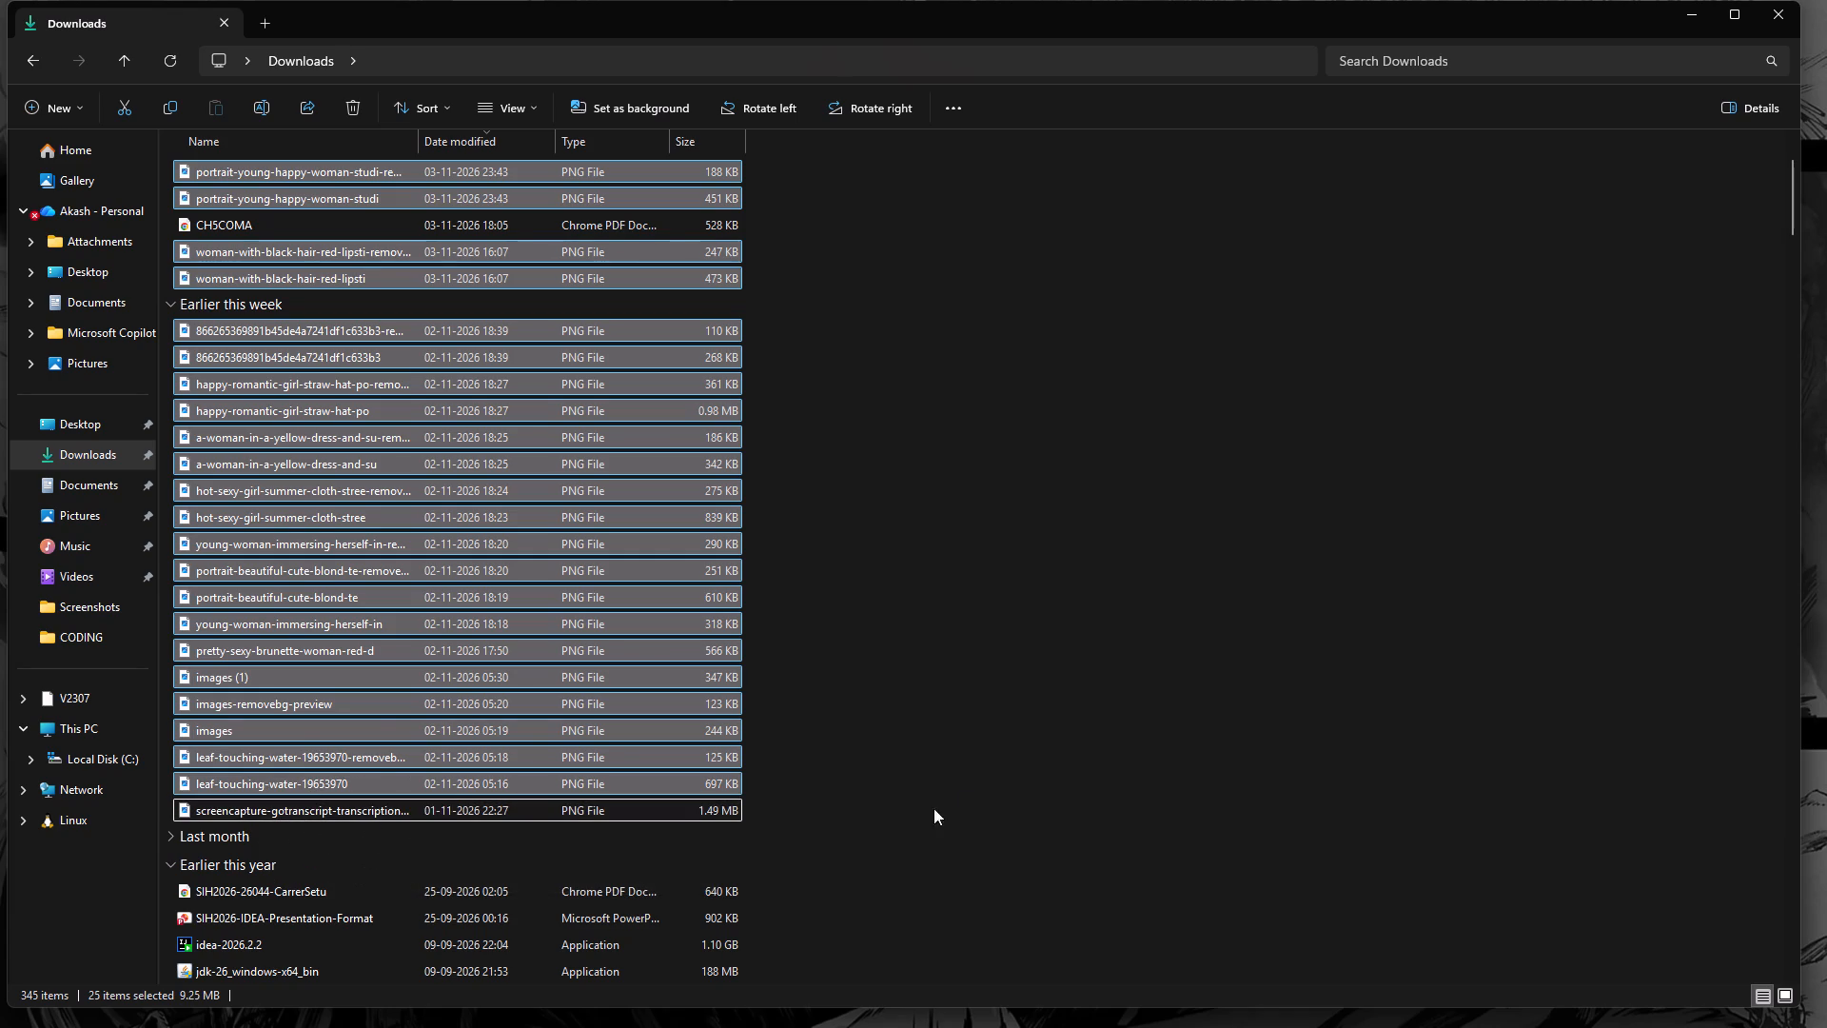
left_click(631, 803, "ctrl")
key("Delete")
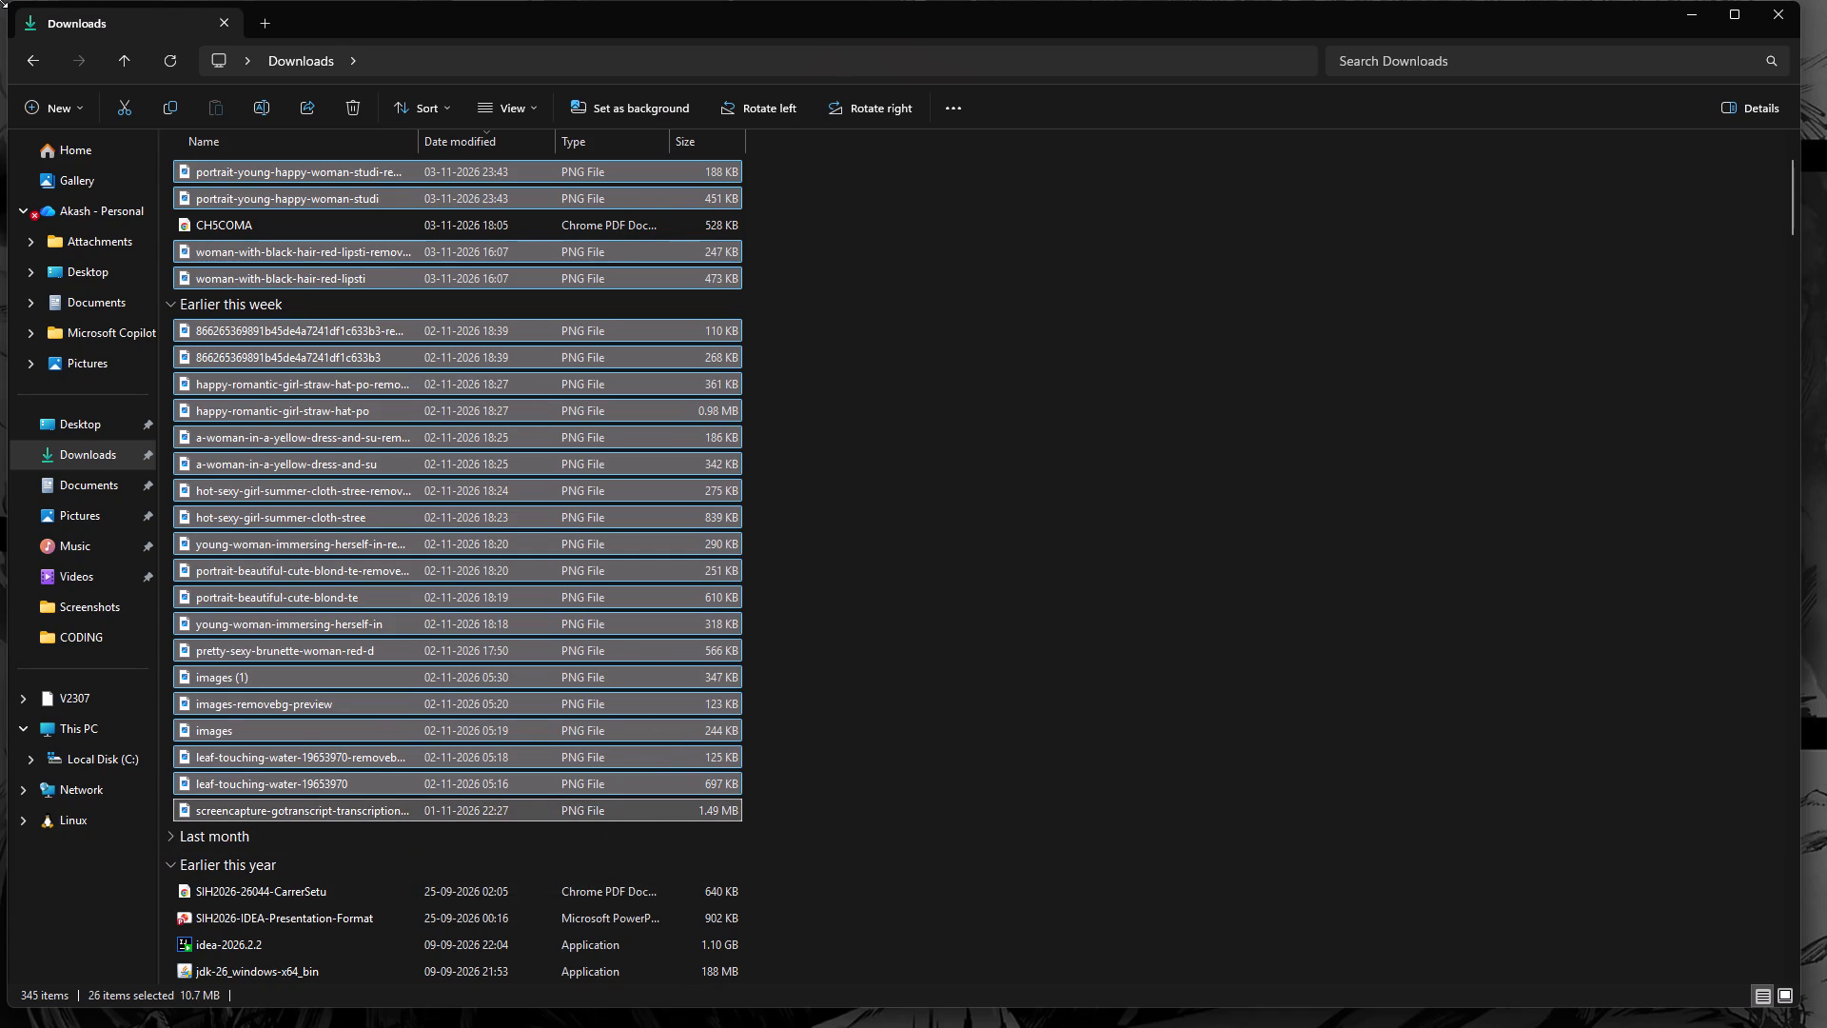
View today's remaining PNG in Downloads enlarged in the photo viewer, then close it.
scroll(0, 0, "up", 5)
scroll(461, 506, "up", 9)
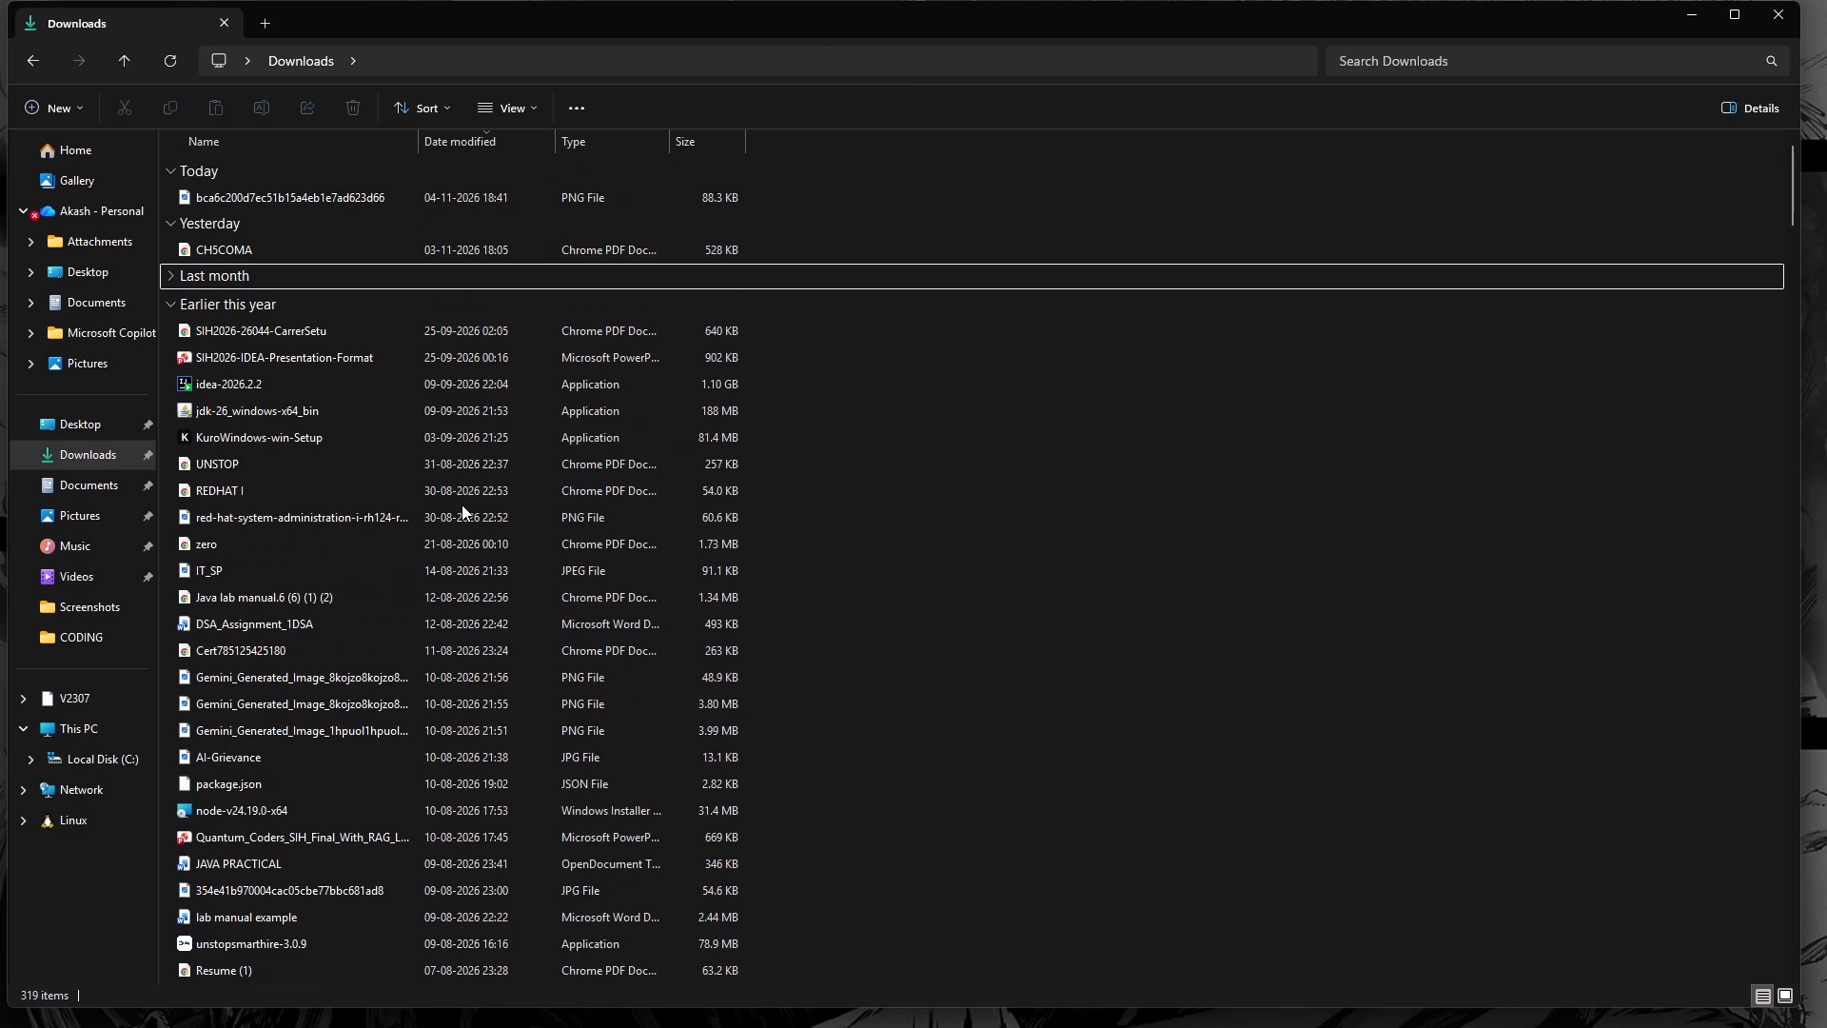
double_click(298, 200)
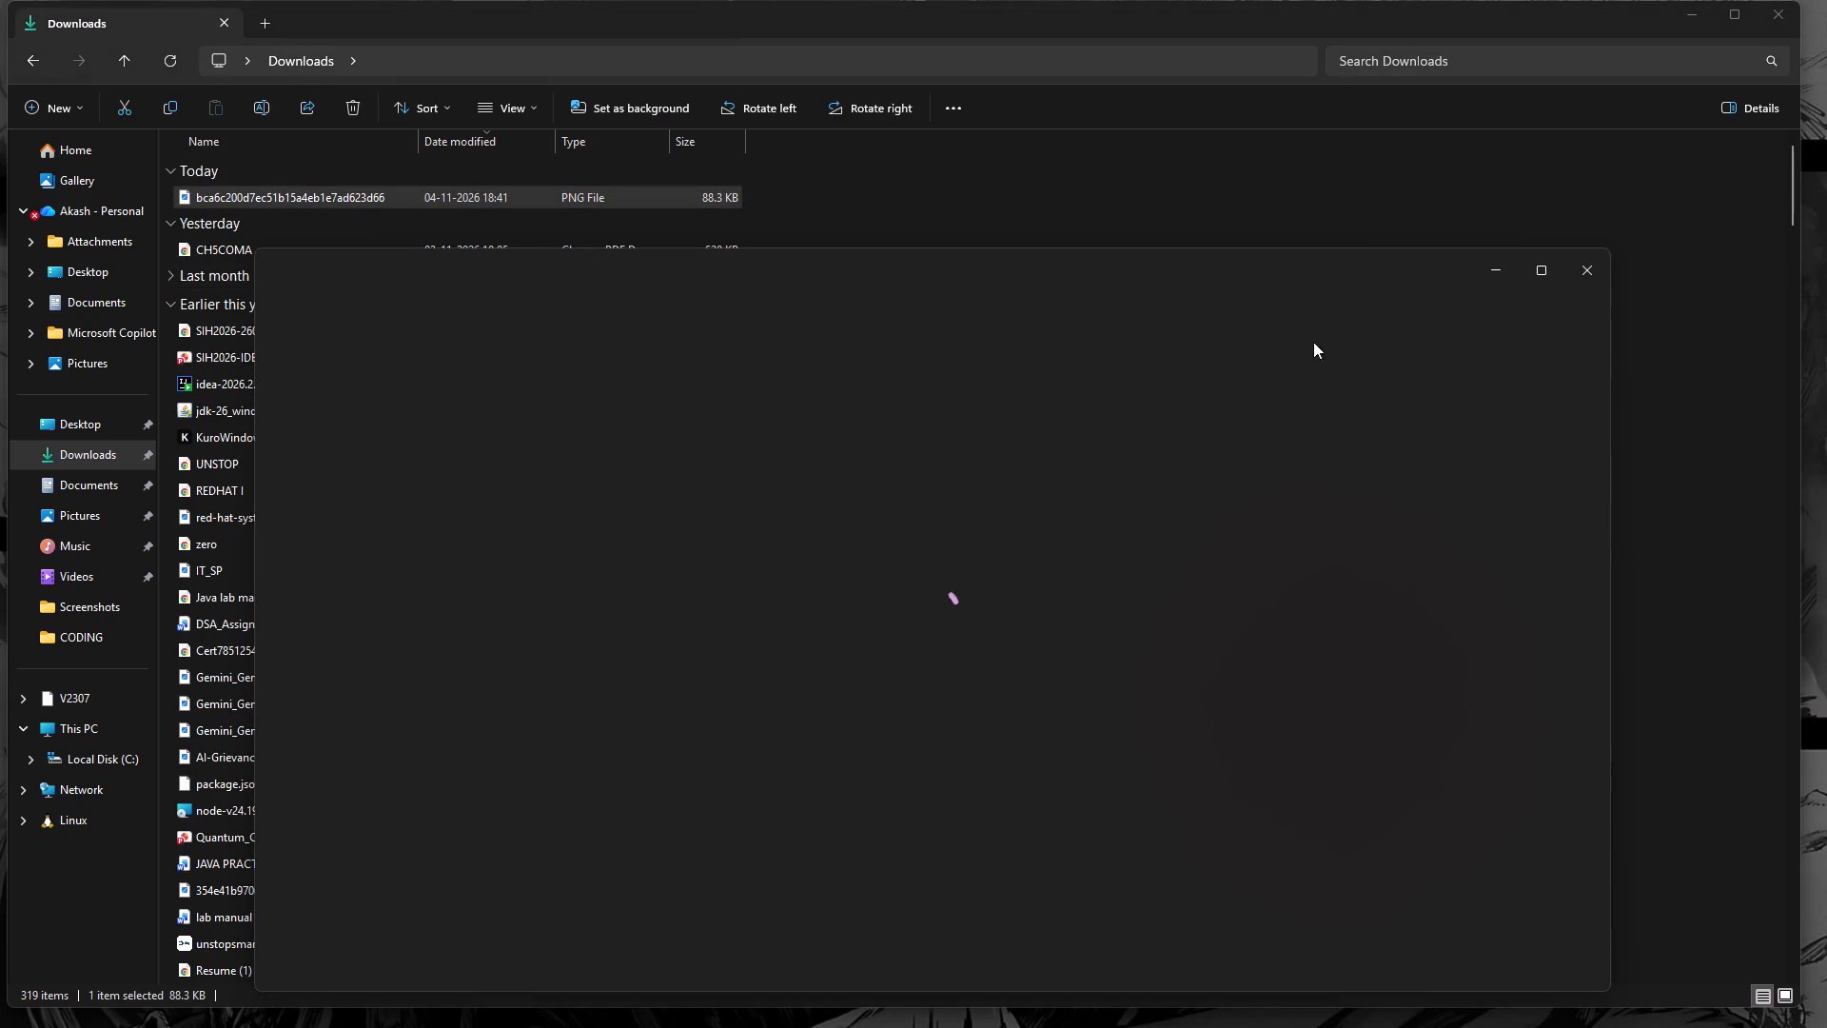
scroll(1019, 563, "up", 2, "ctrl")
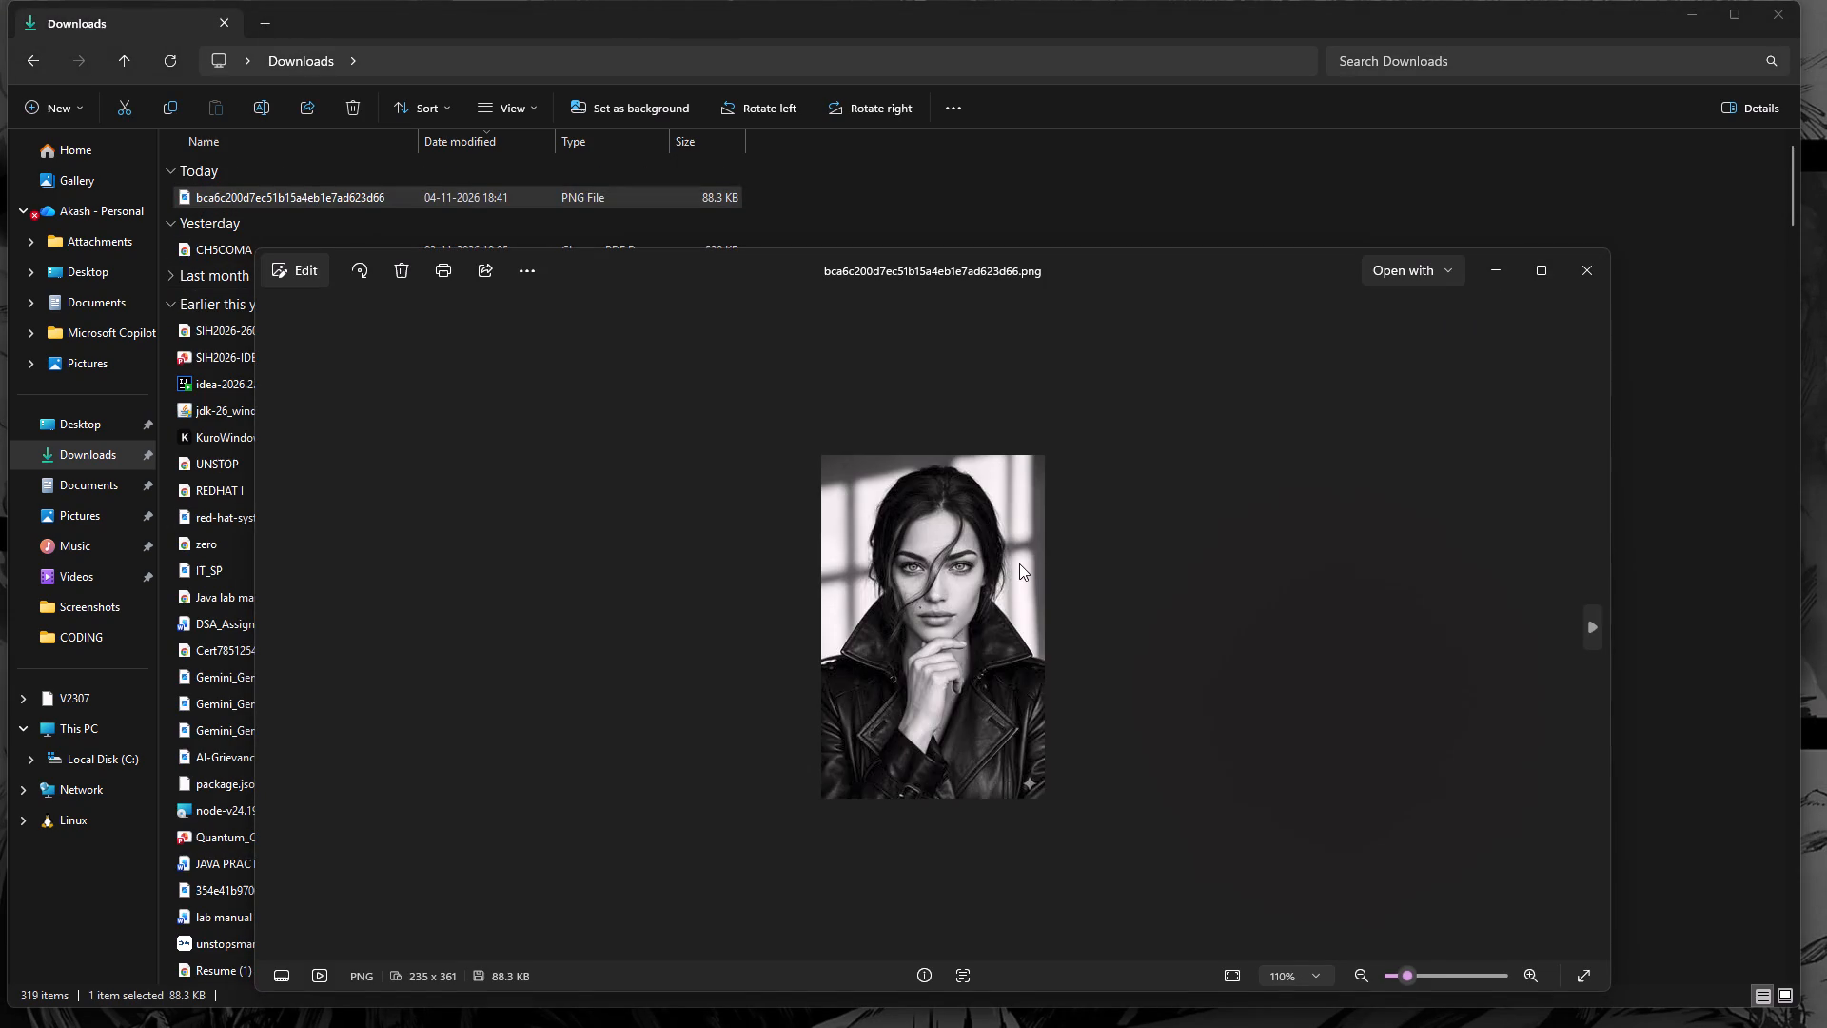
scroll(1019, 563, "up", 11, "ctrl")
scroll(1019, 563, "down", 12, "ctrl")
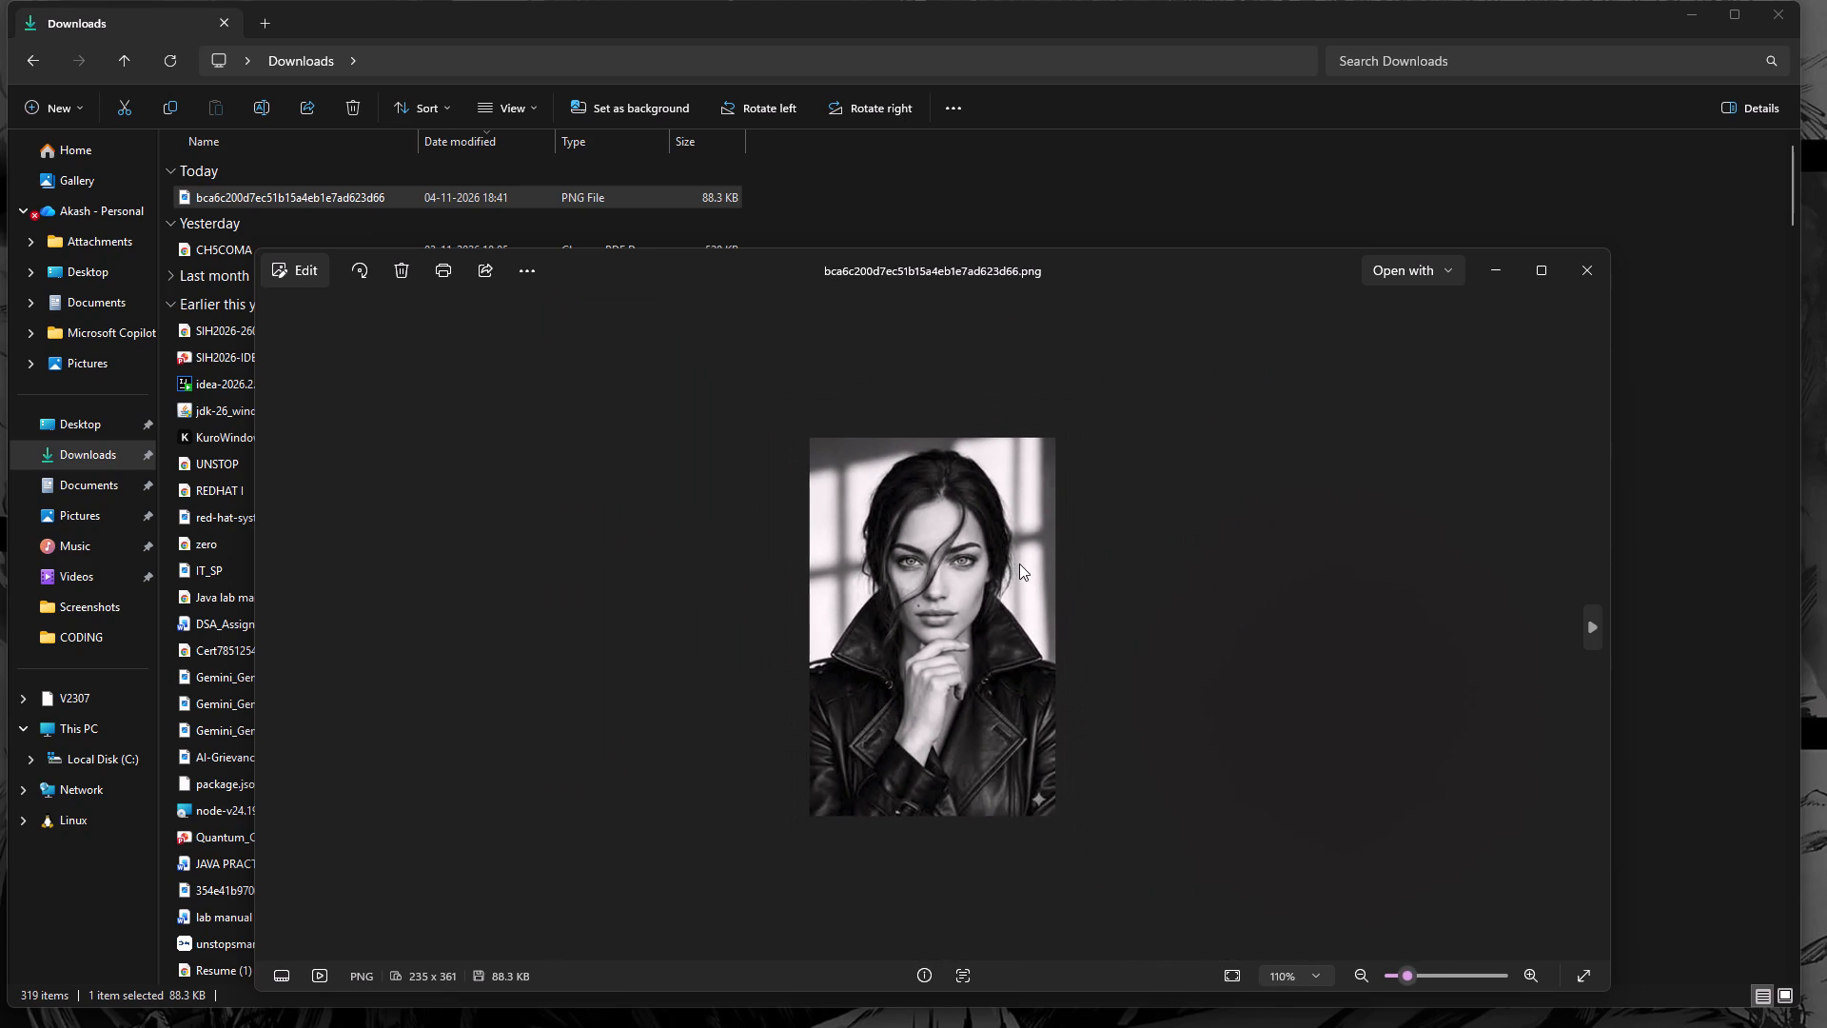
left_click(1592, 273)
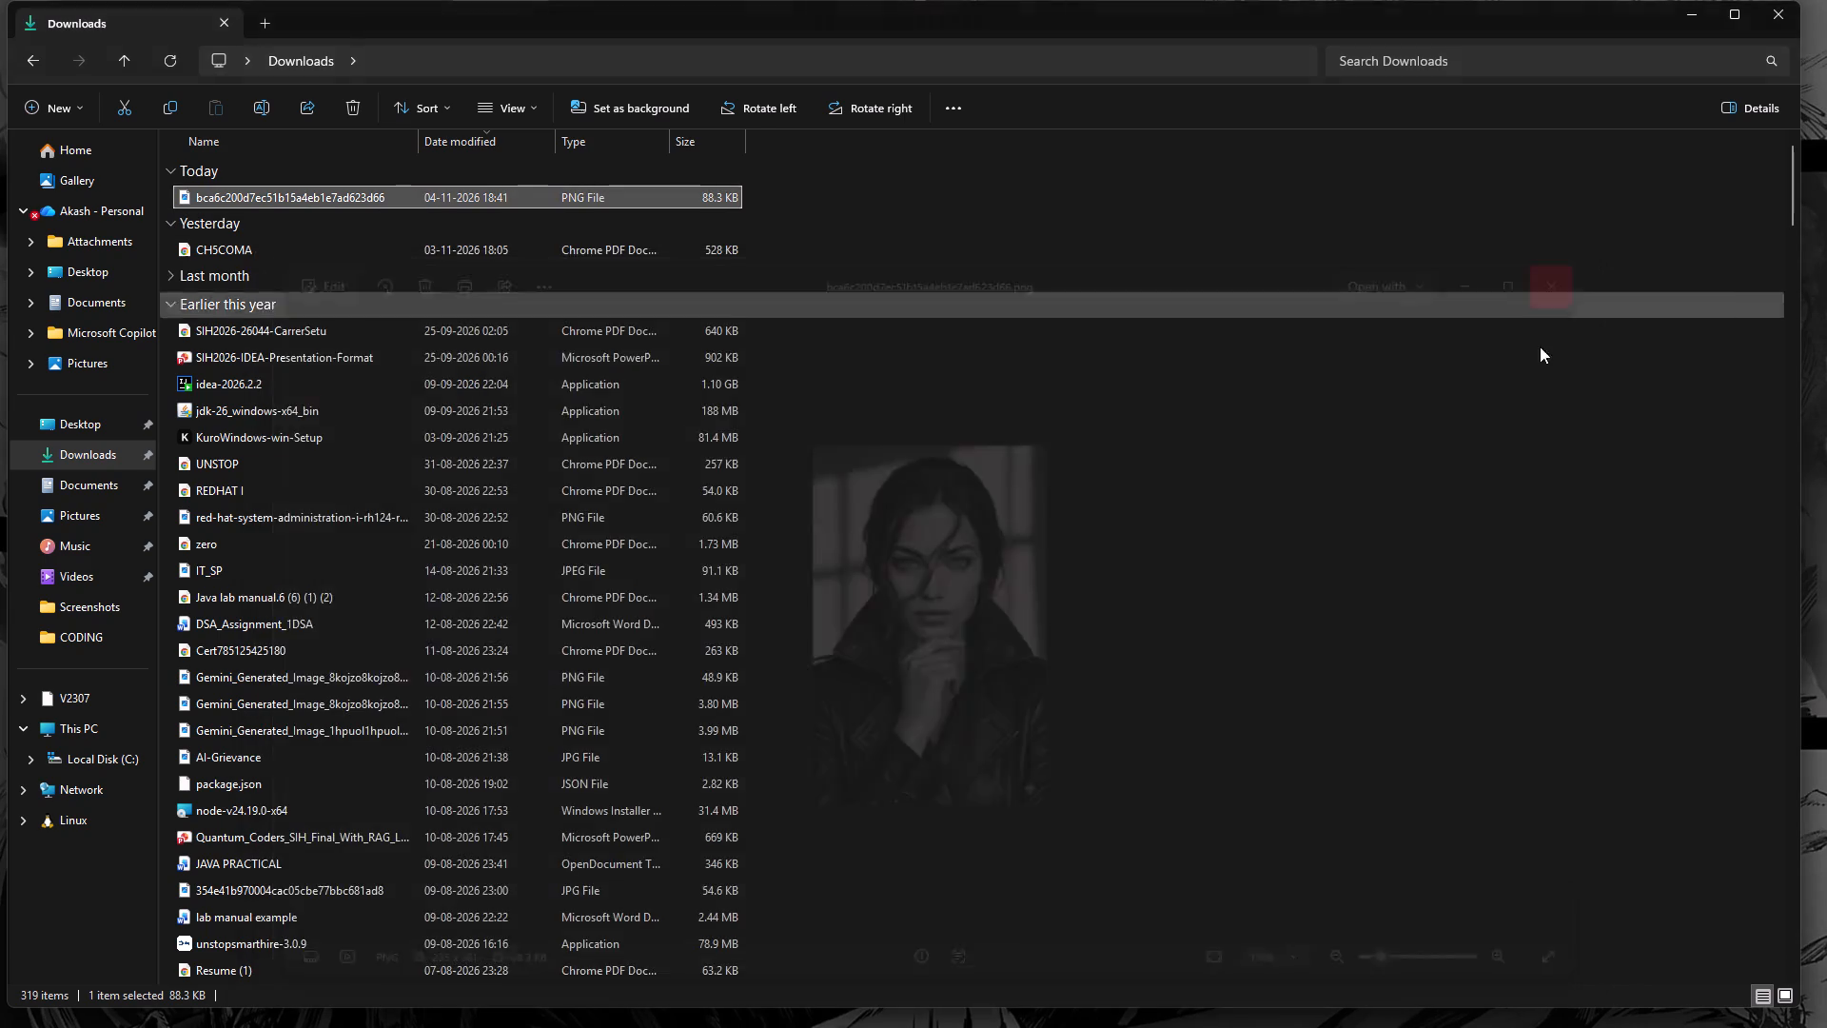
Switch back to Chrome and look through the male model photos related to the Adobe Stock image and the main search results.
key("alt+Tab")
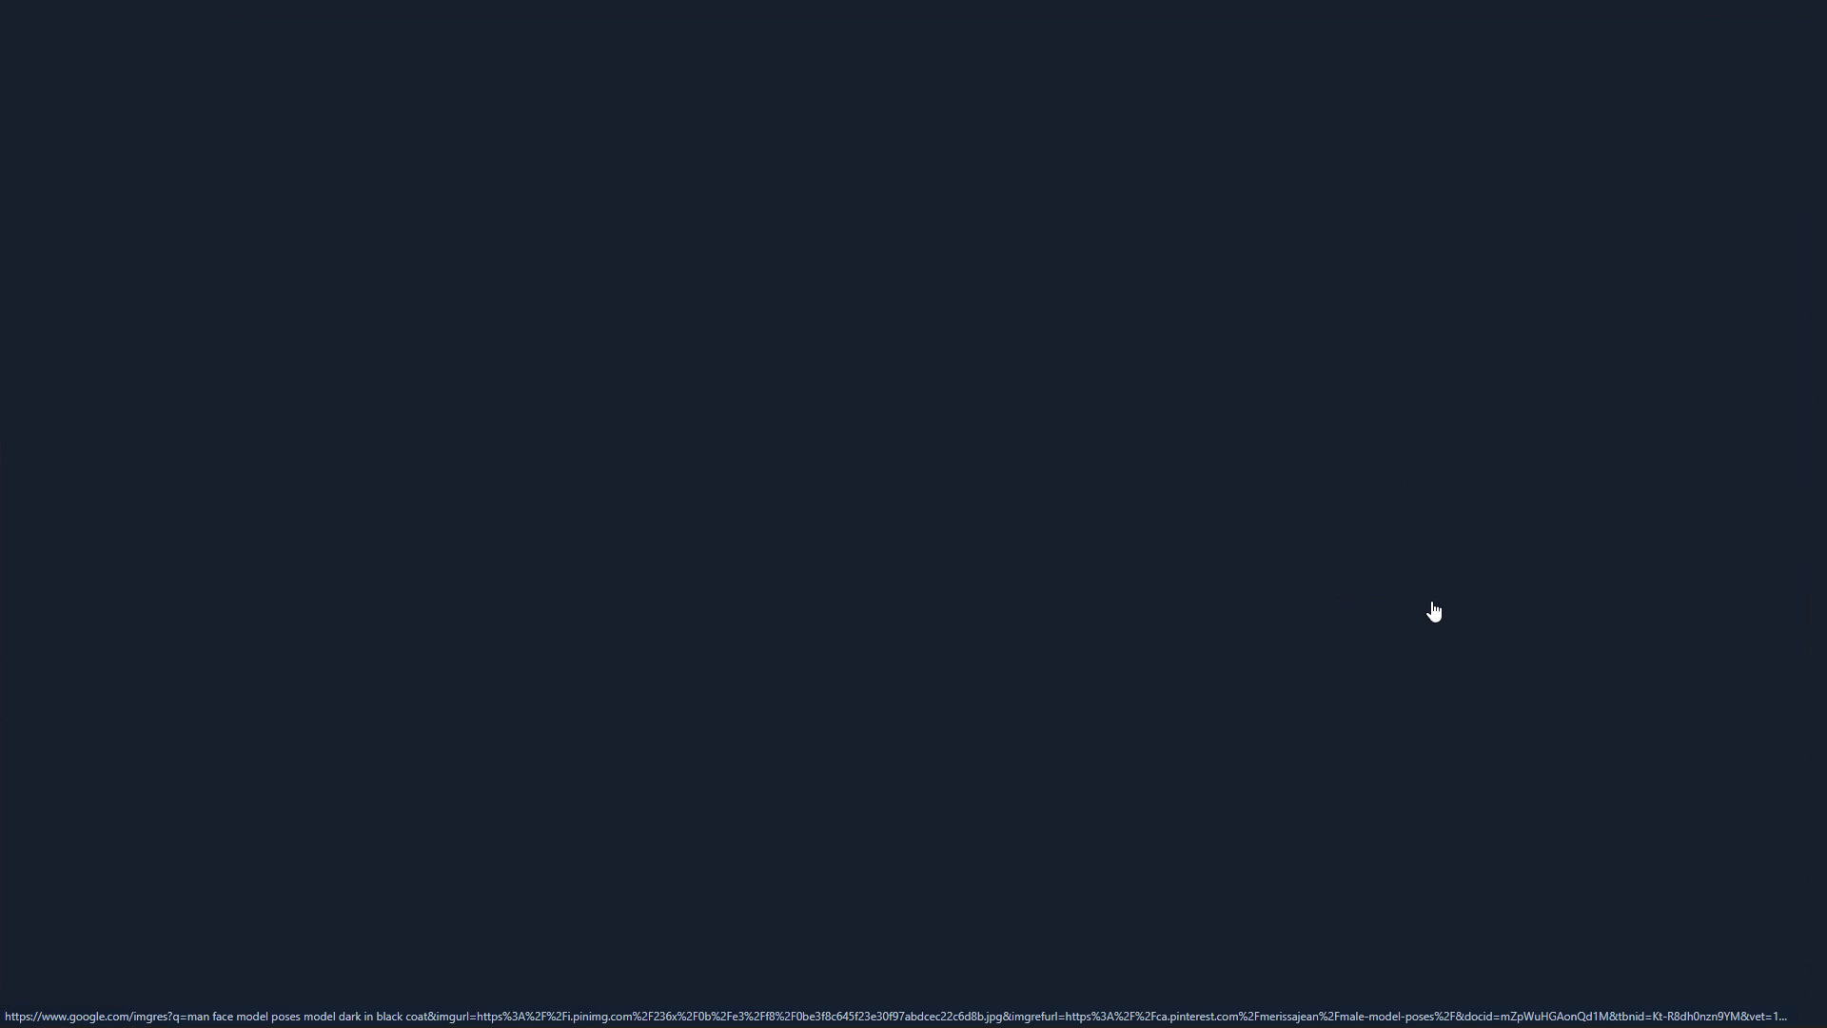
scroll(1546, 602, "down", 3)
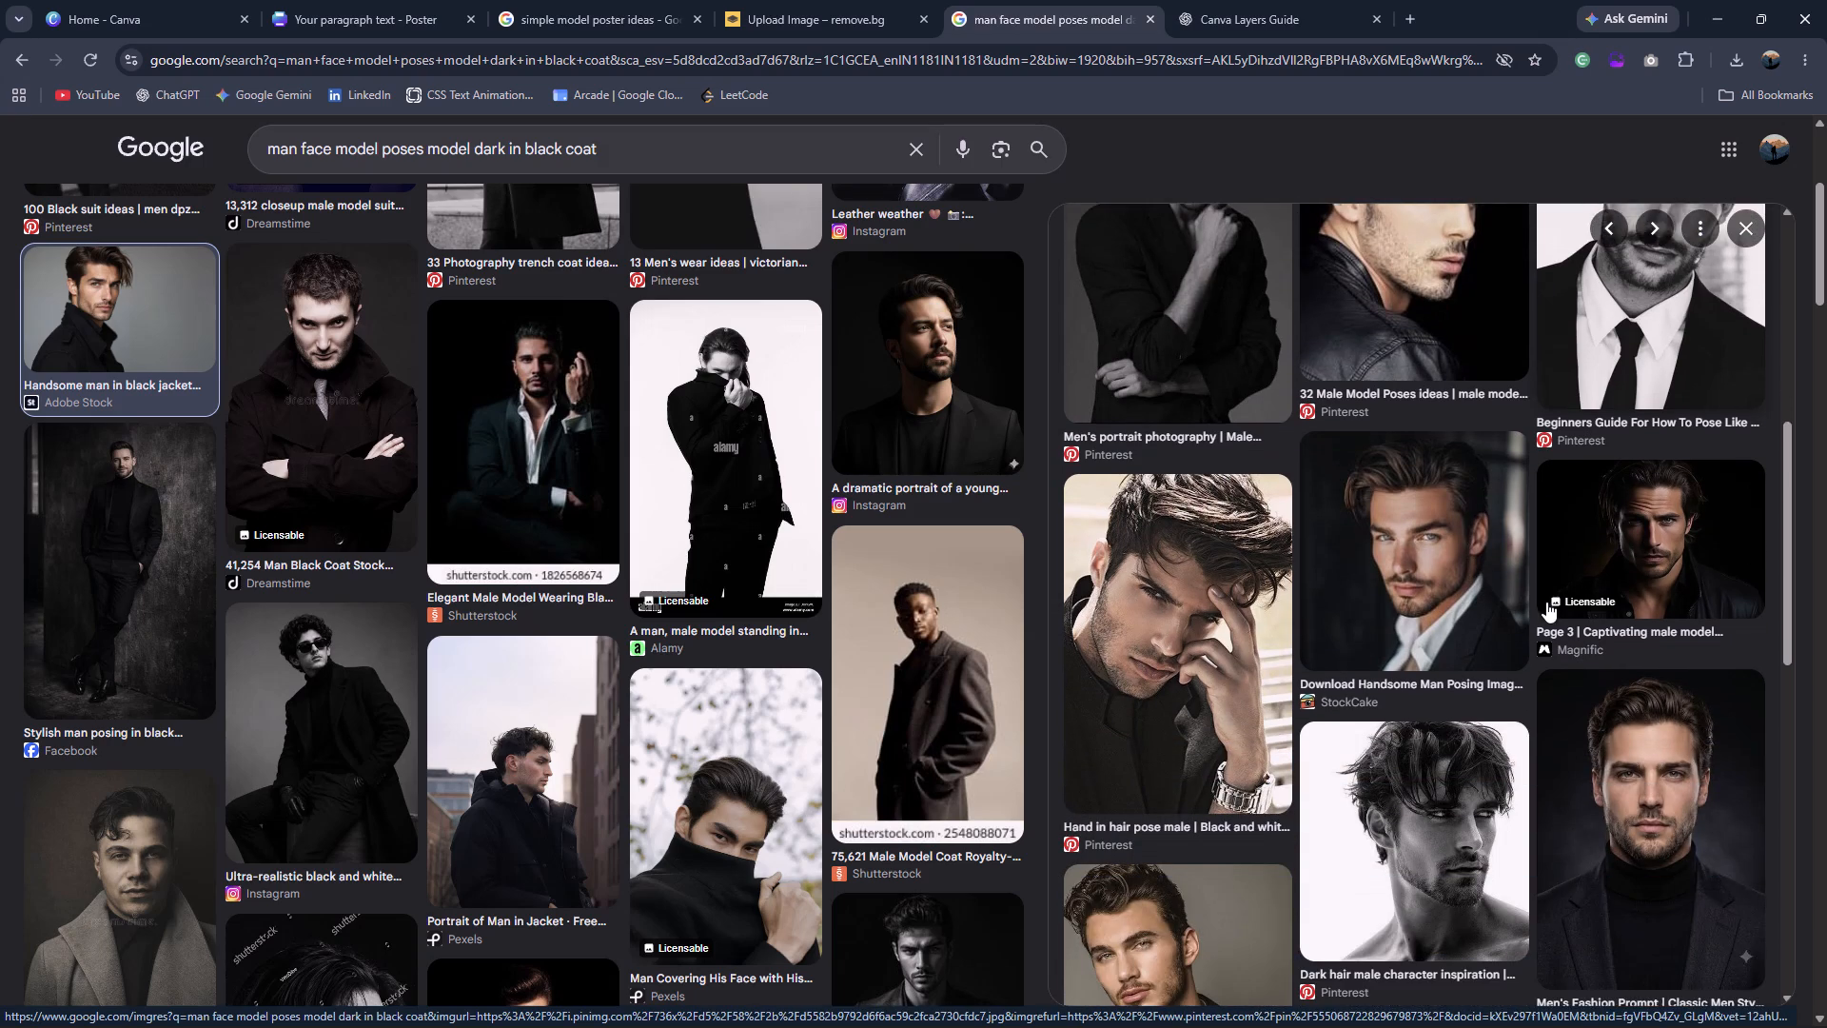
scroll(1546, 602, "down", 5)
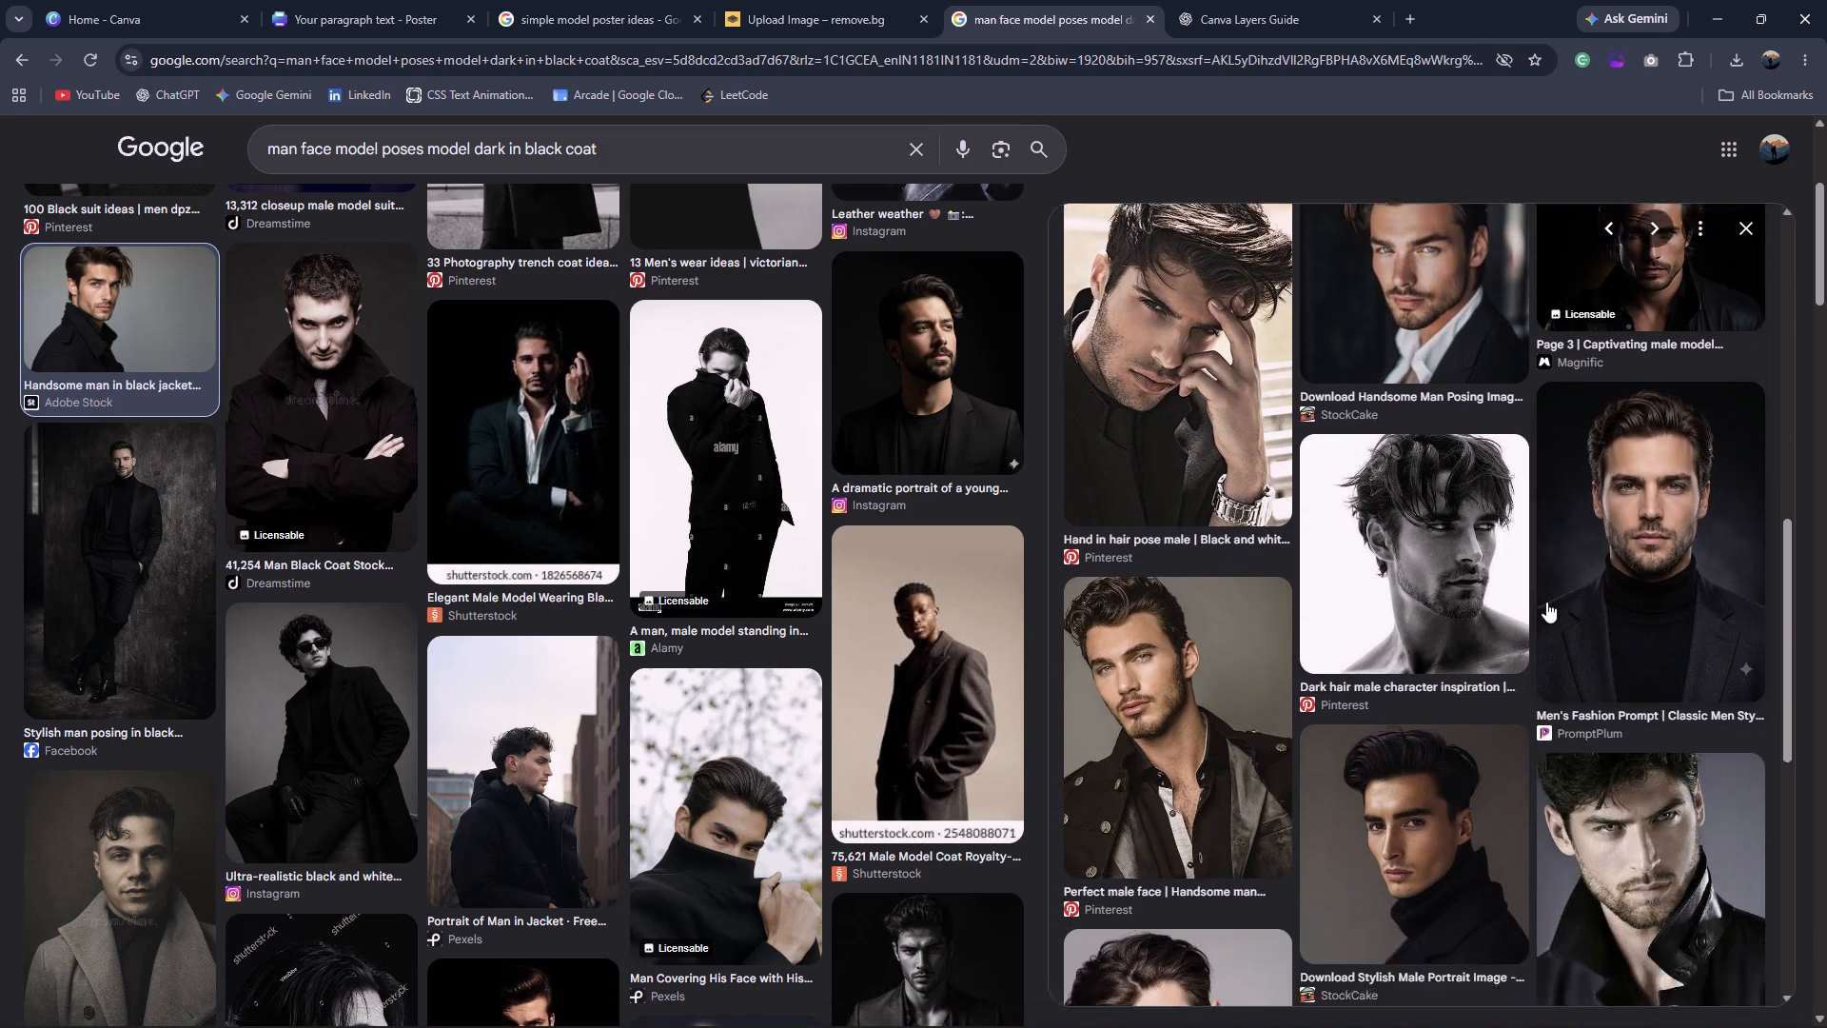
scroll(1546, 602, "down", 3)
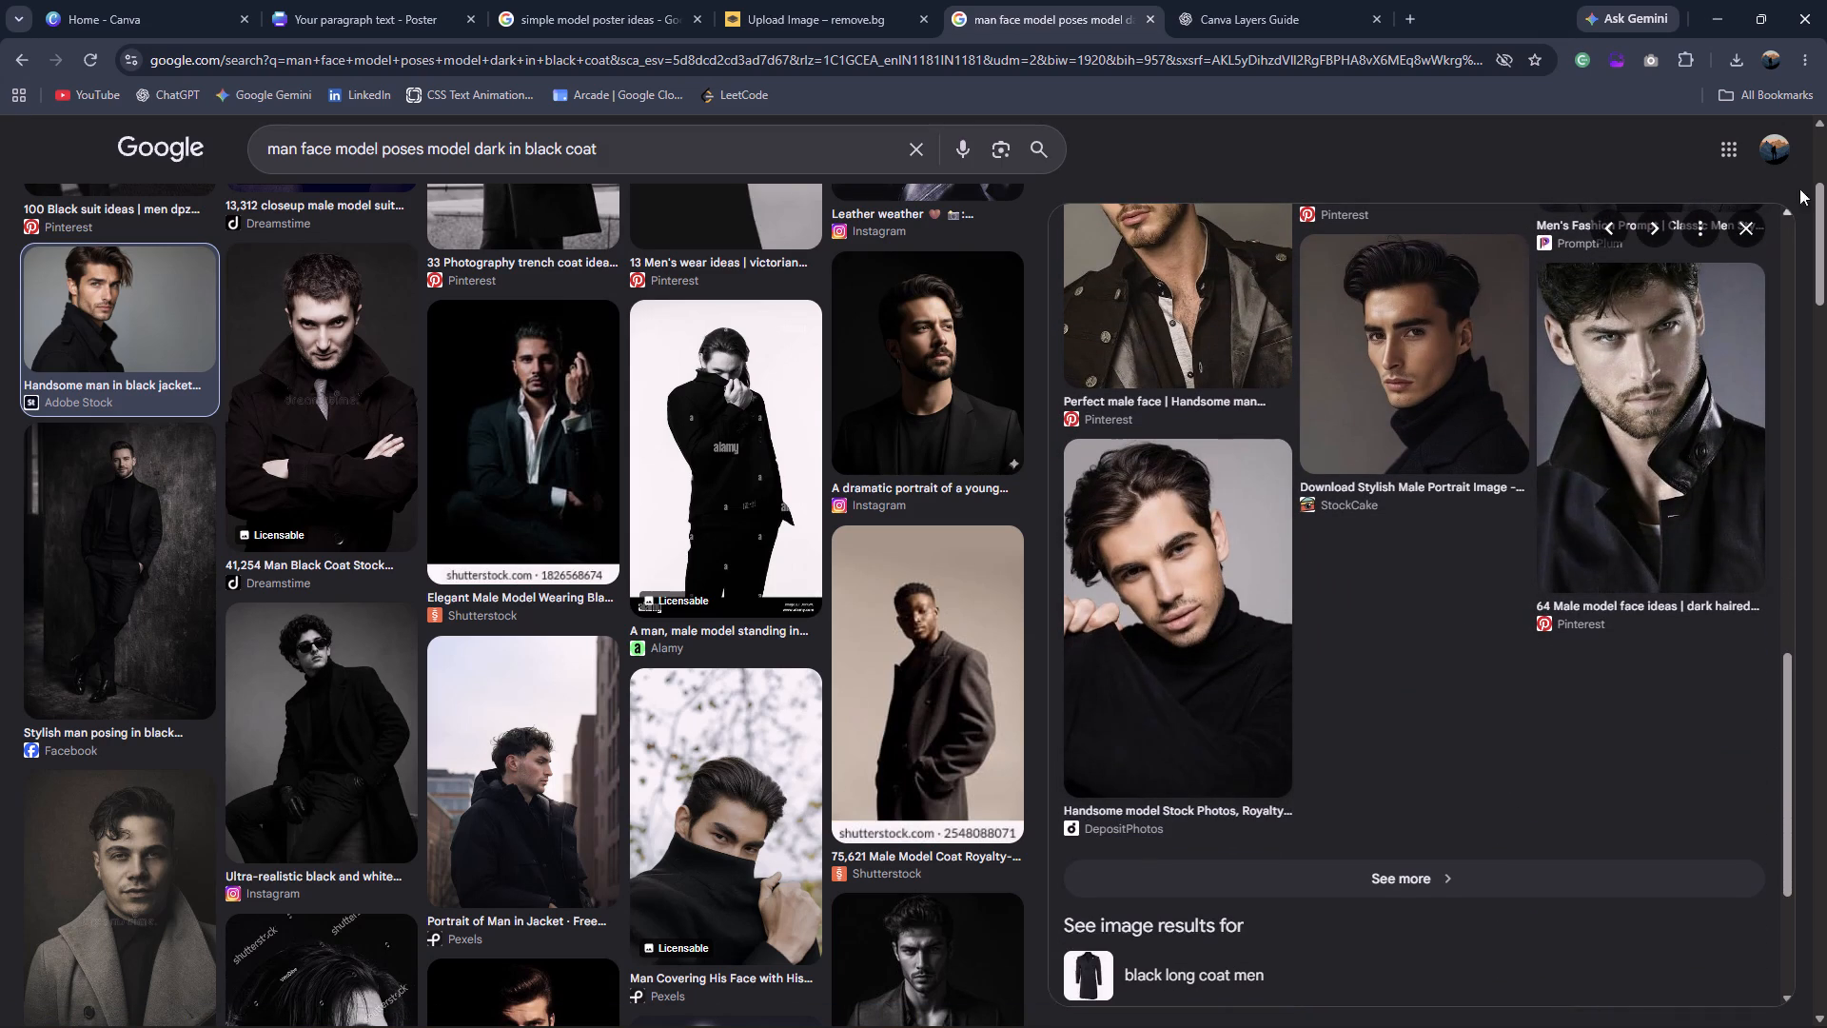
left_click(1758, 227)
scroll(1446, 474, "down", 7)
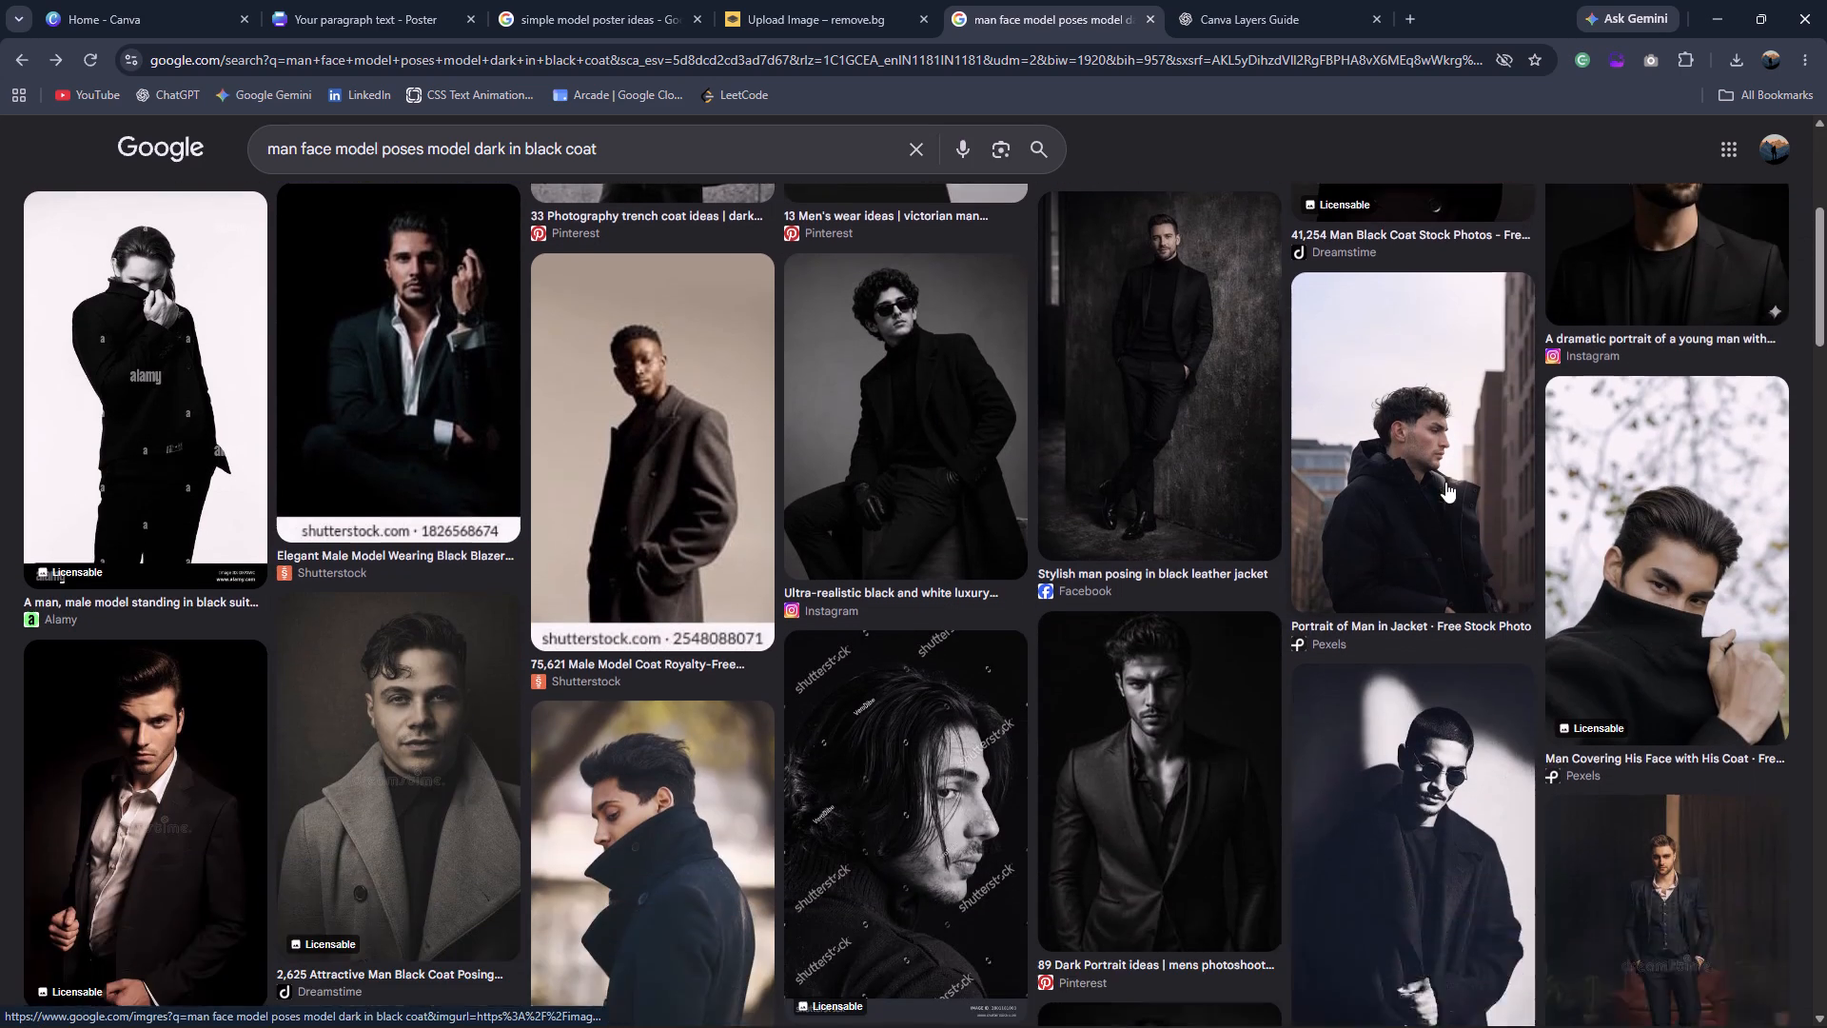
Open the 13 Male model 2 ideas photo from the 89 Dark Portrait ideas related images and save it as PNG.
left_click(1212, 505)
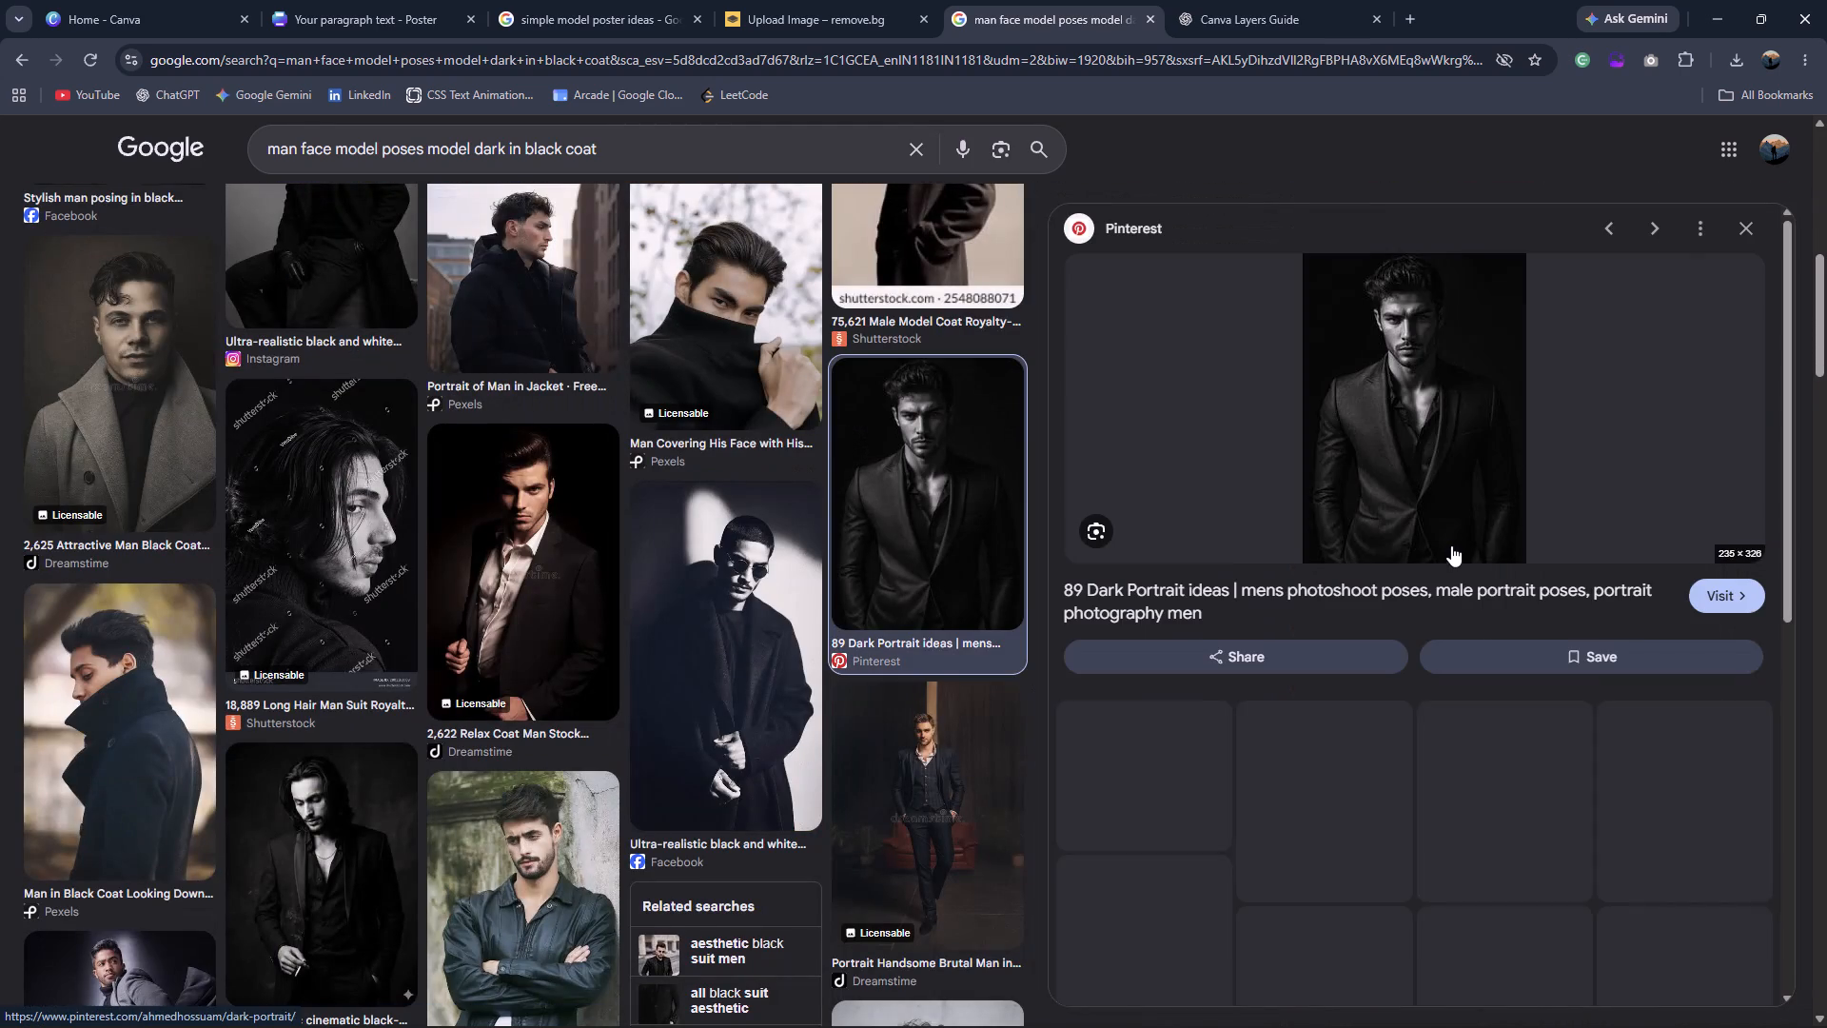
scroll(1452, 547, "down", 3)
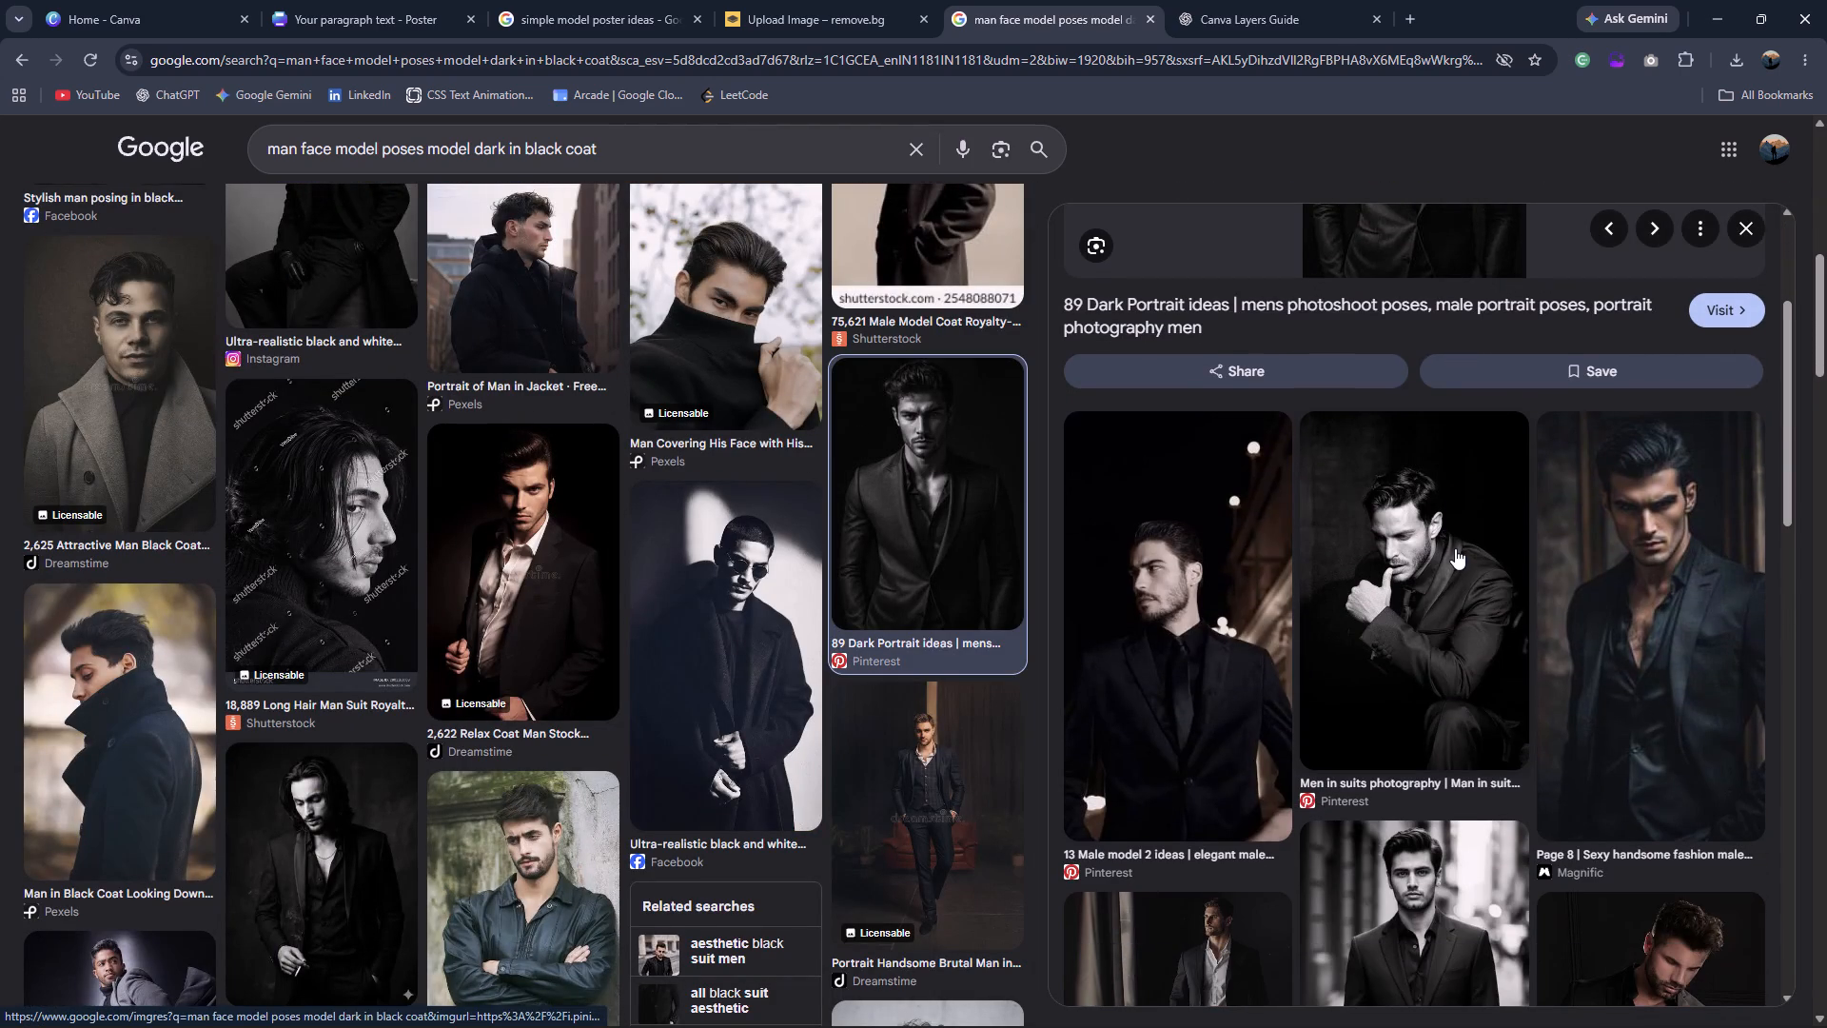
left_click(1246, 577)
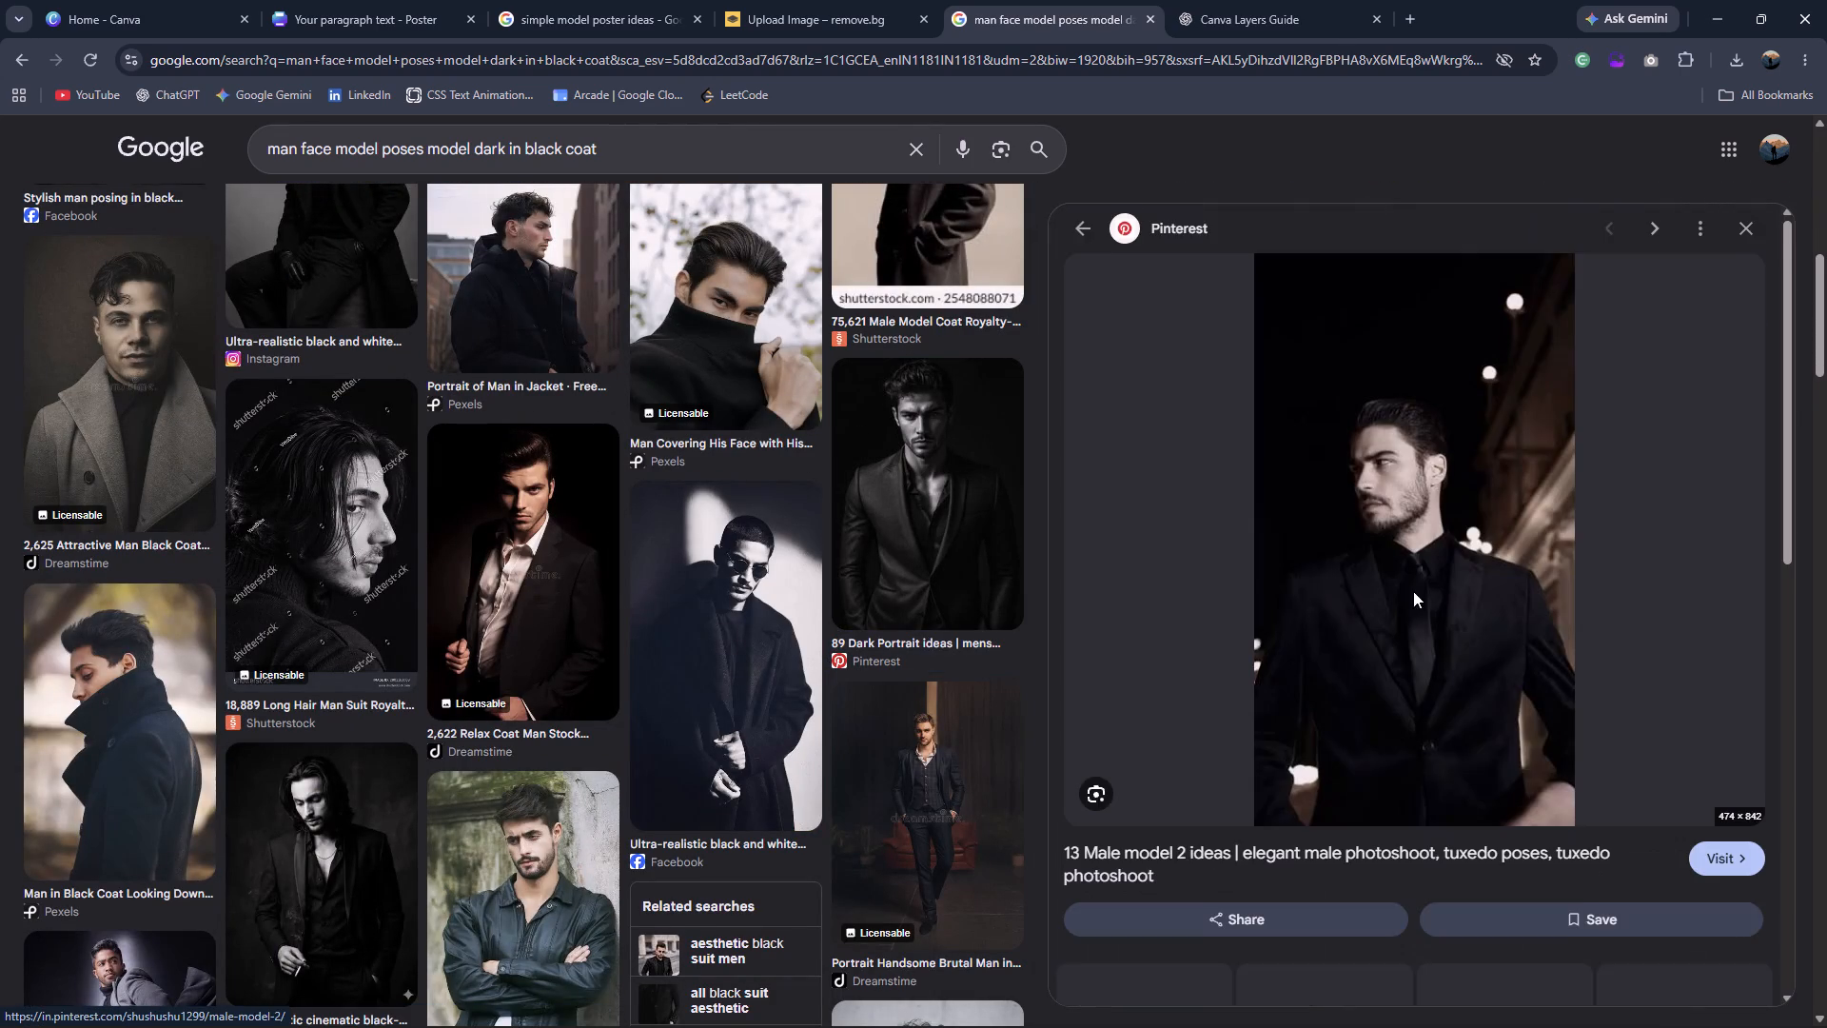
scroll(1417, 601, "down", 9)
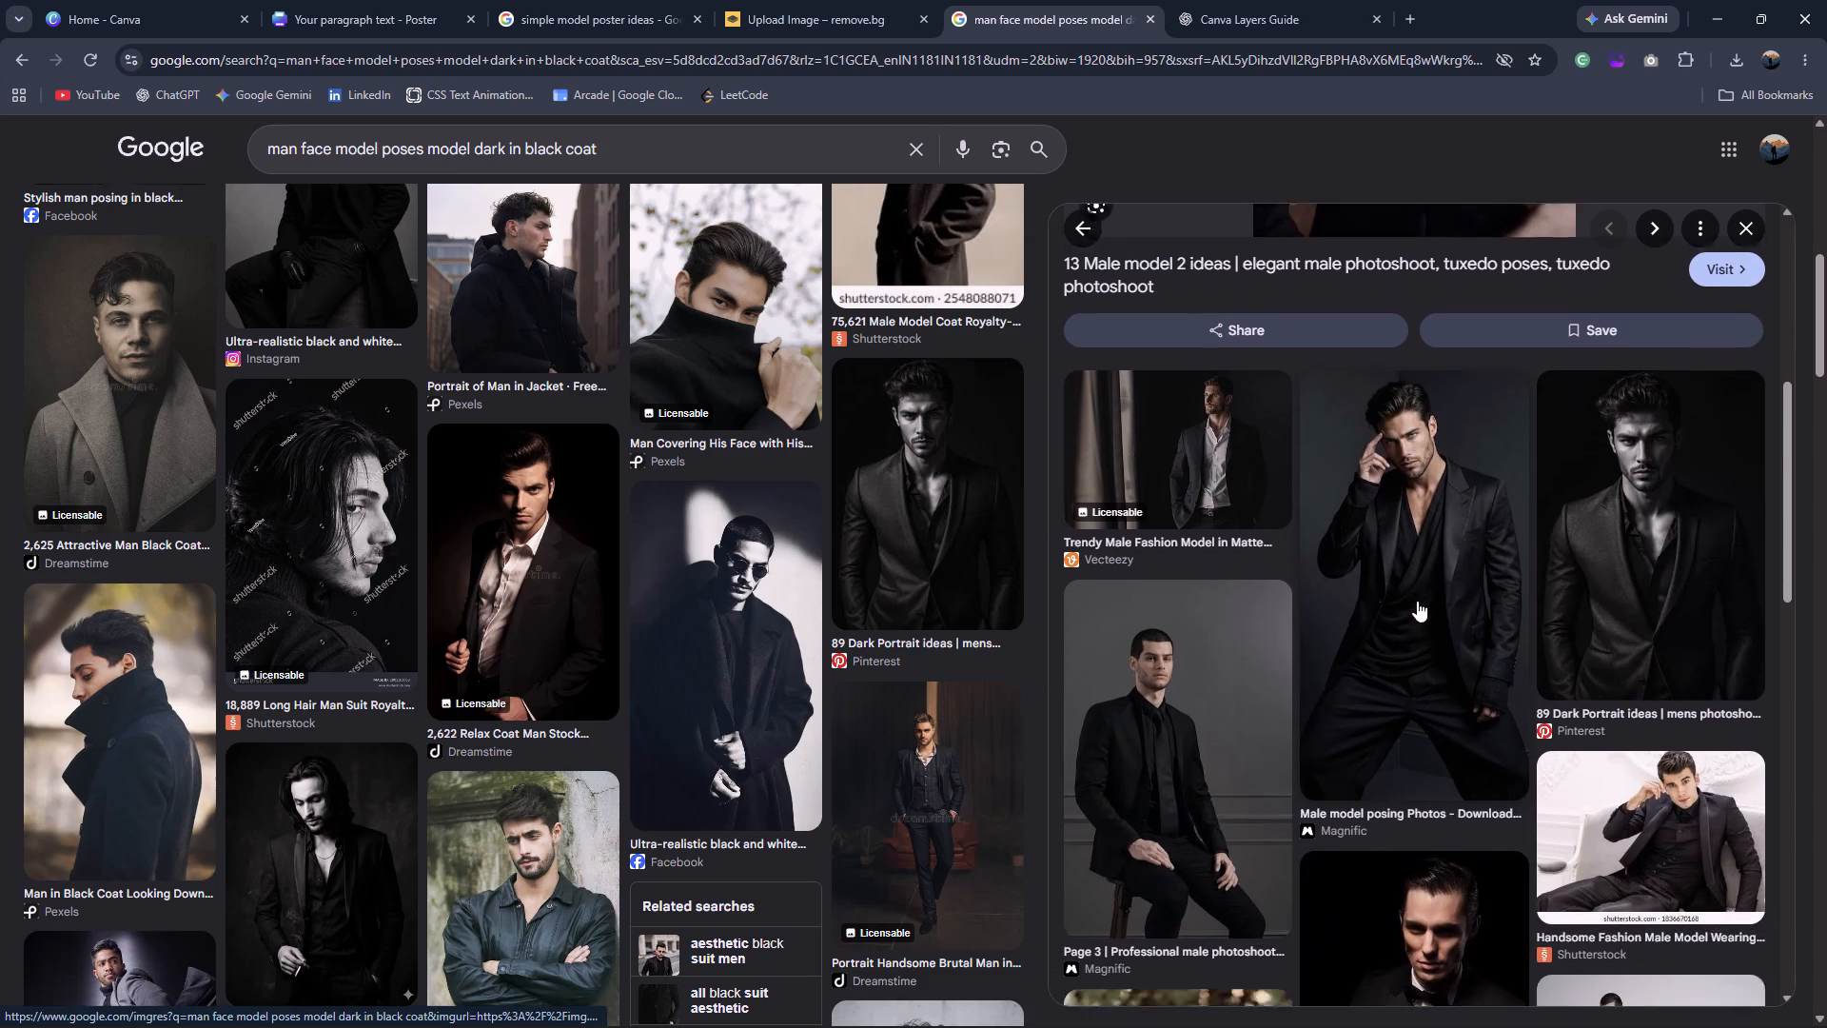
scroll(1417, 601, "up", 12)
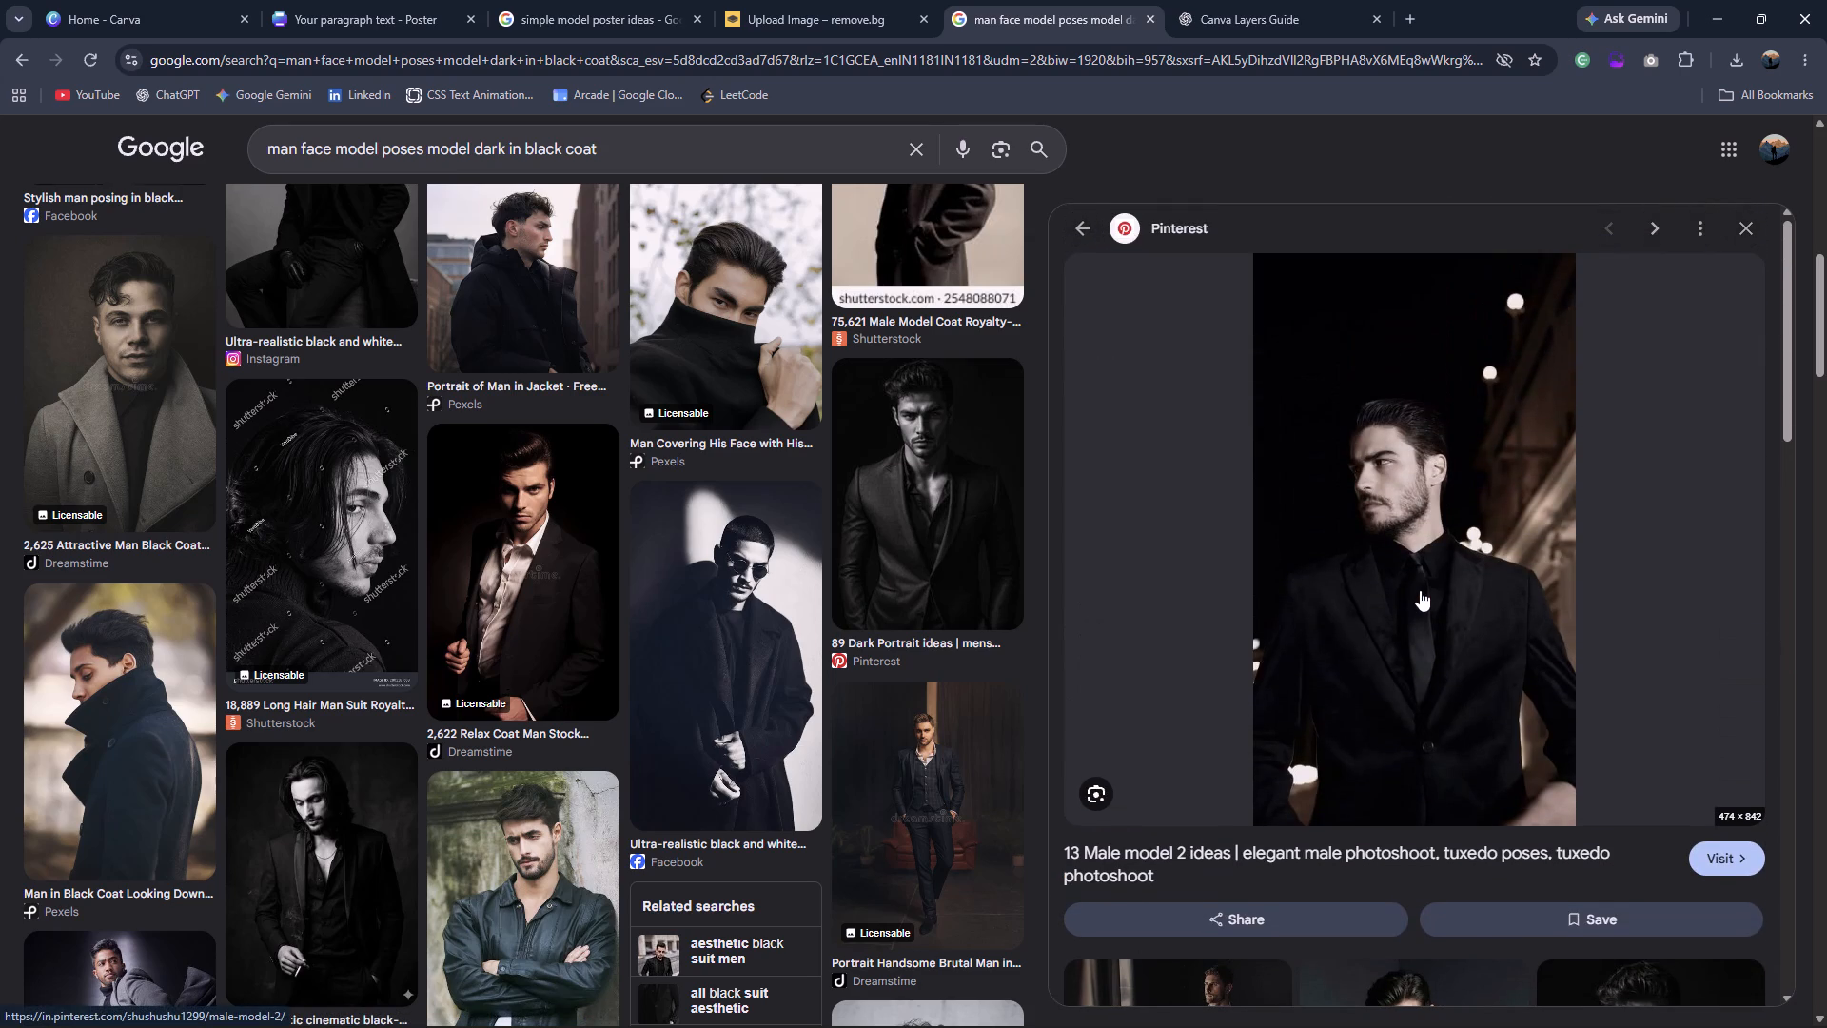
right_click(1420, 590)
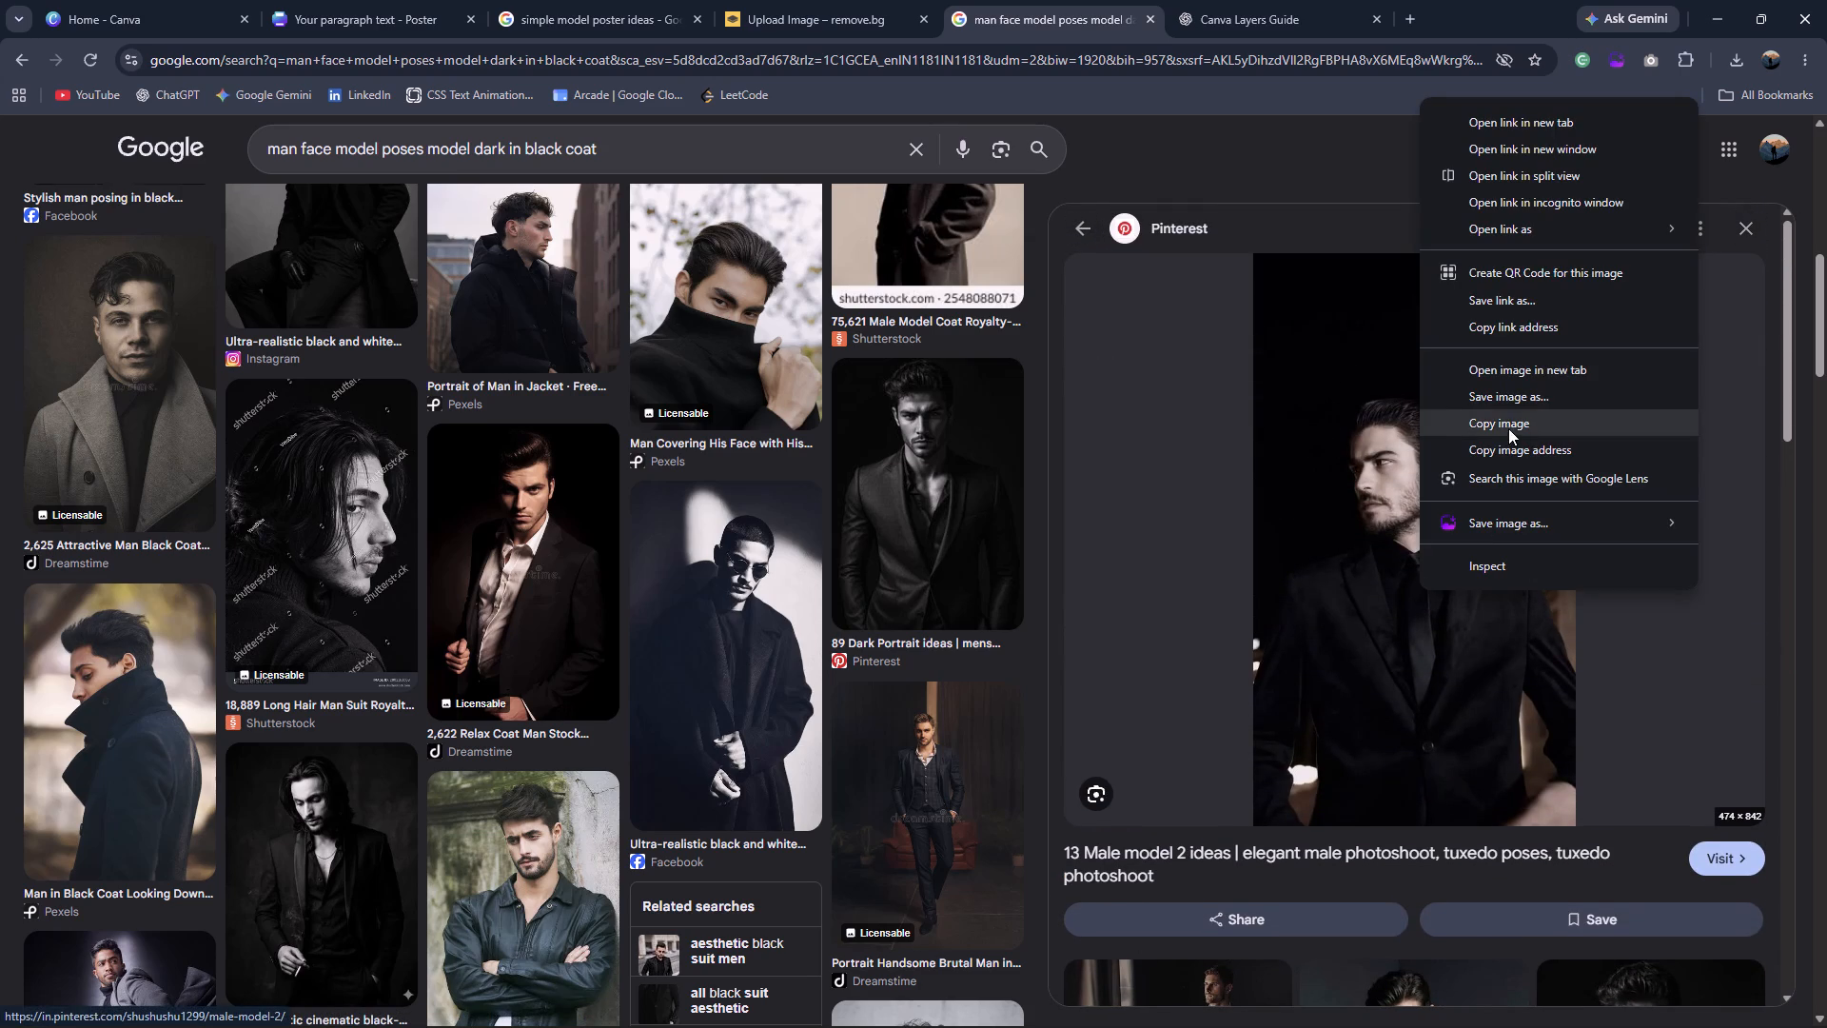
left_click(1522, 517)
left_click_drag(1743, 531, 1684, 768)
left_click(1729, 558)
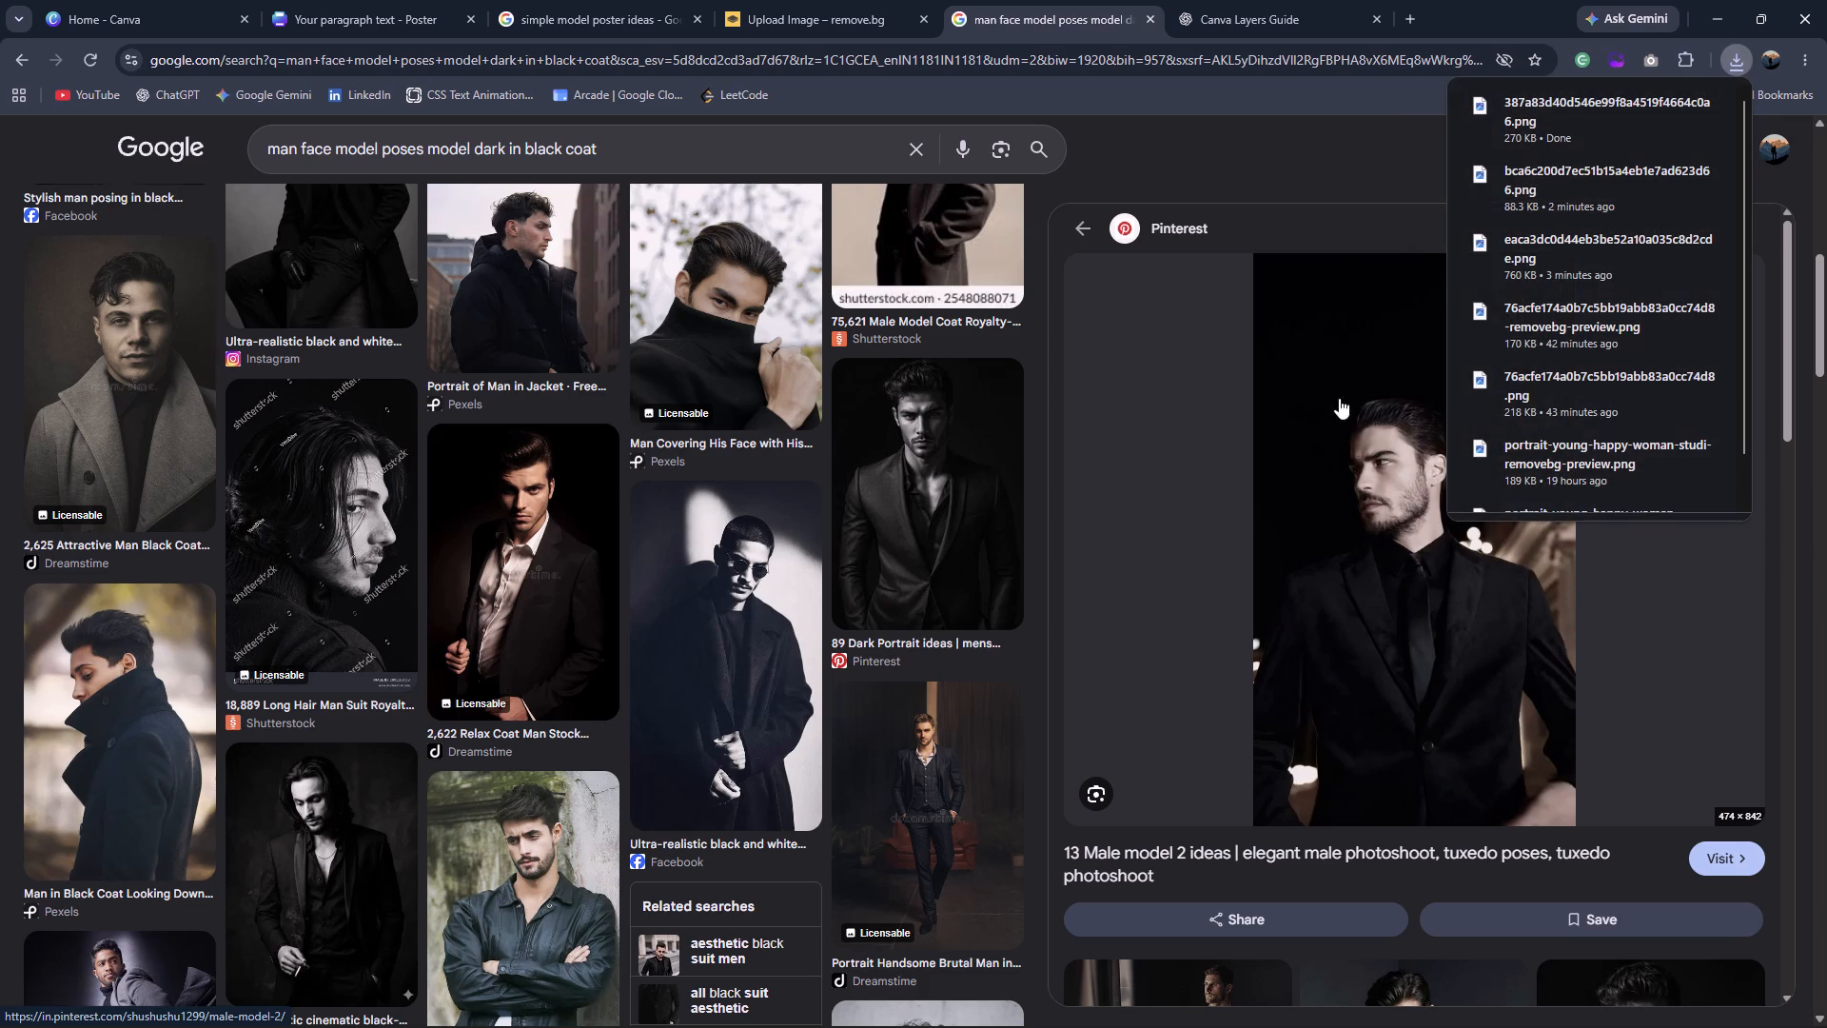
left_click(1389, 190)
left_click(1739, 231)
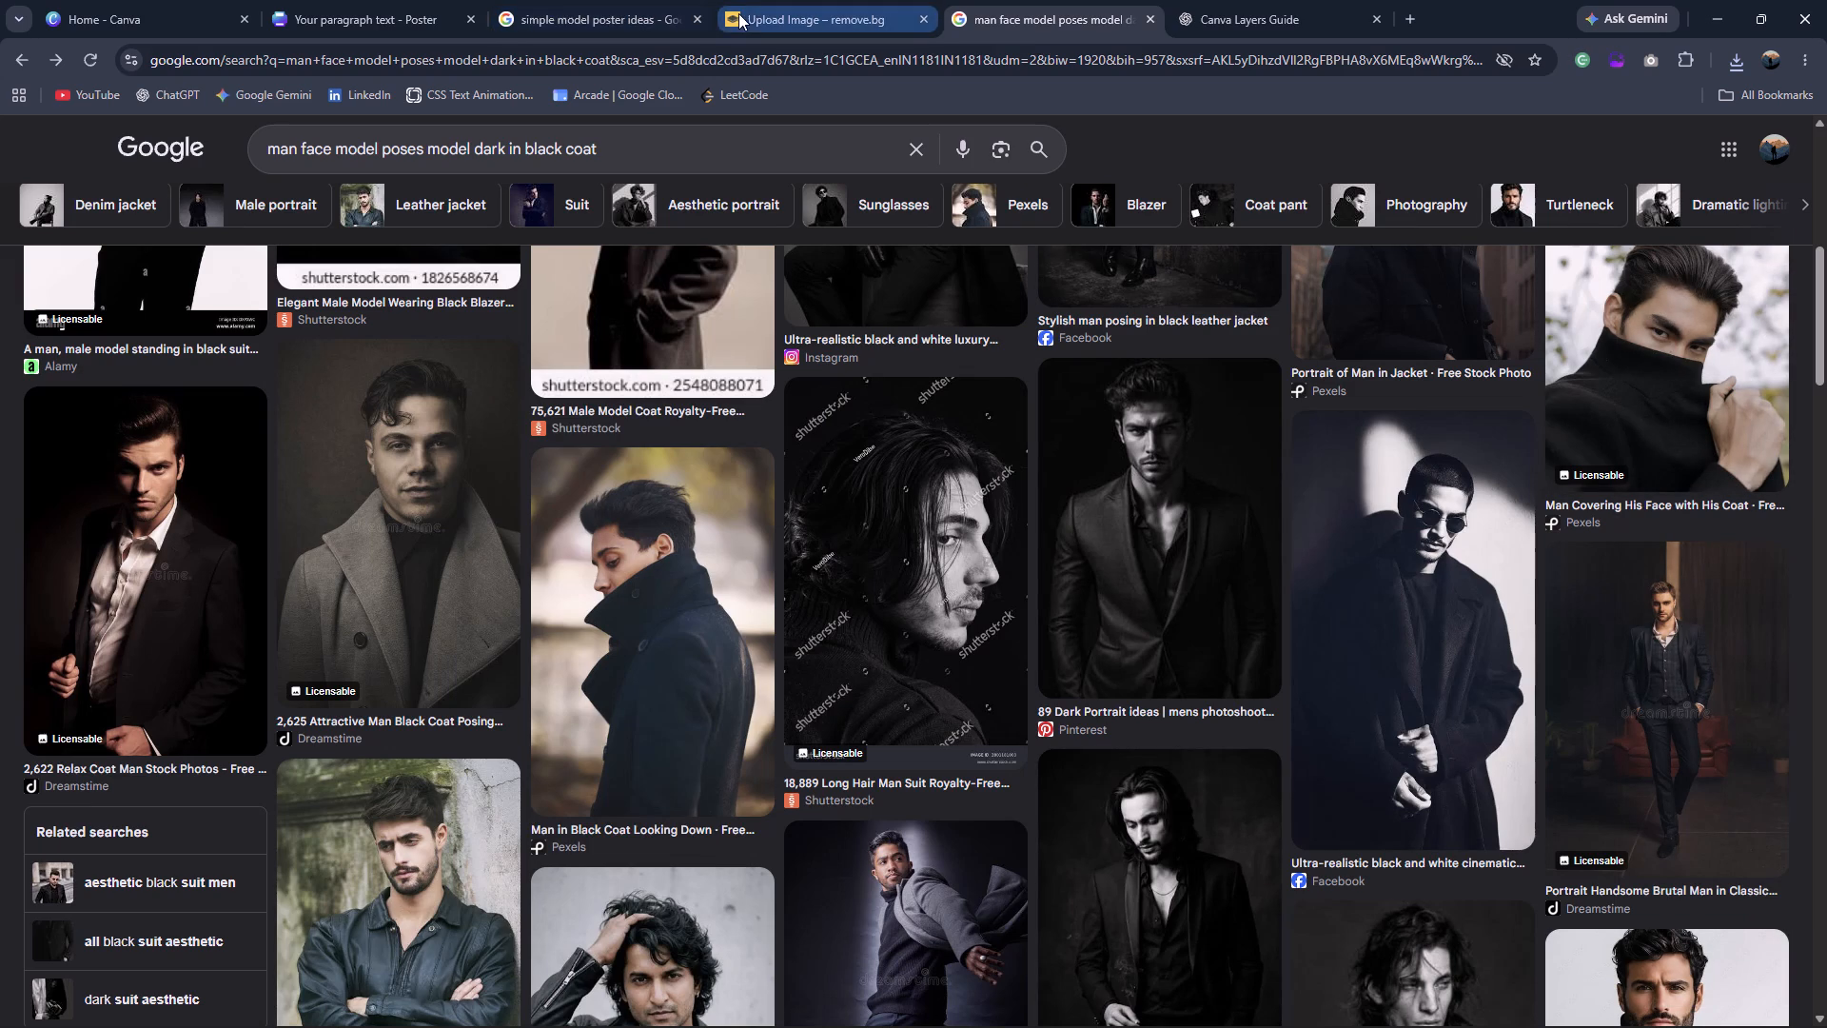
Check the TJ Models reference poster and add a new page after the last page of the Canva poster design.
left_click(654, 30)
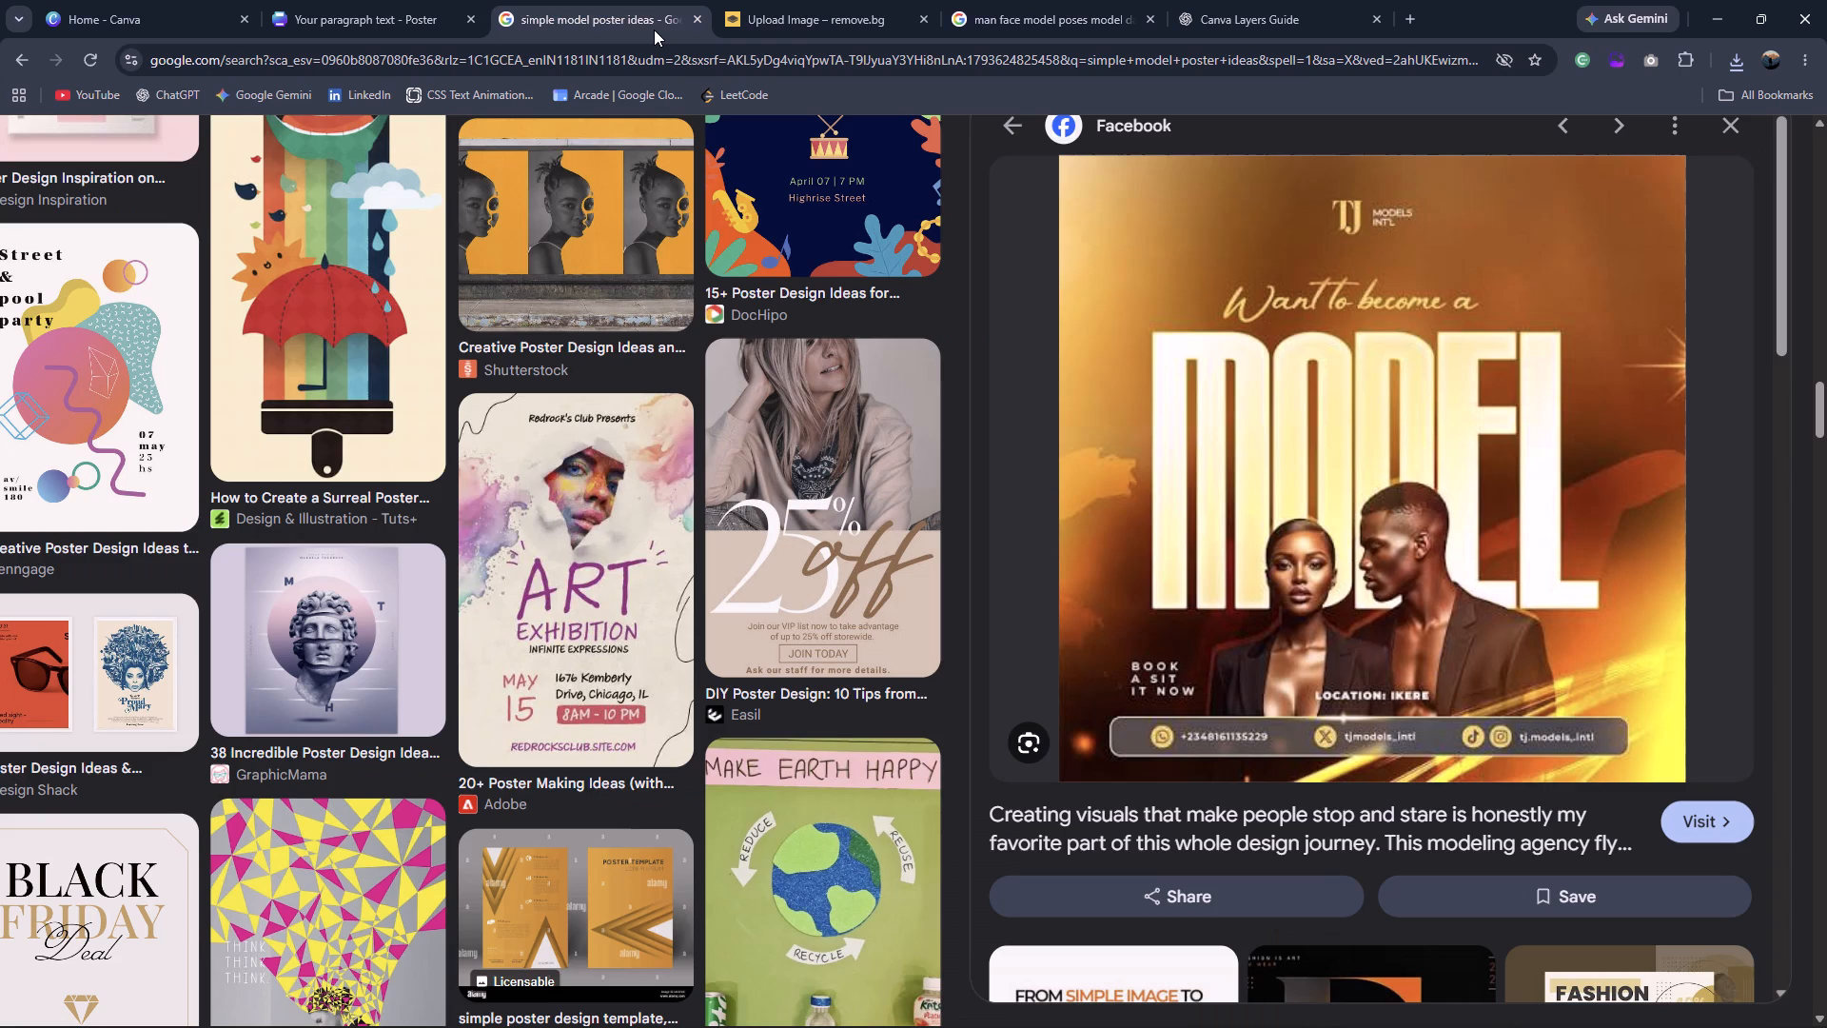
scroll(1352, 254, "up", 2)
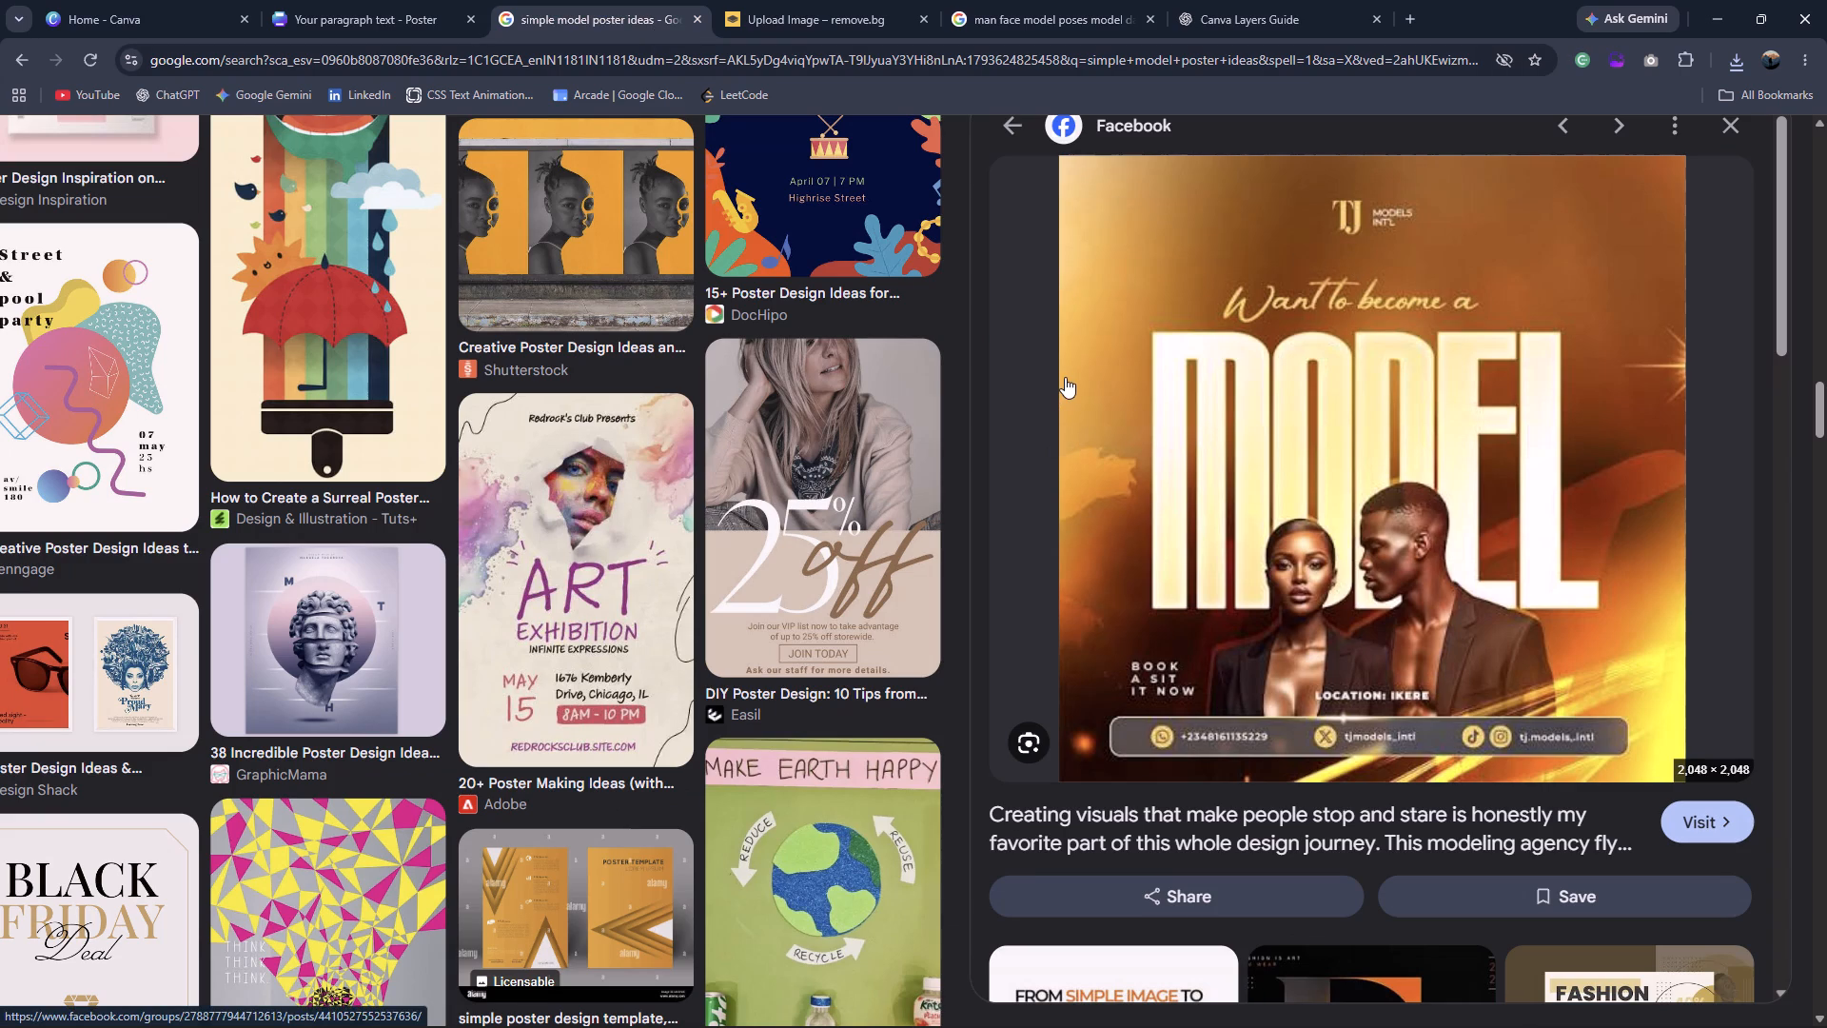
left_click(427, 15)
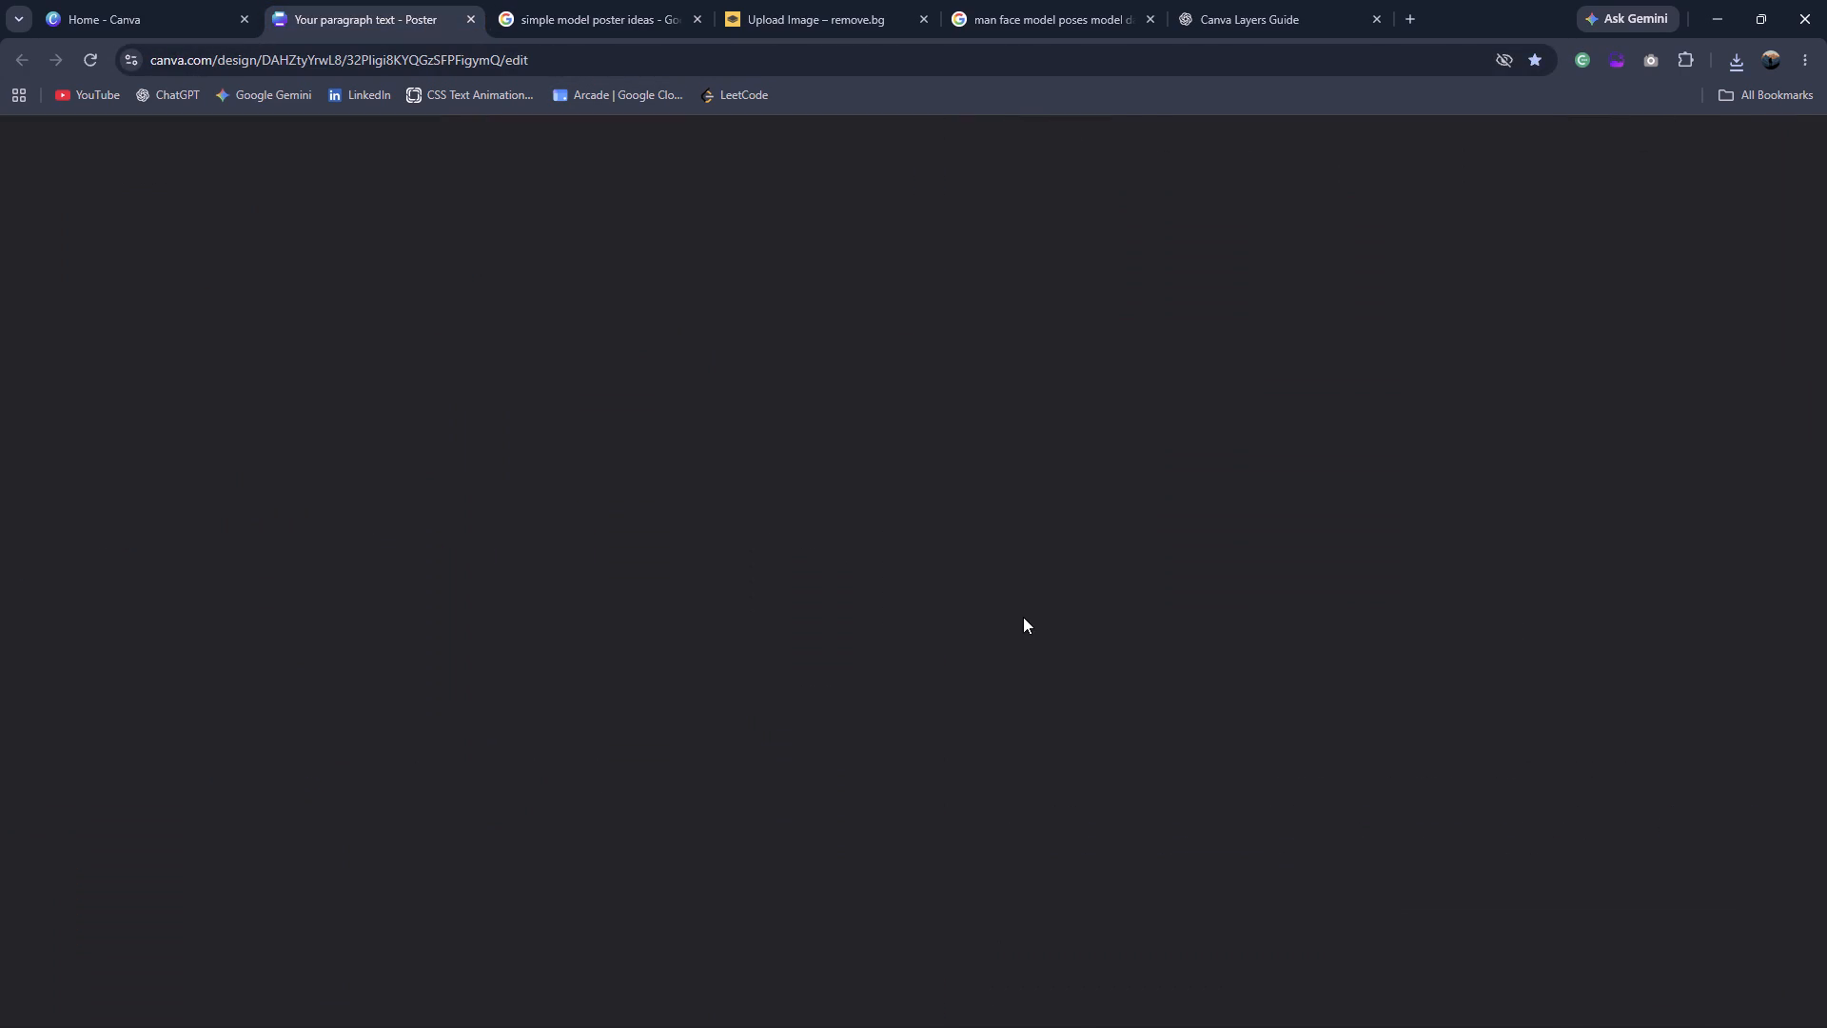
scroll(1023, 617, "down", 4)
left_click(1136, 936)
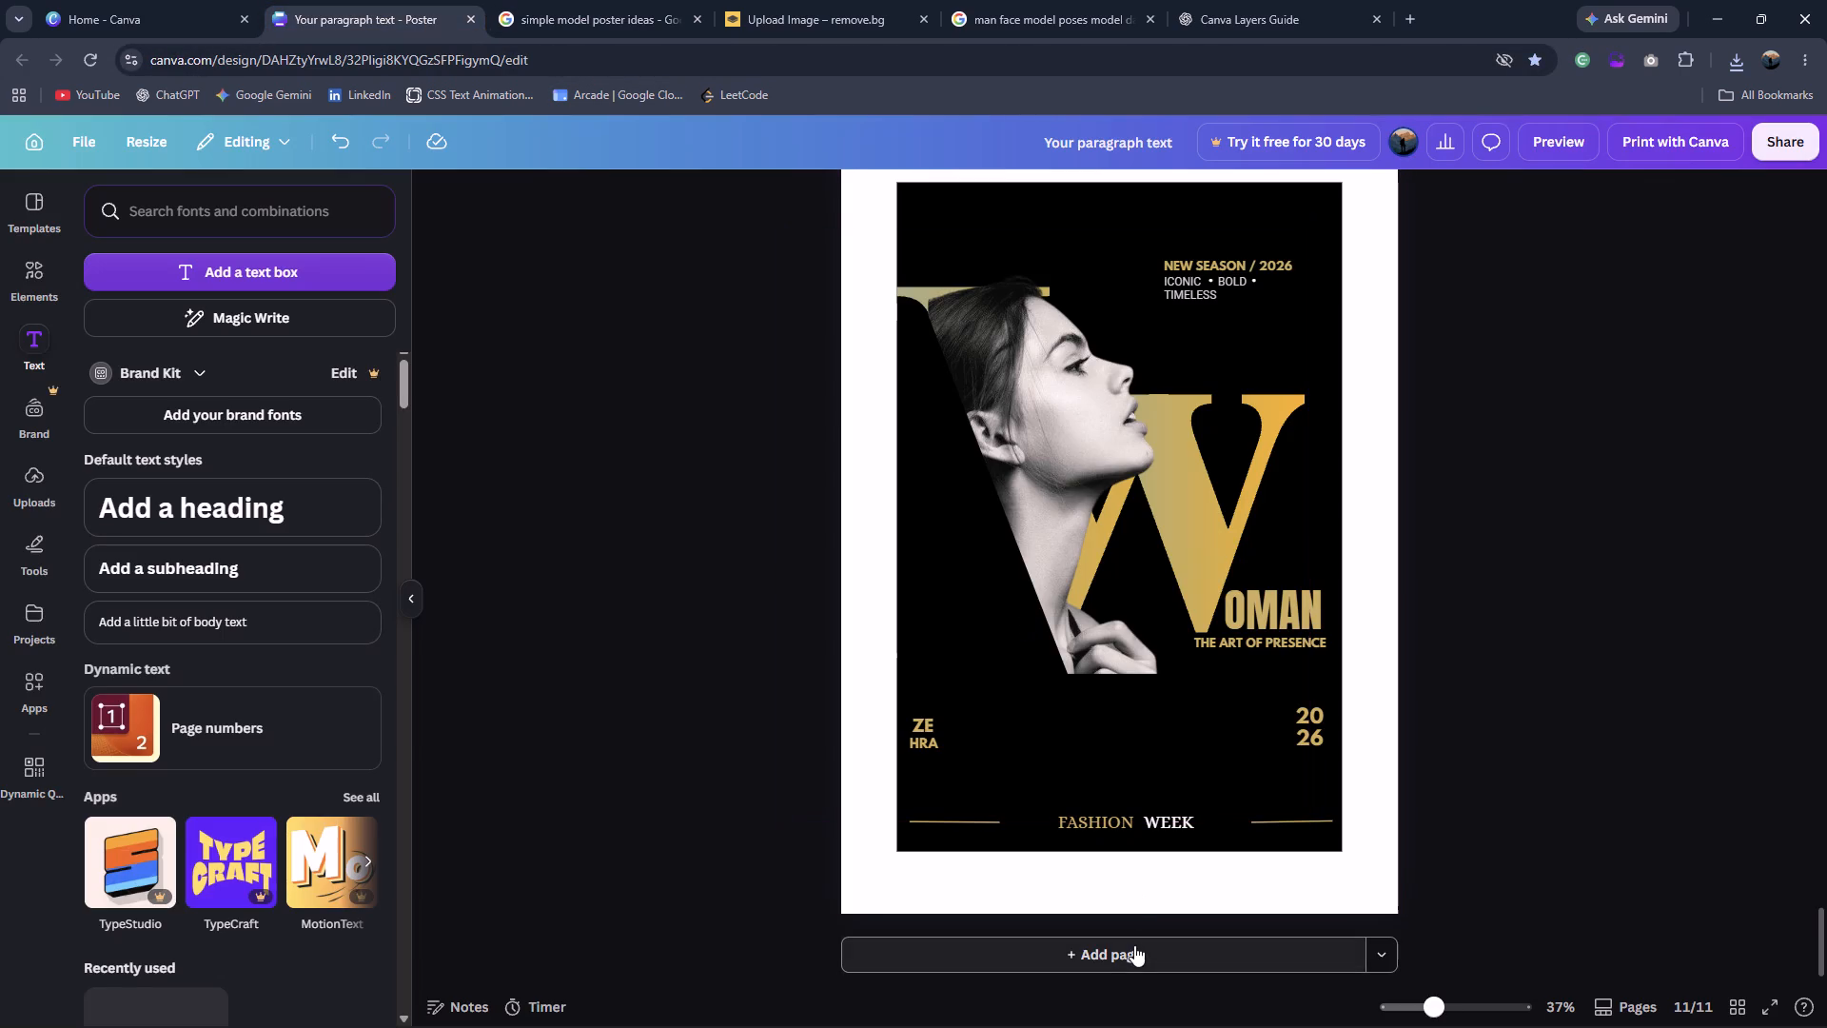
left_click(1134, 945)
Upload the suited man's photo, 387a83d40d546e99f8a4519f4664c0a6, to remove.bg to remove its background.
left_click(639, 6)
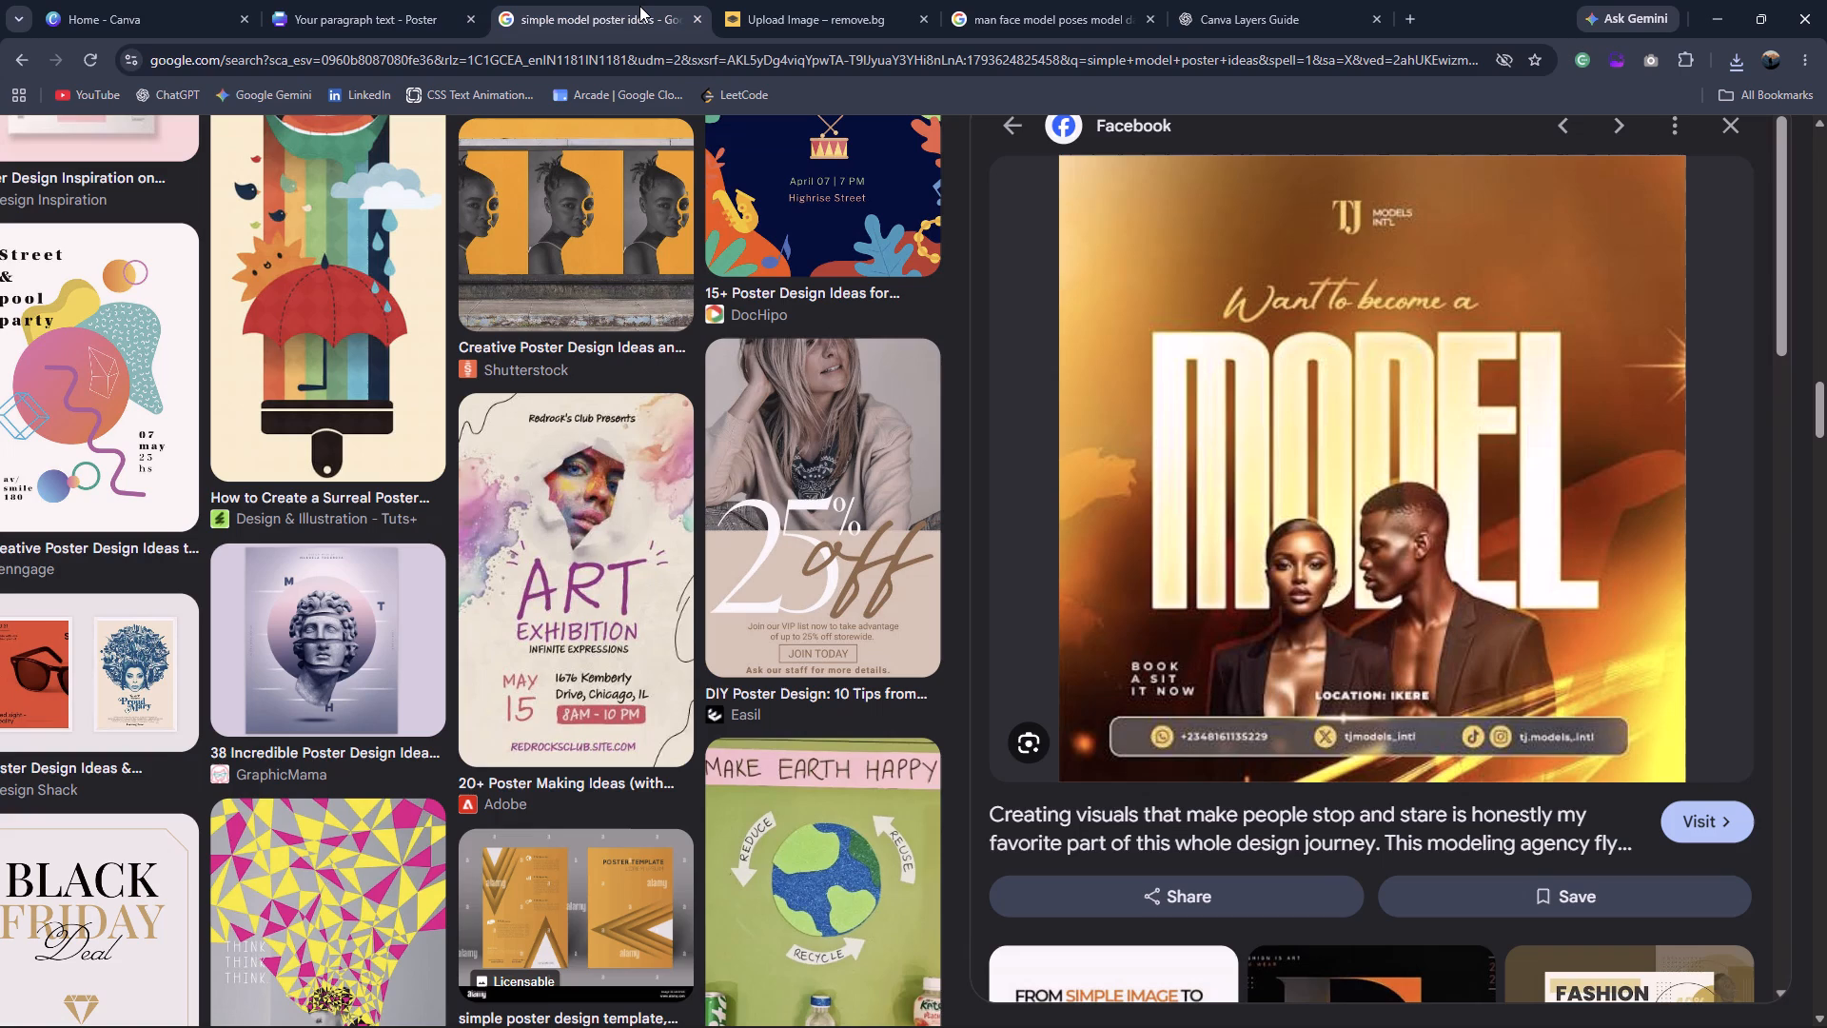
scroll(1433, 439, "up", 2)
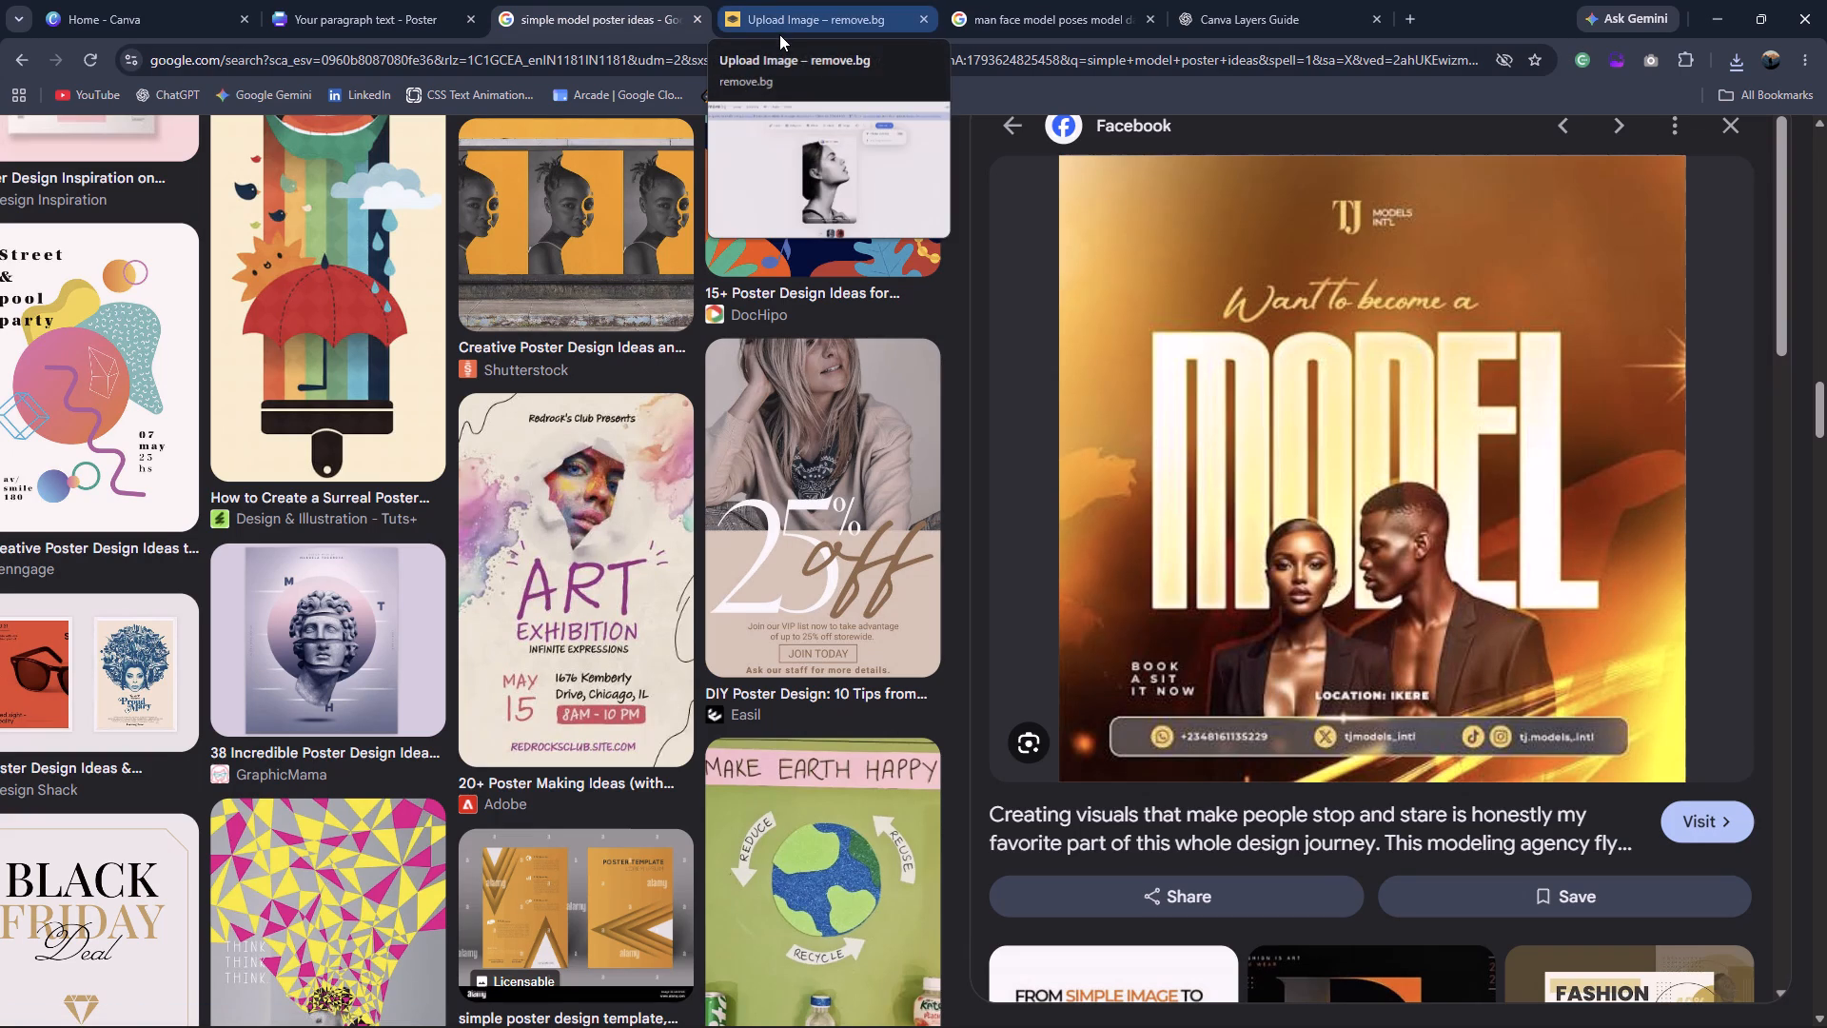
left_click(779, 34)
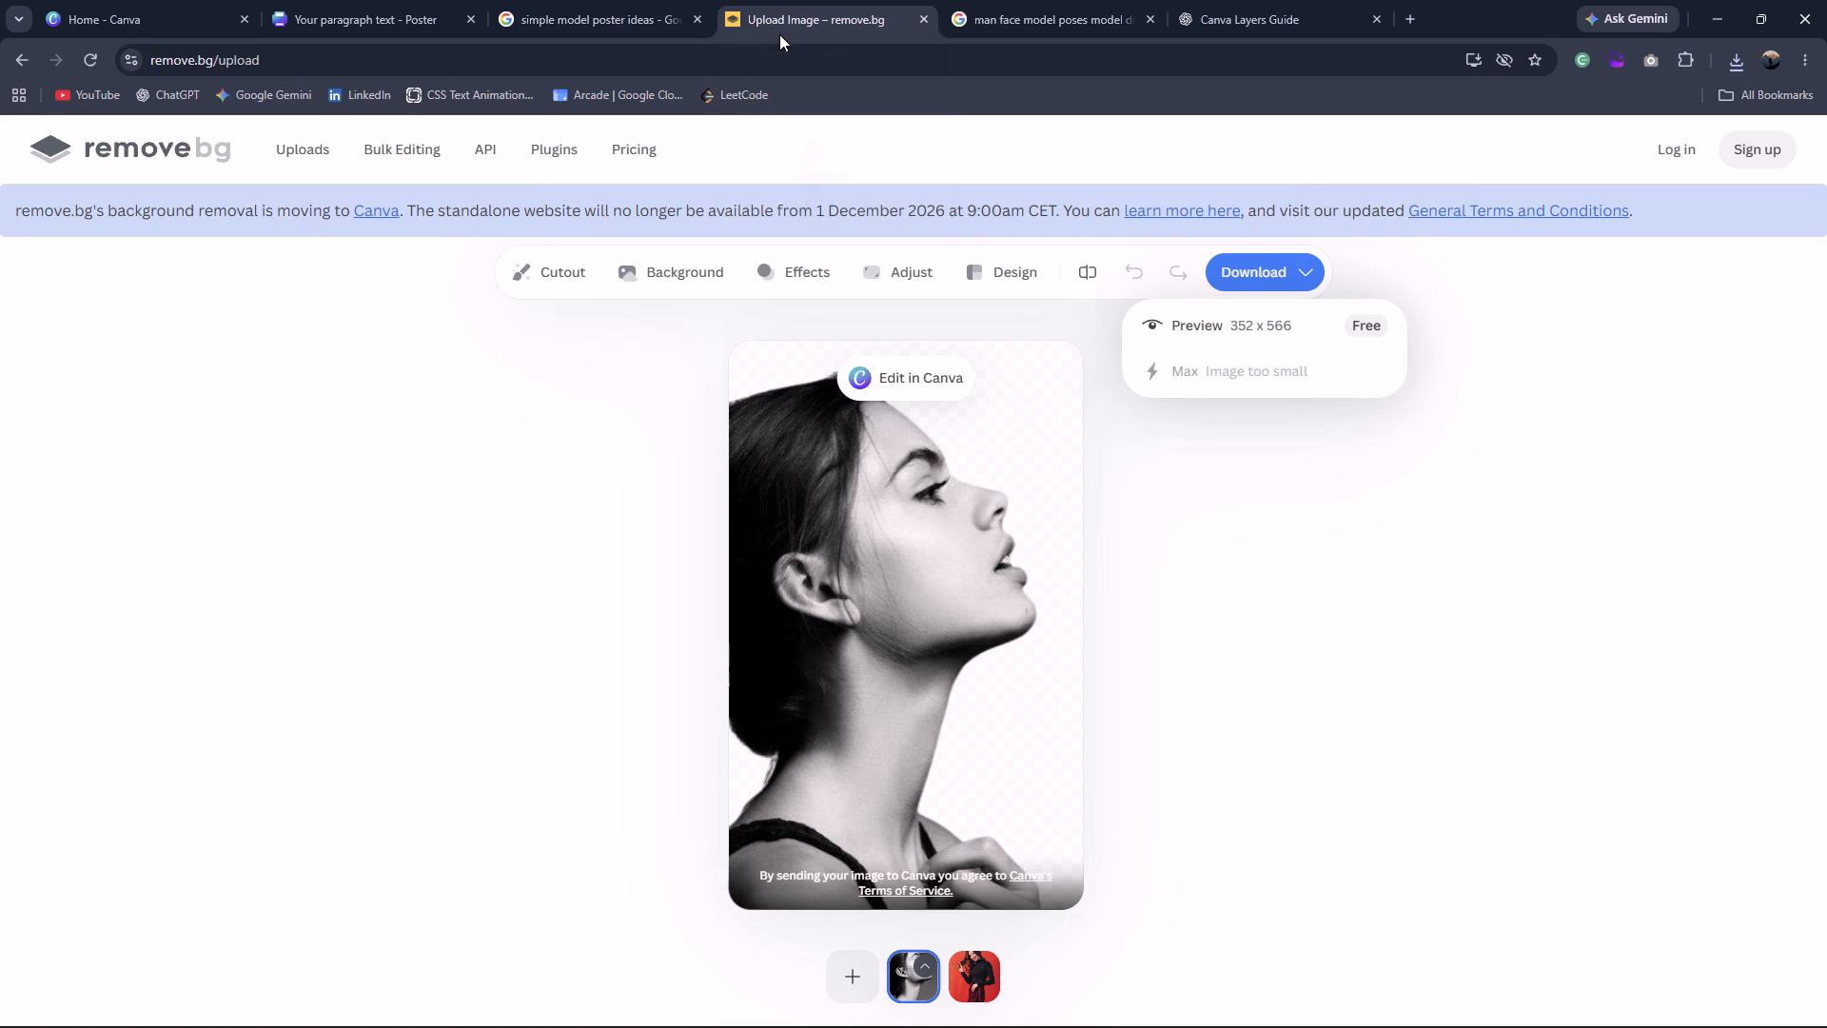
left_click(1312, 544)
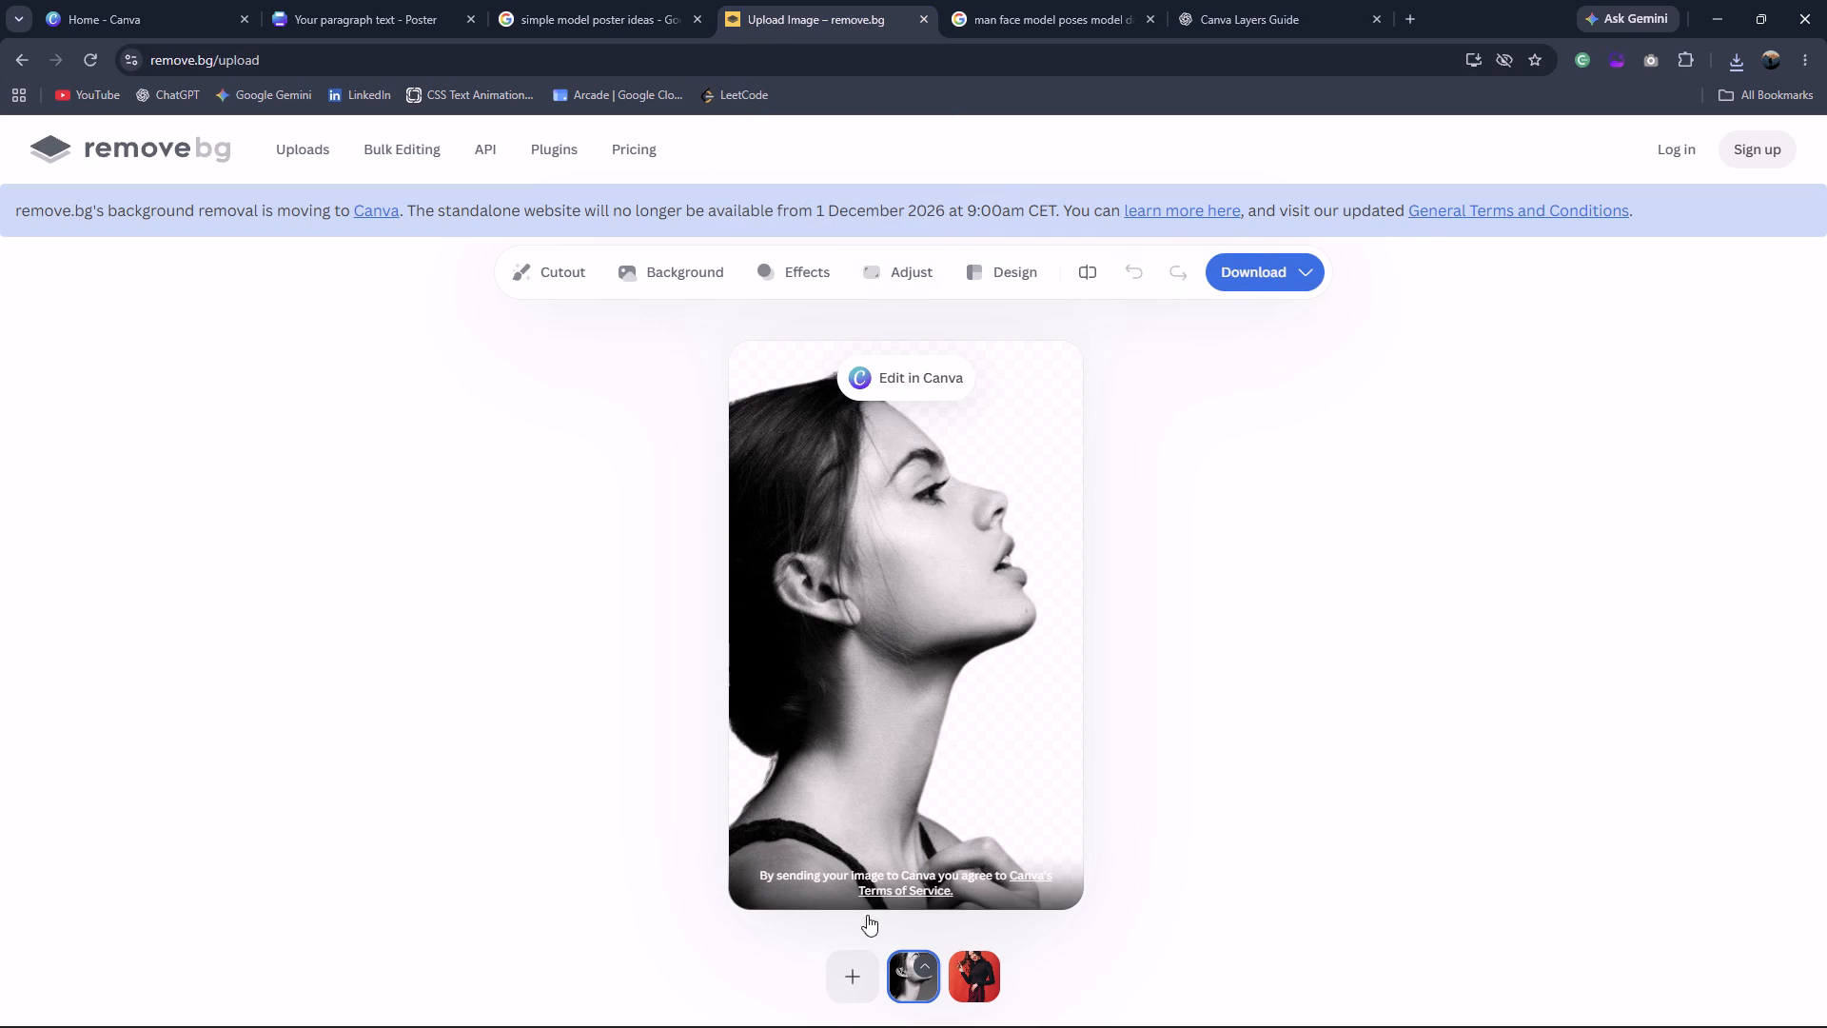
left_click(832, 1008)
left_click(847, 990)
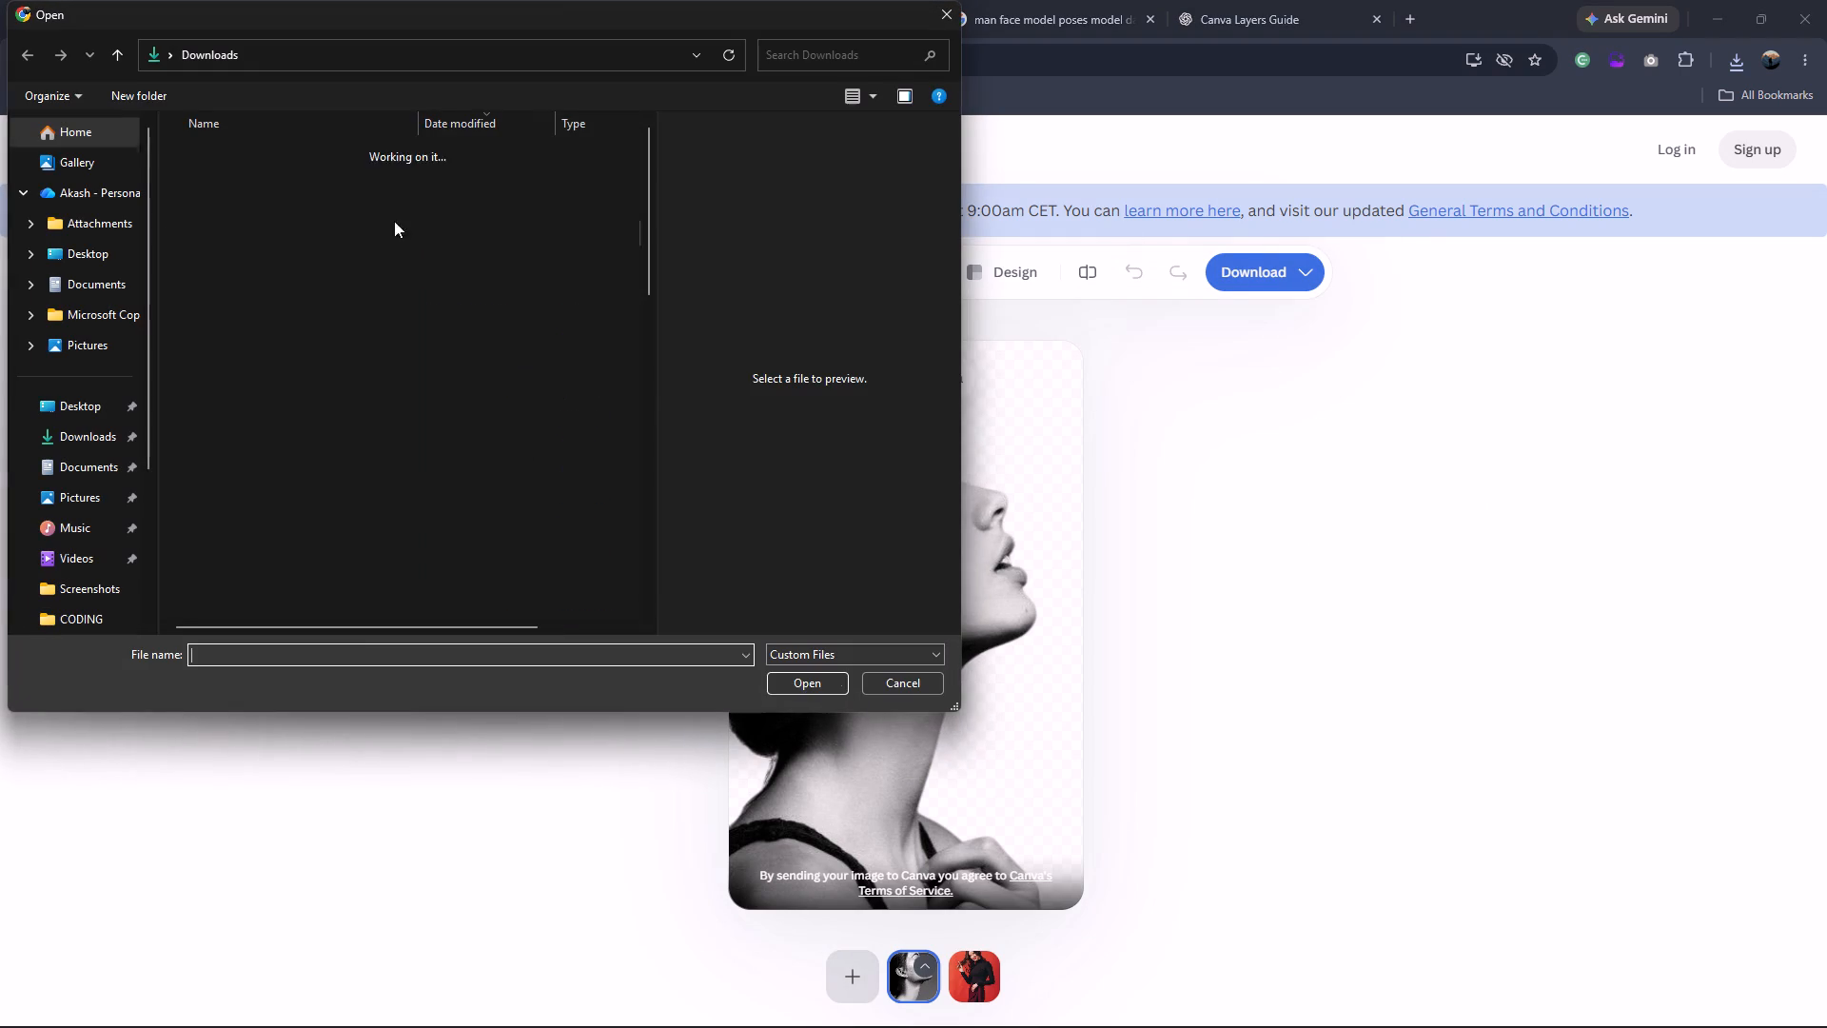
left_click(343, 181)
left_click(364, 210, "shift")
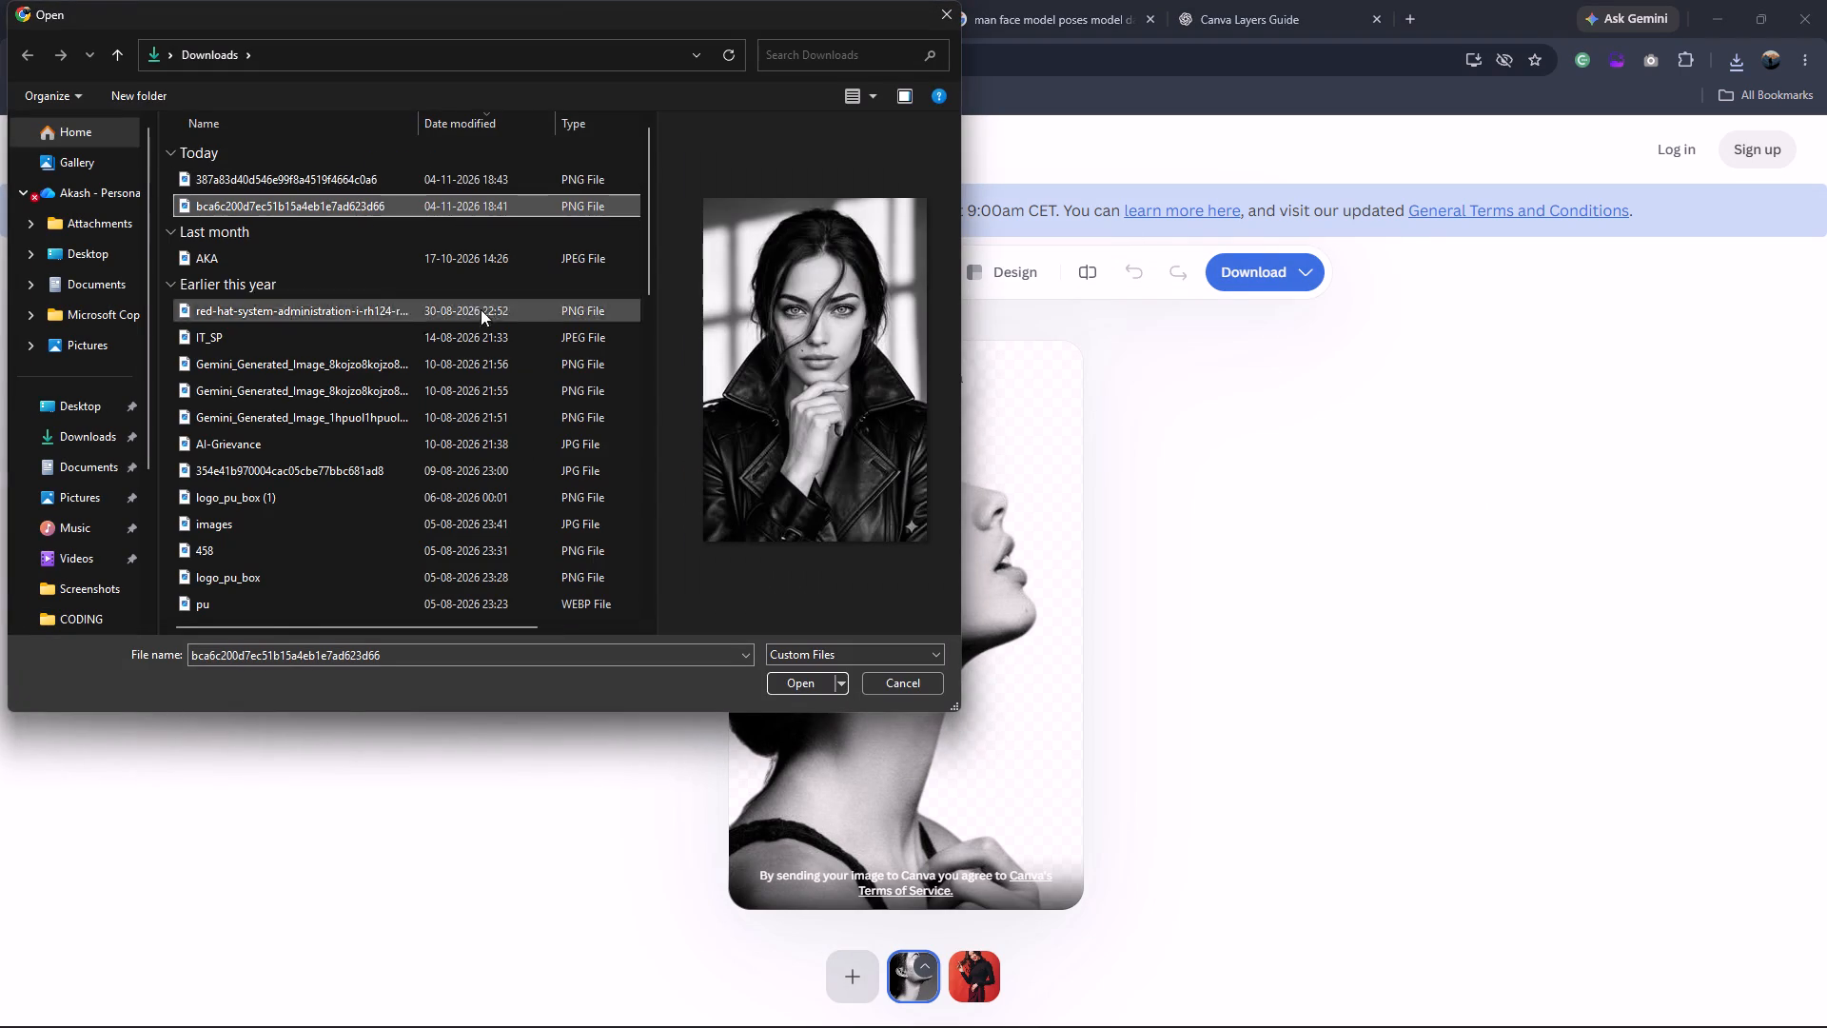
left_click(425, 155)
left_click(415, 175)
left_click(406, 194, "ctrl")
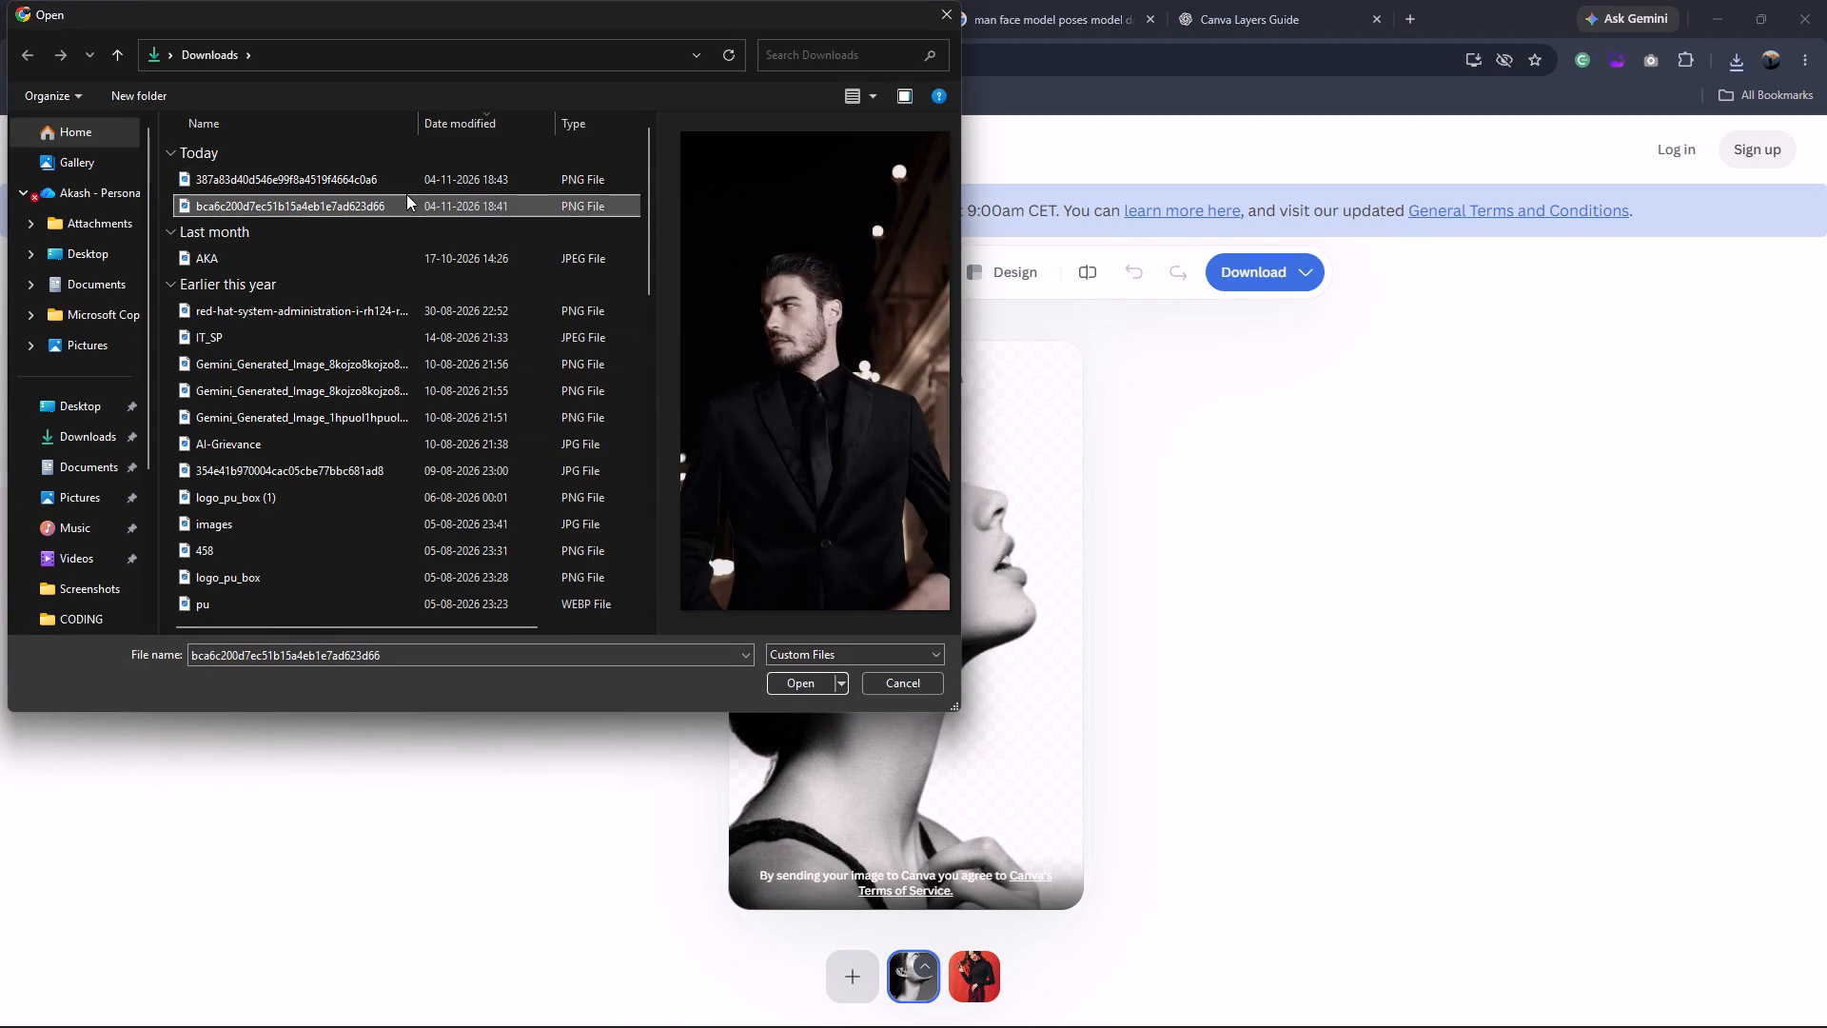
left_click(418, 160)
left_click(404, 176)
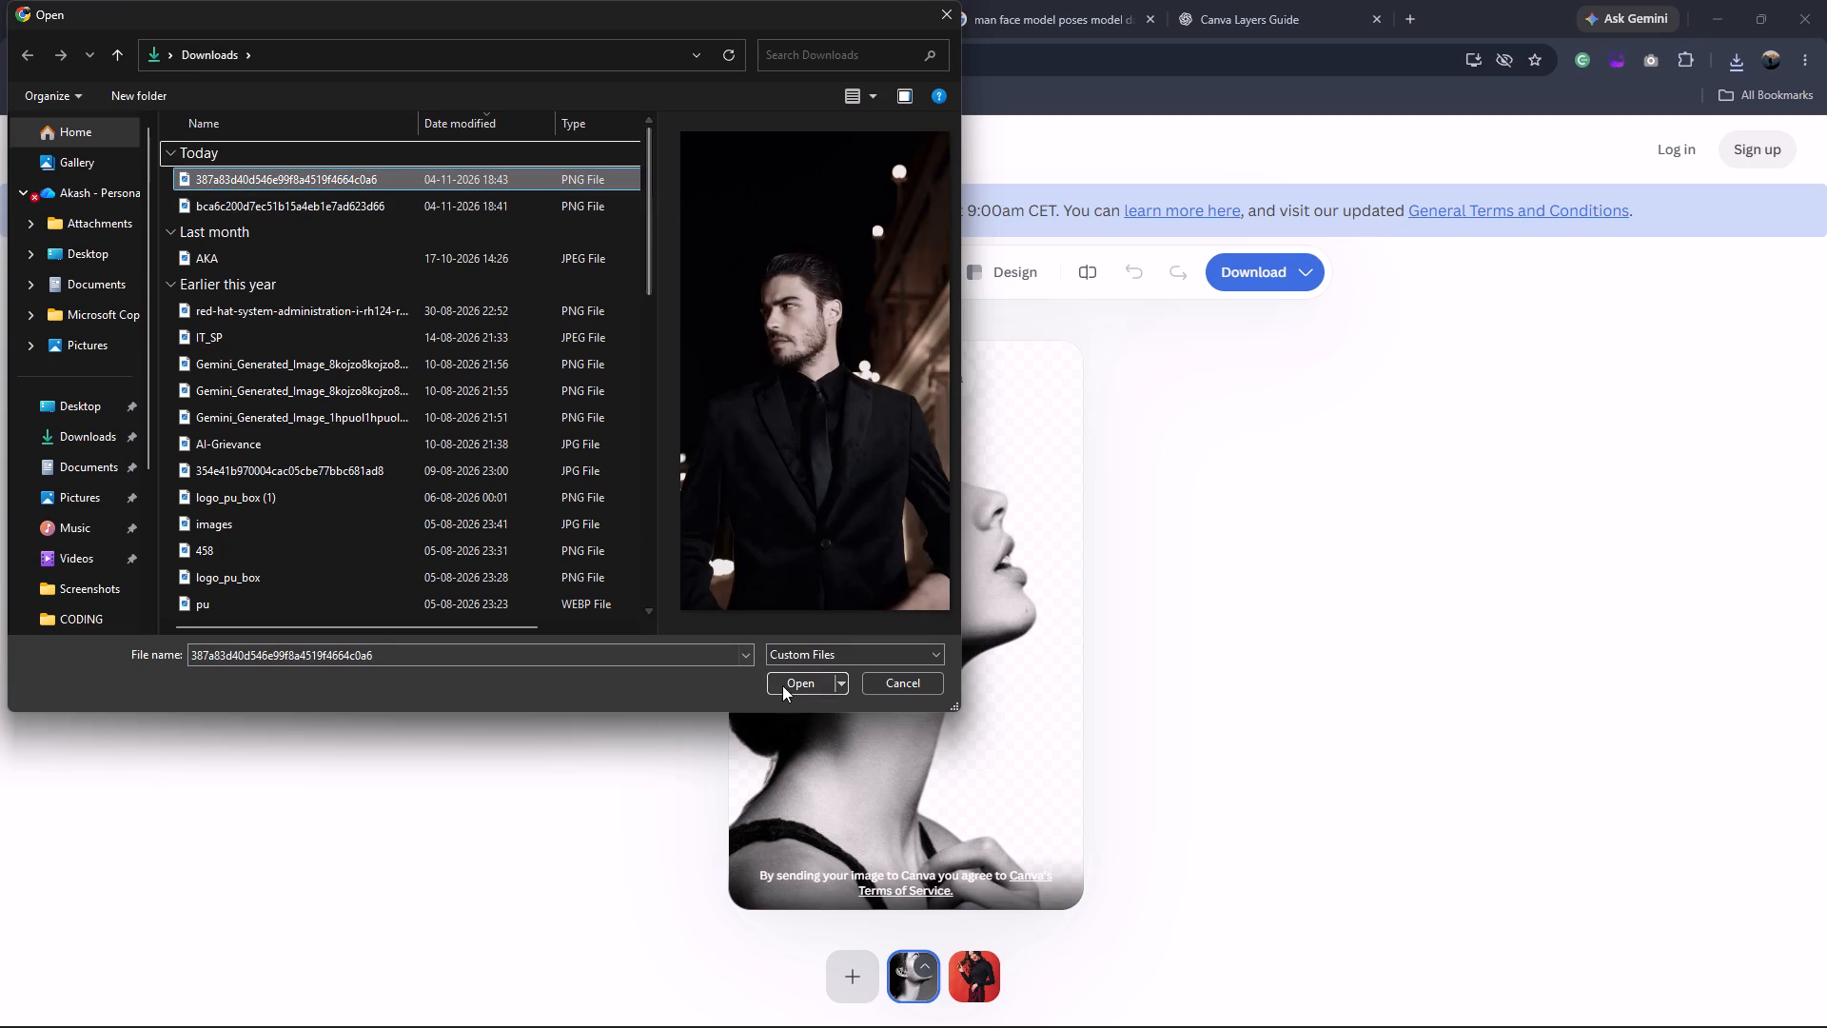
left_click(782, 685)
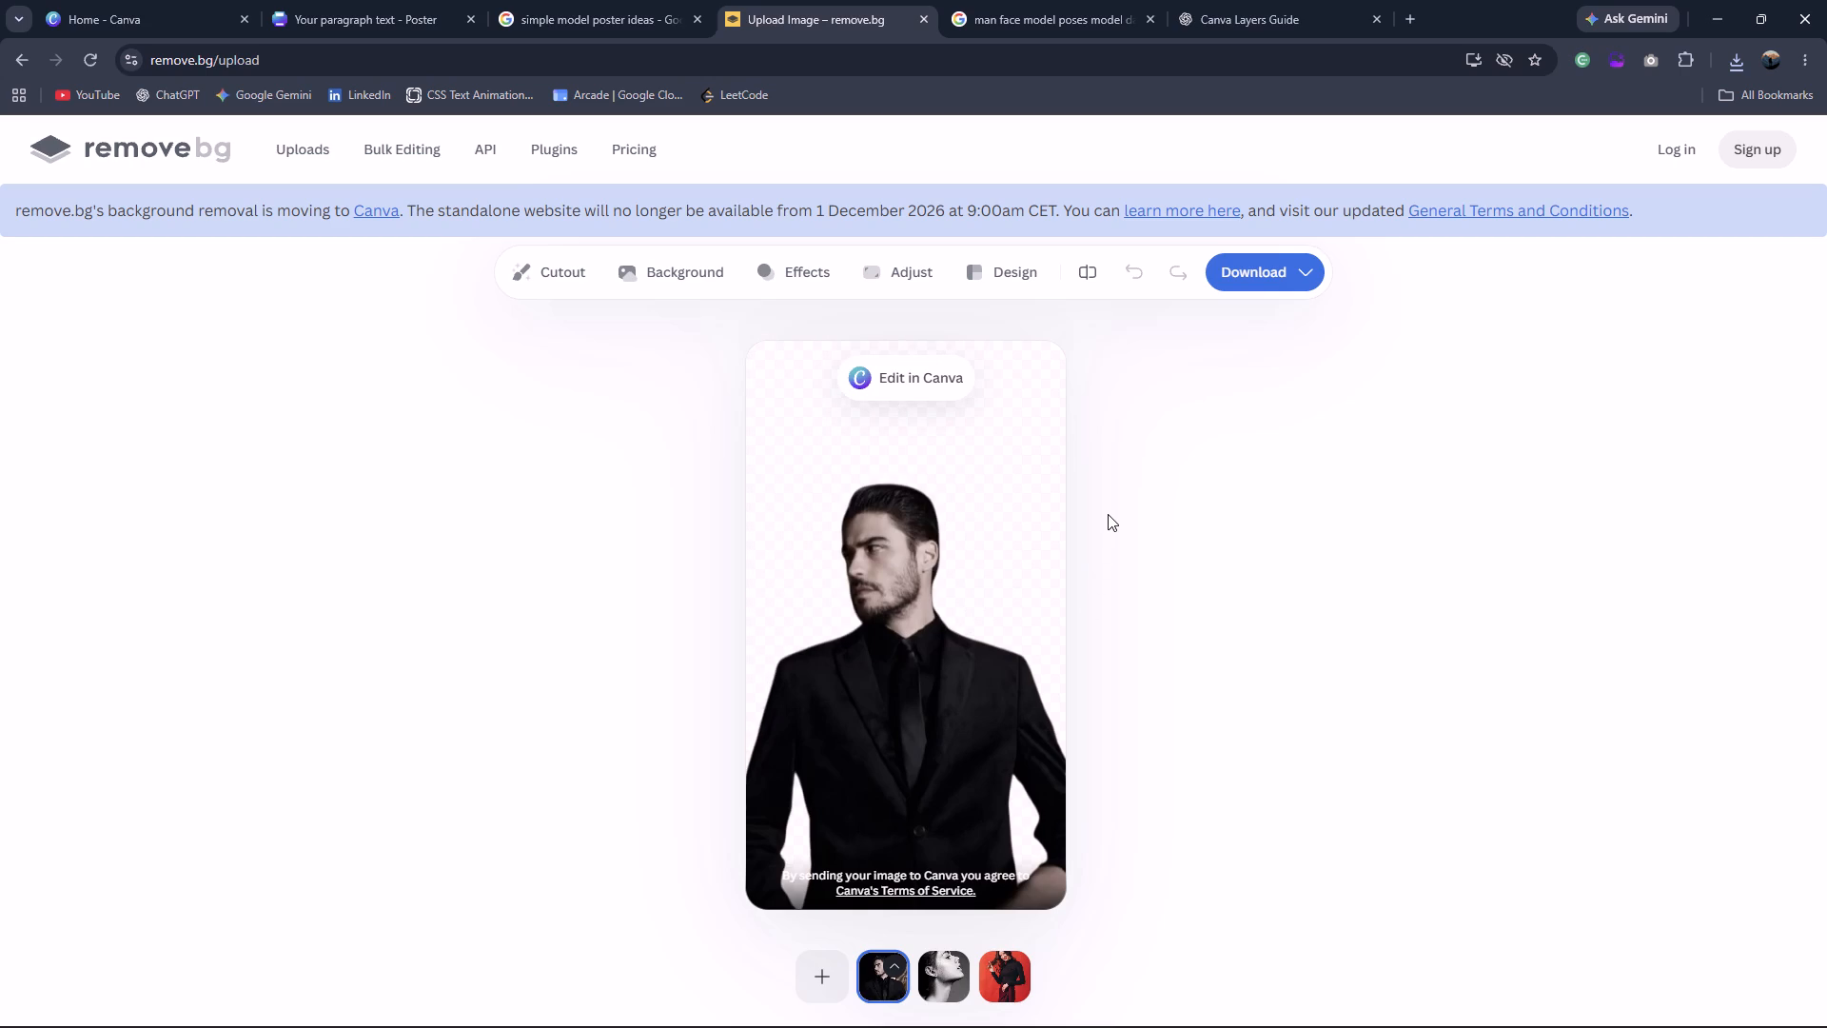
Remove the background from the leather-coat woman's photo, bca6c200d7ec51b15a4eb1e7ad623d66, in remove.bg and download the free preview version.
left_click(831, 999)
left_click(290, 209)
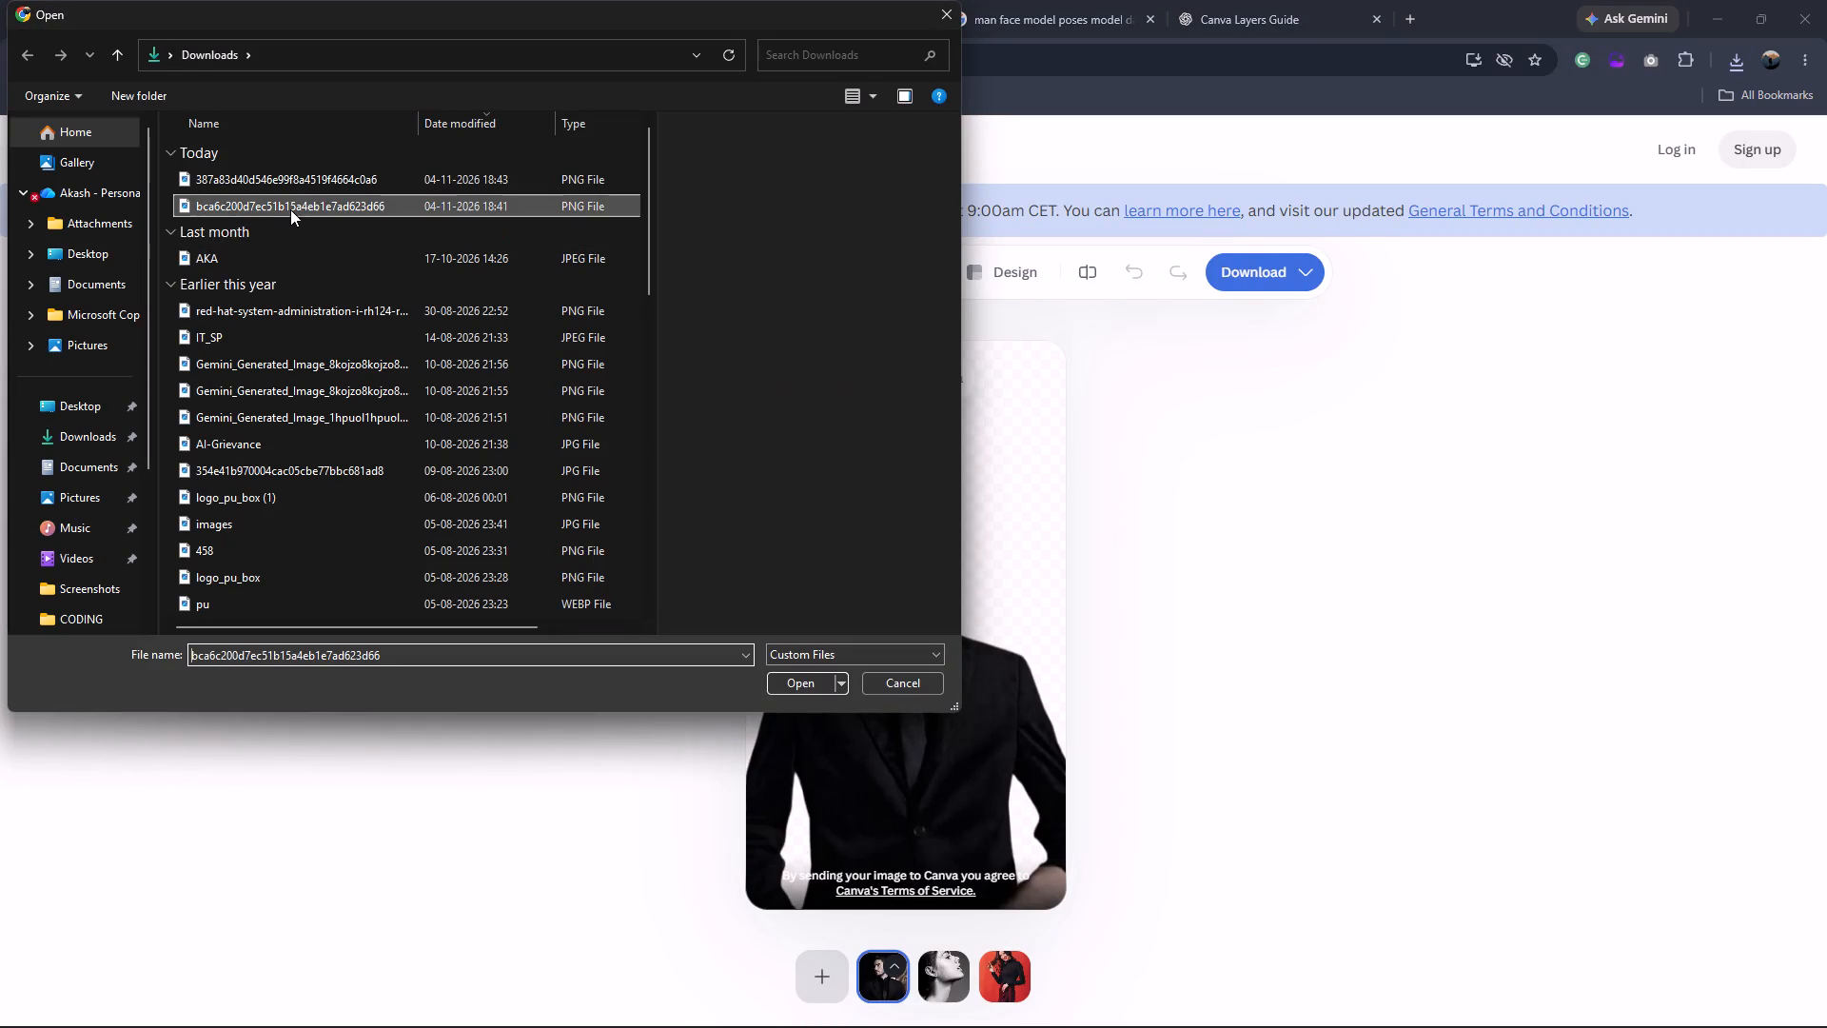
left_click(788, 691)
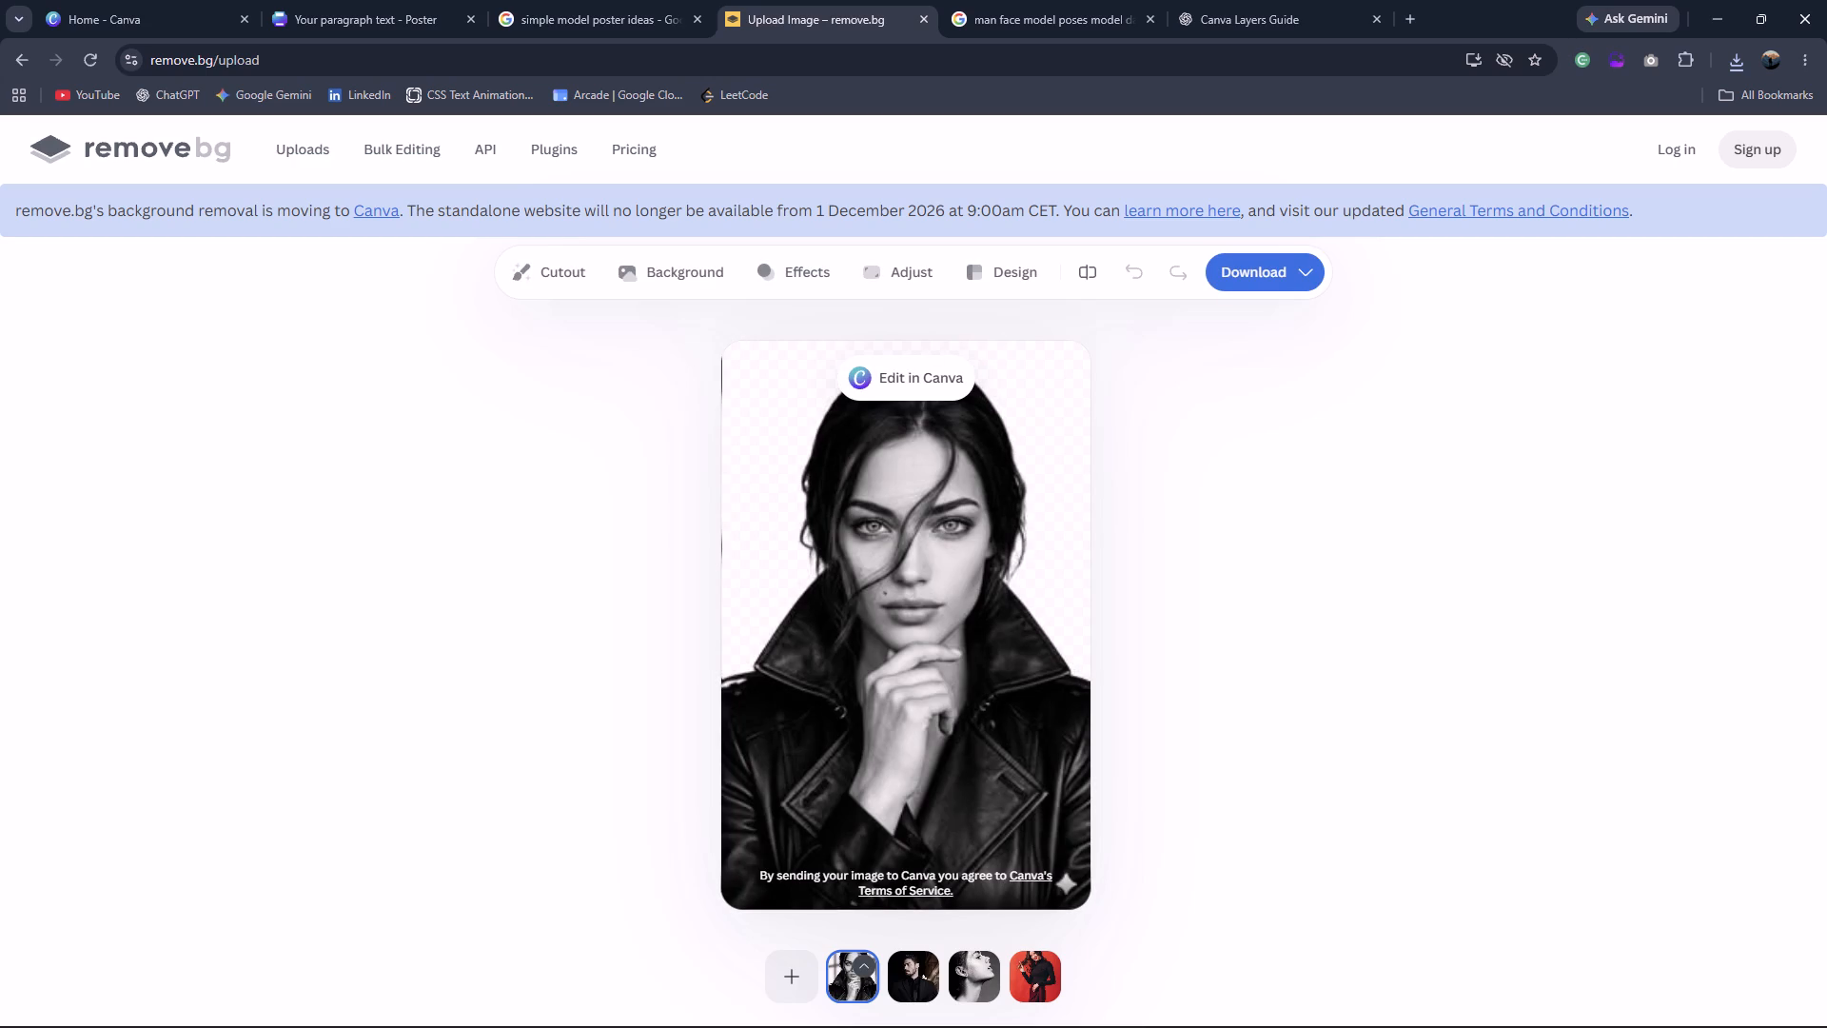
left_click(1250, 277)
left_click(1269, 321)
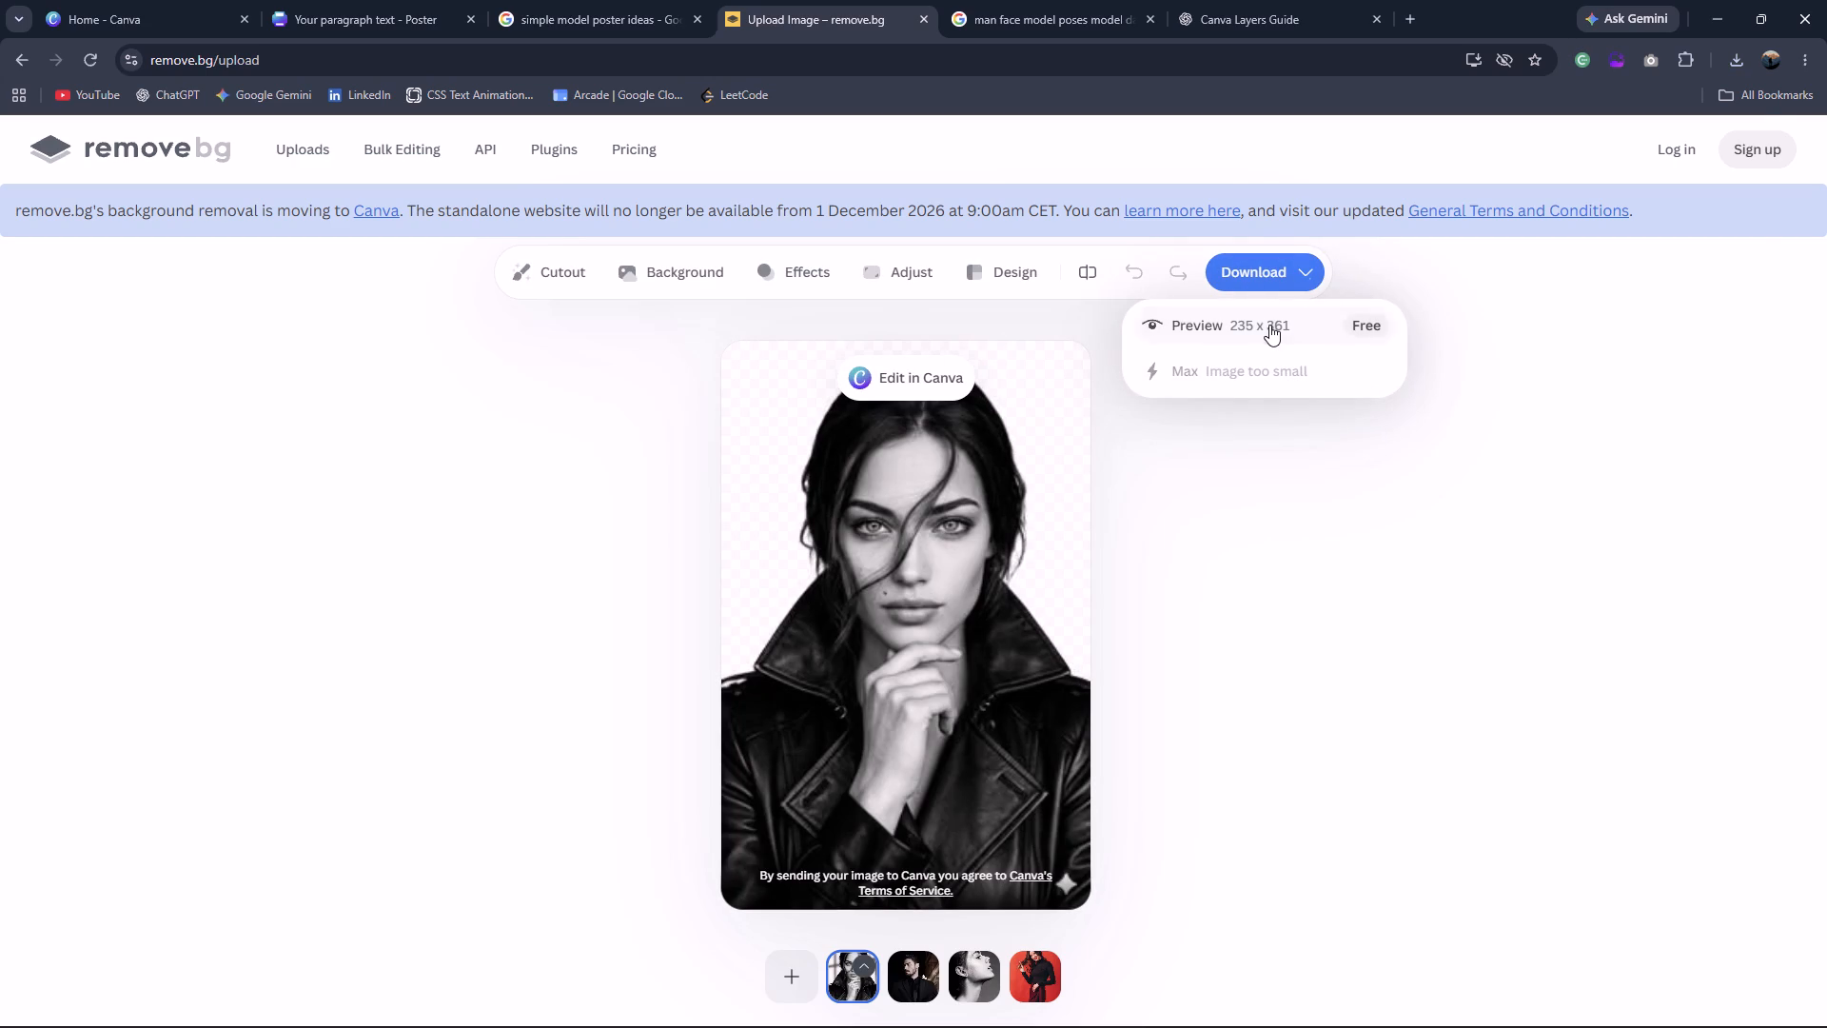
Return to the male model image search and preview the Facebook cinematic portrait with sunglasses and the 89 Dark Portrait ideas photo.
left_click(1113, 2)
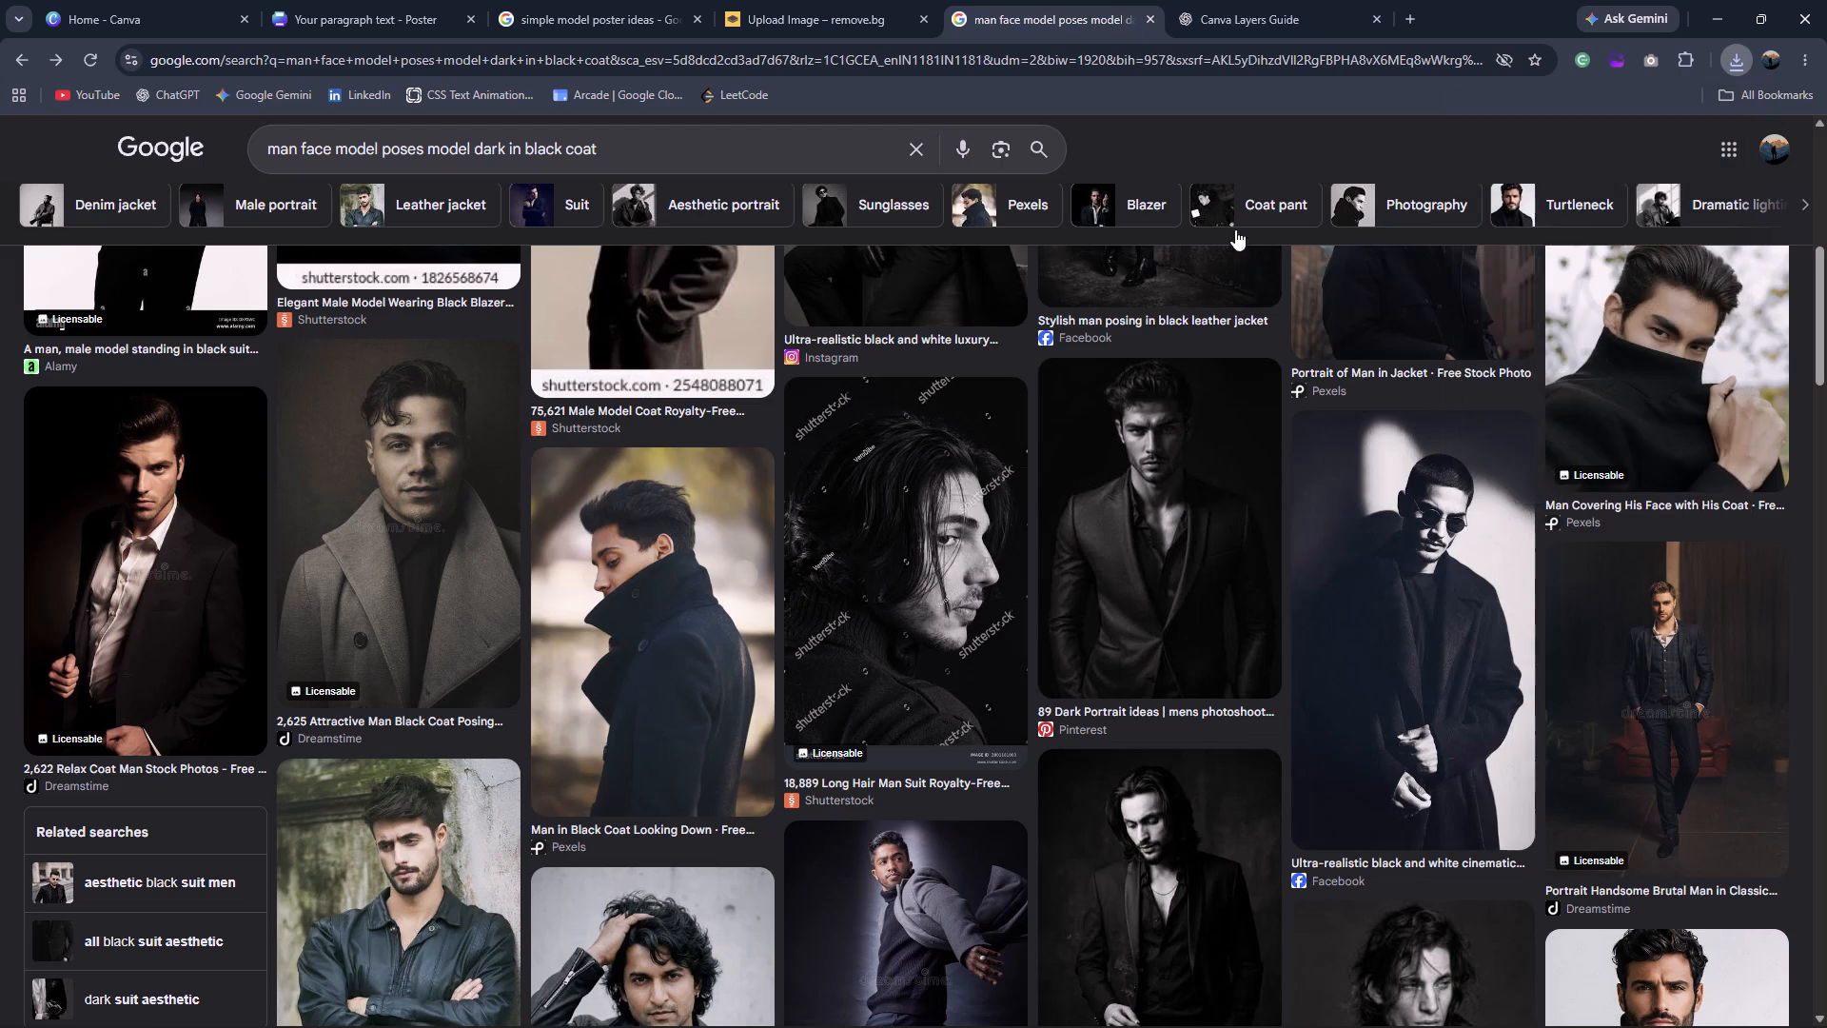
left_click(1409, 505)
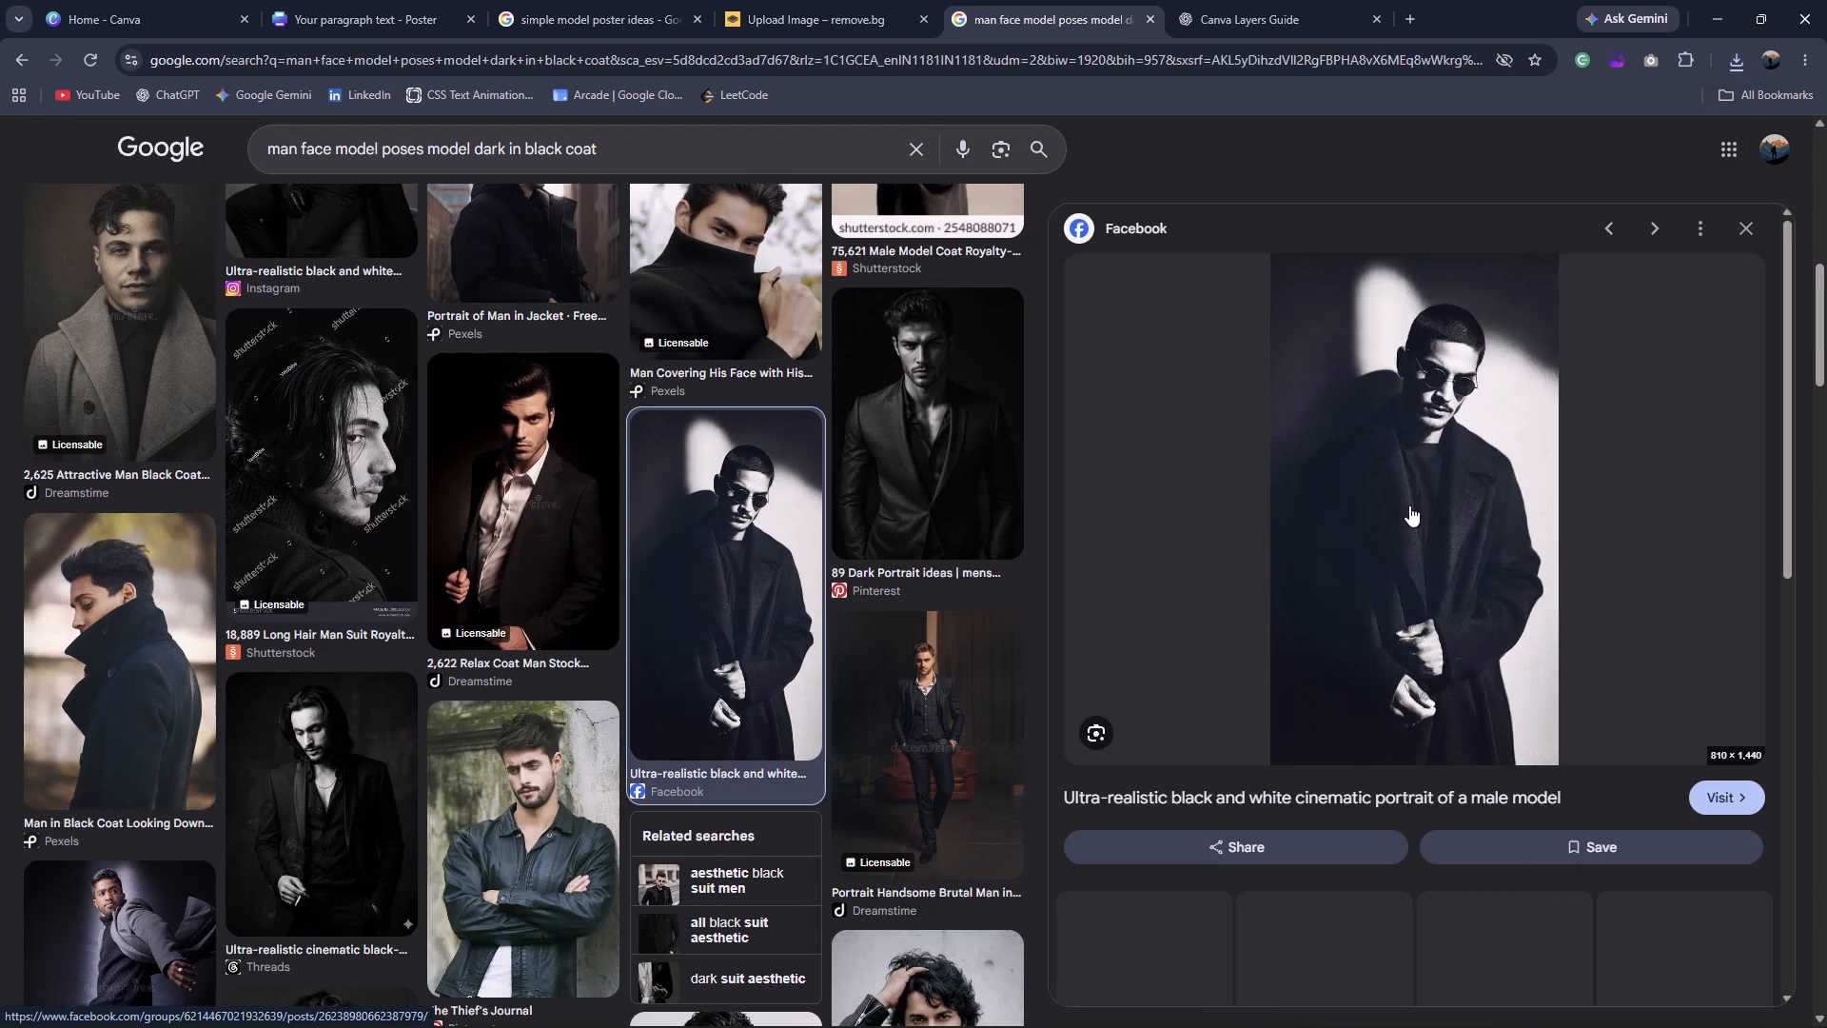
scroll(1409, 505, "down", 3)
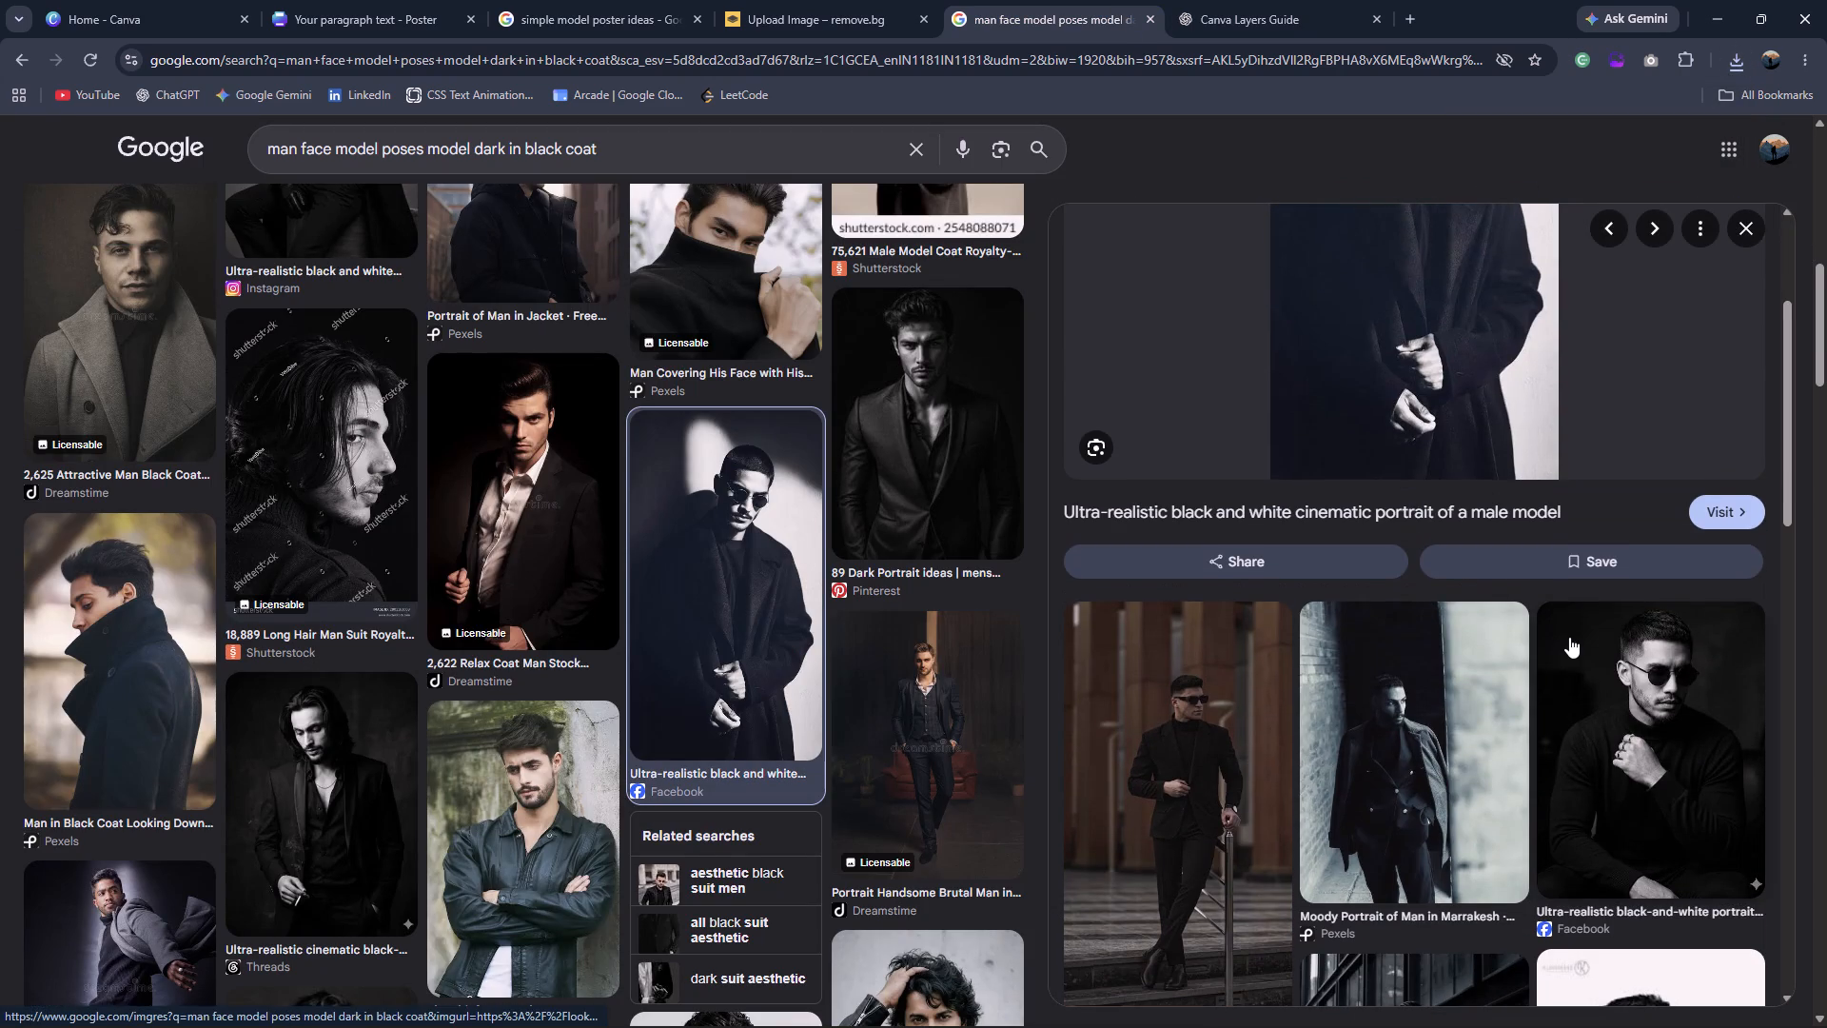
scroll(1569, 637, "up", 4)
right_click(1480, 601)
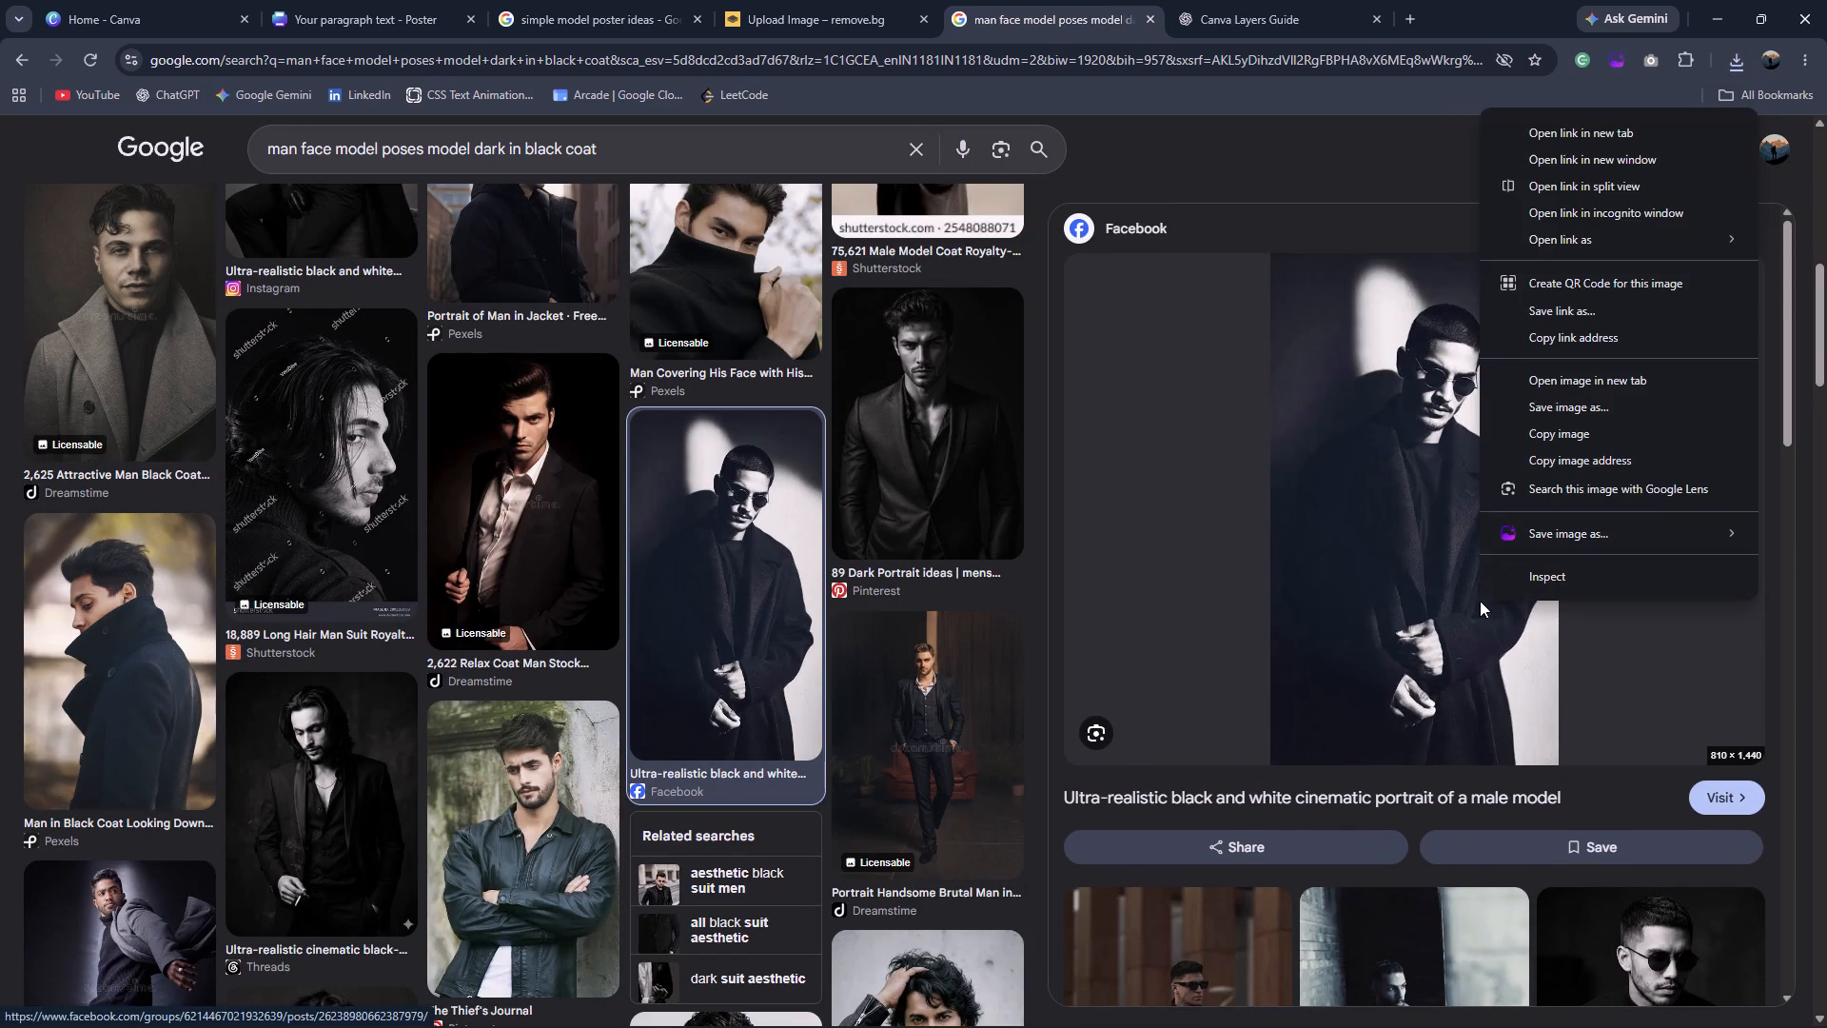
left_click(1001, 473)
left_click(1001, 473)
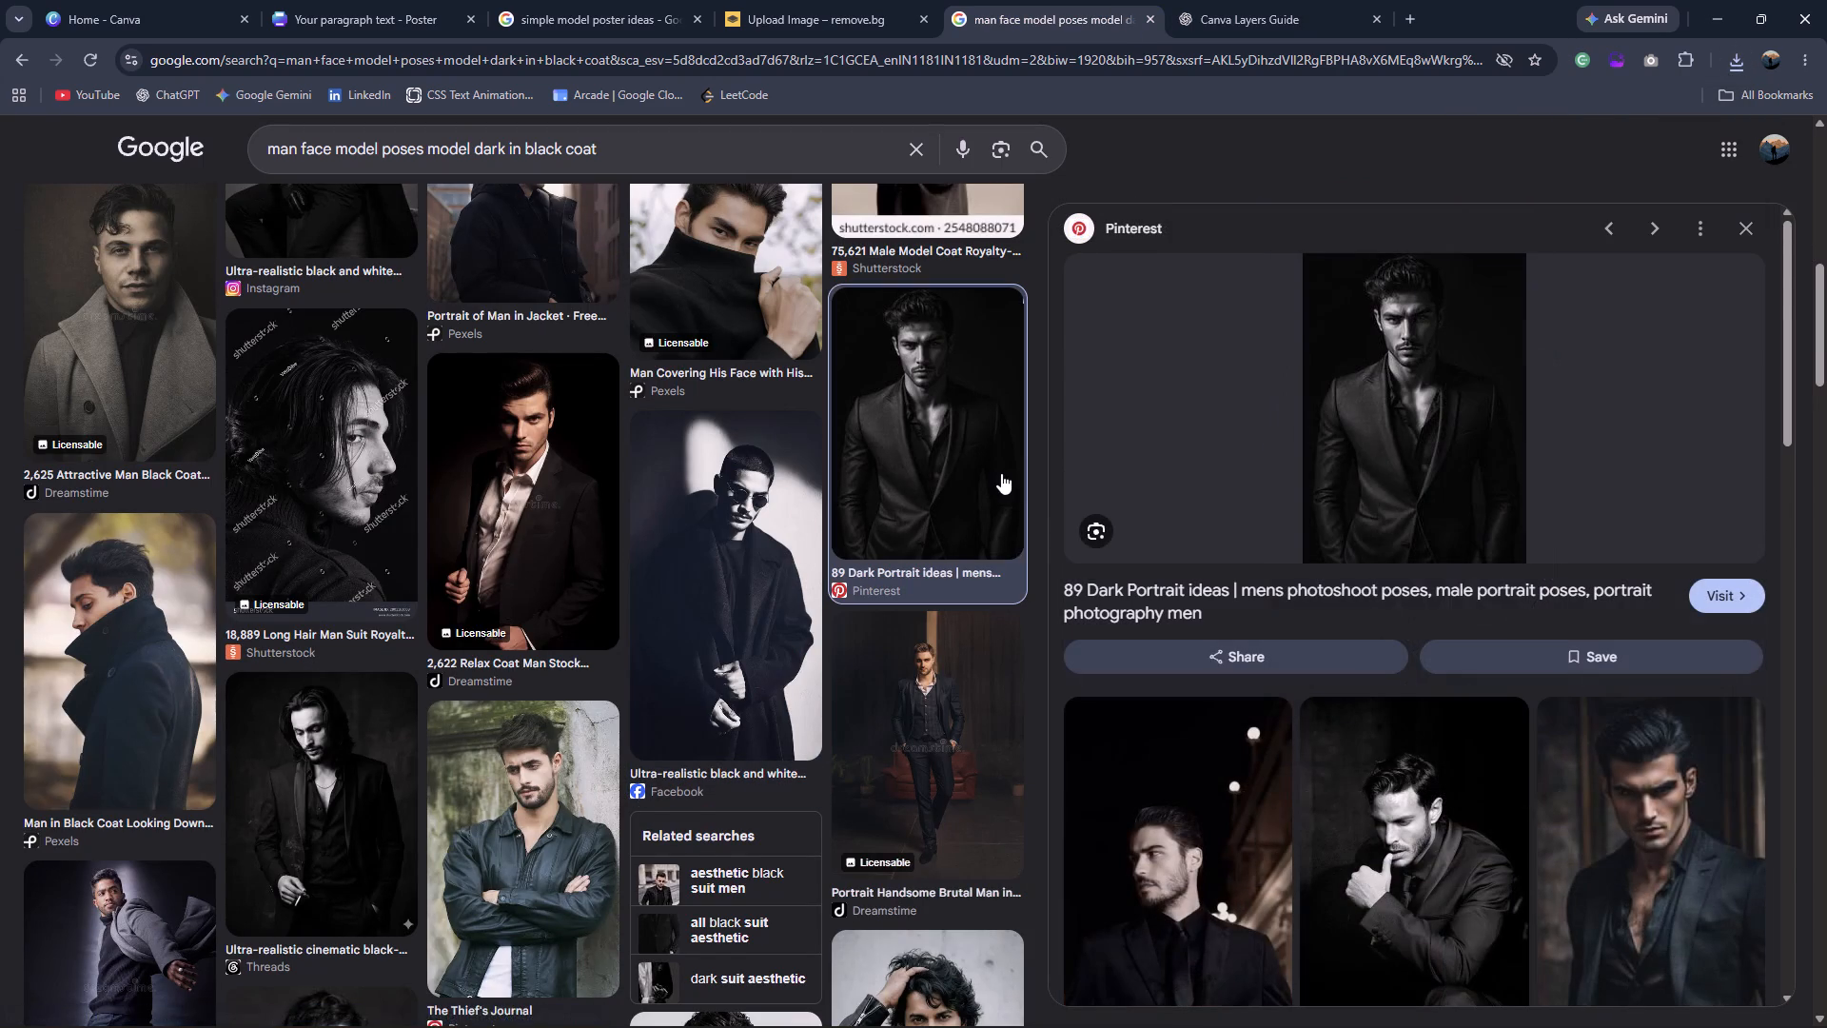
Save the 89 Dark Portrait ideas photo of the man in the black suit as a PNG.
scroll(1345, 671, "down", 3)
scroll(1346, 675, "up", 3)
right_click(1386, 474)
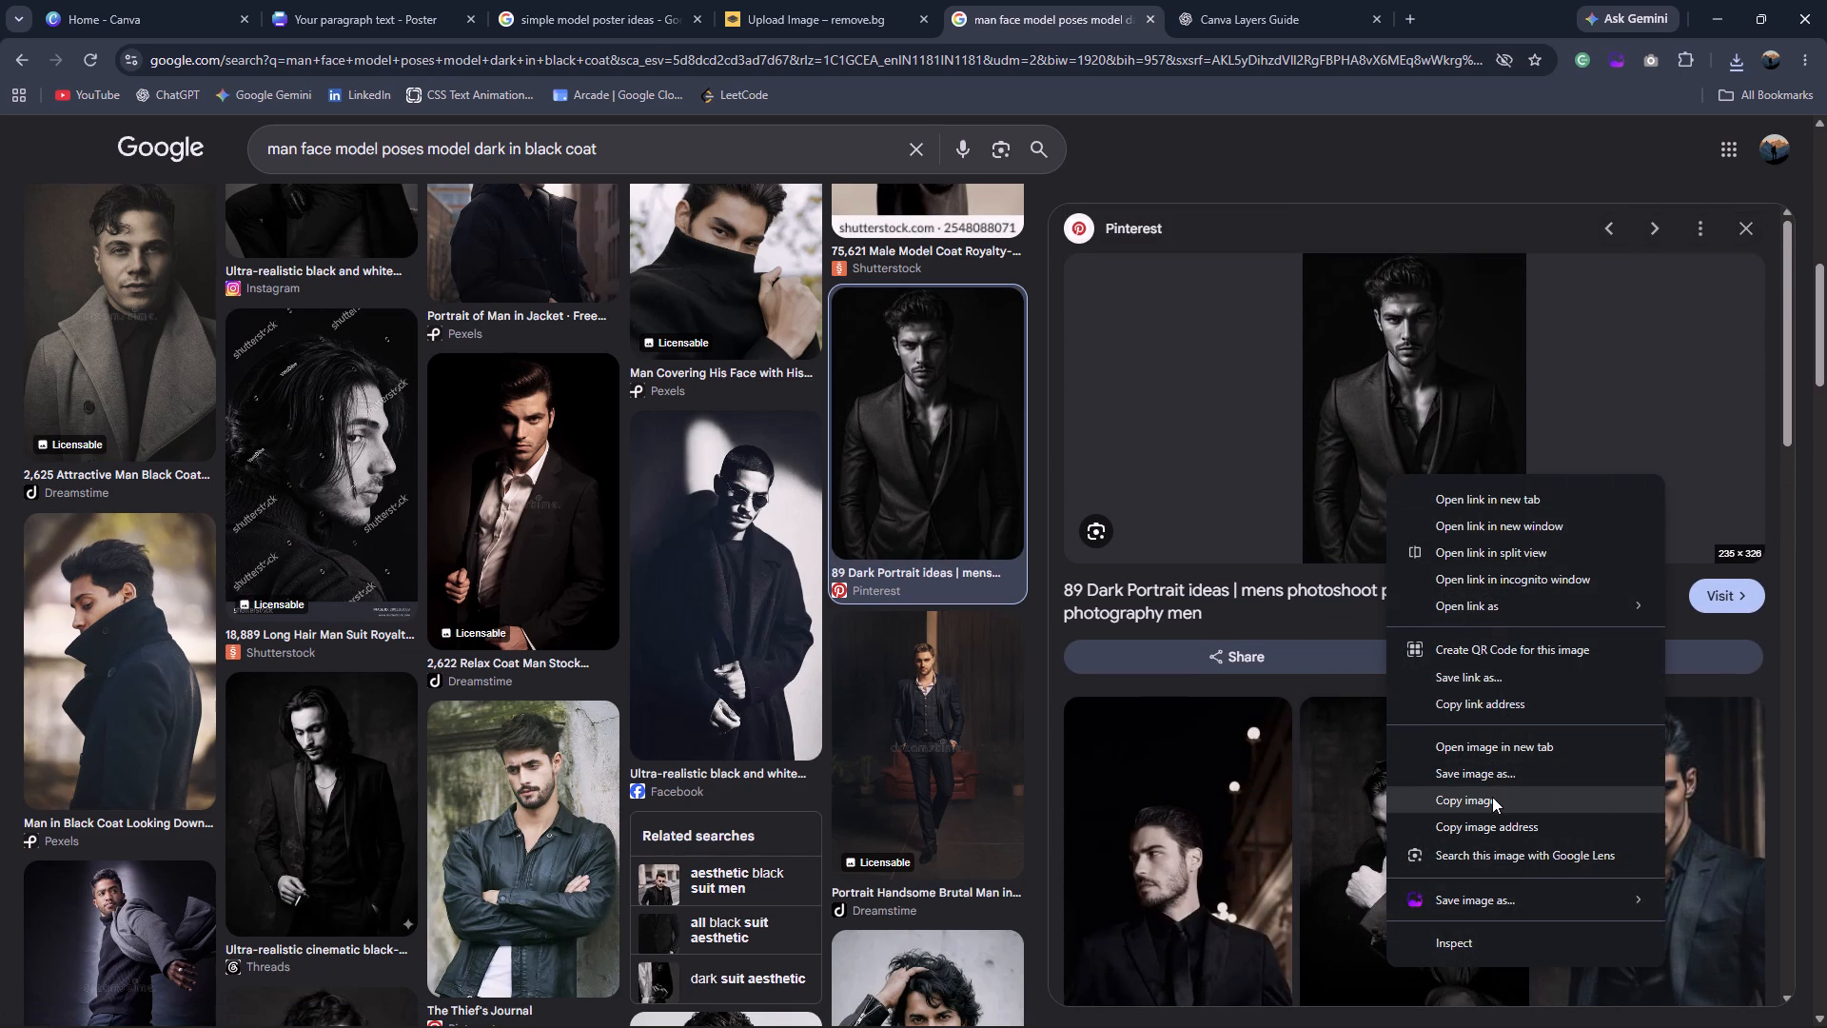
left_click(1491, 883)
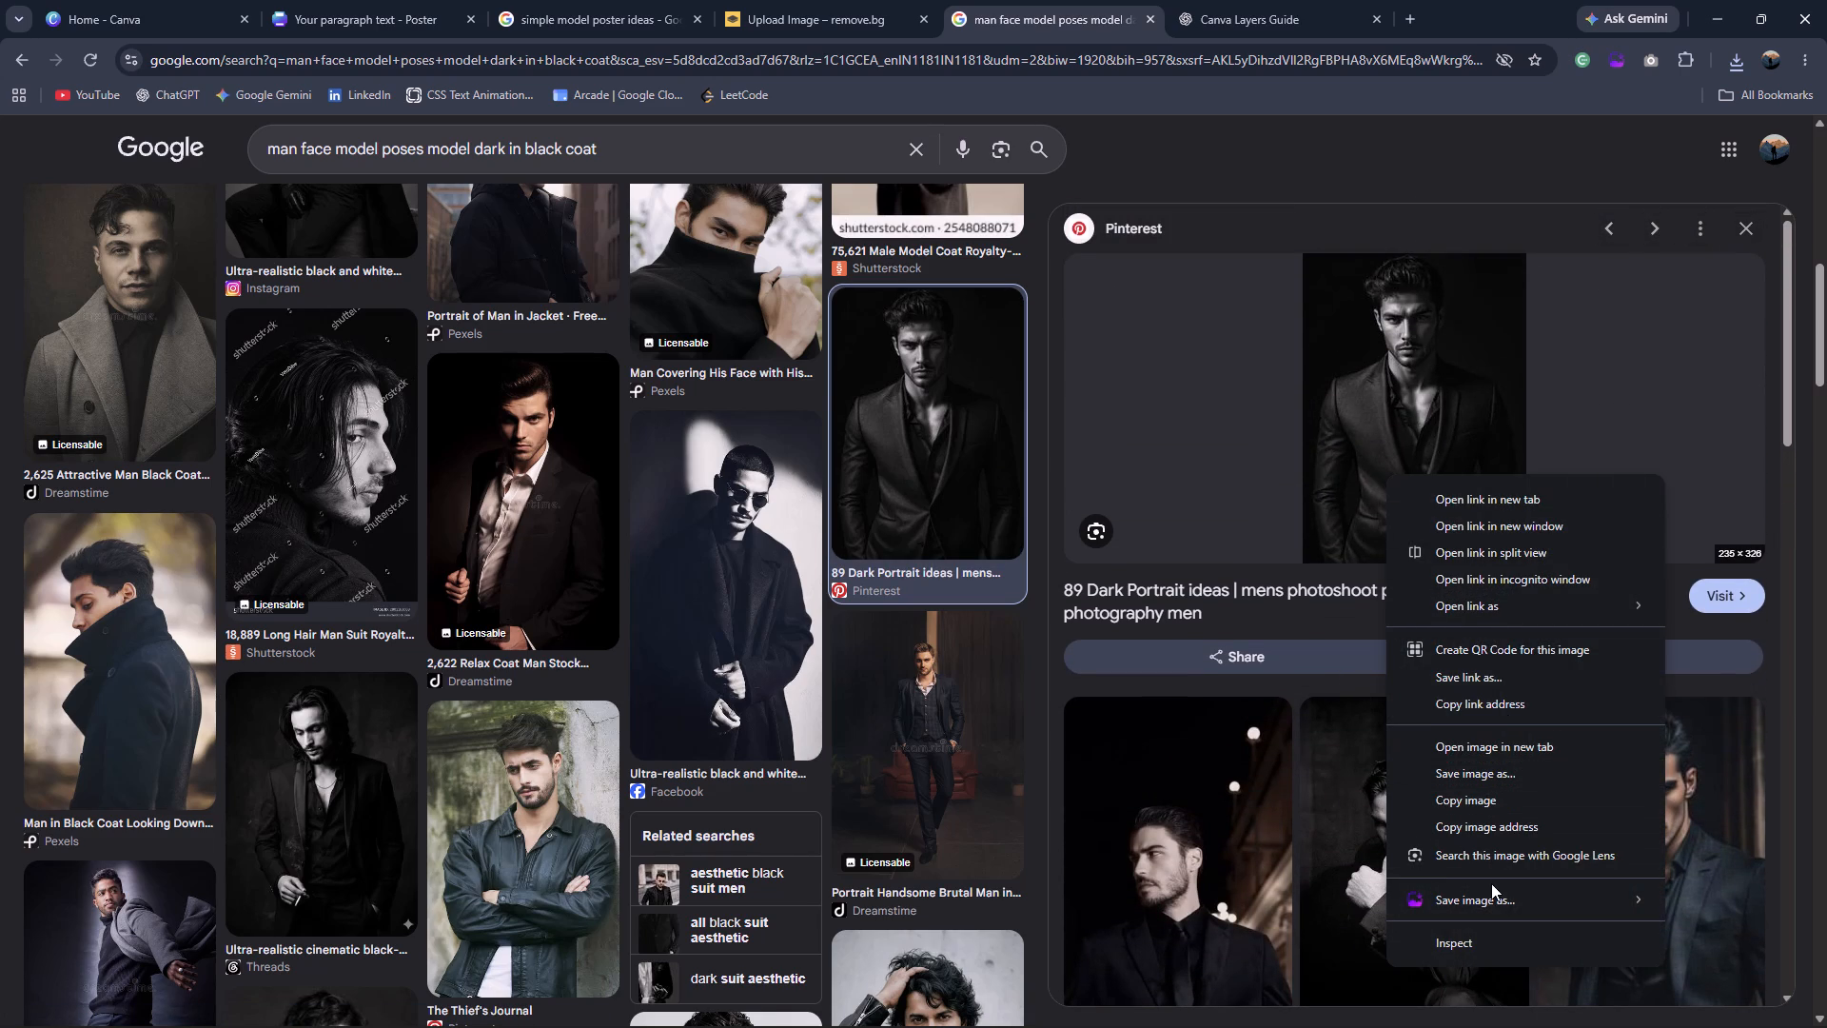
left_click(1491, 894)
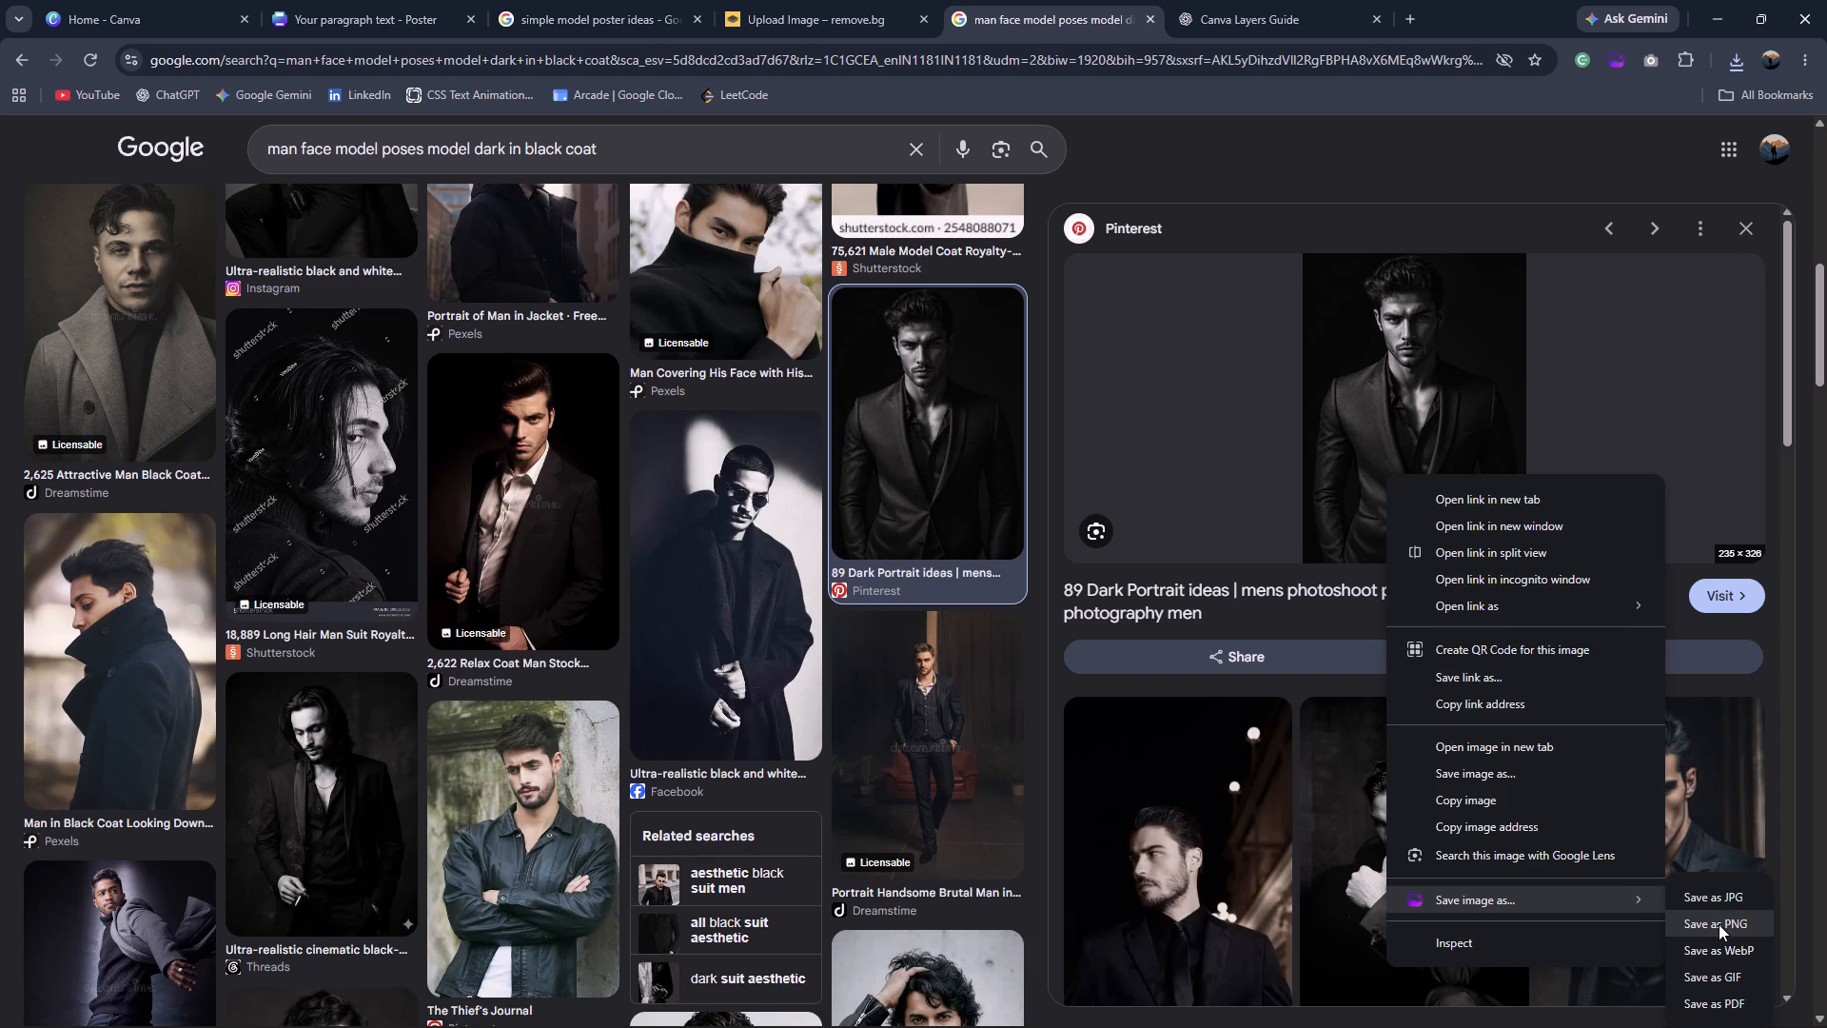
left_click(1719, 924)
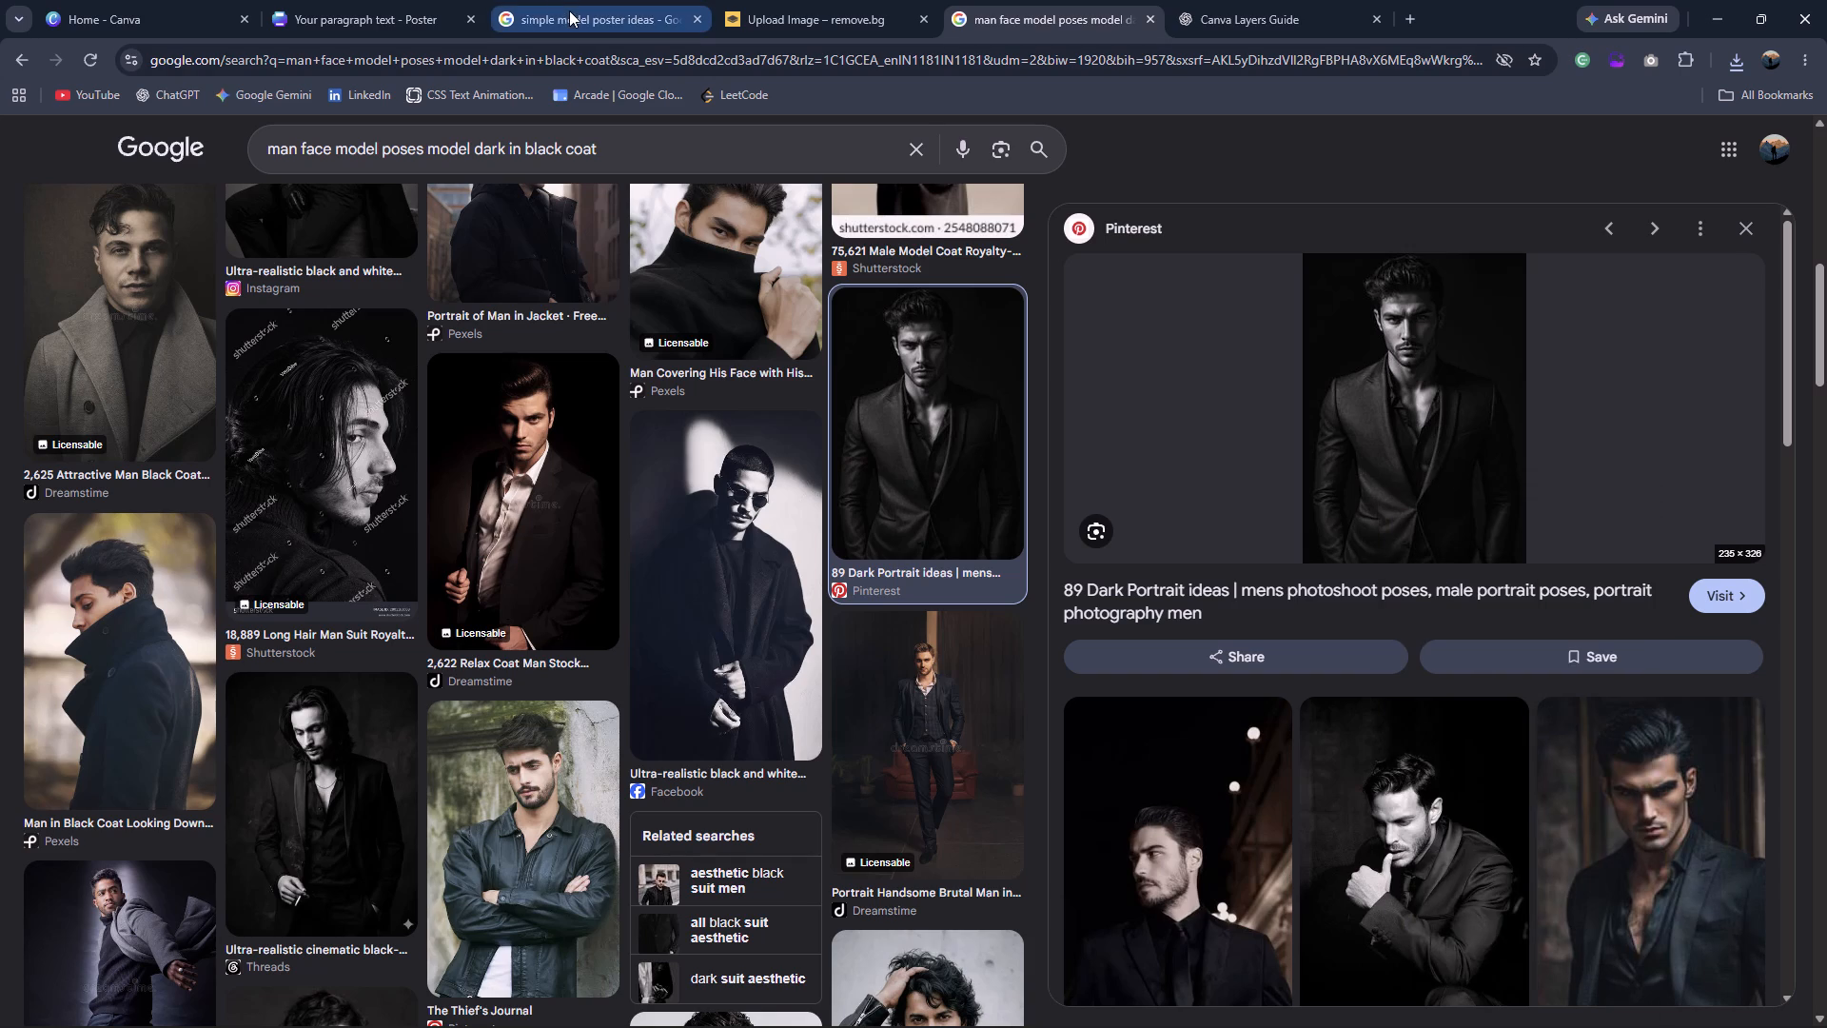
Upload the dark portrait man's photo, ff7defb41d0e399997e179f39b5552e8, to remove.bg to remove its background.
left_click(438, 14)
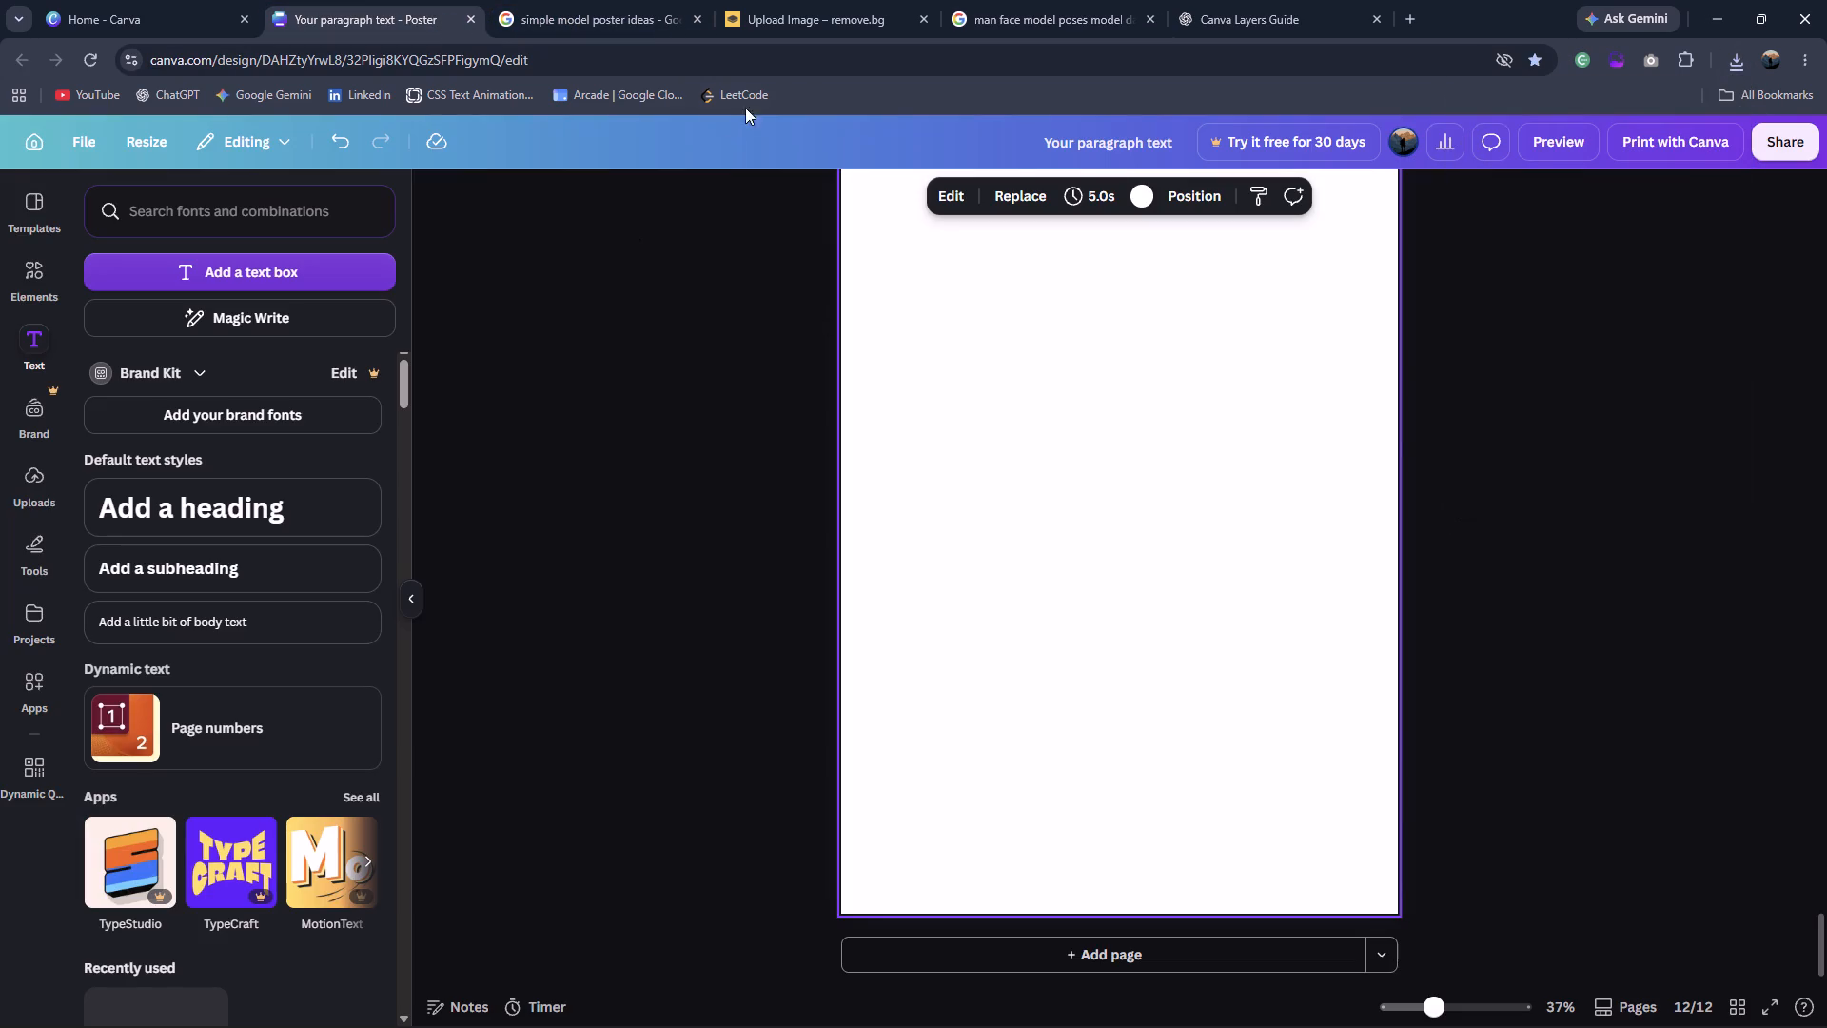
left_click(854, 0)
left_click(798, 959)
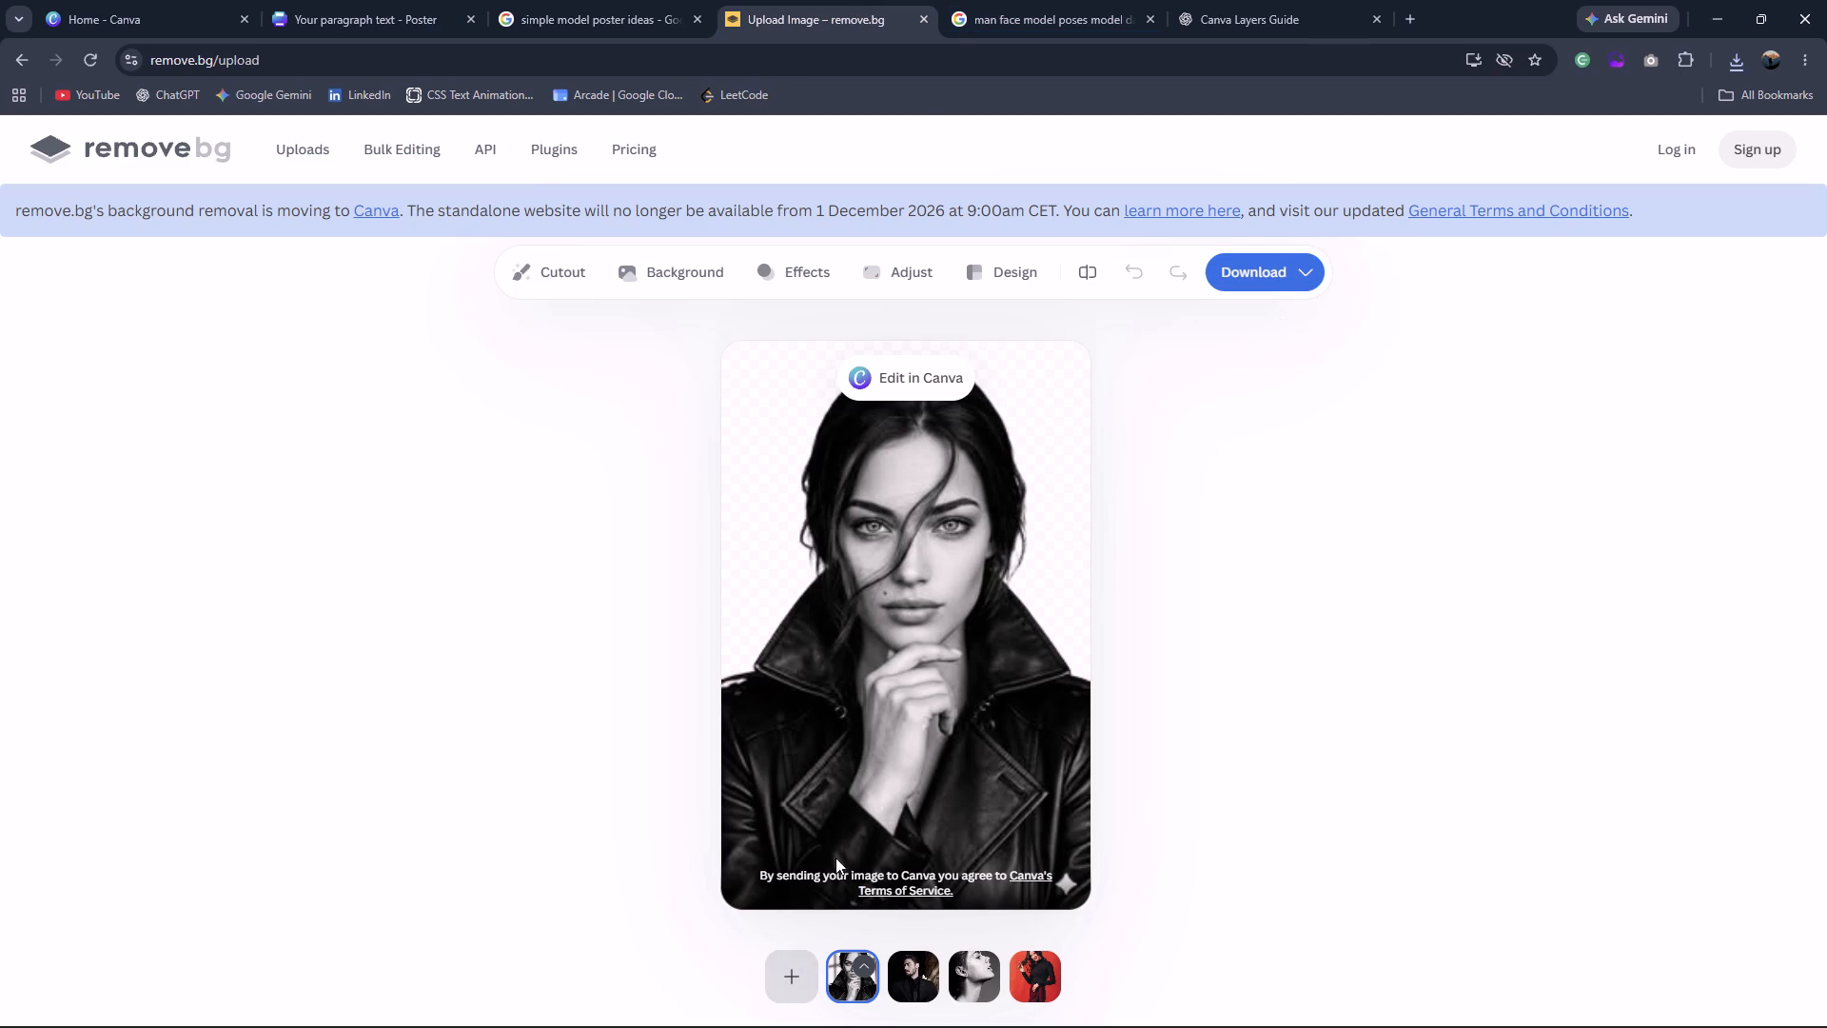
left_click(419, 182)
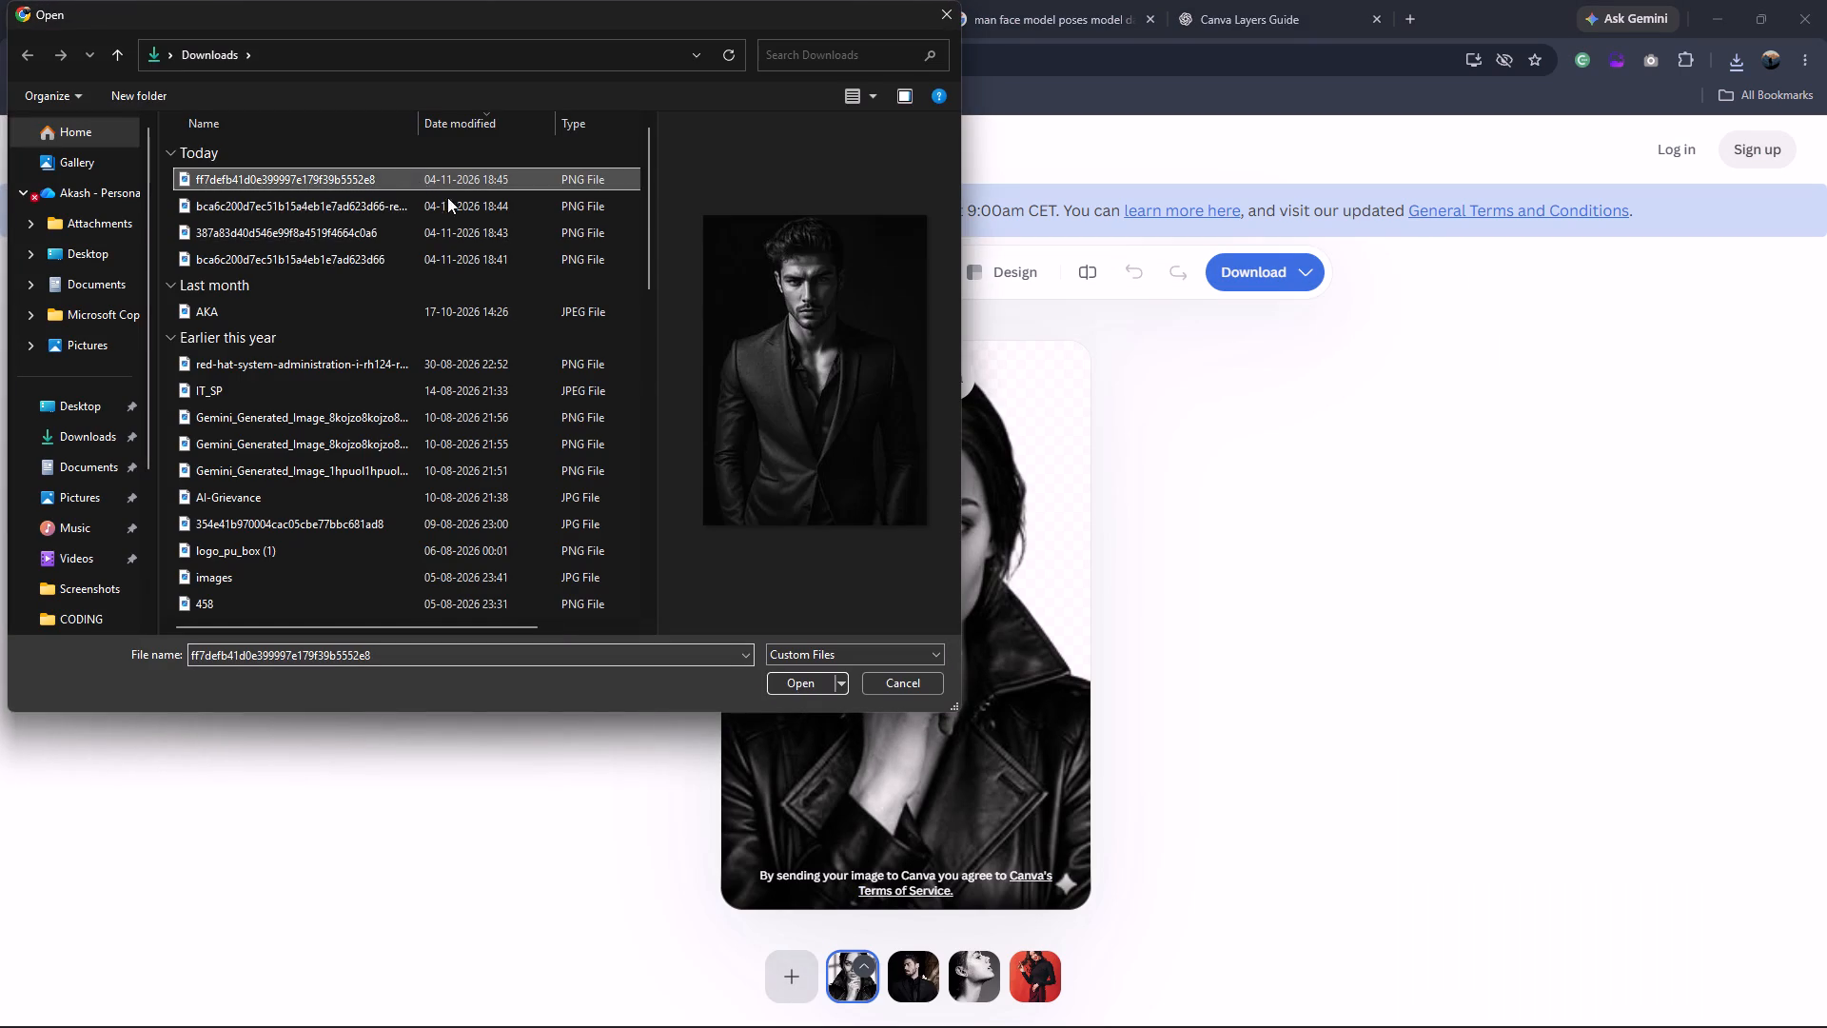
left_click(805, 680)
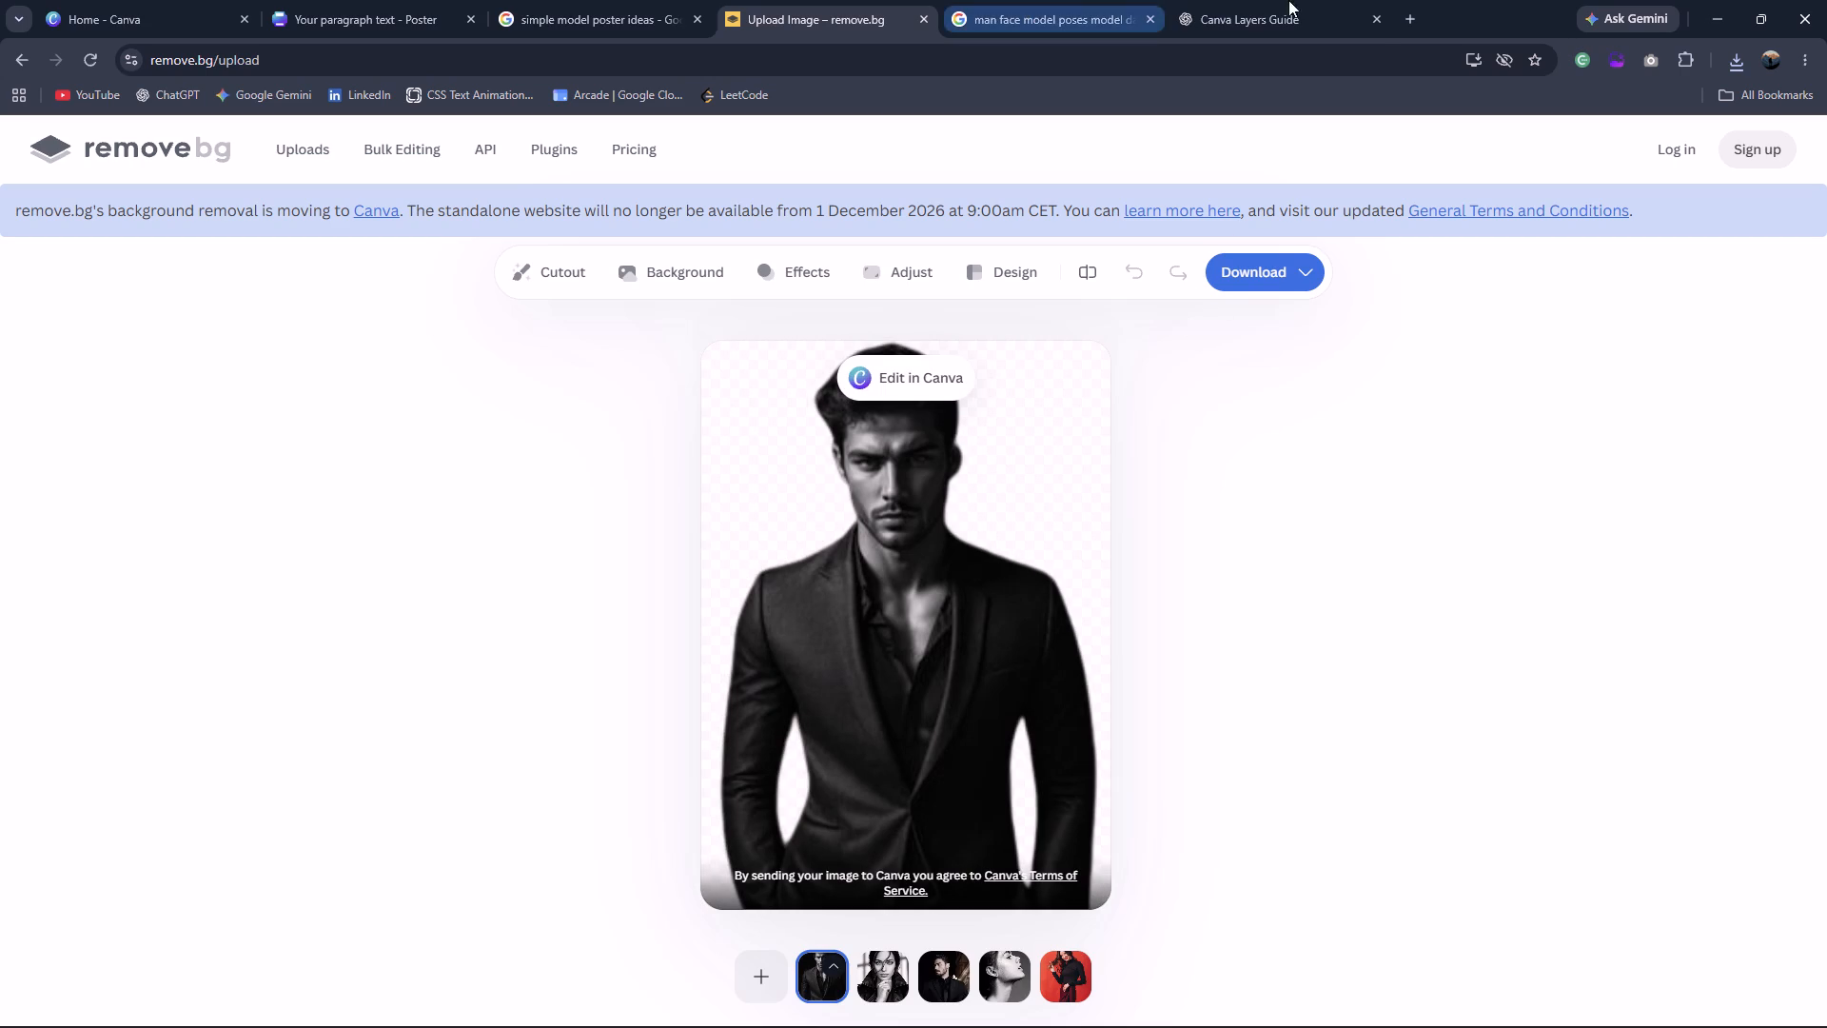
Search the web for "download image in hd extension" and add the Image Downloader extension to Chrome.
left_click(1409, 0)
type("download image in")
key("space")
type("hd")
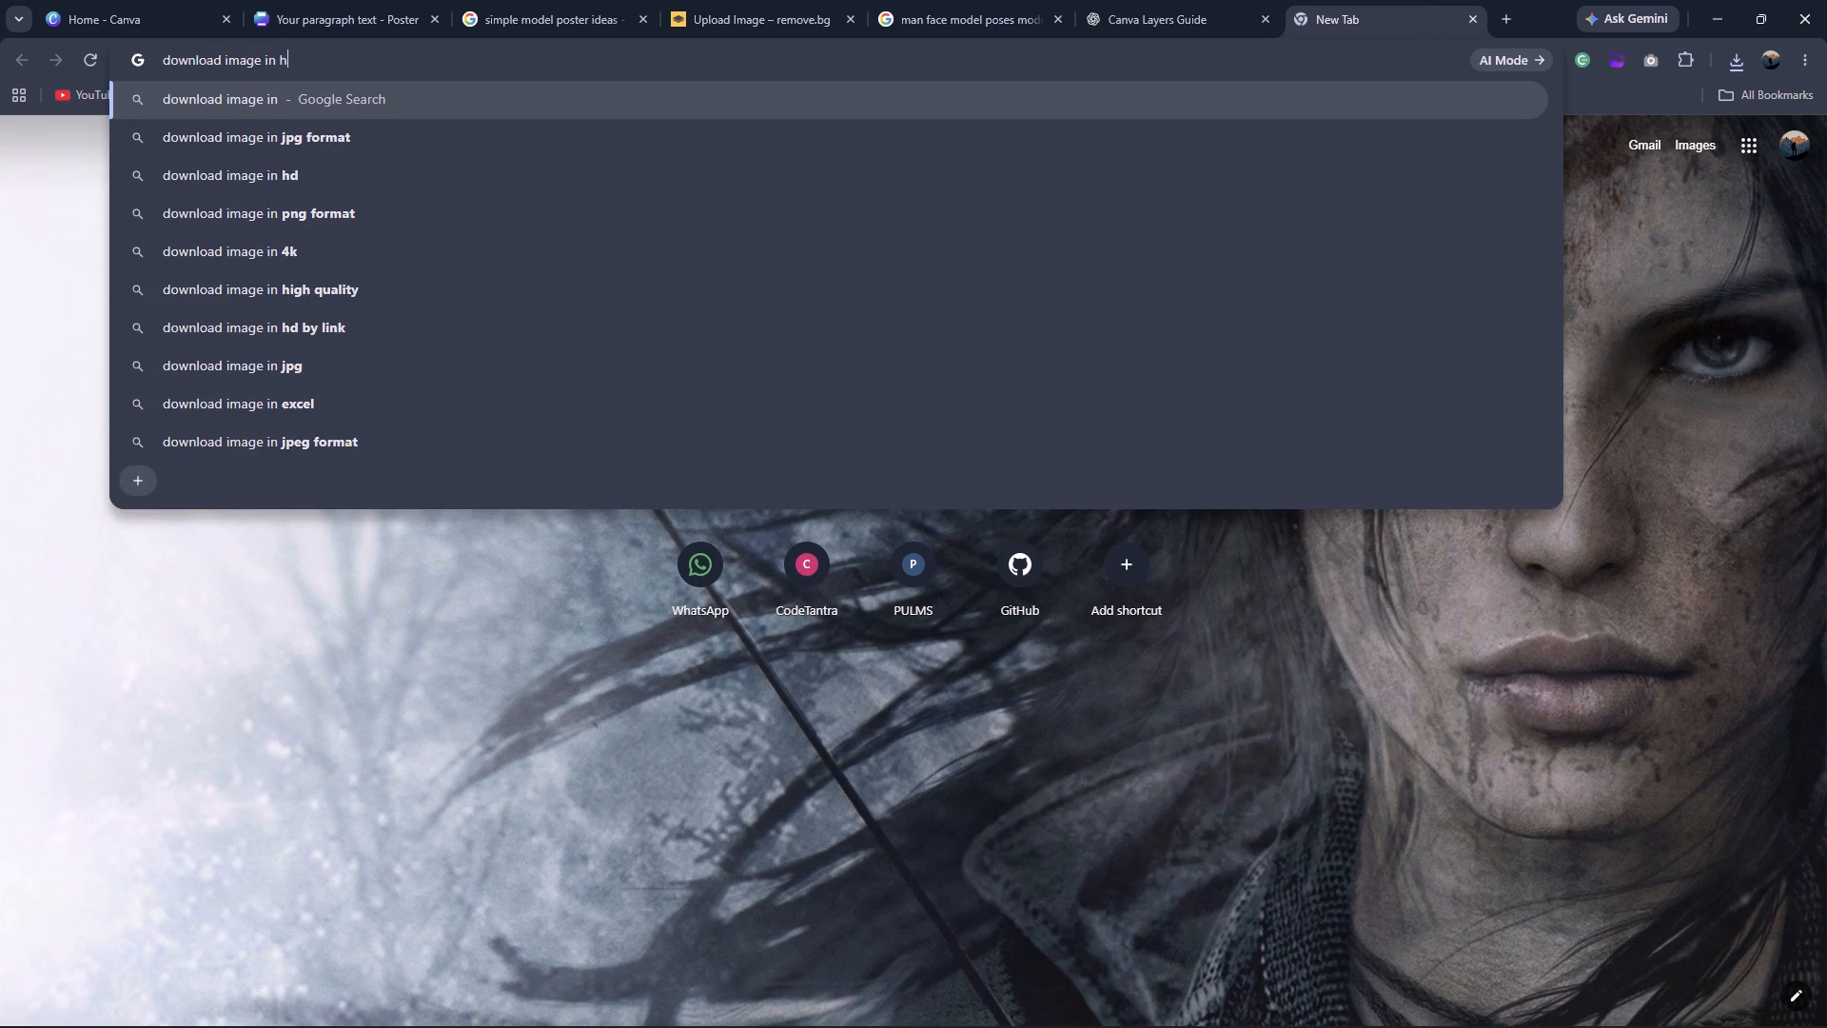
key("space")
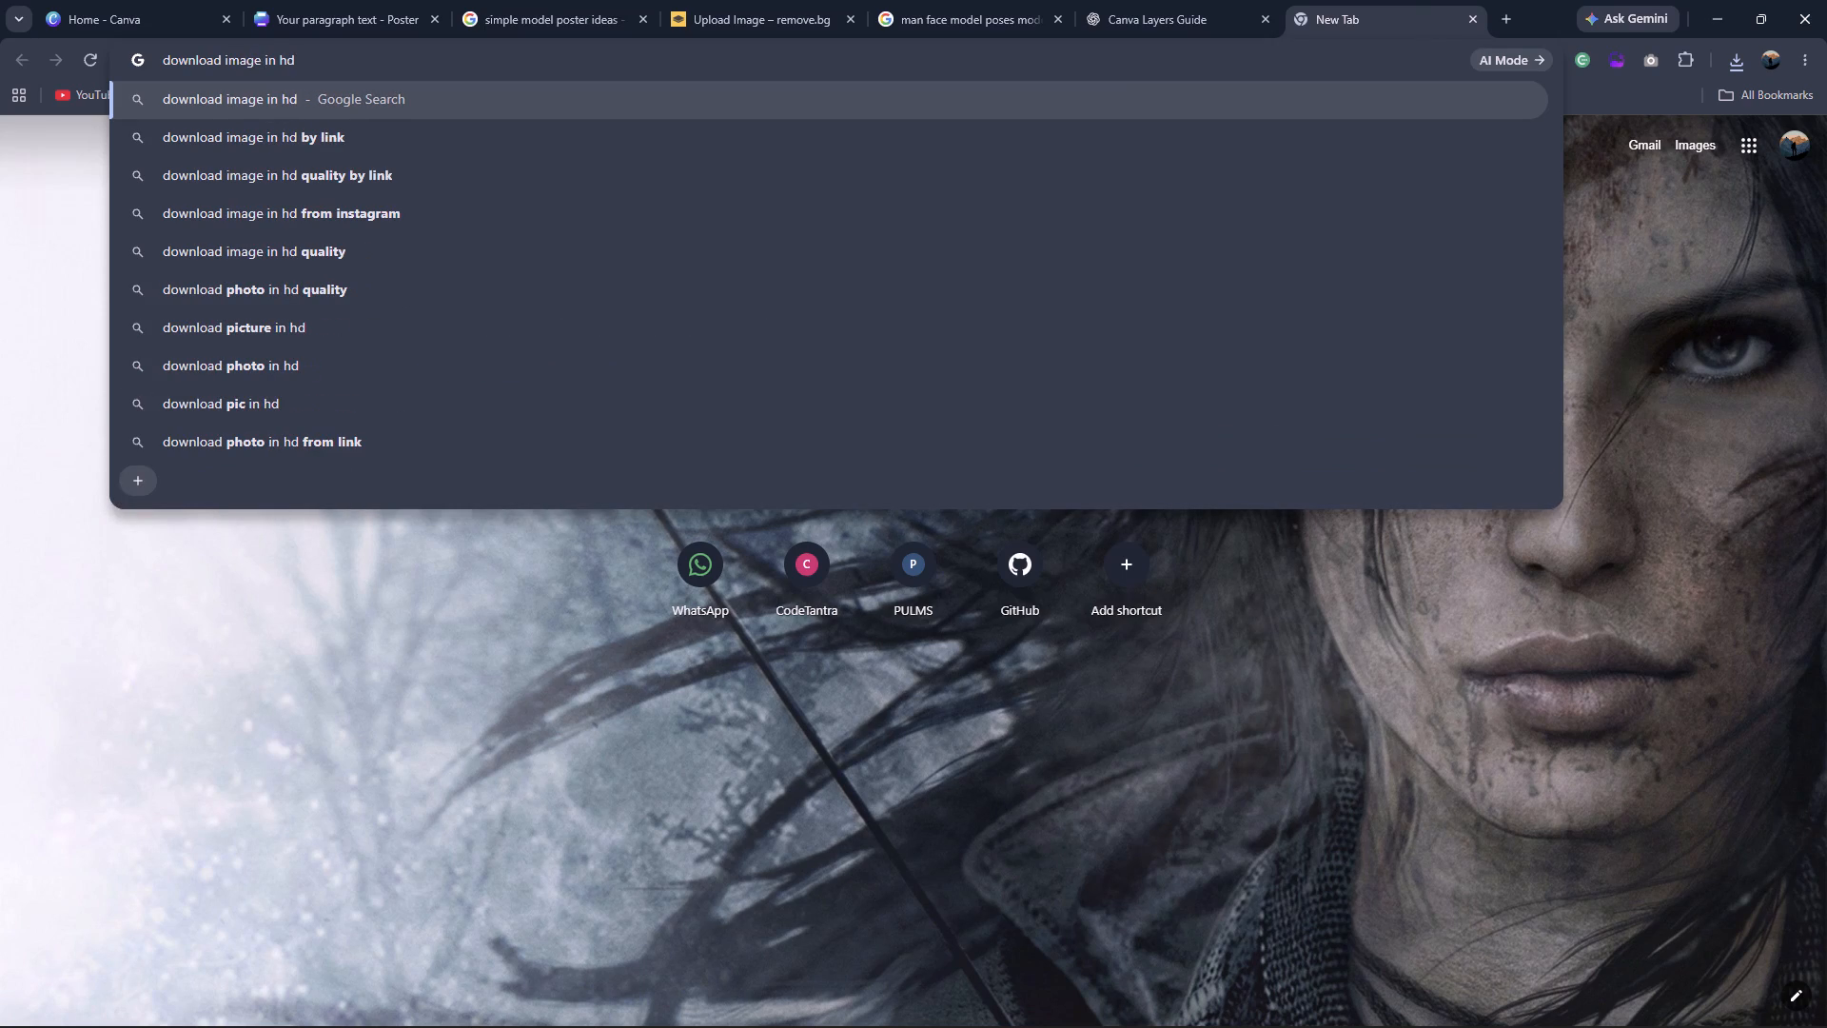
type("extension")
key("Return")
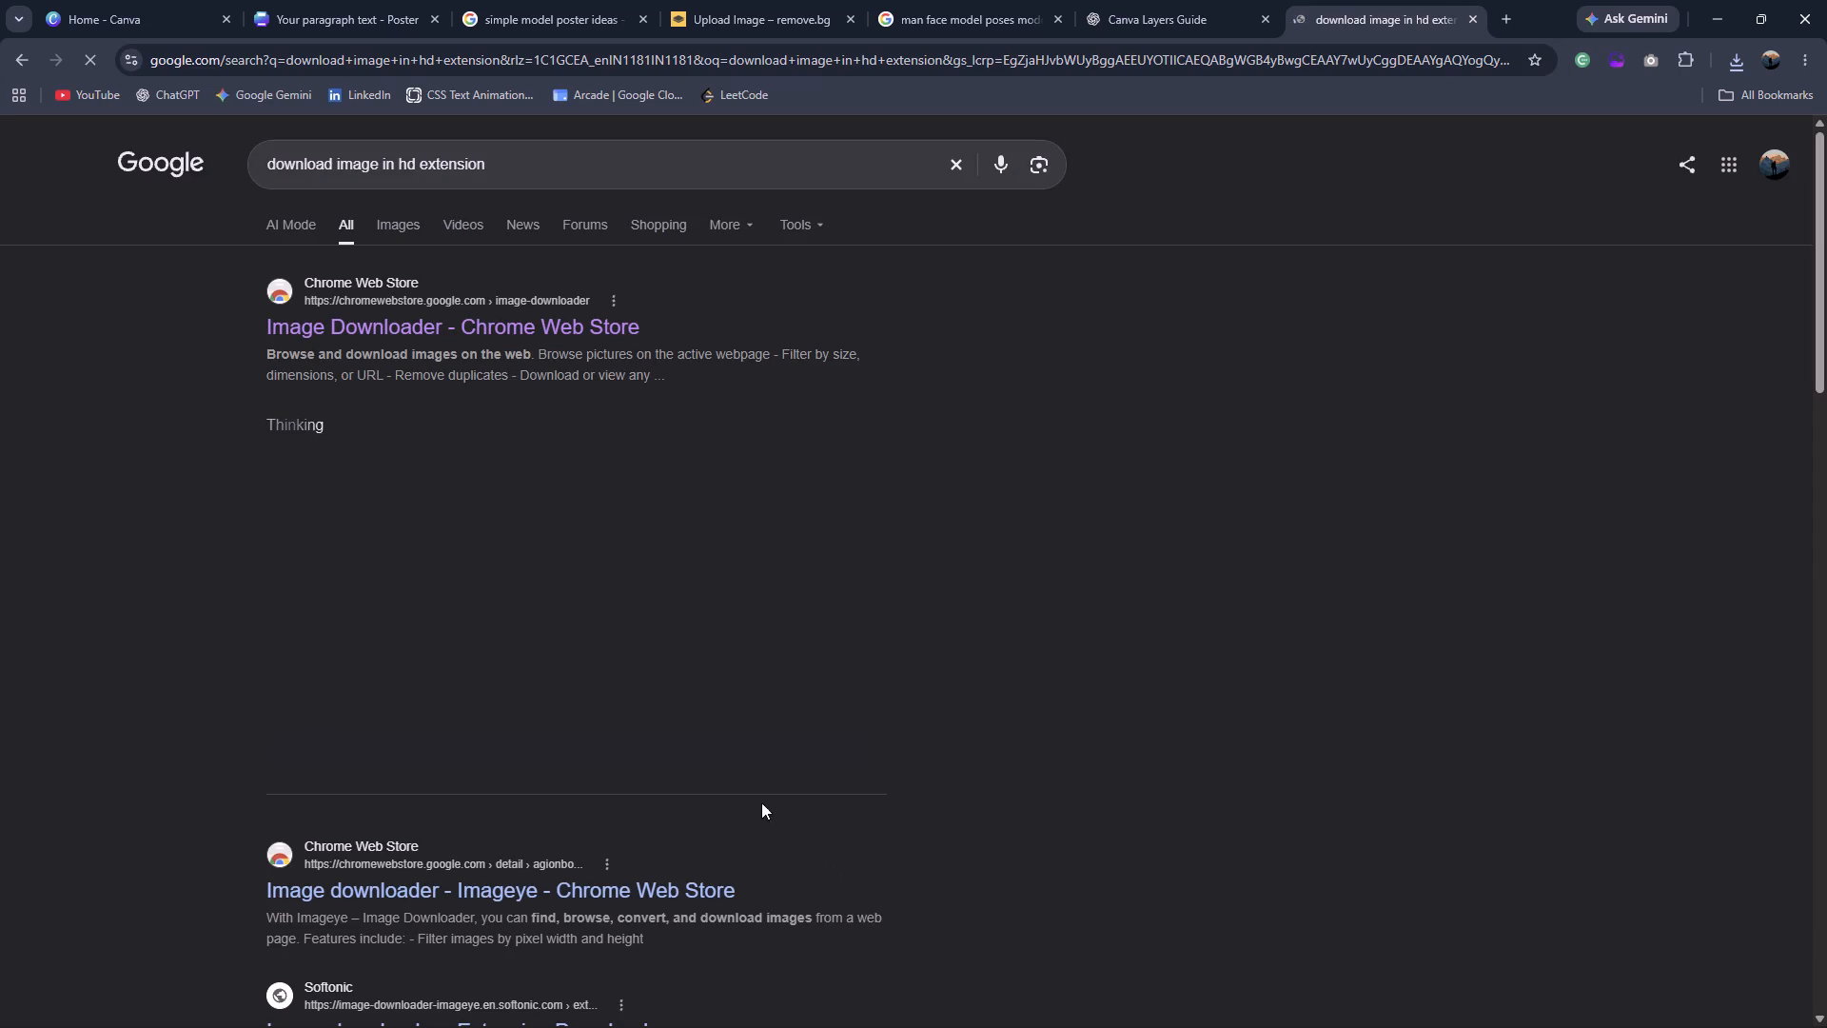
left_click(499, 326)
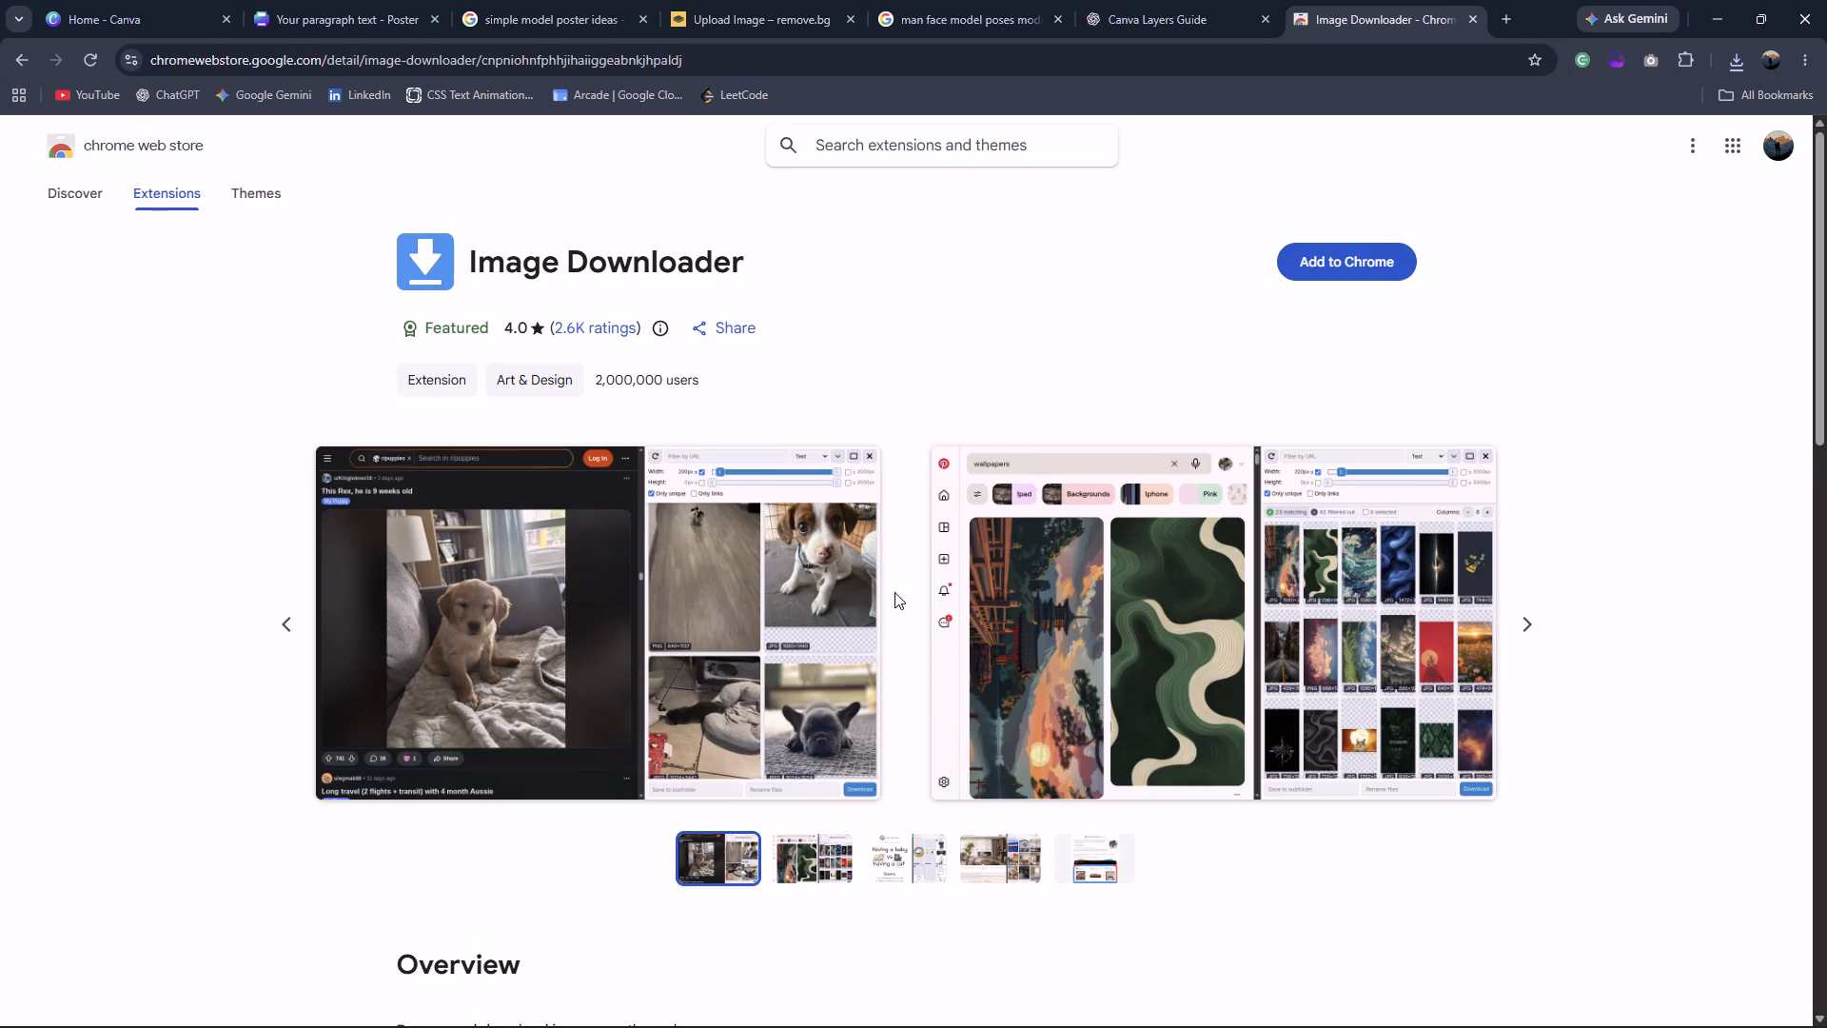
left_click(1345, 260)
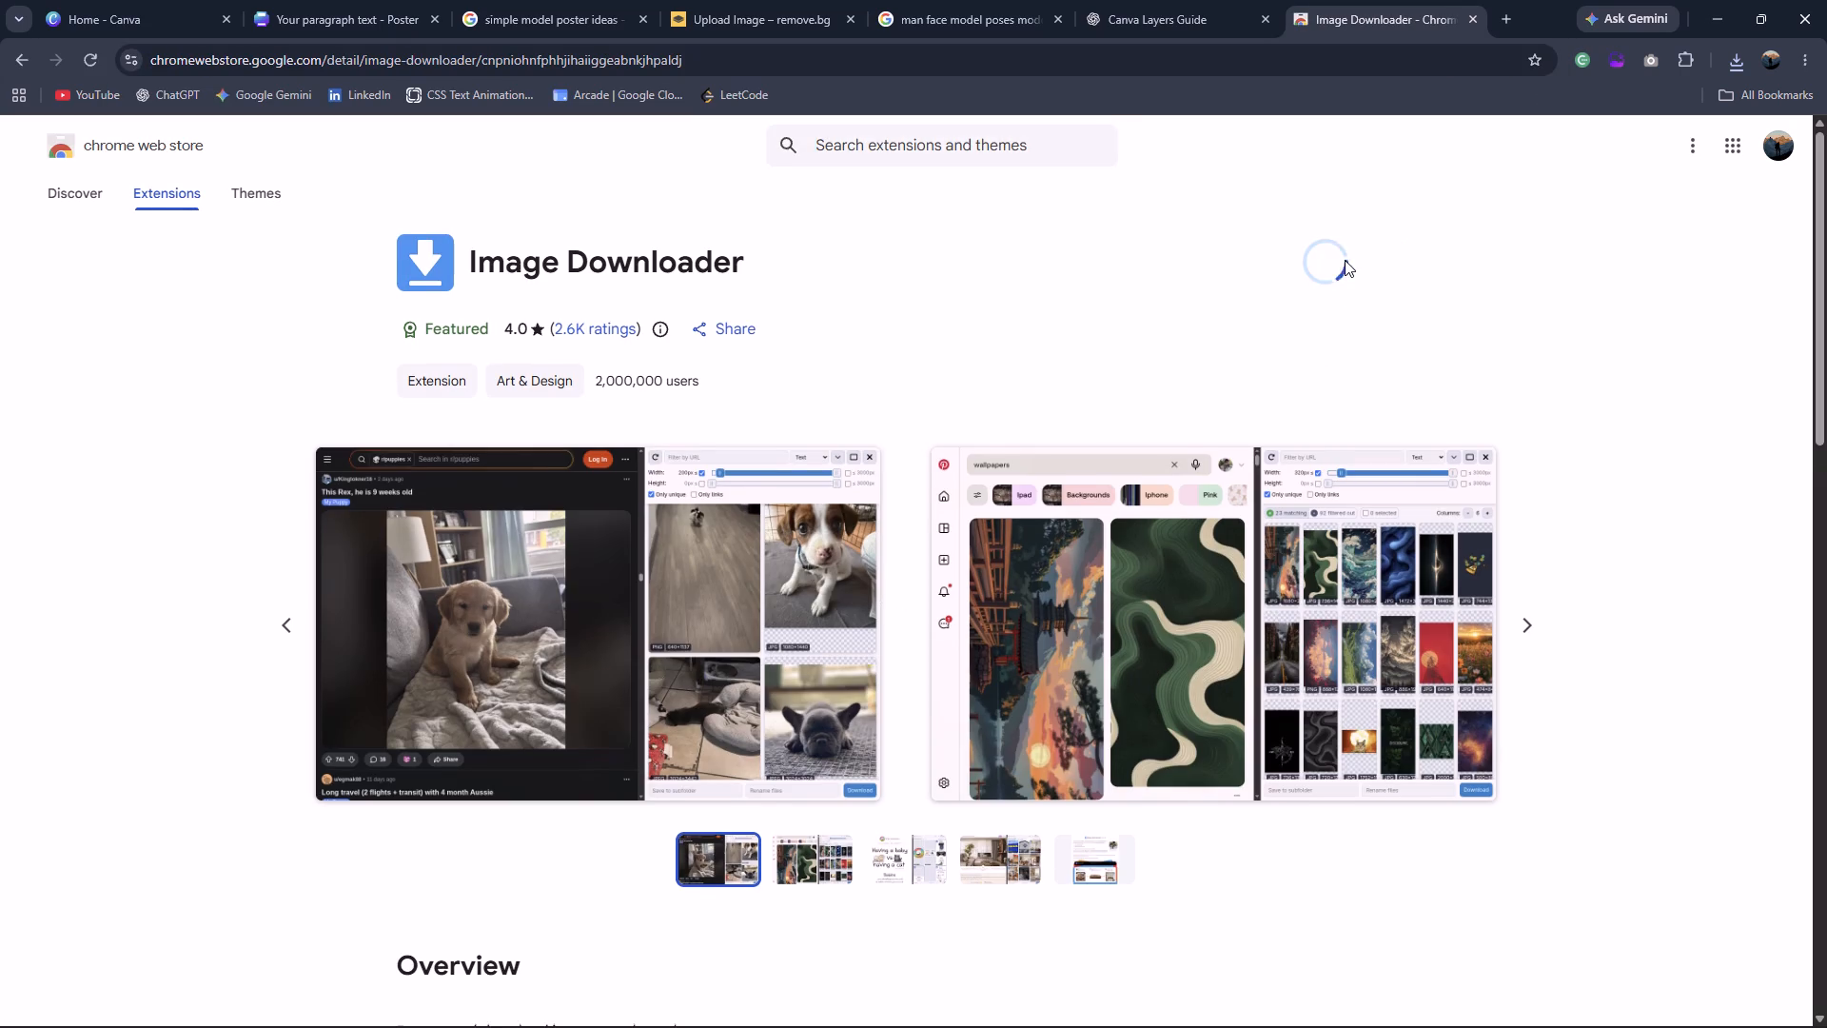
left_click(992, 228)
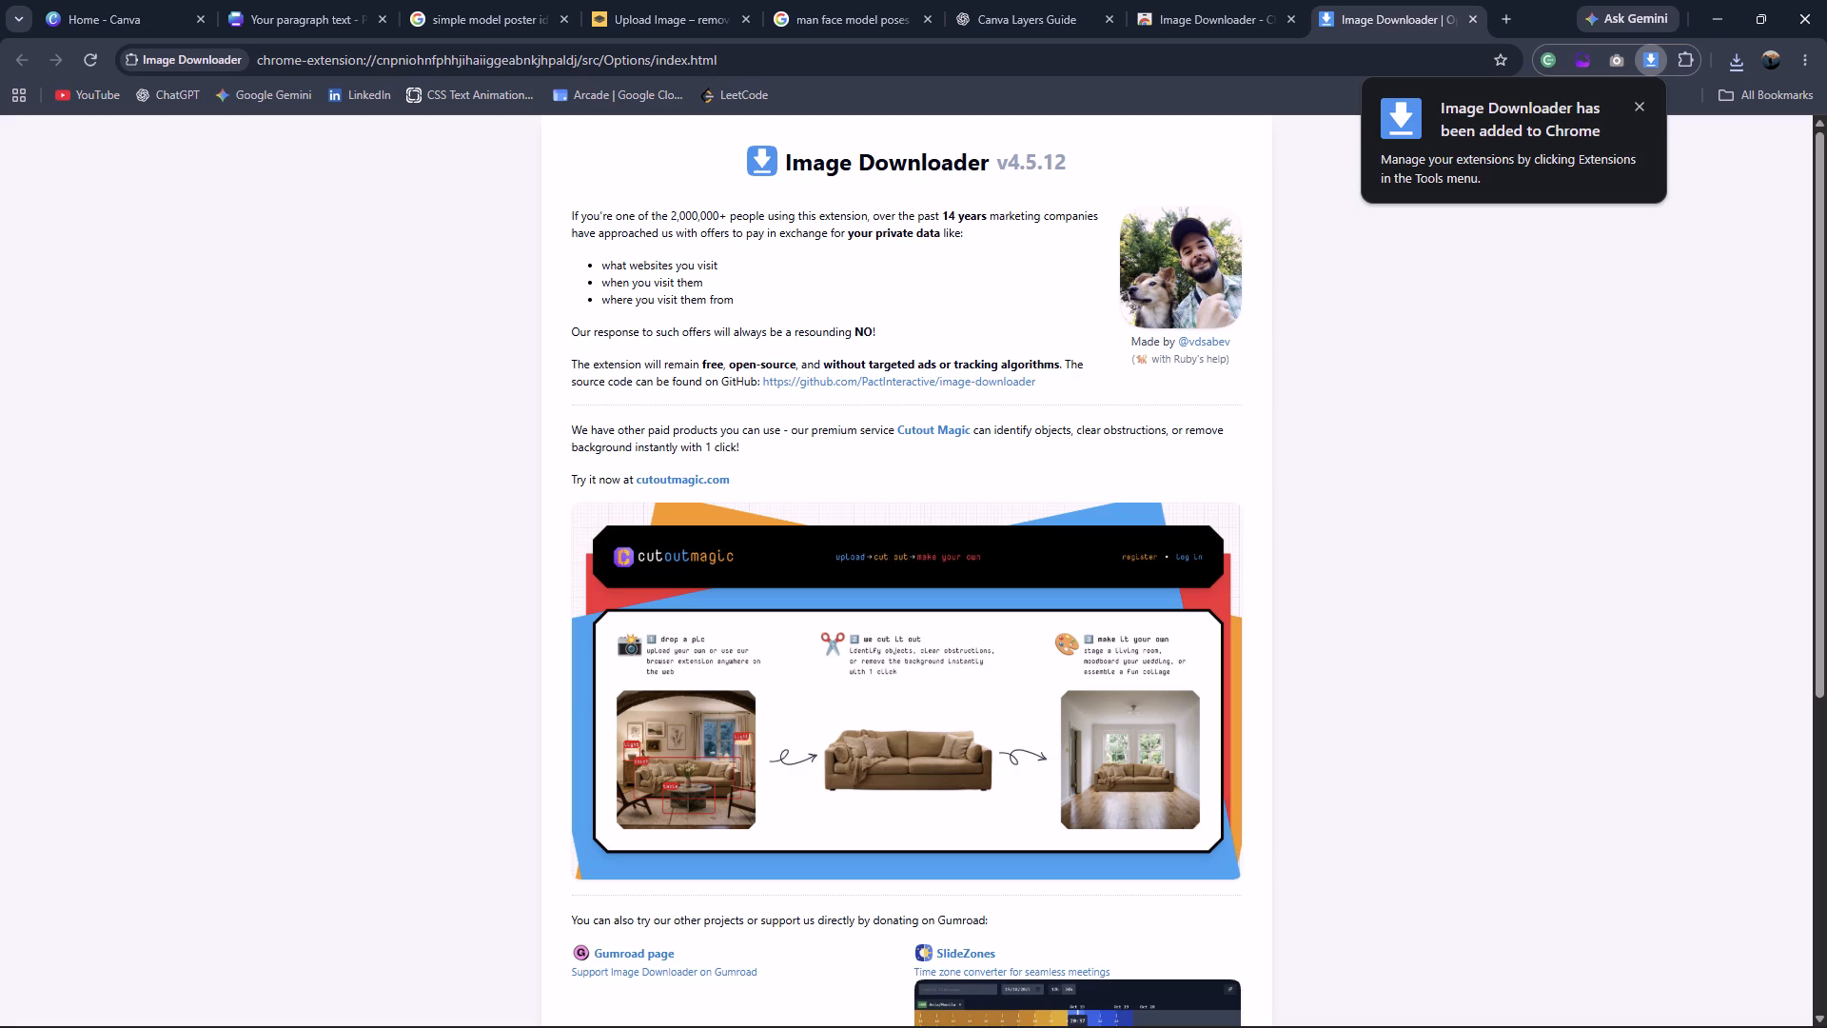
scroll(1089, 435, "down", 3)
scroll(1089, 435, "up", 7)
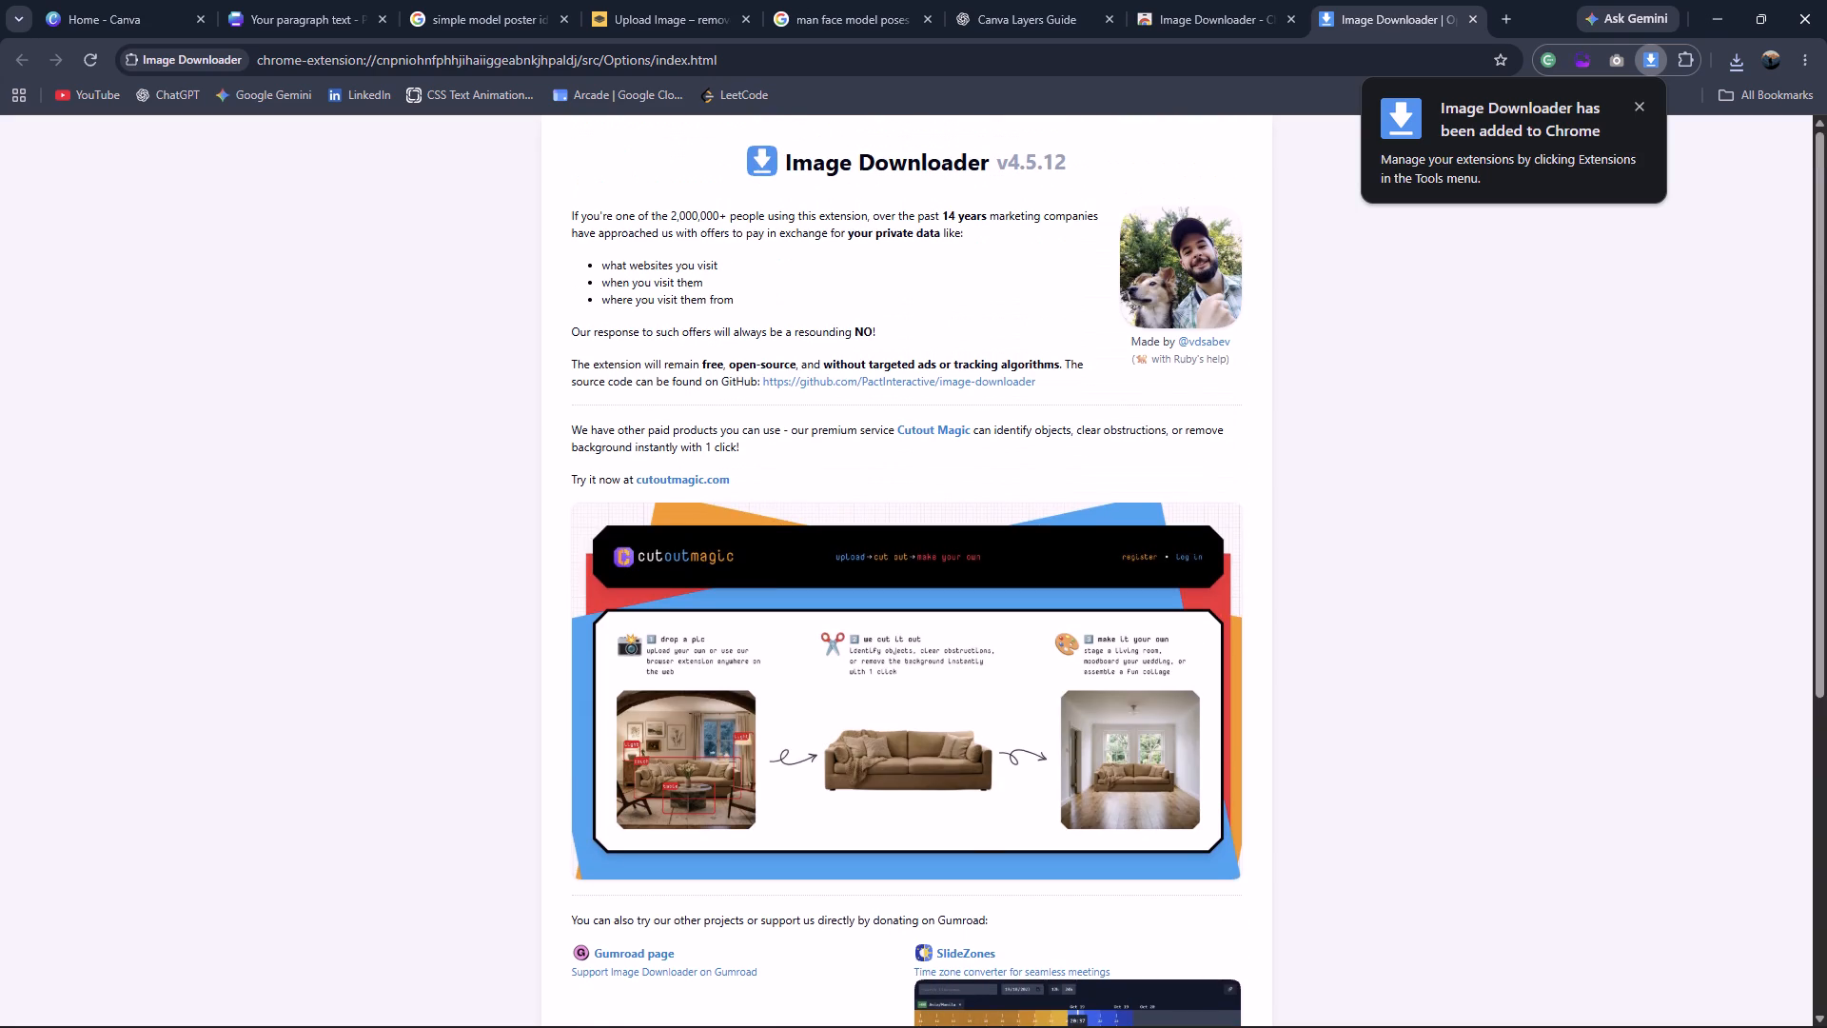
scroll(1089, 435, "up", 3)
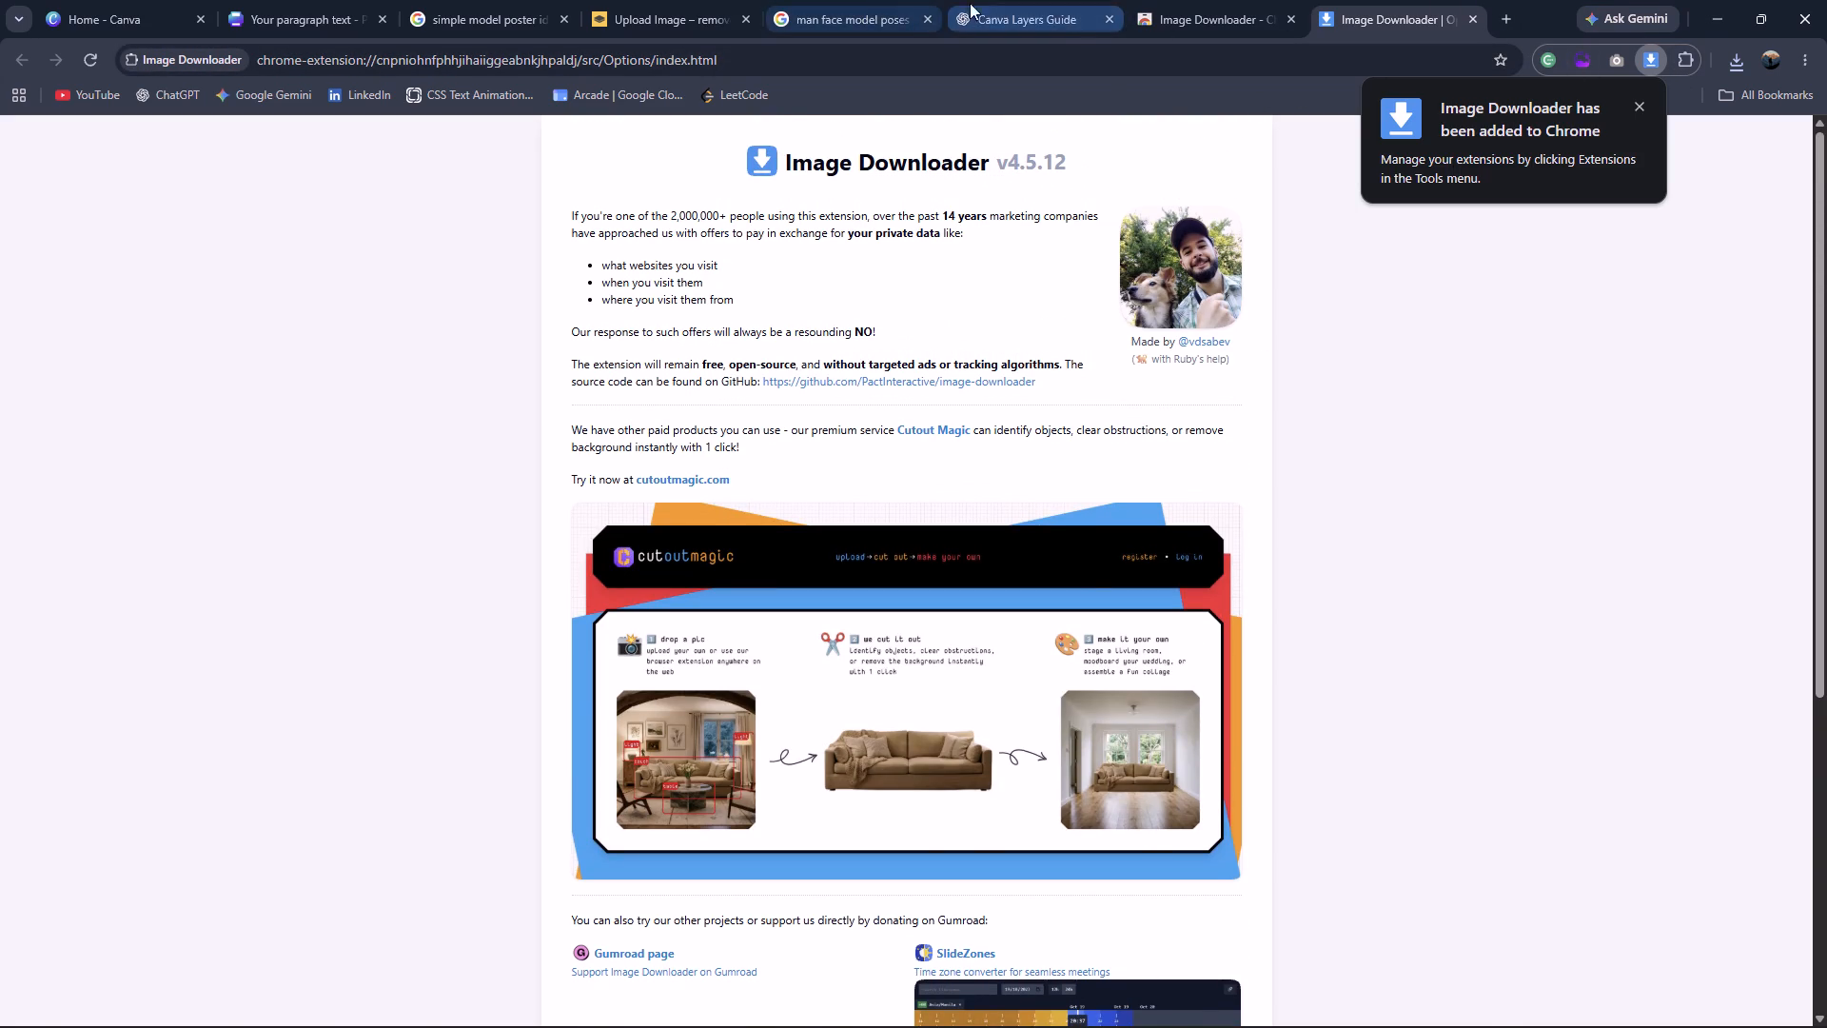
Return to the male model image search and open Image Downloader on its results.
left_click(893, 5)
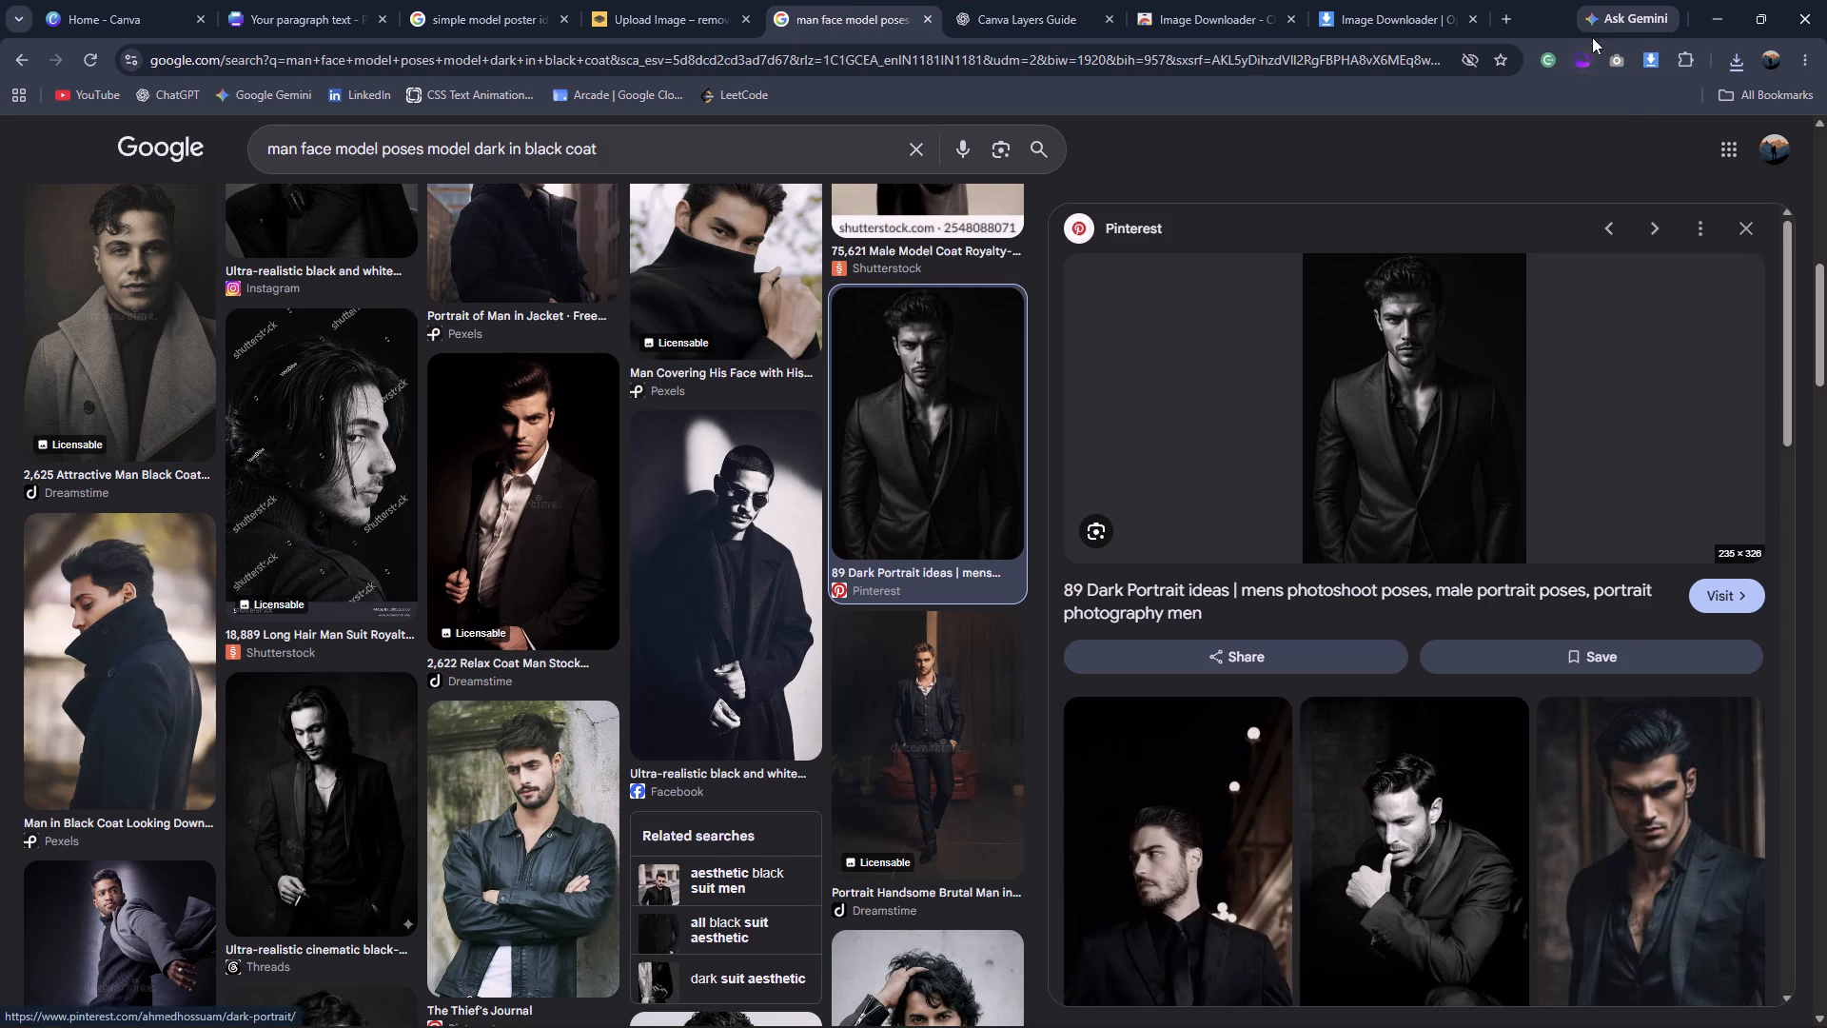
left_click(1653, 56)
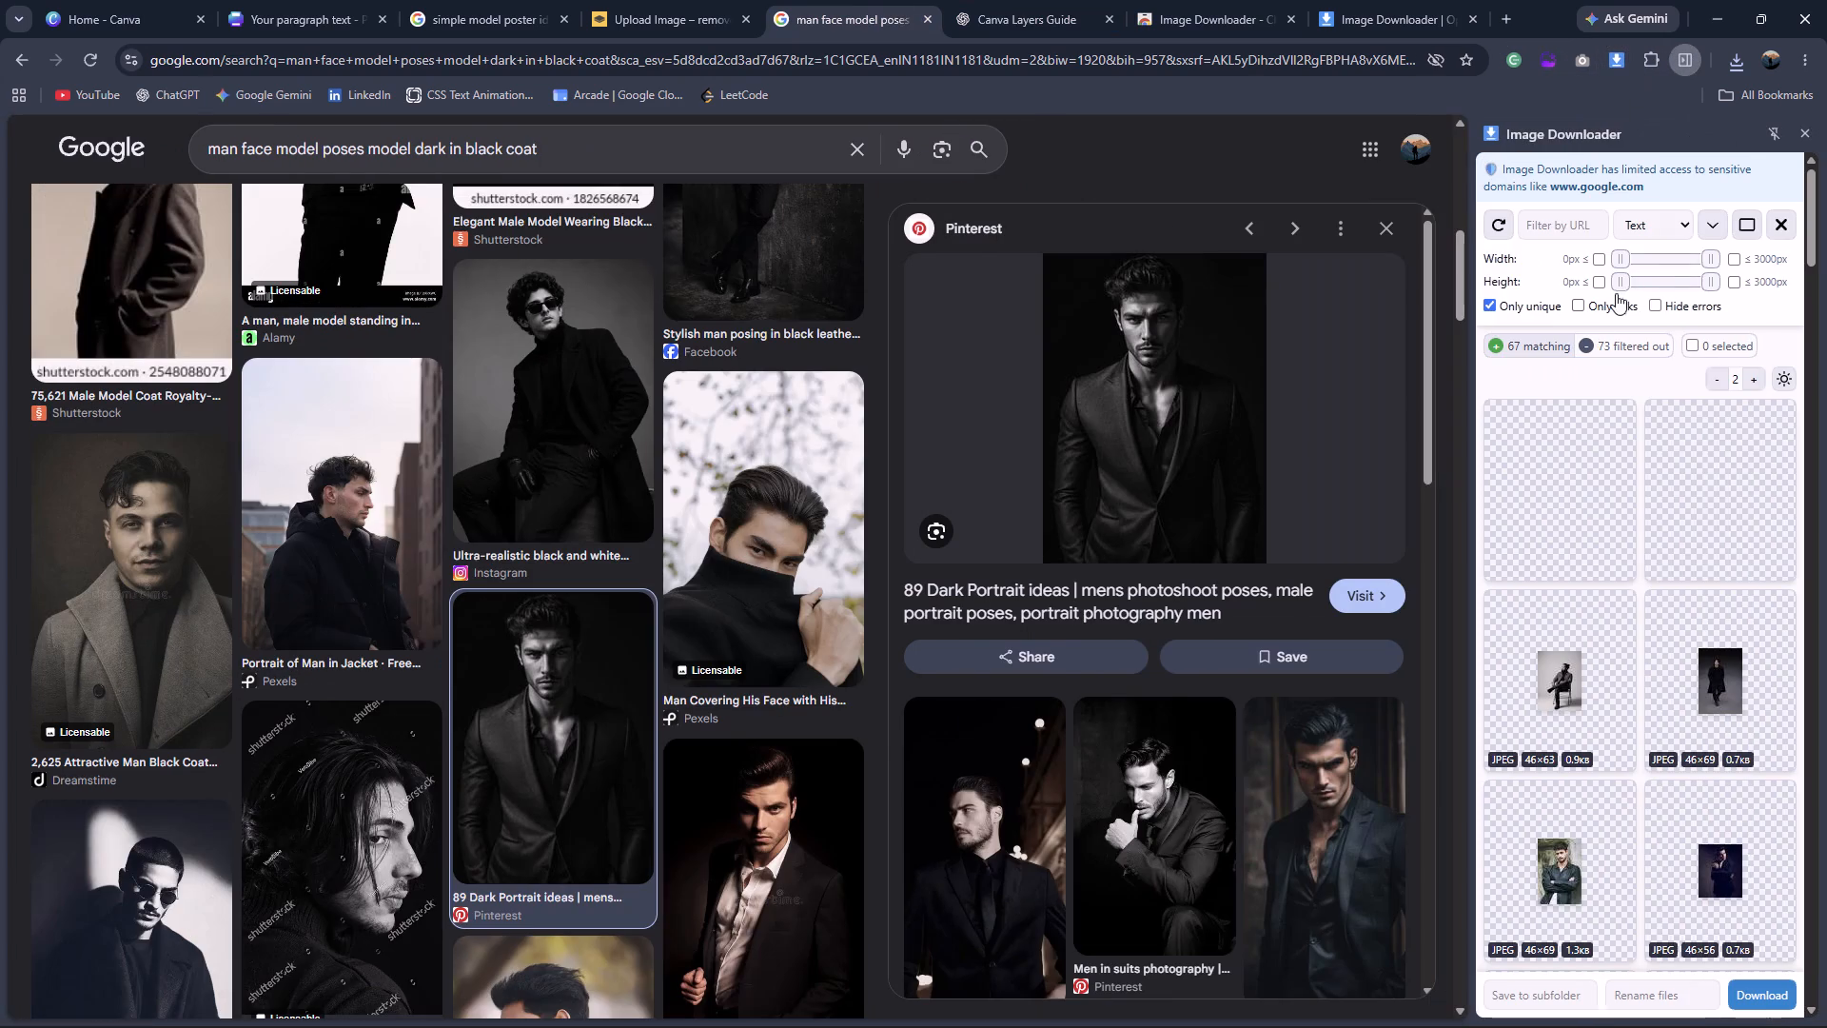
Check the dark portrait photo's Pinterest source board, try opening one of its pins, and close the page.
left_click(1165, 446)
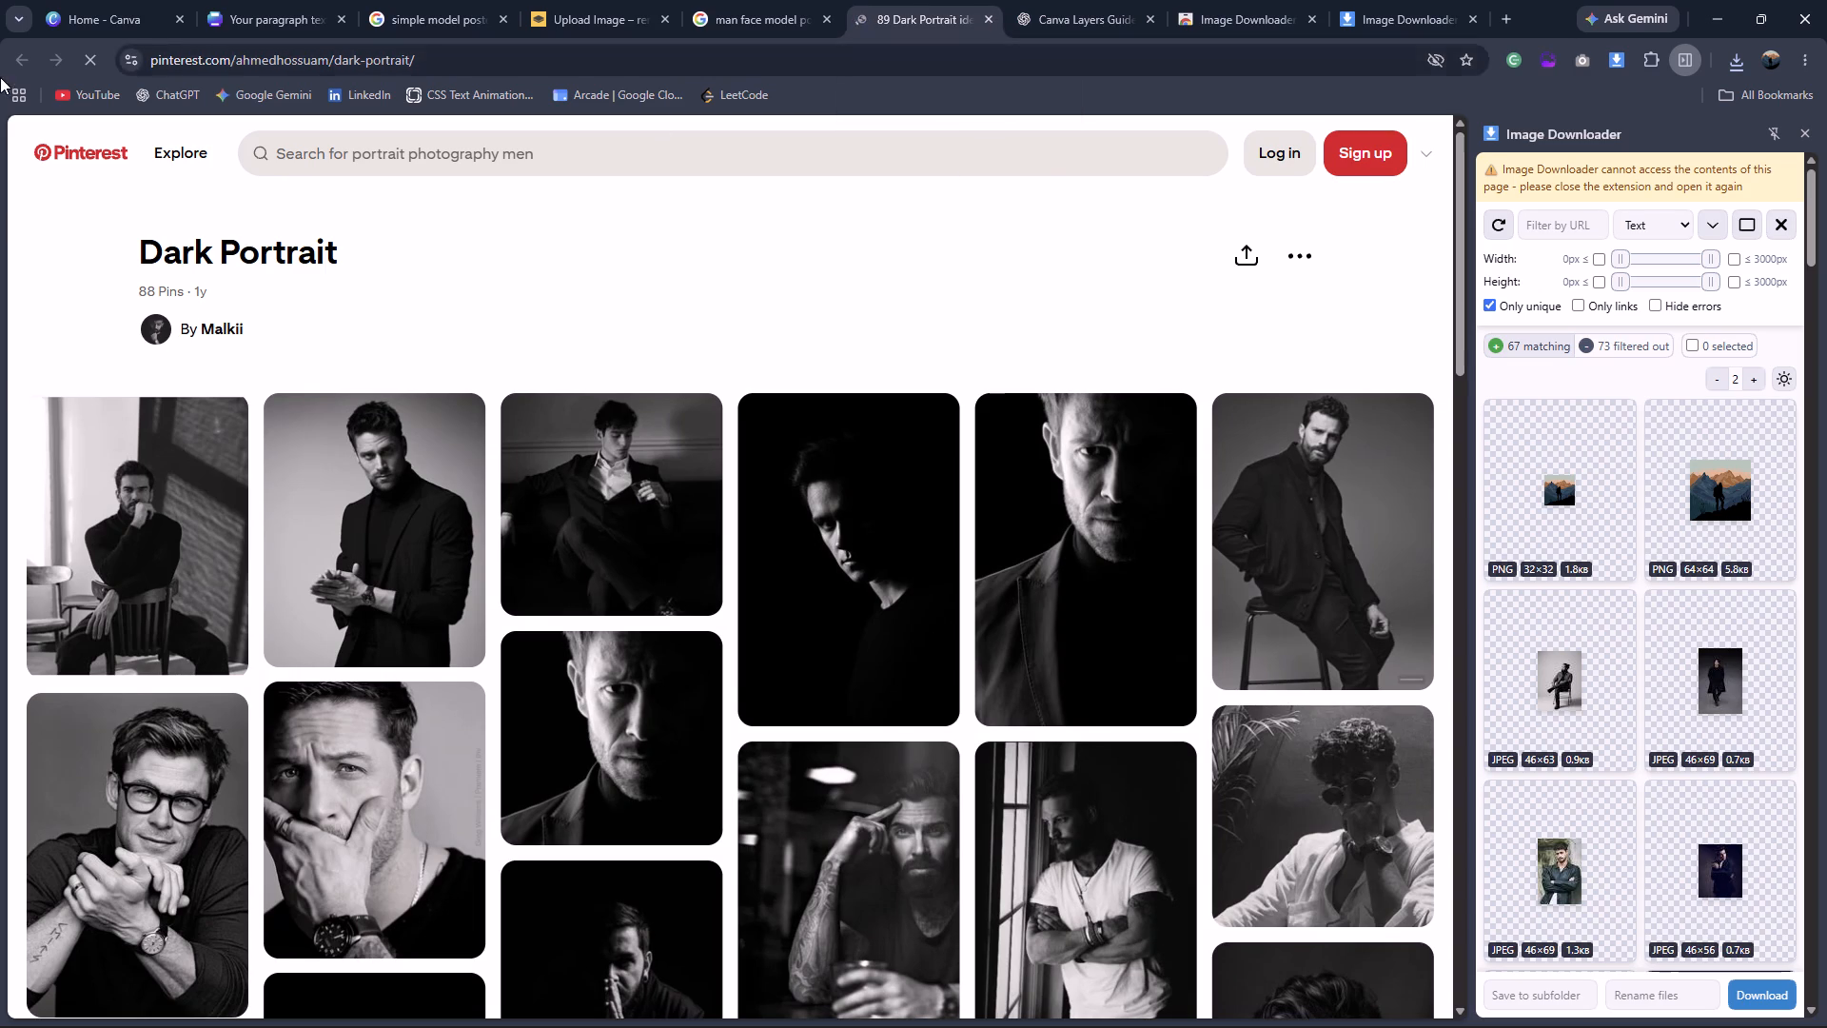
left_click(993, 16)
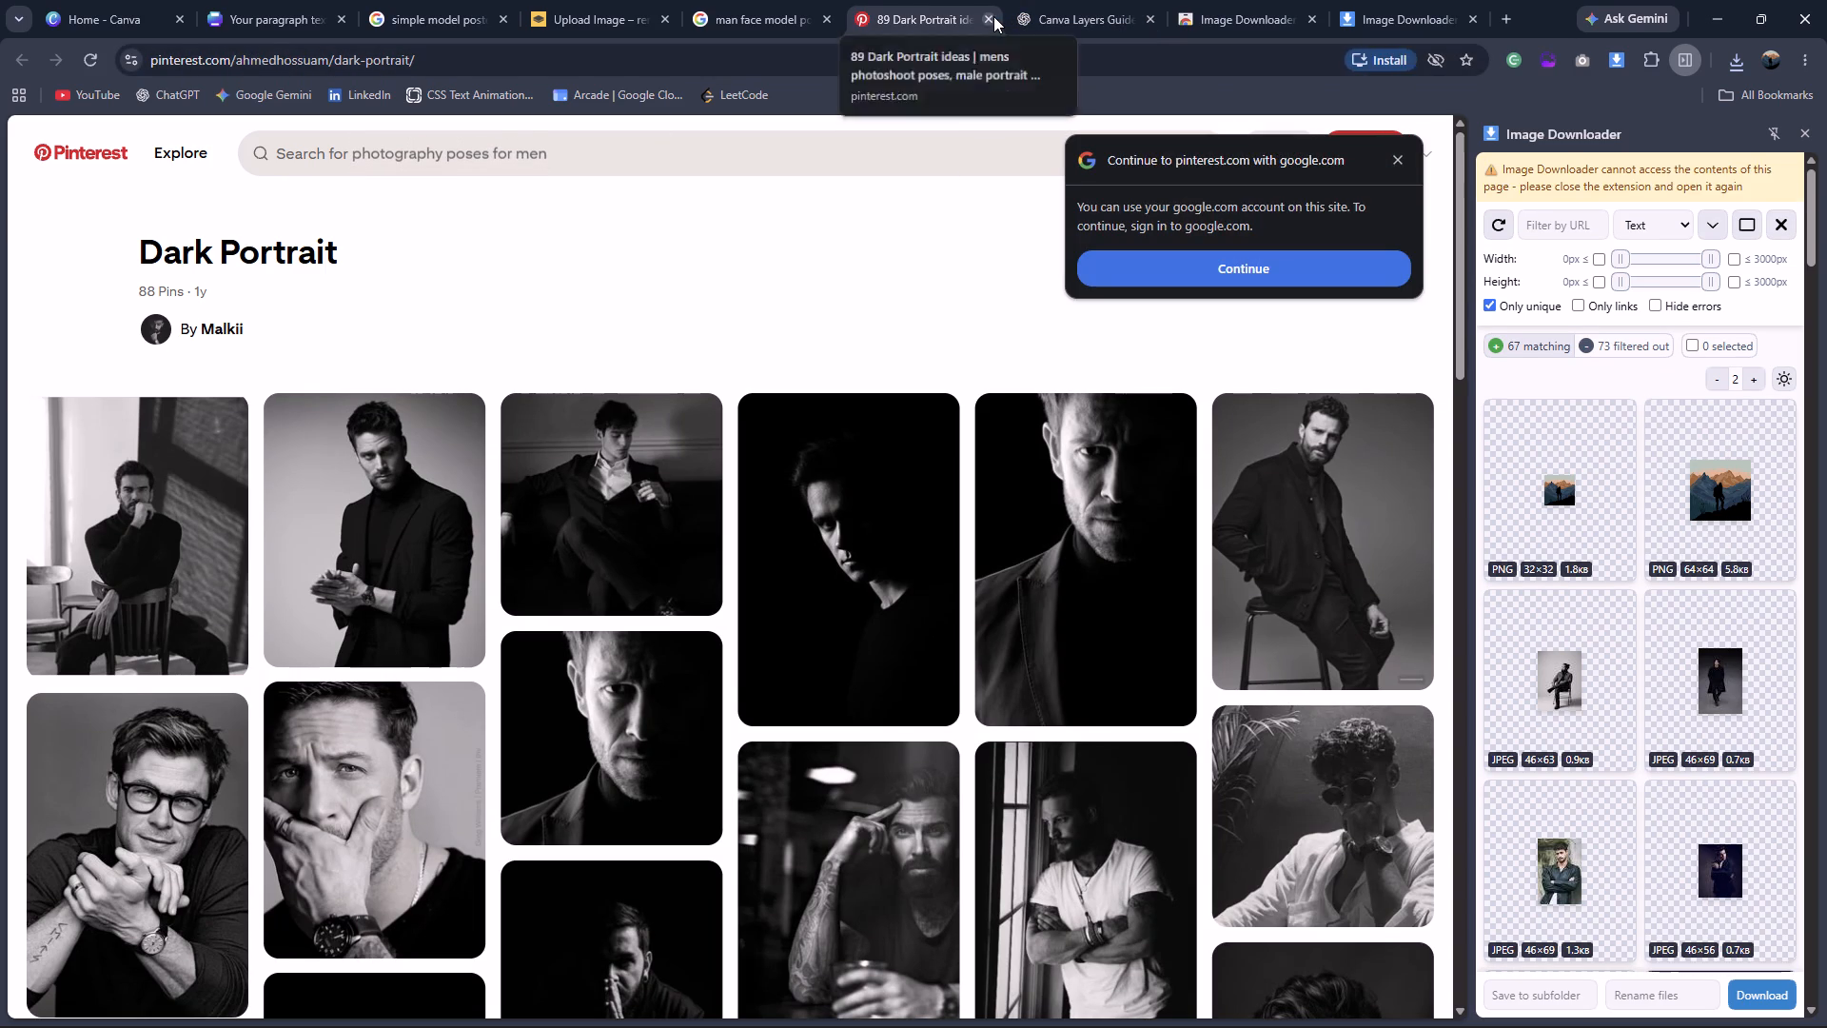
right_click(1273, 357)
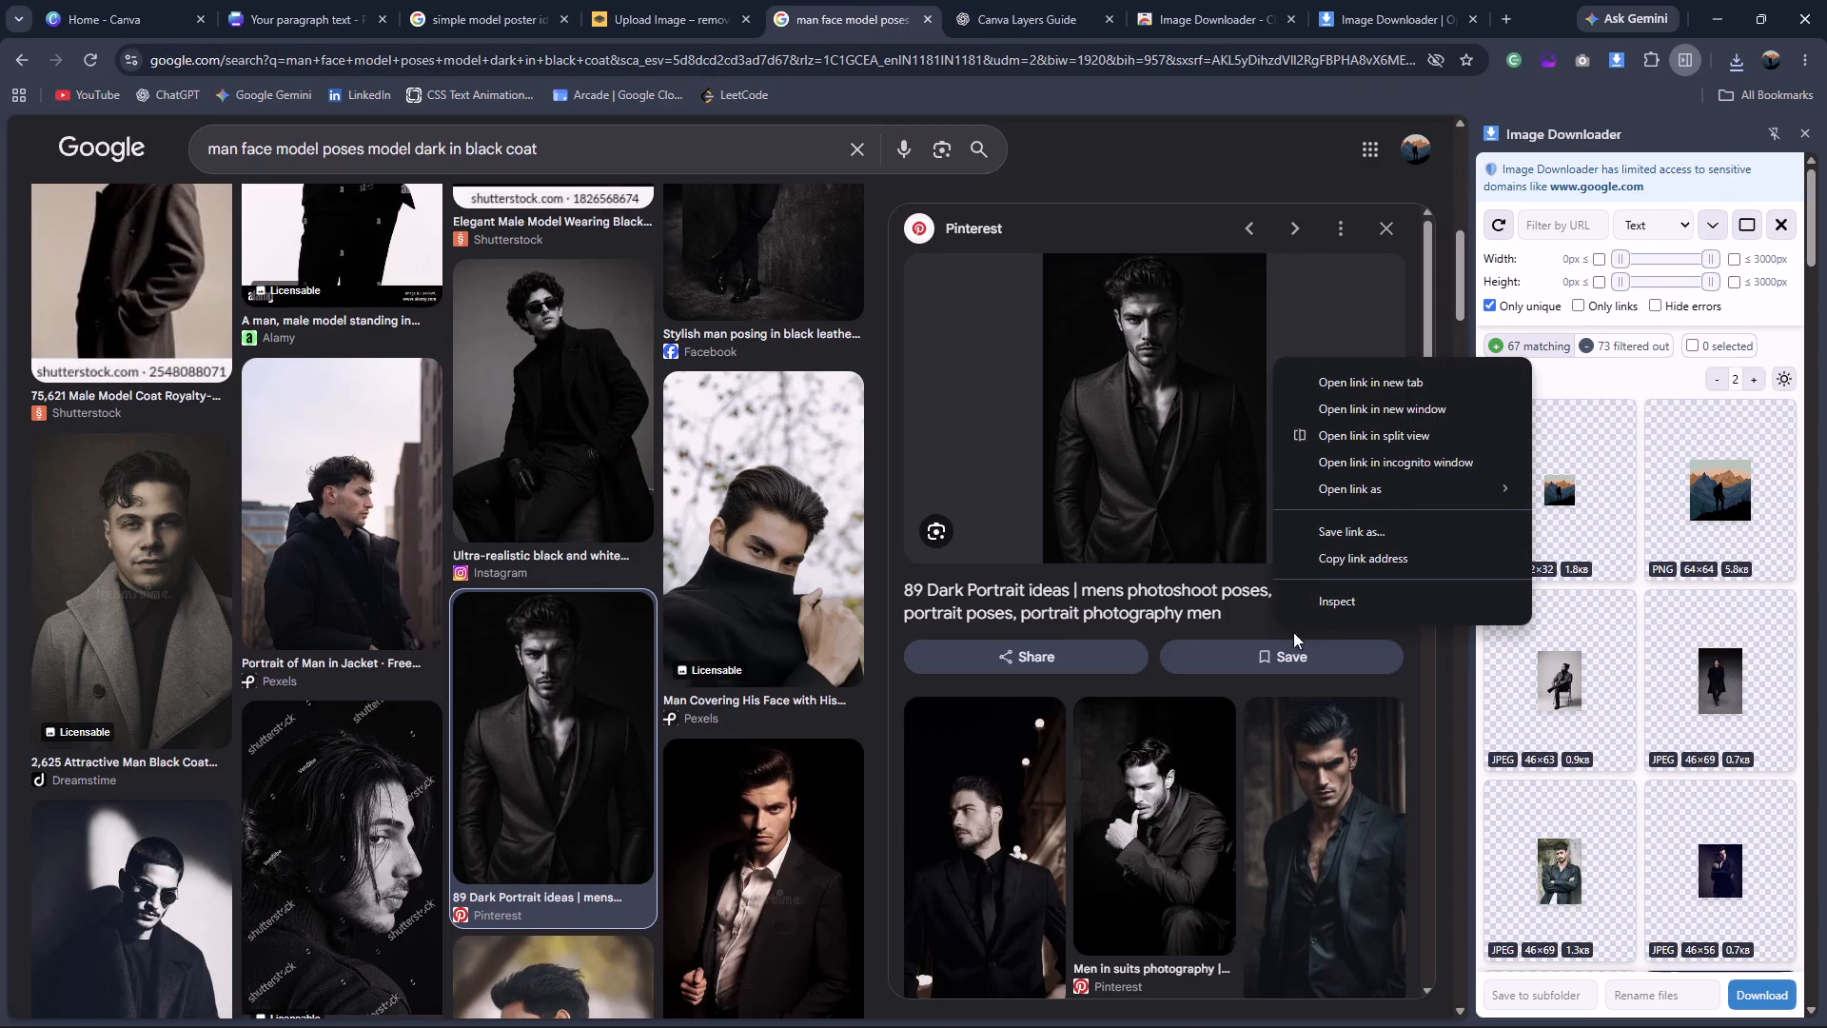
left_click(1250, 620)
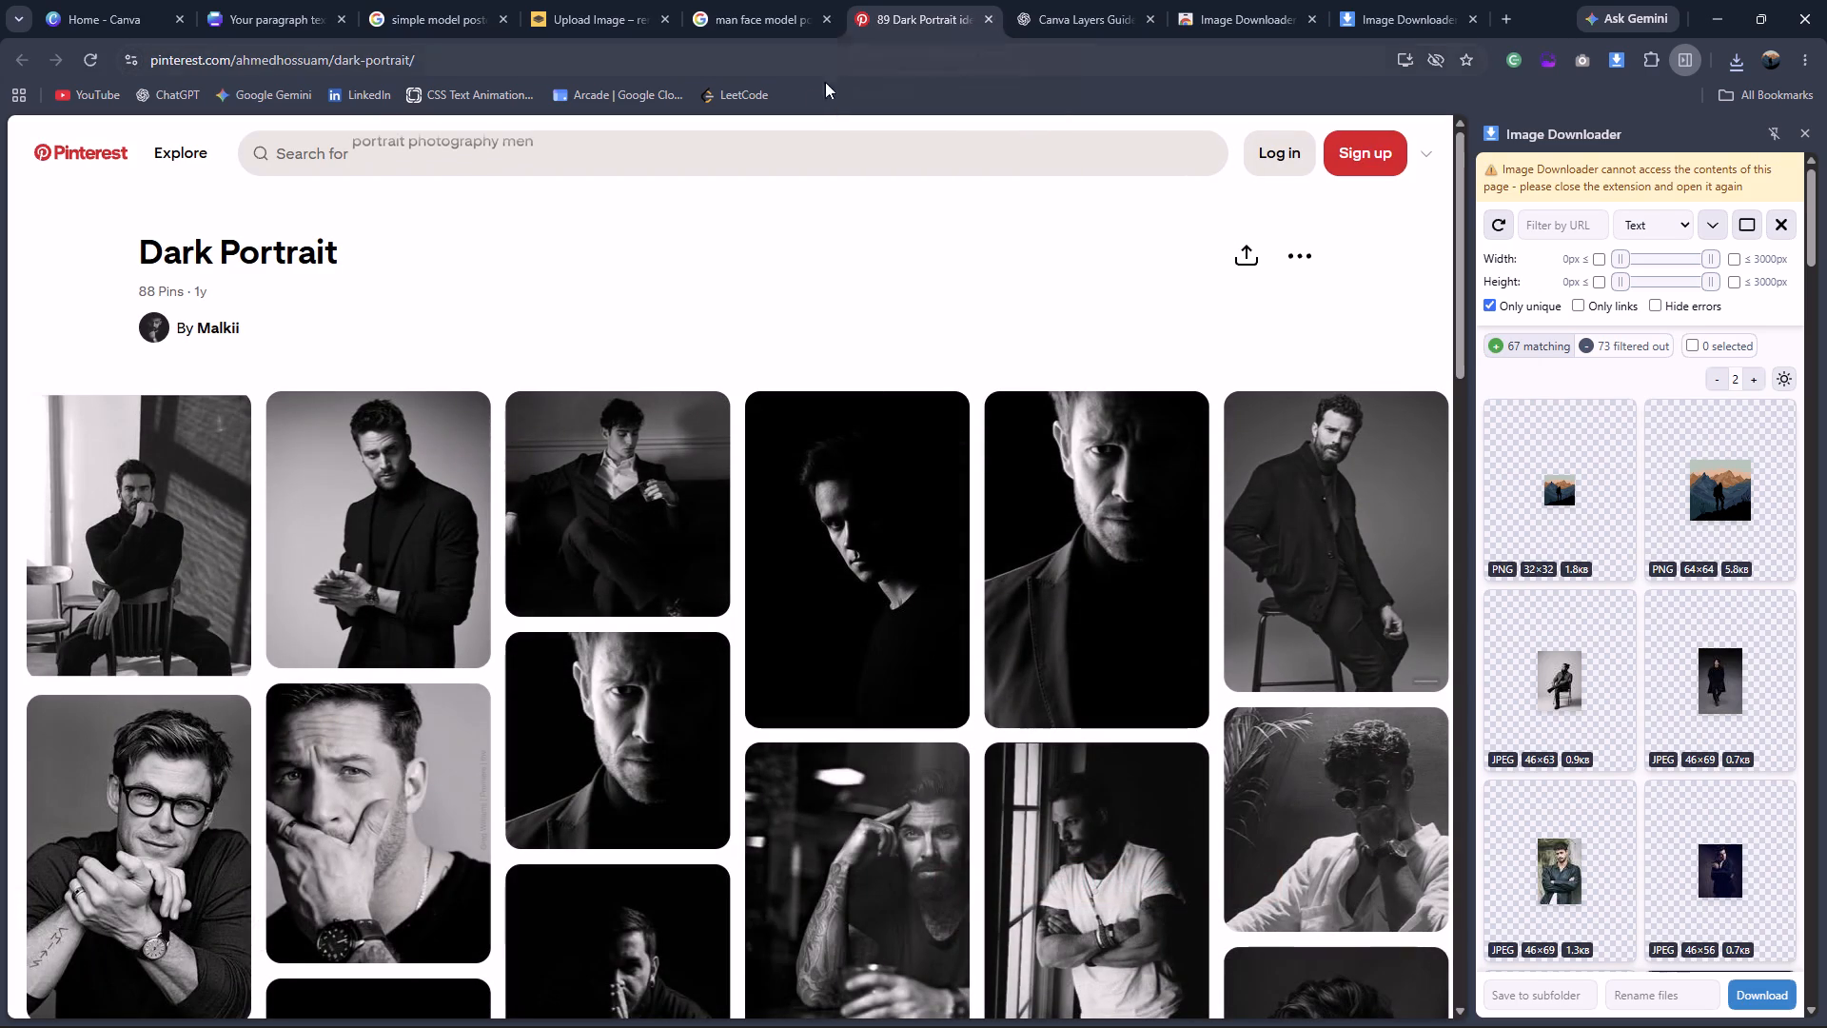
left_click(401, 547)
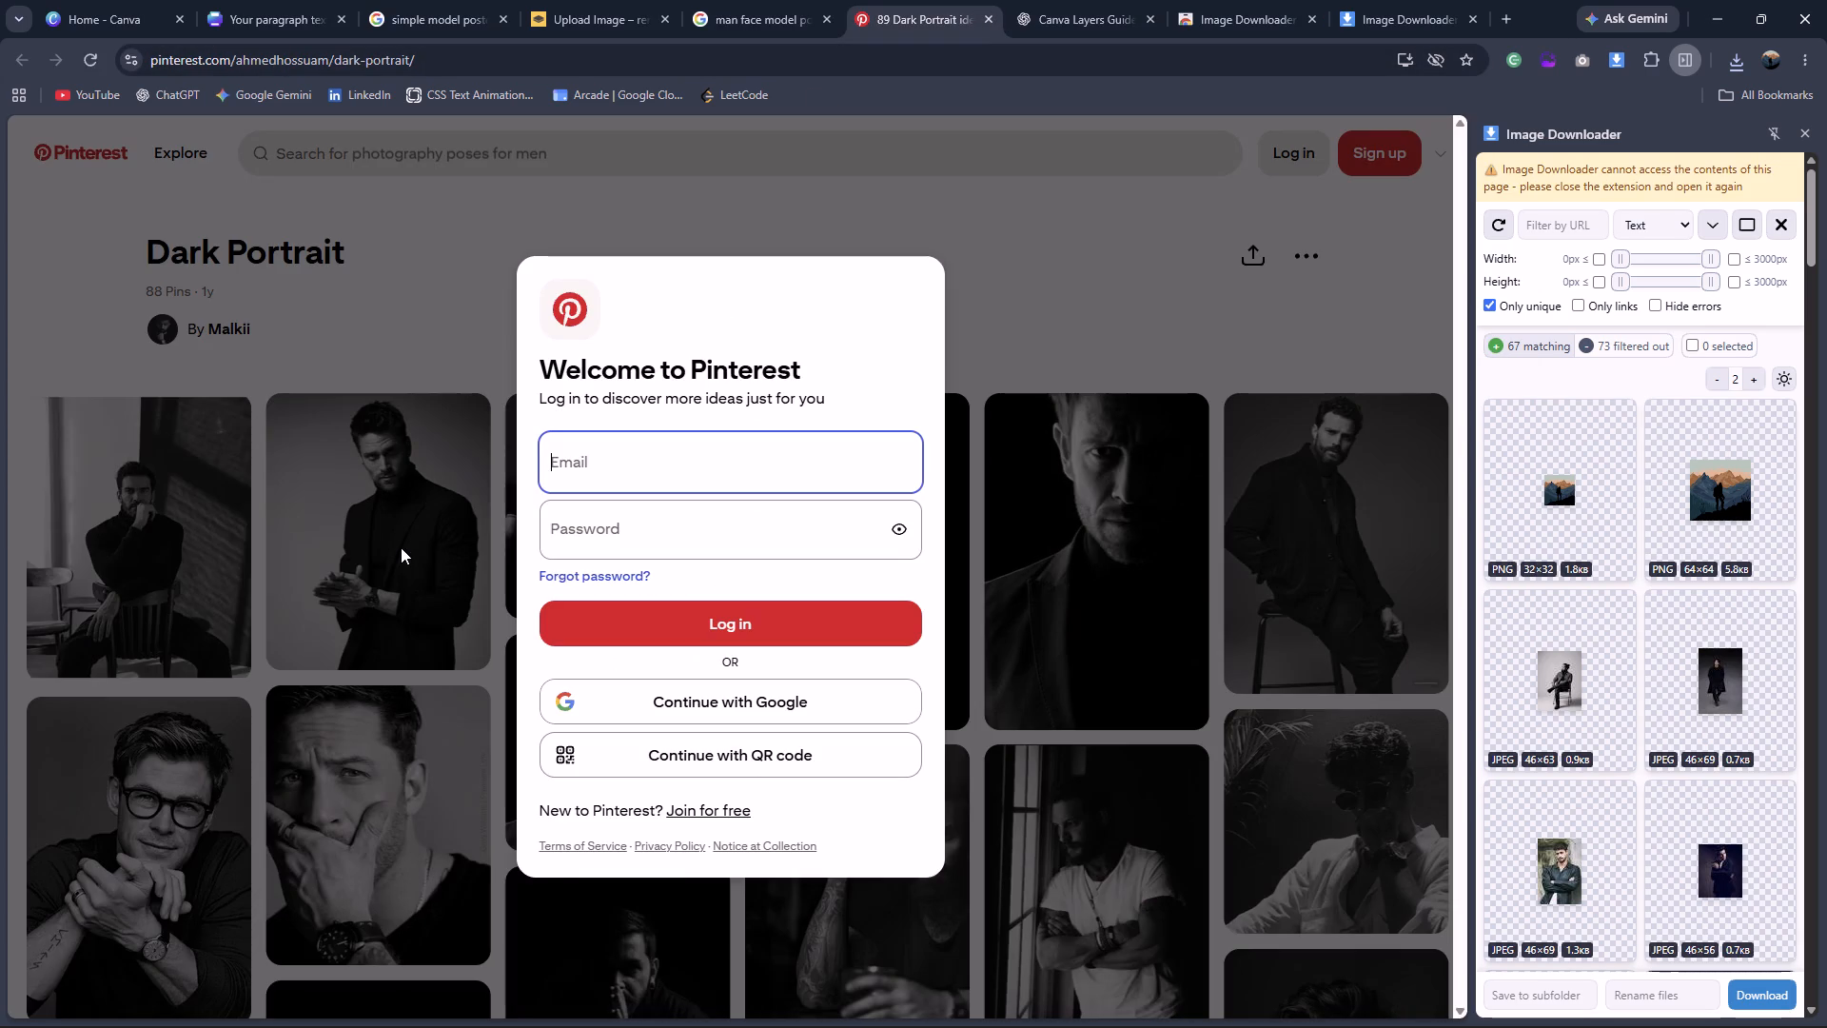
left_click(991, 18)
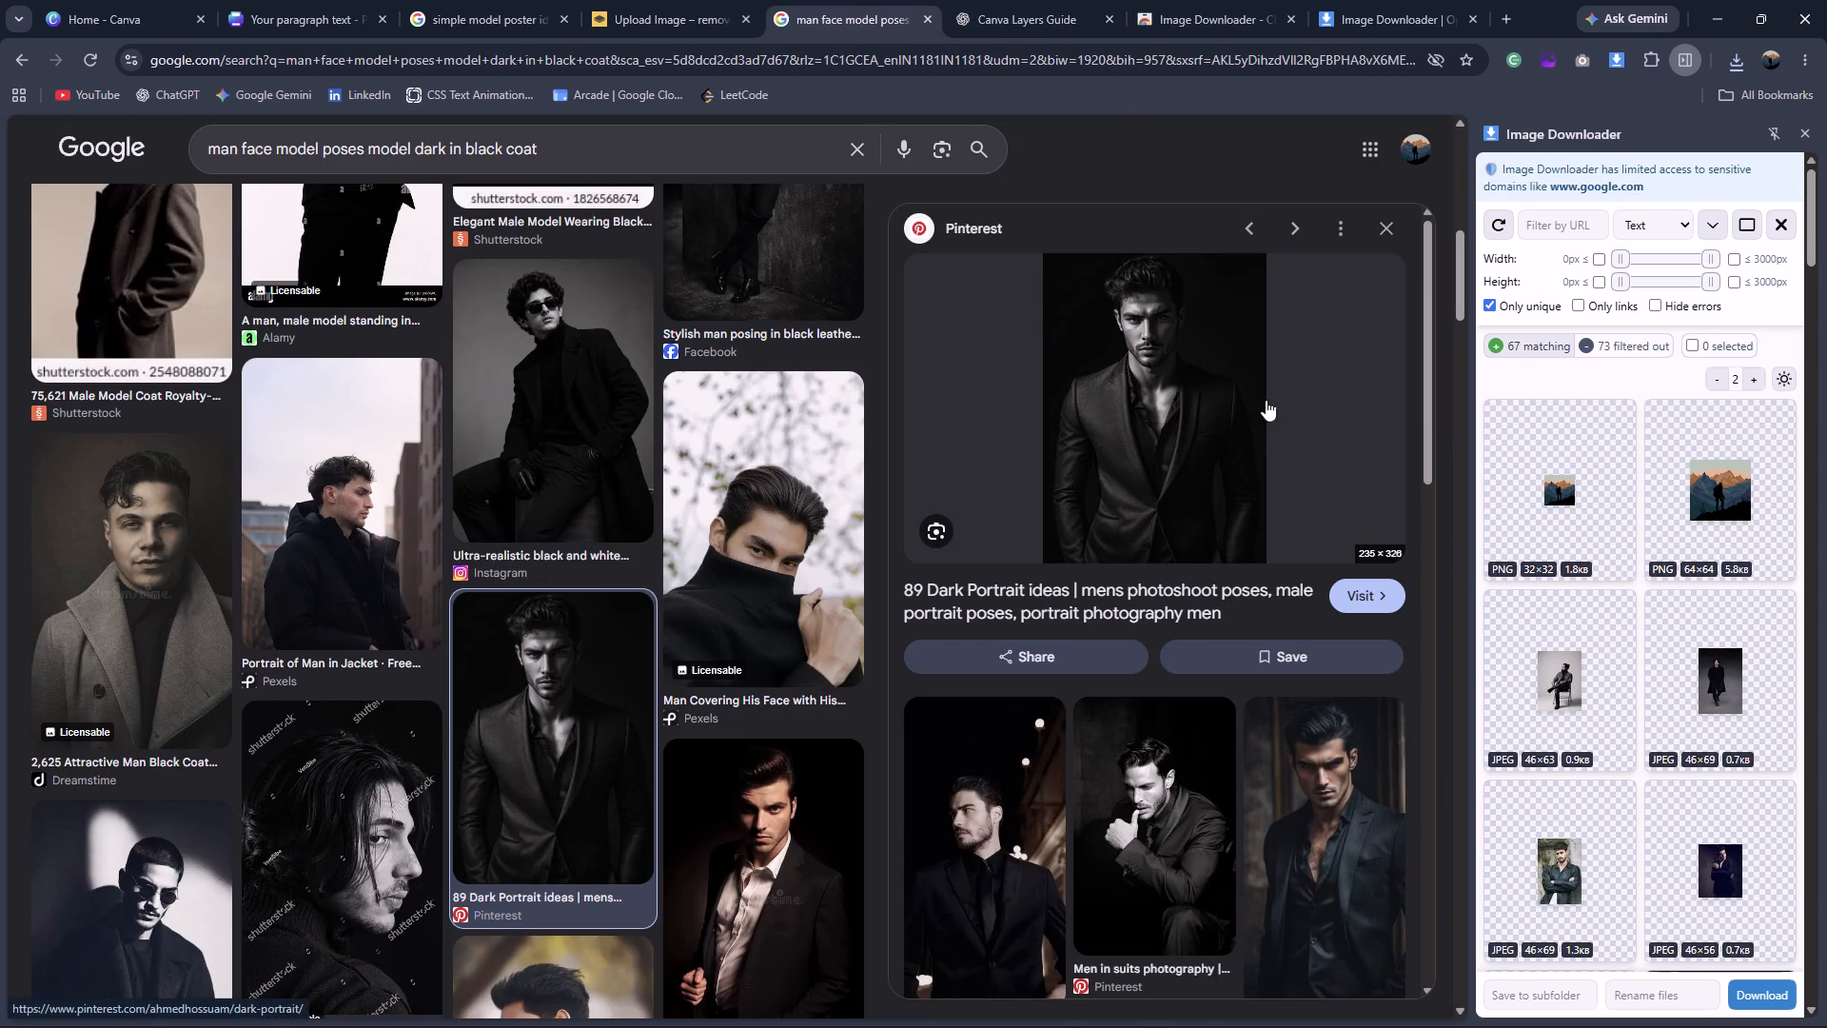
Look through the images gathered by Image Downloader for a larger version of the dark portrait photo.
scroll(1538, 593, "down", 6)
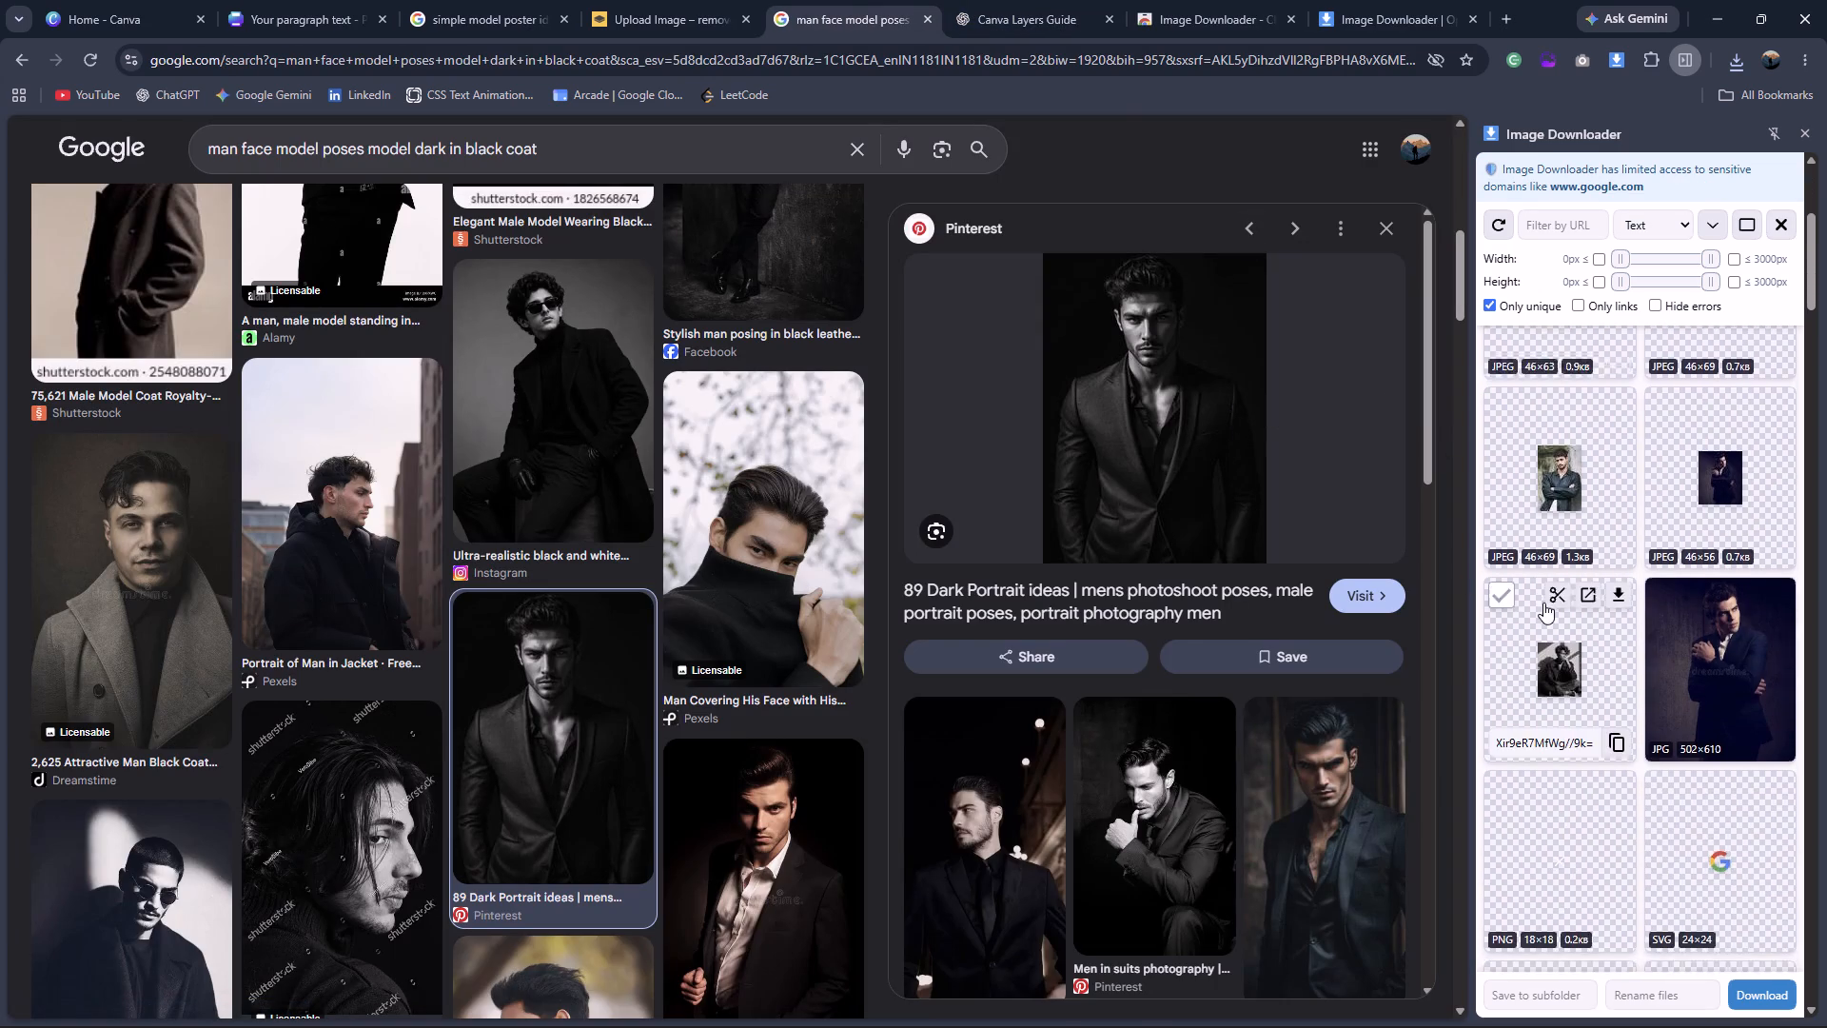
scroll(1546, 603, "down", 4)
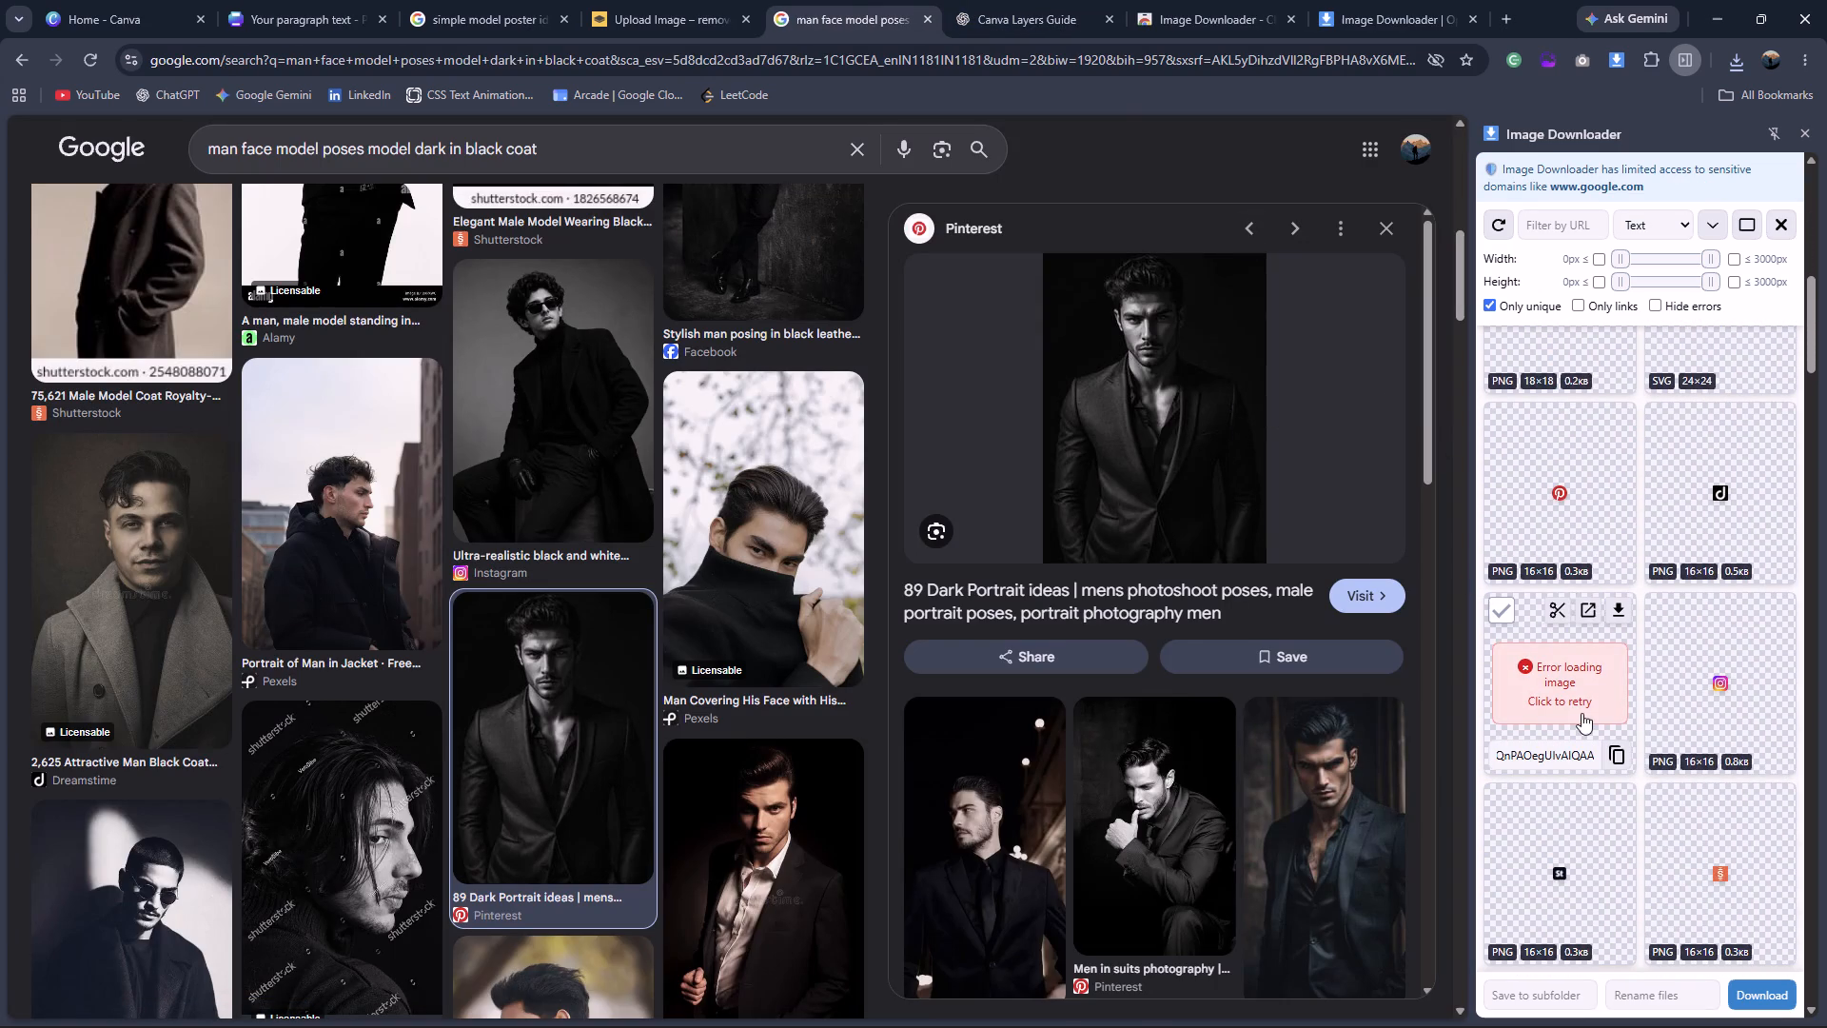
left_click(1581, 713)
scroll(1640, 698, "down", 4)
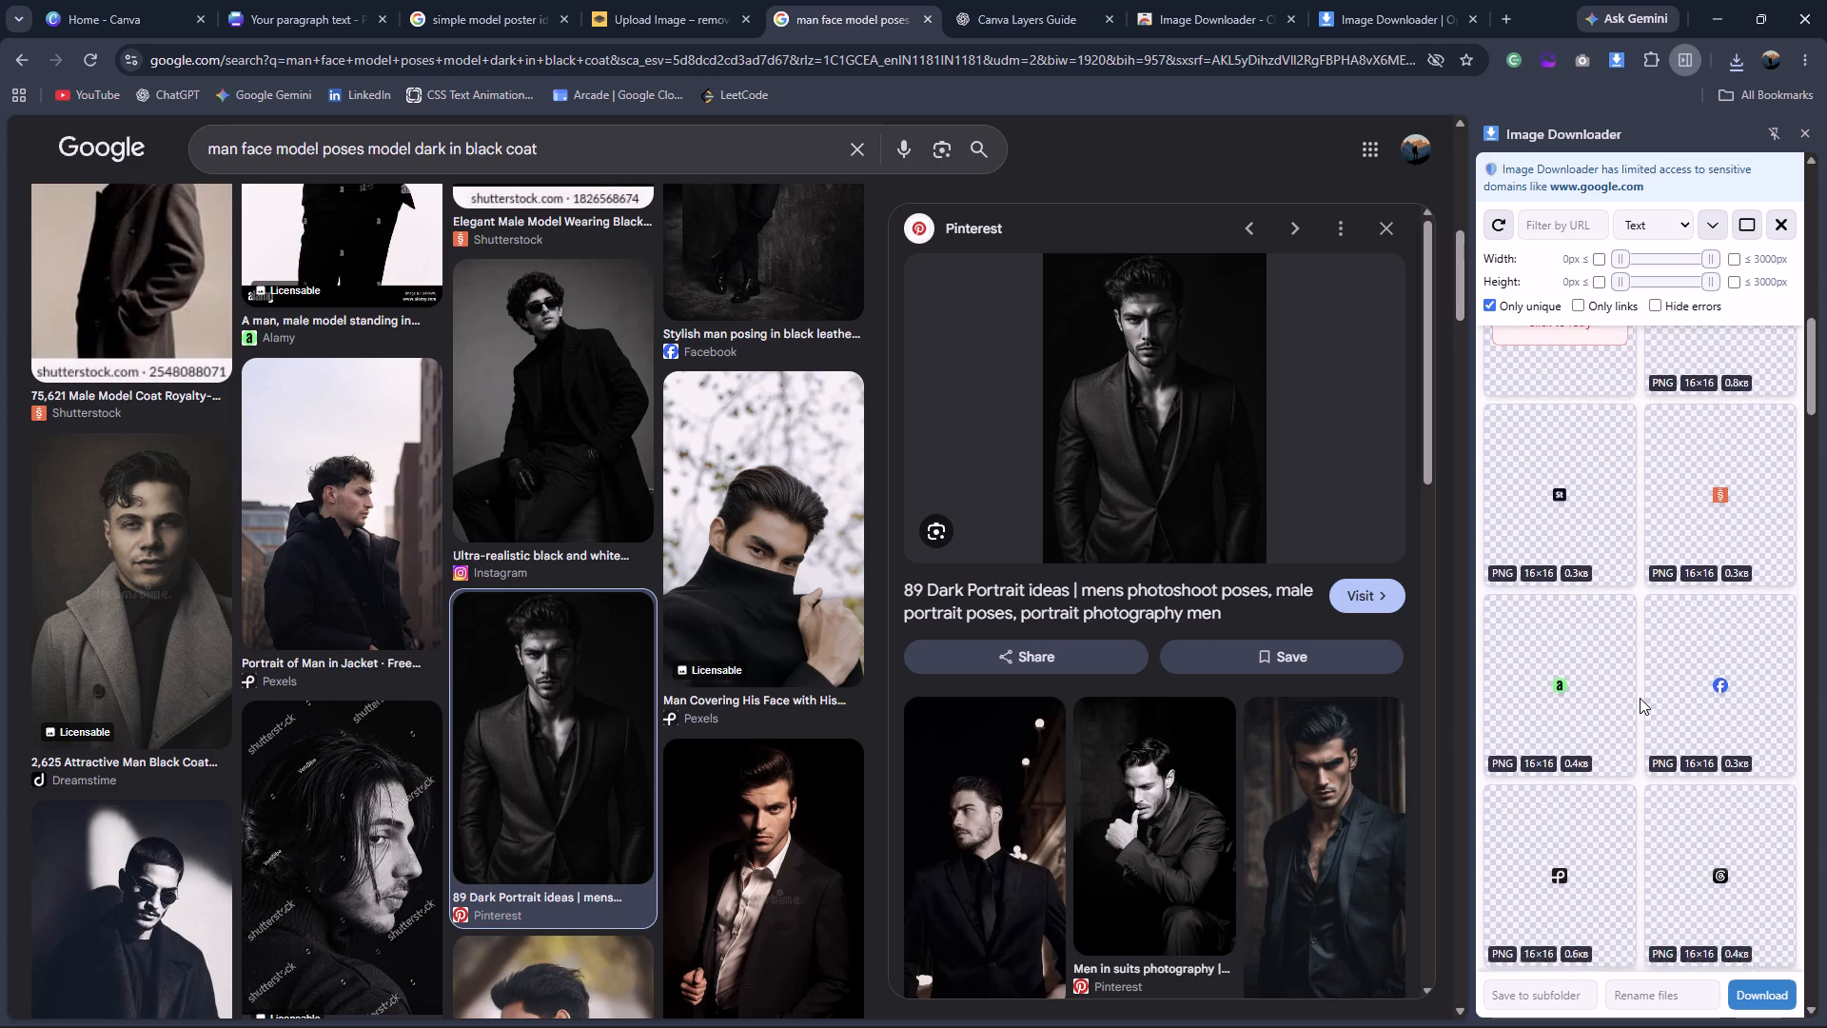
scroll(1640, 698, "down", 5)
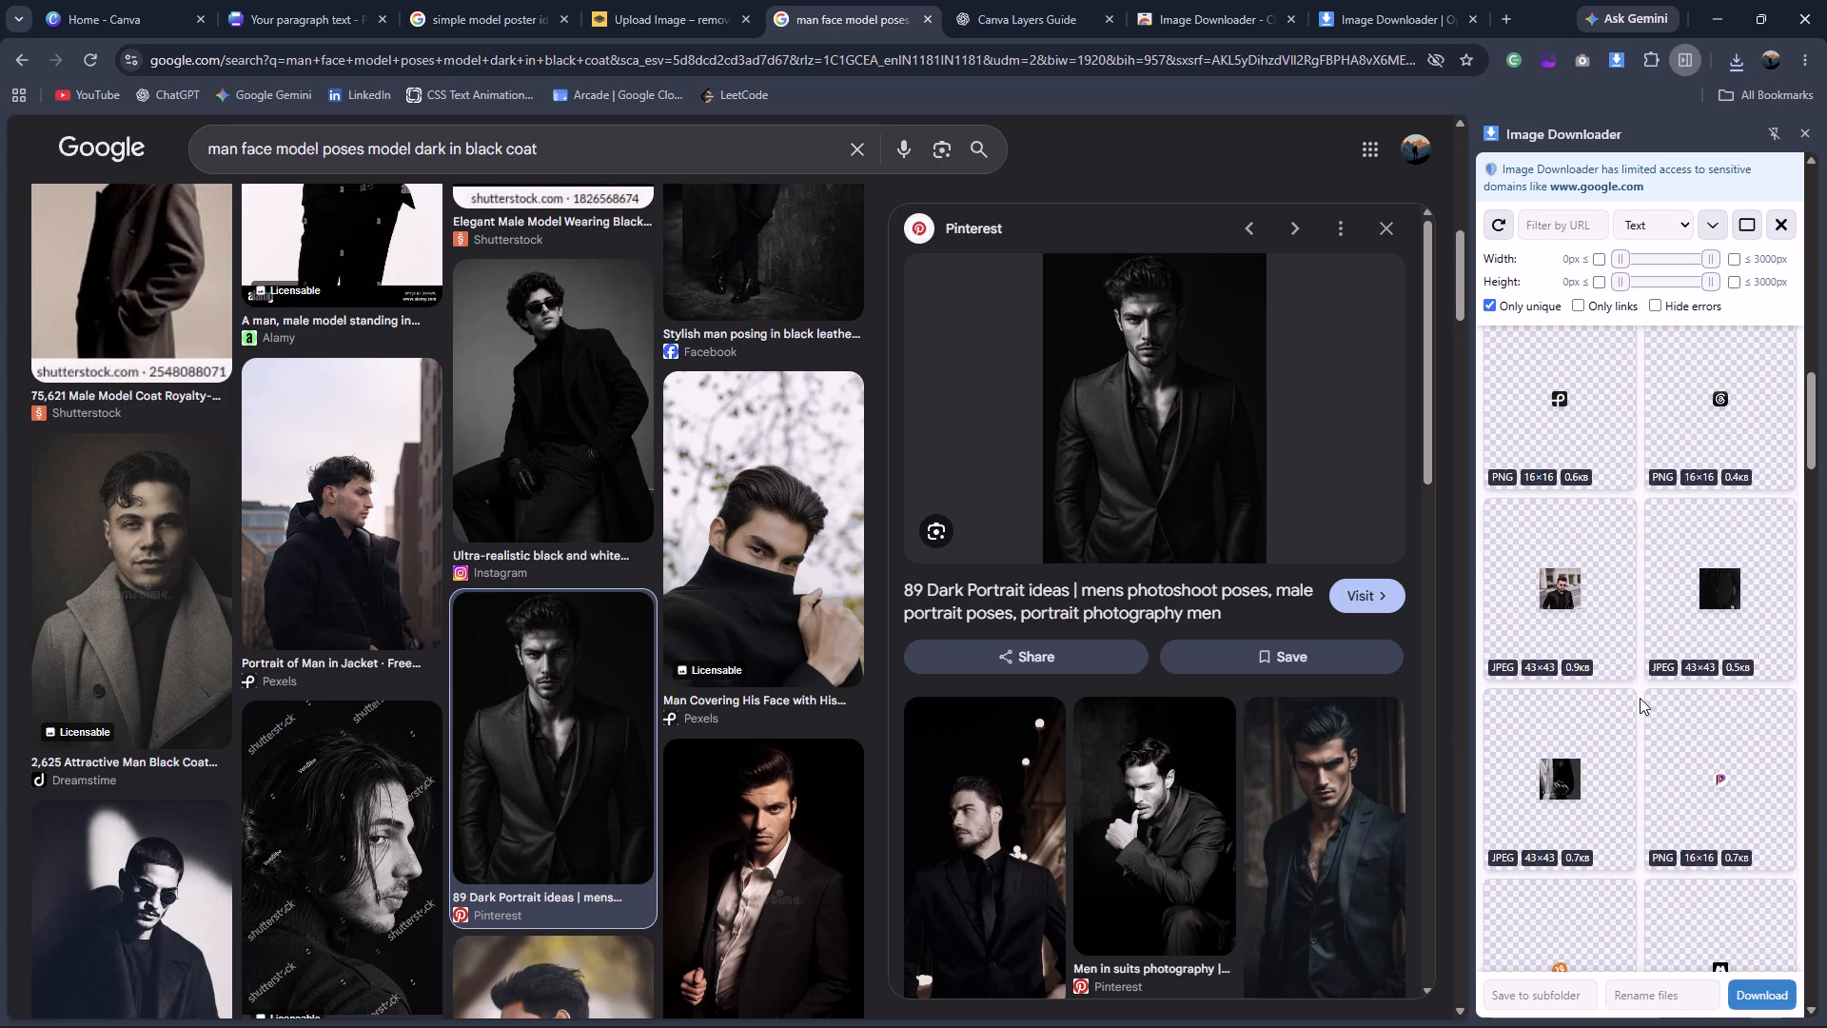
scroll(1640, 698, "down", 6)
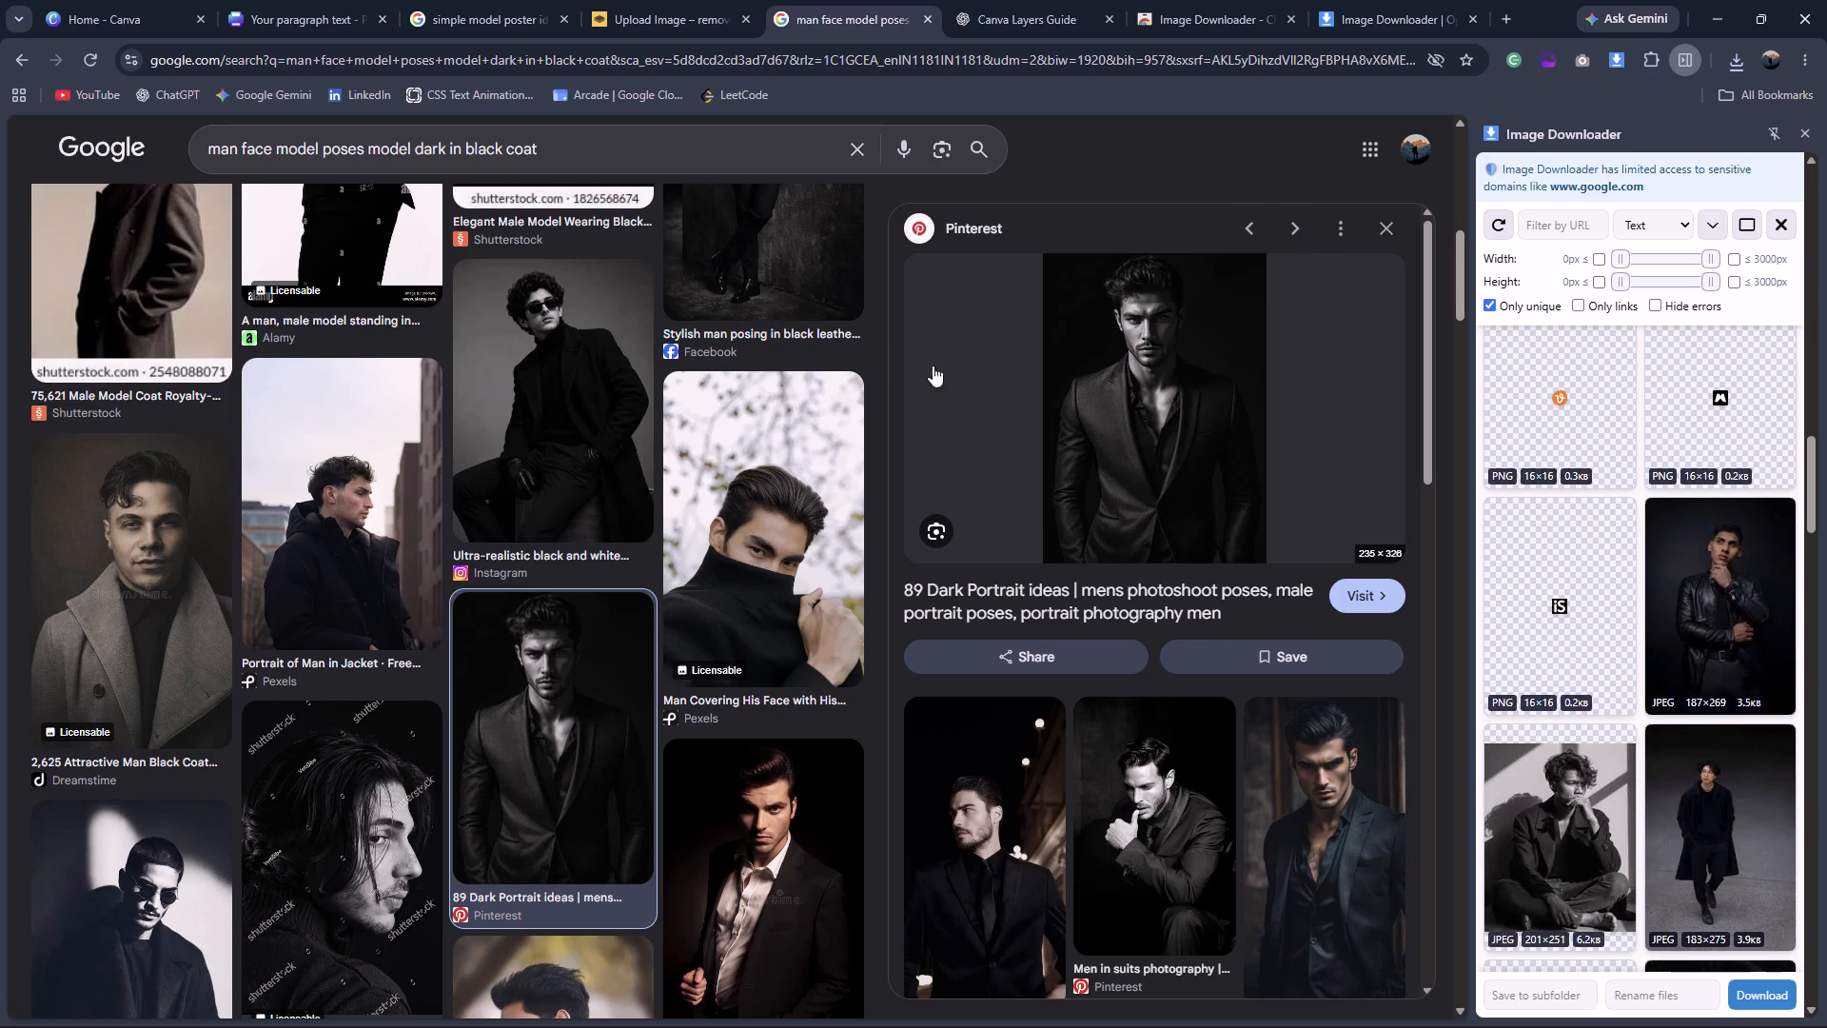
Open the dark portrait image in its own tab and download the JPG with Image Downloader.
right_click(1156, 434)
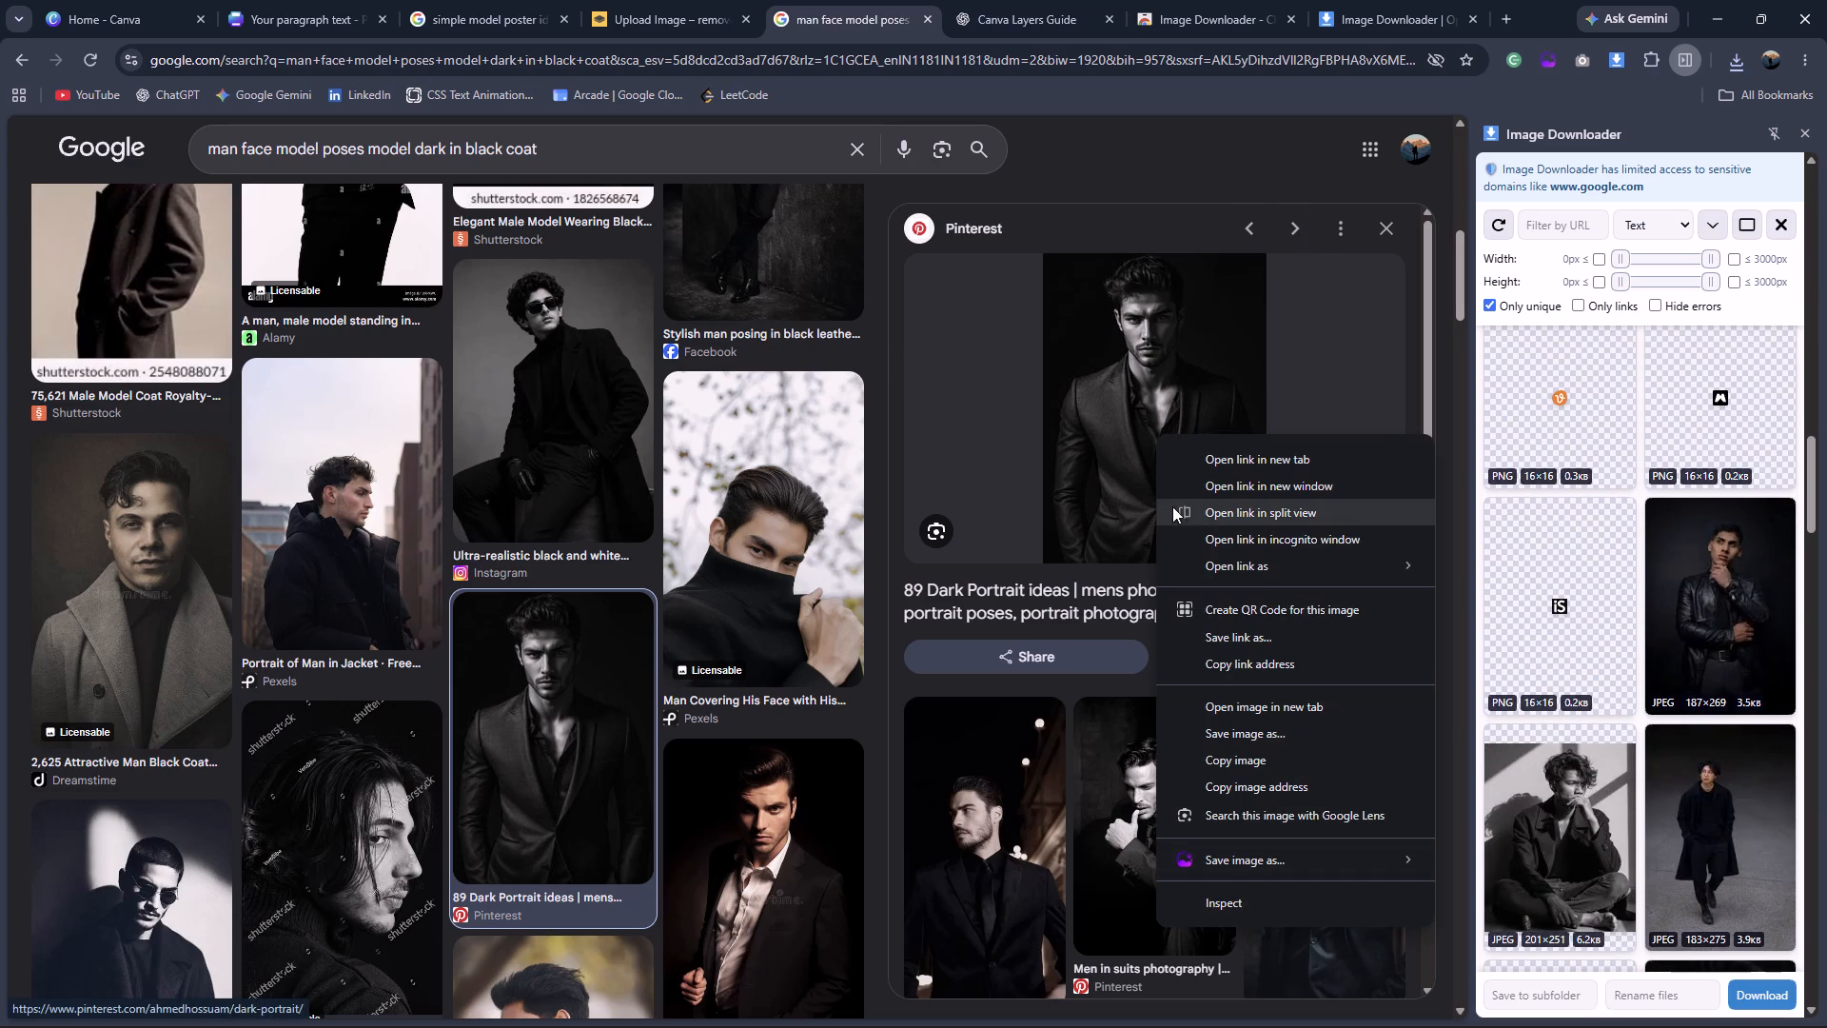
left_click(1266, 702)
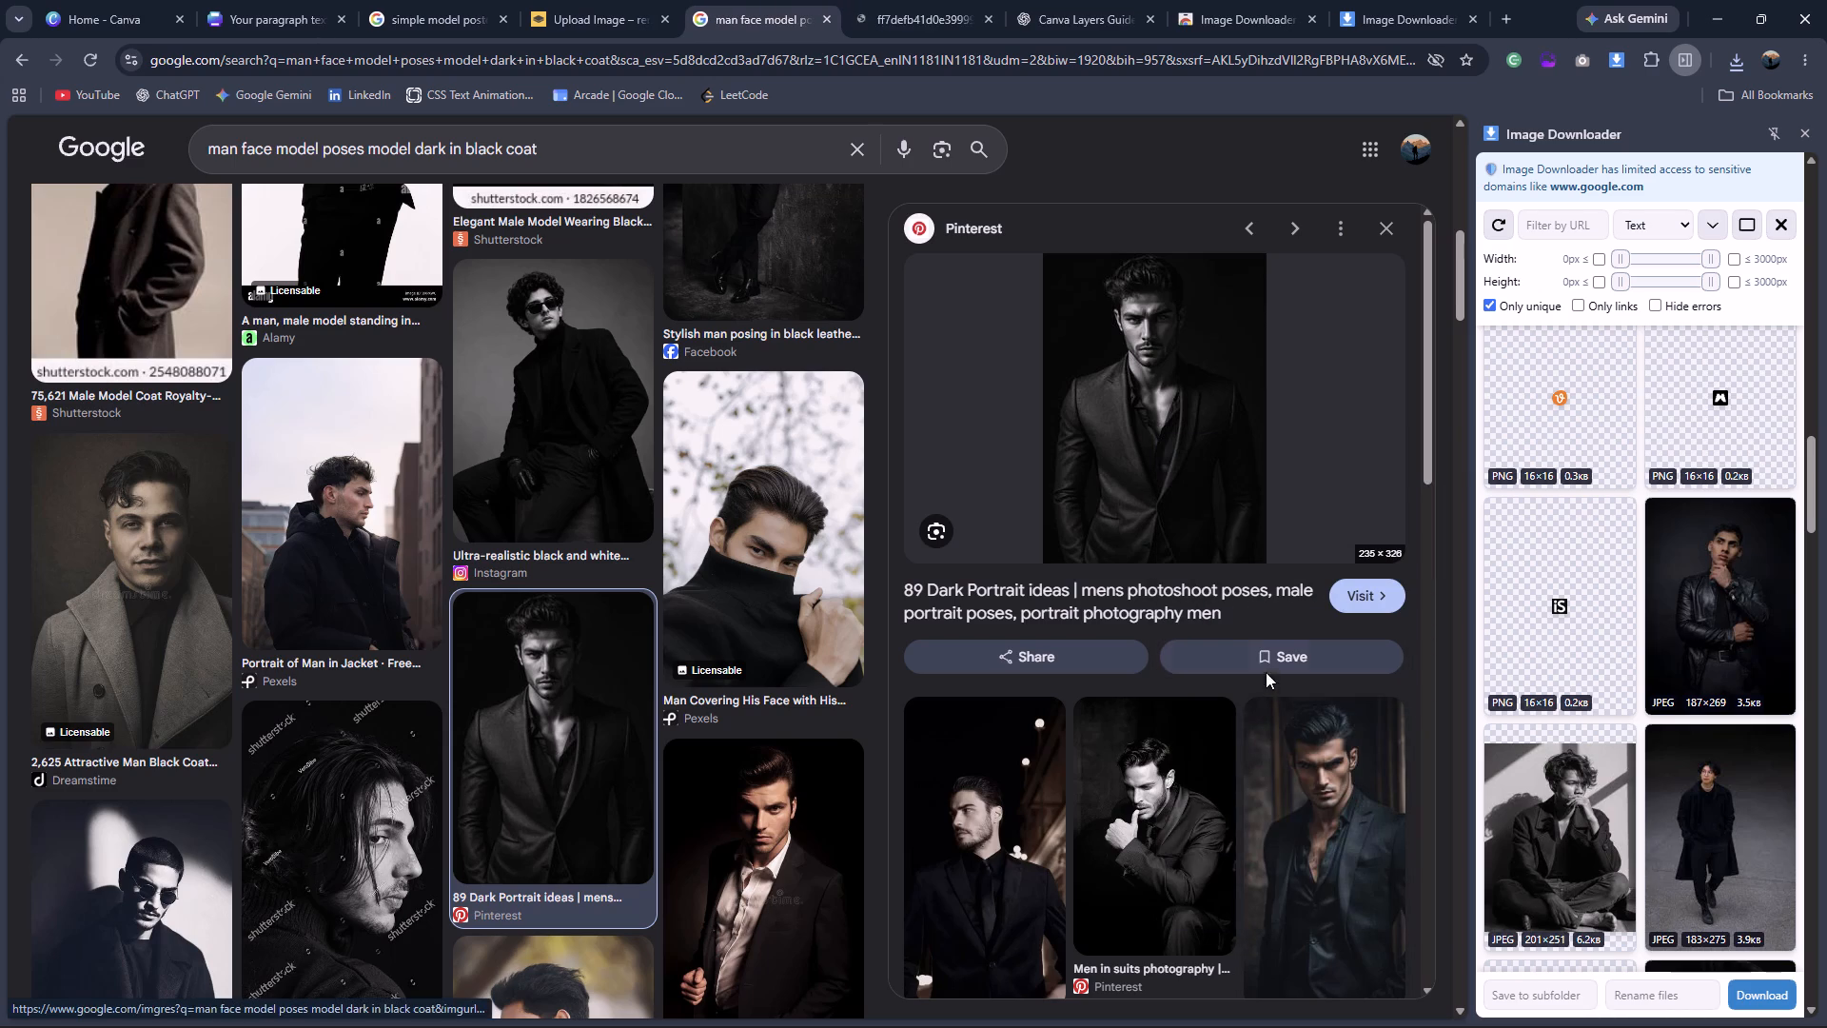
left_click(927, 0)
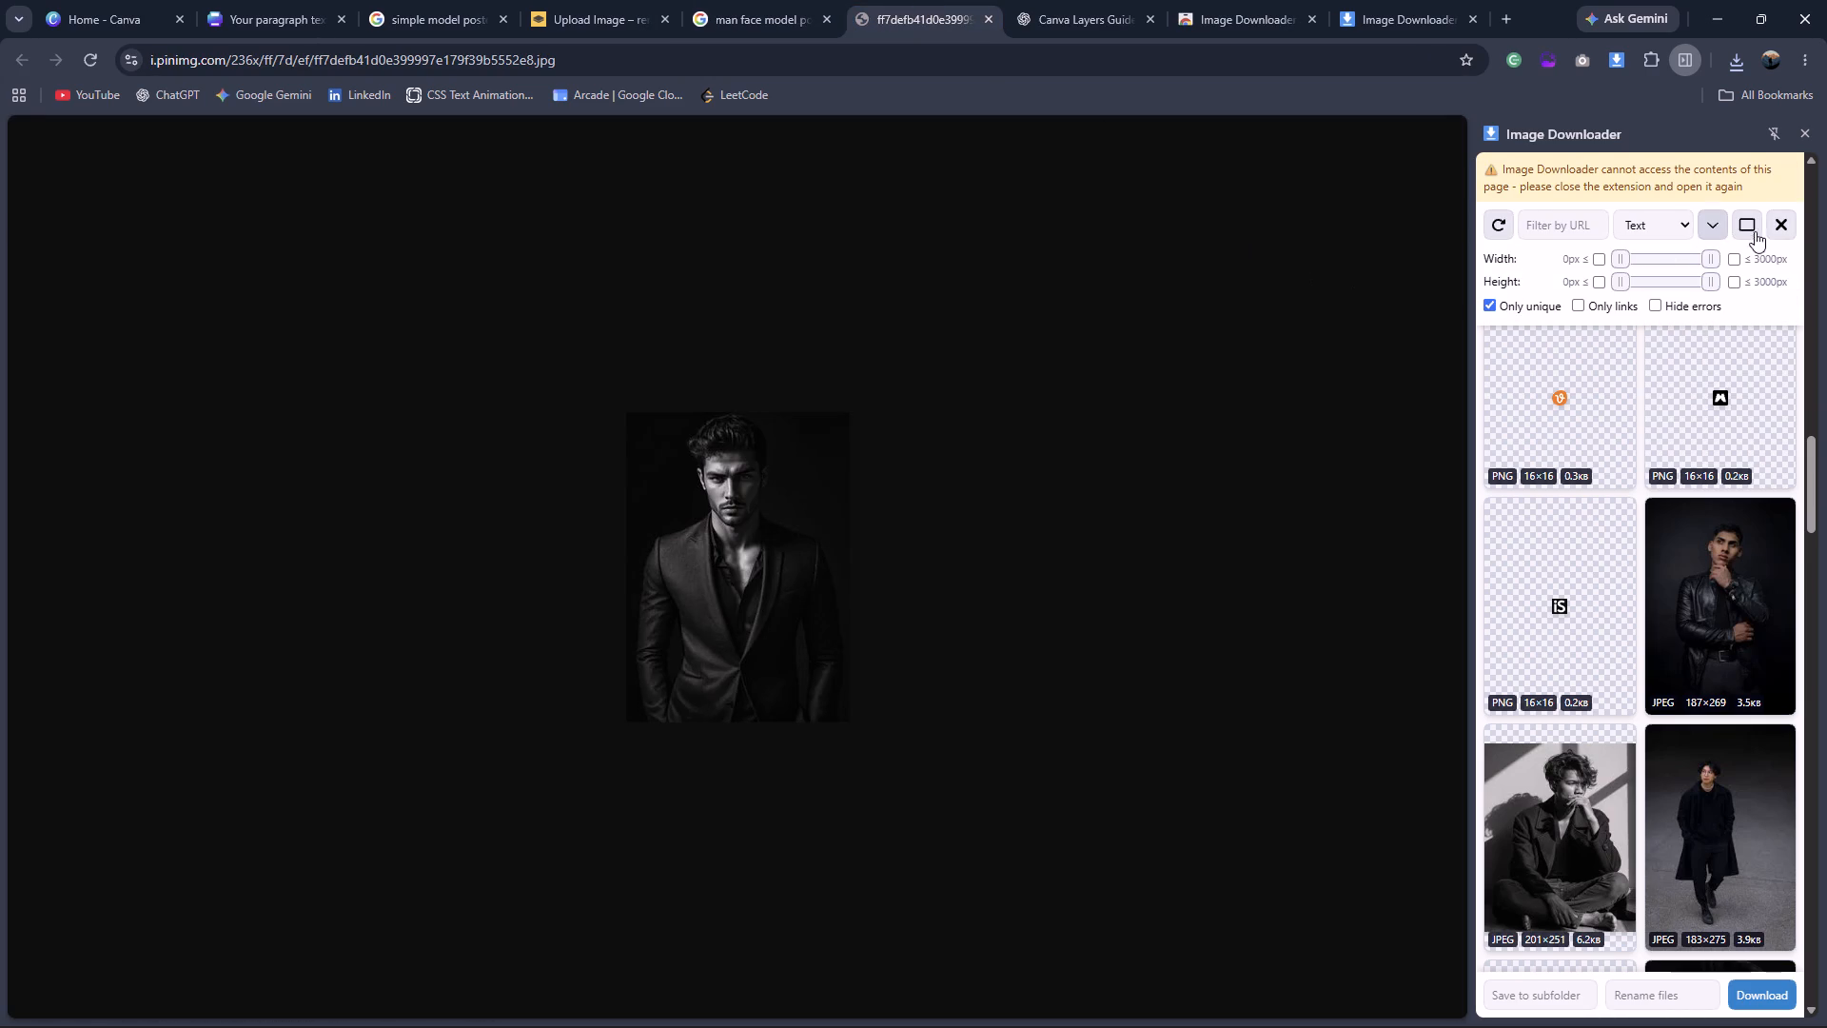
left_click(1778, 235)
left_click(1647, 57)
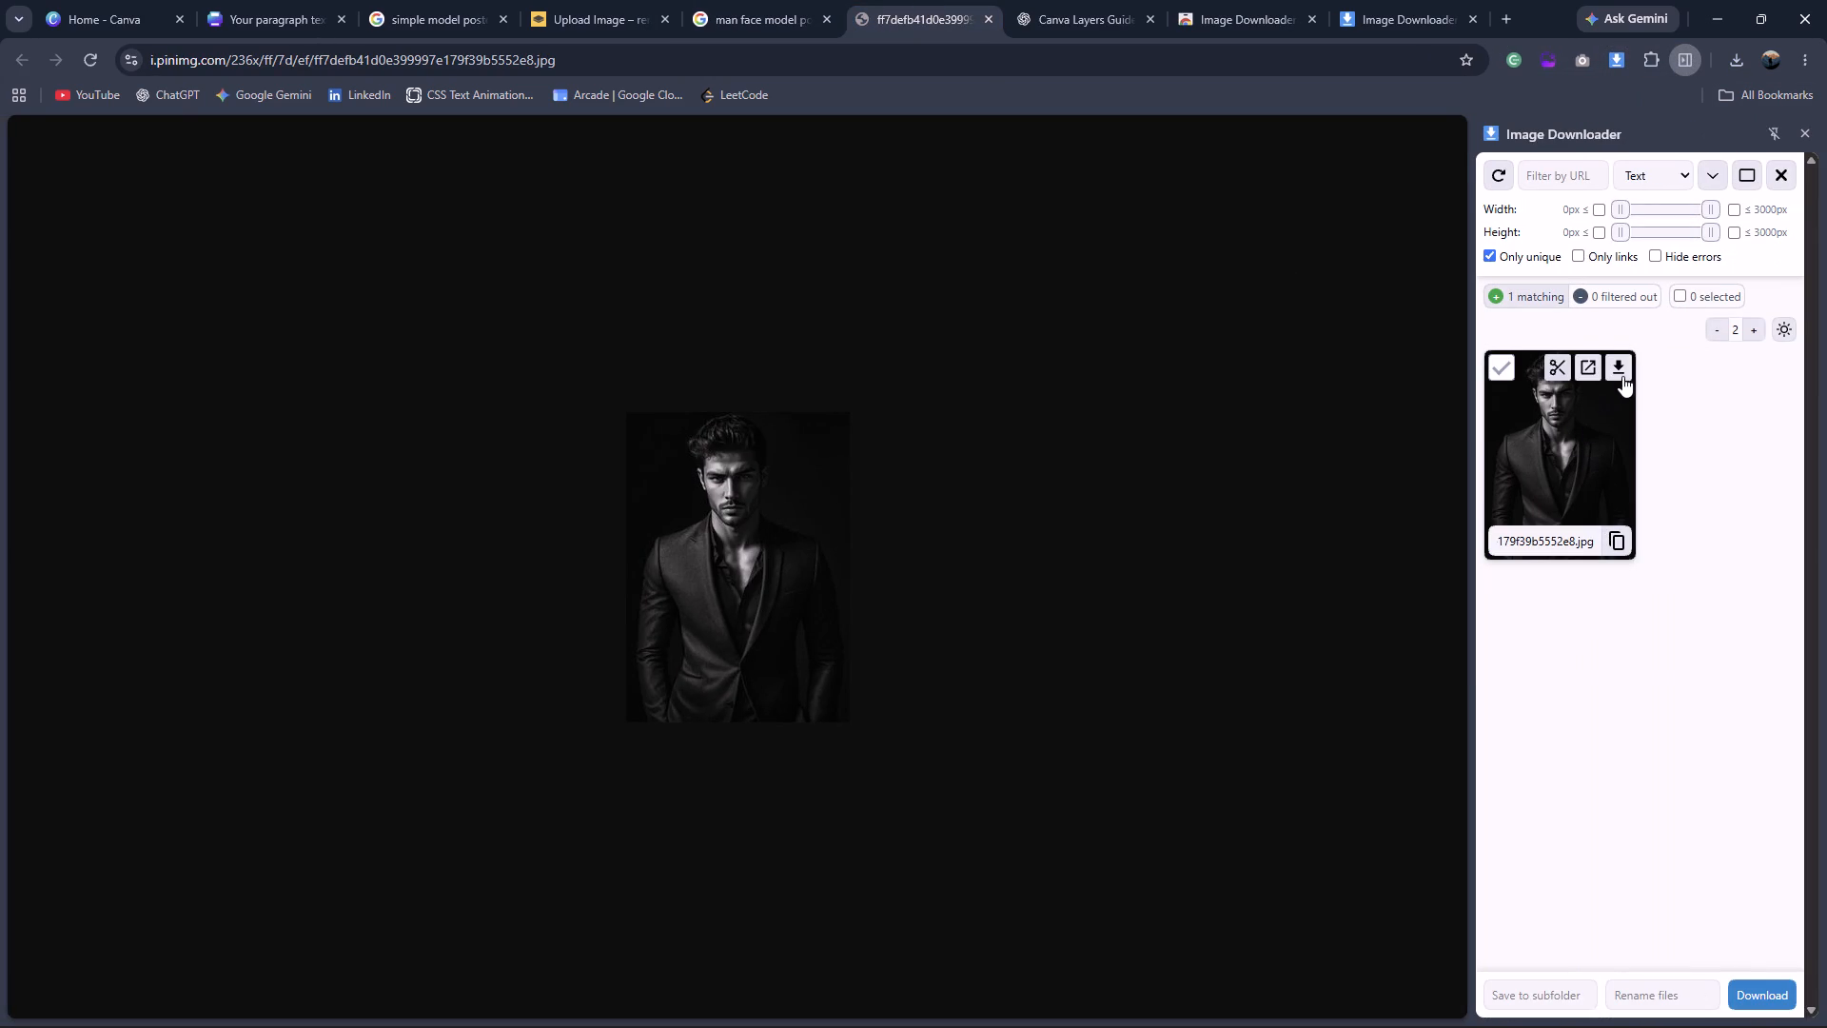
left_click(1625, 372)
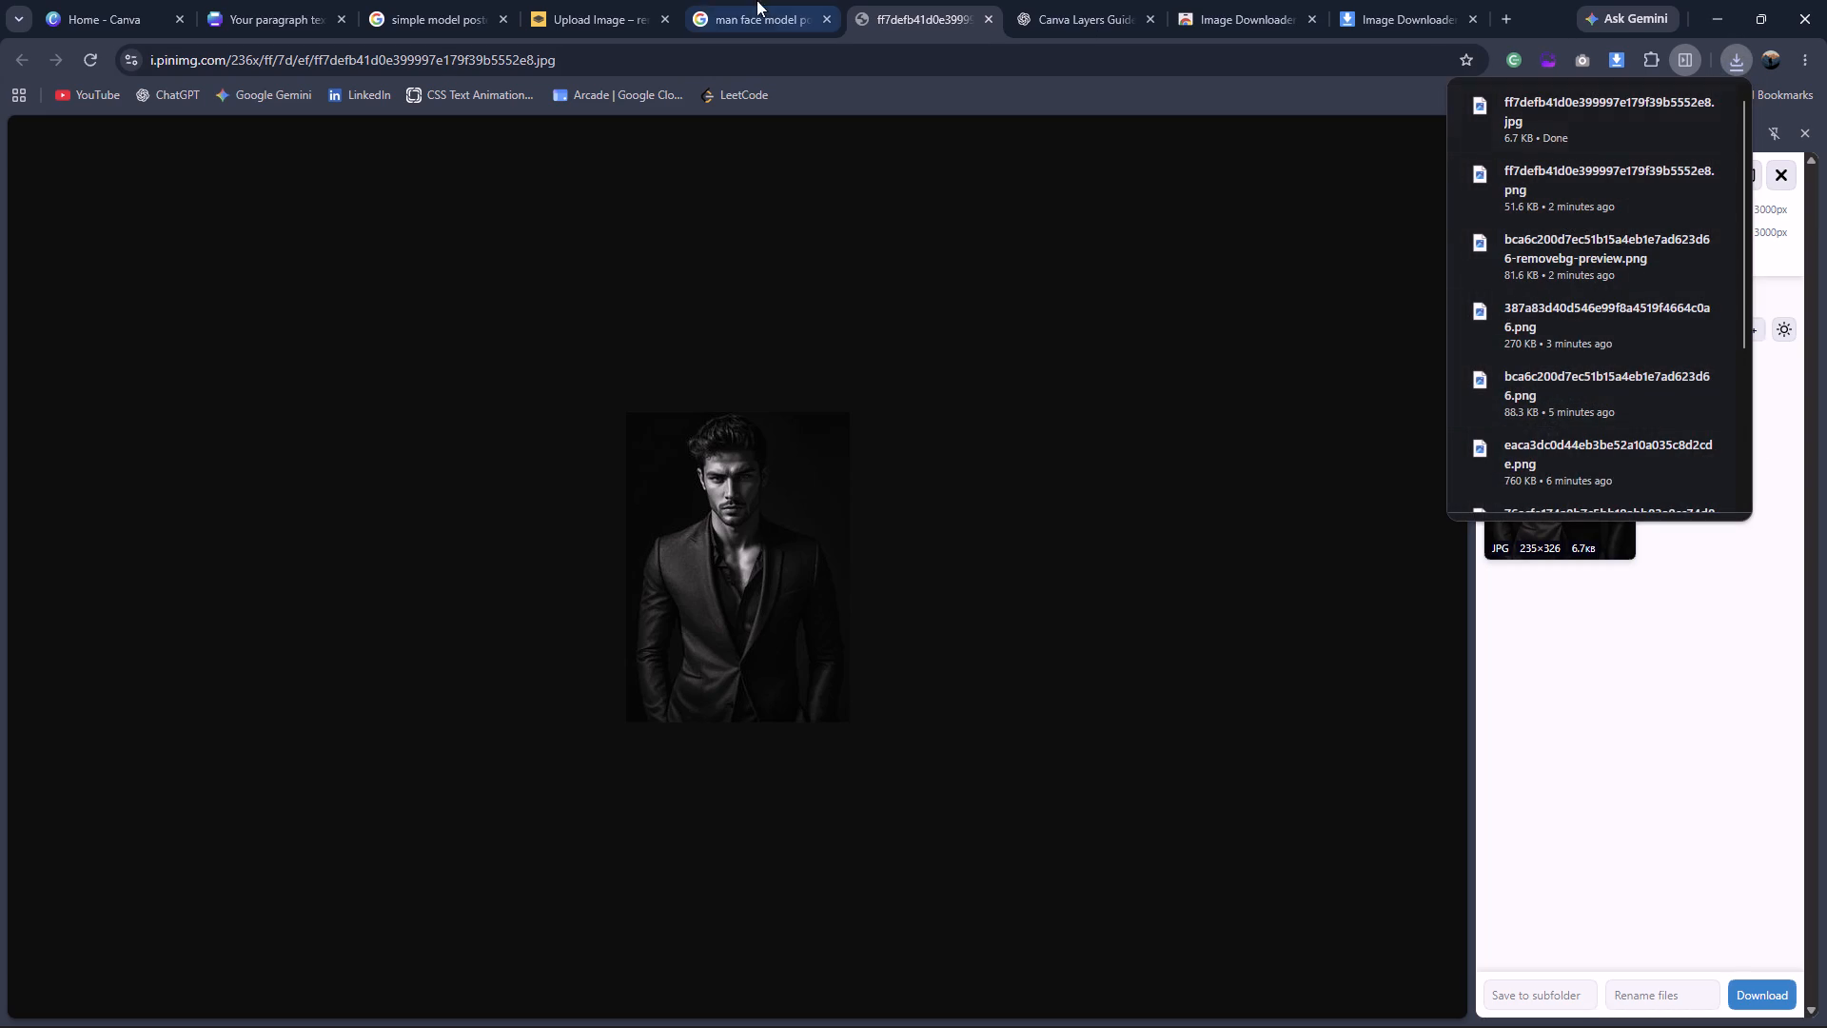
Return to remove.bg and upload the newly downloaded dark portrait JPG from Downloads for background removal.
left_click(628, 3)
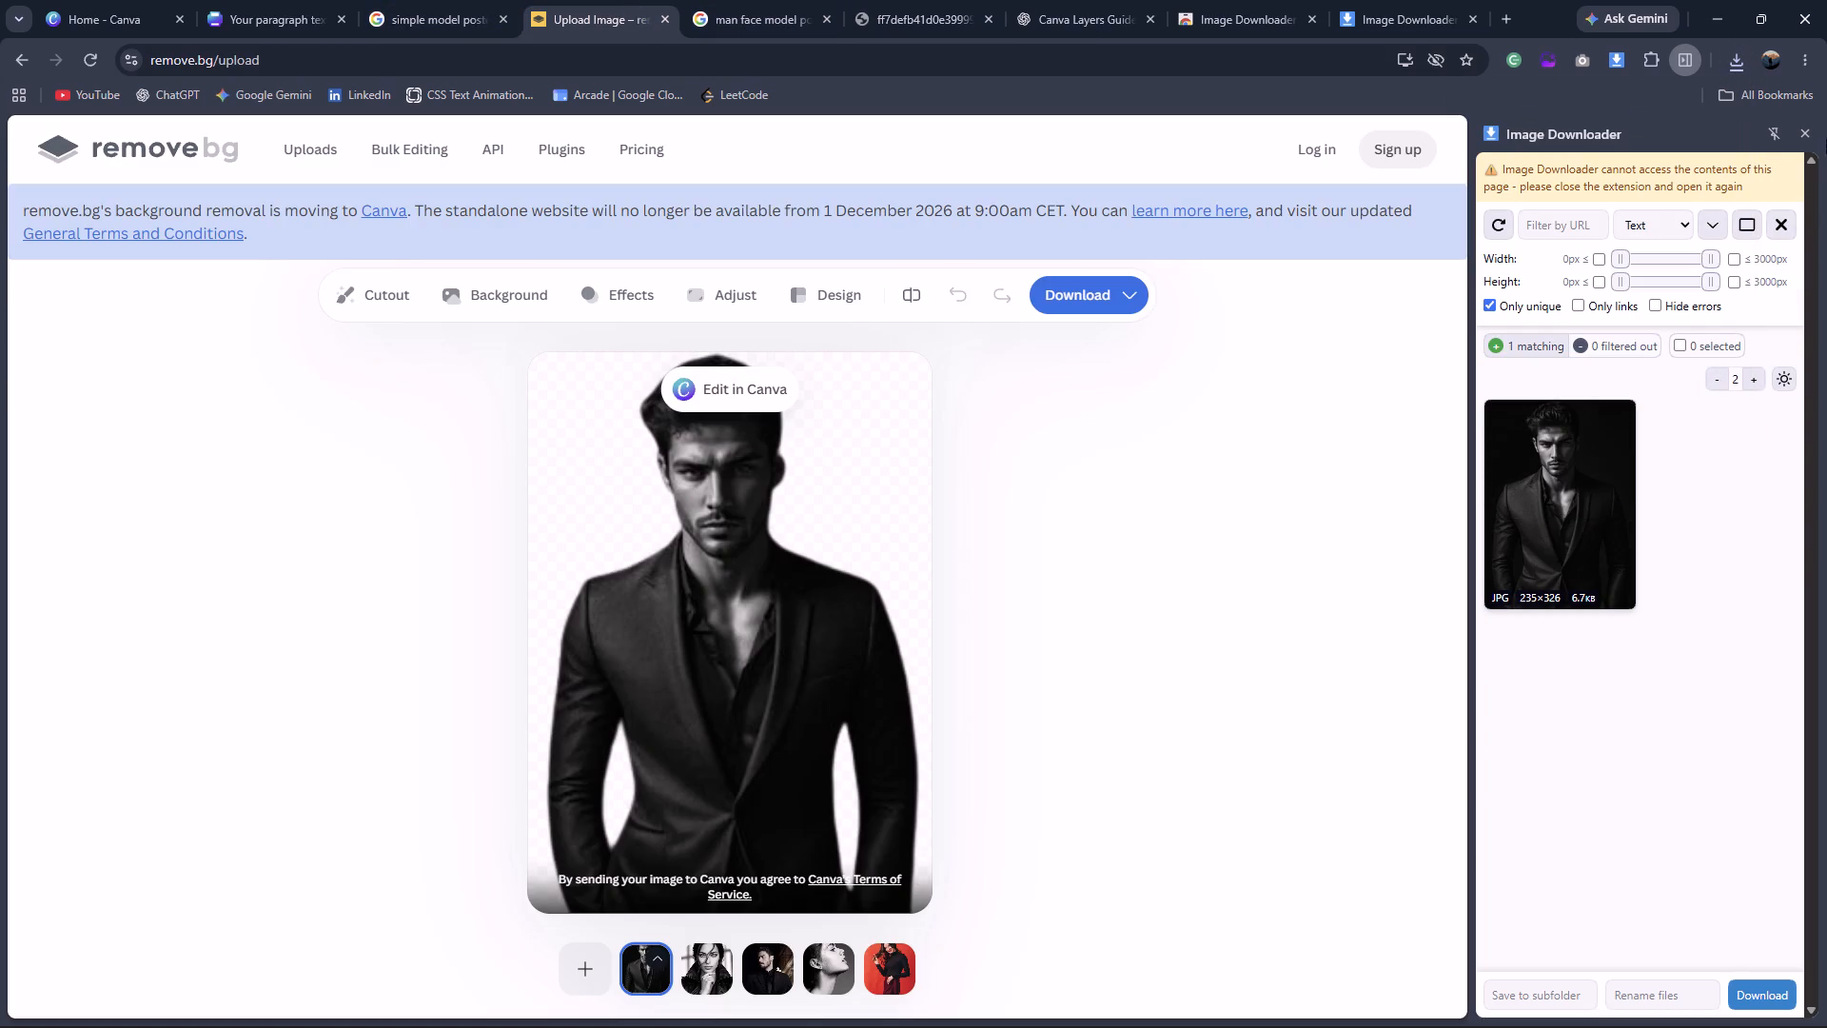
left_click(1794, 216)
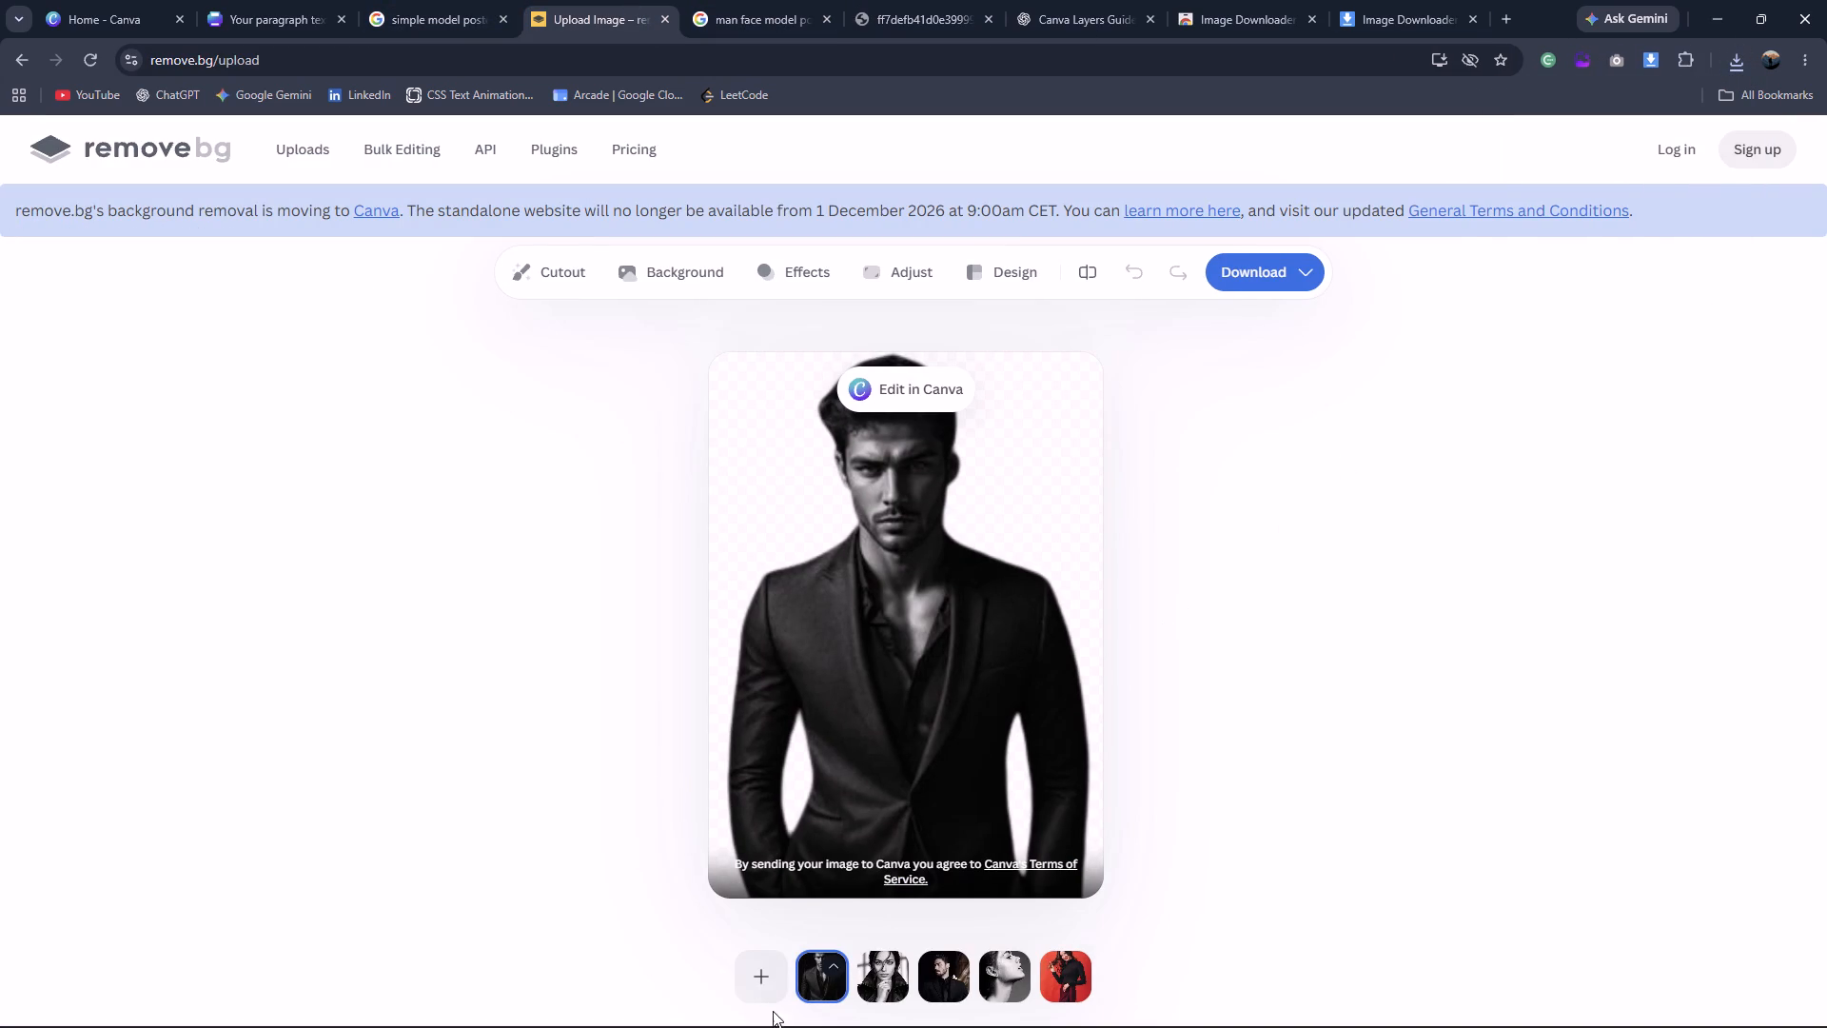
left_click(753, 978)
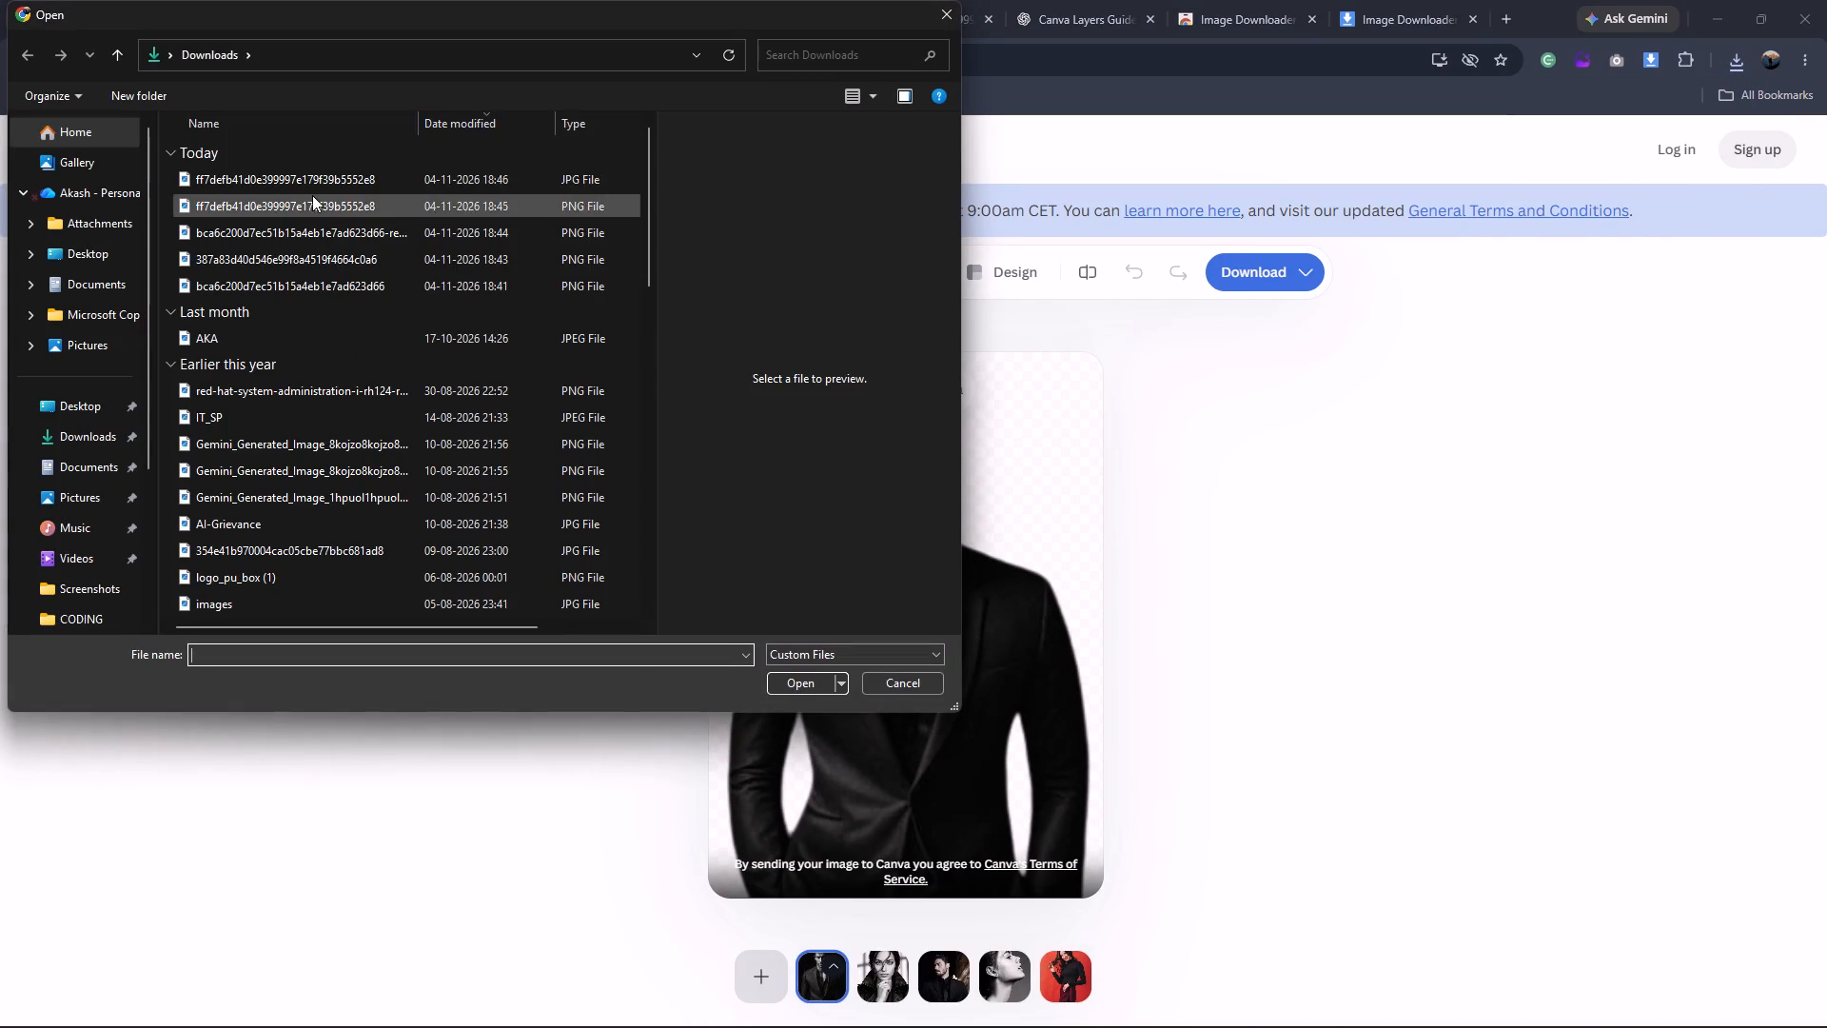
left_click(308, 157)
left_click(295, 178)
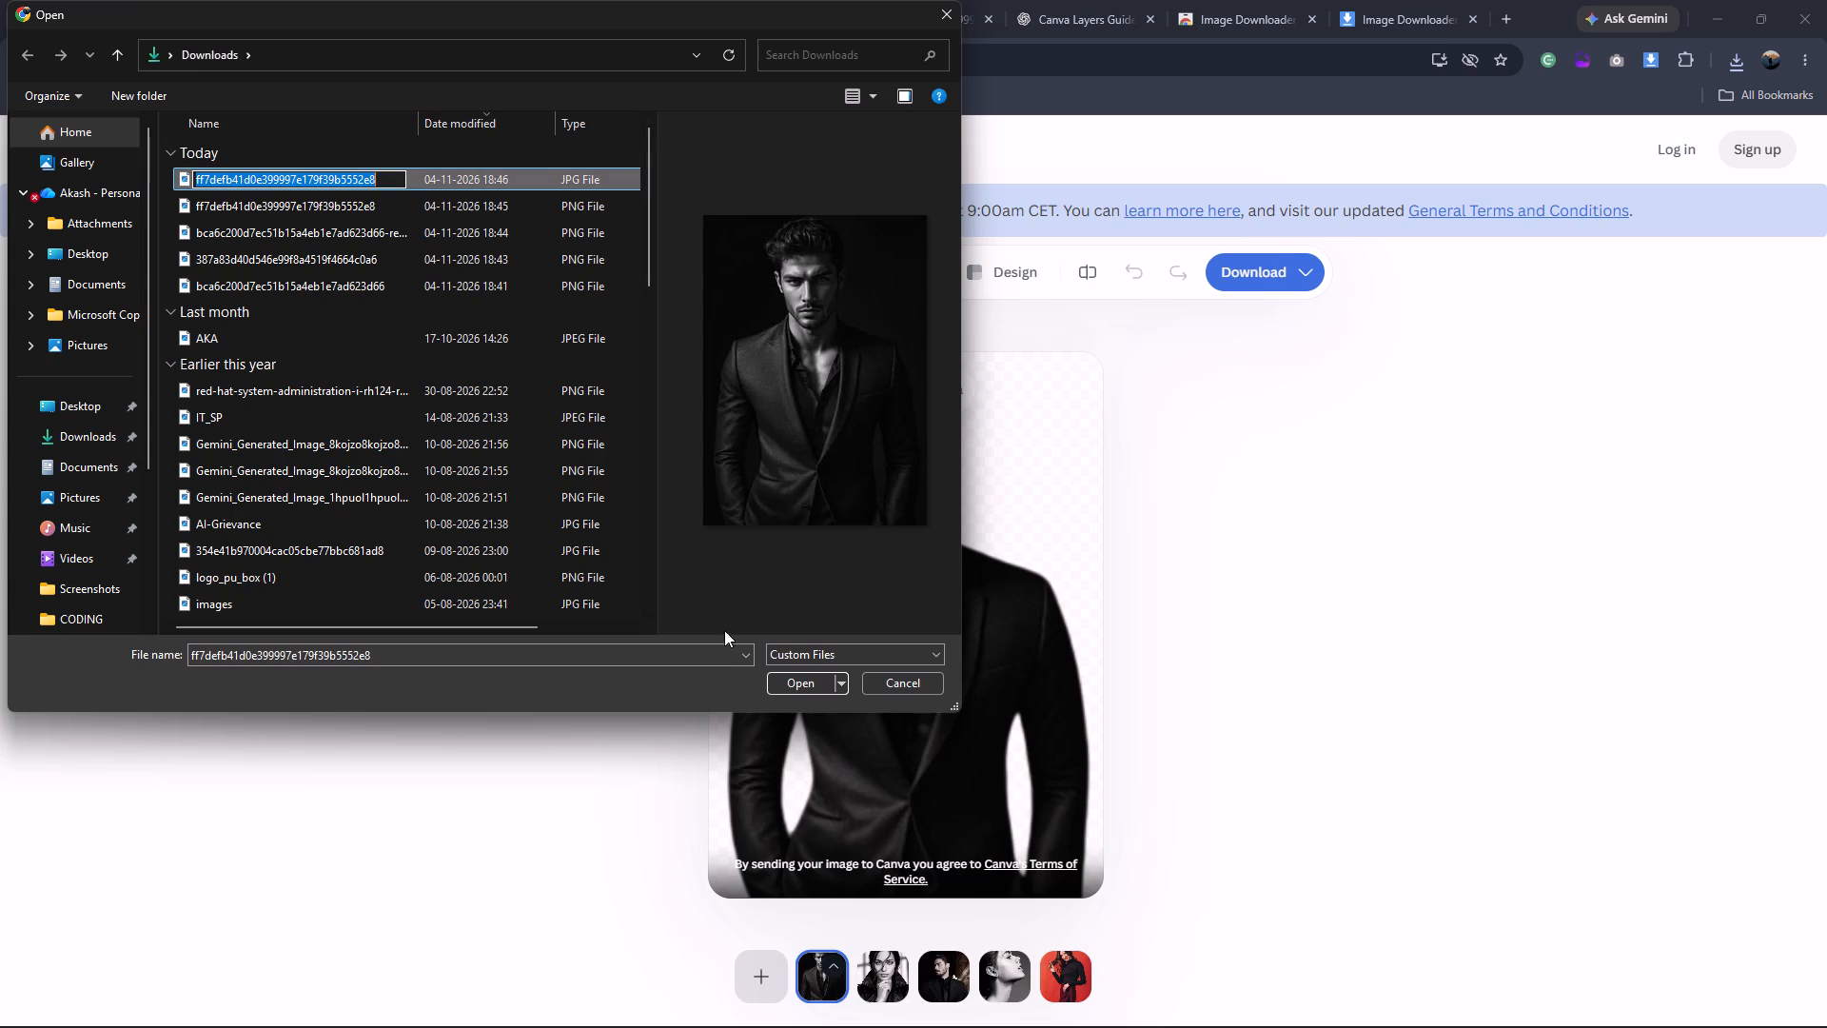
left_click(783, 680)
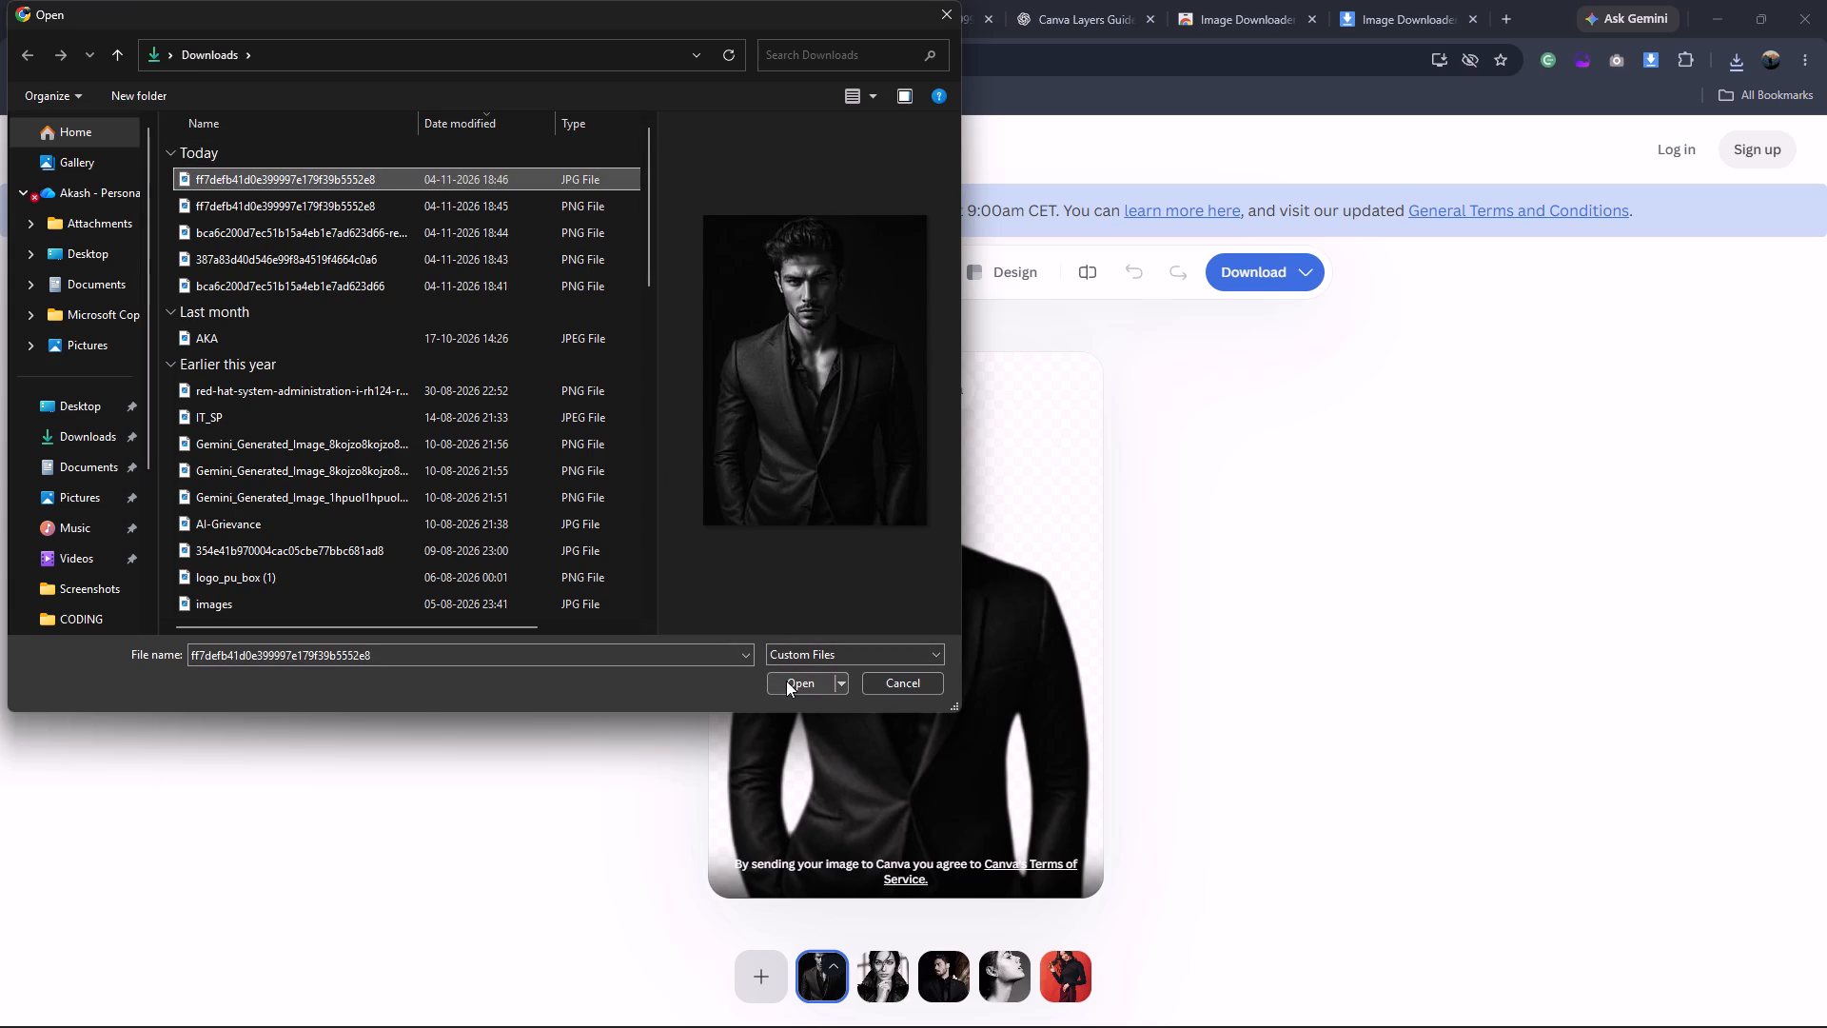
left_click(814, 689)
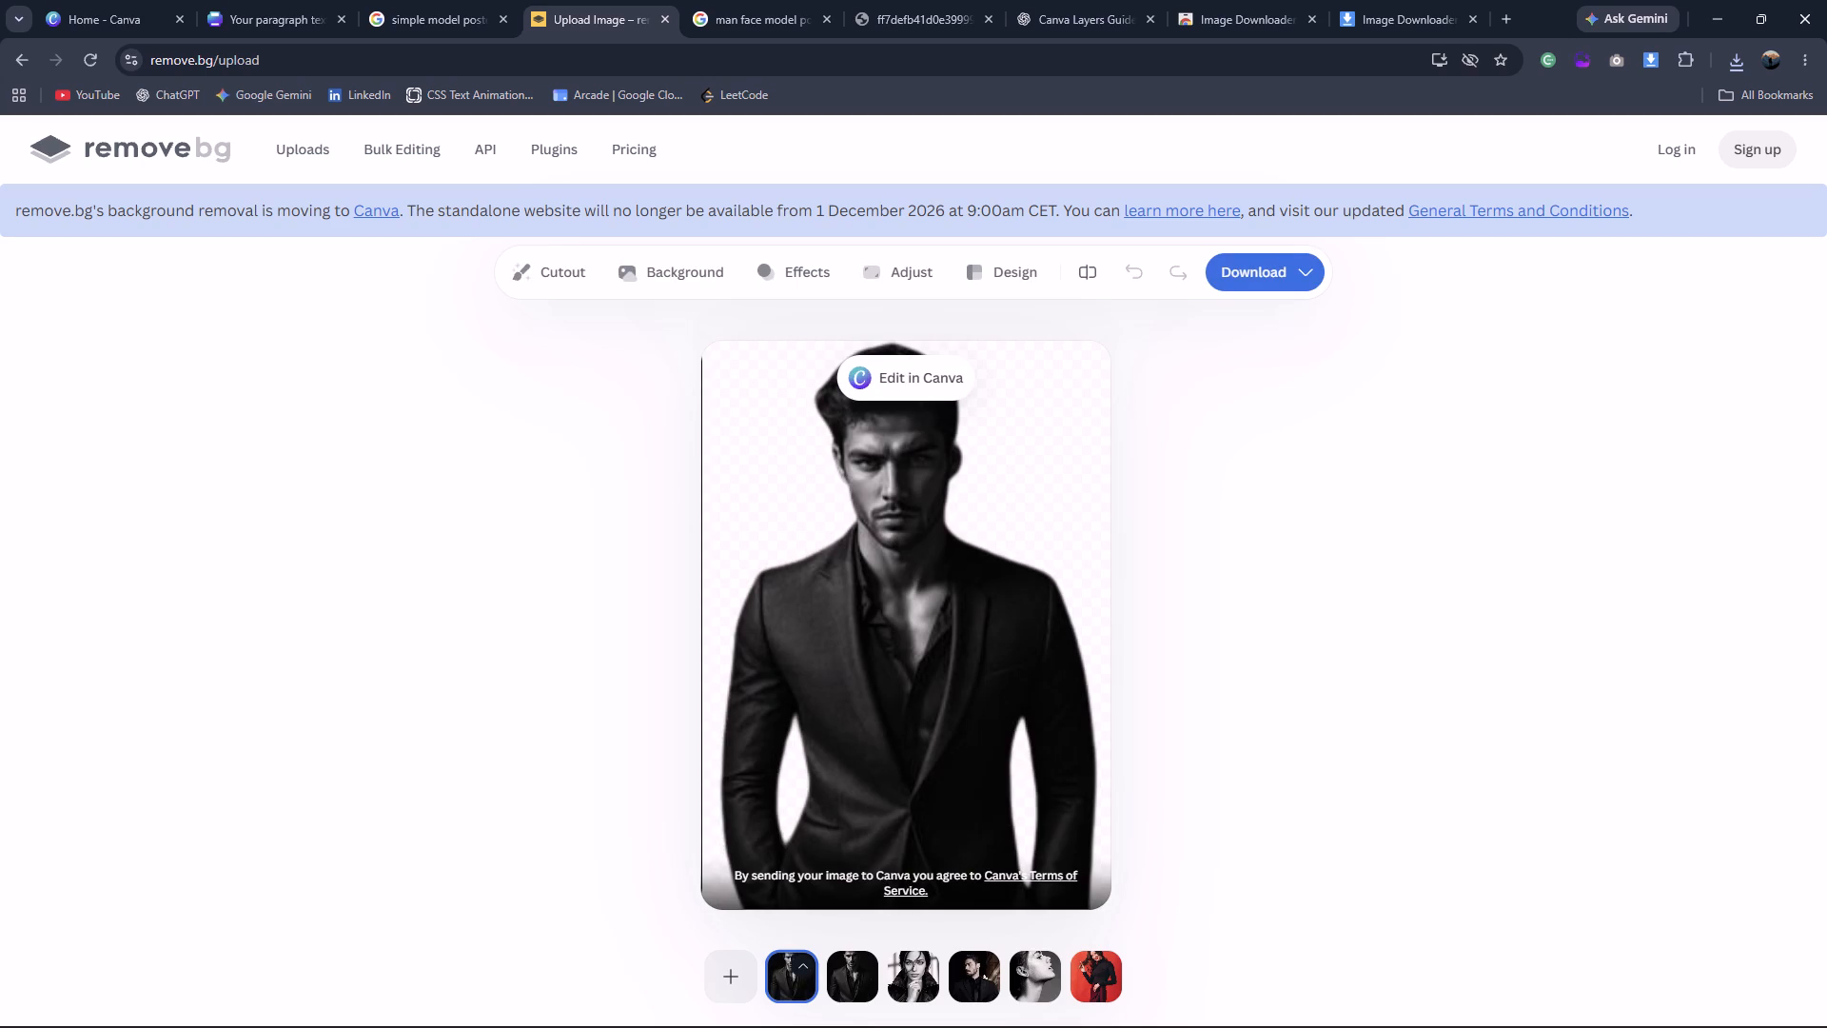
Download the free 235 x 326 preview of the dark portrait cutout.
left_click(1271, 285)
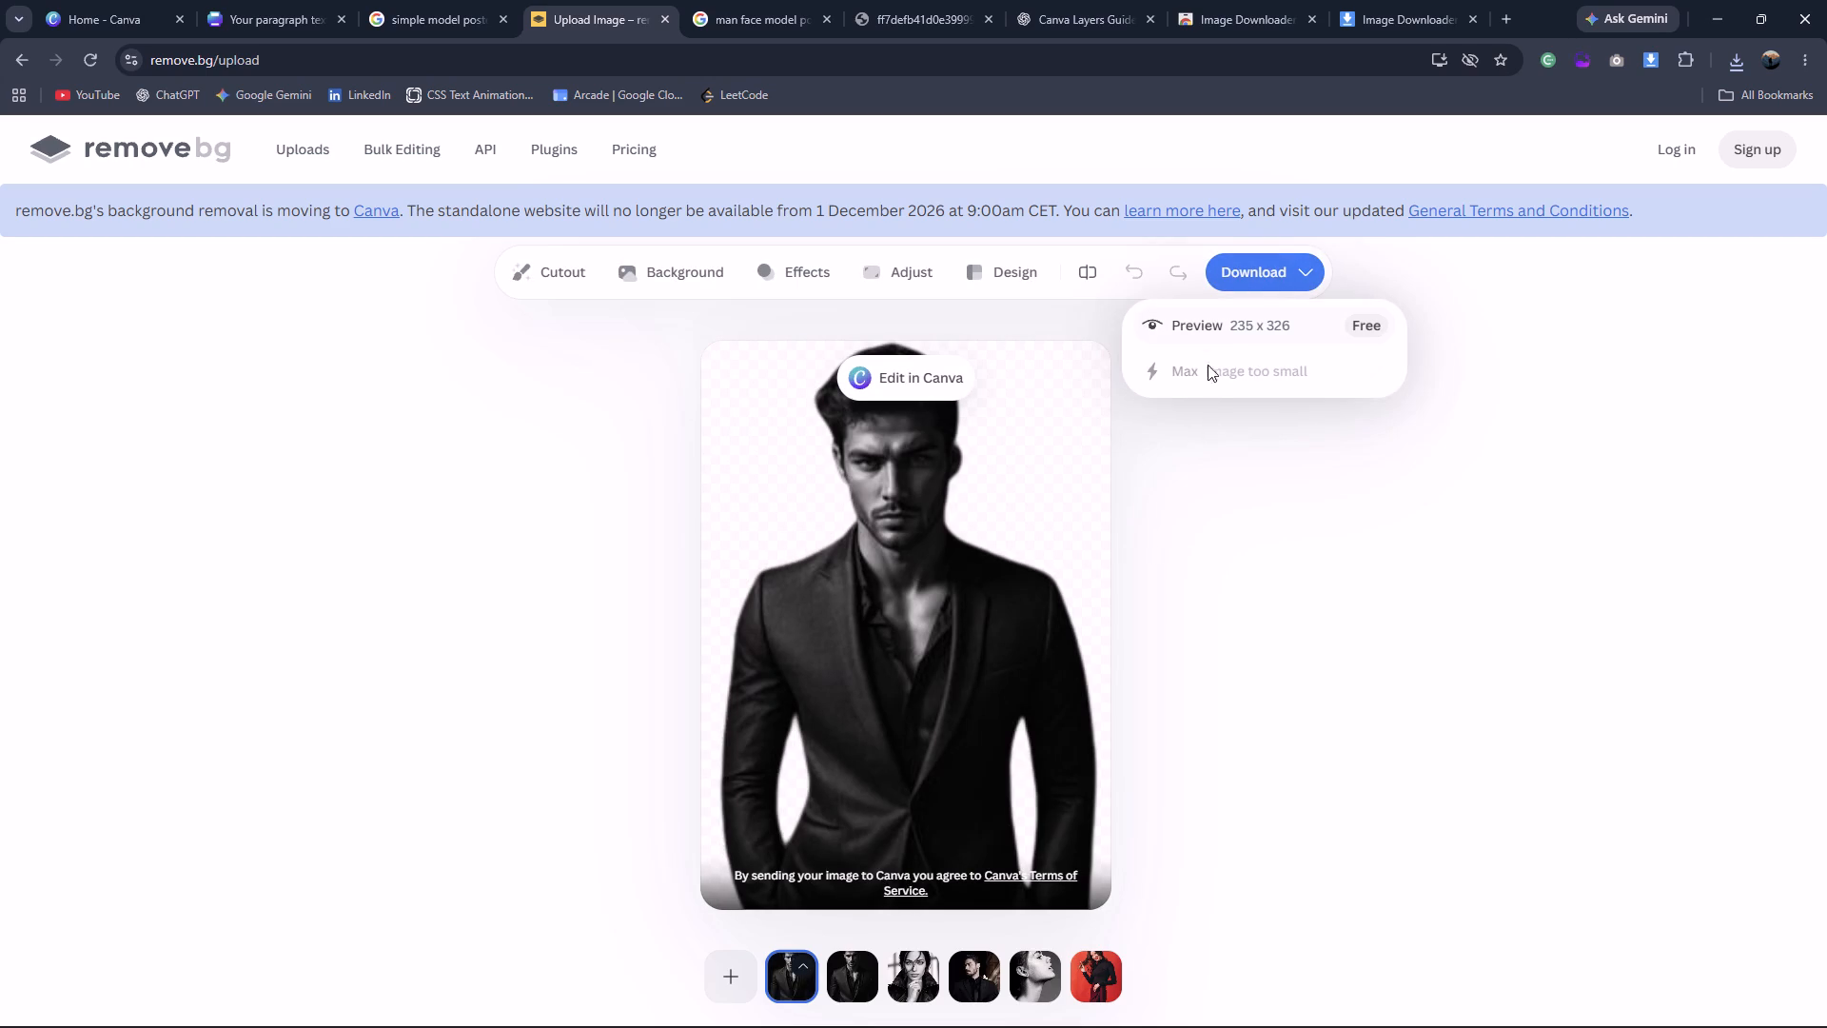
left_click(1208, 338)
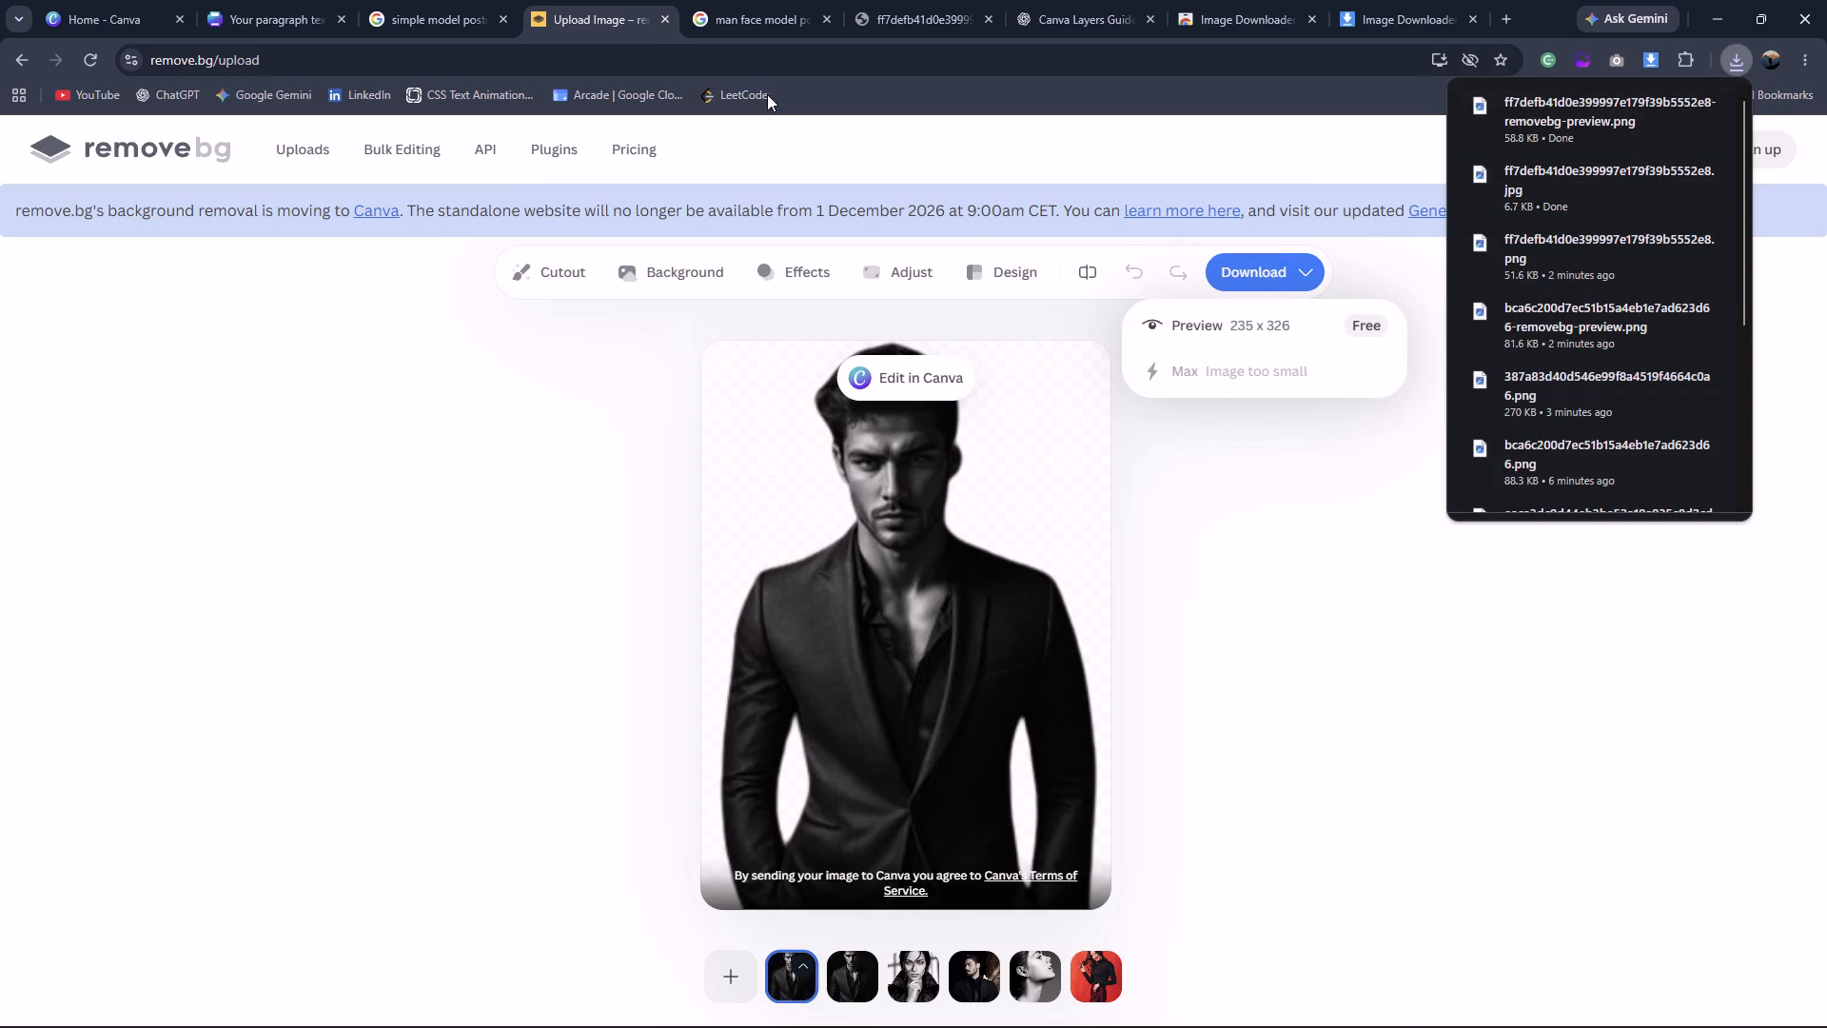
Switch to the Canva design's blank page 12 and check the "Want to become a MODEL" poster reference in the image search.
left_click(256, 6)
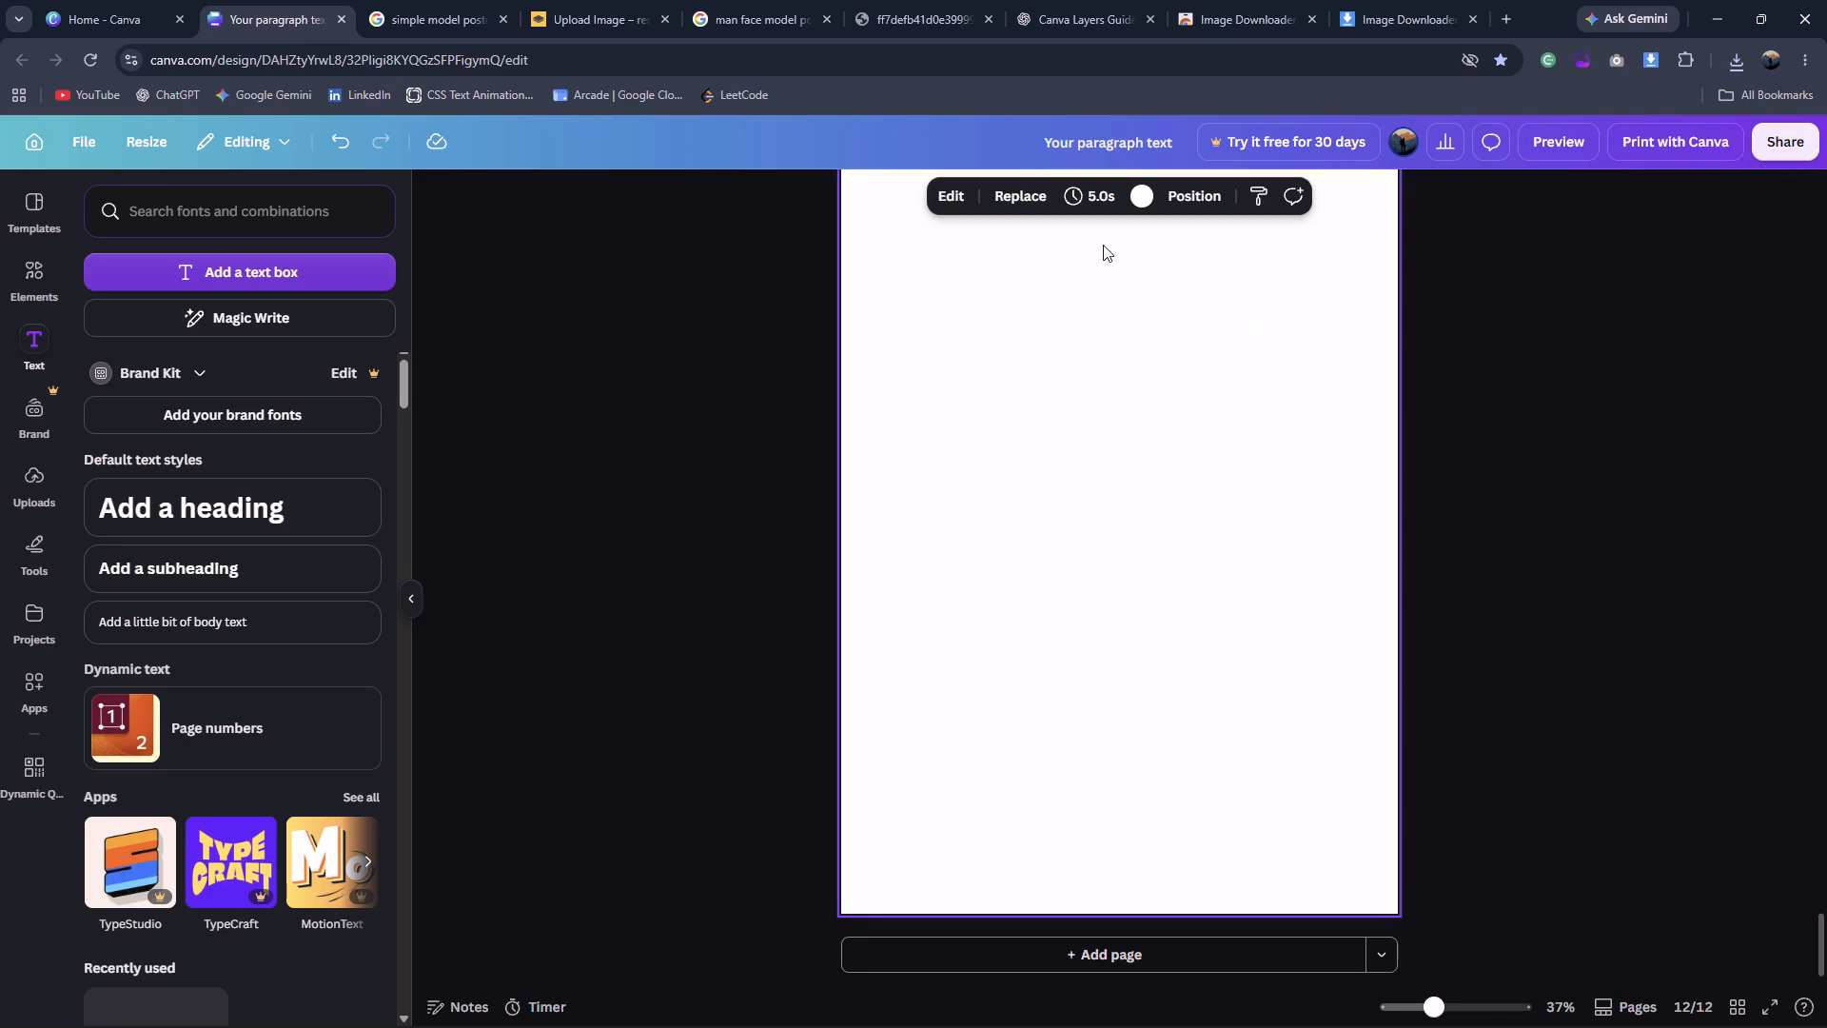
scroll(1103, 245, "up", 1)
left_click(359, 0)
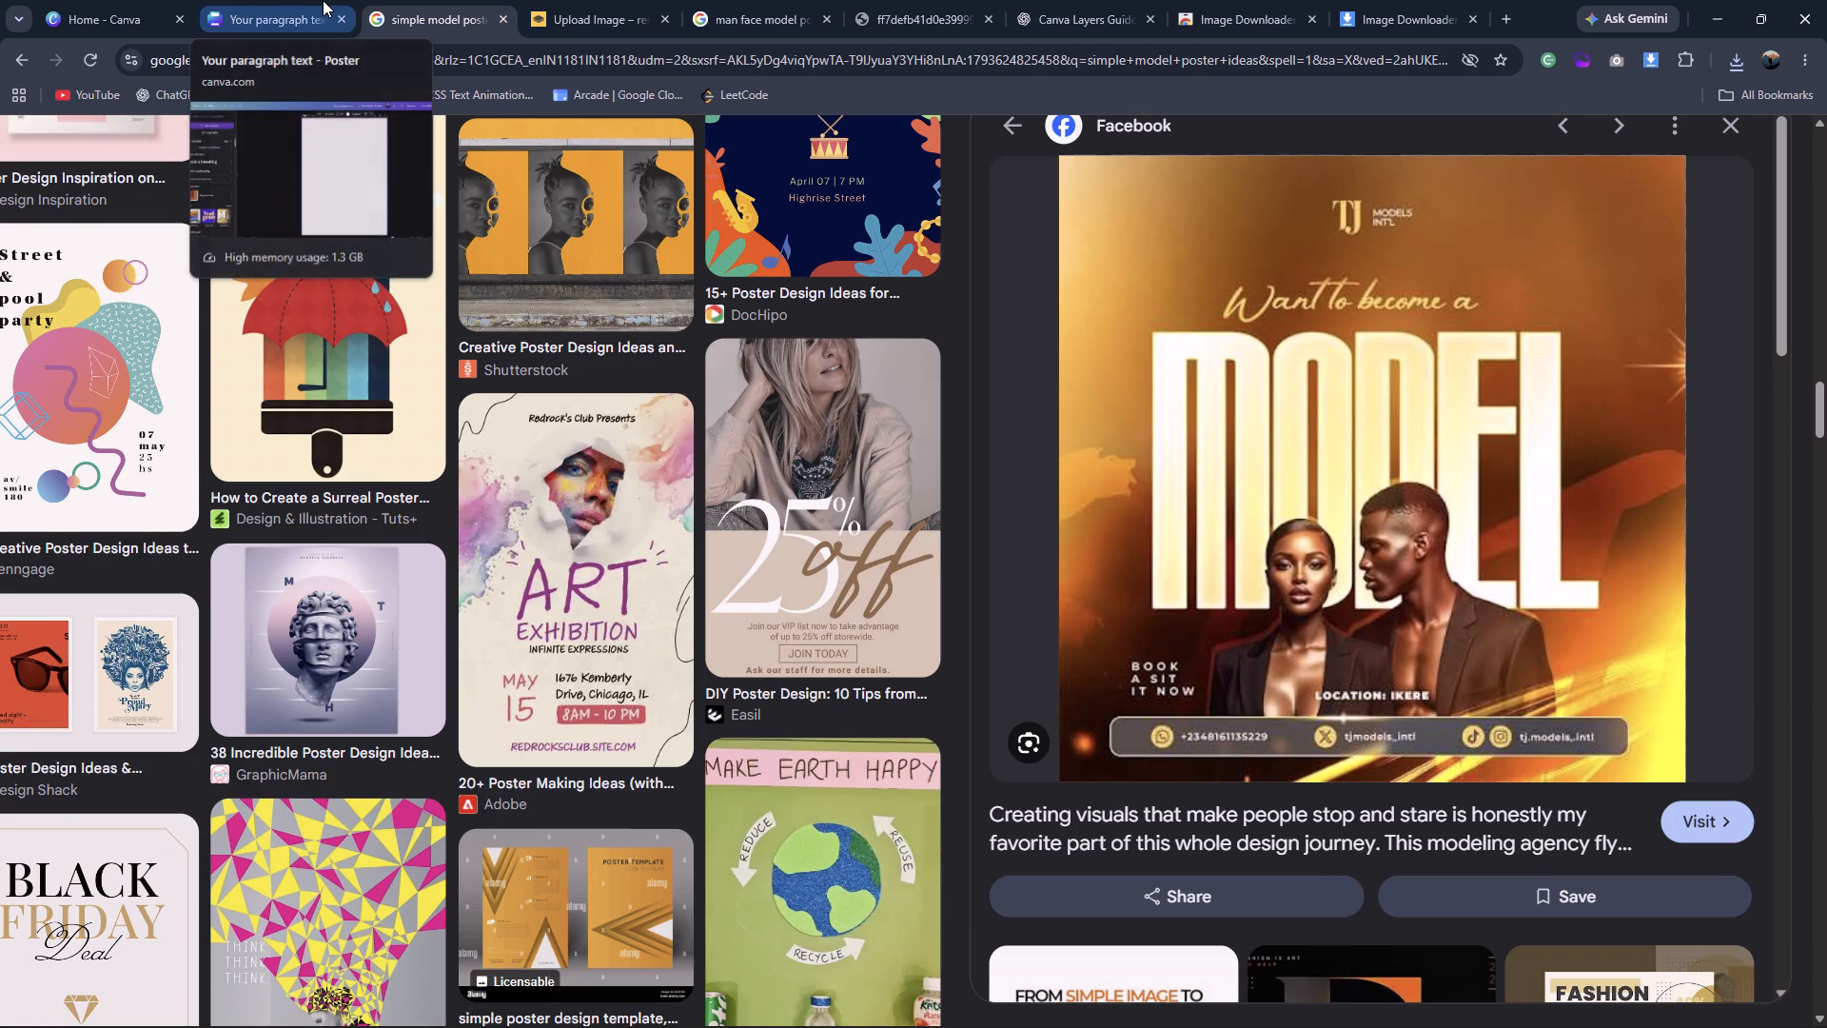
left_click(323, 0)
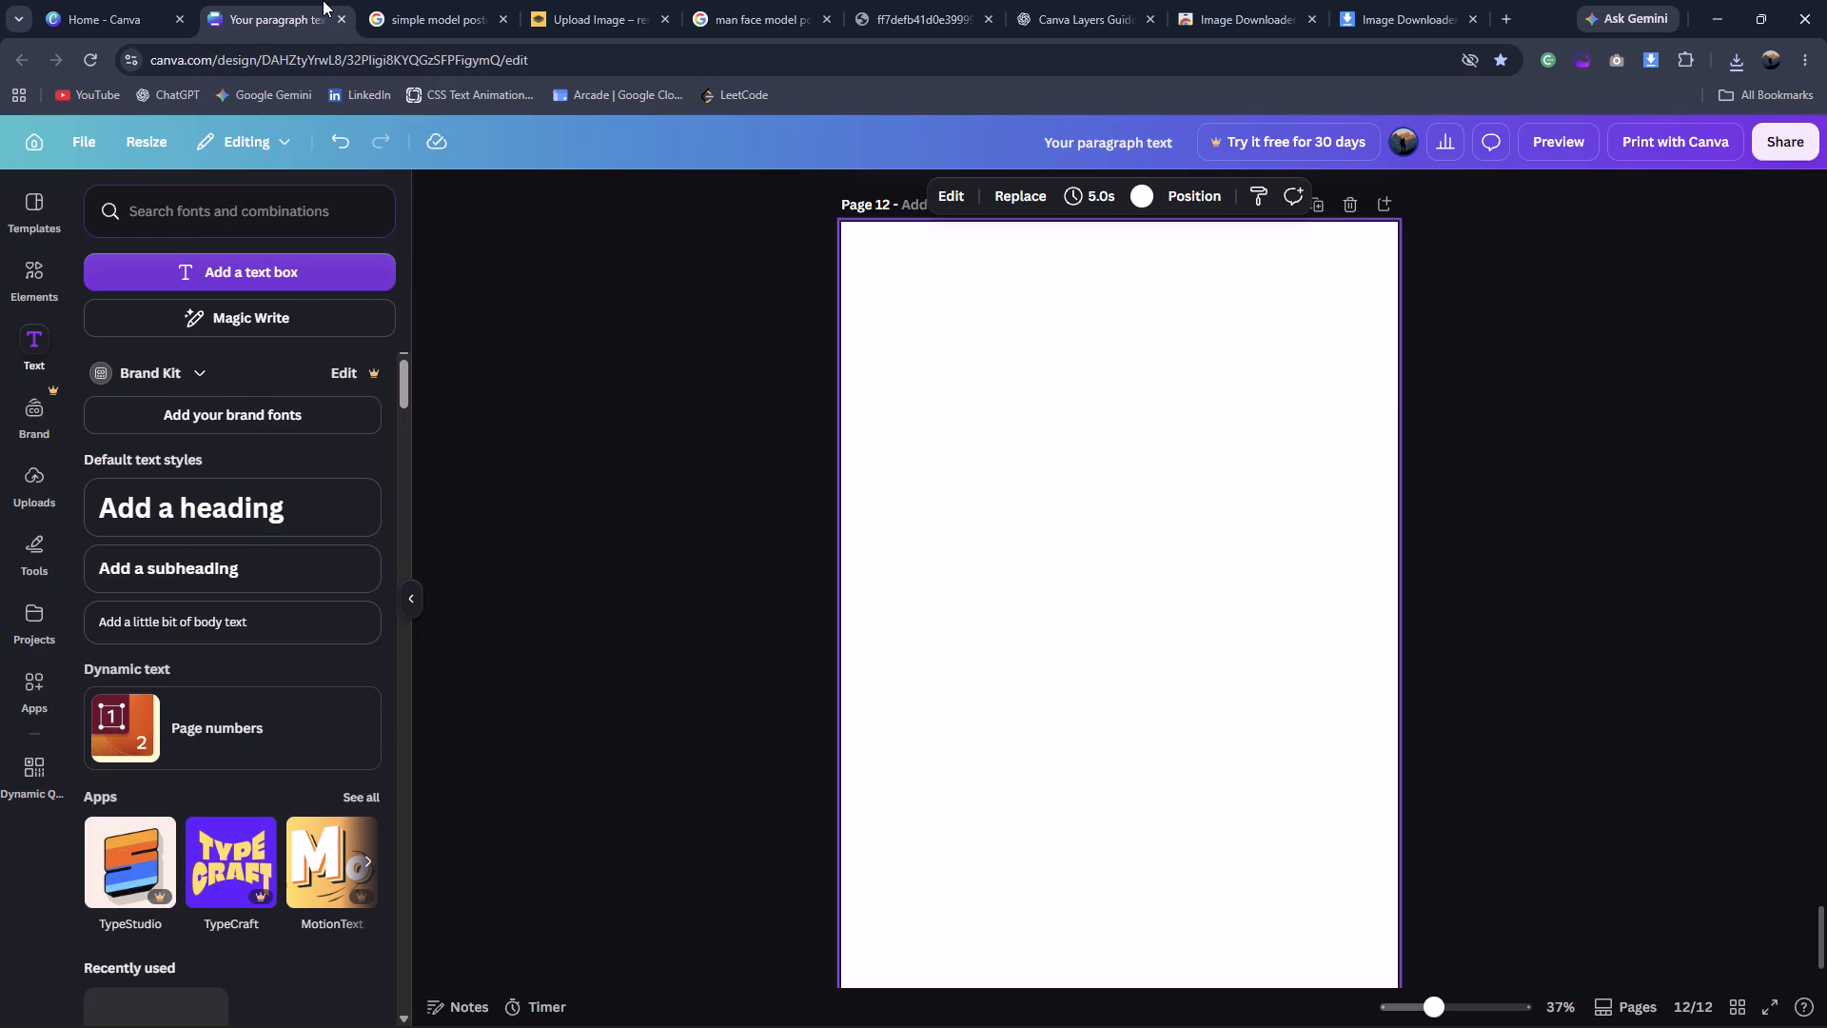
left_click(403, 0)
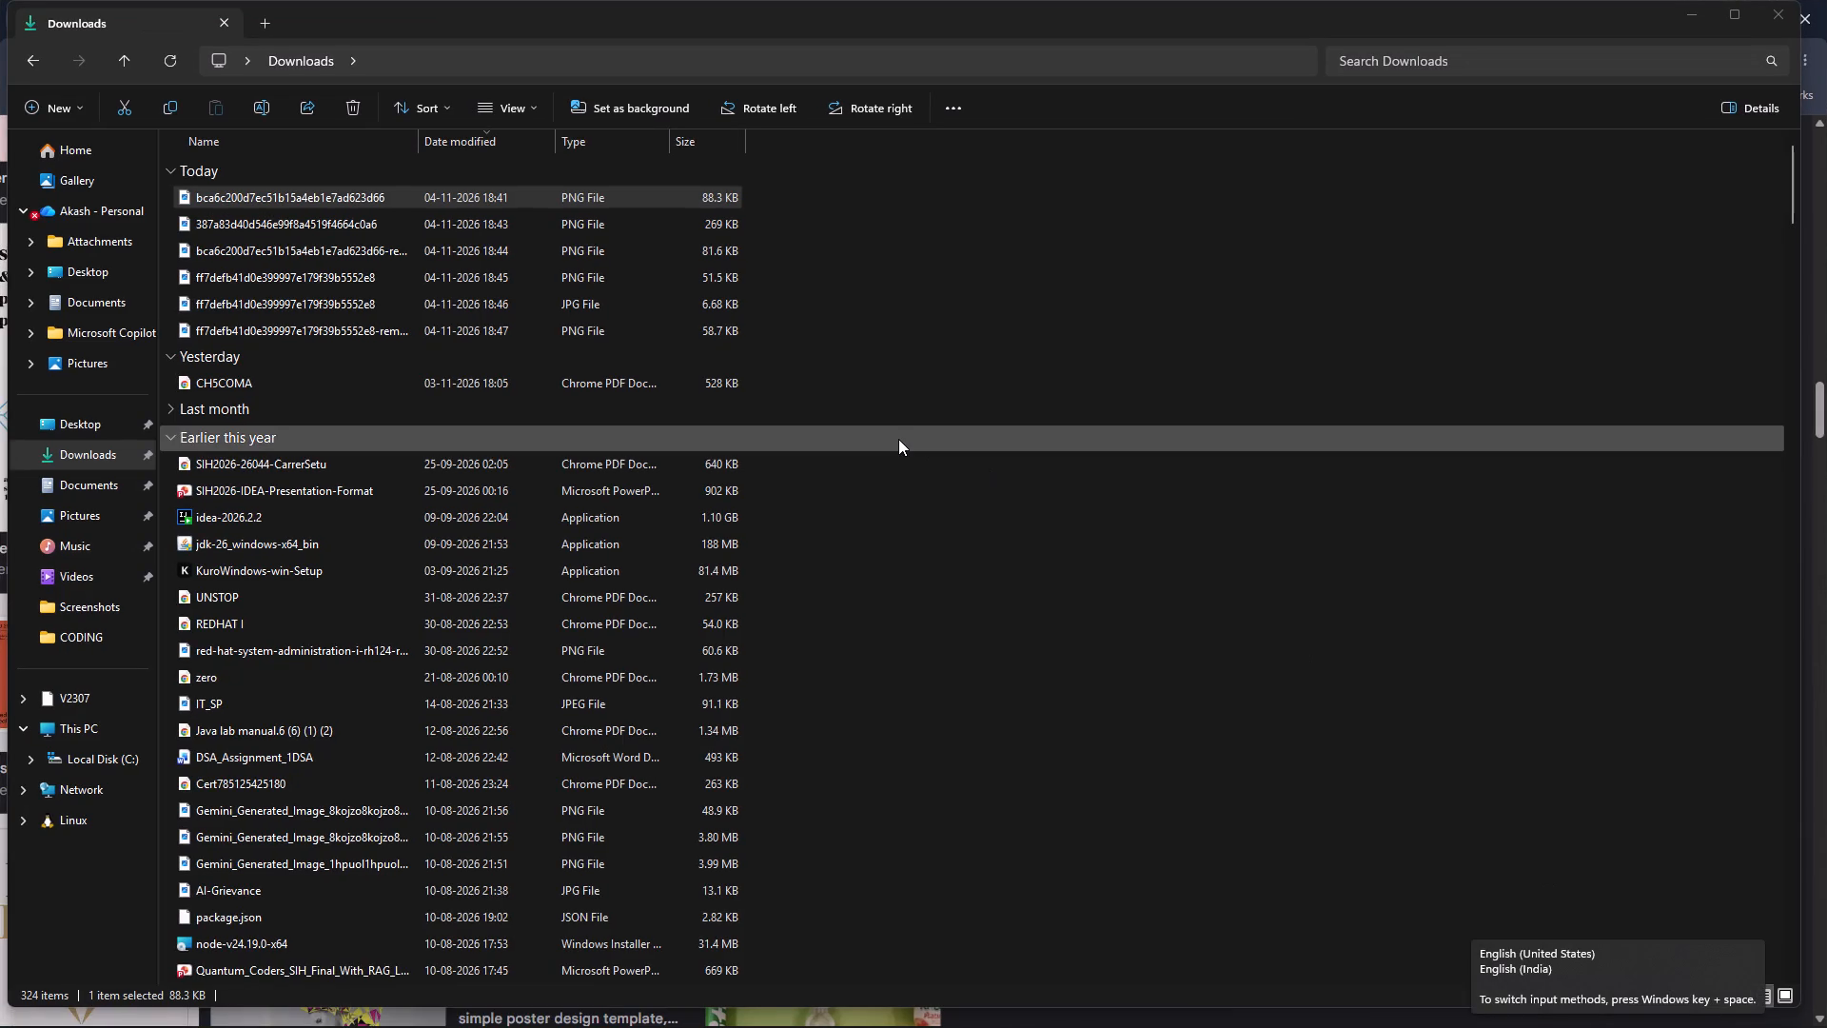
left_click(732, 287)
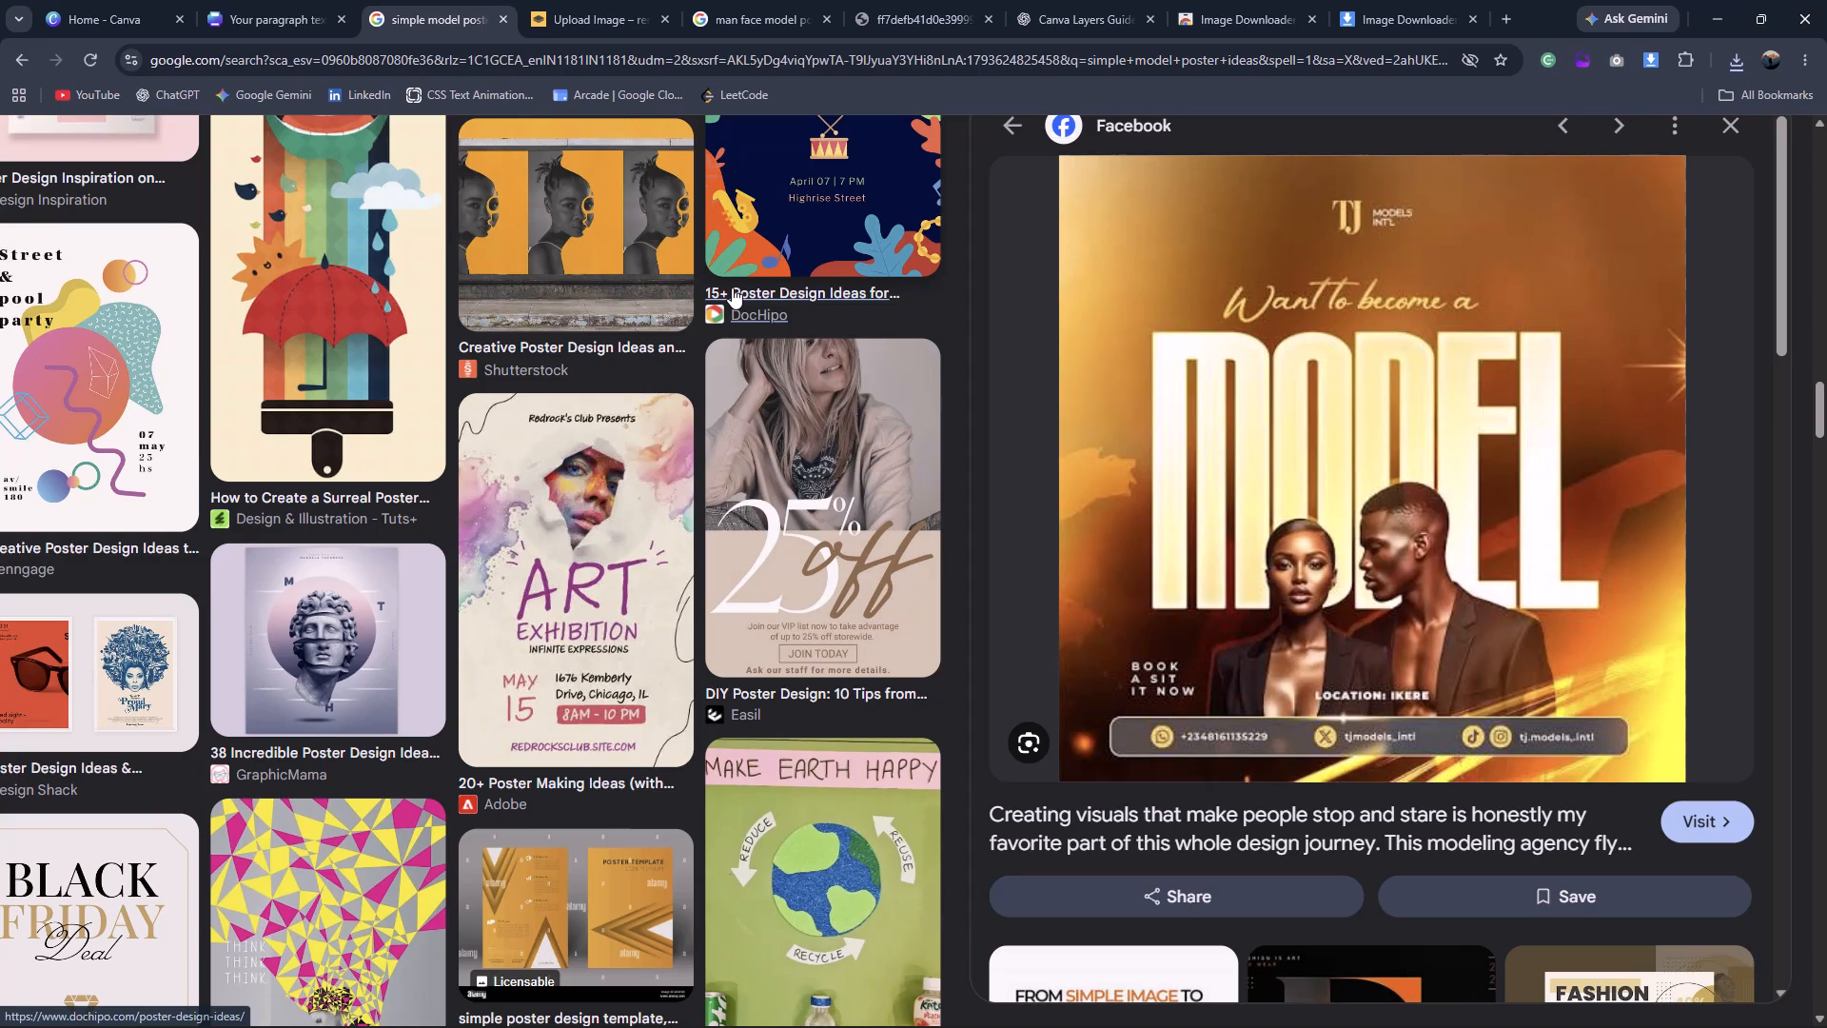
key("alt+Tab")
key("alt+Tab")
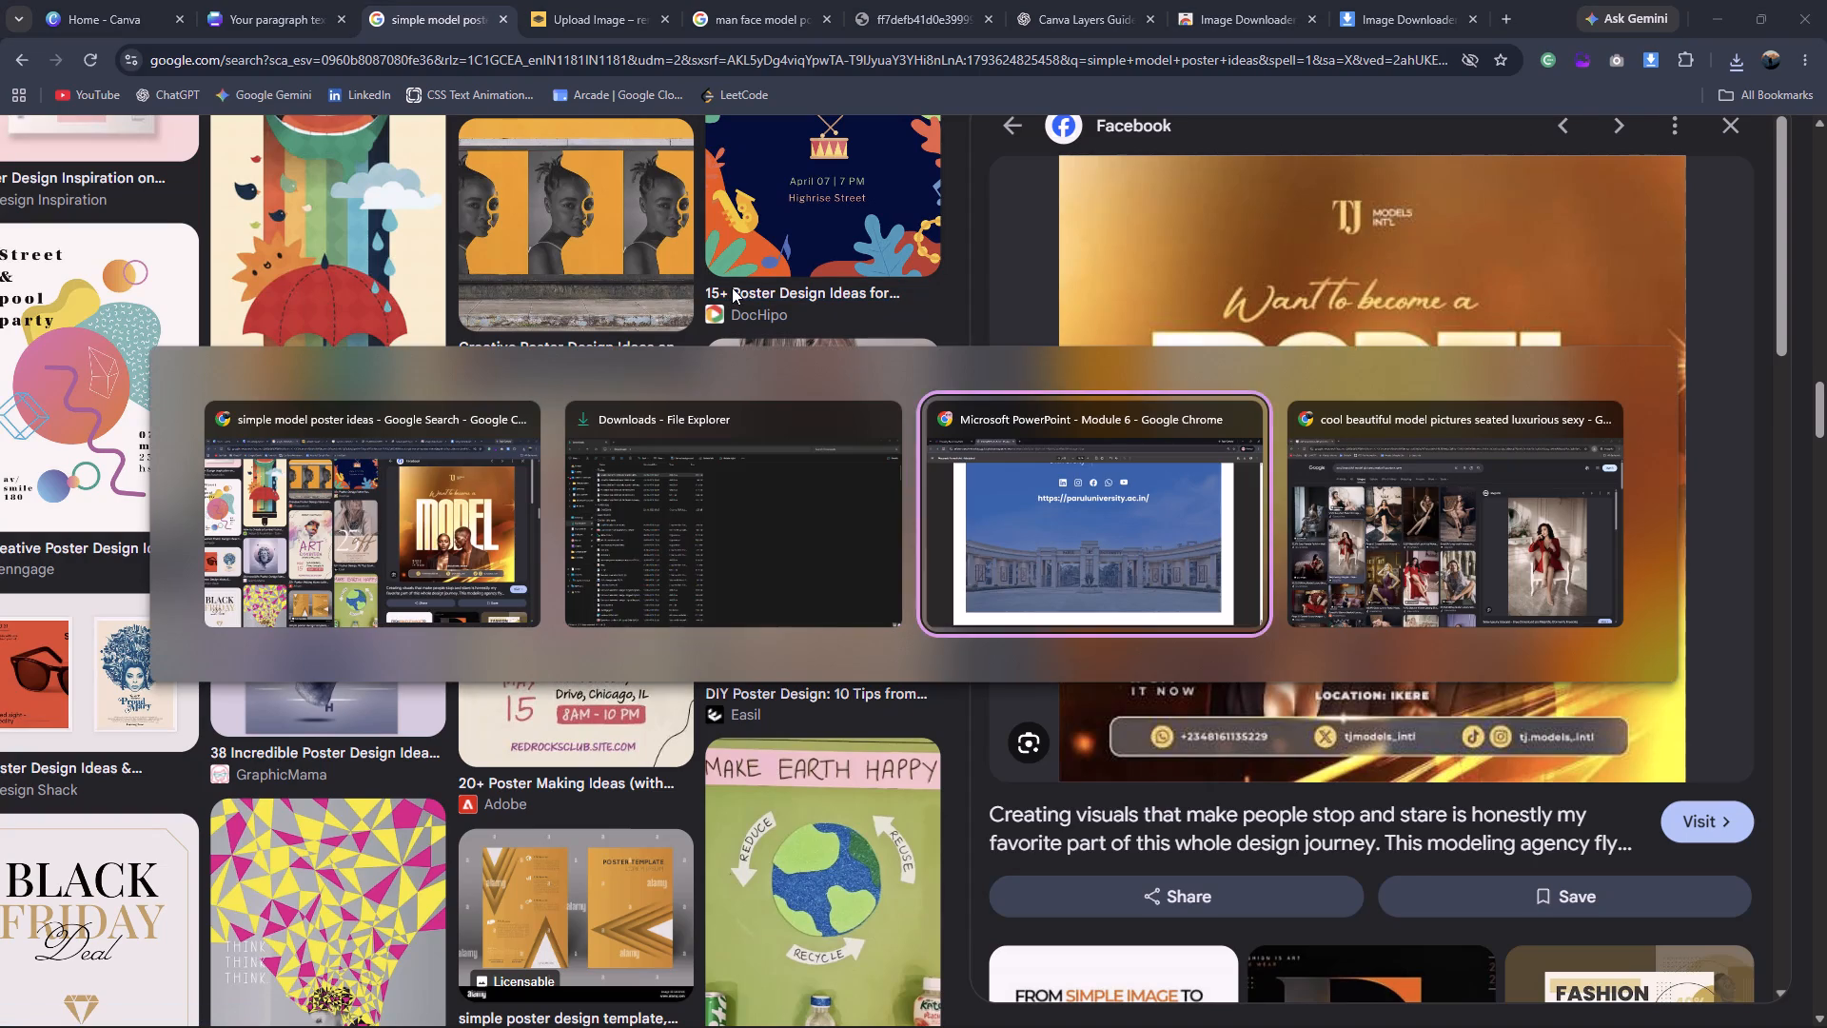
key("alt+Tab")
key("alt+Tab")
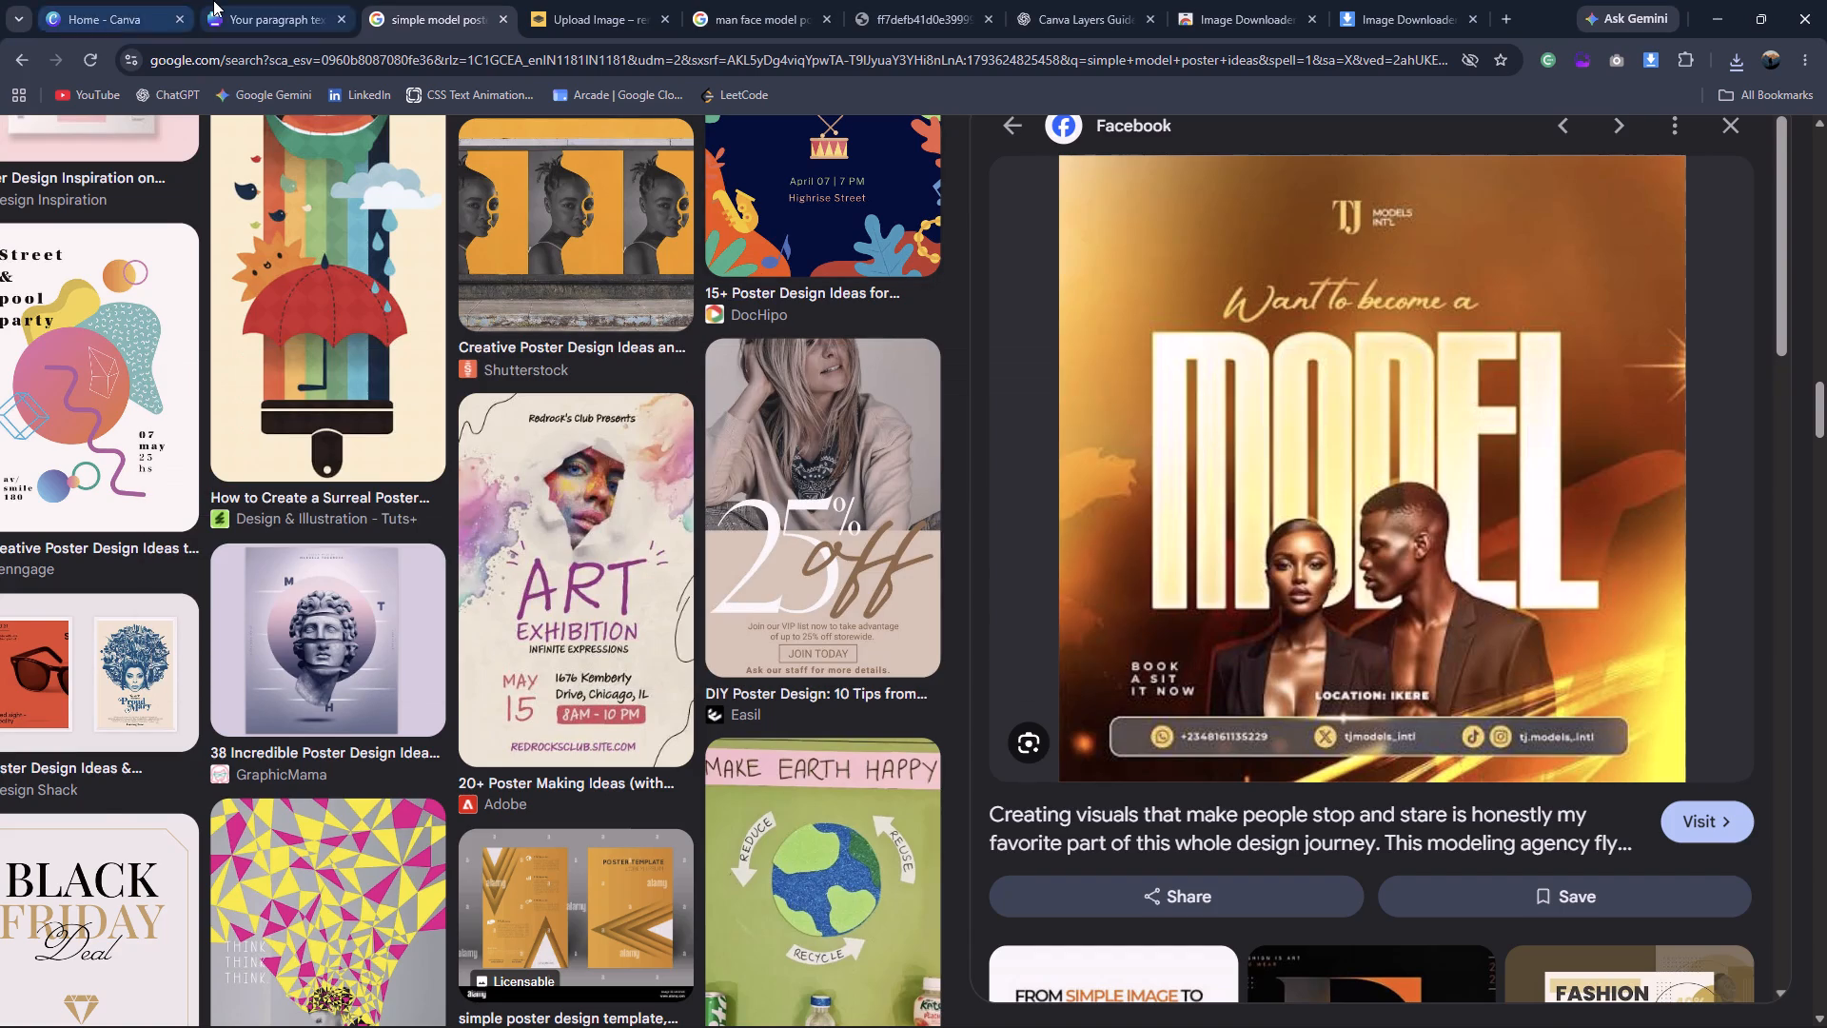
Return to the Canva poster design and look back through its finished pages up to page 1.
left_click(213, 0)
scroll(1071, 483, "up", 20)
scroll(1071, 483, "up", 20)
scroll(1071, 483, "up", 2)
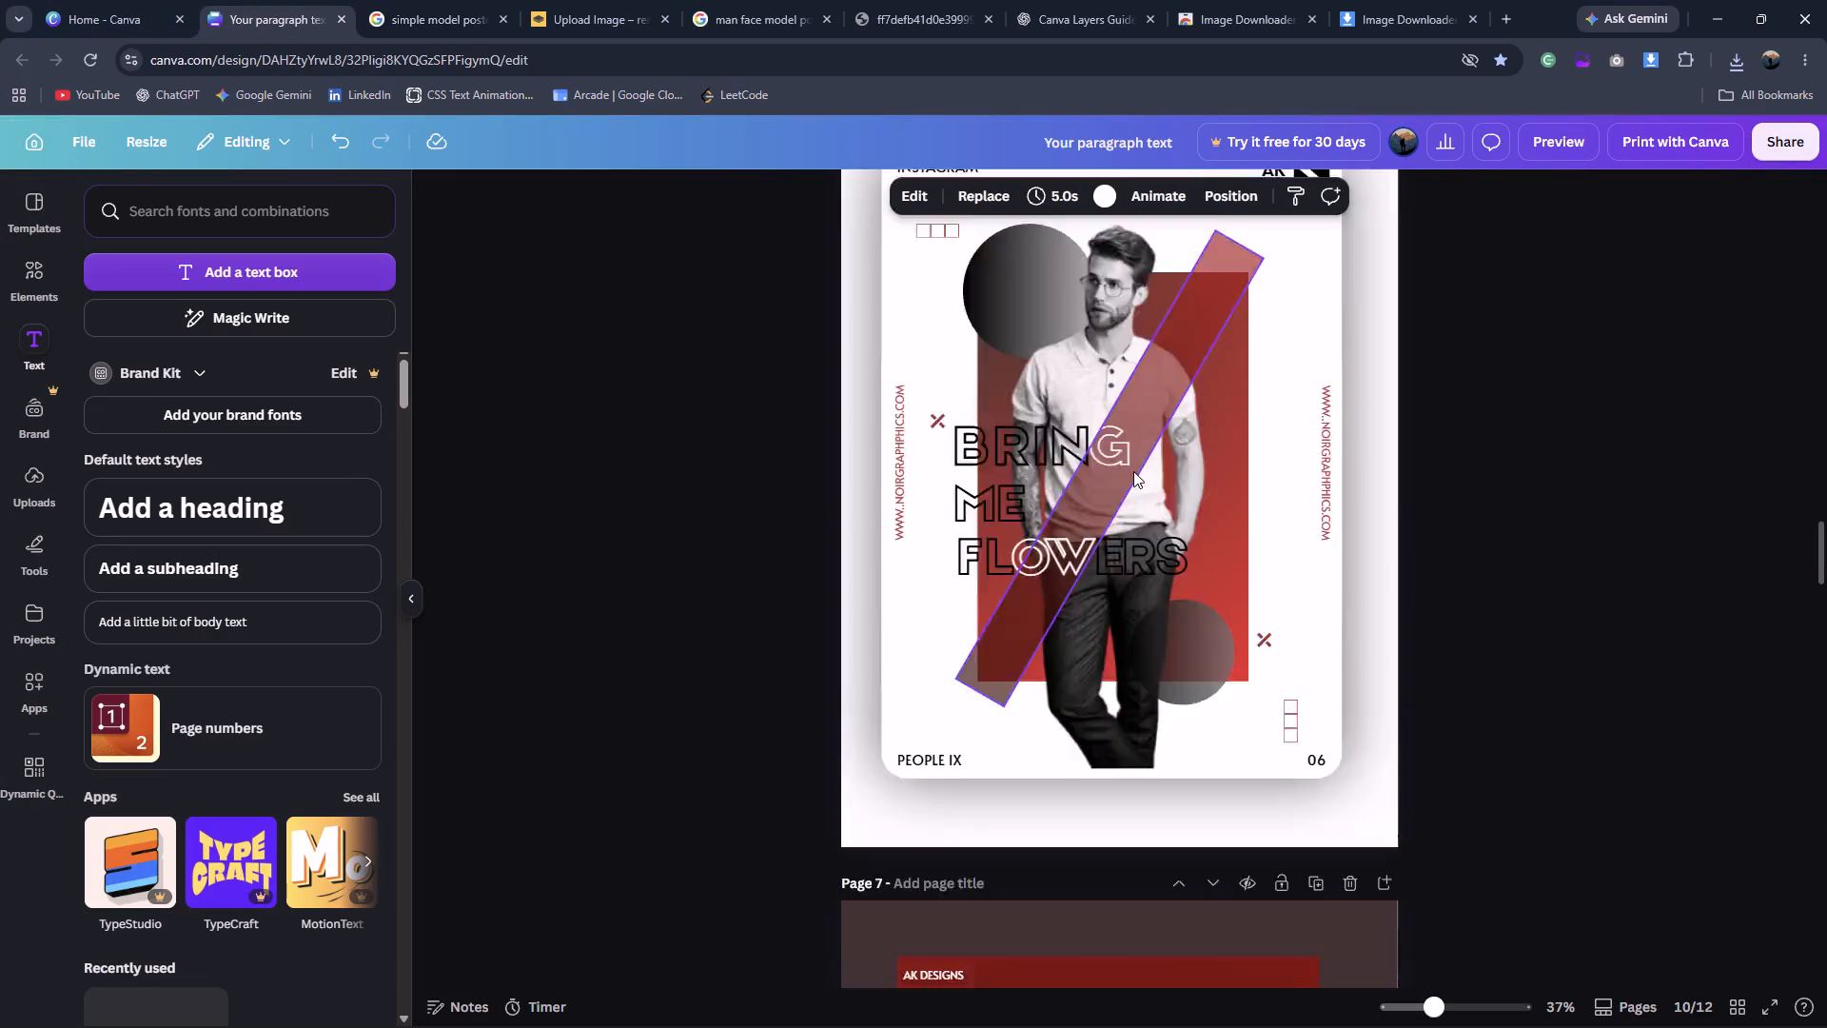
scroll(1133, 471, "up", 20)
scroll(1133, 471, "up", 20)
scroll(1133, 471, "up", 14)
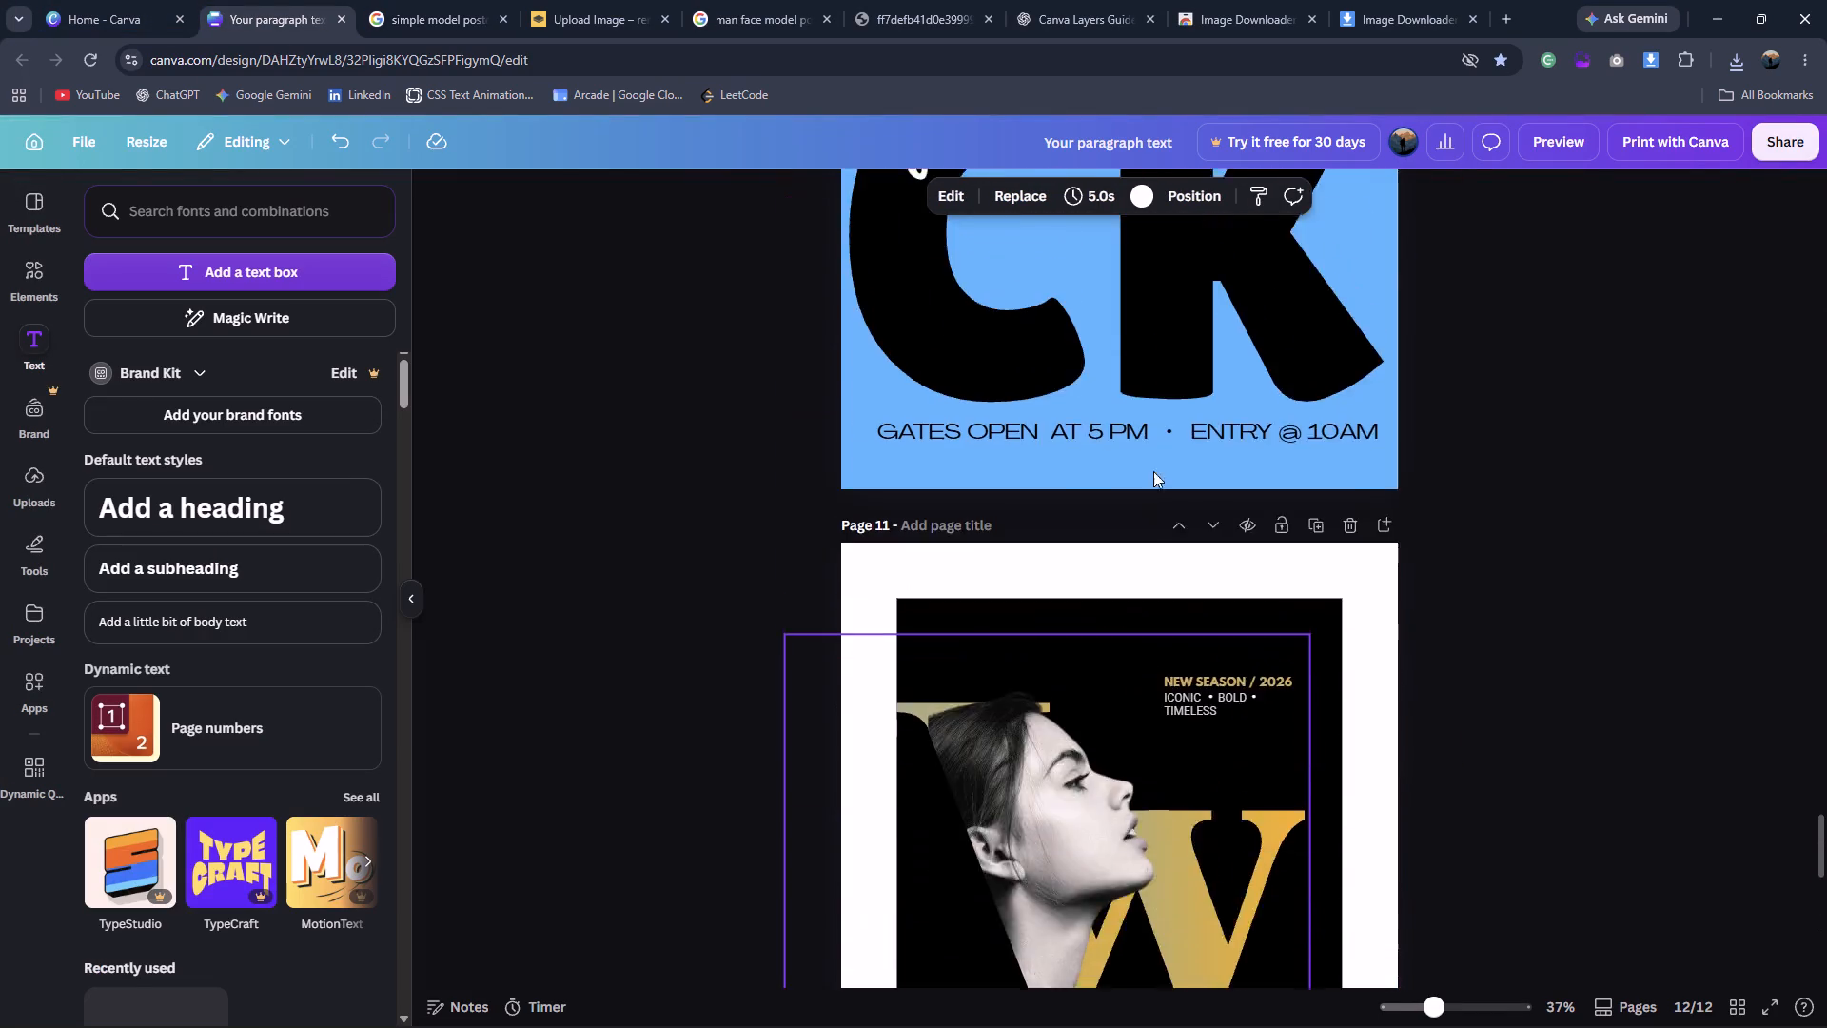
scroll(1153, 471, "up", 10)
left_click_drag(1826, 724, 1800, 93)
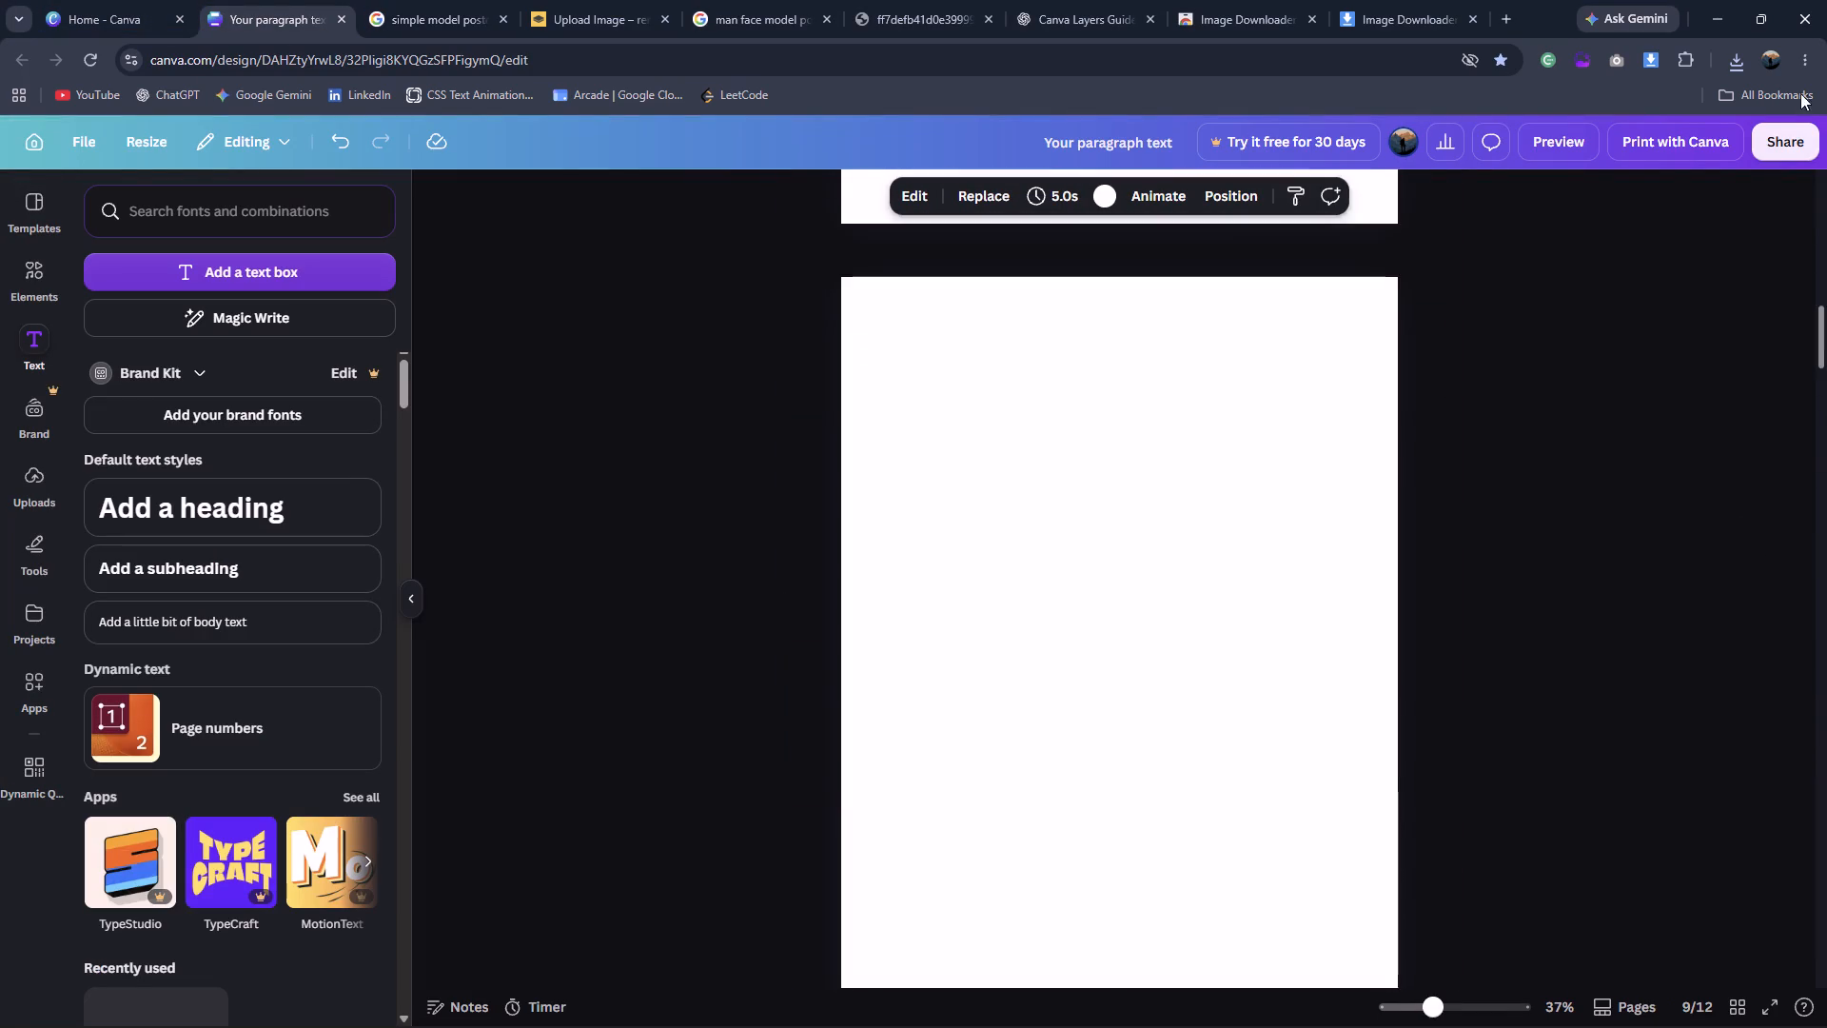
left_click_drag(1800, 93, 1797, 65)
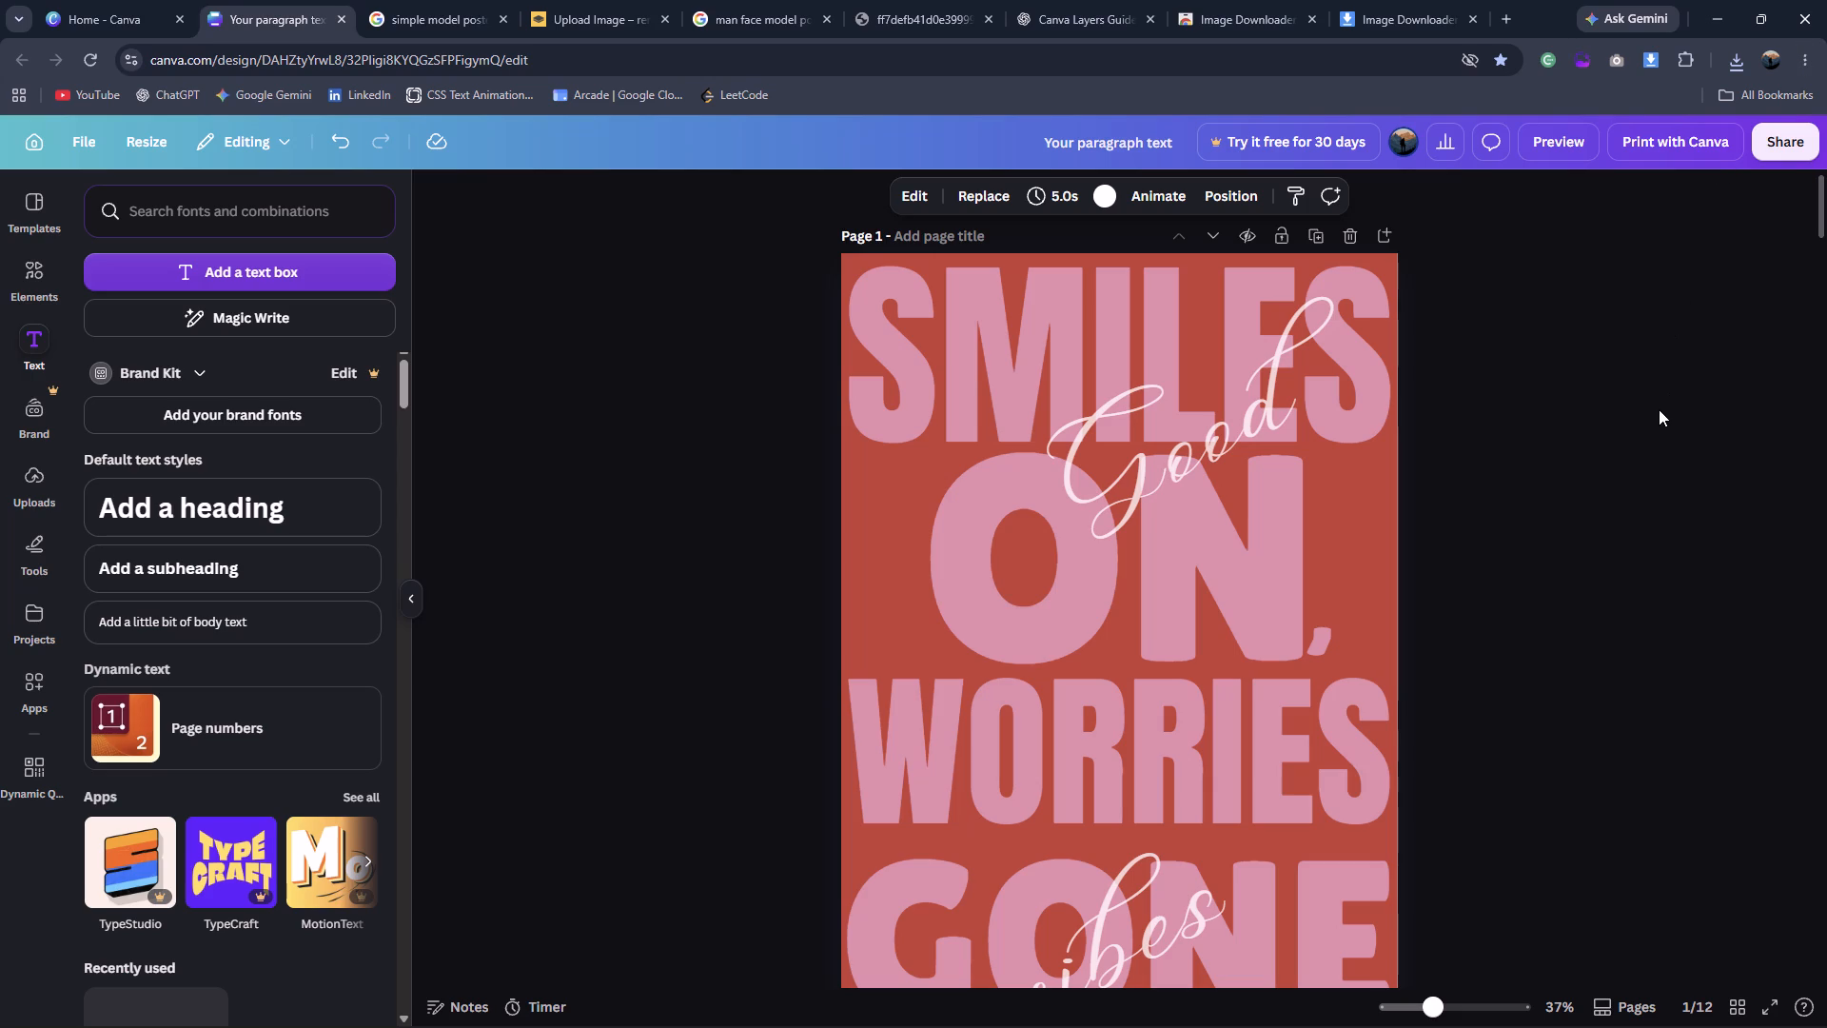
Review the existing posters in the Canva design from page 1 to blank page 12, and return to the model poster reference.
scroll(1586, 440, "down", 1)
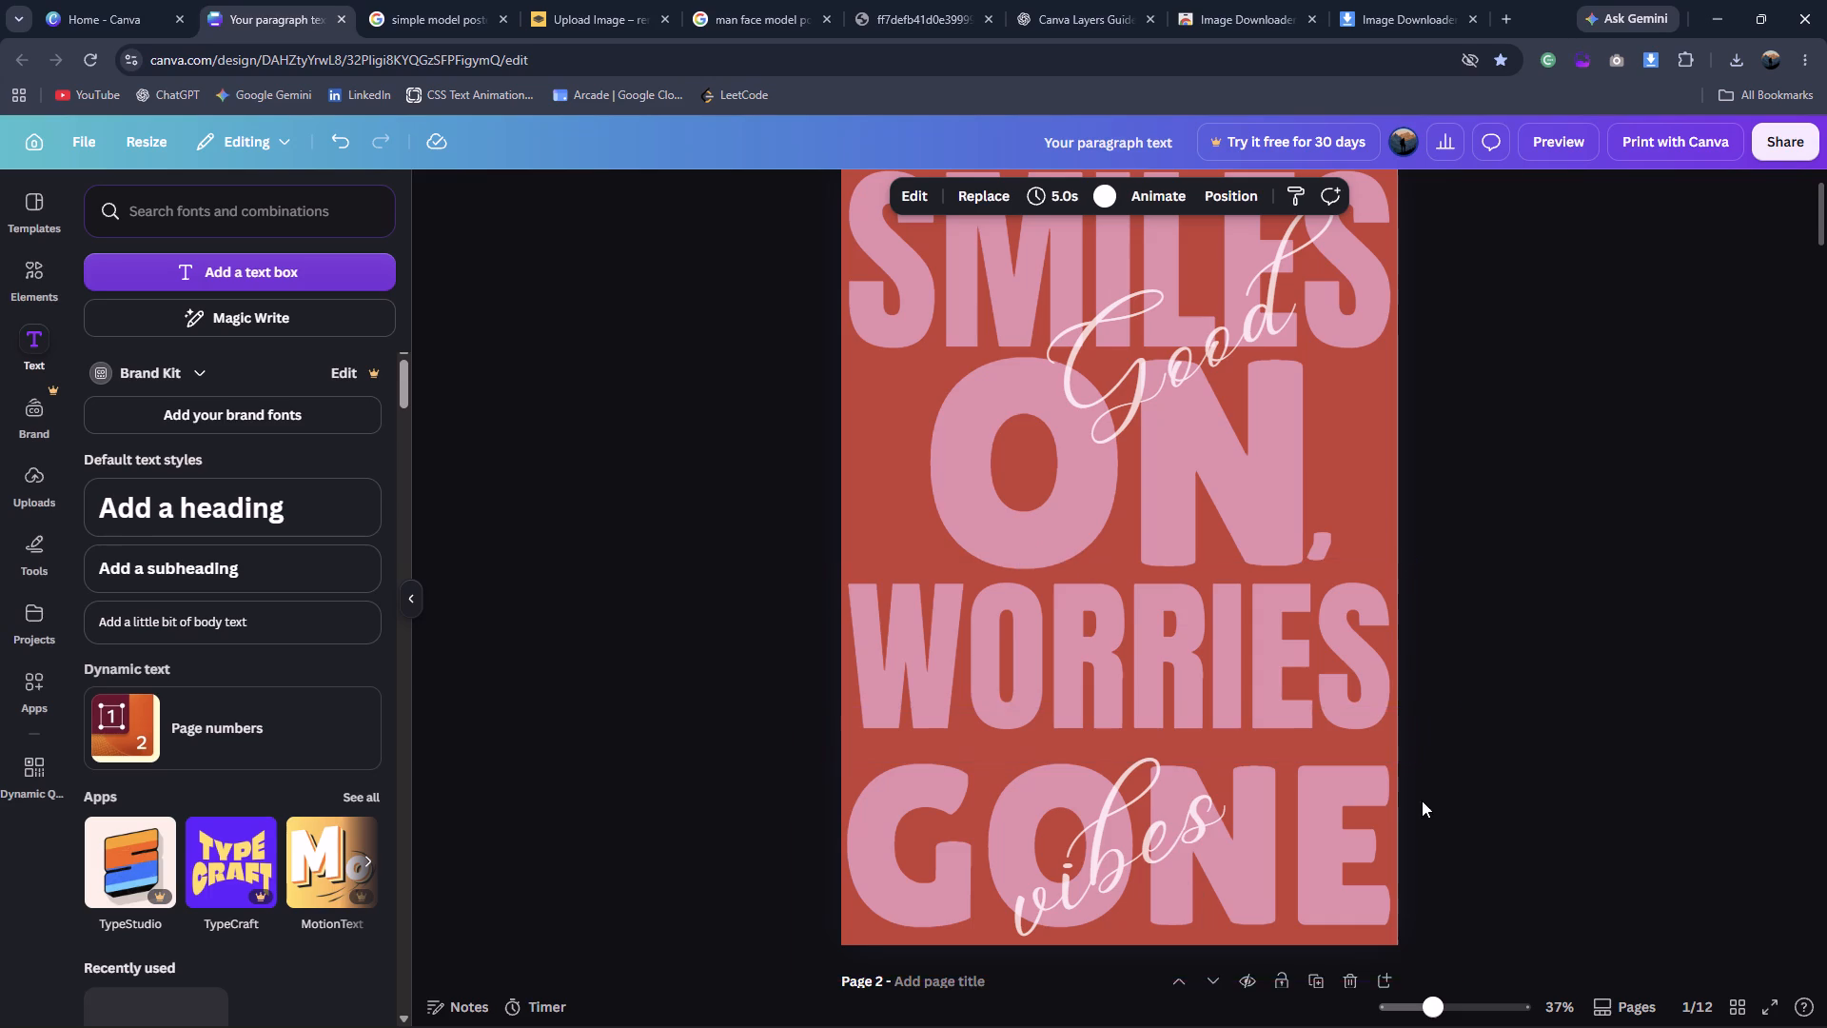
scroll(1509, 758, "up", 2)
scroll(1448, 492, "down", 6)
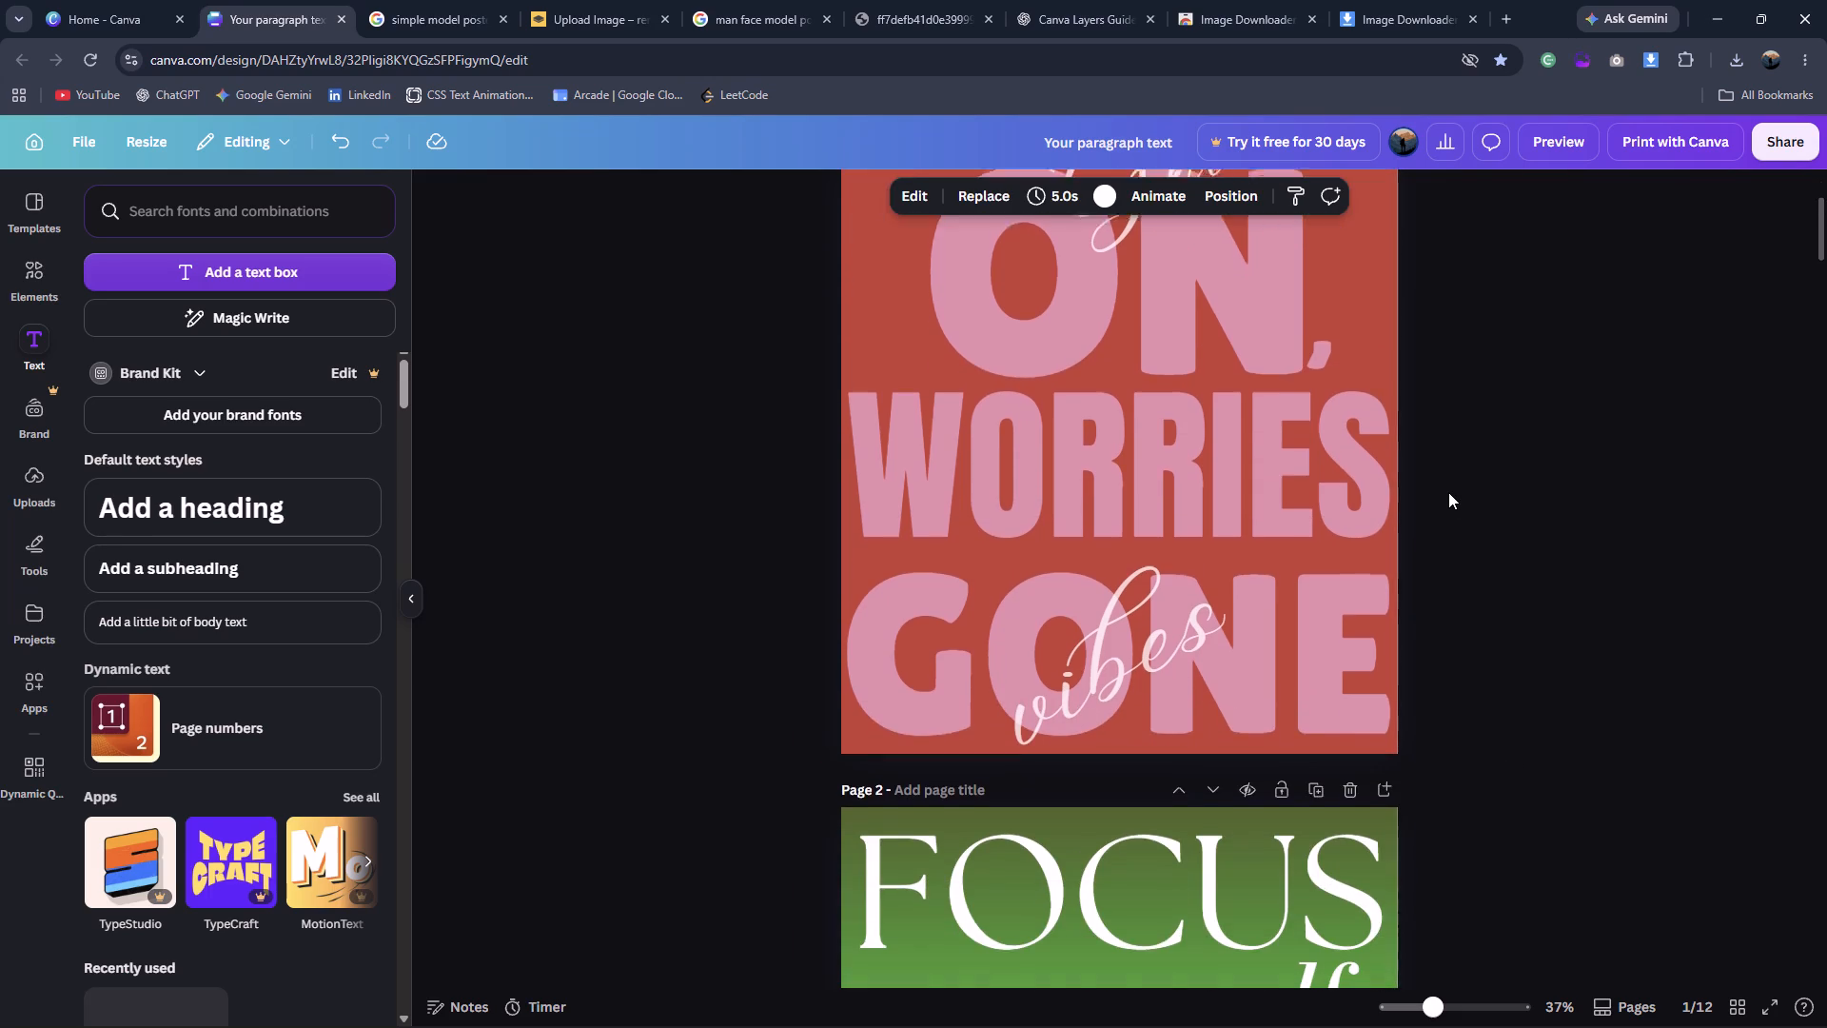
scroll(1448, 492, "down", 3)
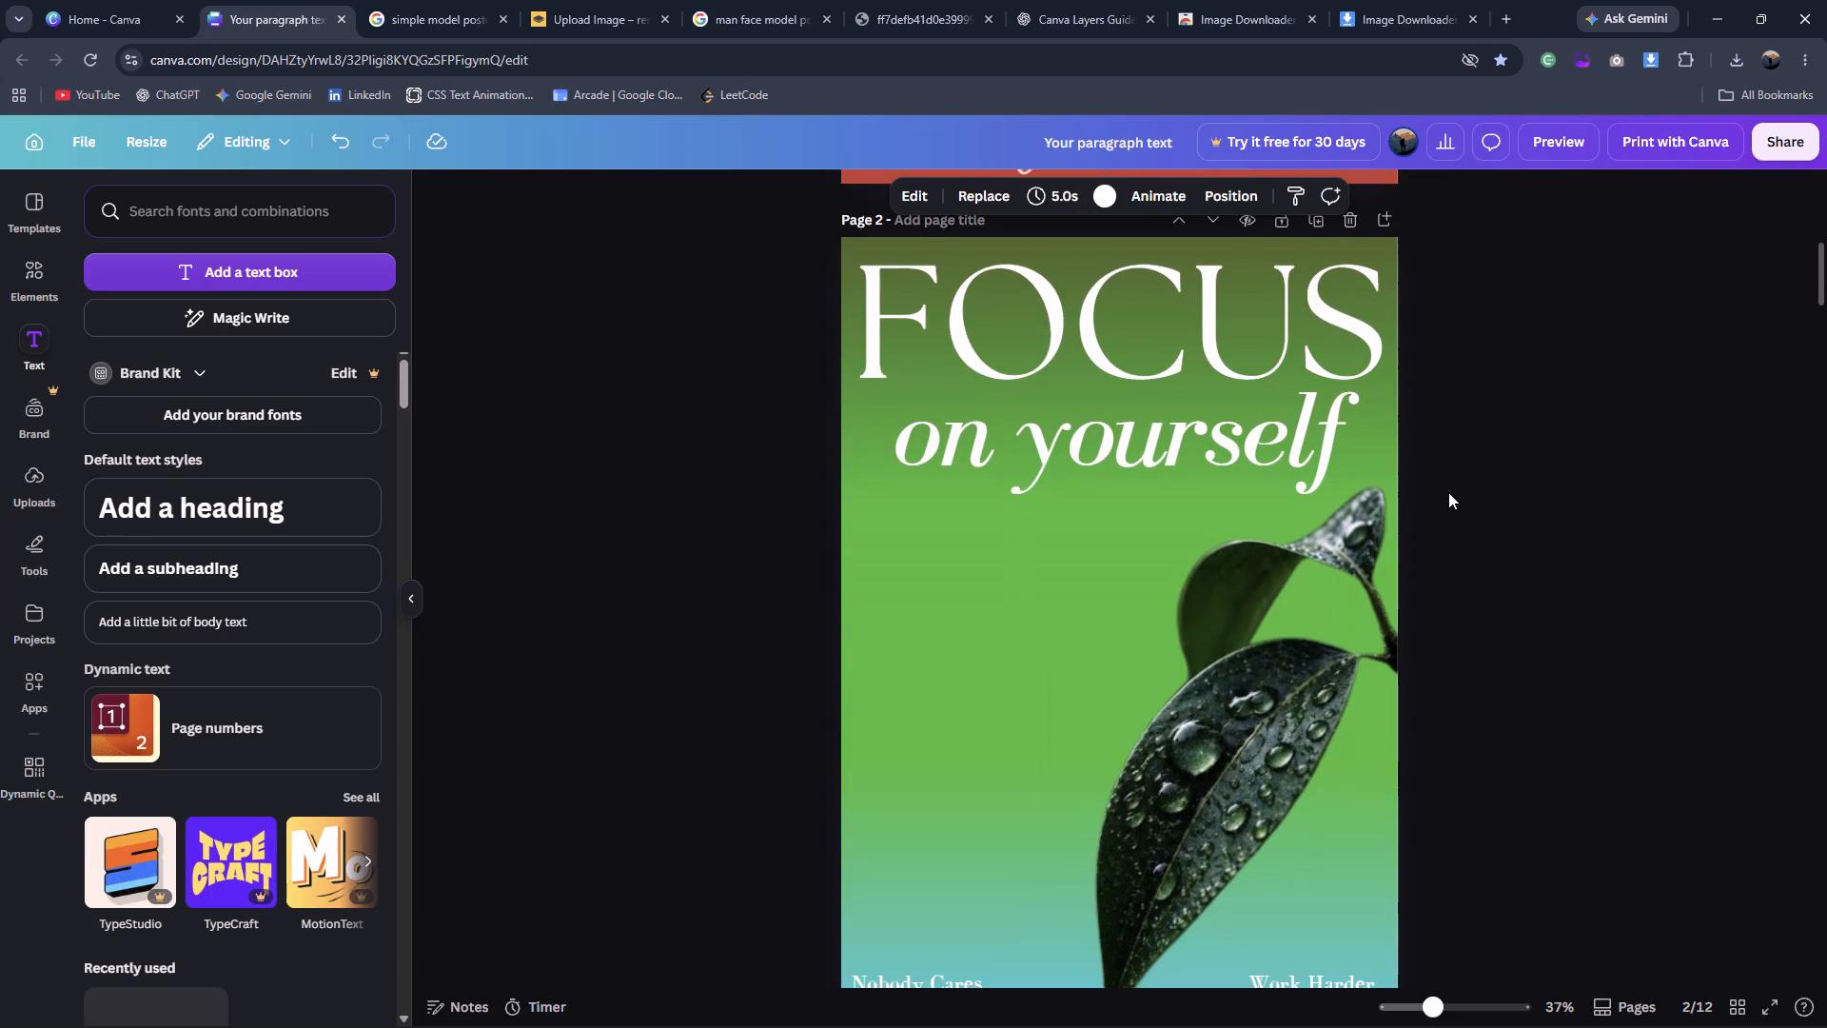
scroll(1458, 486, "down", 13)
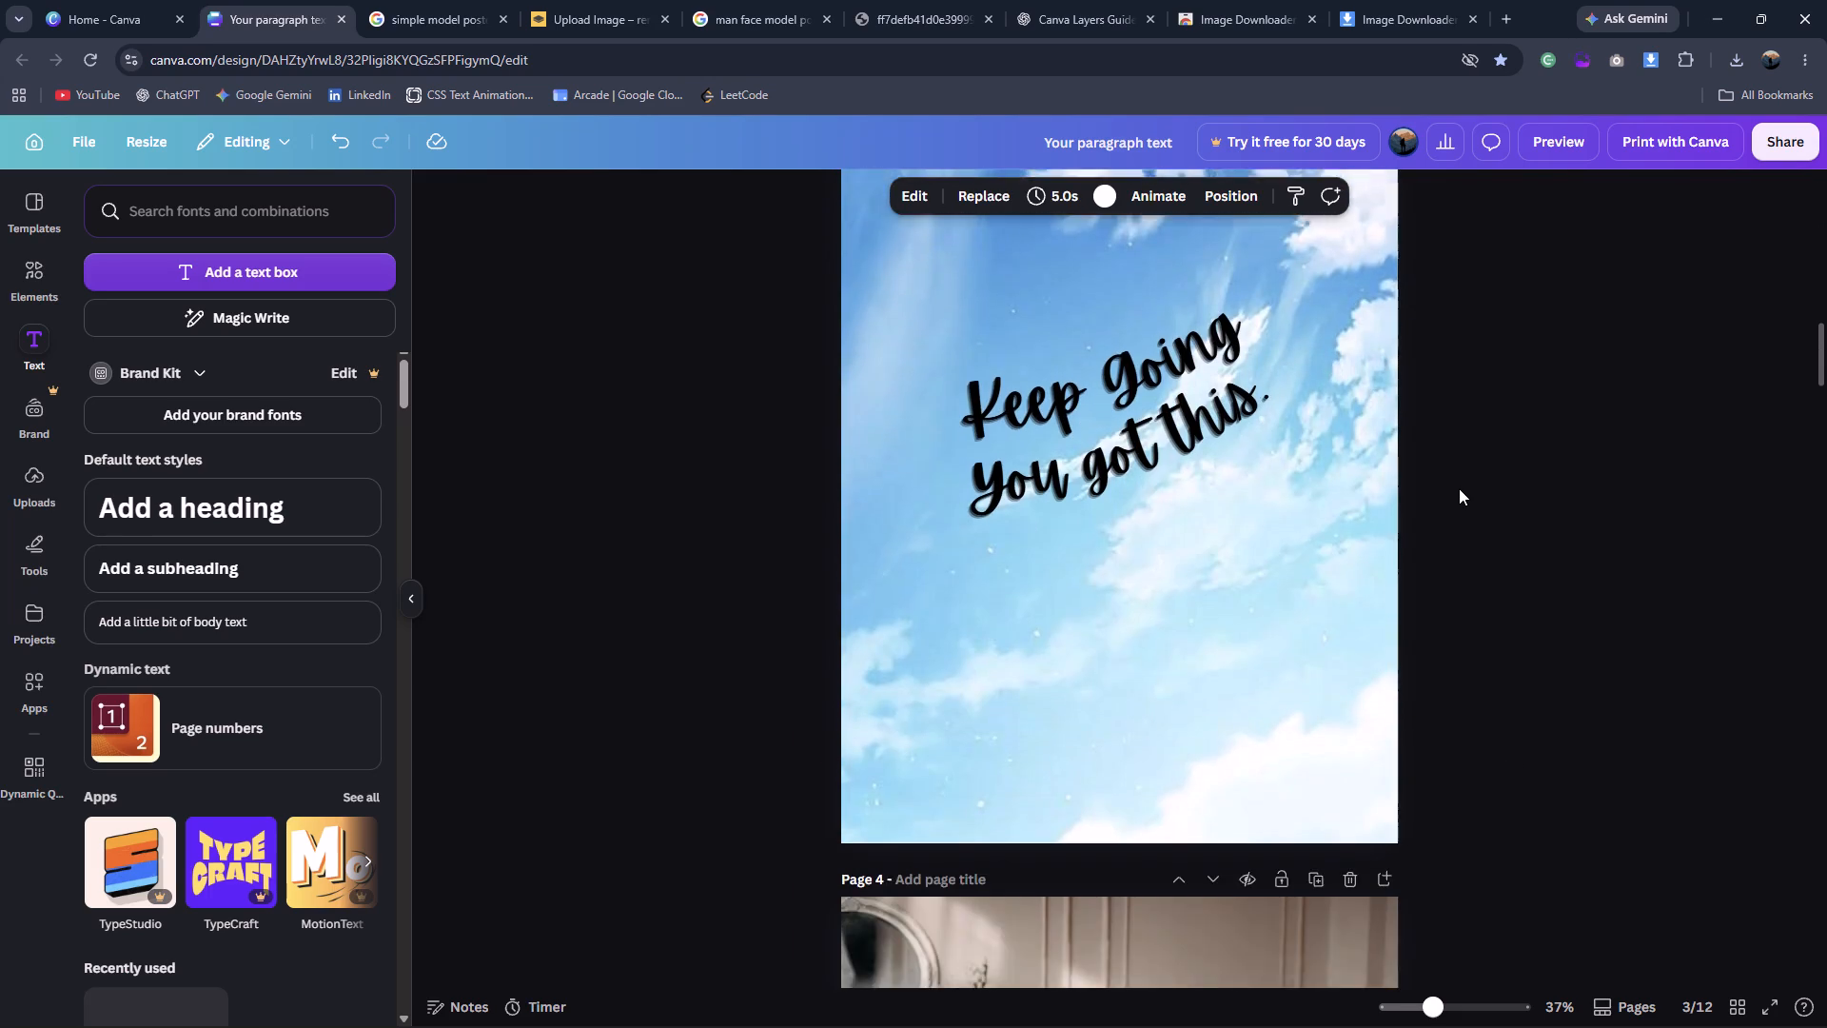
scroll(1459, 488, "down", 5)
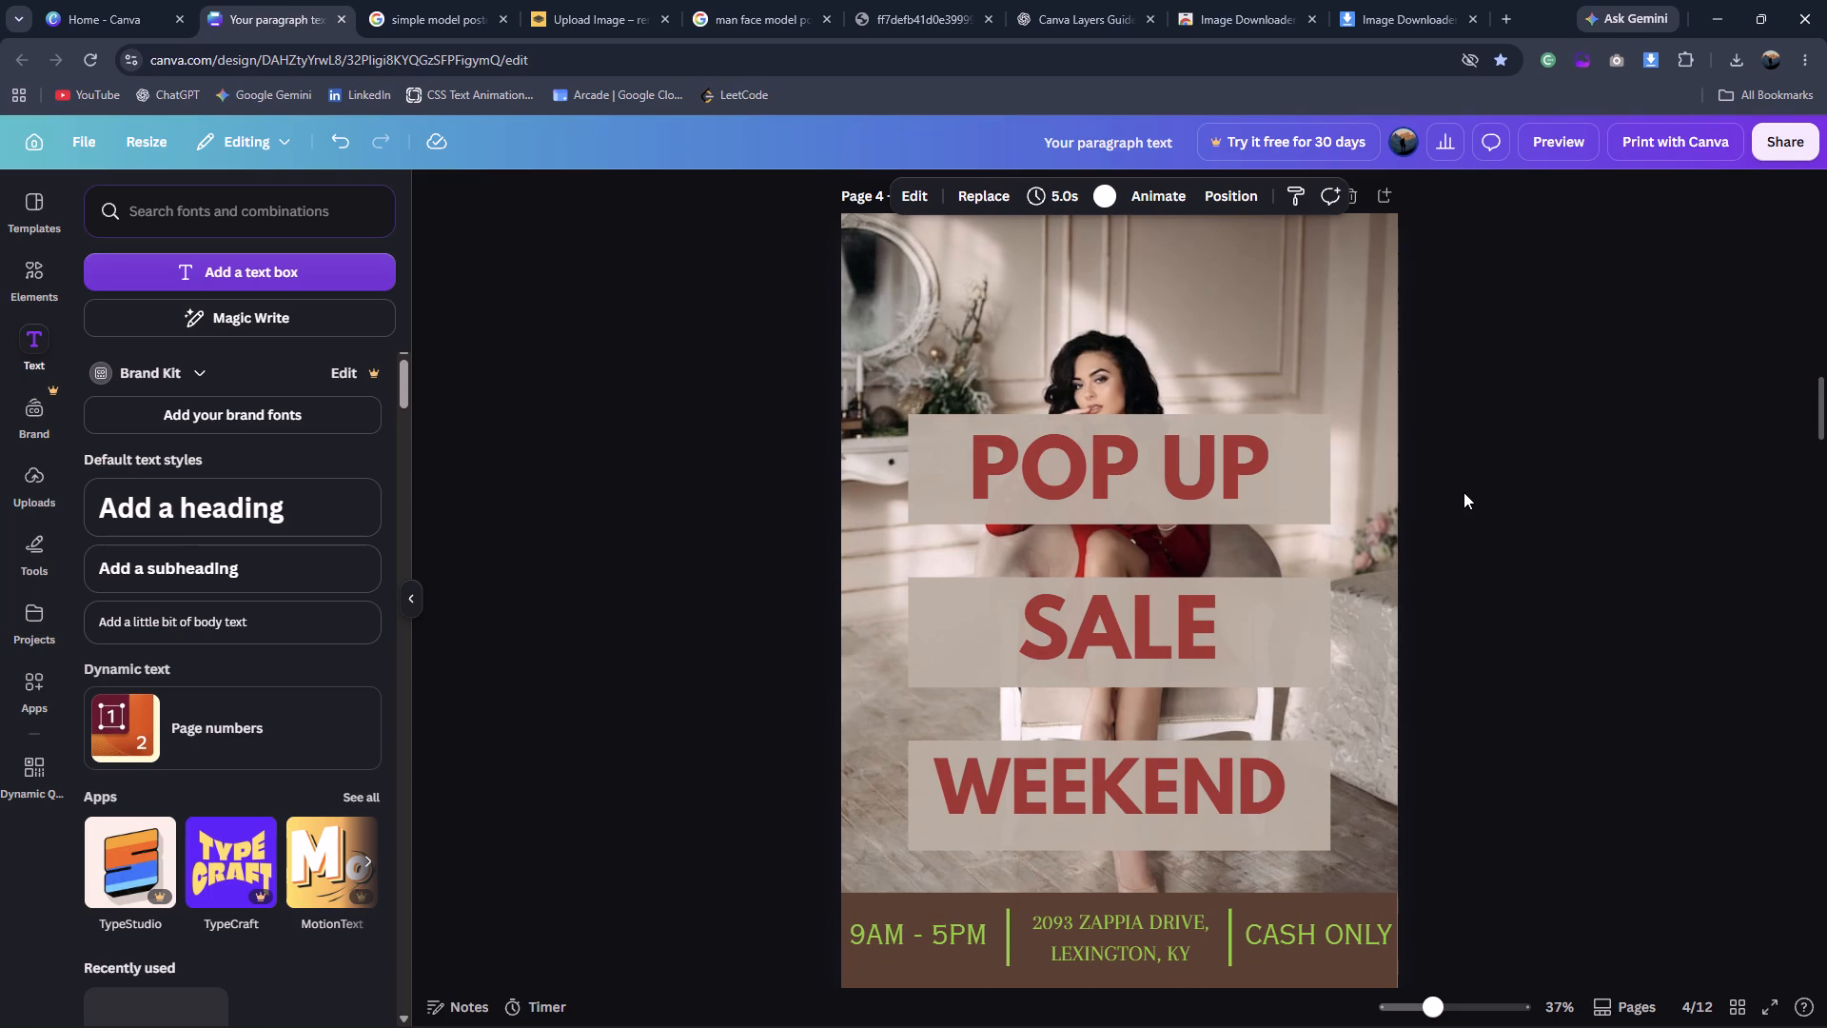
scroll(1464, 492, "down", 9)
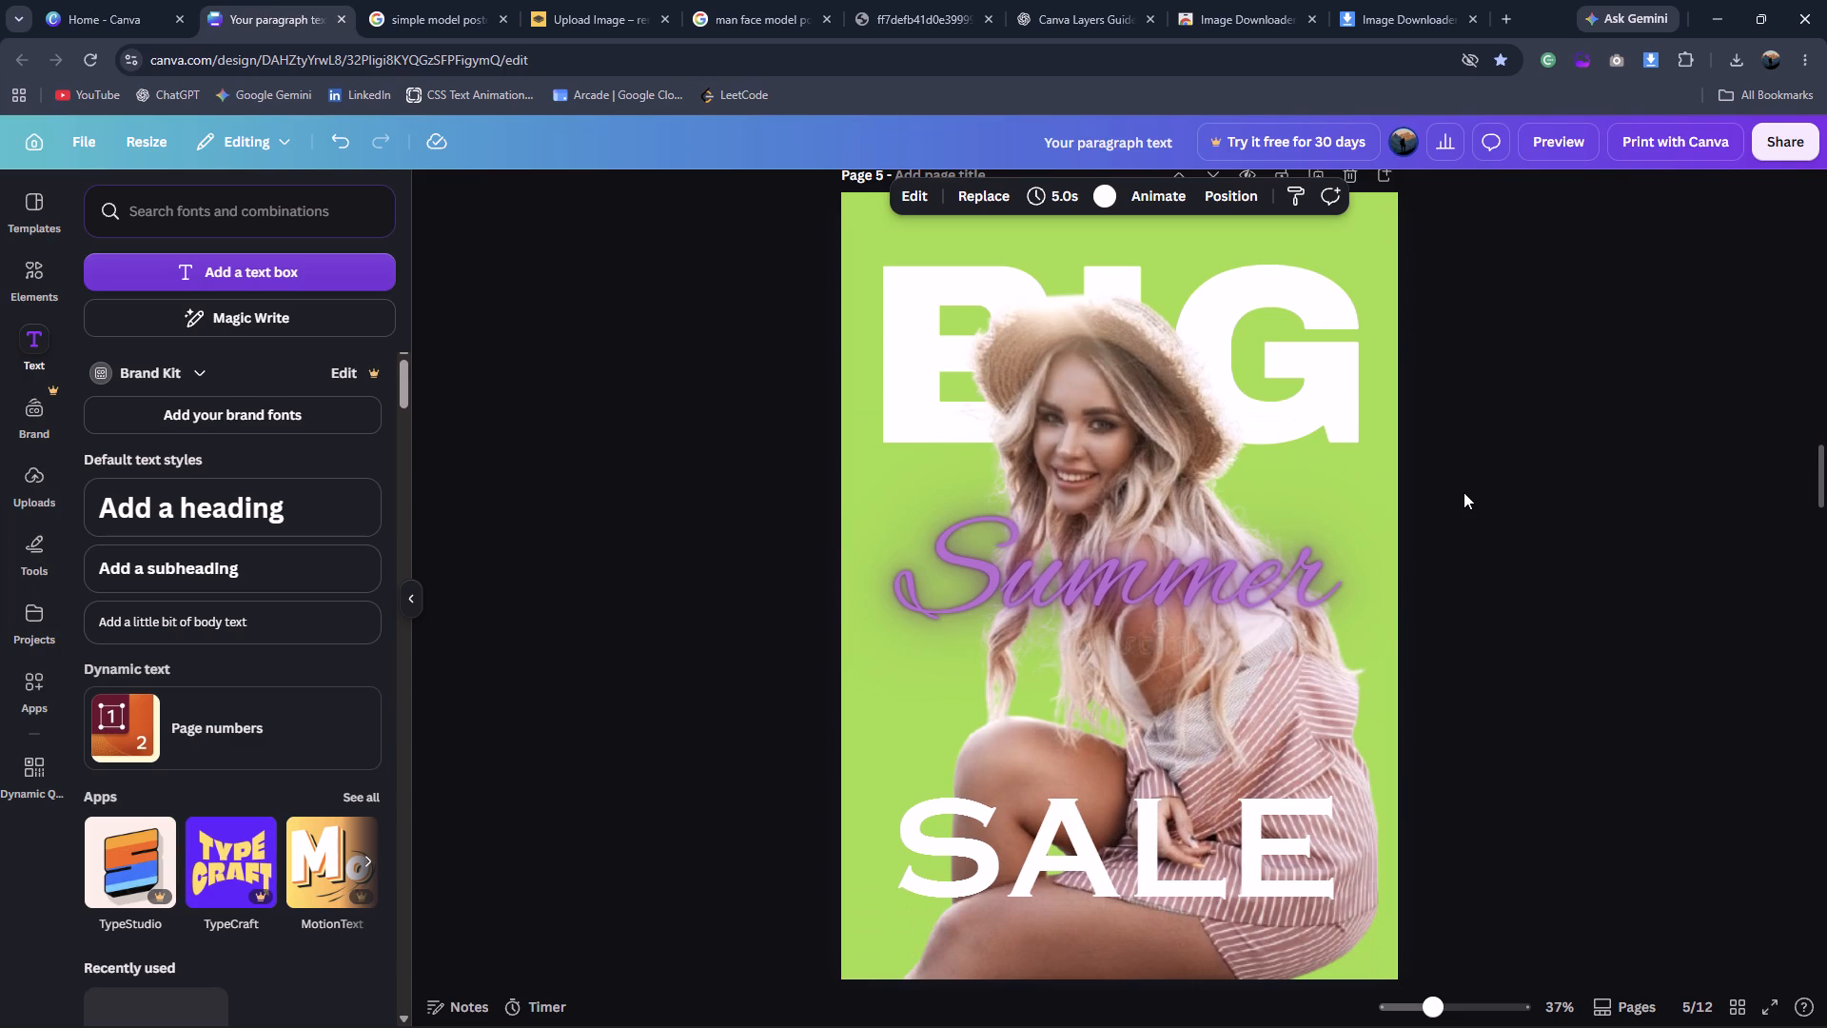
scroll(1428, 526, "down", 5)
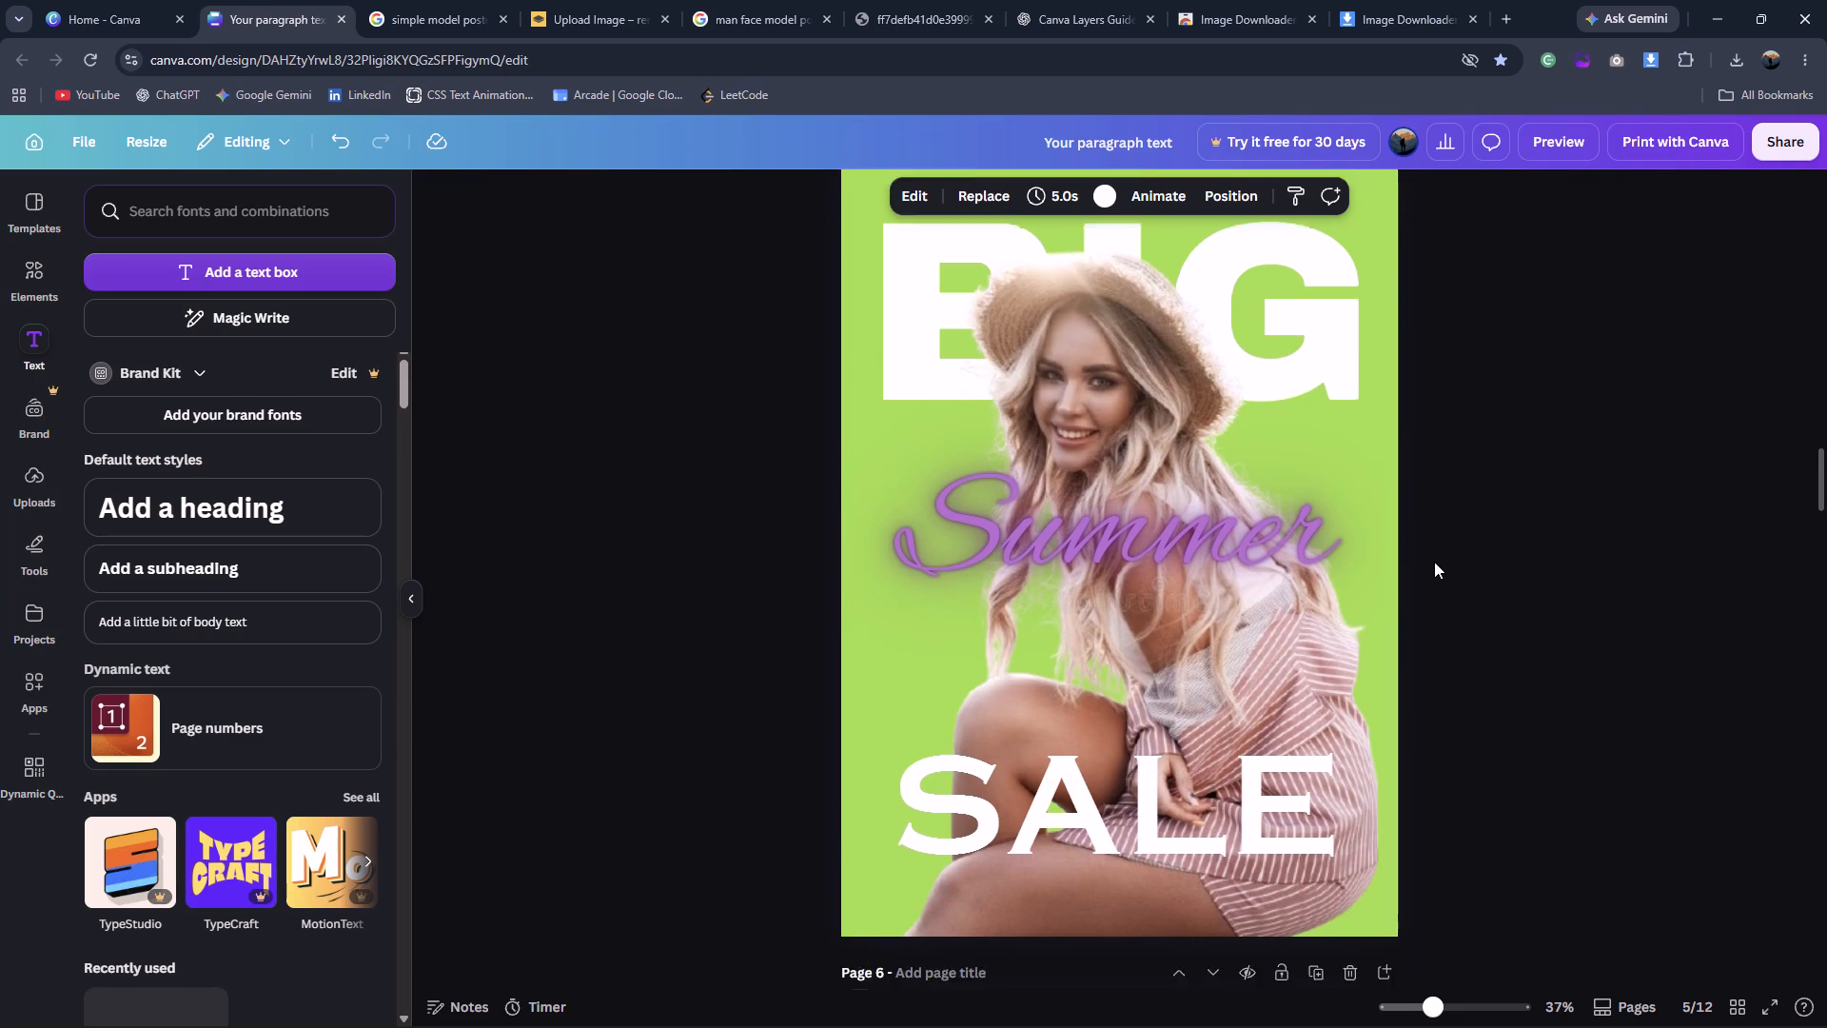
scroll(1434, 562, "down", 4)
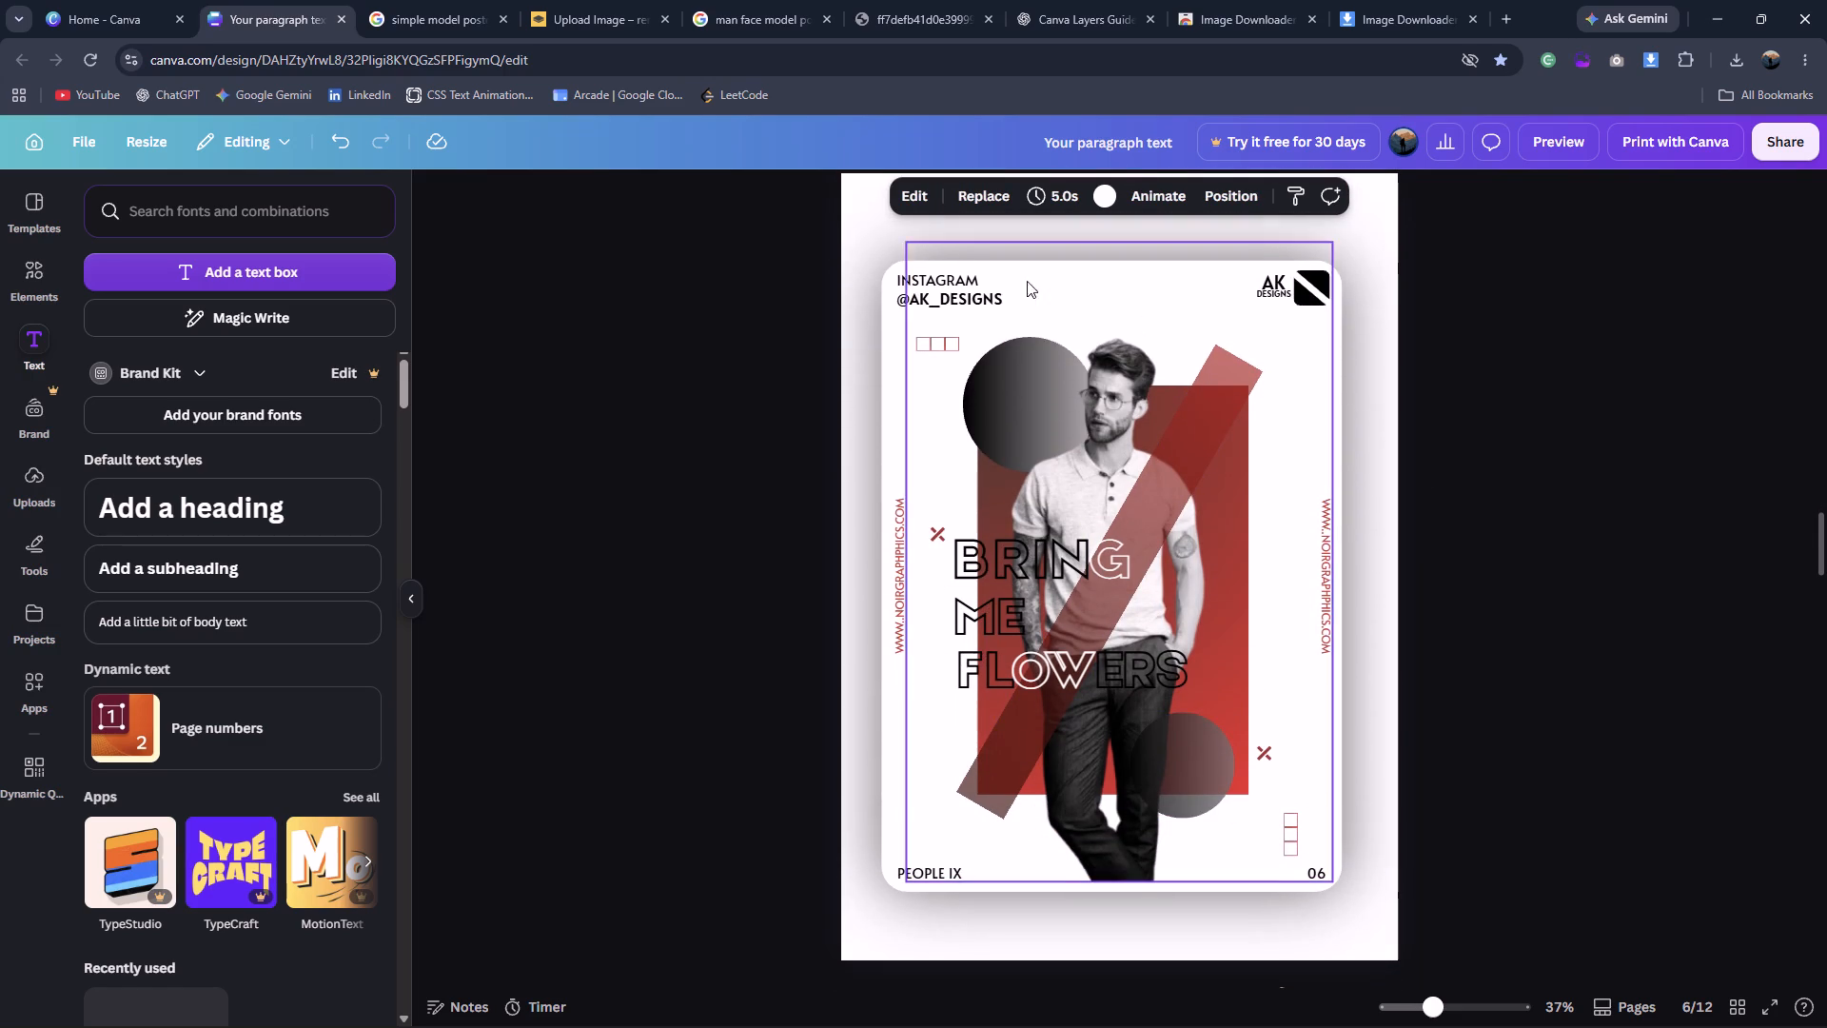
scroll(1754, 397, "down", 11)
scroll(1750, 413, "up", 2)
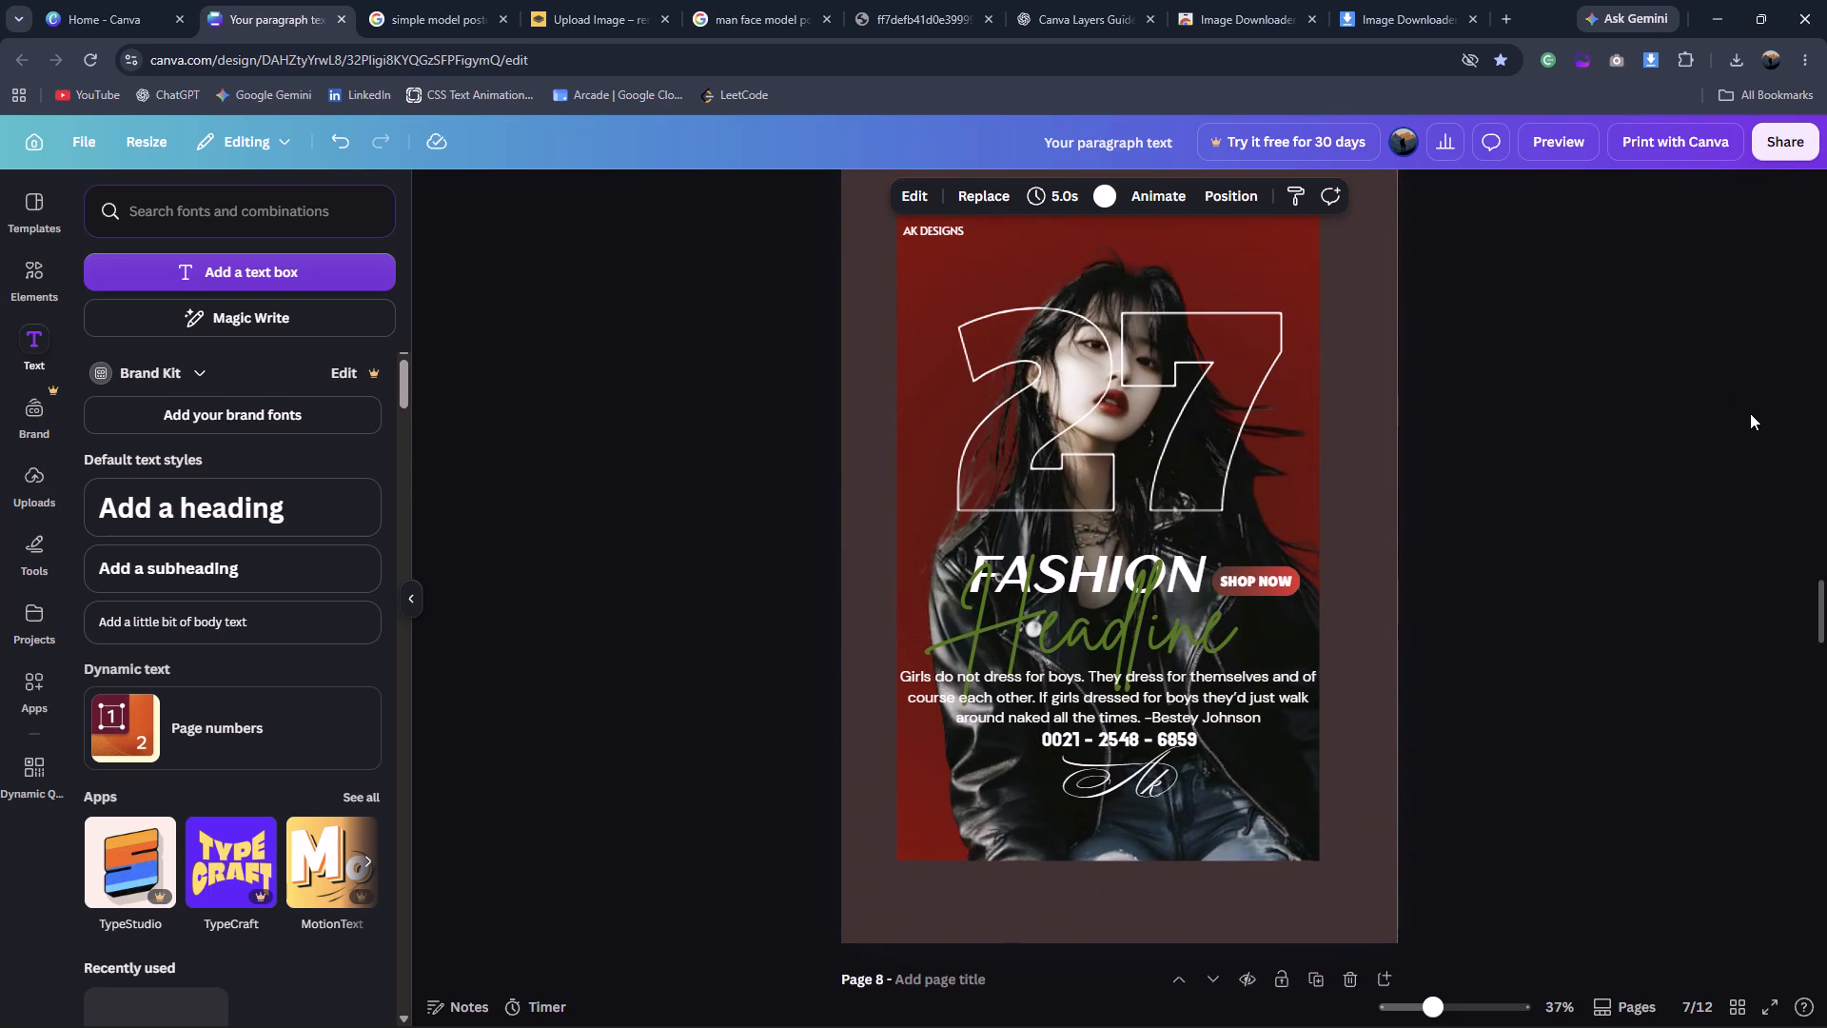
scroll(1750, 413, "up", 1)
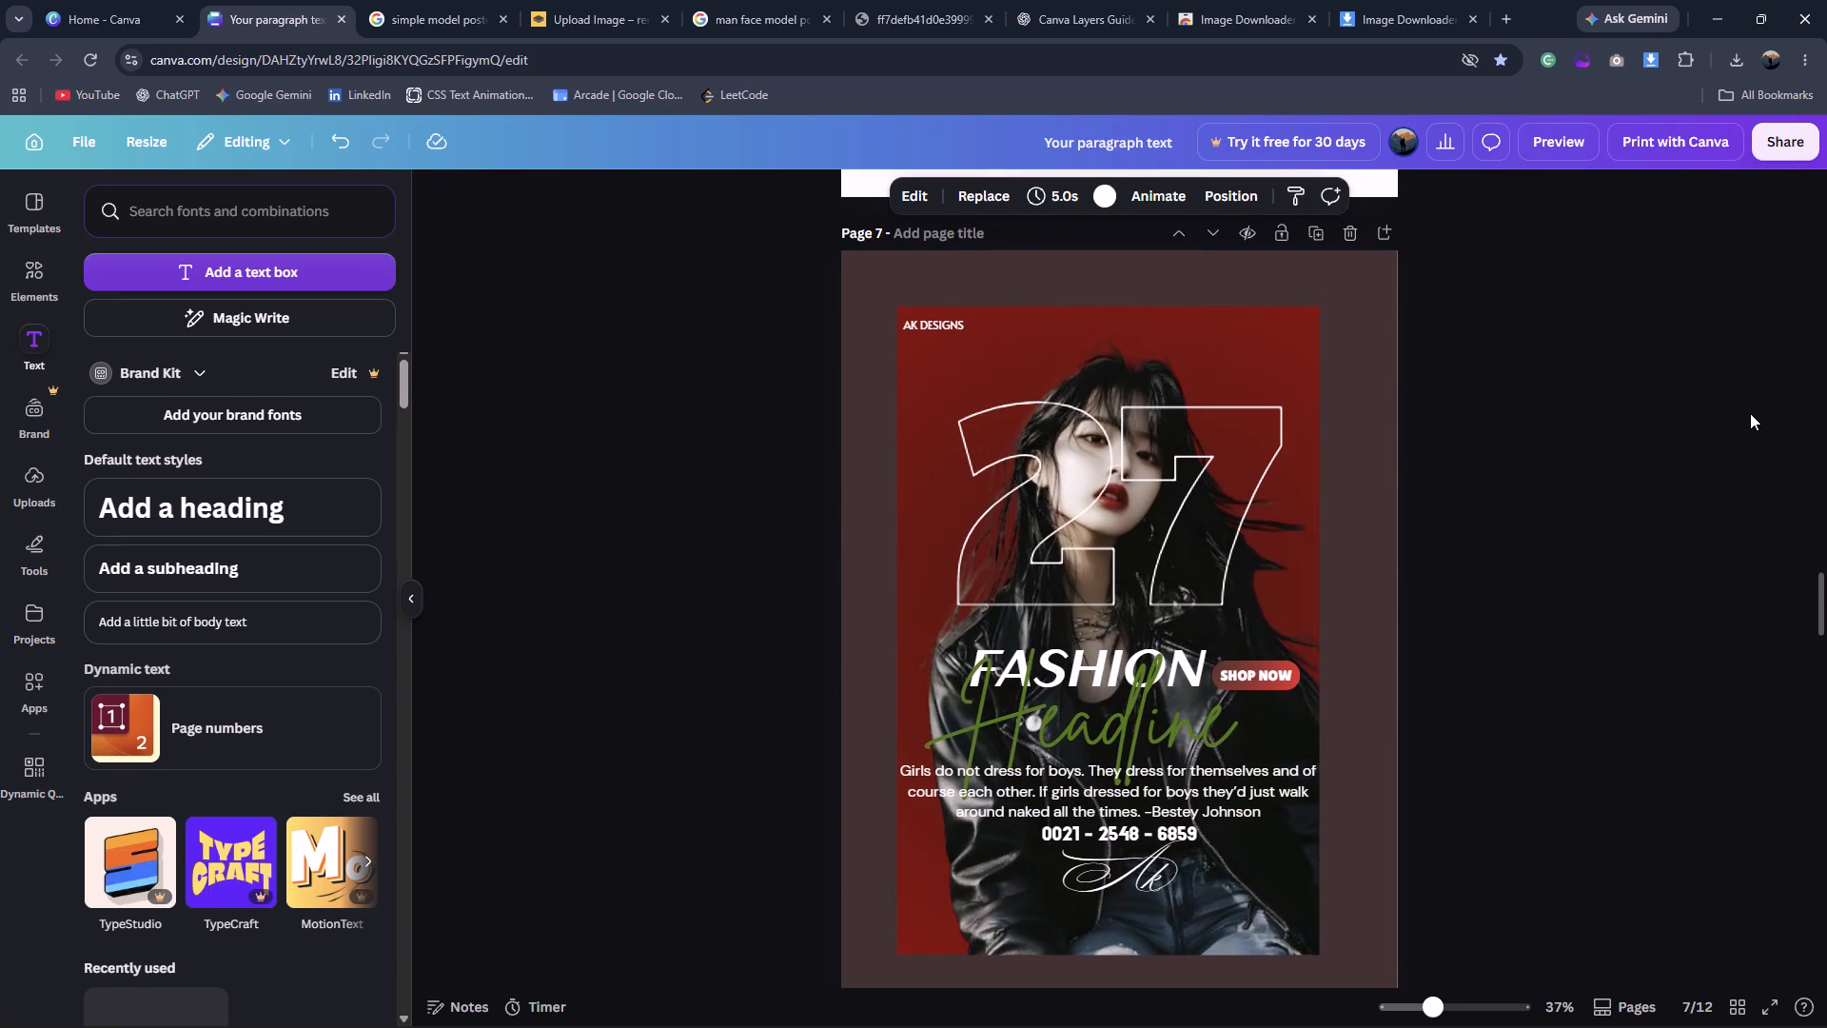
scroll(1750, 413, "down", 15)
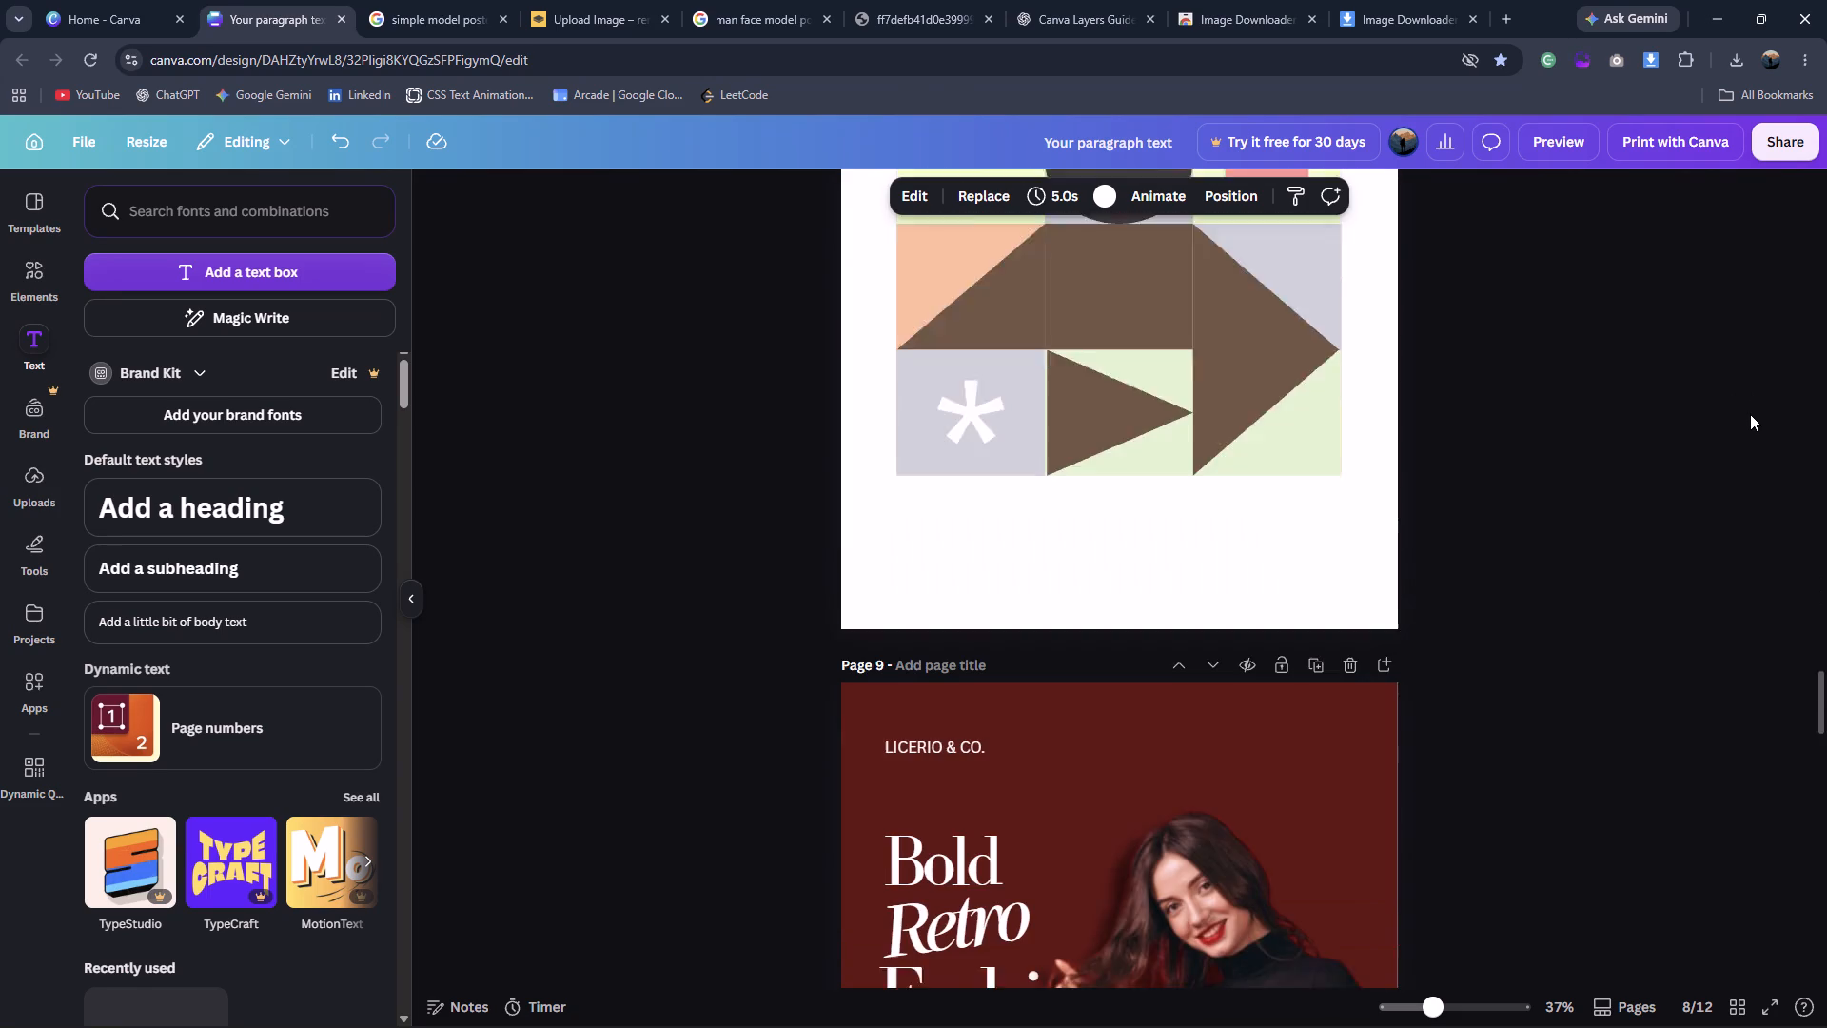
scroll(1750, 414, "down", 7)
scroll(1750, 416, "up", 2)
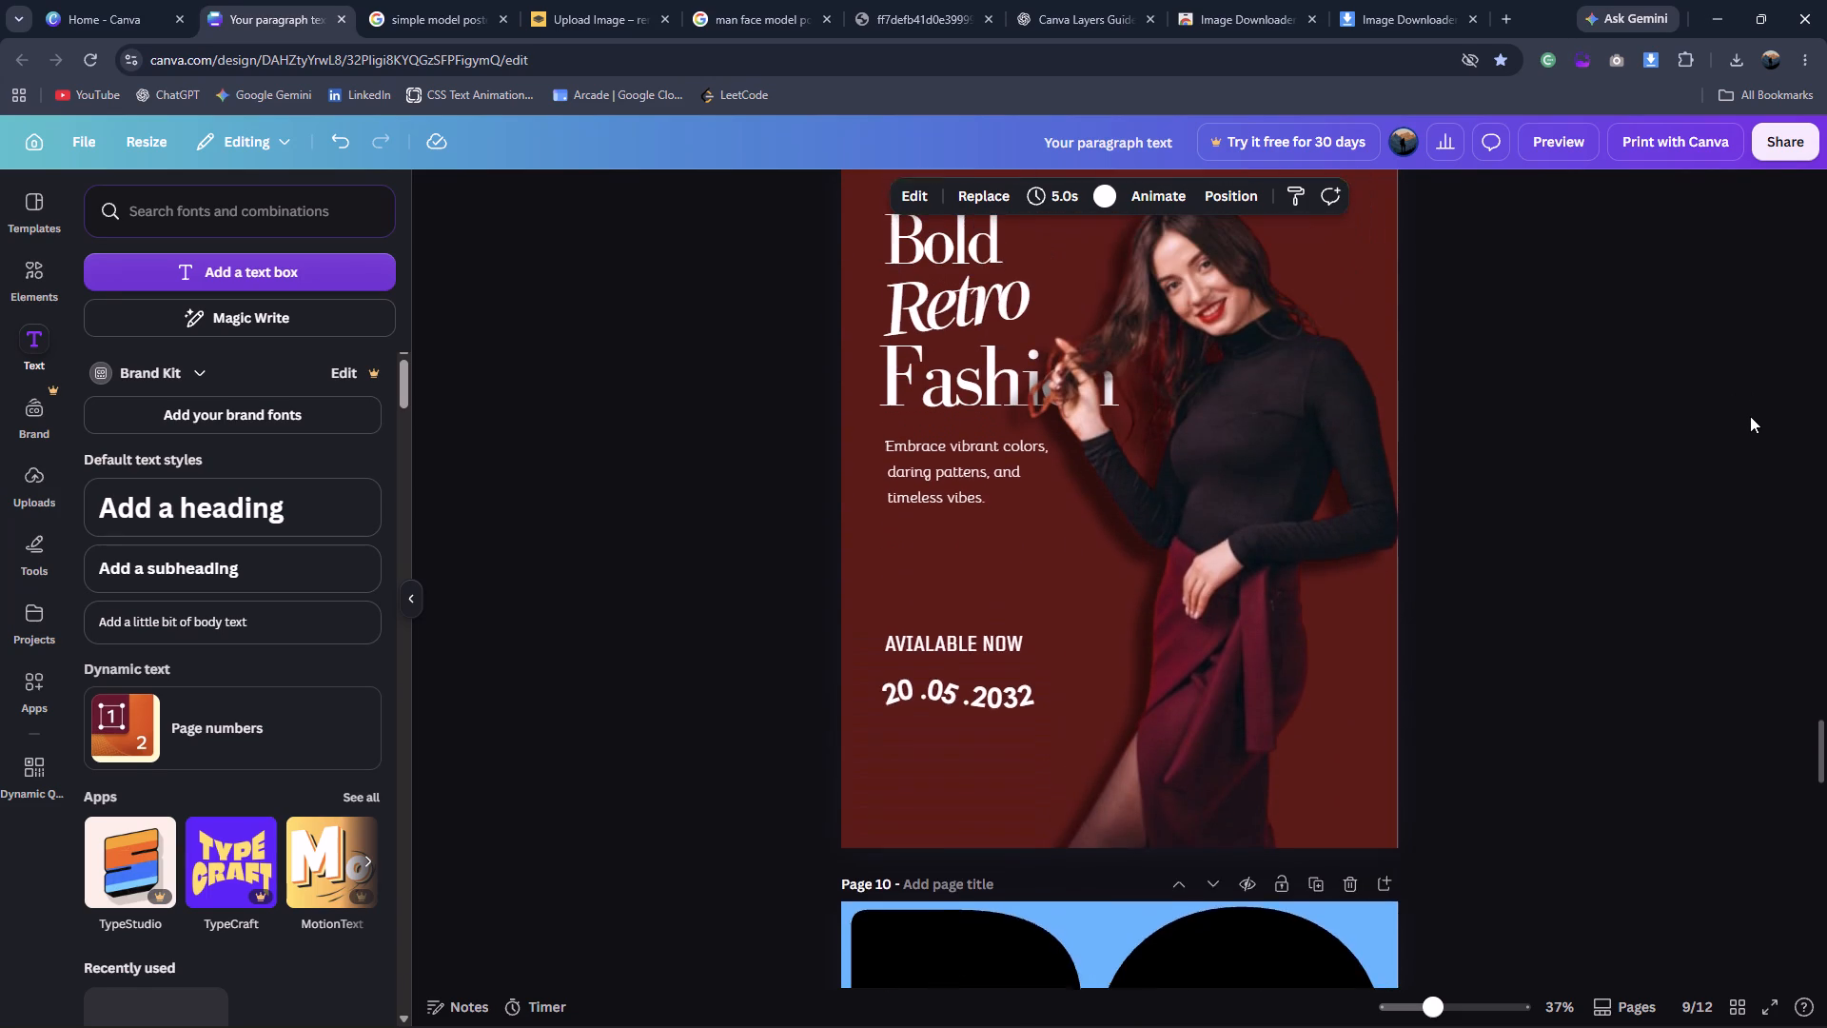
scroll(1750, 416, "up", 2)
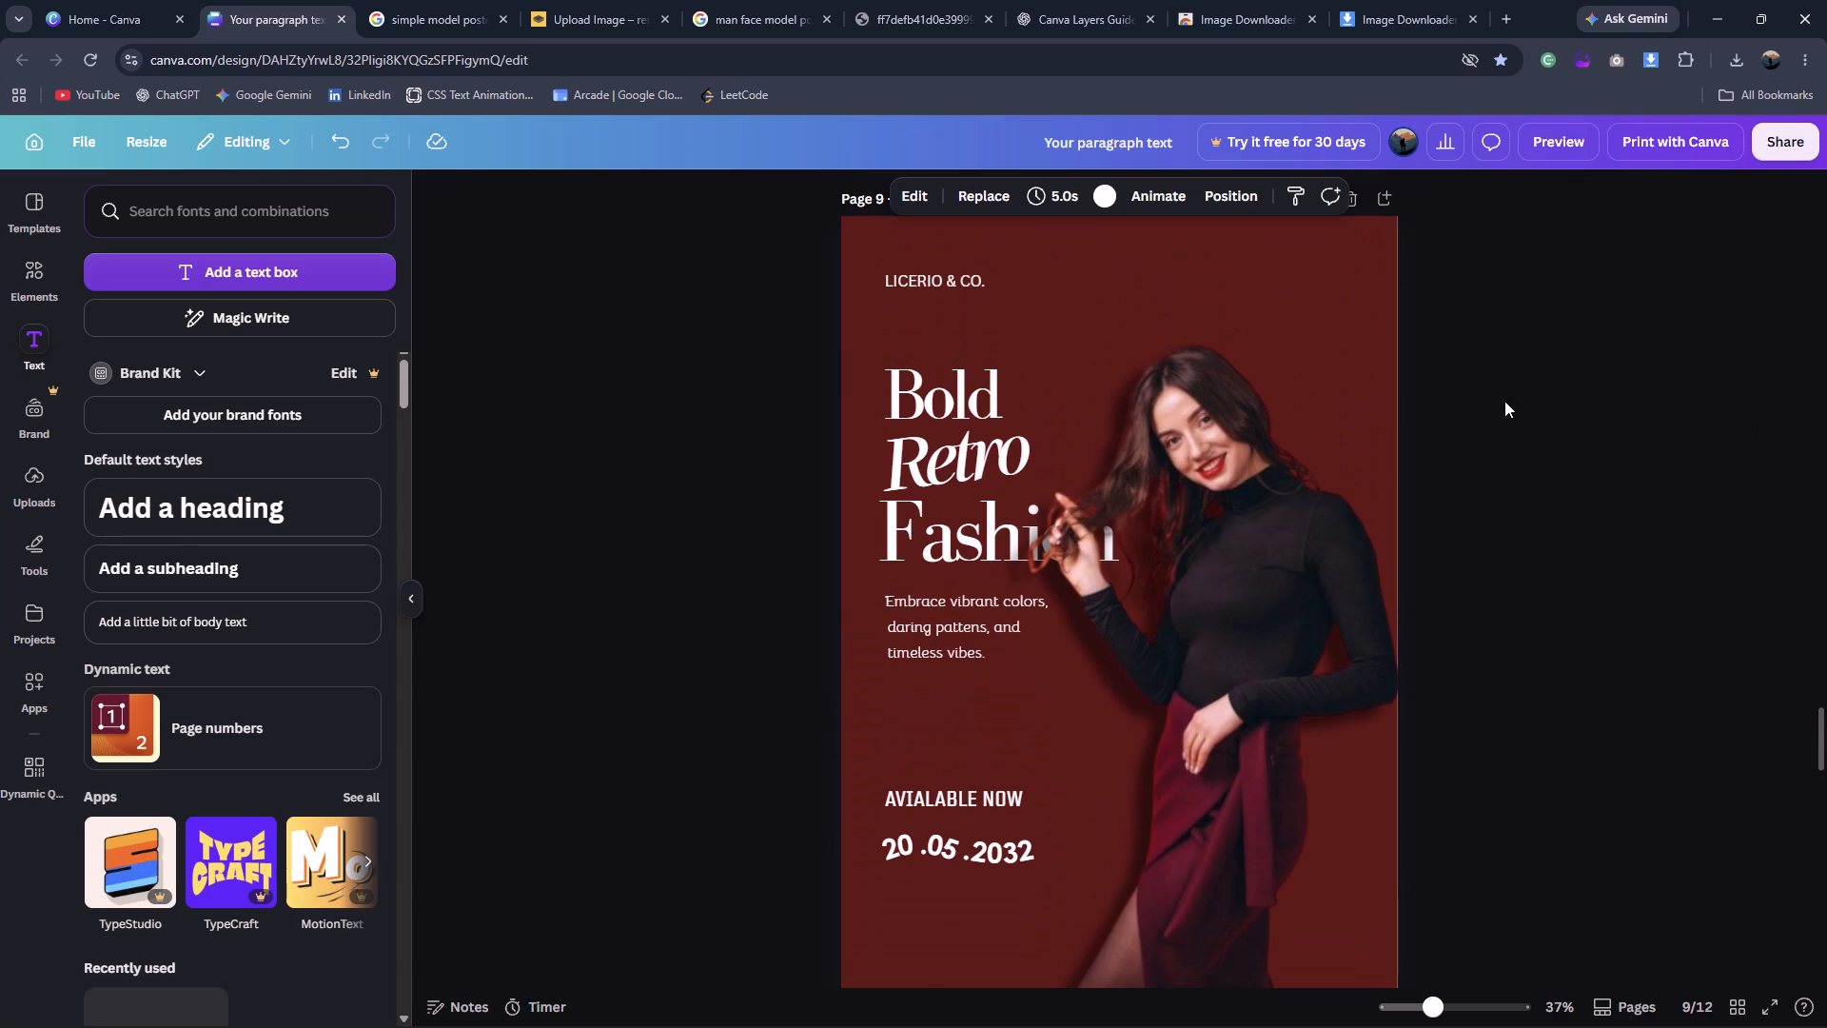
scroll(1537, 420, "down", 19)
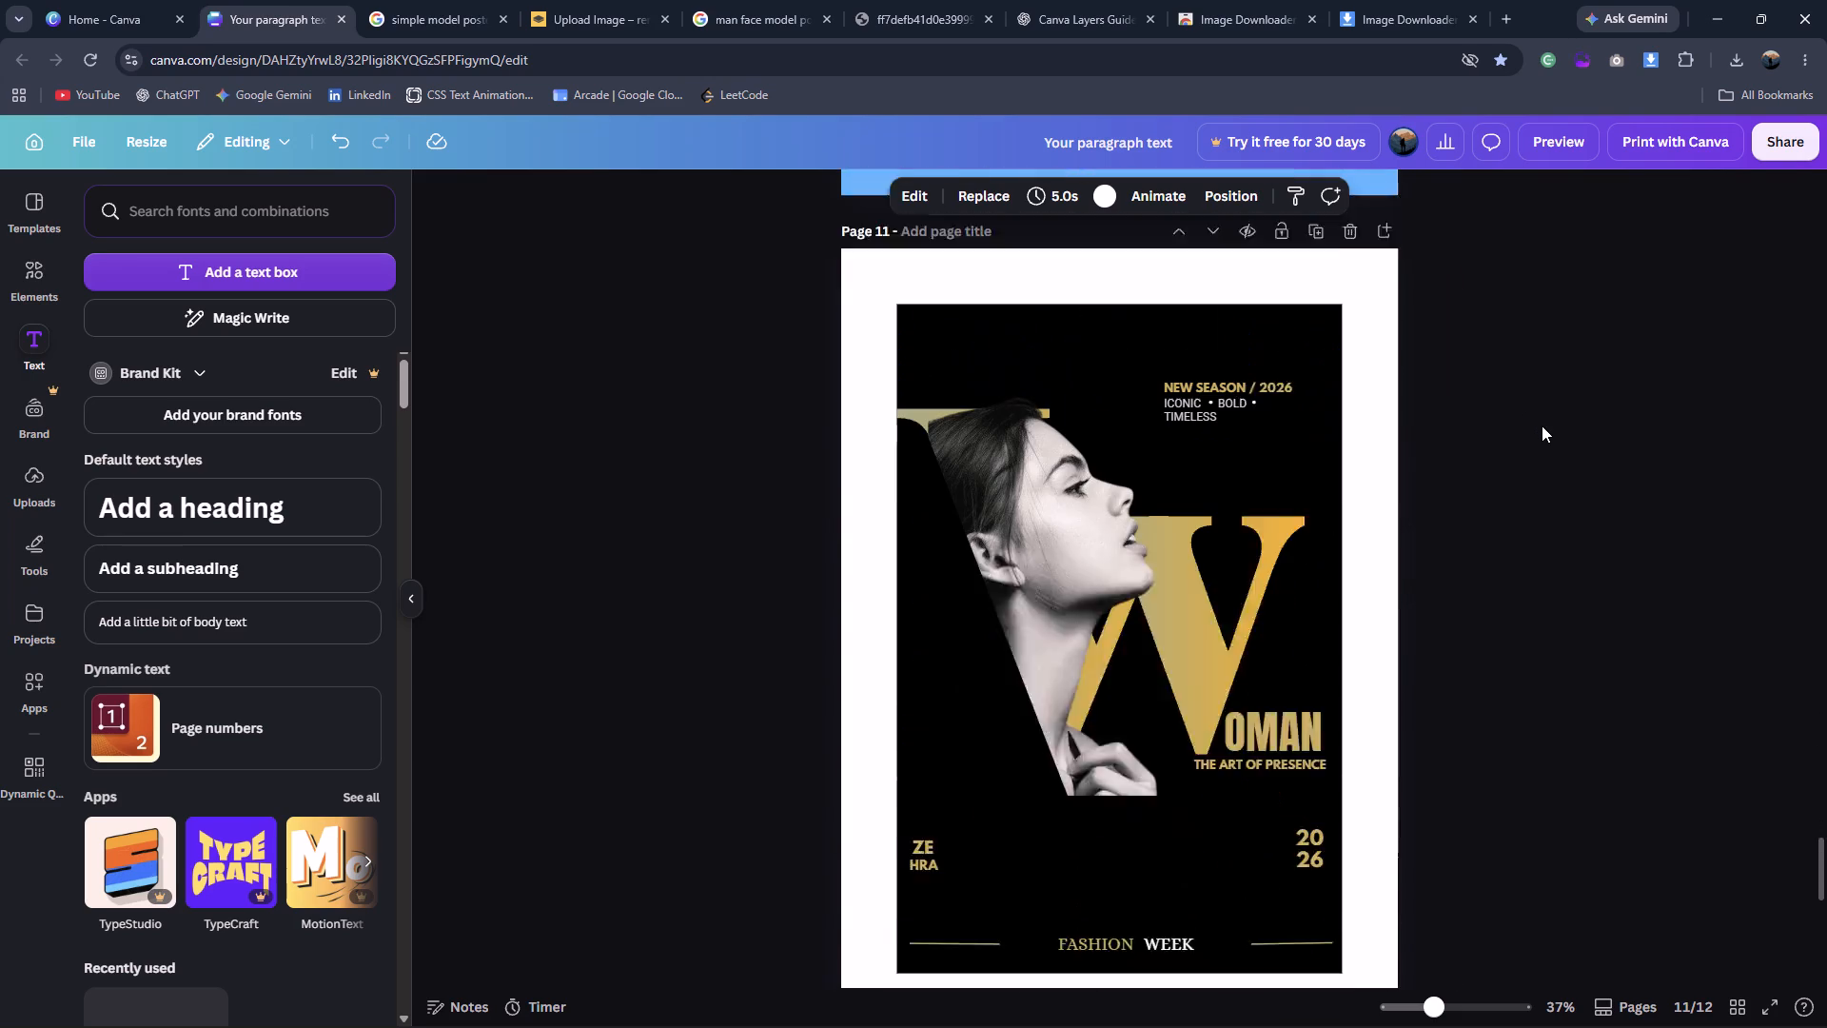
scroll(1542, 425, "down", 11)
scroll(1542, 425, "up", 1)
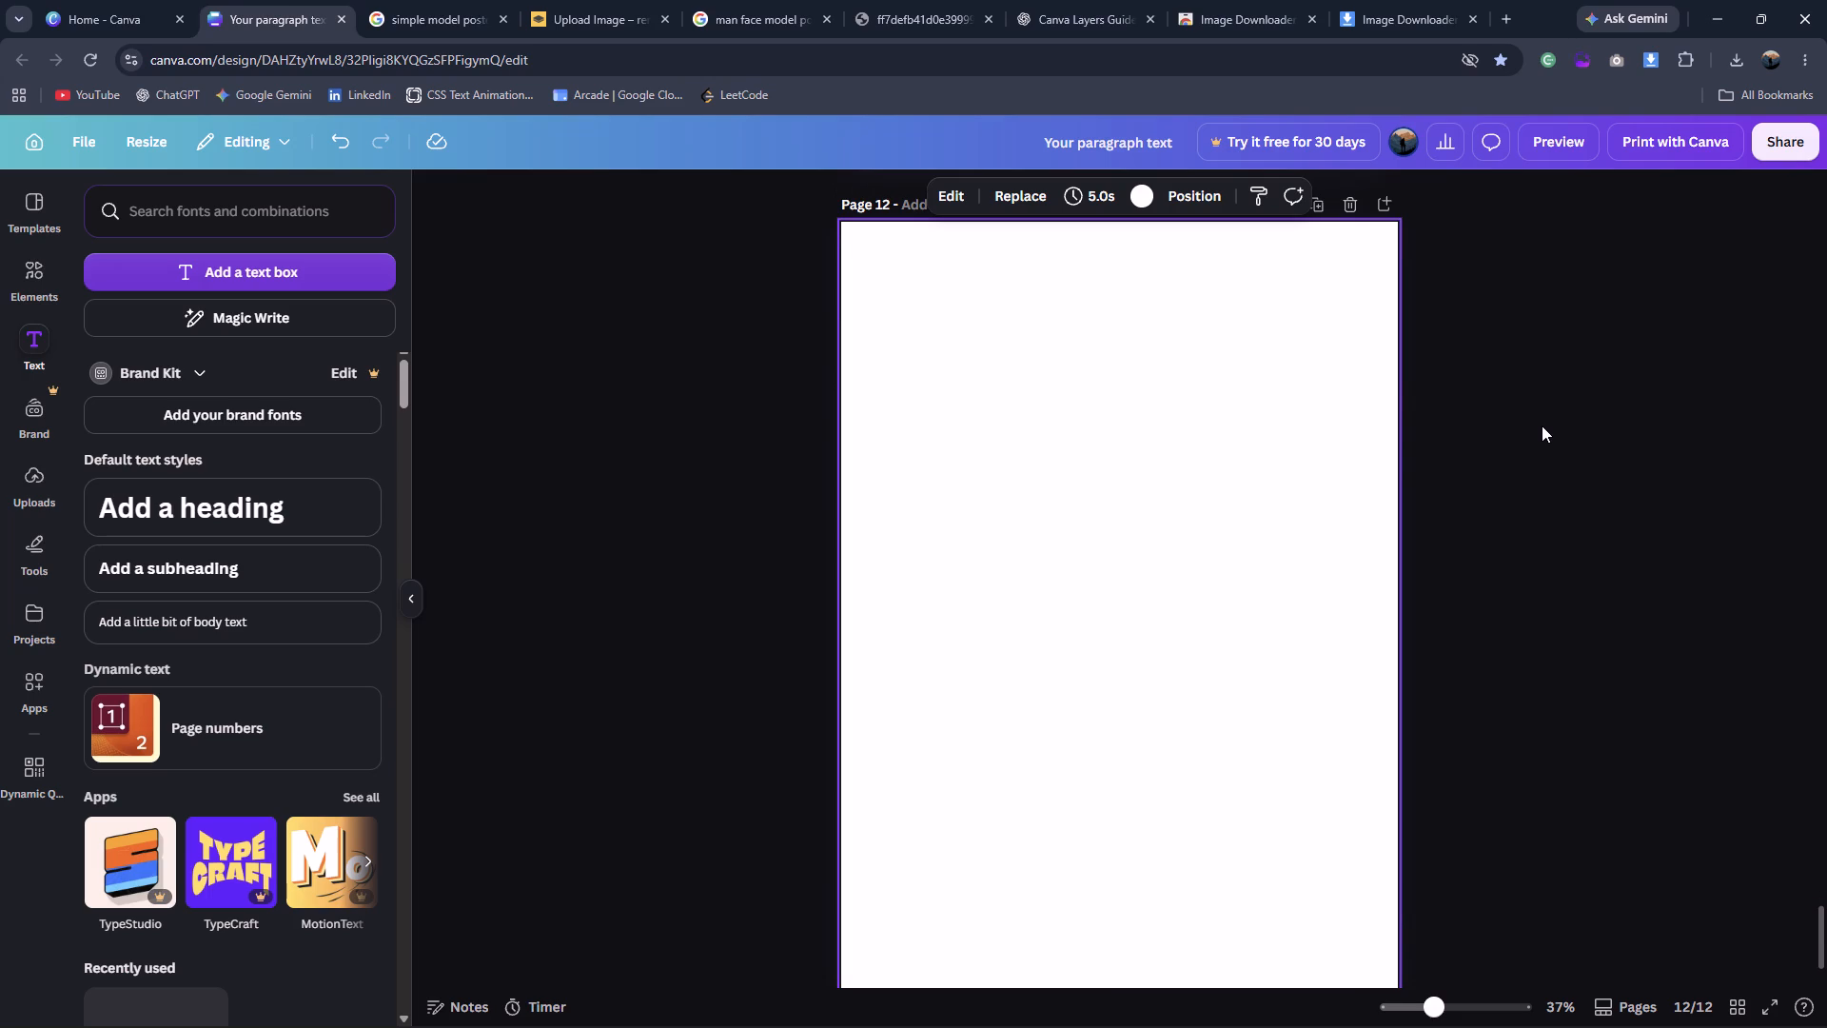
left_click(479, 9)
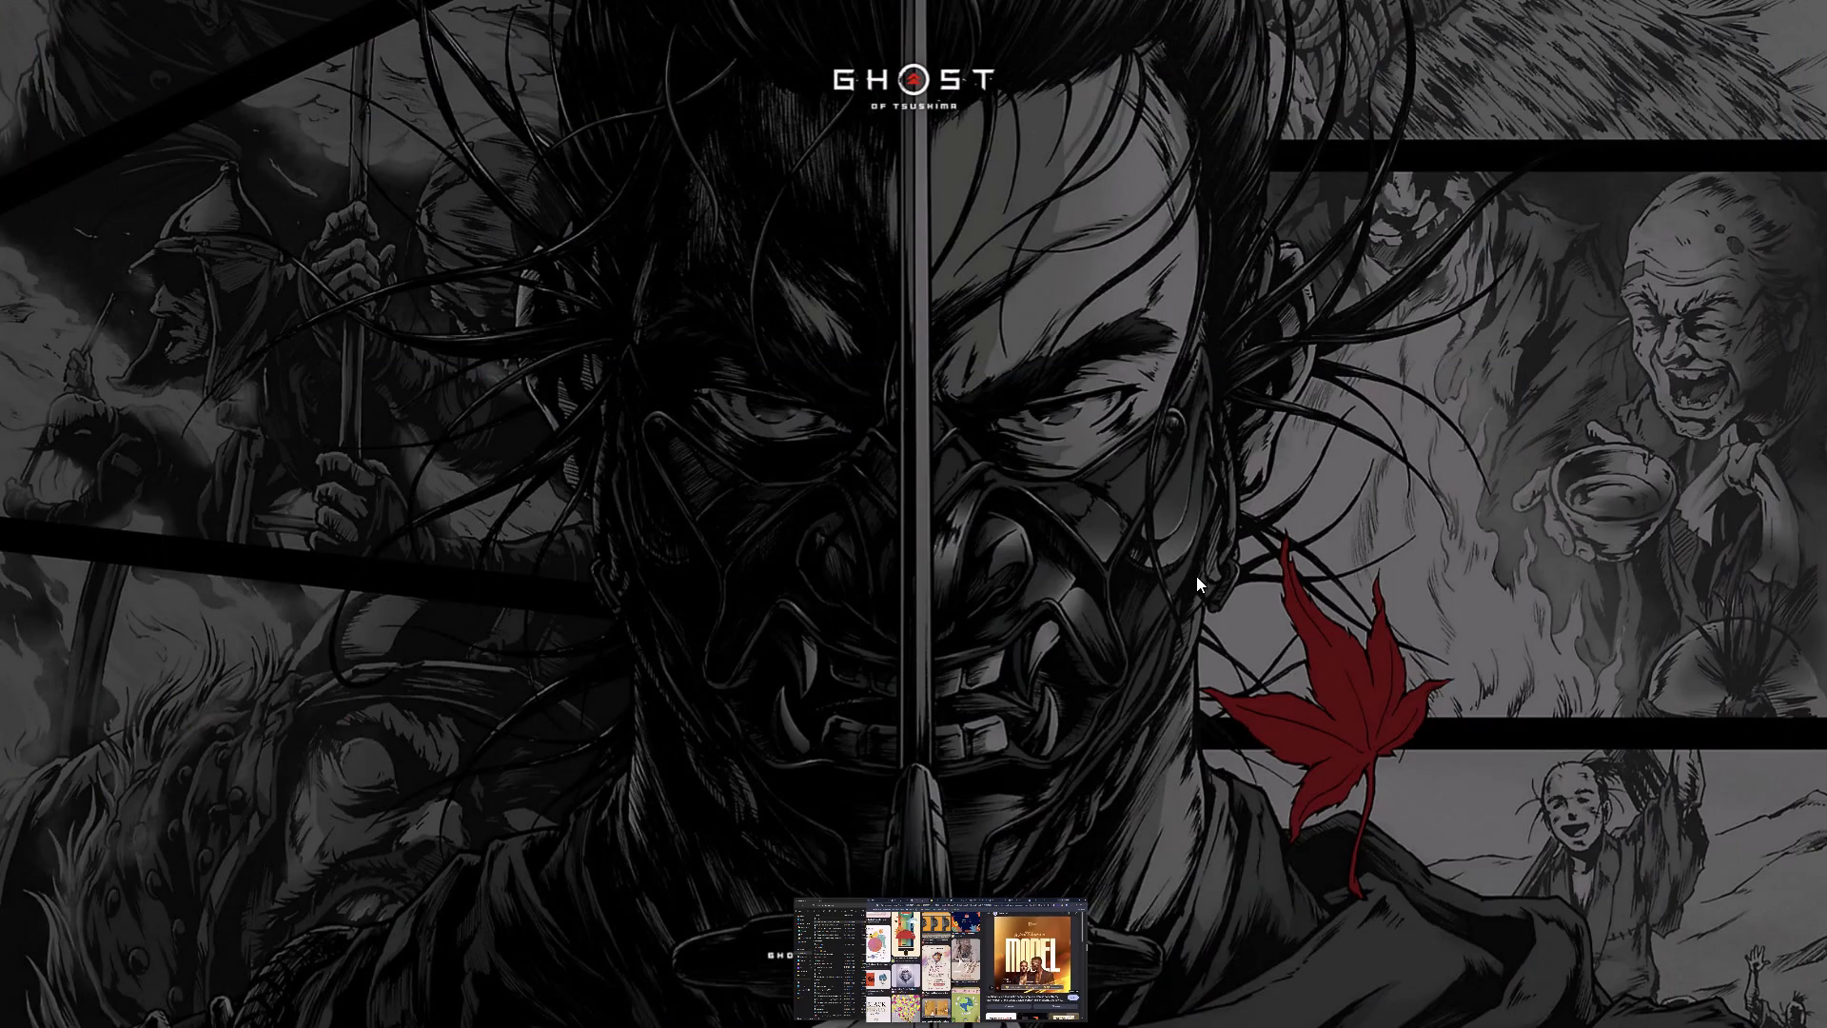
Search the computer for "kuro" and launch the match.
type("kuro")
key("Return")
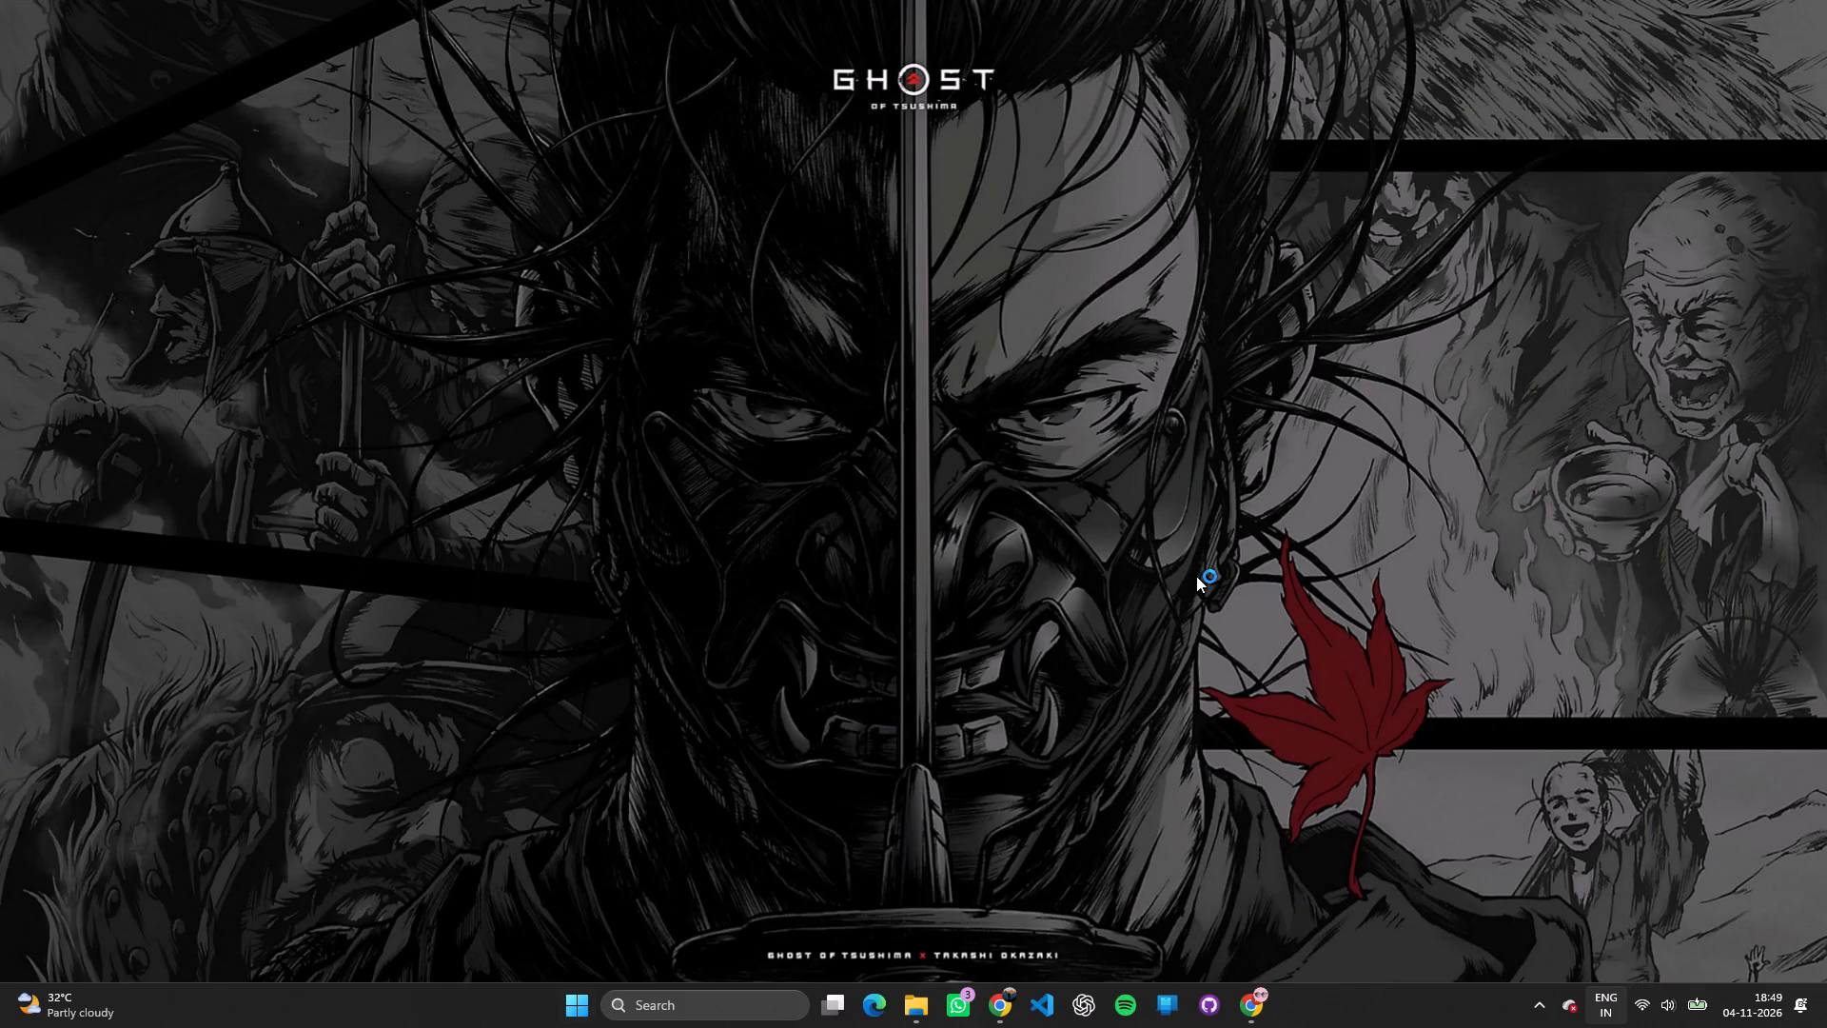